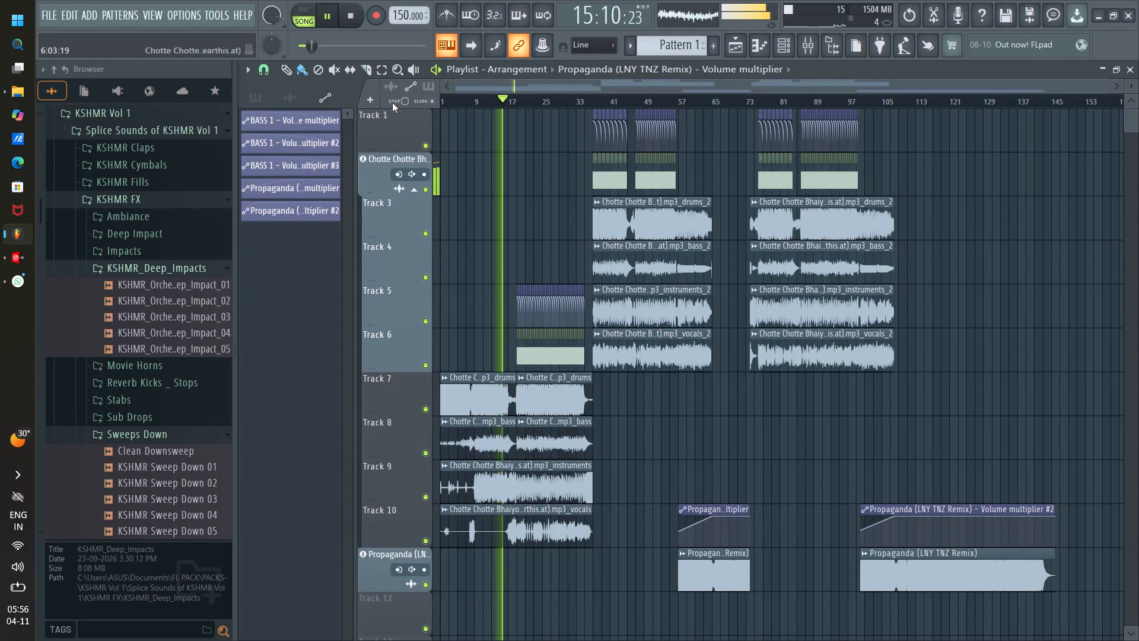
Follow the song playback through the bass-clip section around bars 17 to 36.
{"action": "scroll", "coordinate": [519, 104], "scroll_direction": "up", "scroll_amount": 6}
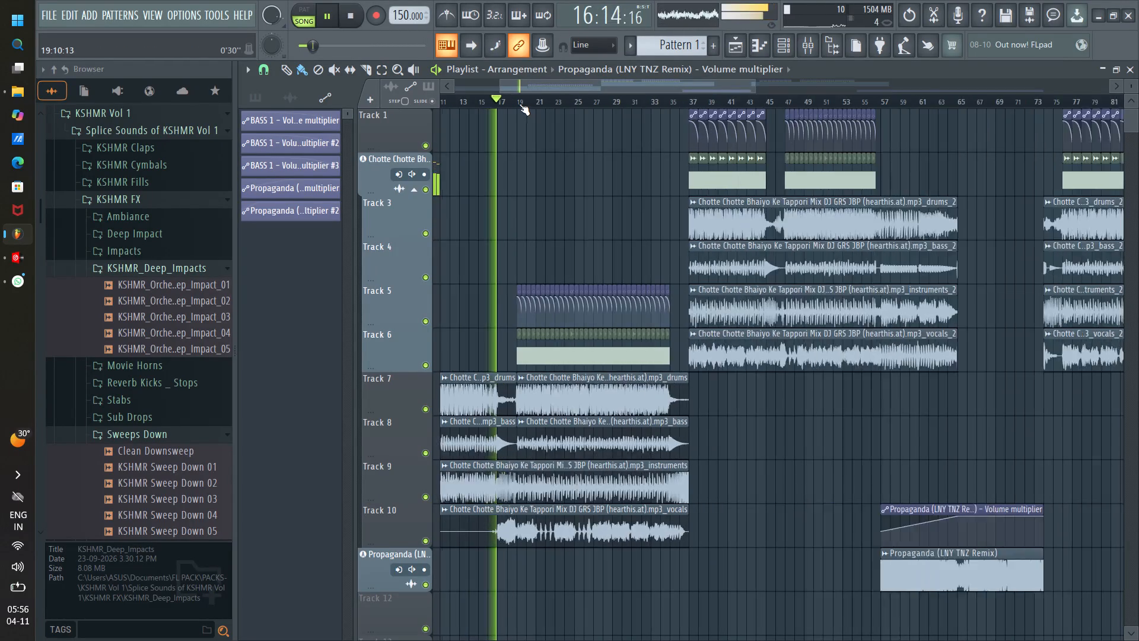
{"action": "scroll", "coordinate": [519, 104], "scroll_direction": "up", "scroll_amount": 3}
{"action": "left_click_drag", "start_coordinate": [551, 84], "coordinate": [521, 81]}
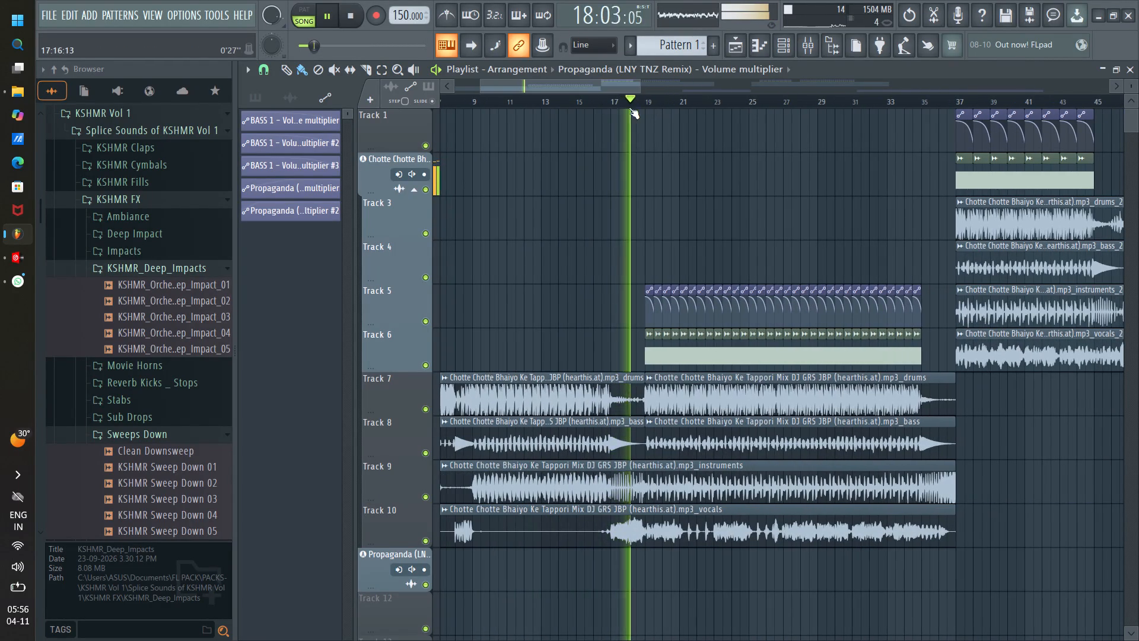
{"action": "scroll", "coordinate": [656, 100], "scroll_direction": "up", "scroll_amount": 2}
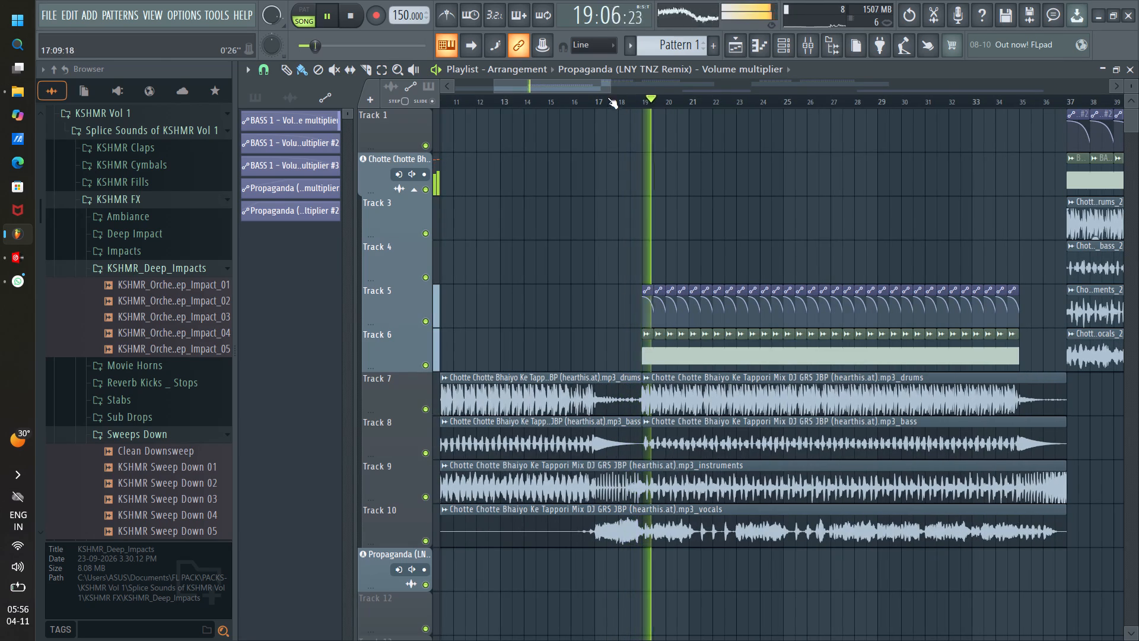
{"action": "left_click_drag", "start_coordinate": [586, 88], "coordinate": [599, 95]}
{"action": "left_click_drag", "start_coordinate": [596, 92], "coordinate": [605, 94]}
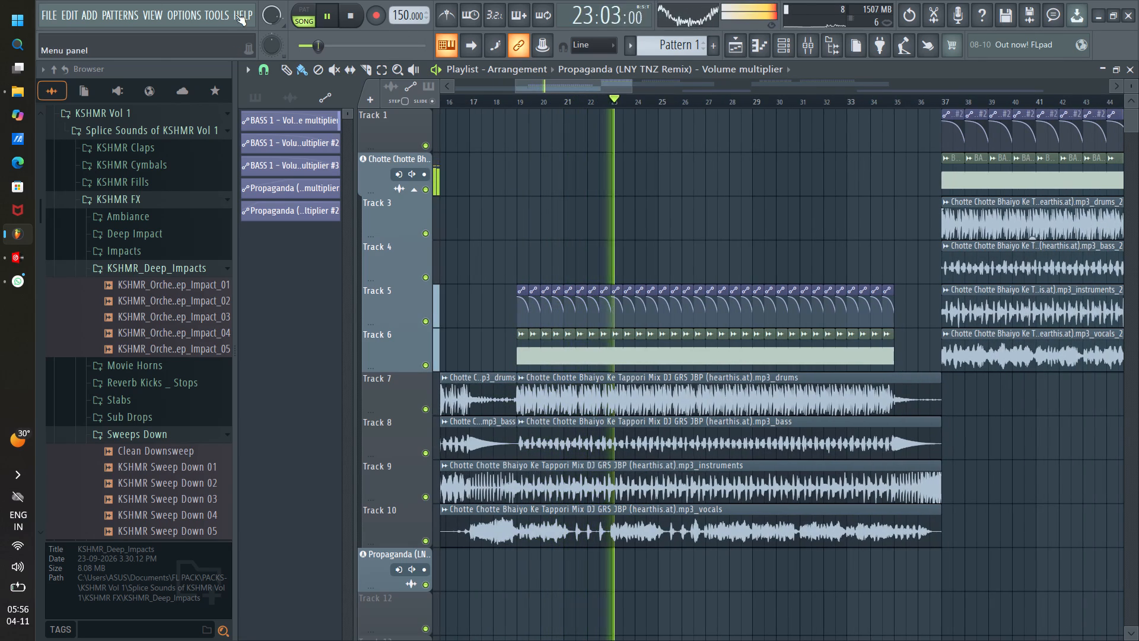
Reset the main volume to 100%.
{"action": "right_click", "coordinate": [275, 13]}
{"action": "left_click", "coordinate": [295, 23]}
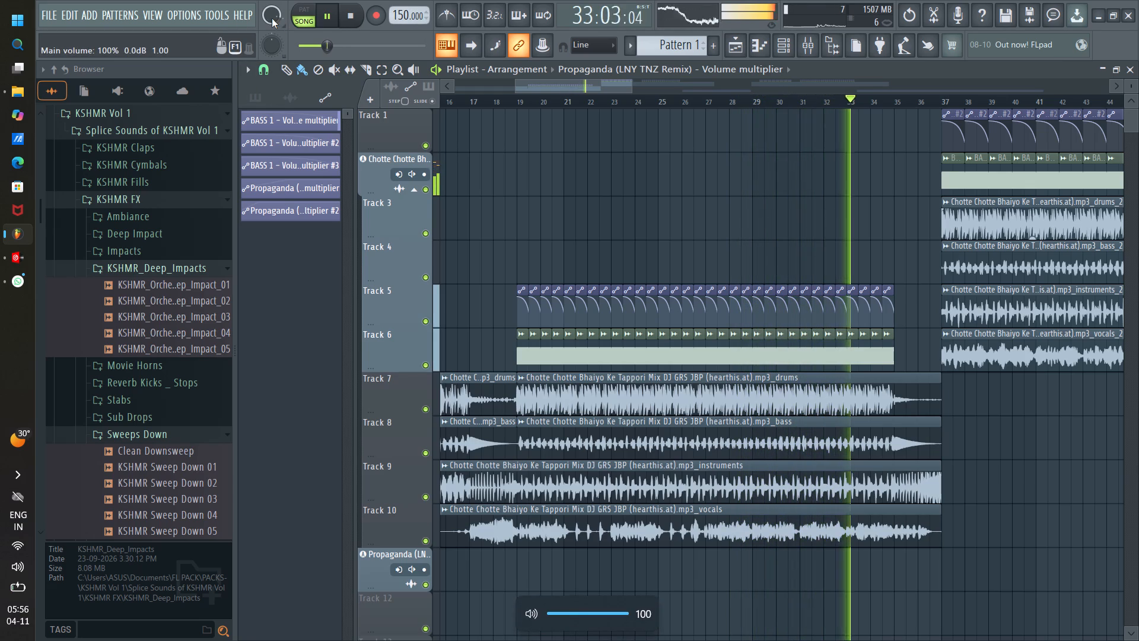
{"action": "right_click", "coordinate": [272, 18]}
{"action": "left_click", "coordinate": [295, 28]}
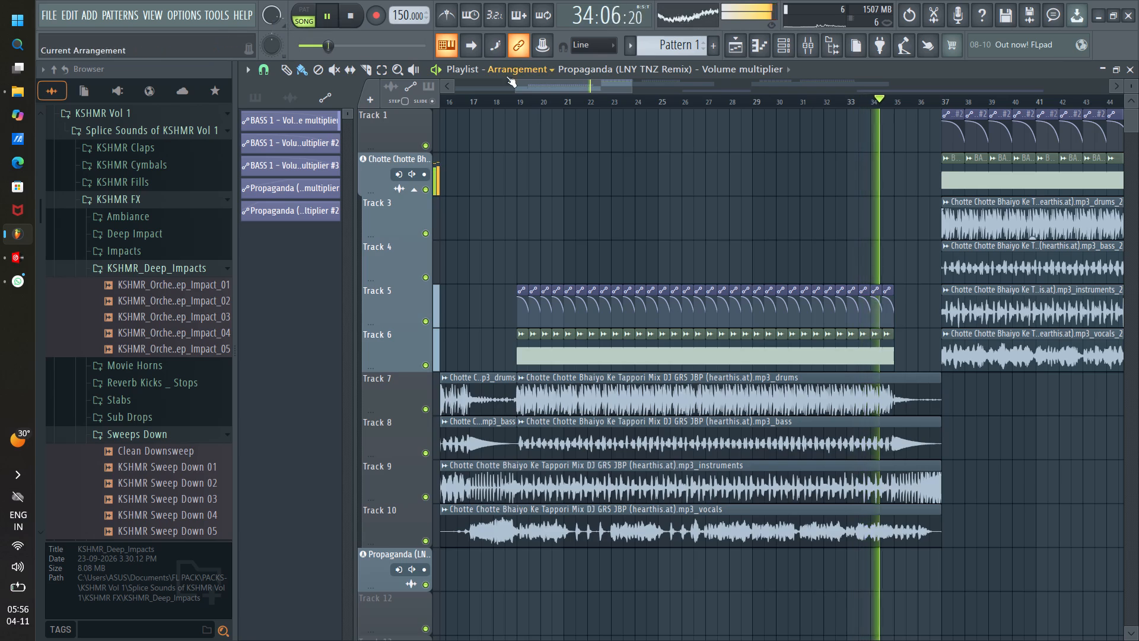
Play the transition into bar 37, replaying it from about bar 36.
{"action": "left_click_drag", "start_coordinate": [559, 88], "coordinate": [590, 104]}
{"action": "left_click_drag", "start_coordinate": [615, 88], "coordinate": [619, 88]}
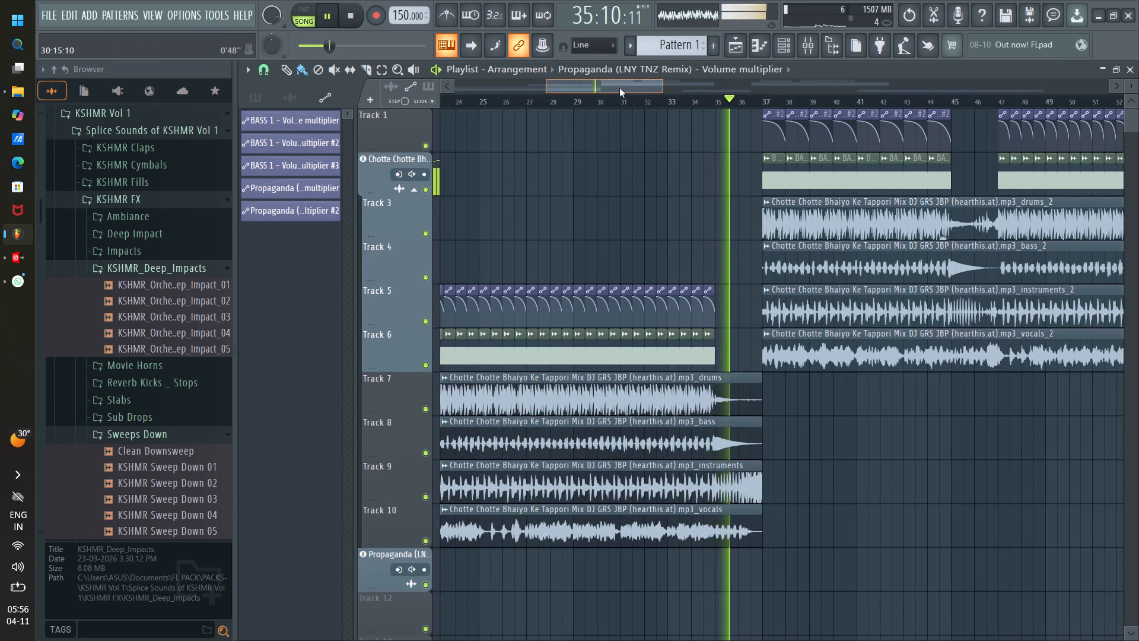
{"action": "left_click_drag", "start_coordinate": [619, 88], "coordinate": [629, 91]}
{"action": "left_click_drag", "start_coordinate": [659, 87], "coordinate": [662, 88]}
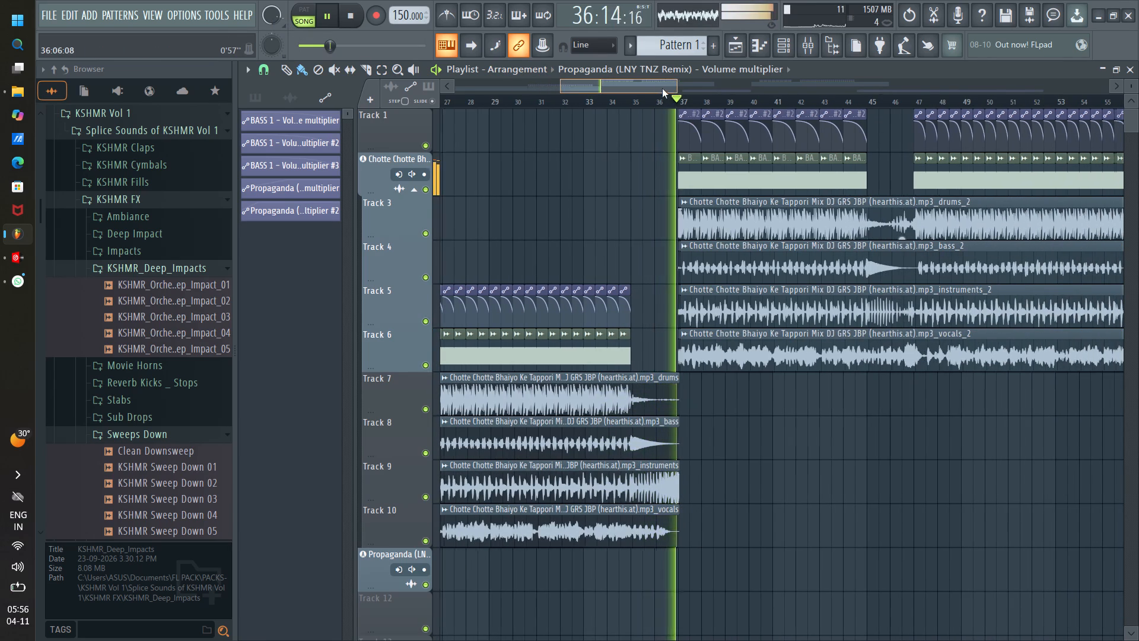
{"action": "left_click_drag", "start_coordinate": [662, 88], "coordinate": [664, 90]}
{"action": "left_click", "coordinate": [636, 100]}
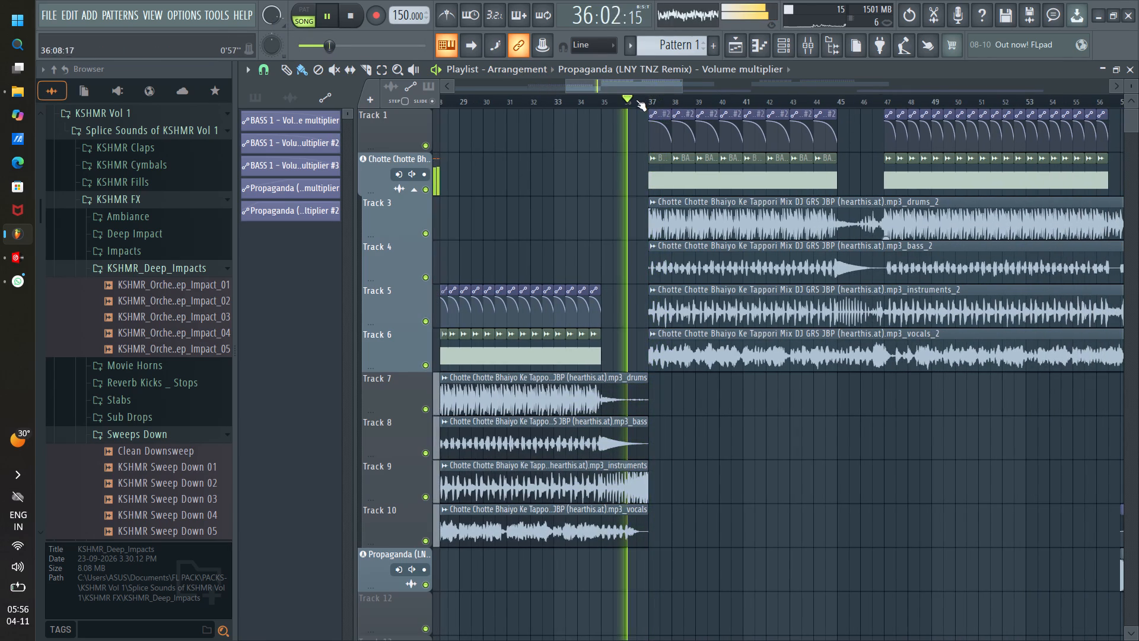
{"action": "scroll", "coordinate": [648, 100], "scroll_direction": "up", "scroll_amount": 8}
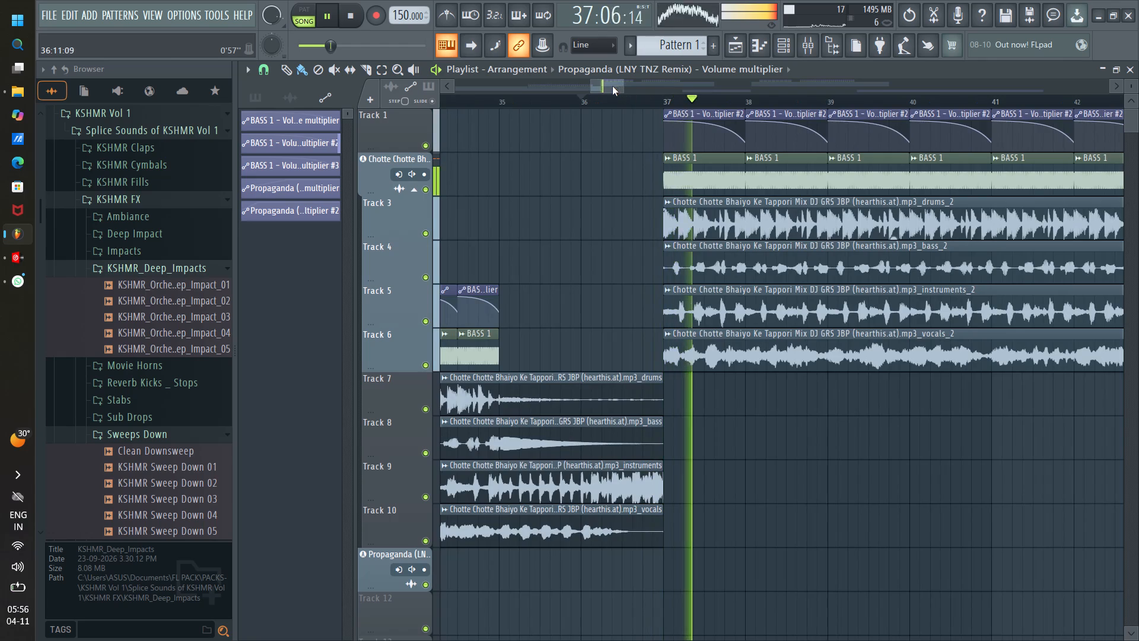
Follow the playback from bar 37 to examine the stem and BASS 1 clips up to about bar 50.
{"action": "left_click_drag", "start_coordinate": [612, 86], "coordinate": [629, 96]}
{"action": "left_click_drag", "start_coordinate": [626, 92], "coordinate": [610, 89]}
{"action": "left_click_drag", "start_coordinate": [613, 87], "coordinate": [610, 86]}
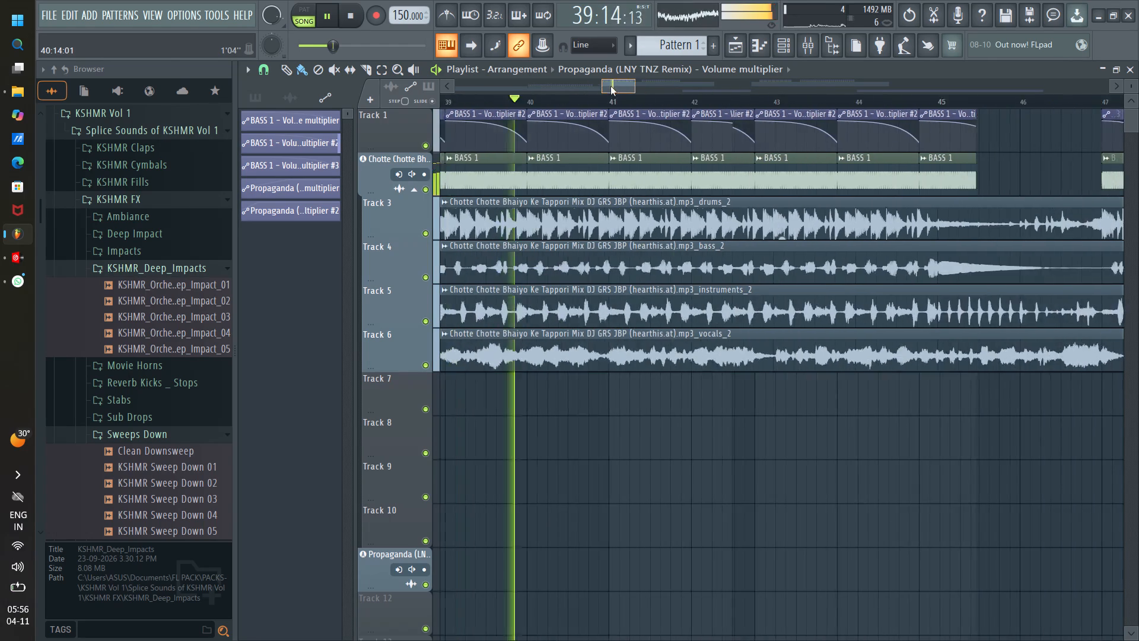
{"action": "left_click_drag", "start_coordinate": [610, 86], "coordinate": [632, 96]}
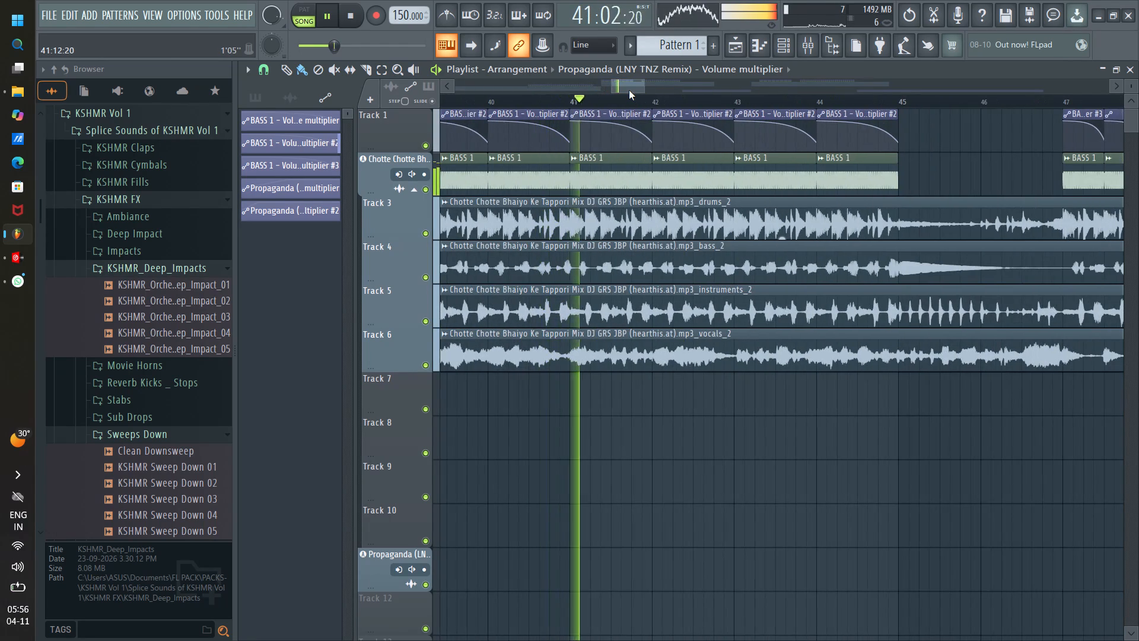
{"action": "key", "text": "Right"}
{"action": "key", "text": "Right"}
{"action": "key", "text": "Right"}
{"action": "key", "text": "Right"}
{"action": "key", "text": "Right"}
{"action": "key", "text": "Right"}
{"action": "key", "text": "Right"}
{"action": "key", "text": "Right"}
{"action": "key", "text": "Right"}
{"action": "key", "text": "Right"}
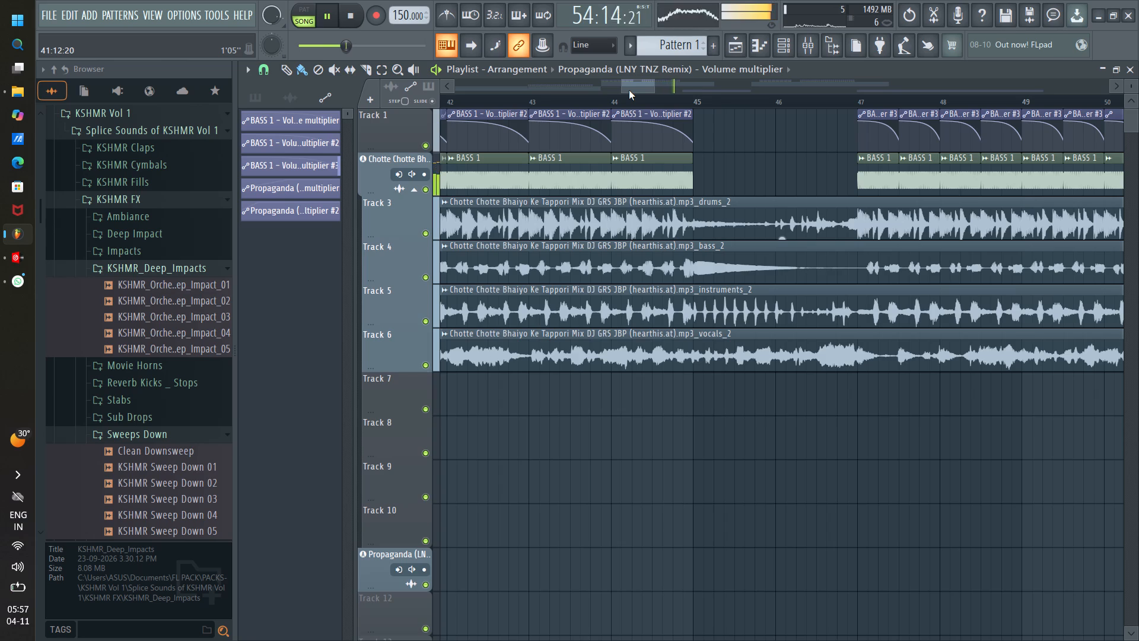
Examine the Propaganda (LNY TNZ Remix) section at bars 57 to 74 and the stem clips following it during playback.
{"action": "scroll", "coordinate": [666, 103], "scroll_direction": "down", "scroll_amount": 9}
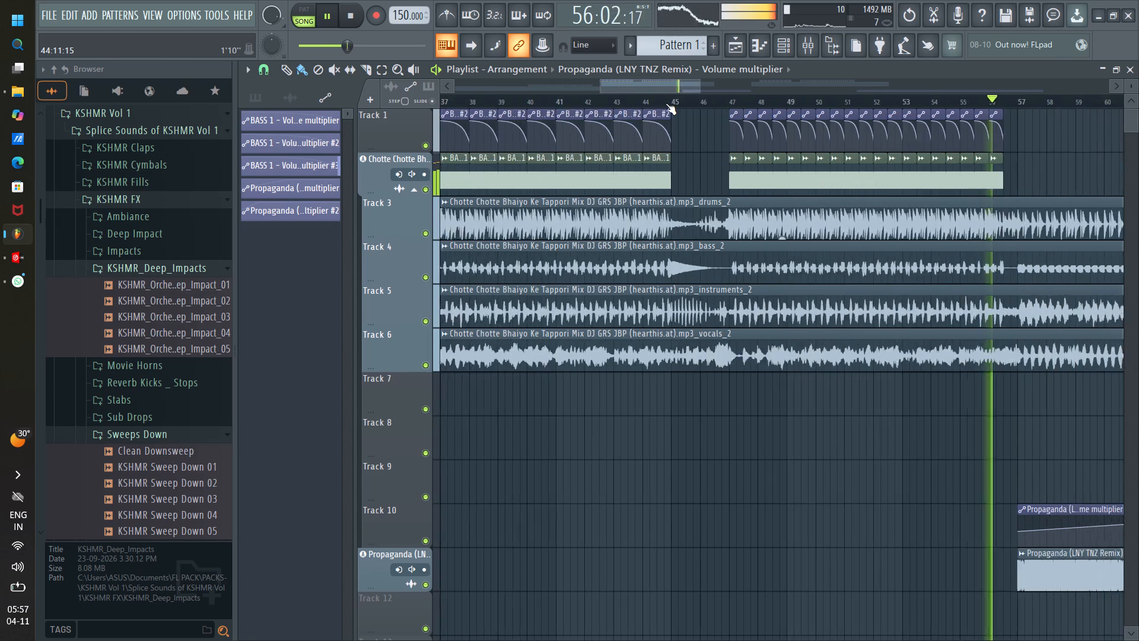
{"action": "left_click_drag", "start_coordinate": [647, 88], "coordinate": [667, 98]}
{"action": "scroll", "coordinate": [667, 98], "scroll_direction": "down", "scroll_amount": 1}
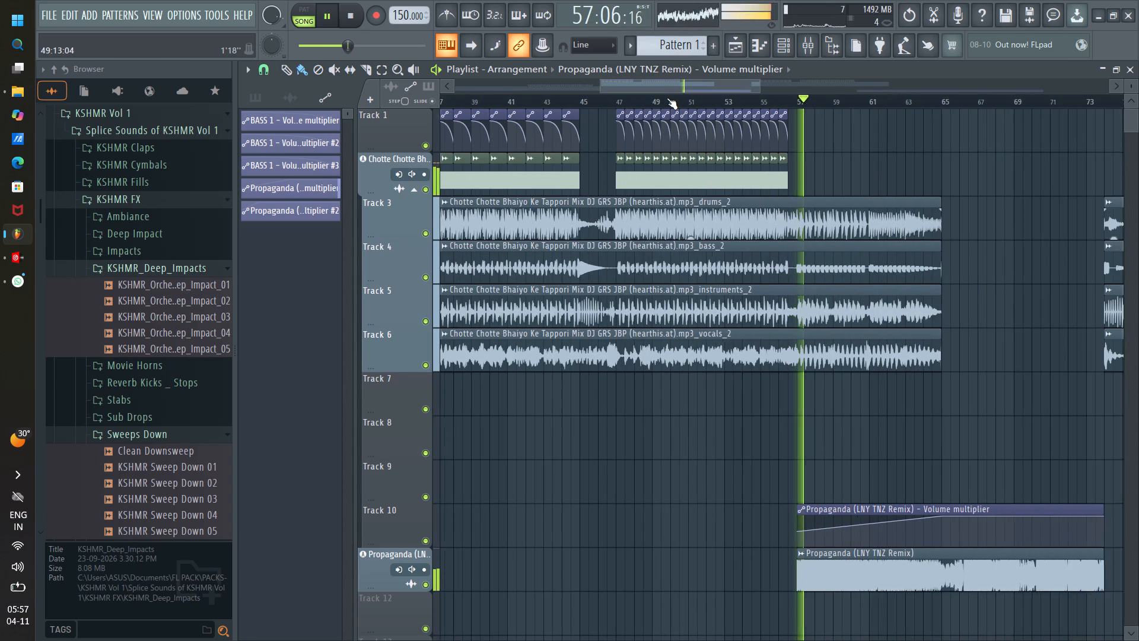
{"action": "scroll", "coordinate": [667, 98], "scroll_direction": "up", "scroll_amount": 4}
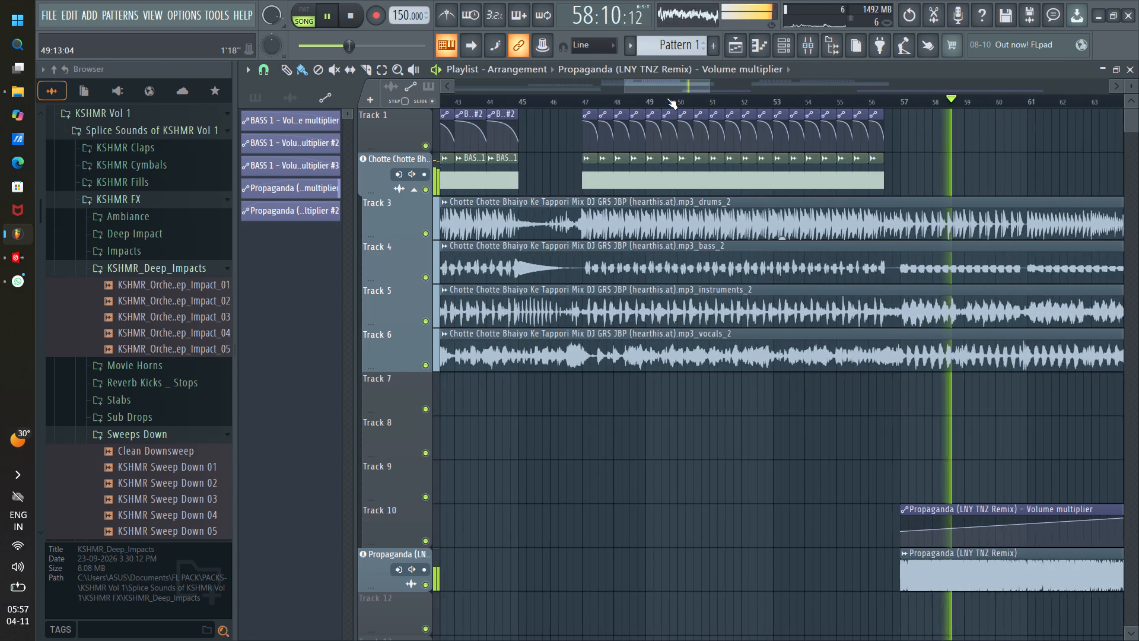
{"action": "scroll", "coordinate": [667, 98], "scroll_direction": "up", "scroll_amount": 3}
{"action": "scroll", "coordinate": [690, 272], "scroll_direction": "up", "scroll_amount": 3}
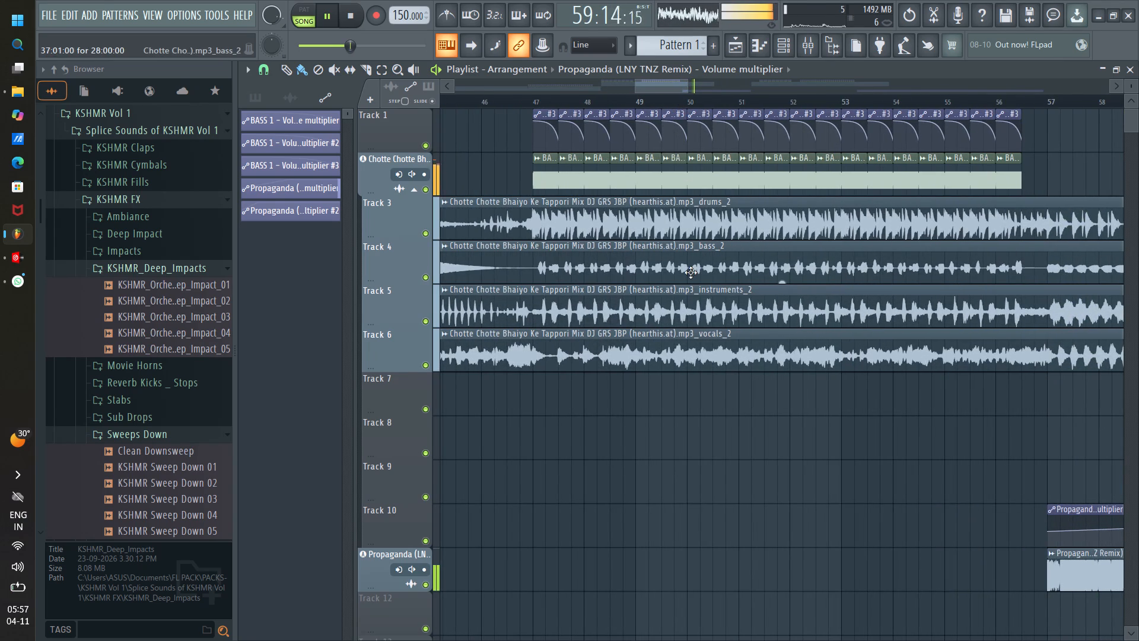
{"action": "scroll", "coordinate": [658, 99], "scroll_direction": "down", "scroll_amount": 9}
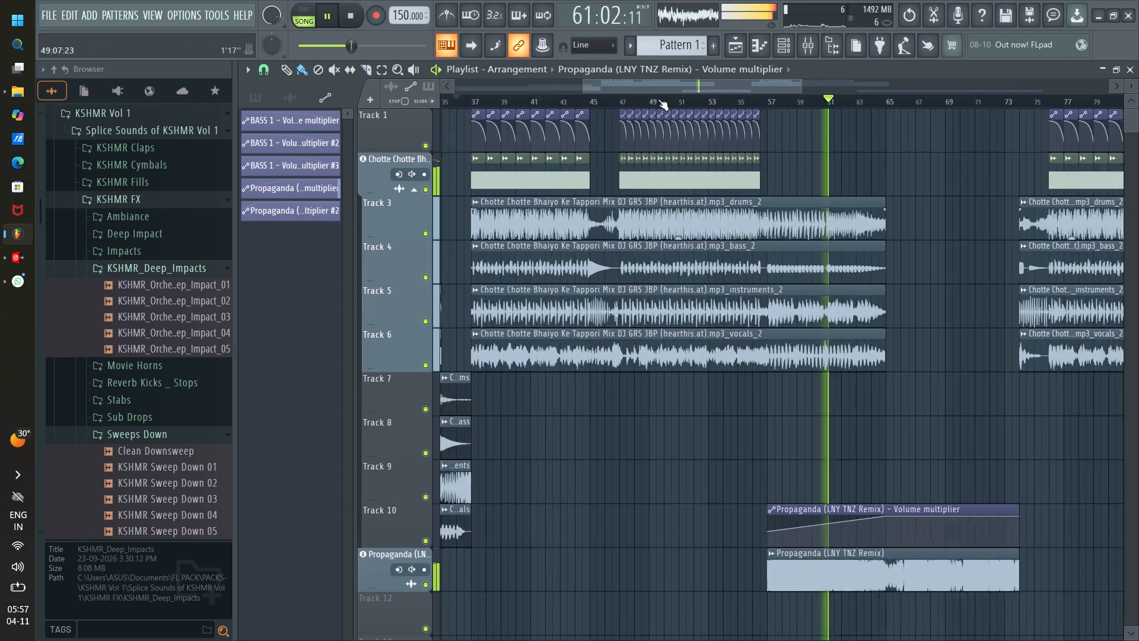
{"action": "scroll", "coordinate": [658, 99], "scroll_direction": "down", "scroll_amount": 3}
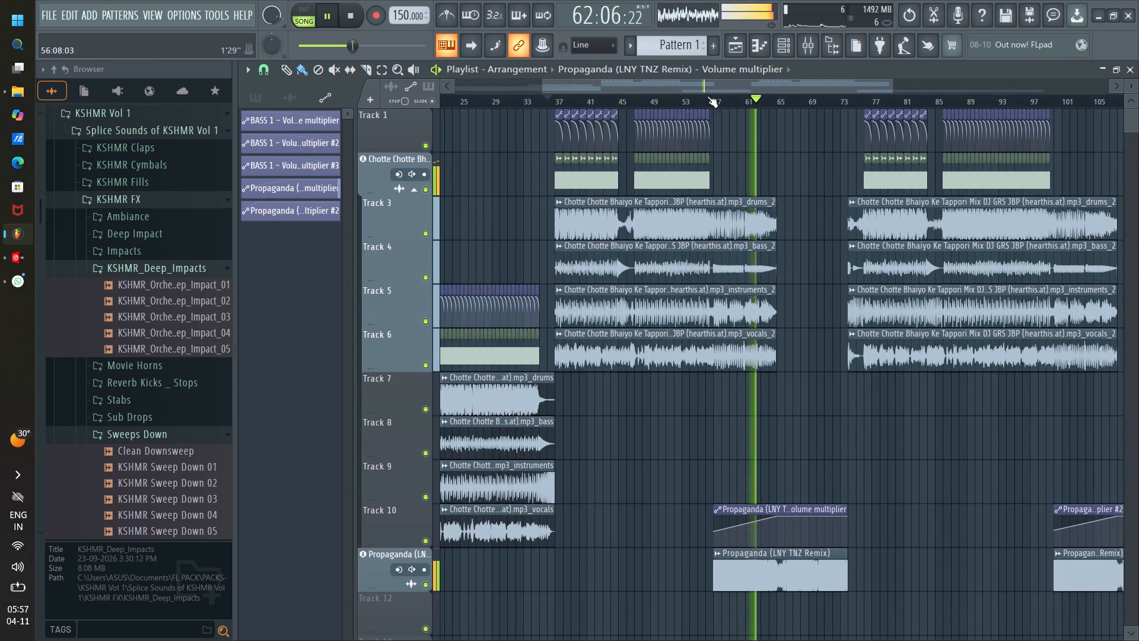
{"action": "left_click_drag", "start_coordinate": [701, 85], "coordinate": [657, 85]}
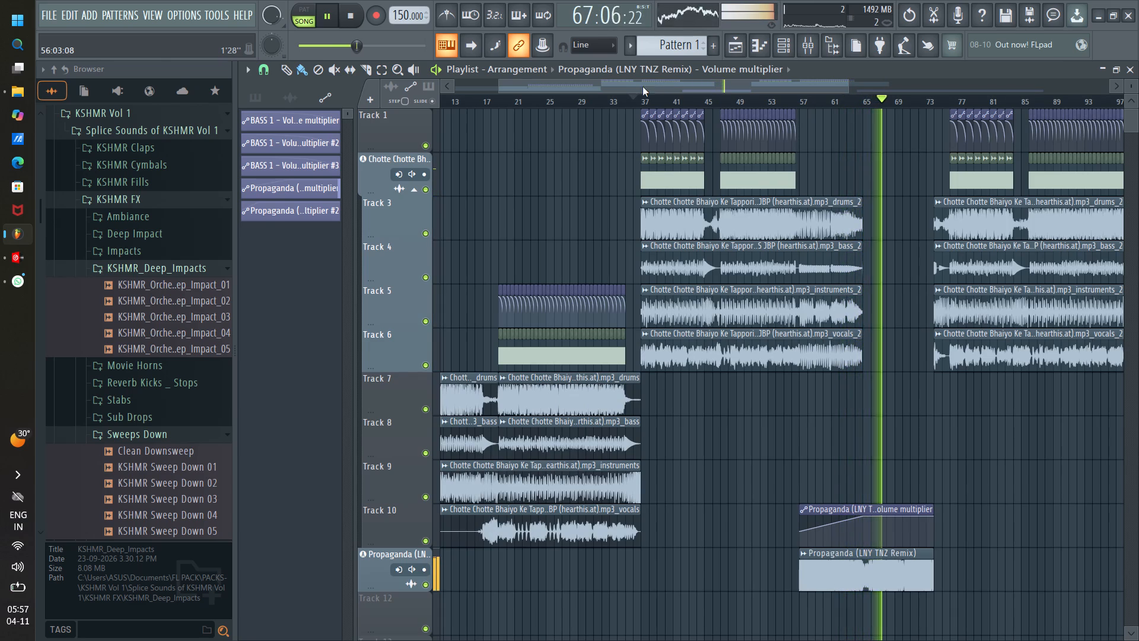
{"action": "scroll", "coordinate": [634, 105], "scroll_direction": "down", "scroll_amount": 7}
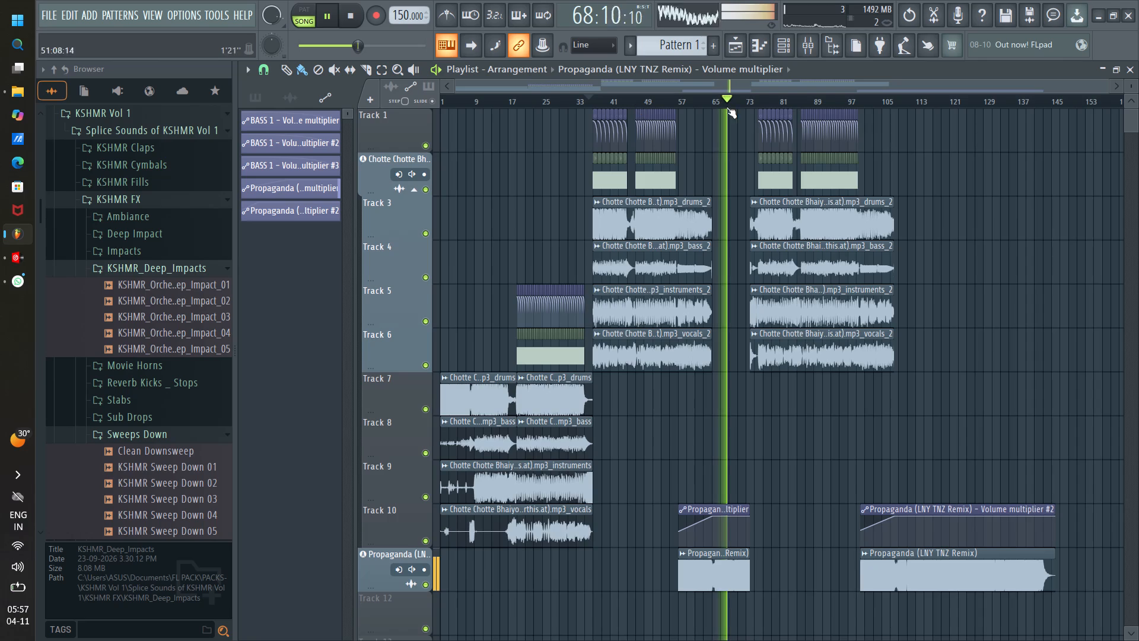
{"action": "scroll", "coordinate": [769, 99], "scroll_direction": "up", "scroll_amount": 12}
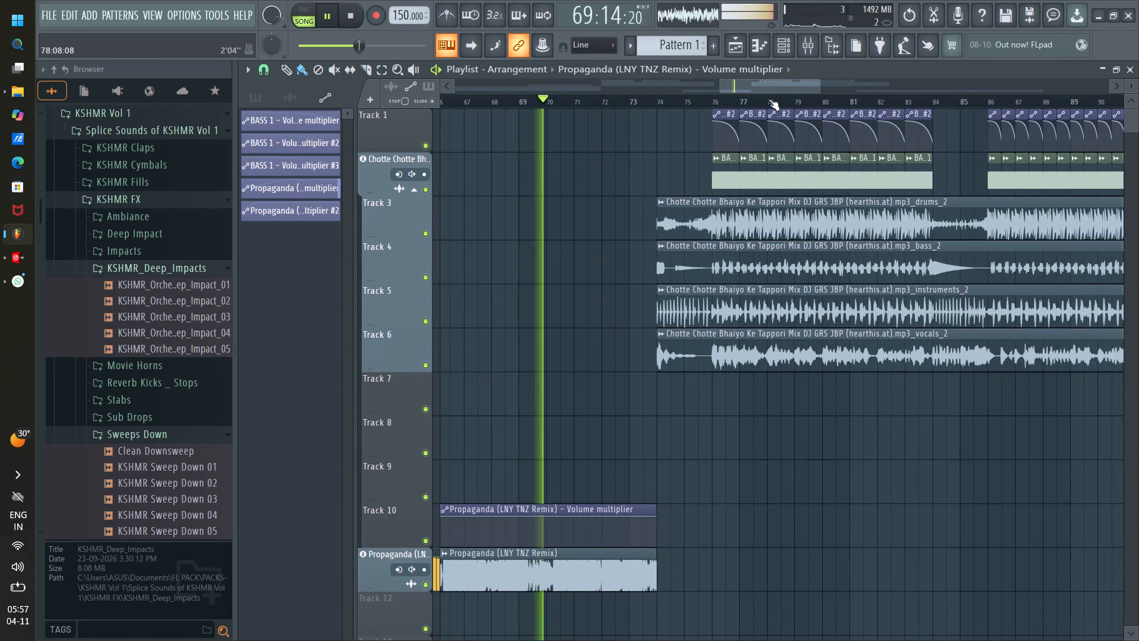
{"action": "scroll", "coordinate": [734, 102], "scroll_direction": "down", "scroll_amount": 7}
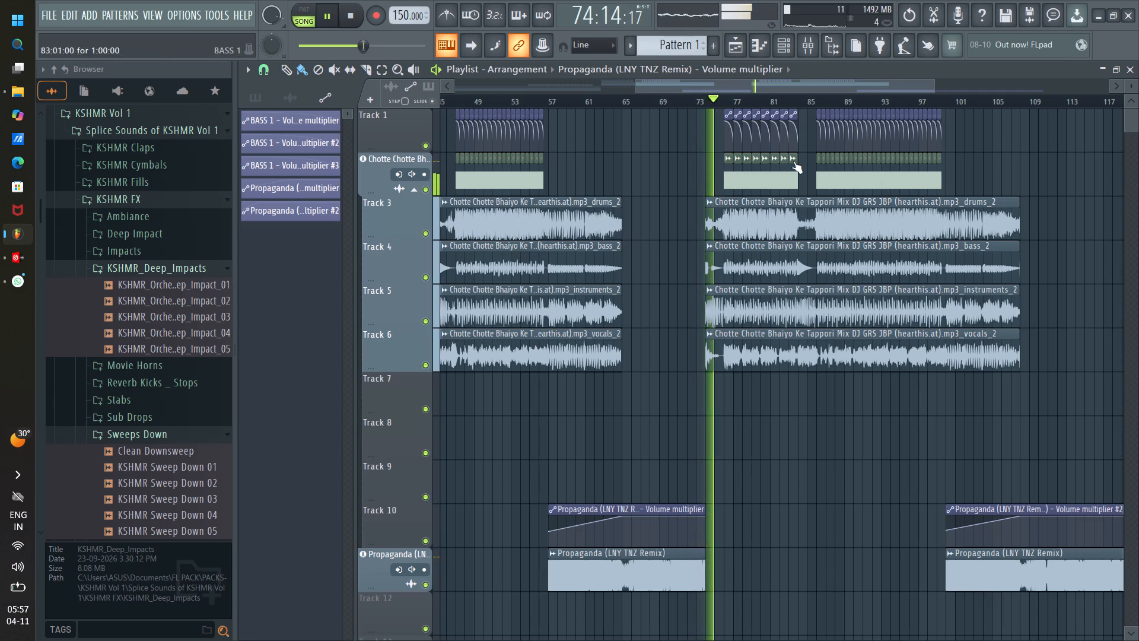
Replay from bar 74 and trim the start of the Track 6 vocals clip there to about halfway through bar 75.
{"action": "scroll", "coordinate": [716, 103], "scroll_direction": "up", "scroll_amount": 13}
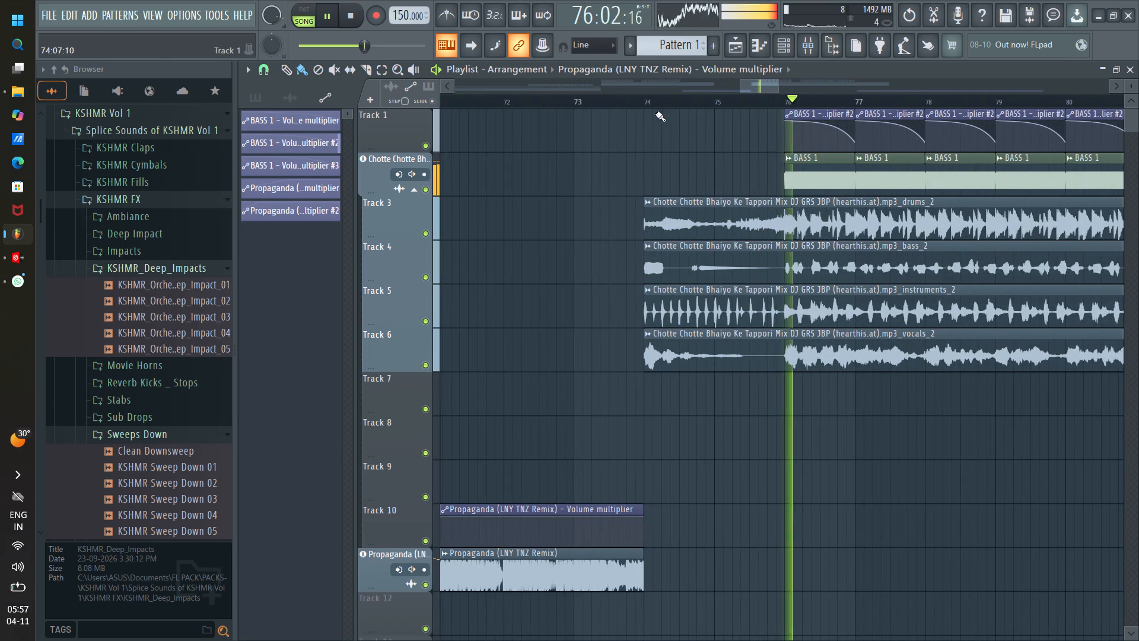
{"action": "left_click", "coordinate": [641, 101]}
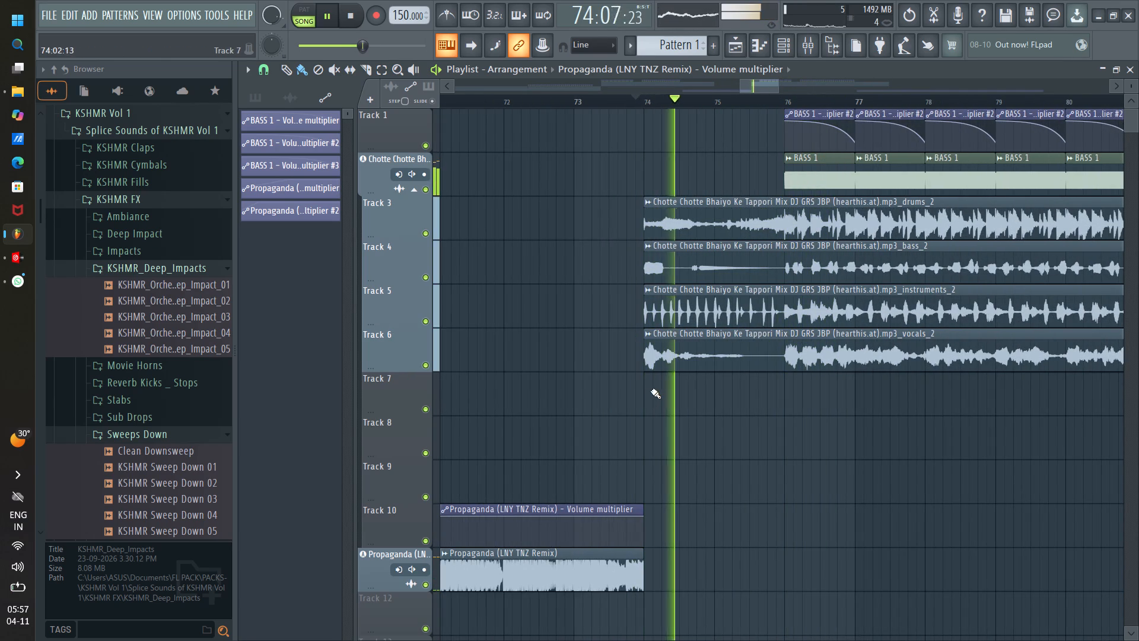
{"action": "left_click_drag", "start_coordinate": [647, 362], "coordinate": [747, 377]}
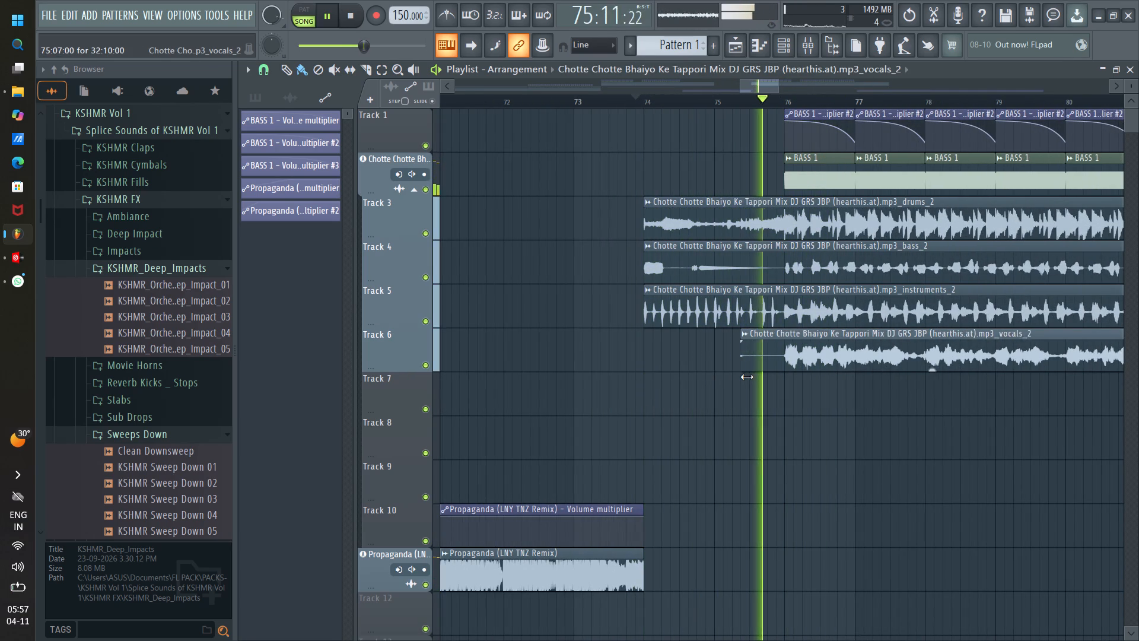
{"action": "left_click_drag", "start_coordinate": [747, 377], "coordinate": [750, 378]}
Replay the transition from just before bar 74 to check how the drums, bass, instruments and trimmed vocals come in.
{"action": "left_click", "coordinate": [612, 104]}
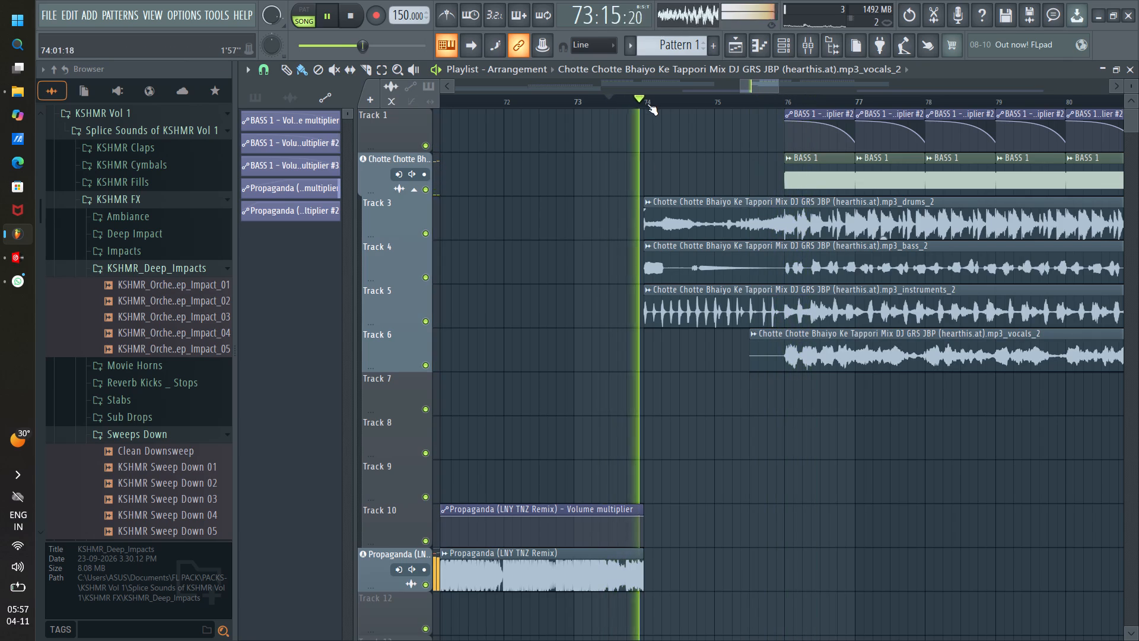
{"action": "scroll", "coordinate": [653, 107], "scroll_direction": "down", "scroll_amount": 3}
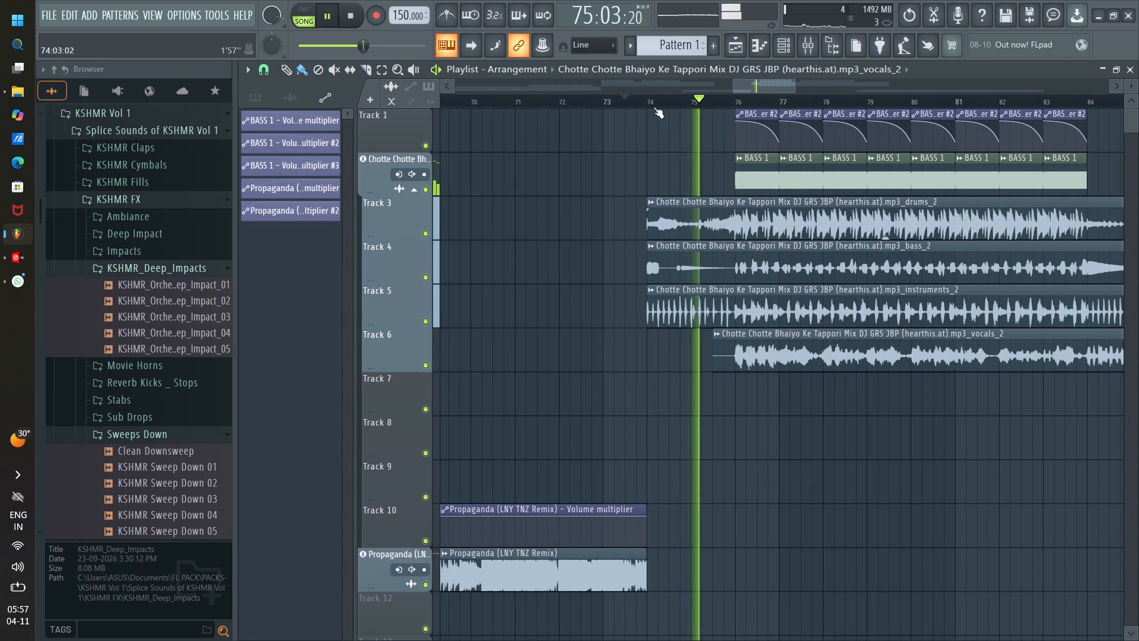
{"action": "left_click", "coordinate": [634, 104]}
{"action": "scroll", "coordinate": [645, 100], "scroll_direction": "up", "scroll_amount": 7}
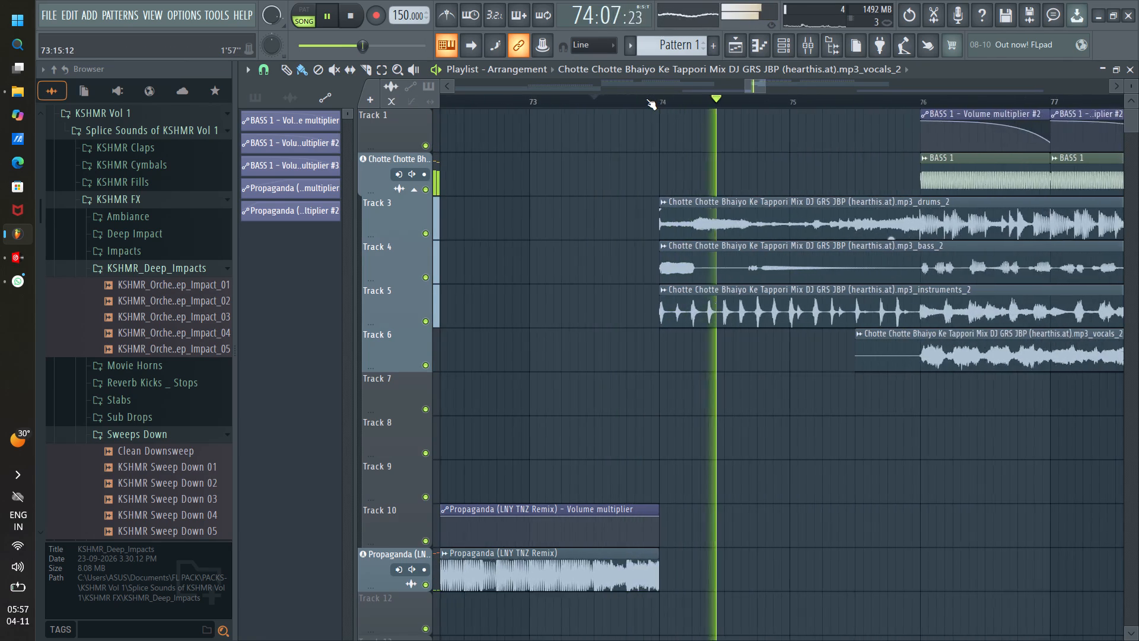
{"action": "scroll", "coordinate": [646, 99], "scroll_direction": "down", "scroll_amount": 8}
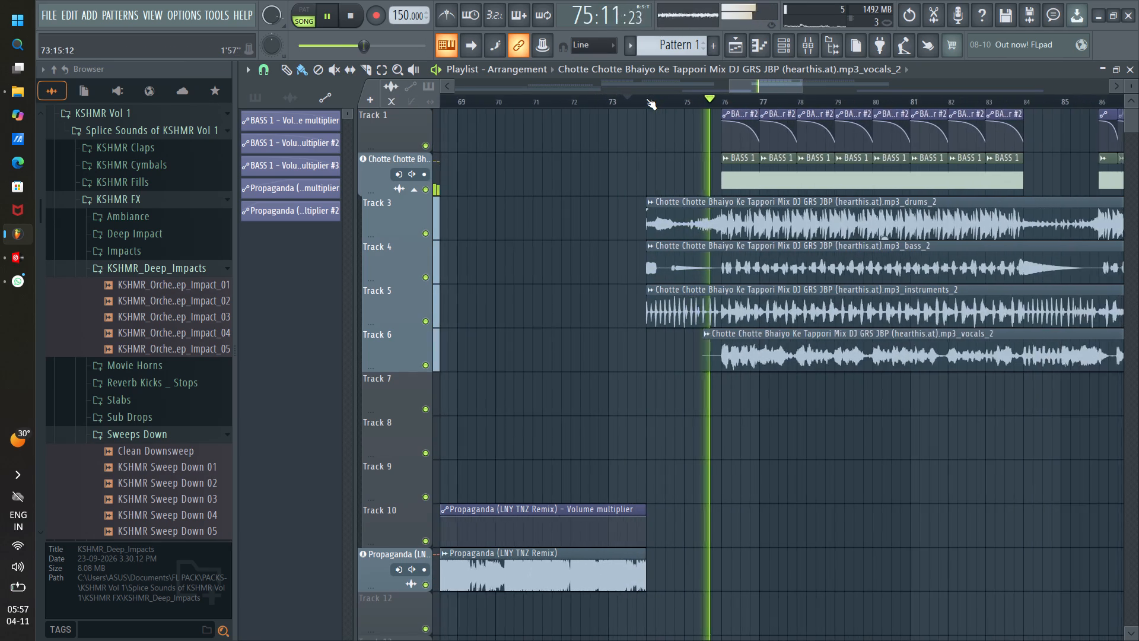
{"action": "scroll", "coordinate": [646, 99], "scroll_direction": "down", "scroll_amount": 2}
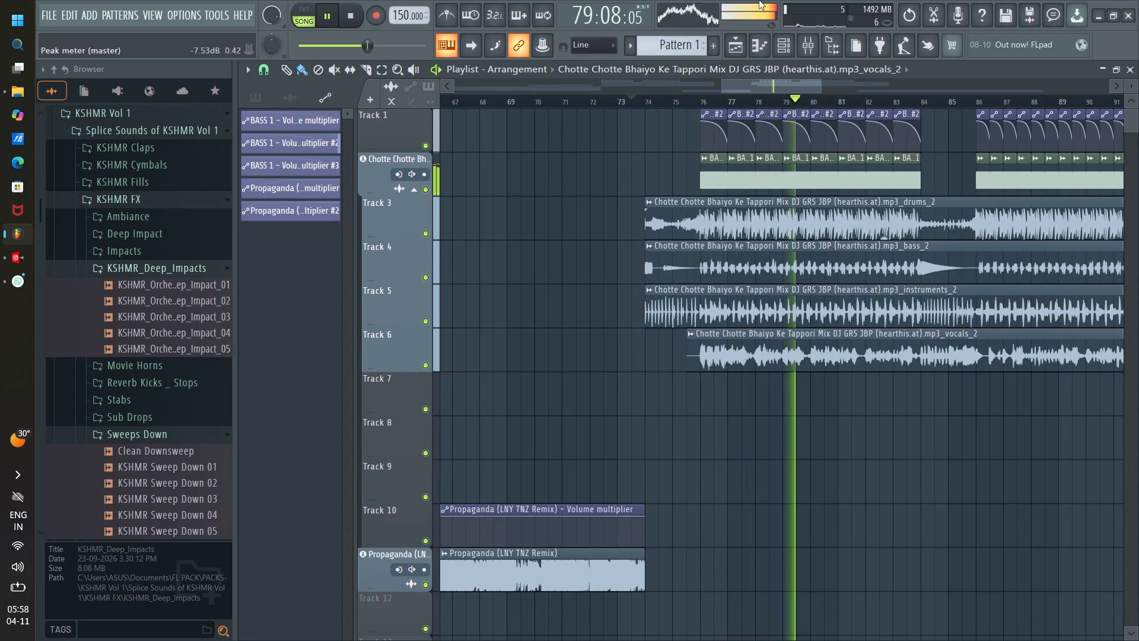
{"action": "left_click_drag", "start_coordinate": [748, 85], "coordinate": [750, 91]}
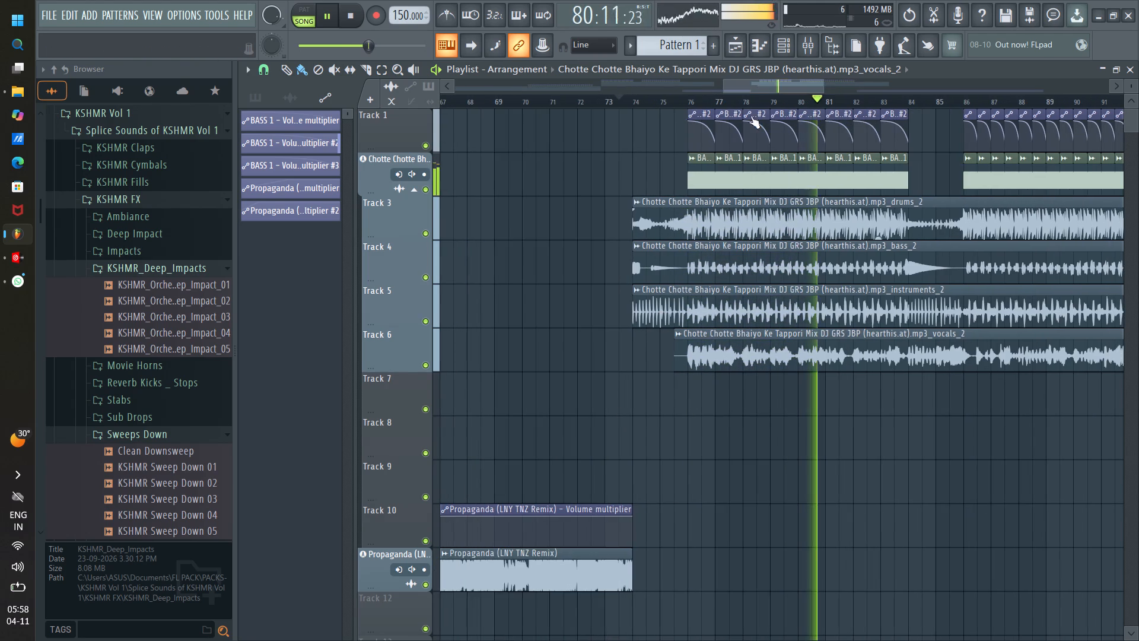
Trim the start of the Track 6 vocals clip further, to bar 76 where the BASS 1 clips begin.
{"action": "scroll", "coordinate": [688, 103], "scroll_direction": "up", "scroll_amount": 10}
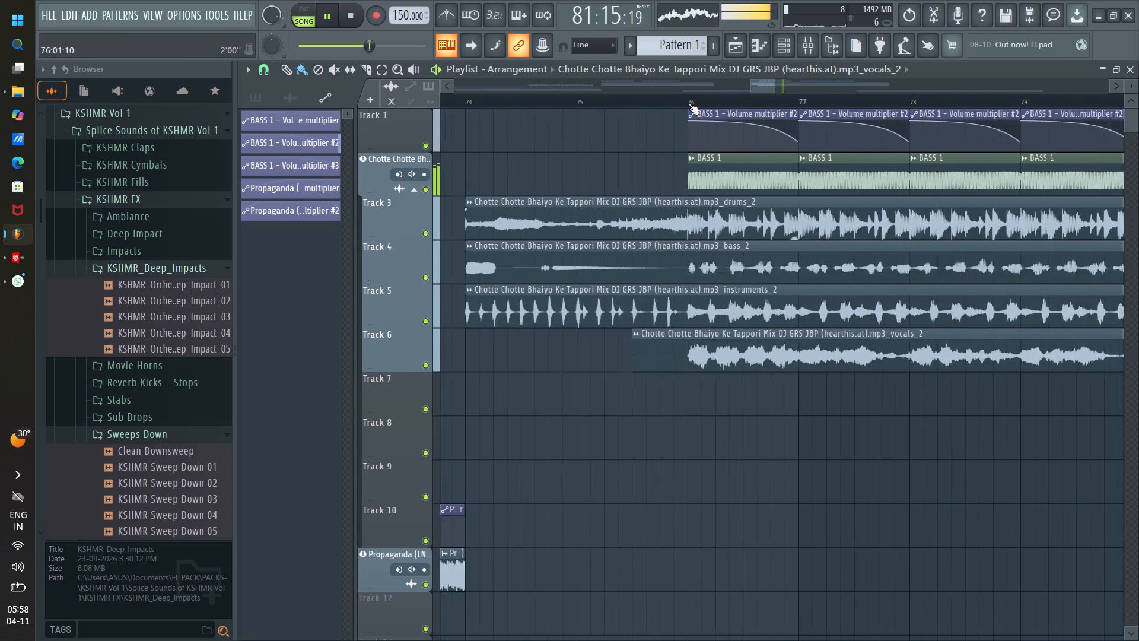
{"action": "scroll", "coordinate": [688, 103], "scroll_direction": "up", "scroll_amount": 3}
{"action": "left_click_drag", "start_coordinate": [586, 362], "coordinate": [690, 378]}
Replay the transition from just before bar 74 to check the trimmed vocals entry.
{"action": "scroll", "coordinate": [709, 97], "scroll_direction": "down", "scroll_amount": 9}
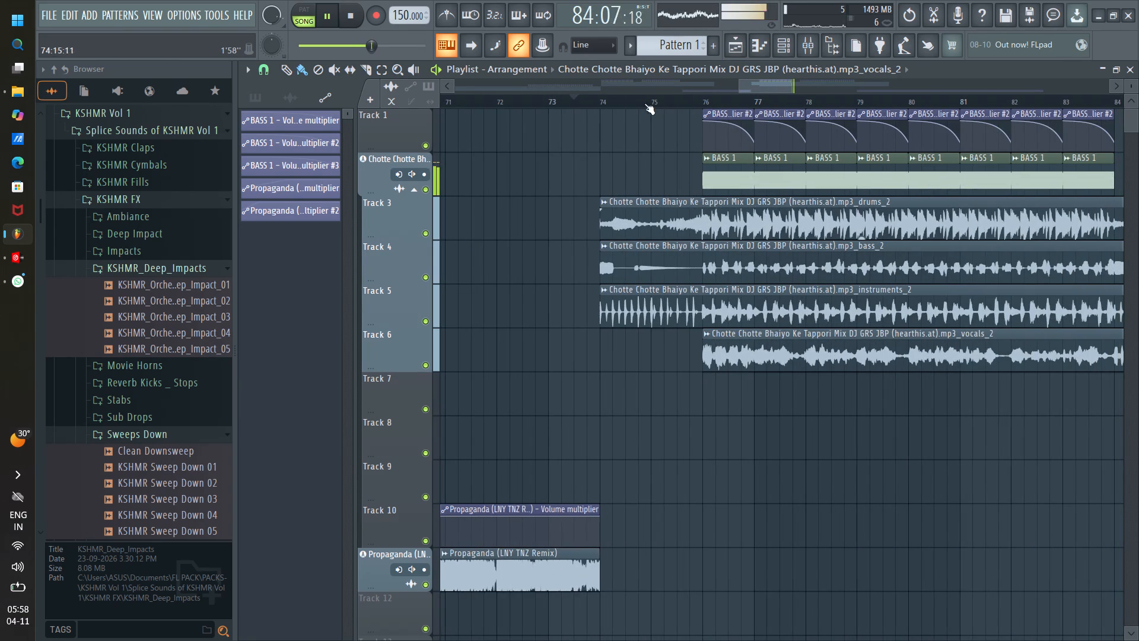
{"action": "left_click", "coordinate": [596, 97]}
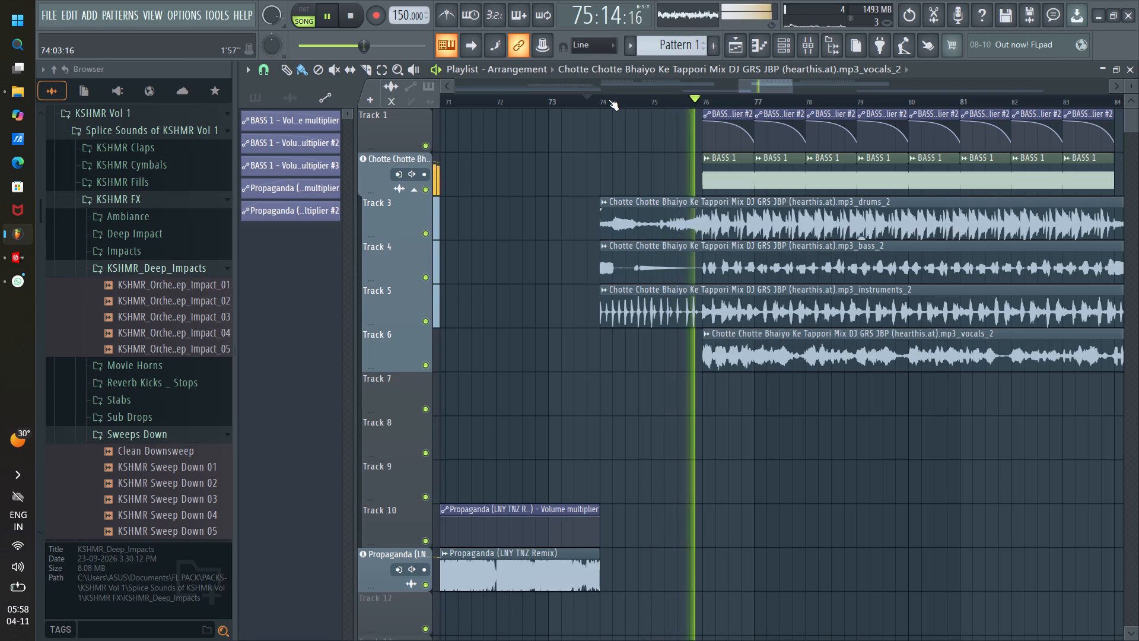
Inspect the audio clip settings of the drums, bass and instruments clips on Tracks 3, 4 and 5 during playback.
{"action": "scroll", "coordinate": [608, 103], "scroll_direction": "down", "scroll_amount": 3}
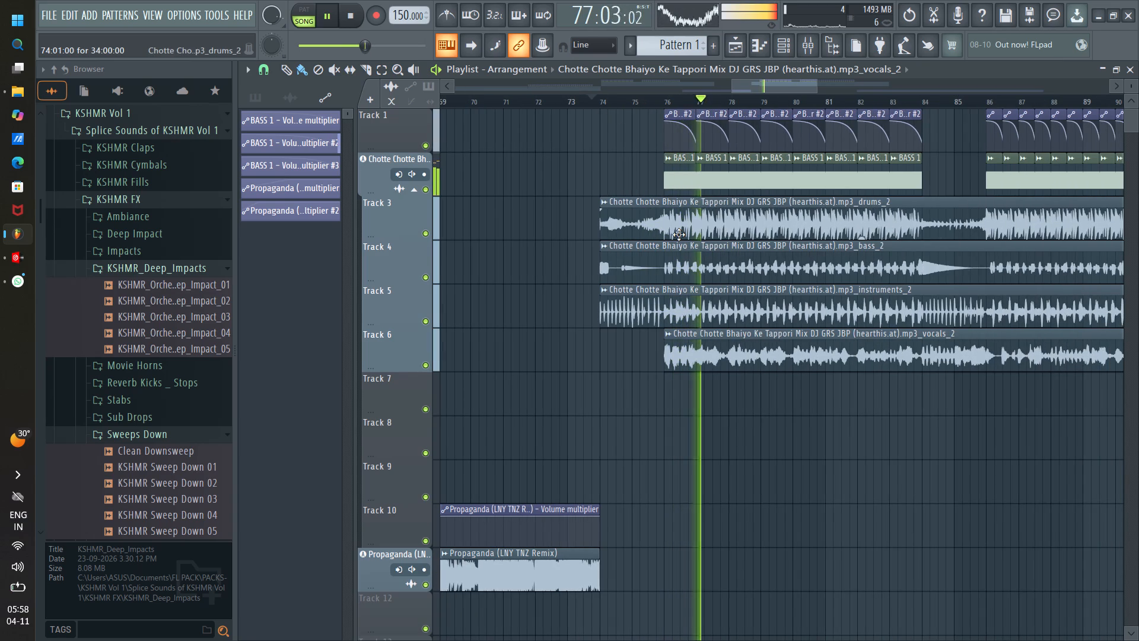
{"action": "scroll", "coordinate": [679, 234], "scroll_direction": "up", "scroll_amount": 2}
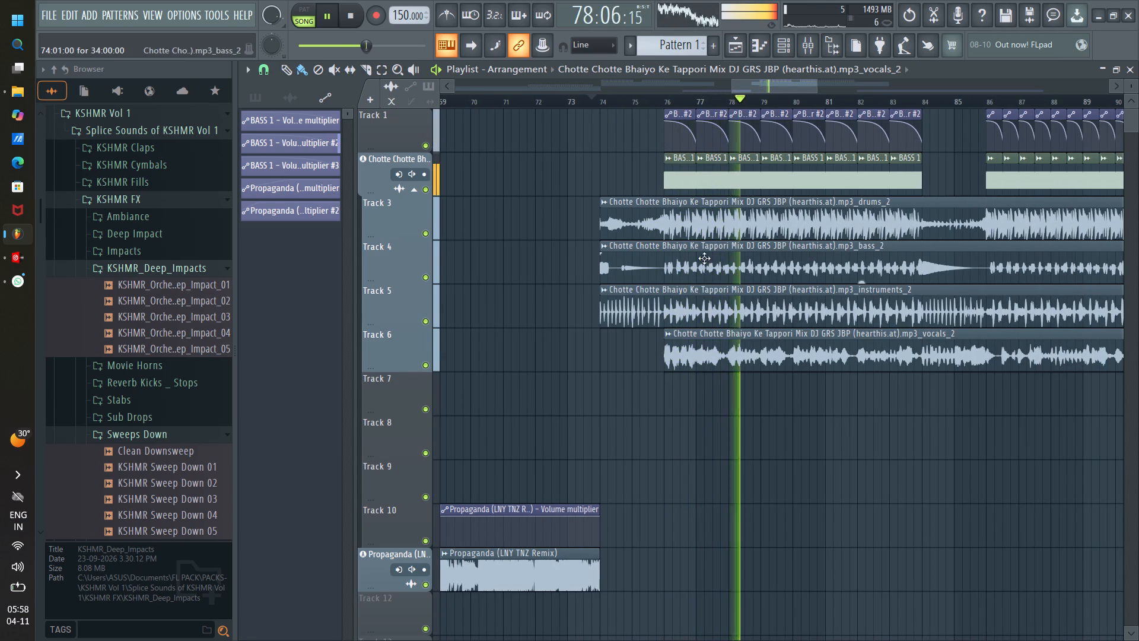
{"action": "double_click", "coordinate": [716, 224]}
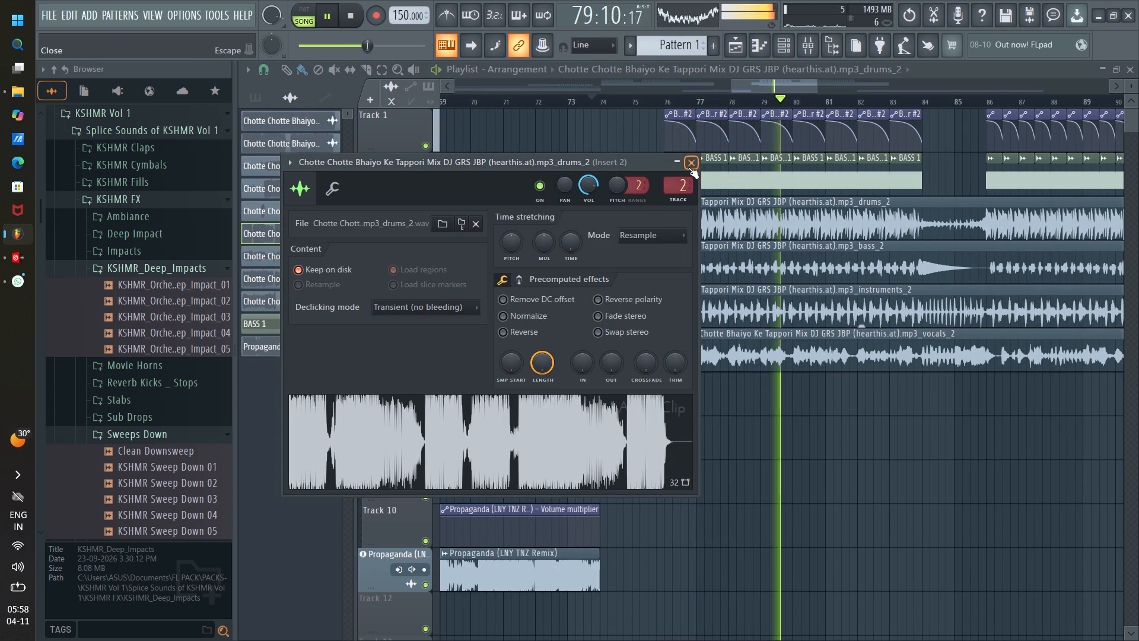
{"action": "left_click", "coordinate": [688, 167]}
{"action": "double_click", "coordinate": [699, 255]}
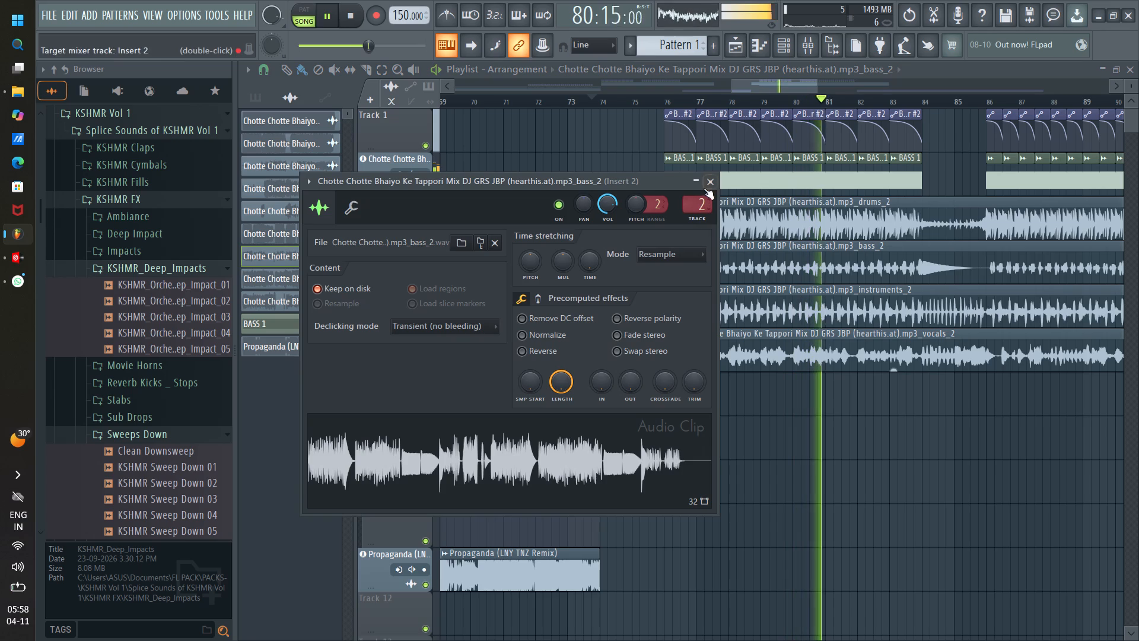
{"action": "left_click", "coordinate": [707, 182]}
{"action": "double_click", "coordinate": [728, 301]}
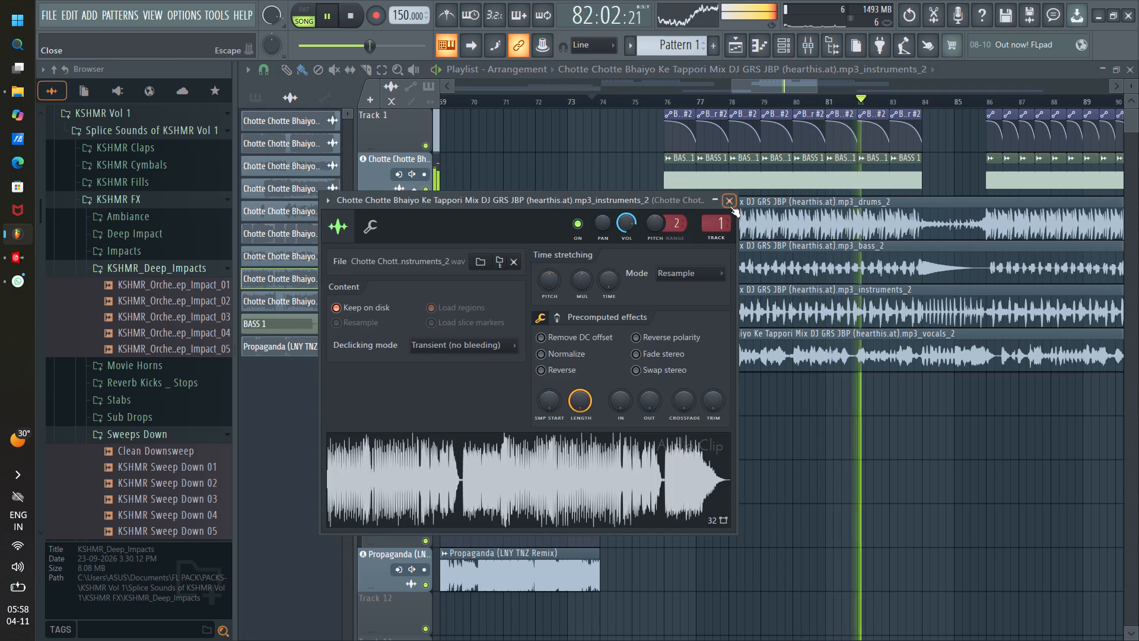
{"action": "left_click", "coordinate": [730, 205]}
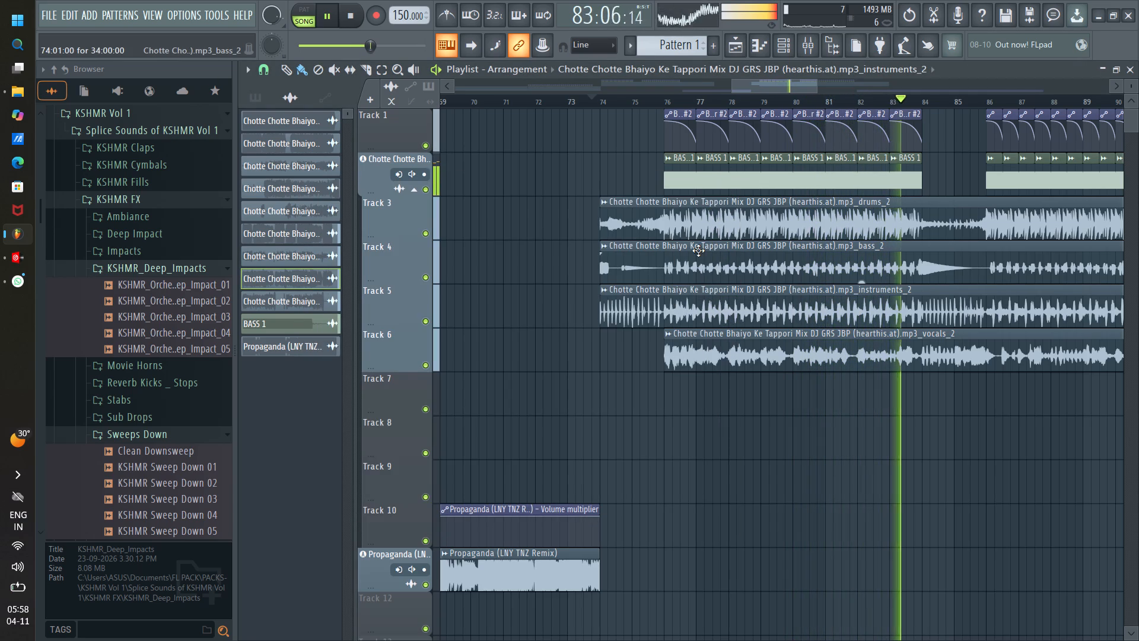
Solo the Track 4 bass, bring in the drums, and mute the bass while re-enabling Tracks 1, 2, 5 and 6 to compare their sound.
{"action": "right_click", "coordinate": [430, 277]}
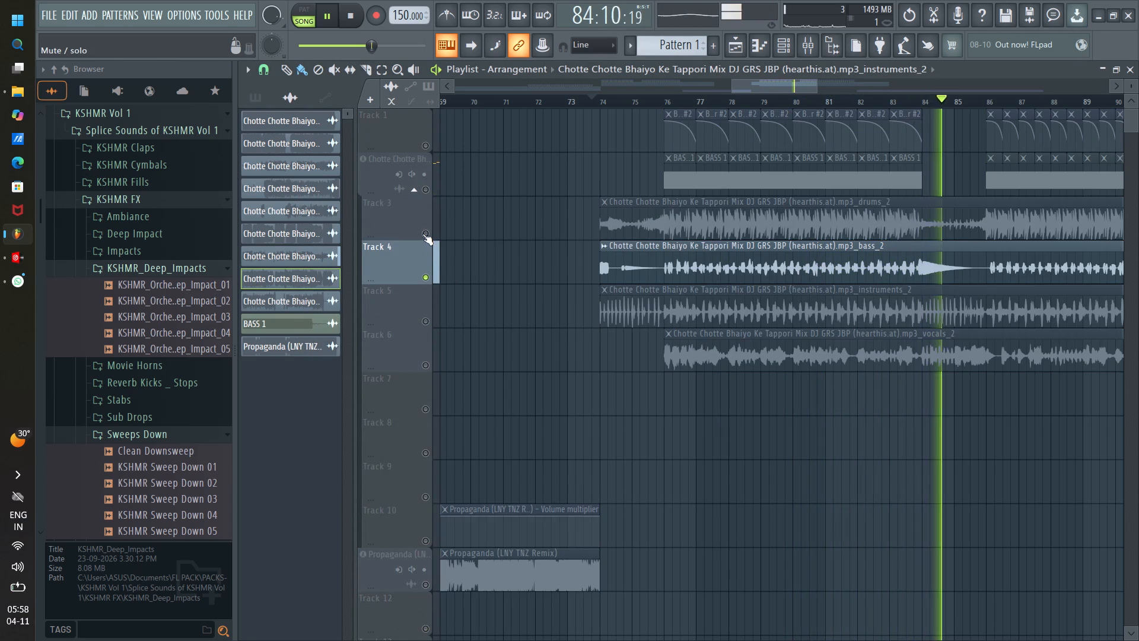
{"action": "left_click", "coordinate": [422, 233]}
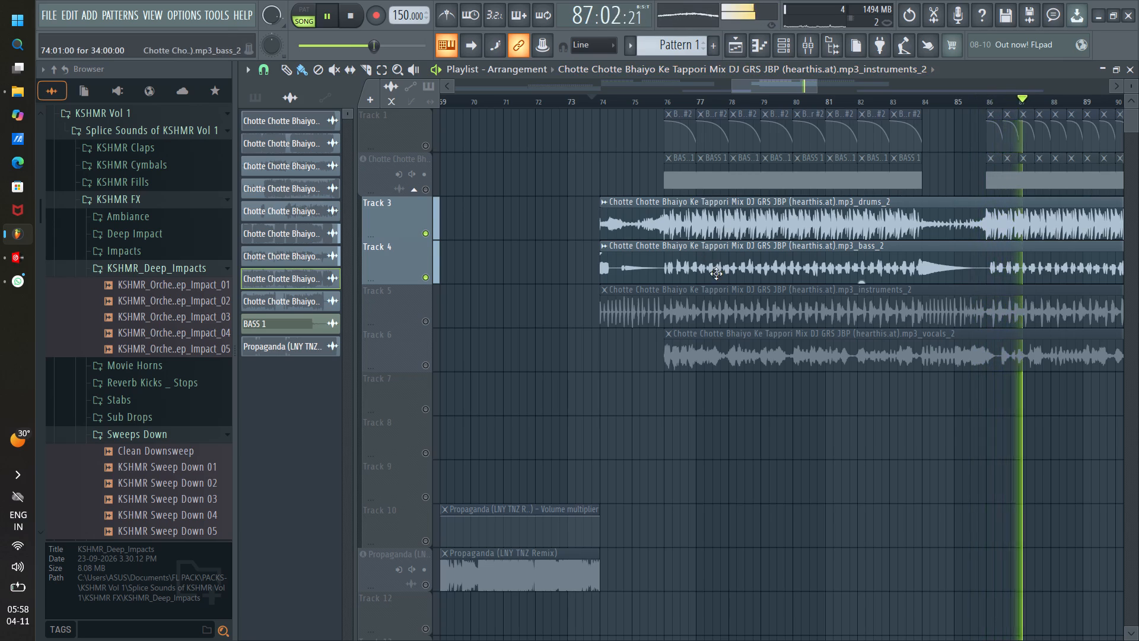
{"action": "left_click", "coordinate": [424, 280]}
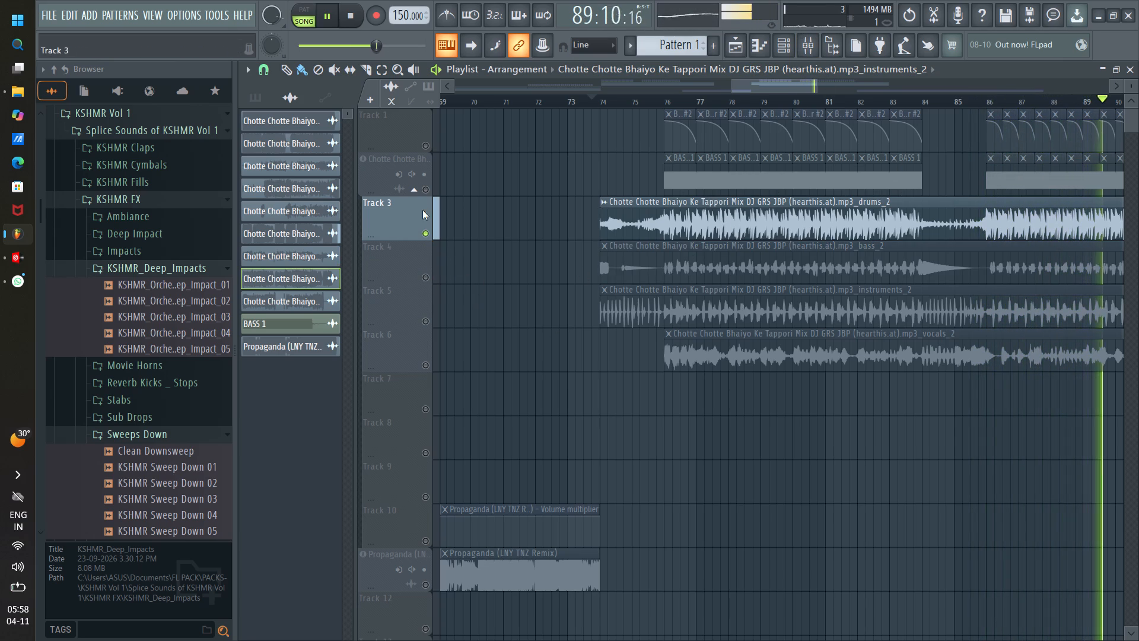
{"action": "left_click", "coordinate": [425, 190]}
{"action": "left_click", "coordinate": [428, 148]}
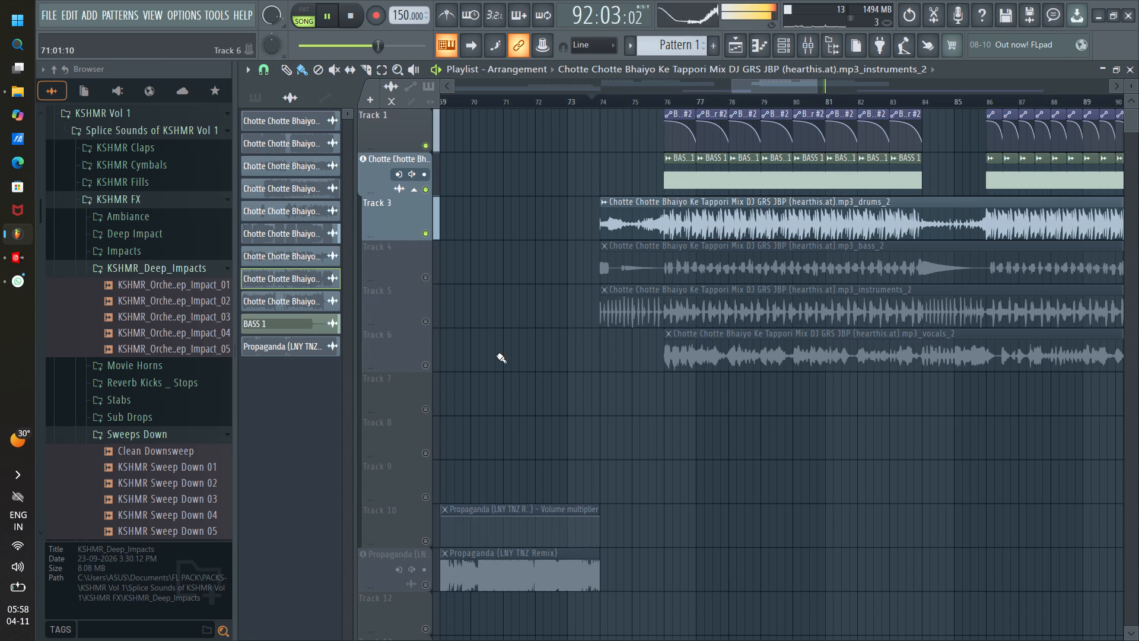
{"action": "left_click", "coordinate": [427, 322]}
{"action": "left_click", "coordinate": [425, 361]}
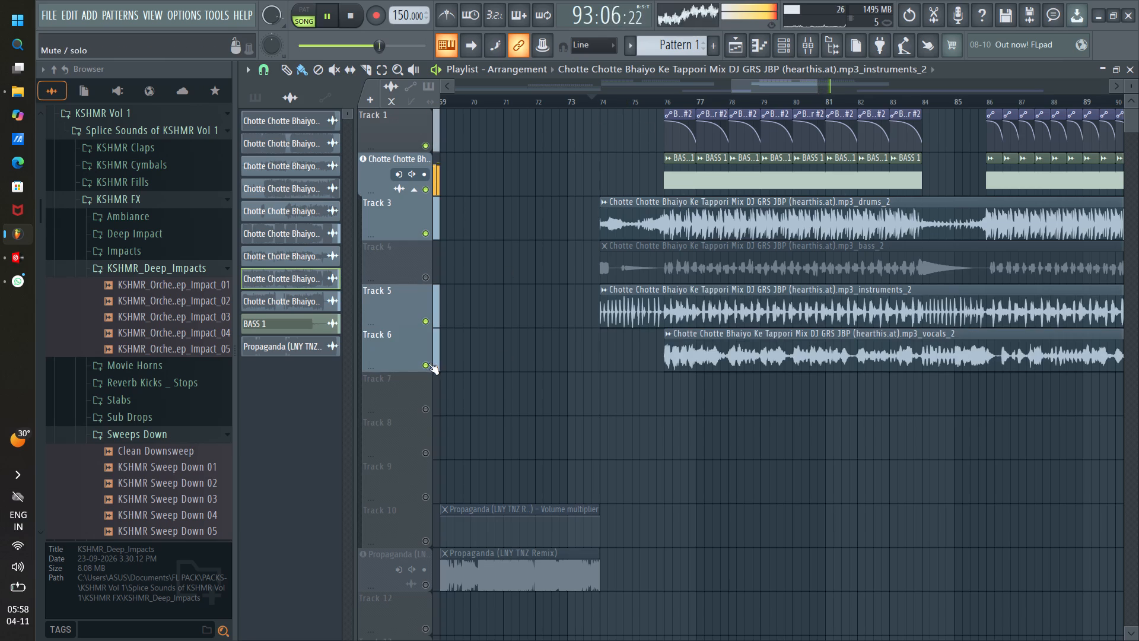
Replay the transition from about bar 74 with the Track 4 bass muted to hear the BASS 1 clips on their own.
{"action": "left_click", "coordinate": [615, 98]}
{"action": "scroll", "coordinate": [665, 95], "scroll_direction": "up", "scroll_amount": 3}
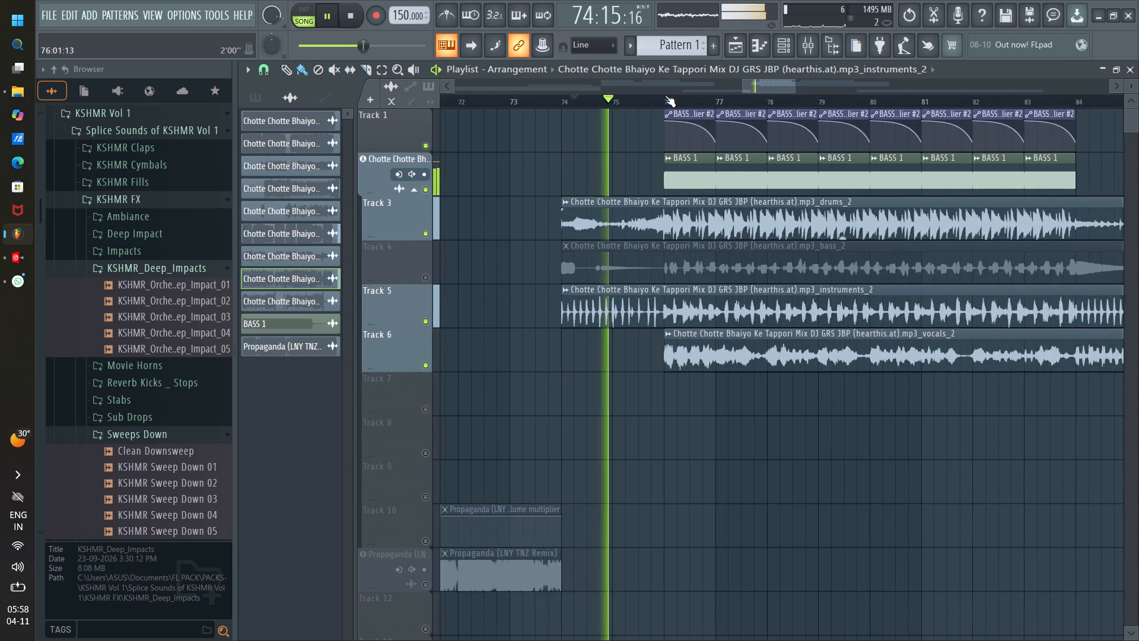
{"action": "scroll", "coordinate": [665, 96], "scroll_direction": "up", "scroll_amount": 4}
{"action": "scroll", "coordinate": [666, 97], "scroll_direction": "down", "scroll_amount": 1}
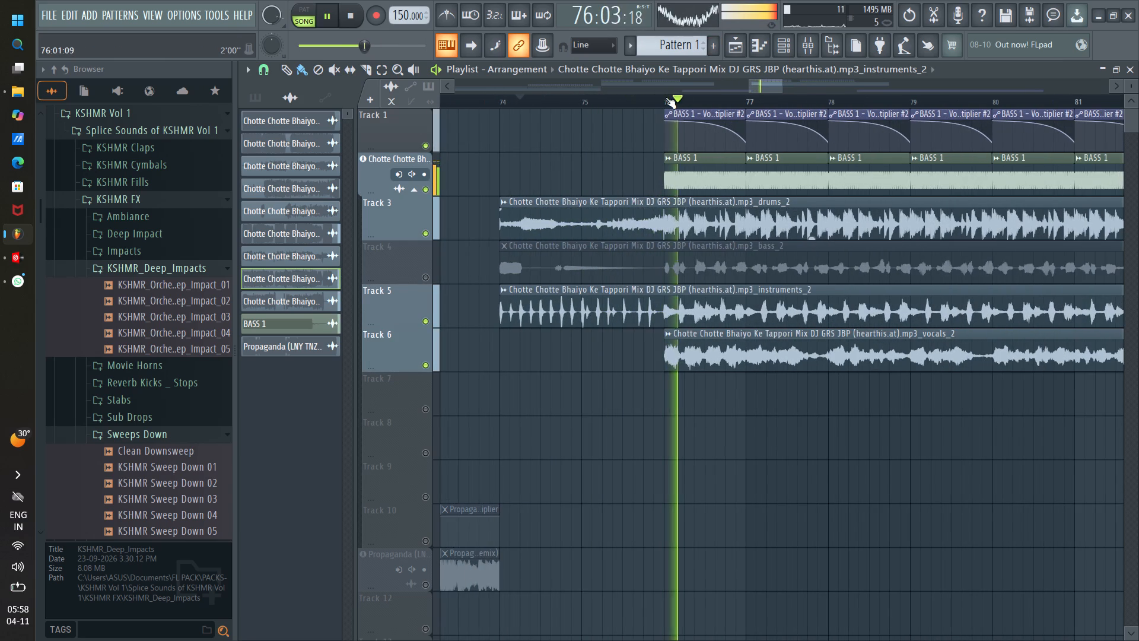
{"action": "scroll", "coordinate": [666, 97], "scroll_direction": "down", "scroll_amount": 1}
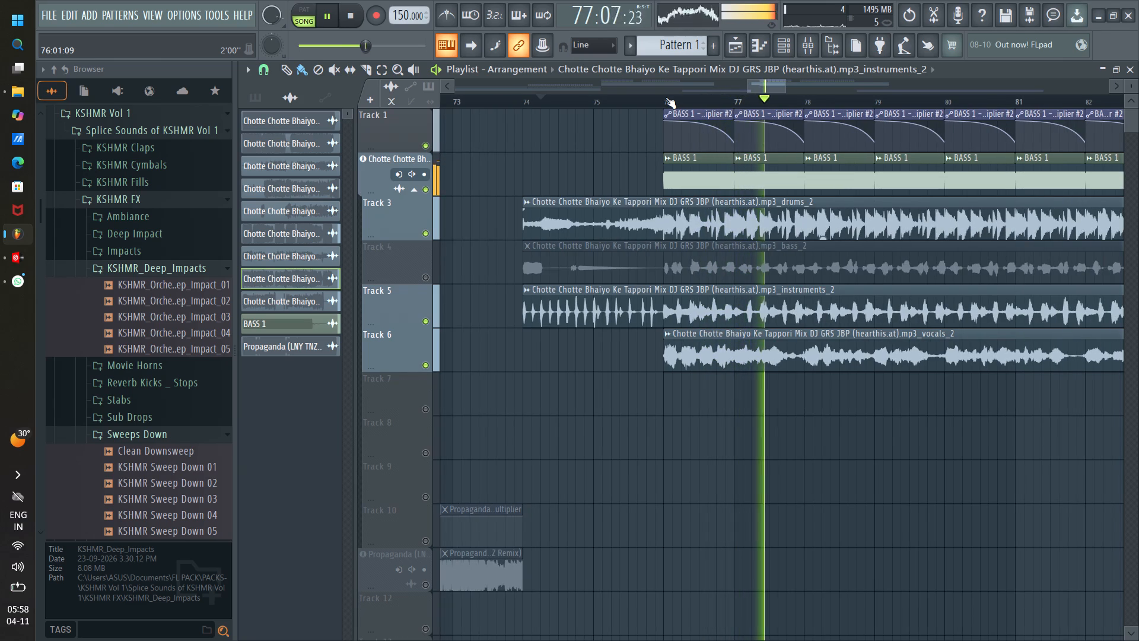
Re-enable all playlist tracks, including the Track 4 bass and the Propaganda tracks.
{"action": "right_click", "coordinate": [425, 278]}
{"action": "right_click", "coordinate": [425, 278]}
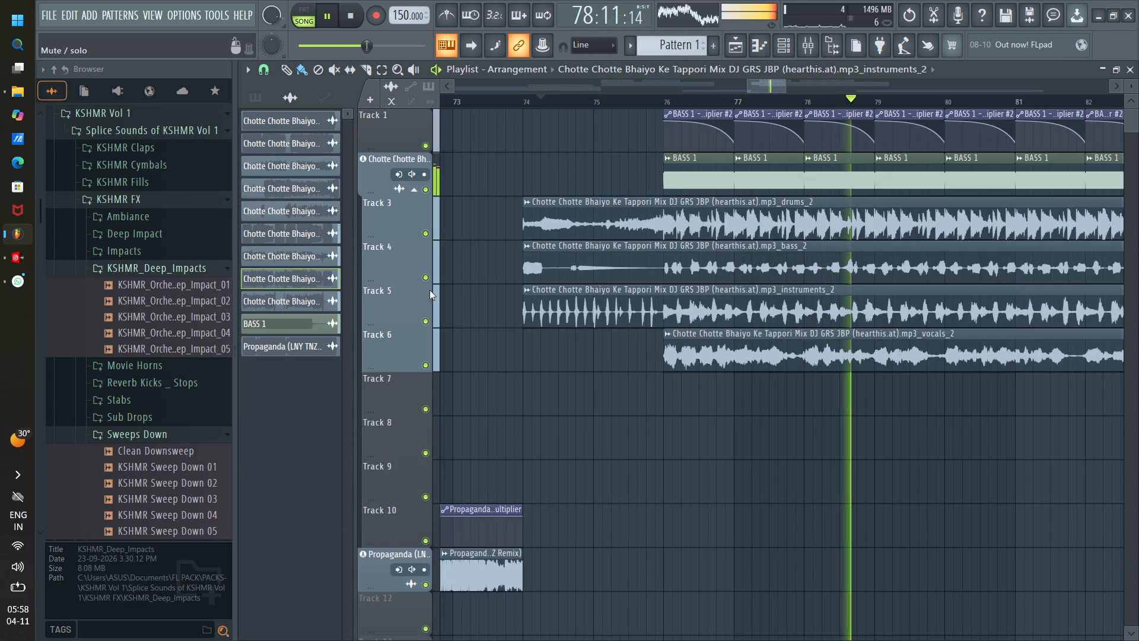
Play from bar 97 to check the transition into the last Propaganda section, and look over the whole arrangement.
{"action": "scroll", "coordinate": [629, 103], "scroll_direction": "down", "scroll_amount": 7}
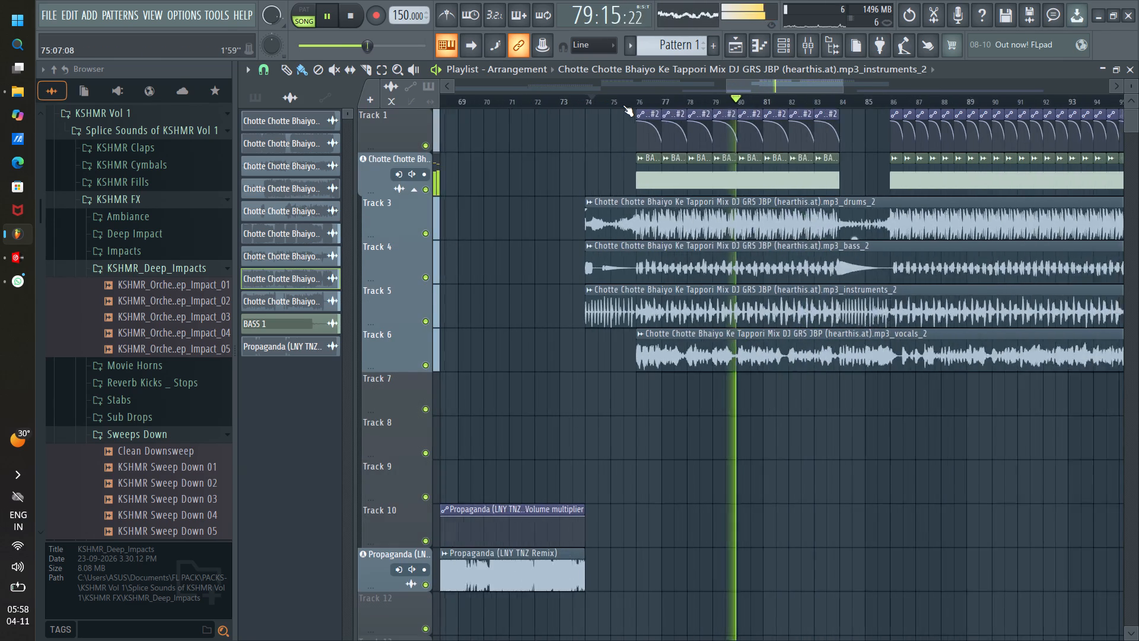
{"action": "scroll", "coordinate": [623, 105], "scroll_direction": "down", "scroll_amount": 1}
{"action": "left_click", "coordinate": [787, 96]}
{"action": "left_click_drag", "start_coordinate": [787, 88], "coordinate": [803, 92]}
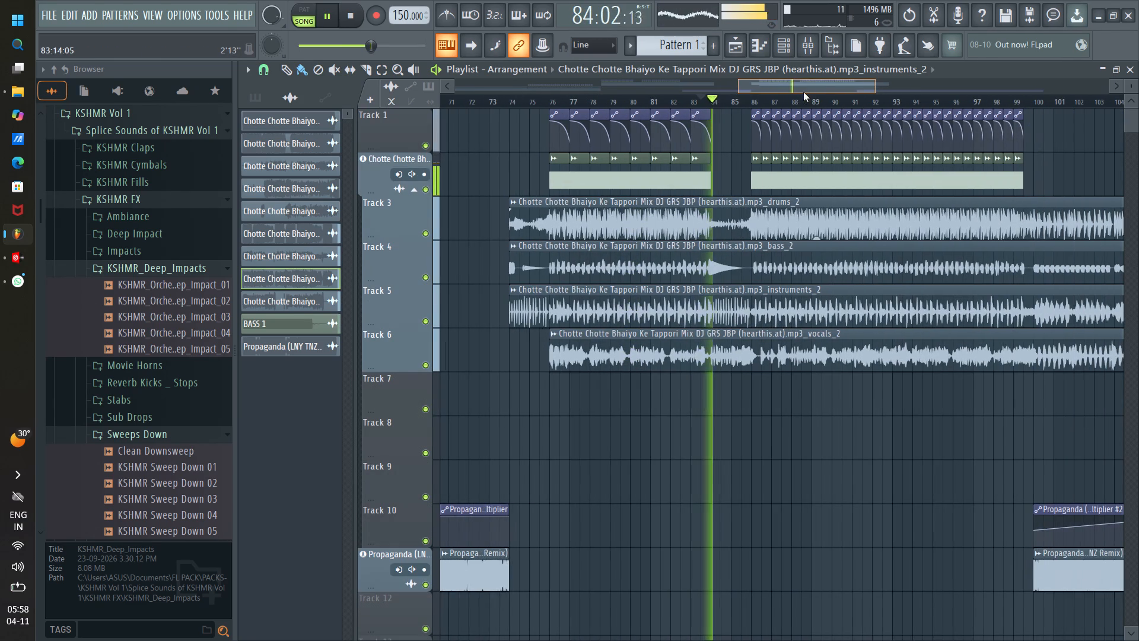
{"action": "left_click_drag", "start_coordinate": [774, 81], "coordinate": [634, 103]}
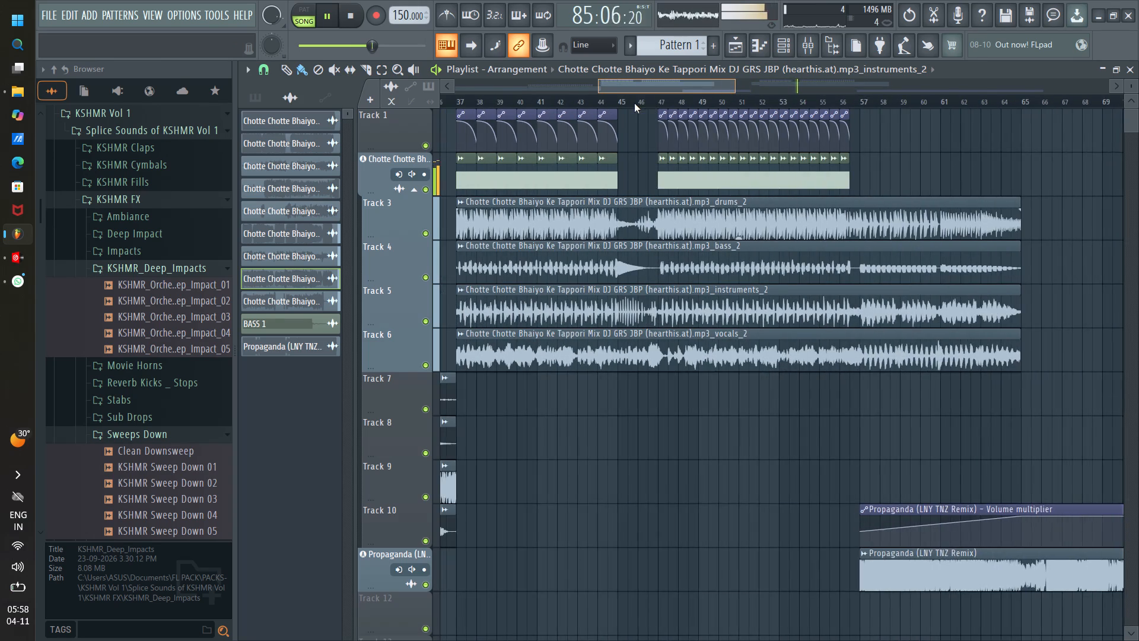
{"action": "left_click_drag", "start_coordinate": [634, 103], "coordinate": [817, 98]}
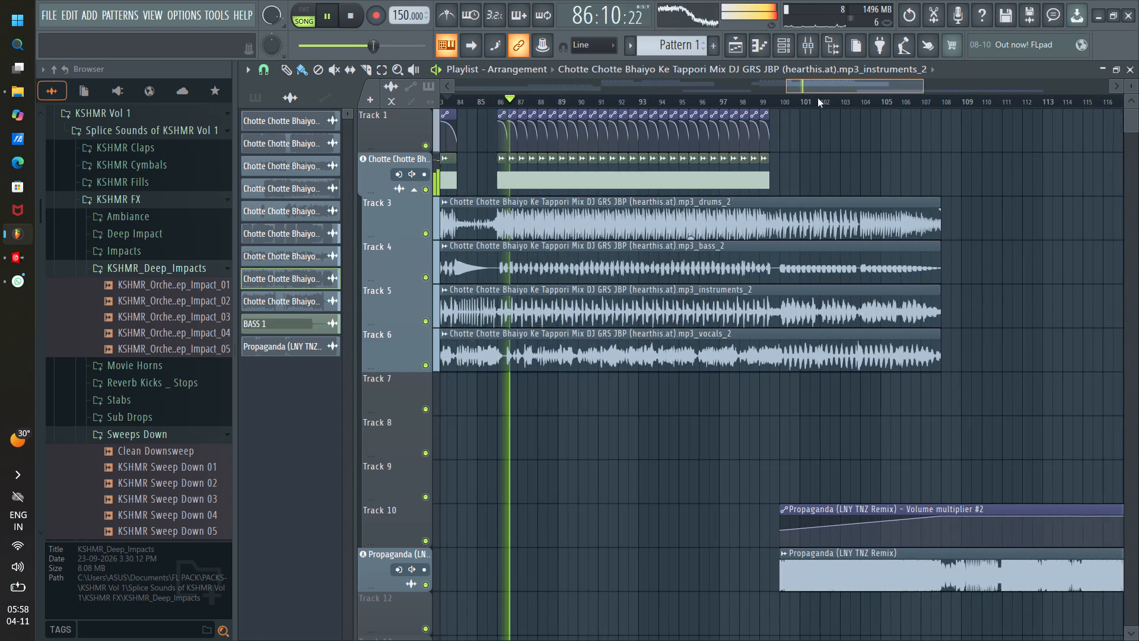
{"action": "left_click_drag", "start_coordinate": [817, 98], "coordinate": [815, 98]}
{"action": "left_click_drag", "start_coordinate": [813, 89], "coordinate": [829, 93]}
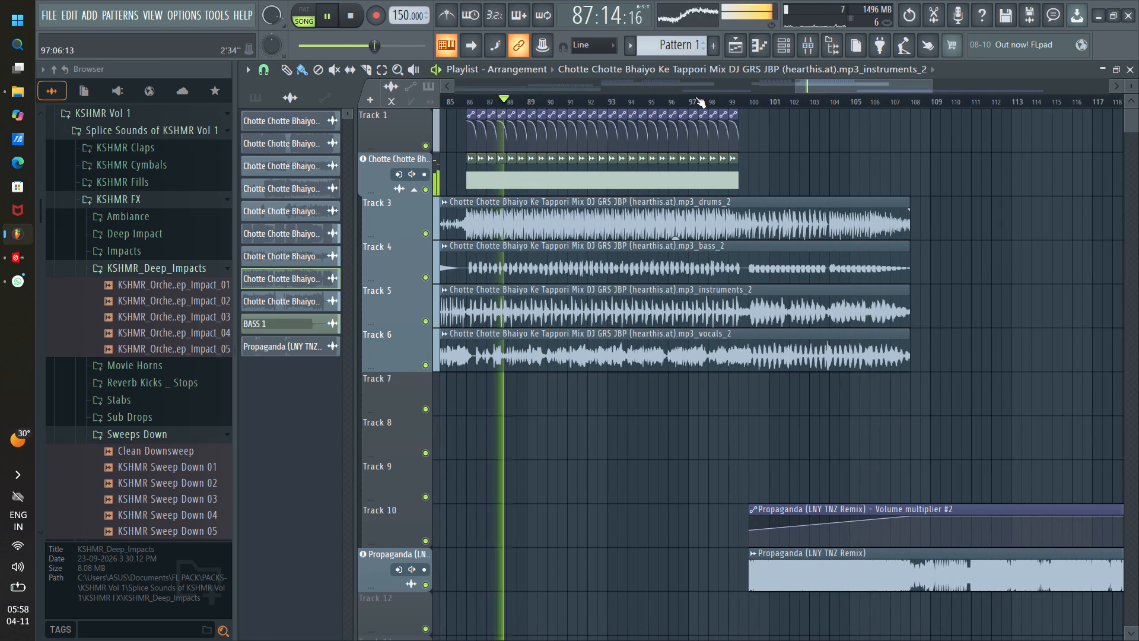
{"action": "left_click", "coordinate": [695, 97]}
{"action": "left_click", "coordinate": [825, 85]}
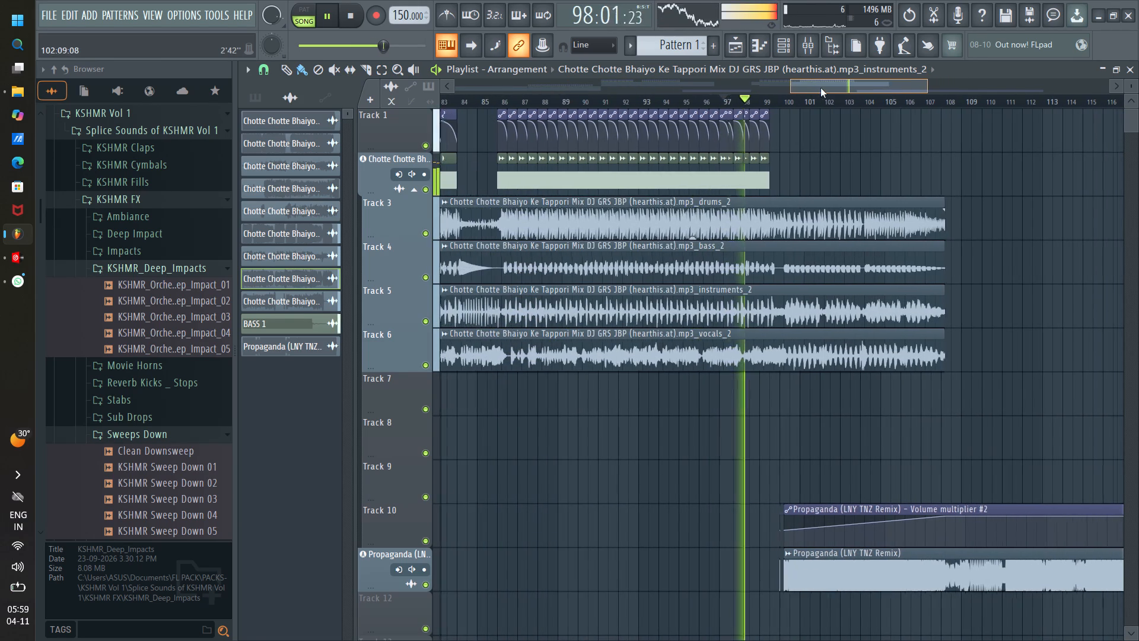
{"action": "scroll", "coordinate": [811, 104], "scroll_direction": "down", "scroll_amount": 12}
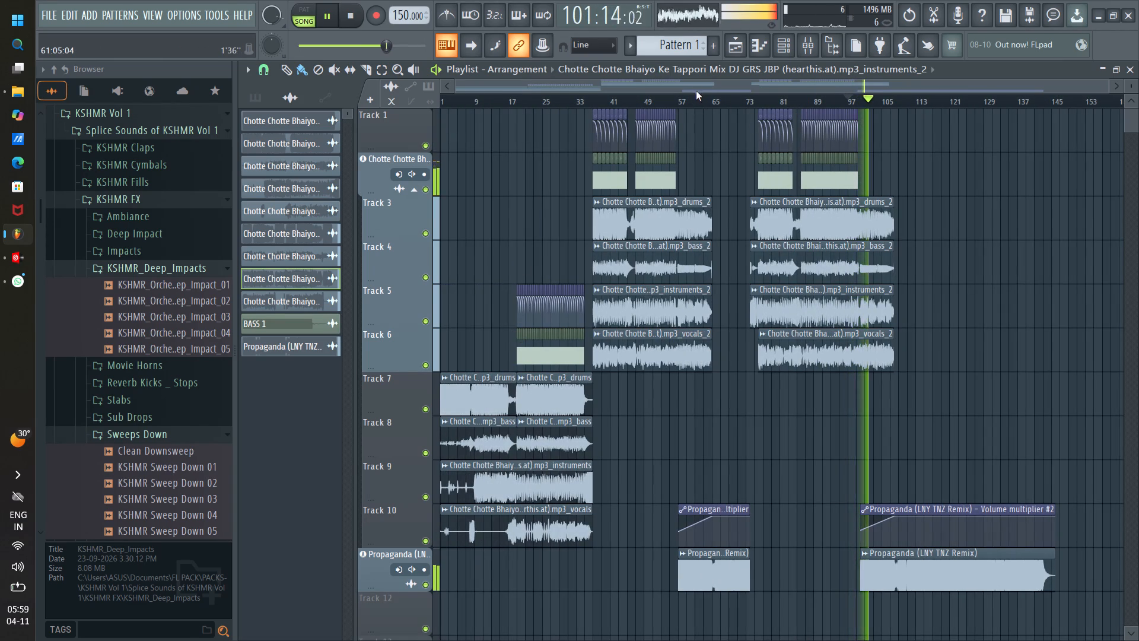
{"action": "left_click_drag", "start_coordinate": [696, 85], "coordinate": [619, 86]}
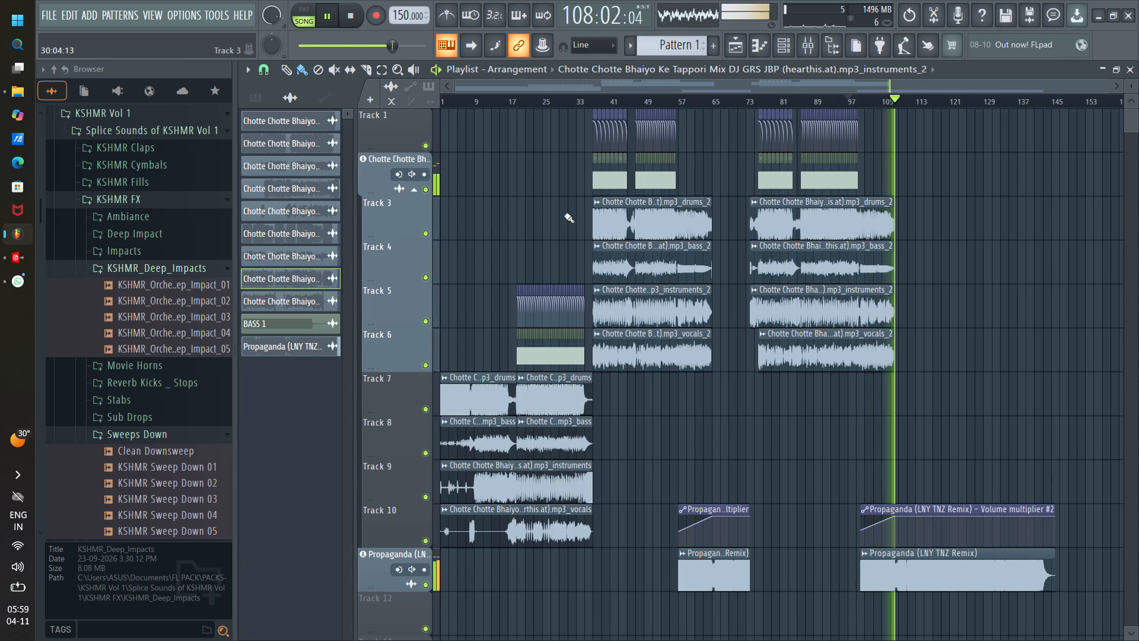
{"action": "left_click", "coordinate": [1089, 88]}
{"action": "left_click", "coordinate": [1089, 88]}
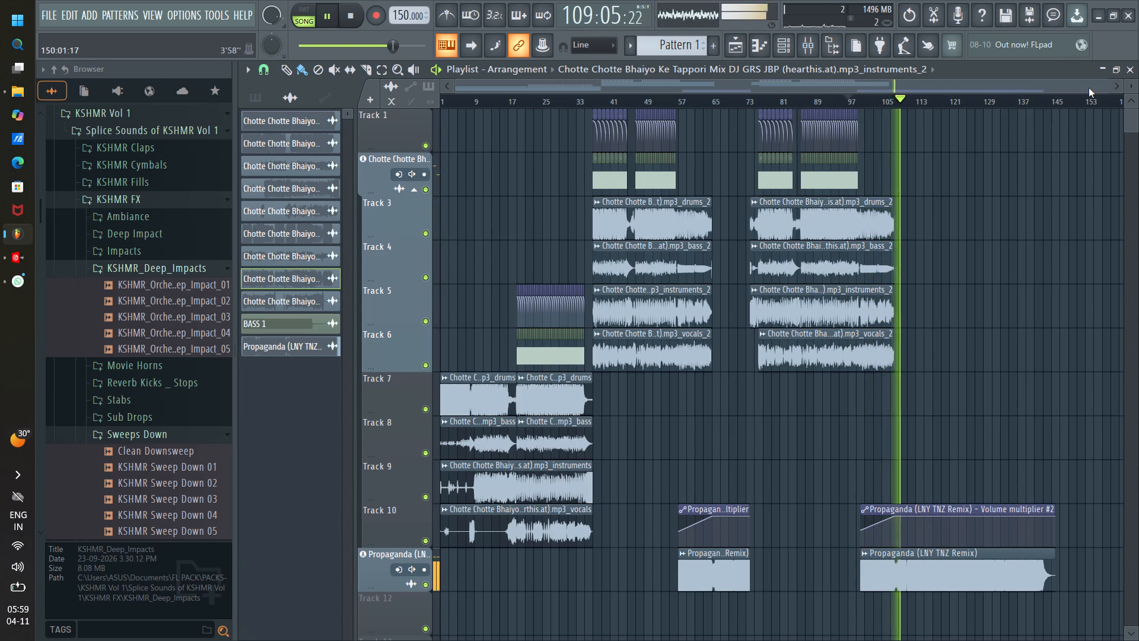
Return the playhead to the start of bar 1 and stop playback.
{"action": "left_click", "coordinate": [45, 12]}
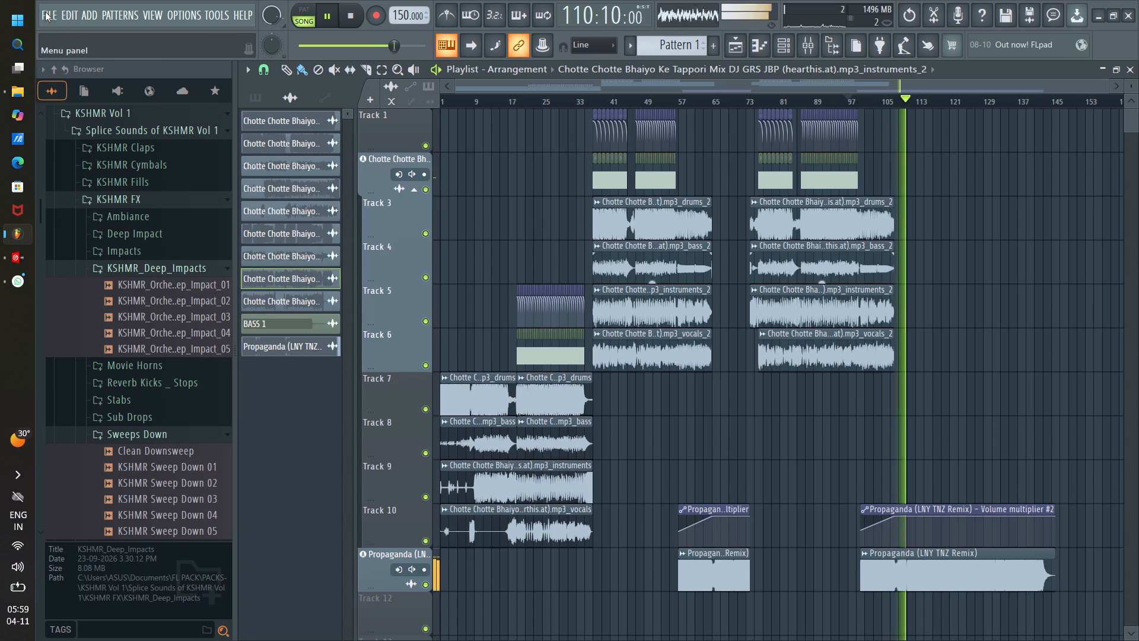
{"action": "left_click", "coordinate": [79, 164]}
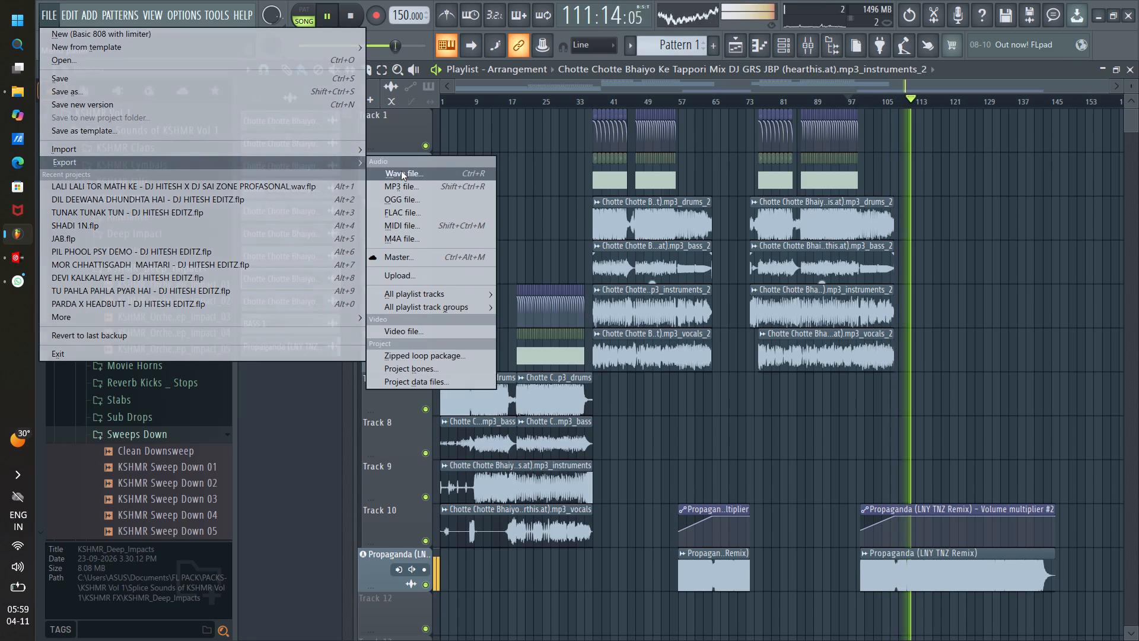
{"action": "left_click_drag", "start_coordinate": [451, 101], "coordinate": [429, 101]}
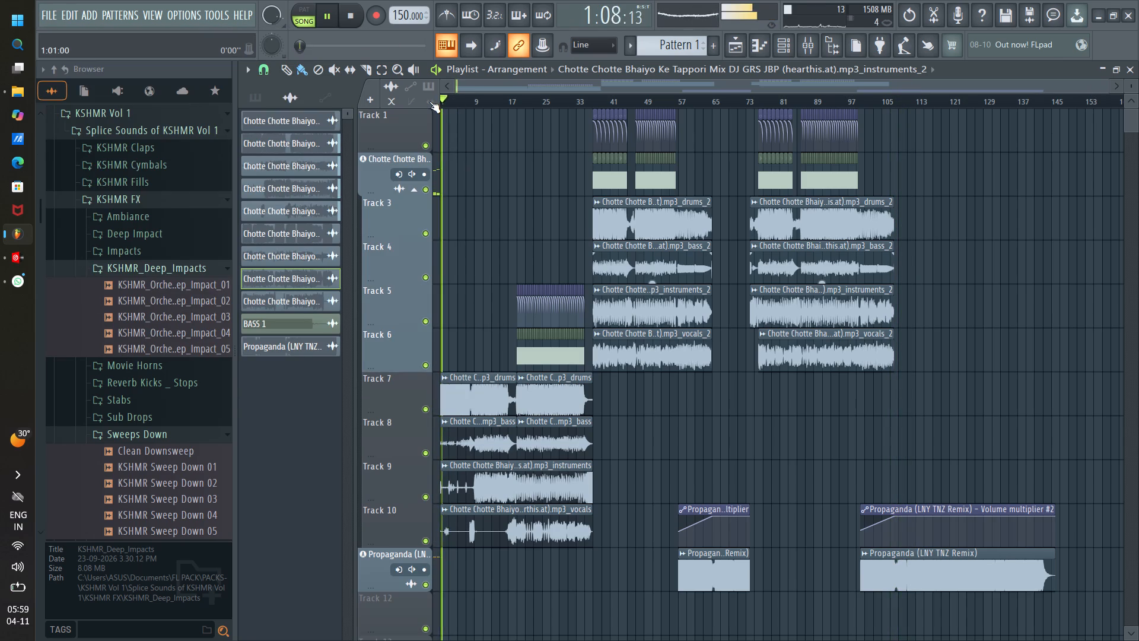
{"action": "key", "text": "space"}
{"action": "left_click_drag", "start_coordinate": [472, 100], "coordinate": [397, 106]}
Start exporting the song as a Wave file and clear the default file name.
{"action": "left_click", "coordinate": [40, 14]}
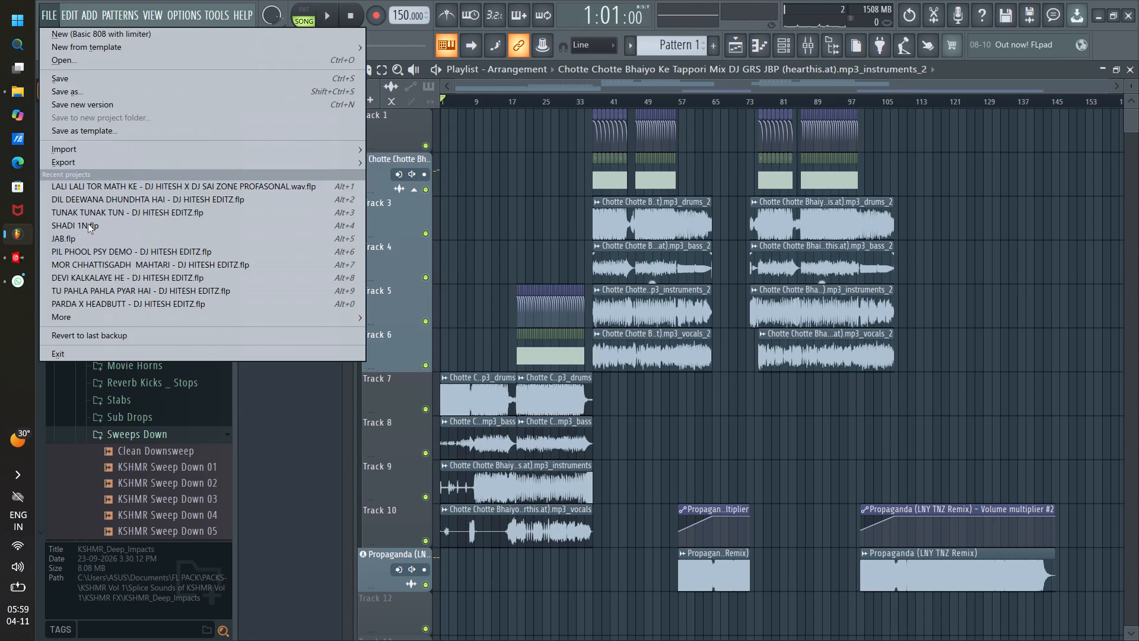
{"action": "left_click", "coordinate": [797, 0]}
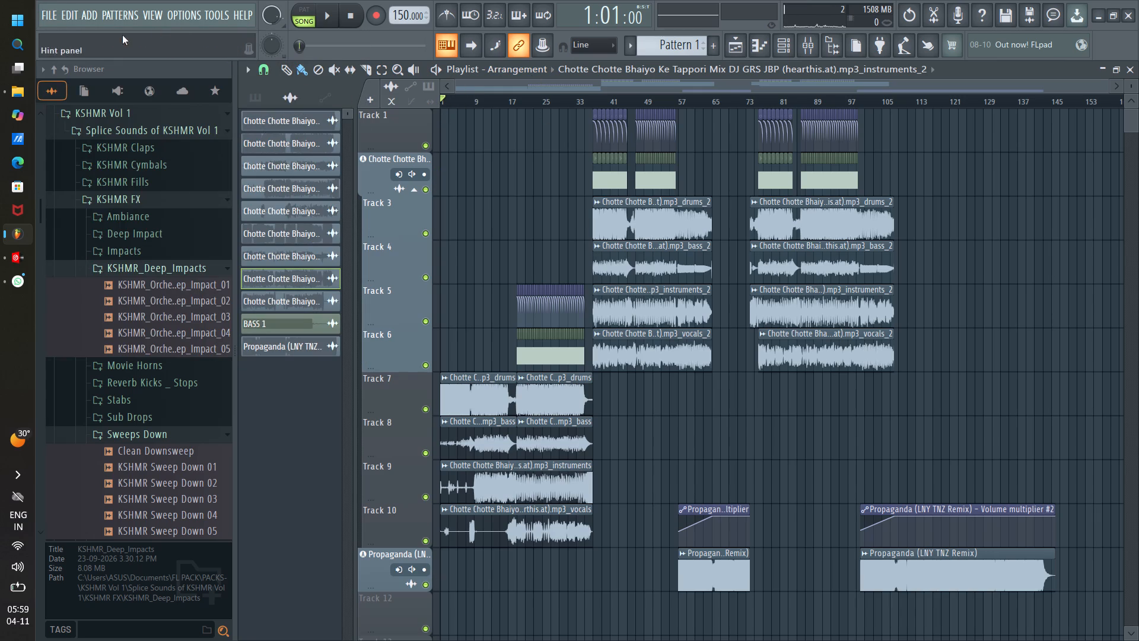
{"action": "left_click", "coordinate": [40, 12]}
{"action": "left_click", "coordinate": [65, 161]}
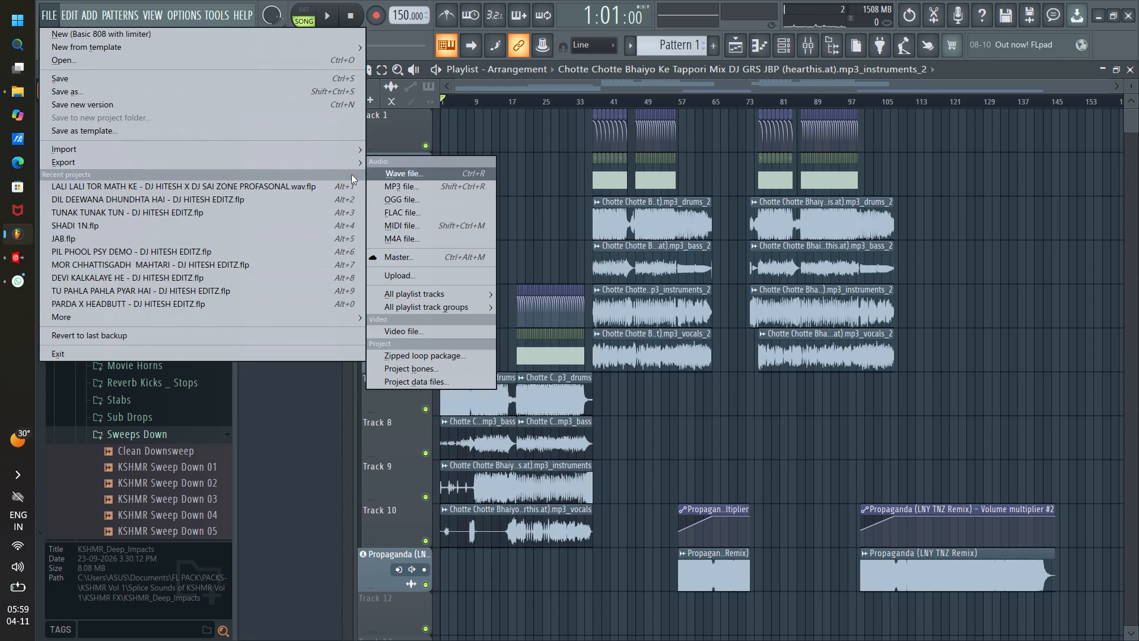
{"action": "left_click", "coordinate": [397, 174]}
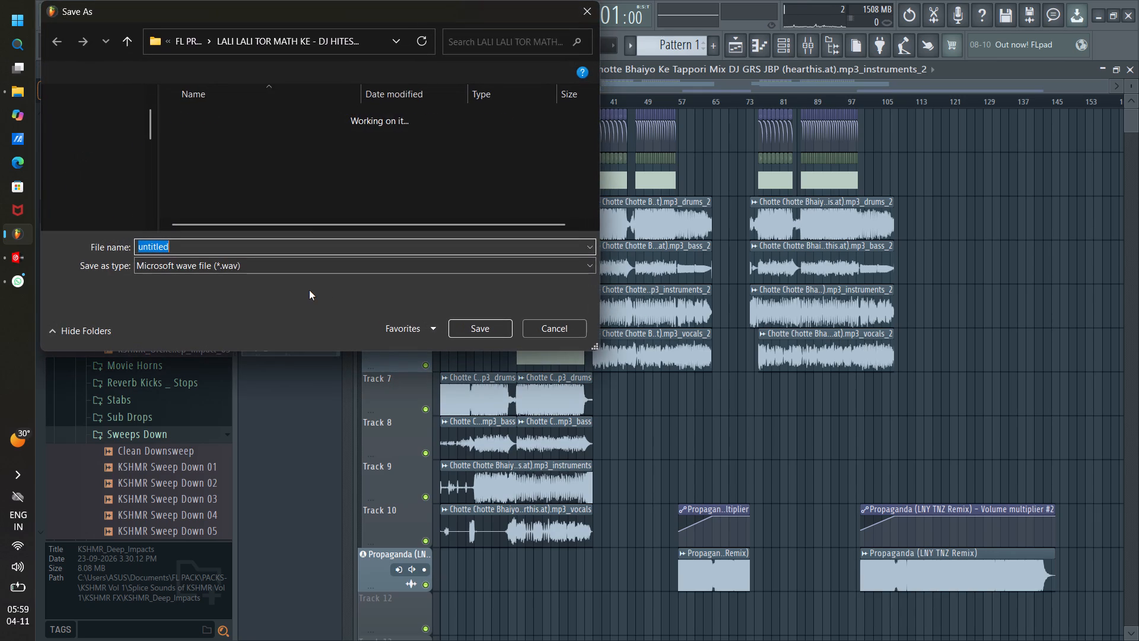
{"action": "key", "text": "BackSpace"}
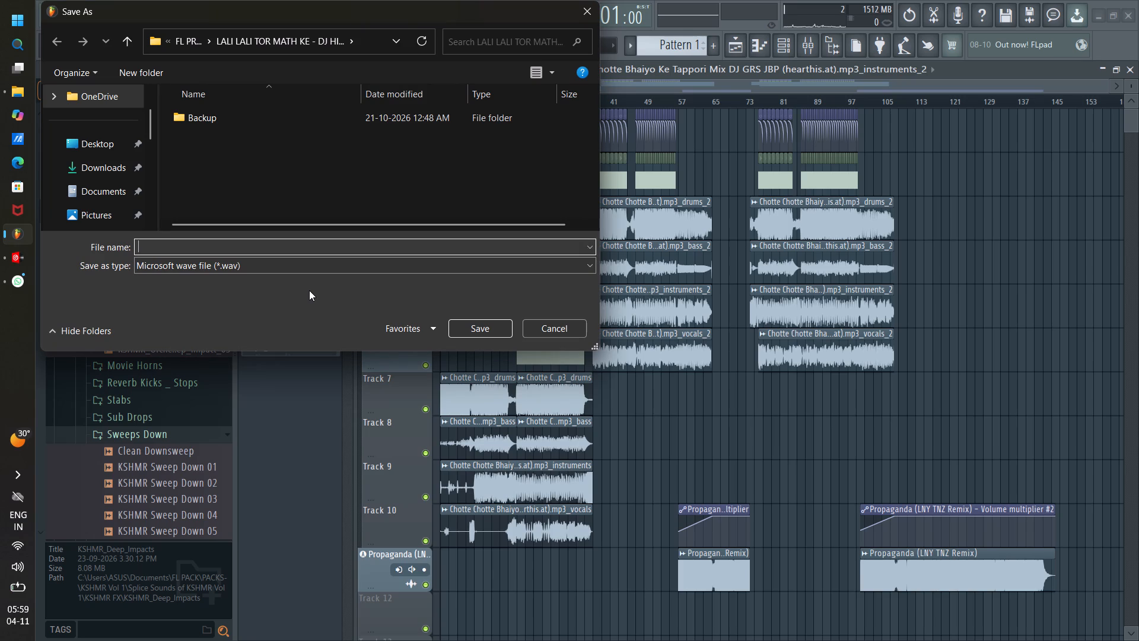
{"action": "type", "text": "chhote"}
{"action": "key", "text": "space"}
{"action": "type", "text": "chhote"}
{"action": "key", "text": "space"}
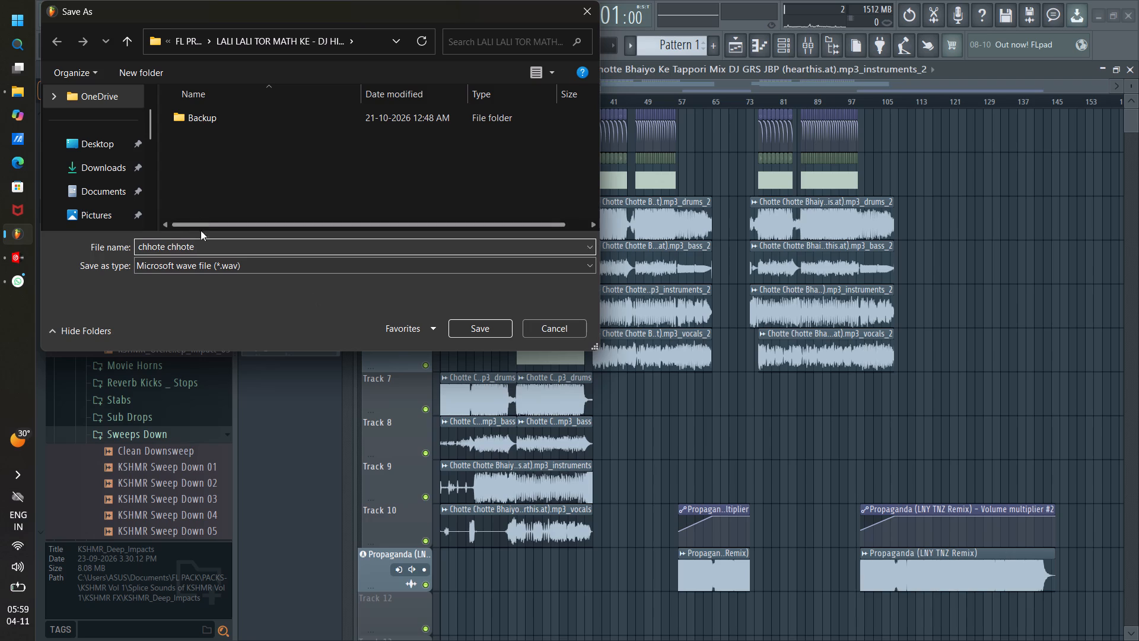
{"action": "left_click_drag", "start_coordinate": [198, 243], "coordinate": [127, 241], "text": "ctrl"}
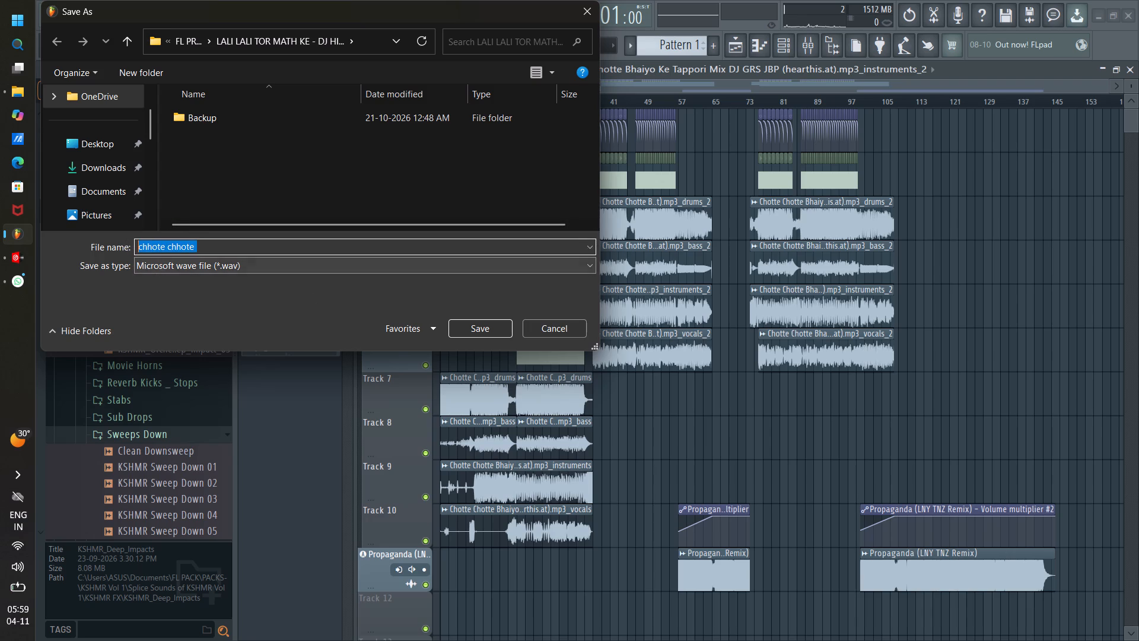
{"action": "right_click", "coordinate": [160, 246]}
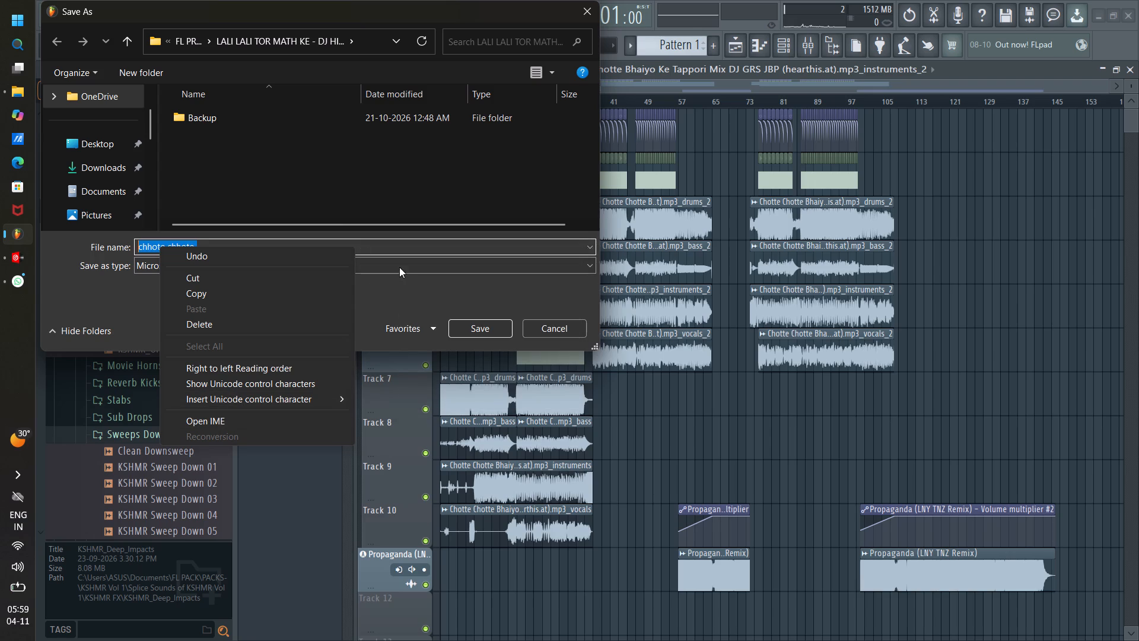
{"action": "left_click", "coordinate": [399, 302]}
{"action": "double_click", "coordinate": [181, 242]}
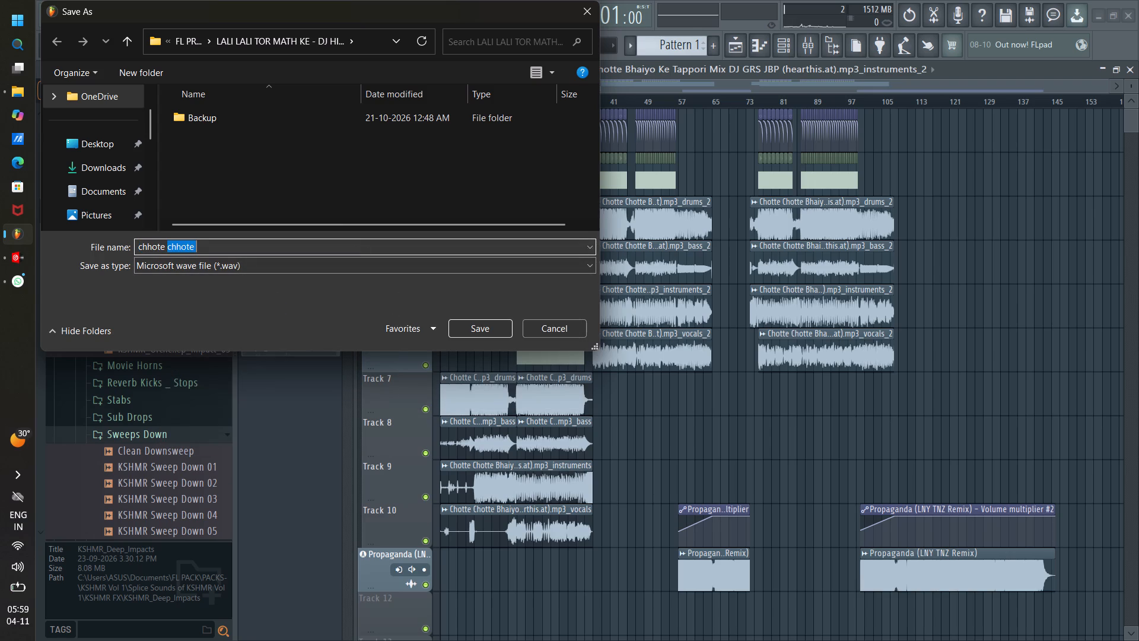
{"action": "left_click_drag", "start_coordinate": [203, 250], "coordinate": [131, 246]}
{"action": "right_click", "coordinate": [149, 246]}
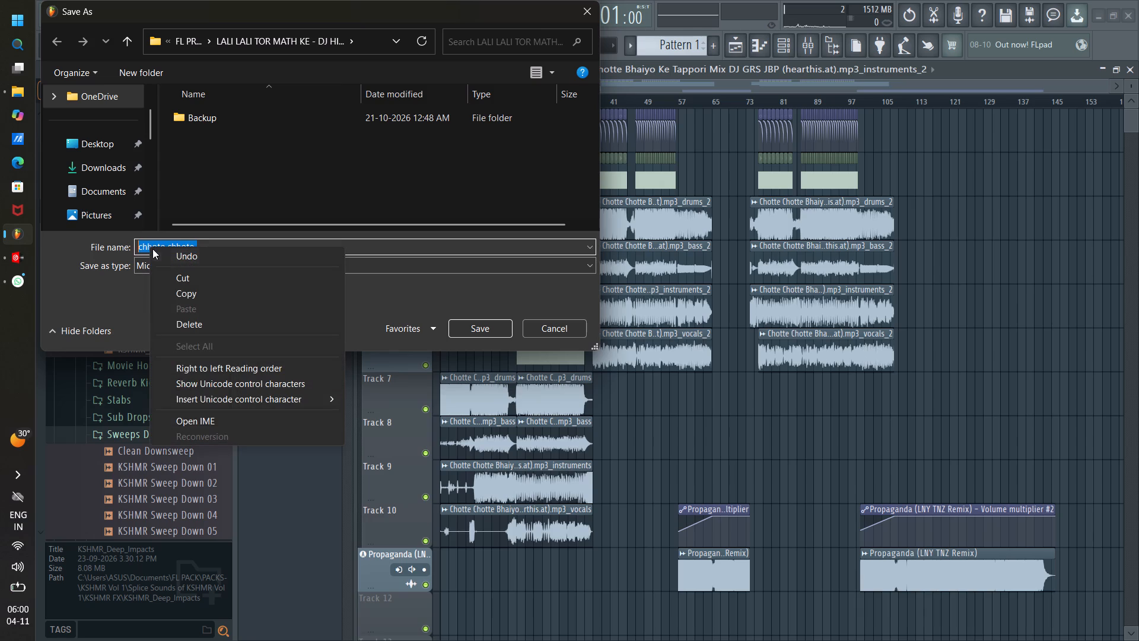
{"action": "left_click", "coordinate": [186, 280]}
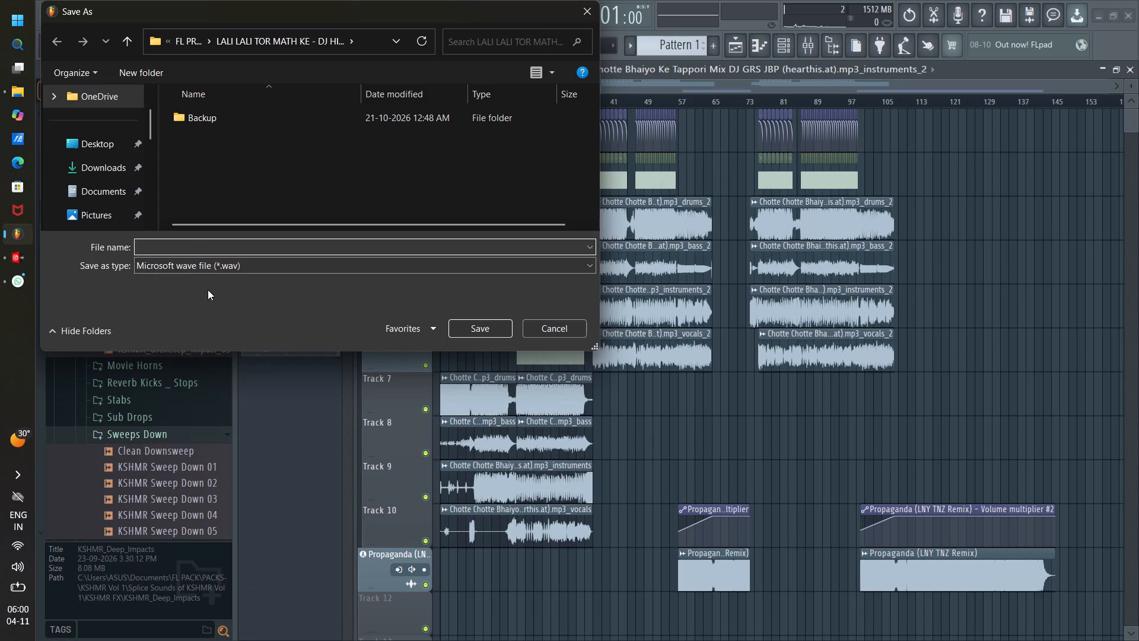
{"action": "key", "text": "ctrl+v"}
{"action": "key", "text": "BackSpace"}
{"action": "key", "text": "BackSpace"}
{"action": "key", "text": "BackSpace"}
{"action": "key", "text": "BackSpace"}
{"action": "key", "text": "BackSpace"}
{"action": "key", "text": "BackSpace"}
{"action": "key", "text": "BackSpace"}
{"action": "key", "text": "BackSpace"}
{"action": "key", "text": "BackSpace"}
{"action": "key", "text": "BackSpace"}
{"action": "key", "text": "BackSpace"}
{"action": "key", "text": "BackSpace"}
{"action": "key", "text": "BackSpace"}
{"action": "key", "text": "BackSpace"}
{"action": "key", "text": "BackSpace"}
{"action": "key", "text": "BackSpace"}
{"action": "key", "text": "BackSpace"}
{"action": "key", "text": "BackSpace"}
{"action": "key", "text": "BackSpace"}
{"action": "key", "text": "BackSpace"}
Name the exported WAV file "CHHOTE CHHOTE BHAIYON KE - DJ HITESH EDITZ".
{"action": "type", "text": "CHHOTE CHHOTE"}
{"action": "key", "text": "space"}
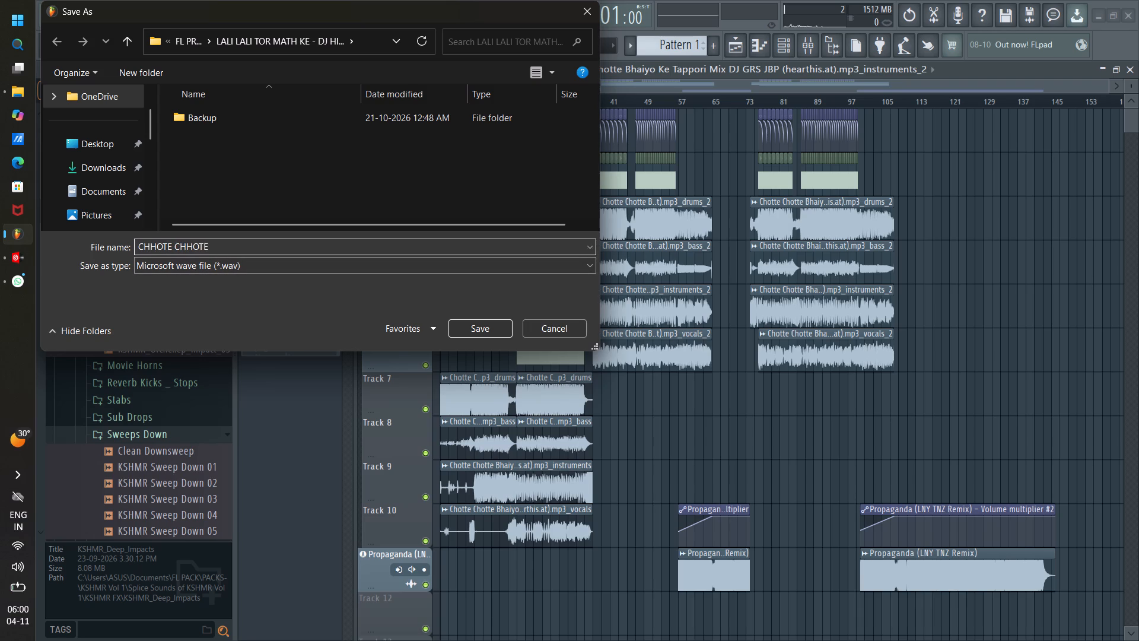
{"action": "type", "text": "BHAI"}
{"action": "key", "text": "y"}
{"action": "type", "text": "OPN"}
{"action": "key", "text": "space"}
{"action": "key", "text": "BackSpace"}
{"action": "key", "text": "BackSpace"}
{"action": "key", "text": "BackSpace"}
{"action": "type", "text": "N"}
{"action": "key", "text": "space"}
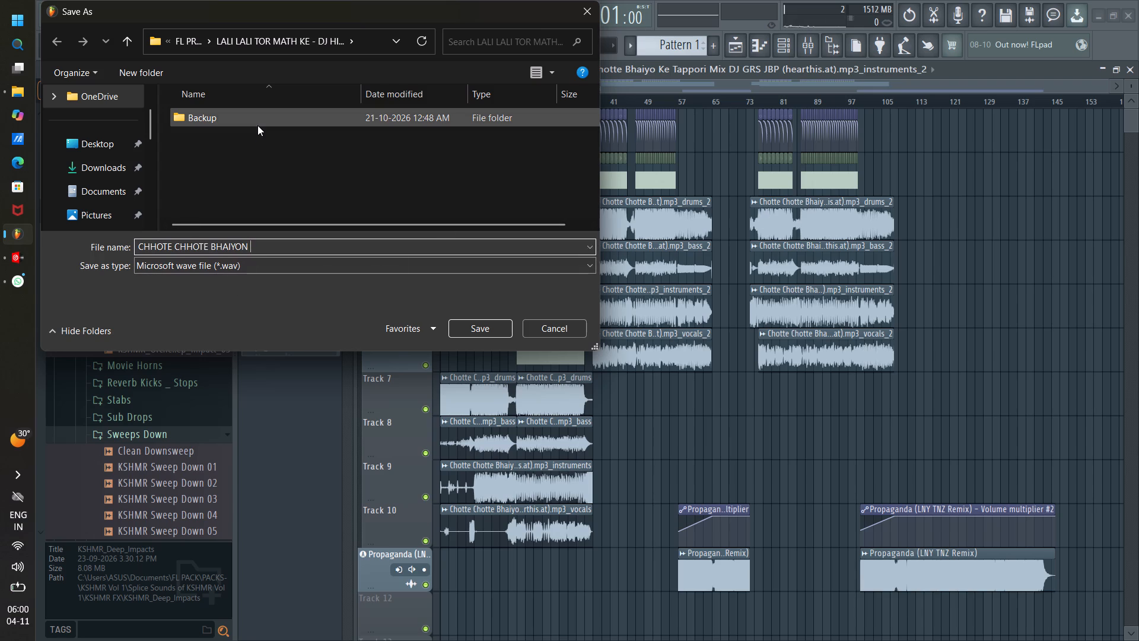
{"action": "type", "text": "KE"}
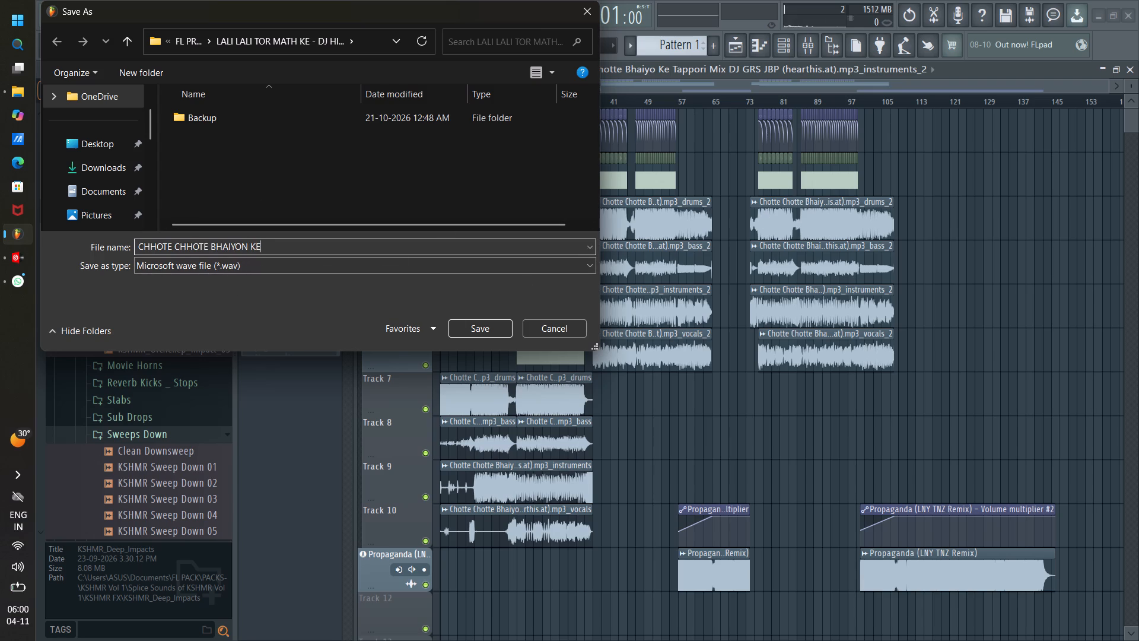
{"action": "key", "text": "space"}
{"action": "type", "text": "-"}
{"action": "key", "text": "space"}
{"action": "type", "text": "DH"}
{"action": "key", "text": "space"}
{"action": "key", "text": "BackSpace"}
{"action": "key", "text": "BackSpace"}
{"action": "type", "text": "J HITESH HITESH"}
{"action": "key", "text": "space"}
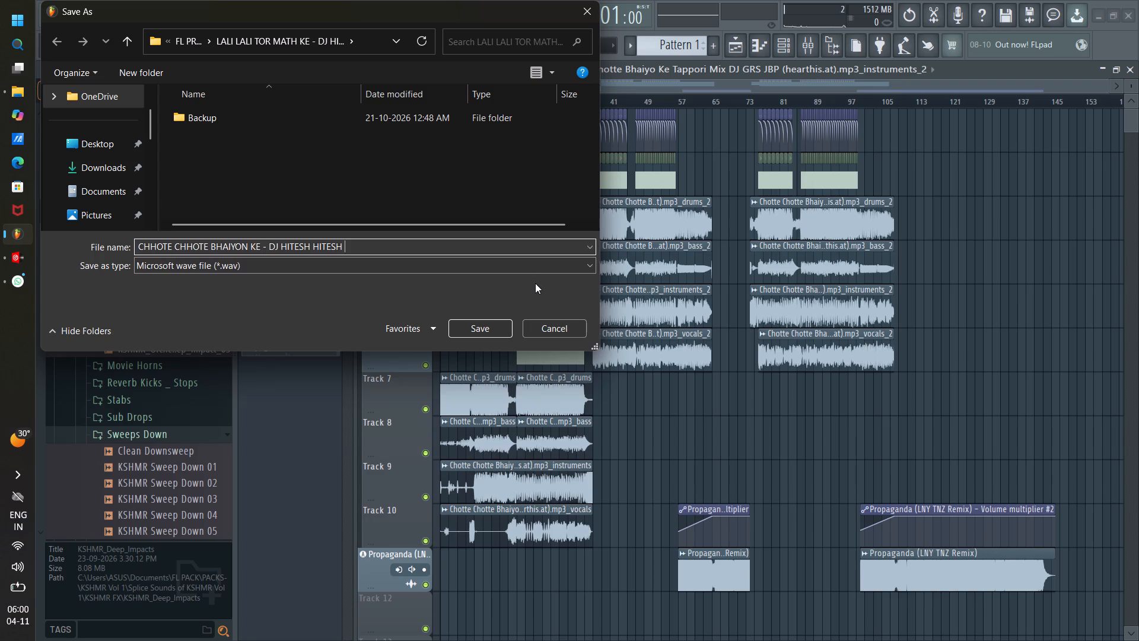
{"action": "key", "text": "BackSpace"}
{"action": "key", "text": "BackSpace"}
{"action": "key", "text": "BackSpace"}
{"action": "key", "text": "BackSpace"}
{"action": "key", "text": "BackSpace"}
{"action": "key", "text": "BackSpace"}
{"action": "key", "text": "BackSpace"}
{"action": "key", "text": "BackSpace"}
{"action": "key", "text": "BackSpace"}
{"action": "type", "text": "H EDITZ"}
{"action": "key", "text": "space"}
Save the WAV file in the DJ HITESH EDITZ NEW 2 folder inside Documents.
{"action": "left_click", "coordinate": [98, 186]}
{"action": "left_click", "coordinate": [234, 115]}
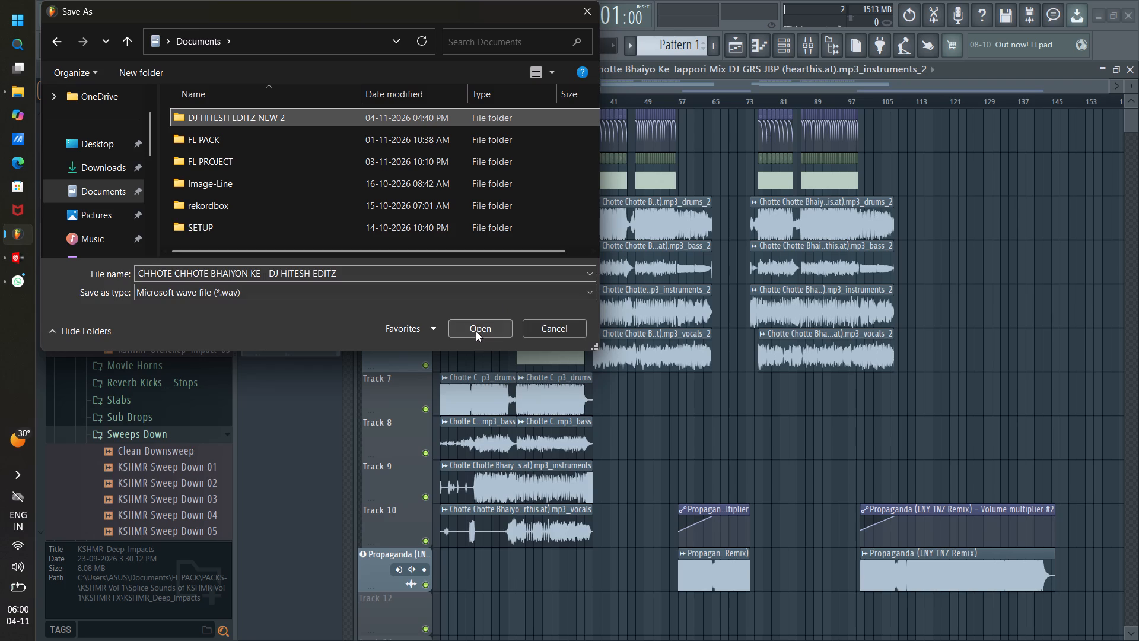
{"action": "left_click", "coordinate": [476, 330]}
{"action": "left_click", "coordinate": [478, 329]}
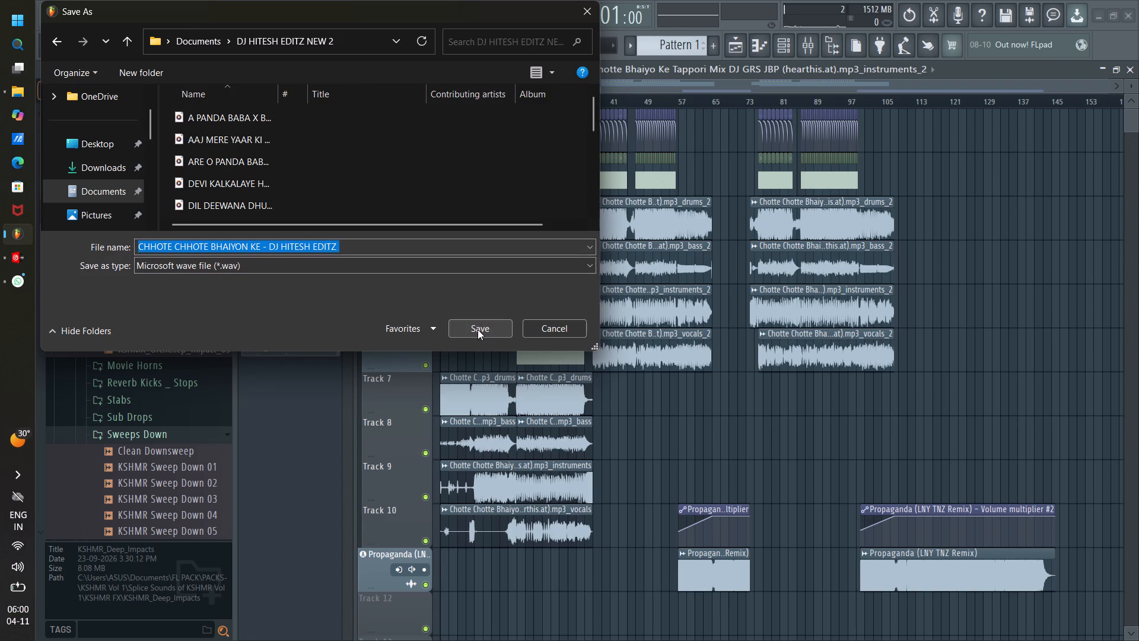
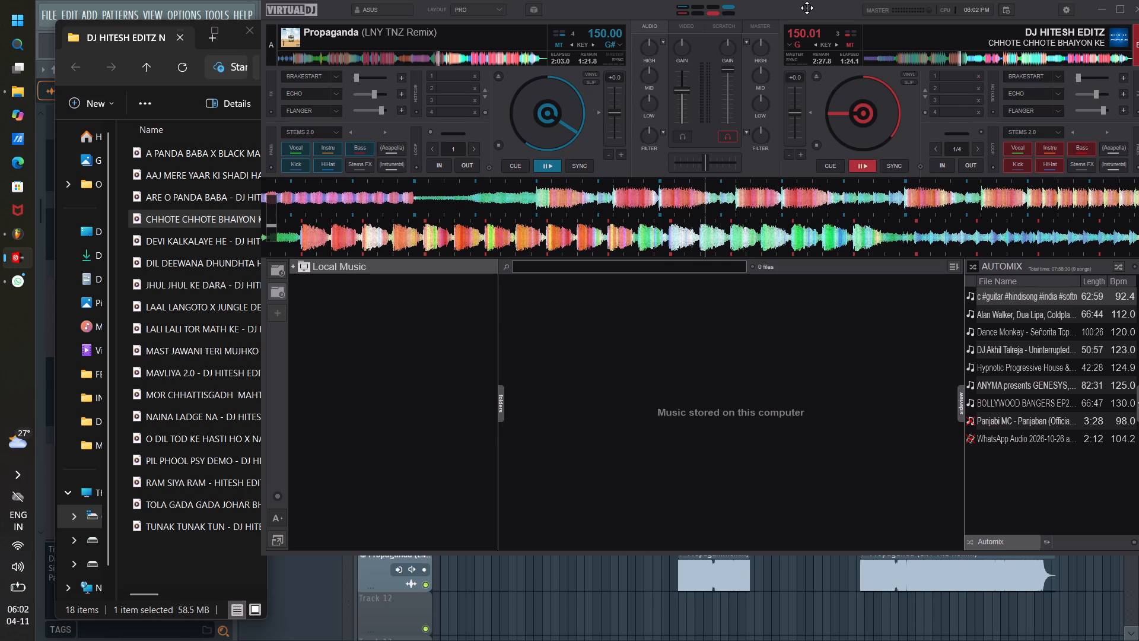
Resume playback of the CHHOTE CHHOTE BHAIYON KE track on deck B.
{"action": "key", "text": "space"}
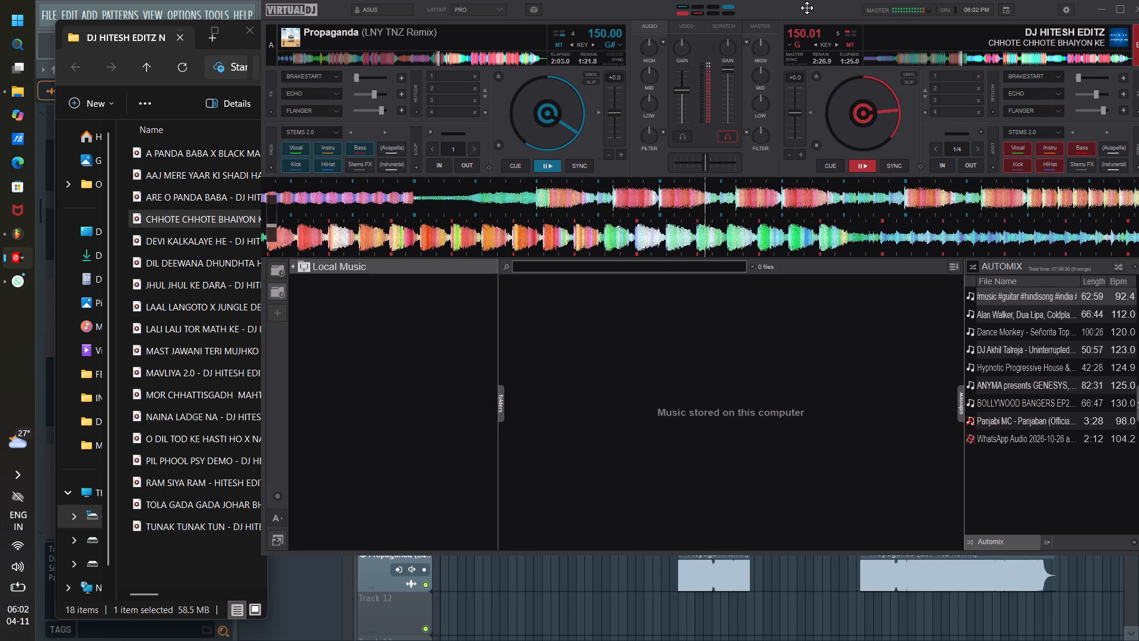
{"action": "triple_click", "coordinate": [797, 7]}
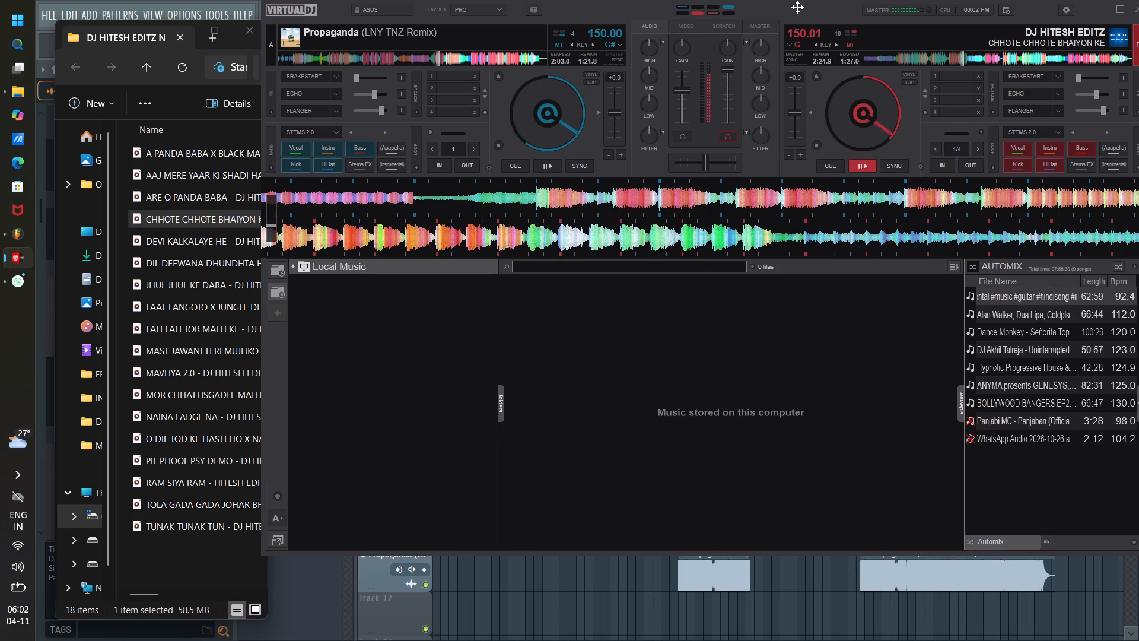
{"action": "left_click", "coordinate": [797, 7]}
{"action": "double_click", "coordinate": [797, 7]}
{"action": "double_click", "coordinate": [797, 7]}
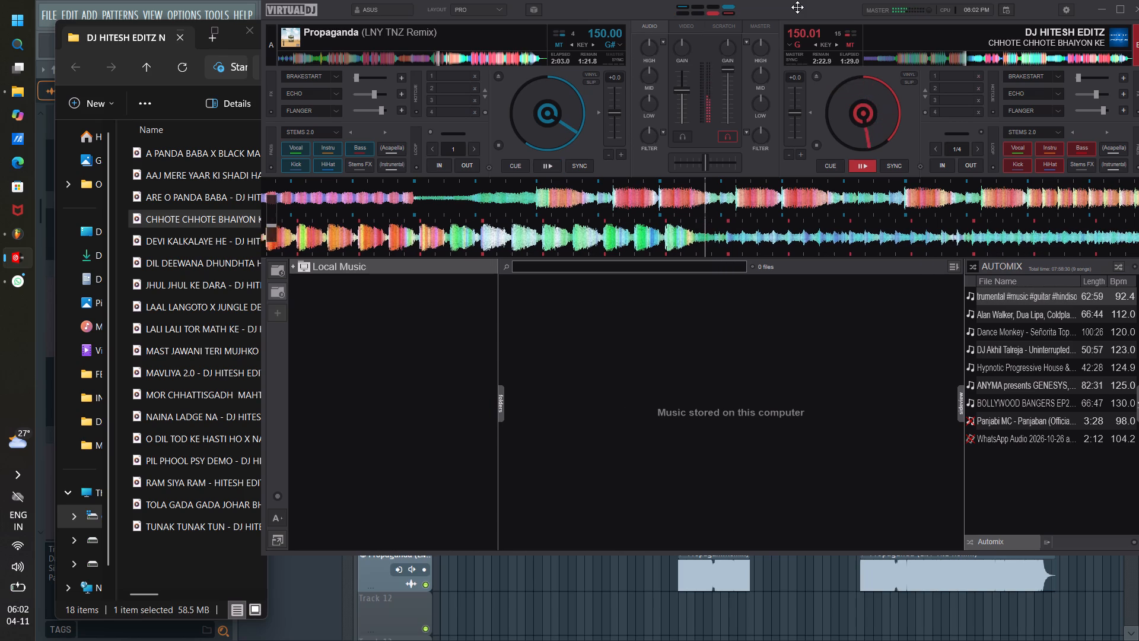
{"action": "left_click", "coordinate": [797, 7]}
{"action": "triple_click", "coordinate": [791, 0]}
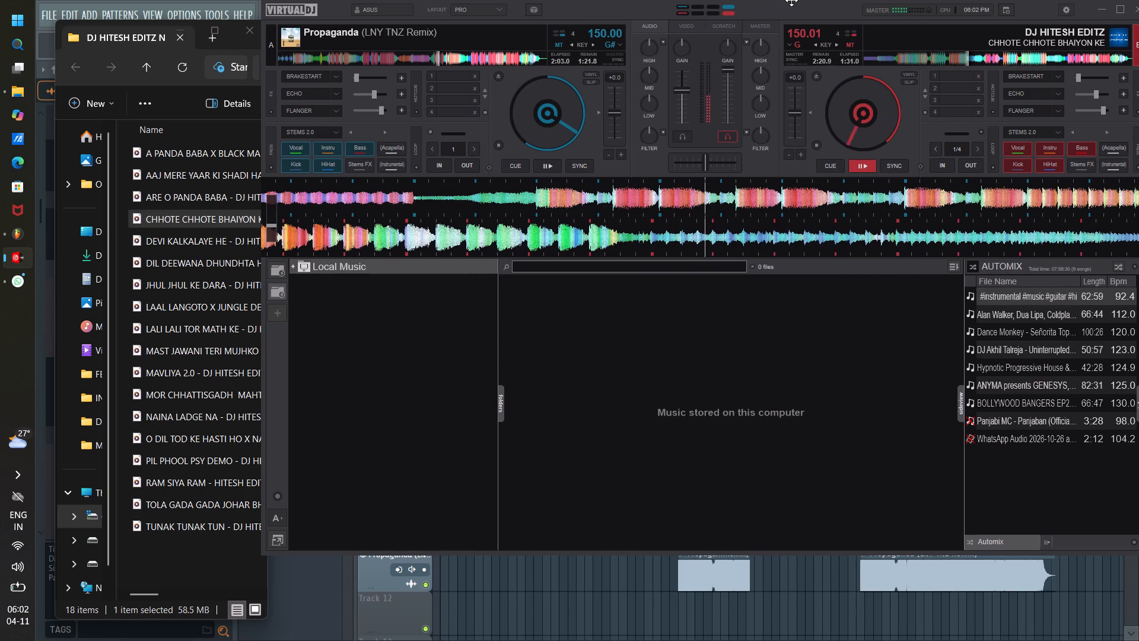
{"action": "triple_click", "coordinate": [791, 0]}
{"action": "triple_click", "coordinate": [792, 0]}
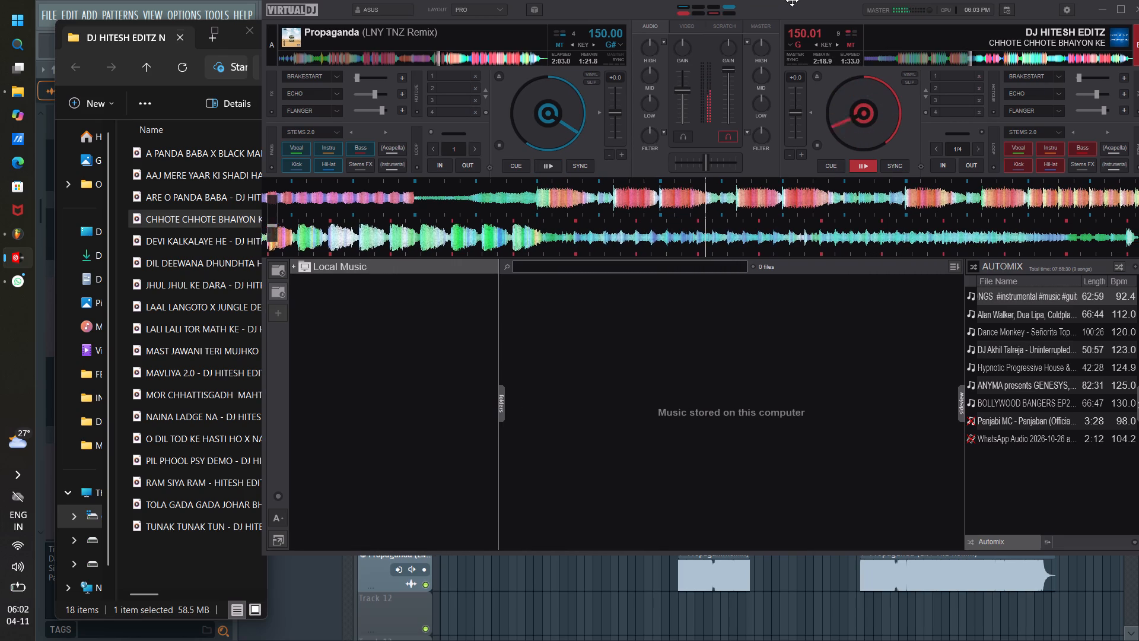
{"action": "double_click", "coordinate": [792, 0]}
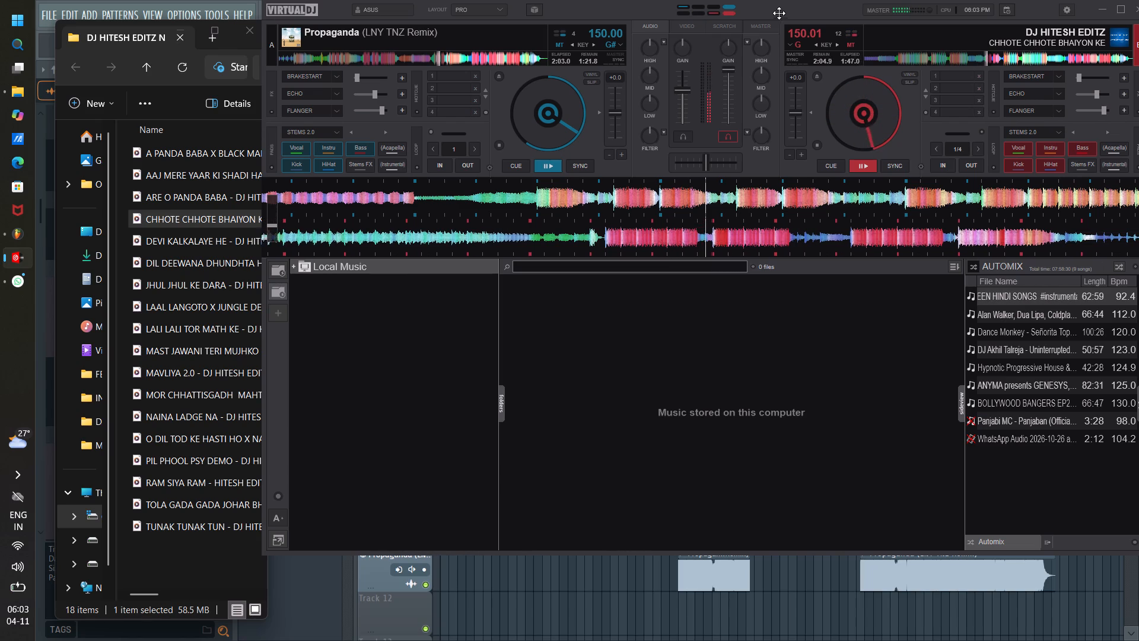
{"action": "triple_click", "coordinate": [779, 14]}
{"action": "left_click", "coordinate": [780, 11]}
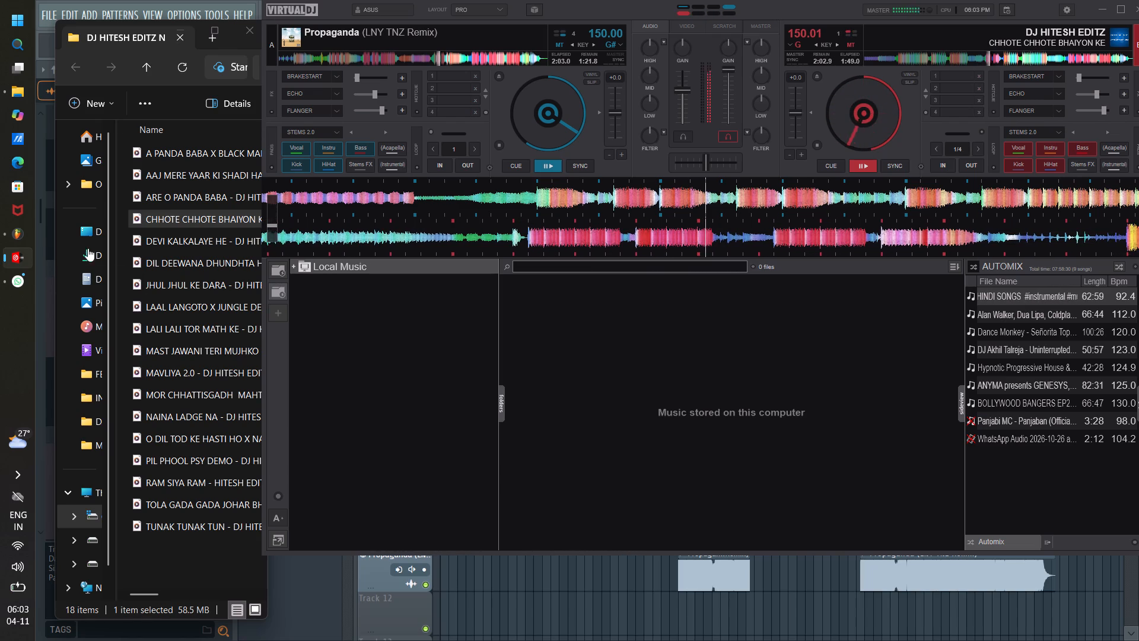
View the Propaganda track's tags in the Tag Editor from deck A and close the editor without changes.
{"action": "left_click", "coordinate": [284, 31]}
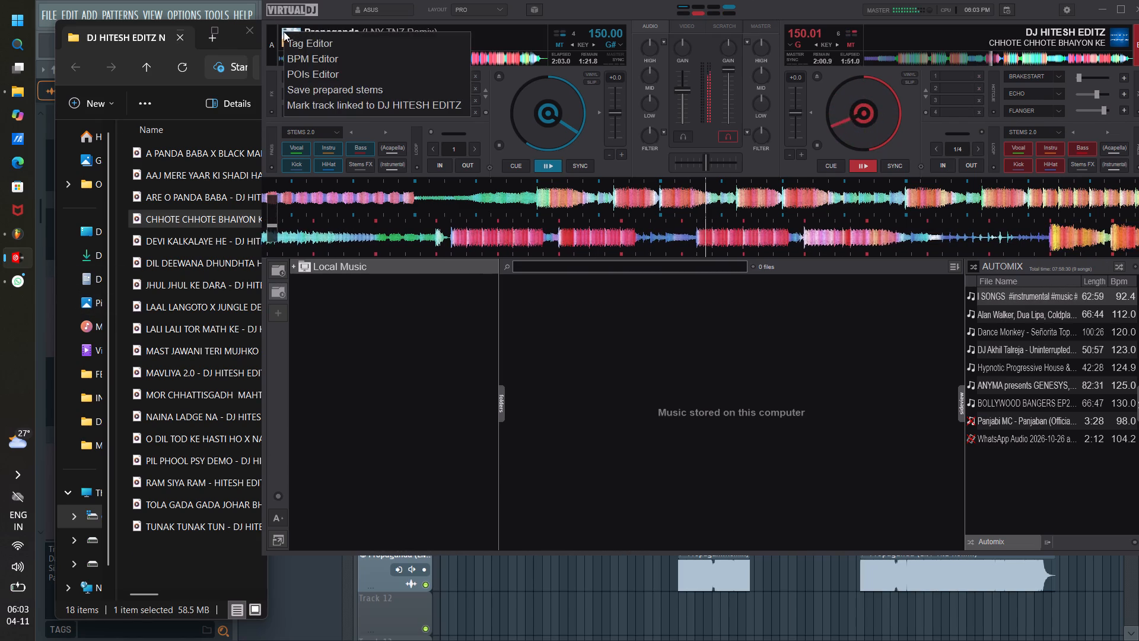
{"action": "left_click", "coordinate": [300, 37]}
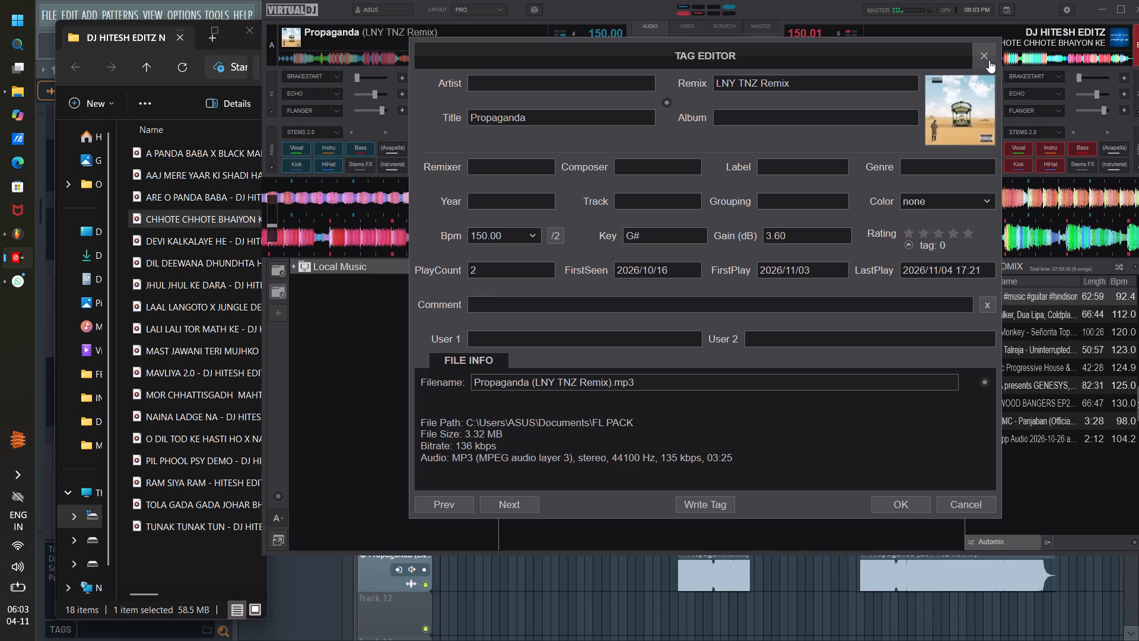
{"action": "key", "text": "space"}
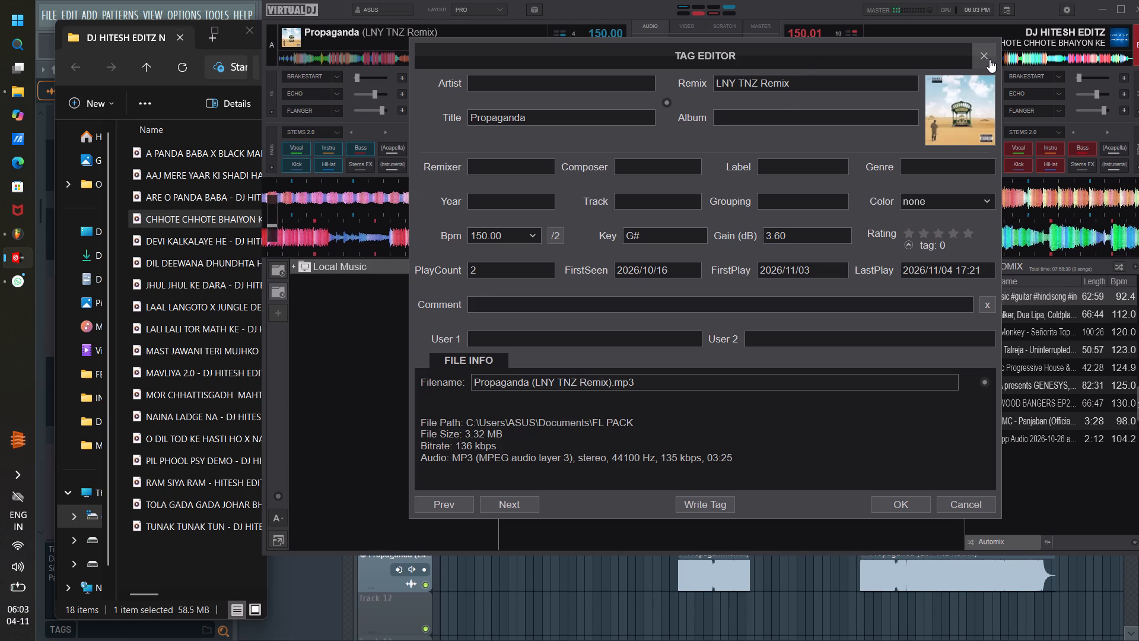
{"action": "left_click", "coordinate": [990, 59]}
{"action": "key", "text": "space"}
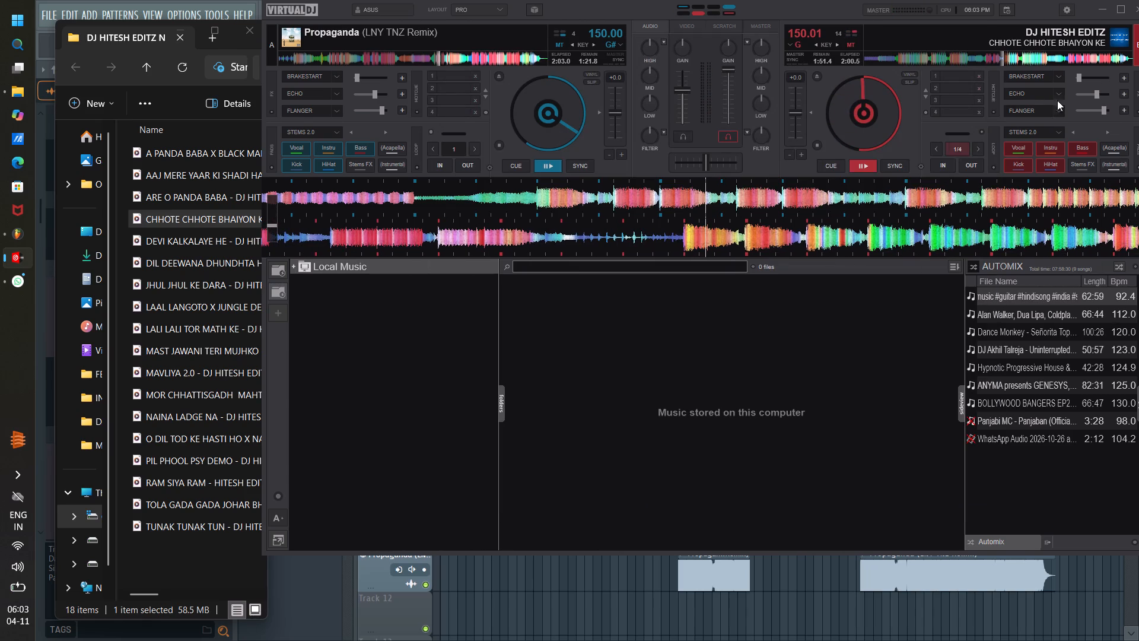
View the tags and file info of deck B's CHHOTE CHHOTE BHAIYON KE track in the Tag Editor, leaving them unedited.
{"action": "left_click", "coordinate": [1119, 30]}
{"action": "left_click", "coordinate": [1053, 43]}
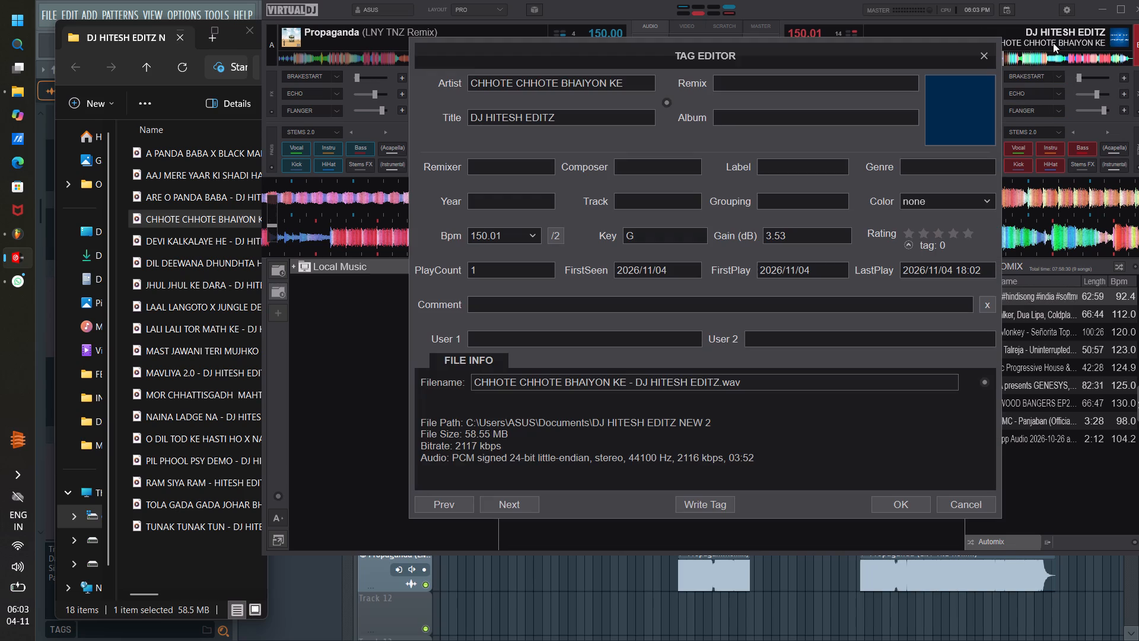
{"action": "key", "text": "space"}
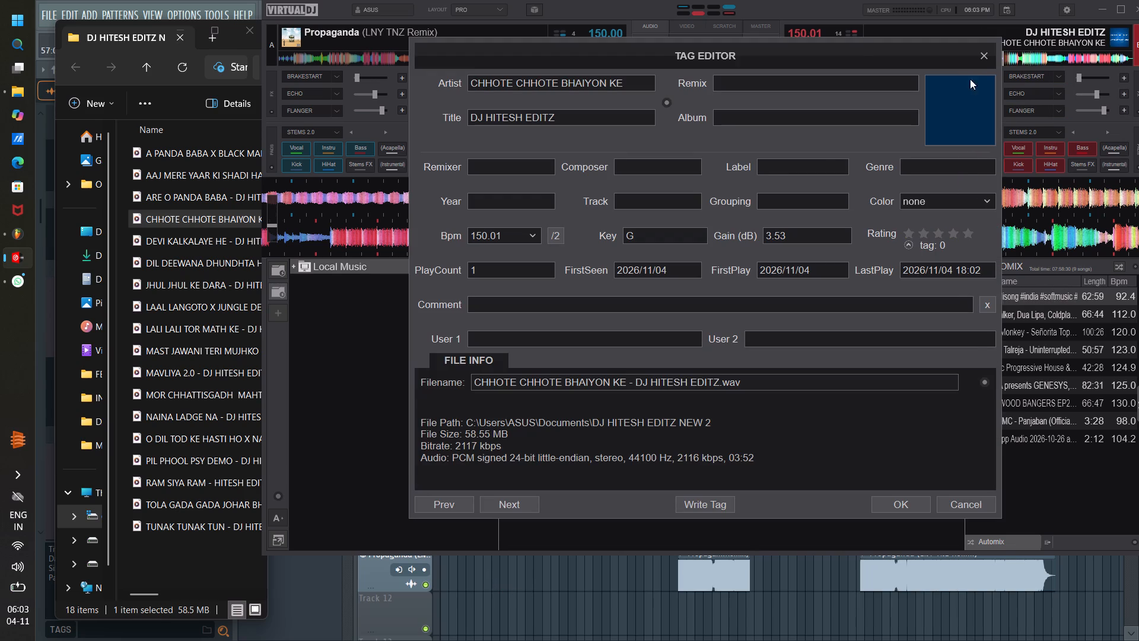
{"action": "left_click", "coordinate": [984, 55]}
{"action": "key", "text": "space"}
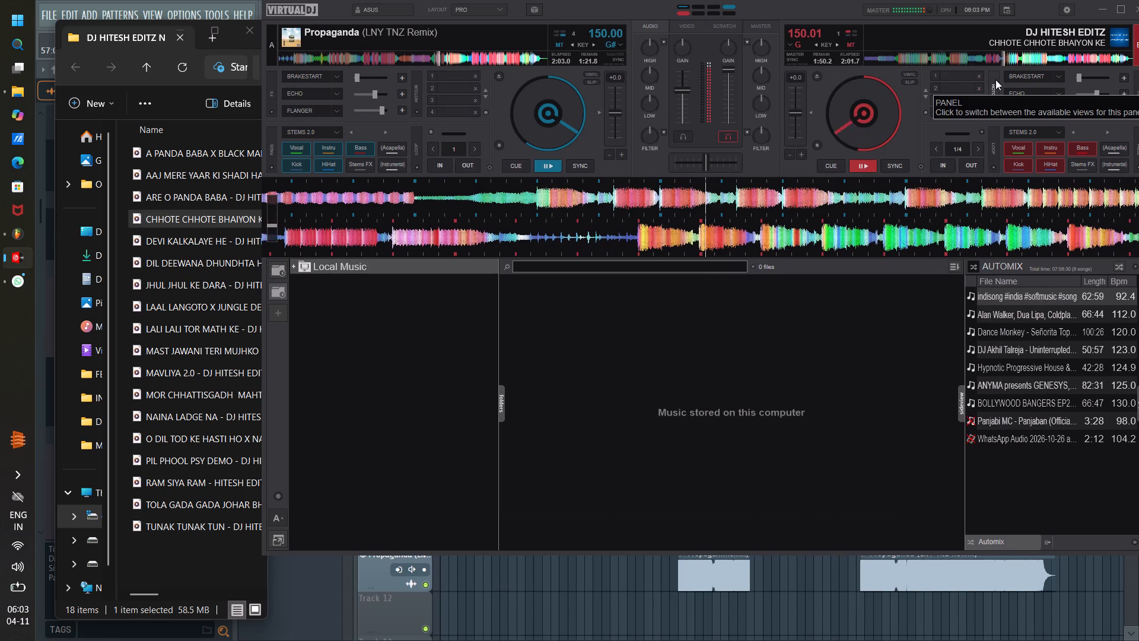
Audition three successively later passages of the CHHOTE CHHOTE BHAIYON KE track on deck B, and stop it back at its start.
{"action": "left_click", "coordinate": [1022, 60]}
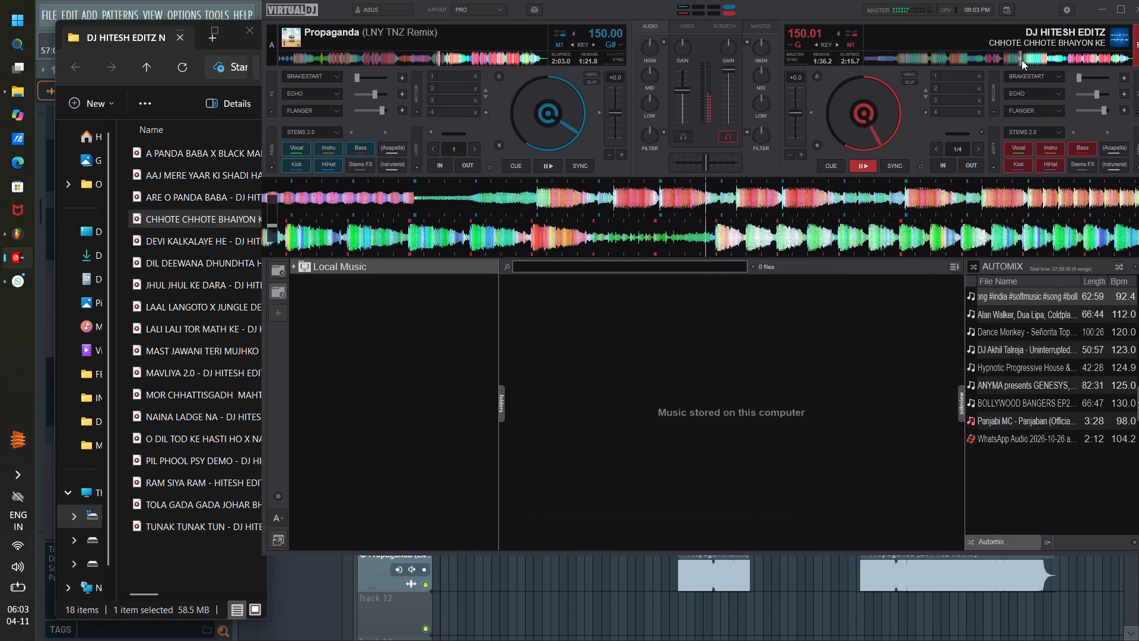
{"action": "left_click", "coordinate": [1049, 61]}
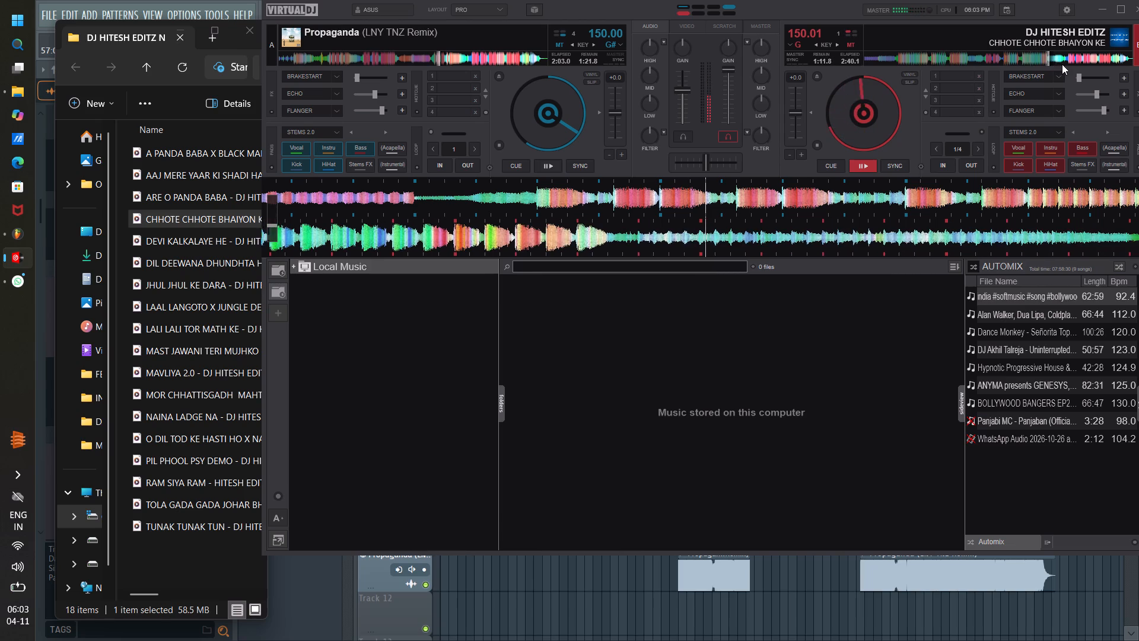
{"action": "left_click", "coordinate": [1062, 62]}
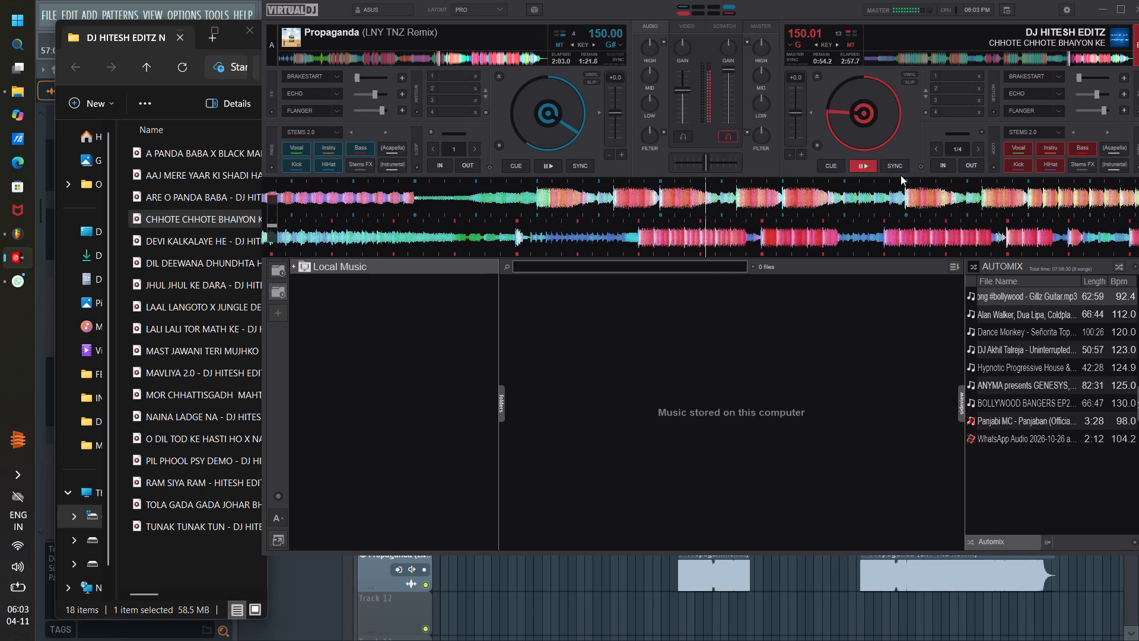
{"action": "left_click", "coordinate": [838, 165]}
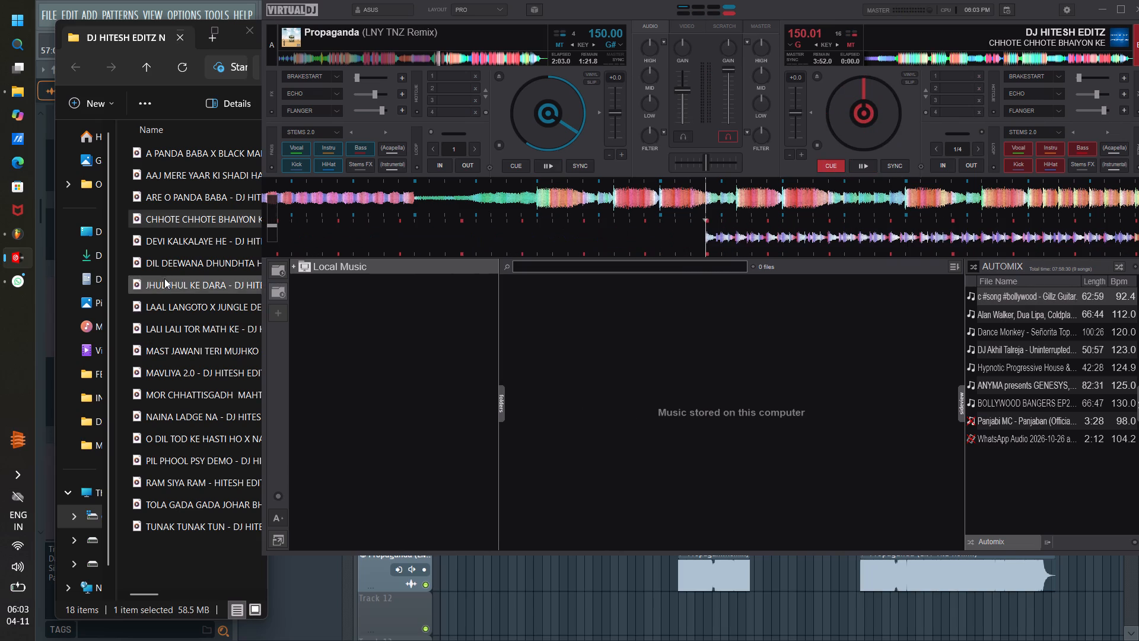
Load DIL DEEWANA DHUNDHTA HAI - DJ HITESH EDITZ onto deck A and play it with the deck's volume raised to maximum.
{"action": "left_click_drag", "start_coordinate": [169, 264], "coordinate": [460, 106]}
{"action": "left_click", "coordinate": [539, 163]}
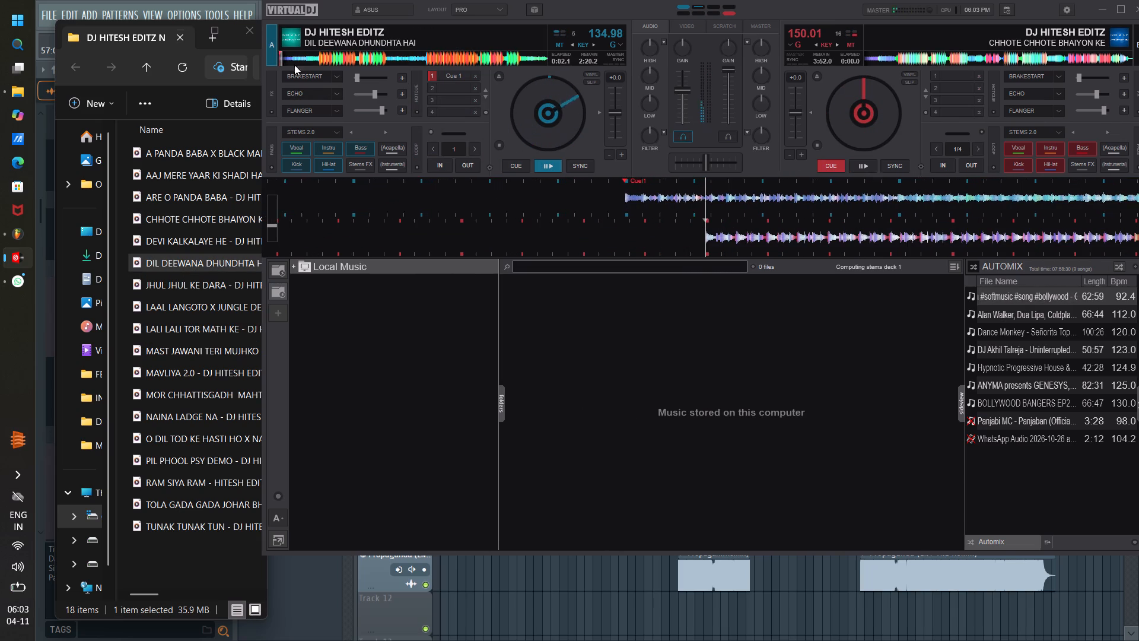
{"action": "left_click_drag", "start_coordinate": [683, 95], "coordinate": [714, 0]}
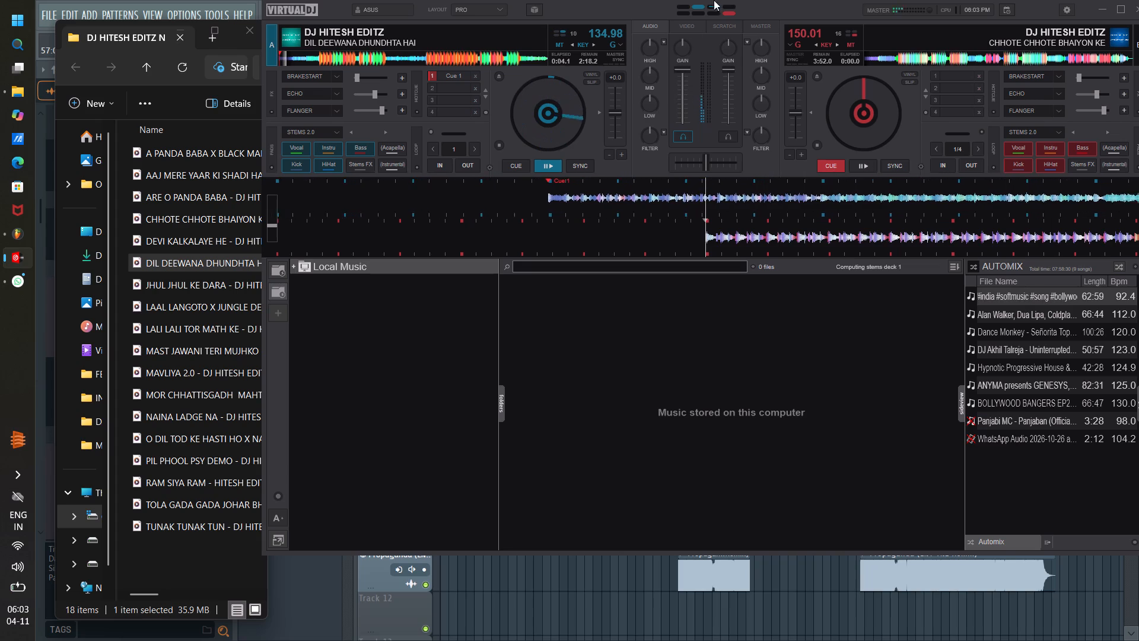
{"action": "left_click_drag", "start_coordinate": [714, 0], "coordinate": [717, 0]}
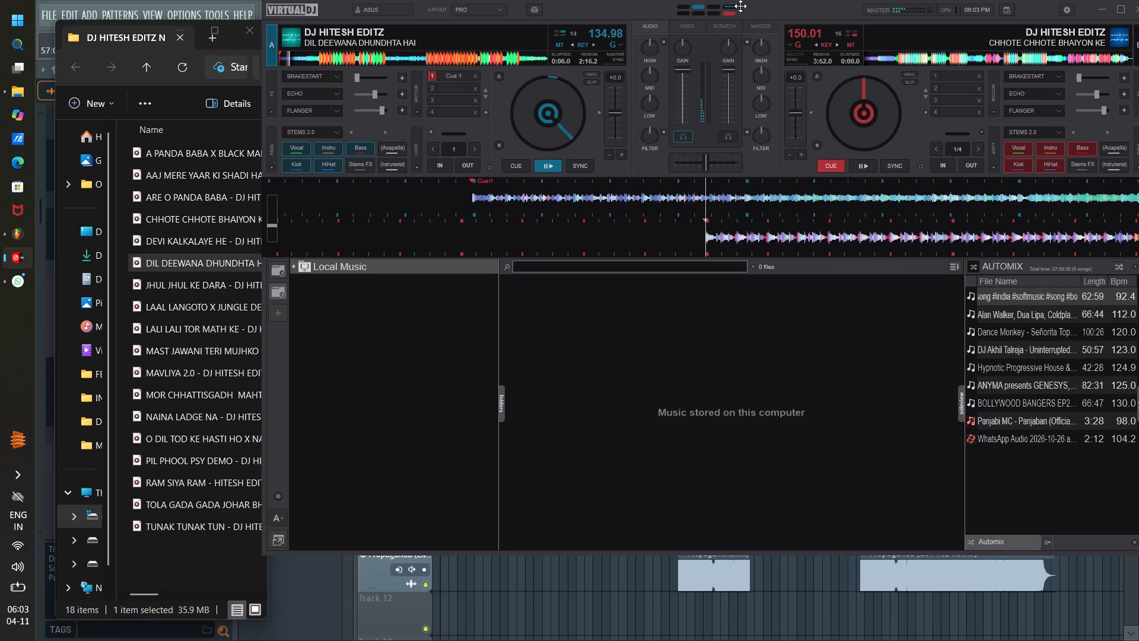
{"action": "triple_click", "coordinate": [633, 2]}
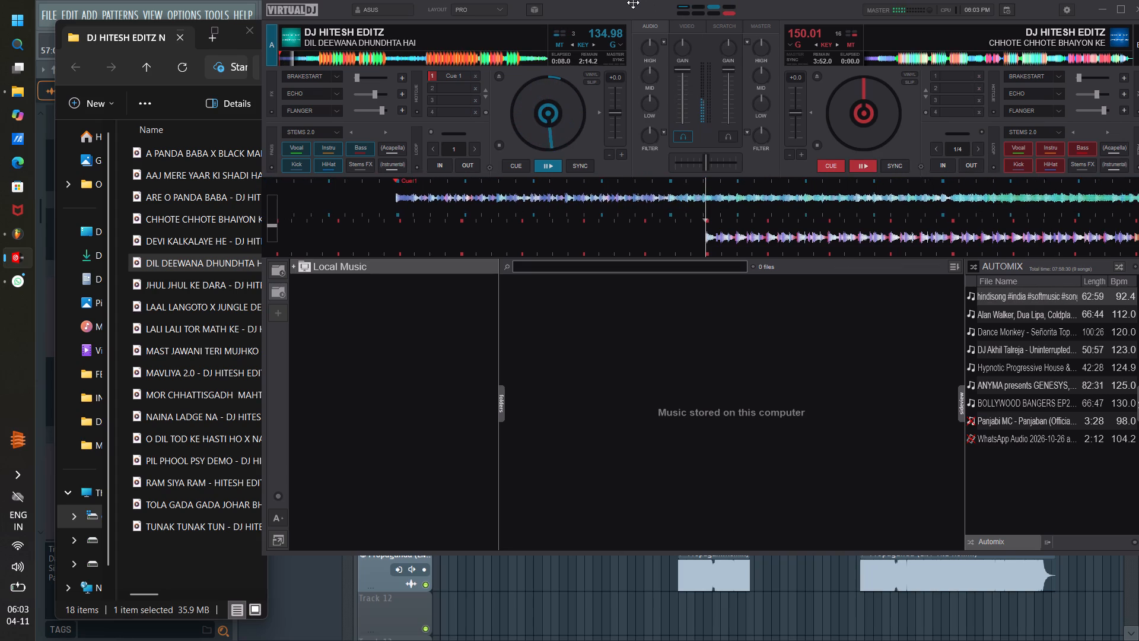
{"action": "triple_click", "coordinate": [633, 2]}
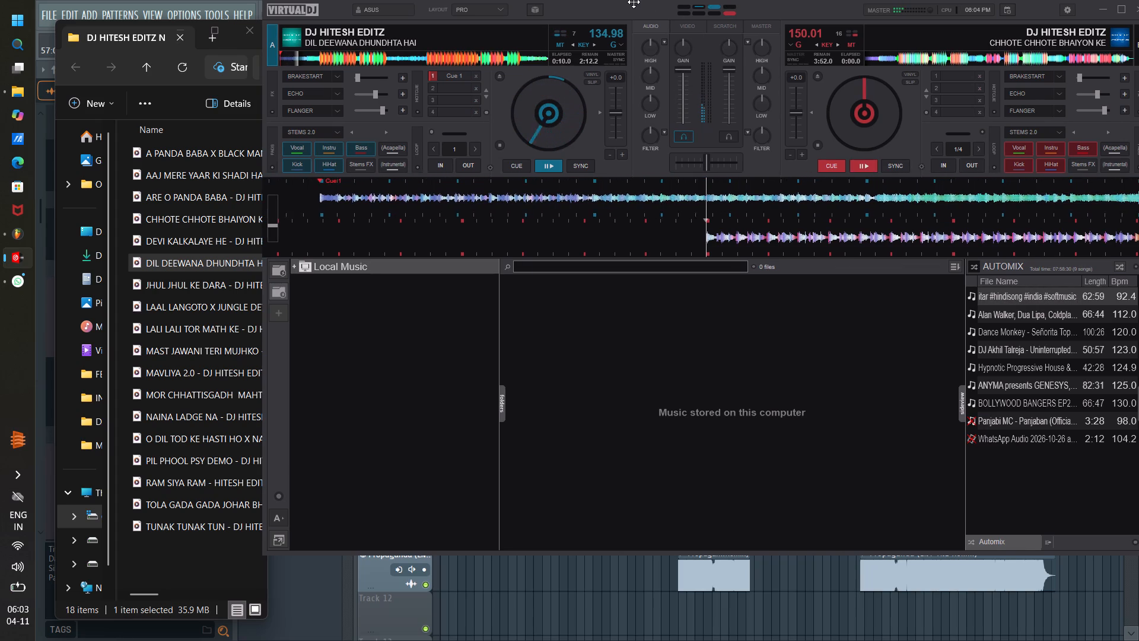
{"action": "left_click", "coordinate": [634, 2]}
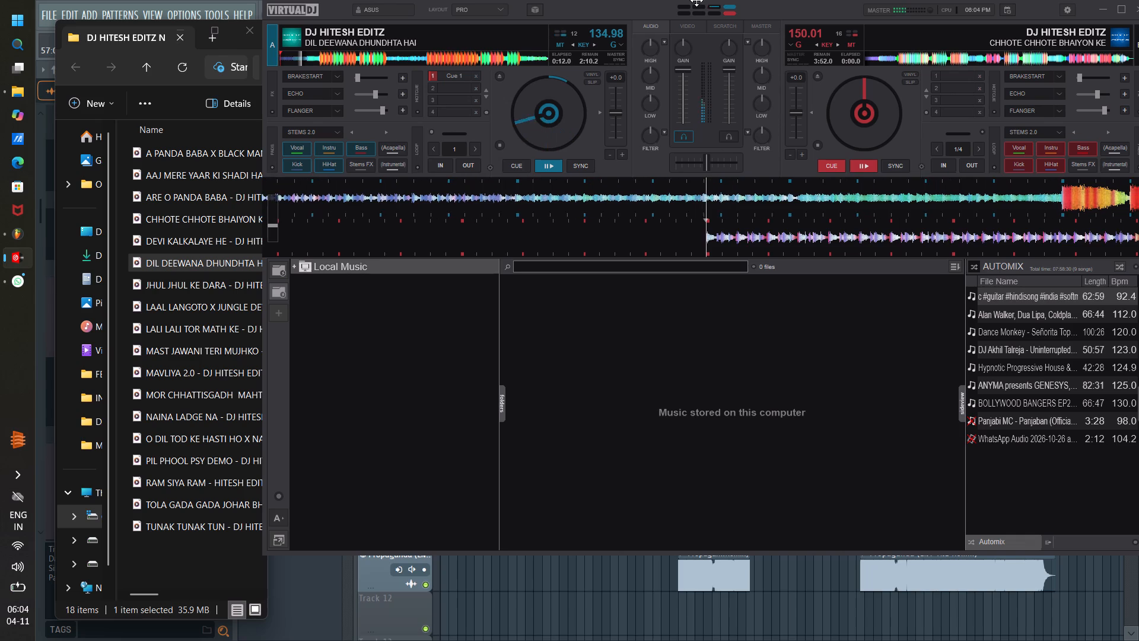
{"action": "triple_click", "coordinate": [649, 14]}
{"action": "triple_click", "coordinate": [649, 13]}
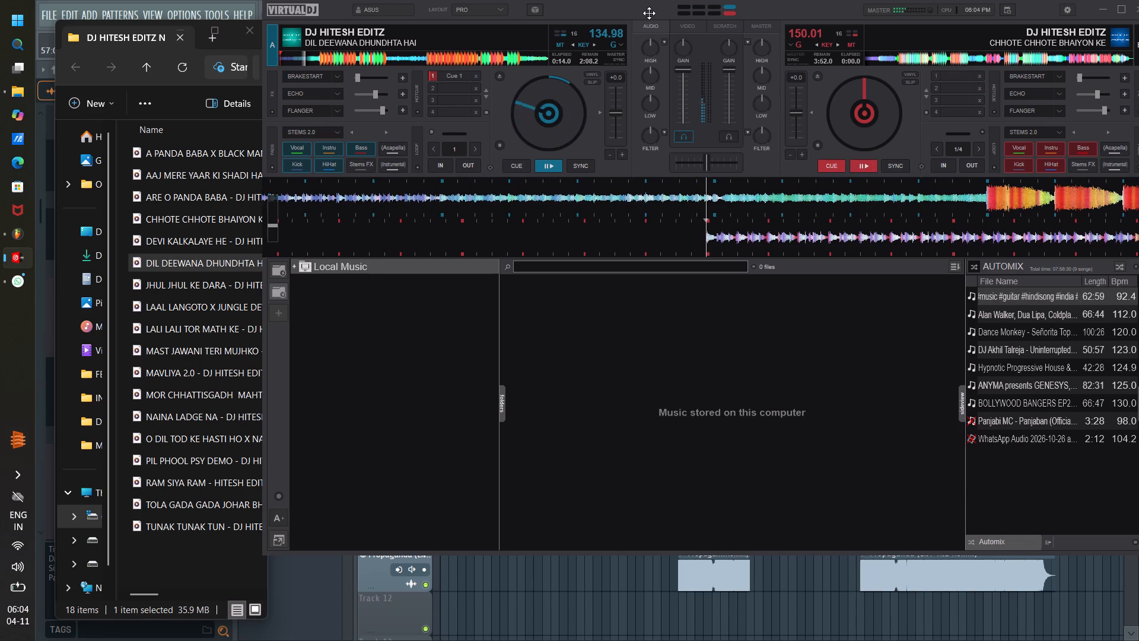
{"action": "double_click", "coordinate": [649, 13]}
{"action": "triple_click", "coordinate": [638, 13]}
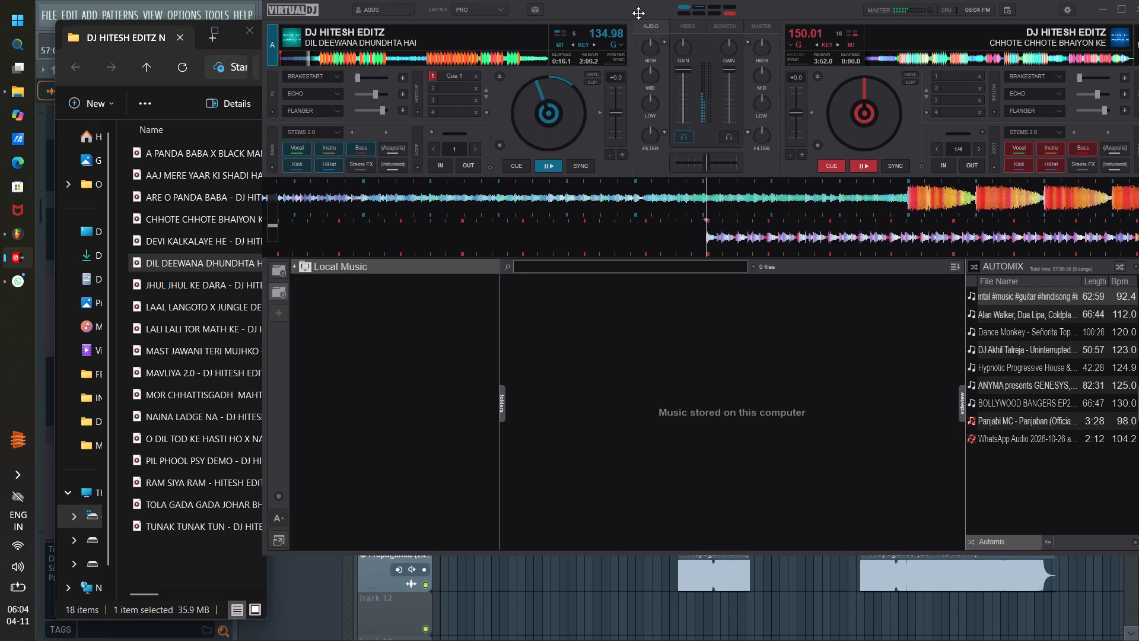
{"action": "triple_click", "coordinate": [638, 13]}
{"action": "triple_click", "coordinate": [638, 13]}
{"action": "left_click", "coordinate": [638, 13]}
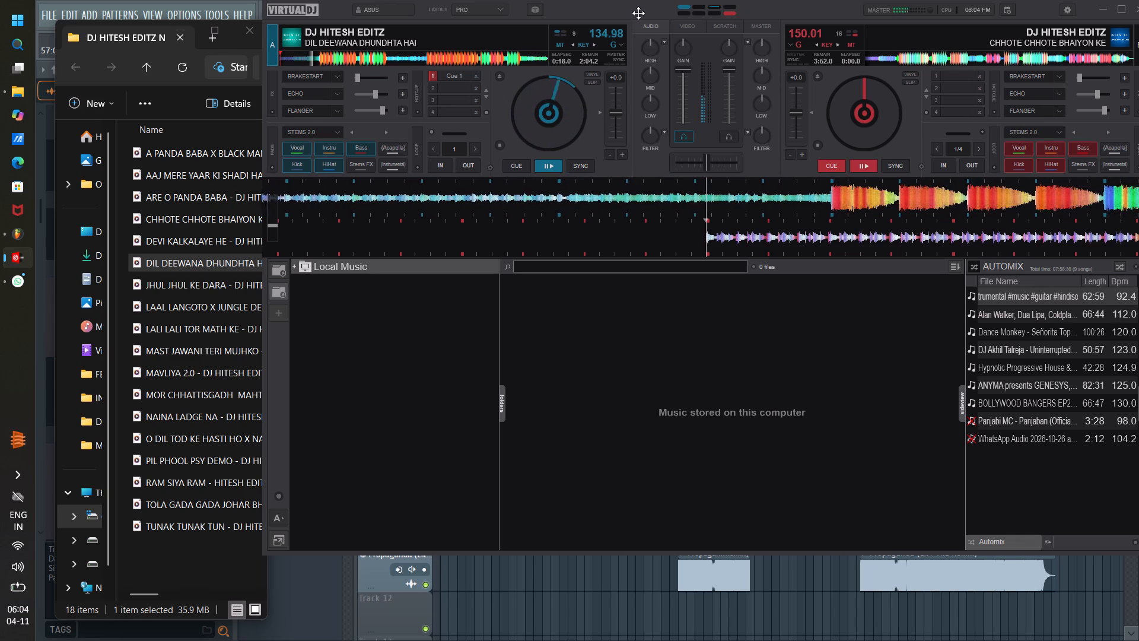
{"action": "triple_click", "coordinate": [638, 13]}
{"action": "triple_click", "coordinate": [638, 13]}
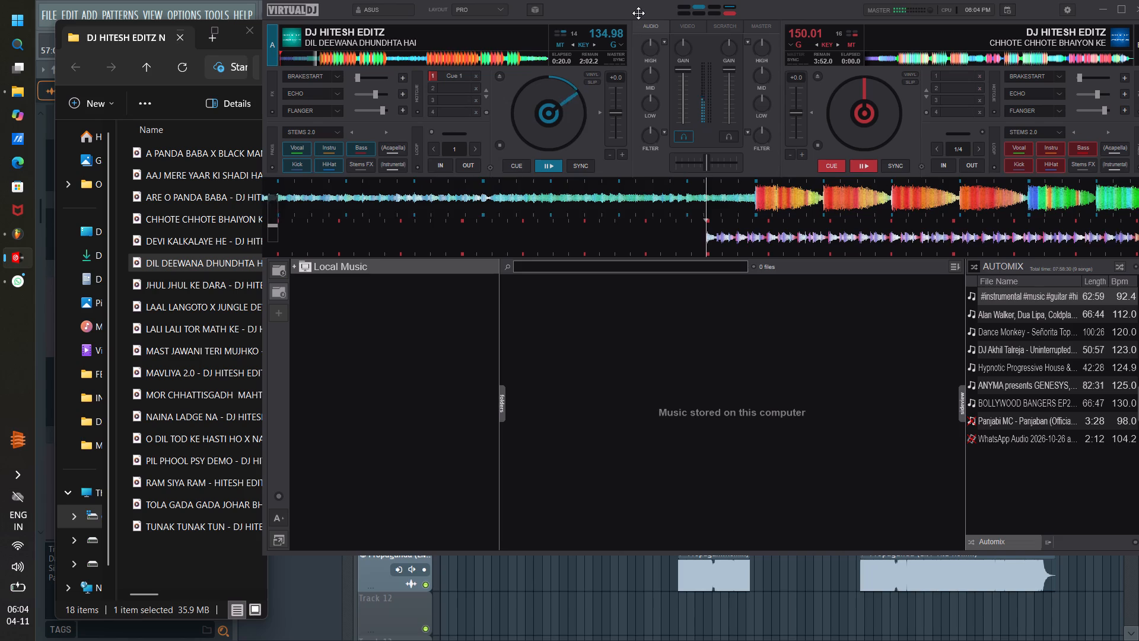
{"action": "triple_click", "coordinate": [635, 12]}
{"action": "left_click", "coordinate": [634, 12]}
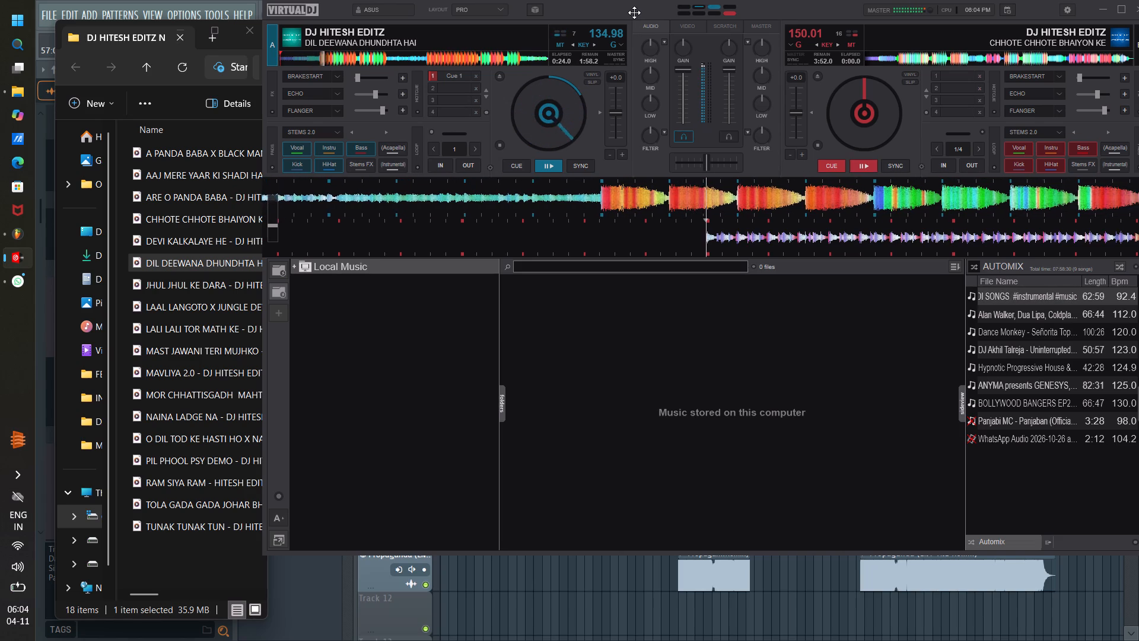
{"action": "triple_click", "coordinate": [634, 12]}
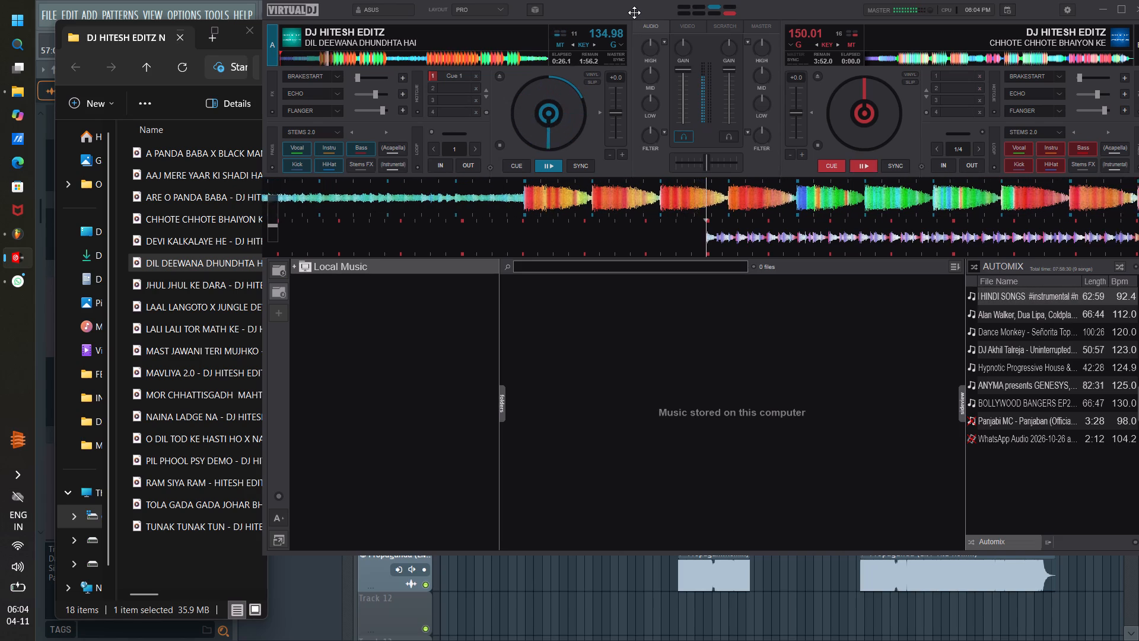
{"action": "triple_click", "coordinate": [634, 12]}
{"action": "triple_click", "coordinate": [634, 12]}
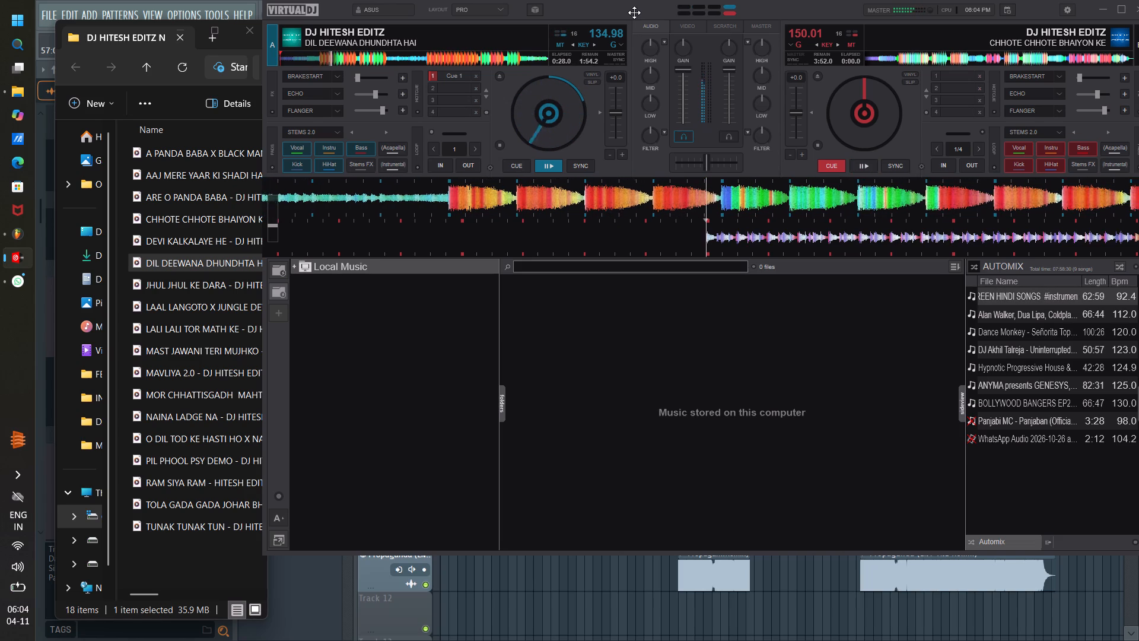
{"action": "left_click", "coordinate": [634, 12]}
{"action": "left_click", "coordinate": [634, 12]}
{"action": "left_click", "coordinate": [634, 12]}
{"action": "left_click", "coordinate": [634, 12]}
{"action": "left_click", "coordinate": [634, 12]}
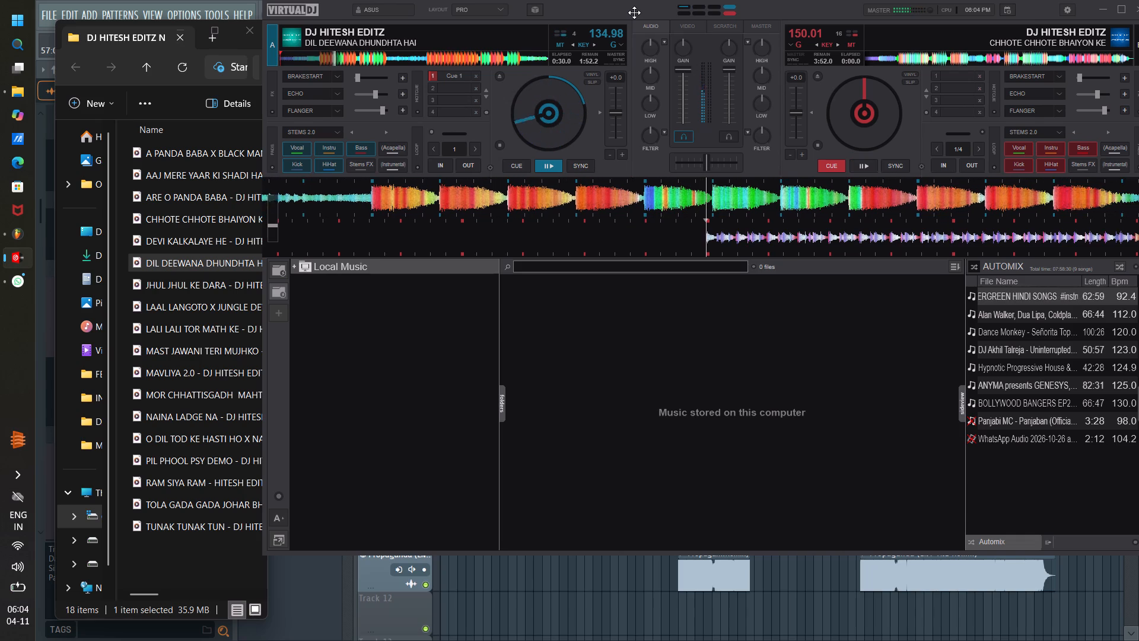
Maximize the DJ HITESH EDITZ NEW 2 folder window to view its track list, and restore the window to its smaller size.
{"action": "left_click", "coordinate": [138, 40]}
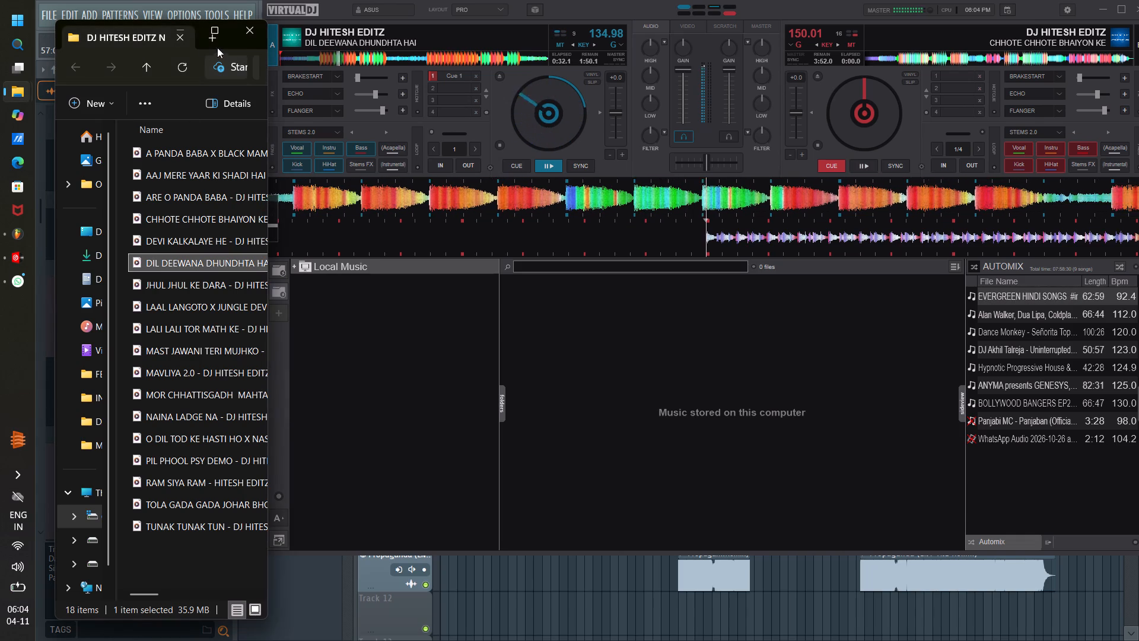
{"action": "left_click", "coordinate": [201, 31]}
{"action": "left_click", "coordinate": [1084, 5]}
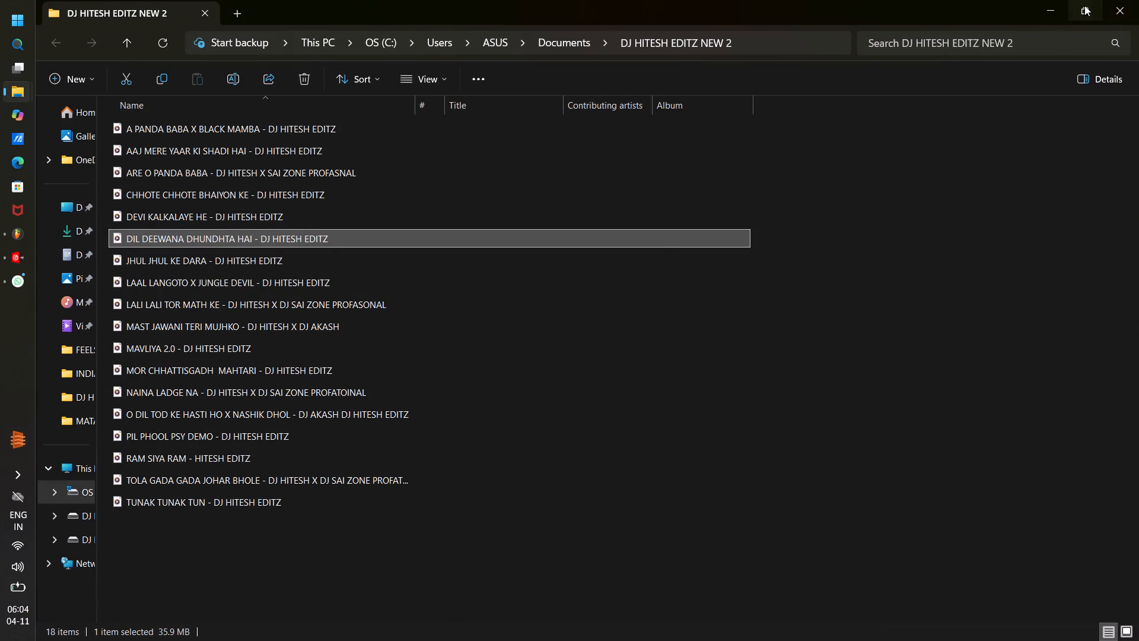
{"action": "left_click_drag", "start_coordinate": [62, 27], "coordinate": [55, 9]}
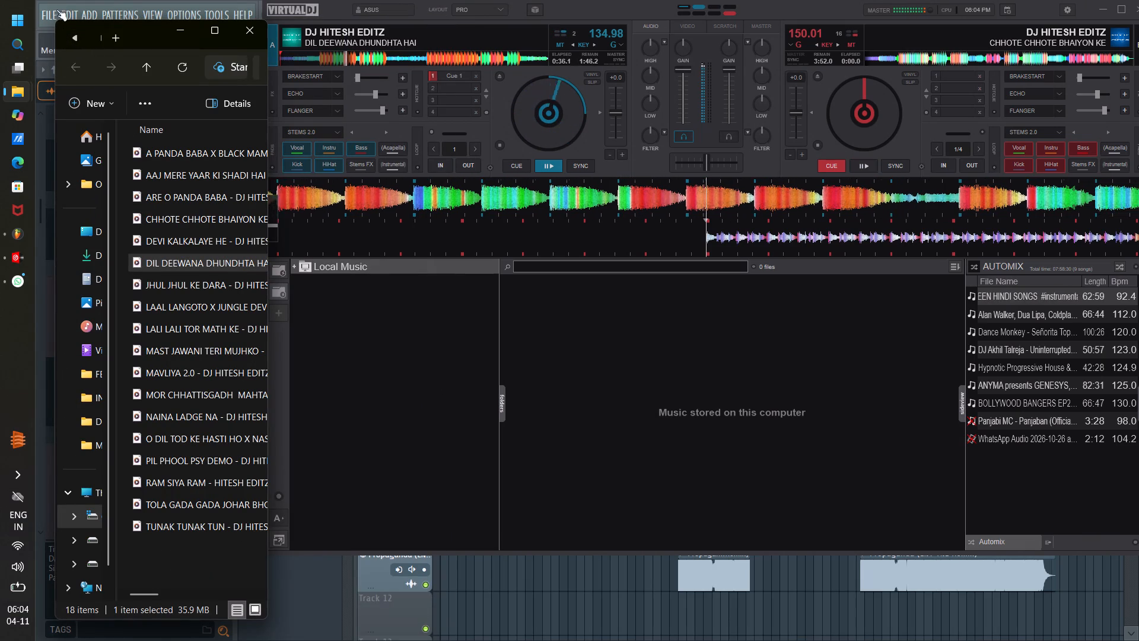
Move the DJ HITESH EDITZ NEW 2 folder window aside and close it.
{"action": "left_click_drag", "start_coordinate": [135, 32], "coordinate": [117, 15]}
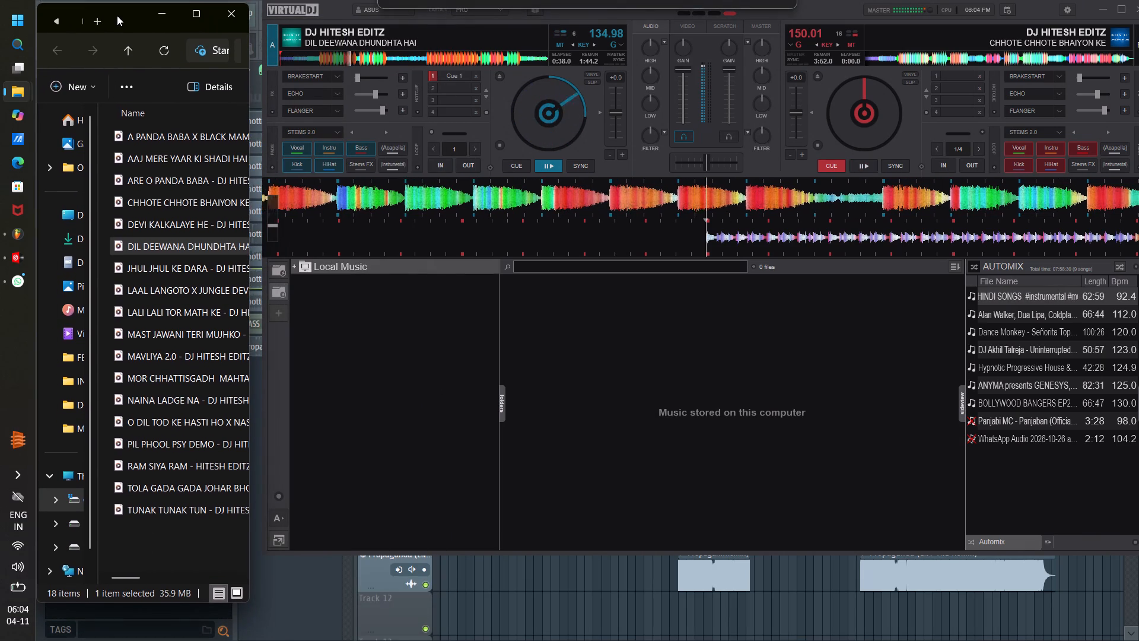
{"action": "left_click_drag", "start_coordinate": [117, 15], "coordinate": [115, 15]}
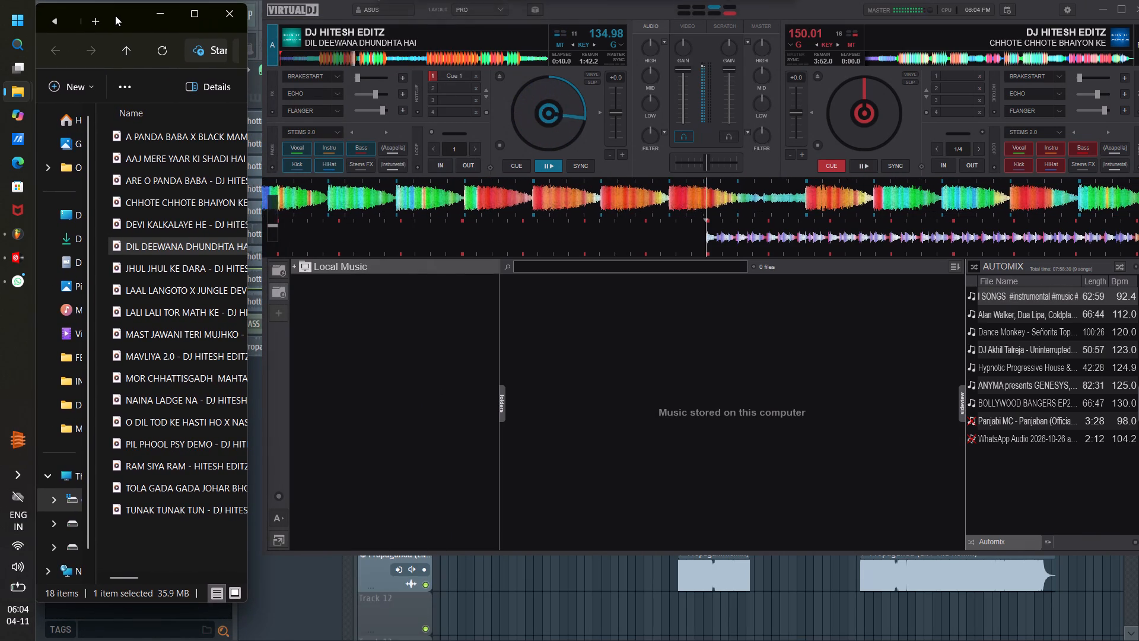
{"action": "left_click", "coordinate": [237, 9]}
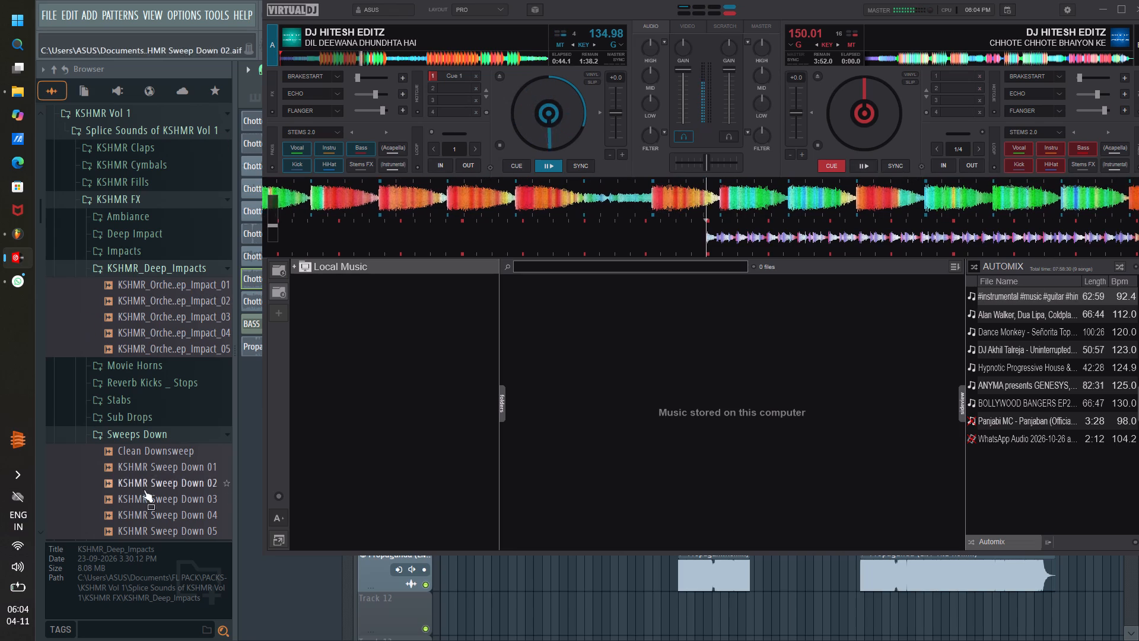
Switch to FL Studio and start a new project from a template, choosing to save the changes to untitled.flp.
{"action": "left_click", "coordinate": [134, 2]}
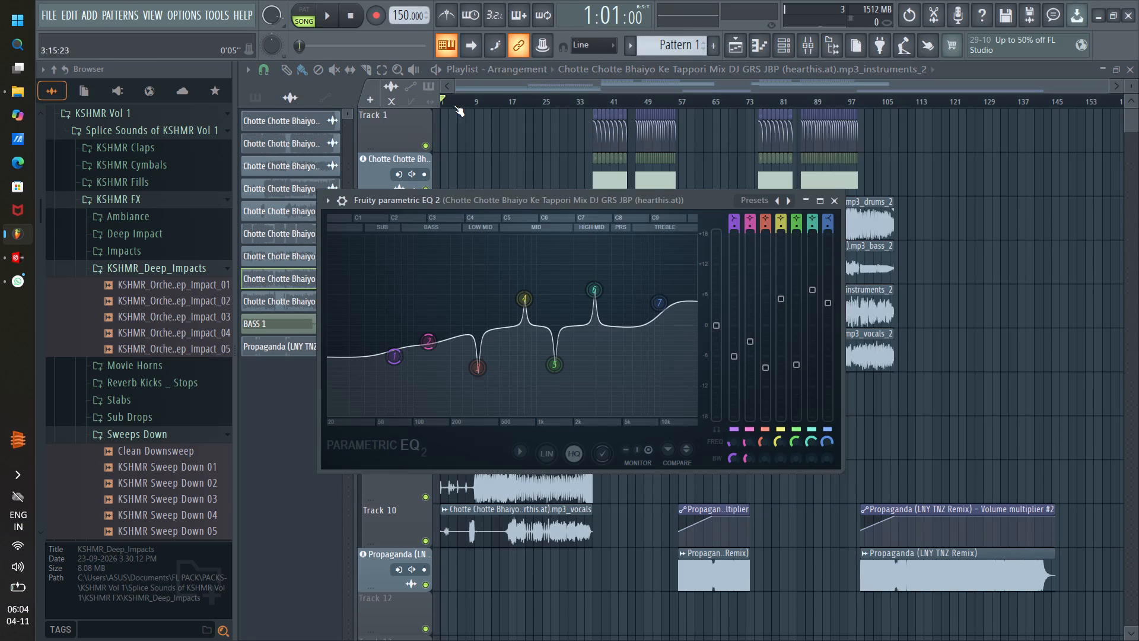
{"action": "left_click", "coordinate": [454, 101]}
{"action": "left_click_drag", "start_coordinate": [454, 101], "coordinate": [365, 115]}
{"action": "left_click", "coordinate": [58, 14]}
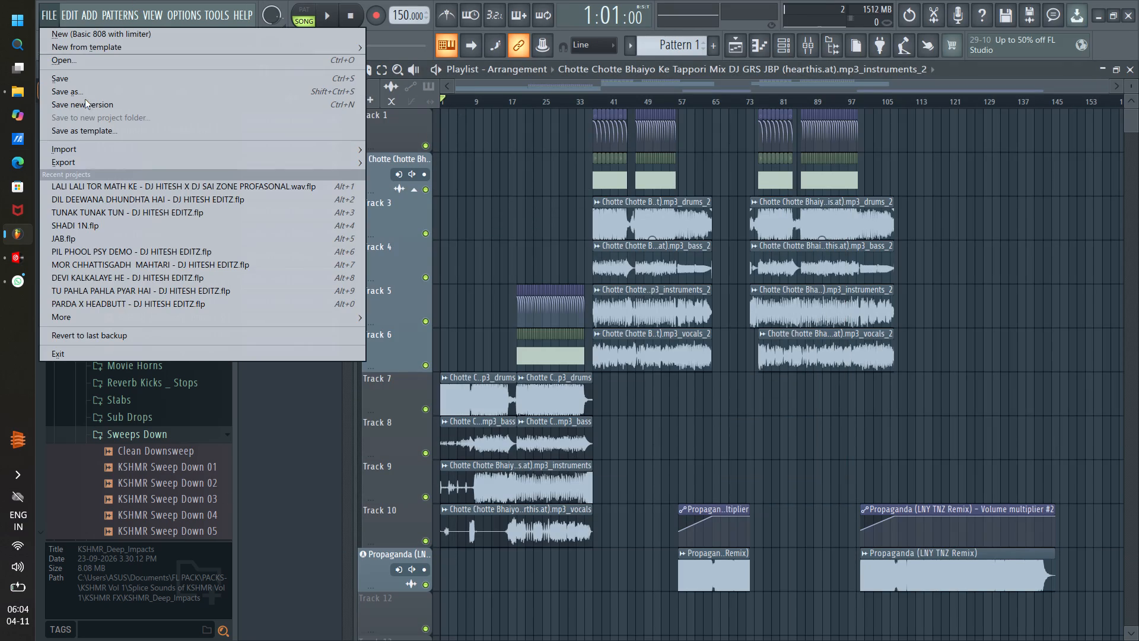
{"action": "left_click", "coordinate": [86, 47]}
{"action": "left_click", "coordinate": [486, 147]}
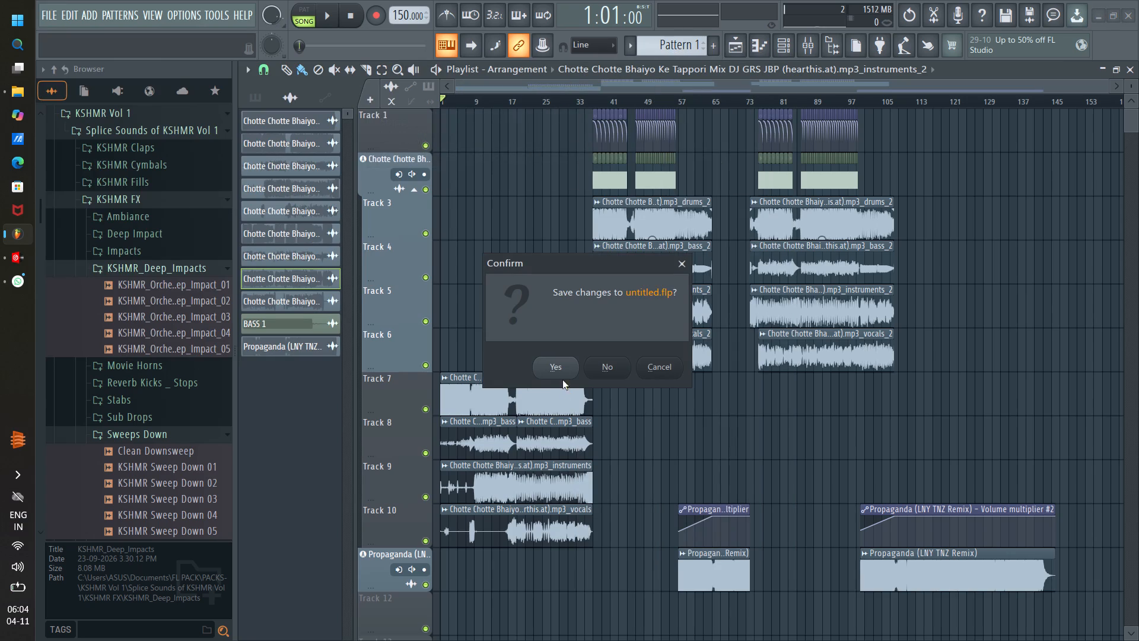
{"action": "left_click", "coordinate": [559, 373]}
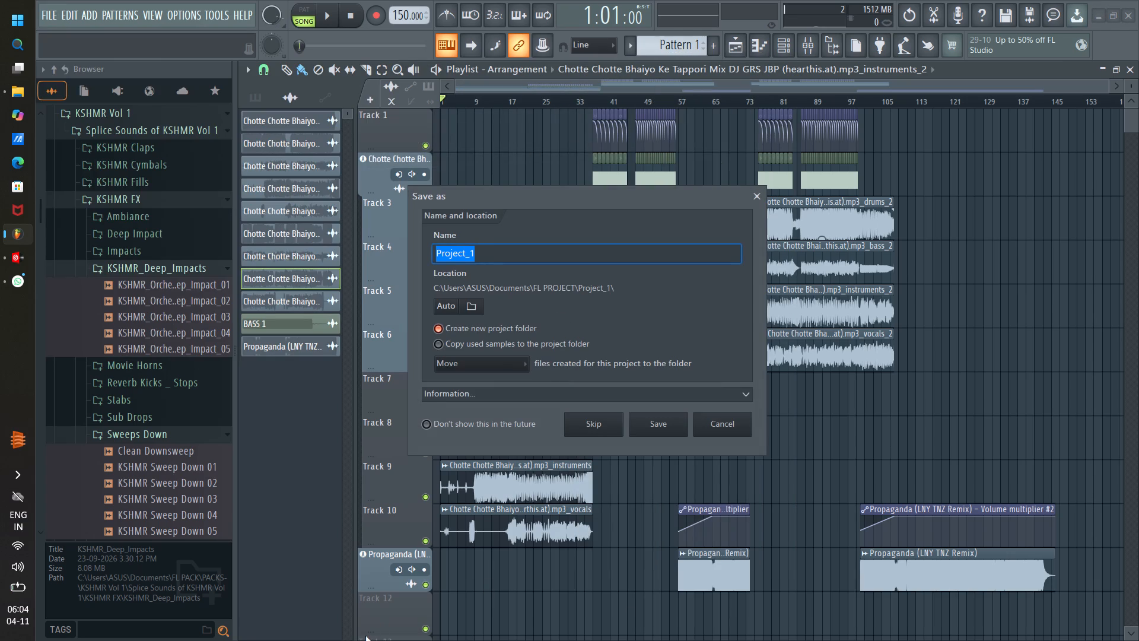
In VirtualDJ, open the tags of deck B's track and copy its file name without the .wav extension.
{"action": "left_click", "coordinate": [17, 250]}
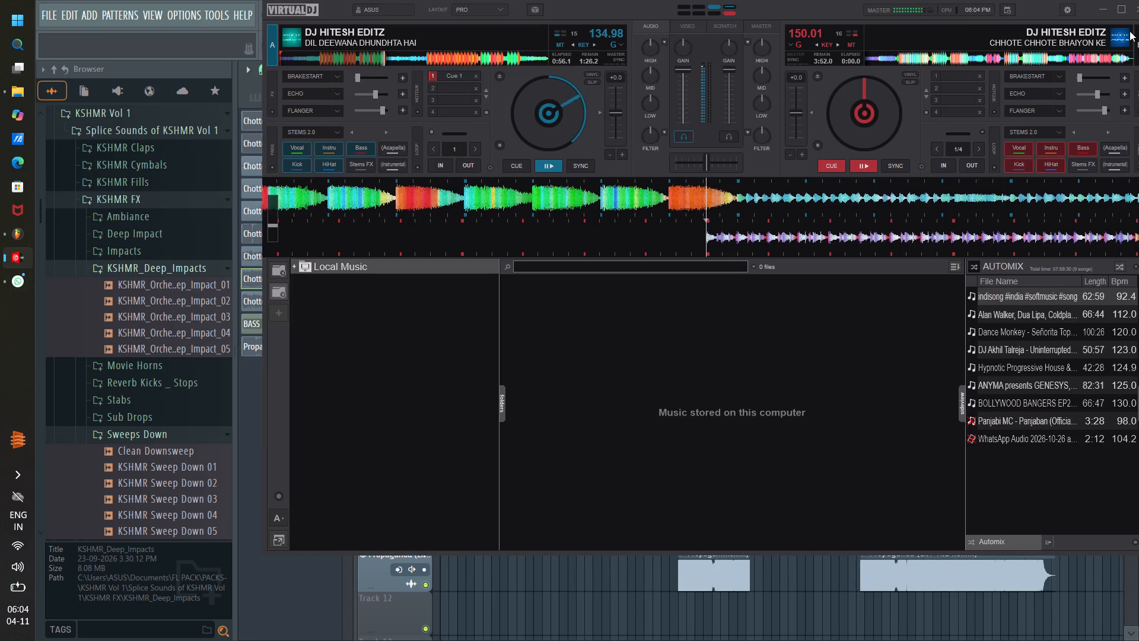
{"action": "left_click", "coordinate": [1119, 36]}
{"action": "left_click", "coordinate": [1063, 39]}
{"action": "left_click", "coordinate": [998, 45]}
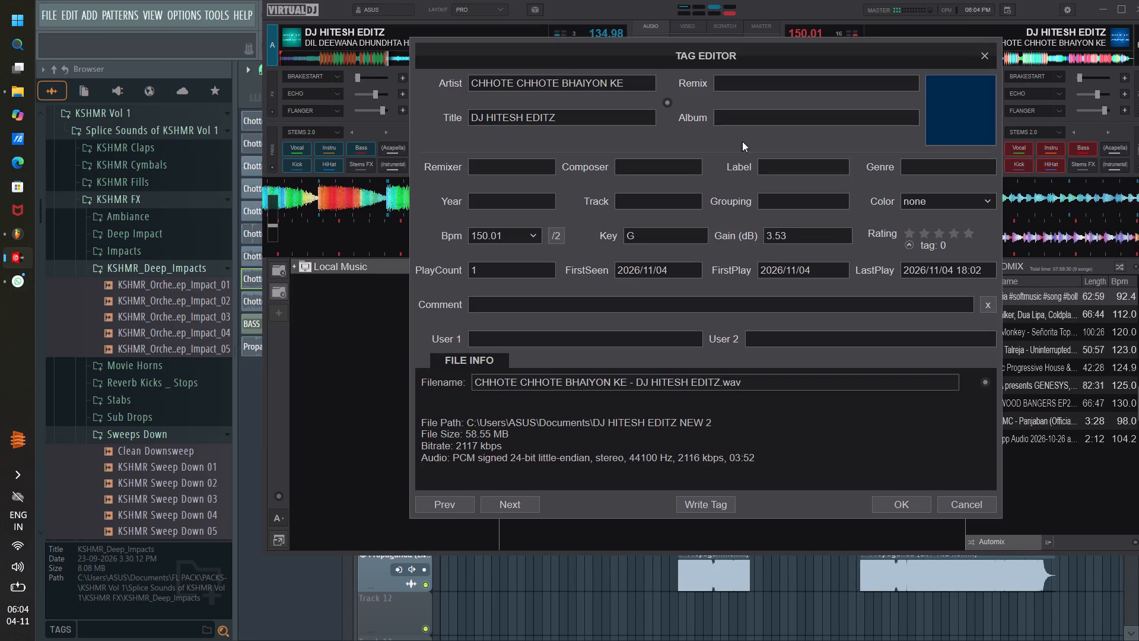
{"action": "left_click_drag", "start_coordinate": [478, 383], "coordinate": [721, 418]}
{"action": "key", "text": "ctrl+c"}
Back in FL Studio, save the project as CHHOTE CHHOTE BHAIYON KE - DJ HITESH EDITZ in a new project folder.
{"action": "left_click", "coordinate": [182, 0]}
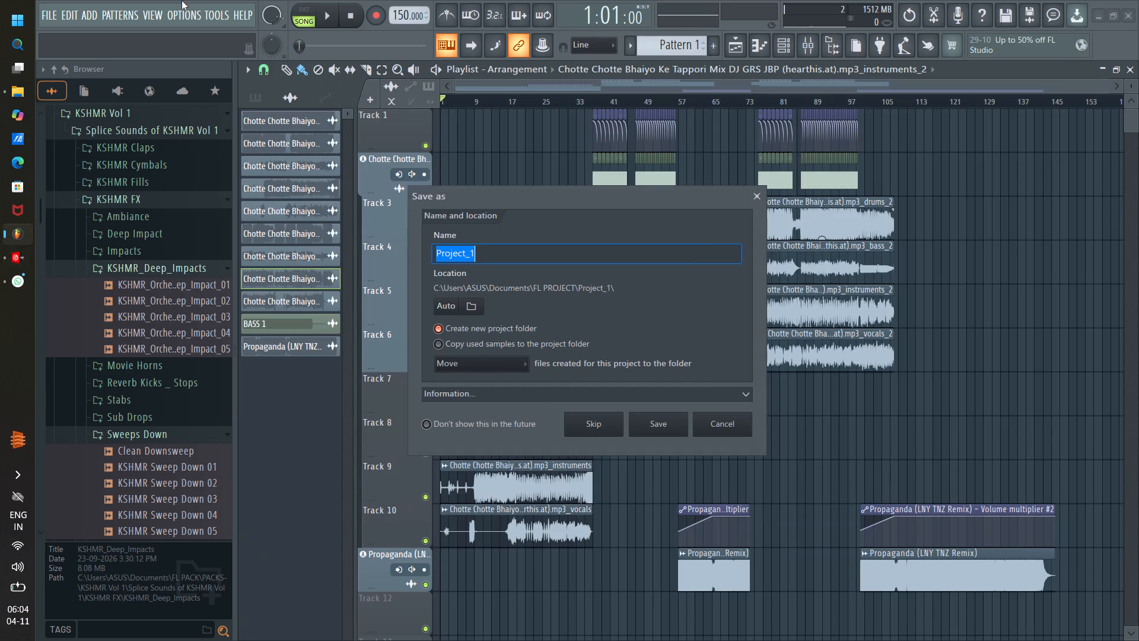
{"action": "key", "text": "ctrl+v"}
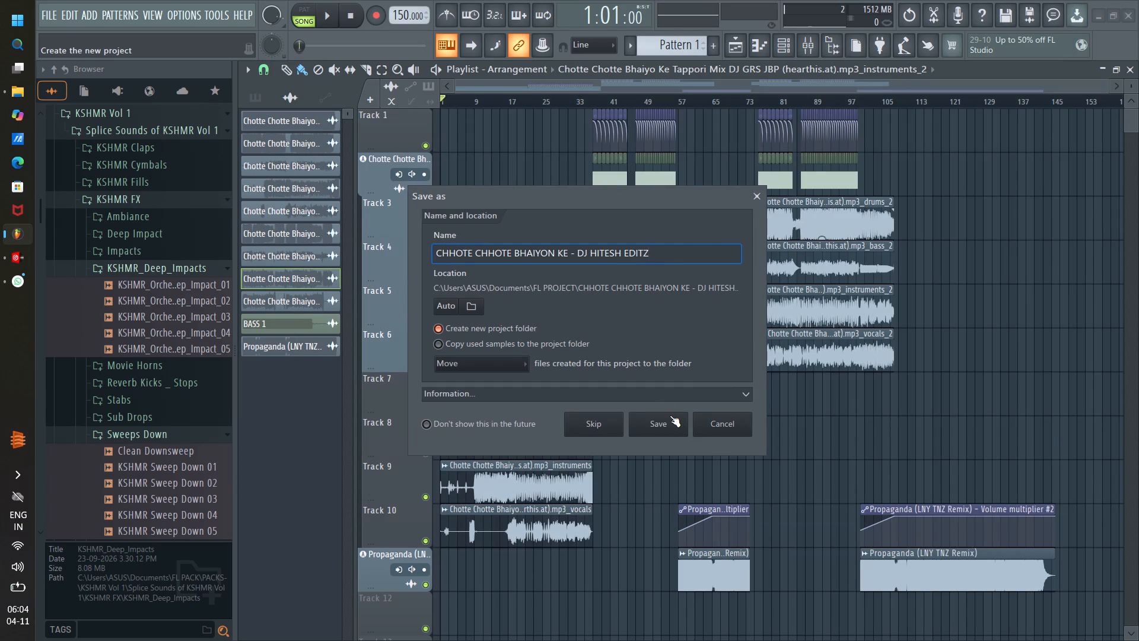
{"action": "left_click", "coordinate": [670, 418]}
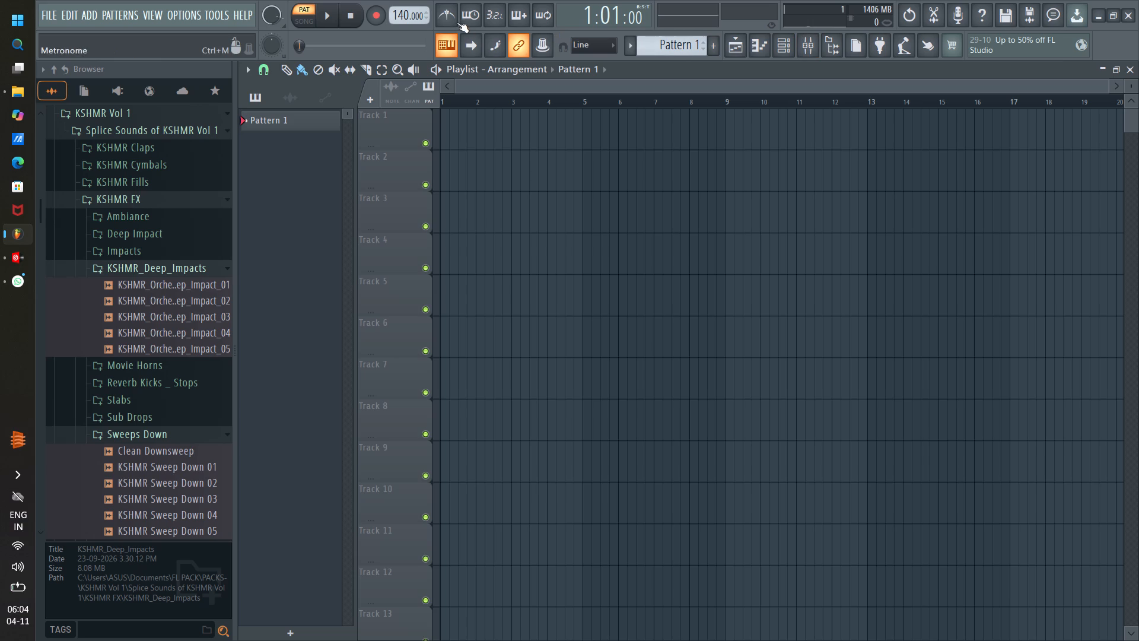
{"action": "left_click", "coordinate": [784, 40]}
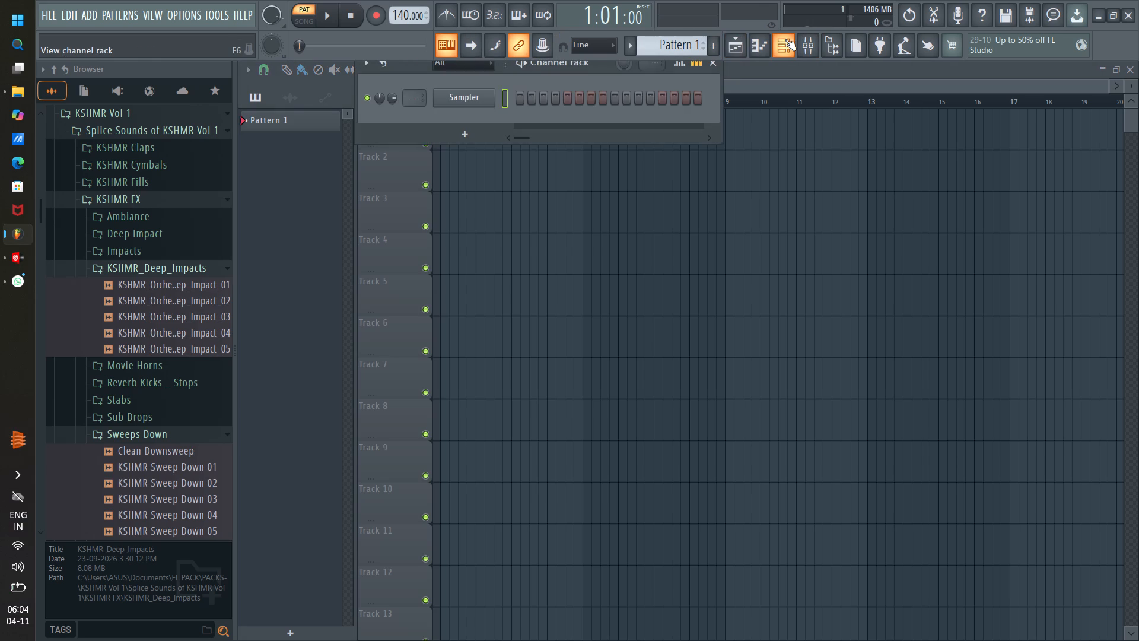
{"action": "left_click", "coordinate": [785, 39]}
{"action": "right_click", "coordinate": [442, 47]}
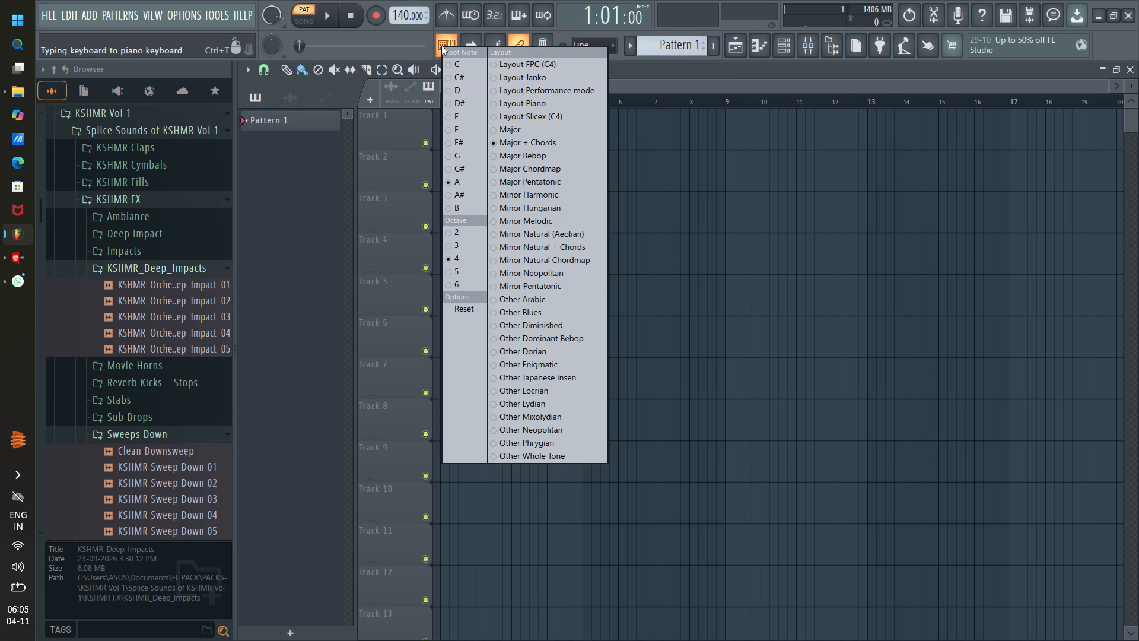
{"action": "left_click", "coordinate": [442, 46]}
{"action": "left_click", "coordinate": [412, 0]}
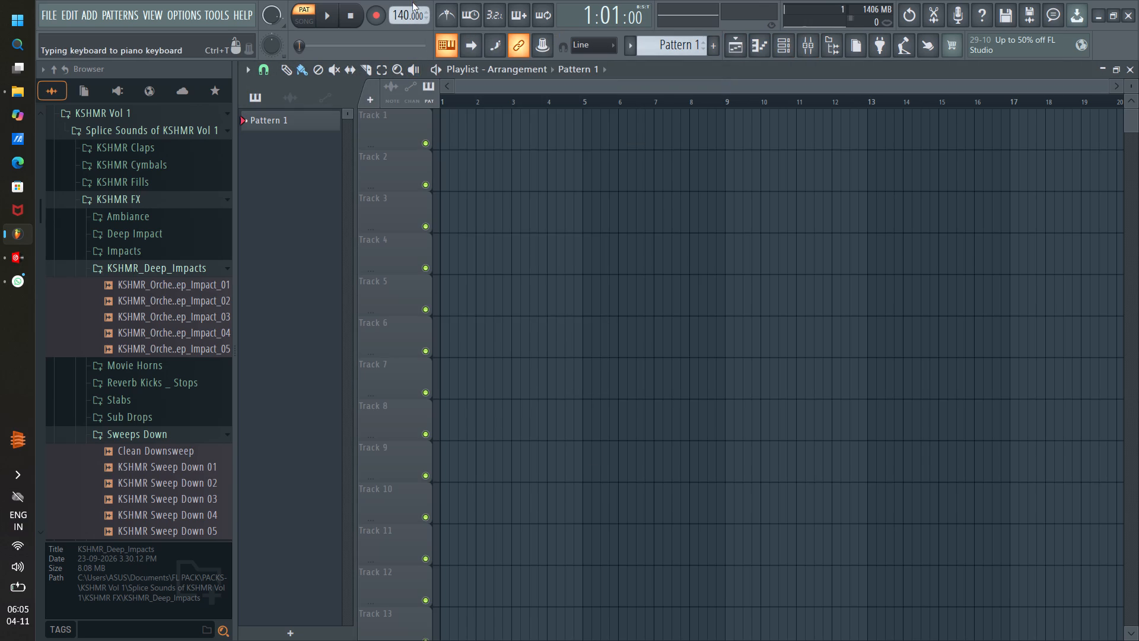
Collapse the expanded folders in the browser, from the KSHMR FX subfolders up through KSHMR Vol 1 to PACKS.
{"action": "scroll", "coordinate": [97, 301], "scroll_direction": "up", "scroll_amount": 5}
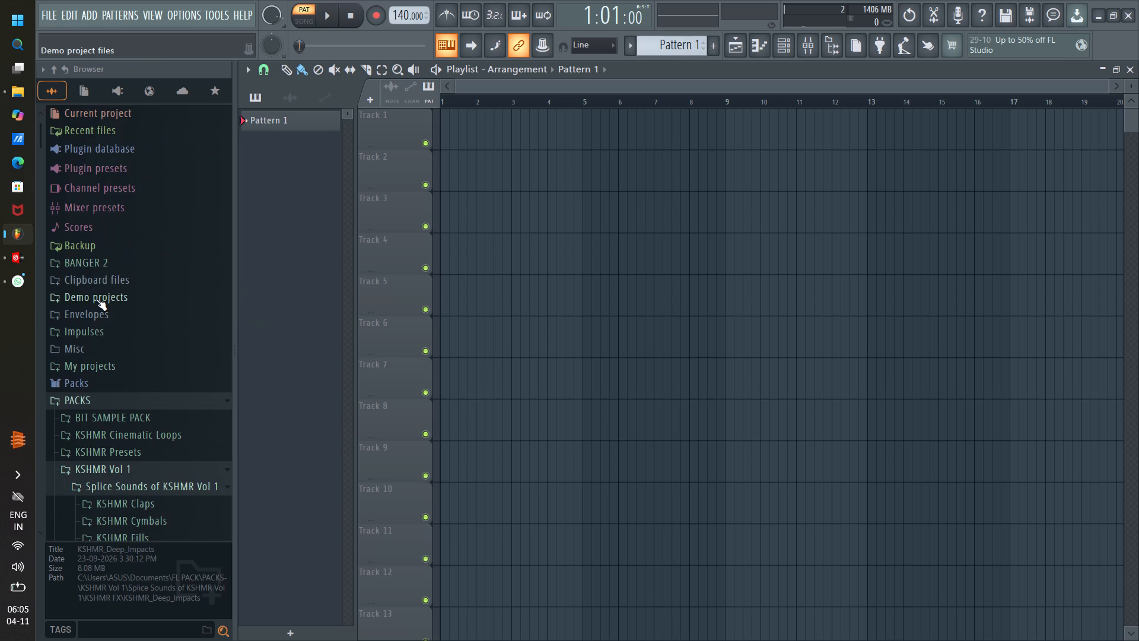
{"action": "scroll", "coordinate": [96, 298], "scroll_direction": "up", "scroll_amount": 1}
{"action": "scroll", "coordinate": [96, 298], "scroll_direction": "down", "scroll_amount": 3}
{"action": "left_click", "coordinate": [212, 342]}
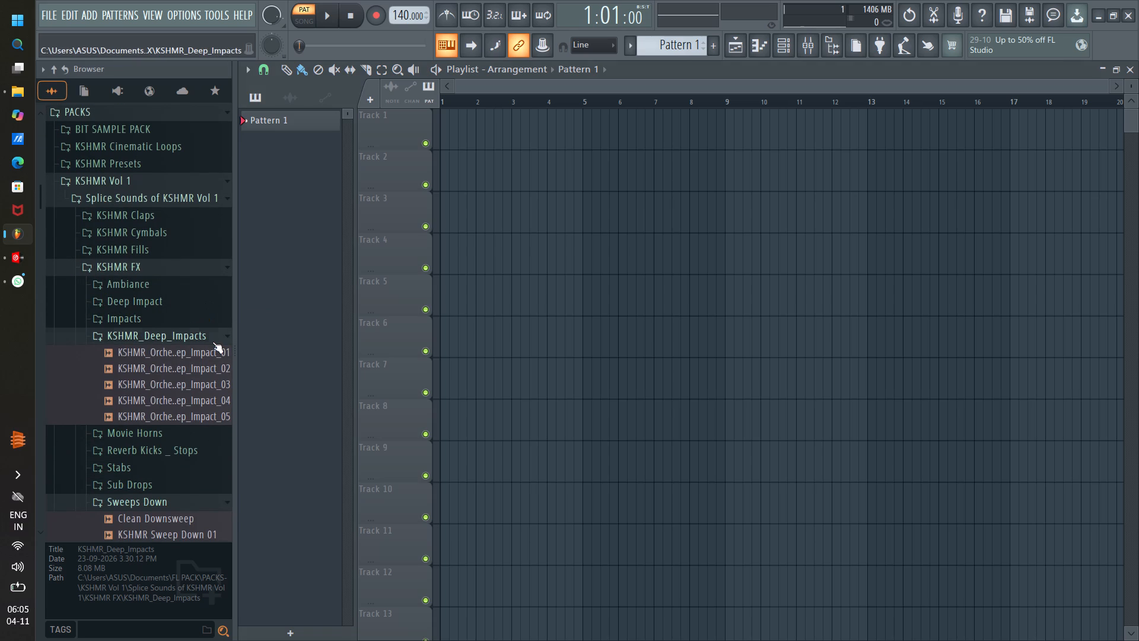
{"action": "left_click", "coordinate": [182, 423]}
{"action": "scroll", "coordinate": [180, 420], "scroll_direction": "down", "scroll_amount": 1}
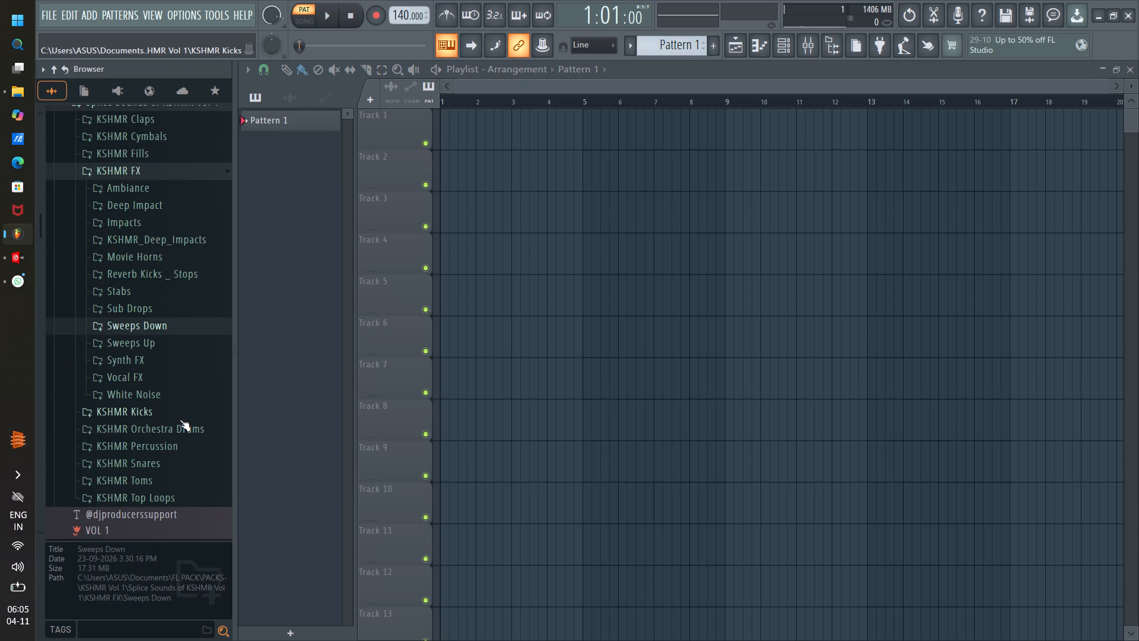
{"action": "scroll", "coordinate": [180, 420], "scroll_direction": "down", "scroll_amount": 1}
{"action": "scroll", "coordinate": [180, 420], "scroll_direction": "up", "scroll_amount": 3}
{"action": "left_click", "coordinate": [211, 364]}
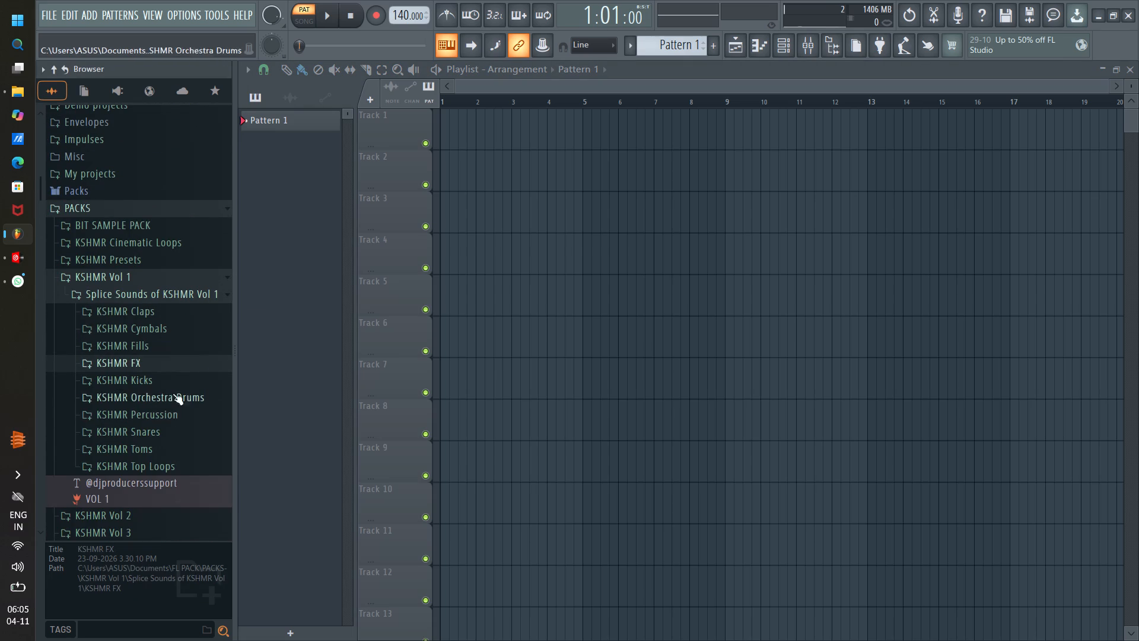
{"action": "left_click", "coordinate": [228, 296]}
{"action": "left_click", "coordinate": [222, 278]}
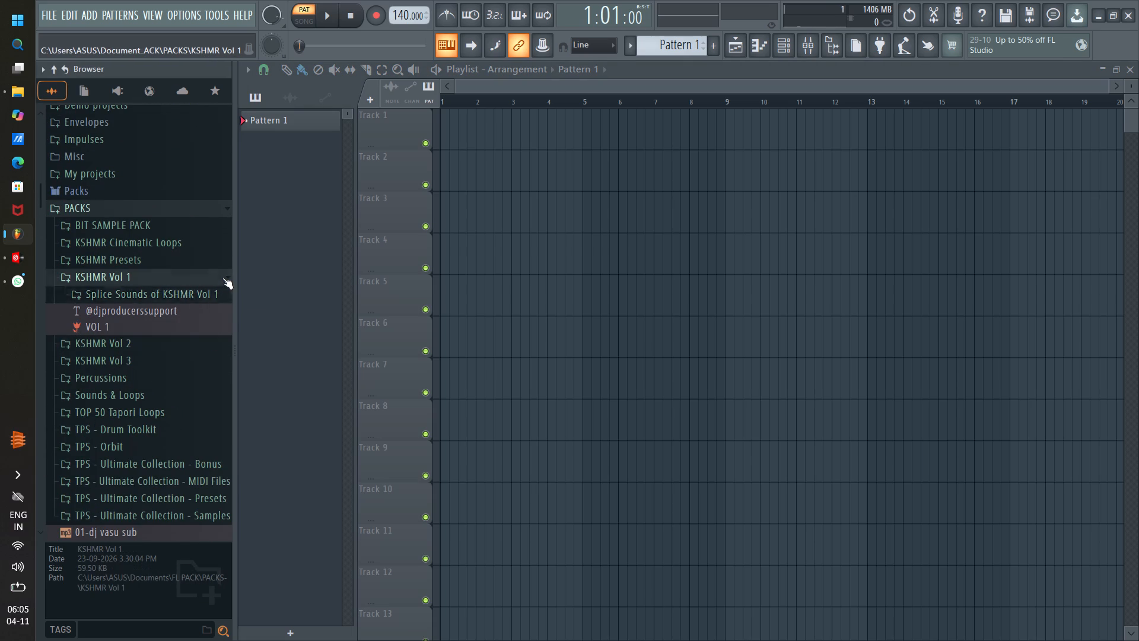
{"action": "left_click", "coordinate": [214, 214]}
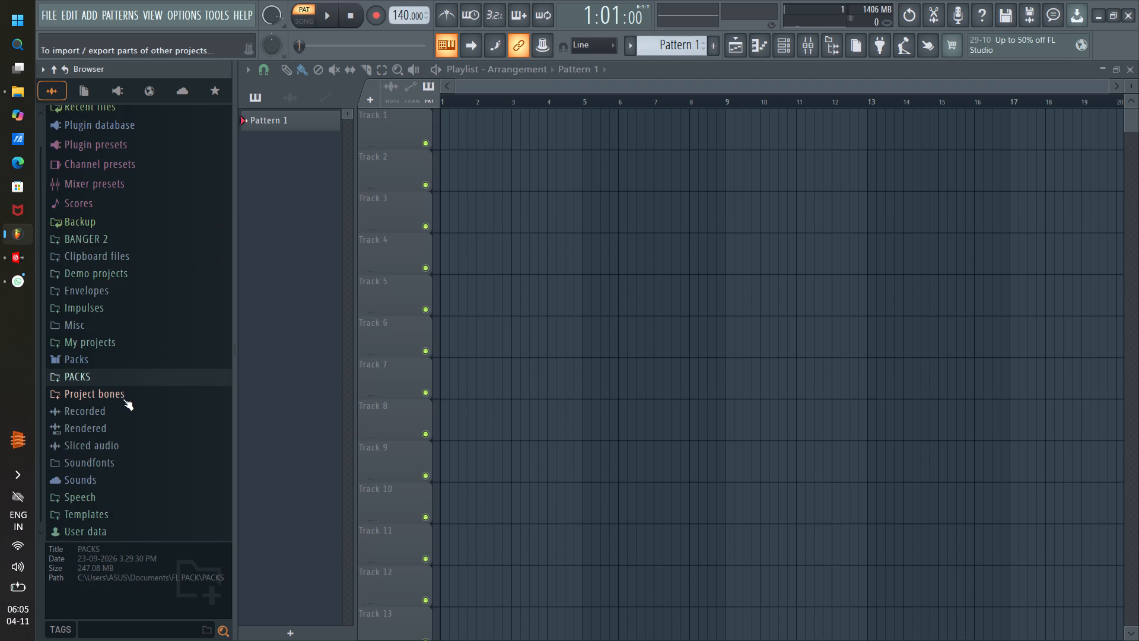
Look through the FLEX packs inside the browser's Packs folder, and collapse the folder again.
{"action": "scroll", "coordinate": [144, 372], "scroll_direction": "down", "scroll_amount": 1}
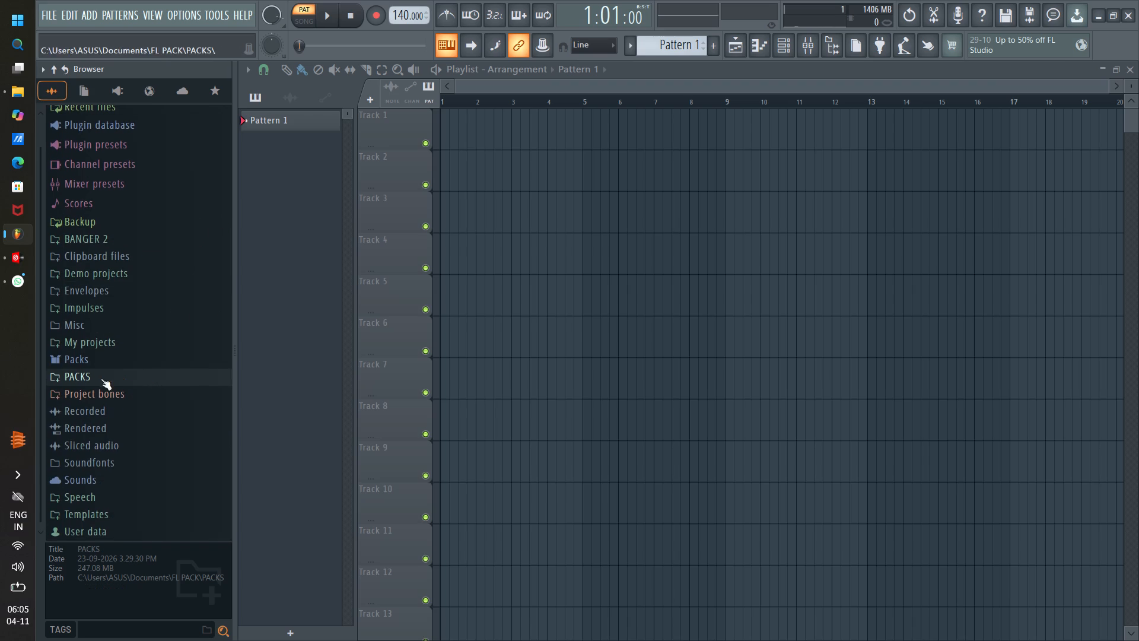
{"action": "left_click", "coordinate": [91, 363]}
{"action": "left_click", "coordinate": [93, 412]}
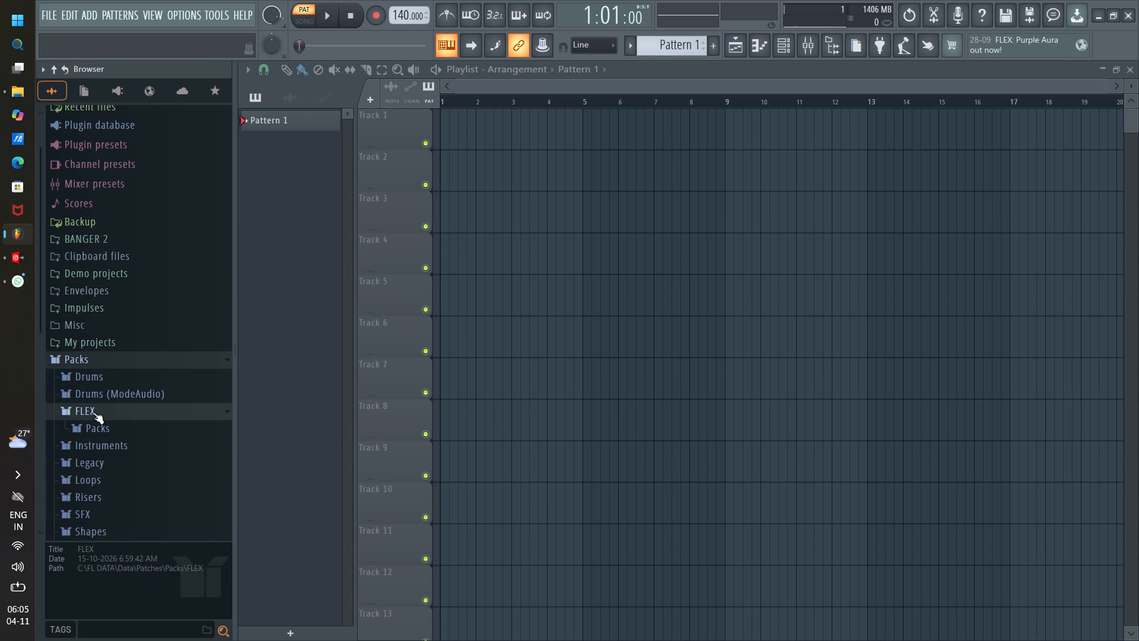
{"action": "left_click", "coordinate": [104, 430]}
{"action": "double_click", "coordinate": [113, 446]}
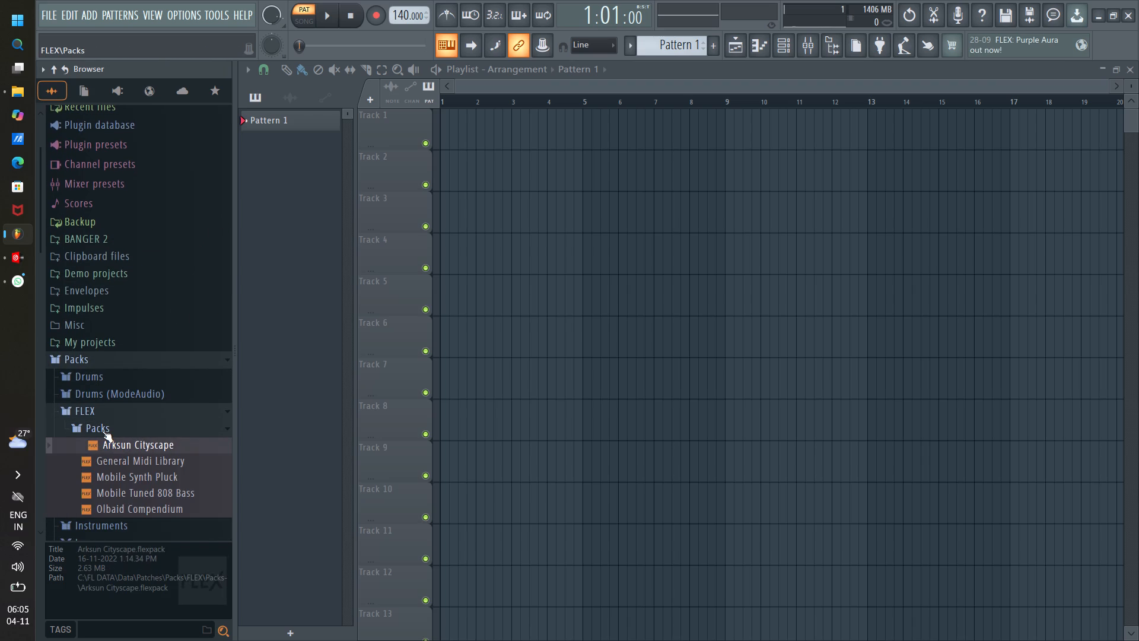
{"action": "left_click", "coordinate": [112, 413]}
{"action": "left_click", "coordinate": [160, 361]}
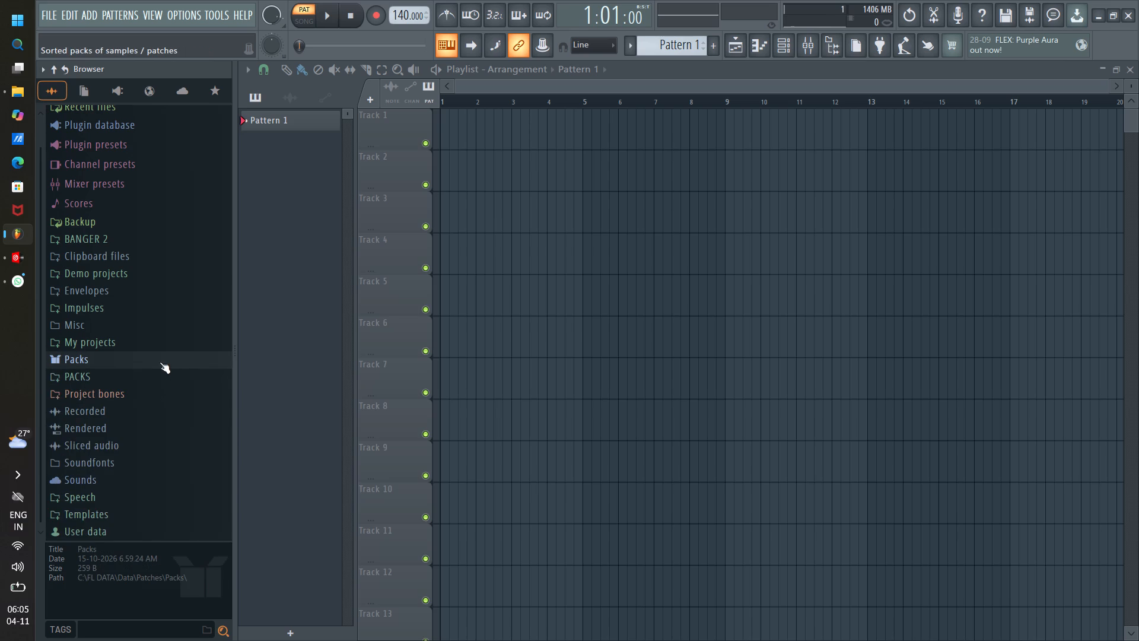
Minimize FL Studio and close VirtualDJ's Tag Editor without changing any tags.
{"action": "left_click", "coordinate": [1095, 19]}
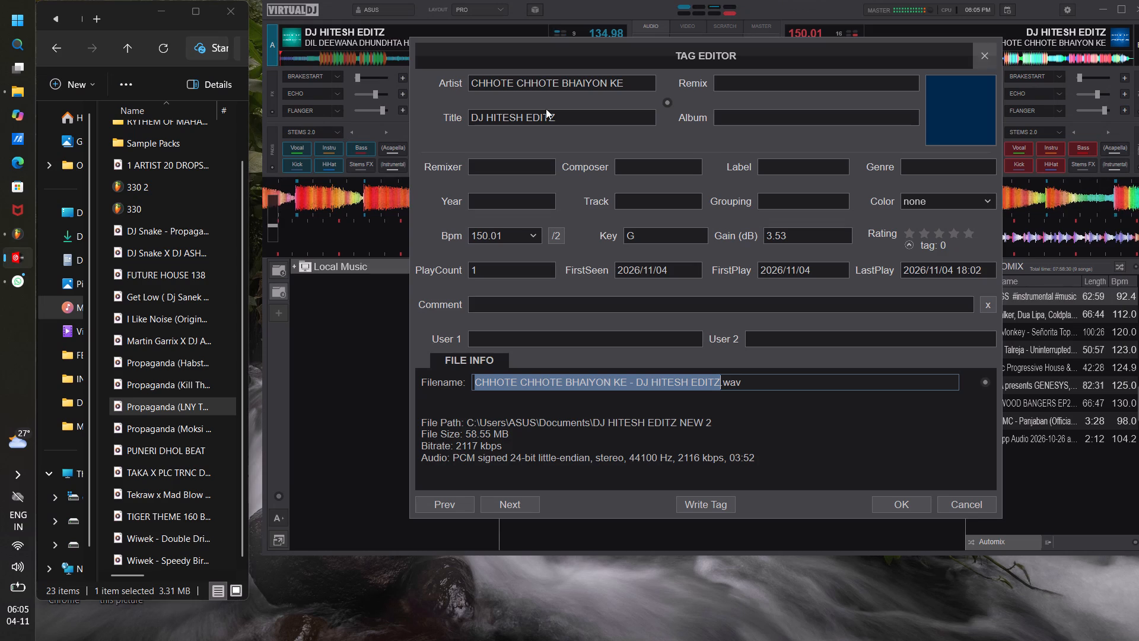
{"action": "left_click", "coordinate": [987, 54]}
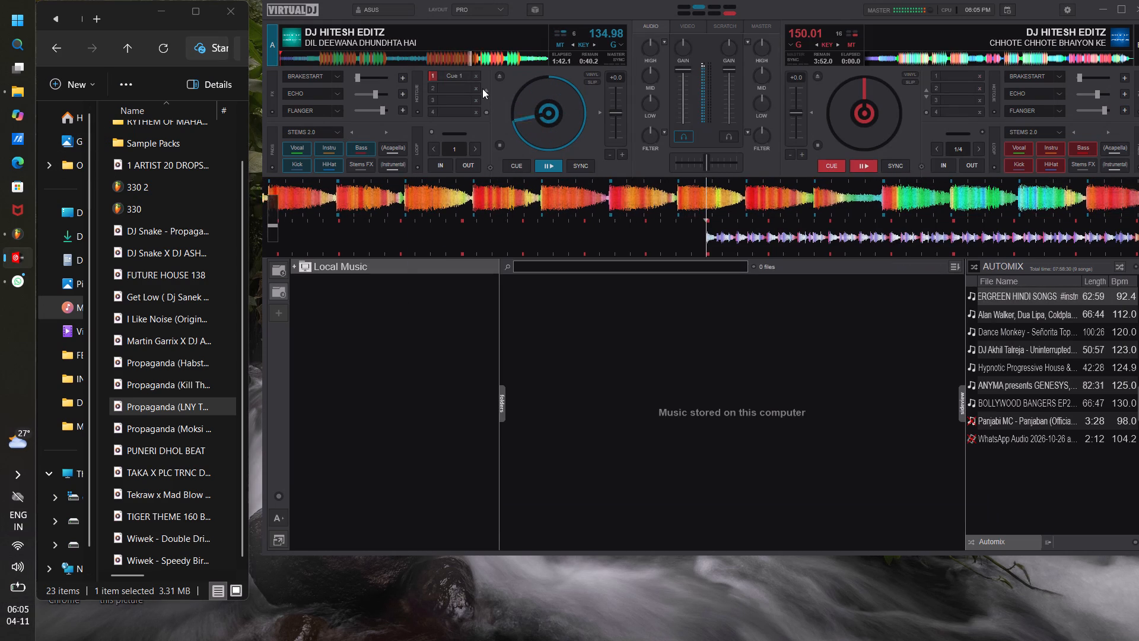
Go back in File Explorer to the list of music folders and open the CG ORG folder.
{"action": "left_click", "coordinate": [58, 43]}
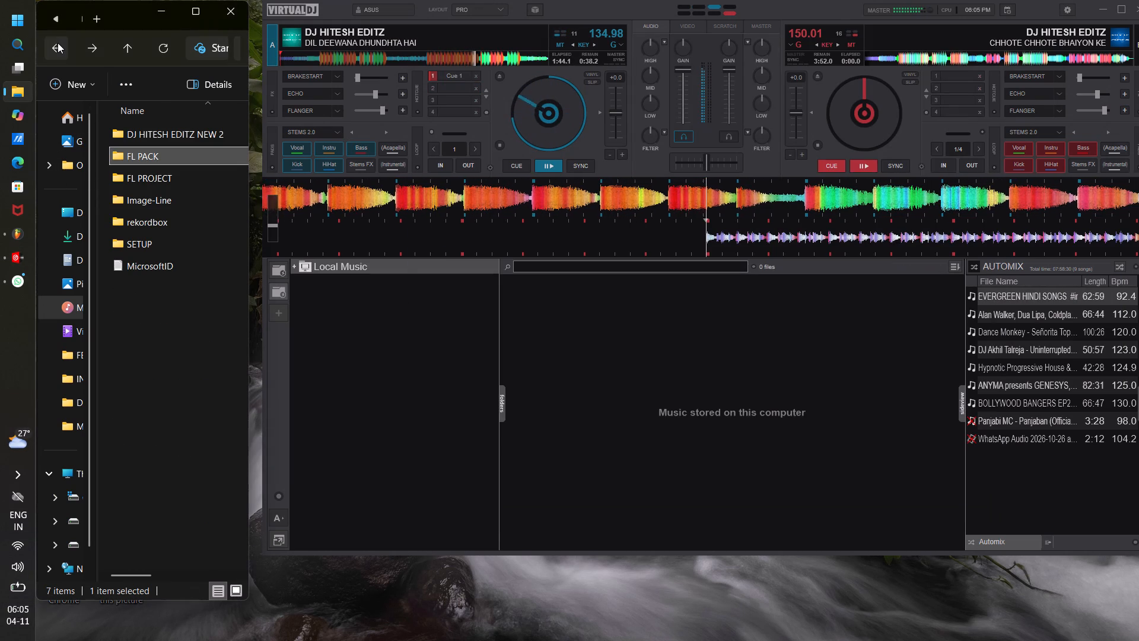
{"action": "left_click", "coordinate": [57, 44]}
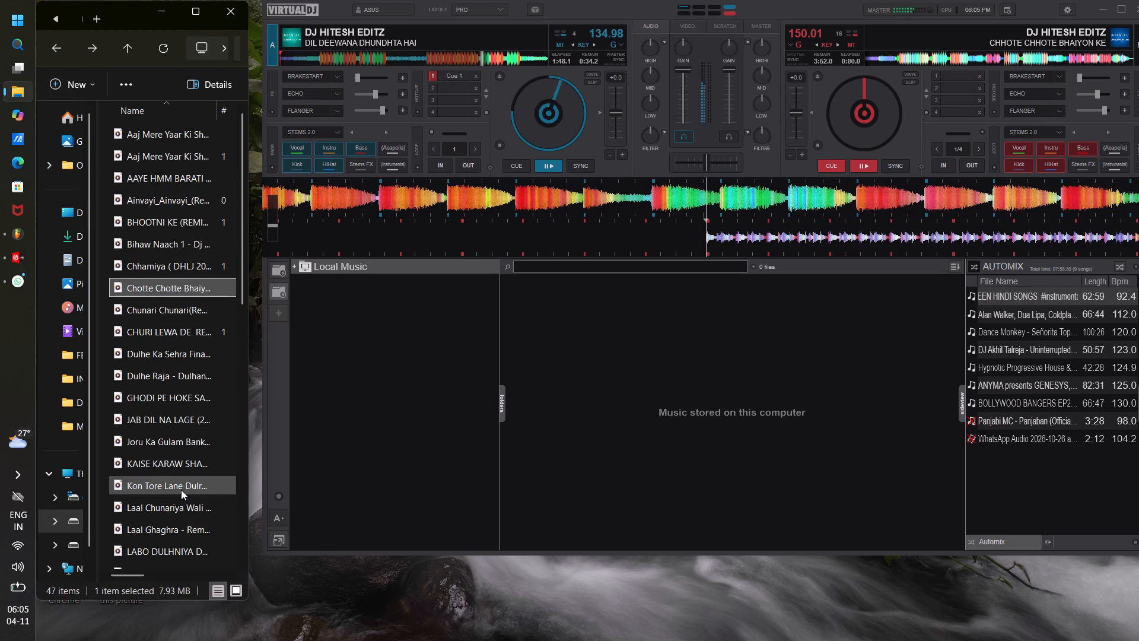
{"action": "left_click", "coordinate": [51, 50]}
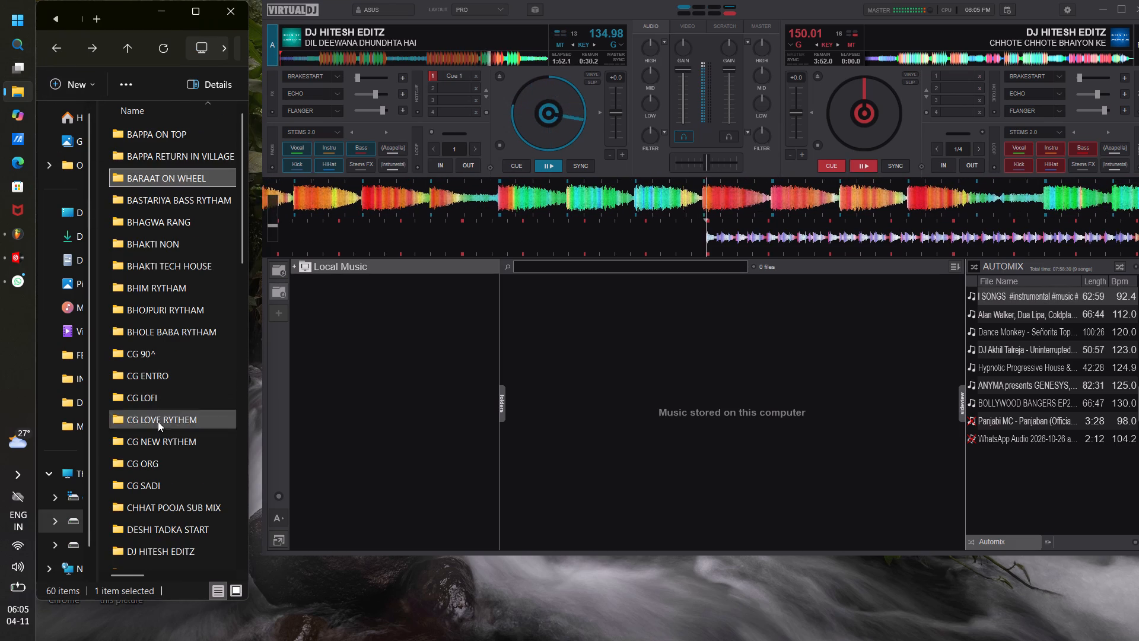
{"action": "double_click", "coordinate": [152, 471]}
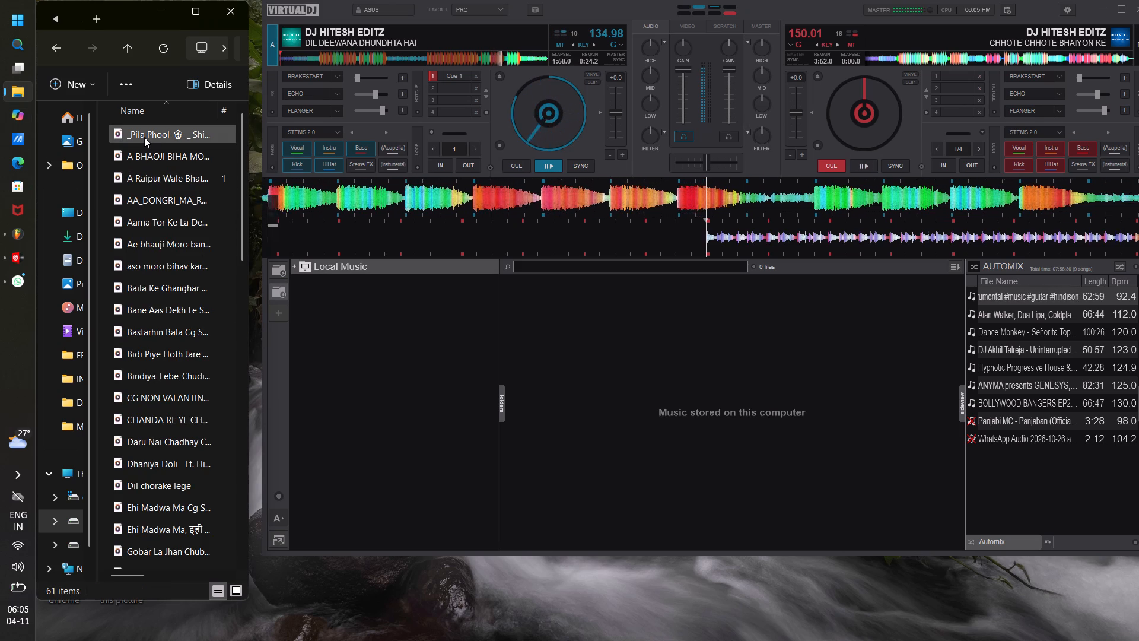
Stop DIL DEEWANA DHUNDHTA HAI on deck A and return it to its cue point at the start.
{"action": "triple_click", "coordinate": [613, 2]}
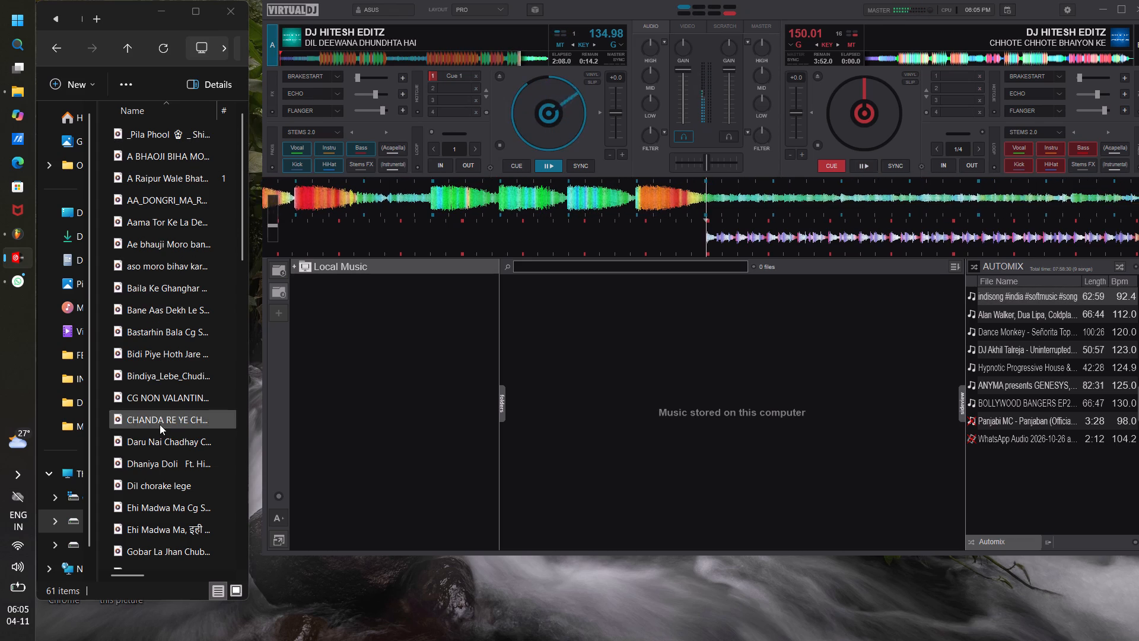
{"action": "left_click", "coordinate": [520, 169]}
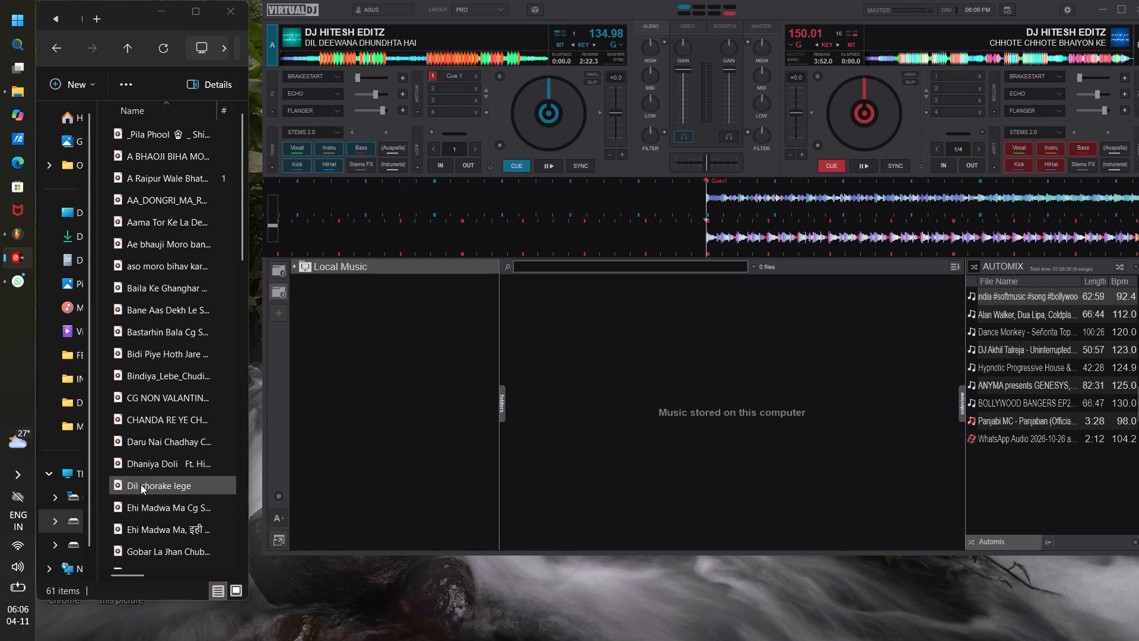
Load the Ehi Madwa Ma Cg S... track from the CG ORG folder onto deck A.
{"action": "scroll", "coordinate": [141, 484], "scroll_direction": "down", "scroll_amount": 2}
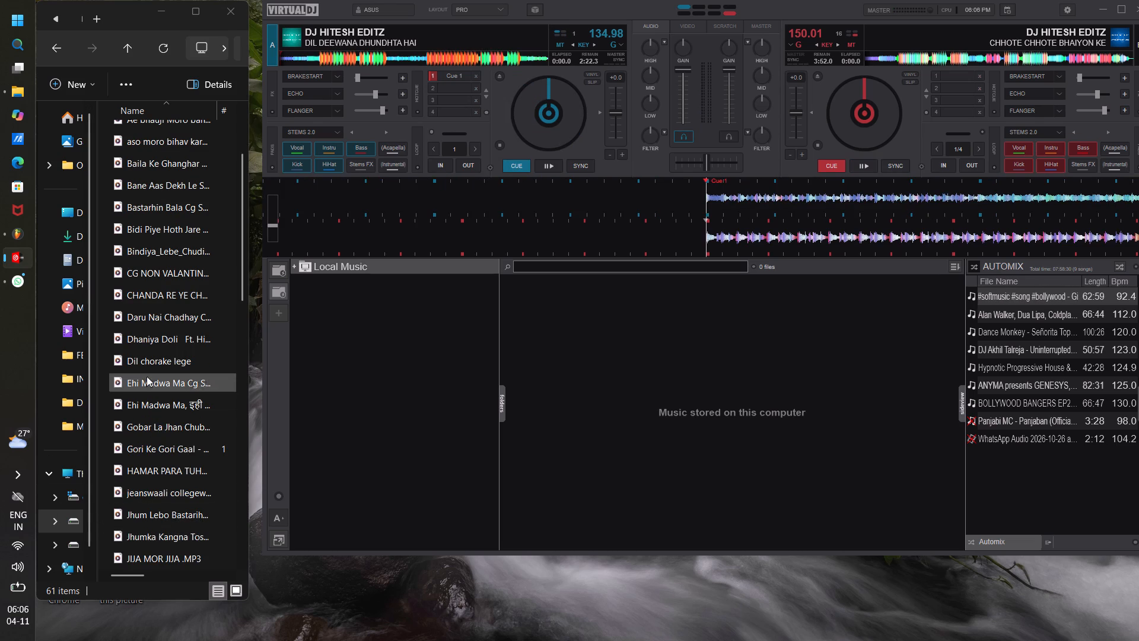
{"action": "left_click_drag", "start_coordinate": [159, 385], "coordinate": [464, 116]}
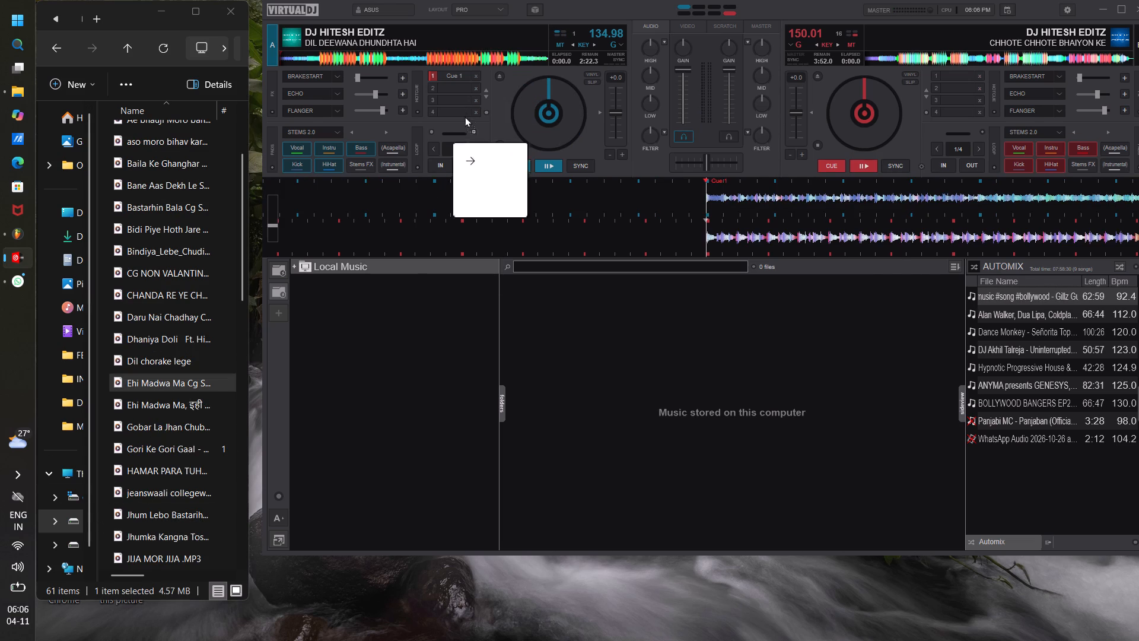
Play Ehi Madwa Ma Cg Song on deck A and skip ahead through its opening to about 0:44.
{"action": "left_click_drag", "start_coordinate": [464, 116], "coordinate": [468, 105]}
{"action": "left_click", "coordinate": [552, 160]}
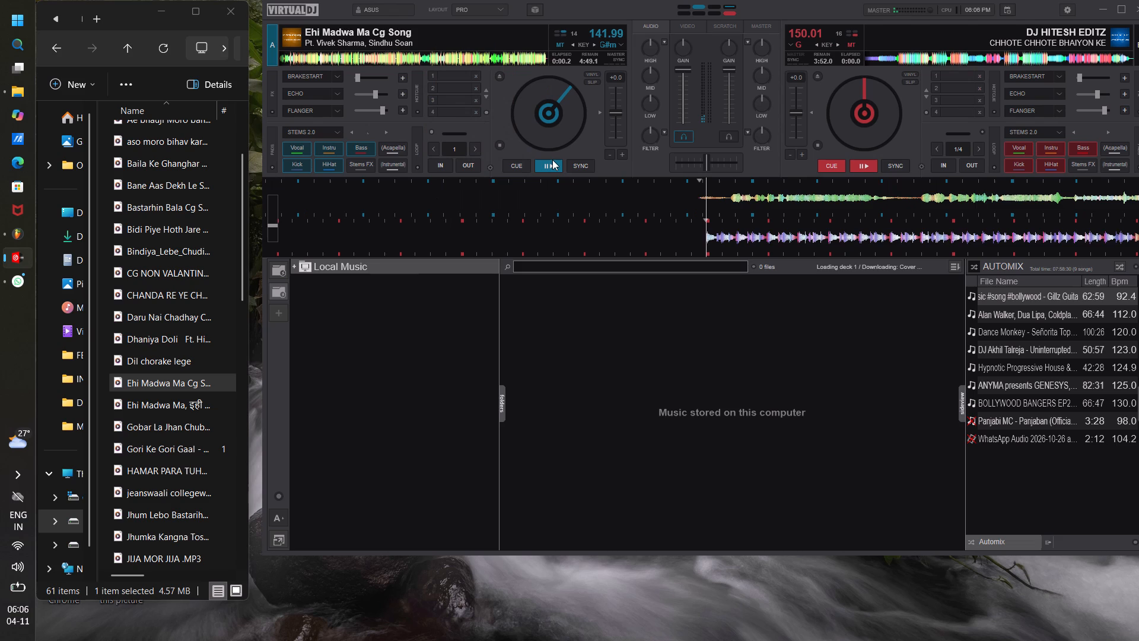
{"action": "left_click", "coordinate": [290, 58]}
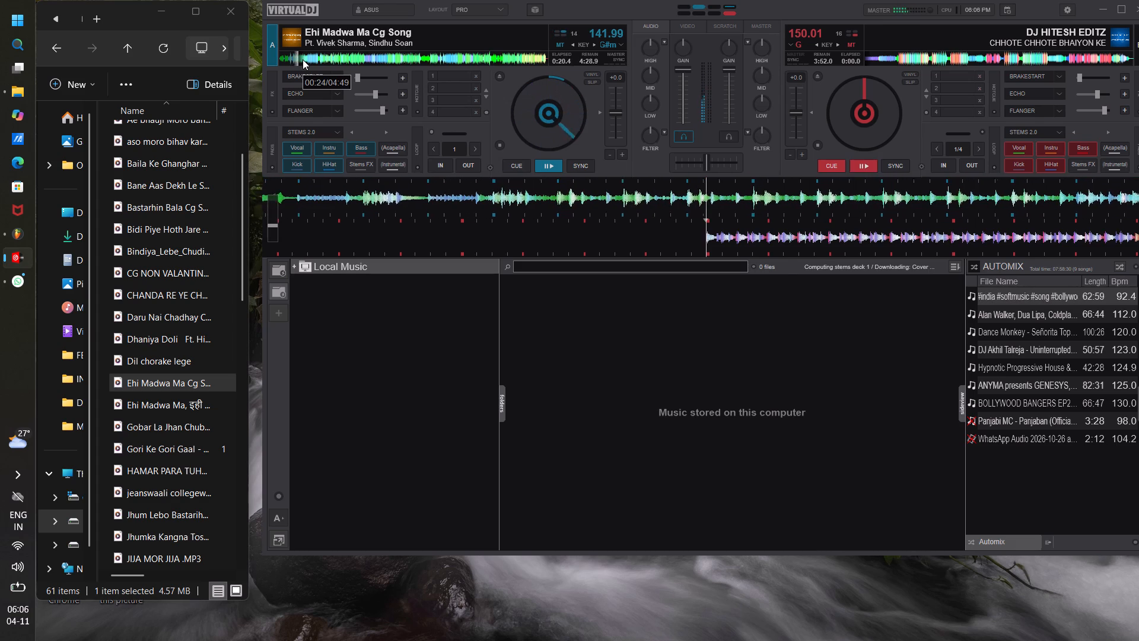
{"action": "left_click", "coordinate": [303, 59]}
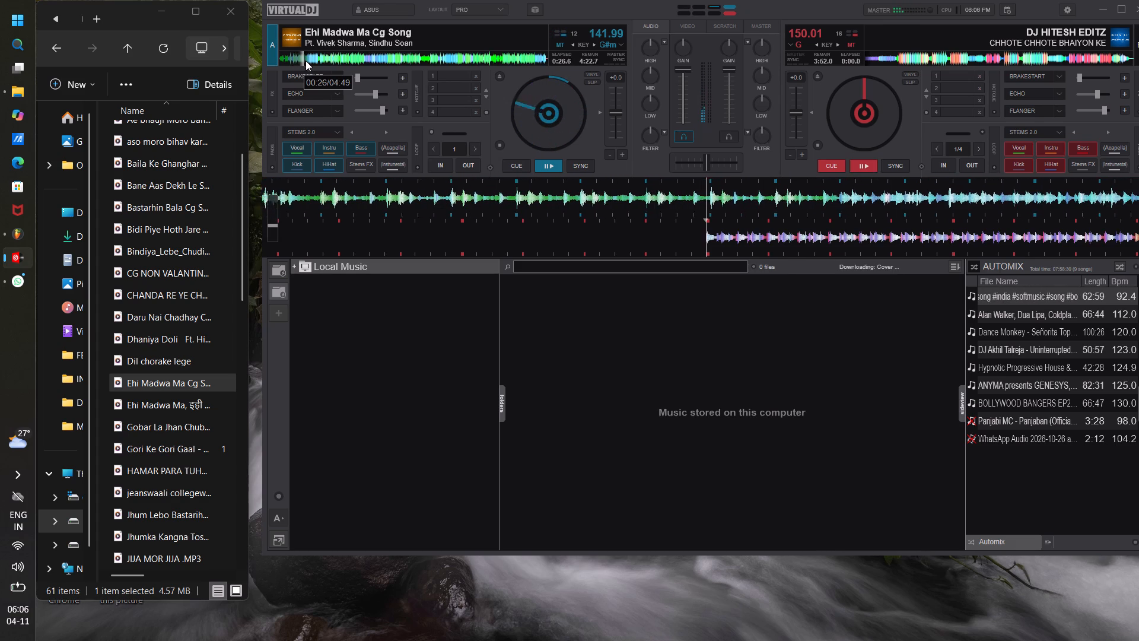
{"action": "left_click", "coordinate": [310, 62]}
{"action": "left_click", "coordinate": [316, 62]}
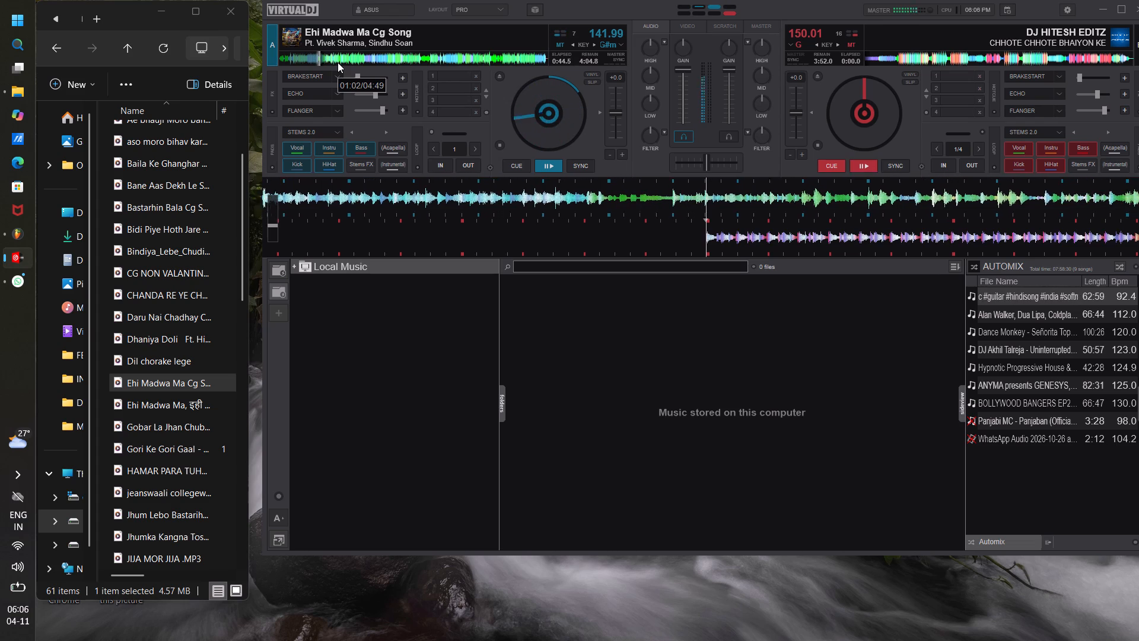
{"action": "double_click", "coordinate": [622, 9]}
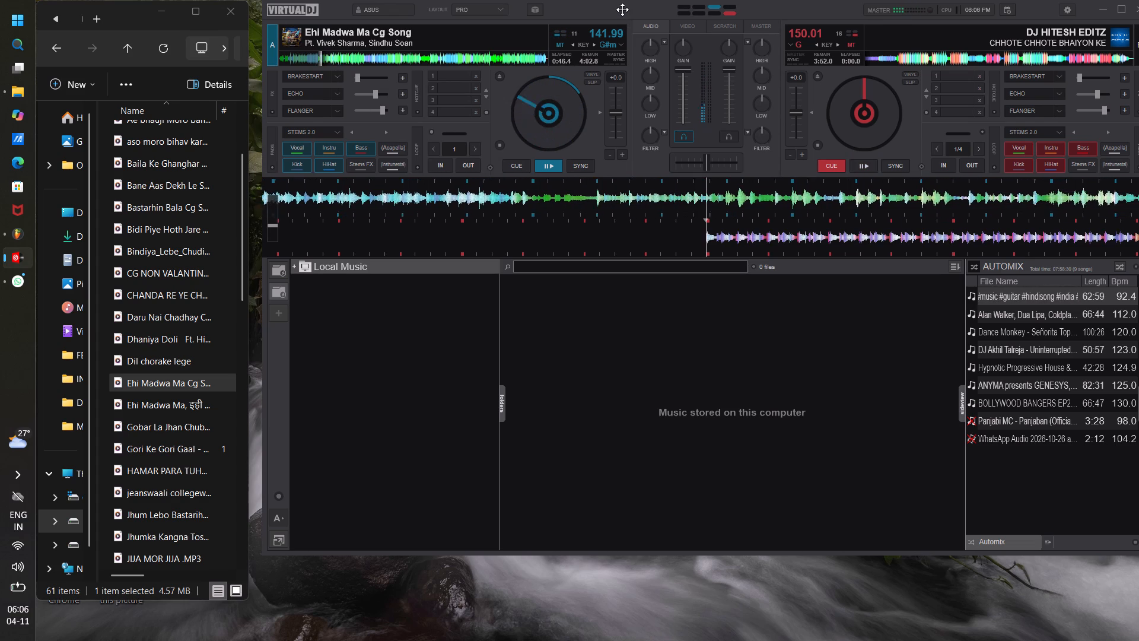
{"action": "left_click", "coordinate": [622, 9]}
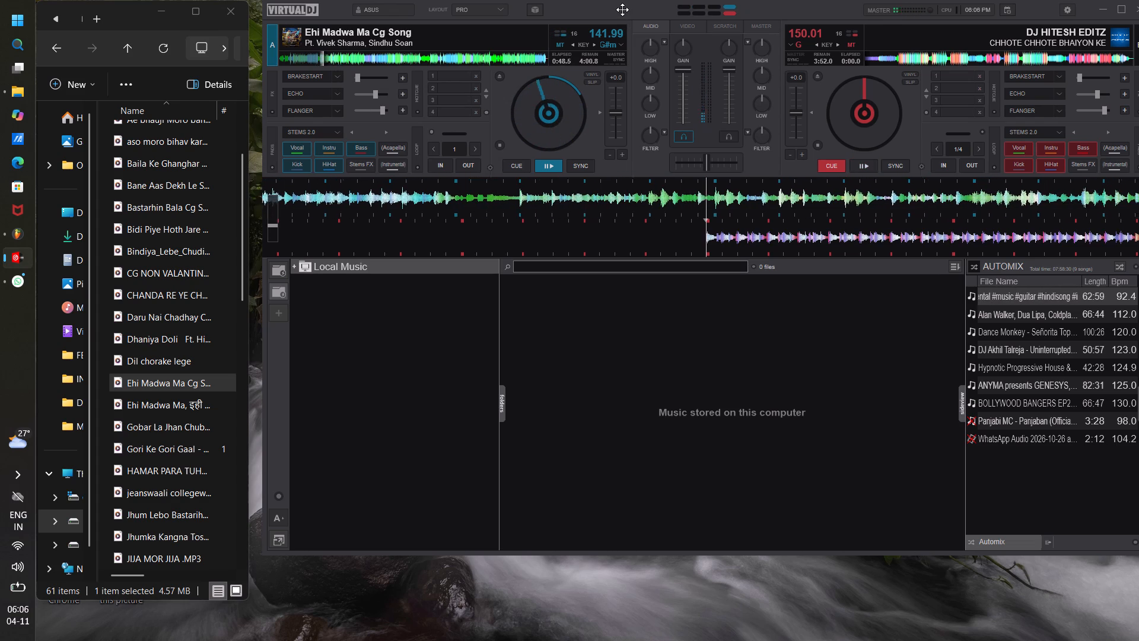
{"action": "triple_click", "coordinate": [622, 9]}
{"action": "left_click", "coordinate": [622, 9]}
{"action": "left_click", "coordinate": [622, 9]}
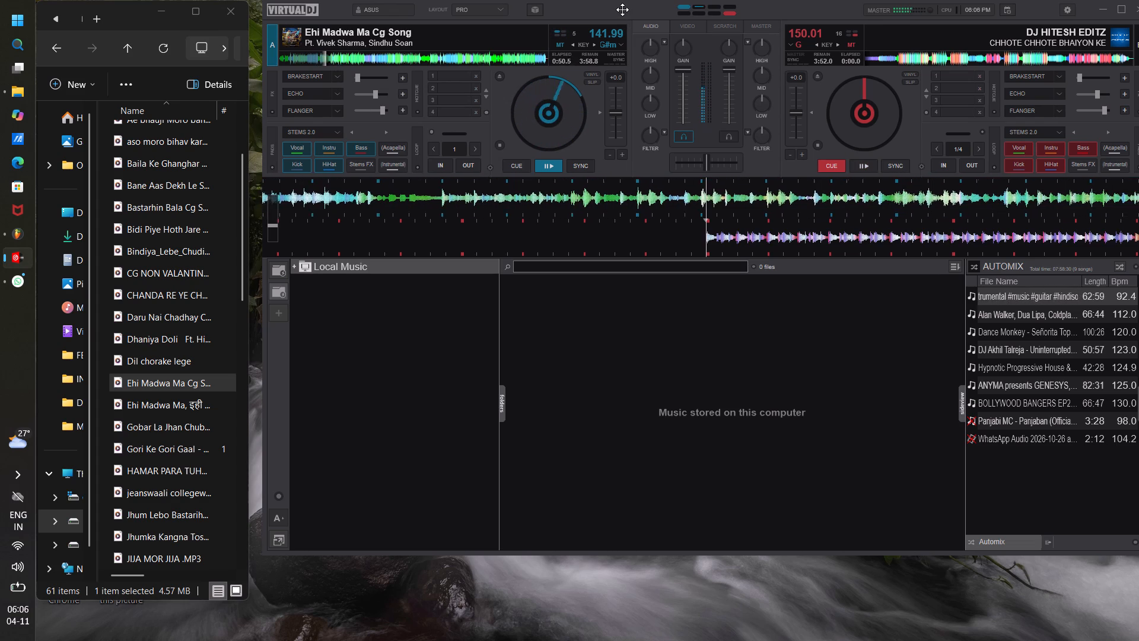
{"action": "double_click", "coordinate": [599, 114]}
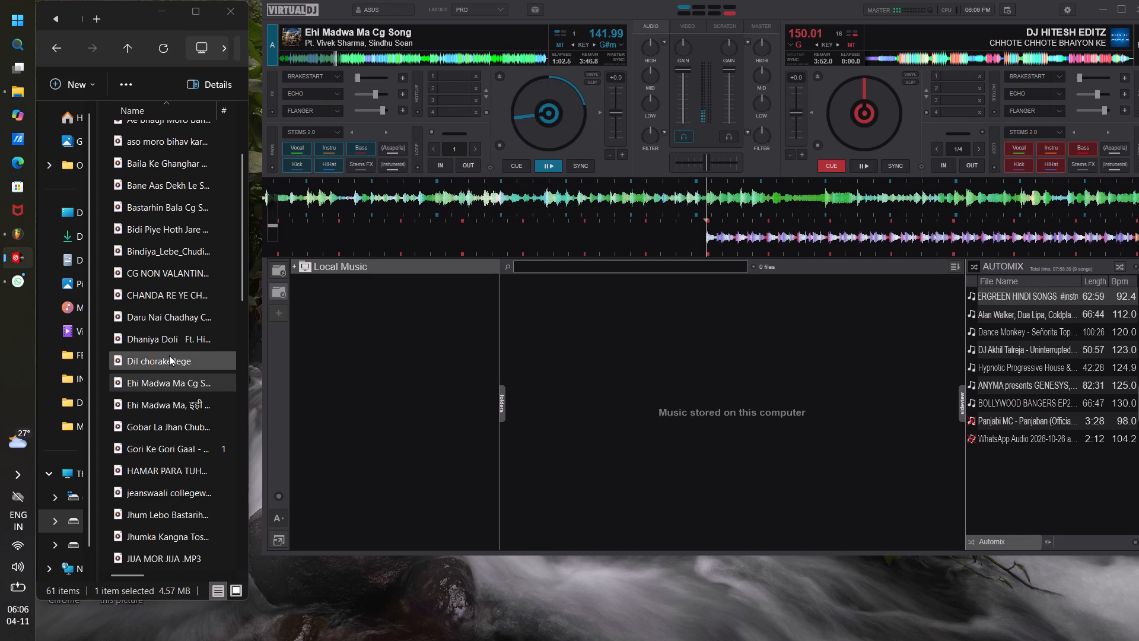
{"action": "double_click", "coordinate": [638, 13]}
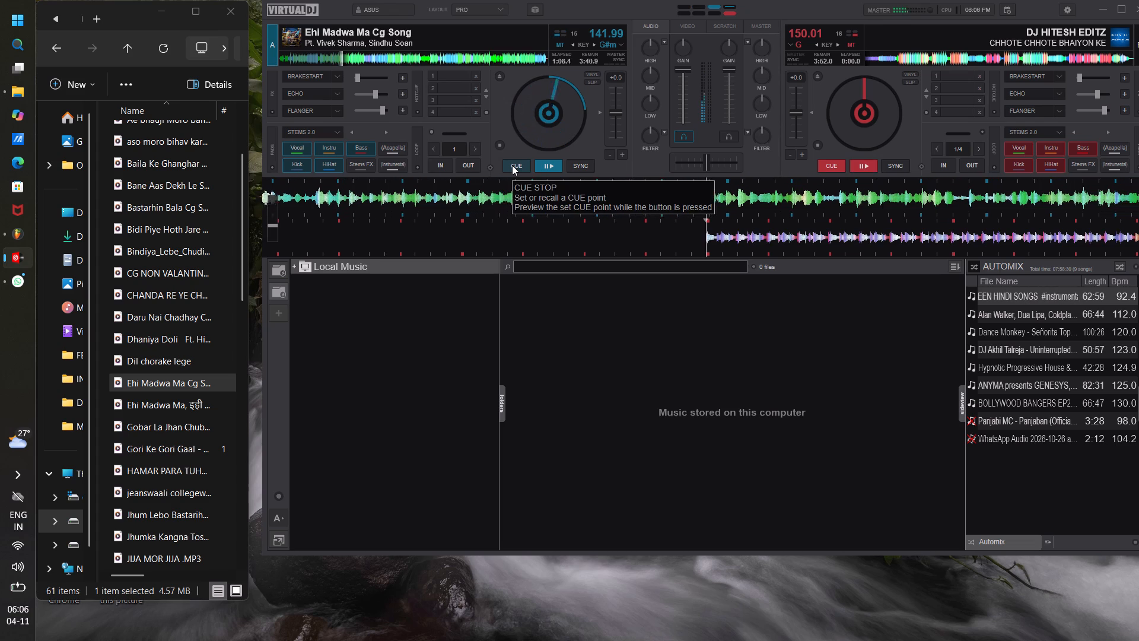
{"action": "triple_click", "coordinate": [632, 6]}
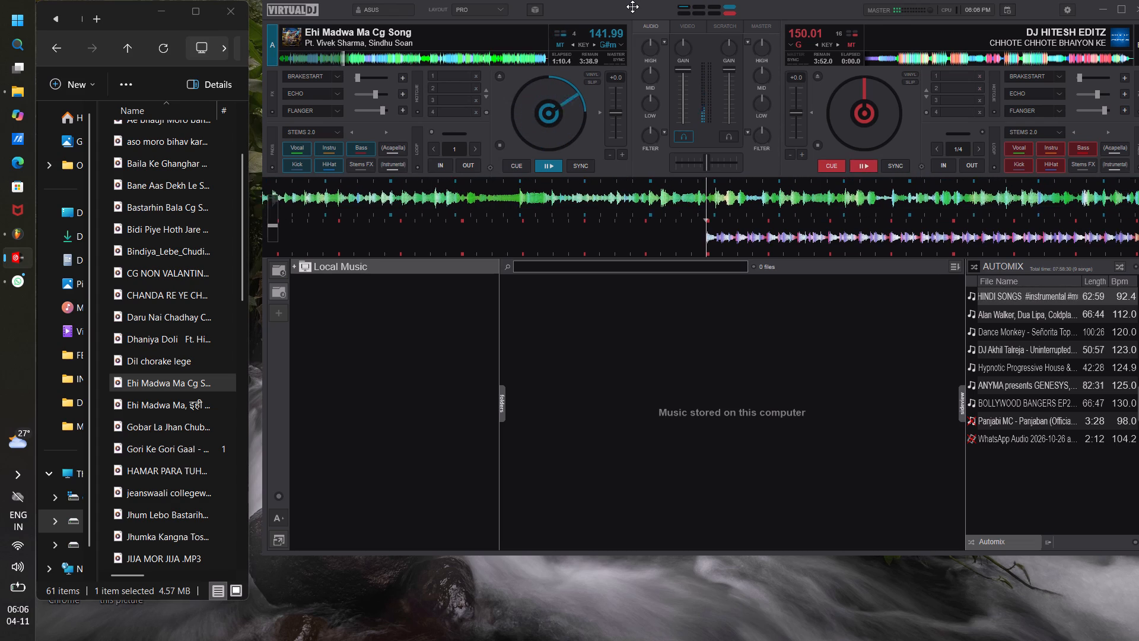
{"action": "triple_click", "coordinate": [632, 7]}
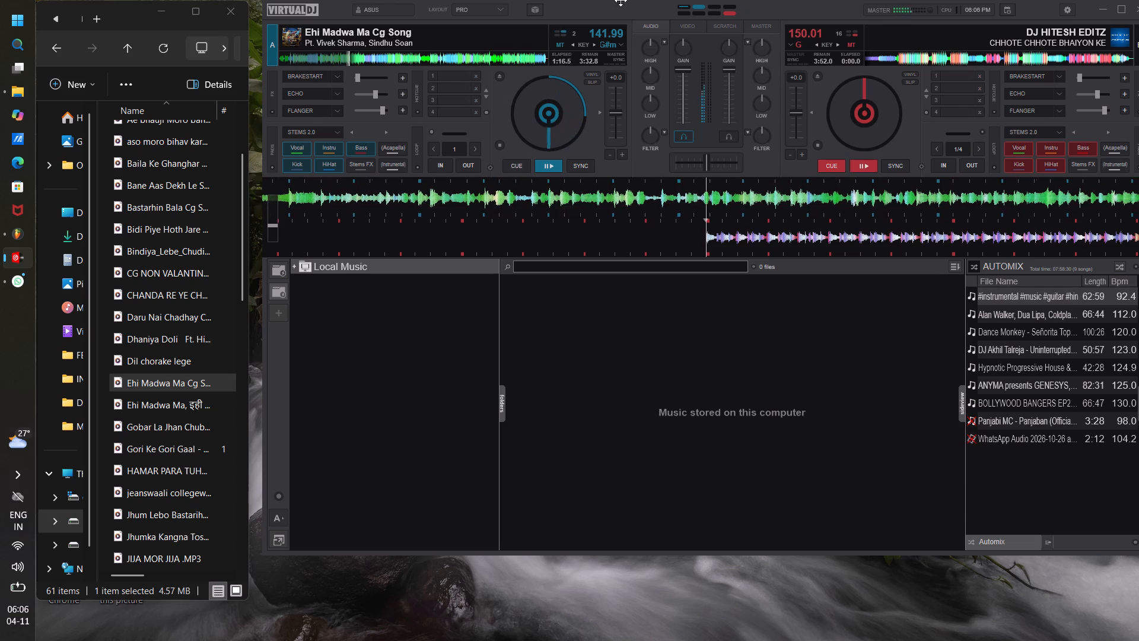
Stop Ehi Madwa Ma Cg Song on deck A and return it to its cue point.
{"action": "left_click", "coordinate": [512, 164]}
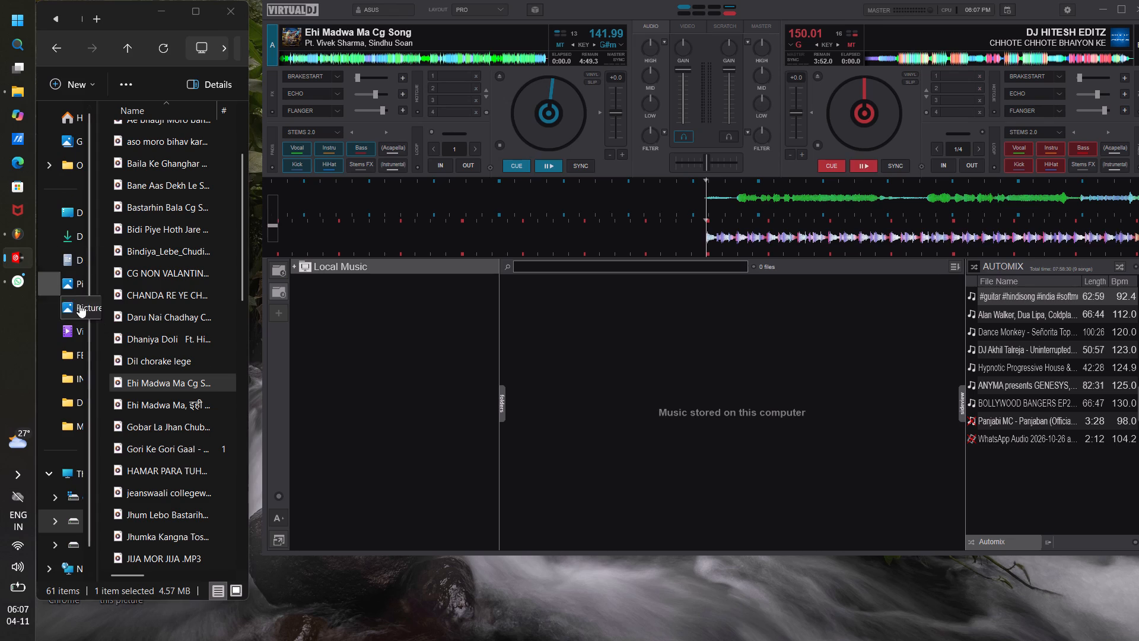
In File Explorer, browse the D: drive through DJ HITESH ROADSHOW and BARAAT ON WHEEL to open the NEW UPDETE folder.
{"action": "scroll", "coordinate": [63, 512], "scroll_direction": "down", "scroll_amount": 1}
{"action": "left_click", "coordinate": [61, 523]}
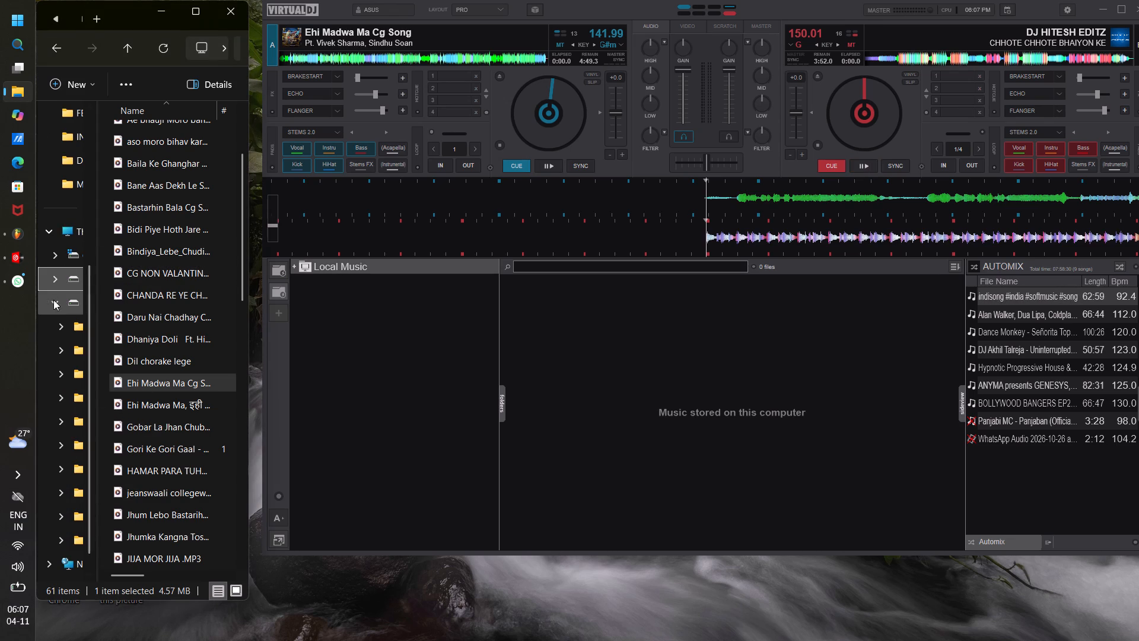
{"action": "left_click", "coordinate": [55, 303]}
{"action": "left_click", "coordinate": [68, 493]}
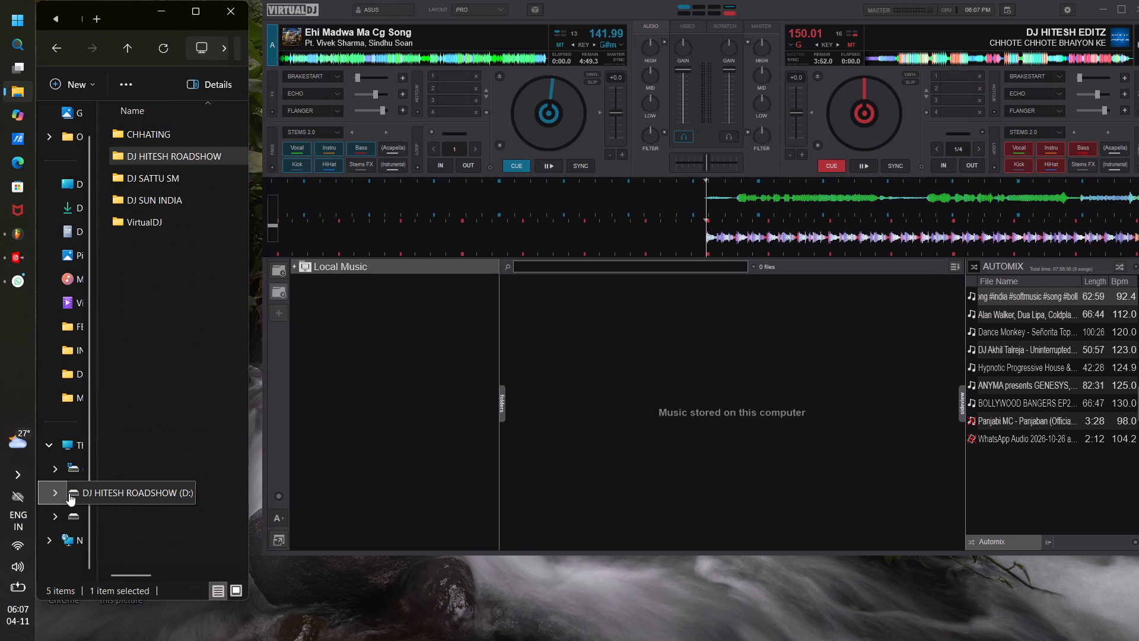
{"action": "double_click", "coordinate": [160, 150]}
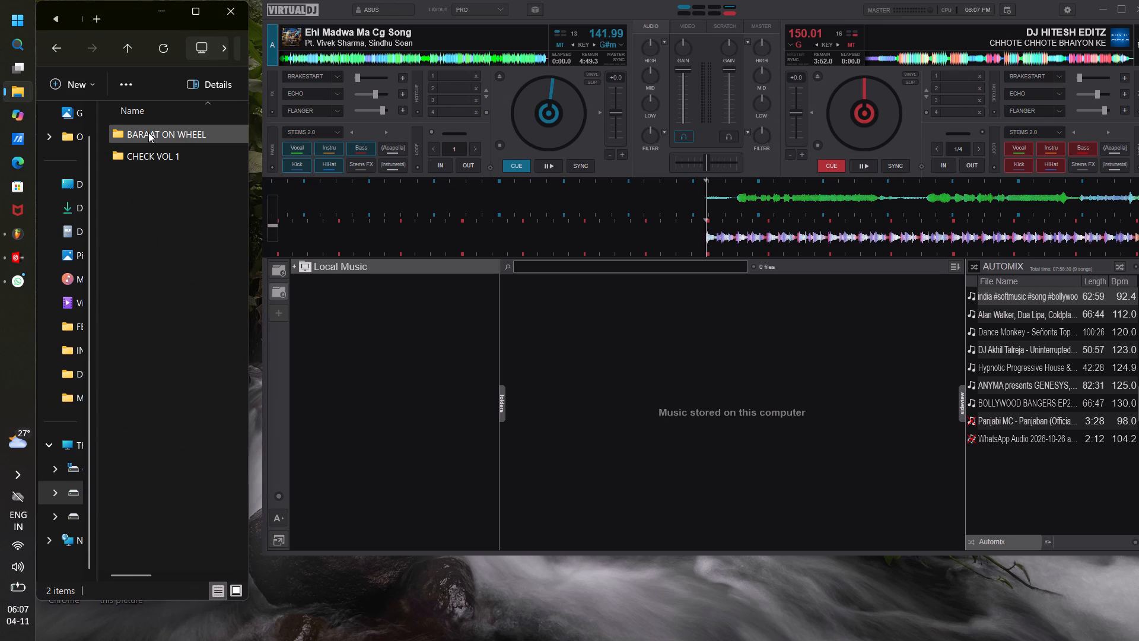
{"action": "double_click", "coordinate": [148, 132]}
{"action": "double_click", "coordinate": [233, 134]}
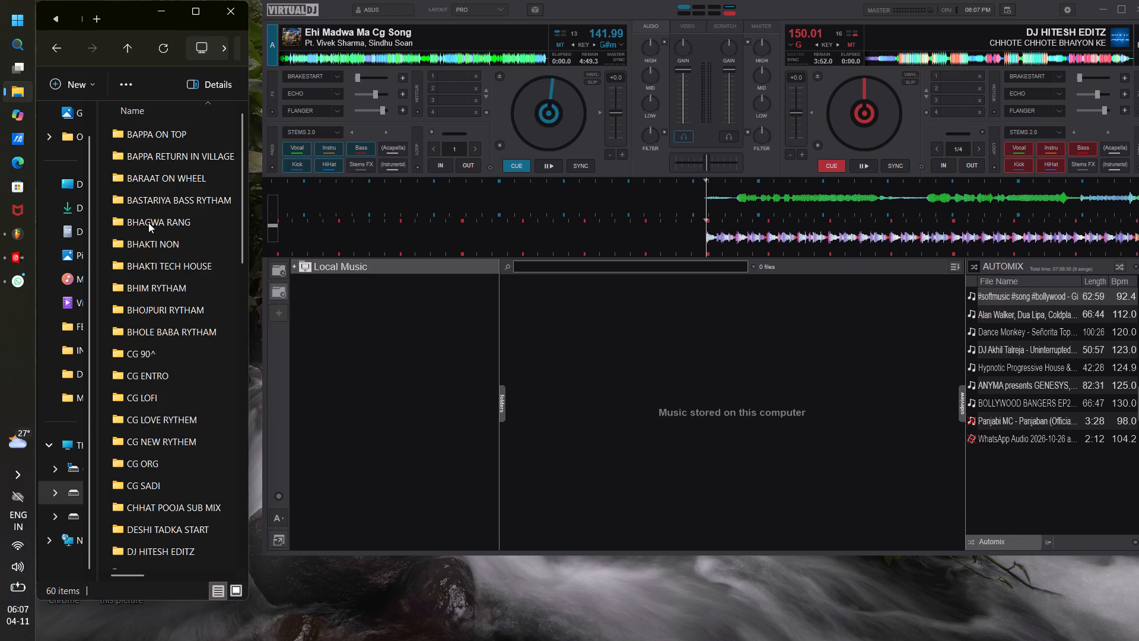
{"action": "scroll", "coordinate": [135, 467], "scroll_direction": "down", "scroll_amount": 6}
{"action": "scroll", "coordinate": [164, 514], "scroll_direction": "down", "scroll_amount": 6}
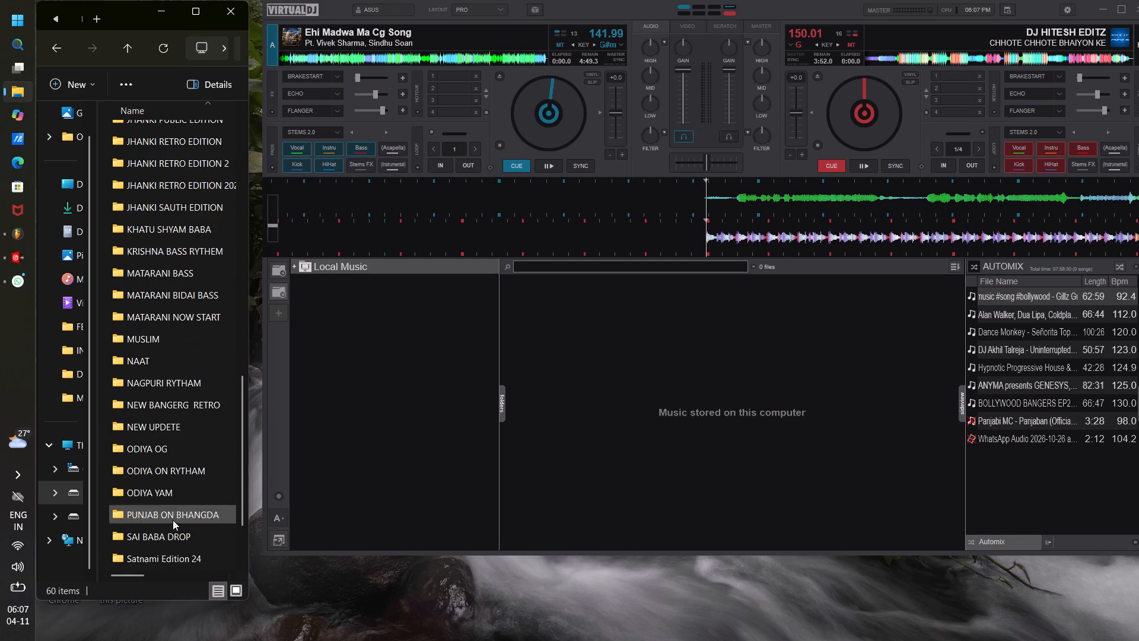
{"action": "double_click", "coordinate": [160, 430]}
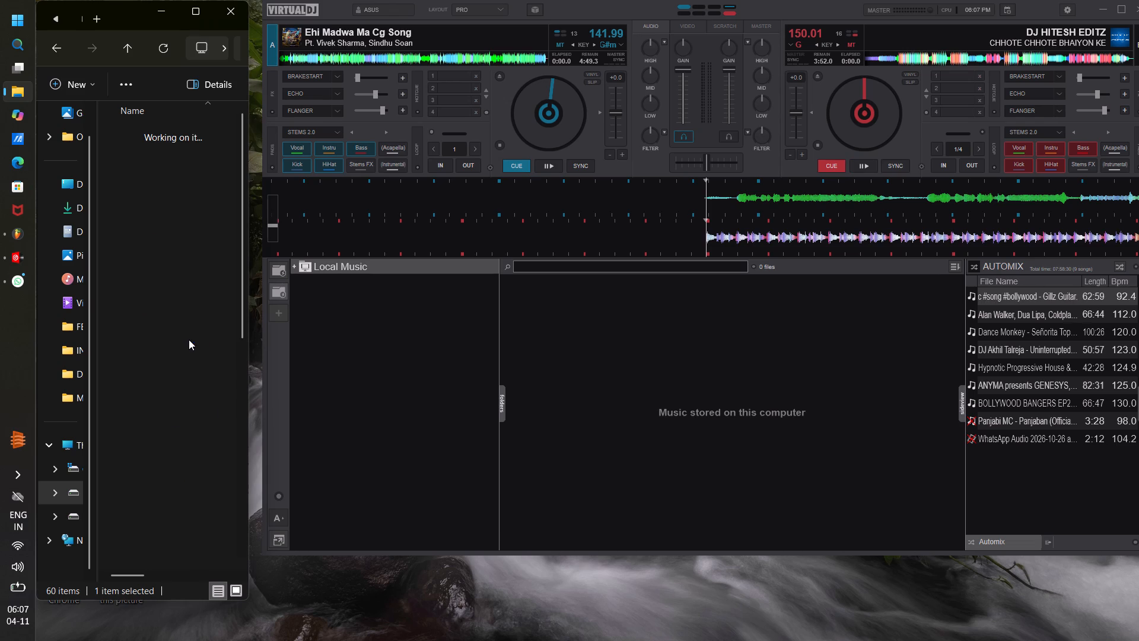
Load the Ehi Madwa Ma - DJ RISHABH 2K25 track from the NEW UPDETE folder onto deck A.
{"action": "key", "text": "e"}
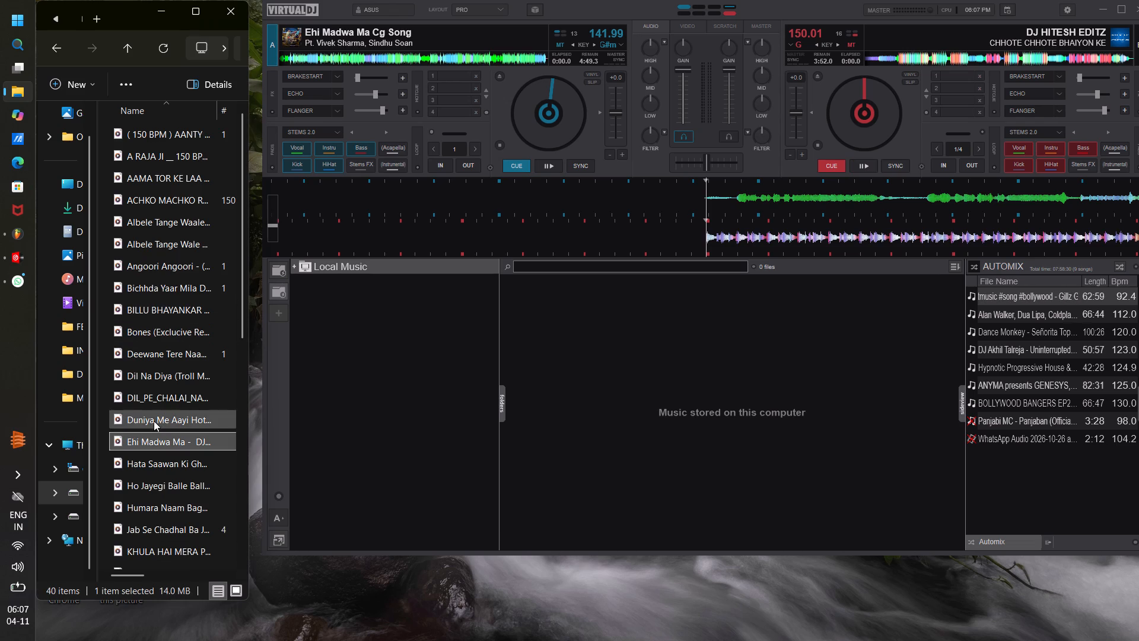
{"action": "left_click_drag", "start_coordinate": [153, 439], "coordinate": [424, 90]}
Play the DJ RISHABH 2K25 version of Ehi Madwa Ma on deck A and audition several passages within its first two minutes.
{"action": "left_click", "coordinate": [546, 164]}
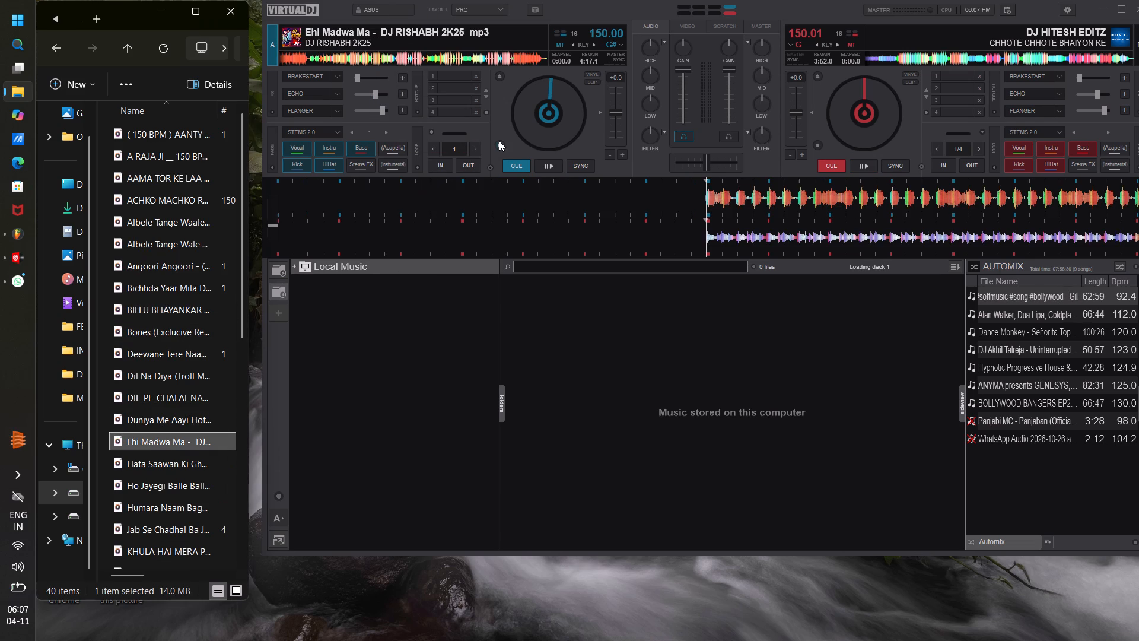
{"action": "left_click", "coordinate": [310, 61]}
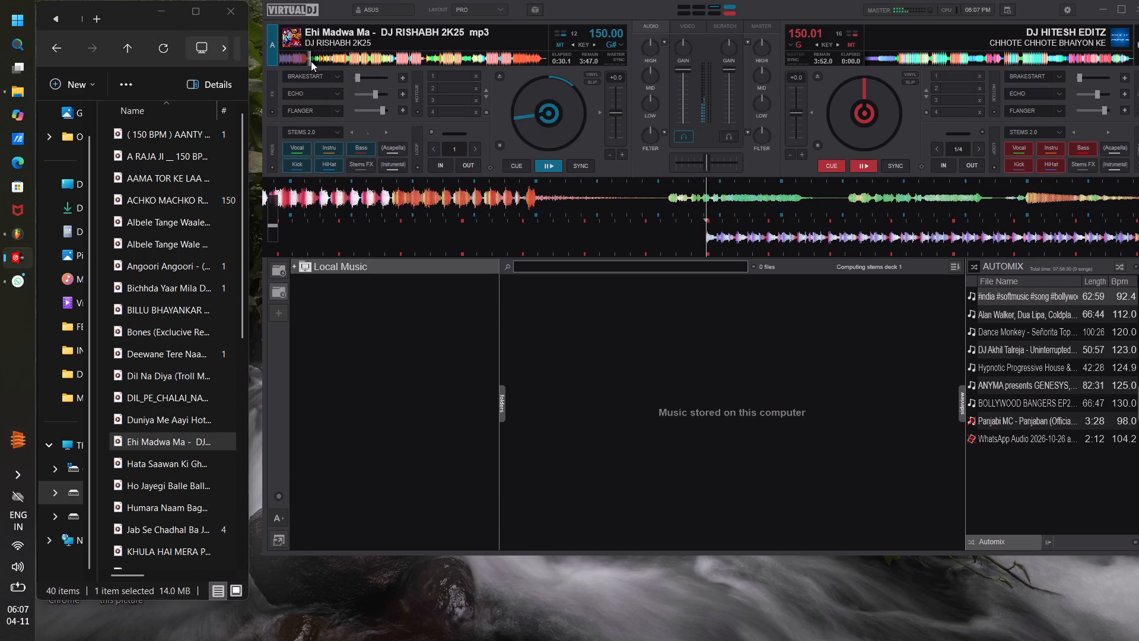
{"action": "left_click", "coordinate": [317, 60]}
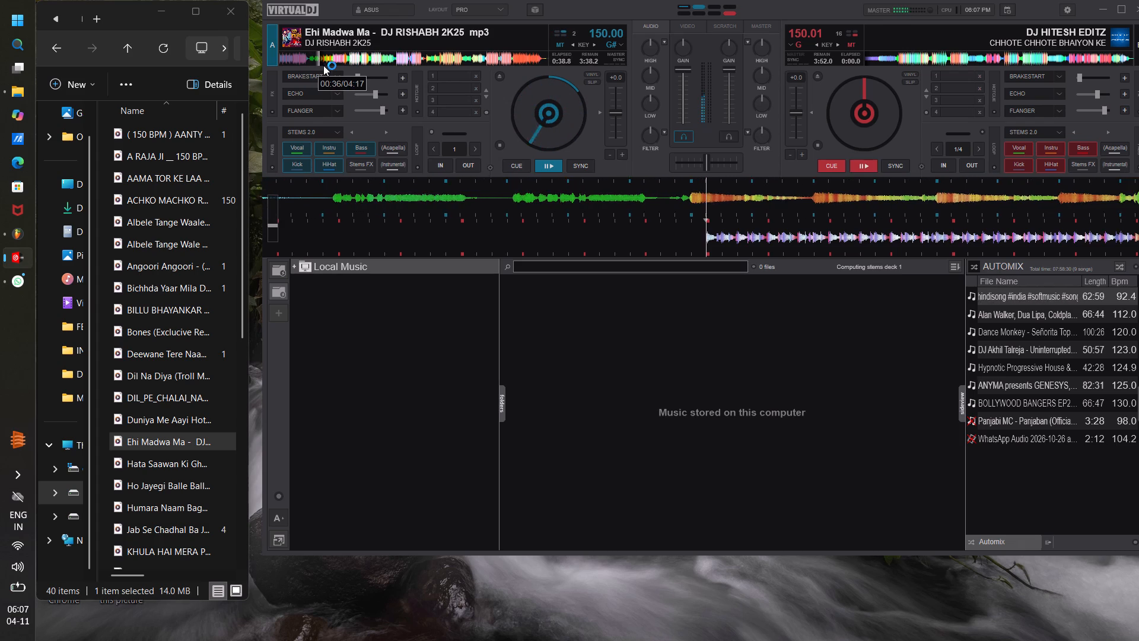
{"action": "left_click", "coordinate": [331, 62]}
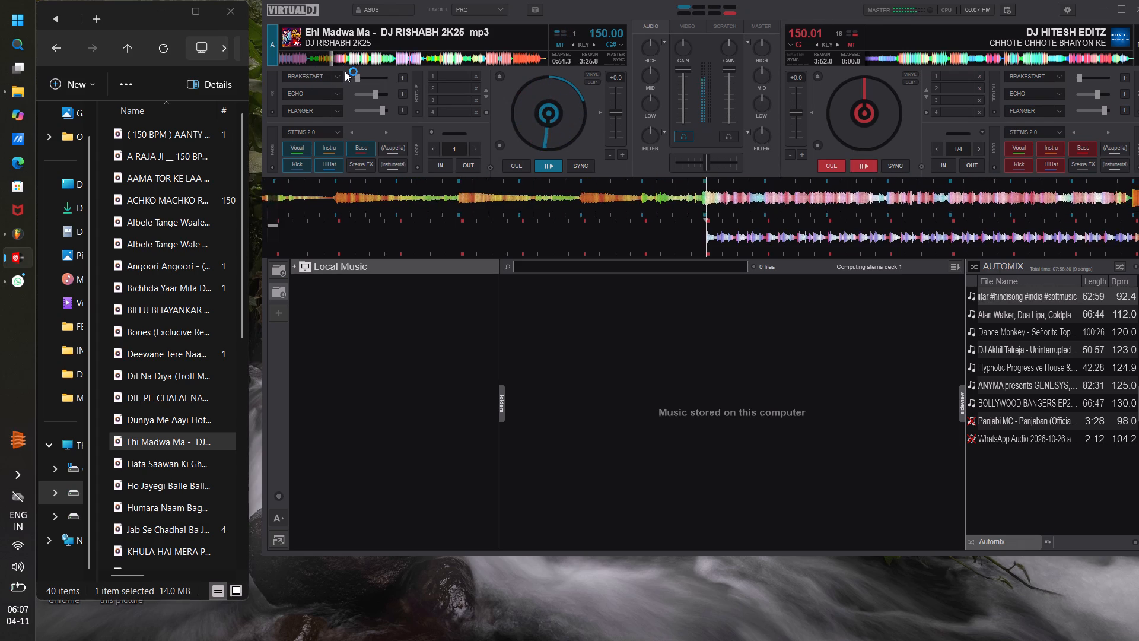
{"action": "left_click", "coordinate": [345, 61]}
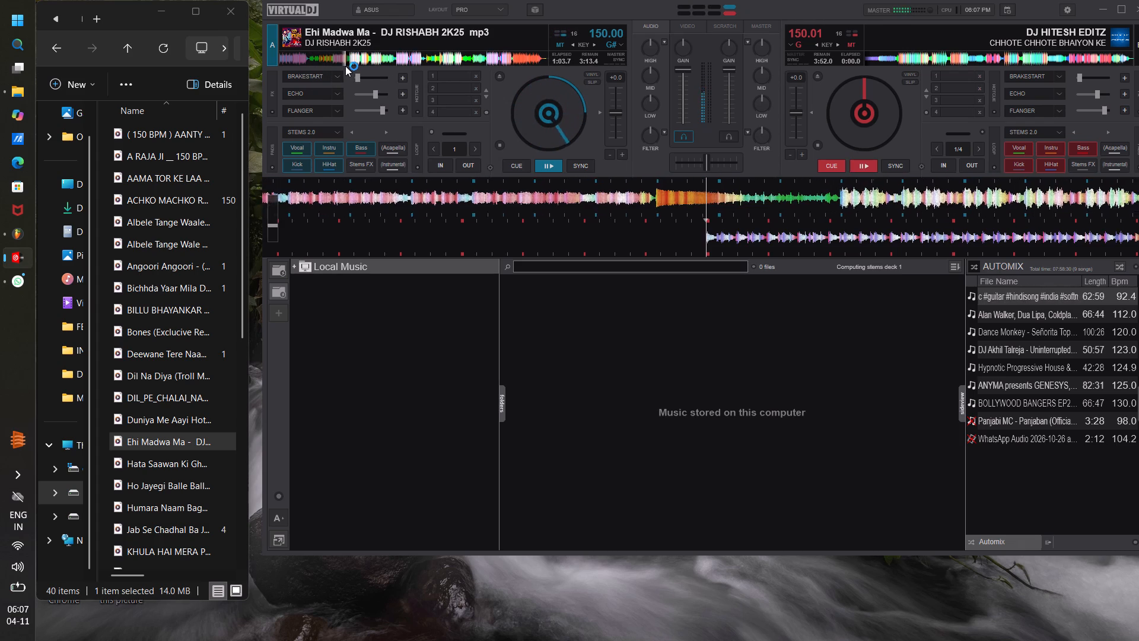
{"action": "triple_click", "coordinate": [599, 112]}
{"action": "double_click", "coordinate": [599, 112]}
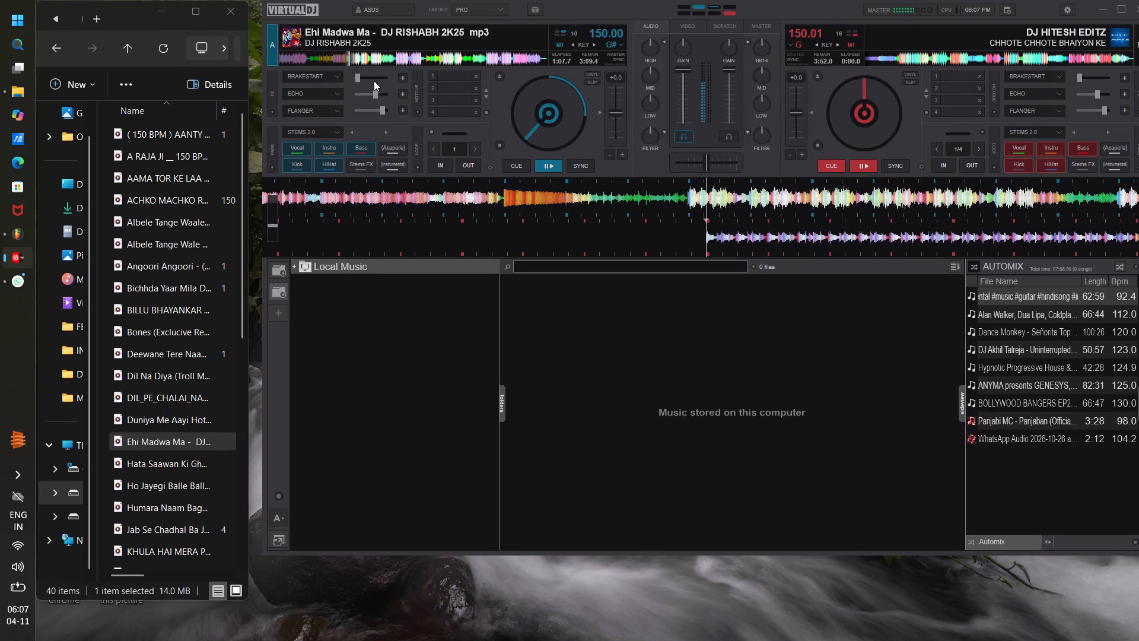
{"action": "left_click", "coordinate": [360, 62]}
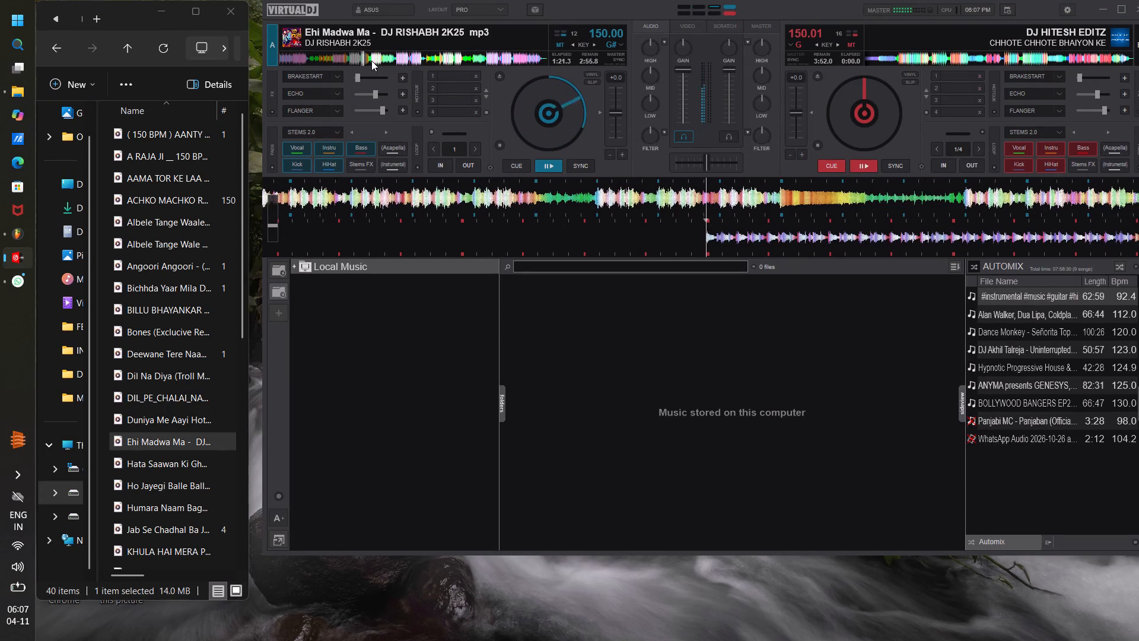
{"action": "left_click", "coordinate": [371, 61]}
{"action": "left_click", "coordinate": [382, 61]}
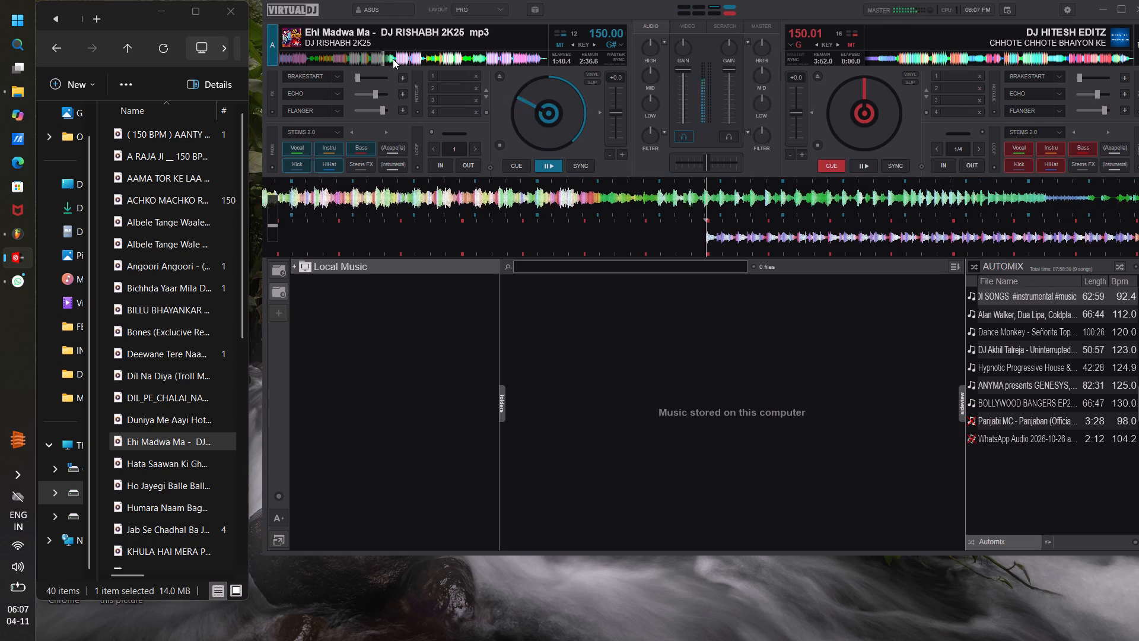
{"action": "left_click", "coordinate": [393, 59]}
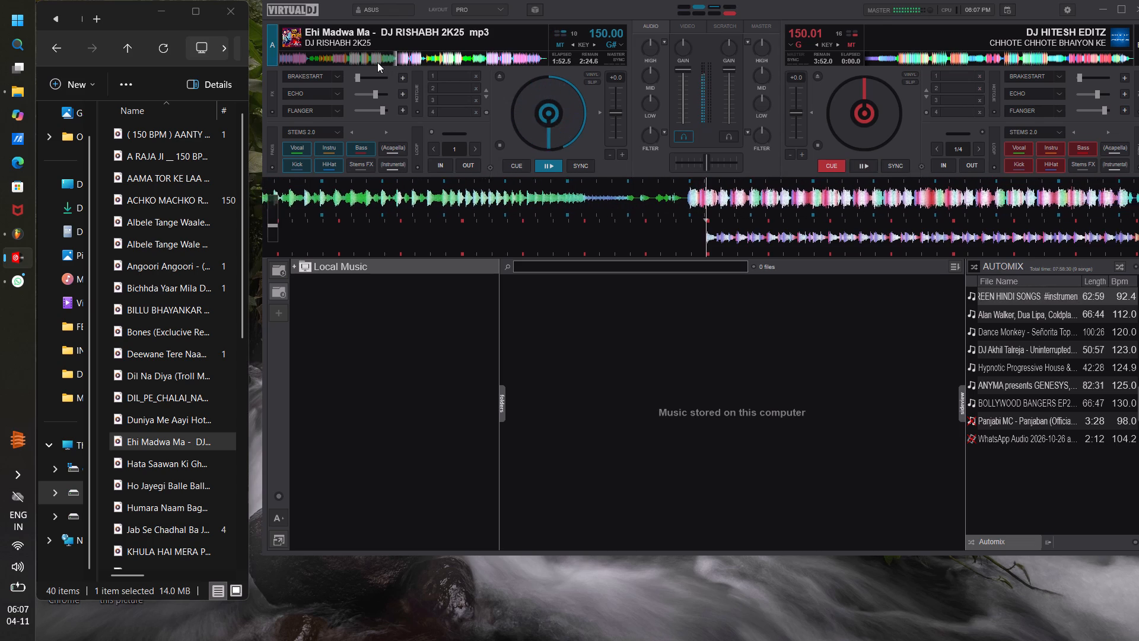
{"action": "left_click", "coordinate": [378, 62]}
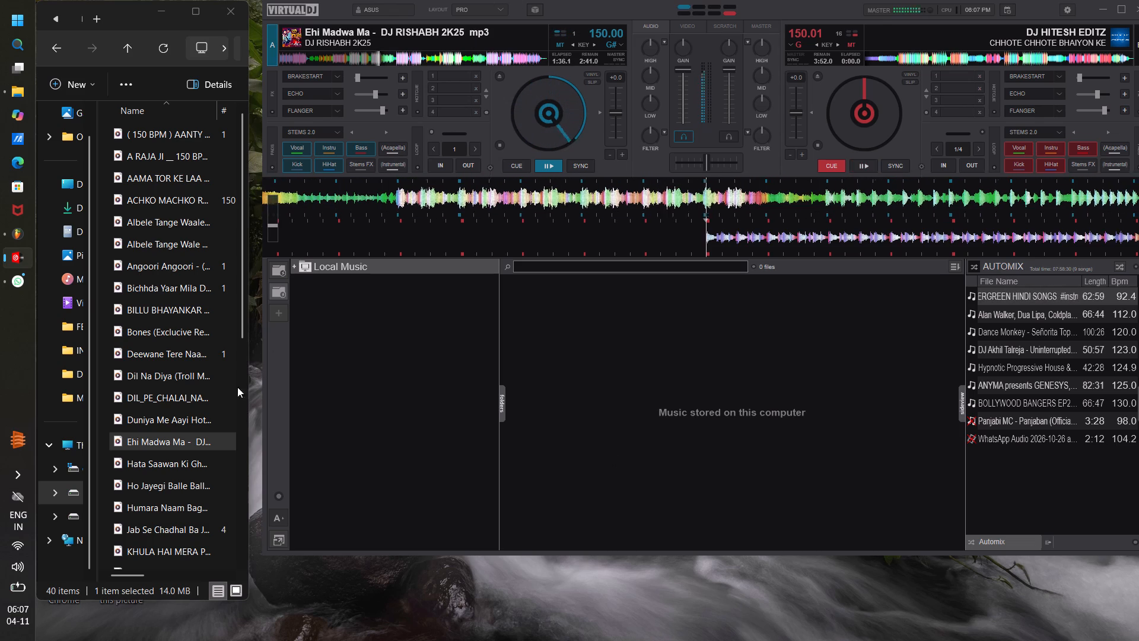
Go back in File Explorer to the list of music folders and open the CG ORG folder.
{"action": "left_click", "coordinate": [55, 52]}
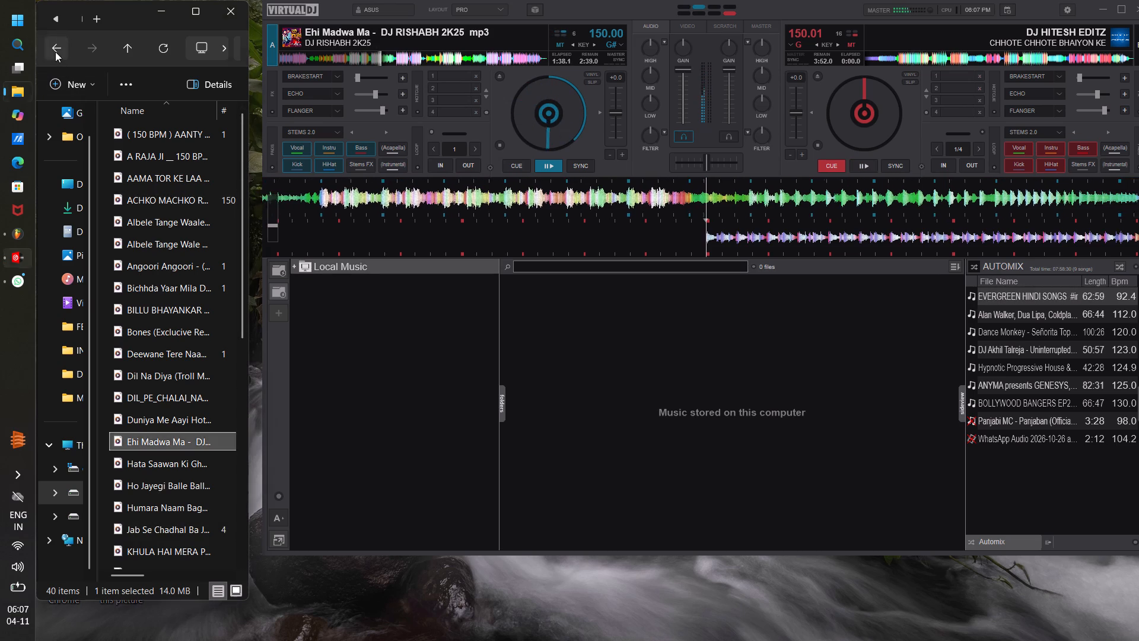
{"action": "scroll", "coordinate": [164, 389], "scroll_direction": "up", "scroll_amount": 4}
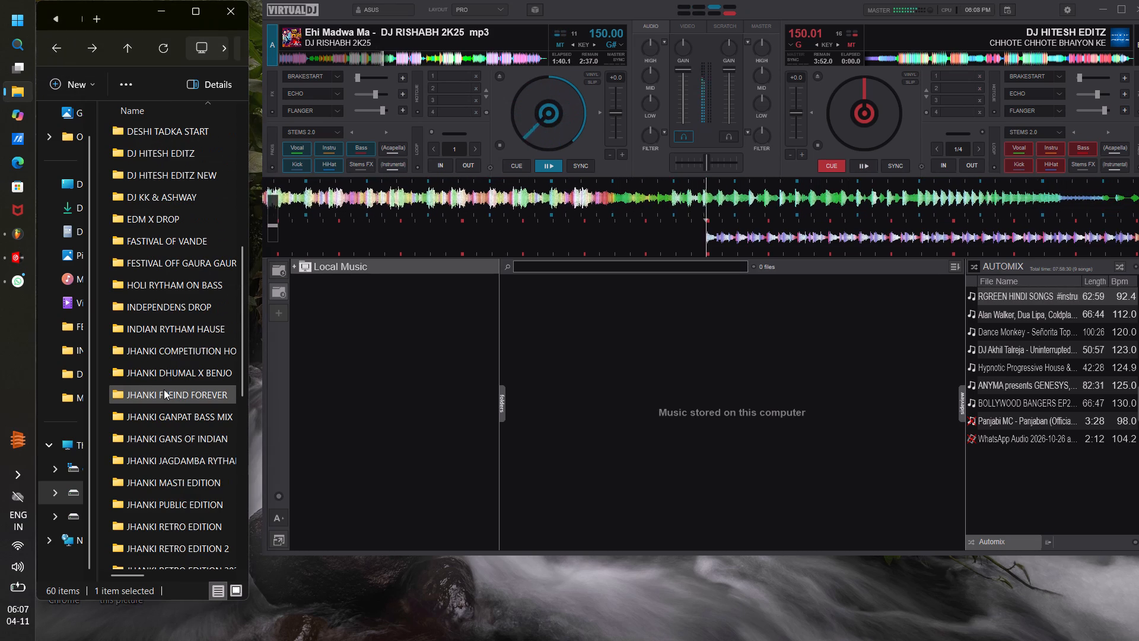
{"action": "scroll", "coordinate": [169, 448], "scroll_direction": "down", "scroll_amount": 1}
{"action": "scroll", "coordinate": [170, 452], "scroll_direction": "up", "scroll_amount": 2}
{"action": "scroll", "coordinate": [167, 320], "scroll_direction": "up", "scroll_amount": 1}
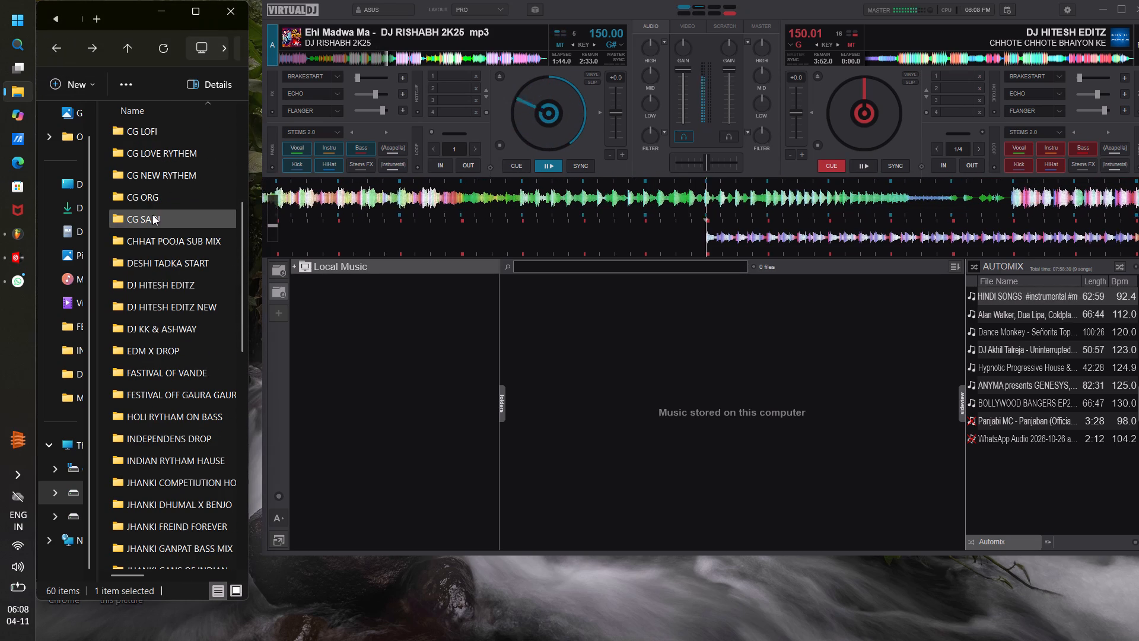
{"action": "double_click", "coordinate": [152, 199]}
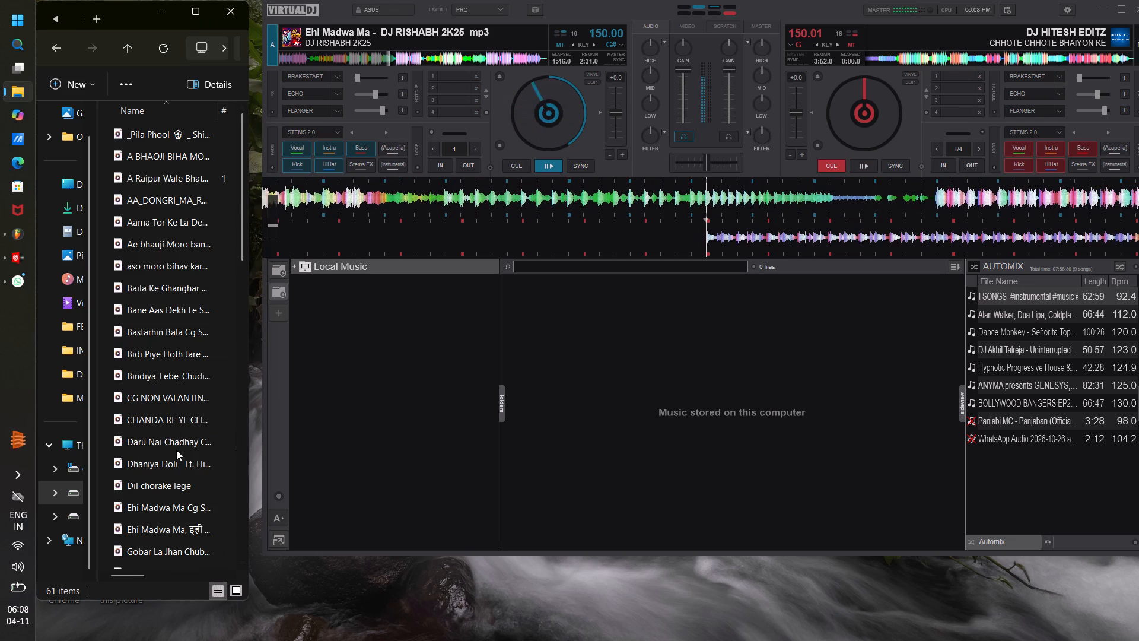
Browse the CG ORG tracks and load Maya Maya Lage AVM onto deck A, replacing the playing track.
{"action": "scroll", "coordinate": [166, 457], "scroll_direction": "down", "scroll_amount": 3}
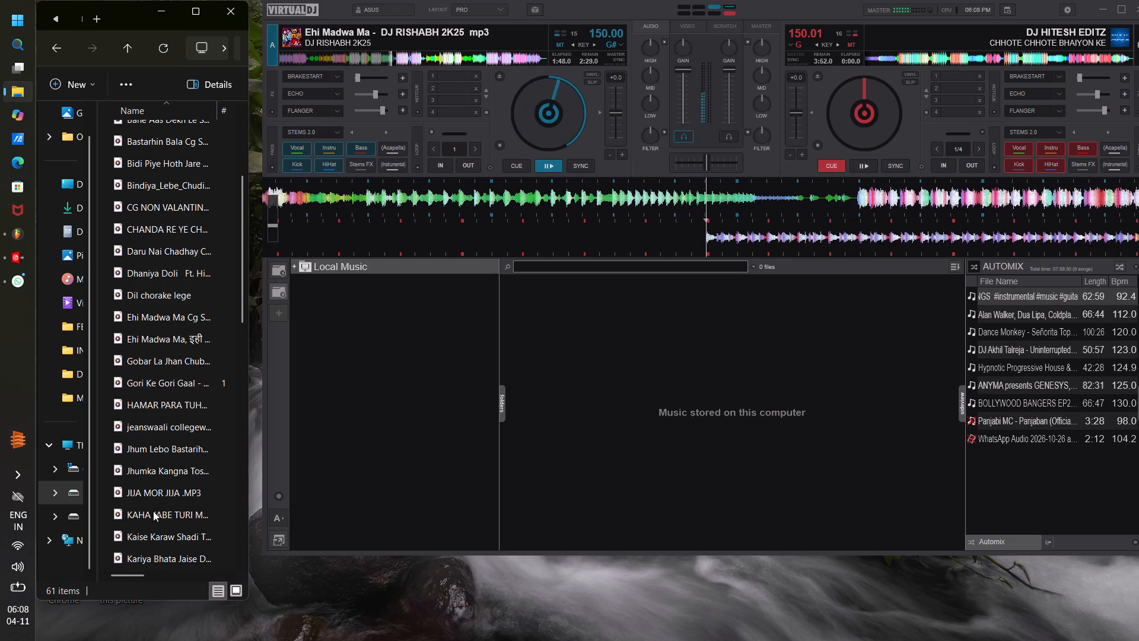
{"action": "left_click", "coordinate": [144, 437]}
{"action": "left_click", "coordinate": [157, 455]}
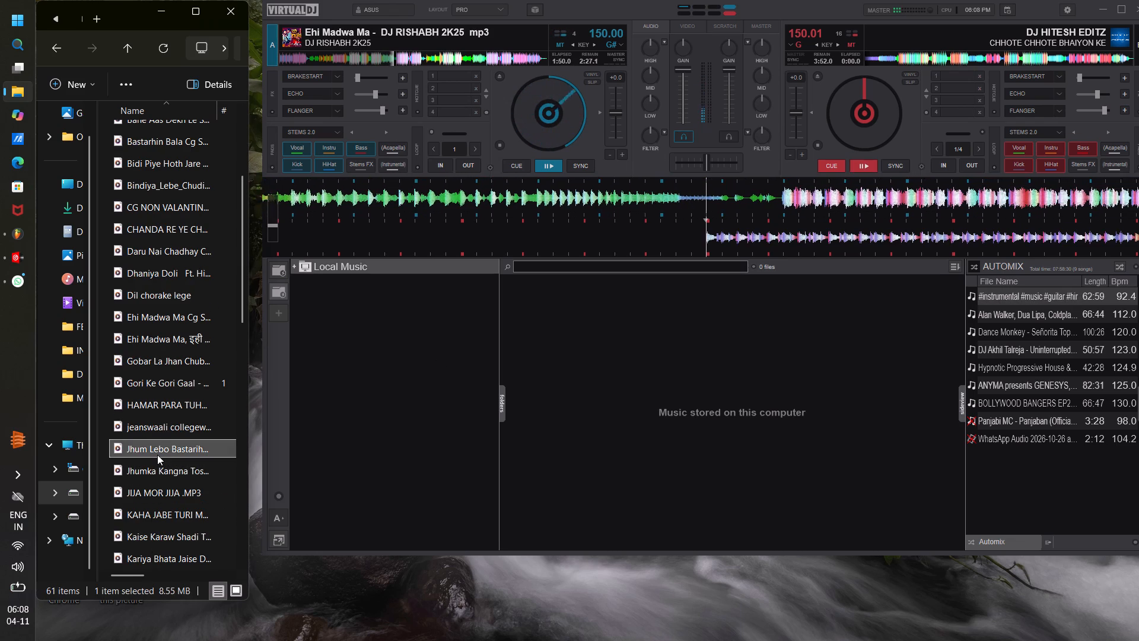
{"action": "scroll", "coordinate": [157, 440], "scroll_direction": "down", "scroll_amount": 1}
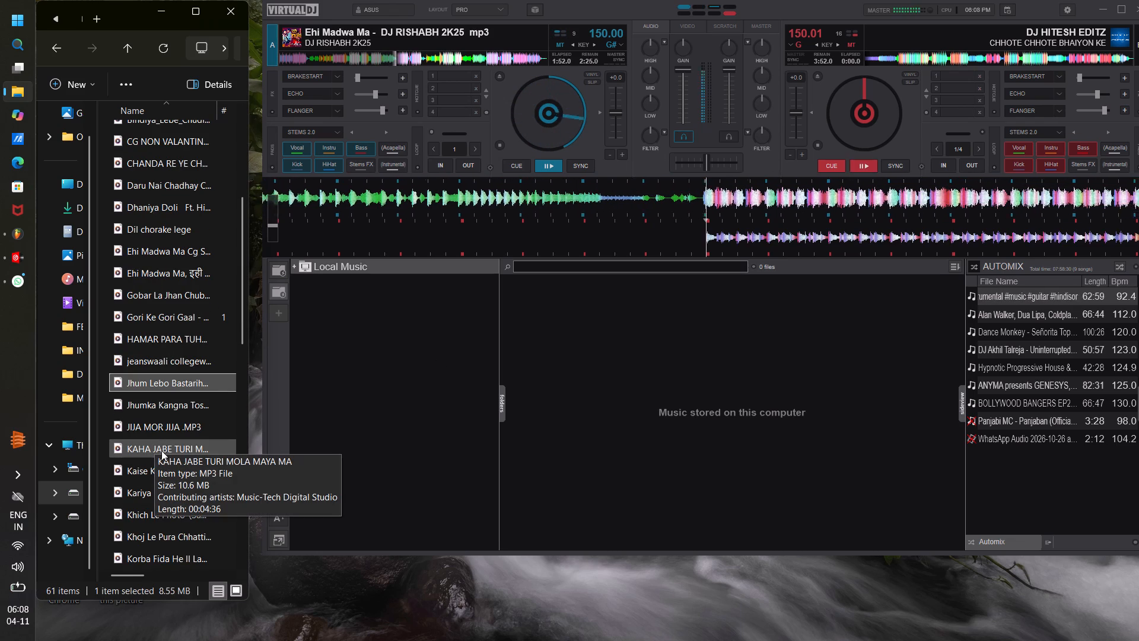
{"action": "scroll", "coordinate": [163, 512], "scroll_direction": "down", "scroll_amount": 1}
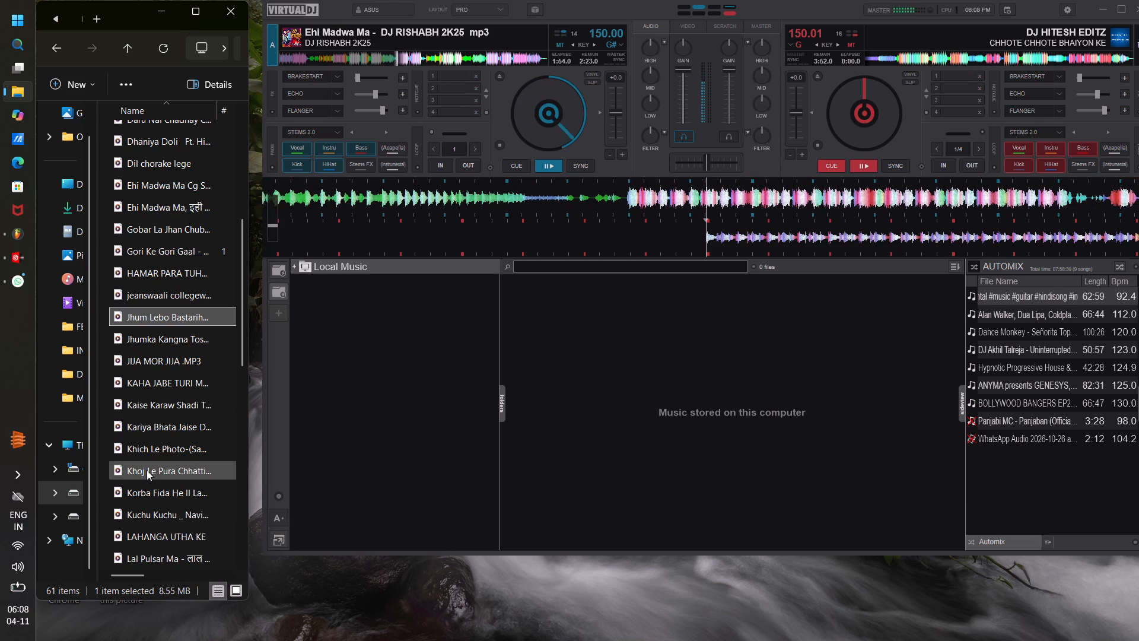
{"action": "left_click", "coordinate": [151, 497]}
{"action": "scroll", "coordinate": [167, 512], "scroll_direction": "down", "scroll_amount": 1}
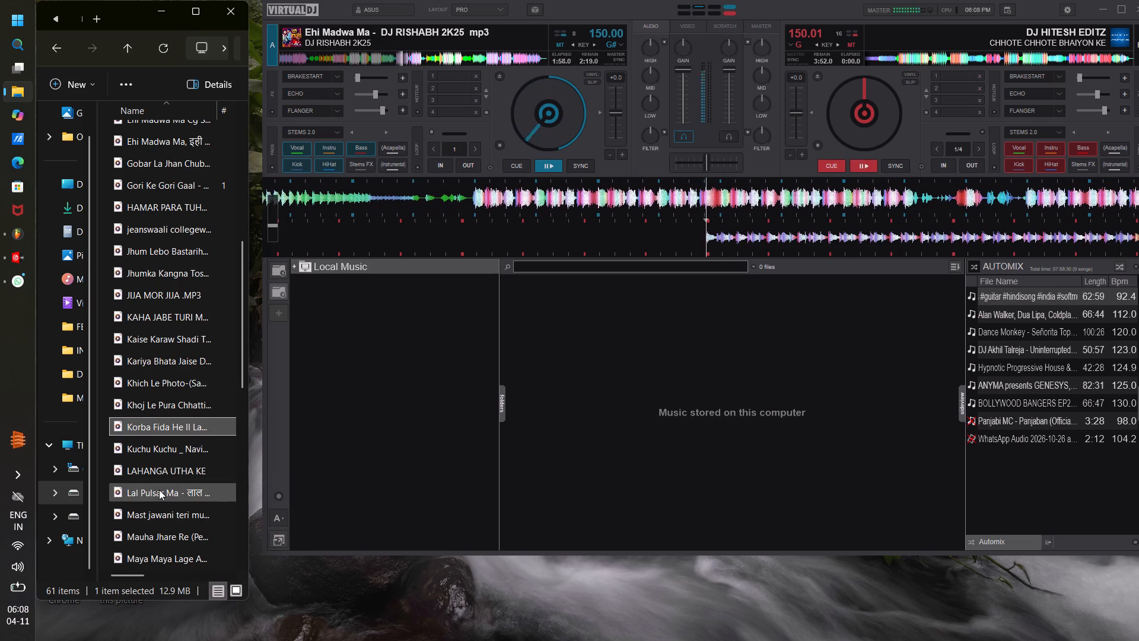
{"action": "left_click", "coordinate": [155, 512]}
{"action": "scroll", "coordinate": [155, 507], "scroll_direction": "down", "scroll_amount": 1}
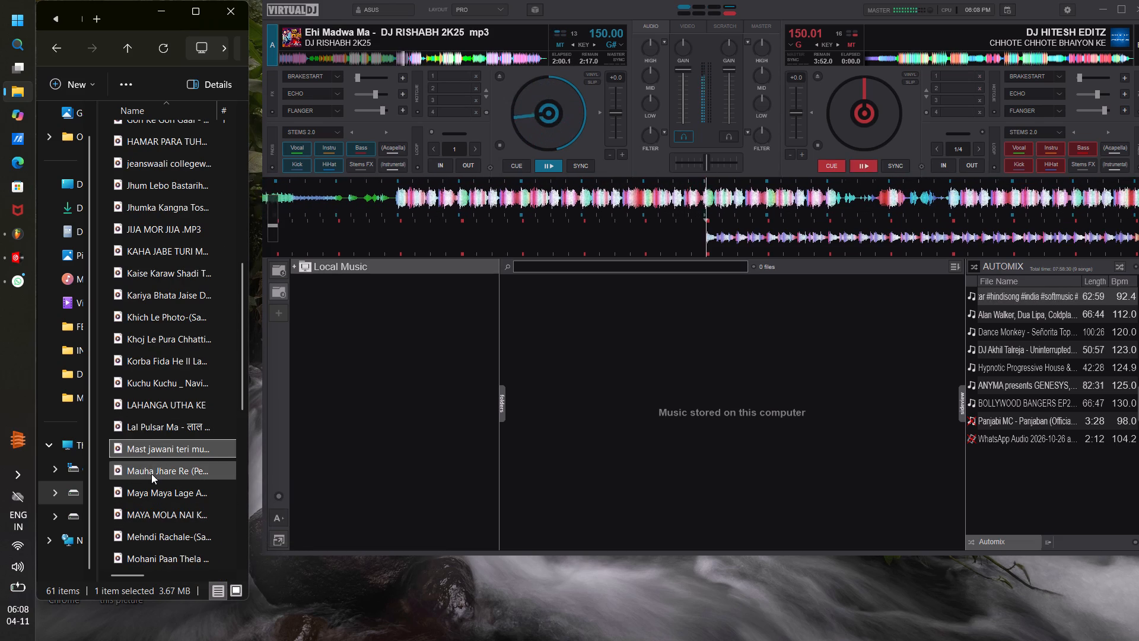
{"action": "left_click", "coordinate": [147, 499]}
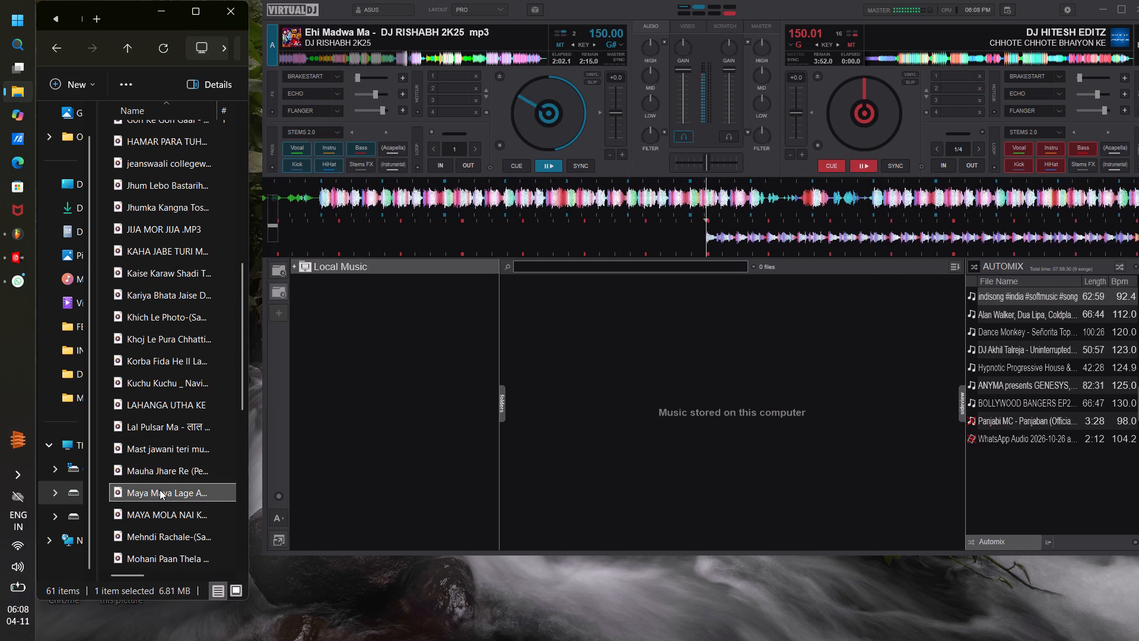
{"action": "left_click_drag", "start_coordinate": [160, 490], "coordinate": [478, 144]}
{"action": "left_click", "coordinate": [692, 302]}
Play Maya Maya Lage AVM on deck A, audition its early passages, and return it to the cue point.
{"action": "left_click", "coordinate": [539, 164]}
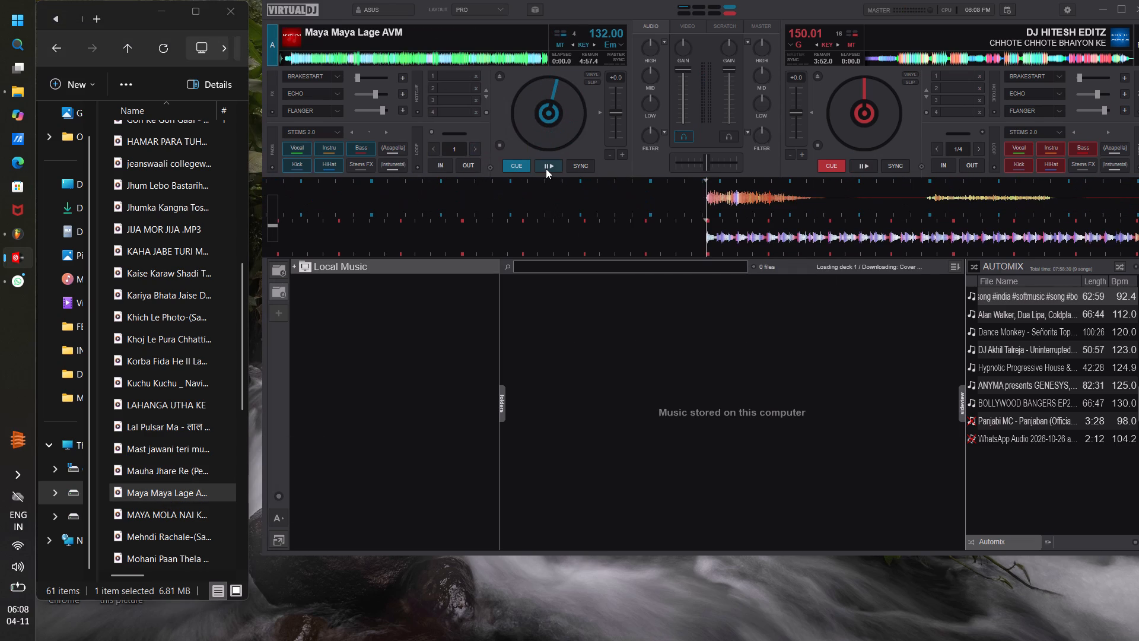
{"action": "left_click", "coordinate": [289, 62]}
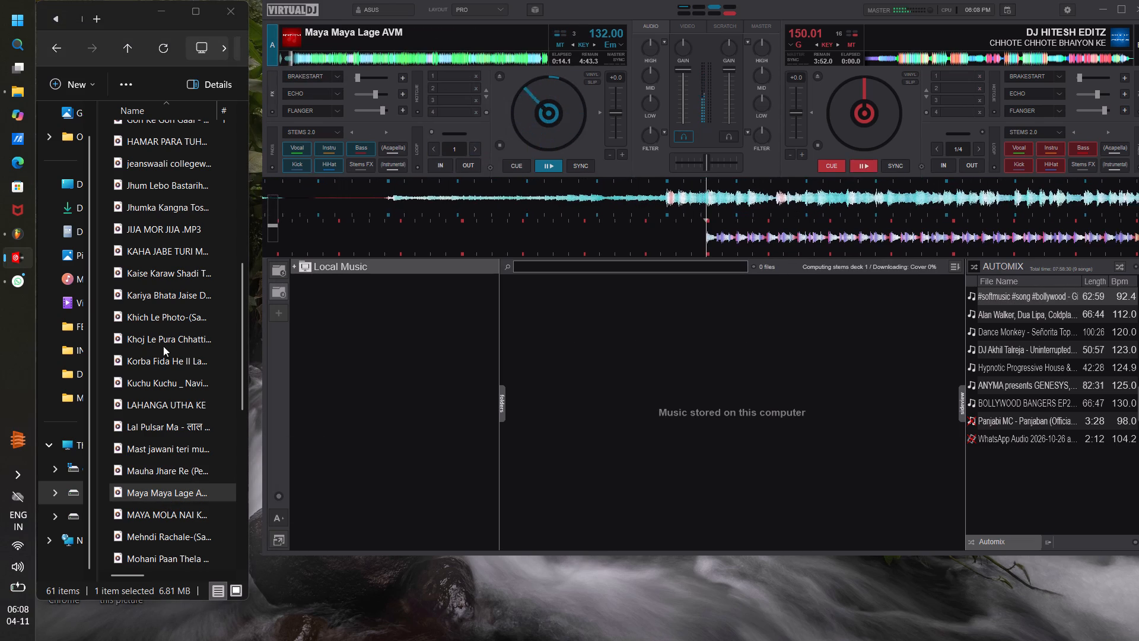
{"action": "scroll", "coordinate": [163, 463], "scroll_direction": "down", "scroll_amount": 1}
{"action": "left_click", "coordinate": [160, 453]}
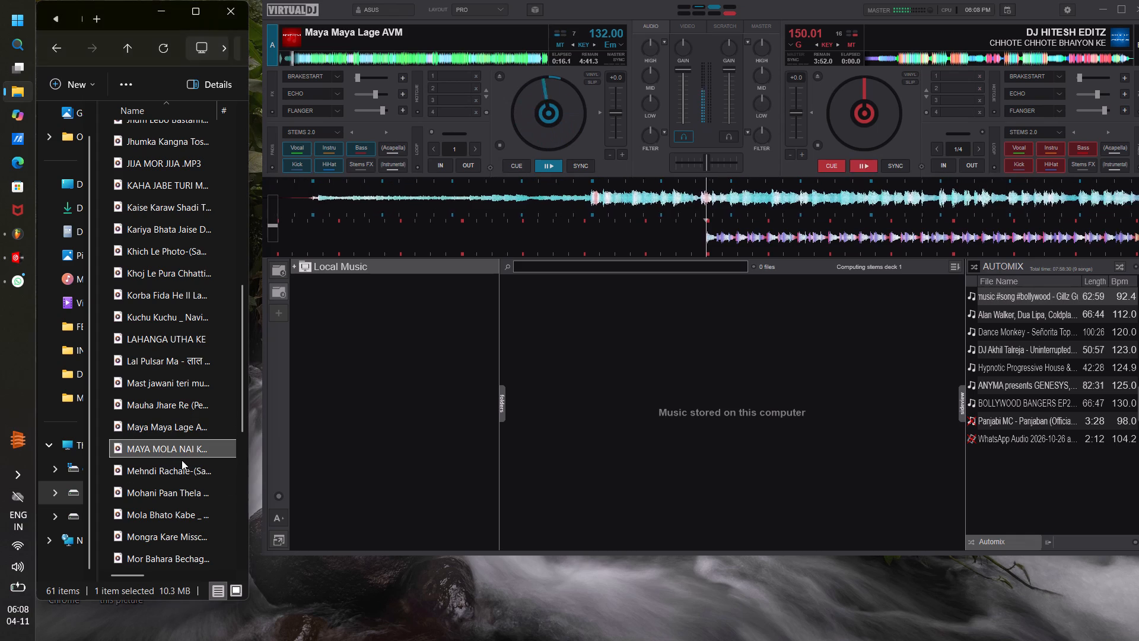
{"action": "left_click", "coordinate": [306, 58]}
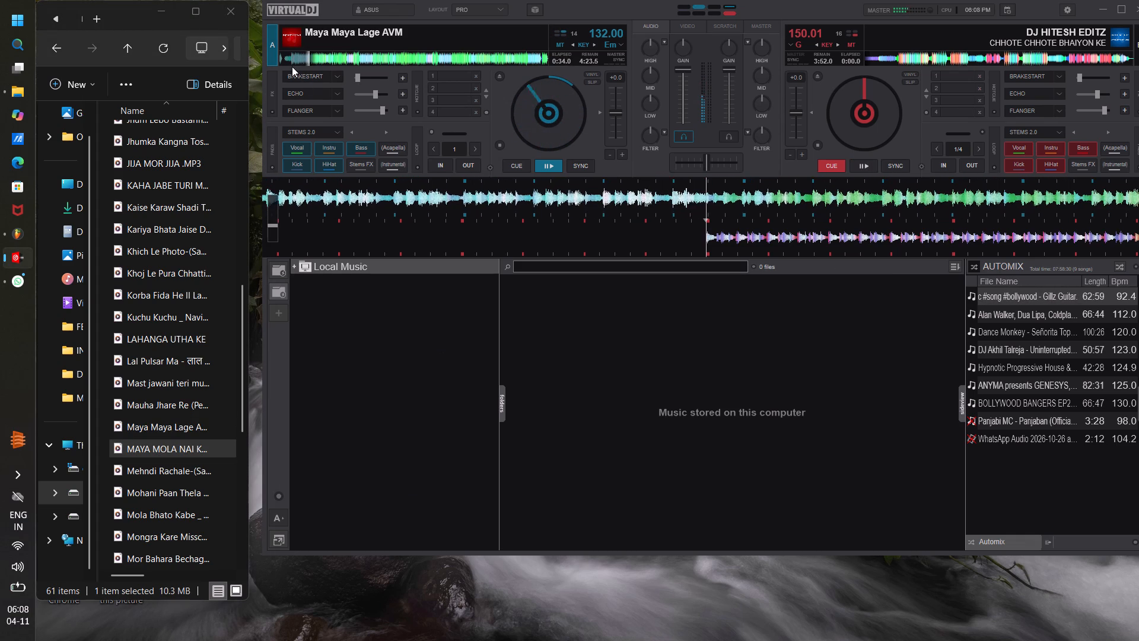
{"action": "left_click", "coordinate": [517, 161]}
In File Explorer, go back to the list of music folders and open the JHANKI RETRO EDITION 2 folder.
{"action": "left_click", "coordinate": [55, 45]}
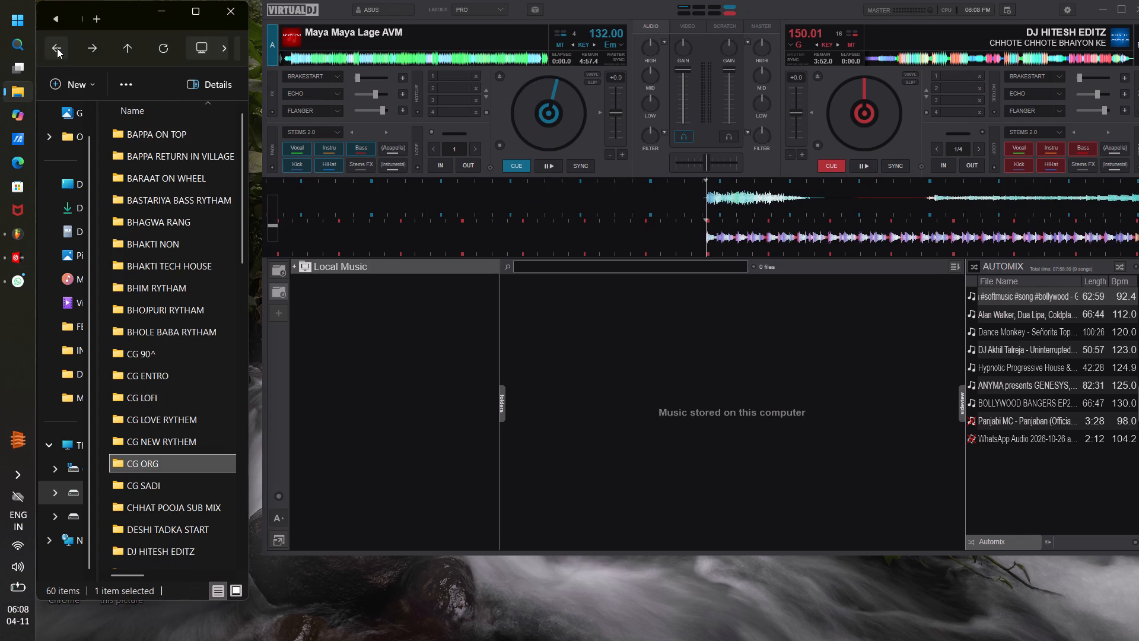
{"action": "left_click", "coordinate": [57, 48]}
{"action": "double_click", "coordinate": [144, 133]}
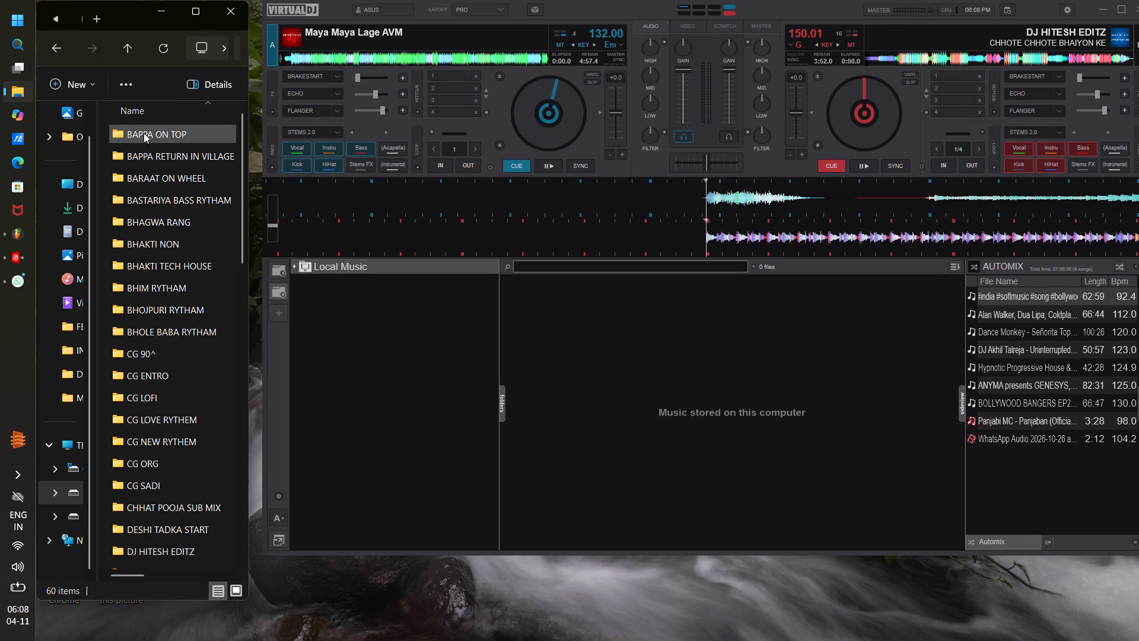
{"action": "scroll", "coordinate": [149, 398], "scroll_direction": "down", "scroll_amount": 7}
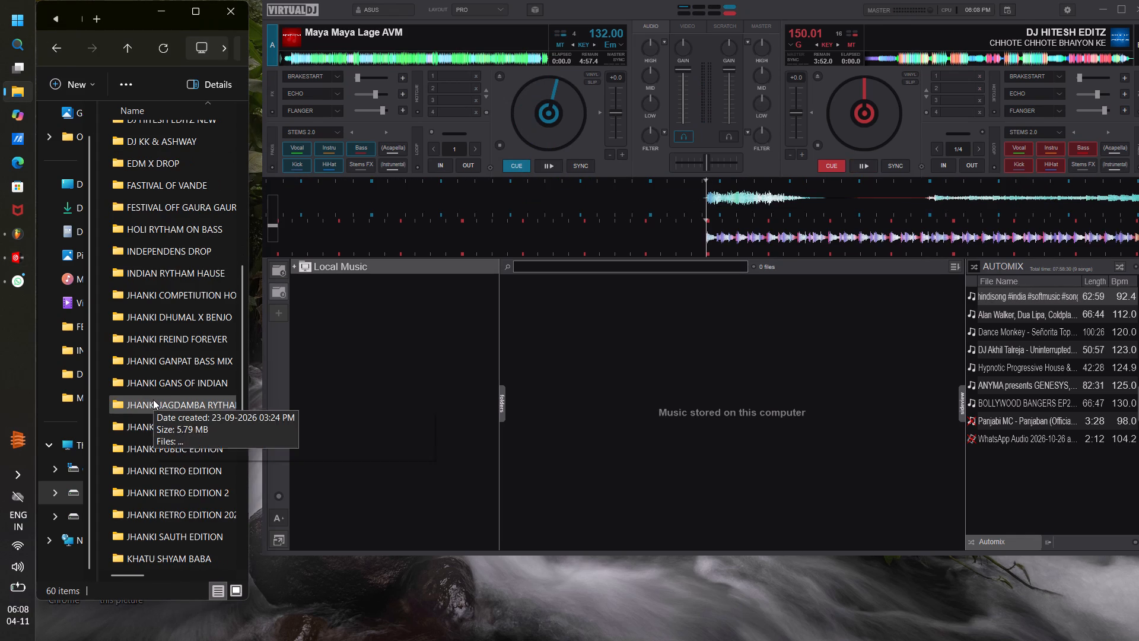
{"action": "scroll", "coordinate": [190, 404], "scroll_direction": "down", "scroll_amount": 2}
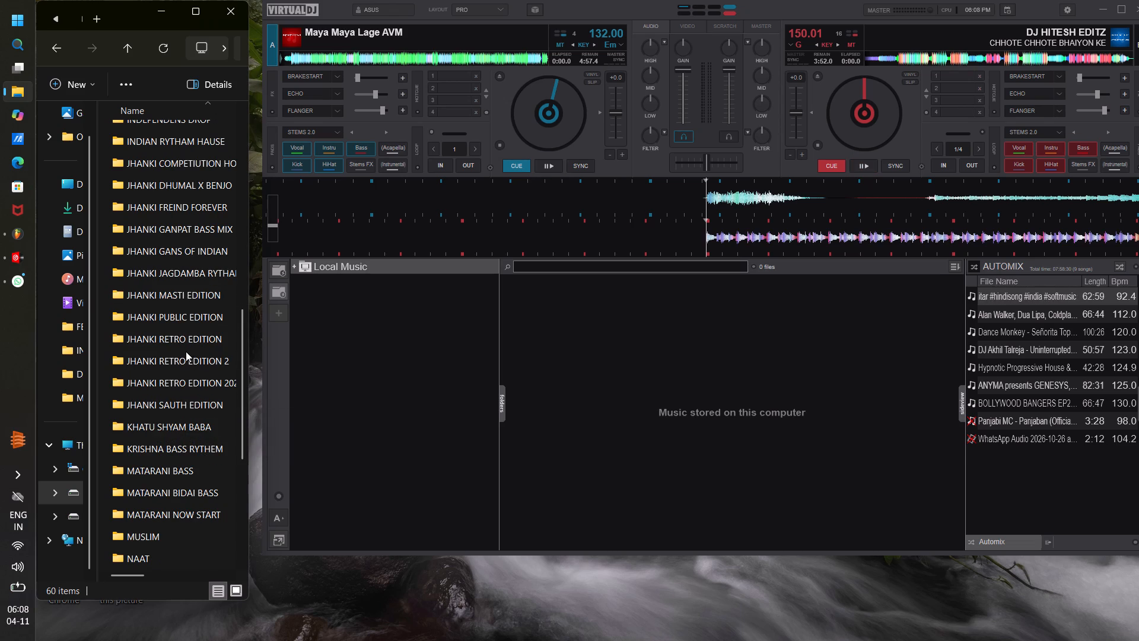
{"action": "double_click", "coordinate": [196, 363]}
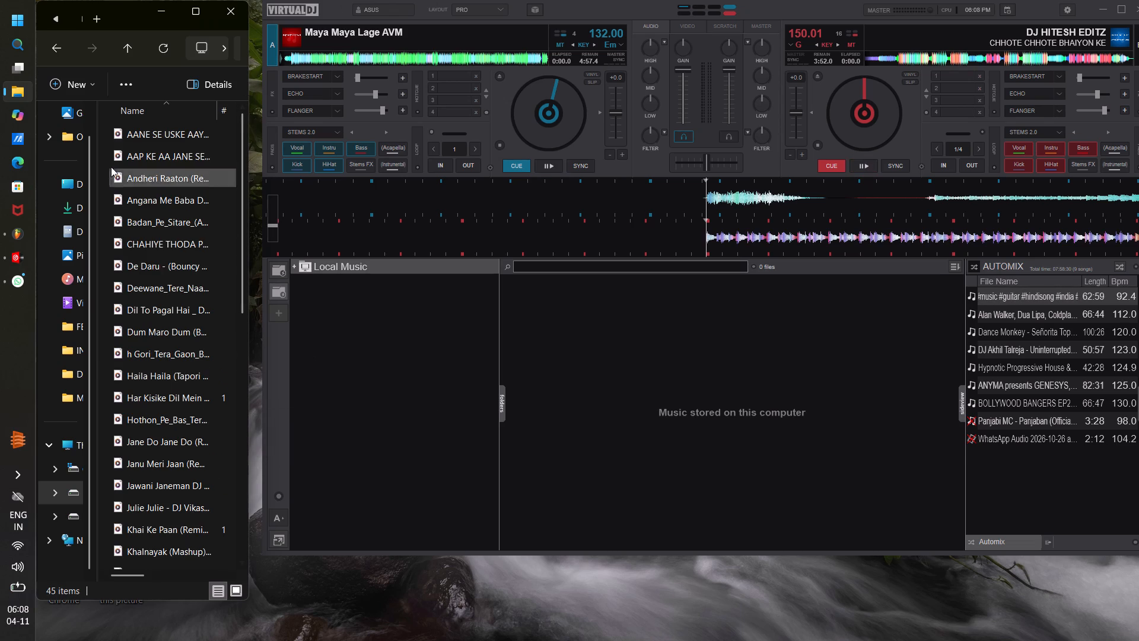
Load Badan Pe Sitare (AT Mix) onto deck B and audition several passages within its first 70 seconds.
{"action": "left_click_drag", "start_coordinate": [162, 221], "coordinate": [972, 100]}
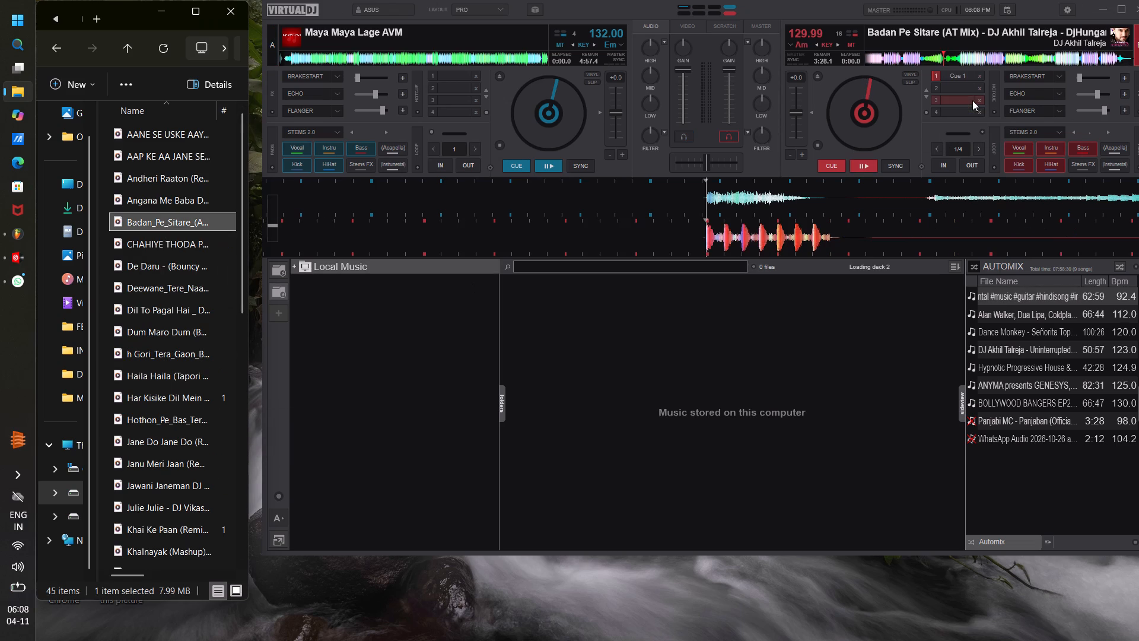
{"action": "left_click", "coordinate": [861, 169]}
{"action": "left_click", "coordinate": [882, 64]}
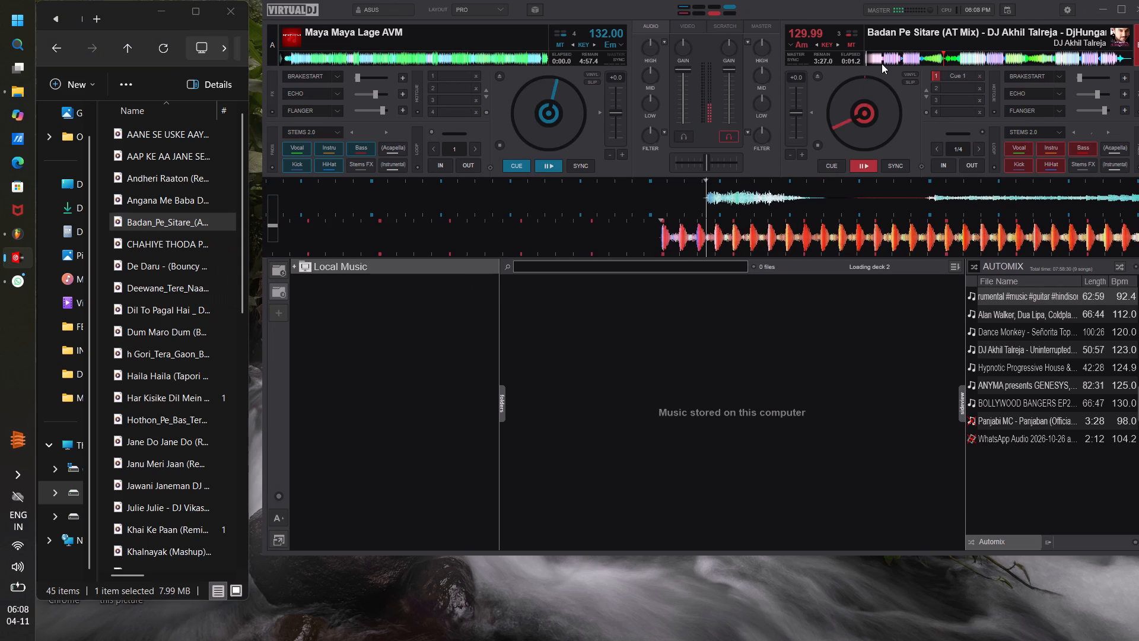
{"action": "left_click", "coordinate": [910, 59]}
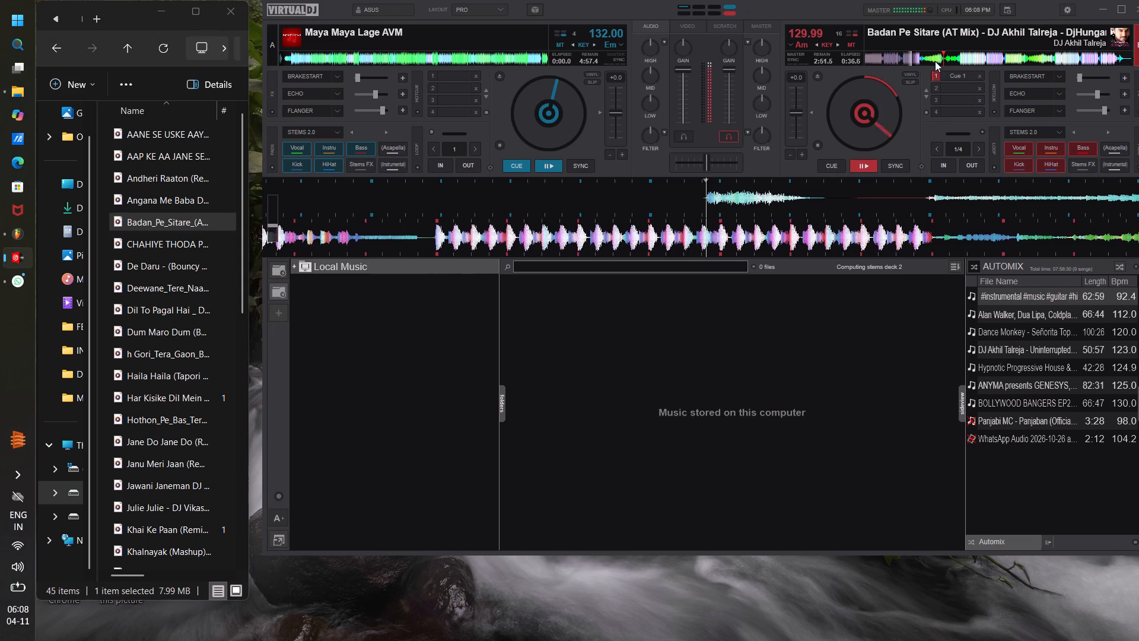
{"action": "left_click", "coordinate": [924, 59]}
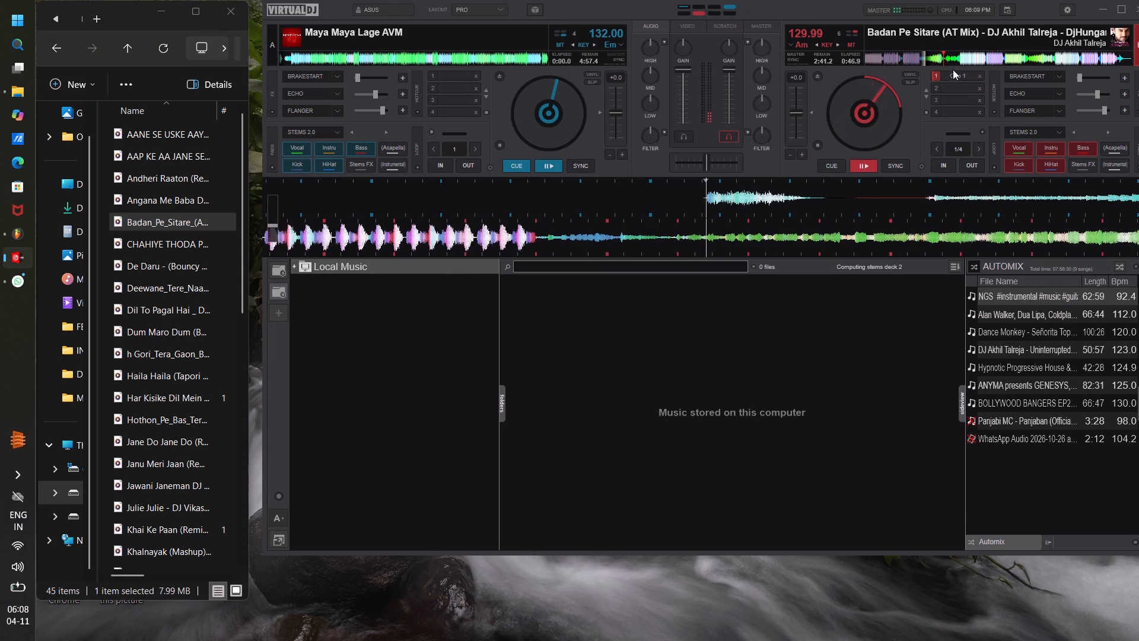
{"action": "left_click", "coordinate": [949, 58]}
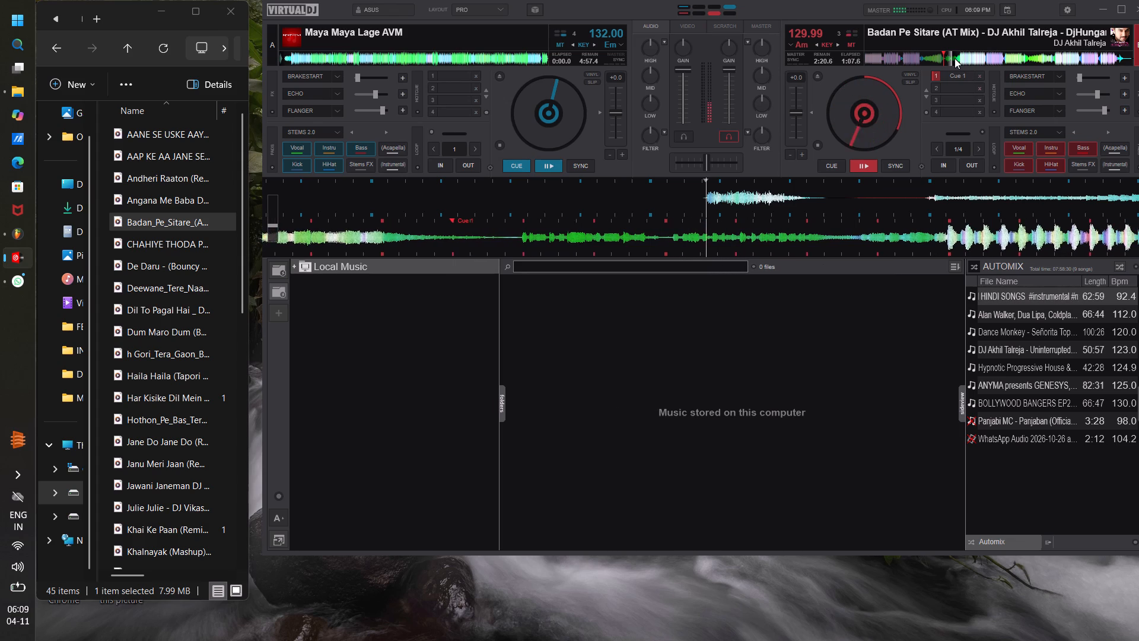
{"action": "left_click", "coordinate": [955, 58]}
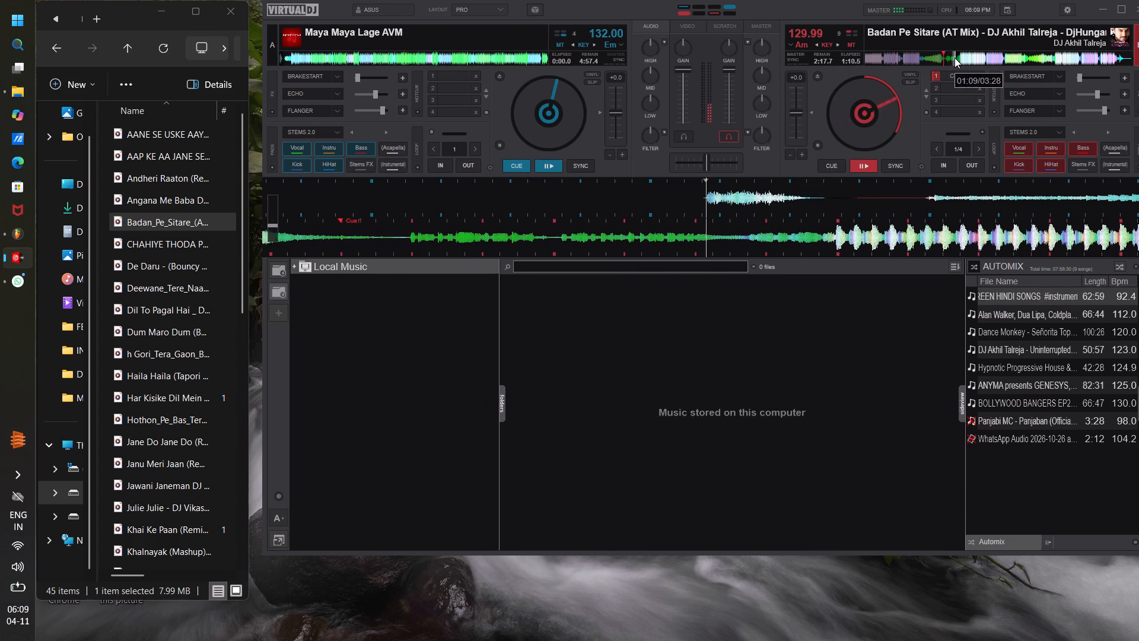
Lower the channel volume slightly on deck B and deck A to matching levels.
{"action": "scroll", "coordinate": [733, 92], "scroll_direction": "down", "scroll_amount": 5}
{"action": "scroll", "coordinate": [681, 93], "scroll_direction": "down", "scroll_amount": 1}
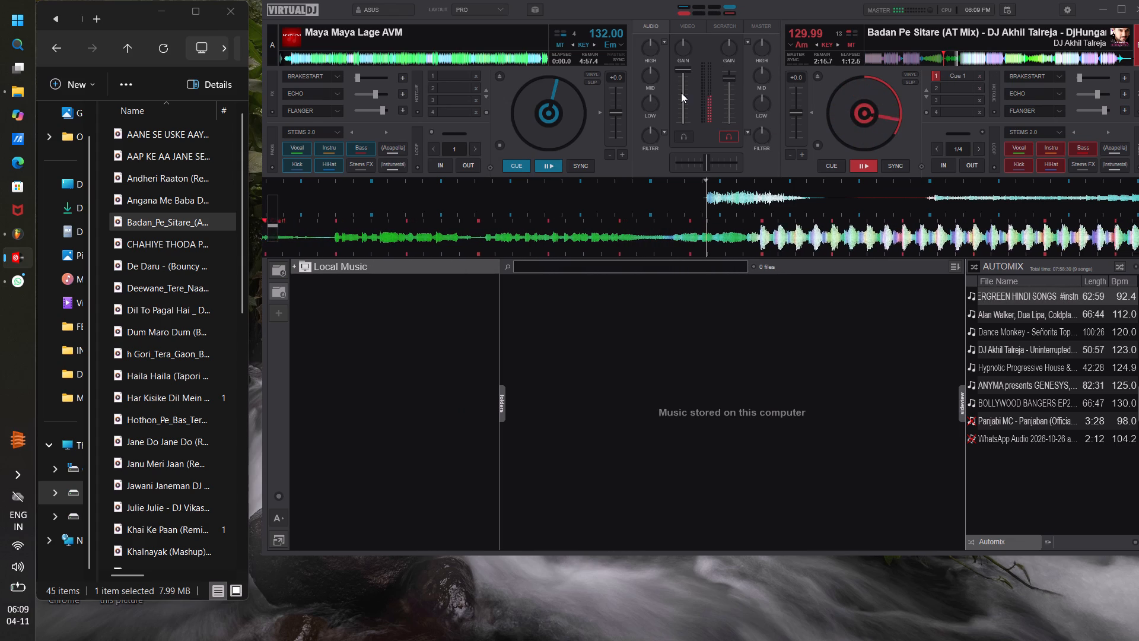
{"action": "scroll", "coordinate": [681, 93], "scroll_direction": "down", "scroll_amount": 5}
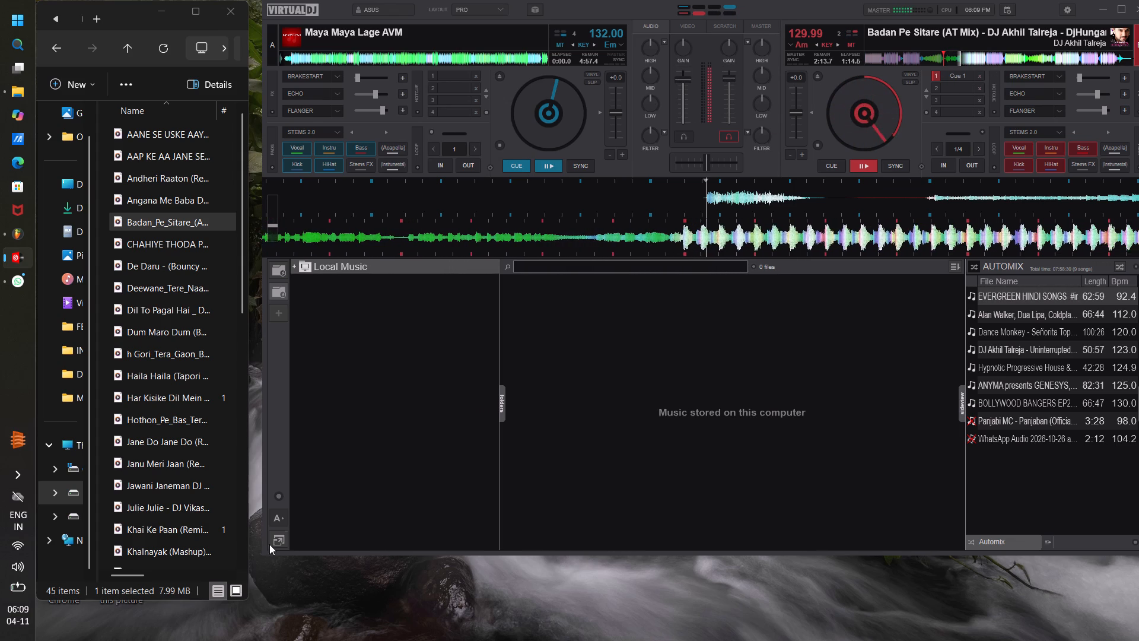
Load Deewane Tere Naam Ke (Tapori Dance Mix) onto deck B and audition passages within its first 40 seconds.
{"action": "left_click_drag", "start_coordinate": [151, 289], "coordinate": [884, 119]}
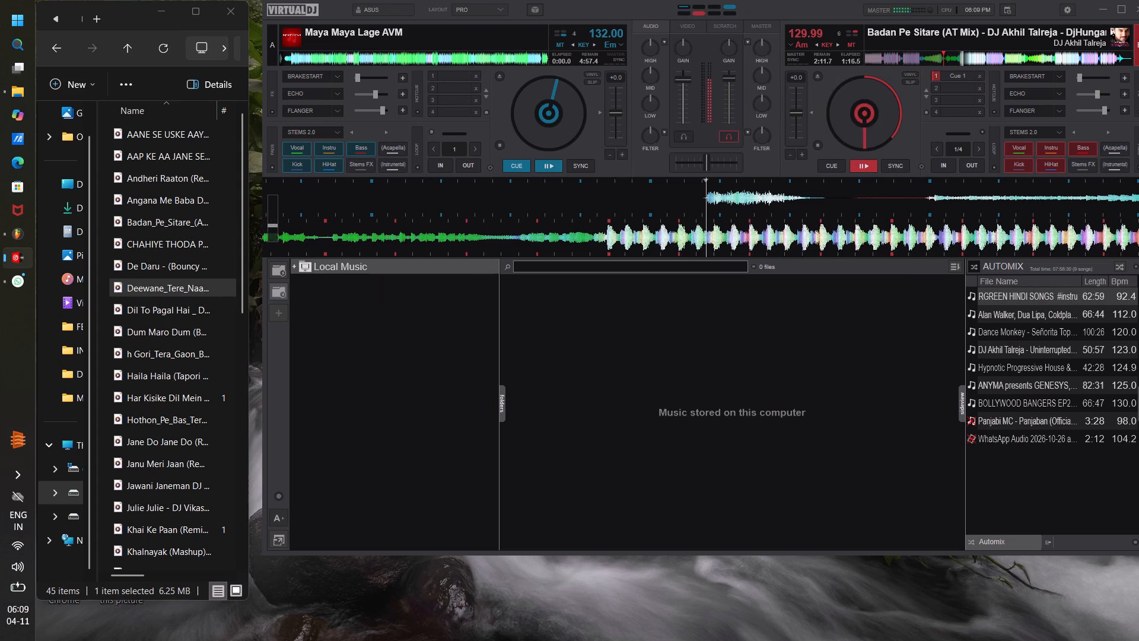
{"action": "left_click", "coordinate": [678, 304]}
{"action": "left_click", "coordinate": [864, 164]}
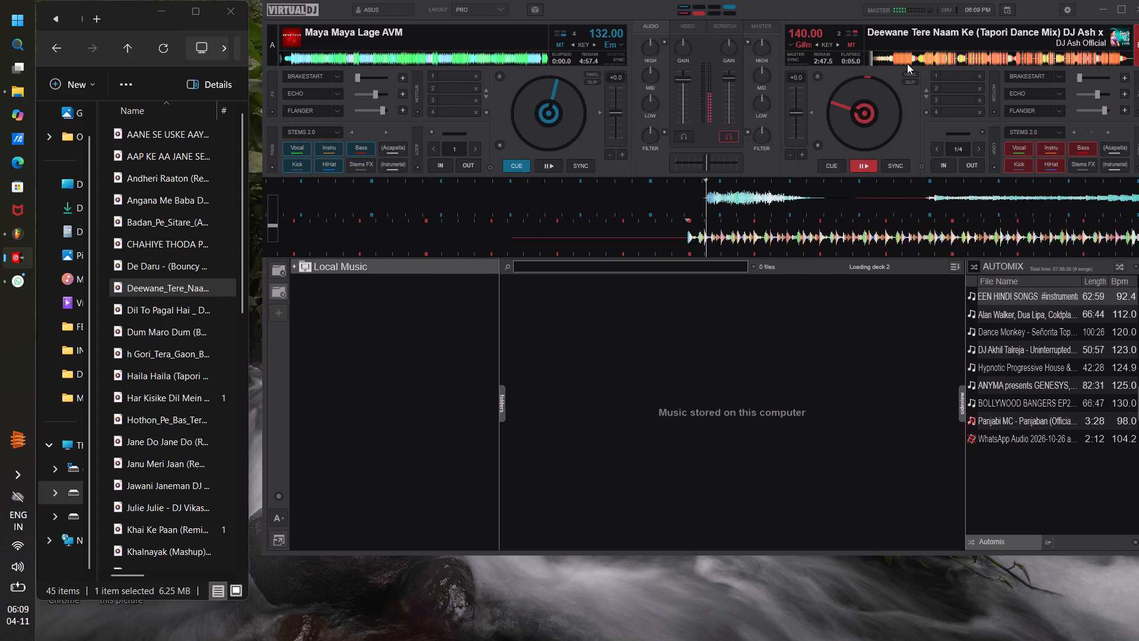
{"action": "left_click", "coordinate": [895, 62]}
{"action": "left_click", "coordinate": [924, 61]}
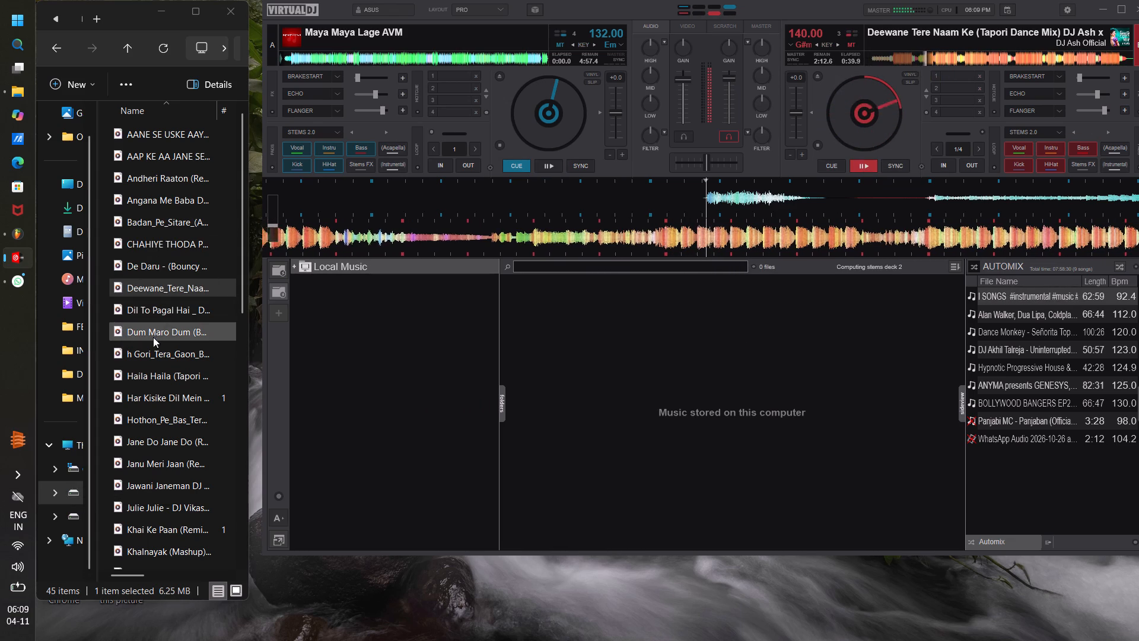
Load Dum Maro Dum (Bouncy Mix) onto deck B and audition several passages within its first 45 seconds.
{"action": "left_click_drag", "start_coordinate": [153, 332], "coordinate": [867, 119]}
{"action": "left_click", "coordinate": [681, 299]}
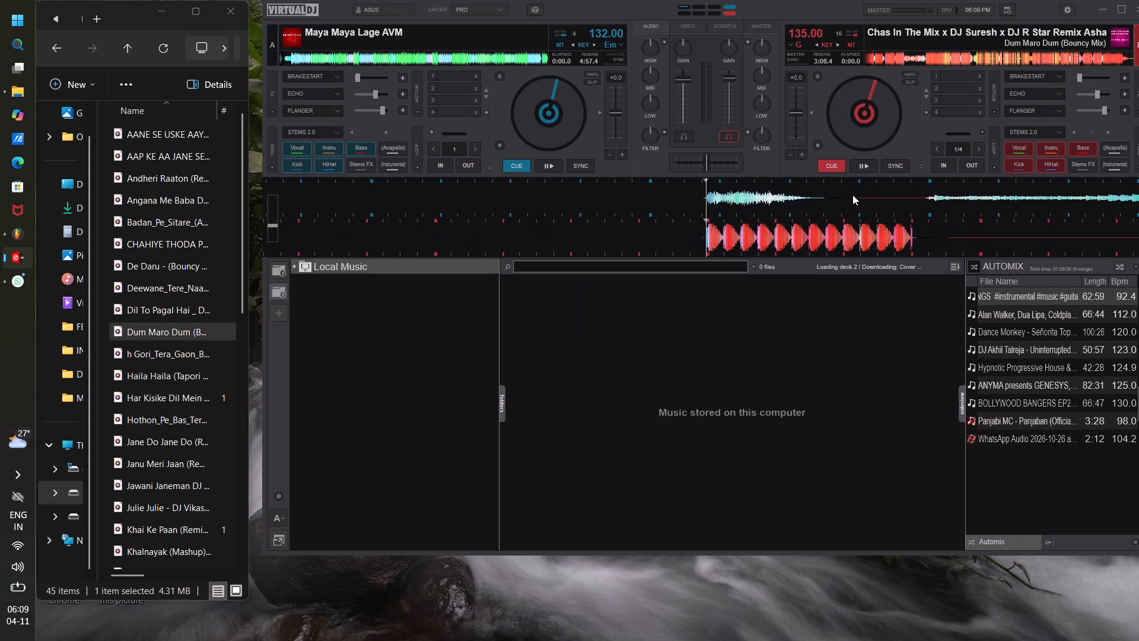
{"action": "left_click", "coordinate": [867, 167]}
{"action": "left_click", "coordinate": [883, 58]}
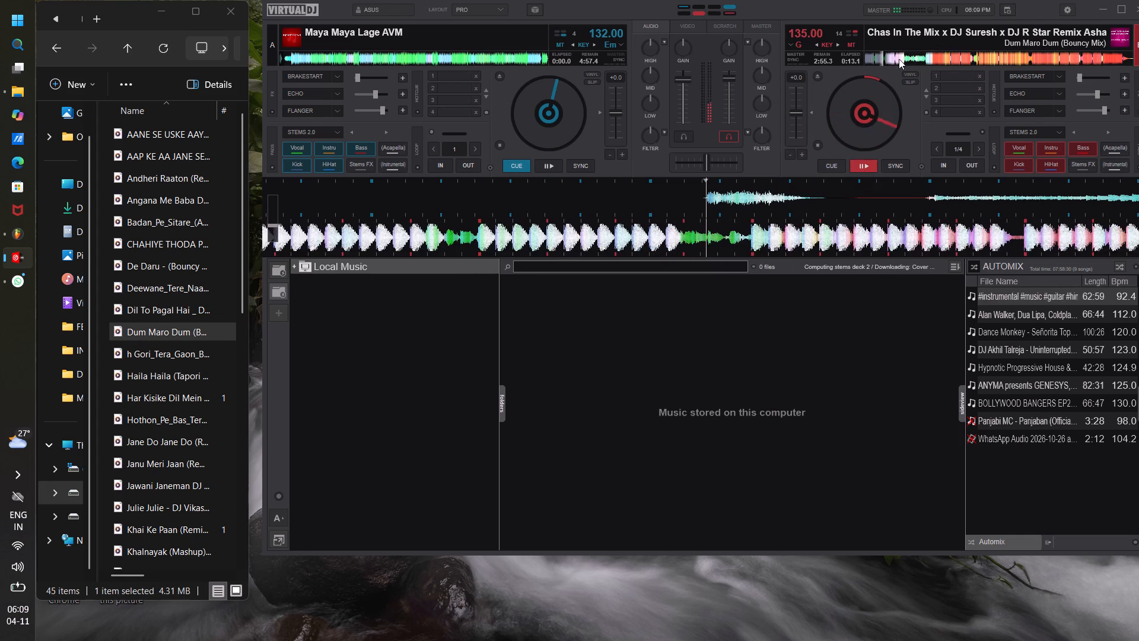
{"action": "left_click", "coordinate": [902, 62]}
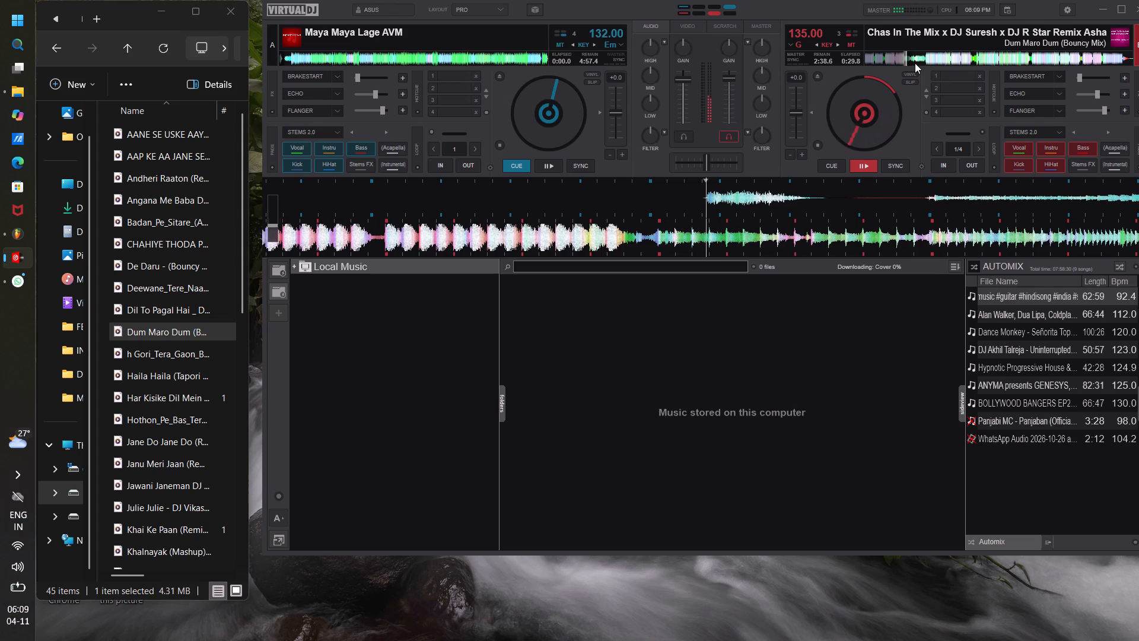
{"action": "left_click", "coordinate": [912, 60]}
{"action": "left_click", "coordinate": [915, 60]}
{"action": "left_click", "coordinate": [922, 62]}
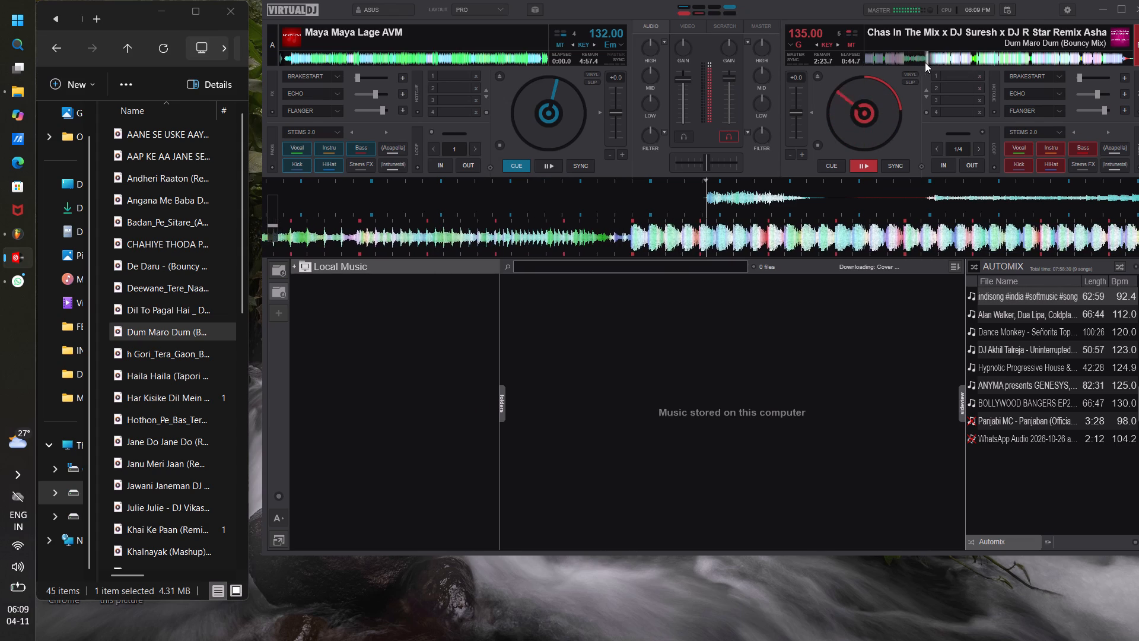
{"action": "left_click", "coordinate": [903, 58]}
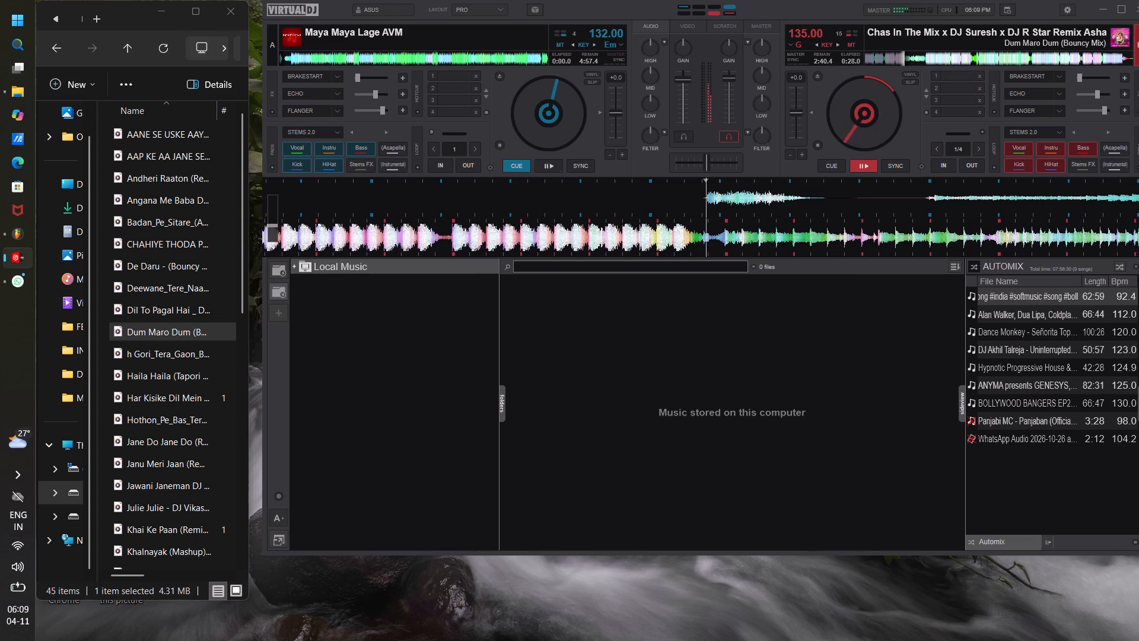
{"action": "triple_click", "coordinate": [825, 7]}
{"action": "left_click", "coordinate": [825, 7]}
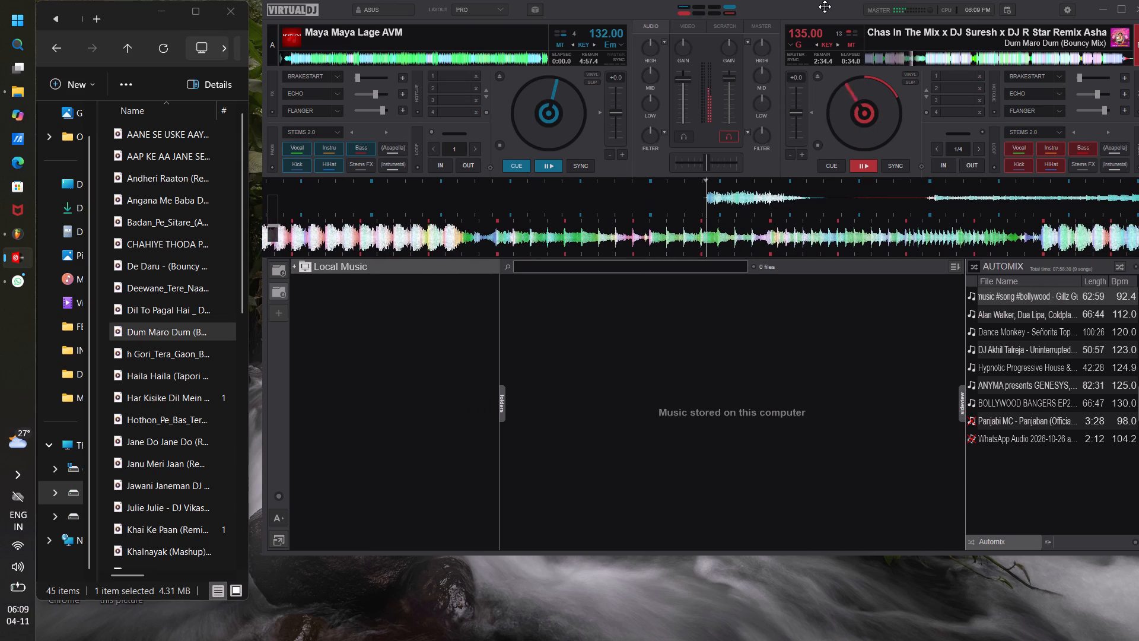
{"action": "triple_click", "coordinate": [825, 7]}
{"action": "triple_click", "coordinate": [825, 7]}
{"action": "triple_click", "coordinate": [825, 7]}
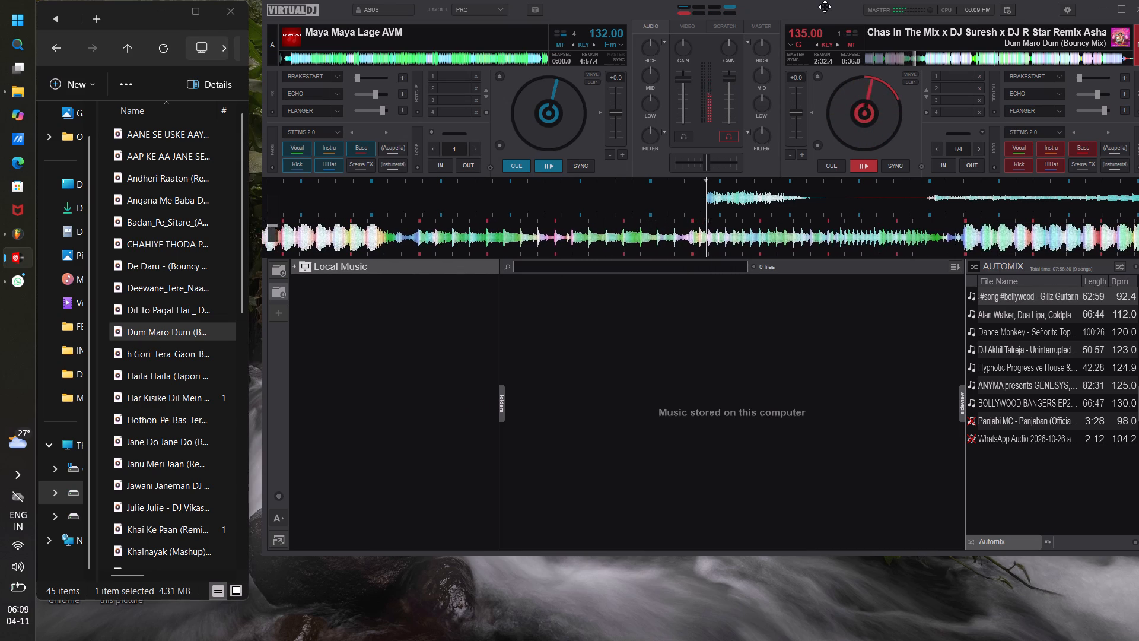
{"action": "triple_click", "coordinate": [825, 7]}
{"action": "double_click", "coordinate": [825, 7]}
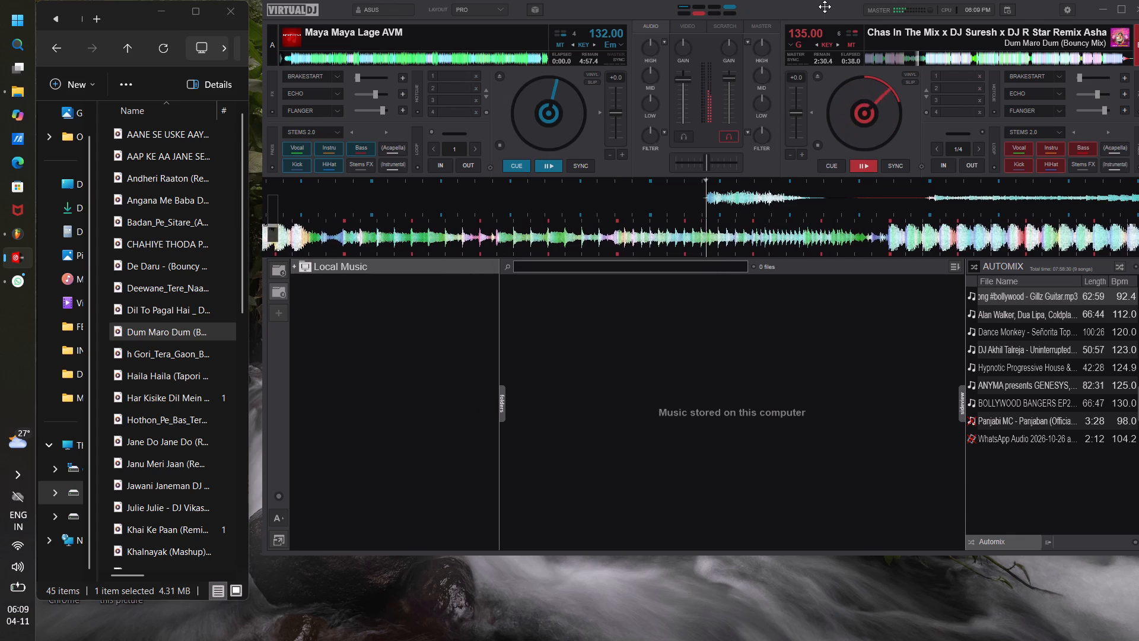
Audition further passages of Dum Maro Dum (Bouncy Mix) on deck B up to about 1:16 and return the deck to its cue point.
{"action": "key", "text": "space"}
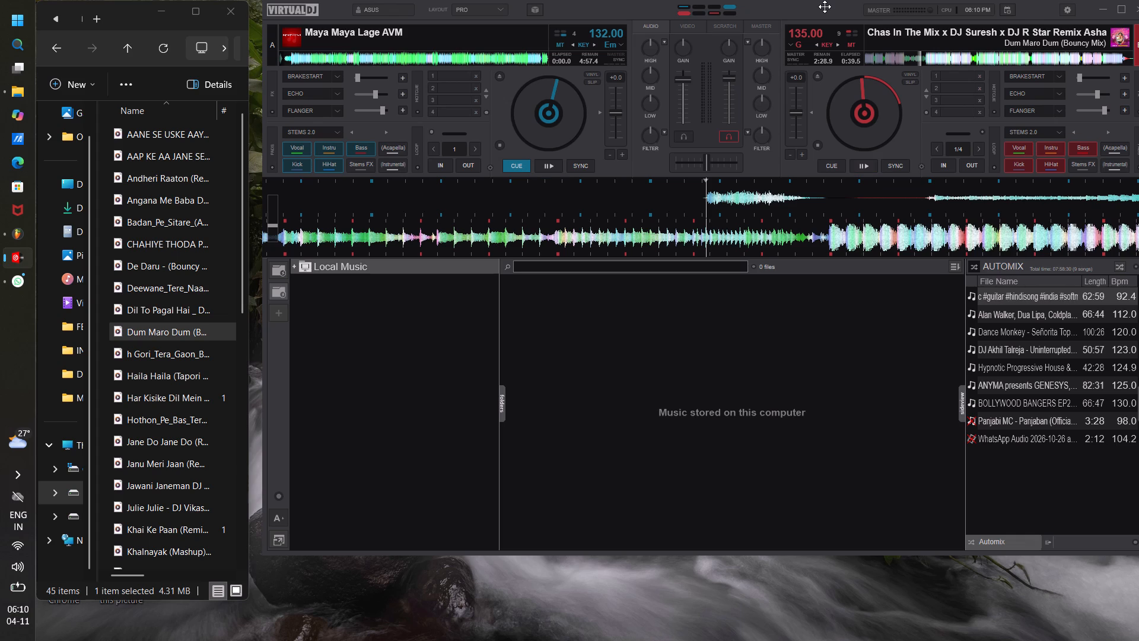
{"action": "key", "text": "space"}
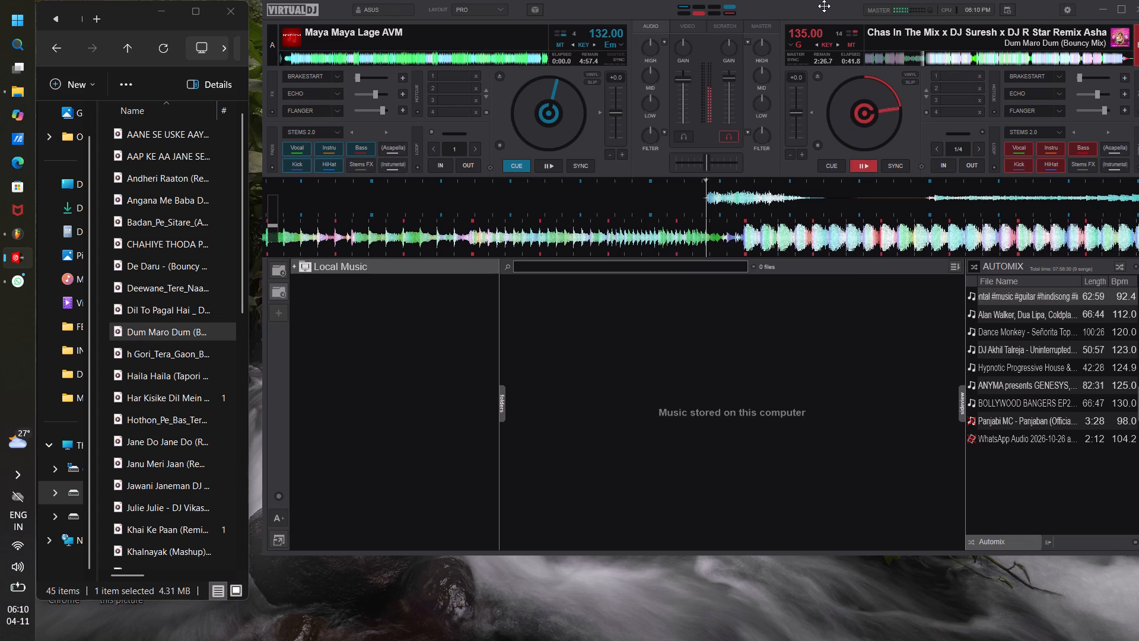
{"action": "left_click", "coordinate": [809, 8]}
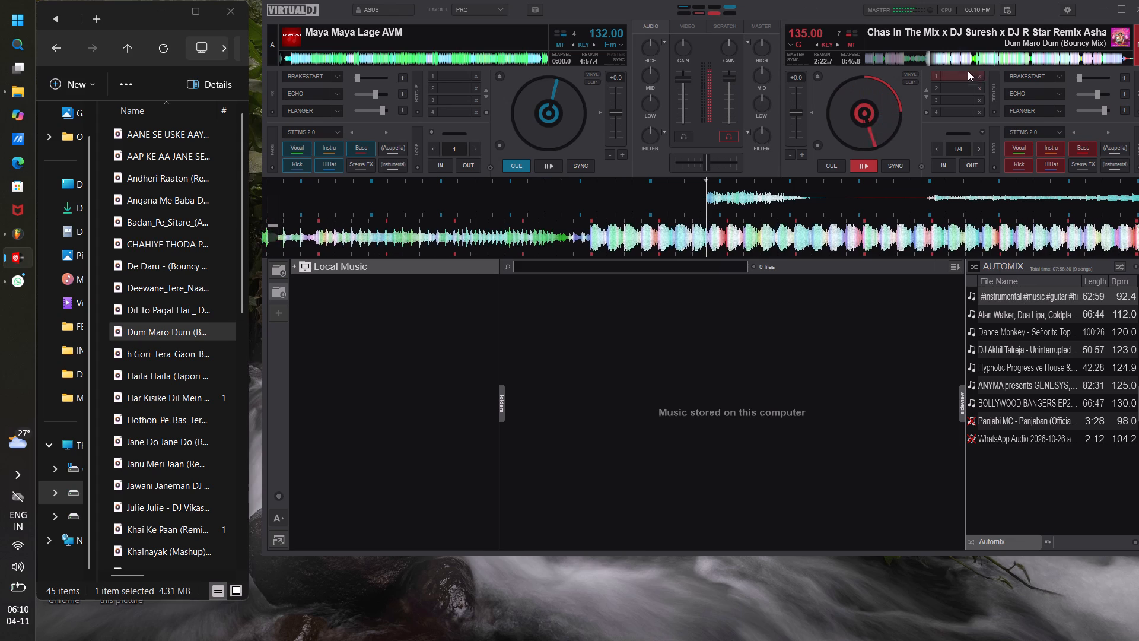
{"action": "left_click", "coordinate": [902, 61]}
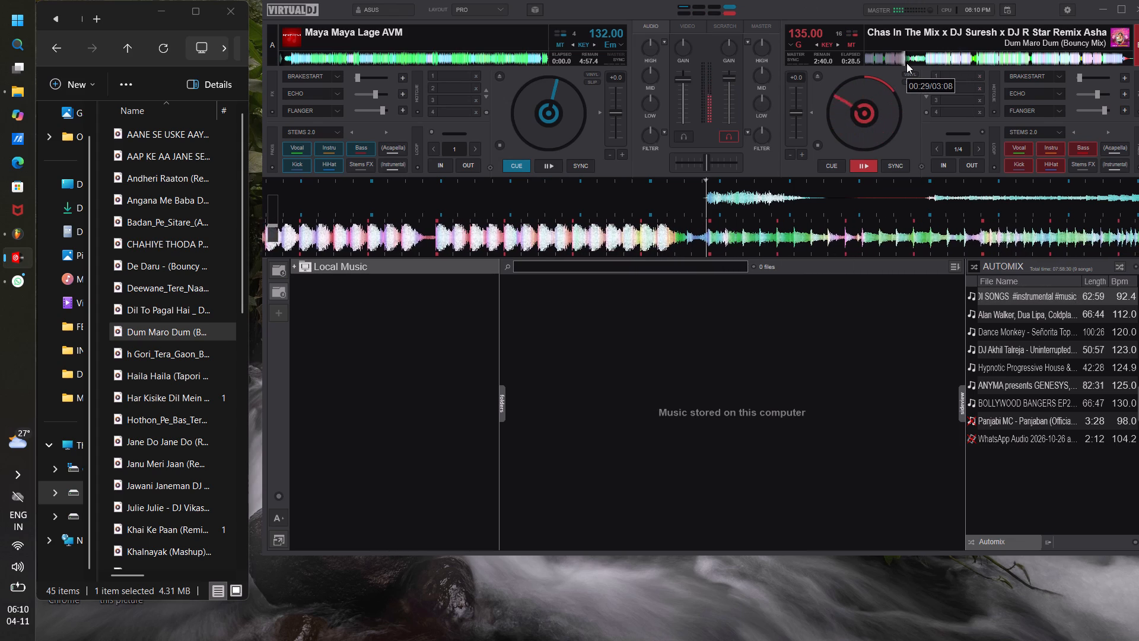
{"action": "left_click", "coordinate": [917, 62]}
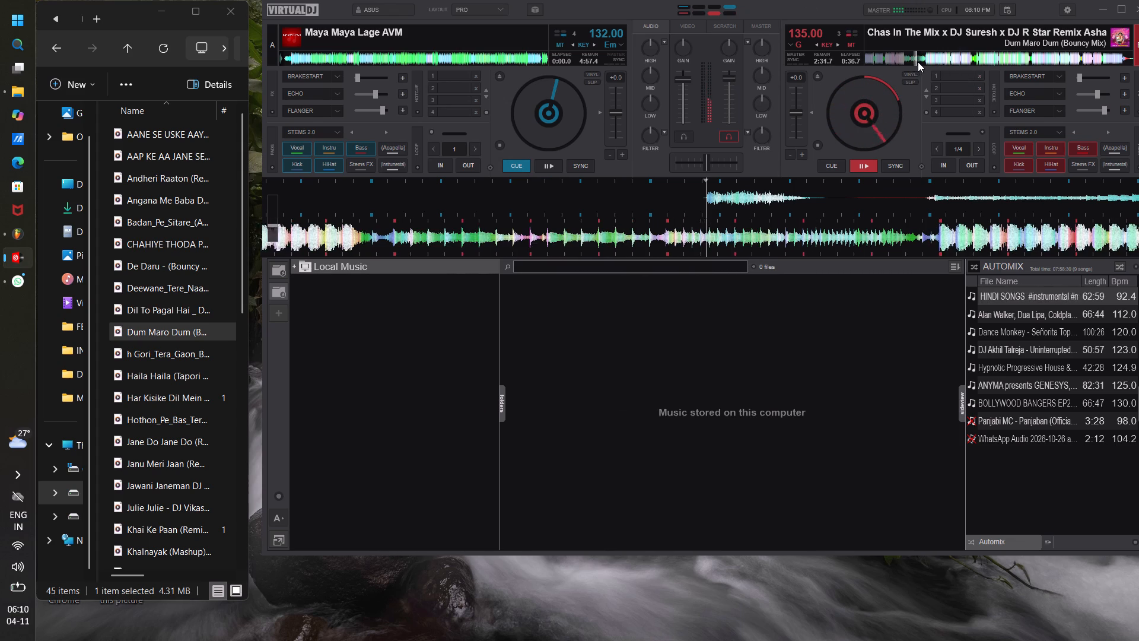
{"action": "left_click", "coordinate": [922, 64]}
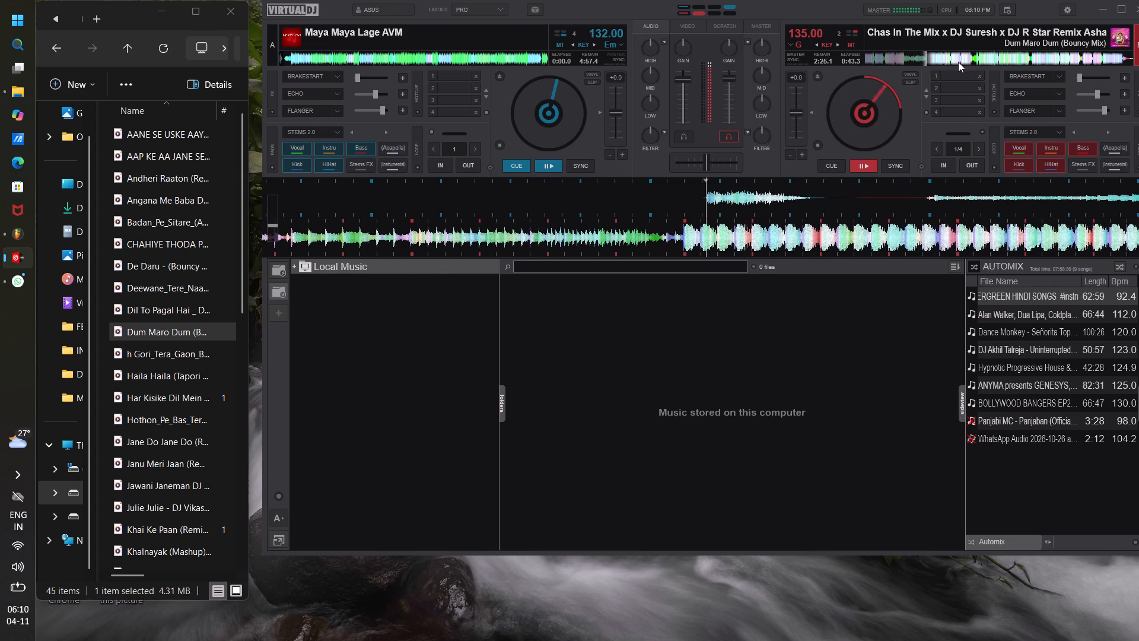
{"action": "left_click", "coordinate": [950, 58]}
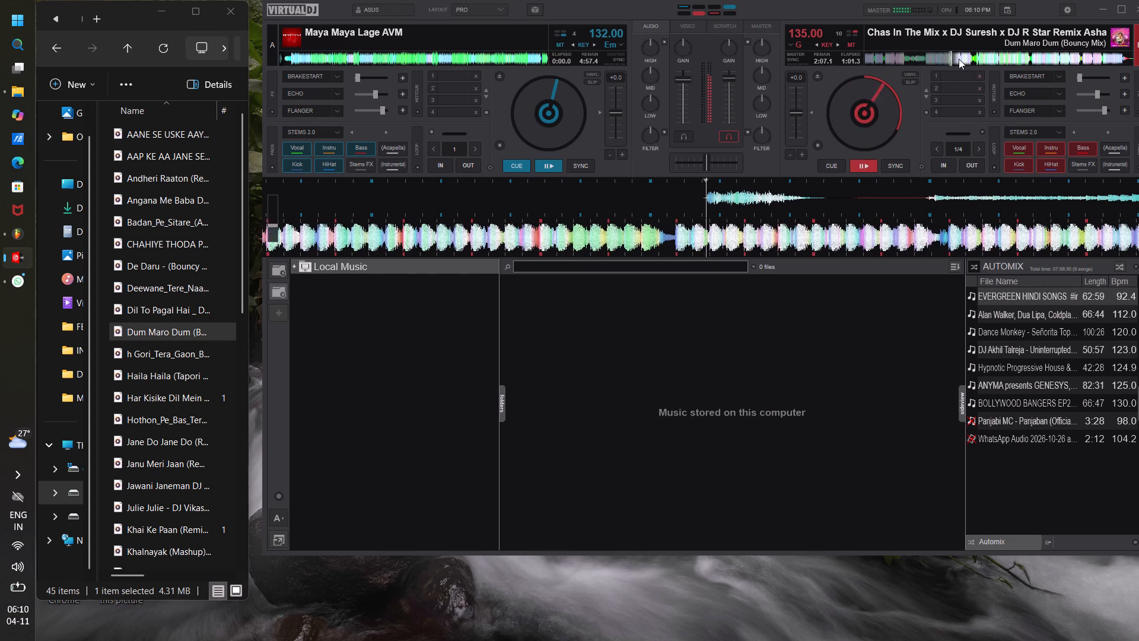
{"action": "left_click", "coordinate": [959, 59]}
{"action": "left_click", "coordinate": [970, 61]}
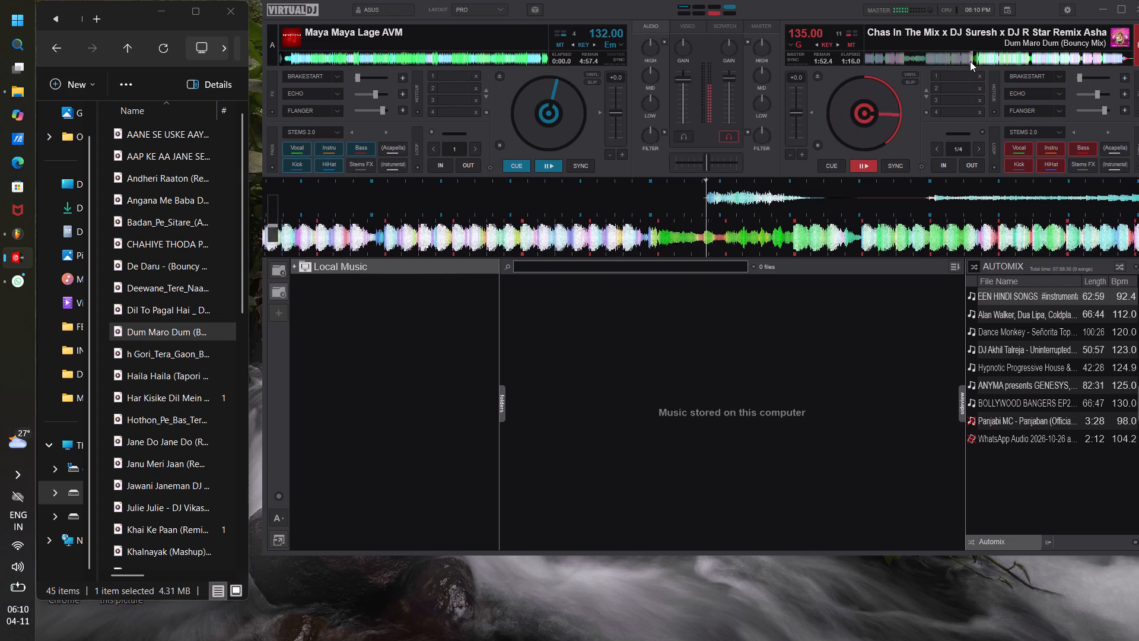
{"action": "left_click", "coordinate": [879, 58]}
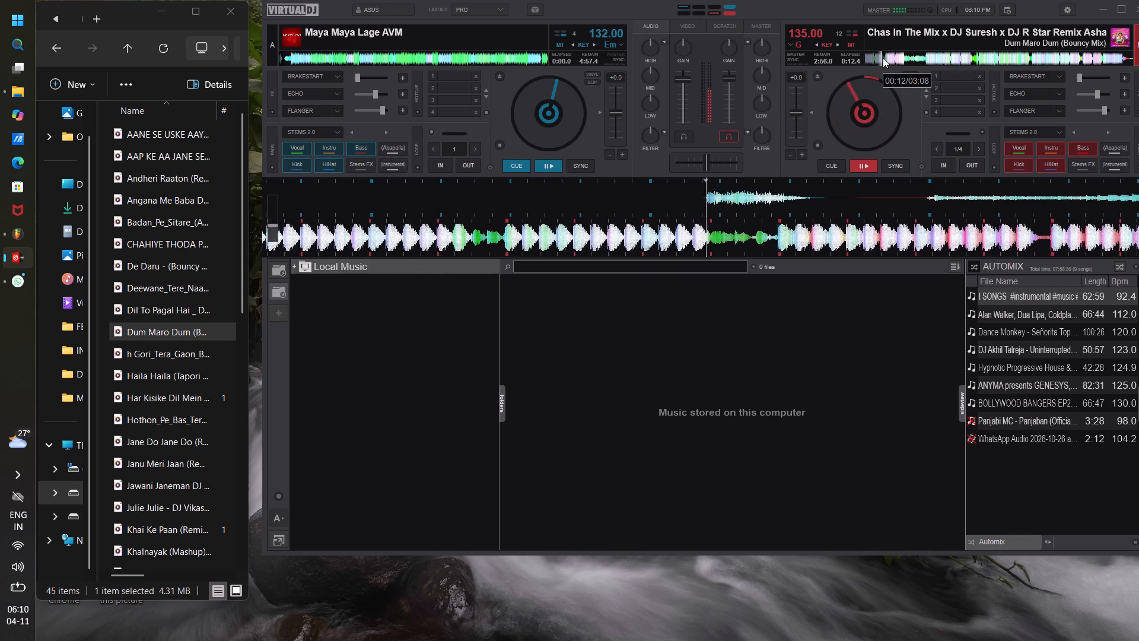
{"action": "left_click", "coordinate": [872, 57]}
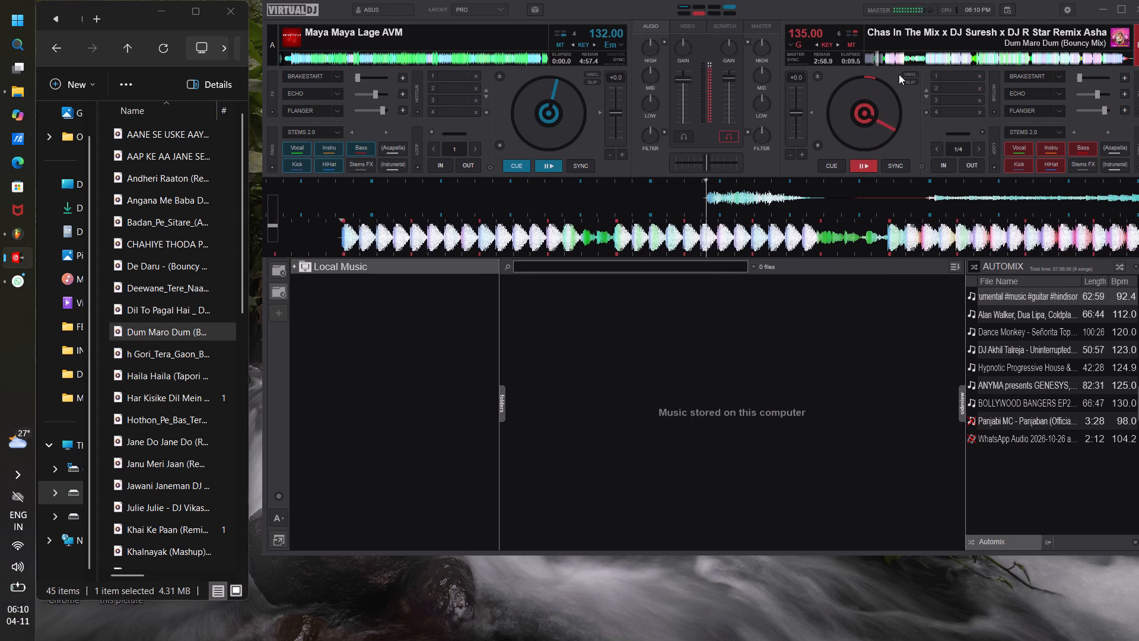
{"action": "left_click_drag", "start_coordinate": [753, 211], "coordinate": [737, 302]}
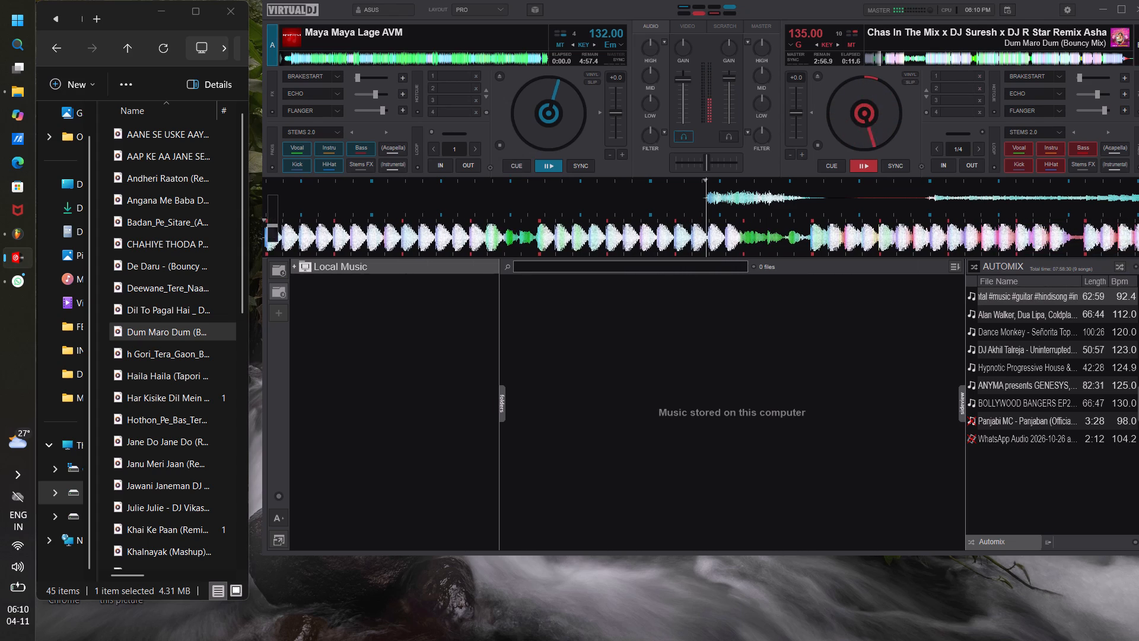
{"action": "left_click_drag", "start_coordinate": [737, 302], "coordinate": [735, 343]}
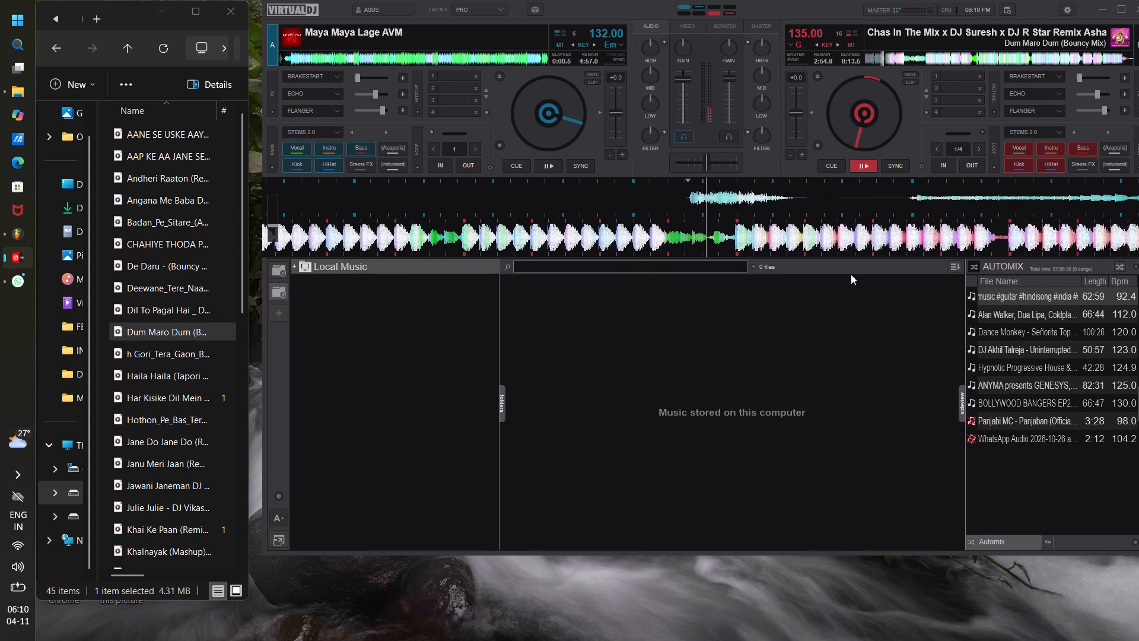
{"action": "left_click", "coordinate": [835, 160]}
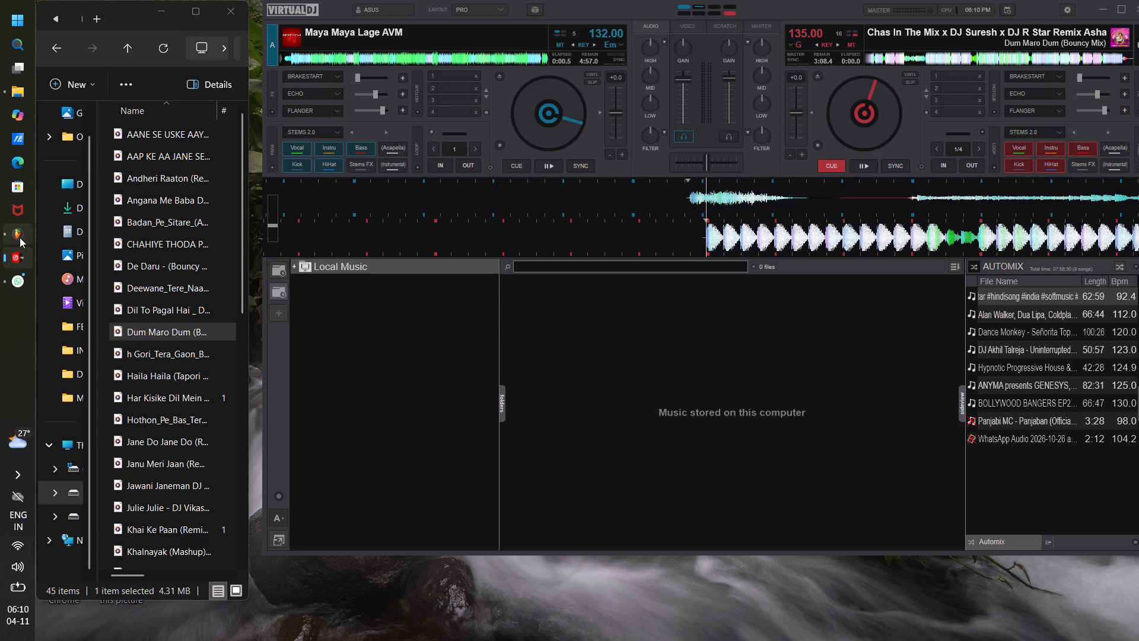
Switch to FL Studio and place the Dum Maro Dum (Bouncy Mix) file as an audio clip on playlist Track 2.
{"action": "left_click", "coordinate": [20, 237]}
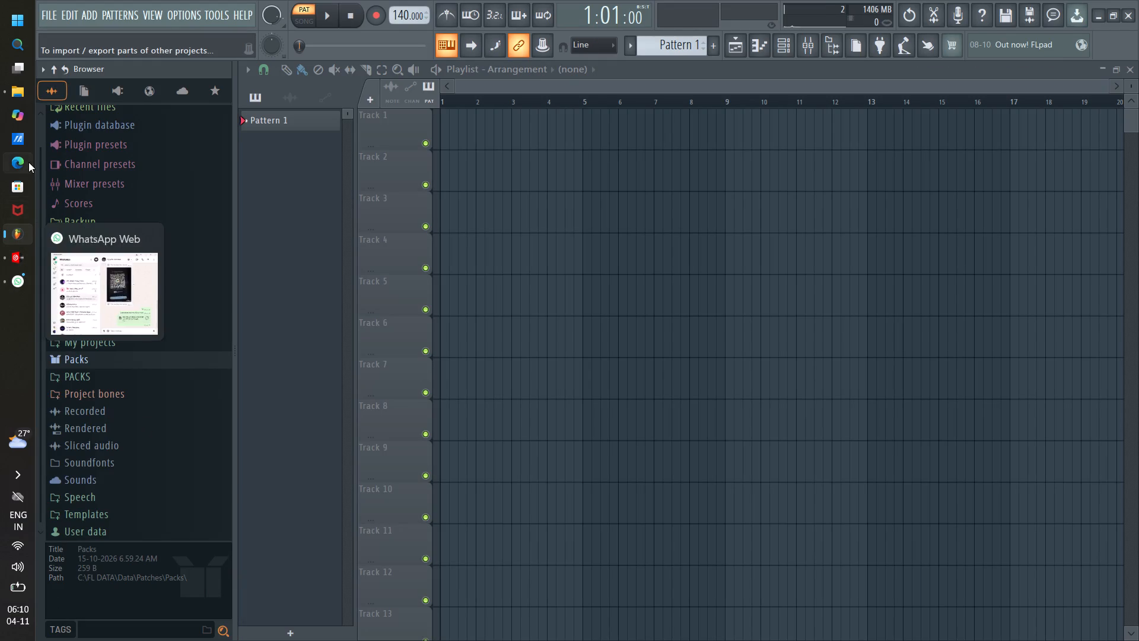
{"action": "left_click", "coordinate": [12, 85]}
{"action": "left_click_drag", "start_coordinate": [144, 331], "coordinate": [145, 332]}
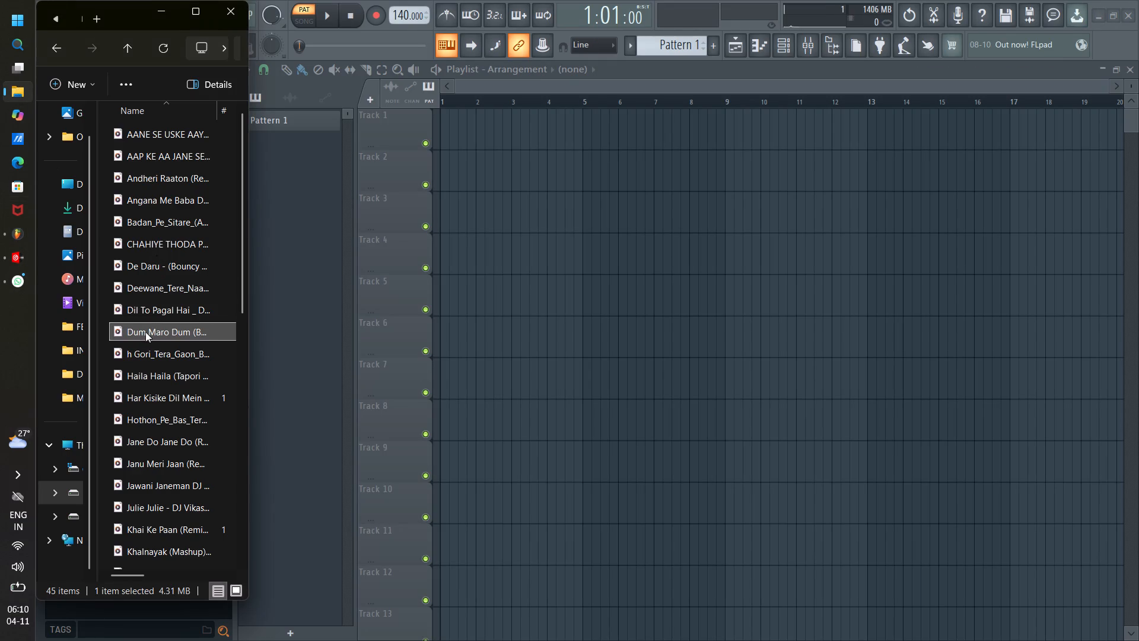
{"action": "left_click_drag", "start_coordinate": [145, 332], "coordinate": [391, 153]}
{"action": "left_click", "coordinate": [574, 366]}
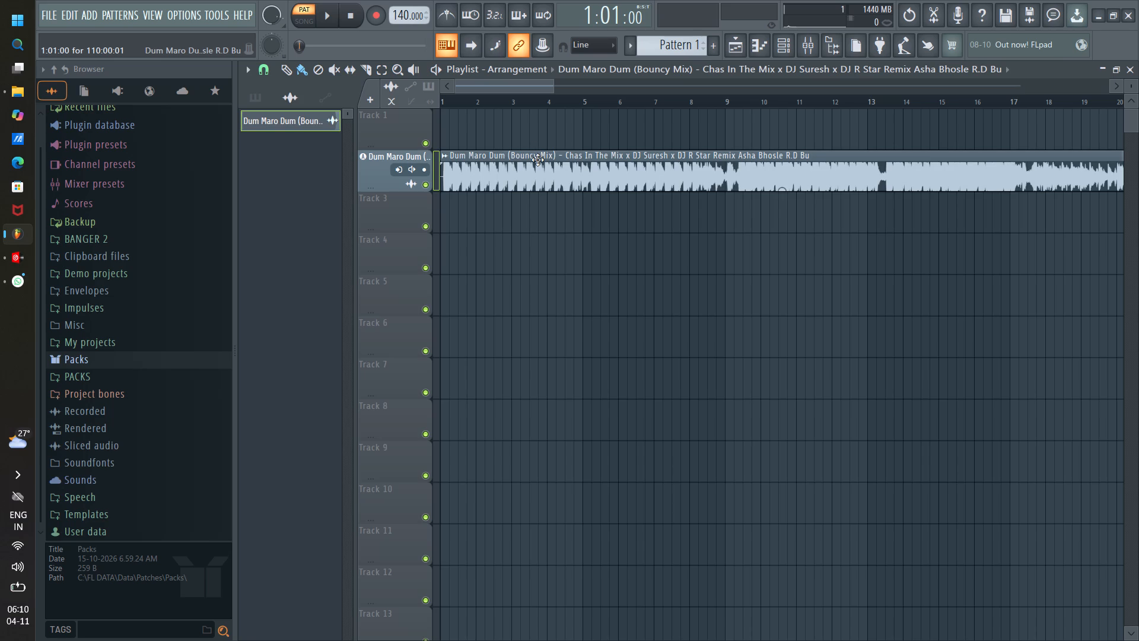
Autodetect the Dum Maro Dum clip's tempo for time stretching, using the 75 to 150 BPM range.
{"action": "double_click", "coordinate": [537, 160]}
{"action": "right_click", "coordinate": [645, 316]}
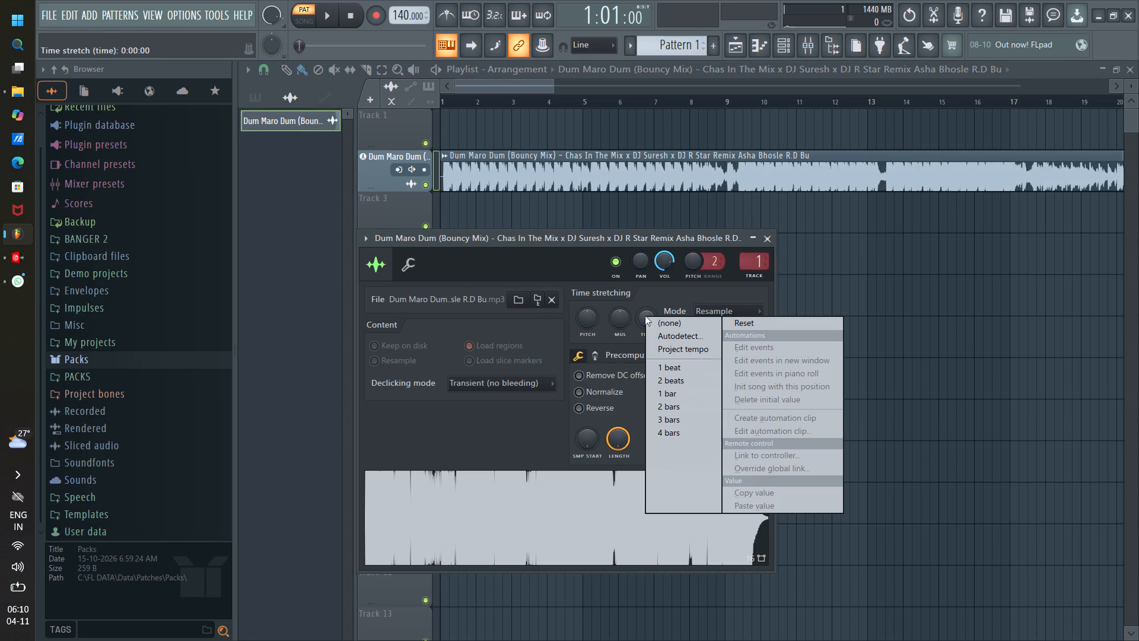
{"action": "left_click", "coordinate": [682, 350]}
{"action": "right_click", "coordinate": [650, 317]}
{"action": "left_click", "coordinate": [679, 337]}
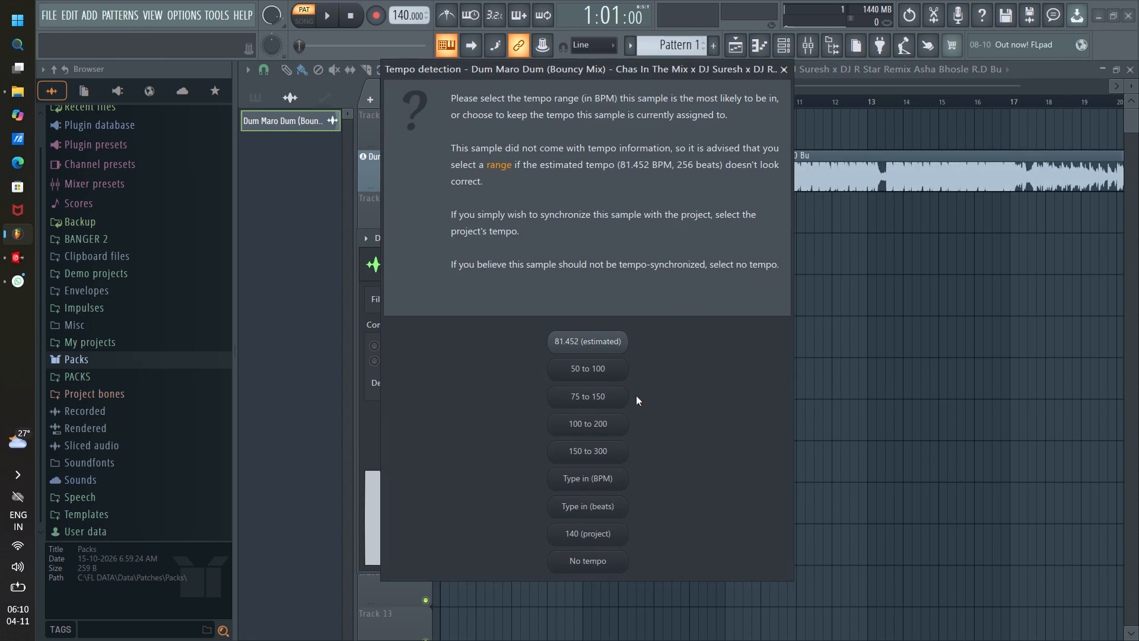
{"action": "left_click", "coordinate": [590, 399]}
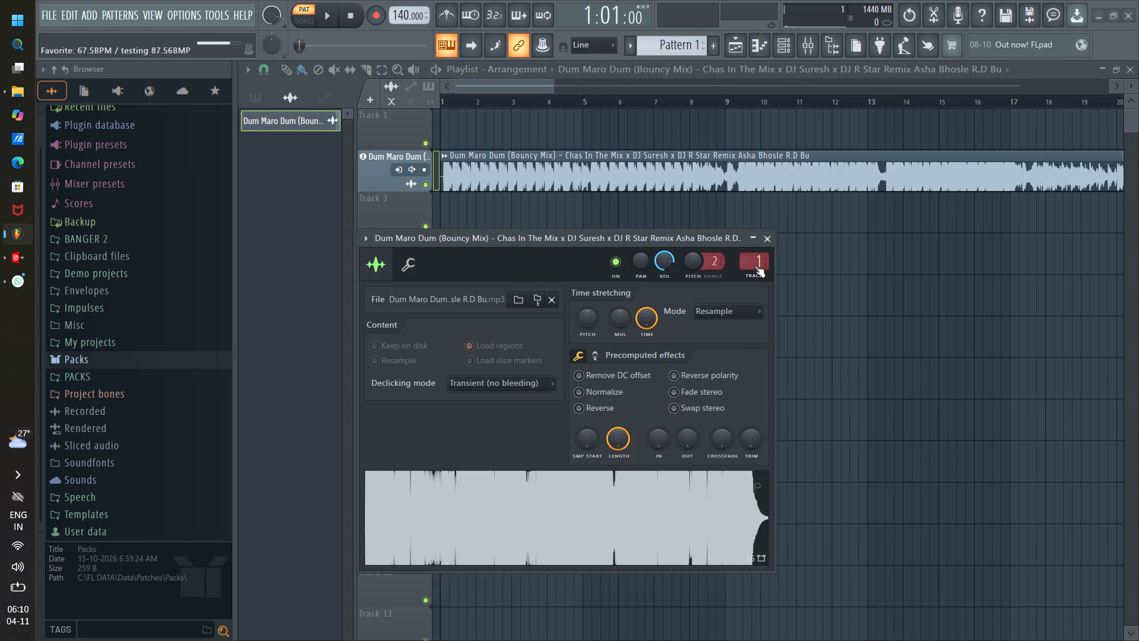
{"action": "left_click", "coordinate": [765, 239]}
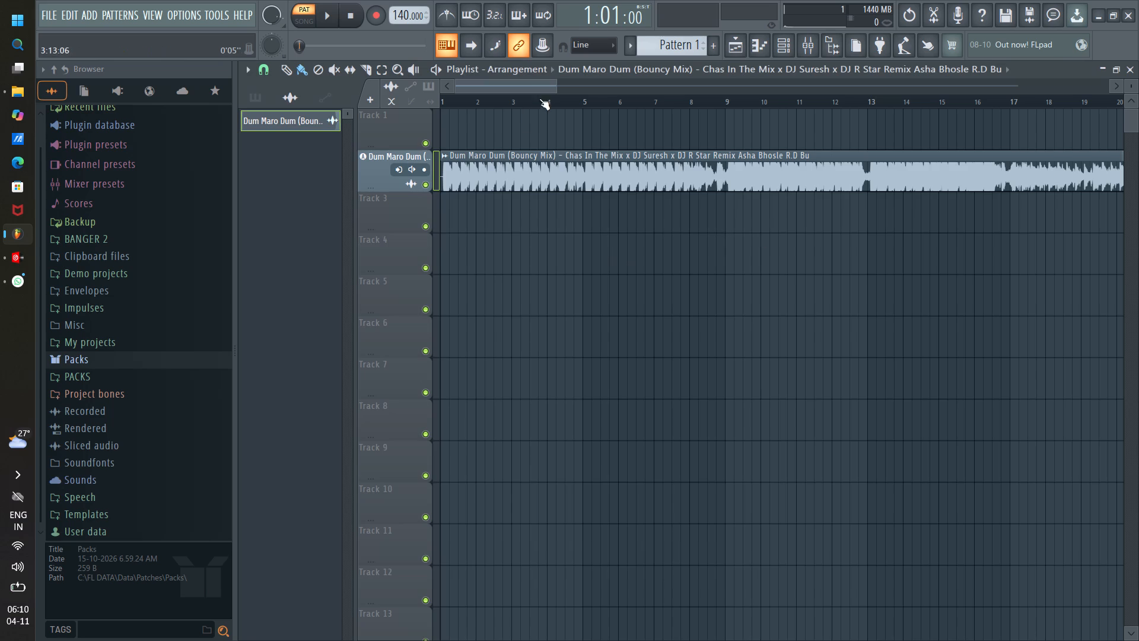
Trim the silence before the first beat of the Dum Maro Dum clip and move its start to bar 1.
{"action": "left_click_drag", "start_coordinate": [557, 92], "coordinate": [299, 110]}
{"action": "left_click_drag", "start_coordinate": [661, 179], "coordinate": [722, 199]}
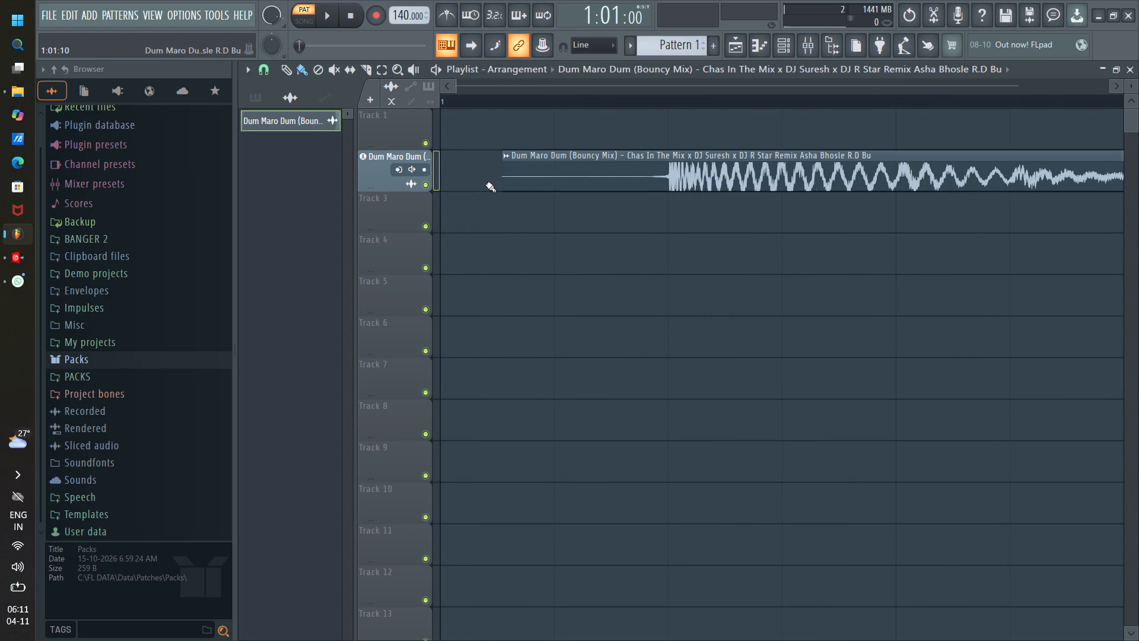
{"action": "left_click_drag", "start_coordinate": [501, 181], "coordinate": [666, 202]}
{"action": "scroll", "coordinate": [661, 99], "scroll_direction": "down", "scroll_amount": 11}
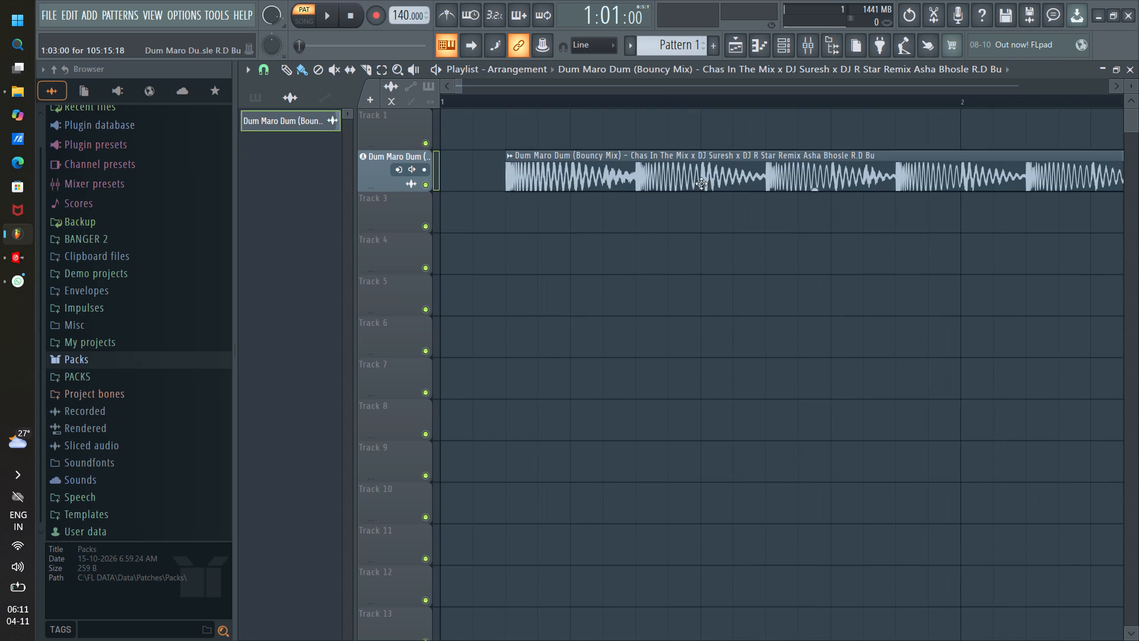
{"action": "left_click_drag", "start_coordinate": [728, 179], "coordinate": [551, 179]}
Play the song from bar 1 and check the clip's beats against the playlist grid through about bar 9.
{"action": "scroll", "coordinate": [557, 102], "scroll_direction": "down", "scroll_amount": 4}
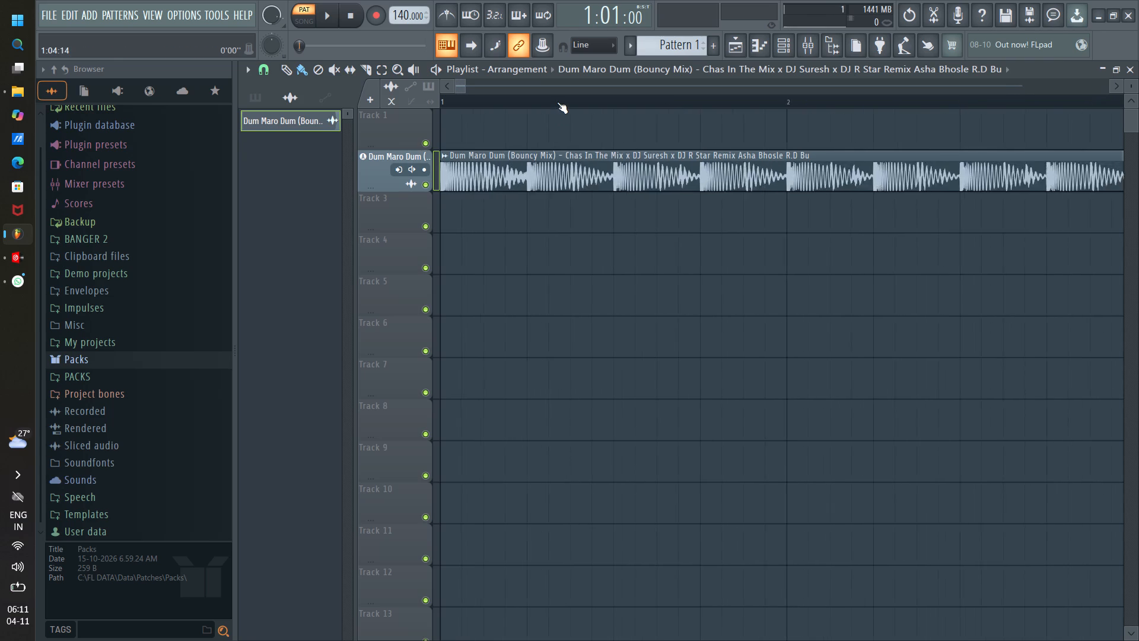
{"action": "scroll", "coordinate": [557, 102], "scroll_direction": "down", "scroll_amount": 1}
{"action": "left_click", "coordinate": [471, 101]}
{"action": "key", "text": "space"}
{"action": "scroll", "coordinate": [529, 104], "scroll_direction": "down", "scroll_amount": 5}
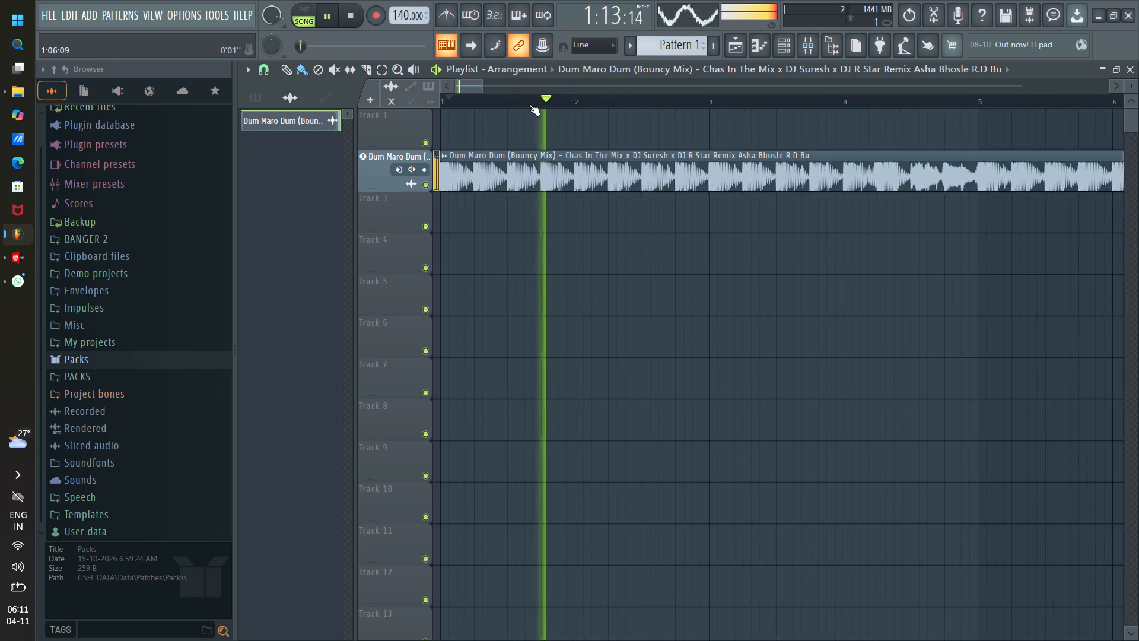
{"action": "scroll", "coordinate": [529, 104], "scroll_direction": "down", "scroll_amount": 5}
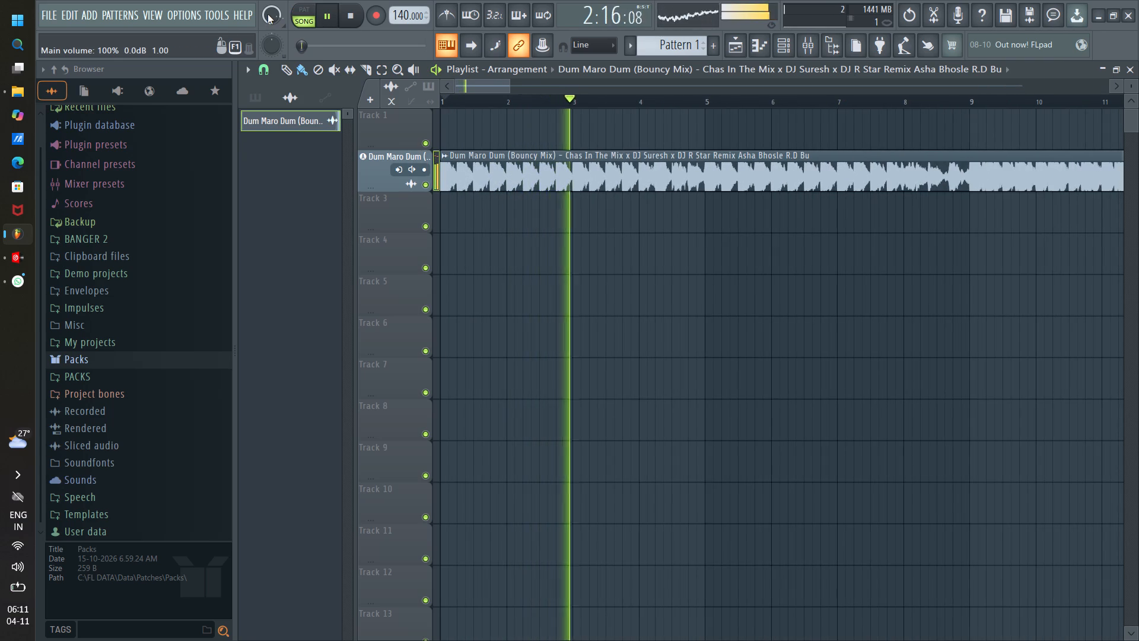
{"action": "scroll", "coordinate": [274, 17], "scroll_direction": "down", "scroll_amount": 7}
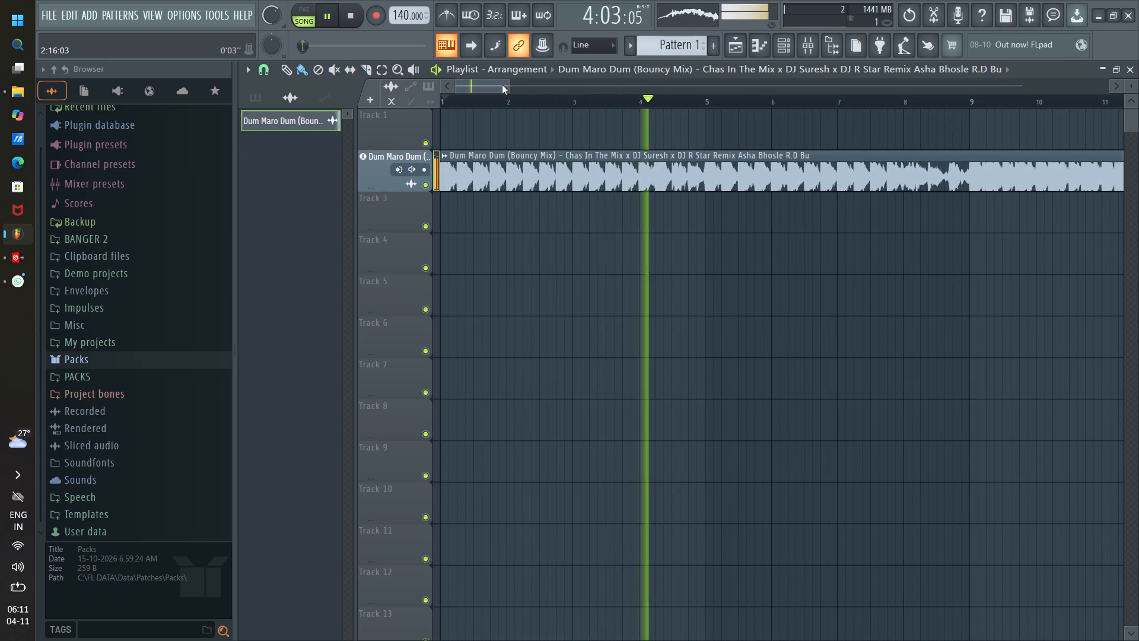
{"action": "left_click_drag", "start_coordinate": [499, 85], "coordinate": [516, 94]}
{"action": "left_click_drag", "start_coordinate": [511, 88], "coordinate": [518, 91]}
{"action": "left_click", "coordinate": [509, 84]}
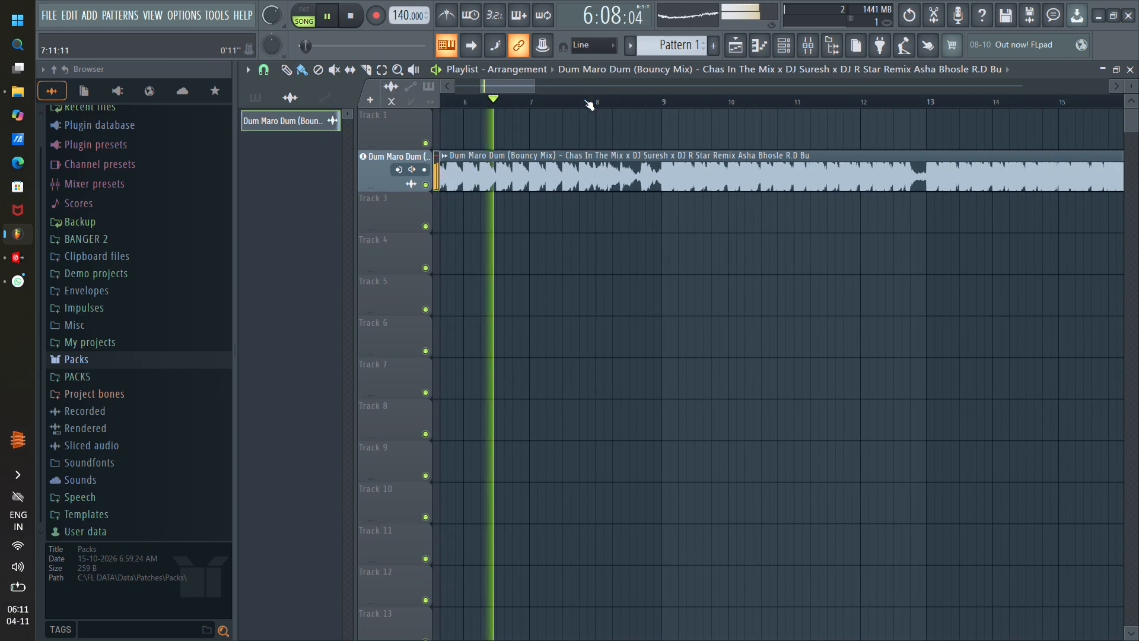
{"action": "scroll", "coordinate": [609, 97], "scroll_direction": "up", "scroll_amount": 3}
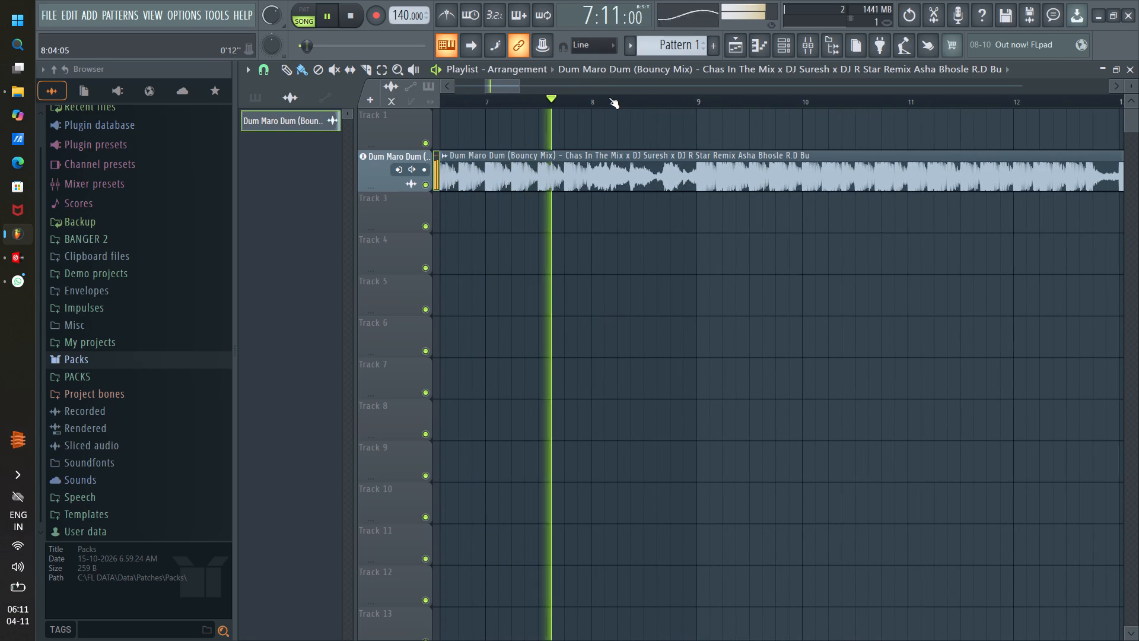
{"action": "scroll", "coordinate": [609, 97], "scroll_direction": "down", "scroll_amount": 3}
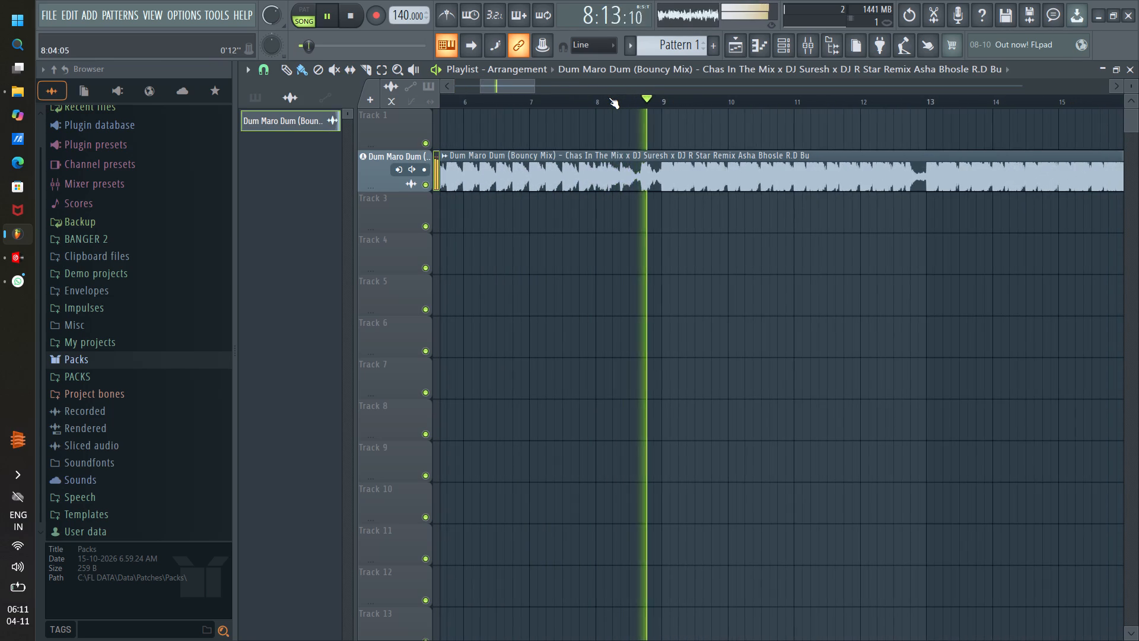
{"action": "scroll", "coordinate": [609, 97], "scroll_direction": "down", "scroll_amount": 4}
{"action": "left_click_drag", "start_coordinate": [527, 83], "coordinate": [542, 91]}
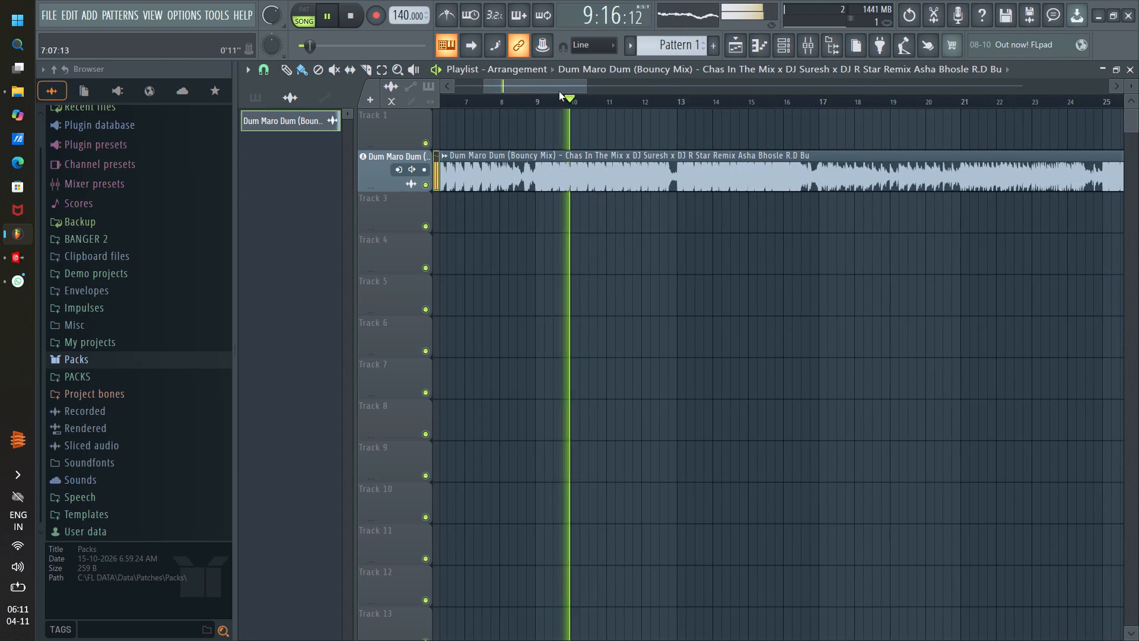
Play the song around bars 13 and 16 and check the waveform closely against the grid at bar 17.
{"action": "left_click", "coordinate": [668, 103]}
{"action": "scroll", "coordinate": [681, 101], "scroll_direction": "up", "scroll_amount": 4}
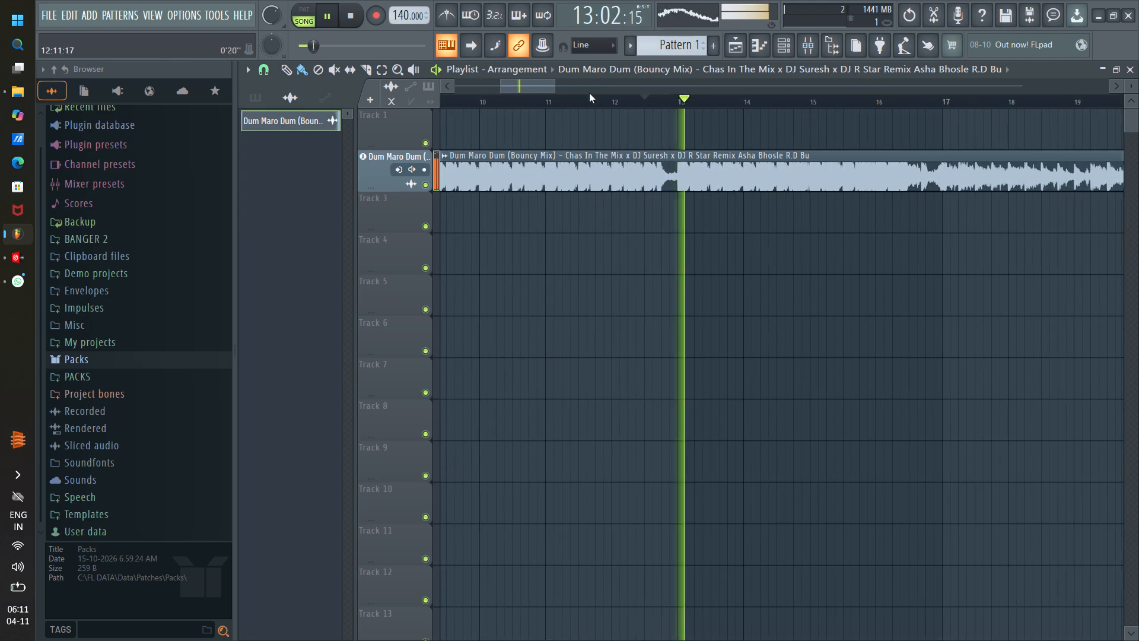
{"action": "left_click_drag", "start_coordinate": [527, 84], "coordinate": [555, 94]}
{"action": "left_click", "coordinate": [555, 99]}
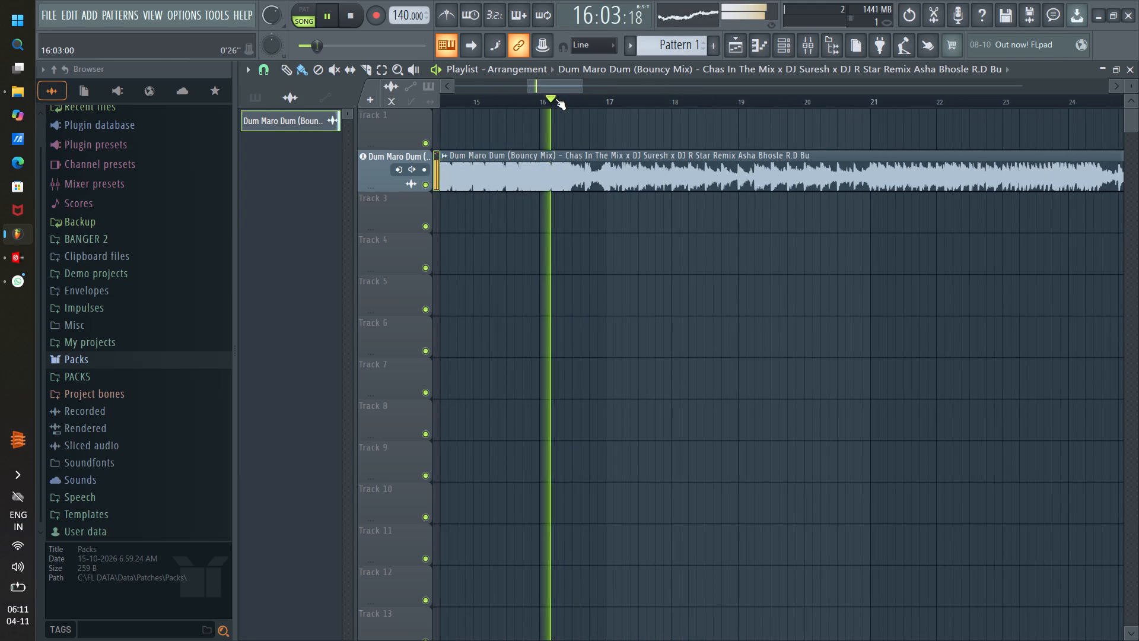
{"action": "scroll", "coordinate": [612, 107], "scroll_direction": "up", "scroll_amount": 11}
{"action": "left_click", "coordinate": [521, 105]}
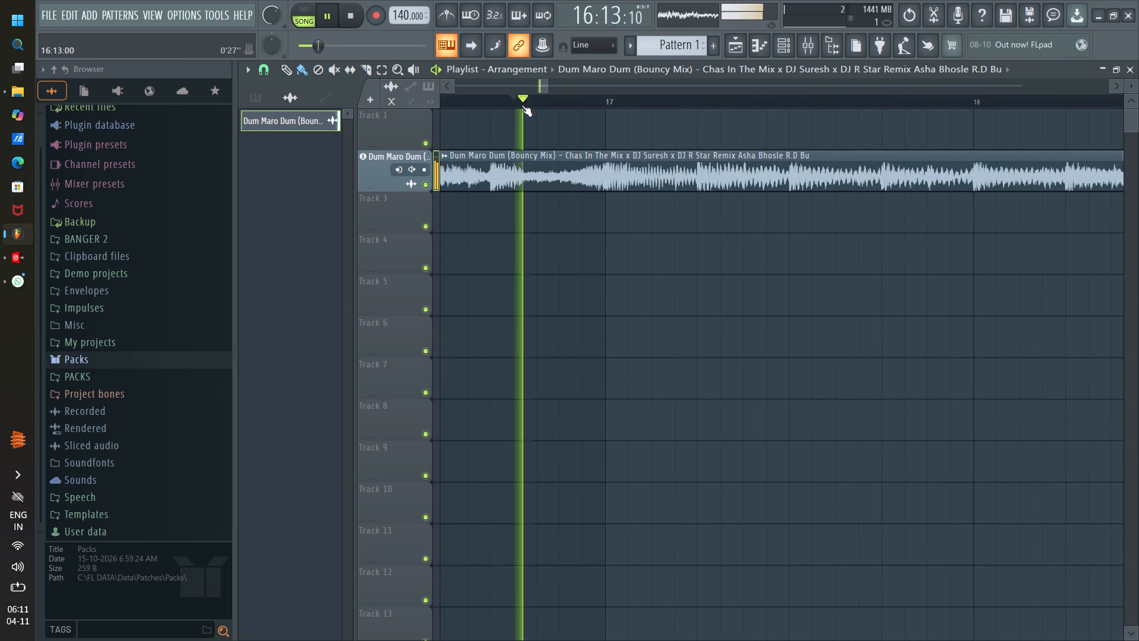
{"action": "left_click", "coordinate": [532, 101]}
{"action": "scroll", "coordinate": [610, 100], "scroll_direction": "up", "scroll_amount": 4}
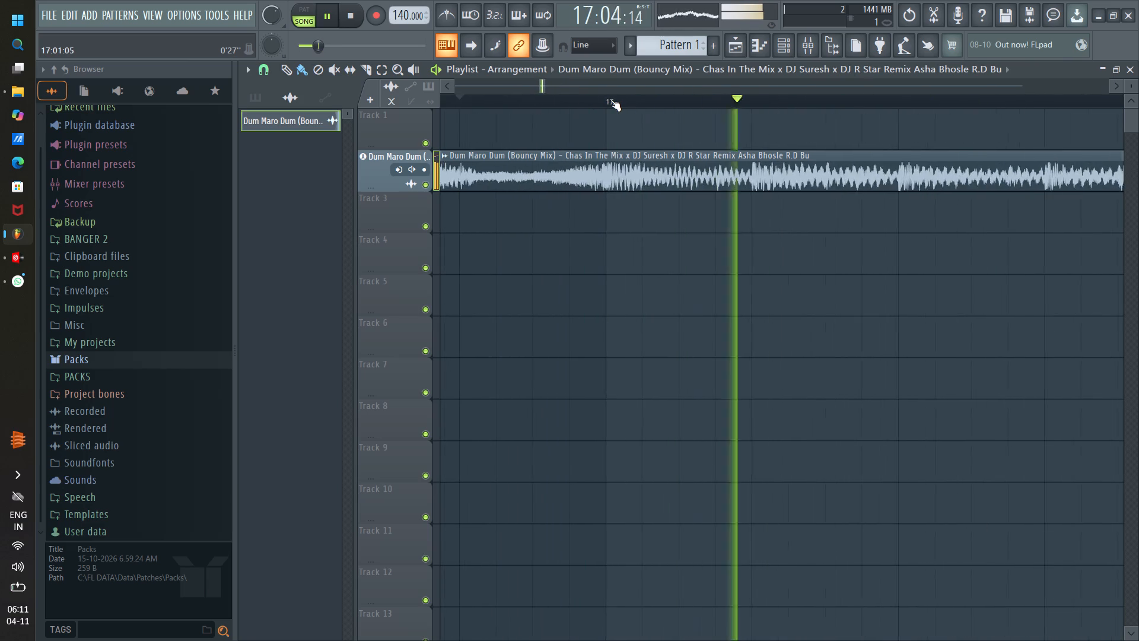
{"action": "scroll", "coordinate": [610, 100], "scroll_direction": "up", "scroll_amount": 12}
{"action": "left_click", "coordinate": [610, 98]}
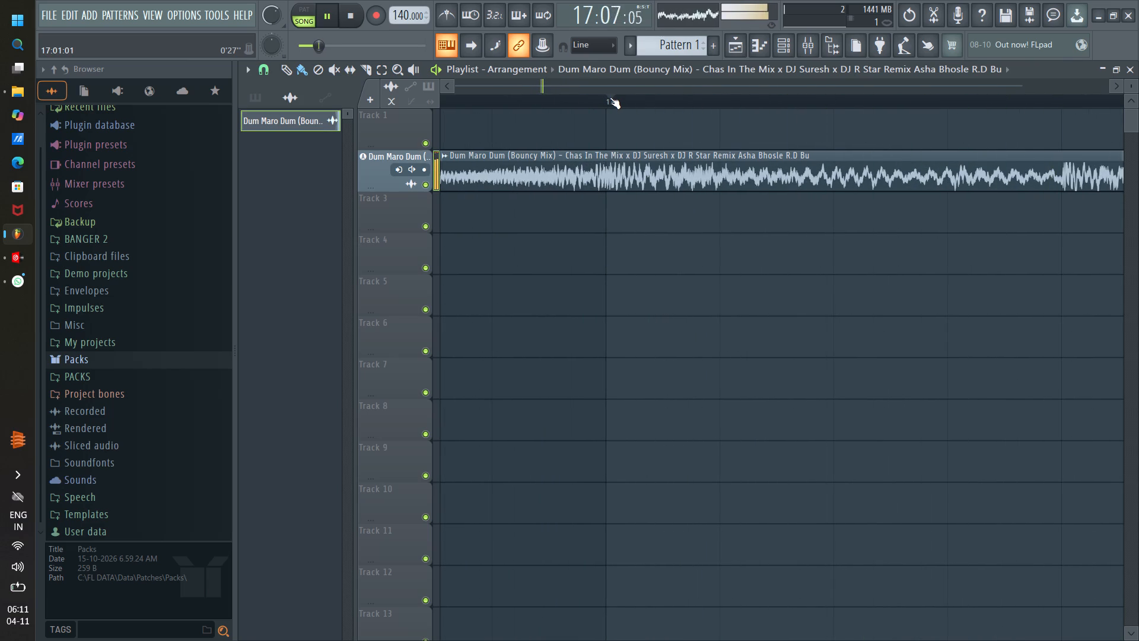
{"action": "left_click", "coordinate": [552, 97]}
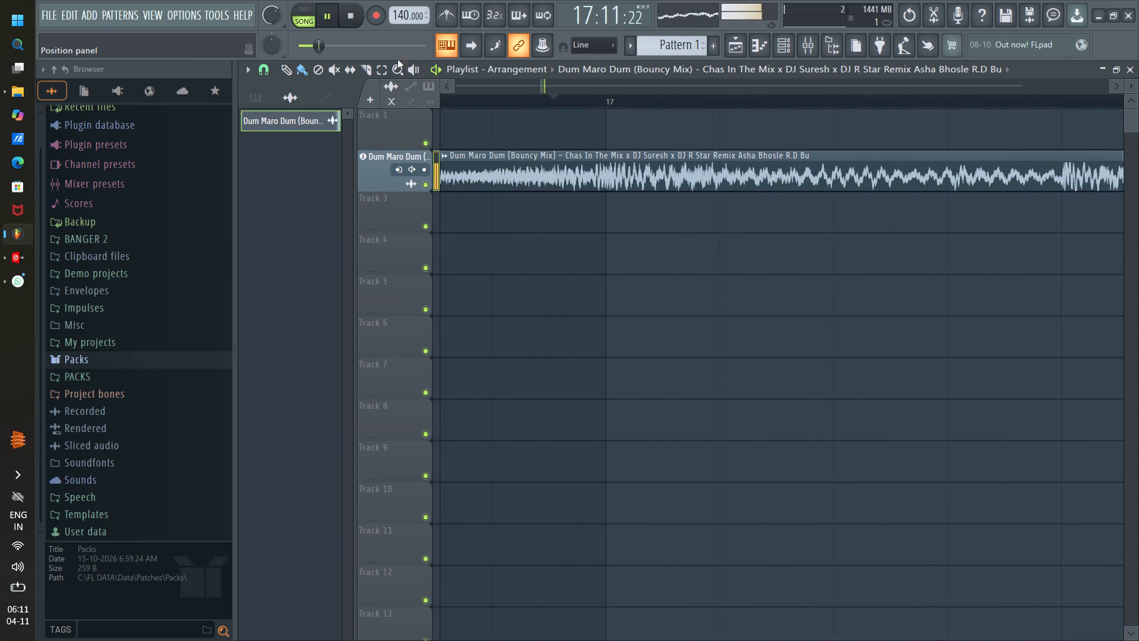
Replay the song from about bars 16, 8 and 5 to compare the sections leading up to bar 17.
{"action": "scroll", "coordinate": [598, 99], "scroll_direction": "down", "scroll_amount": 12}
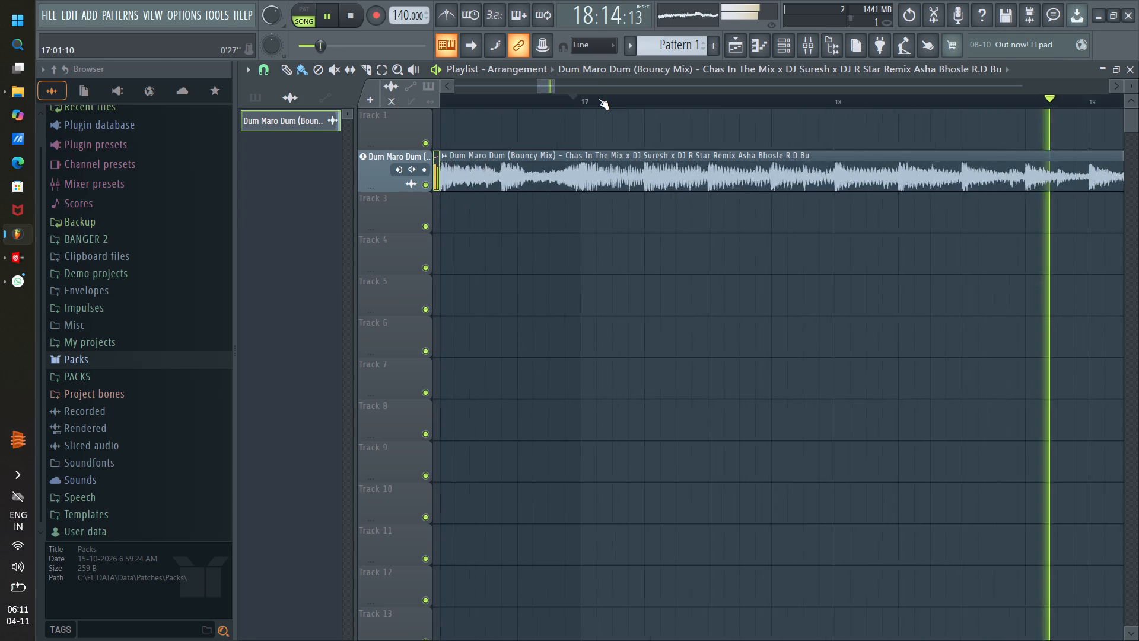
{"action": "scroll", "coordinate": [599, 99], "scroll_direction": "down", "scroll_amount": 17}
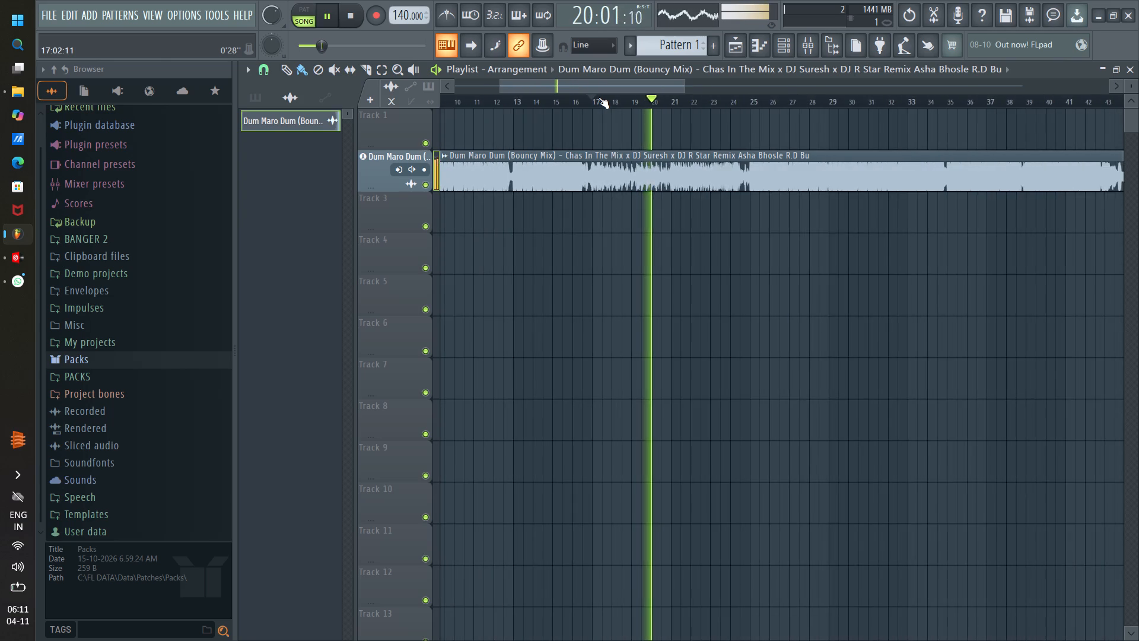
{"action": "scroll", "coordinate": [599, 97], "scroll_direction": "down", "scroll_amount": 4}
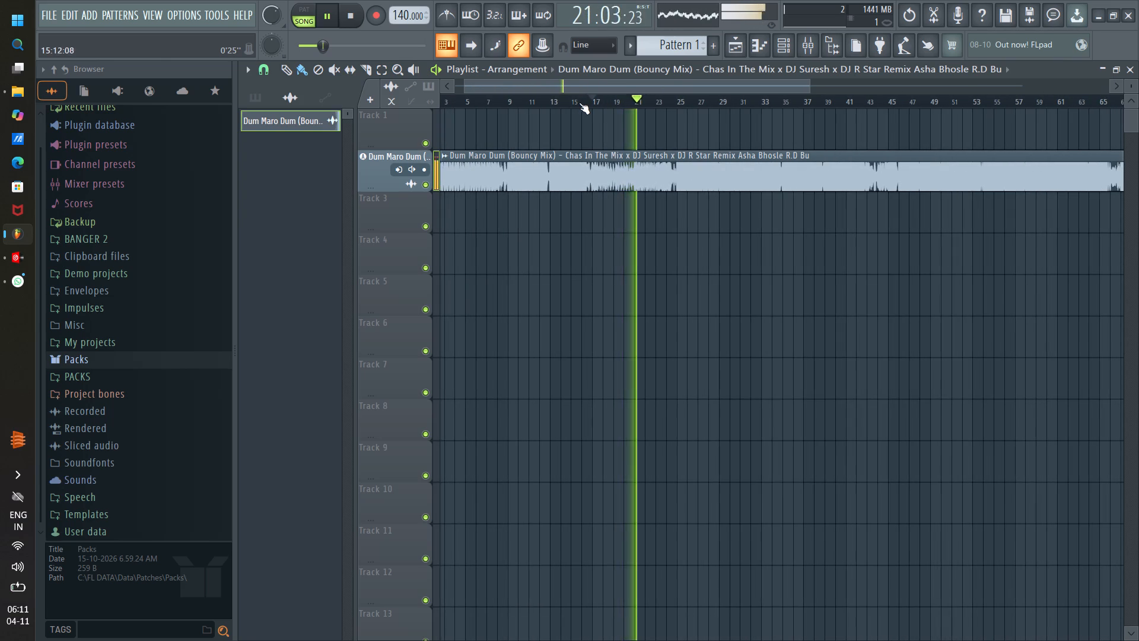
{"action": "scroll", "coordinate": [582, 99], "scroll_direction": "up", "scroll_amount": 12}
{"action": "left_click", "coordinate": [584, 97]}
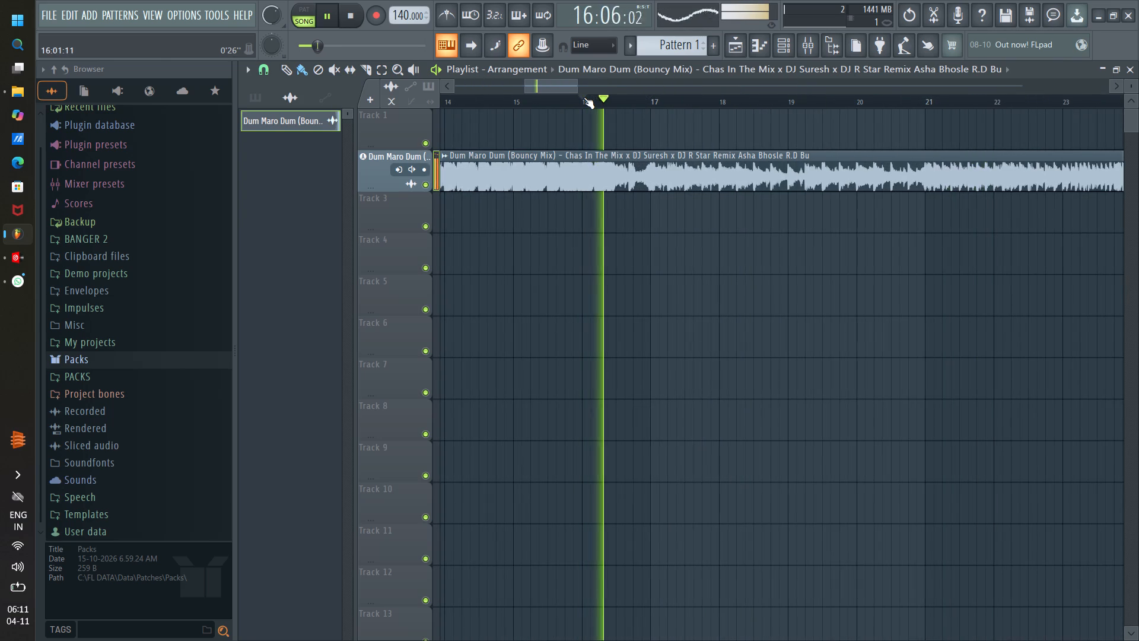
{"action": "scroll", "coordinate": [584, 97], "scroll_direction": "down", "scroll_amount": 10}
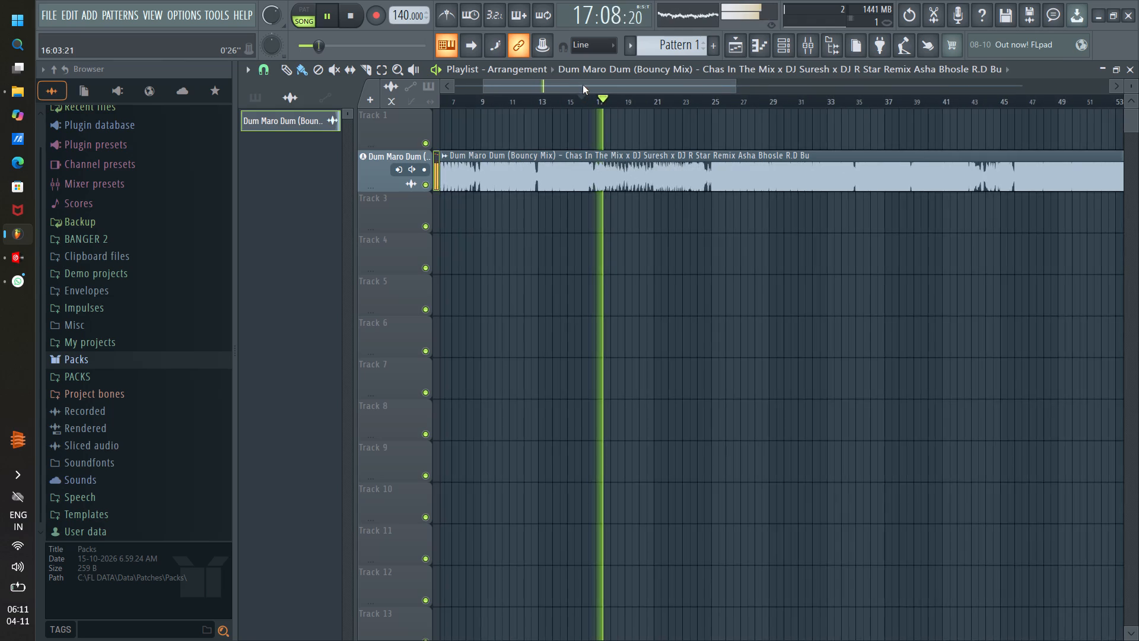
{"action": "left_click_drag", "start_coordinate": [583, 85], "coordinate": [549, 82]}
{"action": "left_click", "coordinate": [550, 100]}
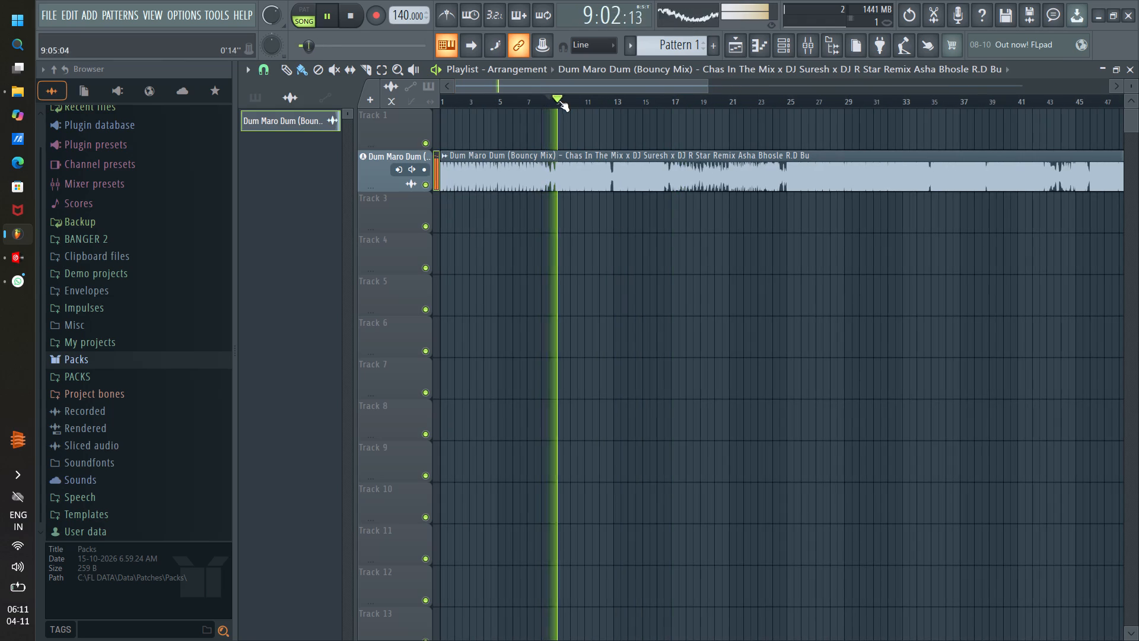
{"action": "left_click", "coordinate": [502, 100]}
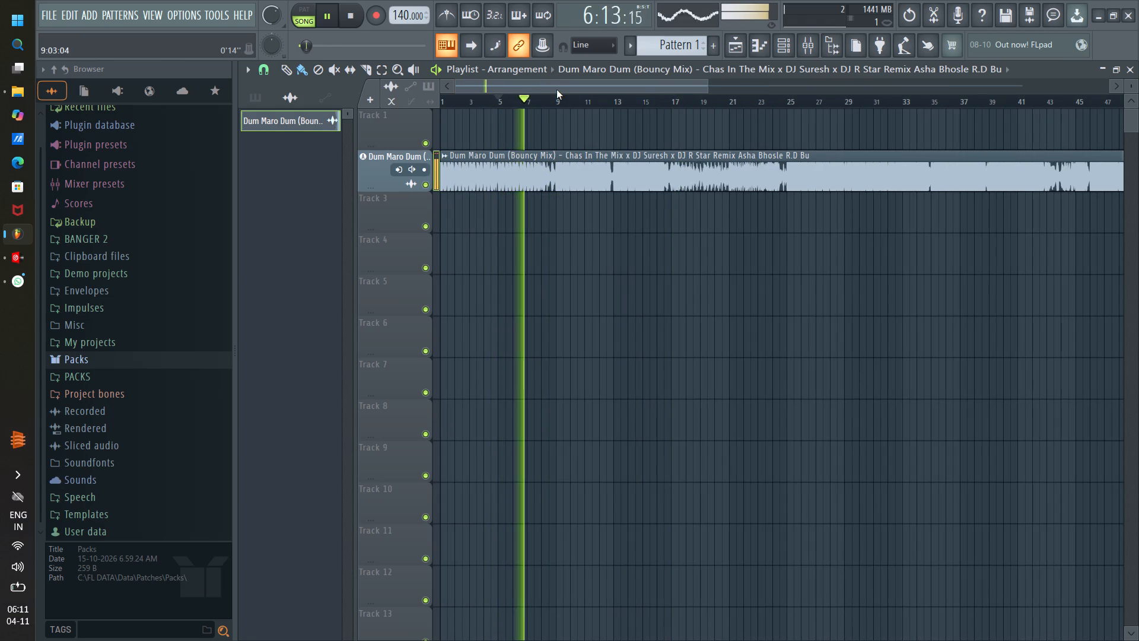
{"action": "left_click_drag", "start_coordinate": [556, 90], "coordinate": [578, 91]}
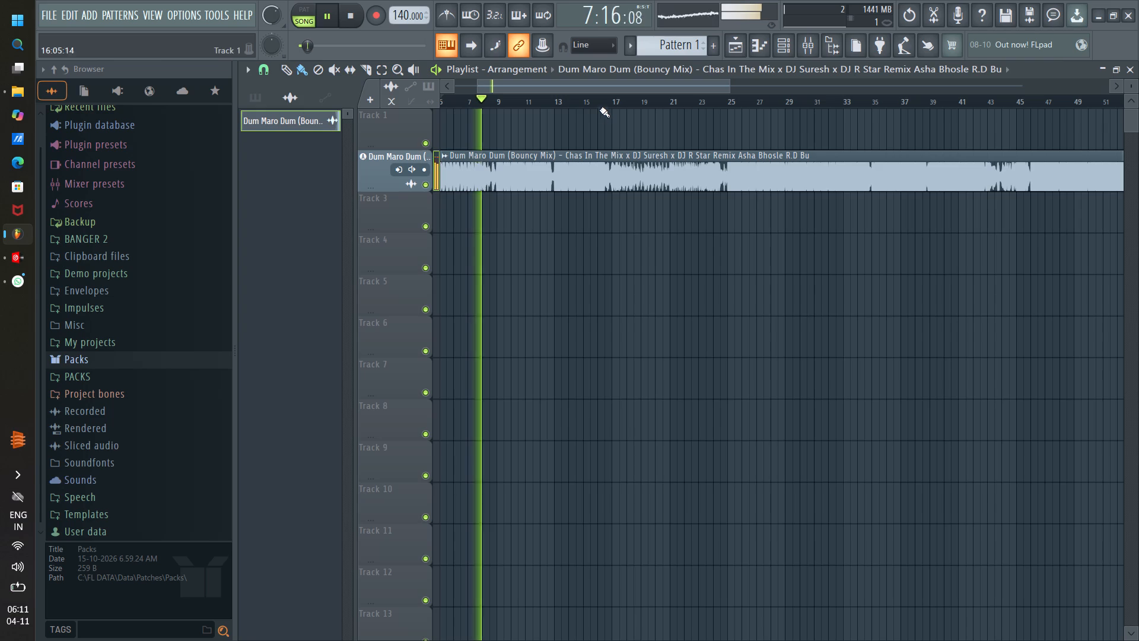
Slice the Dum Maro Dum clip on Track 2 at bar 17.
{"action": "scroll", "coordinate": [551, 103], "scroll_direction": "up", "scroll_amount": 5}
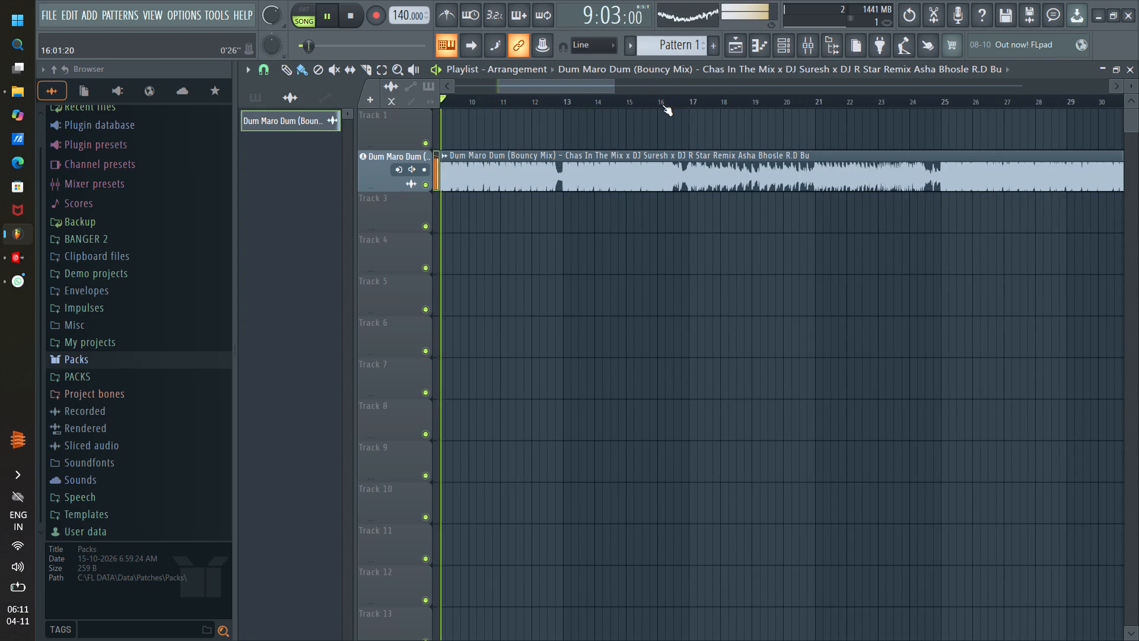
{"action": "scroll", "coordinate": [683, 106], "scroll_direction": "up", "scroll_amount": 13}
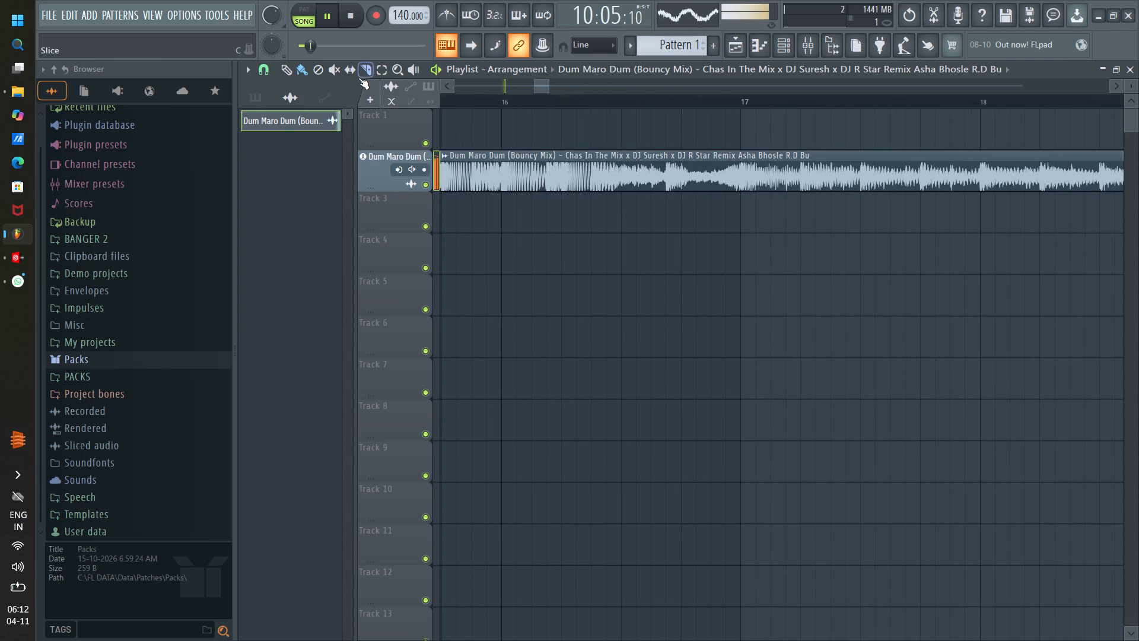
{"action": "left_click", "coordinate": [361, 75]}
{"action": "scroll", "coordinate": [740, 106], "scroll_direction": "up", "scroll_amount": 4}
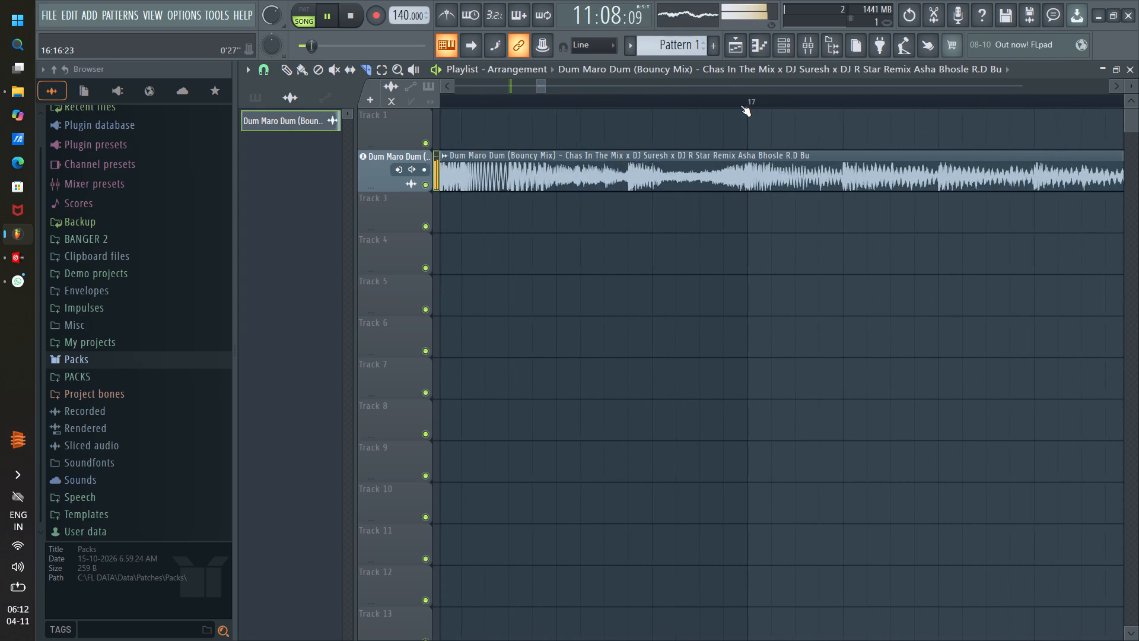
{"action": "scroll", "coordinate": [740, 105], "scroll_direction": "up", "scroll_amount": 2}
{"action": "left_click_drag", "start_coordinate": [762, 150], "coordinate": [762, 180]}
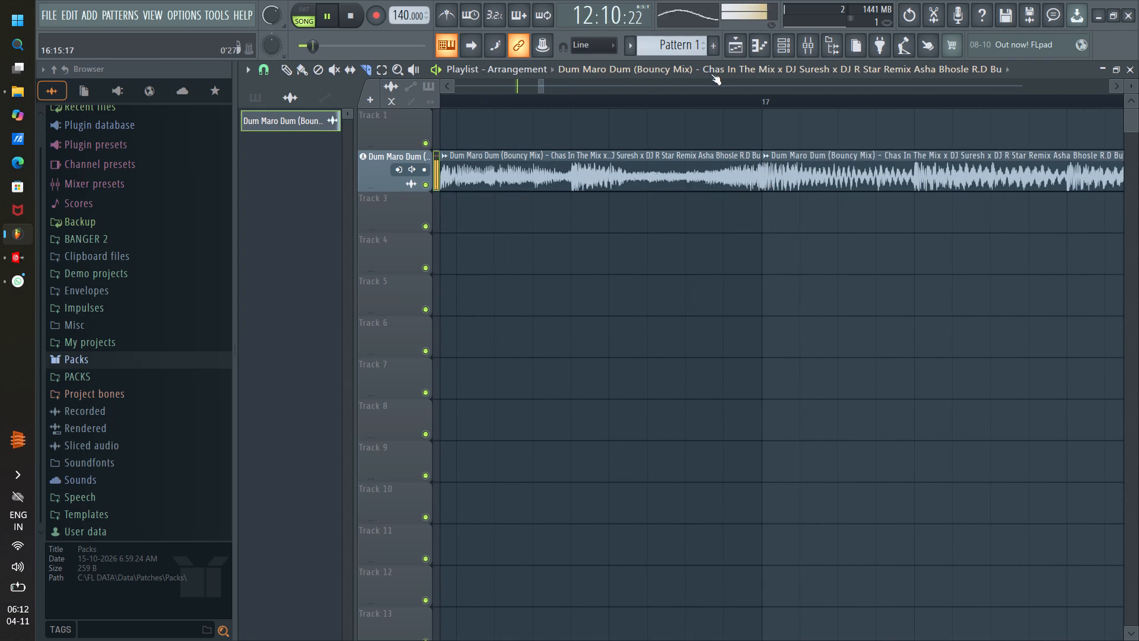
Mute the part of the Dum Maro Dum clip before bar 17.
{"action": "scroll", "coordinate": [711, 97], "scroll_direction": "down", "scroll_amount": 16}
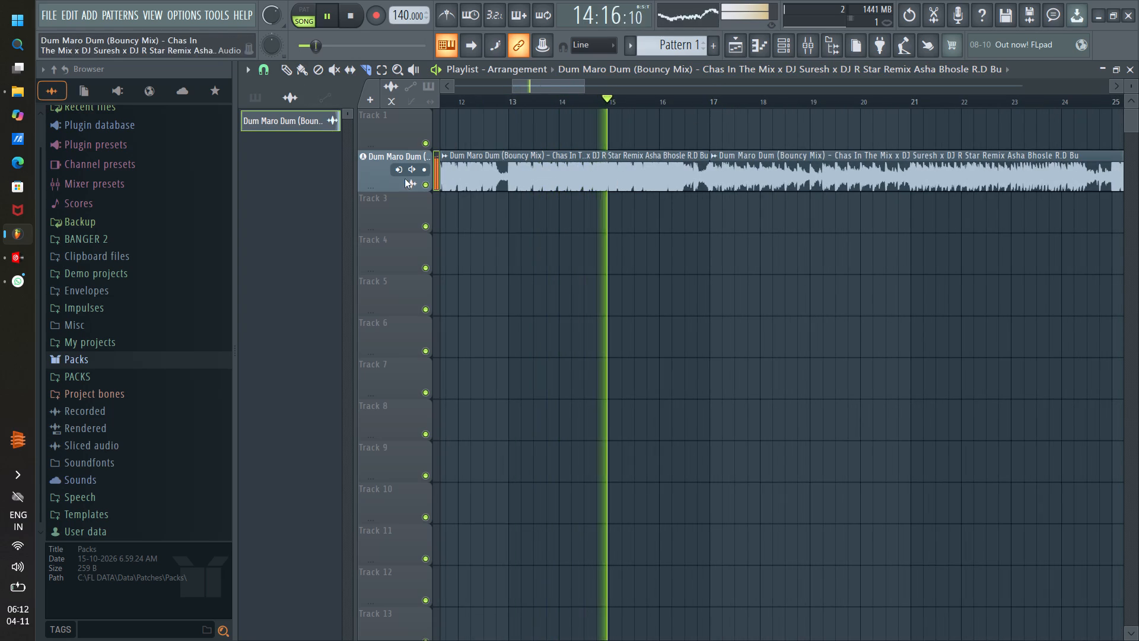
{"action": "left_click", "coordinate": [339, 69]}
{"action": "left_click", "coordinate": [518, 174]}
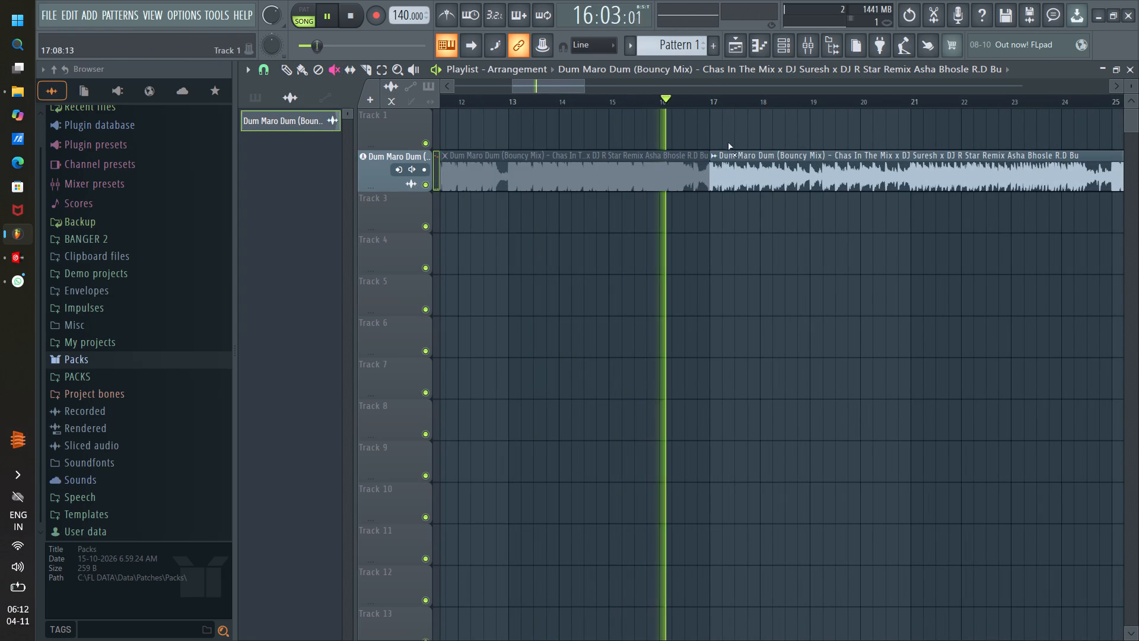
Find the section change at bar 25 by playing up to it, and slice the Dum Maro Dum clip there.
{"action": "scroll", "coordinate": [612, 98], "scroll_direction": "down", "scroll_amount": 3}
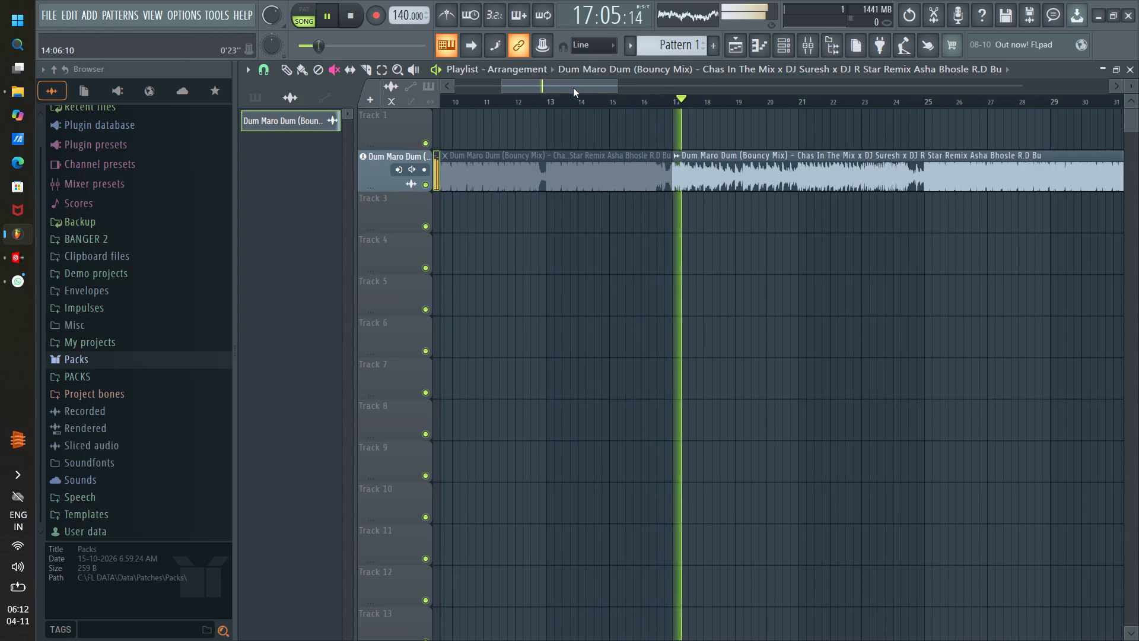
{"action": "left_click_drag", "start_coordinate": [573, 88], "coordinate": [587, 92]}
{"action": "scroll", "coordinate": [599, 101], "scroll_direction": "up", "scroll_amount": 2}
{"action": "scroll", "coordinate": [599, 101], "scroll_direction": "down", "scroll_amount": 2}
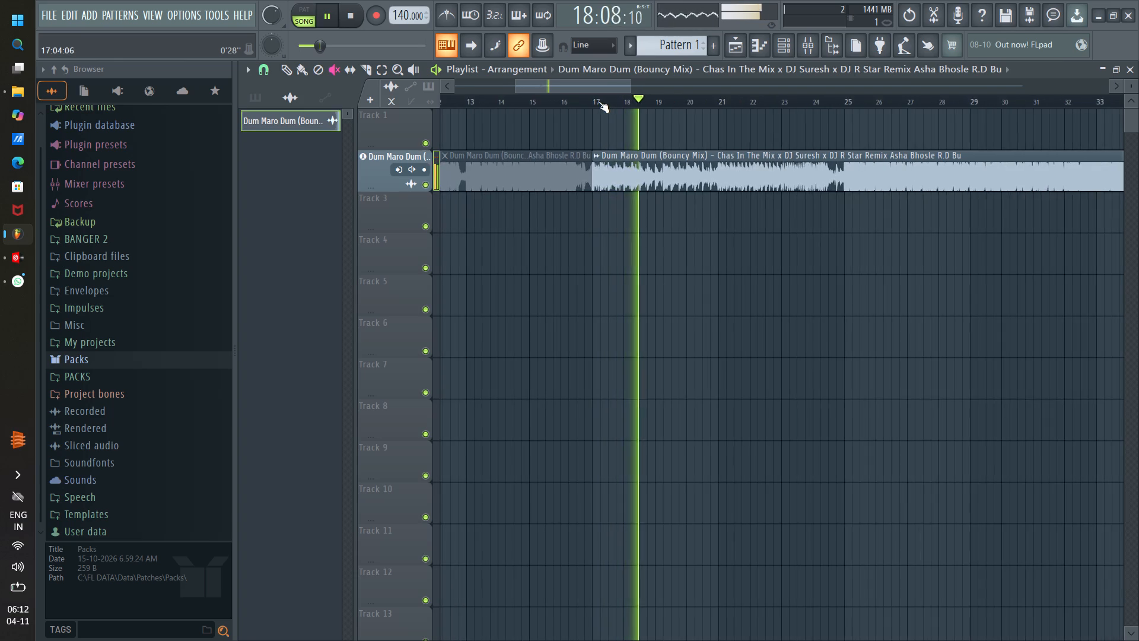
{"action": "scroll", "coordinate": [599, 101], "scroll_direction": "down", "scroll_amount": 1}
{"action": "left_click", "coordinate": [769, 100]}
{"action": "scroll", "coordinate": [803, 103], "scroll_direction": "up", "scroll_amount": 4}
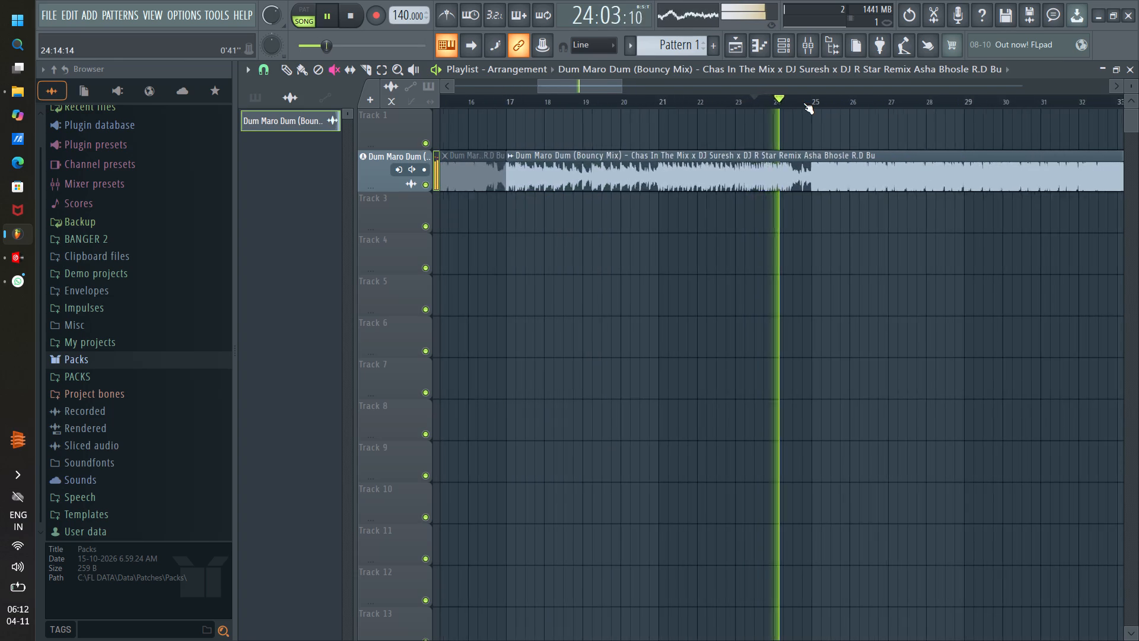
{"action": "scroll", "coordinate": [803, 103], "scroll_direction": "up", "scroll_amount": 9}
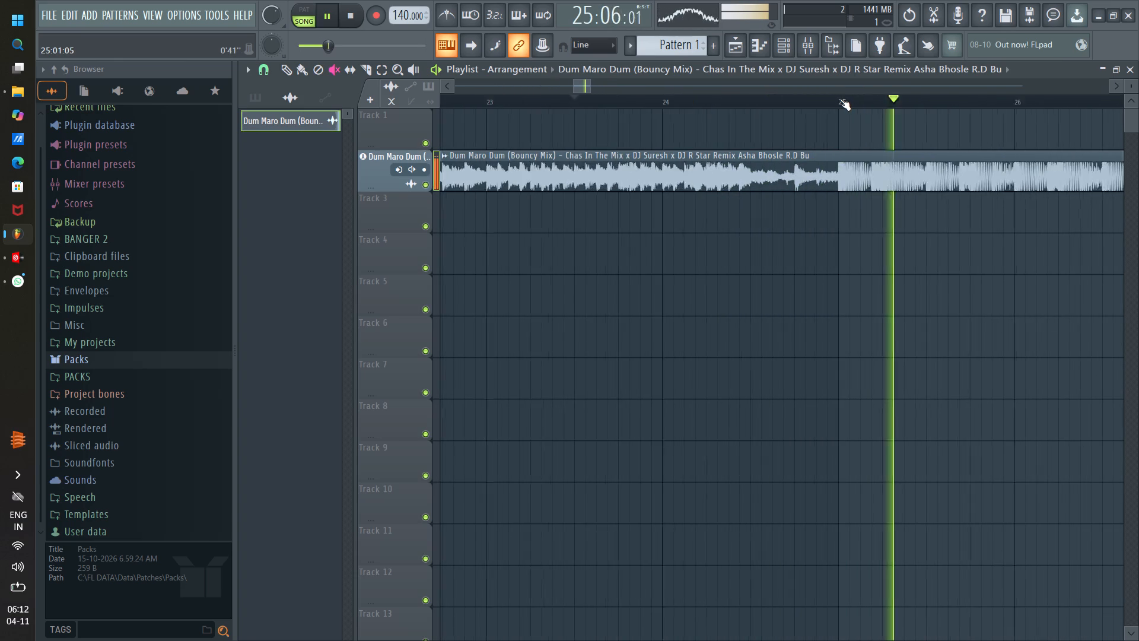
{"action": "scroll", "coordinate": [840, 99], "scroll_direction": "up", "scroll_amount": 9}
{"action": "left_click", "coordinate": [840, 99]}
{"action": "scroll", "coordinate": [840, 99], "scroll_direction": "up", "scroll_amount": 3}
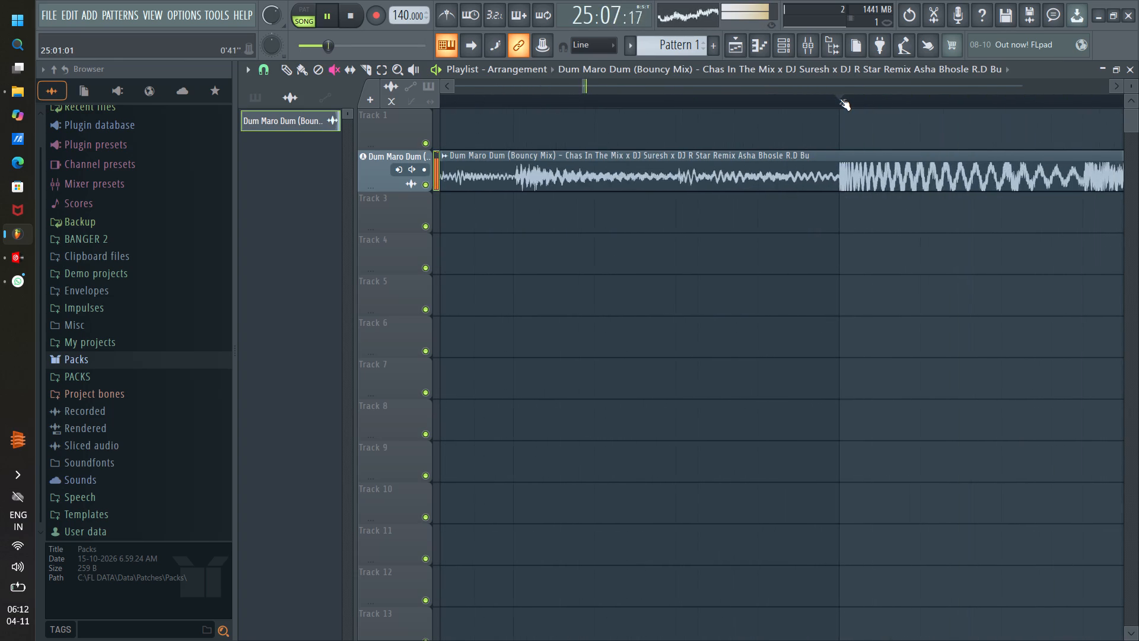
{"action": "scroll", "coordinate": [840, 99], "scroll_direction": "up", "scroll_amount": 7}
{"action": "left_click", "coordinate": [367, 69]}
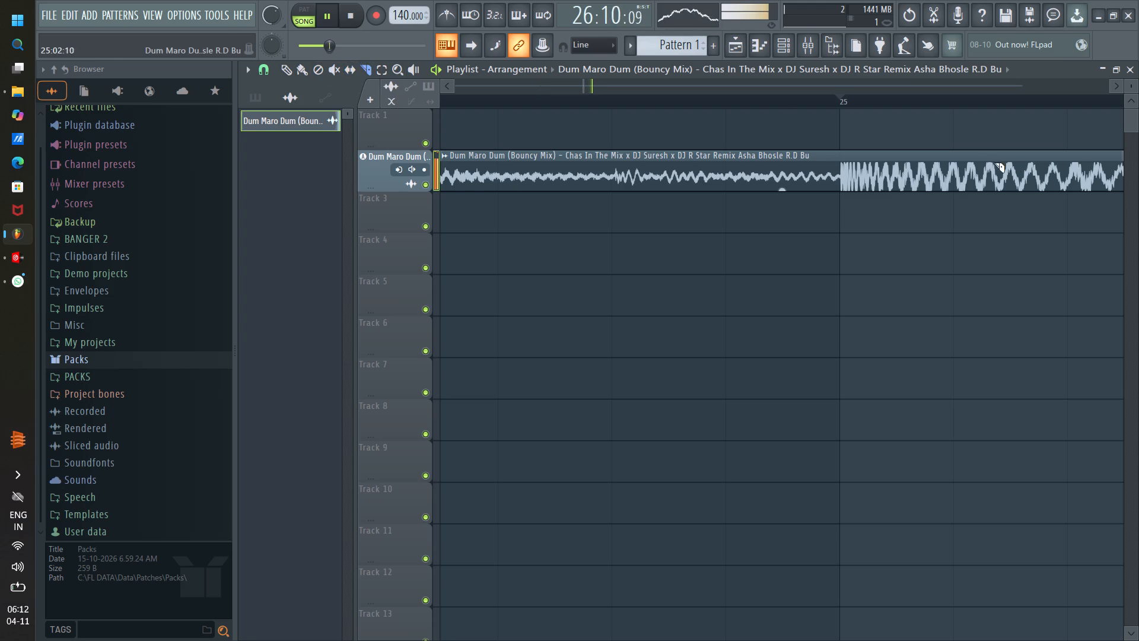
{"action": "scroll", "coordinate": [842, 103], "scroll_direction": "up", "scroll_amount": 3}
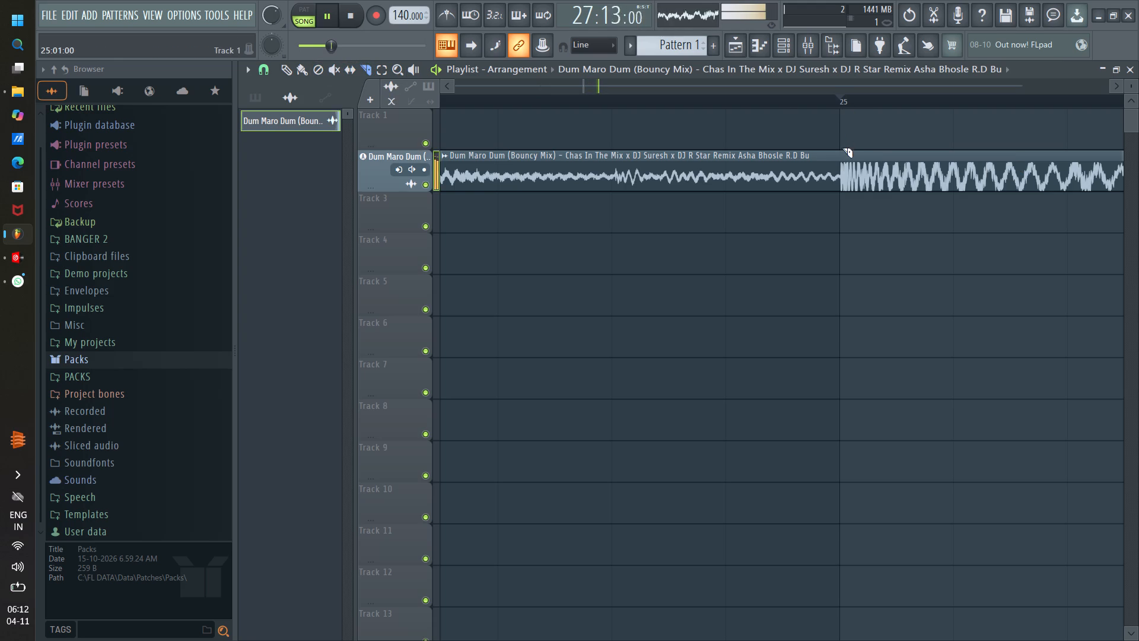
{"action": "left_click_drag", "start_coordinate": [838, 150], "coordinate": [840, 191]}
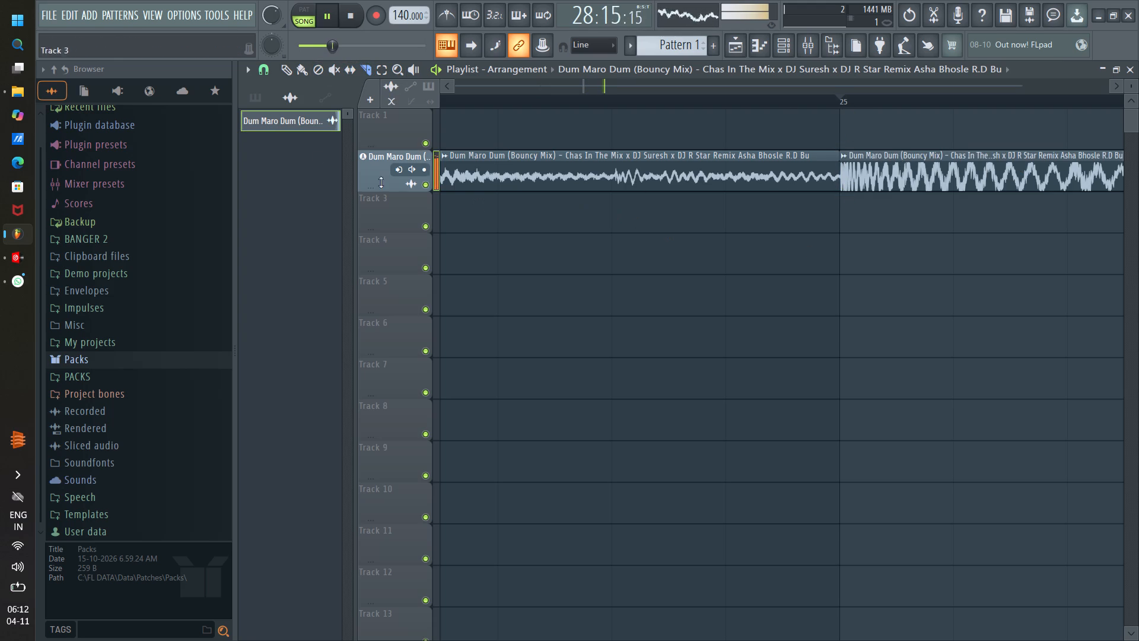
Mute the Dum Maro Dum clip segment between bars 17 and 25.
{"action": "left_click", "coordinate": [338, 70]}
{"action": "left_click", "coordinate": [623, 175]}
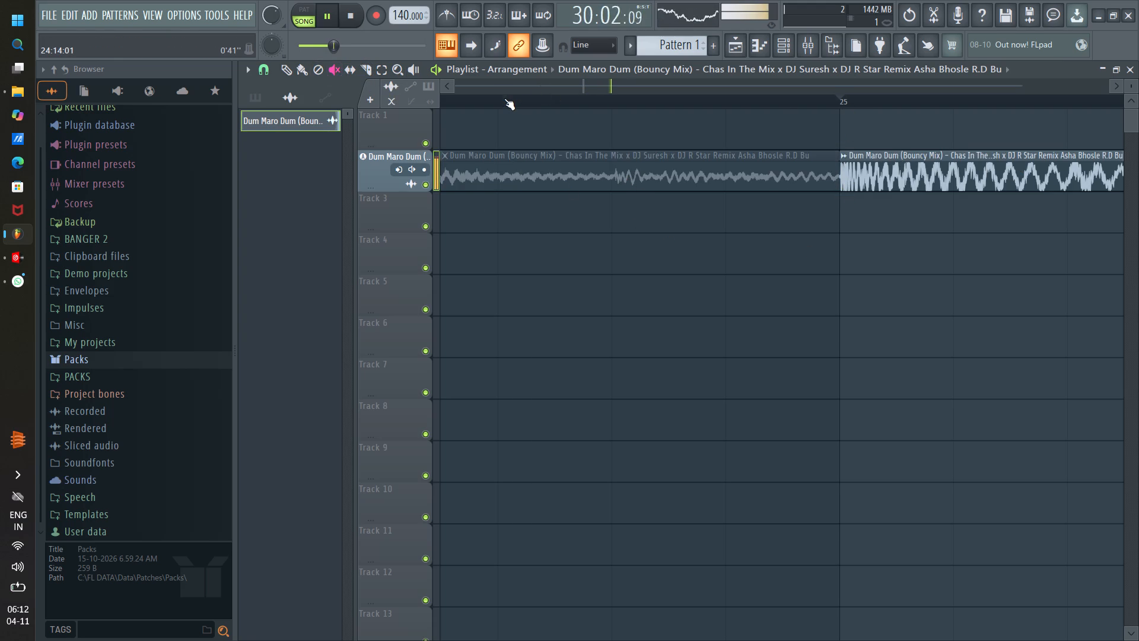
Find the section change after bar 25 by playing on from there, and slice the Dum Maro Dum clip on Track 2 at bar 35.
{"action": "left_click", "coordinate": [504, 99]}
{"action": "scroll", "coordinate": [504, 99], "scroll_direction": "down", "scroll_amount": 12}
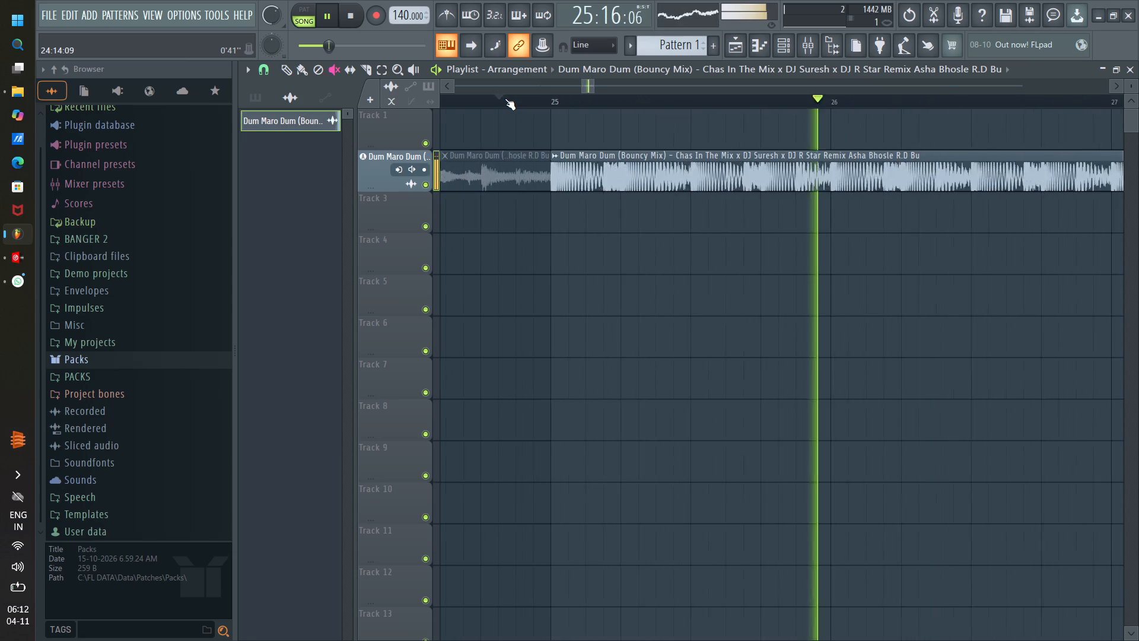
{"action": "scroll", "coordinate": [505, 99], "scroll_direction": "down", "scroll_amount": 12}
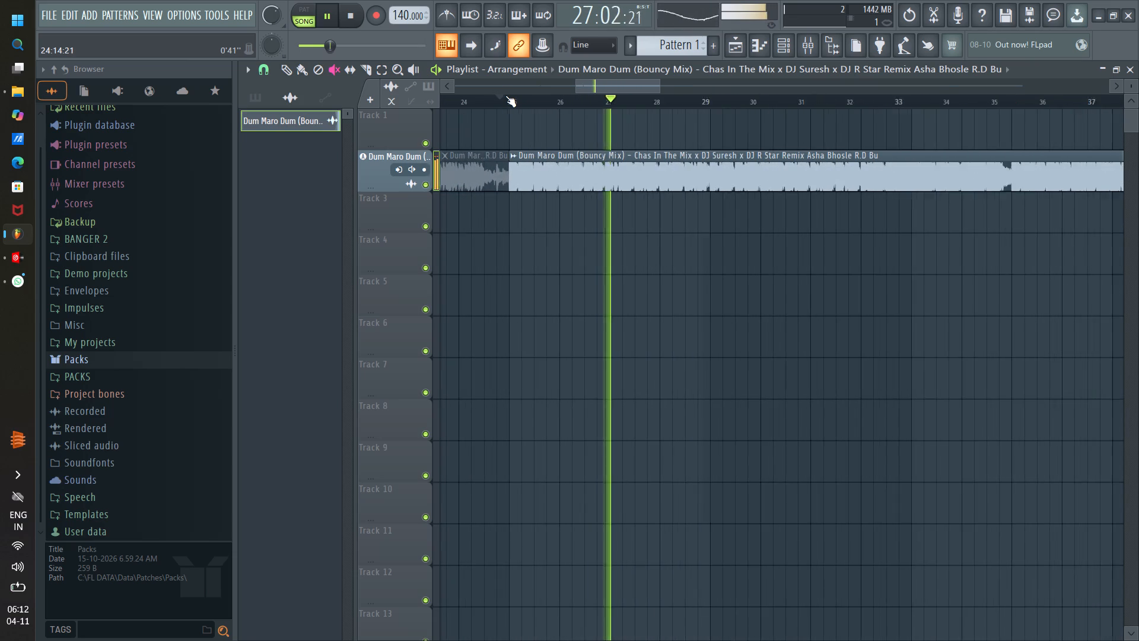
{"action": "scroll", "coordinate": [505, 96], "scroll_direction": "down", "scroll_amount": 1}
{"action": "left_click_drag", "start_coordinate": [607, 88], "coordinate": [607, 88]}
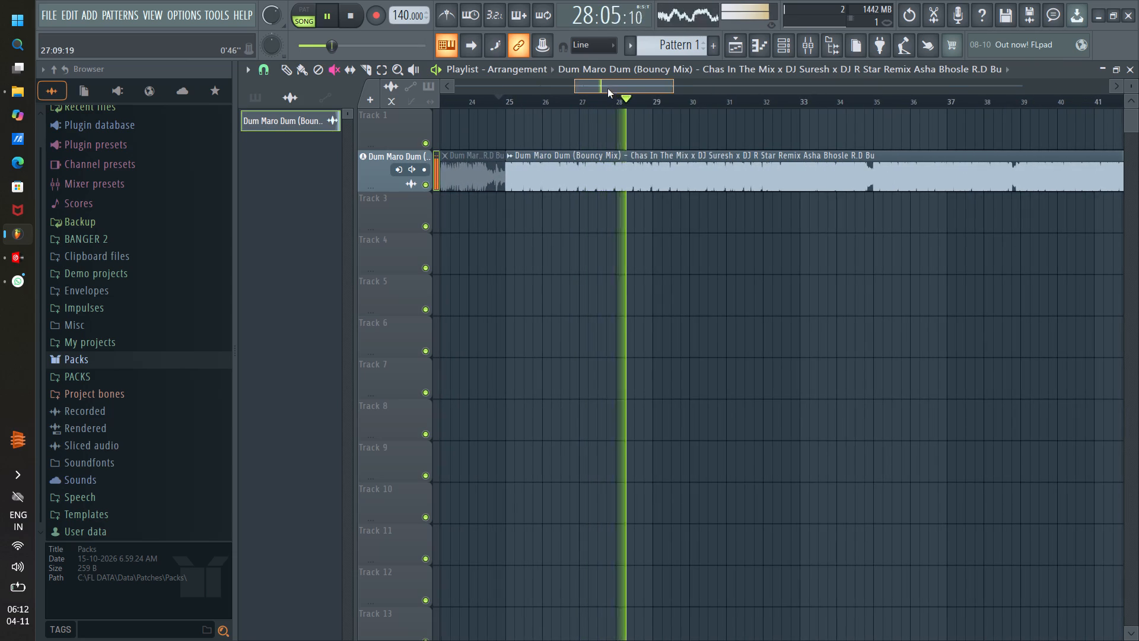
{"action": "left_click_drag", "start_coordinate": [607, 88], "coordinate": [613, 91]}
{"action": "left_click", "coordinate": [618, 90]}
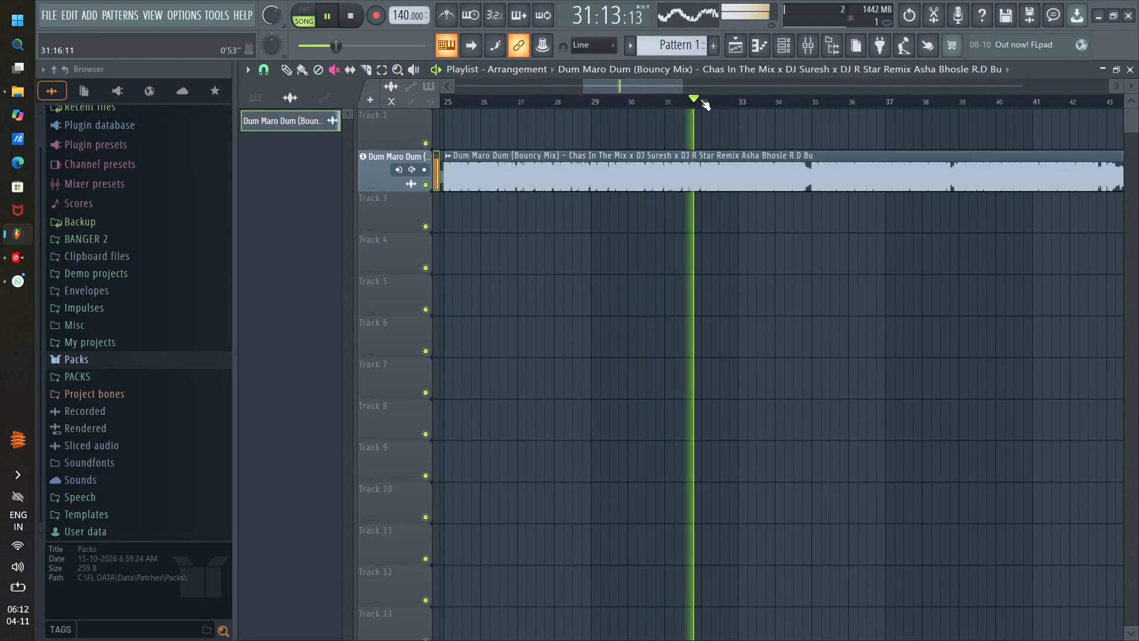
{"action": "left_click", "coordinate": [664, 85]}
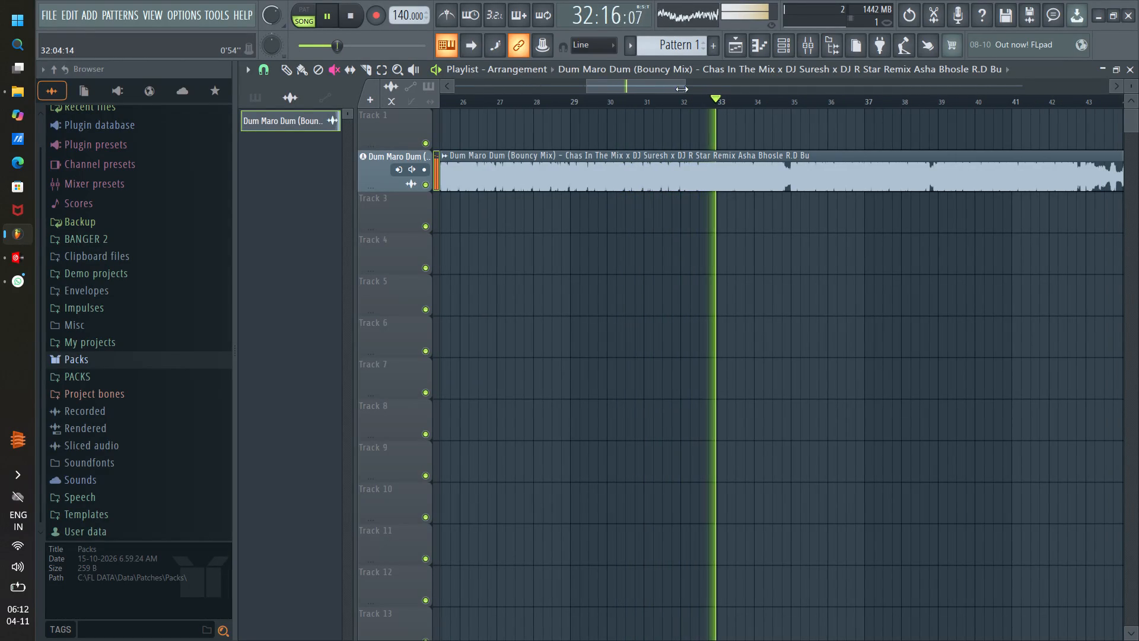
{"action": "left_click", "coordinate": [675, 88]}
{"action": "scroll", "coordinate": [771, 101], "scroll_direction": "up", "scroll_amount": 4}
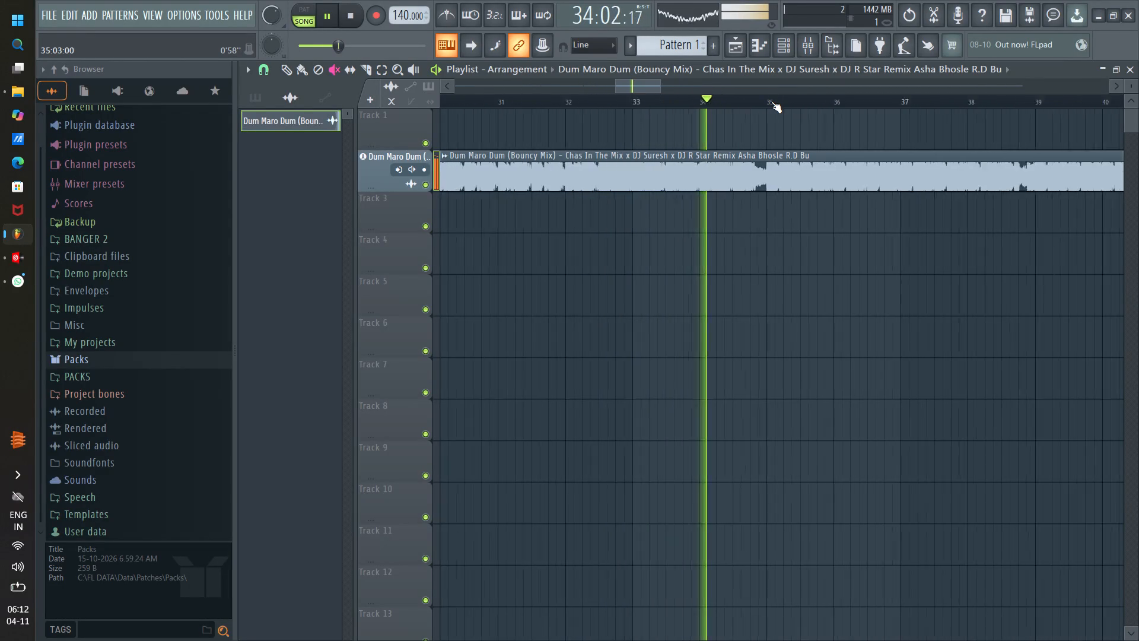
{"action": "scroll", "coordinate": [771, 101], "scroll_direction": "up", "scroll_amount": 3}
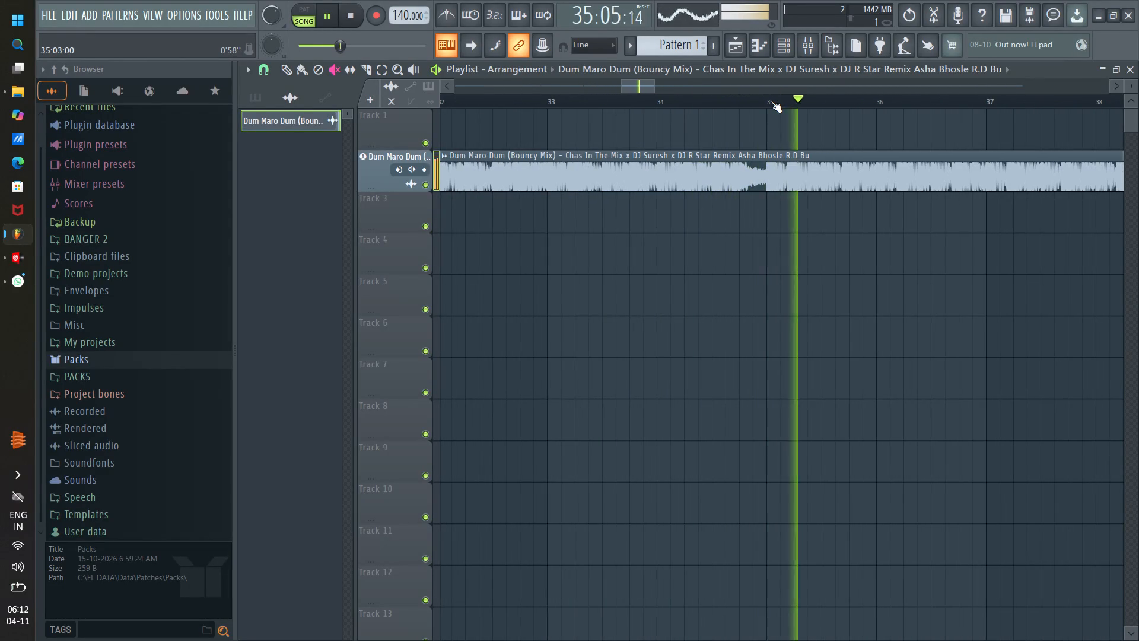
{"action": "scroll", "coordinate": [771, 101], "scroll_direction": "up", "scroll_amount": 13}
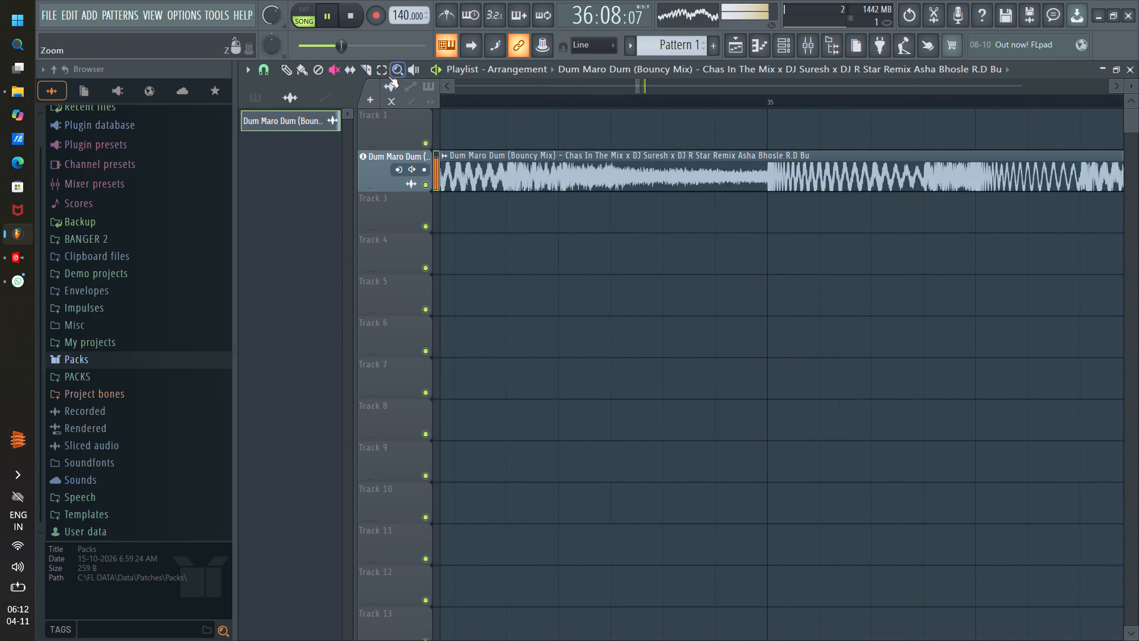
{"action": "left_click", "coordinate": [367, 72]}
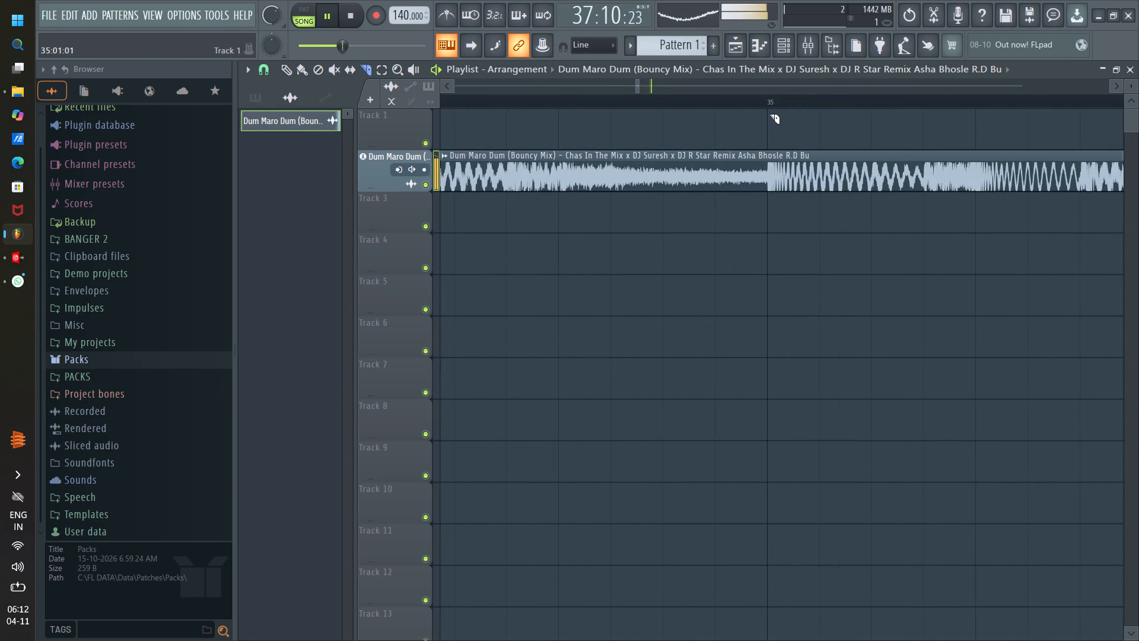
{"action": "scroll", "coordinate": [769, 105], "scroll_direction": "up", "scroll_amount": 5}
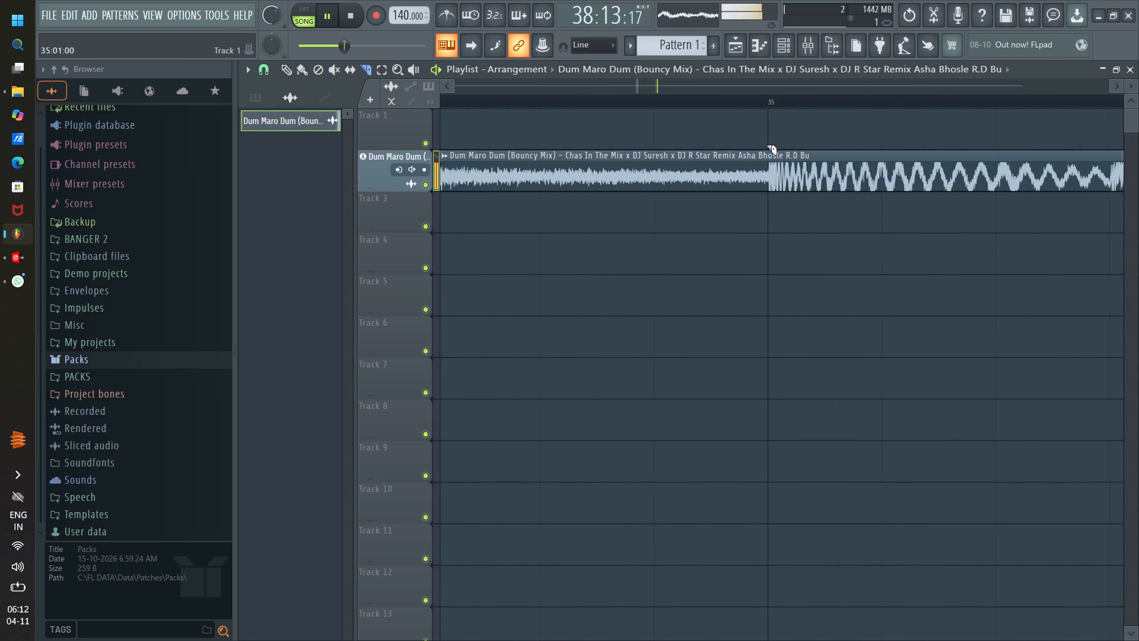
{"action": "left_click_drag", "start_coordinate": [766, 152], "coordinate": [763, 196]}
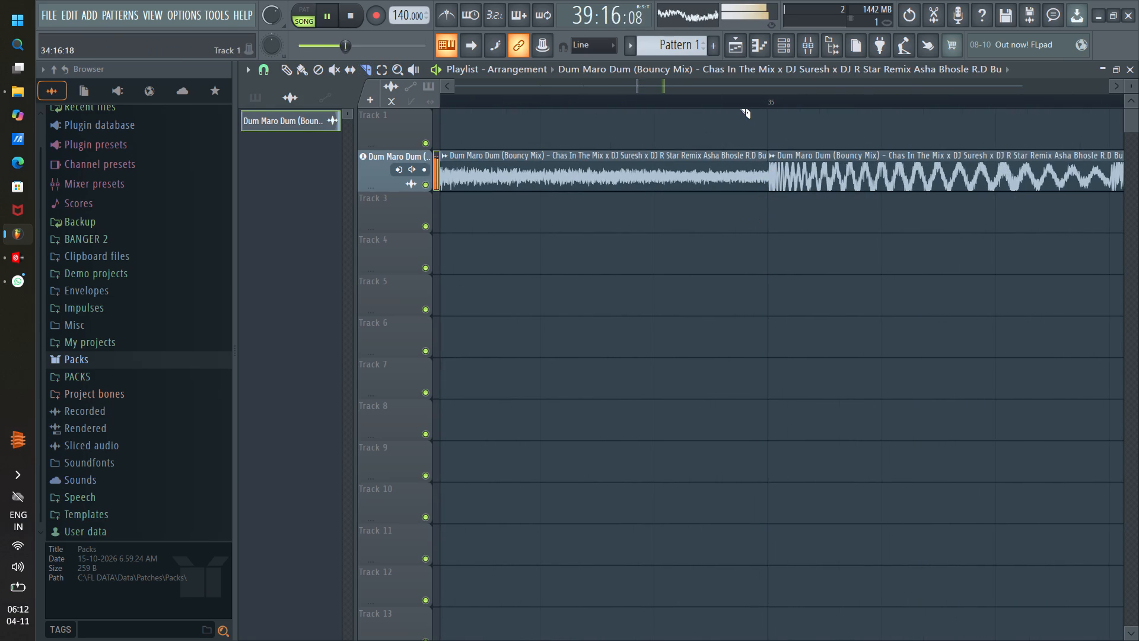
Delete the Dum Maro Dum clip segment between bars 25 and 35 on Track 2.
{"action": "scroll", "coordinate": [739, 104], "scroll_direction": "down", "scroll_amount": 20}
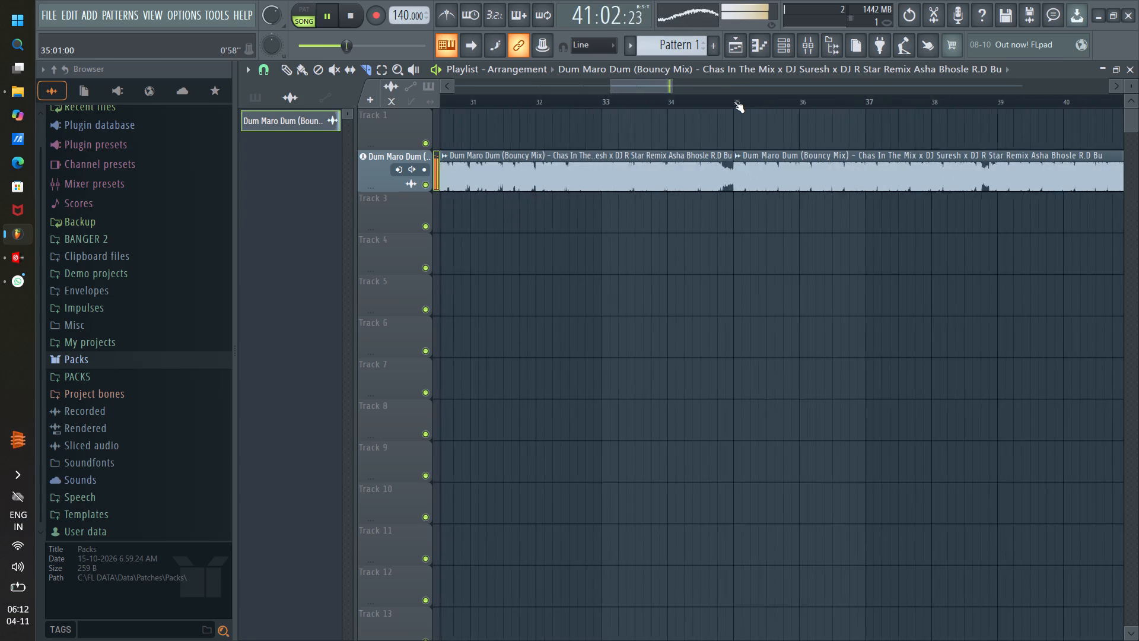
{"action": "scroll", "coordinate": [734, 101], "scroll_direction": "down", "scroll_amount": 8}
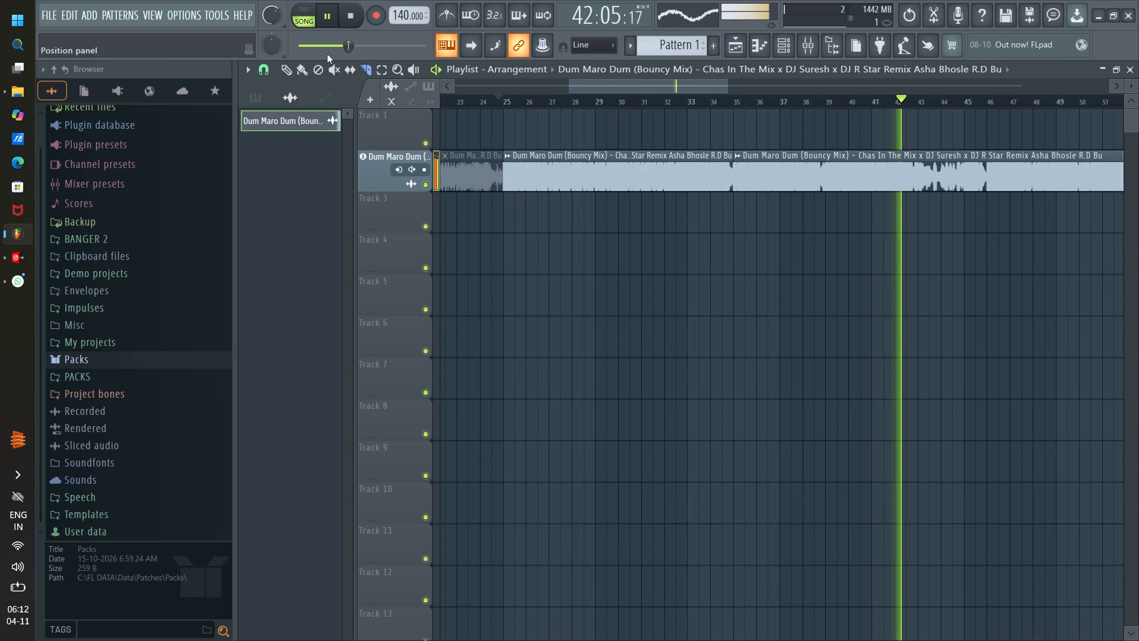
{"action": "left_click", "coordinate": [298, 72]}
{"action": "right_click", "coordinate": [658, 159]}
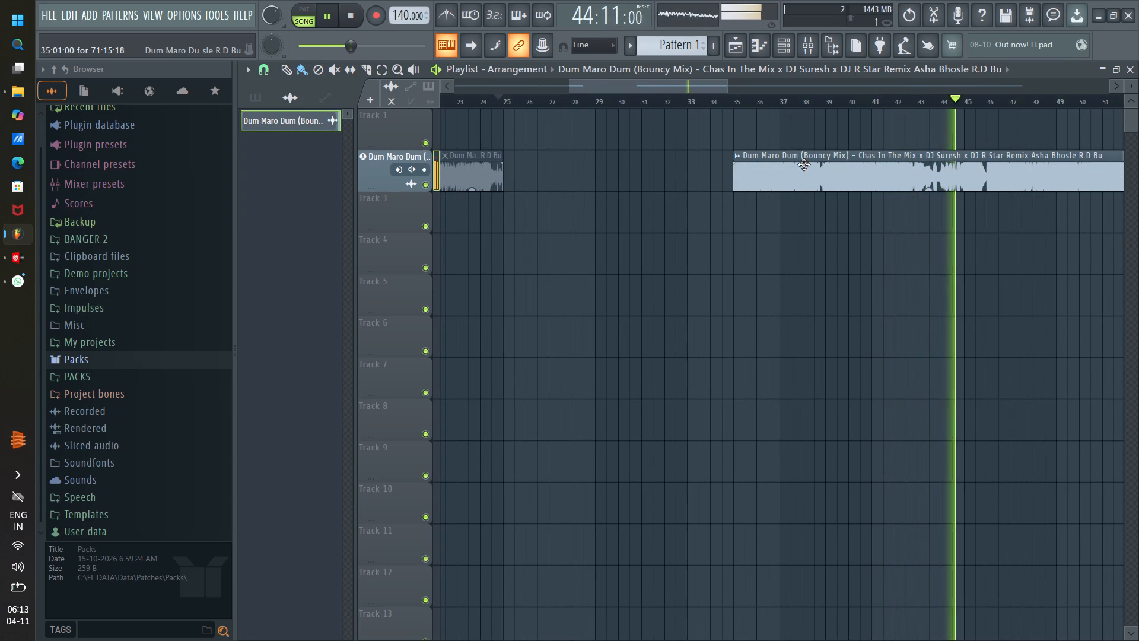
Unmute the Dum Maro Dum clip segment between bars 17 and 25, keeping the part before bar 17 muted.
{"action": "scroll", "coordinate": [637, 103], "scroll_direction": "down", "scroll_amount": 8}
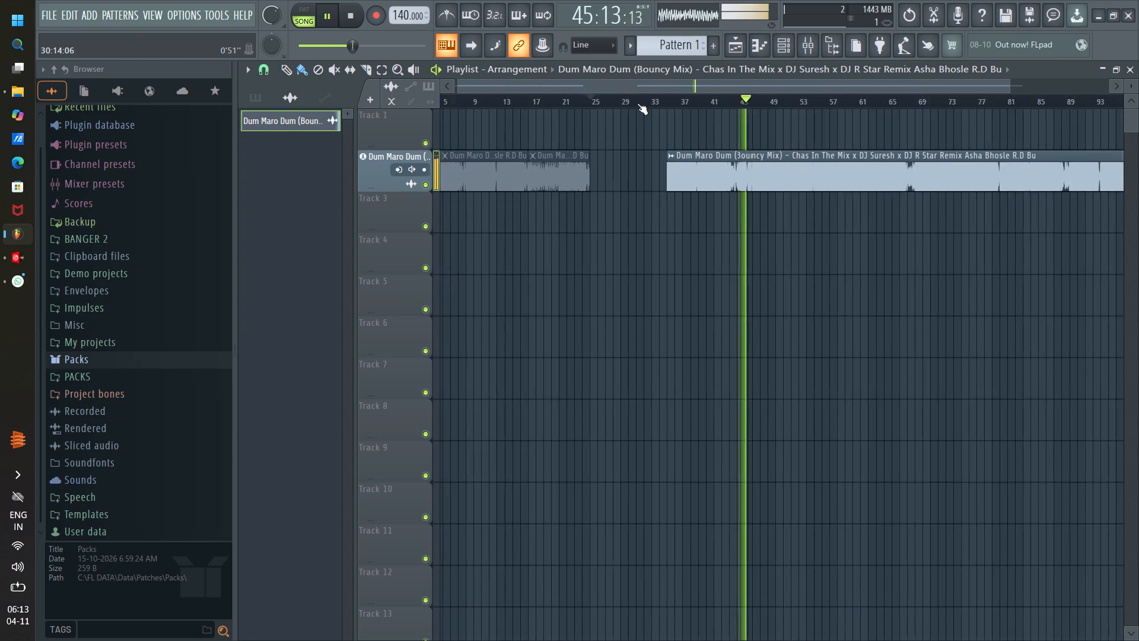
{"action": "scroll", "coordinate": [637, 103], "scroll_direction": "down", "scroll_amount": 1}
{"action": "left_click", "coordinate": [532, 99]}
{"action": "scroll", "coordinate": [547, 106], "scroll_direction": "up", "scroll_amount": 6}
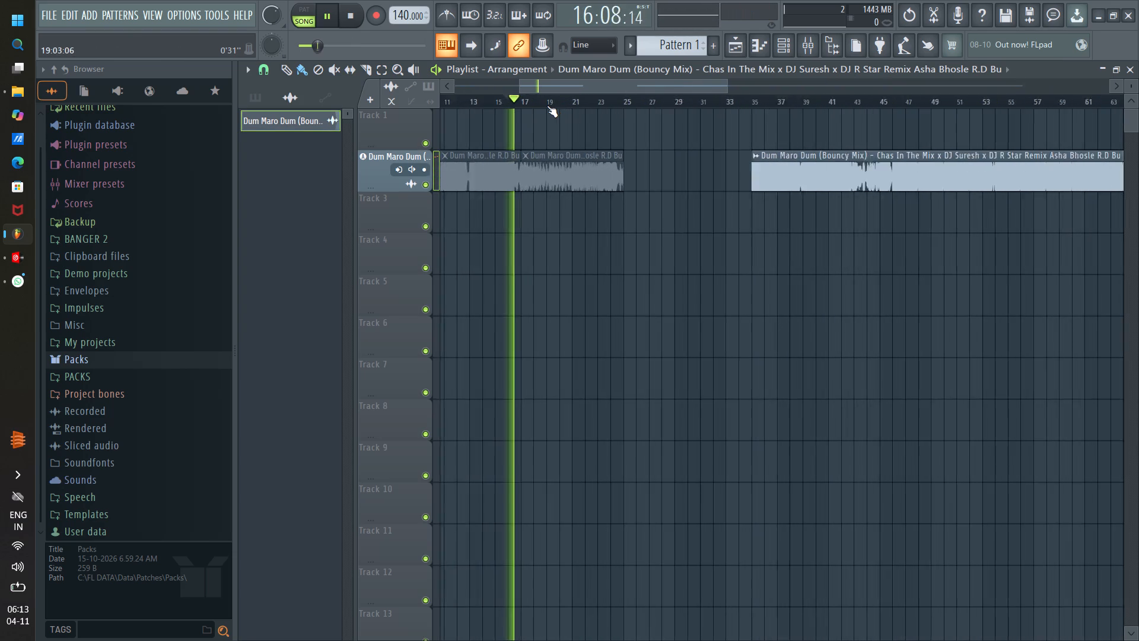
{"action": "scroll", "coordinate": [547, 106], "scroll_direction": "up", "scroll_amount": 1}
{"action": "left_click", "coordinate": [333, 73]}
{"action": "left_click", "coordinate": [466, 173]}
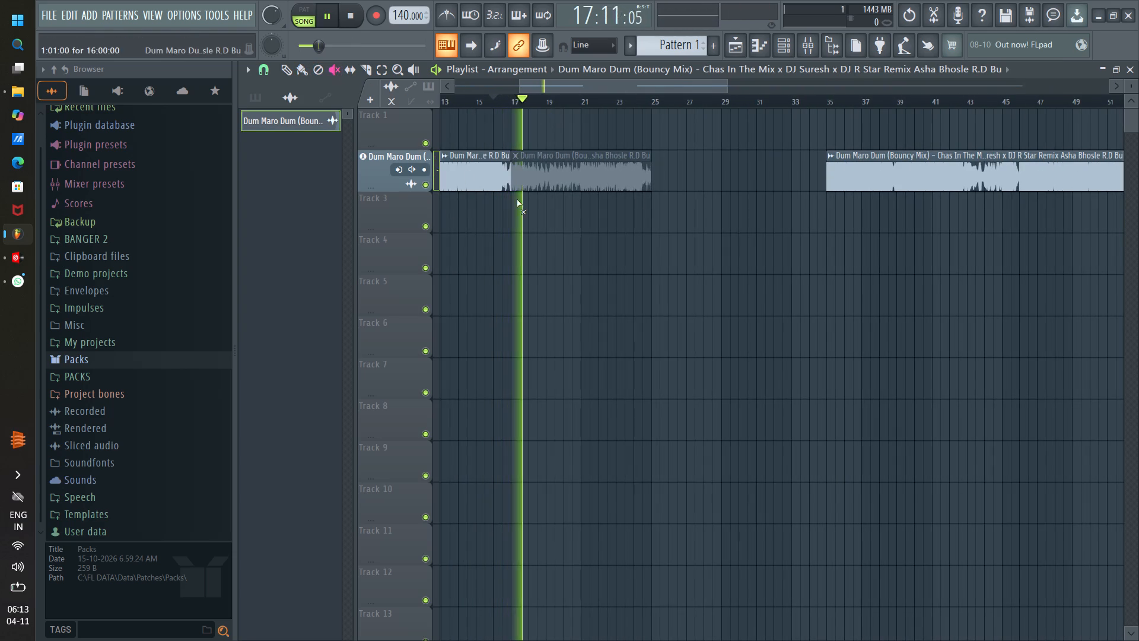
{"action": "left_click", "coordinate": [462, 164]}
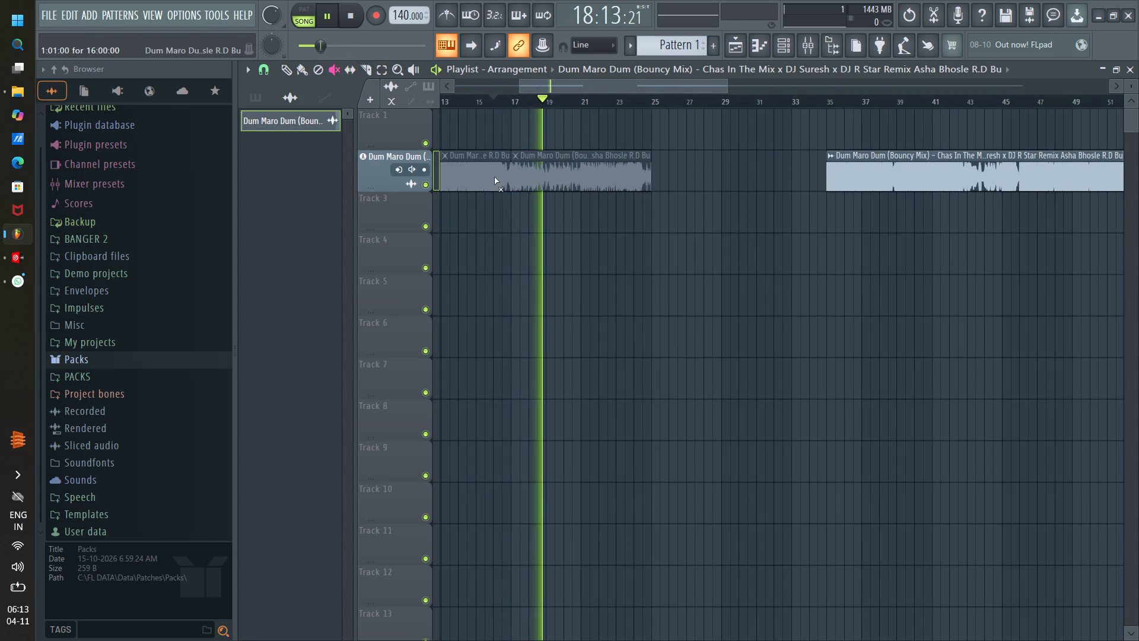
{"action": "left_click", "coordinate": [466, 179]}
{"action": "left_click", "coordinate": [469, 184]}
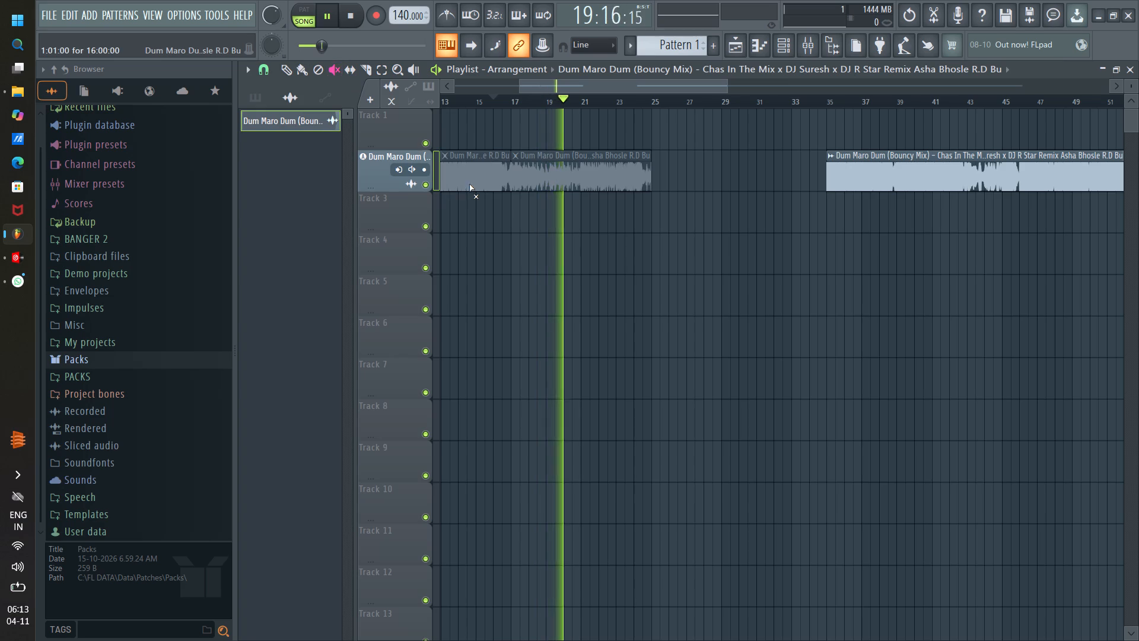
{"action": "left_click", "coordinate": [612, 176]}
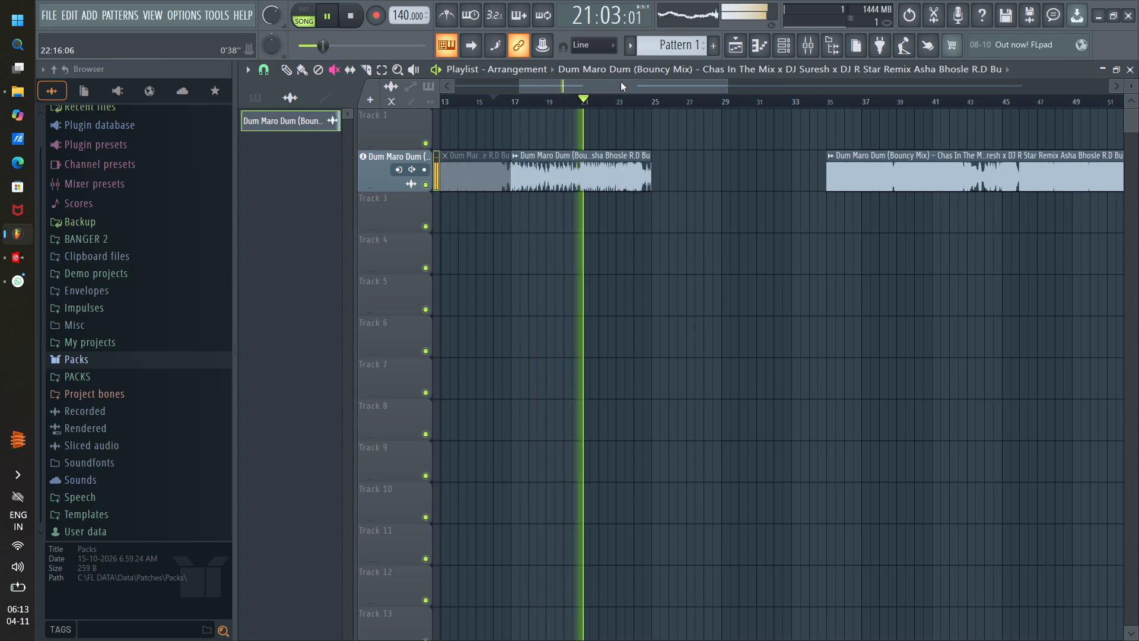
Extract the drums, bass, instruments and vocals stems from the Dum Maro Dum segment between bars 17 and 25.
{"action": "left_click_drag", "start_coordinate": [621, 81], "coordinate": [606, 81]}
{"action": "left_click", "coordinate": [304, 70]}
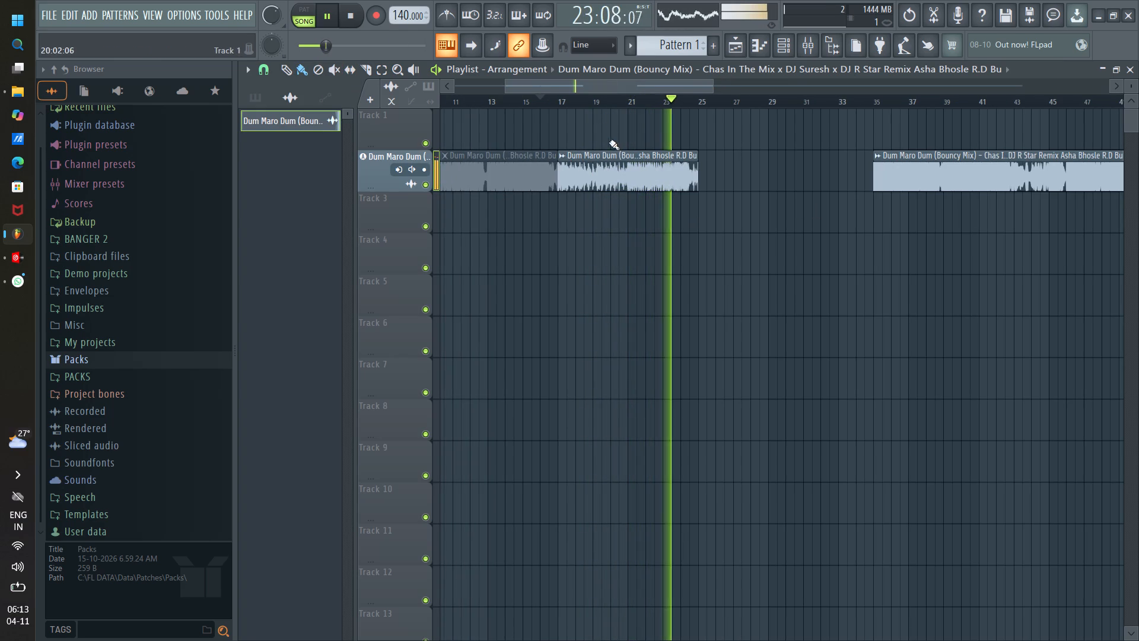
{"action": "left_click", "coordinate": [565, 157]}
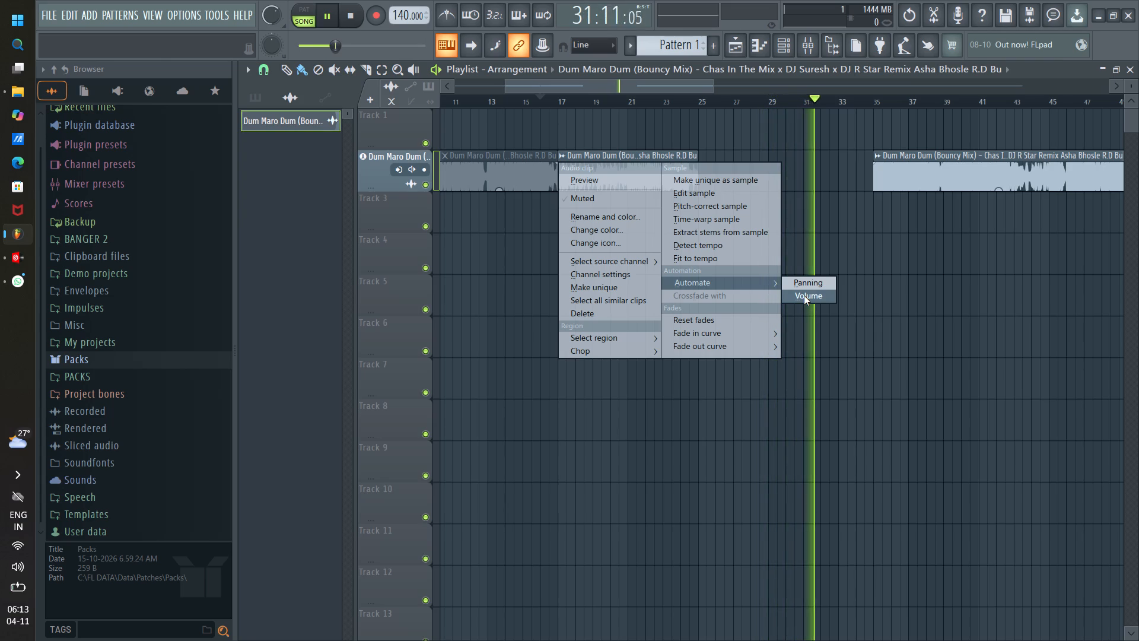
{"action": "left_click", "coordinate": [696, 234]}
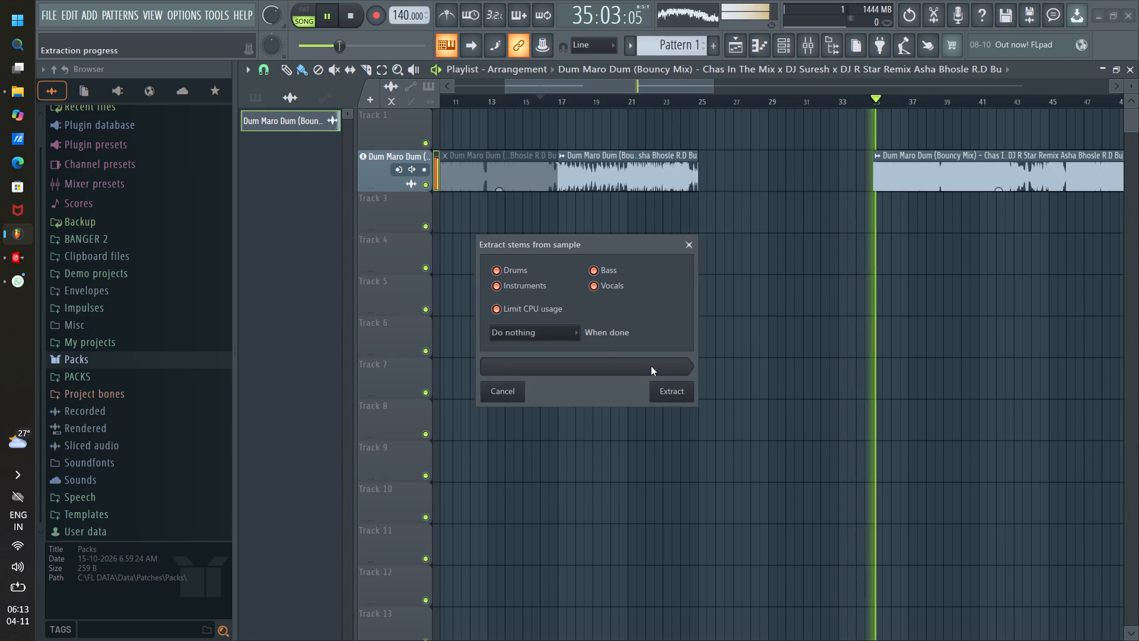
{"action": "left_click", "coordinate": [668, 395]}
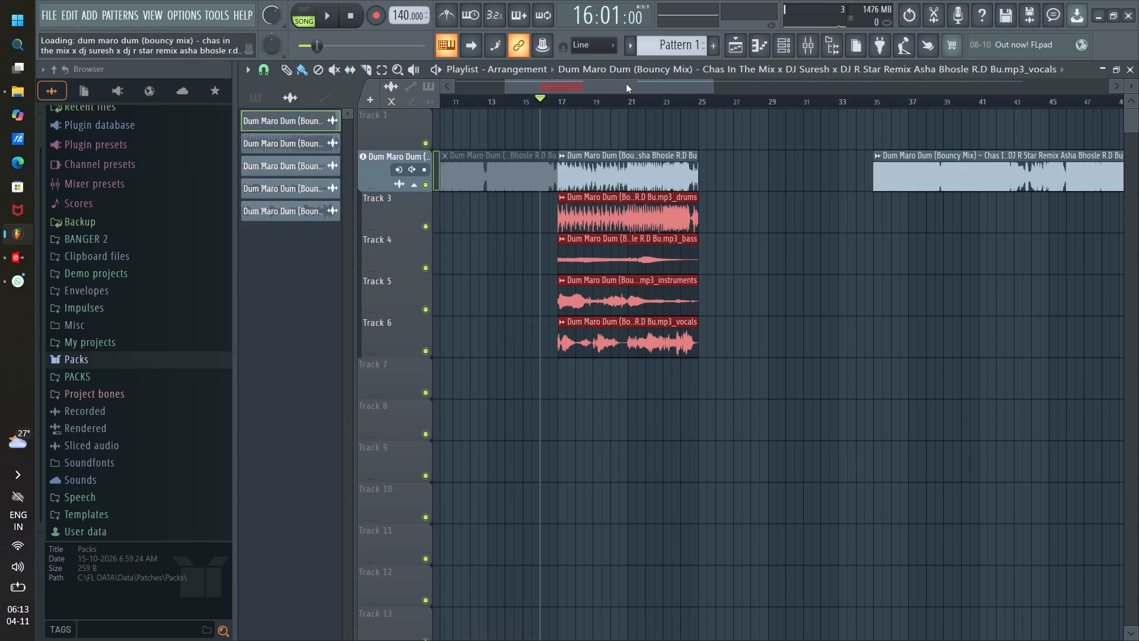
Solo the drums stem on Track 3 and play it back.
{"action": "scroll", "coordinate": [616, 219], "scroll_direction": "up", "scroll_amount": 2}
{"action": "right_click", "coordinate": [428, 233]}
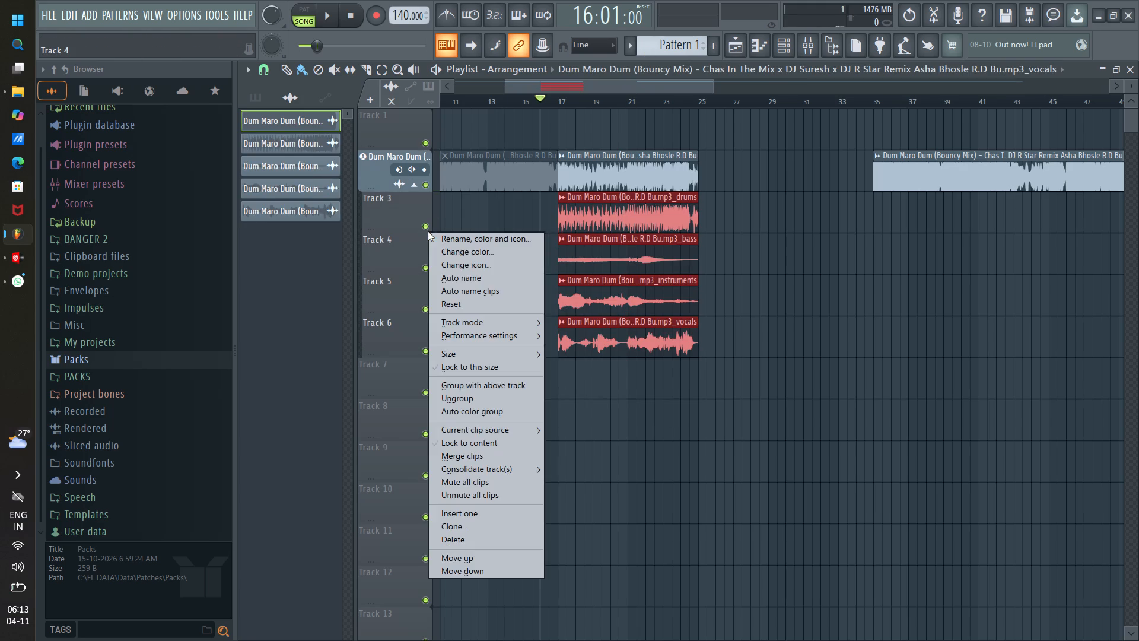
{"action": "right_click", "coordinate": [425, 226]}
{"action": "key", "text": "space"}
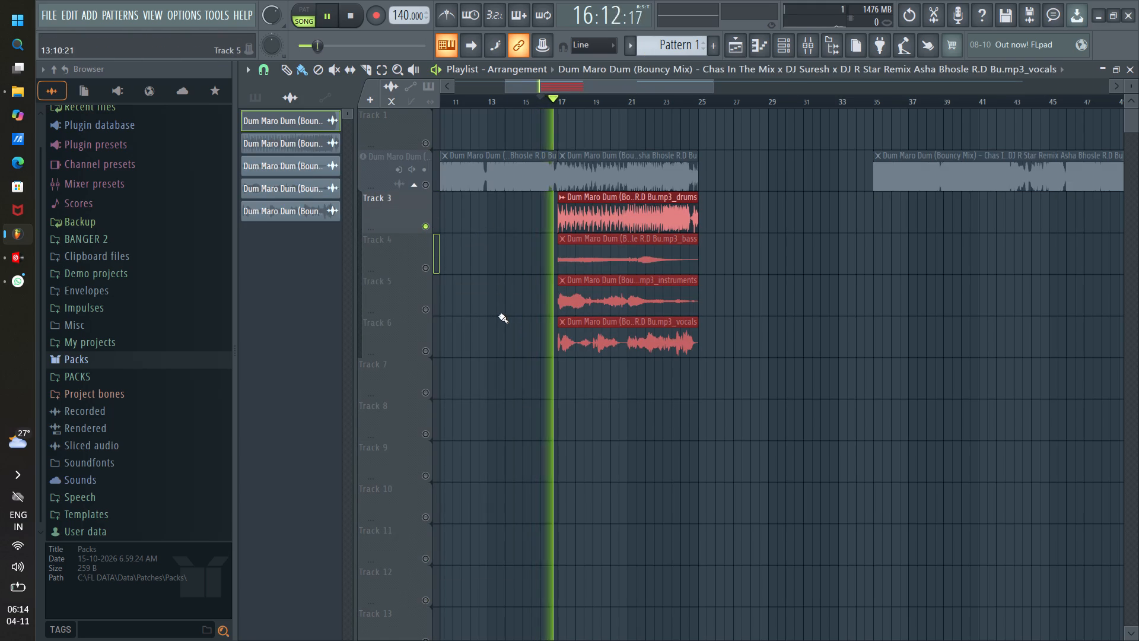
Delete the vocals stem clip from Track 6 and turn all tracks back on.
{"action": "left_click", "coordinate": [423, 353]}
{"action": "right_click", "coordinate": [604, 345]}
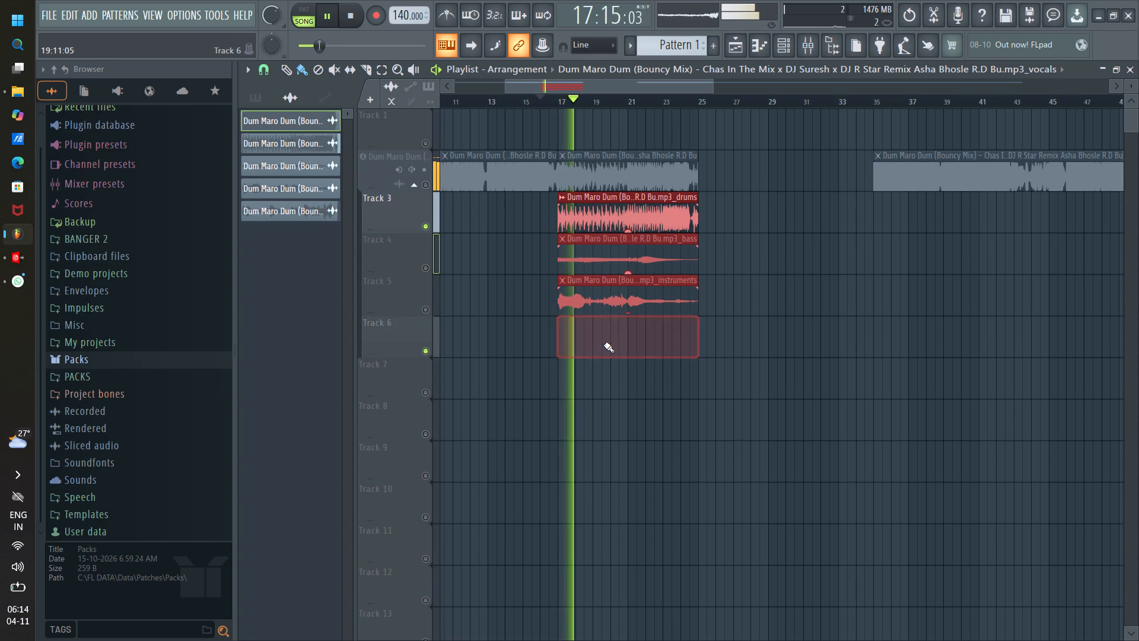
{"action": "right_click", "coordinate": [424, 307]}
{"action": "right_click", "coordinate": [425, 307]}
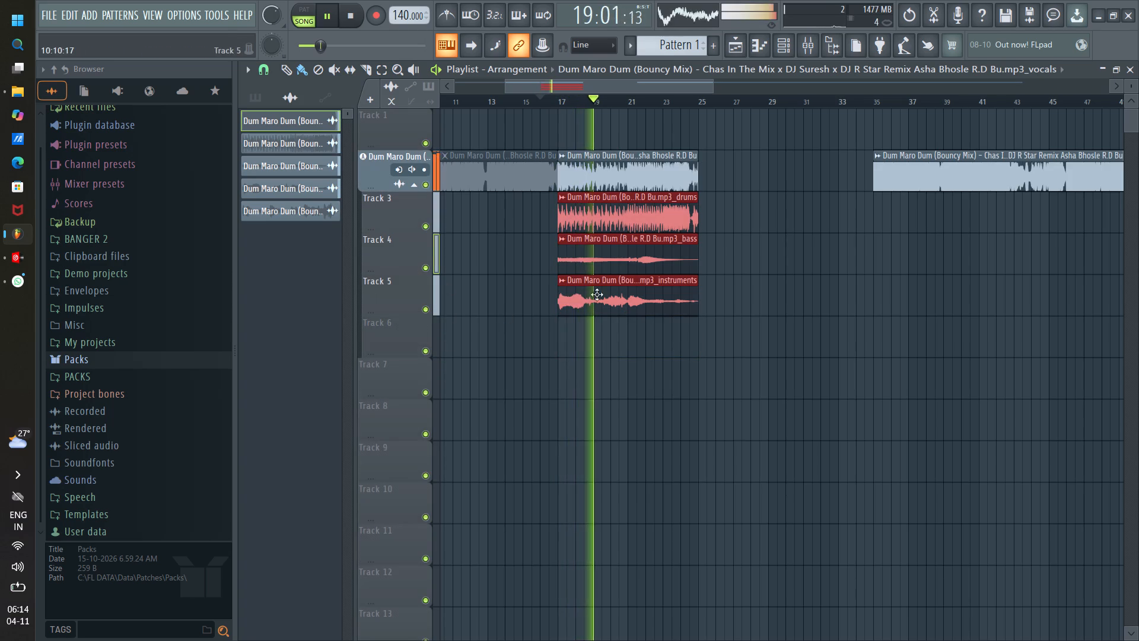
Play from bar 17 and delete the original Dum Maro Dum segment between bars 17 and 25 on Track 2, leaving the stems.
{"action": "left_click", "coordinate": [556, 102]}
{"action": "scroll", "coordinate": [561, 101], "scroll_direction": "up", "scroll_amount": 2}
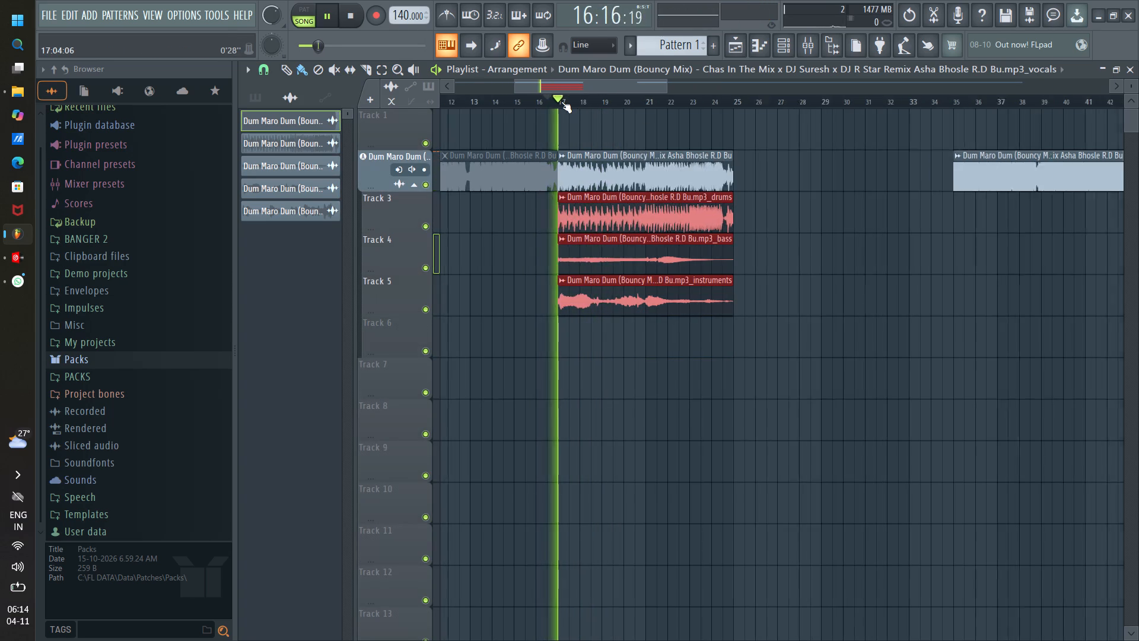
{"action": "scroll", "coordinate": [561, 101], "scroll_direction": "up", "scroll_amount": 1}
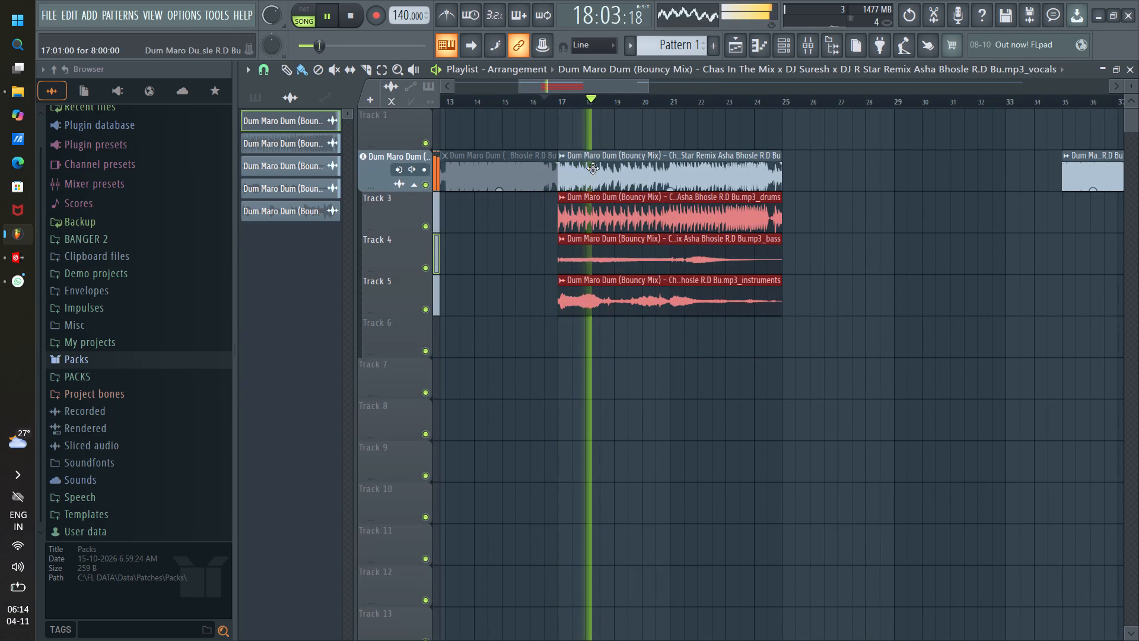
{"action": "right_click", "coordinate": [593, 170]}
Listen to the remaining stems from bar 17 and delete the instruments stem clip on Track 5.
{"action": "left_click", "coordinate": [549, 104]}
{"action": "scroll", "coordinate": [561, 103], "scroll_direction": "up", "scroll_amount": 5}
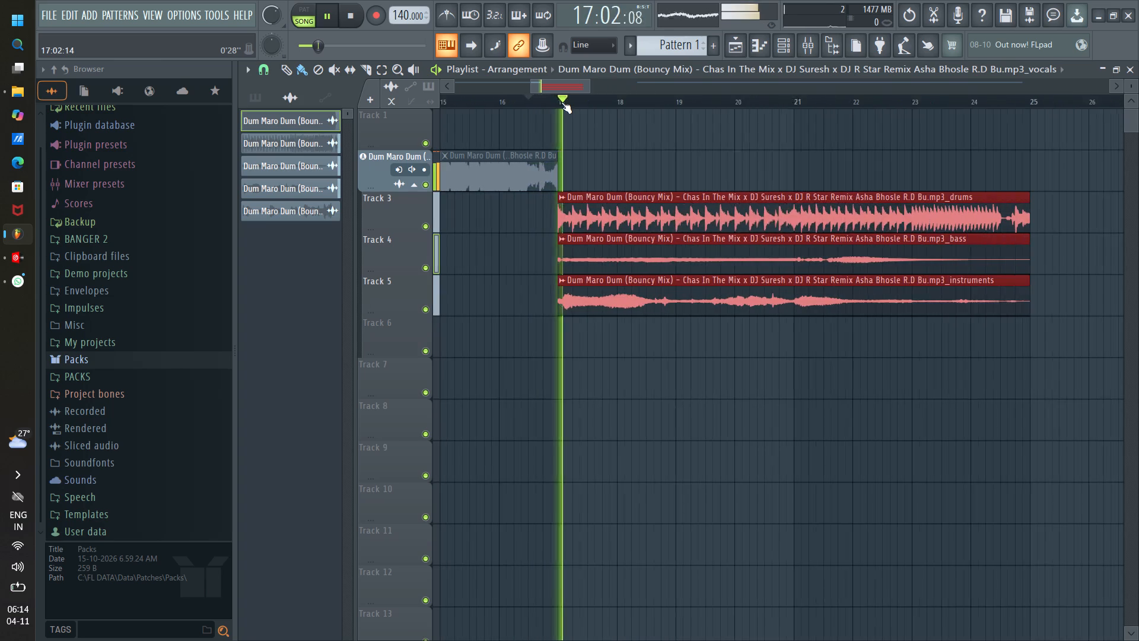
{"action": "scroll", "coordinate": [561, 102], "scroll_direction": "down", "scroll_amount": 3}
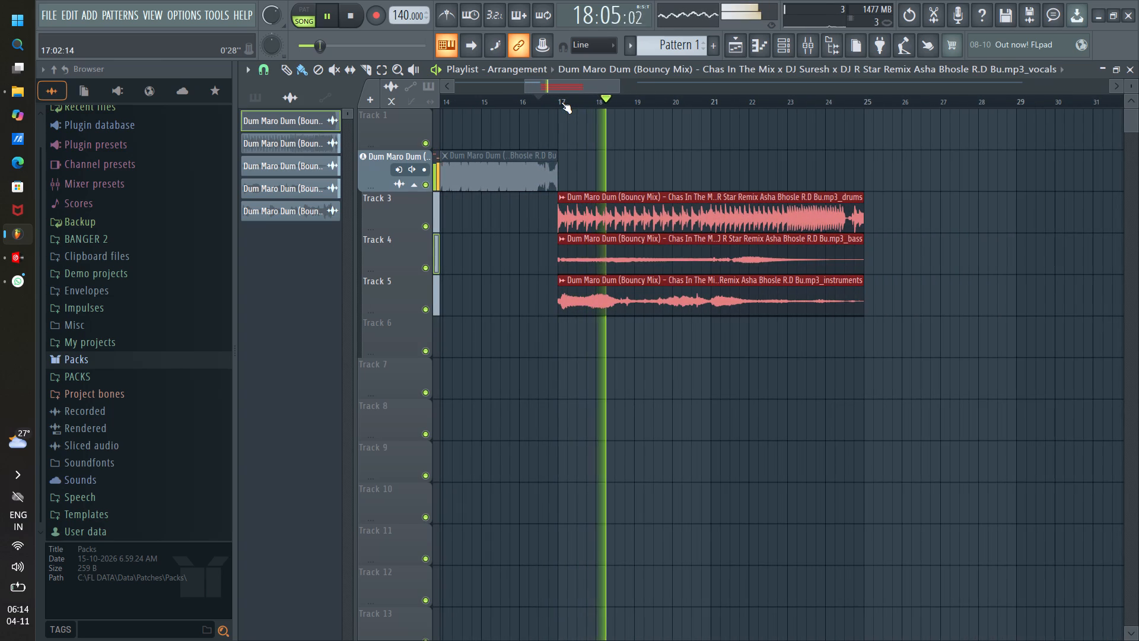
{"action": "right_click", "coordinate": [644, 296]}
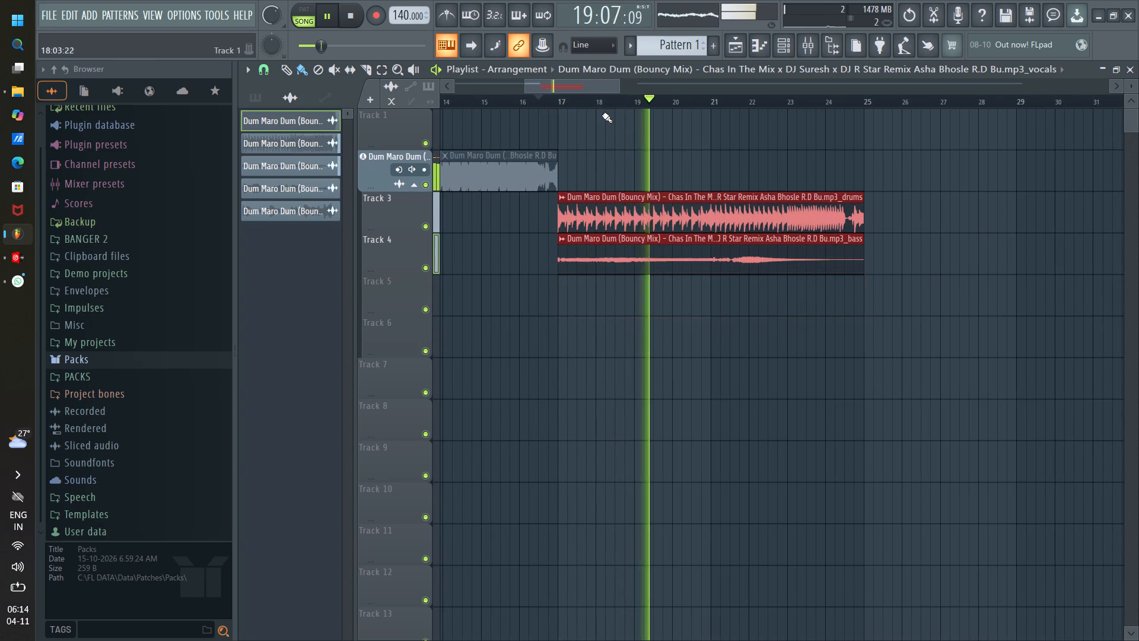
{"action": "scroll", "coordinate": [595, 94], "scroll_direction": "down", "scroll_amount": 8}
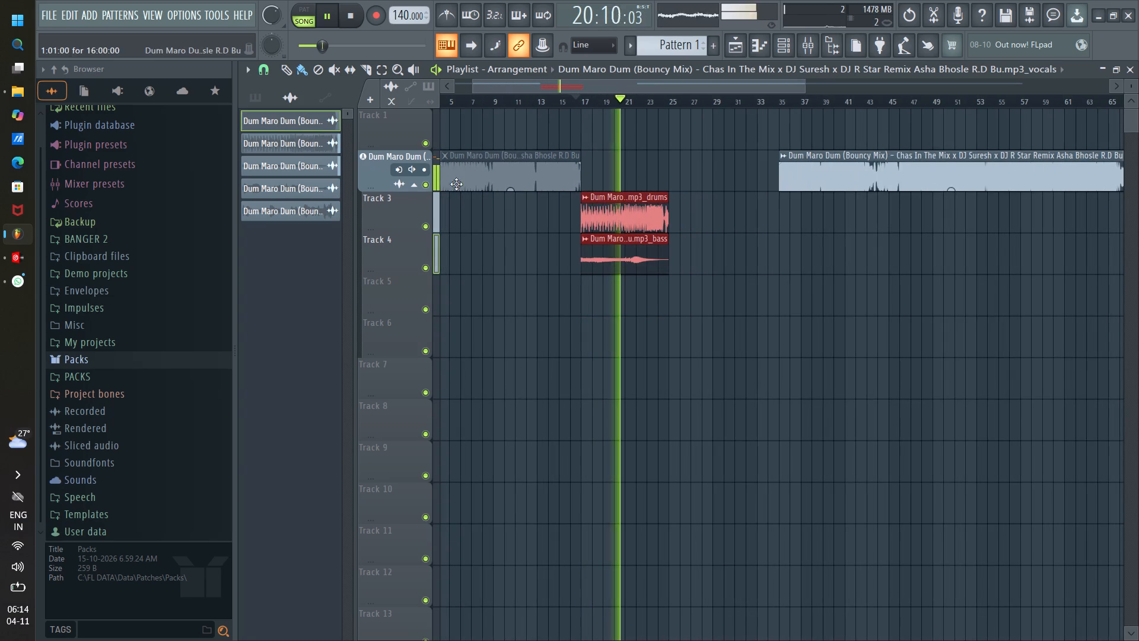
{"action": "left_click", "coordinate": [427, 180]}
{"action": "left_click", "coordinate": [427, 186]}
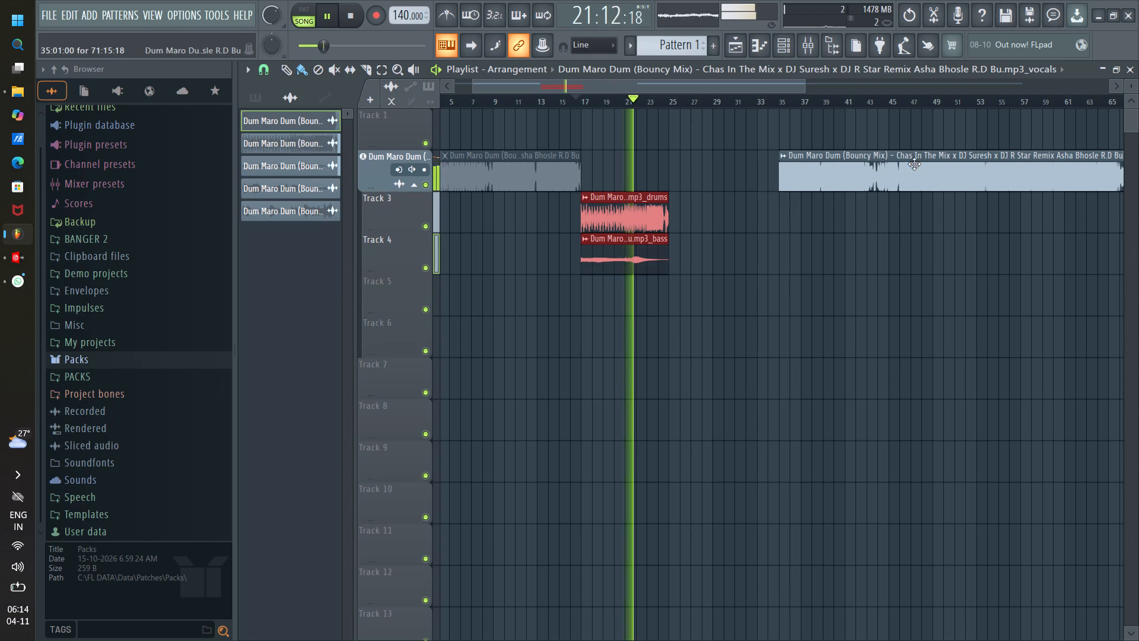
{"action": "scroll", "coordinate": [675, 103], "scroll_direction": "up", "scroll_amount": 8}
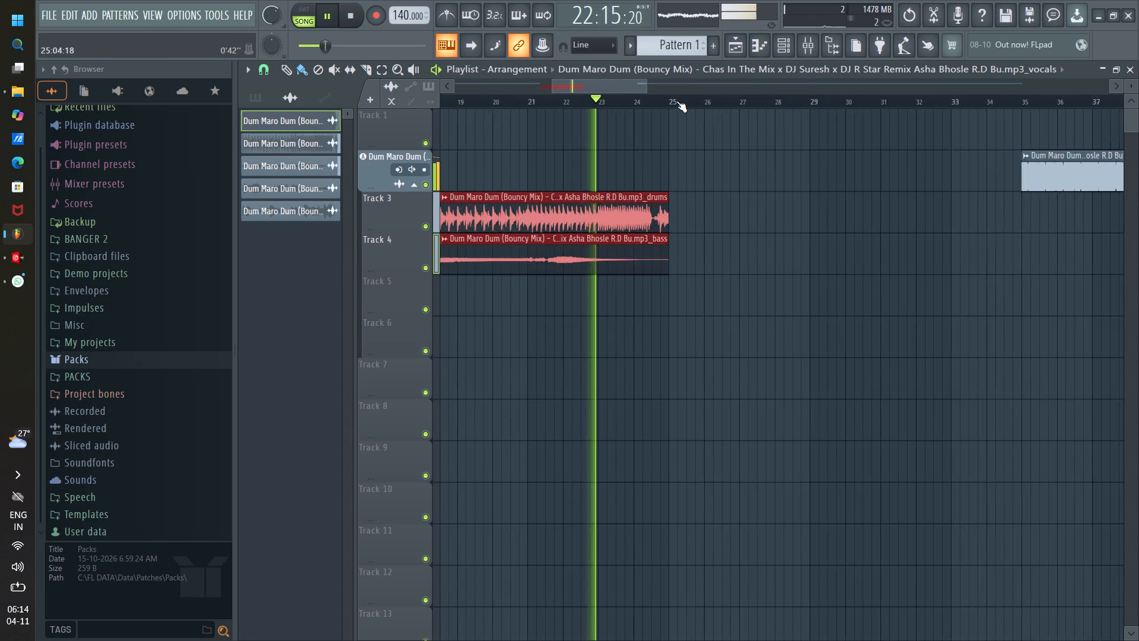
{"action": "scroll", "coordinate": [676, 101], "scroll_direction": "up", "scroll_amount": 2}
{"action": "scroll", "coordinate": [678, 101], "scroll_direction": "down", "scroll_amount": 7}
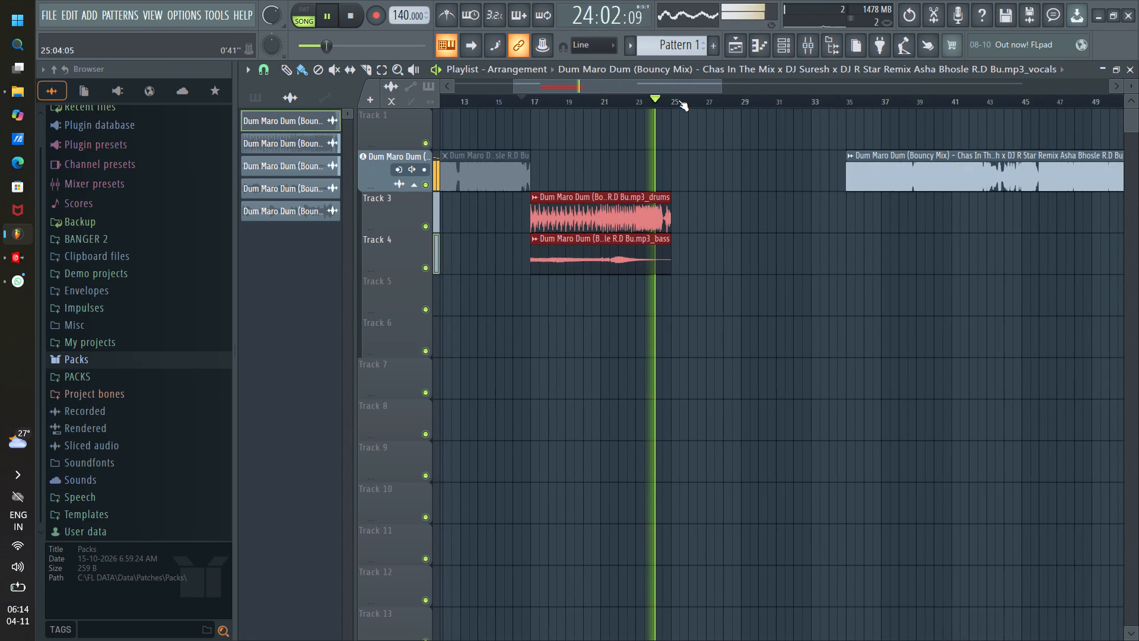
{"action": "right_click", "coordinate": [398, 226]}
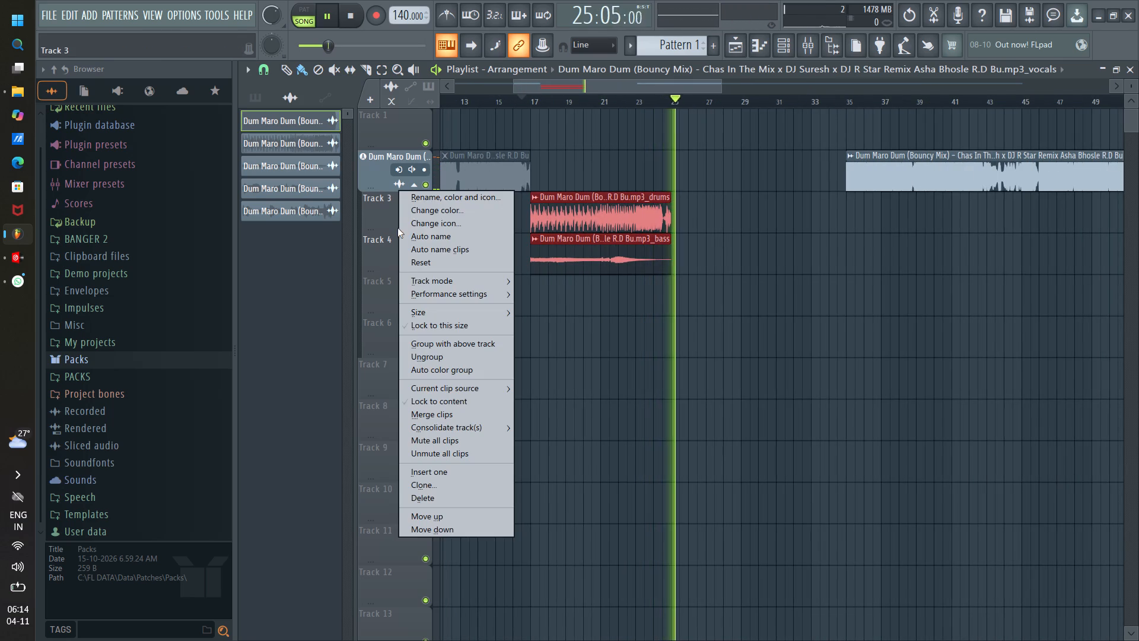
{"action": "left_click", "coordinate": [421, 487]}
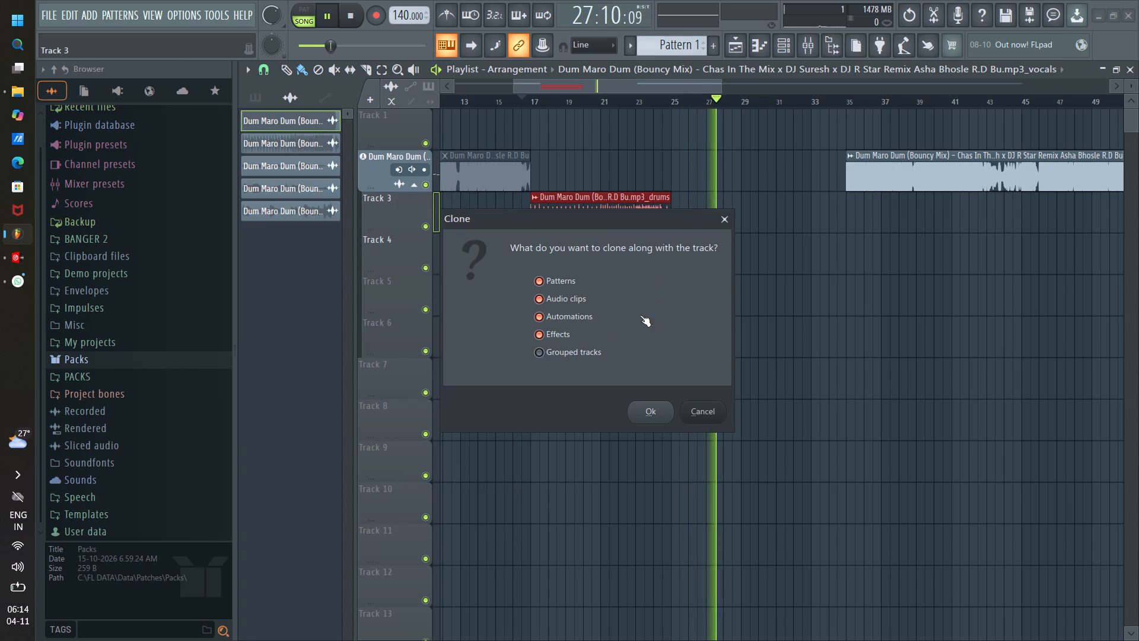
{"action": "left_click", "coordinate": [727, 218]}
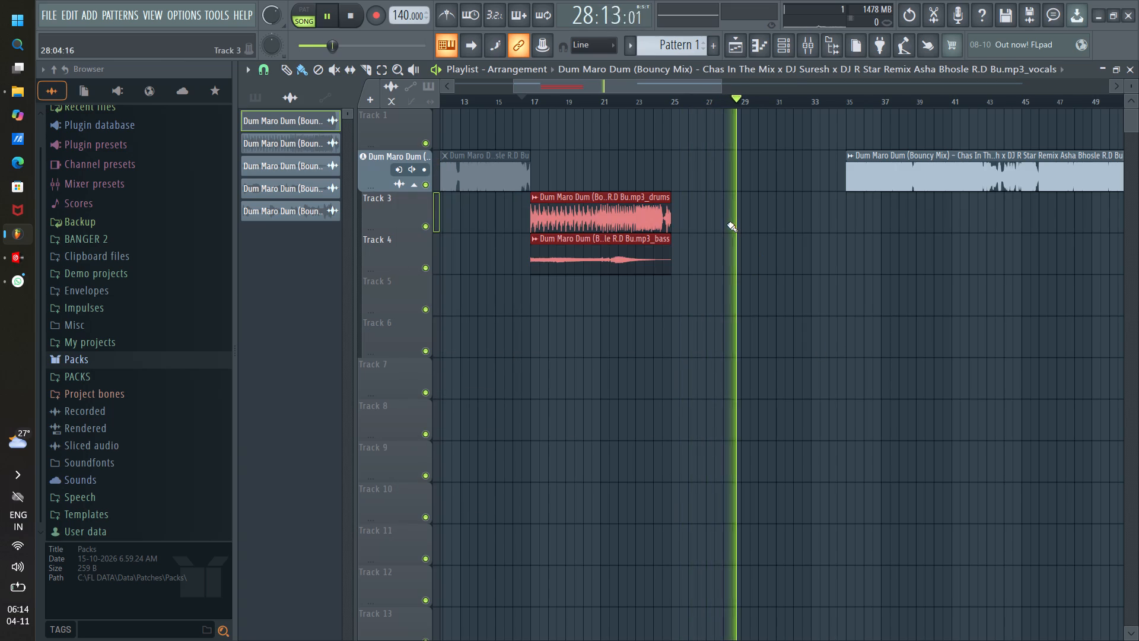
Play the remaining Dum Maro Dum clip from bar 35 and examine the section change around bar 43.
{"action": "scroll", "coordinate": [657, 104], "scroll_direction": "down", "scroll_amount": 5}
{"action": "key", "text": "space"}
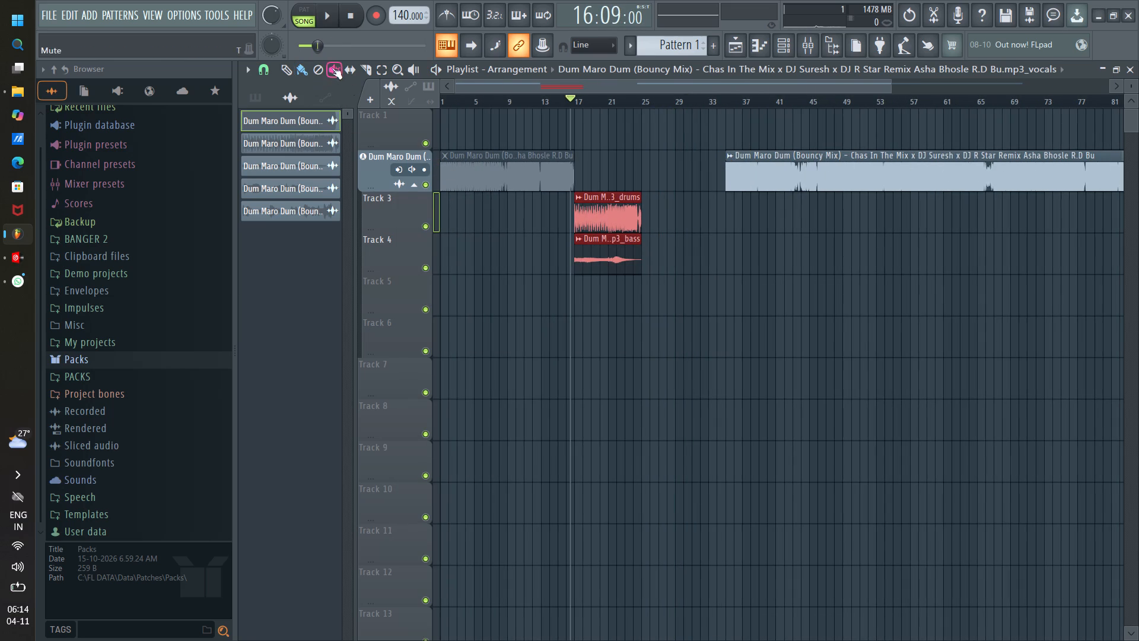
{"action": "left_click", "coordinate": [726, 101]}
{"action": "key", "text": "space"}
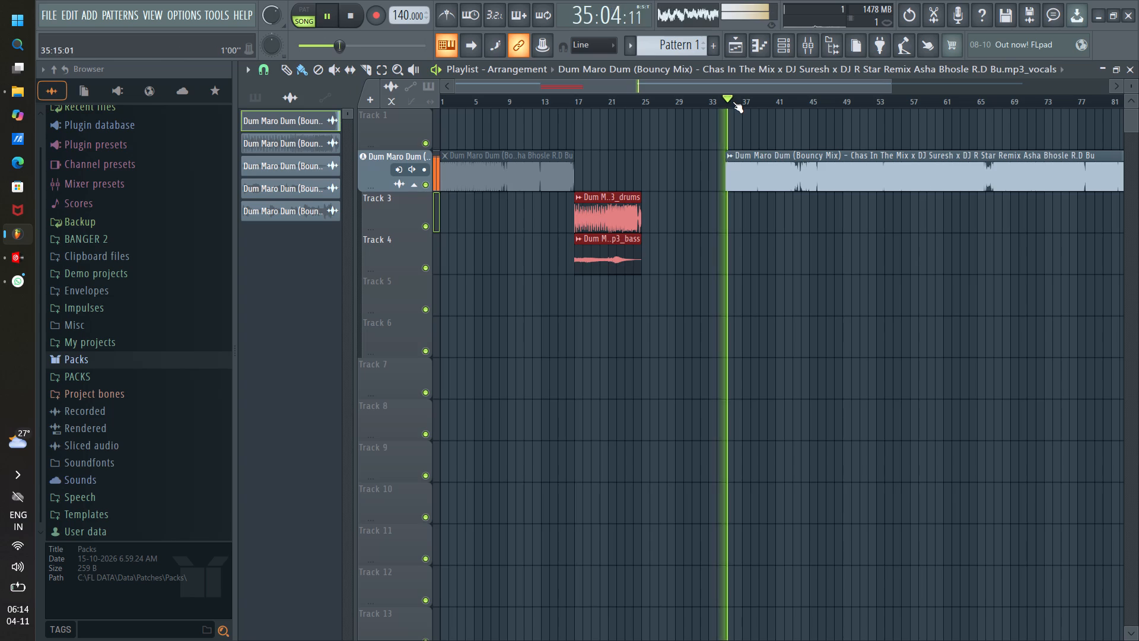
{"action": "scroll", "coordinate": [798, 103], "scroll_direction": "up", "scroll_amount": 7}
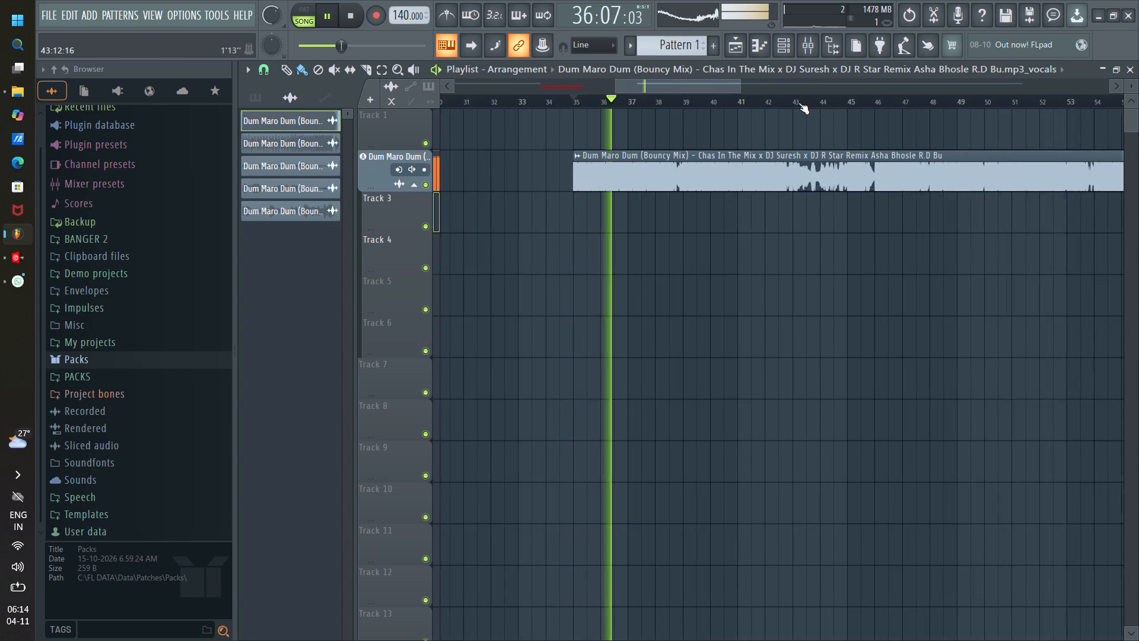
{"action": "scroll", "coordinate": [798, 103], "scroll_direction": "up", "scroll_amount": 3}
{"action": "left_click", "coordinate": [626, 100]}
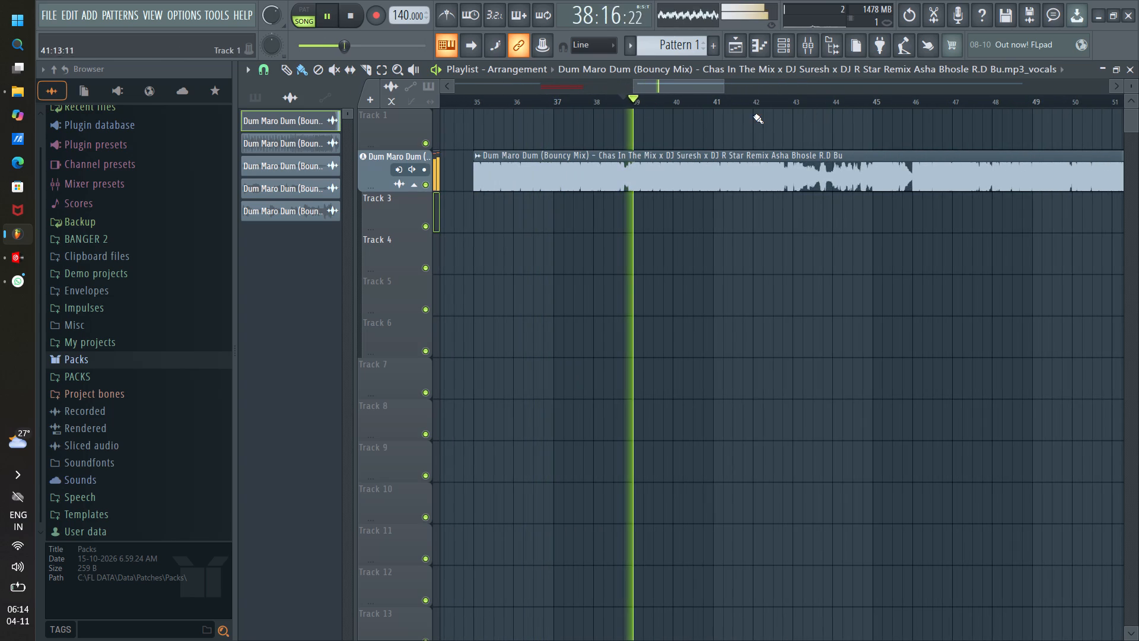
{"action": "left_click", "coordinate": [793, 101]}
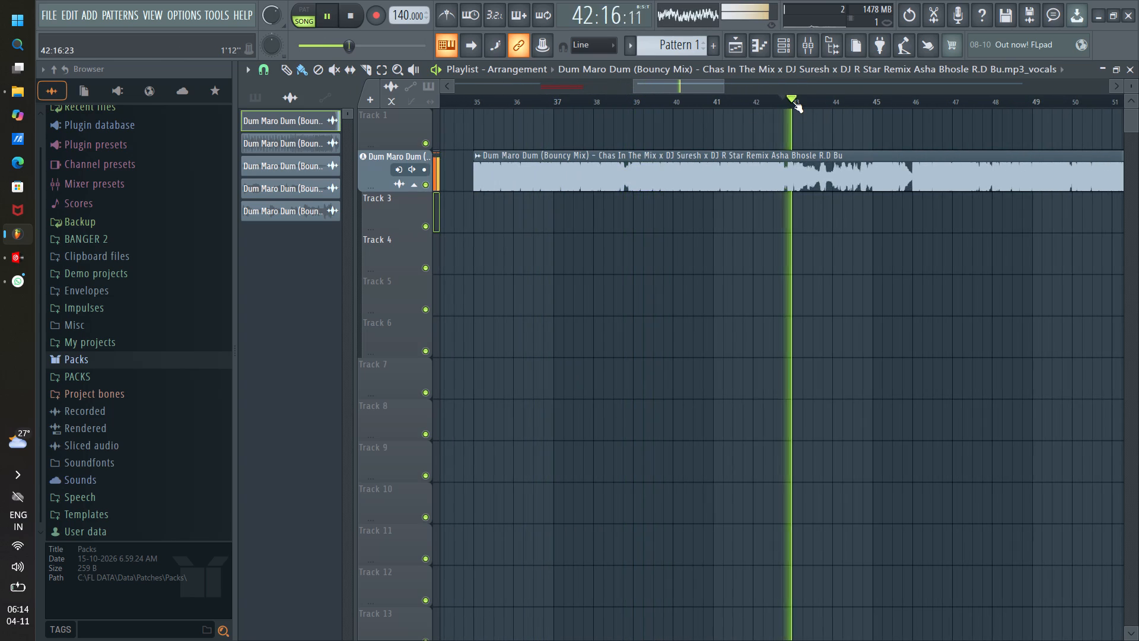
{"action": "scroll", "coordinate": [793, 101], "scroll_direction": "up", "scroll_amount": 5}
{"action": "left_click", "coordinate": [802, 104]}
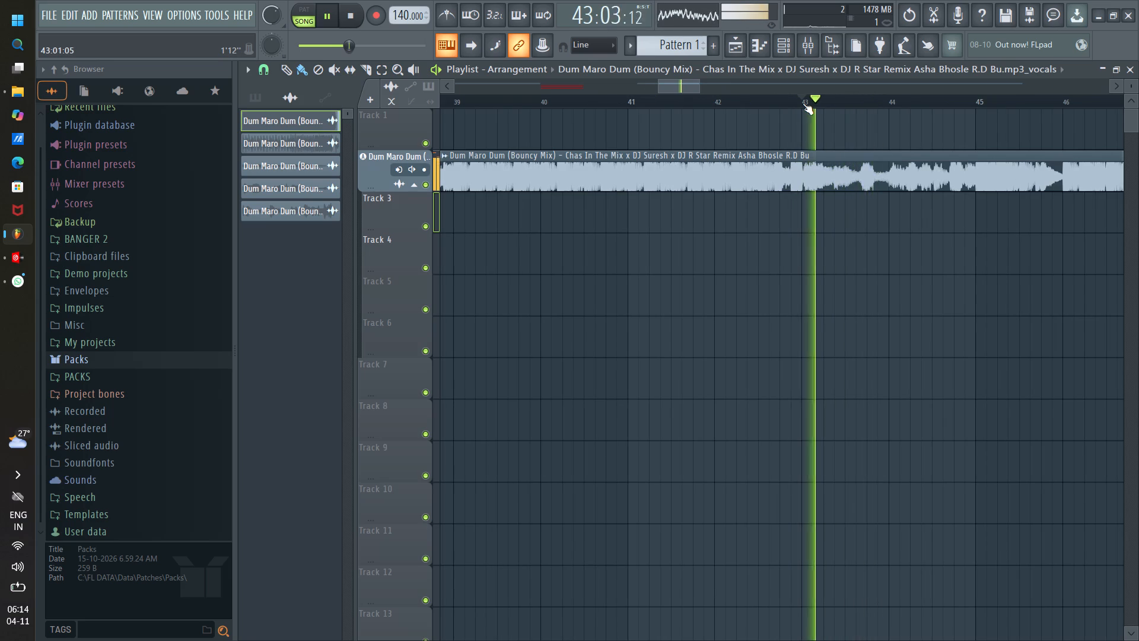
{"action": "scroll", "coordinate": [803, 103], "scroll_direction": "up", "scroll_amount": 11}
{"action": "left_click", "coordinate": [803, 103]}
{"action": "scroll", "coordinate": [803, 103], "scroll_direction": "up", "scroll_amount": 7}
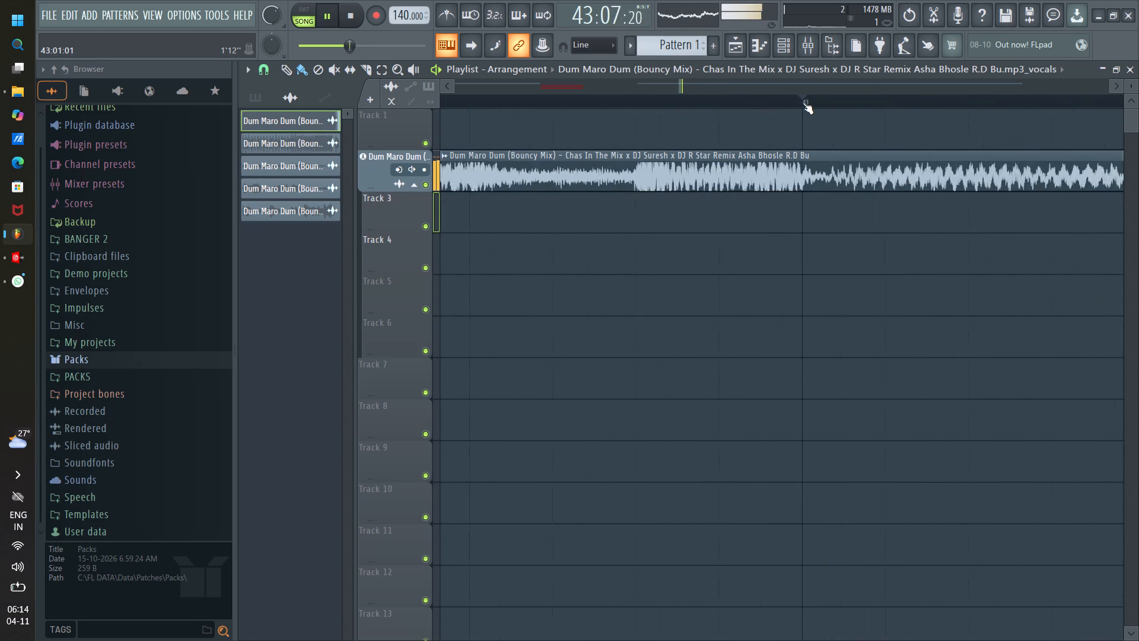
{"action": "scroll", "coordinate": [803, 103], "scroll_direction": "up", "scroll_amount": 2}
{"action": "scroll", "coordinate": [803, 103], "scroll_direction": "down", "scroll_amount": 13}
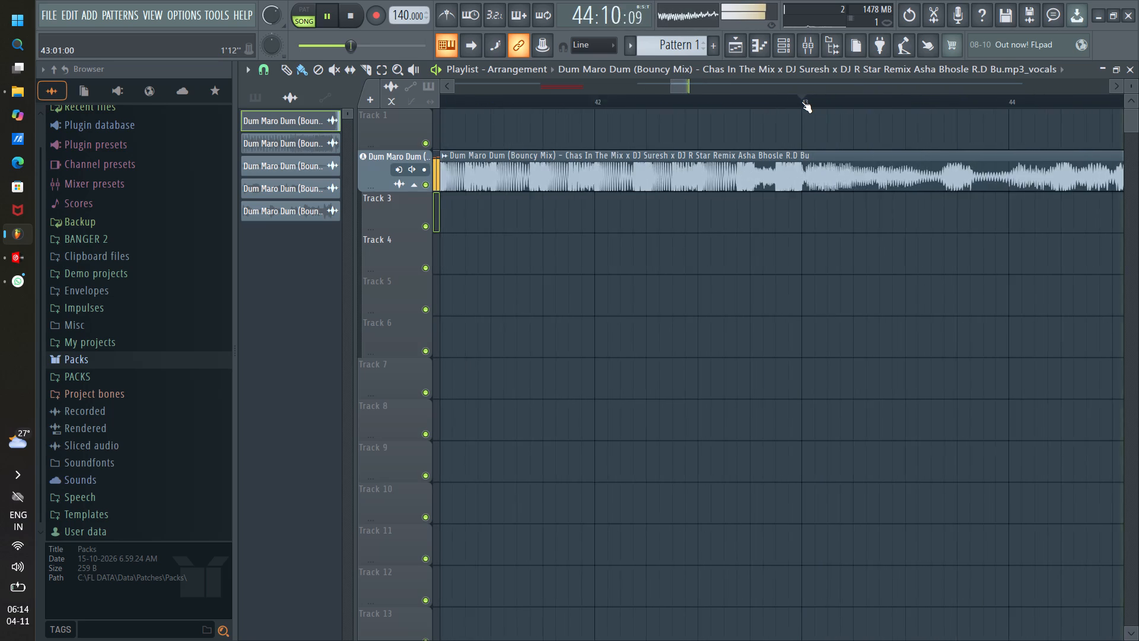
{"action": "scroll", "coordinate": [801, 101], "scroll_direction": "down", "scroll_amount": 3}
{"action": "scroll", "coordinate": [801, 101], "scroll_direction": "up", "scroll_amount": 9}
{"action": "scroll", "coordinate": [801, 101], "scroll_direction": "down", "scroll_amount": 2}
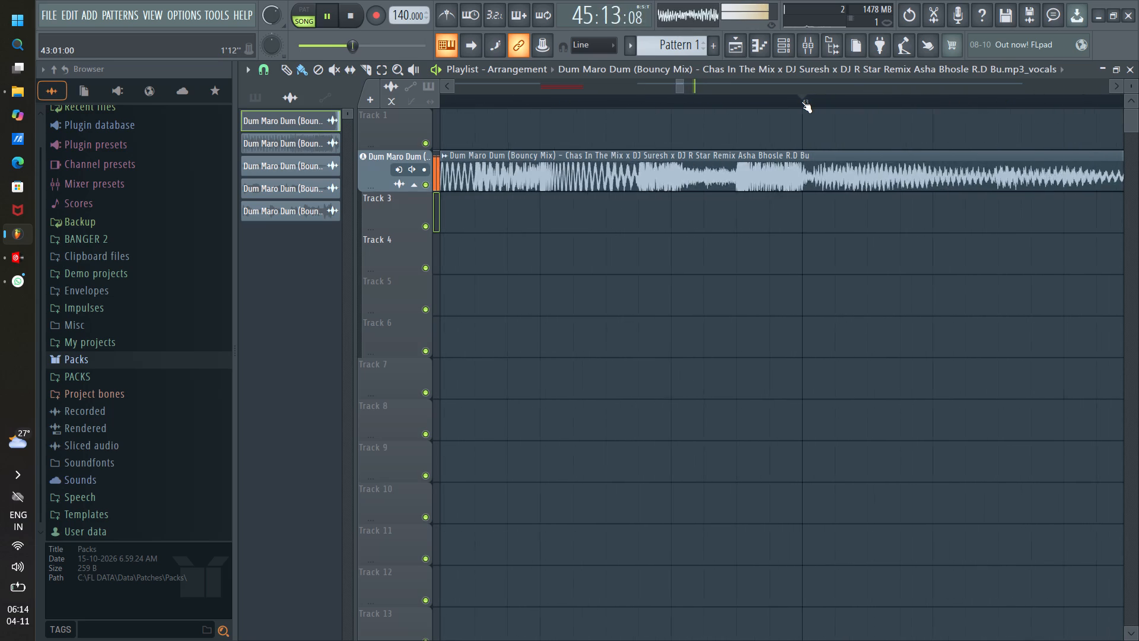
{"action": "scroll", "coordinate": [801, 101], "scroll_direction": "down", "scroll_amount": 19}
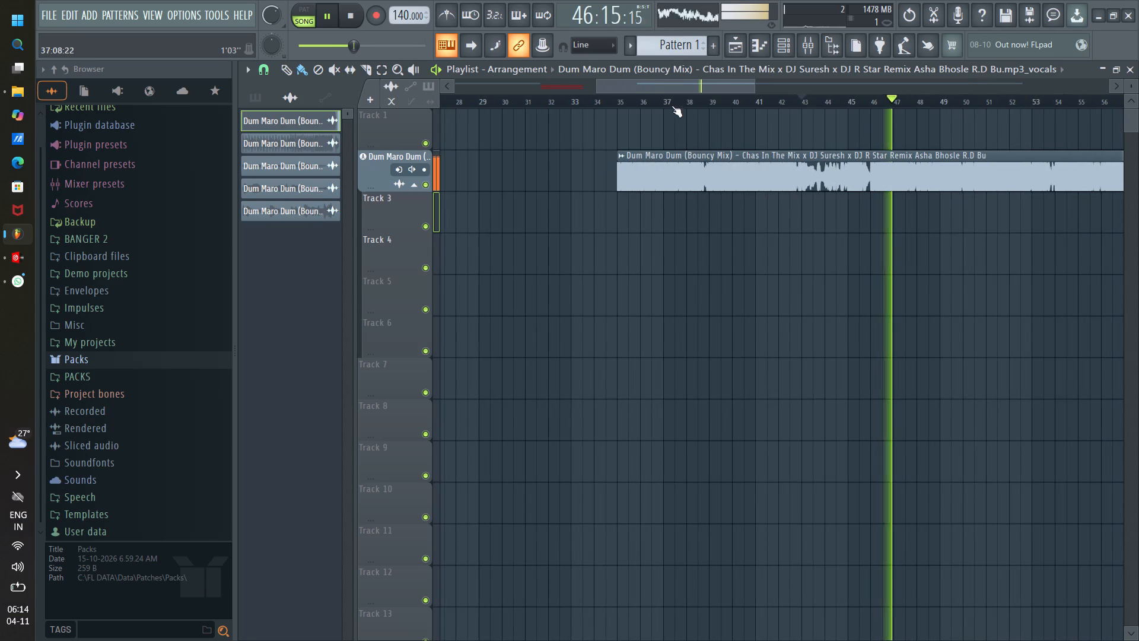
Replay the clip from bar 35, check the change at bar 43, and slice the Track 2 clip at bar 43.
{"action": "left_click", "coordinate": [616, 98]}
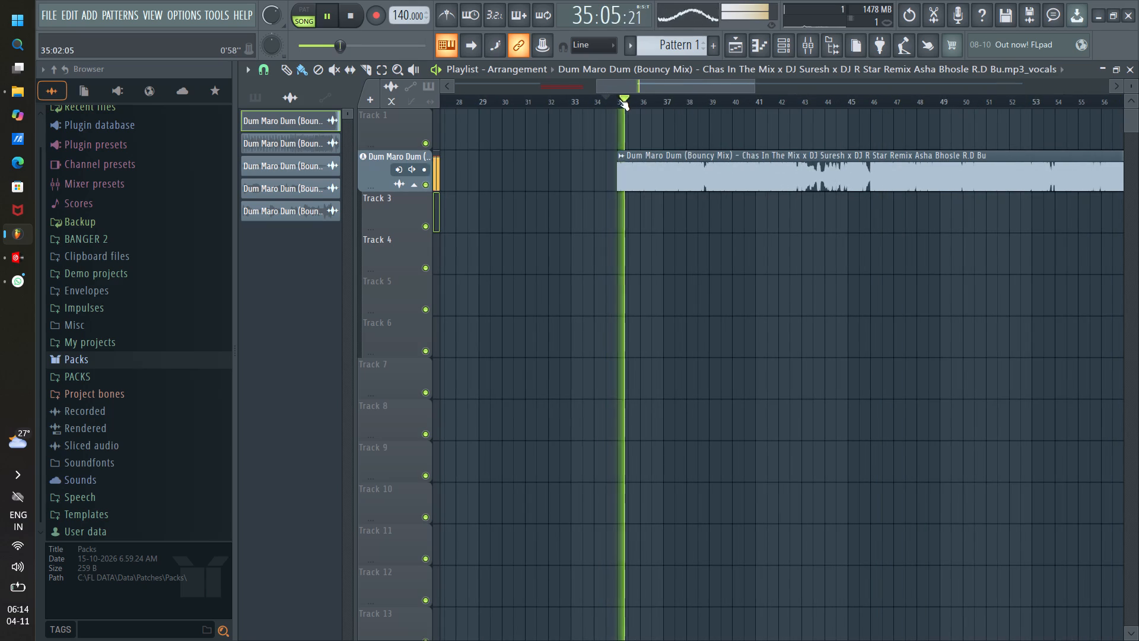
{"action": "left_click_drag", "start_coordinate": [712, 88], "coordinate": [706, 85]}
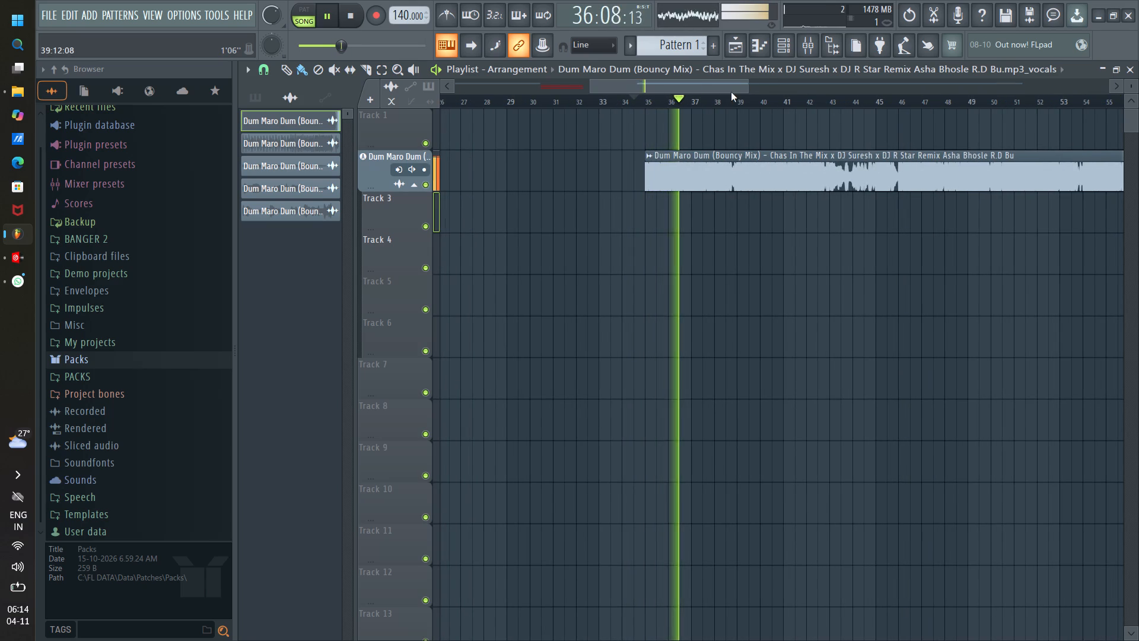
{"action": "scroll", "coordinate": [727, 105], "scroll_direction": "up", "scroll_amount": 6}
{"action": "scroll", "coordinate": [727, 101], "scroll_direction": "down", "scroll_amount": 2}
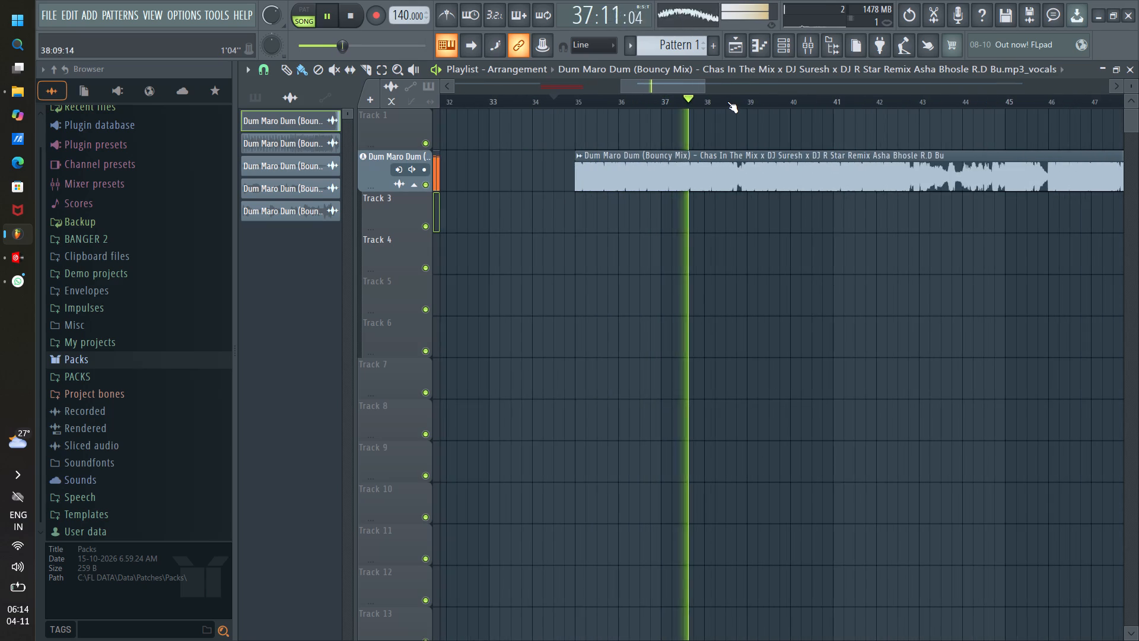
{"action": "scroll", "coordinate": [727, 101], "scroll_direction": "down", "scroll_amount": 3}
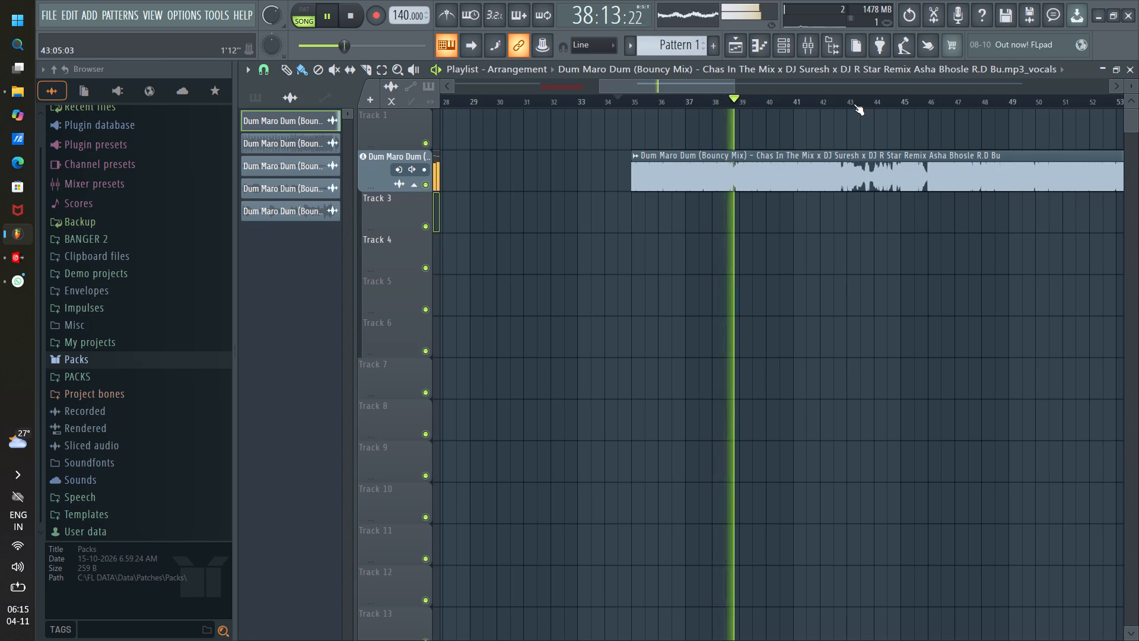
{"action": "scroll", "coordinate": [854, 104], "scroll_direction": "up", "scroll_amount": 19}
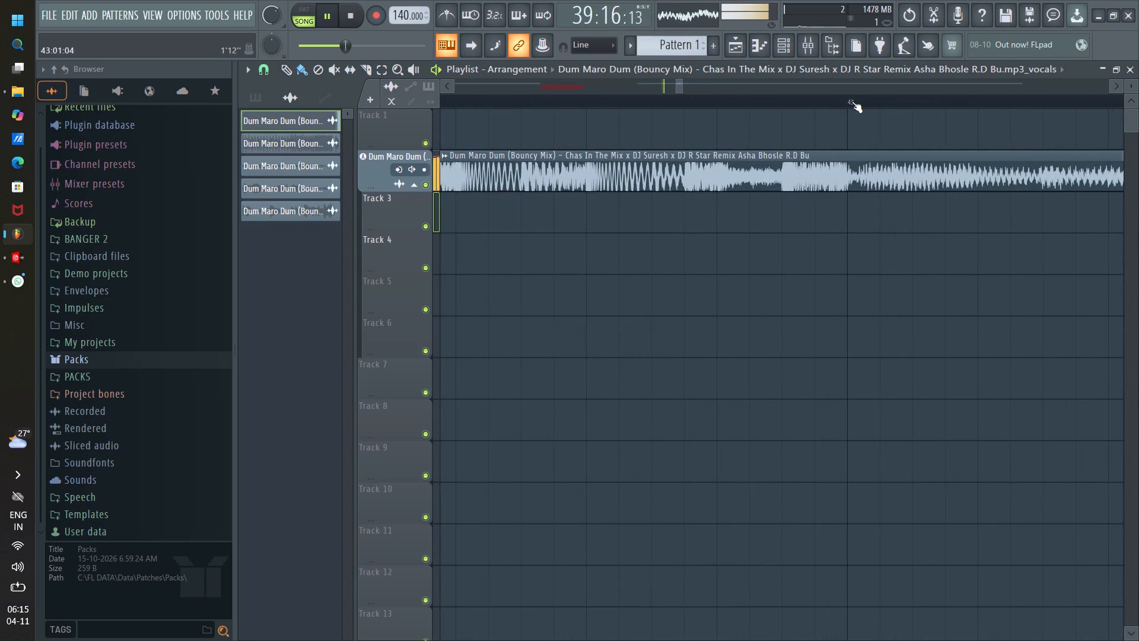
{"action": "left_click", "coordinate": [845, 100]}
{"action": "left_click", "coordinate": [848, 104]}
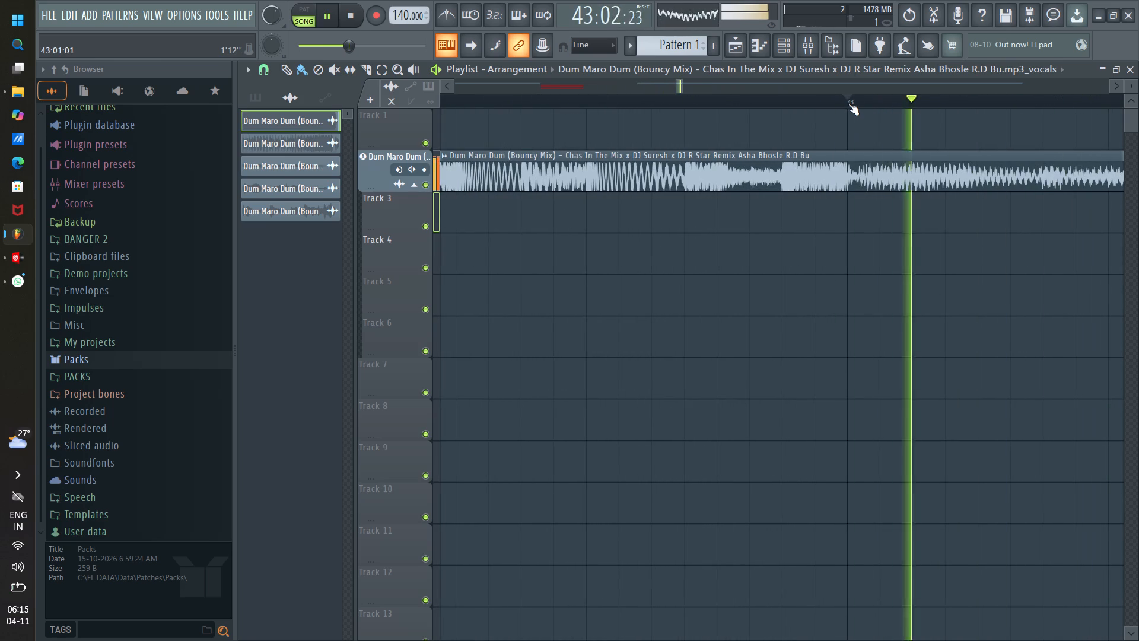
{"action": "scroll", "coordinate": [848, 104], "scroll_direction": "down", "scroll_amount": 9}
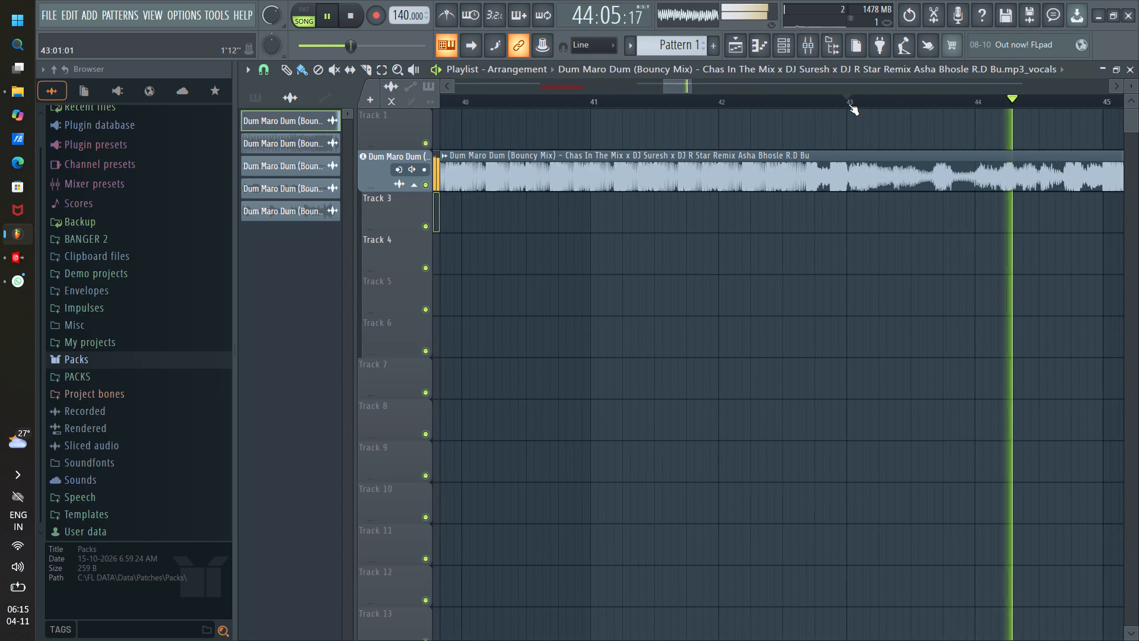
{"action": "scroll", "coordinate": [848, 104], "scroll_direction": "down", "scroll_amount": 1}
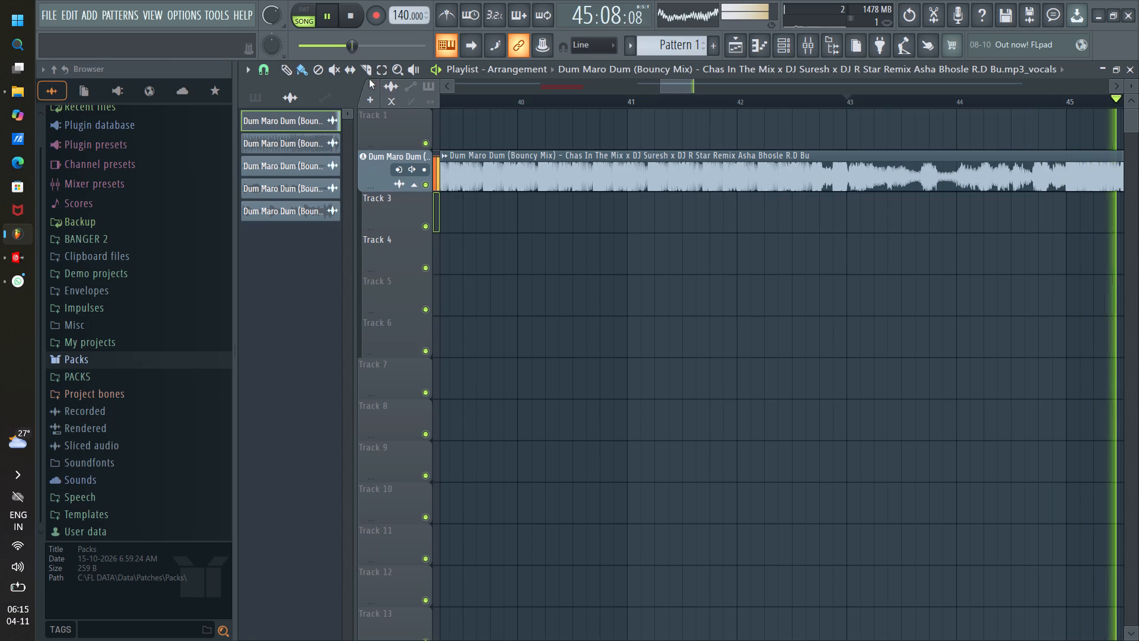
{"action": "left_click", "coordinate": [364, 72]}
{"action": "left_click_drag", "start_coordinate": [848, 152], "coordinate": [845, 182]}
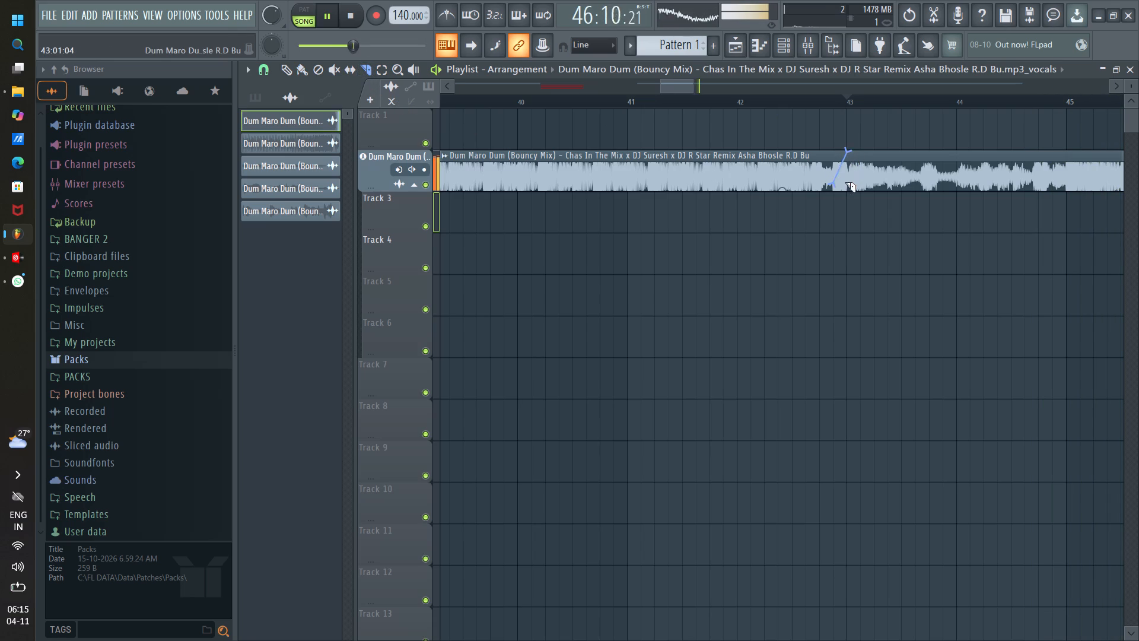
{"action": "left_click_drag", "start_coordinate": [845, 182], "coordinate": [858, 198]}
Skim through the rest of the song by ear and delete the Track 2 segment that starts at bar 43.
{"action": "scroll", "coordinate": [826, 104], "scroll_direction": "down", "scroll_amount": 8}
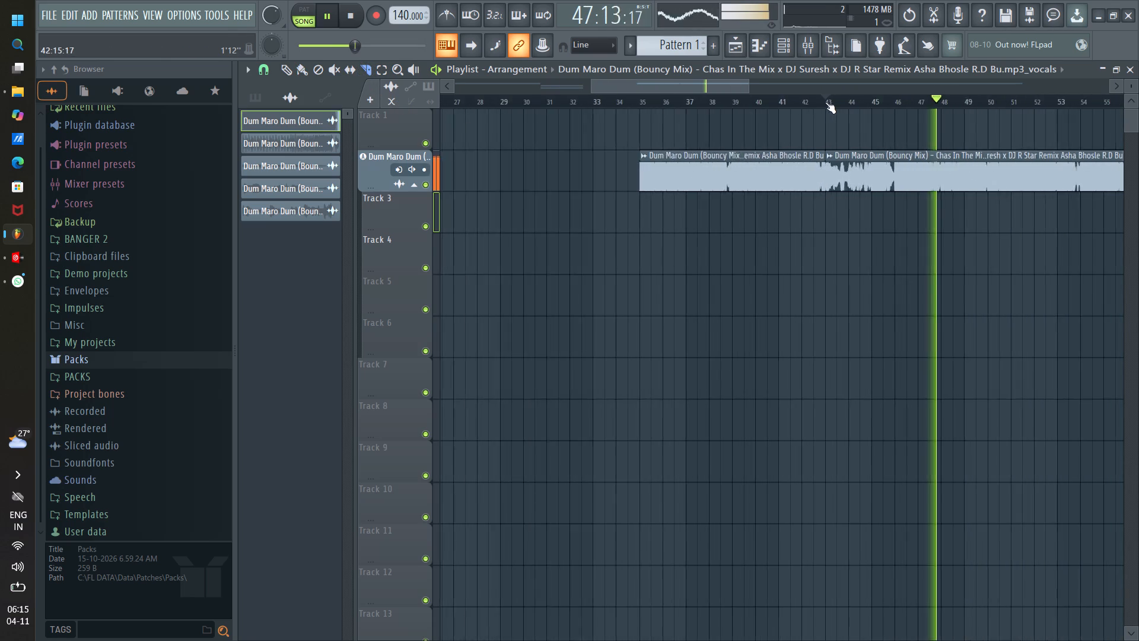
{"action": "scroll", "coordinate": [825, 102], "scroll_direction": "down", "scroll_amount": 11}
{"action": "left_click", "coordinate": [730, 99]}
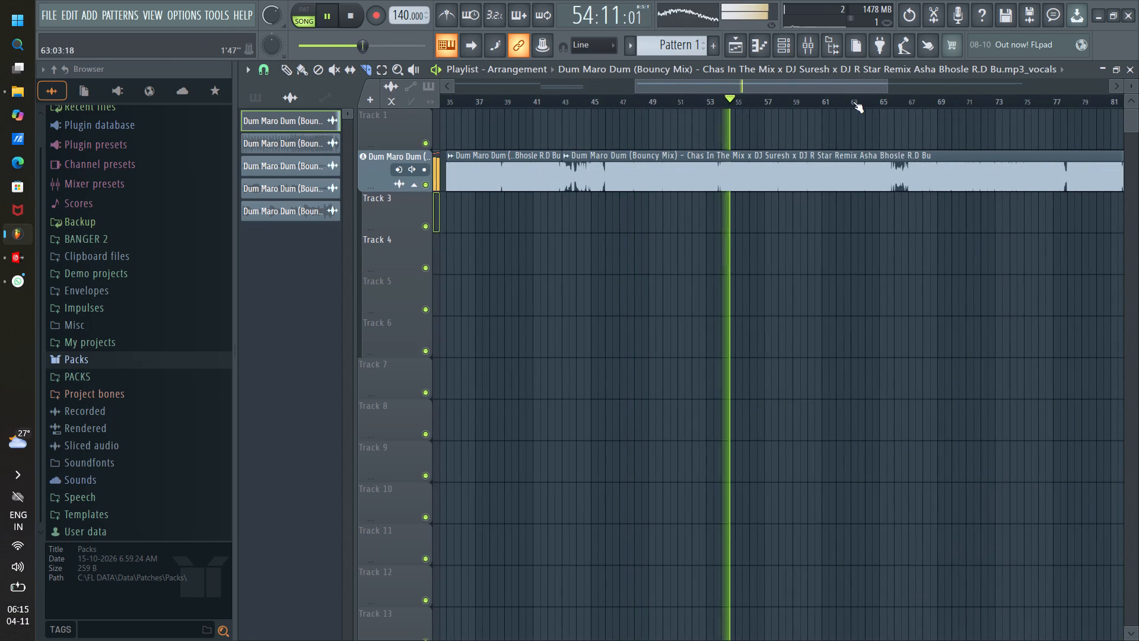
{"action": "left_click", "coordinate": [854, 101]}
{"action": "left_click", "coordinate": [912, 102]}
{"action": "left_click_drag", "start_coordinate": [871, 90], "coordinate": [871, 88]}
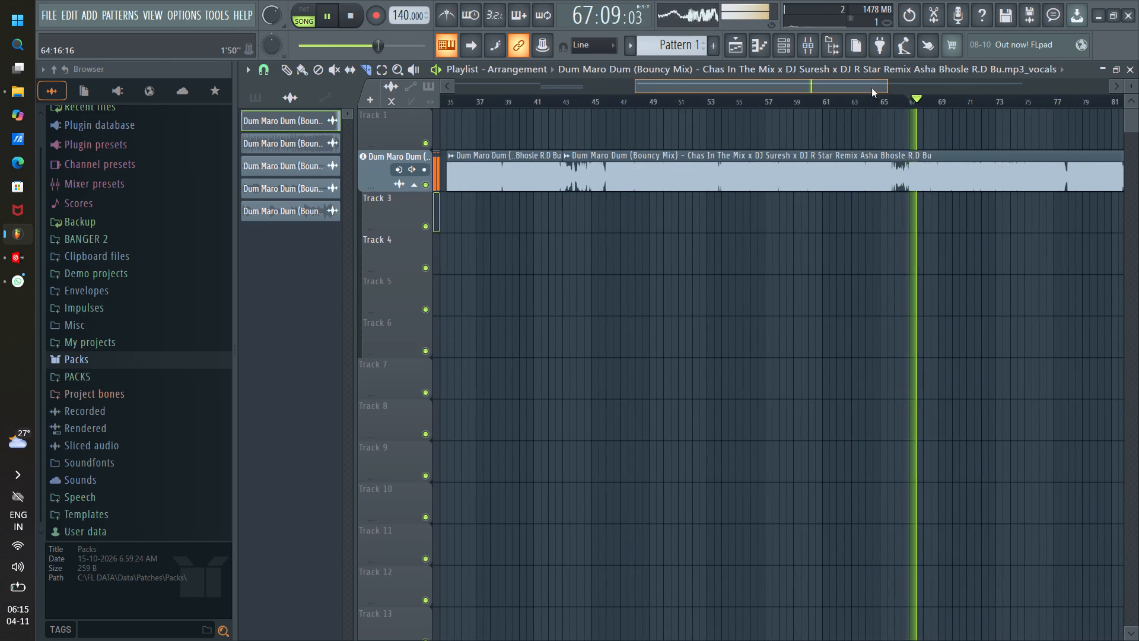
{"action": "left_click_drag", "start_coordinate": [871, 88], "coordinate": [966, 90]}
{"action": "left_click", "coordinate": [847, 103]}
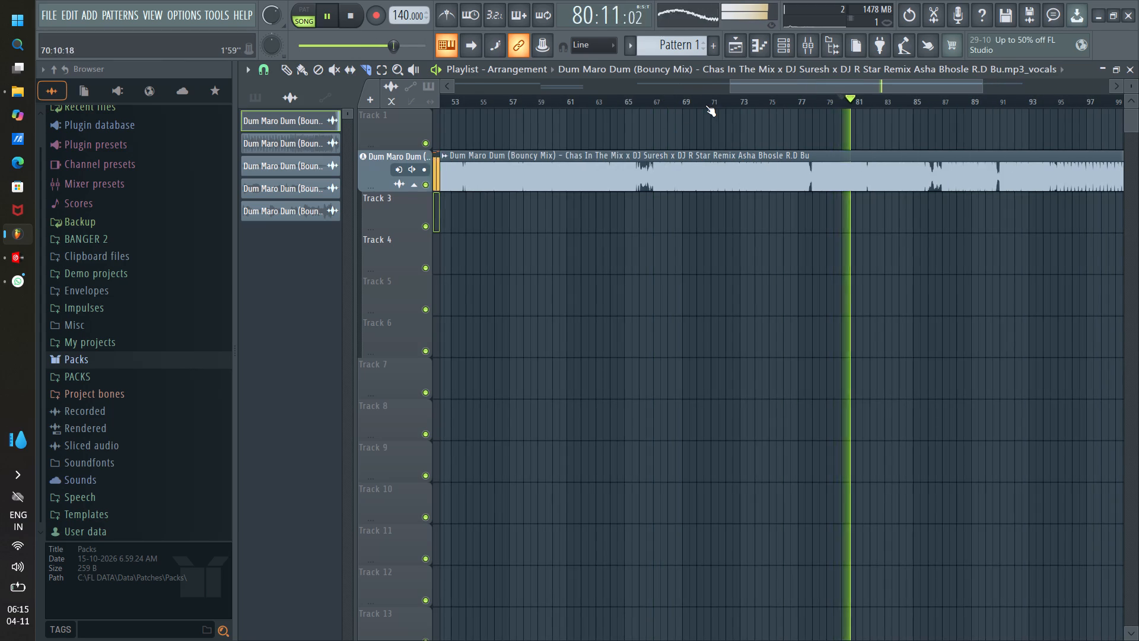
{"action": "scroll", "coordinate": [705, 104], "scroll_direction": "down", "scroll_amount": 4}
{"action": "left_click_drag", "start_coordinate": [735, 80], "coordinate": [619, 73]}
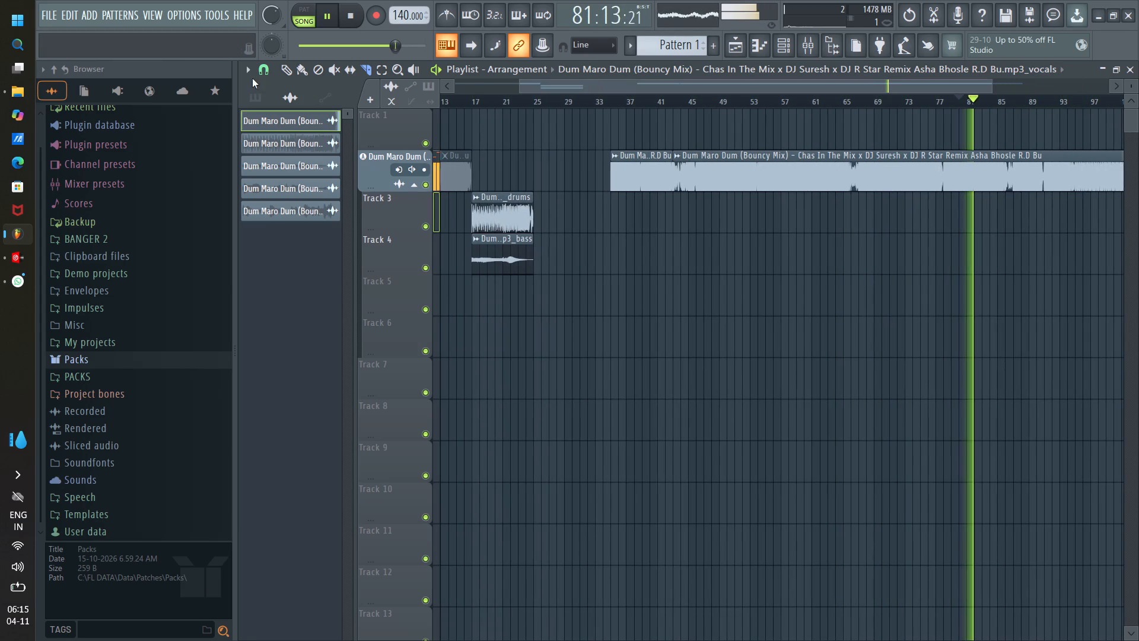
{"action": "left_click", "coordinate": [307, 66]}
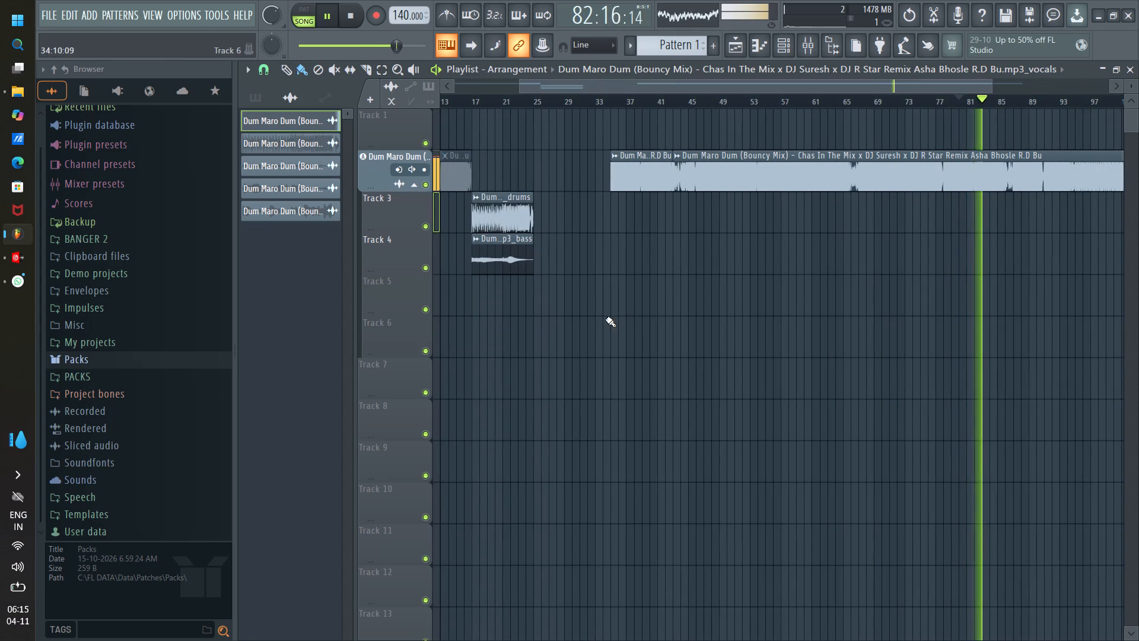
{"action": "right_click", "coordinate": [1034, 166]}
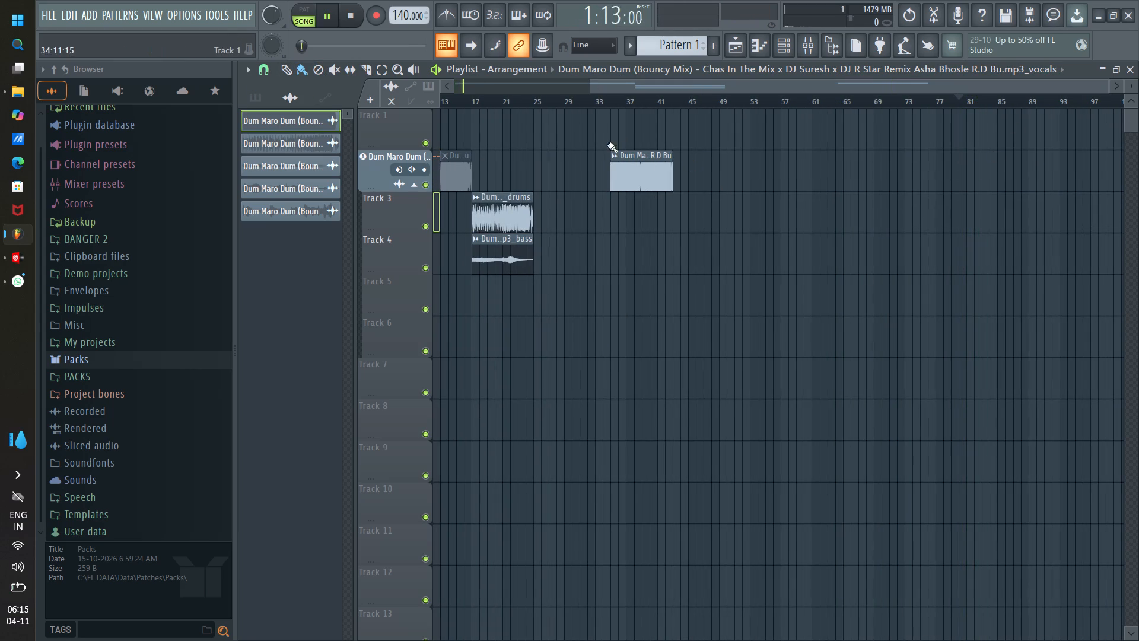
Extract drums, bass, instruments and vocals stems from the Dum Maro Dum segment between bars 35 and 43.
{"action": "left_click", "coordinate": [615, 156]}
{"action": "left_click", "coordinate": [751, 232]}
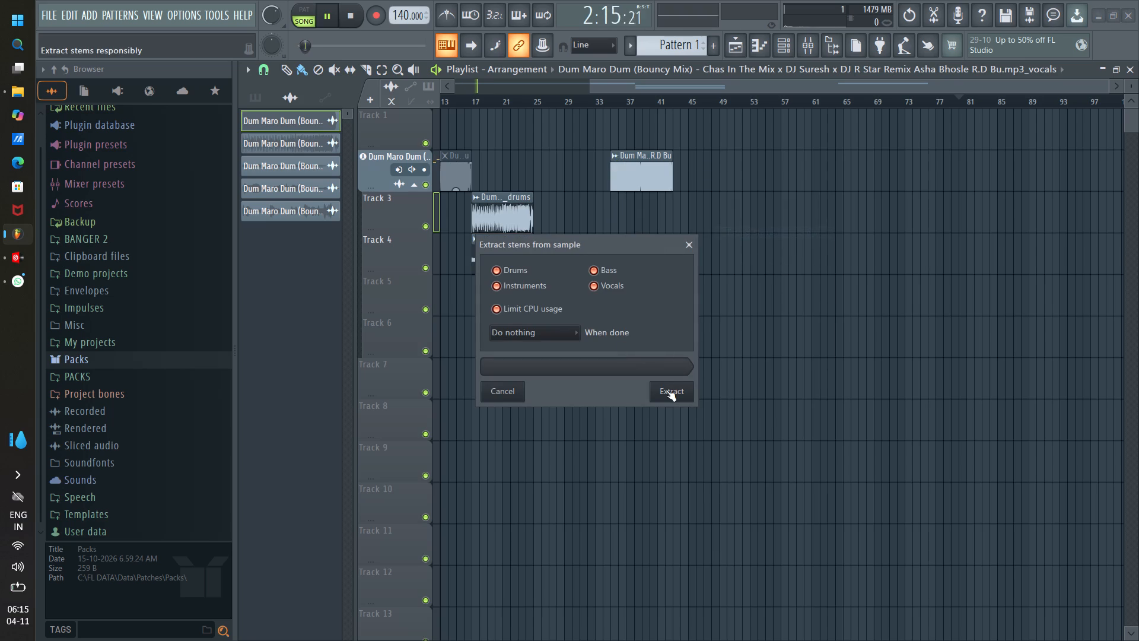
{"action": "left_click", "coordinate": [666, 394]}
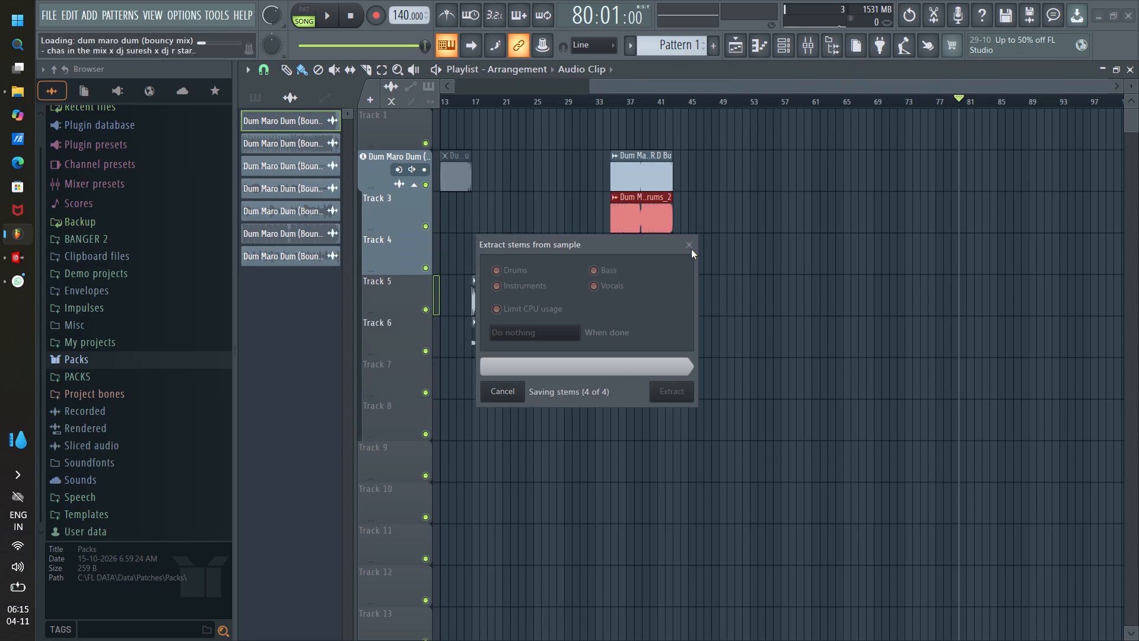
{"action": "left_click_drag", "start_coordinate": [721, 84], "coordinate": [658, 79]}
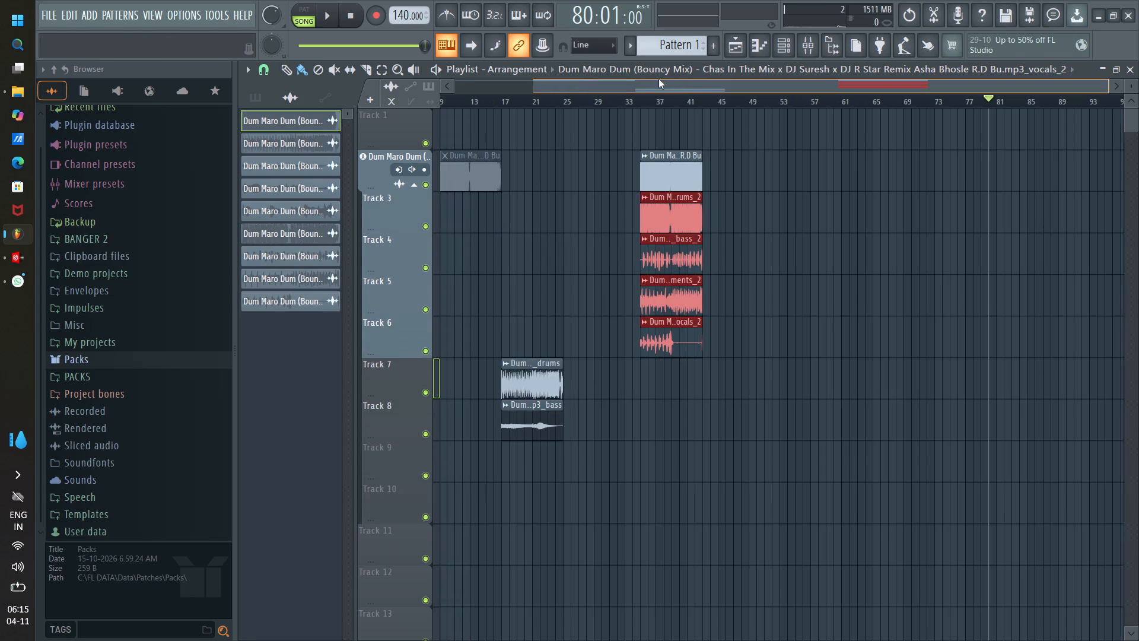
{"action": "left_click_drag", "start_coordinate": [658, 79], "coordinate": [539, 85]}
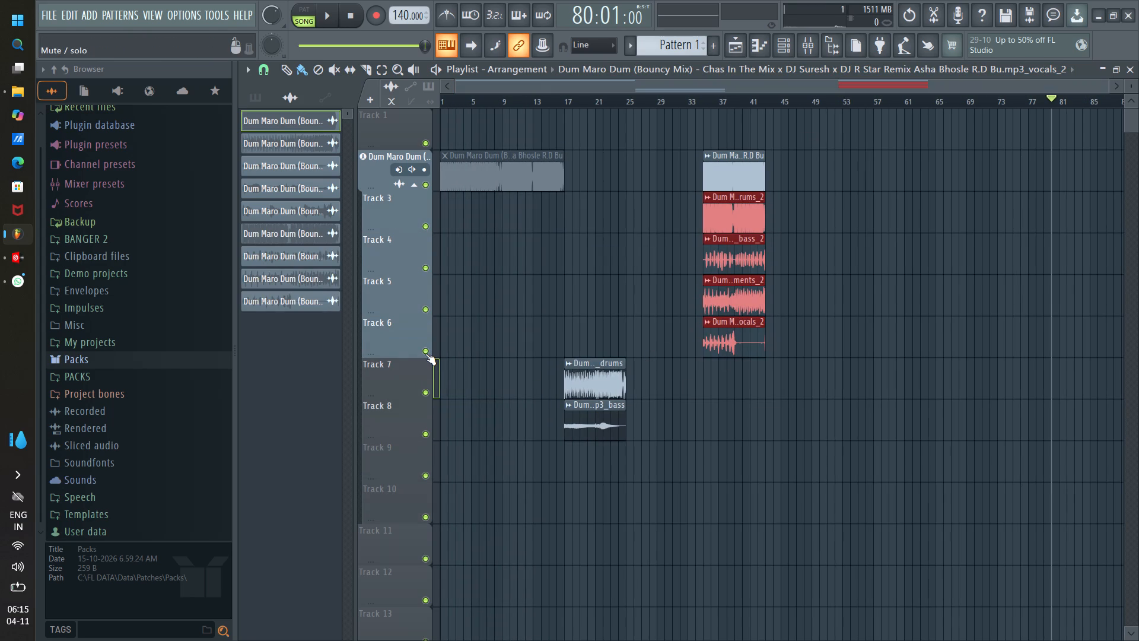
Delete the source Dum Maro Dum segment at bar 35 and move its four extracted stems to start at bar 25.
{"action": "scroll", "coordinate": [742, 100], "scroll_direction": "up", "scroll_amount": 7}
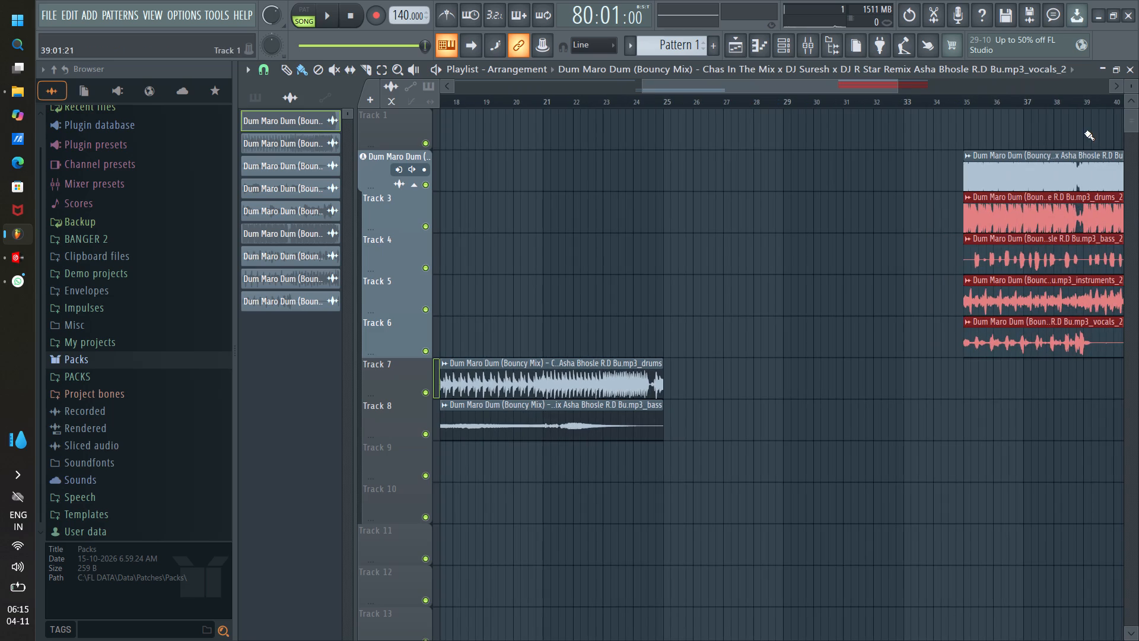
{"action": "right_click", "coordinate": [1077, 158]}
{"action": "key", "text": "Right"}
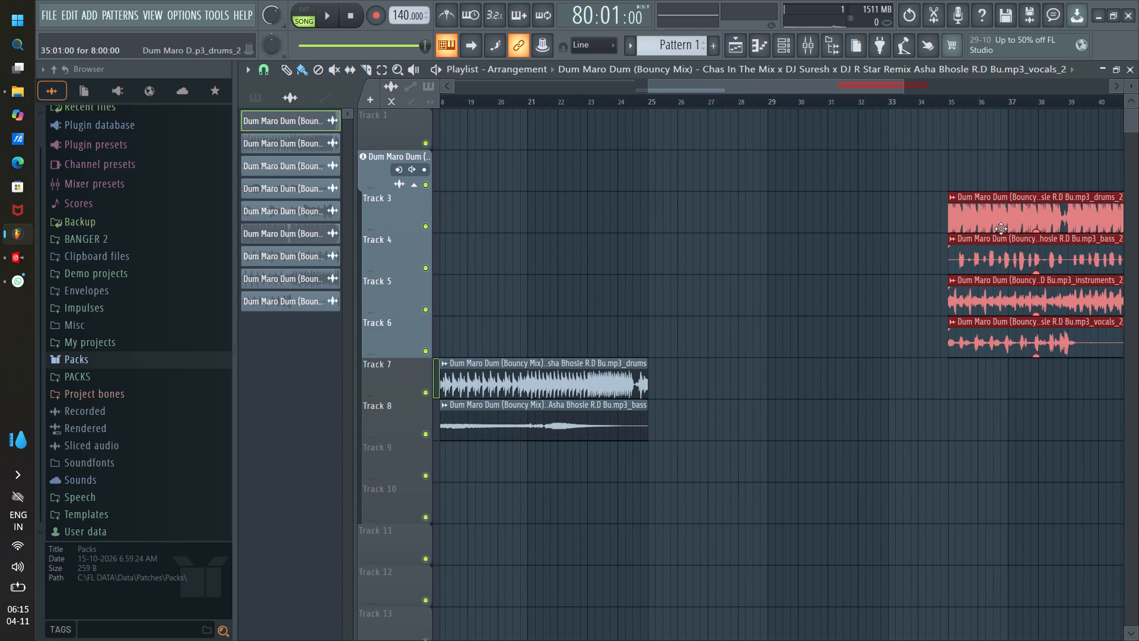
{"action": "left_click", "coordinate": [1001, 227]}
{"action": "left_click_drag", "start_coordinate": [1001, 218], "coordinate": [701, 215]}
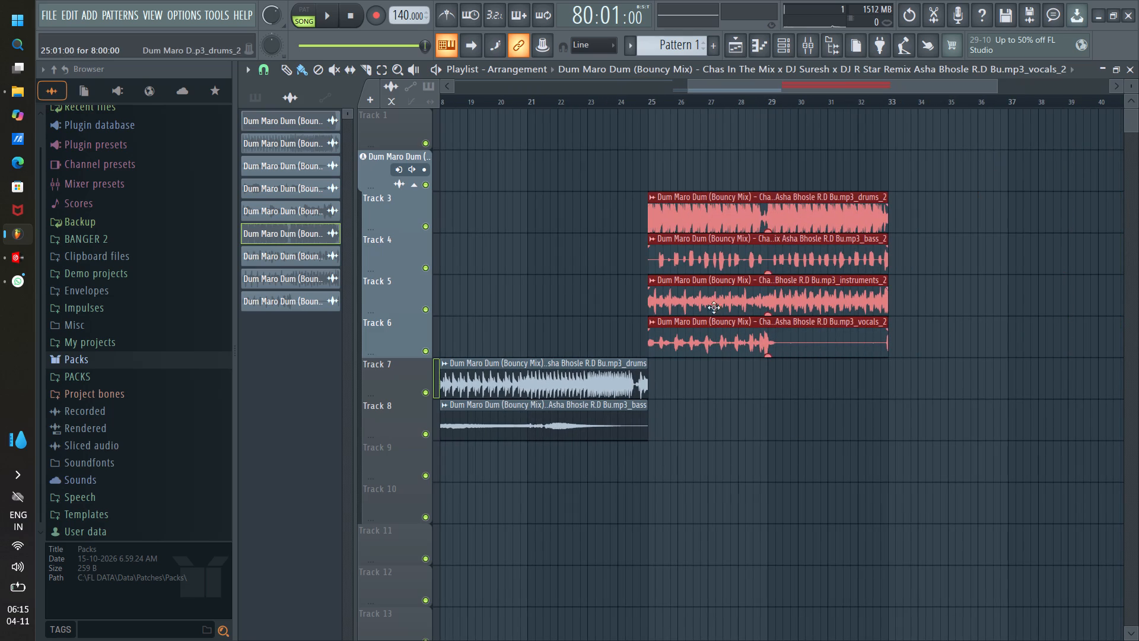
Delete the vocals stem starting at bar 25, solo Track 5 to hear the instruments stem, and delete that stem too.
{"action": "right_click", "coordinate": [810, 344]}
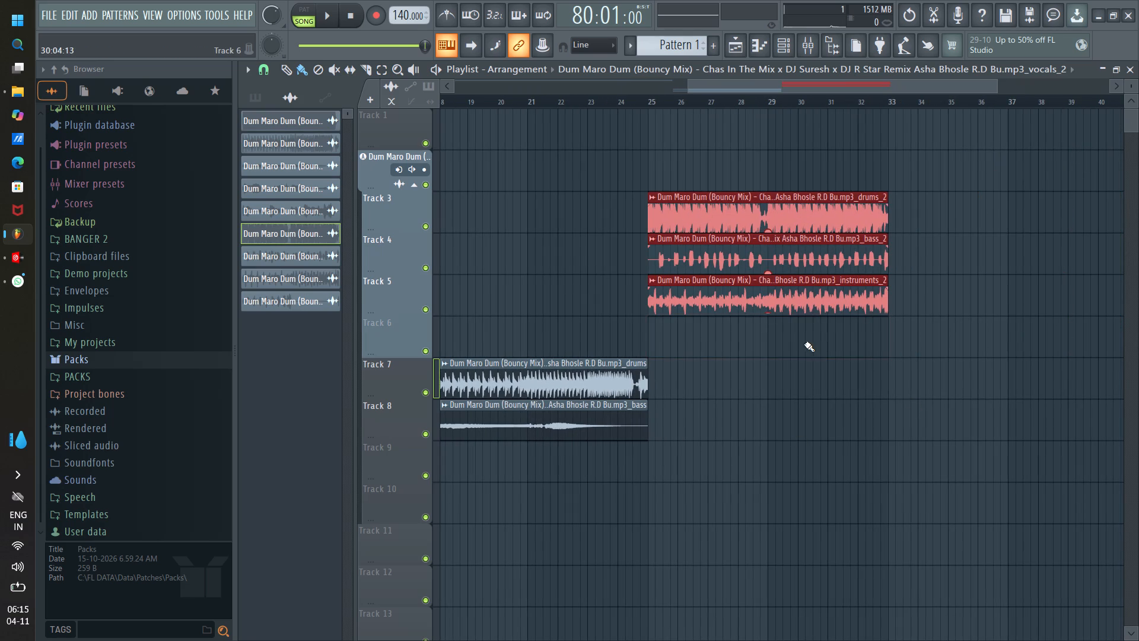
{"action": "right_click", "coordinate": [423, 313]}
{"action": "key", "text": "space"}
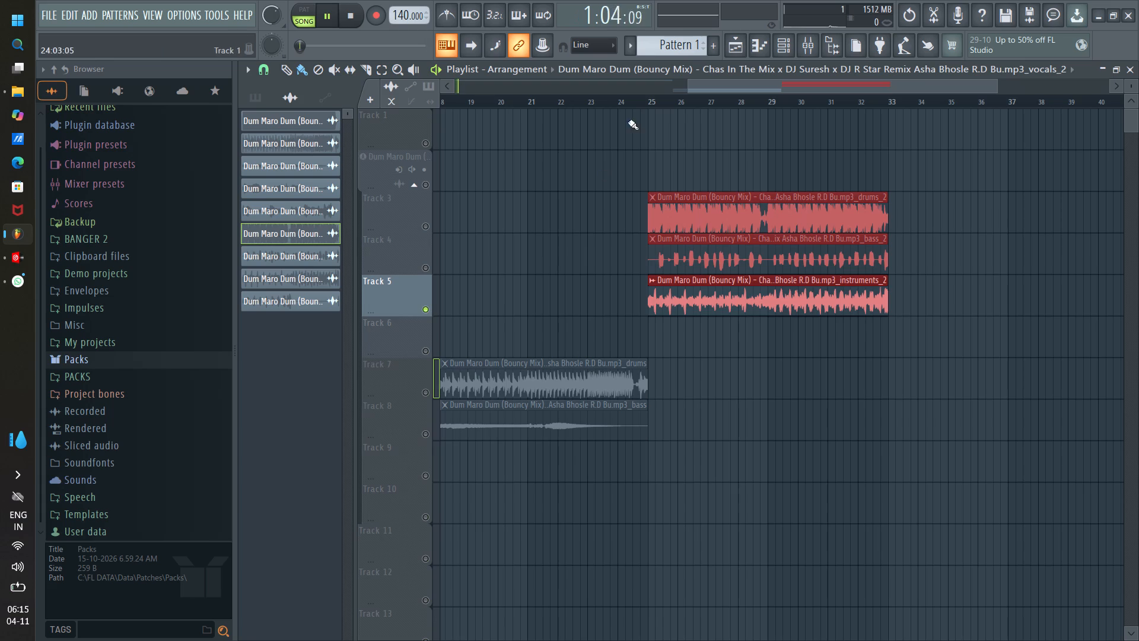
{"action": "left_click", "coordinate": [643, 104]}
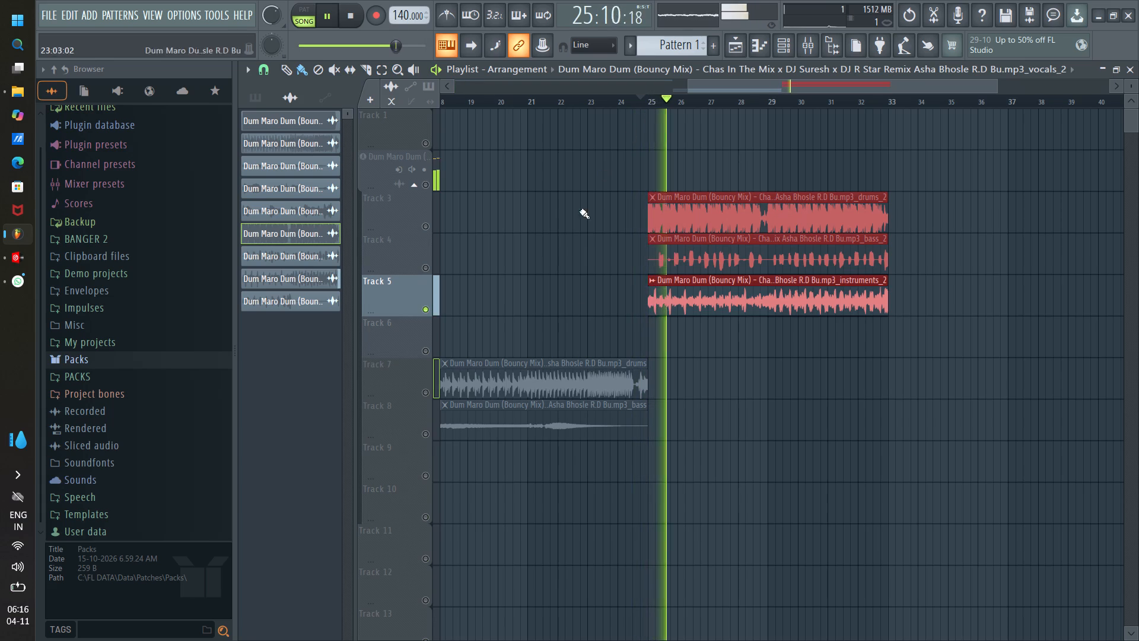
{"action": "left_click", "coordinate": [429, 310]}
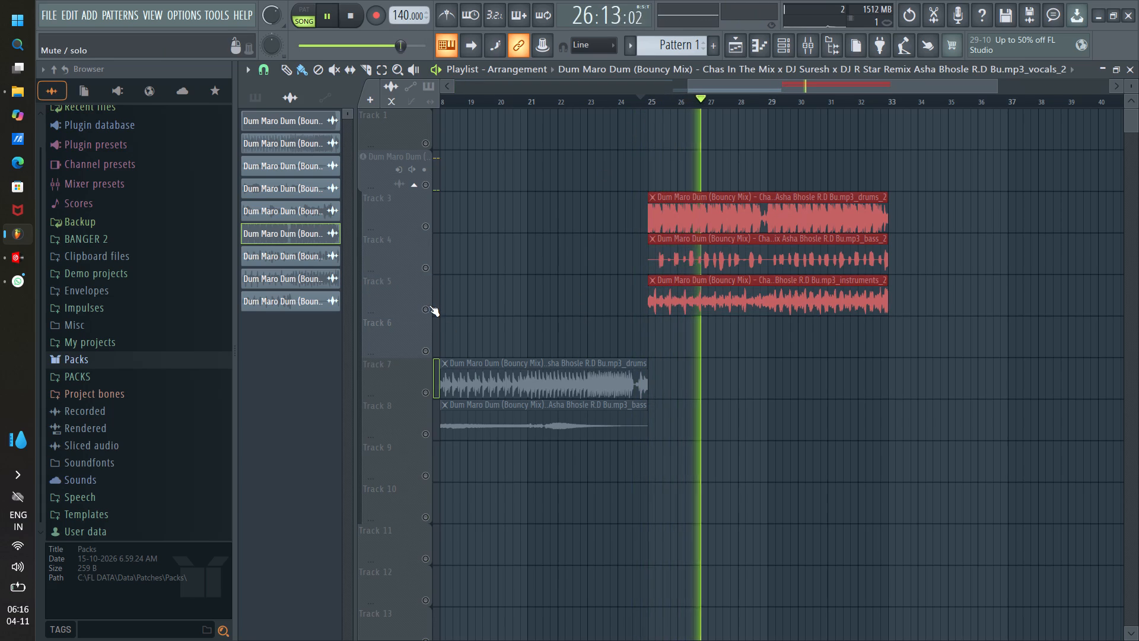
{"action": "left_click", "coordinate": [425, 313]}
{"action": "right_click", "coordinate": [670, 285]}
Solo the Track 4 bass stem, bring in the Track 3 drums stem, and play both from bar 25.
{"action": "right_click", "coordinate": [423, 270]}
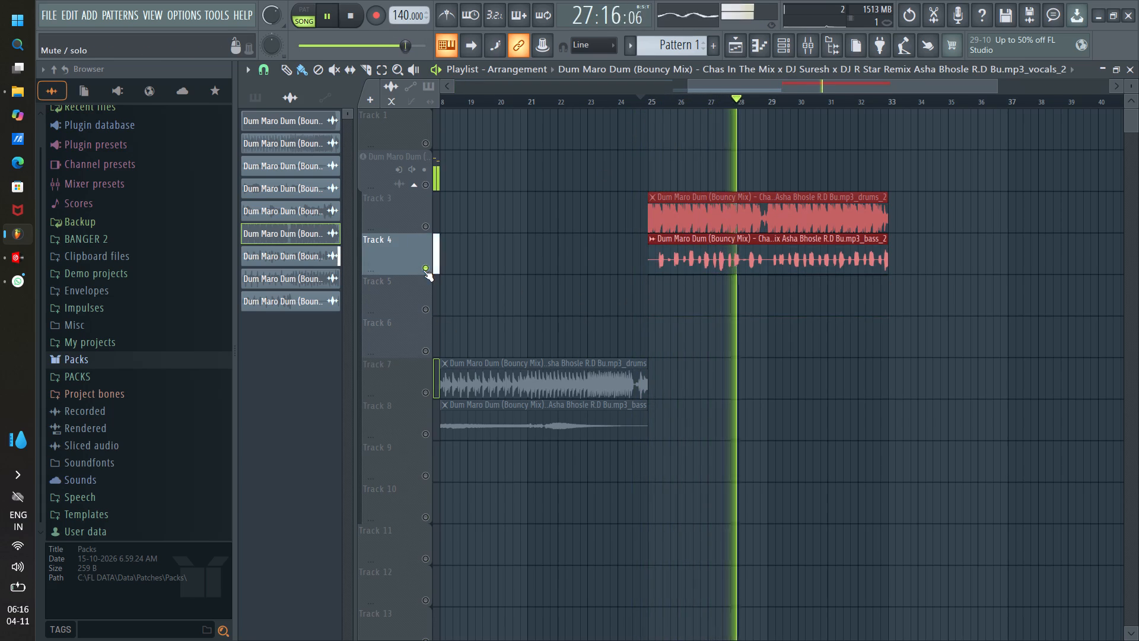
{"action": "left_click", "coordinate": [425, 229]}
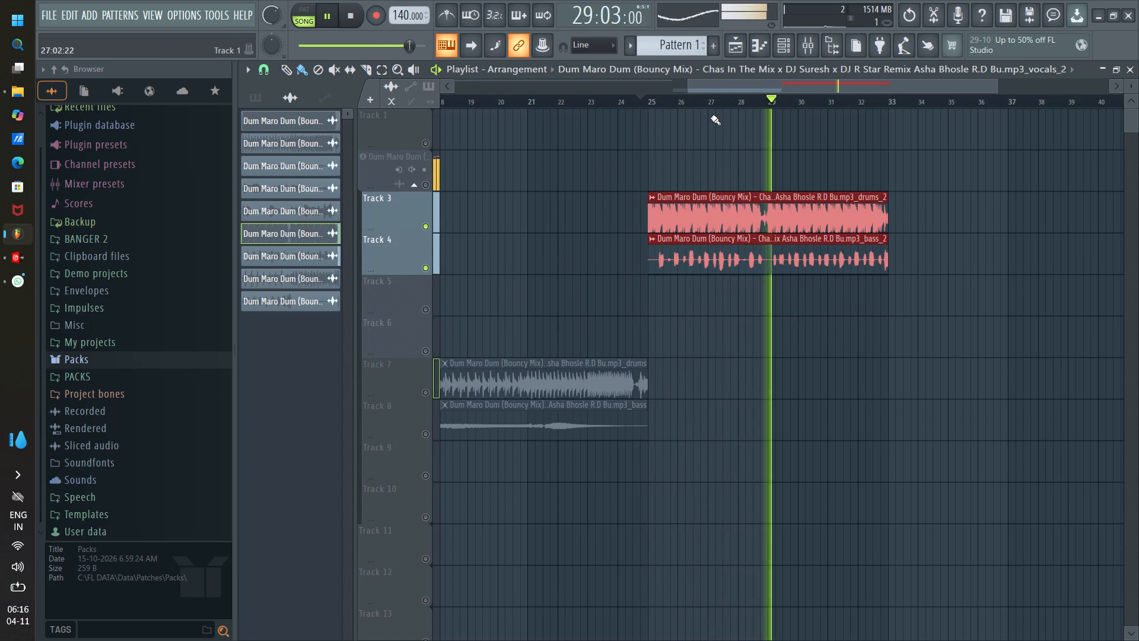
{"action": "left_click", "coordinate": [642, 101]}
{"action": "scroll", "coordinate": [647, 100], "scroll_direction": "up", "scroll_amount": 4}
{"action": "scroll", "coordinate": [647, 101], "scroll_direction": "down", "scroll_amount": 2}
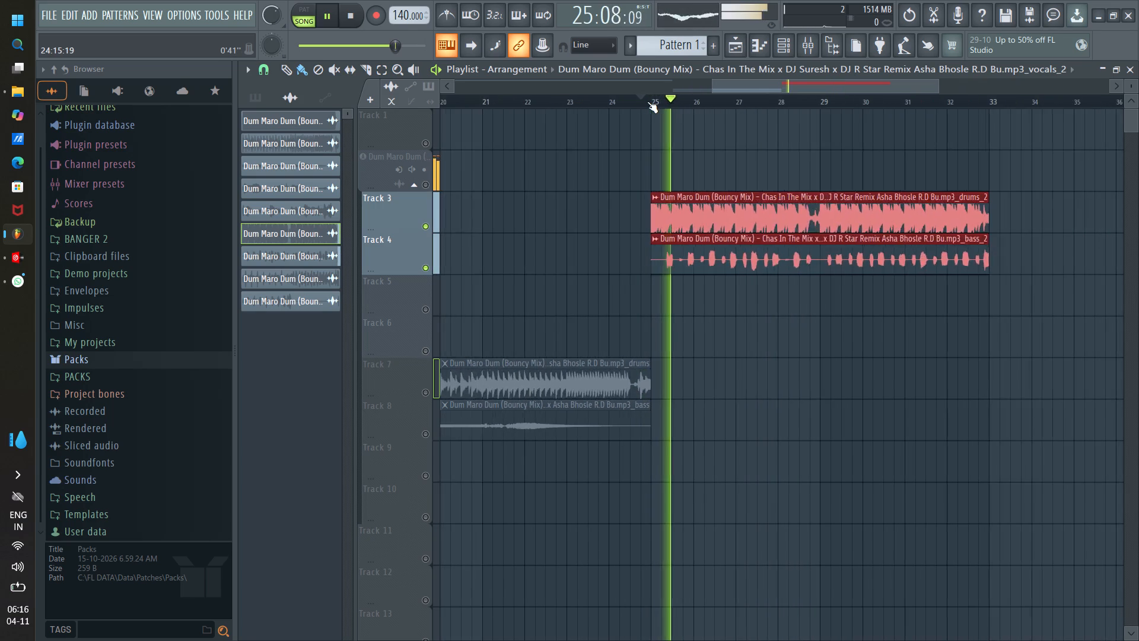
{"action": "scroll", "coordinate": [647, 101], "scroll_direction": "down", "scroll_amount": 9}
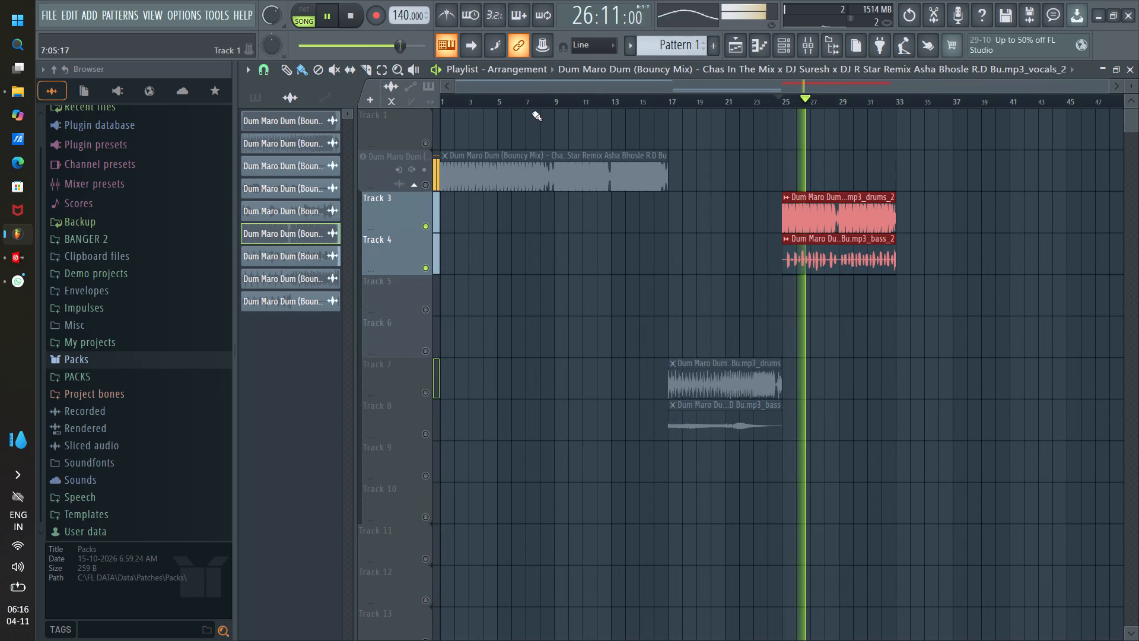
Unmute the Dum Maro Dum track and its muted opening clip, which starts at bar 1.
{"action": "left_click", "coordinate": [425, 182]}
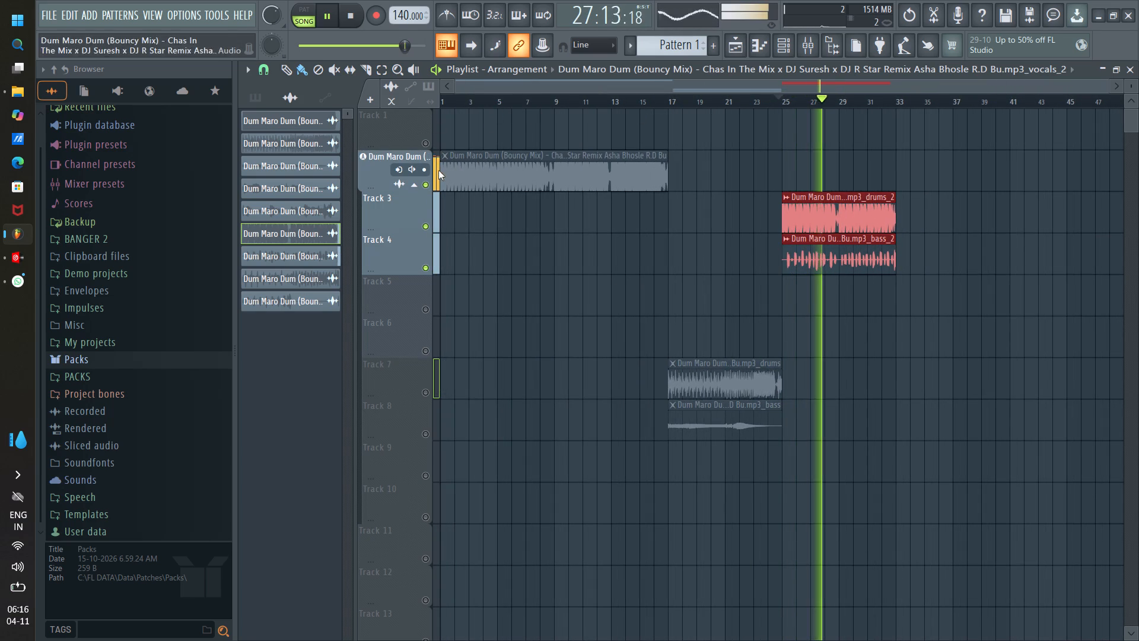
{"action": "left_click", "coordinate": [329, 65]}
{"action": "left_click", "coordinate": [478, 171]}
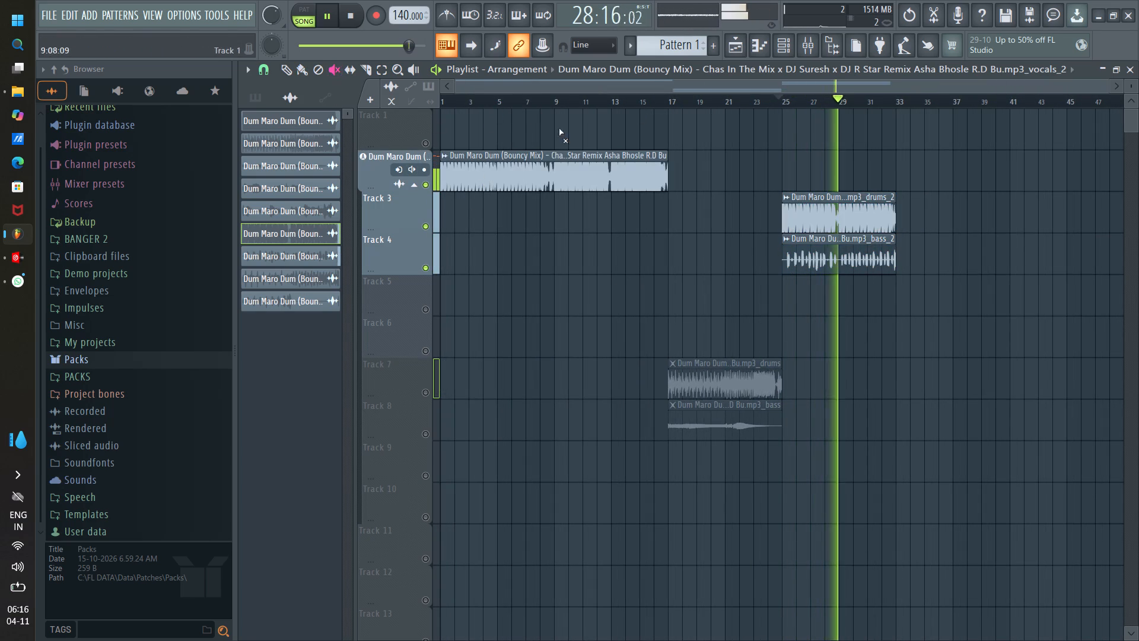
Play the opening Dum Maro Dum clip from around bar 5 and check the transitions near bars 9, 13 and 17.
{"action": "left_click", "coordinate": [509, 101]}
{"action": "scroll", "coordinate": [547, 104], "scroll_direction": "up", "scroll_amount": 6}
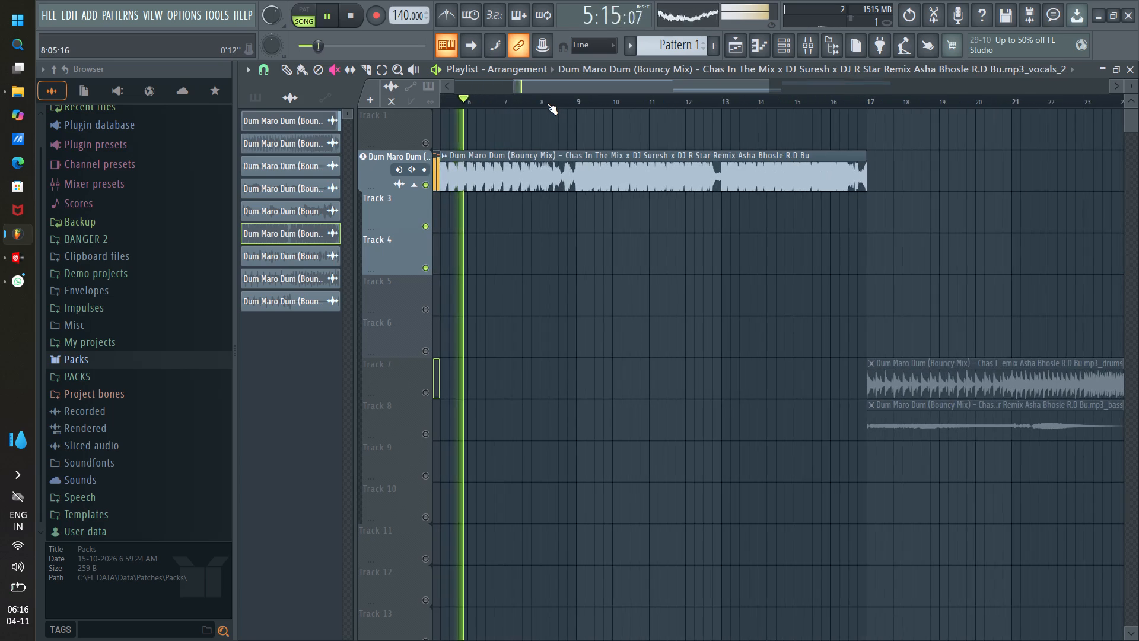
{"action": "scroll", "coordinate": [547, 103], "scroll_direction": "up", "scroll_amount": 1}
{"action": "scroll", "coordinate": [547, 103], "scroll_direction": "down", "scroll_amount": 5}
{"action": "left_click_drag", "start_coordinate": [536, 91], "coordinate": [505, 82]}
{"action": "scroll", "coordinate": [519, 104], "scroll_direction": "up", "scroll_amount": 5}
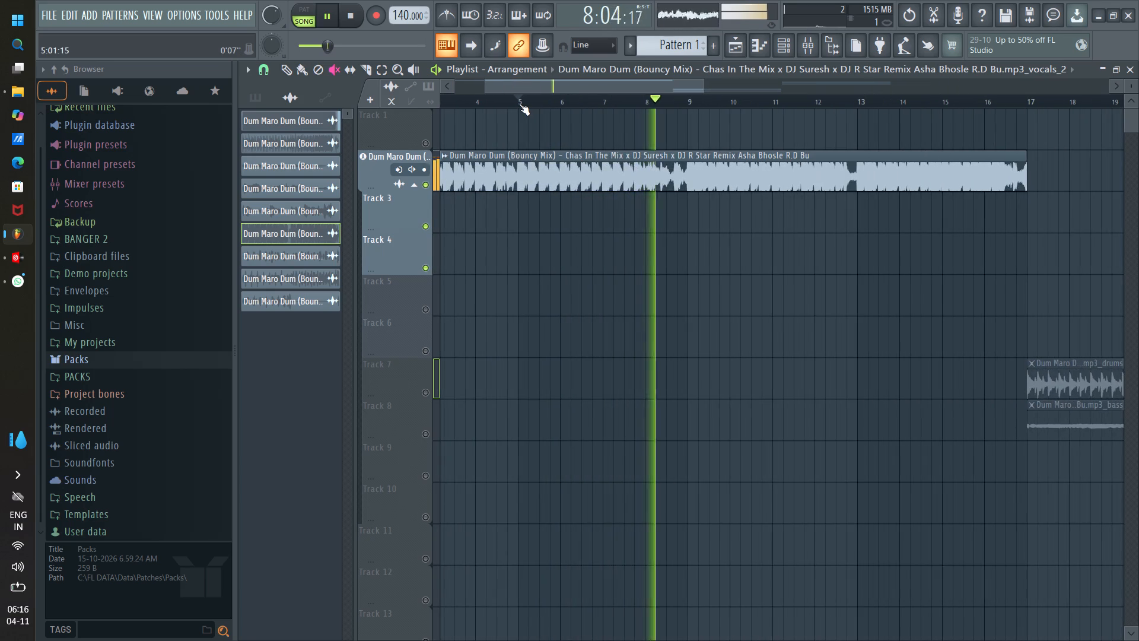
{"action": "scroll", "coordinate": [519, 104], "scroll_direction": "up", "scroll_amount": 1}
{"action": "scroll", "coordinate": [519, 104], "scroll_direction": "down", "scroll_amount": 2}
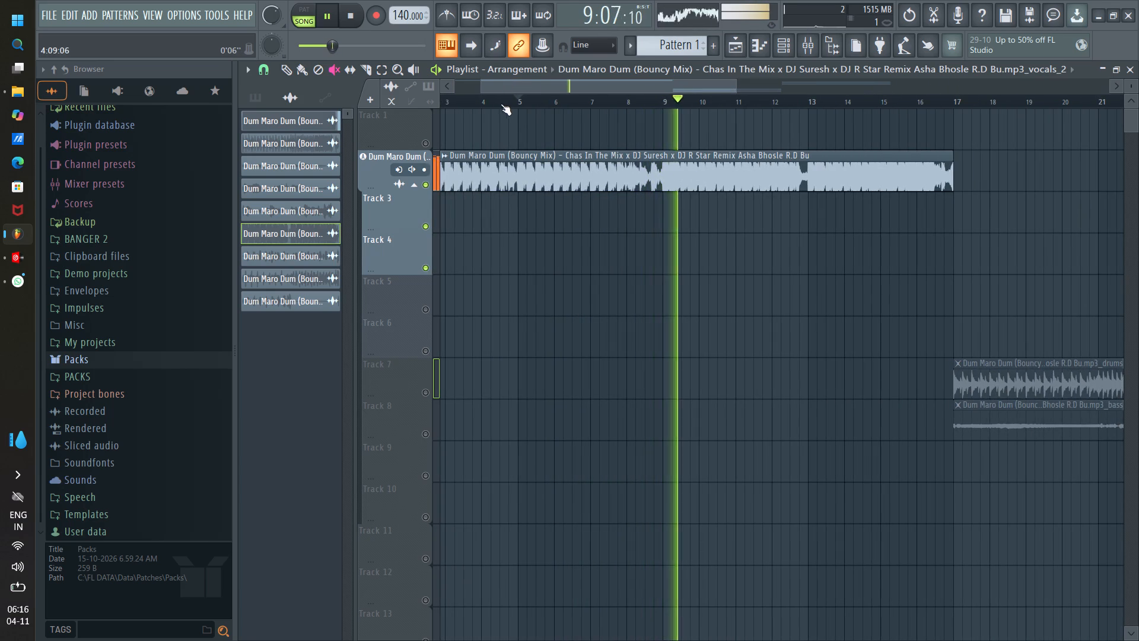
{"action": "left_click", "coordinate": [504, 104]}
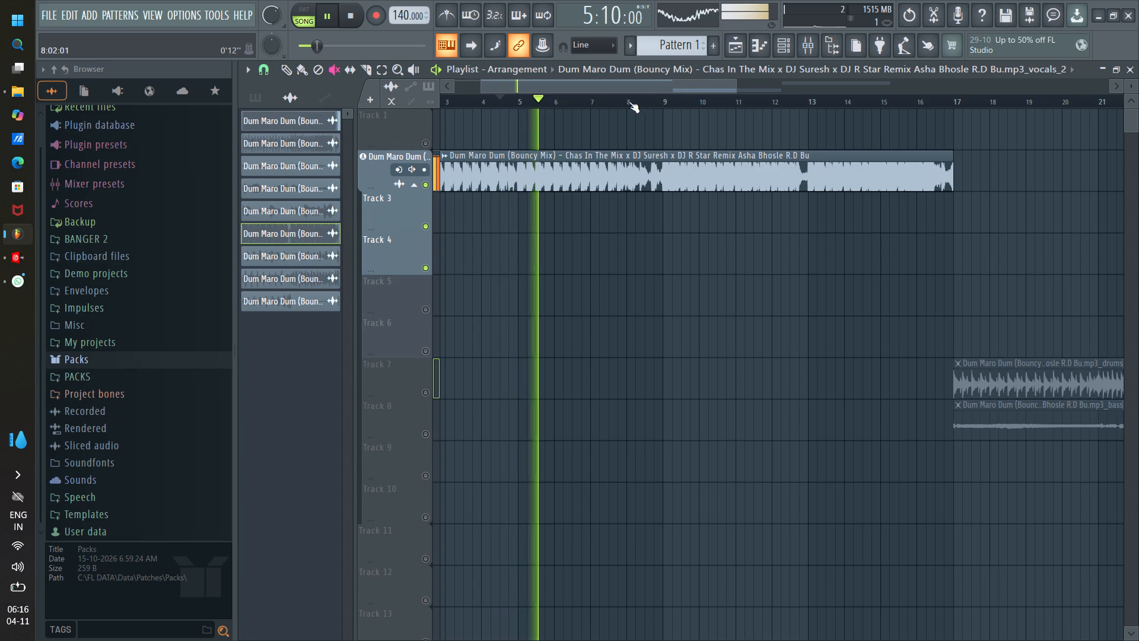
{"action": "left_click_drag", "start_coordinate": [621, 91], "coordinate": [631, 93]}
{"action": "left_click", "coordinate": [601, 99]}
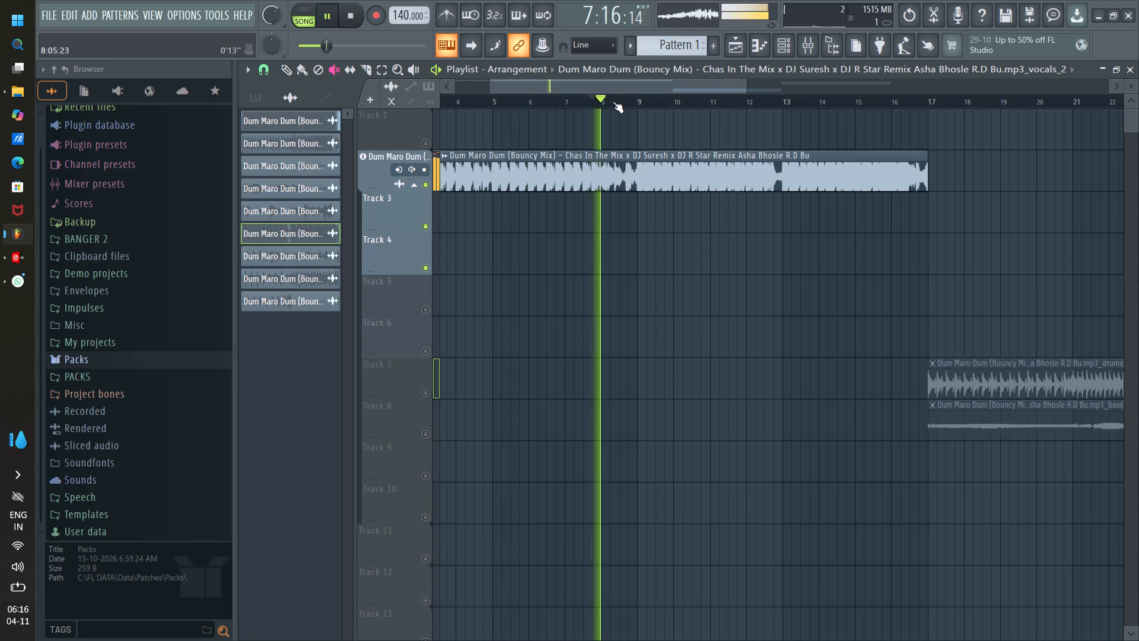
{"action": "scroll", "coordinate": [634, 105], "scroll_direction": "up", "scroll_amount": 2}
{"action": "scroll", "coordinate": [634, 105], "scroll_direction": "down", "scroll_amount": 2}
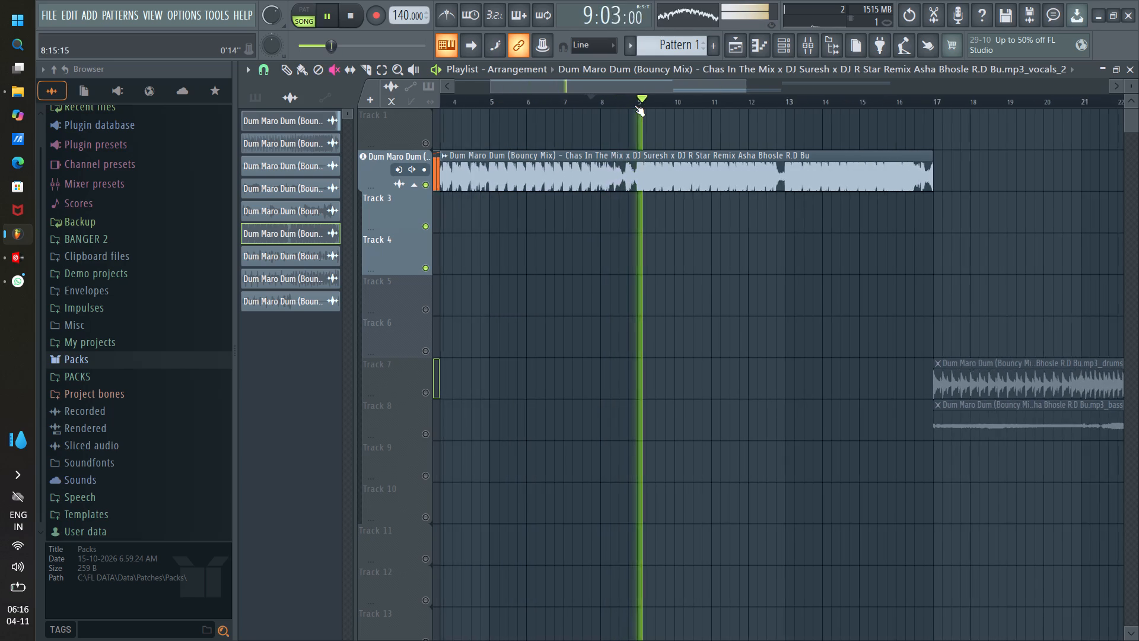
{"action": "scroll", "coordinate": [634, 105], "scroll_direction": "down", "scroll_amount": 6}
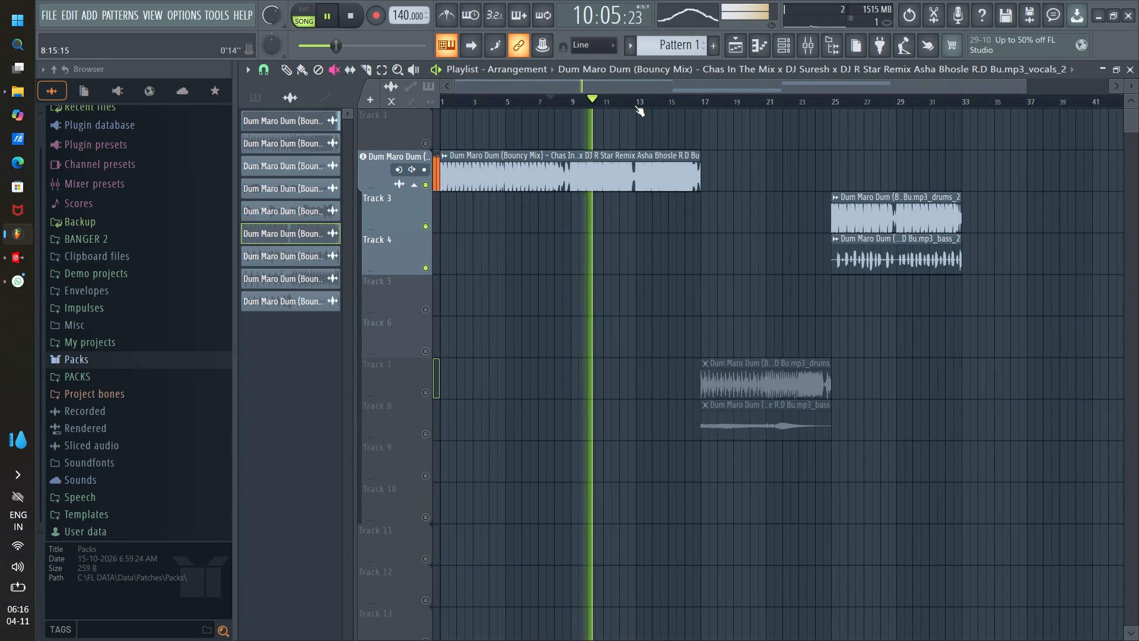
{"action": "scroll", "coordinate": [634, 105], "scroll_direction": "up", "scroll_amount": 7}
{"action": "left_click", "coordinate": [634, 105]}
{"action": "scroll", "coordinate": [644, 106], "scroll_direction": "down", "scroll_amount": 1}
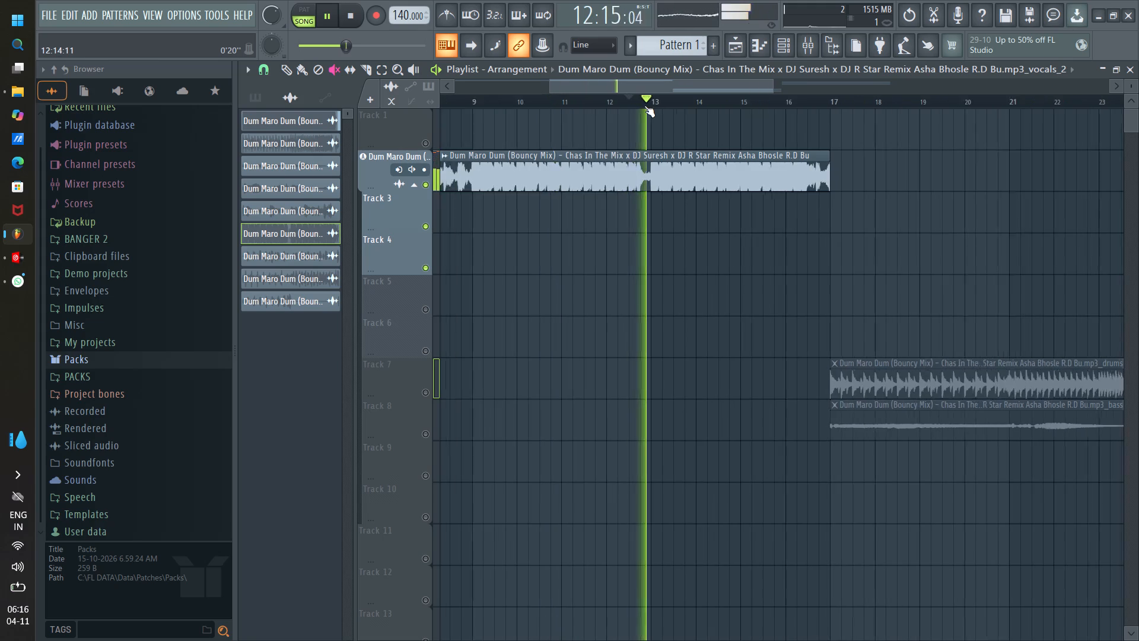
{"action": "scroll", "coordinate": [644, 106], "scroll_direction": "down", "scroll_amount": 6}
{"action": "left_click", "coordinate": [686, 103]}
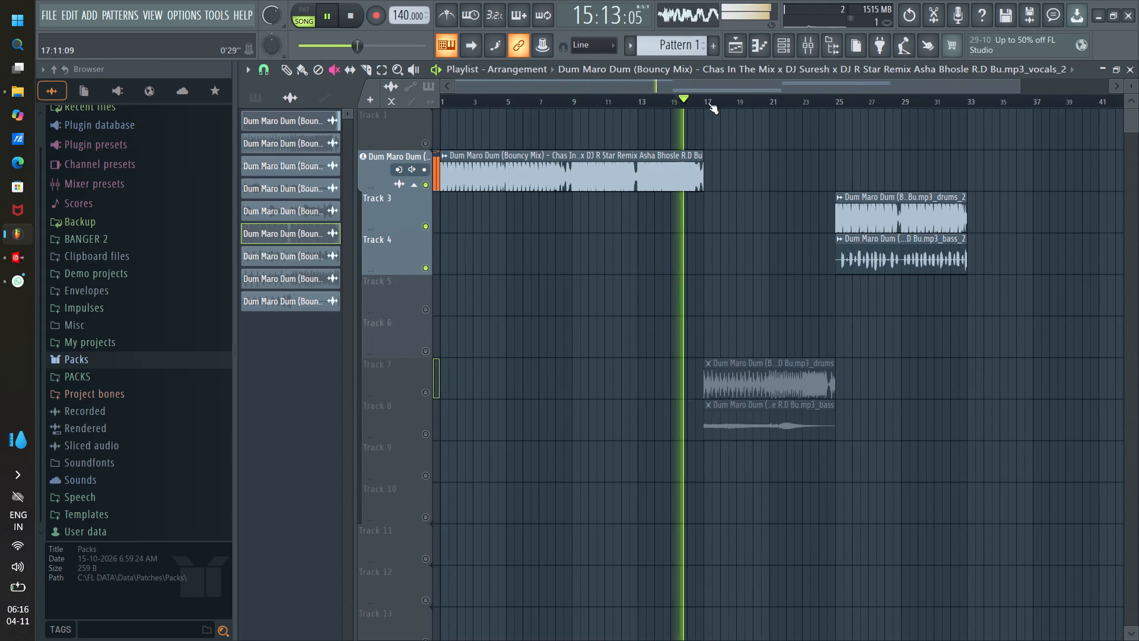
Unmute Tracks 7 and 8 and play their drums and bass stems from bar 17.
{"action": "scroll", "coordinate": [699, 104], "scroll_direction": "up", "scroll_amount": 7}
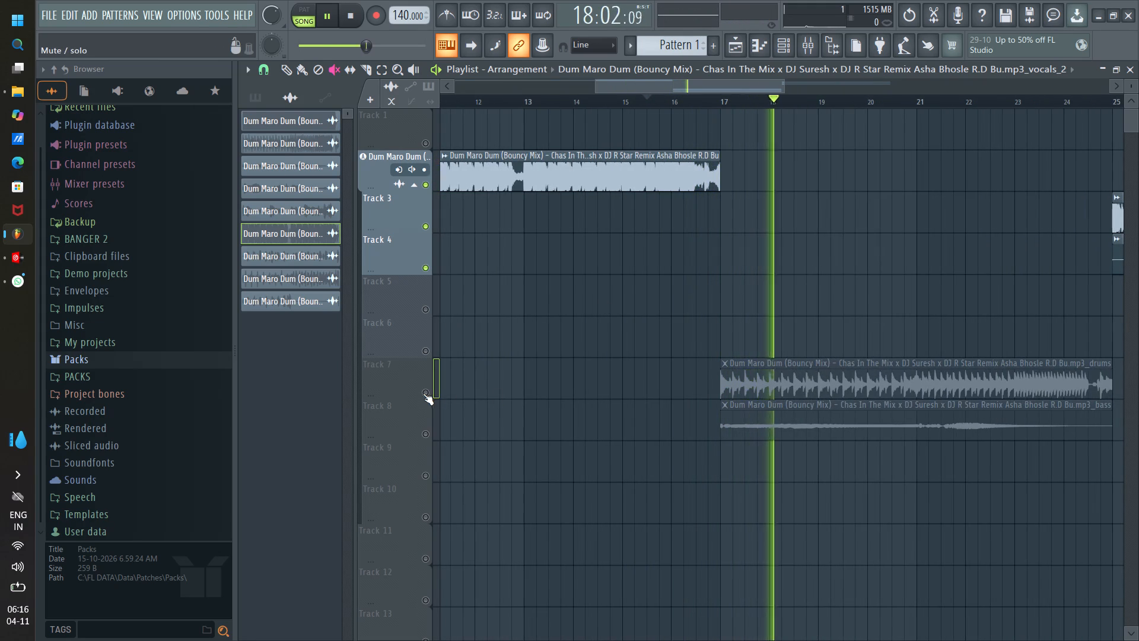
{"action": "left_click", "coordinate": [424, 394]}
{"action": "left_click", "coordinate": [426, 434]}
{"action": "left_click", "coordinate": [699, 106]}
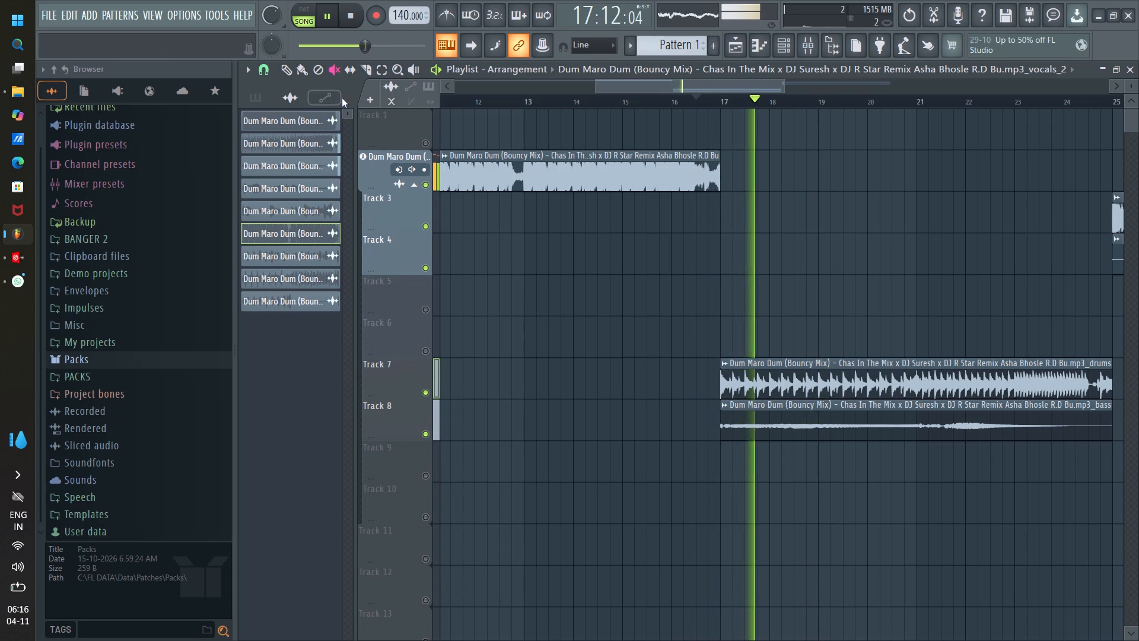
{"action": "left_click", "coordinate": [333, 68]}
{"action": "left_click", "coordinate": [300, 67]}
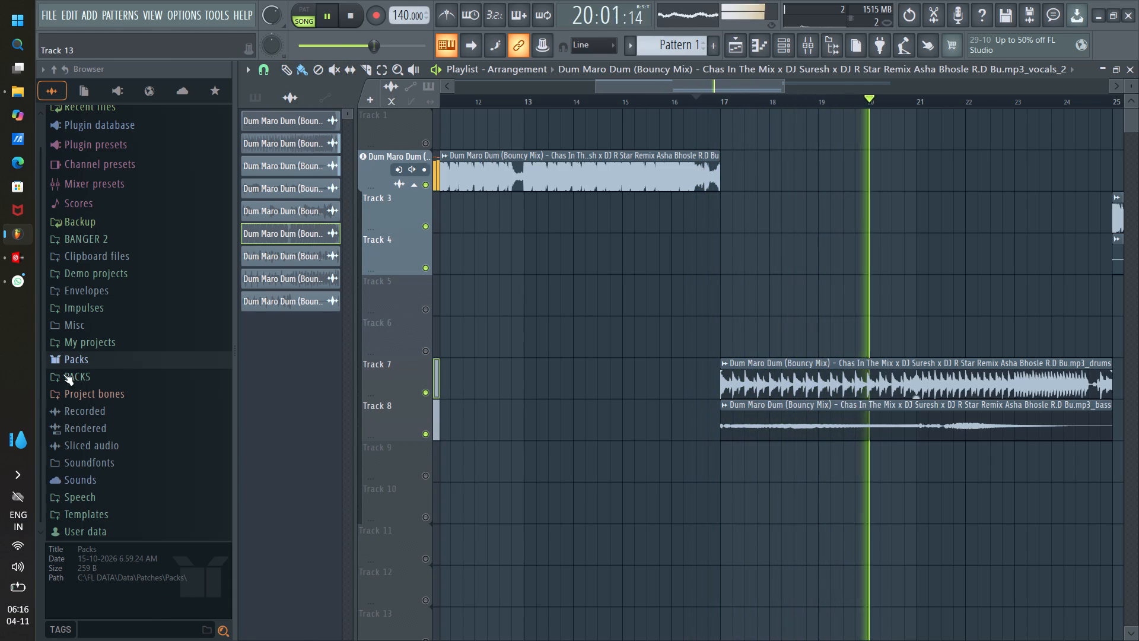
Find Maya Maya Lage AVM in the CG ORG folder in File Explorer and add it to Track 11 in FL Studio.
{"action": "left_click", "coordinate": [15, 90]}
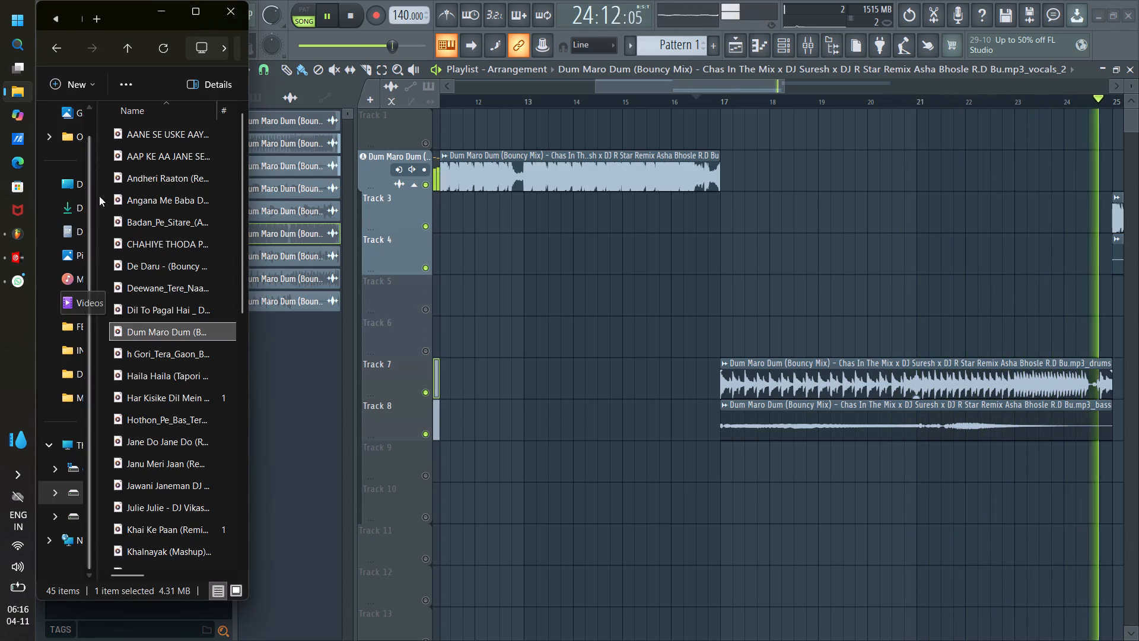
{"action": "left_click", "coordinate": [44, 51]}
{"action": "left_click", "coordinate": [51, 54]}
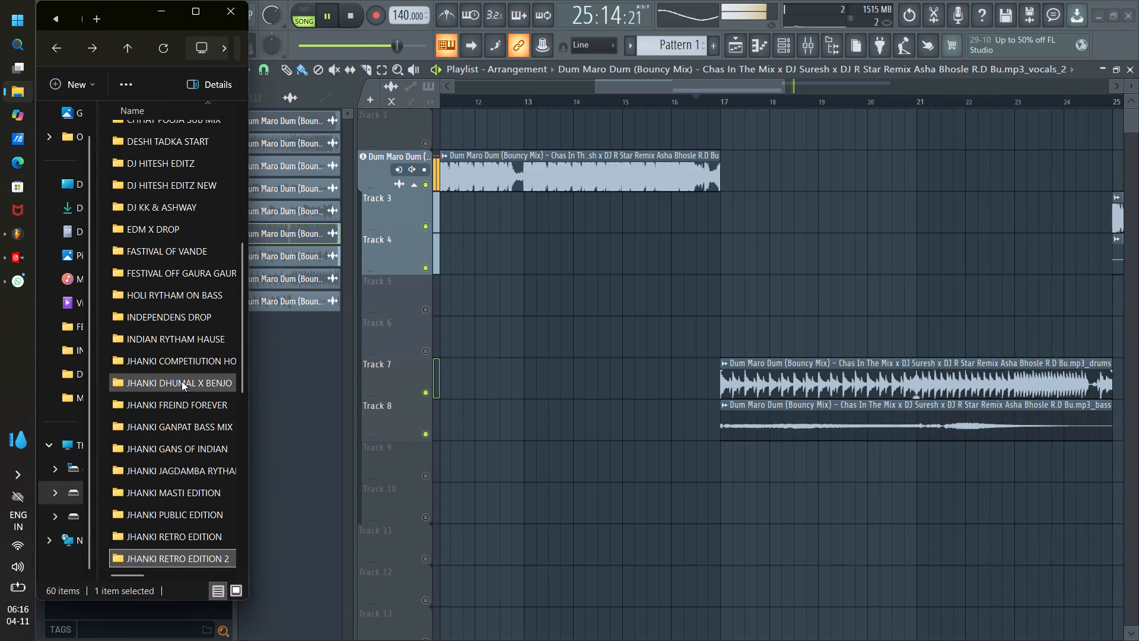
{"action": "scroll", "coordinate": [182, 380], "scroll_direction": "down", "scroll_amount": 2}
{"action": "scroll", "coordinate": [163, 224], "scroll_direction": "up", "scroll_amount": 1}
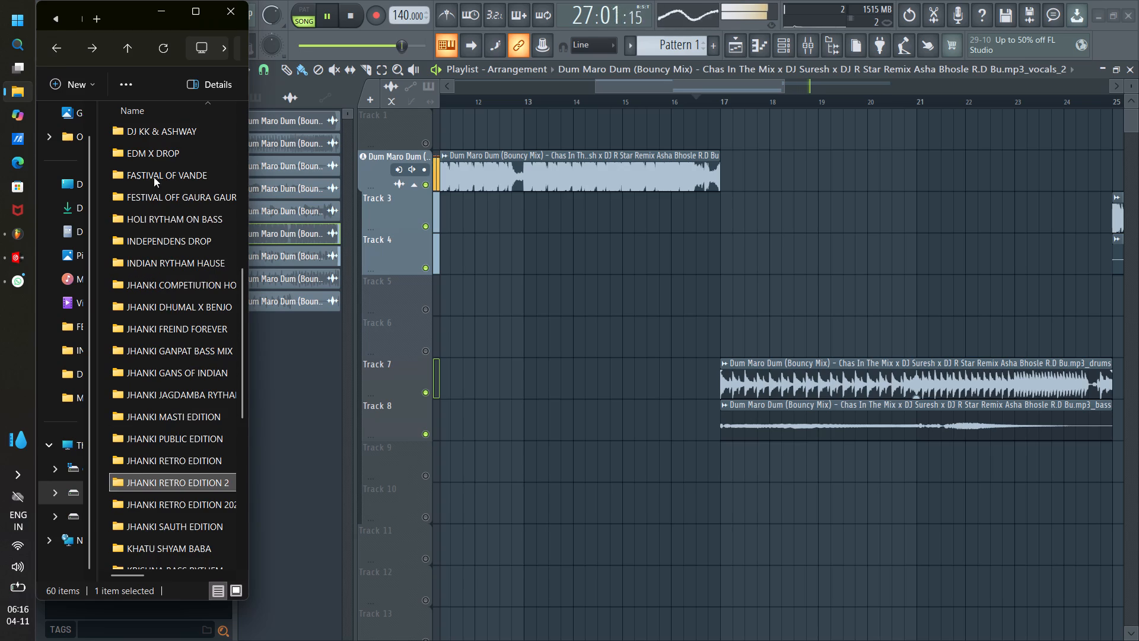
{"action": "scroll", "coordinate": [151, 198], "scroll_direction": "up", "scroll_amount": 2}
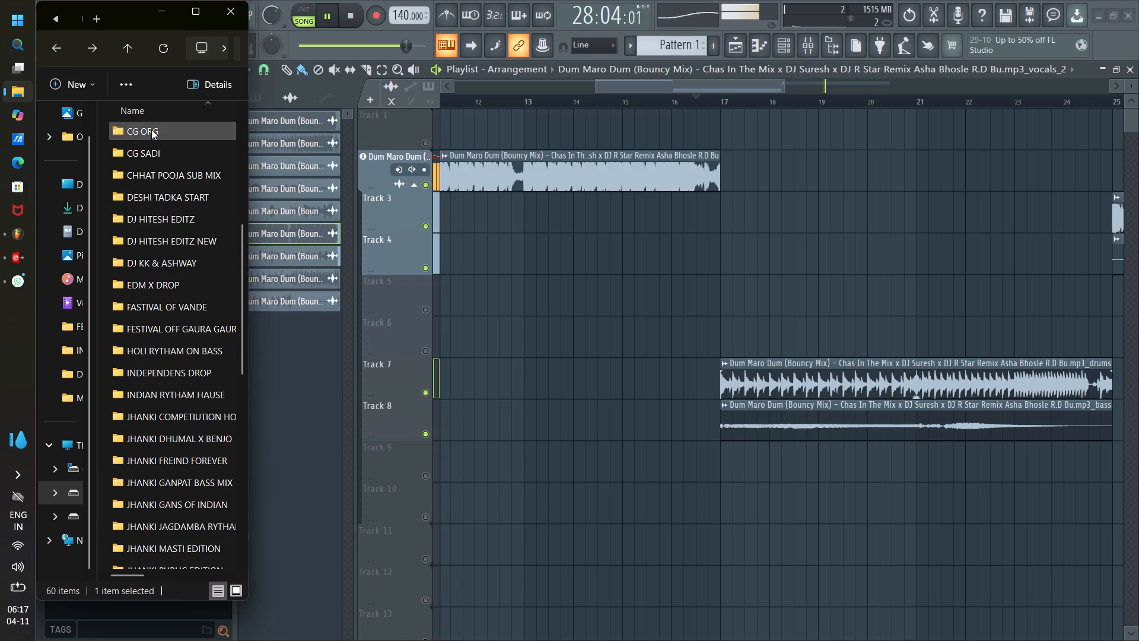
{"action": "double_click", "coordinate": [151, 129]}
{"action": "left_click", "coordinate": [155, 383]}
{"action": "key", "text": "m"}
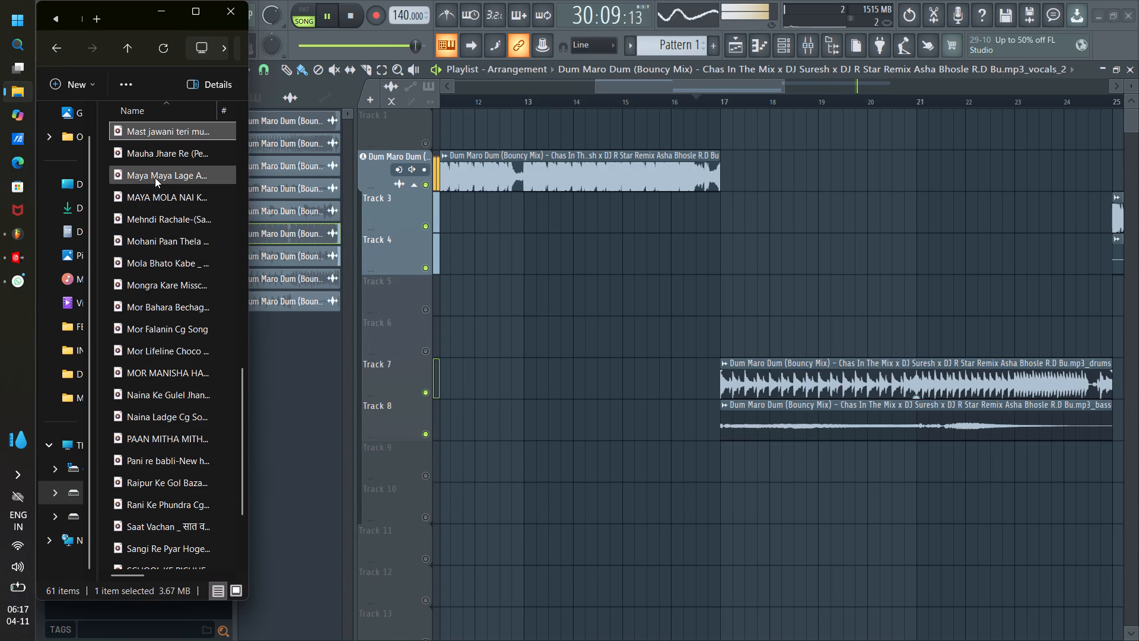
{"action": "left_click_drag", "start_coordinate": [155, 176], "coordinate": [390, 427]}
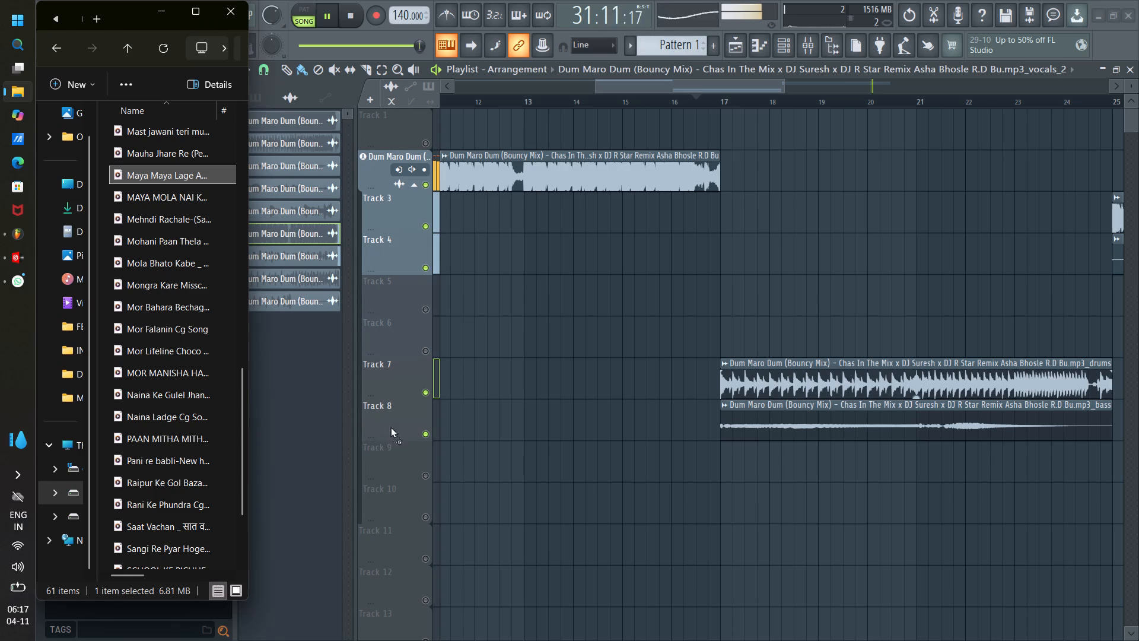
{"action": "left_click_drag", "start_coordinate": [390, 427], "coordinate": [403, 525]}
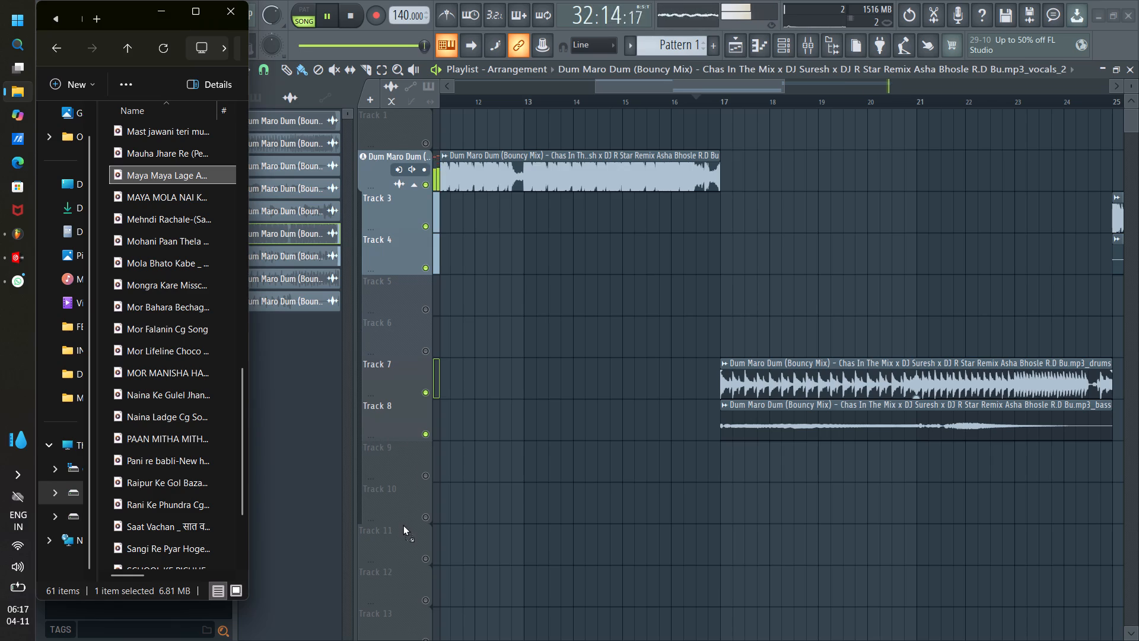
{"action": "left_click_drag", "start_coordinate": [403, 525], "coordinate": [396, 544]}
{"action": "left_click", "coordinate": [579, 368]}
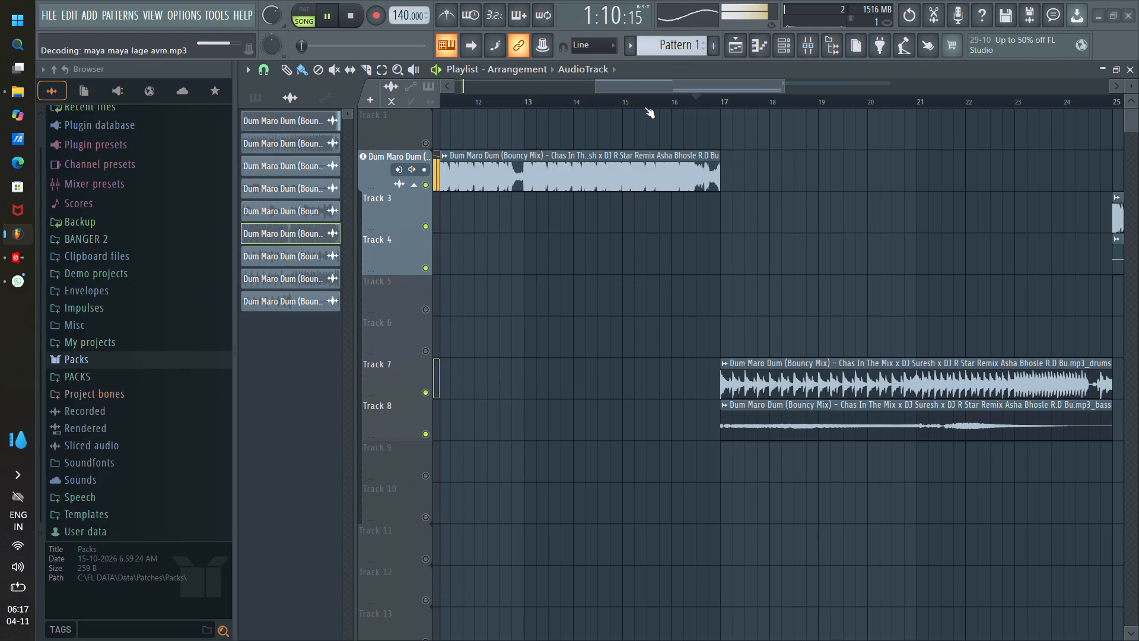
Solo the Maya Maya Lage track and start playback from the beginning of its clip, just before bar 17.
{"action": "scroll", "coordinate": [644, 98], "scroll_direction": "down", "scroll_amount": 7}
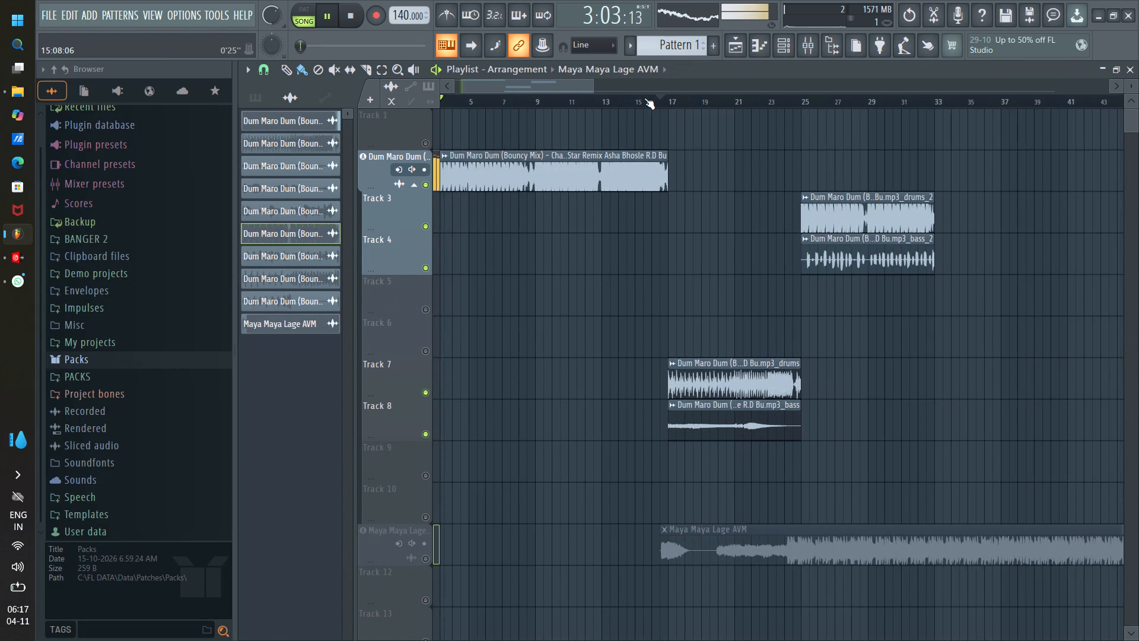
{"action": "right_click", "coordinate": [428, 559]}
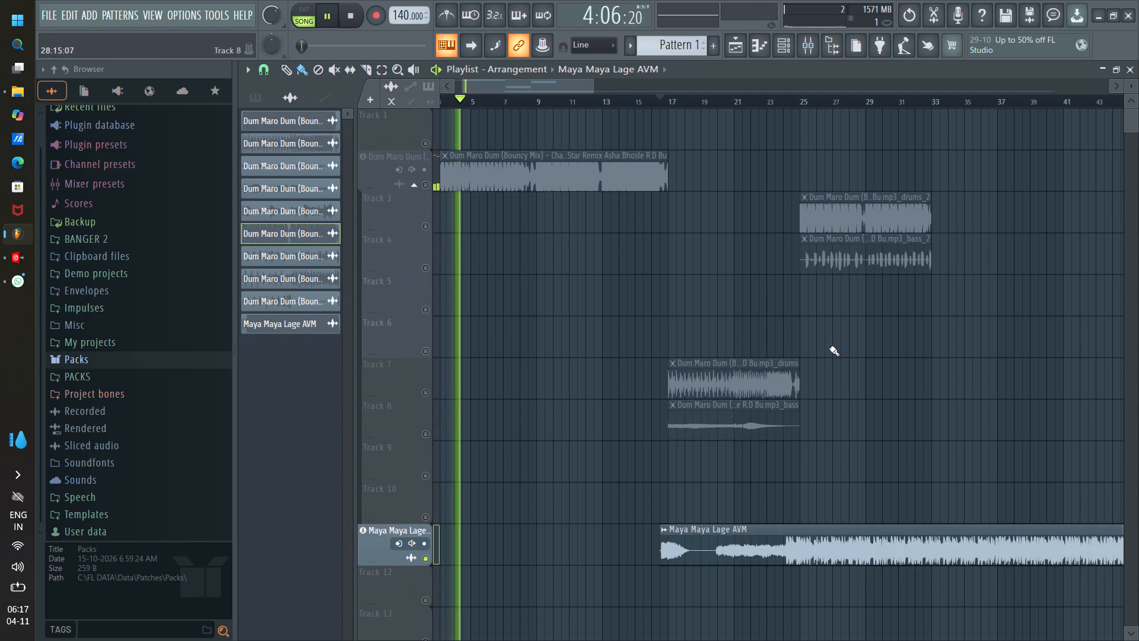
{"action": "left_click", "coordinate": [664, 99]}
Time-stretch the Maya Maya Lage AVM sample using the Autodetect tempo option in its channel settings.
{"action": "double_click", "coordinate": [809, 565]}
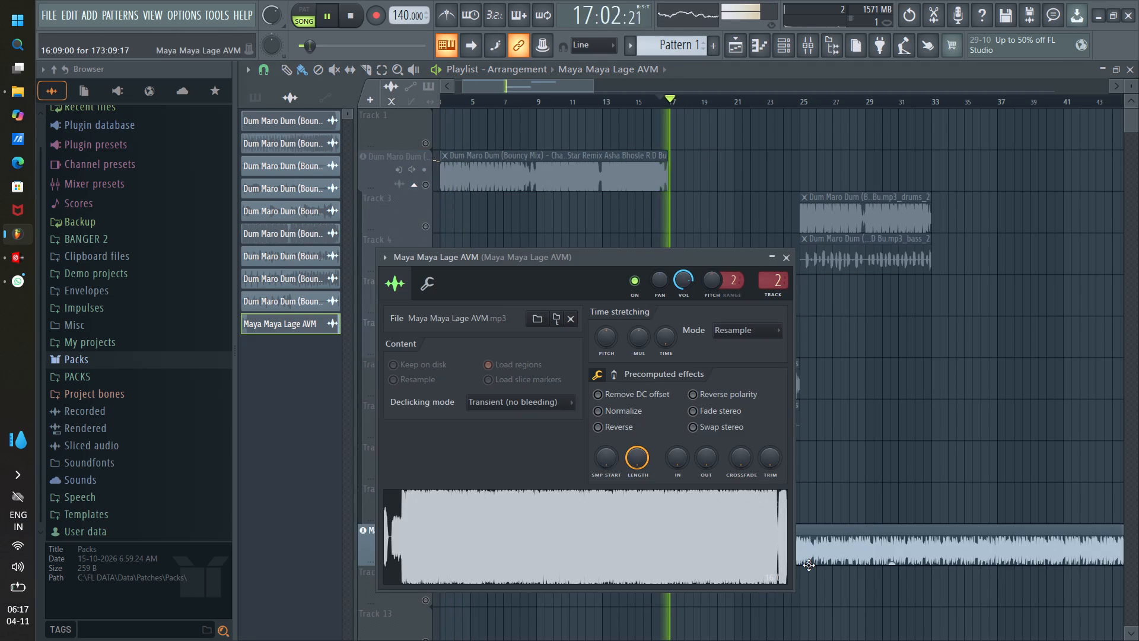
{"action": "right_click", "coordinate": [669, 341]}
{"action": "left_click", "coordinate": [691, 376]}
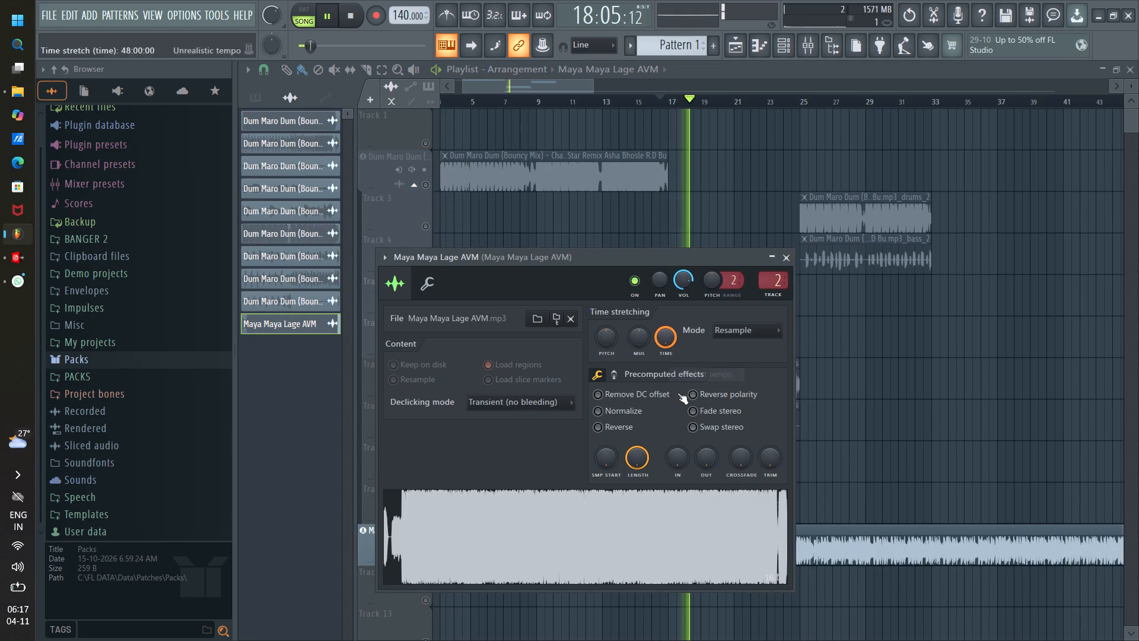
{"action": "right_click", "coordinate": [666, 333]}
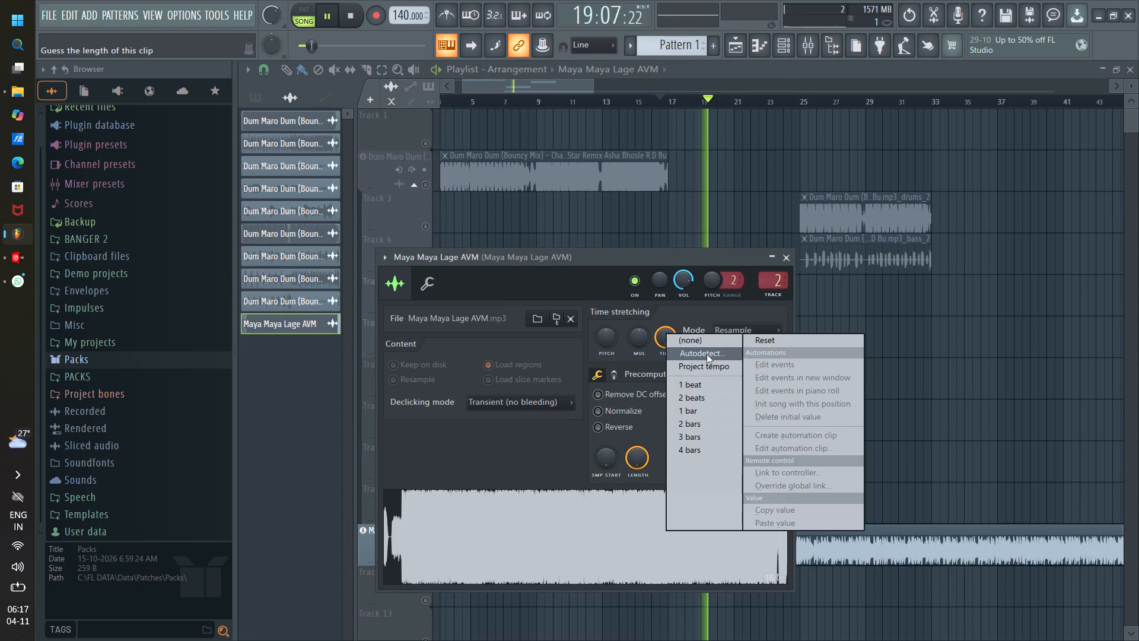
{"action": "left_click", "coordinate": [707, 354]}
{"action": "left_click", "coordinate": [599, 399]}
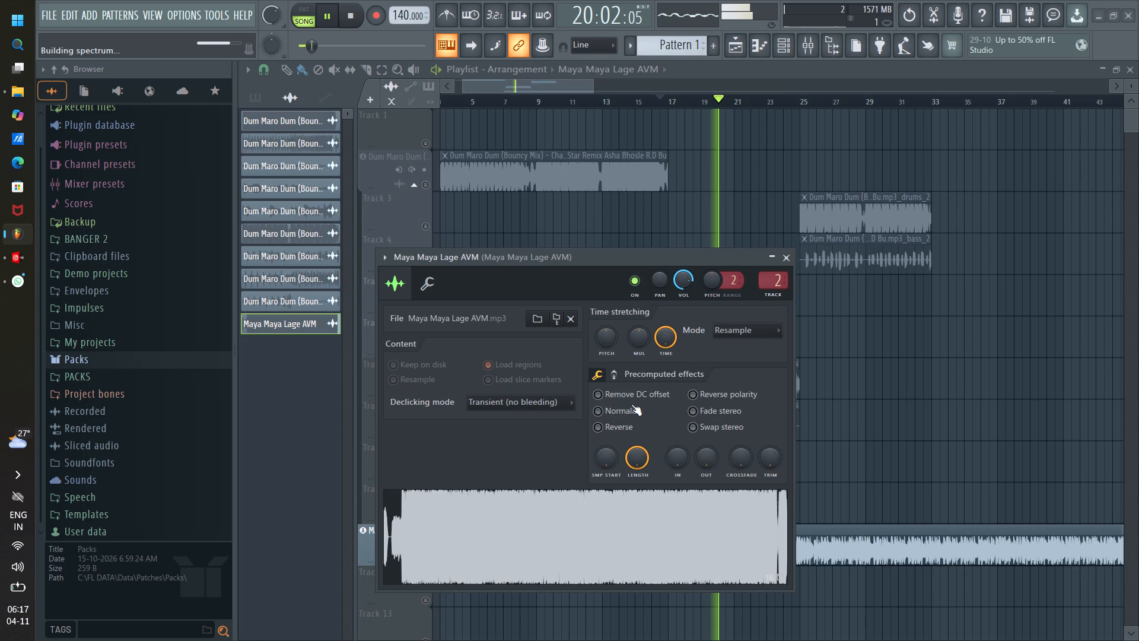
{"action": "left_click", "coordinate": [787, 255]}
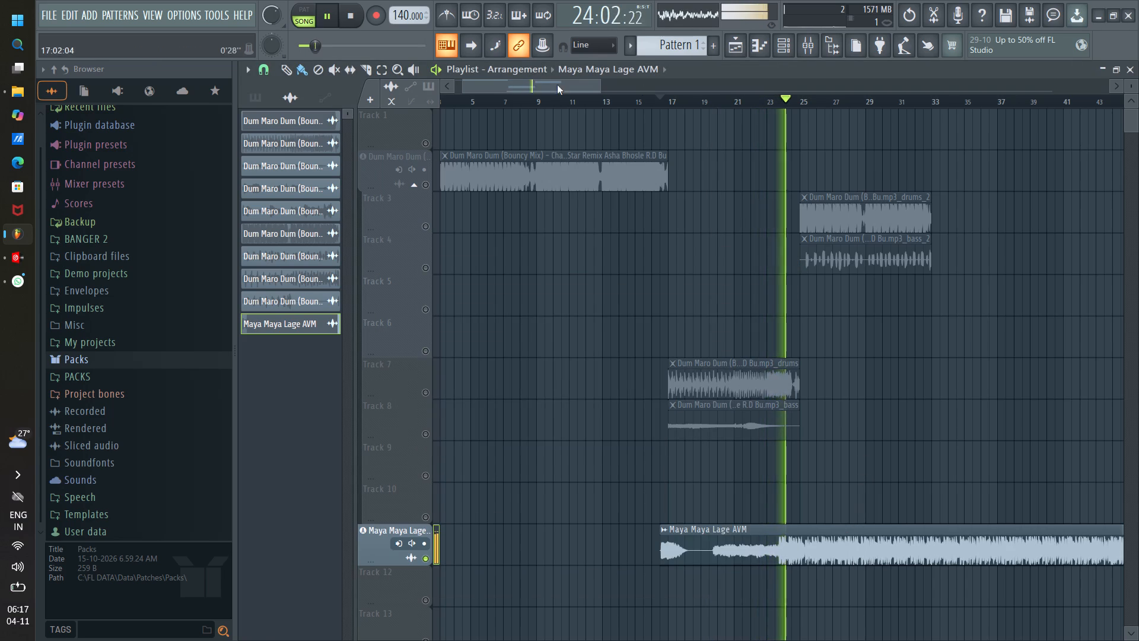
Play the Maya Maya Lage clip around bars 21 and 24 and shift it to start at 16:13, aligning its beat with bar 24.
{"action": "left_click_drag", "start_coordinate": [516, 85], "coordinate": [518, 94]}
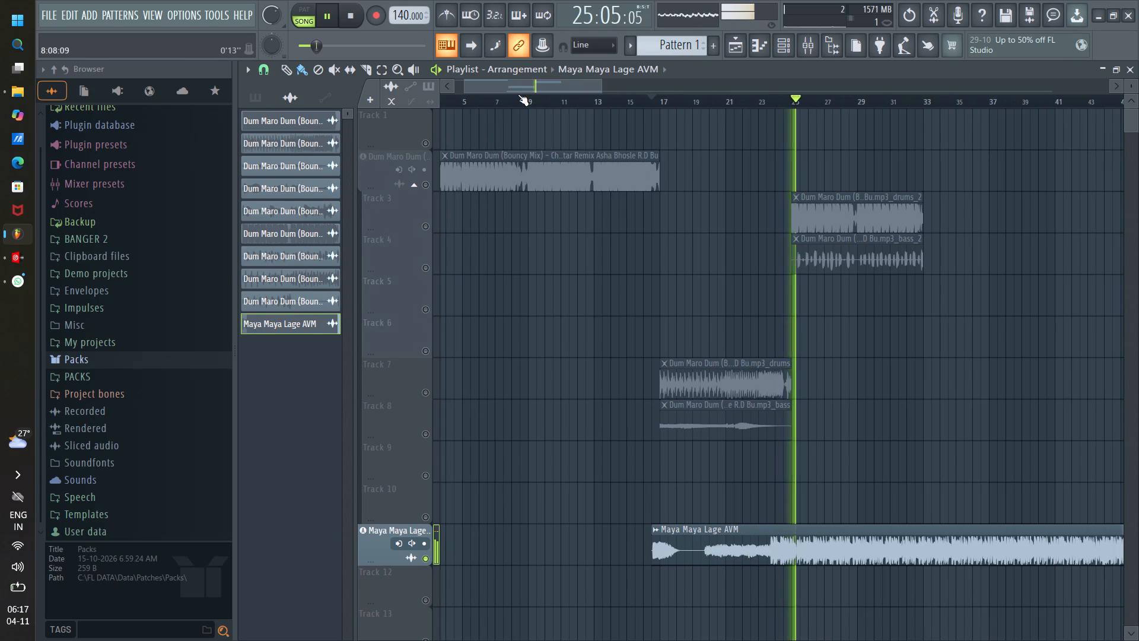
{"action": "key", "text": "space"}
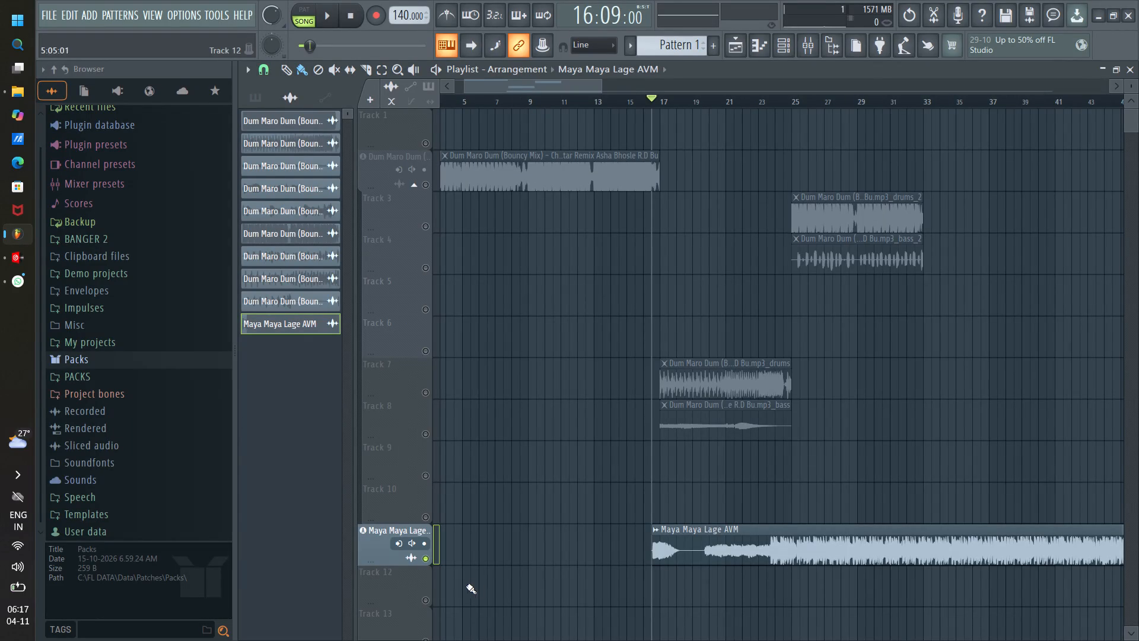
{"action": "left_click", "coordinate": [783, 103]}
{"action": "key", "text": "space"}
{"action": "scroll", "coordinate": [784, 102], "scroll_direction": "up", "scroll_amount": 7}
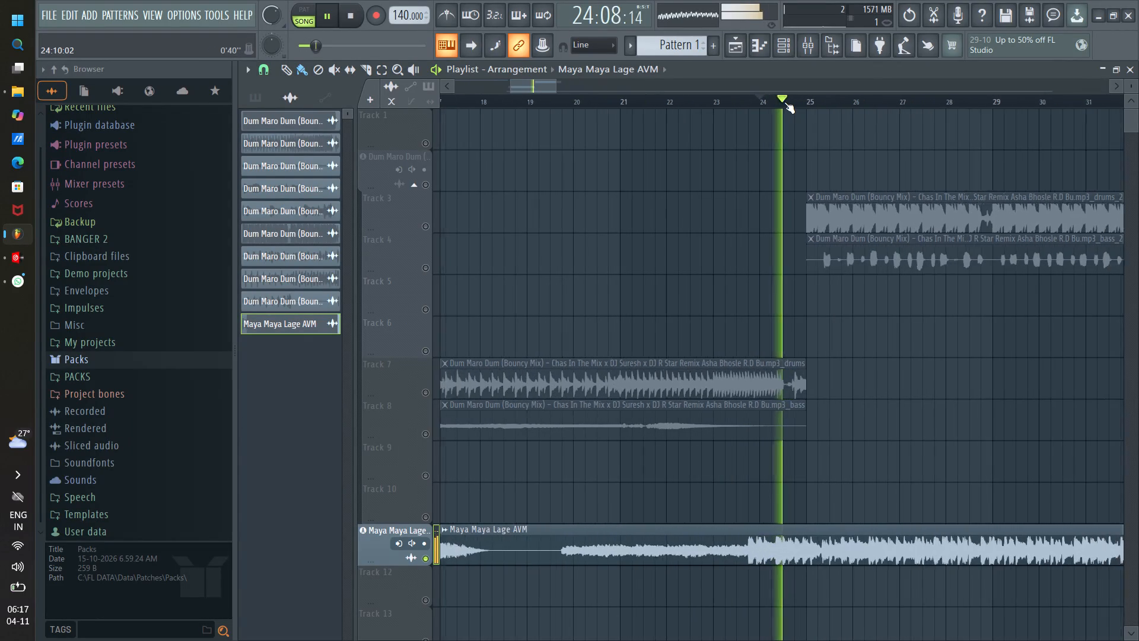
{"action": "left_click", "coordinate": [619, 106]}
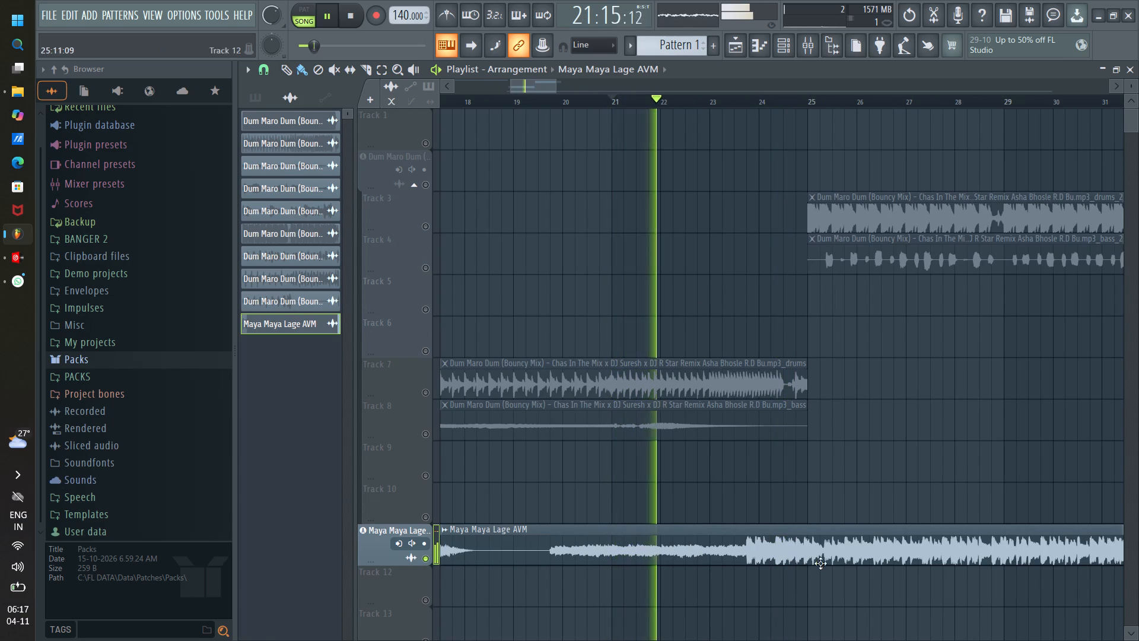
{"action": "left_click_drag", "start_coordinate": [801, 559], "coordinate": [813, 563]}
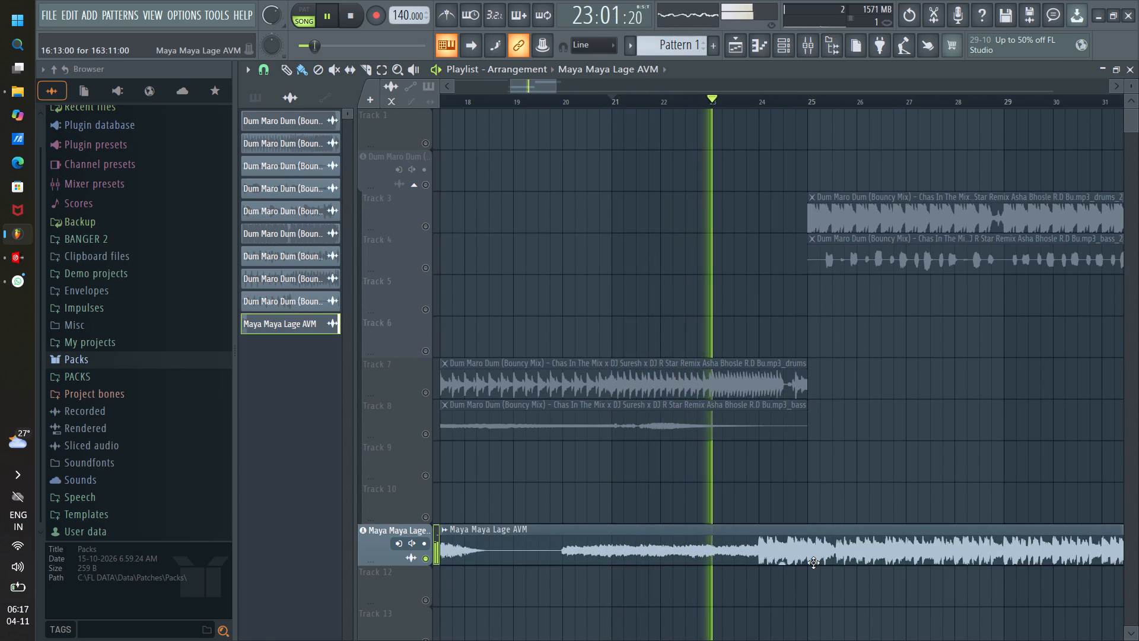
Examine the Maya Maya Lage waveform against the bar grid around bars 20 and 24, with the Slice tool ready.
{"action": "left_click", "coordinate": [364, 68]}
{"action": "scroll", "coordinate": [515, 105], "scroll_direction": "up", "scroll_amount": 9}
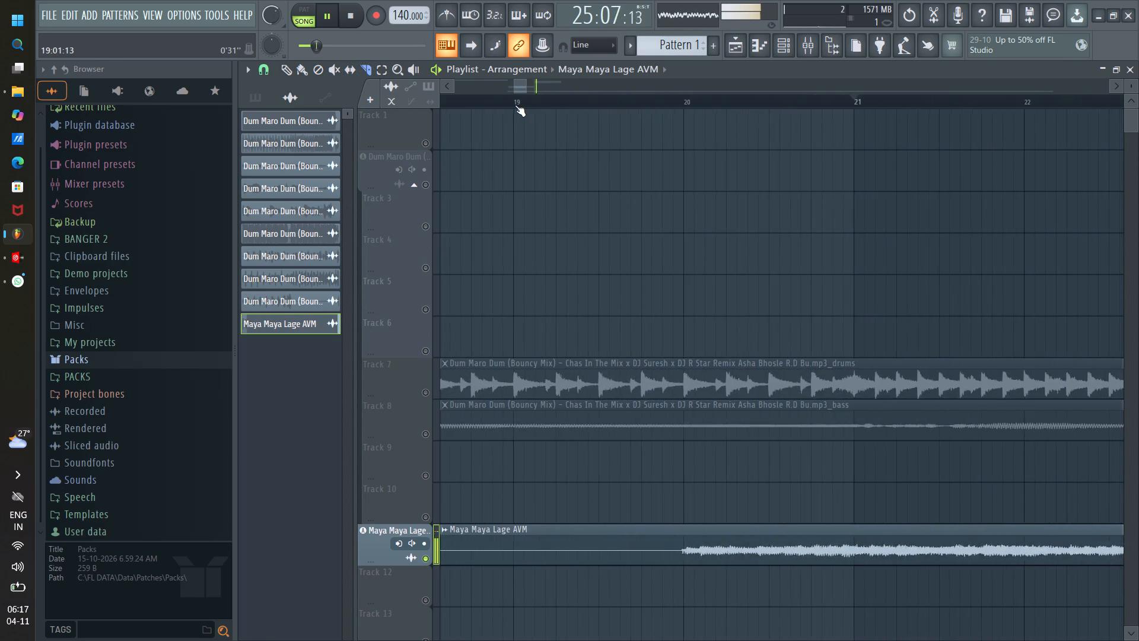
{"action": "scroll", "coordinate": [515, 105], "scroll_direction": "up", "scroll_amount": 3}
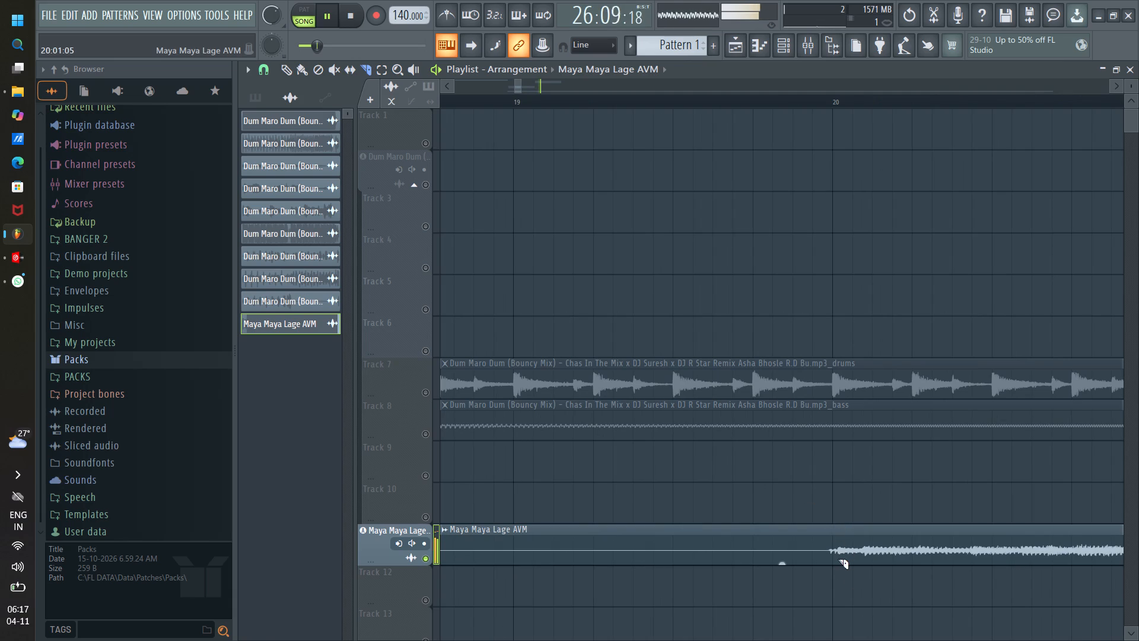
{"action": "scroll", "coordinate": [546, 80], "scroll_direction": "down", "scroll_amount": 1}
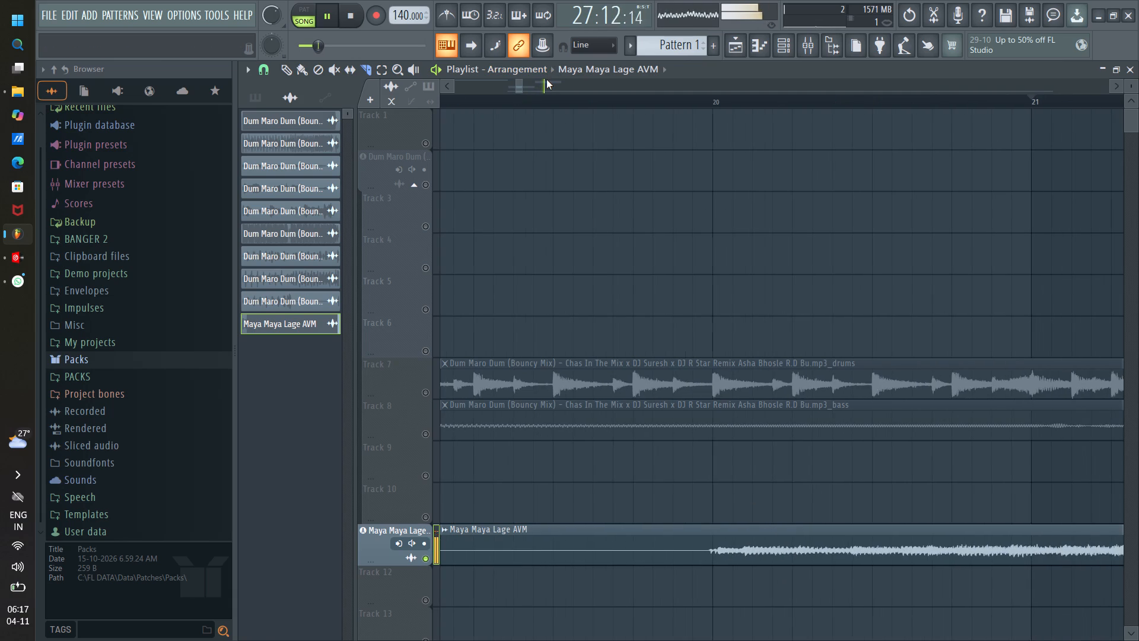
{"action": "key", "text": "Right"}
{"action": "key", "text": "Right"}
{"action": "key", "text": "Right"}
{"action": "key", "text": "Right"}
{"action": "key", "text": "Right"}
{"action": "key", "text": "Right"}
{"action": "key", "text": "Right"}
{"action": "key", "text": "Right"}
{"action": "key", "text": "Right"}
{"action": "key", "text": "Right"}
{"action": "key", "text": "Right"}
{"action": "key", "text": "Right"}
{"action": "key", "text": "Right"}
{"action": "key", "text": "Right"}
{"action": "key", "text": "Right"}
{"action": "key", "text": "Right"}
{"action": "key", "text": "Right"}
{"action": "key", "text": "Right"}
{"action": "key", "text": "Right"}
{"action": "key", "text": "Right"}
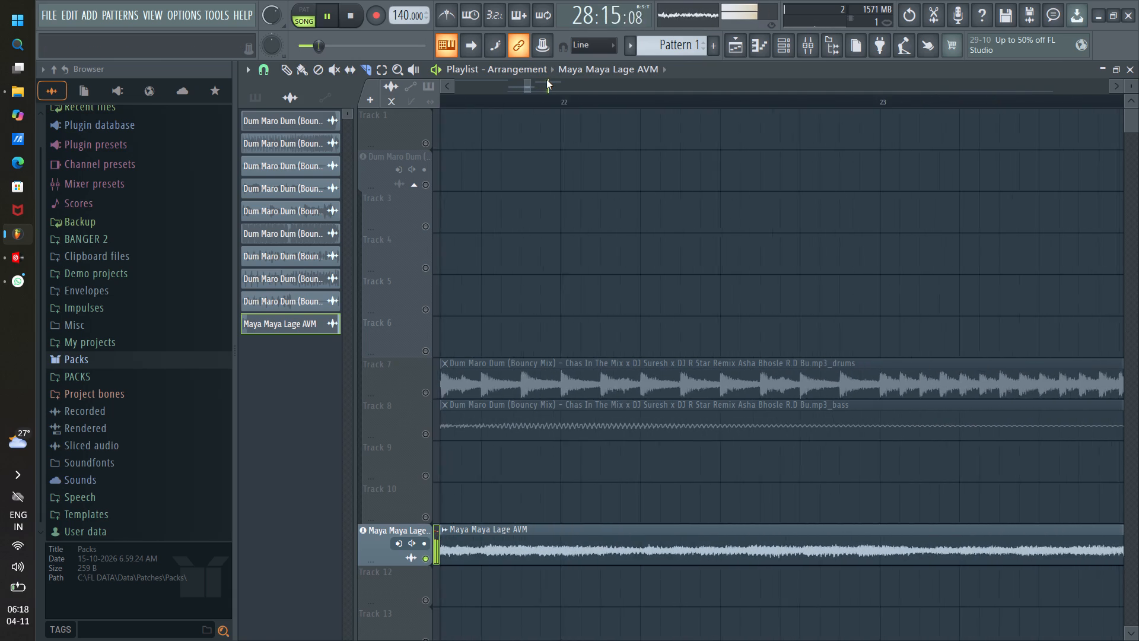
{"action": "key", "text": "Right"}
{"action": "key", "text": "Right"}
{"action": "key", "text": "Right"}
{"action": "key", "text": "Right"}
{"action": "key", "text": "Right"}
{"action": "key", "text": "Right"}
{"action": "key", "text": "Right"}
{"action": "key", "text": "Right"}
{"action": "key", "text": "Right"}
{"action": "key", "text": "Right"}
{"action": "key", "text": "Right"}
{"action": "key", "text": "Right"}
{"action": "key", "text": "Right"}
{"action": "key", "text": "Right"}
{"action": "key", "text": "Right"}
{"action": "key", "text": "Right"}
{"action": "key", "text": "Right"}
{"action": "key", "text": "Right"}
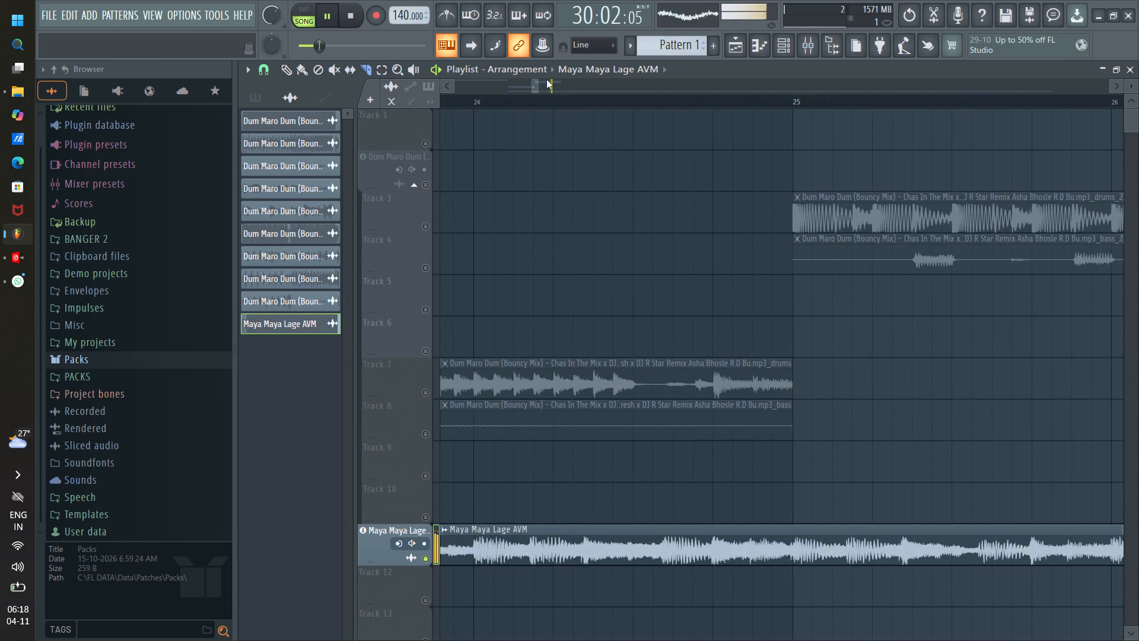
{"action": "key", "text": "Left"}
{"action": "key", "text": "Left"}
{"action": "key", "text": "Left"}
{"action": "scroll", "coordinate": [597, 103], "scroll_direction": "up", "scroll_amount": 8}
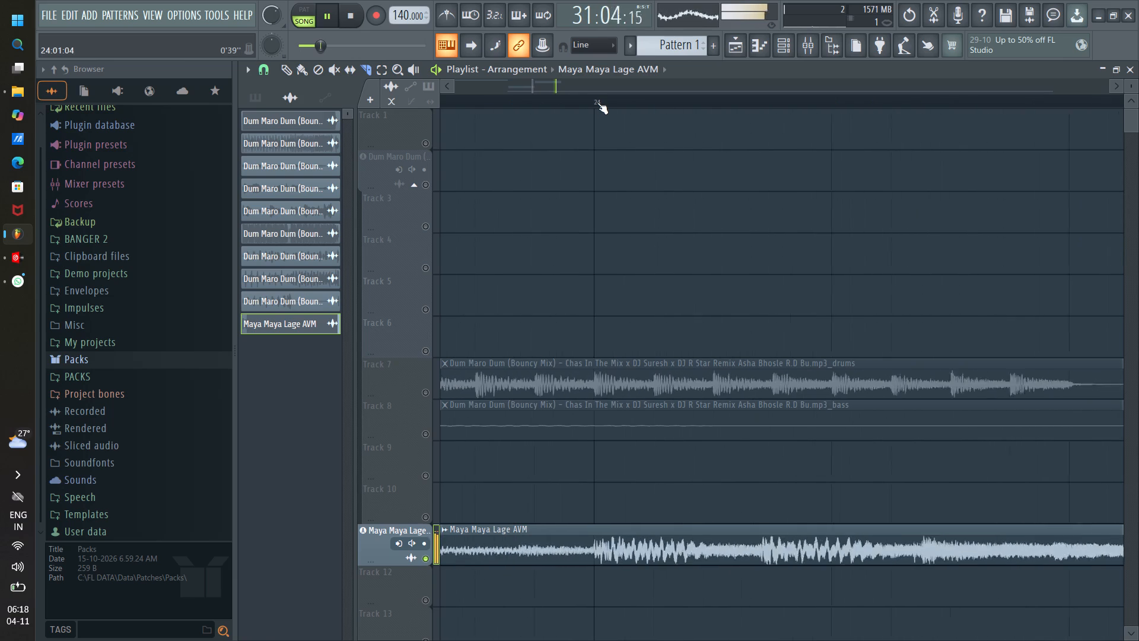
{"action": "scroll", "coordinate": [597, 103], "scroll_direction": "up", "scroll_amount": 5}
{"action": "scroll", "coordinate": [598, 101], "scroll_direction": "down", "scroll_amount": 20}
{"action": "scroll", "coordinate": [598, 101], "scroll_direction": "down", "scroll_amount": 6}
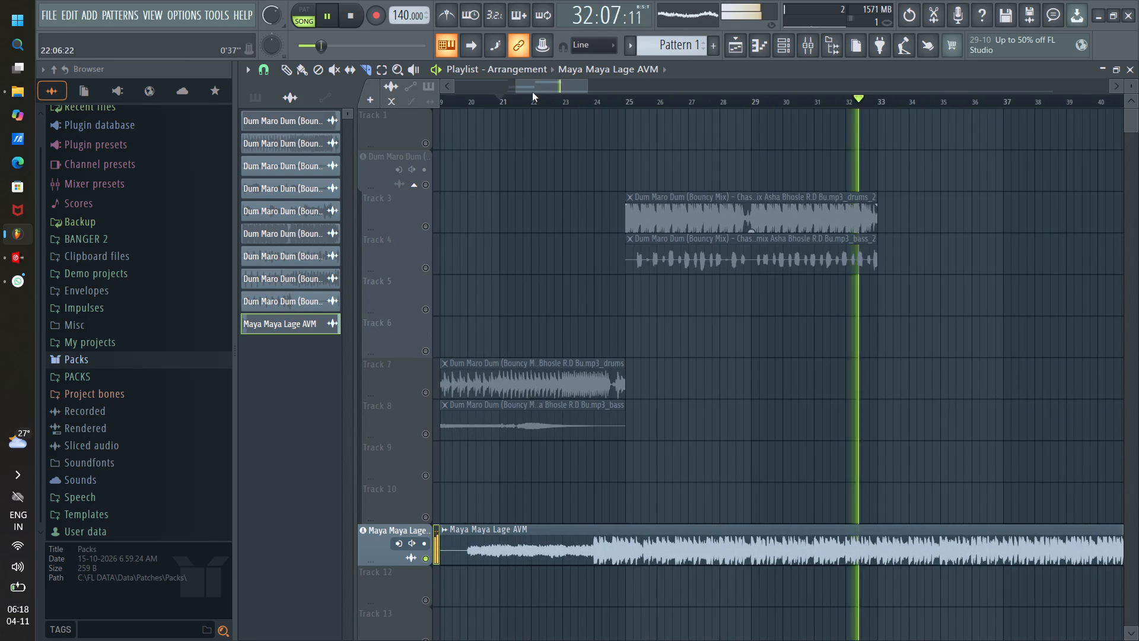
Trim the start of the Maya Maya Lage clip to bar 20, cutting off its opening section.
{"action": "left_click_drag", "start_coordinate": [539, 80], "coordinate": [529, 81]}
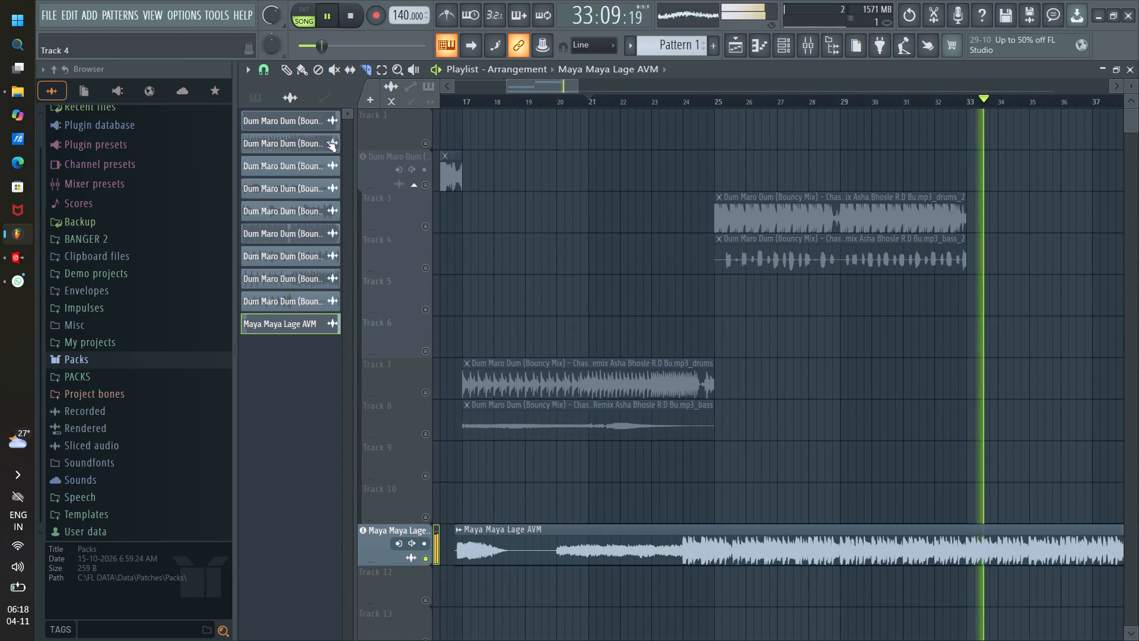
{"action": "left_click", "coordinate": [296, 74]}
{"action": "left_click_drag", "start_coordinate": [457, 555], "coordinate": [456, 554]}
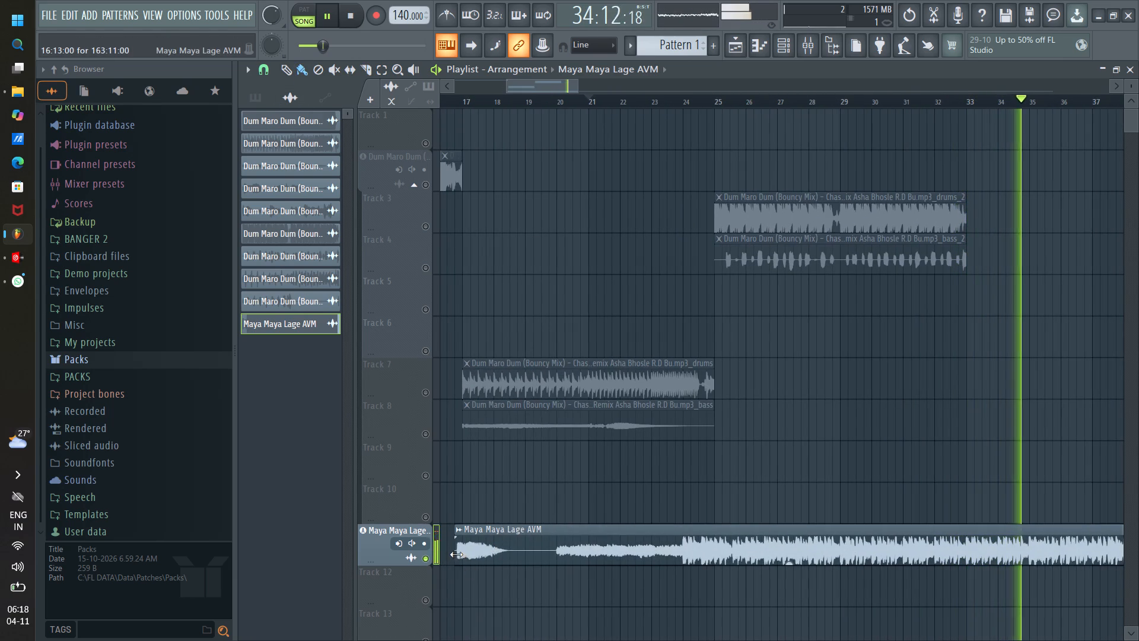
{"action": "left_click_drag", "start_coordinate": [456, 554], "coordinate": [556, 569]}
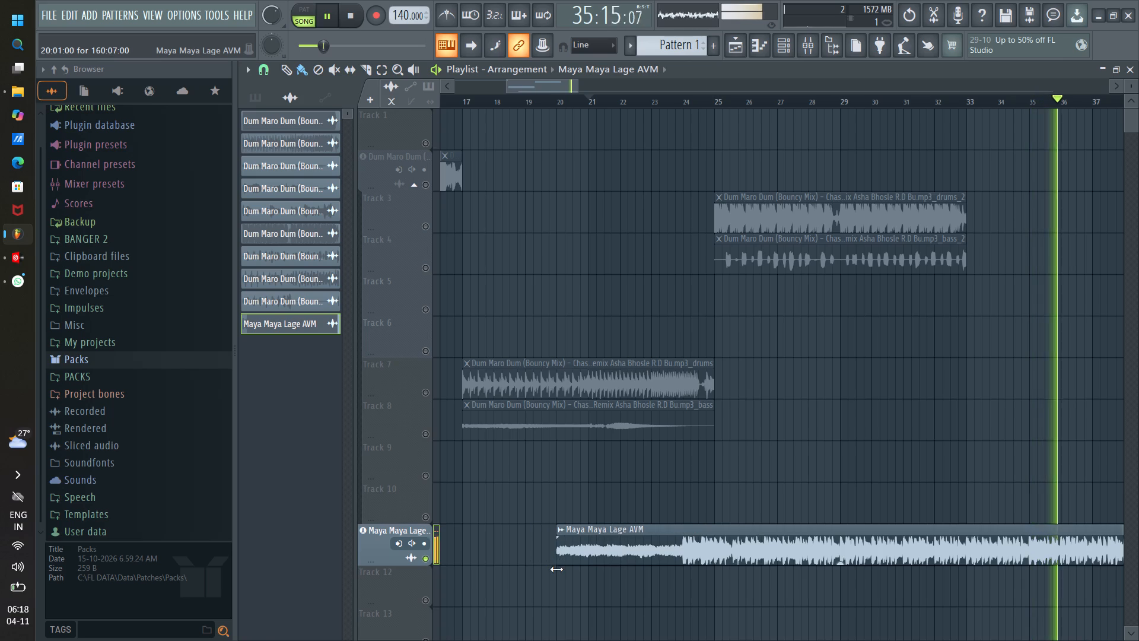
{"action": "left_click_drag", "start_coordinate": [556, 569], "coordinate": [557, 569]}
Move the trimmed Maya Maya Lage clip to start at bar 1.
{"action": "left_click_drag", "start_coordinate": [628, 550], "coordinate": [351, 530]}
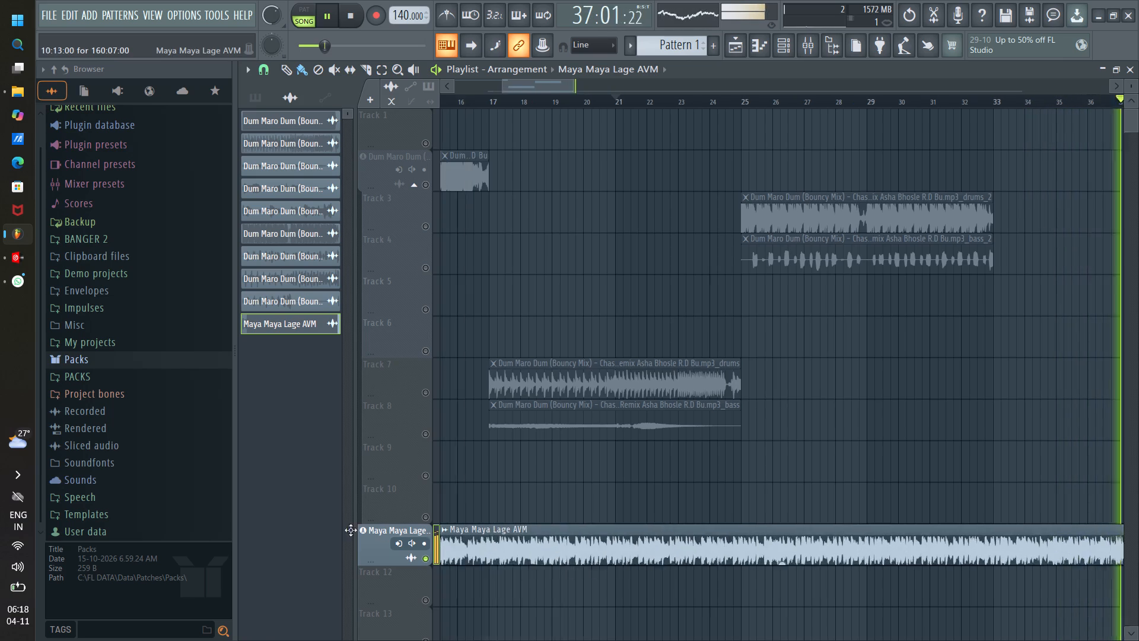
{"action": "left_click_drag", "start_coordinate": [351, 530], "coordinate": [356, 531]}
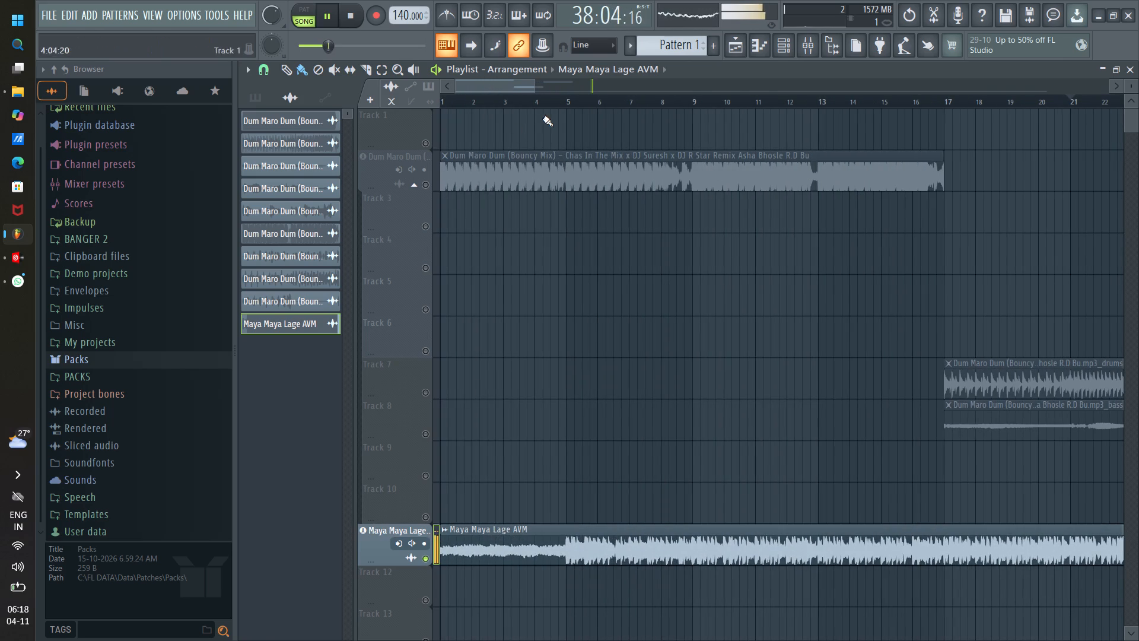
Play the repositioned Maya Maya Lage clip from around bars 14 and 73, then stop with the playhead back at bar 1.
{"action": "scroll", "coordinate": [540, 101], "scroll_direction": "down", "scroll_amount": 8}
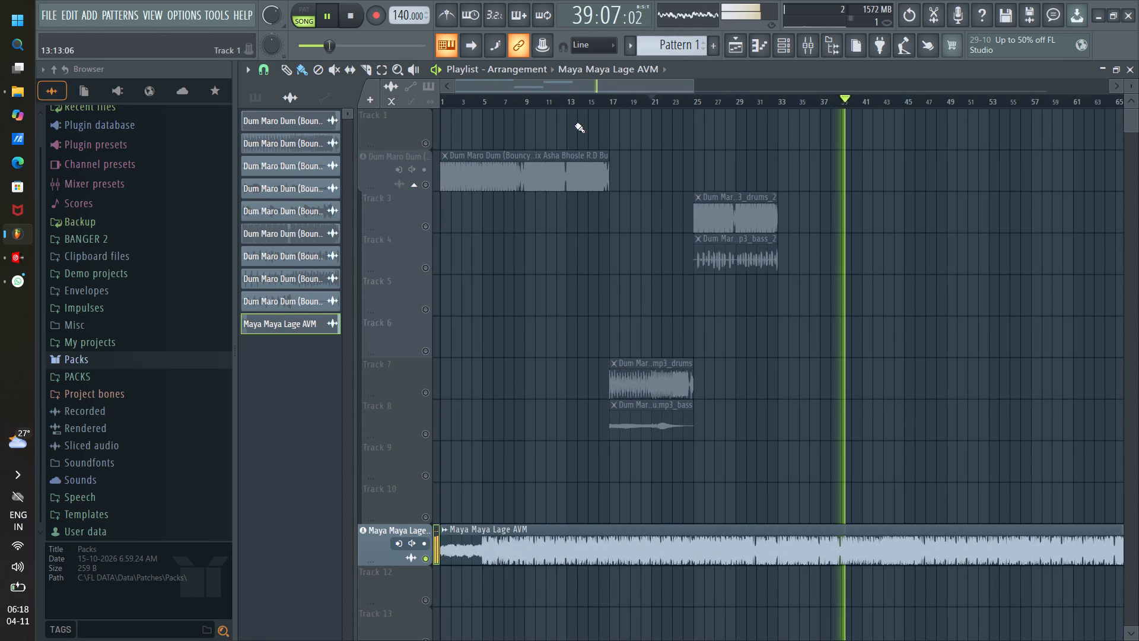
{"action": "left_click", "coordinate": [585, 107]}
{"action": "scroll", "coordinate": [602, 109], "scroll_direction": "up", "scroll_amount": 5}
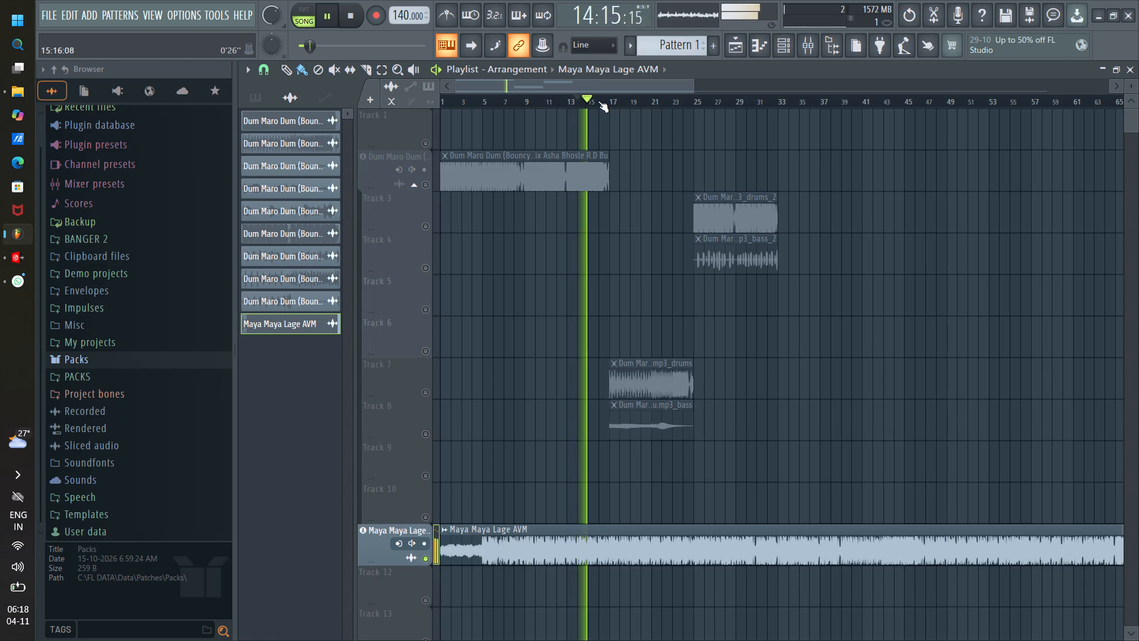
{"action": "scroll", "coordinate": [598, 101], "scroll_direction": "up", "scroll_amount": 6}
{"action": "scroll", "coordinate": [598, 101], "scroll_direction": "down", "scroll_amount": 6}
{"action": "scroll", "coordinate": [615, 101], "scroll_direction": "up", "scroll_amount": 7}
{"action": "scroll", "coordinate": [614, 101], "scroll_direction": "down", "scroll_amount": 5}
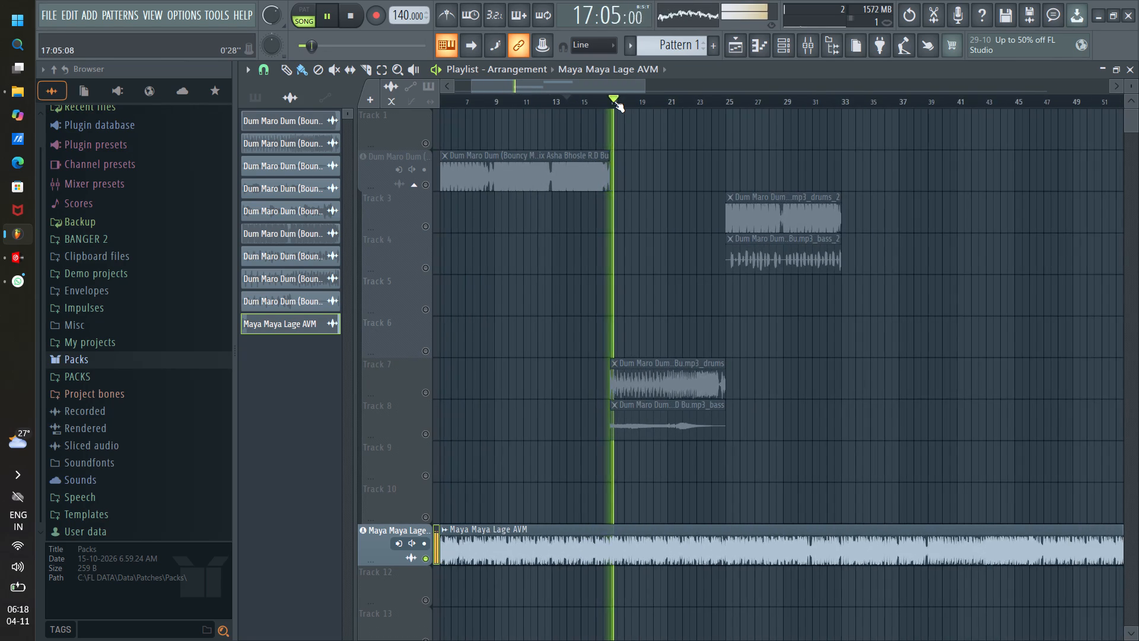
{"action": "scroll", "coordinate": [614, 101], "scroll_direction": "down", "scroll_amount": 14}
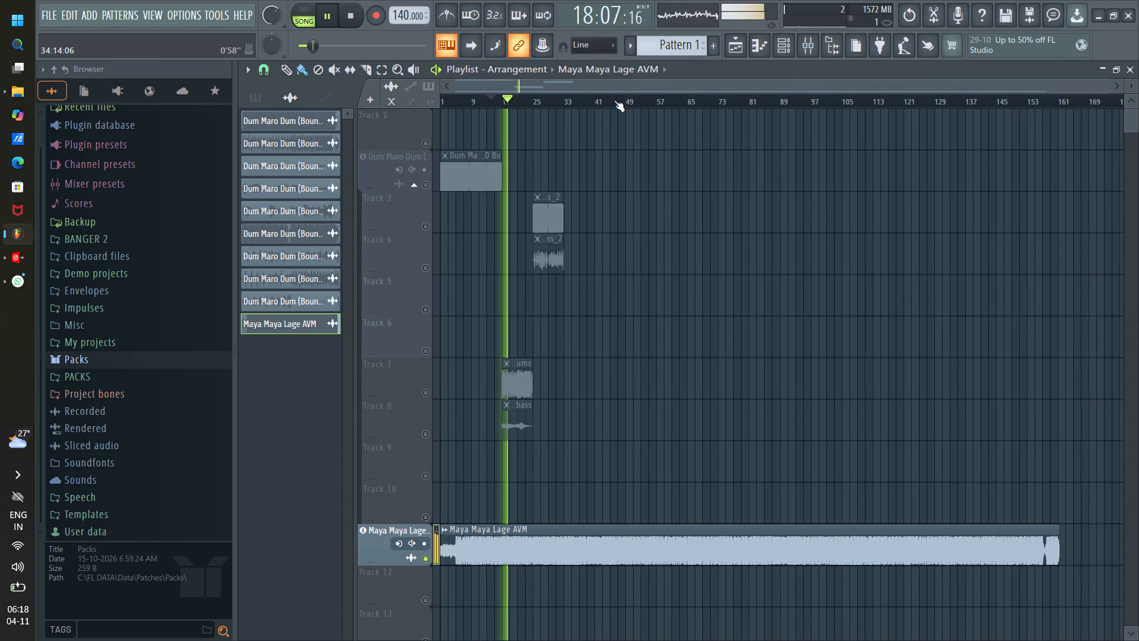
{"action": "left_click", "coordinate": [722, 94]}
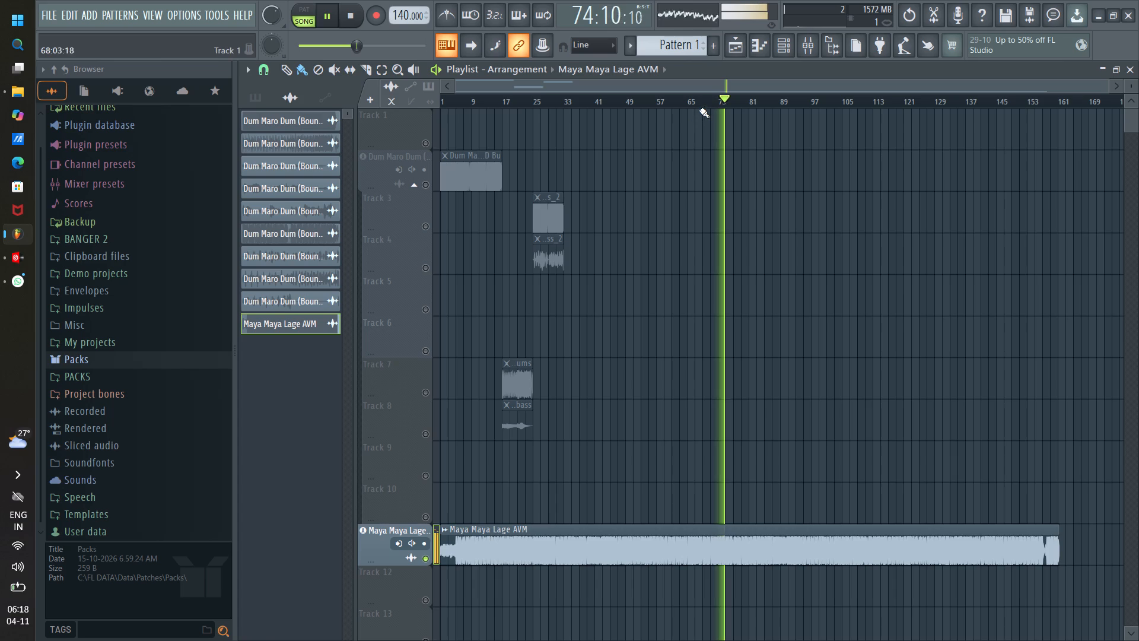
{"action": "scroll", "coordinate": [701, 106], "scroll_direction": "down", "scroll_amount": 1}
{"action": "left_click_drag", "start_coordinate": [726, 98], "coordinate": [428, 115]}
{"action": "key", "text": "space"}
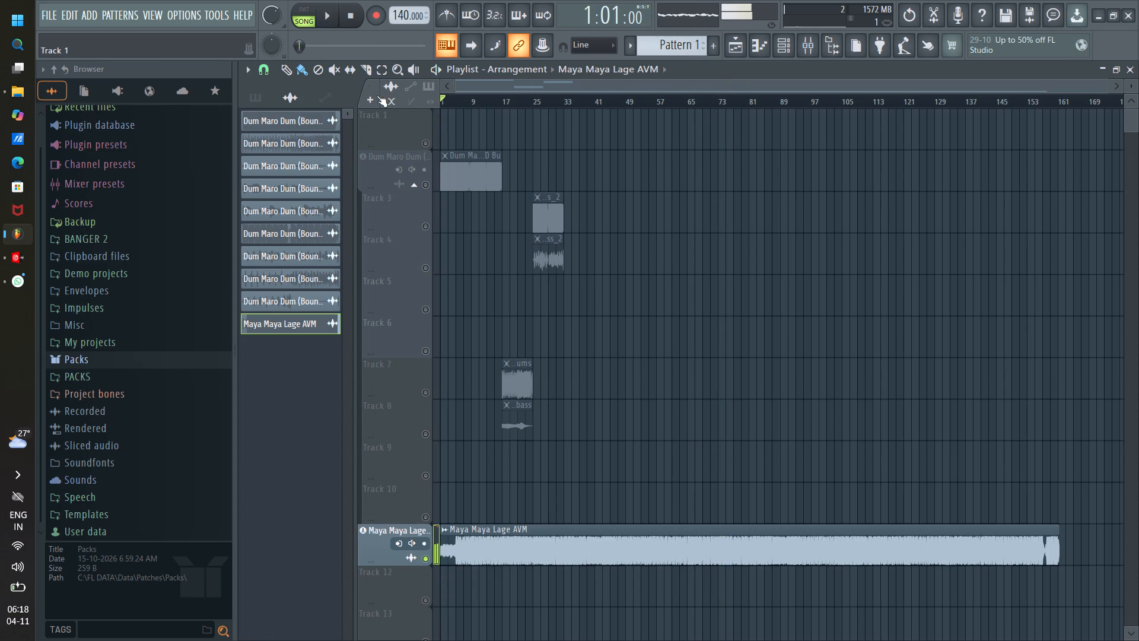
Extract drums, bass, instruments and vocals stems from the Maya Maya Lage clip with CPU usage limited and no action when done.
{"action": "left_click", "coordinate": [445, 532]}
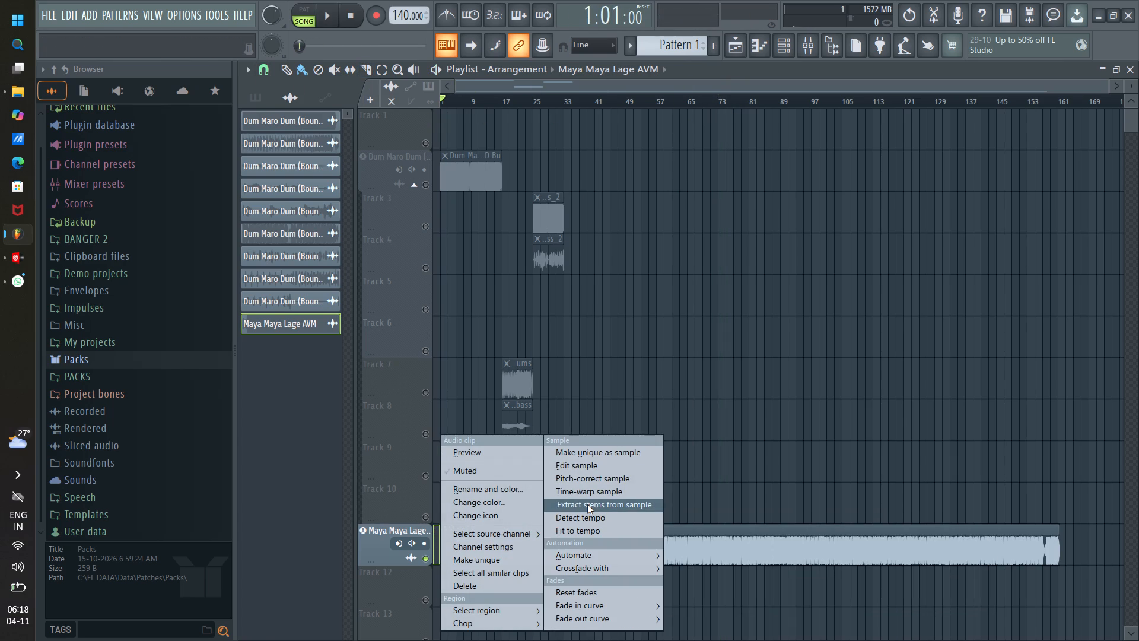
{"action": "left_click", "coordinate": [587, 504]}
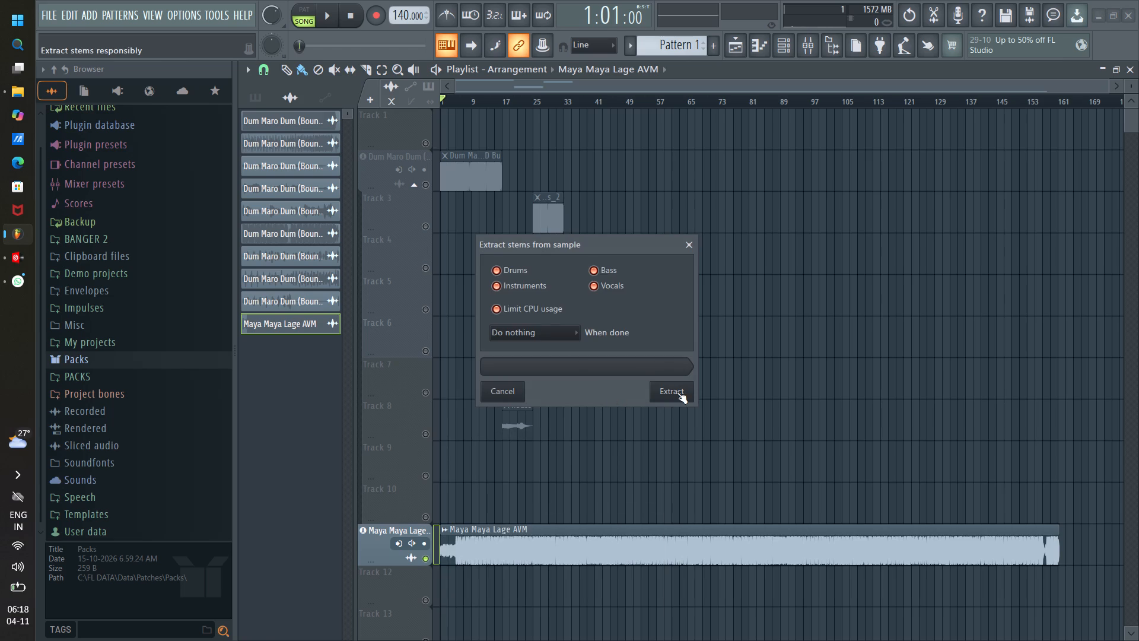
{"action": "left_click_drag", "start_coordinate": [677, 392], "coordinate": [683, 396]}
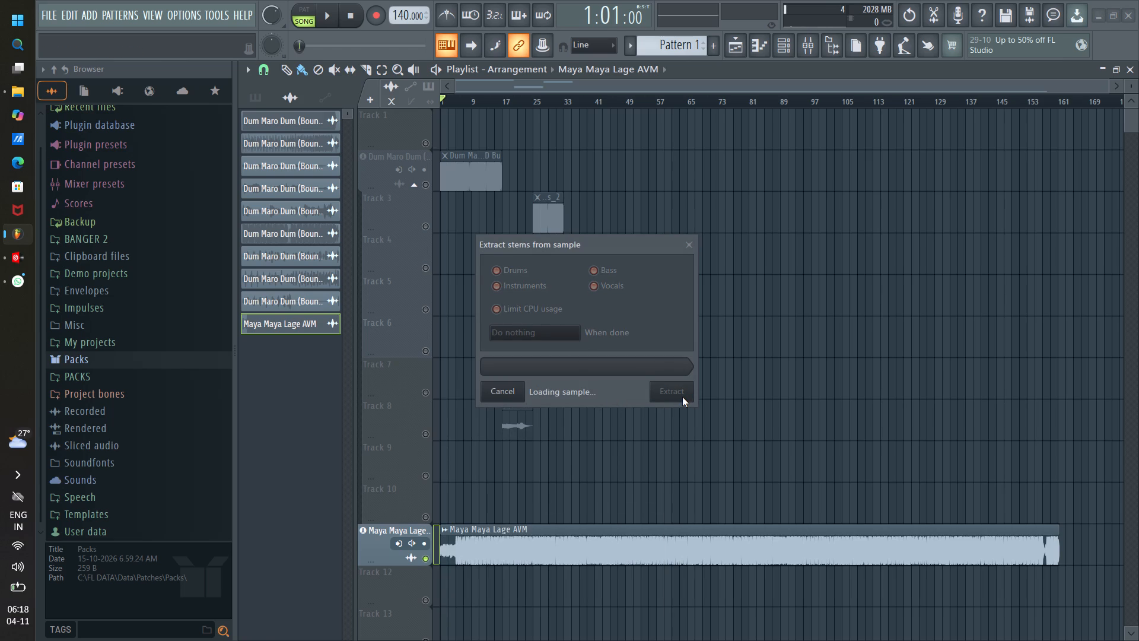
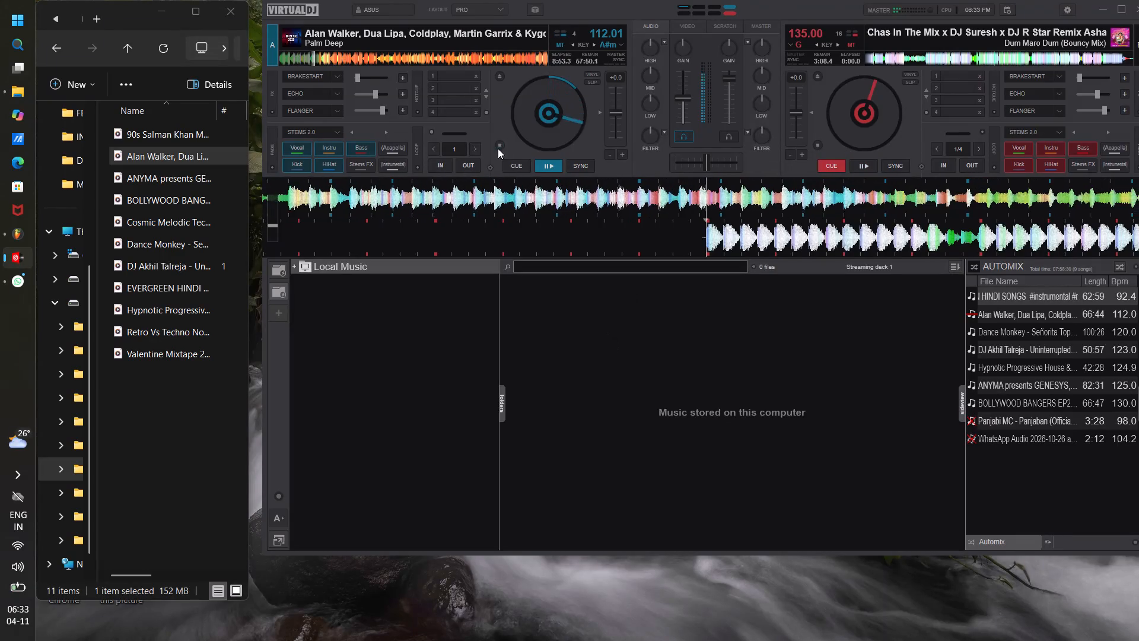
Stop deck A in VirtualDJ at its cue point, minimize the open windows and switch to FL Studio.
{"action": "left_click", "coordinate": [529, 163]}
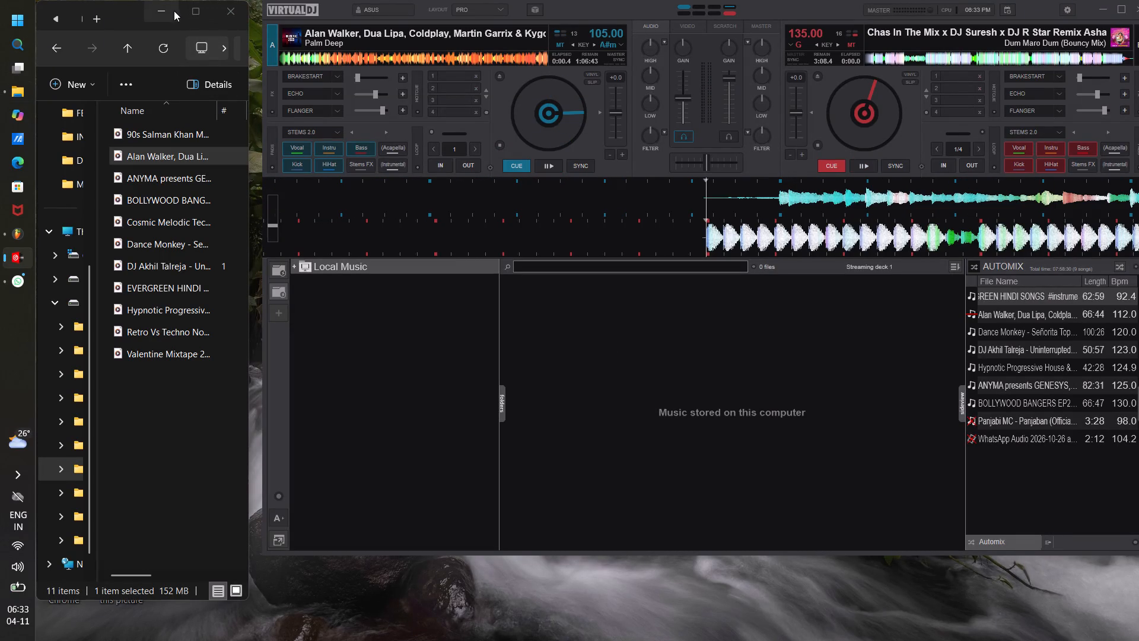
{"action": "left_click", "coordinate": [173, 11]}
{"action": "left_click", "coordinate": [1102, 7]}
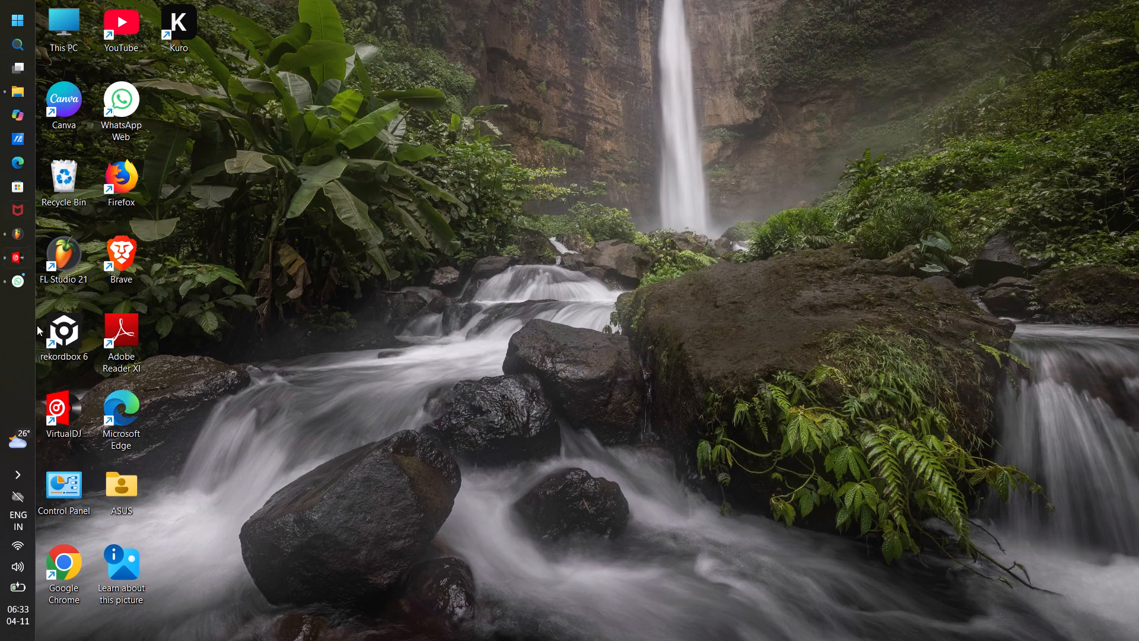
{"action": "left_click", "coordinate": [17, 234]}
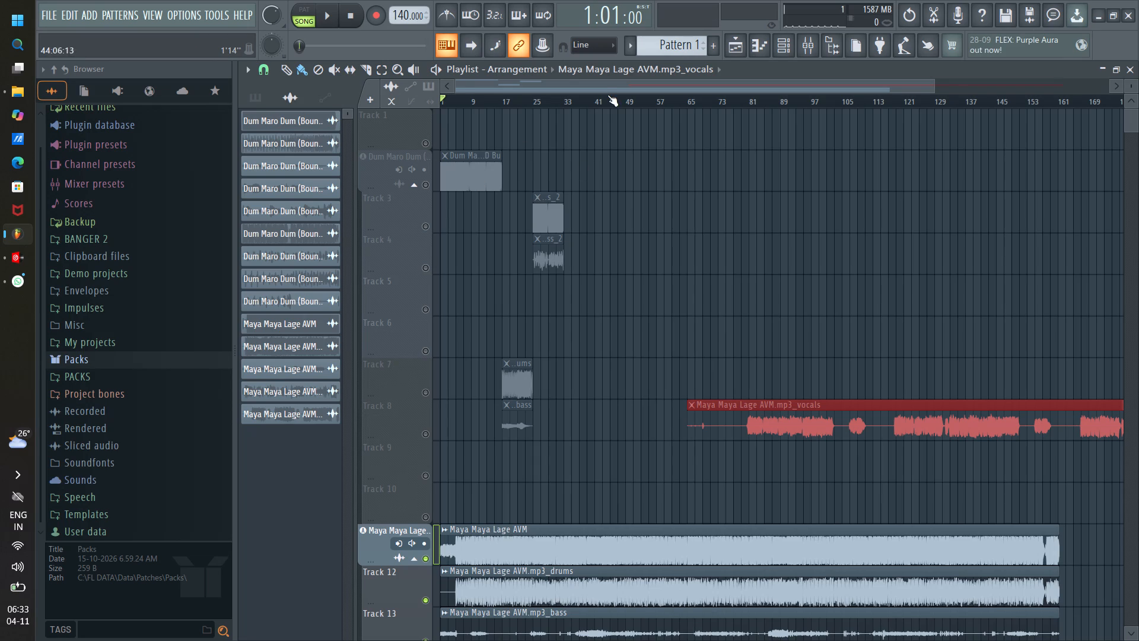
Undo the stray Maya Maya Lage vocals clip on Track 8 and the extraction of the Maya Maya Lage stems.
{"action": "scroll", "coordinate": [609, 104], "scroll_direction": "down", "scroll_amount": 7}
{"action": "scroll", "coordinate": [645, 383], "scroll_direction": "down", "scroll_amount": 5}
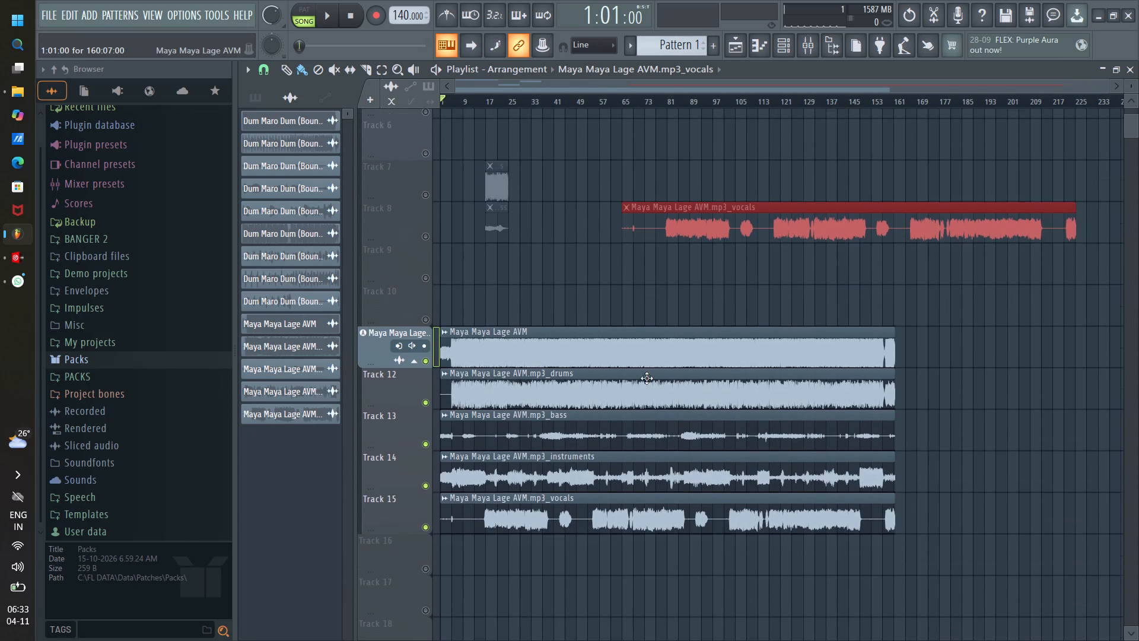
{"action": "key", "text": "ctrl+z"}
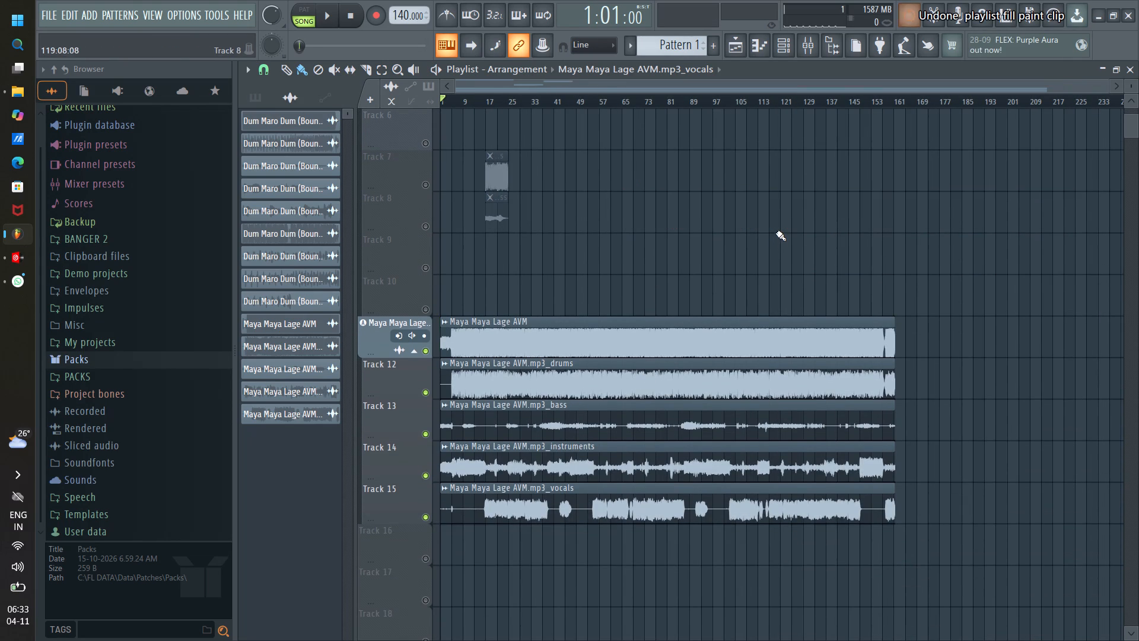
{"action": "key", "text": "ctrl+z"}
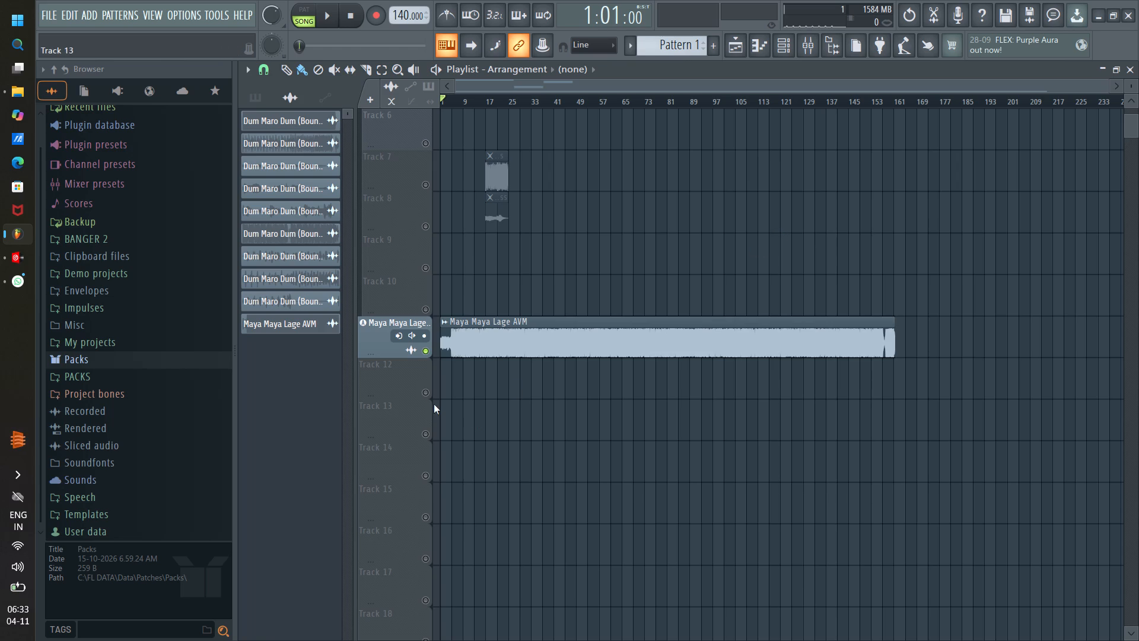
{"action": "right_click", "coordinate": [450, 389]}
{"action": "right_click", "coordinate": [451, 389]}
Switch to the desktop, undo the last file move there, and return to FL Studio.
{"action": "left_click", "coordinate": [1100, 17]}
{"action": "right_click", "coordinate": [285, 258]}
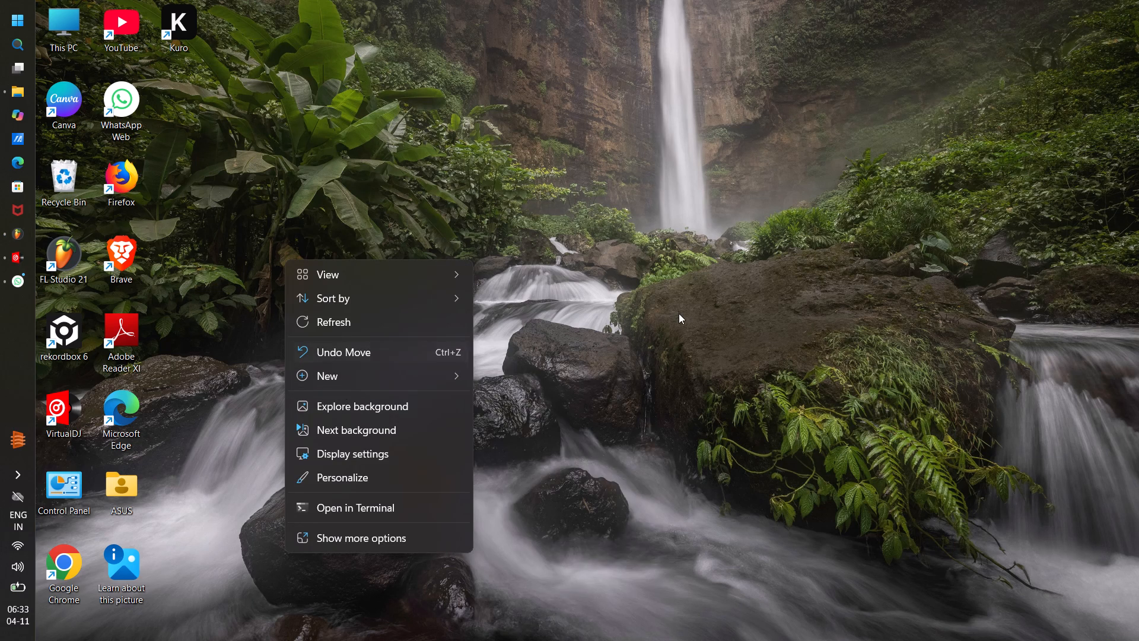
{"action": "left_click", "coordinate": [428, 351]}
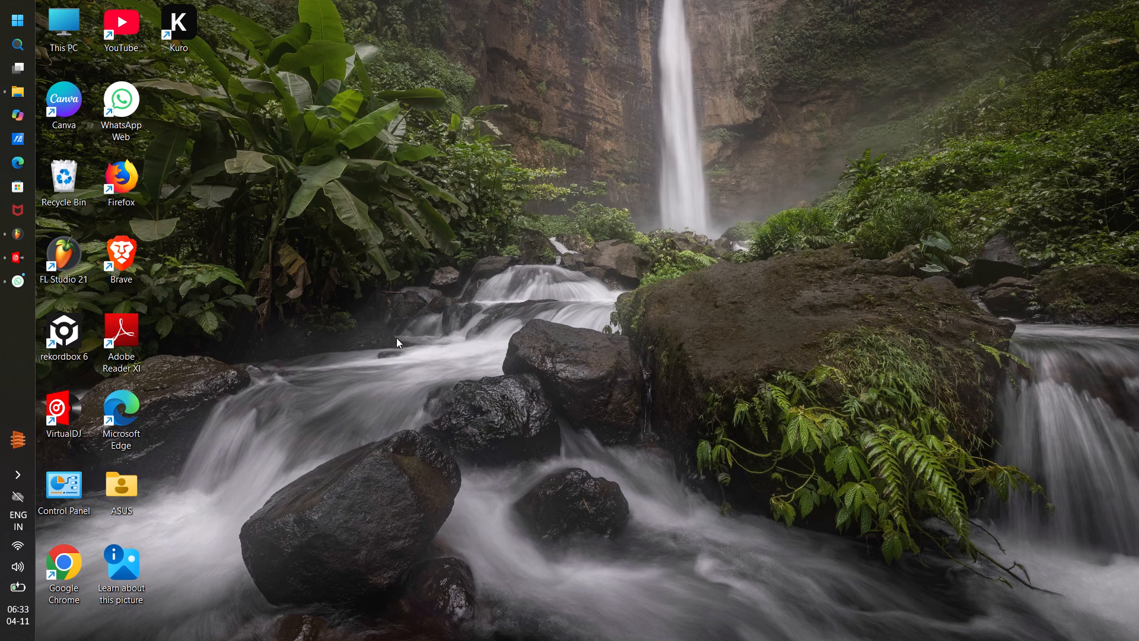
{"action": "right_click", "coordinate": [384, 324]}
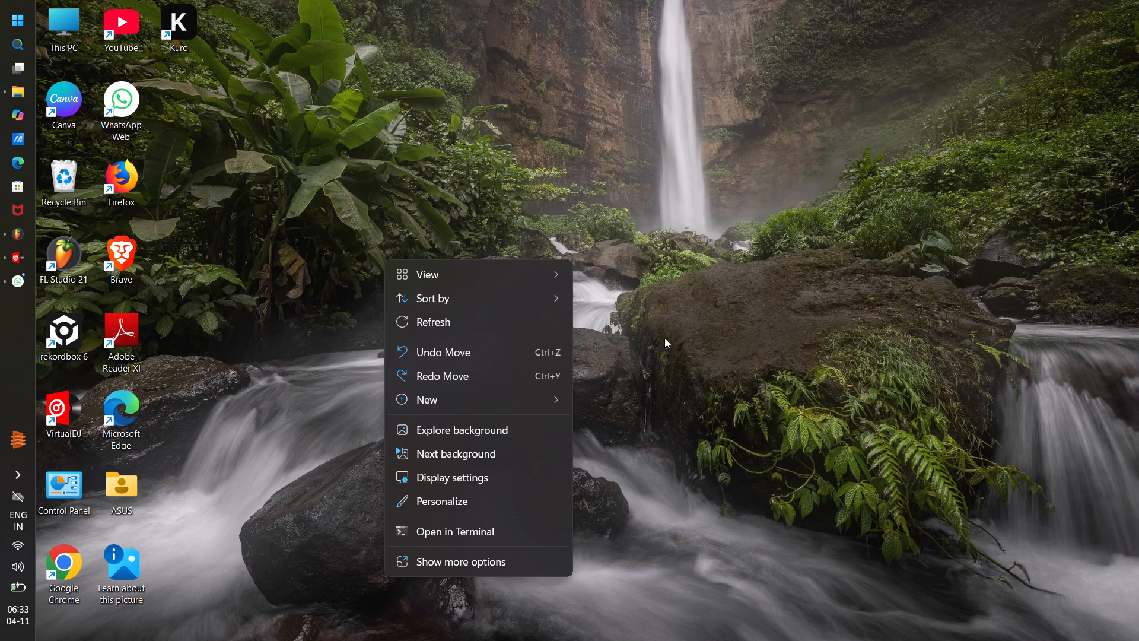
{"action": "left_click", "coordinate": [639, 255]}
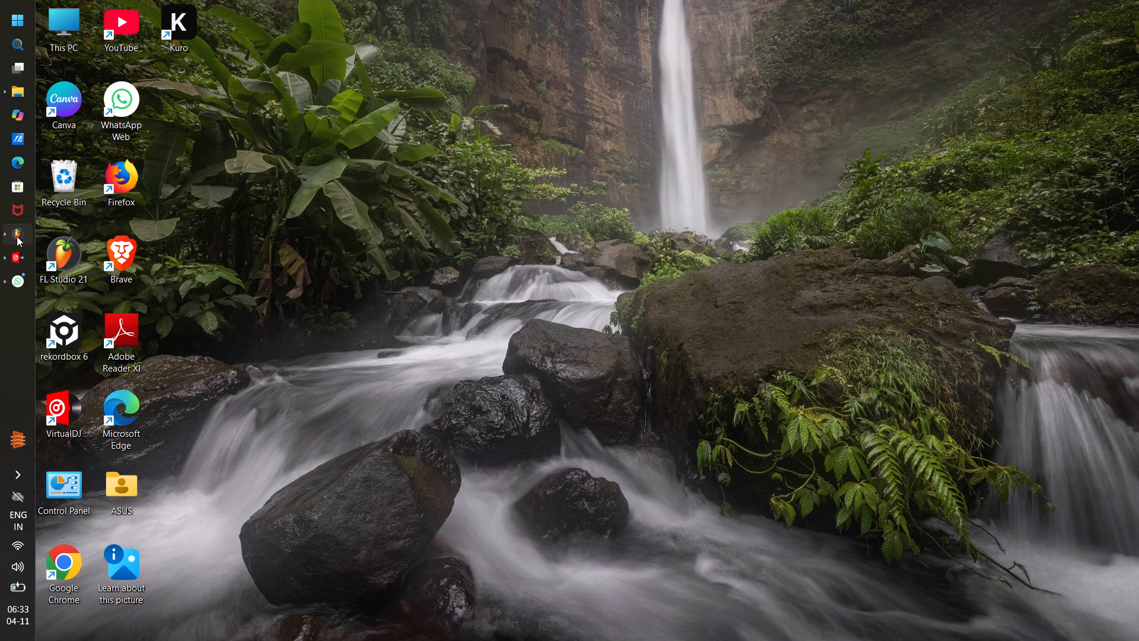
{"action": "right_click_drag", "start_coordinate": [448, 313], "coordinate": [442, 313]}
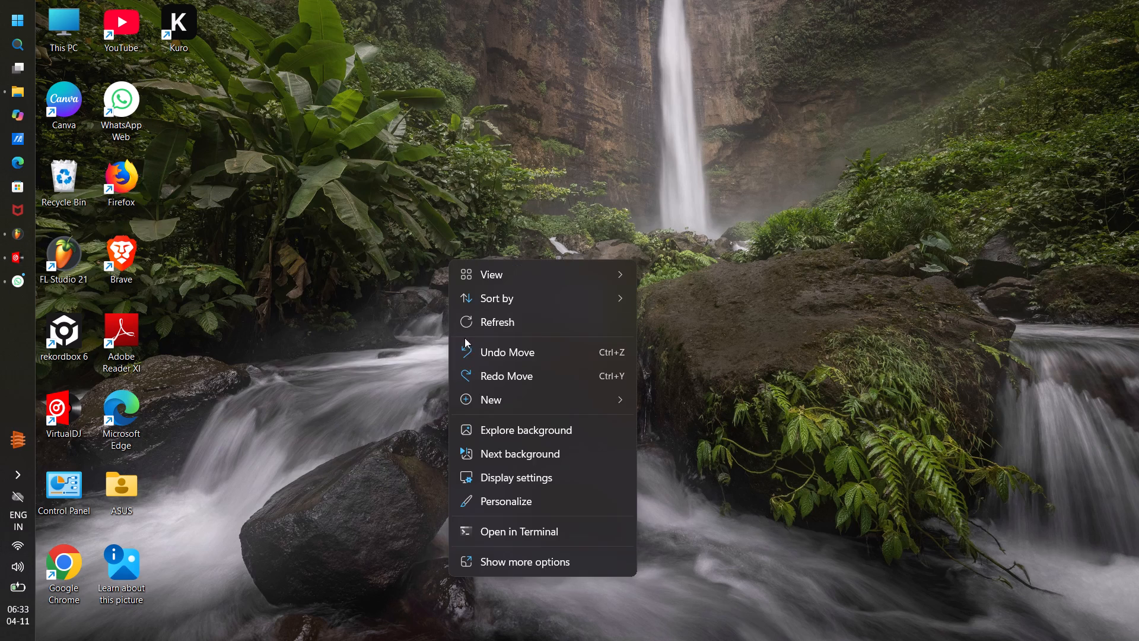
{"action": "left_click", "coordinate": [376, 369]}
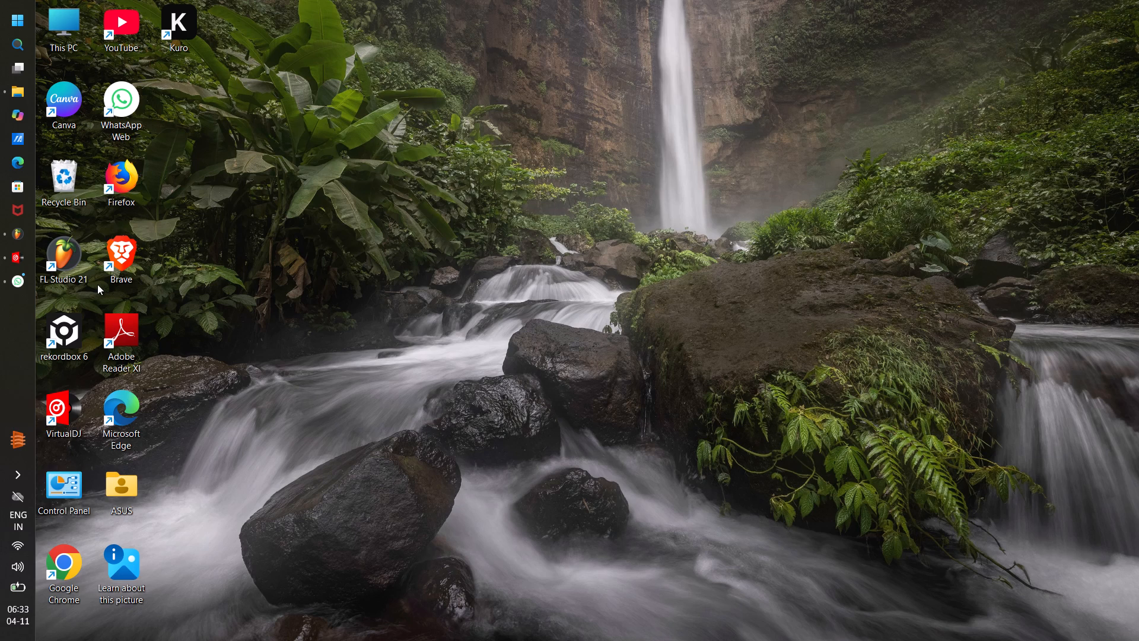
{"action": "left_click", "coordinate": [19, 236]}
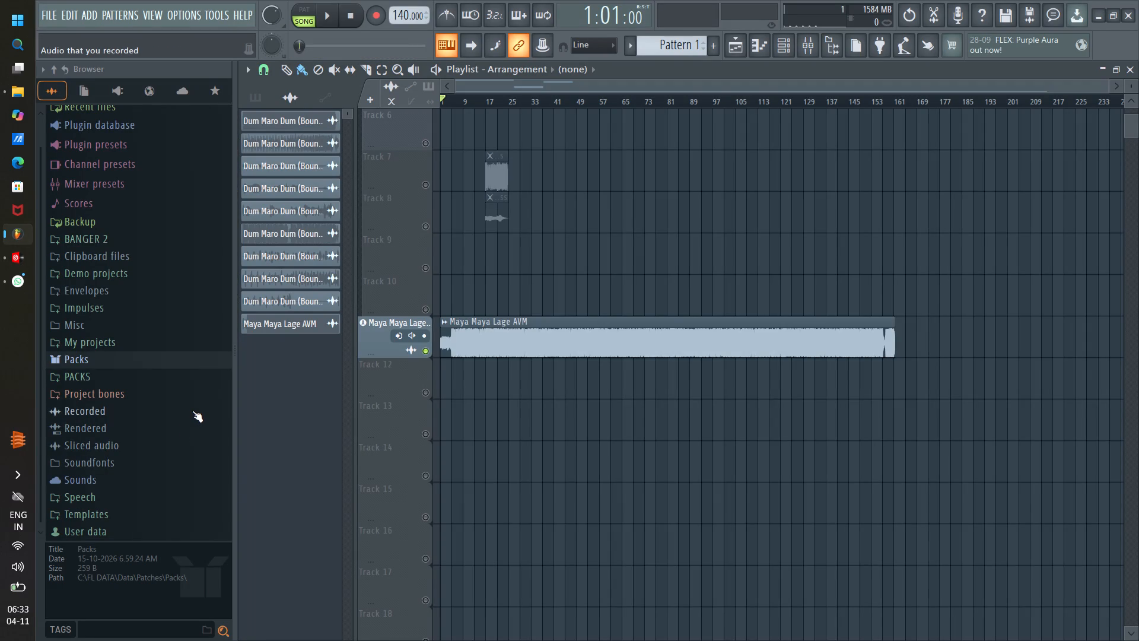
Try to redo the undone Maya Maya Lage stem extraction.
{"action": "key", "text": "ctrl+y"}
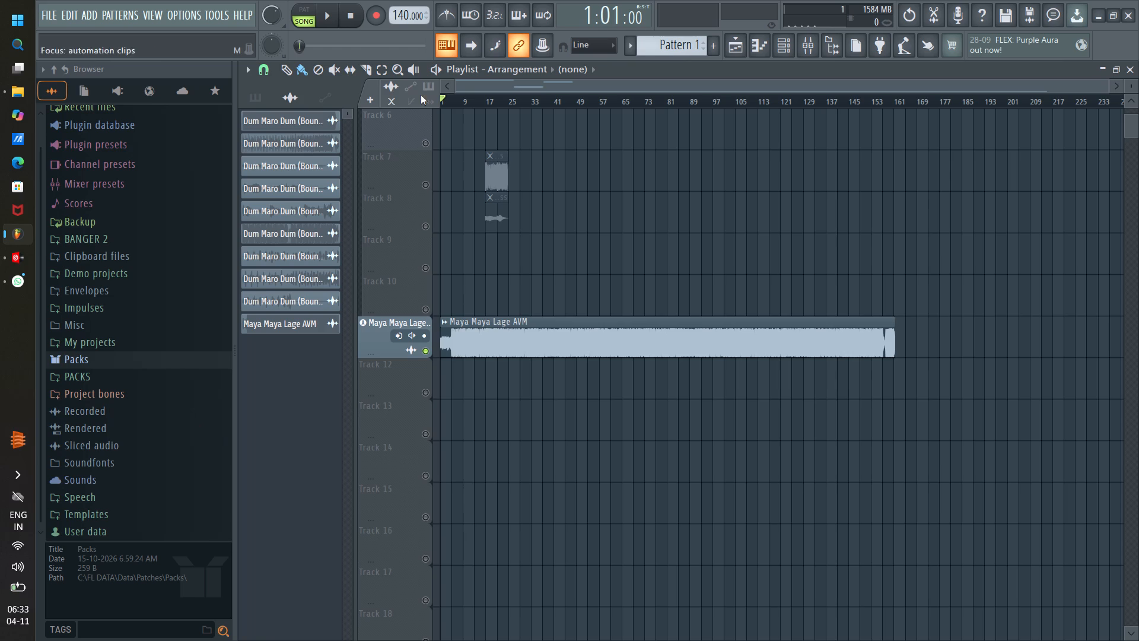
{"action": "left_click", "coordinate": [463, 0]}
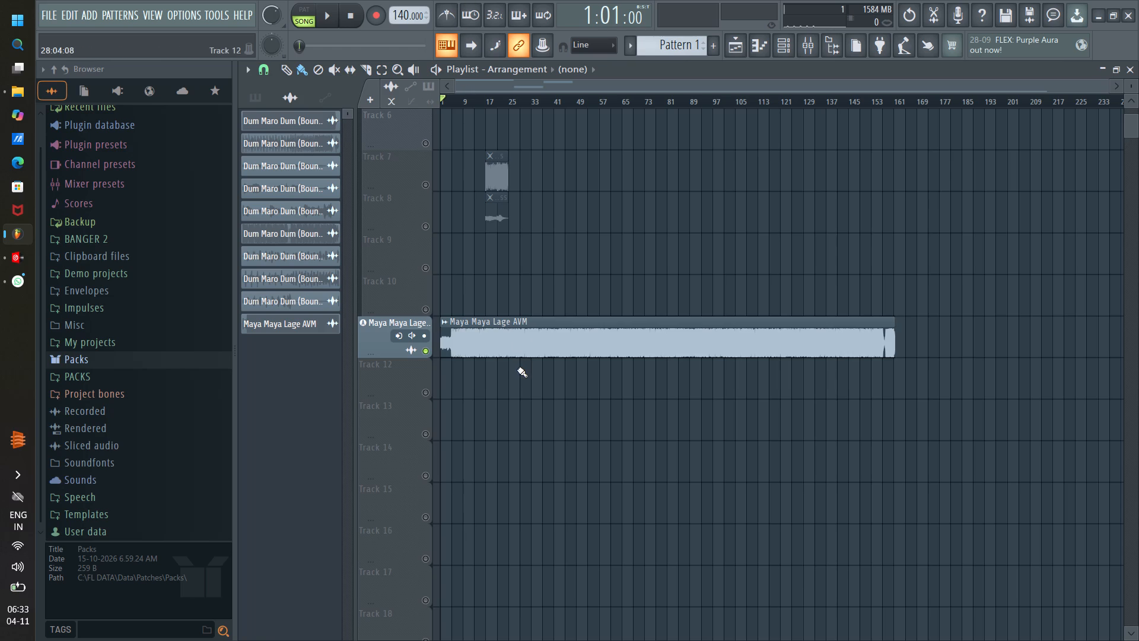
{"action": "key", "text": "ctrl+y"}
Play the Maya Maya Lage clip from around bar 4.
{"action": "left_click_drag", "start_coordinate": [1105, 93], "coordinate": [546, 139]}
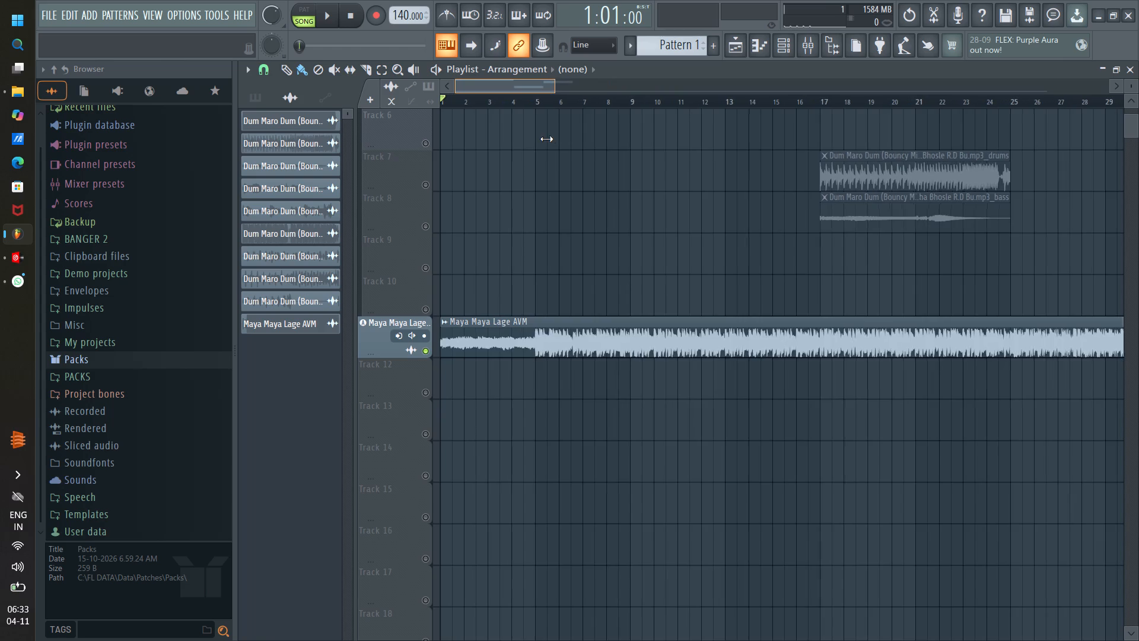
{"action": "left_click_drag", "start_coordinate": [546, 139], "coordinate": [543, 139]}
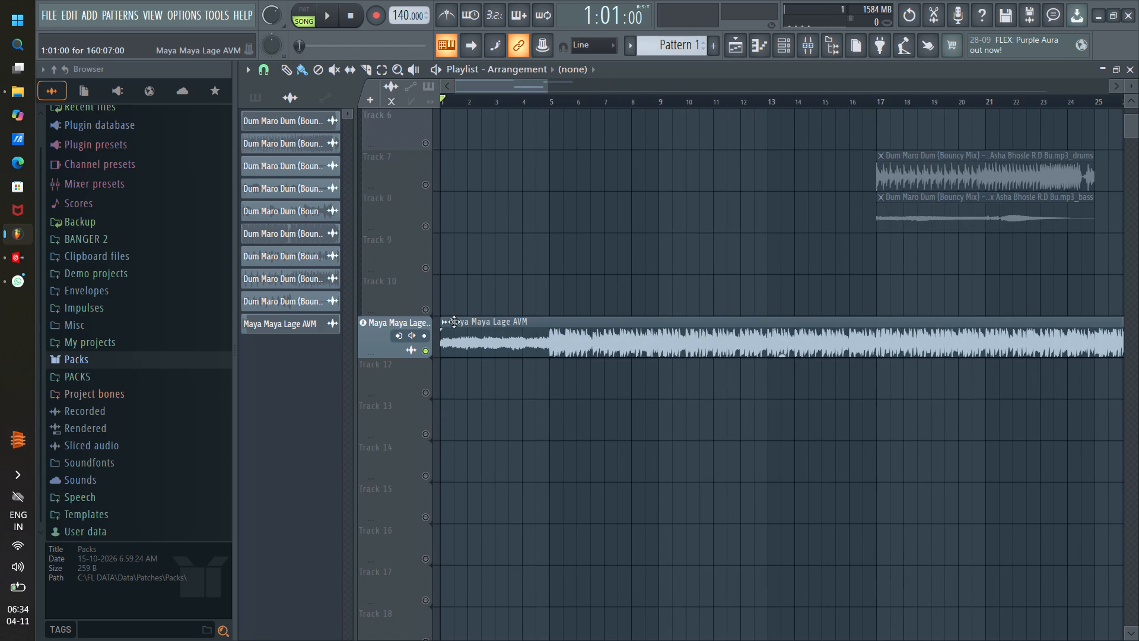
{"action": "left_click", "coordinate": [440, 322]}
{"action": "left_click", "coordinate": [444, 322]}
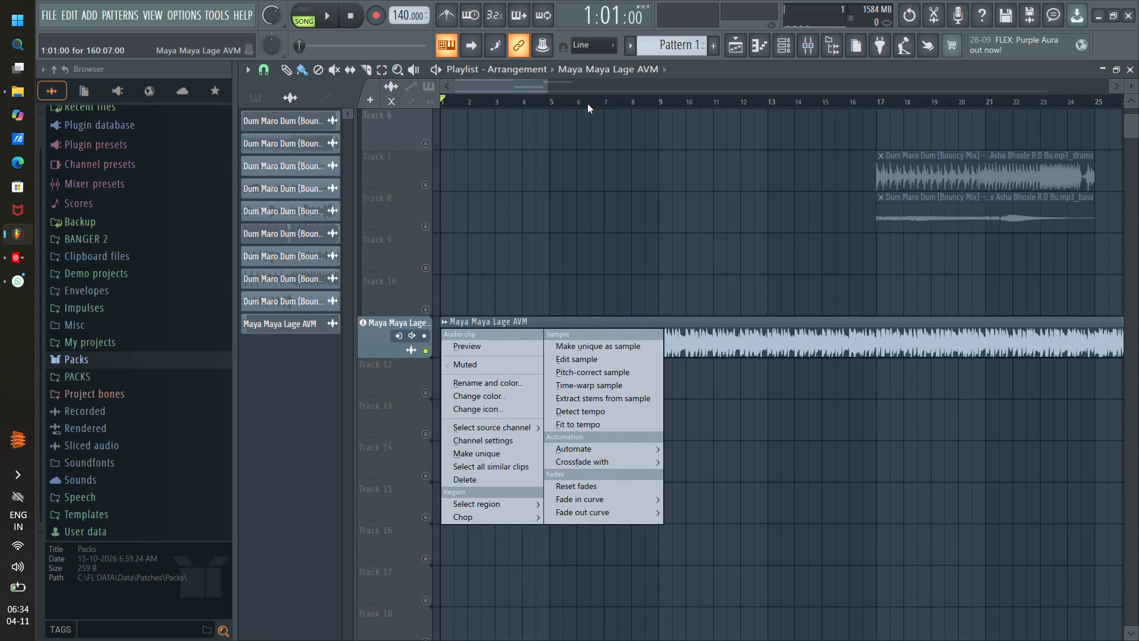
{"action": "left_click", "coordinate": [536, 88]}
{"action": "left_click", "coordinate": [542, 99]}
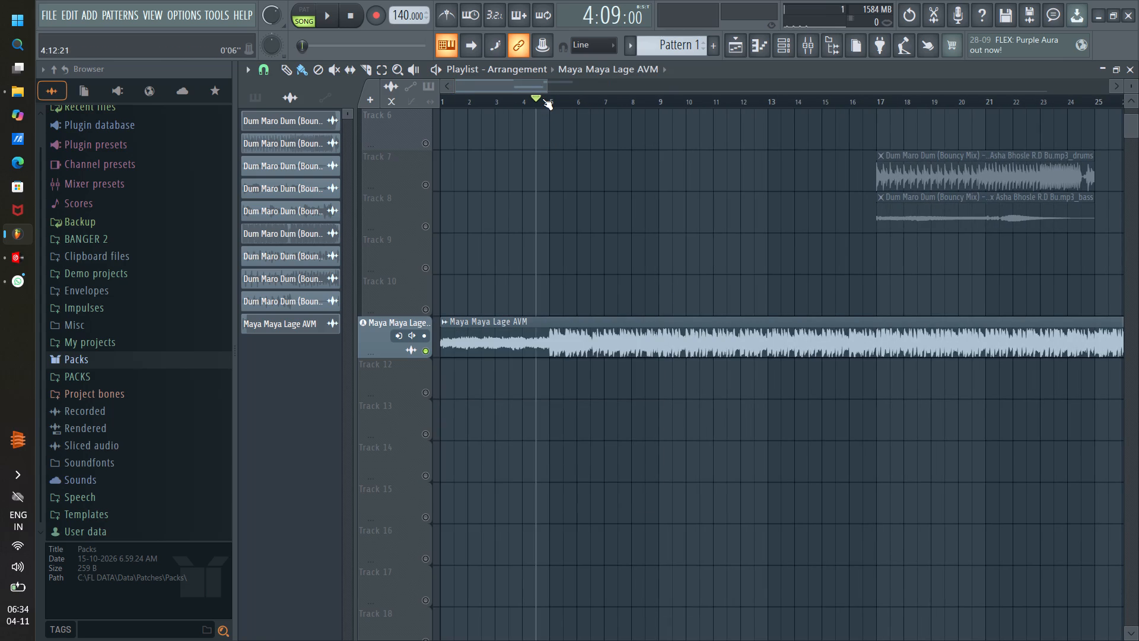
{"action": "scroll", "coordinate": [542, 99], "scroll_direction": "down", "scroll_amount": 2}
{"action": "key", "text": "space"}
{"action": "scroll", "coordinate": [542, 99], "scroll_direction": "down", "scroll_amount": 3}
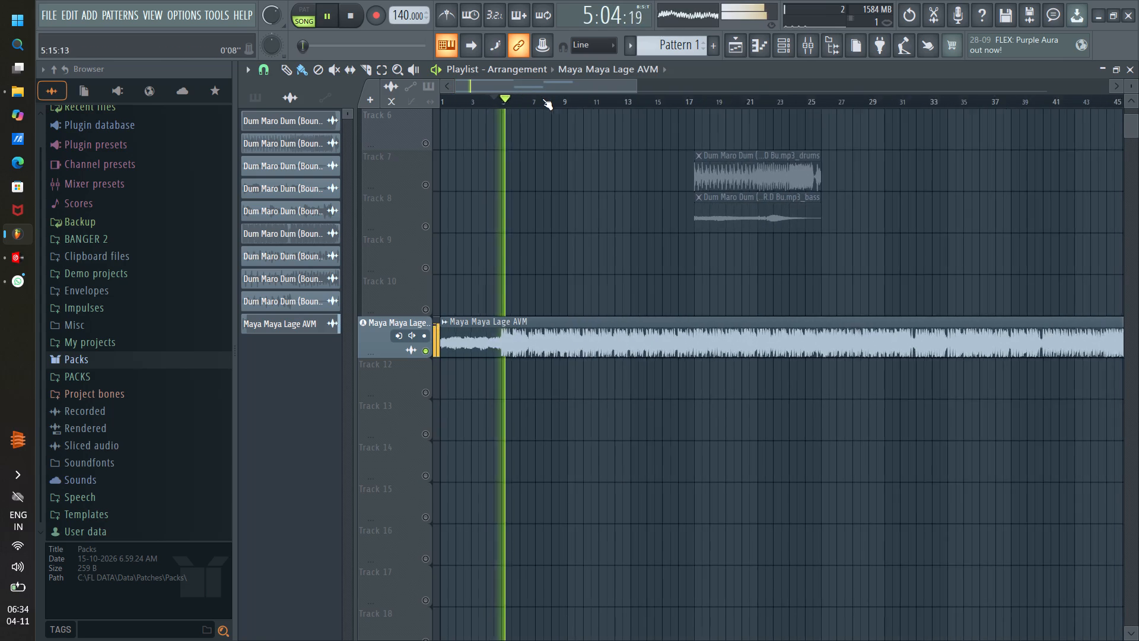
{"action": "scroll", "coordinate": [542, 99], "scroll_direction": "down", "scroll_amount": 3}
Listen to sections of the Maya Maya Lage clip between about bars 15 and 47, ending back at about bar 36.
{"action": "left_click", "coordinate": [570, 107]}
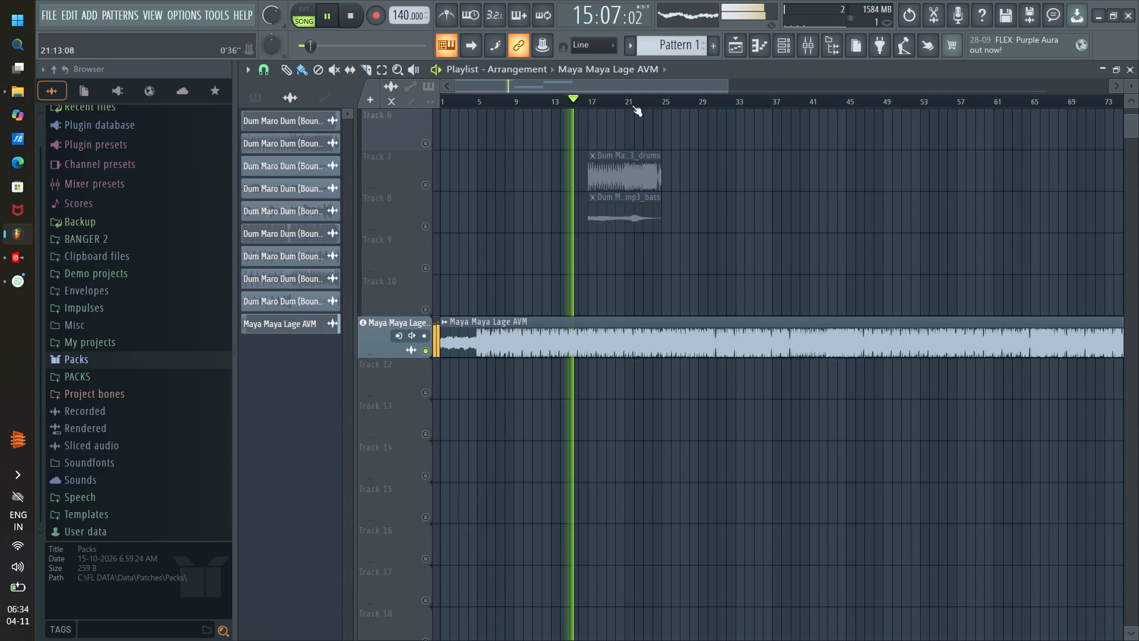
{"action": "left_click", "coordinate": [627, 102]}
{"action": "left_click", "coordinate": [666, 104]}
{"action": "left_click", "coordinate": [684, 106]}
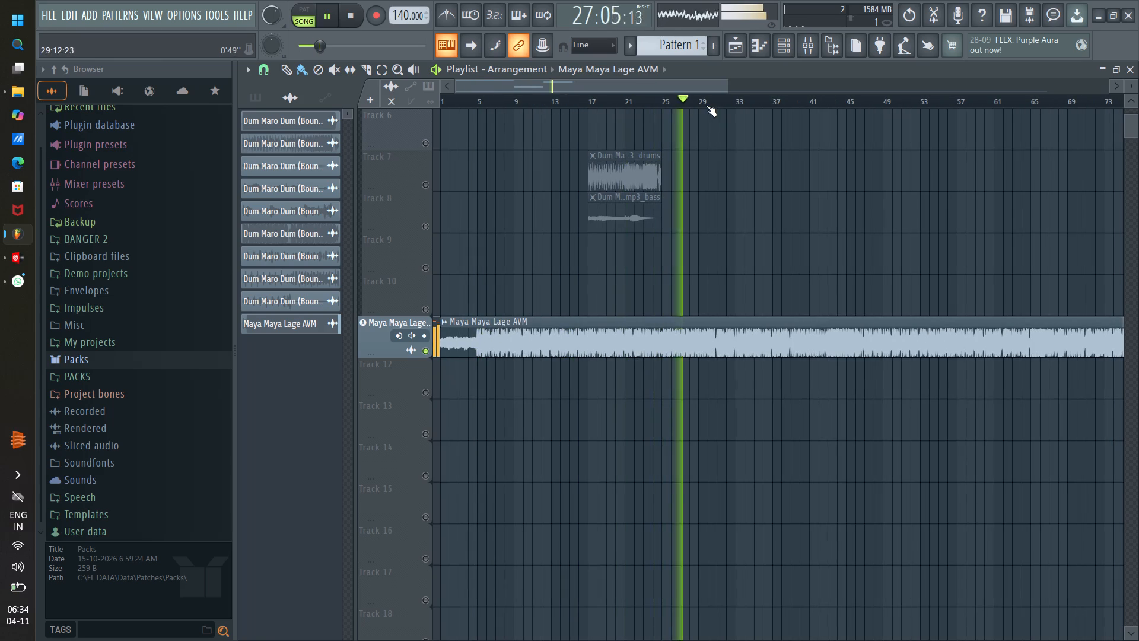
{"action": "left_click", "coordinate": [707, 104]}
{"action": "left_click", "coordinate": [725, 104]}
{"action": "left_click_drag", "start_coordinate": [716, 82], "coordinate": [736, 87]}
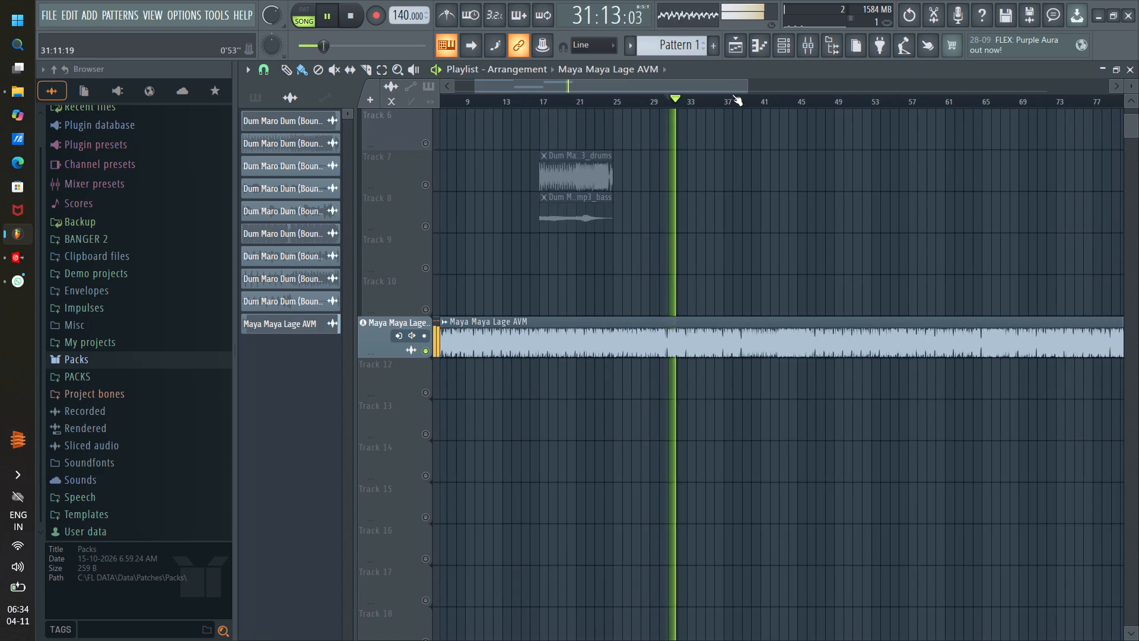
{"action": "left_click", "coordinate": [712, 101]}
{"action": "left_click", "coordinate": [730, 106]}
{"action": "left_click", "coordinate": [748, 107]}
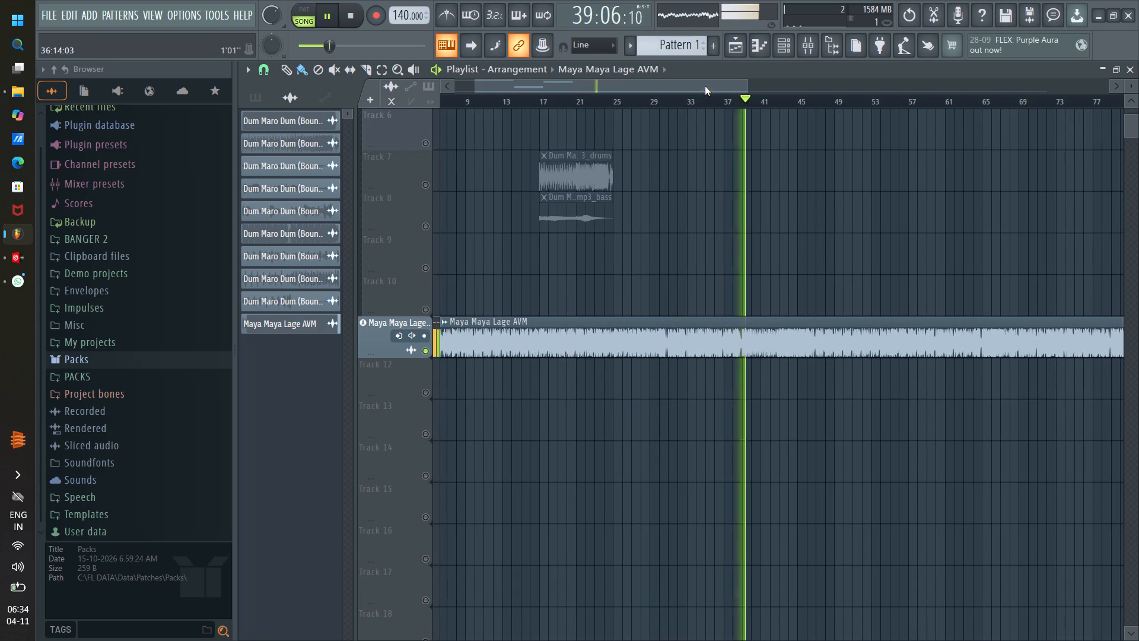
{"action": "left_click_drag", "start_coordinate": [705, 86], "coordinate": [727, 96]}
{"action": "left_click", "coordinate": [720, 103]}
{"action": "left_click", "coordinate": [749, 104]}
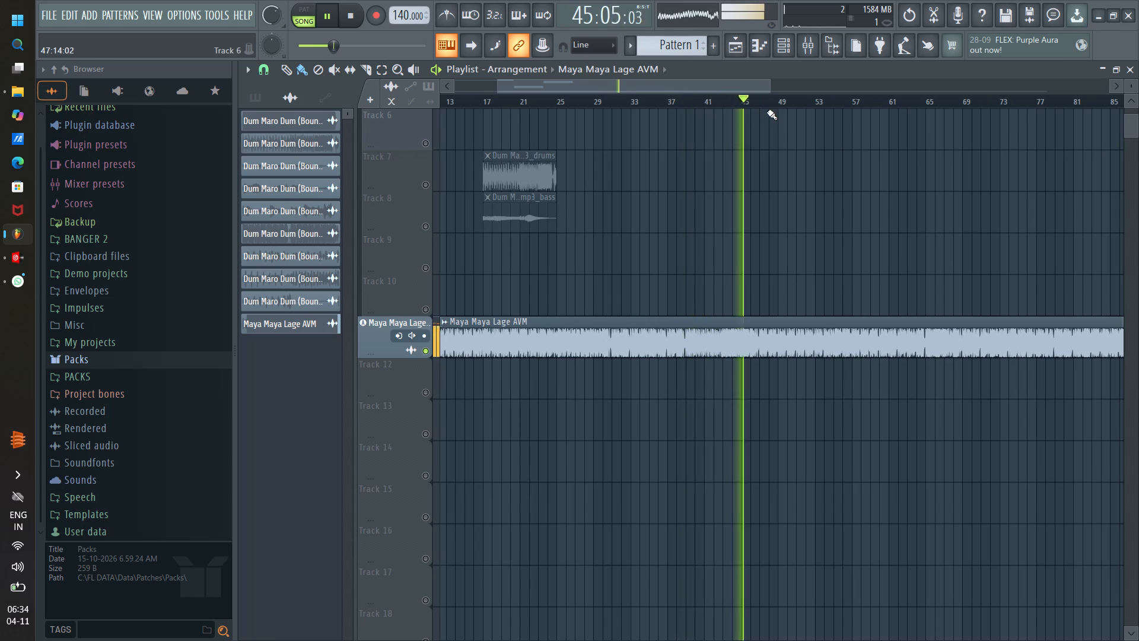
{"action": "left_click", "coordinate": [765, 106]}
{"action": "scroll", "coordinate": [764, 106], "scroll_direction": "up", "scroll_amount": 5}
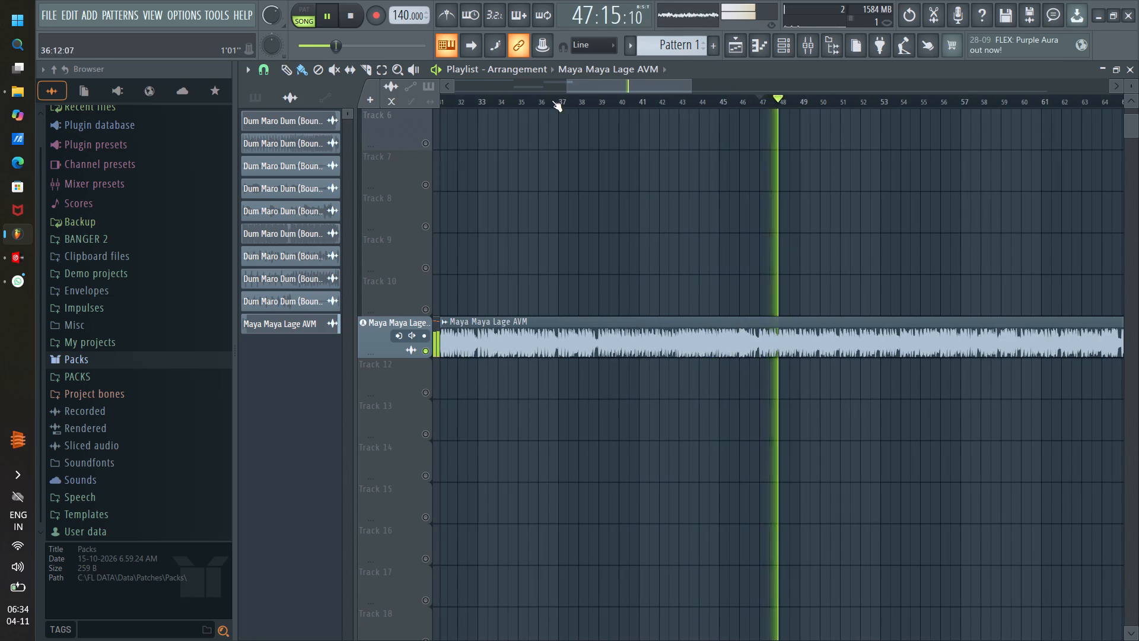
{"action": "left_click", "coordinate": [552, 99]}
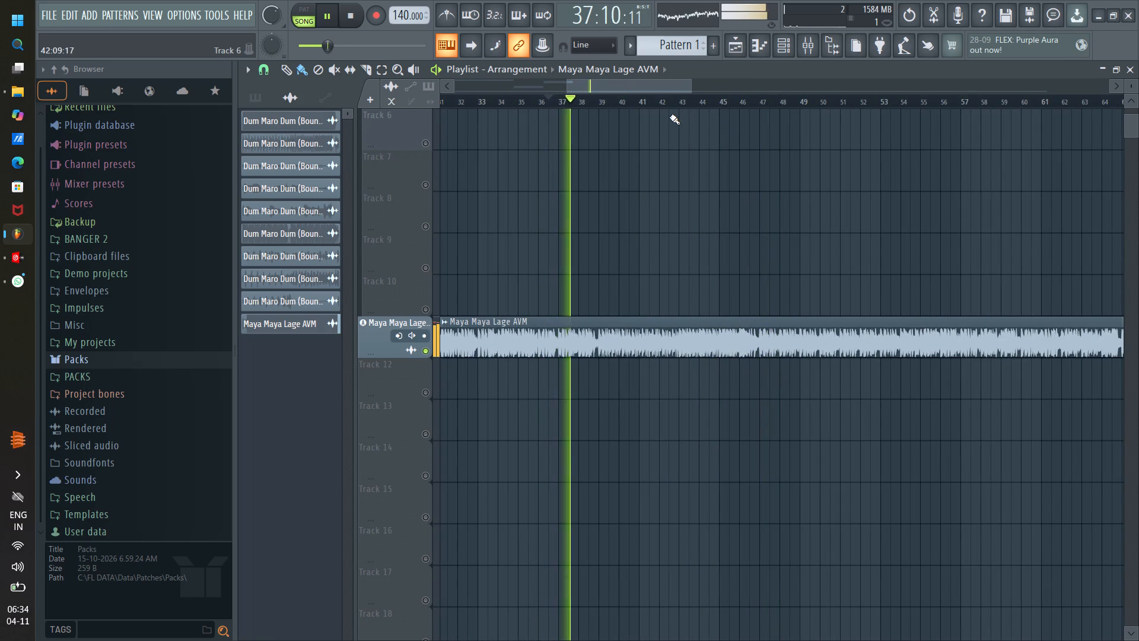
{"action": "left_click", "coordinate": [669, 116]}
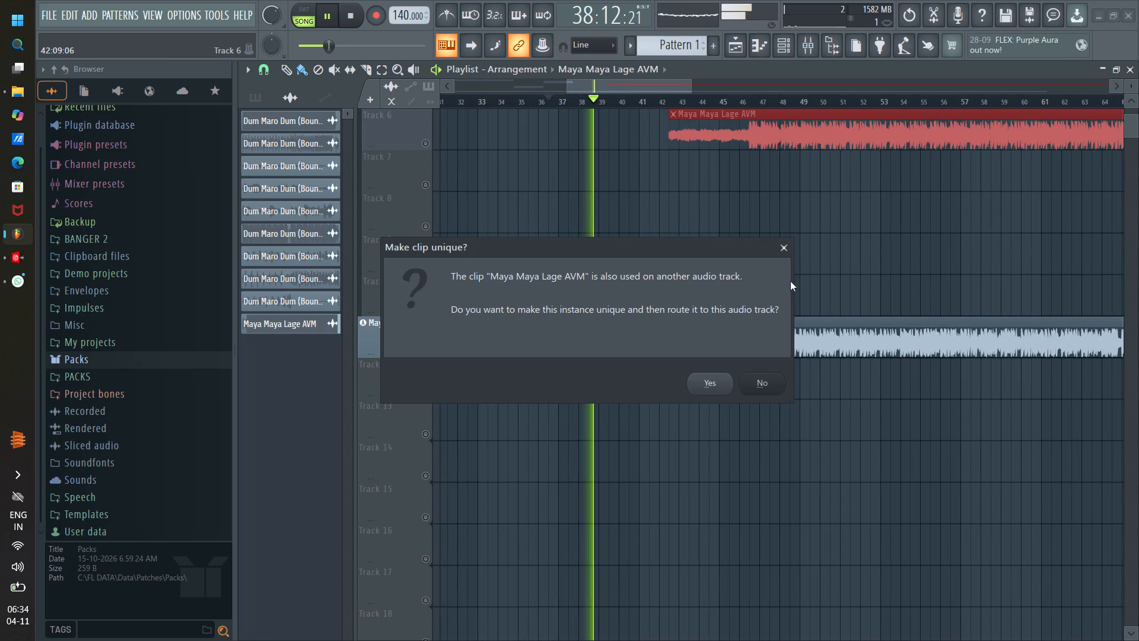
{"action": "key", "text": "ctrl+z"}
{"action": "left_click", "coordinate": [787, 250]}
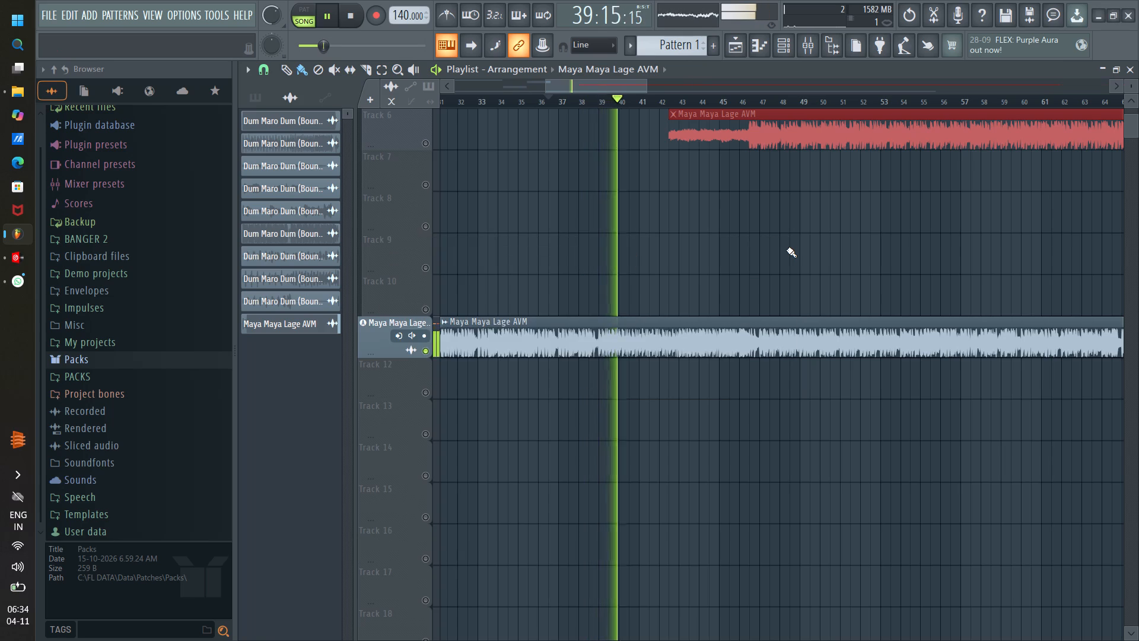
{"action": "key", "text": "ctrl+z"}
Replay the Maya Maya Lage clip around bars 37 and 38, slice it at bar 39, and stop playback.
{"action": "left_click", "coordinate": [590, 99]}
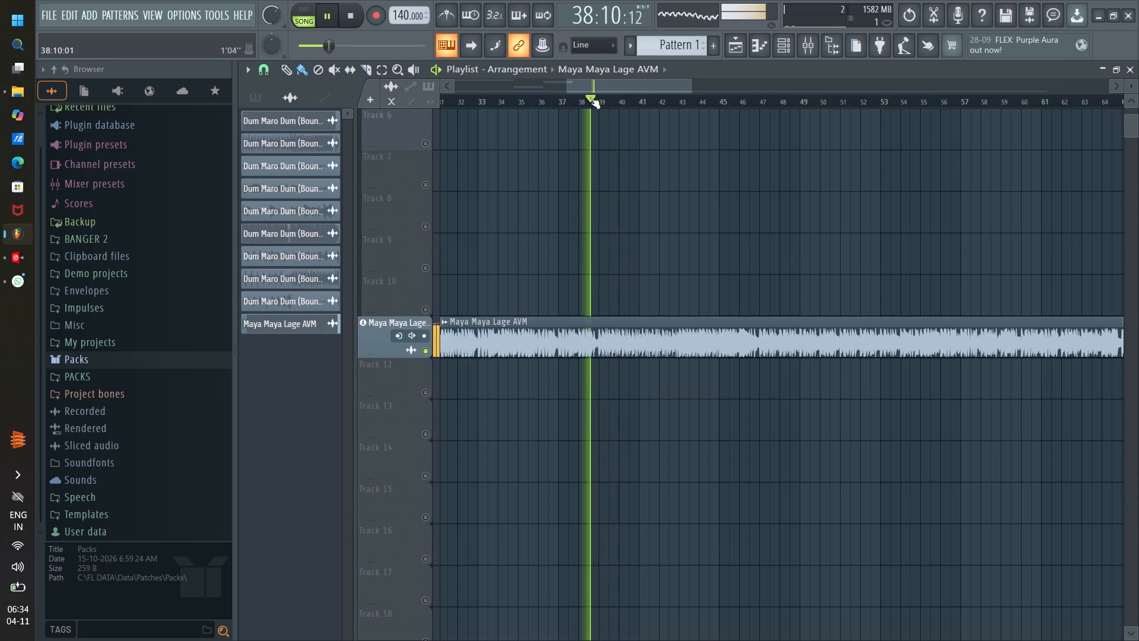
{"action": "scroll", "coordinate": [590, 98], "scroll_direction": "up", "scroll_amount": 14}
{"action": "left_click", "coordinate": [590, 98]}
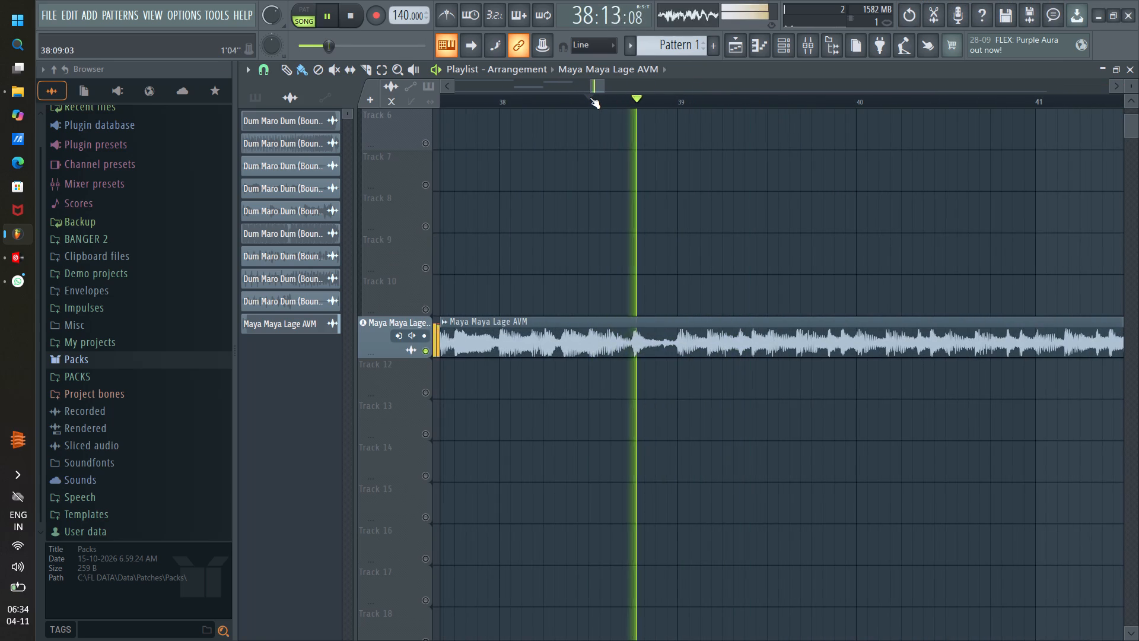
{"action": "left_click", "coordinate": [475, 103]}
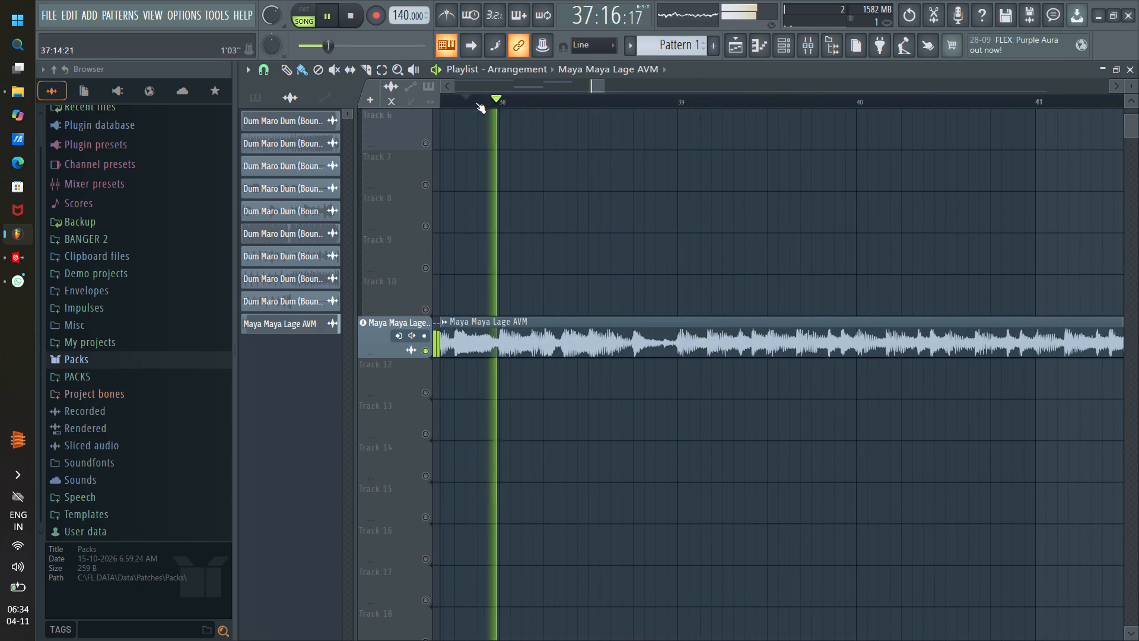
{"action": "scroll", "coordinate": [683, 104], "scroll_direction": "up", "scroll_amount": 10}
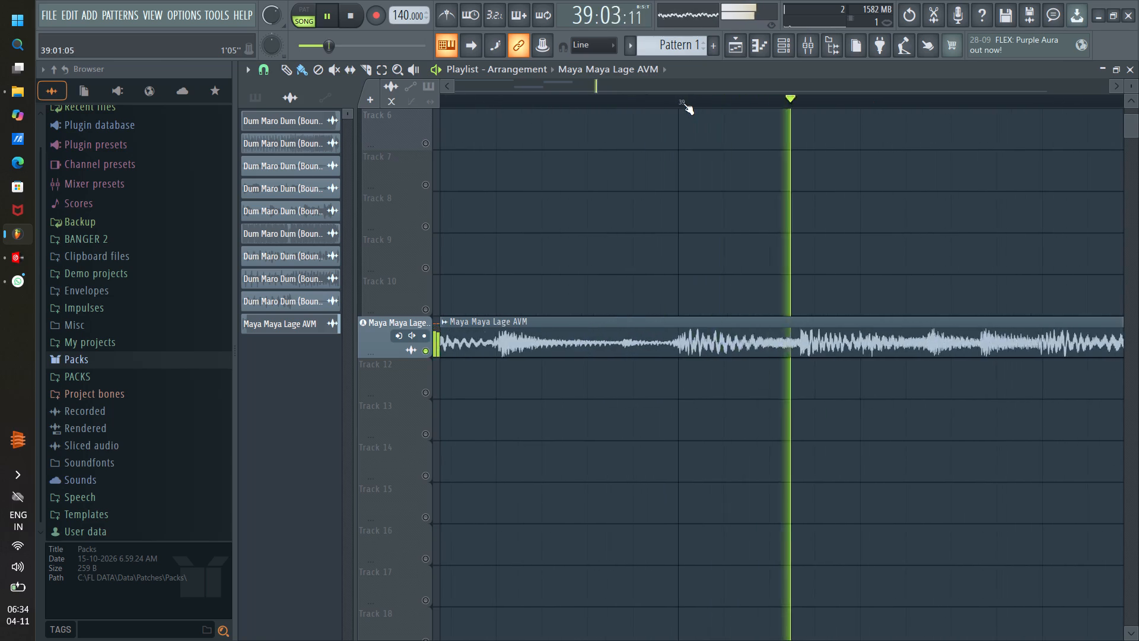
{"action": "scroll", "coordinate": [683, 103], "scroll_direction": "up", "scroll_amount": 2}
{"action": "left_click", "coordinate": [364, 68]}
{"action": "left_click_drag", "start_coordinate": [679, 318], "coordinate": [678, 360]}
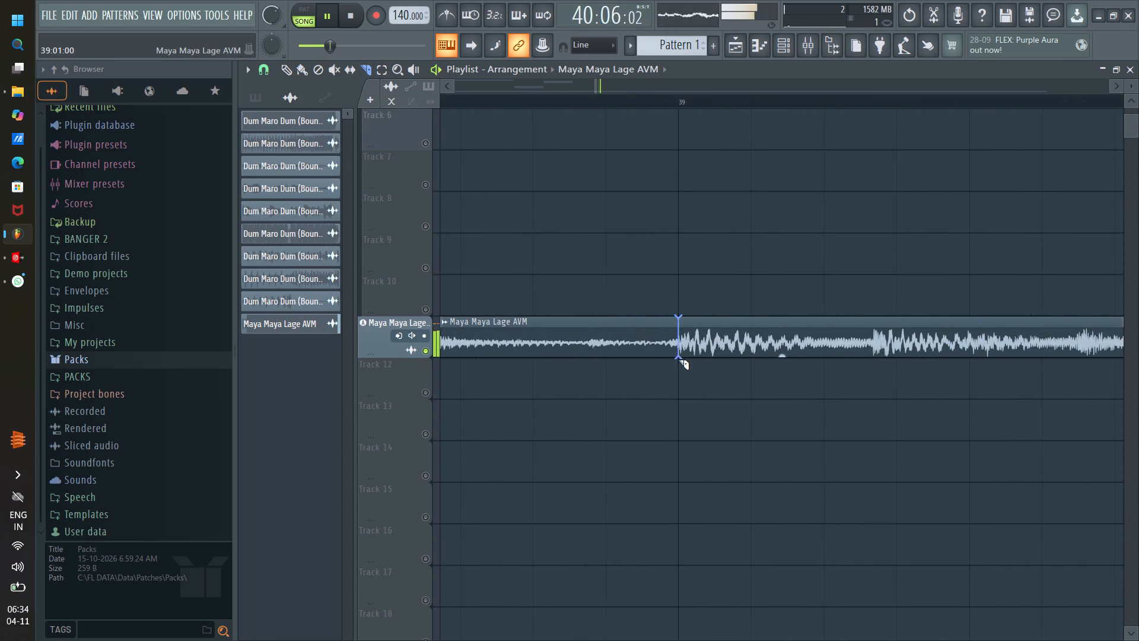
{"action": "left_click_drag", "start_coordinate": [678, 360], "coordinate": [678, 361]}
{"action": "scroll", "coordinate": [673, 99], "scroll_direction": "down", "scroll_amount": 20}
{"action": "scroll", "coordinate": [673, 99], "scroll_direction": "down", "scroll_amount": 1}
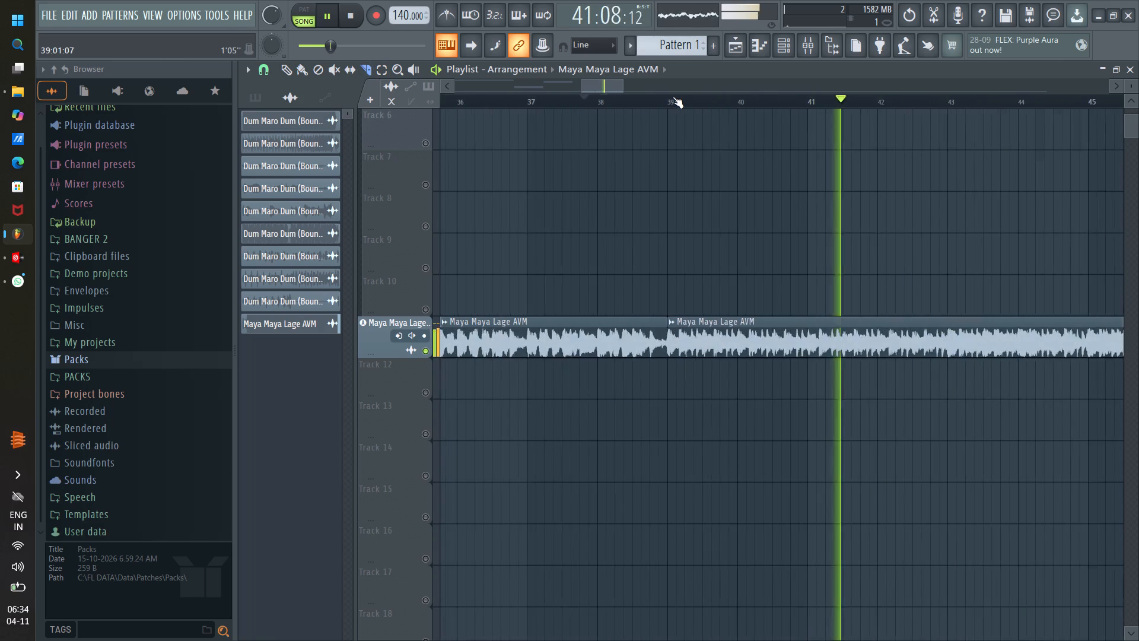
{"action": "scroll", "coordinate": [673, 97], "scroll_direction": "down", "scroll_amount": 19}
{"action": "key", "text": "space"}
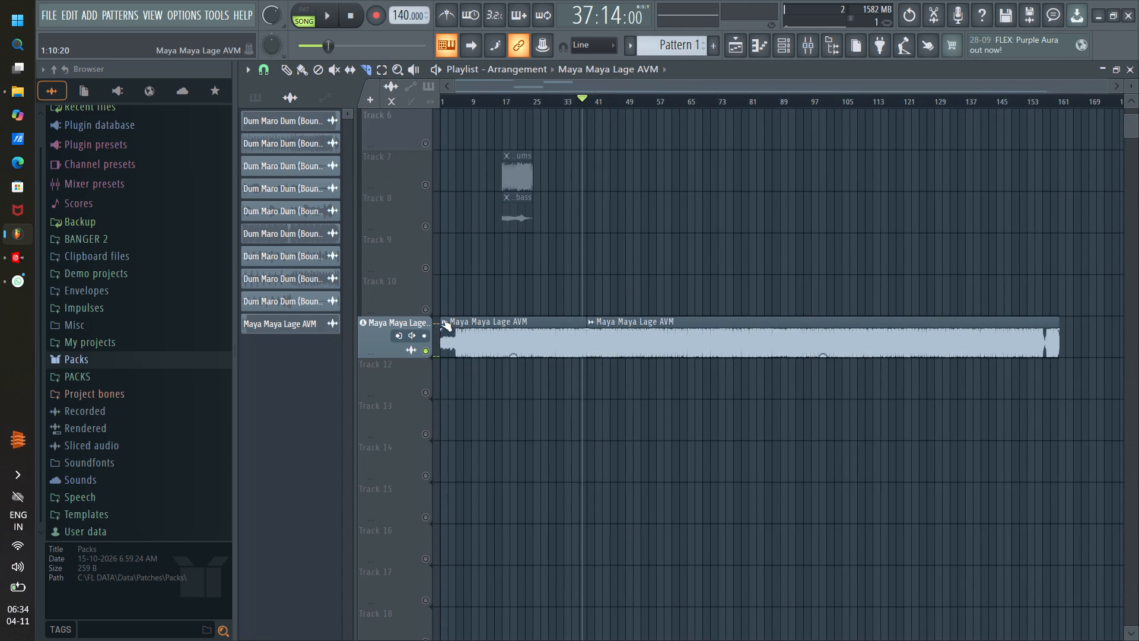
Extract drums, bass, instruments and vocals stems from the first part of the sliced Maya Maya Lage clip, with CPU usage limited and no action when done.
{"action": "left_click", "coordinate": [443, 319]}
{"action": "left_click", "coordinate": [587, 399]}
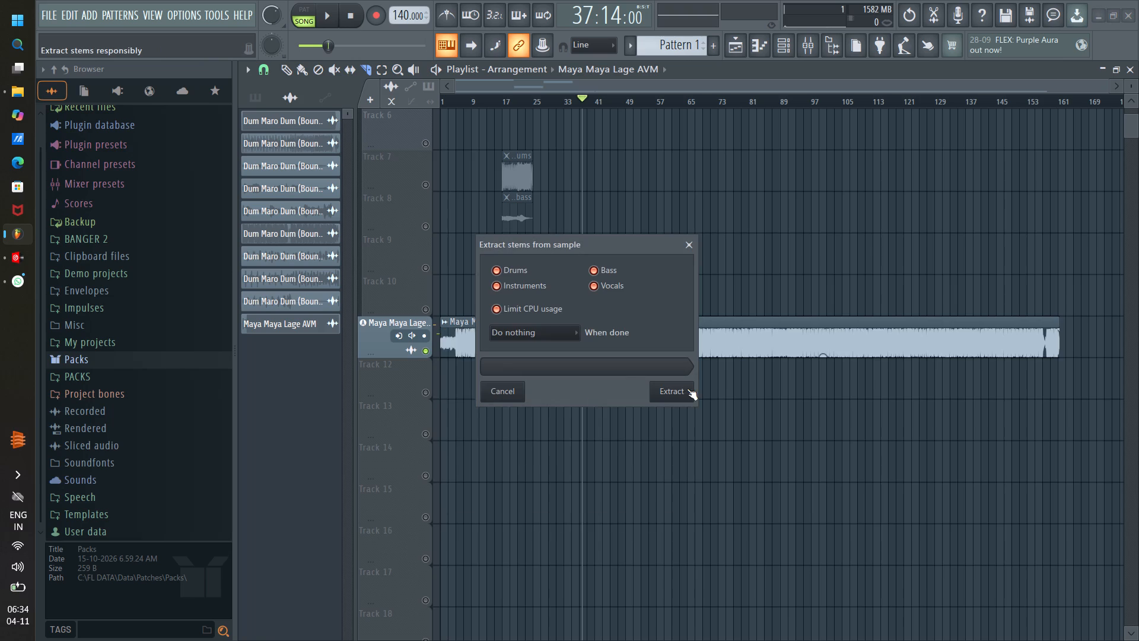
{"action": "left_click", "coordinate": [672, 392]}
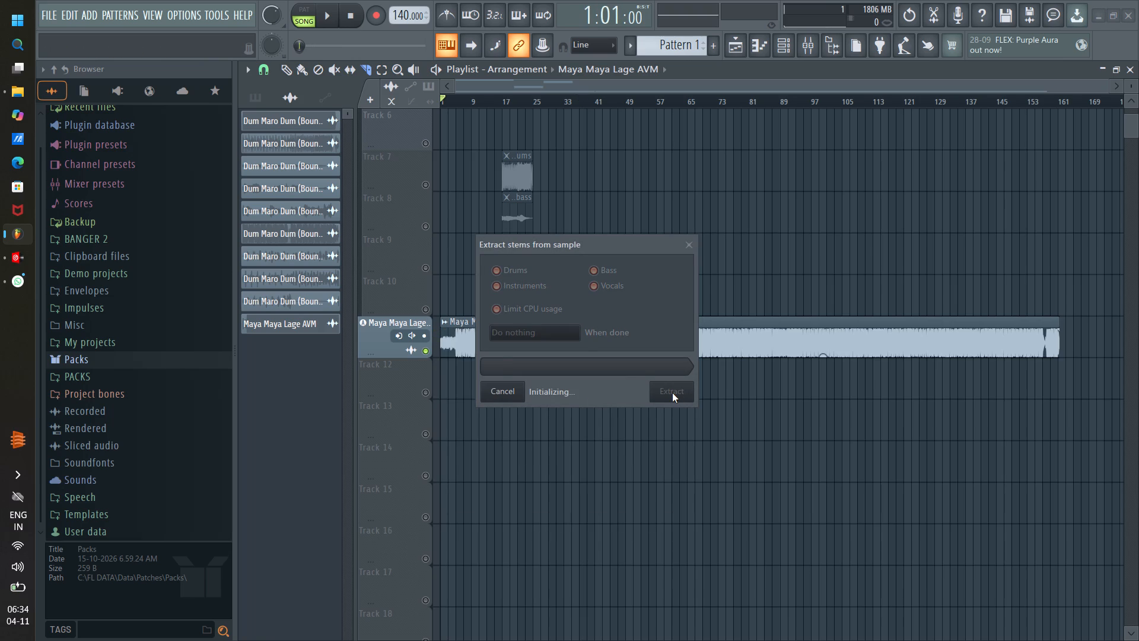
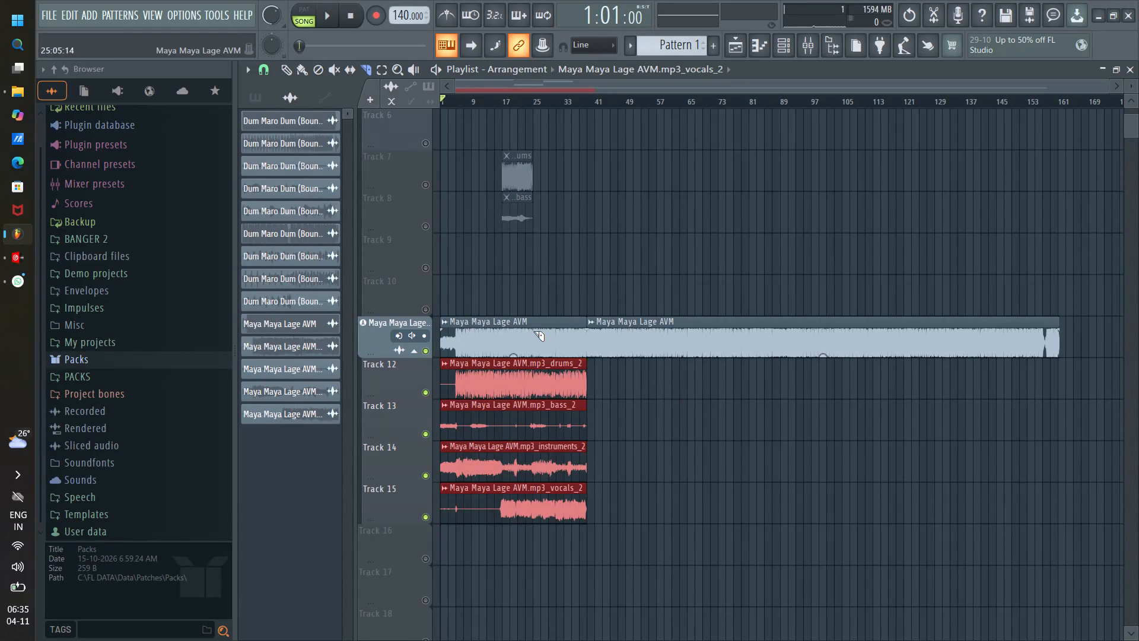
Delete the first part of the sliced Maya Maya Lage clip, above the extracted stems, ending at bar 39.
{"action": "right_click", "coordinate": [532, 328]}
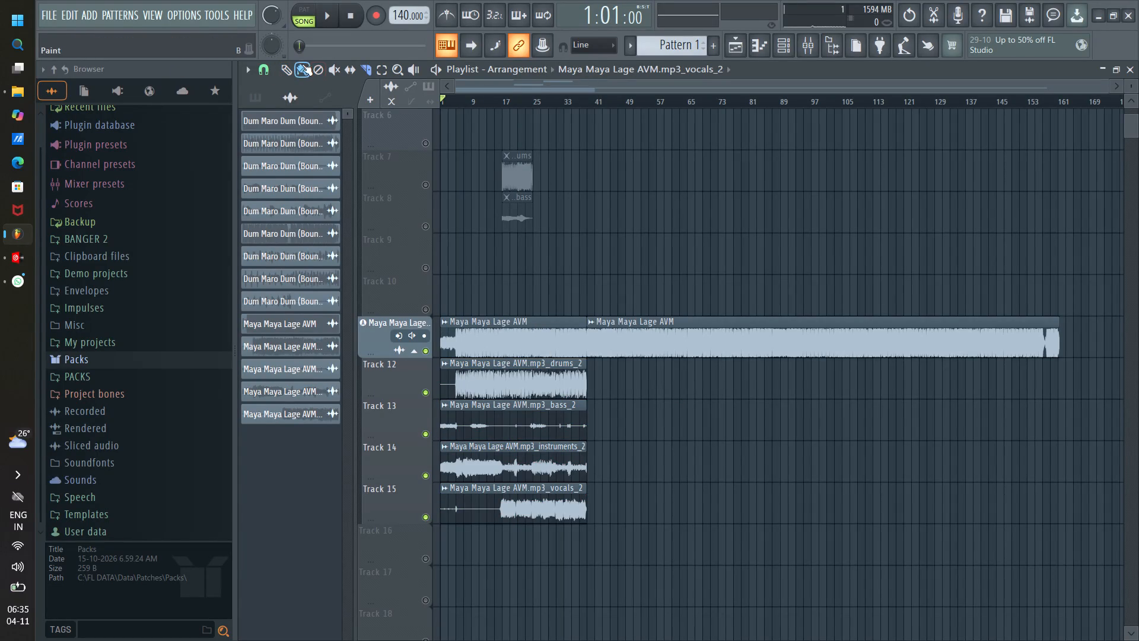
{"action": "left_click", "coordinate": [302, 65]}
{"action": "right_click", "coordinate": [559, 336]}
Mute Track 12, which holds the Maya Maya Lage drums stem.
{"action": "scroll", "coordinate": [537, 94], "scroll_direction": "up", "scroll_amount": 3}
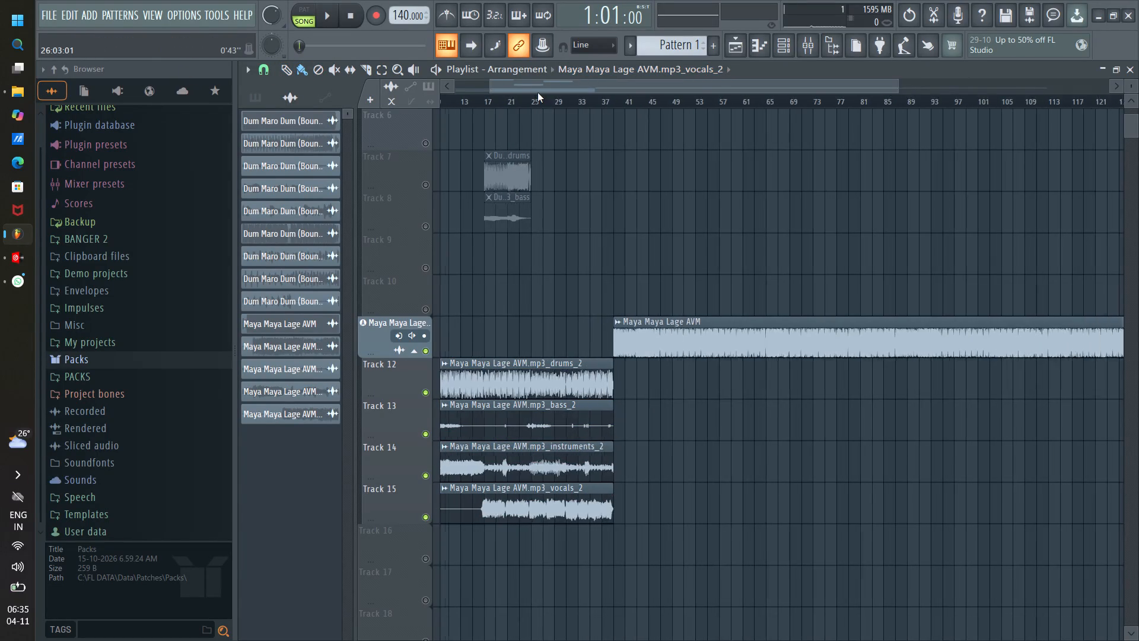
{"action": "scroll", "coordinate": [537, 93], "scroll_direction": "up", "scroll_amount": 3}
{"action": "left_click_drag", "start_coordinate": [555, 85], "coordinate": [470, 94]}
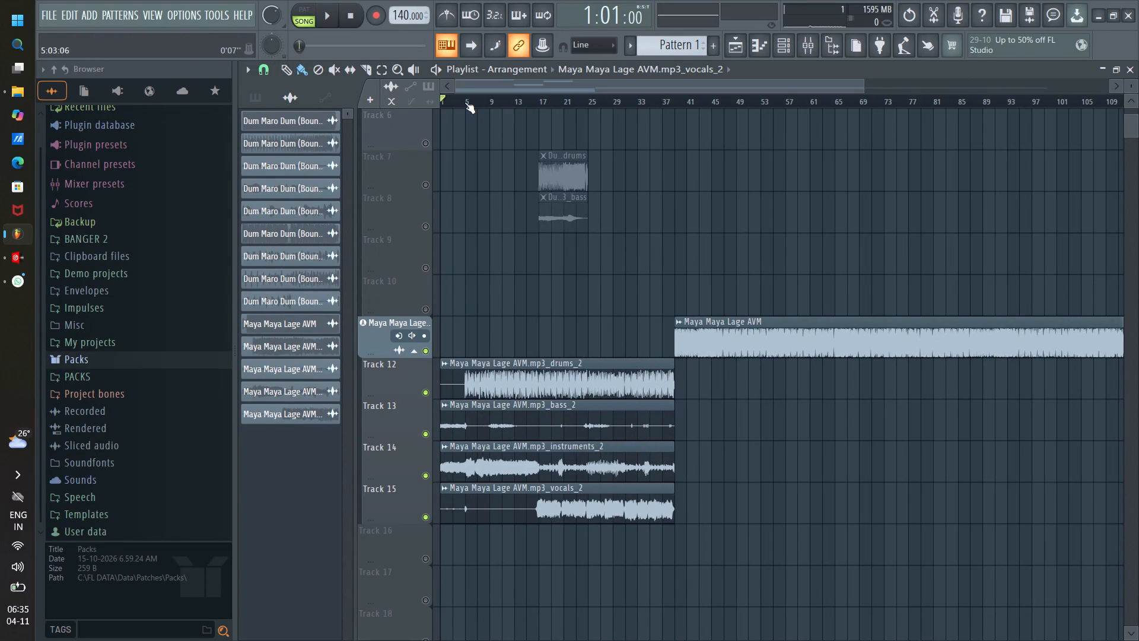
{"action": "scroll", "coordinate": [464, 101], "scroll_direction": "up", "scroll_amount": 9}
{"action": "left_click_drag", "start_coordinate": [501, 88], "coordinate": [460, 82]}
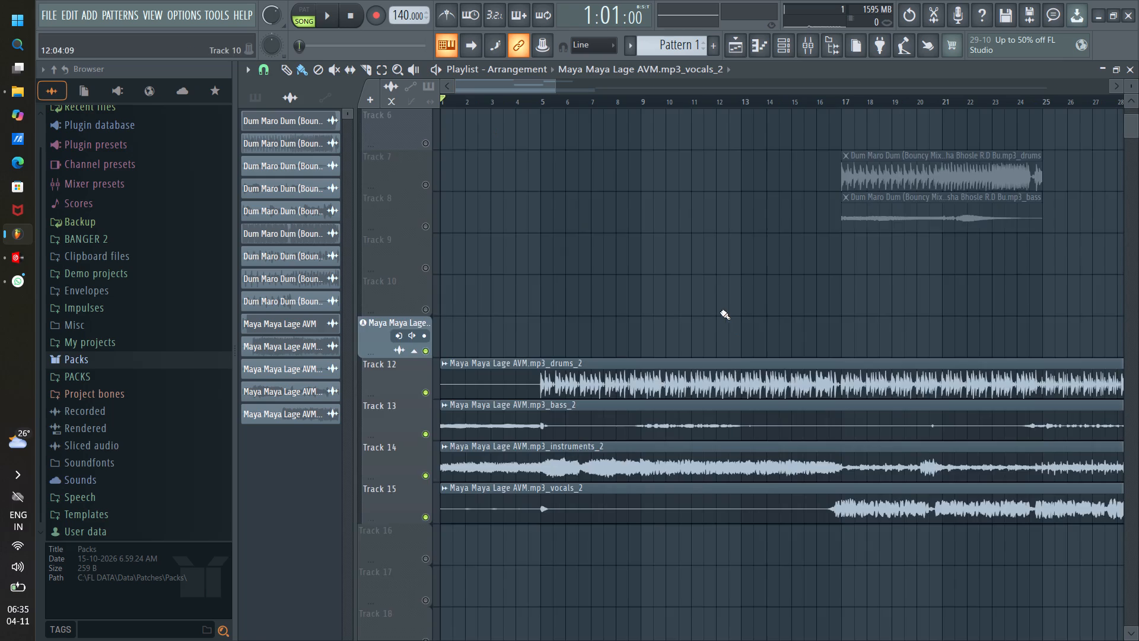
{"action": "scroll", "coordinate": [714, 302], "scroll_direction": "up", "scroll_amount": 5}
{"action": "scroll", "coordinate": [713, 293], "scroll_direction": "down", "scroll_amount": 5}
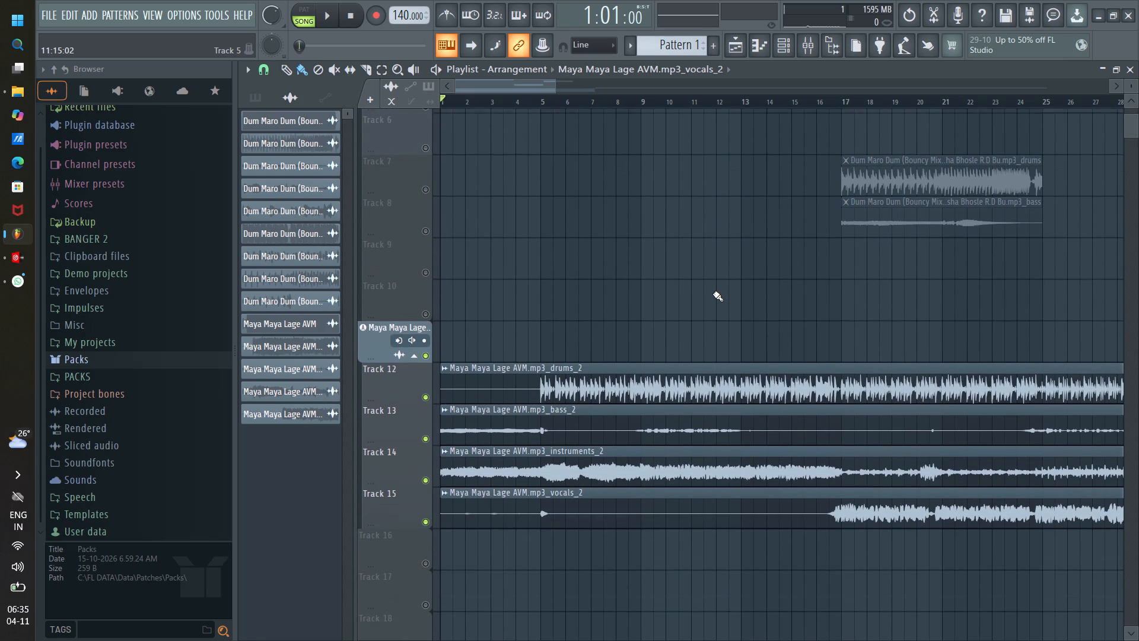
{"action": "left_click", "coordinate": [425, 393]}
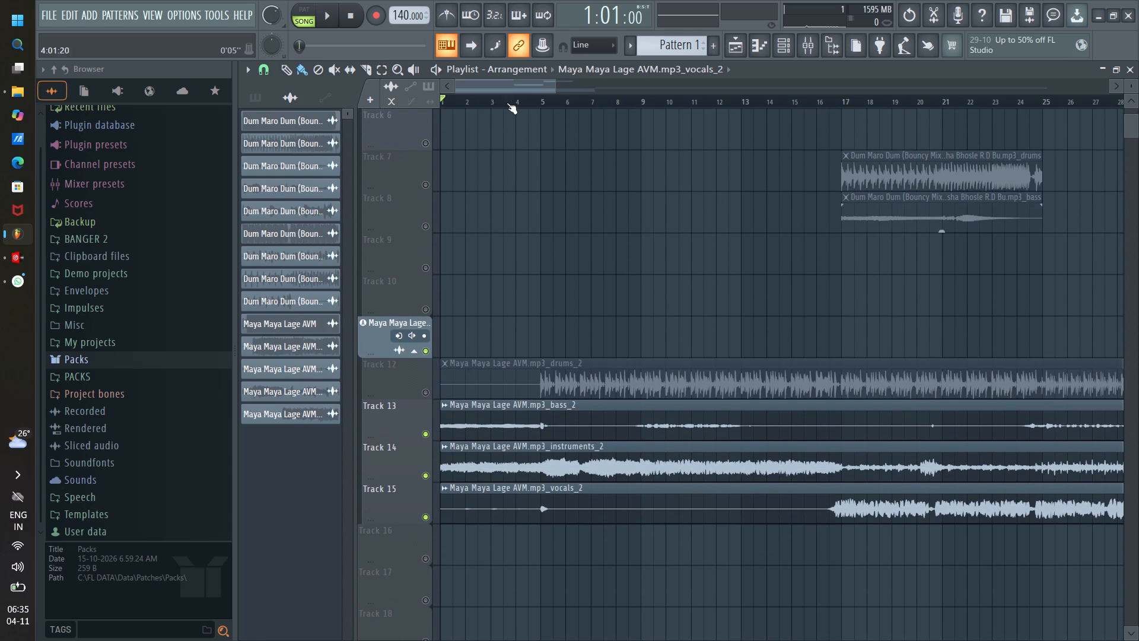
Listen to the Maya Maya Lage bass, instruments and vocals stems from about bar 2 and again from about bar 5.
{"action": "left_click", "coordinate": [462, 100]}
{"action": "key", "text": "space"}
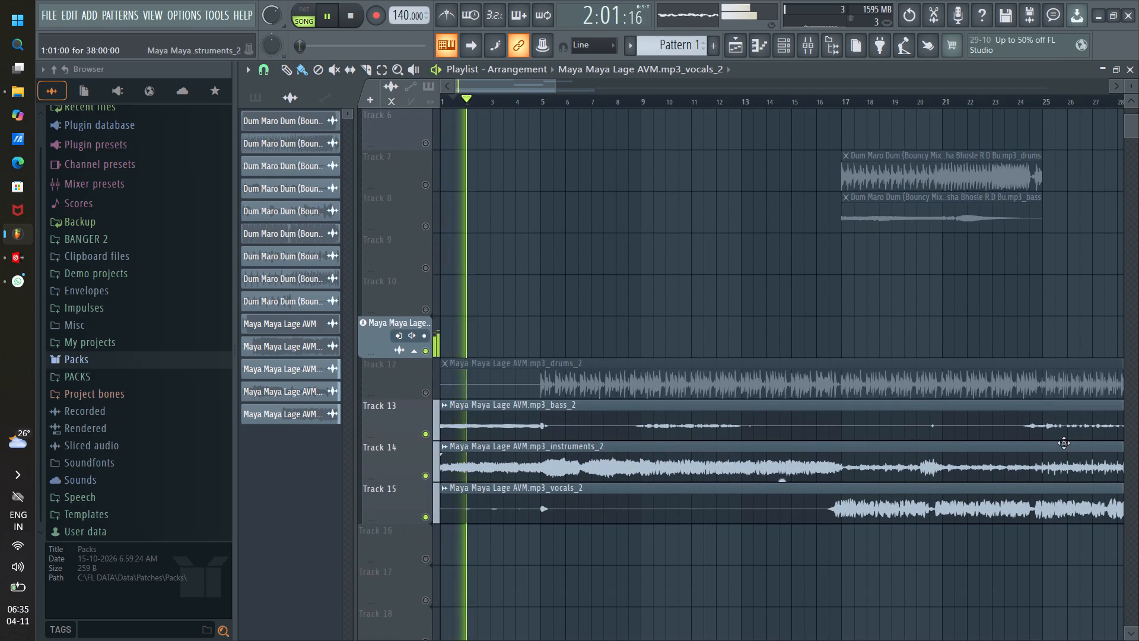
{"action": "left_click", "coordinate": [533, 99]}
{"action": "scroll", "coordinate": [544, 106], "scroll_direction": "up", "scroll_amount": 3}
{"action": "scroll", "coordinate": [544, 106], "scroll_direction": "down", "scroll_amount": 4}
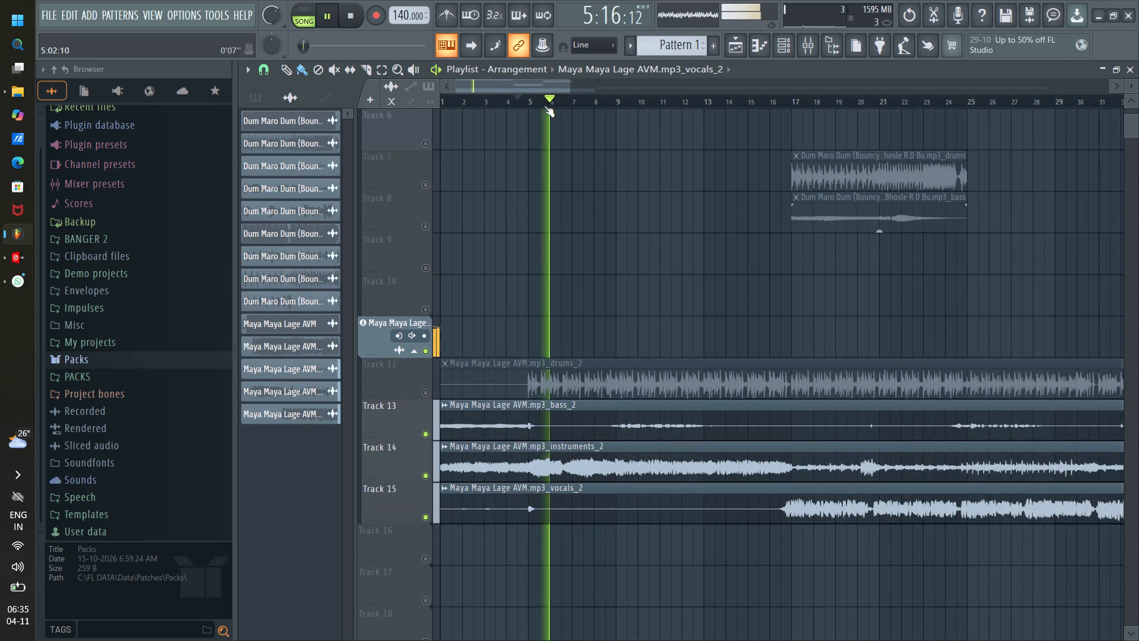
{"action": "scroll", "coordinate": [544, 106], "scroll_direction": "down", "scroll_amount": 1}
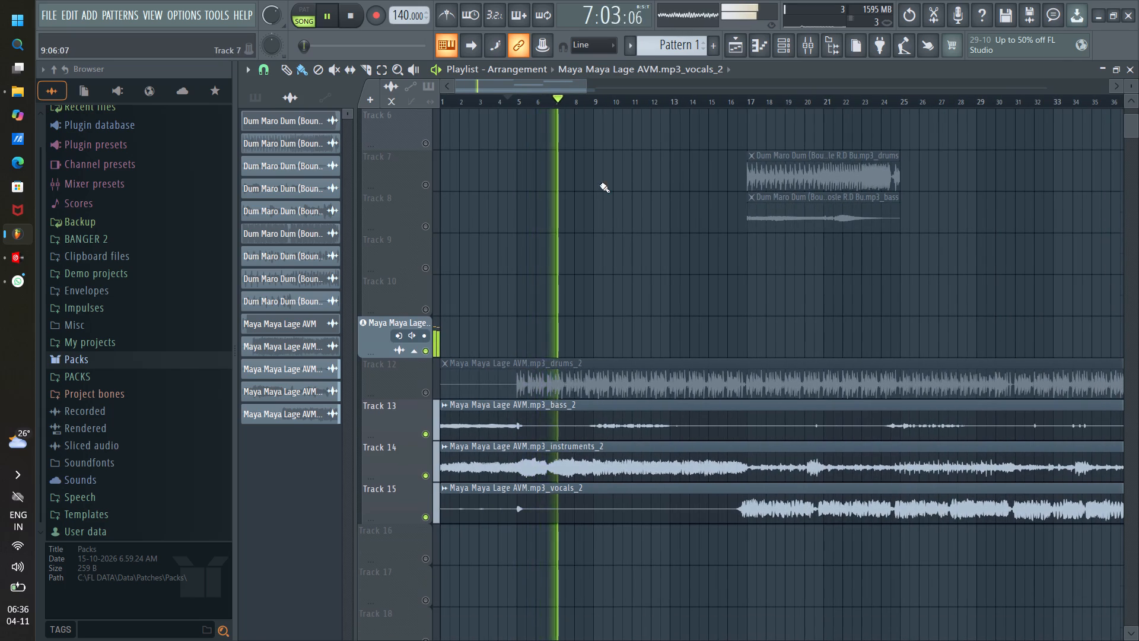
{"action": "scroll", "coordinate": [600, 185], "scroll_direction": "up", "scroll_amount": 4}
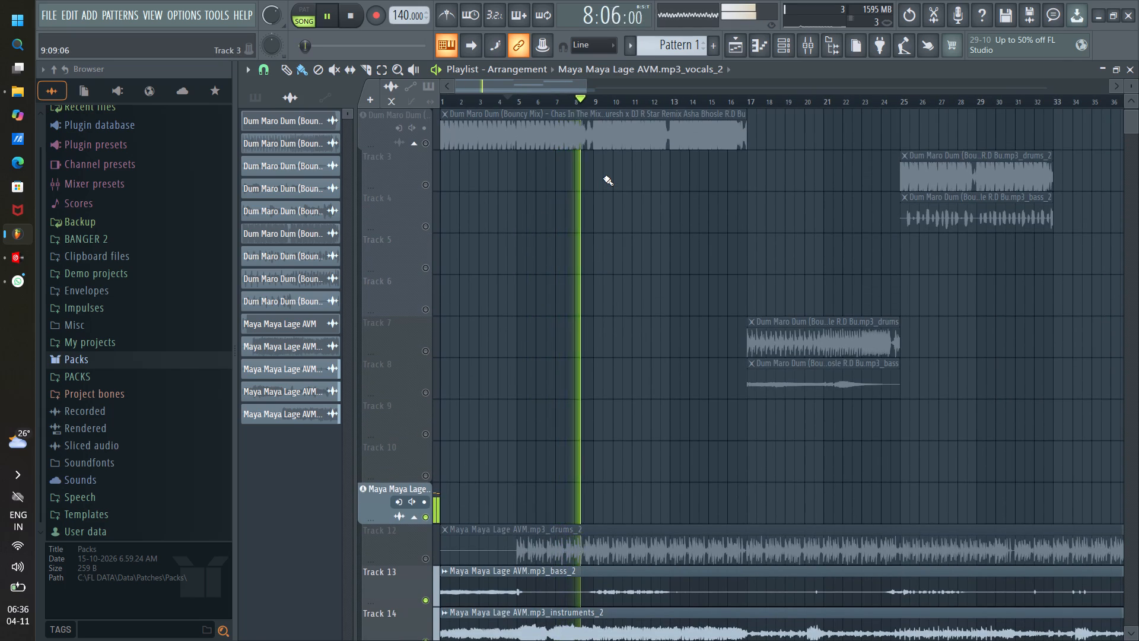
{"action": "scroll", "coordinate": [603, 177], "scroll_direction": "down", "scroll_amount": 1}
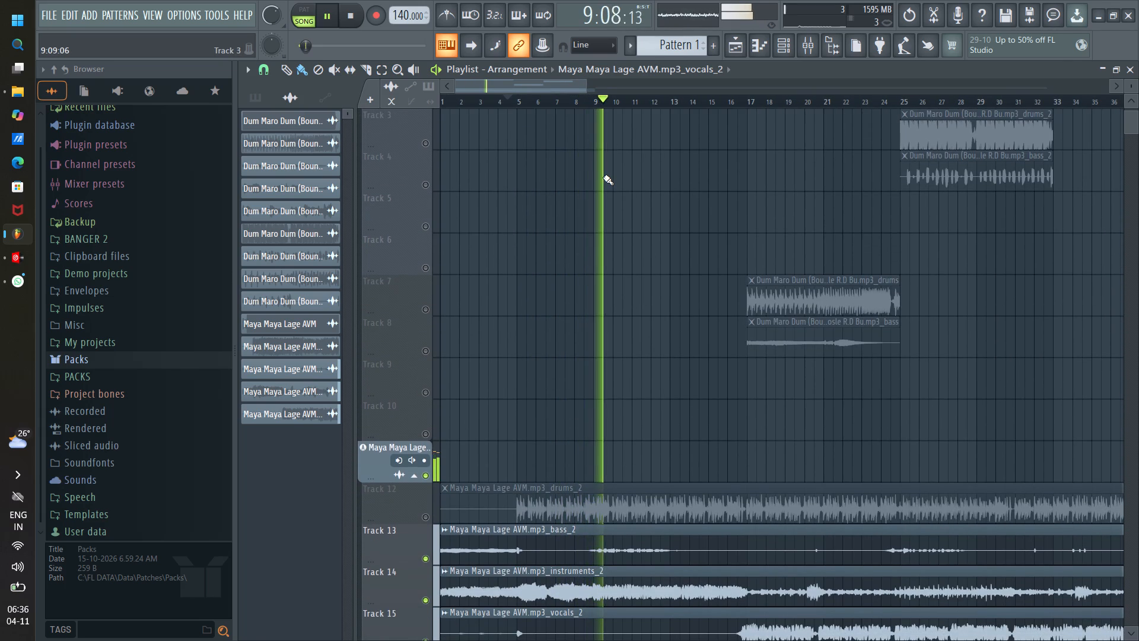
{"action": "scroll", "coordinate": [603, 177], "scroll_direction": "up", "scroll_amount": 2}
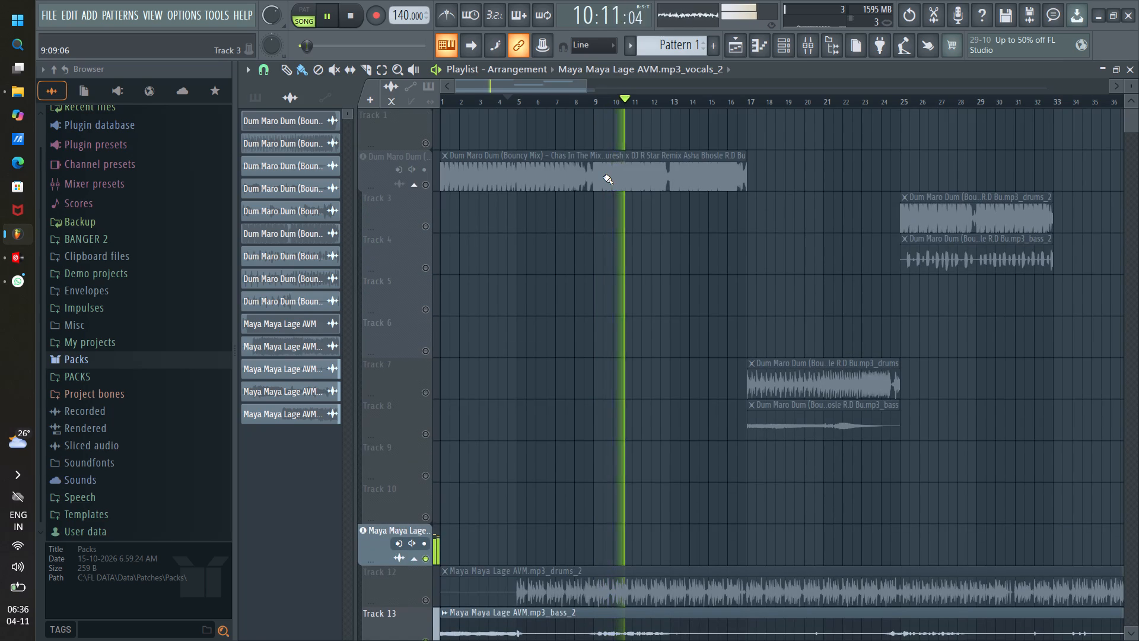
{"action": "scroll", "coordinate": [603, 176], "scroll_direction": "down", "scroll_amount": 2}
{"action": "scroll", "coordinate": [603, 176], "scroll_direction": "up", "scroll_amount": 2}
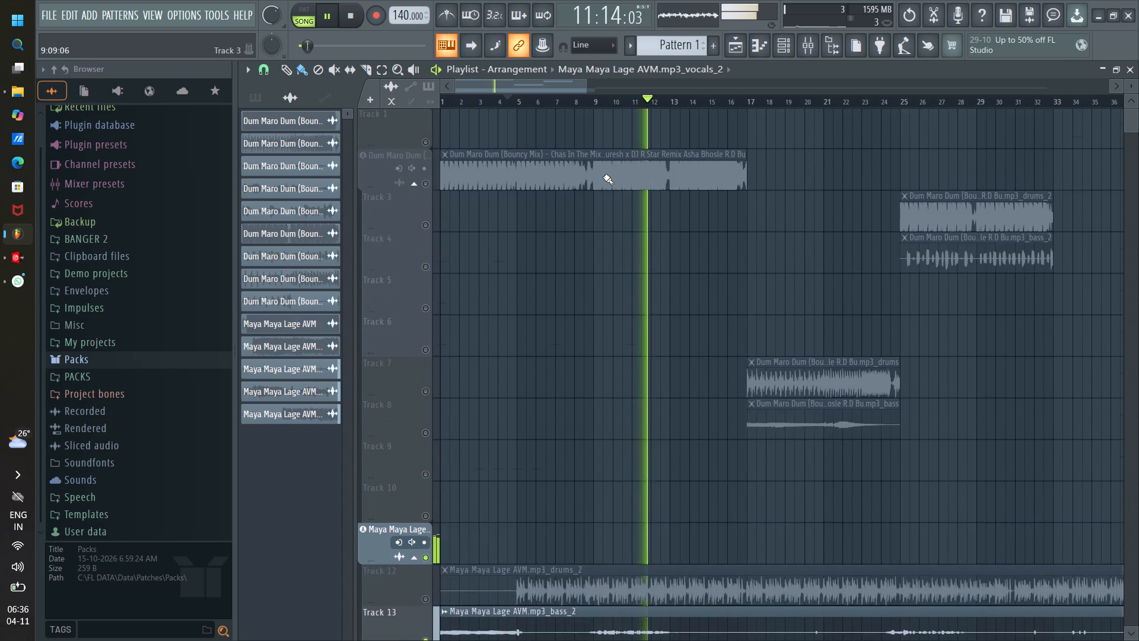
{"action": "scroll", "coordinate": [603, 176], "scroll_direction": "down", "scroll_amount": 3}
{"action": "scroll", "coordinate": [603, 176], "scroll_direction": "up", "scroll_amount": 2}
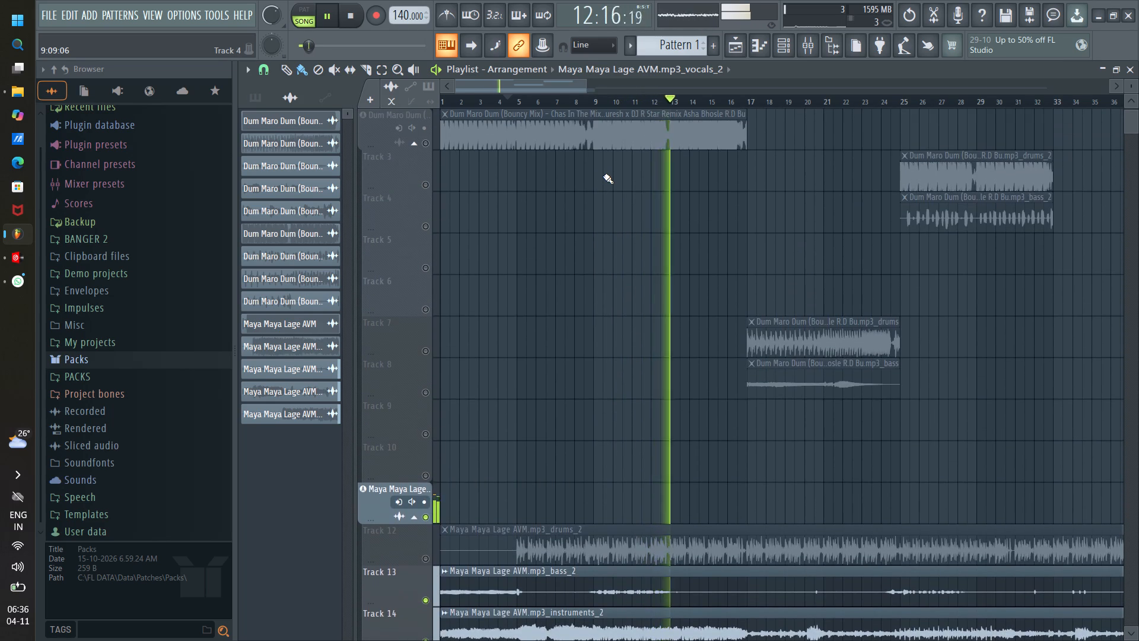
{"action": "scroll", "coordinate": [621, 167], "scroll_direction": "down", "scroll_amount": 2}
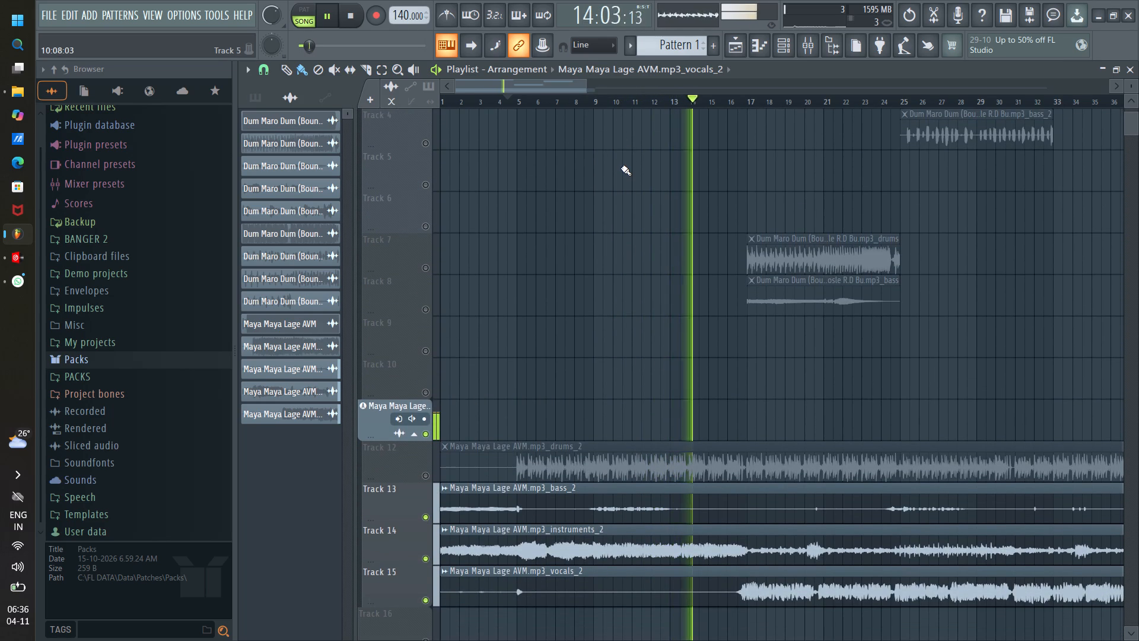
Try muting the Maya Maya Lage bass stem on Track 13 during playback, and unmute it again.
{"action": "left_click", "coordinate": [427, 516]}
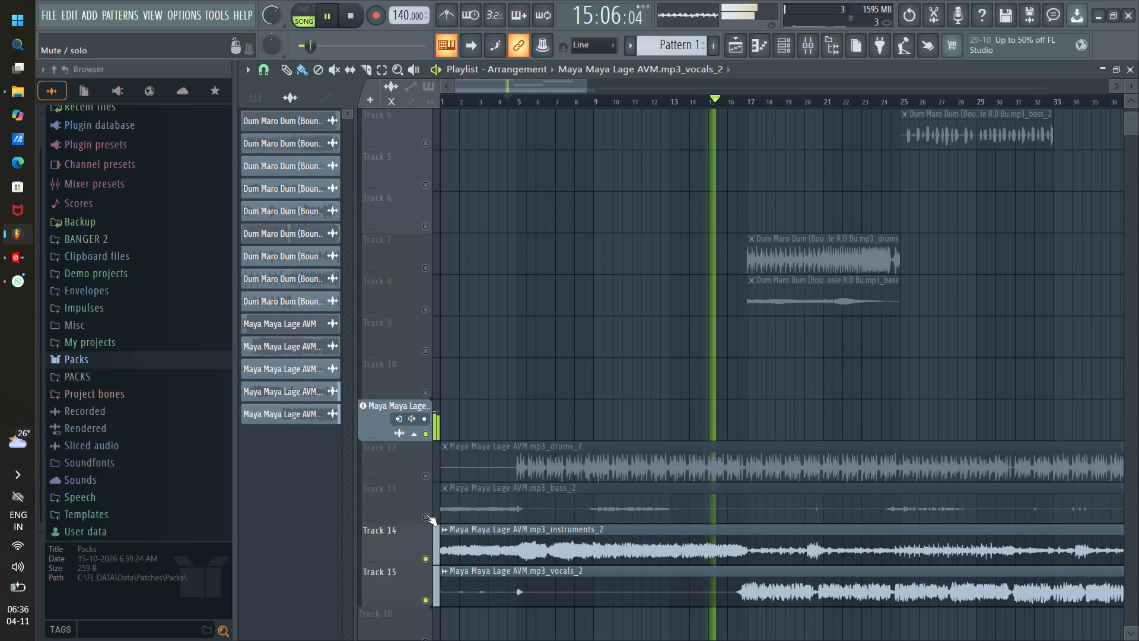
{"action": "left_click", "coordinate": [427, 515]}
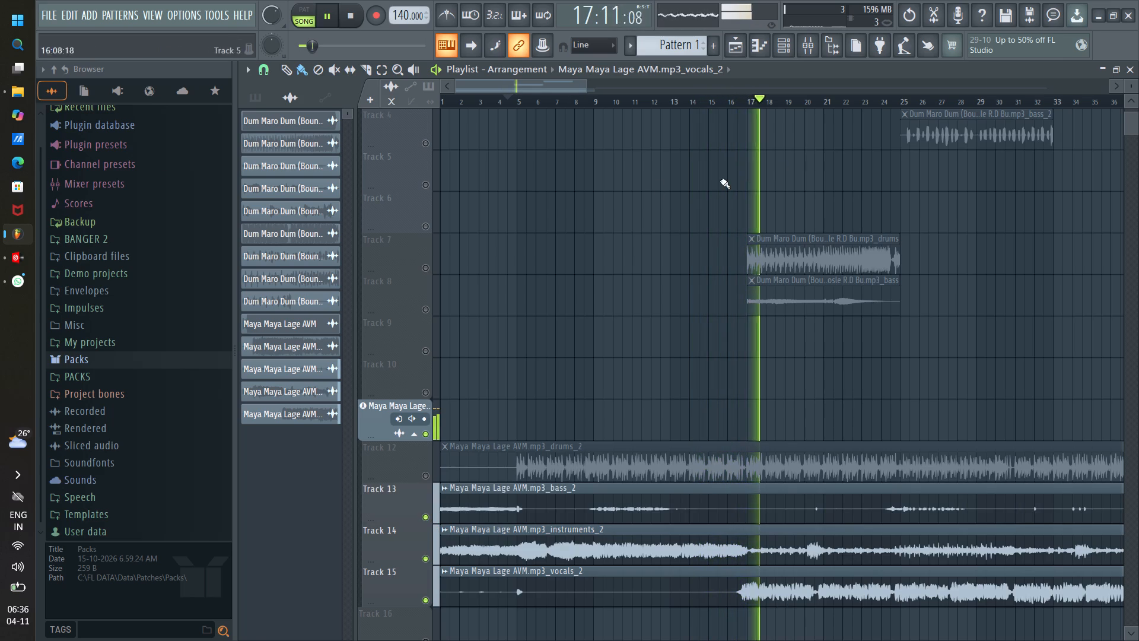
Unmute the track holding the Dum Maro Dum (Bouncy Mix) clip that spans bars 1 to 17.
{"action": "scroll", "coordinate": [670, 528], "scroll_direction": "up", "scroll_amount": 2}
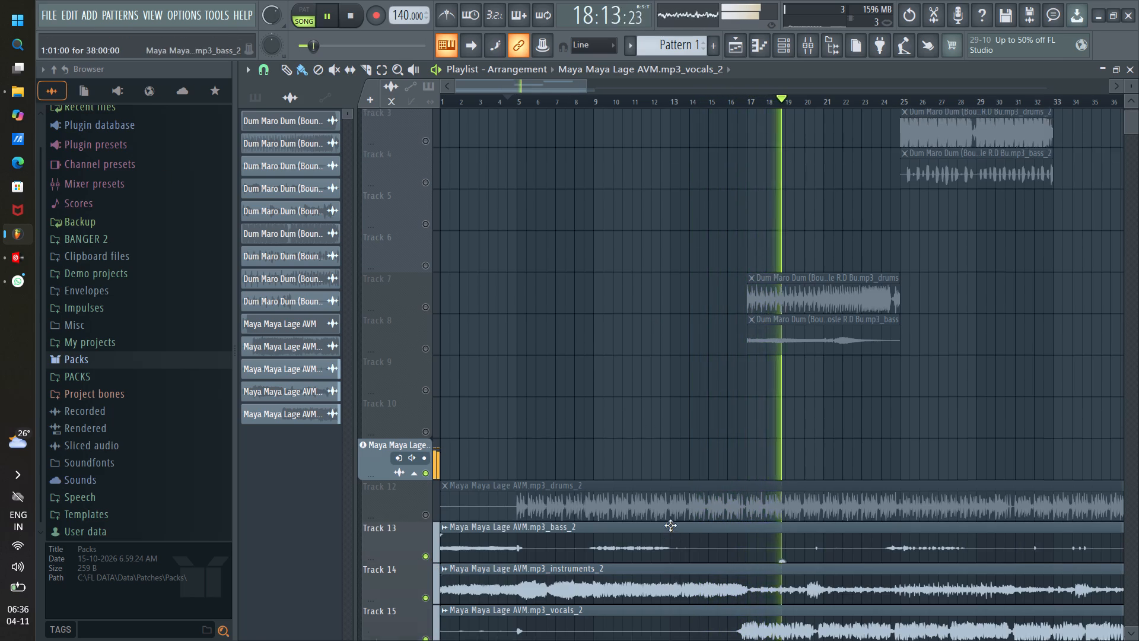
{"action": "scroll", "coordinate": [675, 508], "scroll_direction": "down", "scroll_amount": 2}
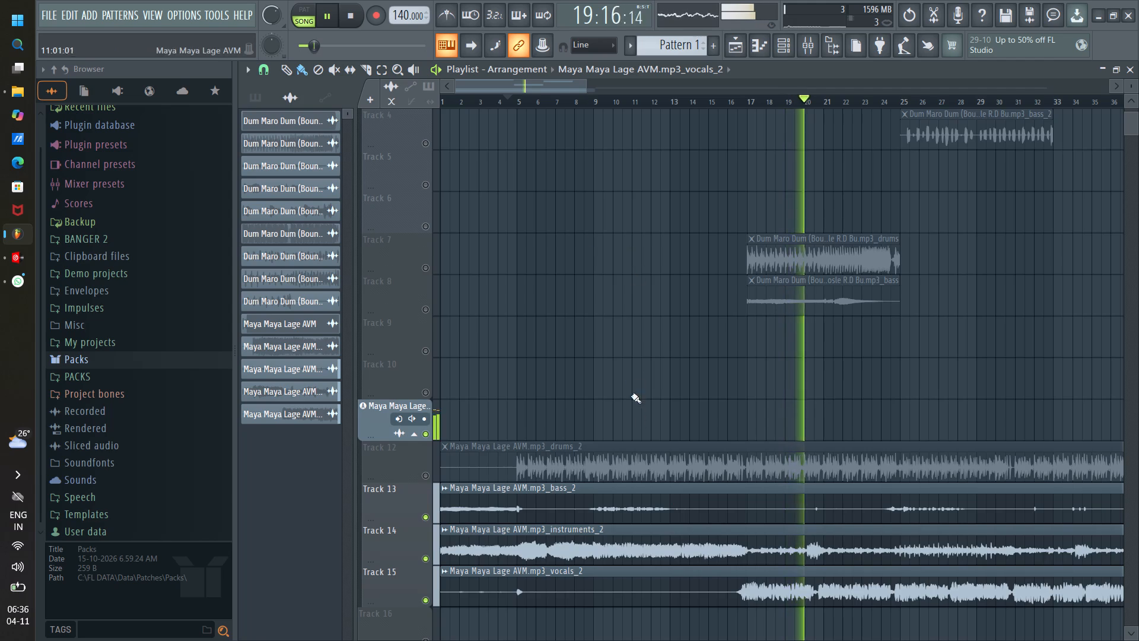
{"action": "scroll", "coordinate": [556, 237], "scroll_direction": "up", "scroll_amount": 3}
{"action": "left_click", "coordinate": [425, 187]}
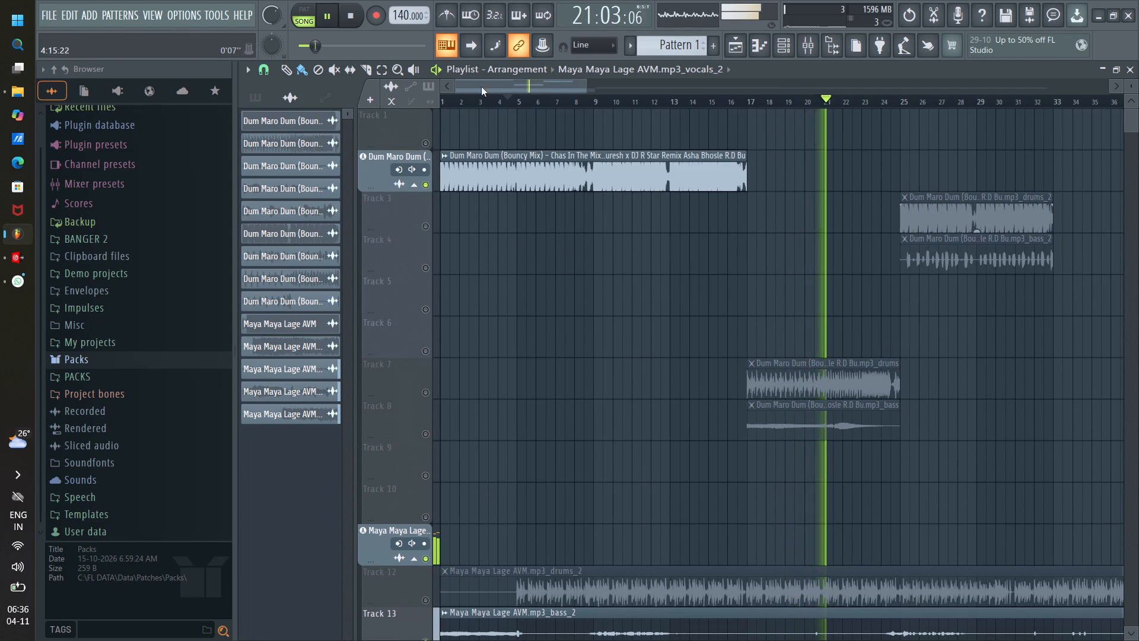
Listen to the Dum Maro Dum clip together with the Maya Maya Lage stems from about bar 1 to bar 14.
{"action": "left_click", "coordinate": [450, 97]}
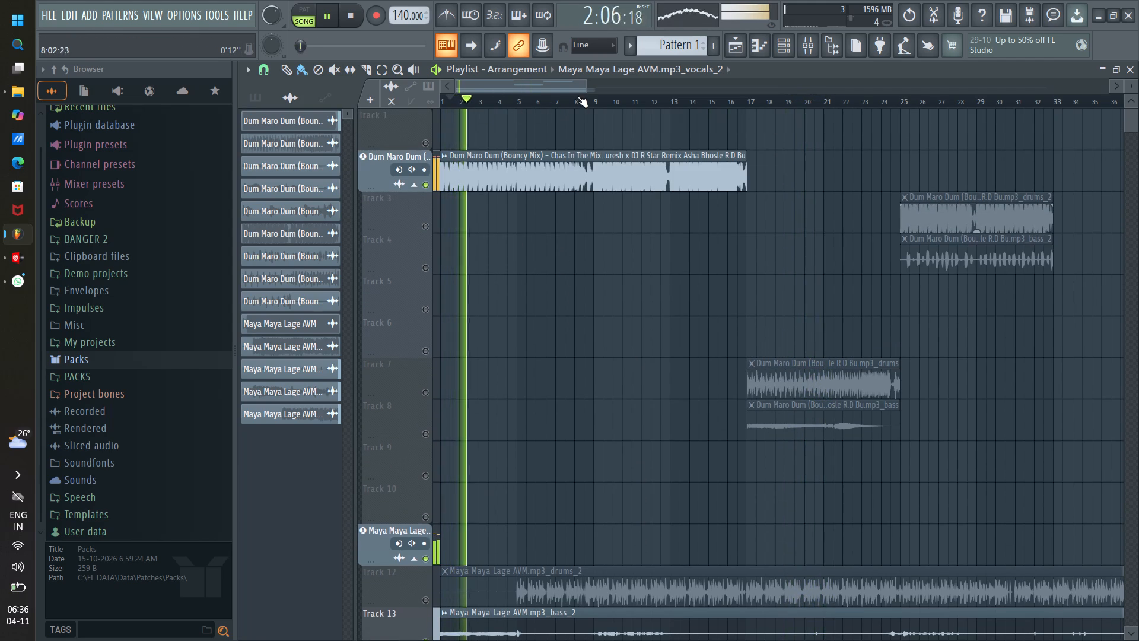
{"action": "left_click_drag", "start_coordinate": [584, 88], "coordinate": [540, 91]}
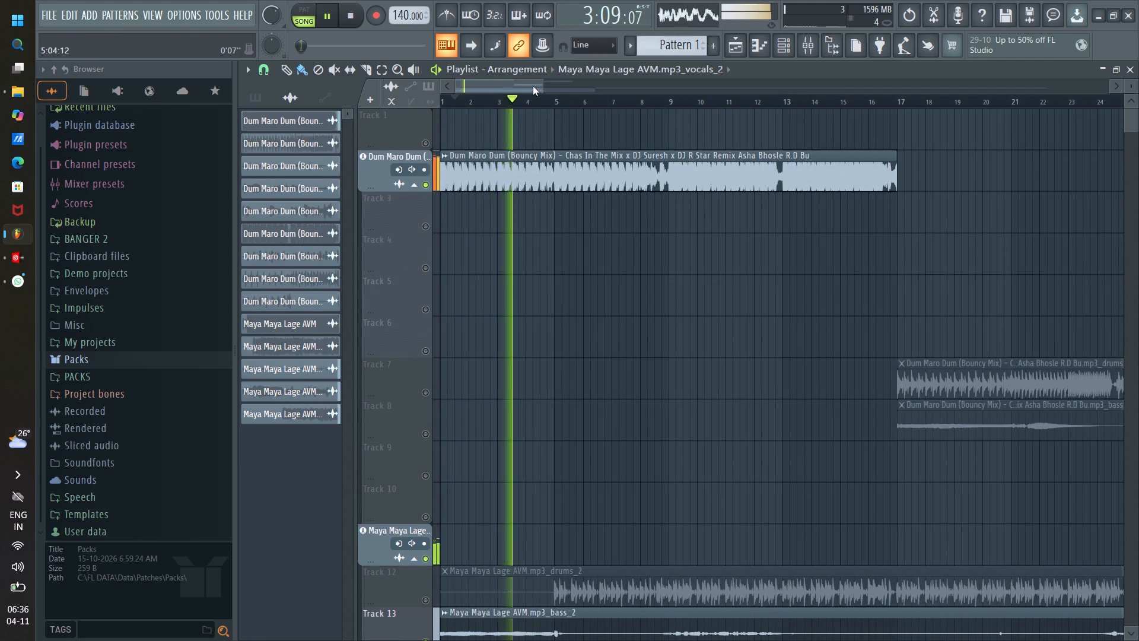
{"action": "left_click_drag", "start_coordinate": [533, 85], "coordinate": [544, 88]}
{"action": "scroll", "coordinate": [562, 156], "scroll_direction": "down", "scroll_amount": 4}
{"action": "scroll", "coordinate": [562, 160], "scroll_direction": "up", "scroll_amount": 2}
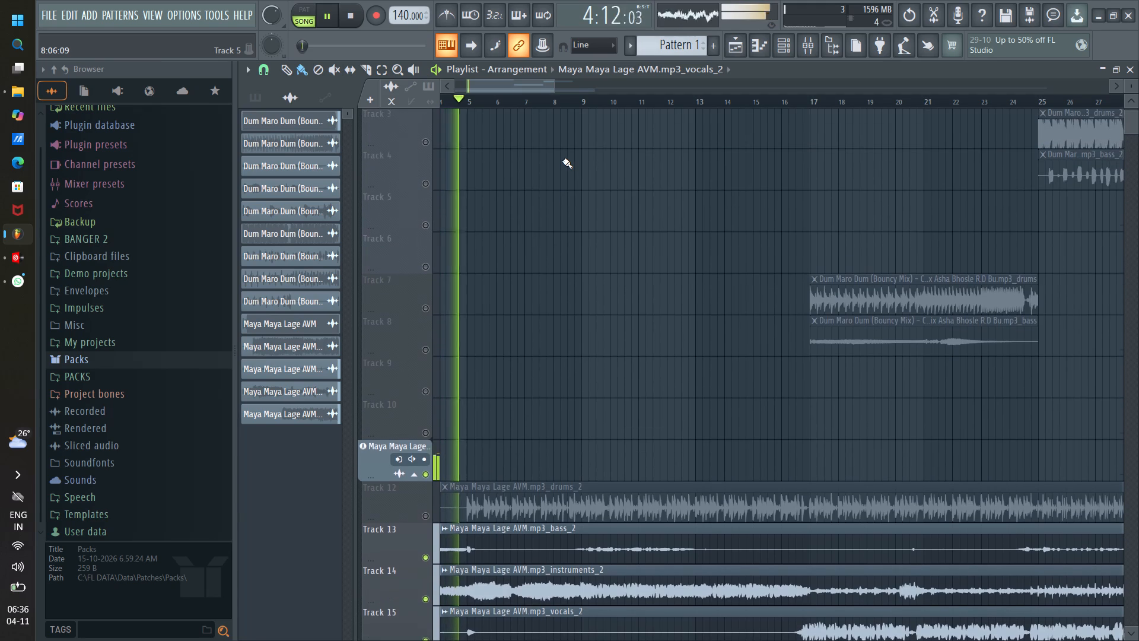
{"action": "scroll", "coordinate": [562, 160], "scroll_direction": "up", "scroll_amount": 3}
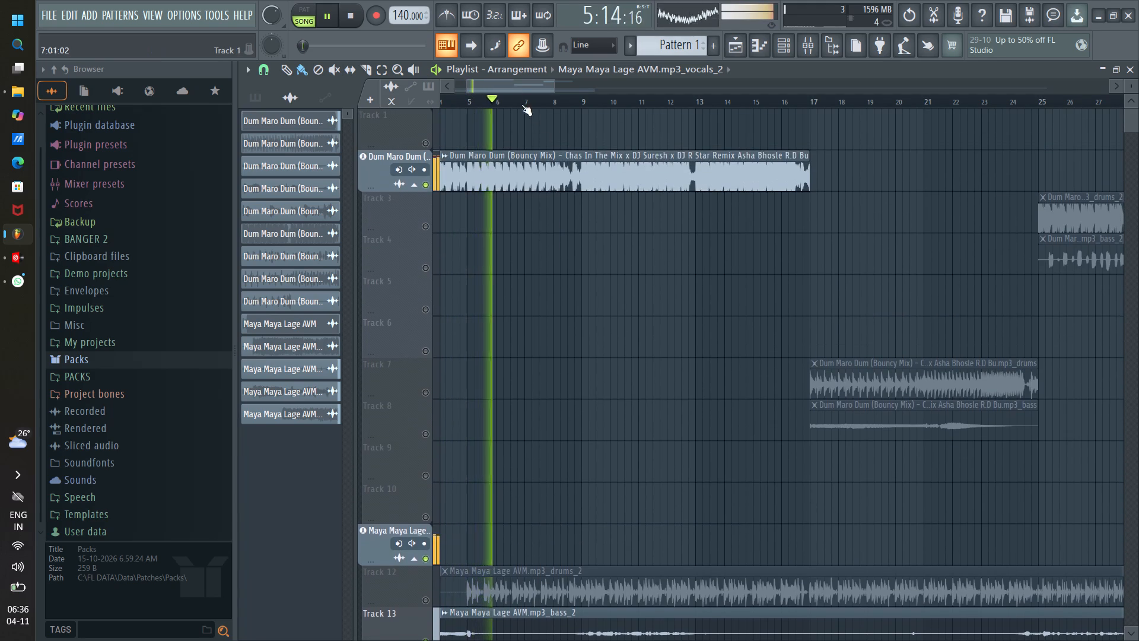
{"action": "left_click", "coordinate": [510, 85]}
{"action": "scroll", "coordinate": [578, 201], "scroll_direction": "down", "scroll_amount": 1}
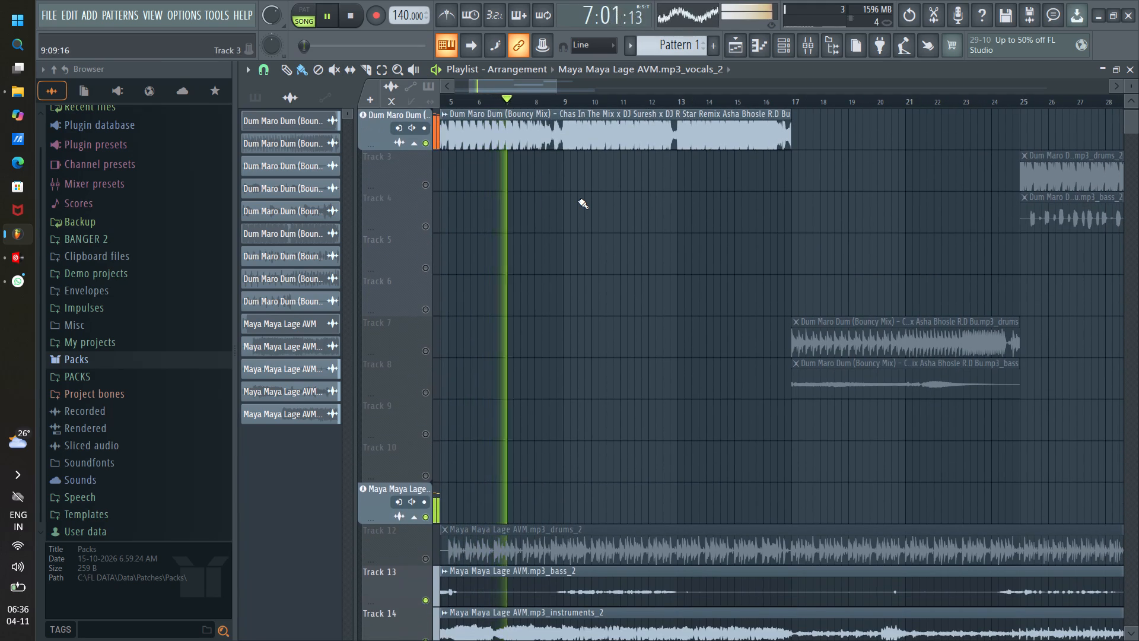
{"action": "scroll", "coordinate": [578, 201], "scroll_direction": "up", "scroll_amount": 2}
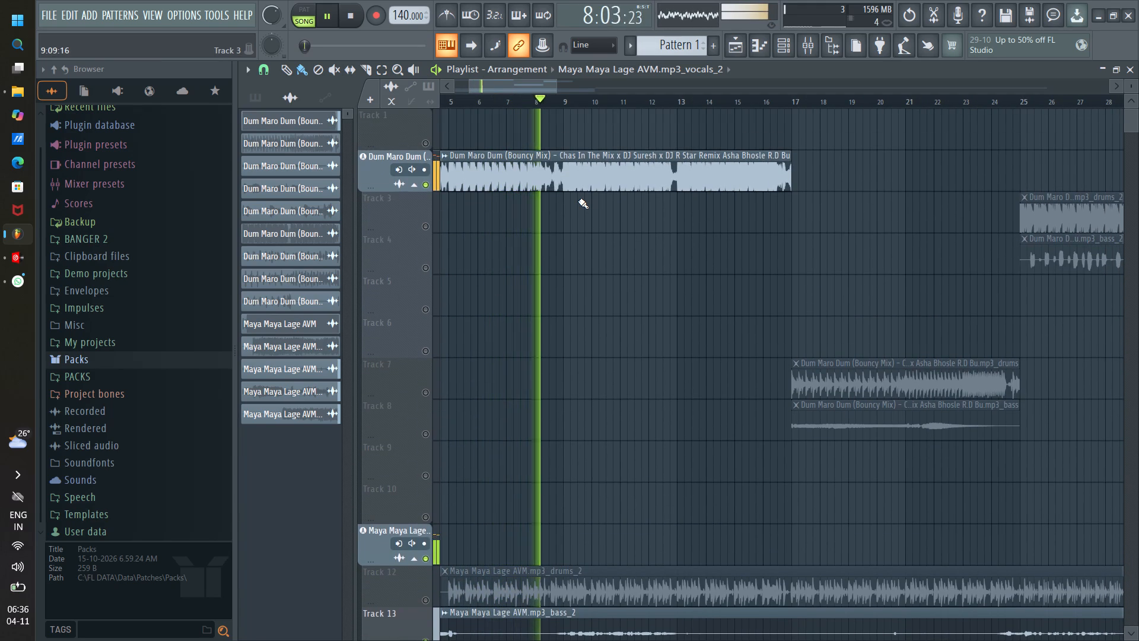
{"action": "left_click", "coordinate": [536, 88]}
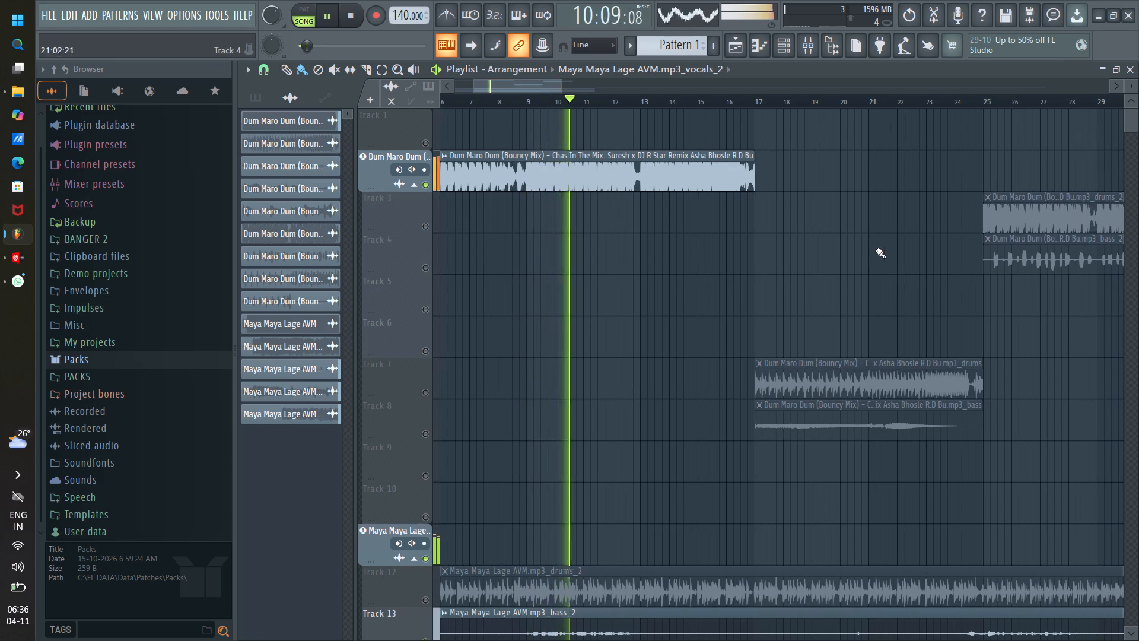
{"action": "left_click_drag", "start_coordinate": [520, 83], "coordinate": [534, 90]}
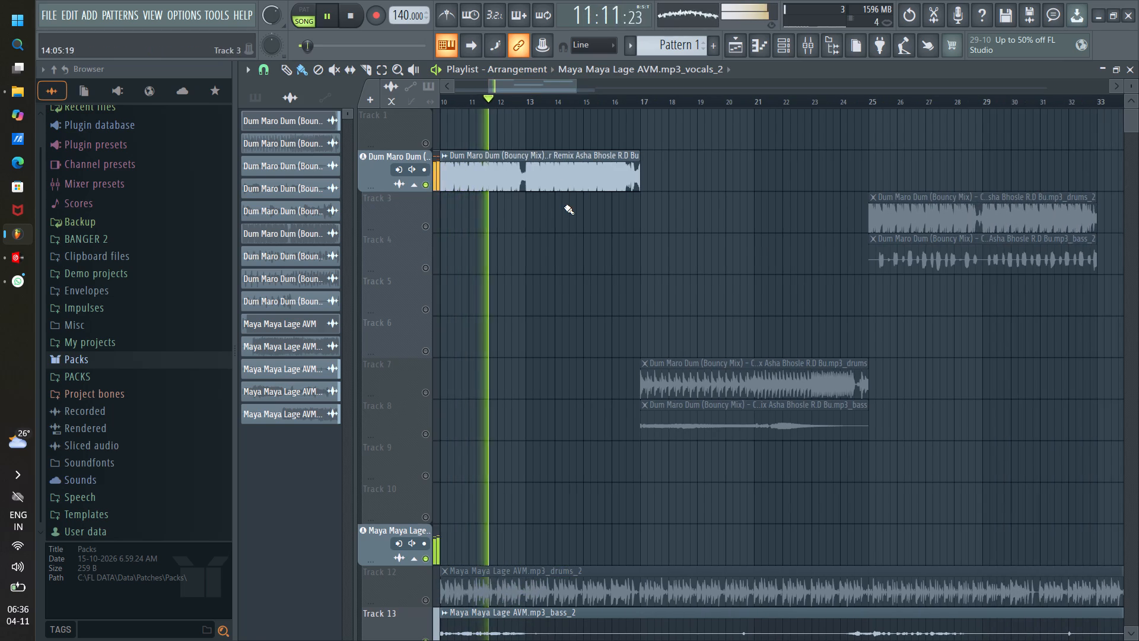
{"action": "scroll", "coordinate": [564, 207], "scroll_direction": "down", "scroll_amount": 2}
{"action": "scroll", "coordinate": [564, 207], "scroll_direction": "up", "scroll_amount": 5}
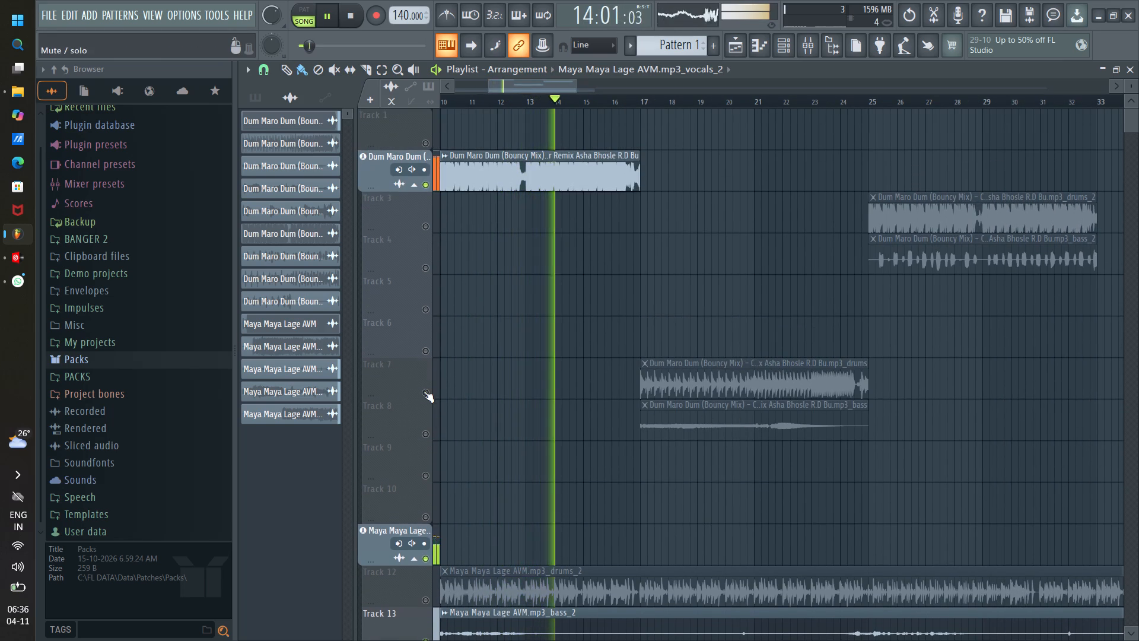
Unmute Tracks 7 and 8, the Dum Maro Dum drums and bass stems starting at bar 17.
{"action": "left_click", "coordinate": [424, 391]}
{"action": "left_click", "coordinate": [427, 433]}
Listen to the Dum Maro Dum drums and bass stems over the Maya Maya Lage stems up to about bar 22.
{"action": "scroll", "coordinate": [747, 338], "scroll_direction": "down", "scroll_amount": 4}
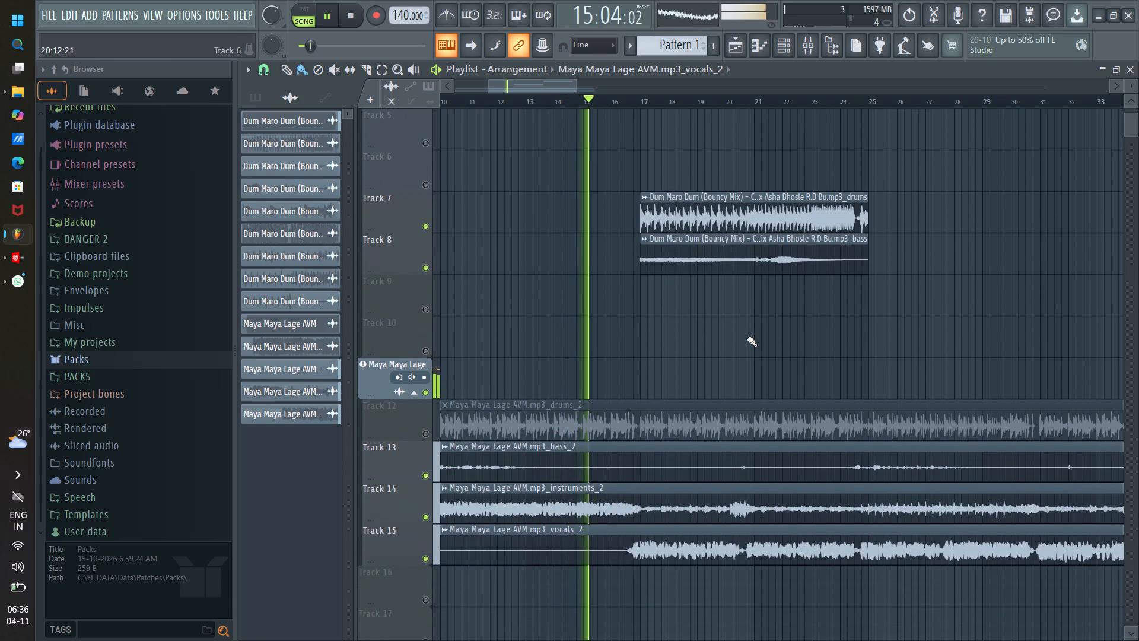
{"action": "scroll", "coordinate": [747, 338], "scroll_direction": "up", "scroll_amount": 1}
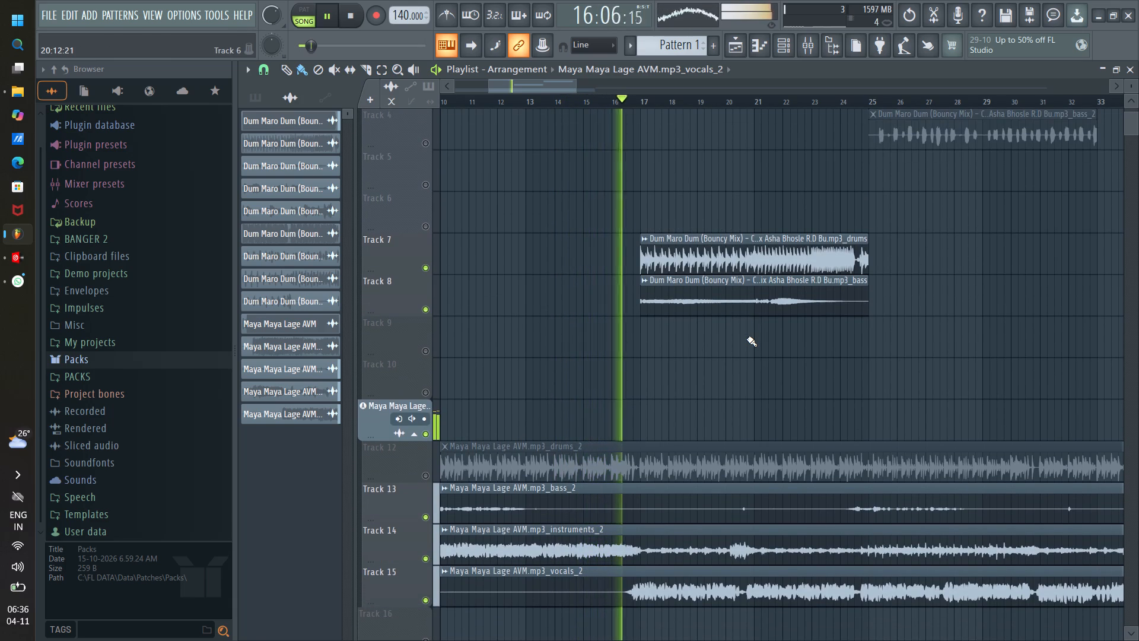
{"action": "left_click_drag", "start_coordinate": [531, 88], "coordinate": [543, 91]}
{"action": "scroll", "coordinate": [658, 252], "scroll_direction": "down", "scroll_amount": 2}
{"action": "scroll", "coordinate": [658, 252], "scroll_direction": "up", "scroll_amount": 1}
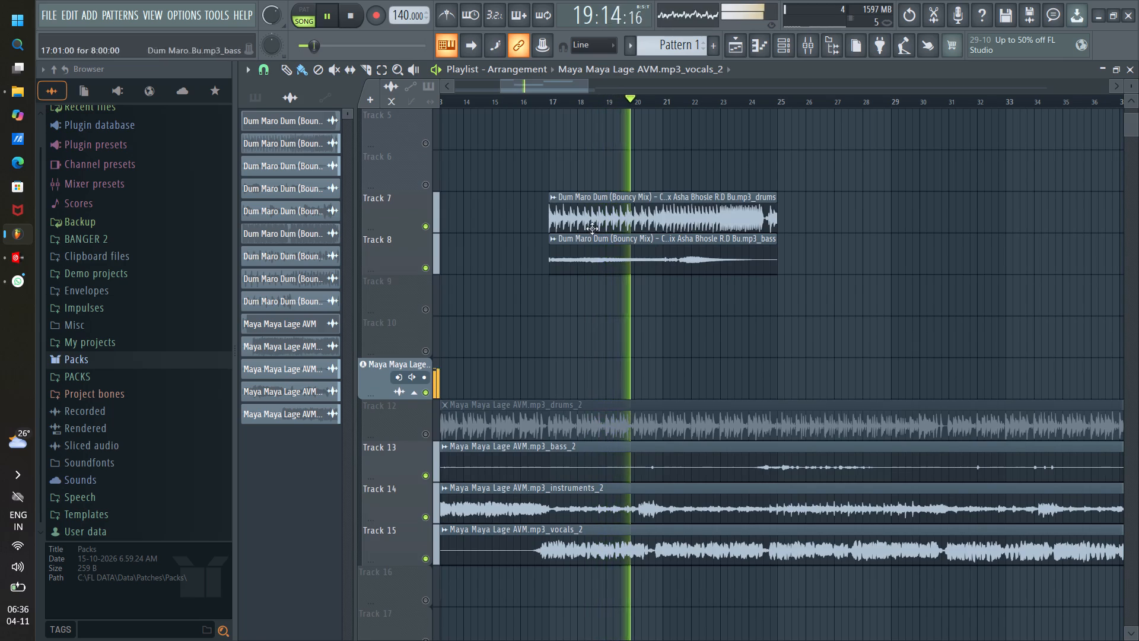
{"action": "left_click_drag", "start_coordinate": [539, 81], "coordinate": [545, 81]}
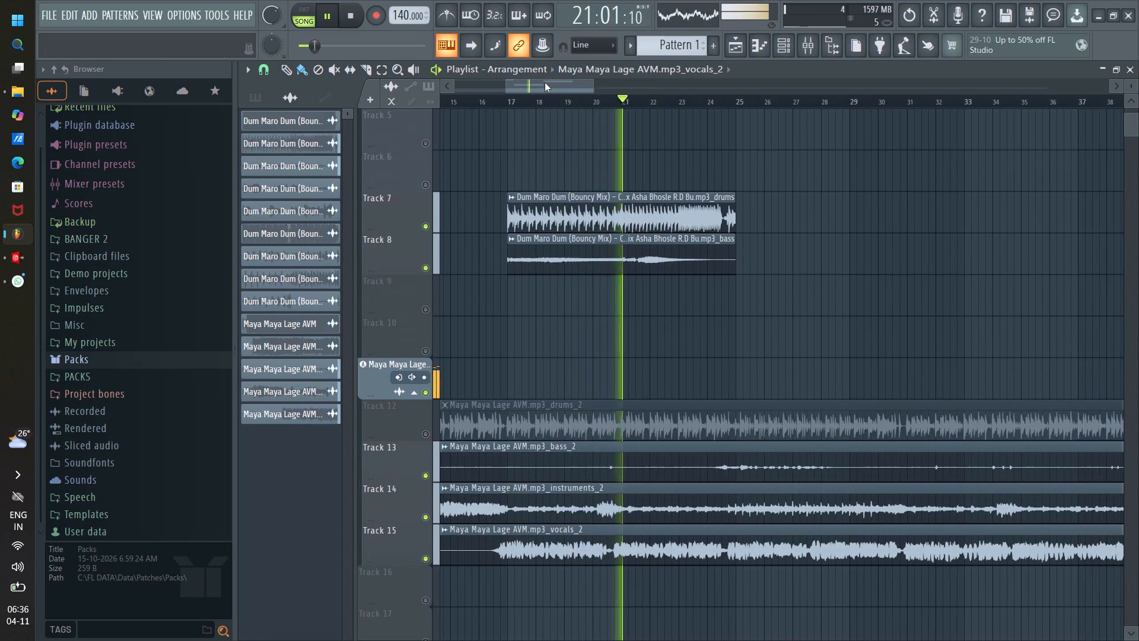
{"action": "left_click", "coordinate": [545, 83]}
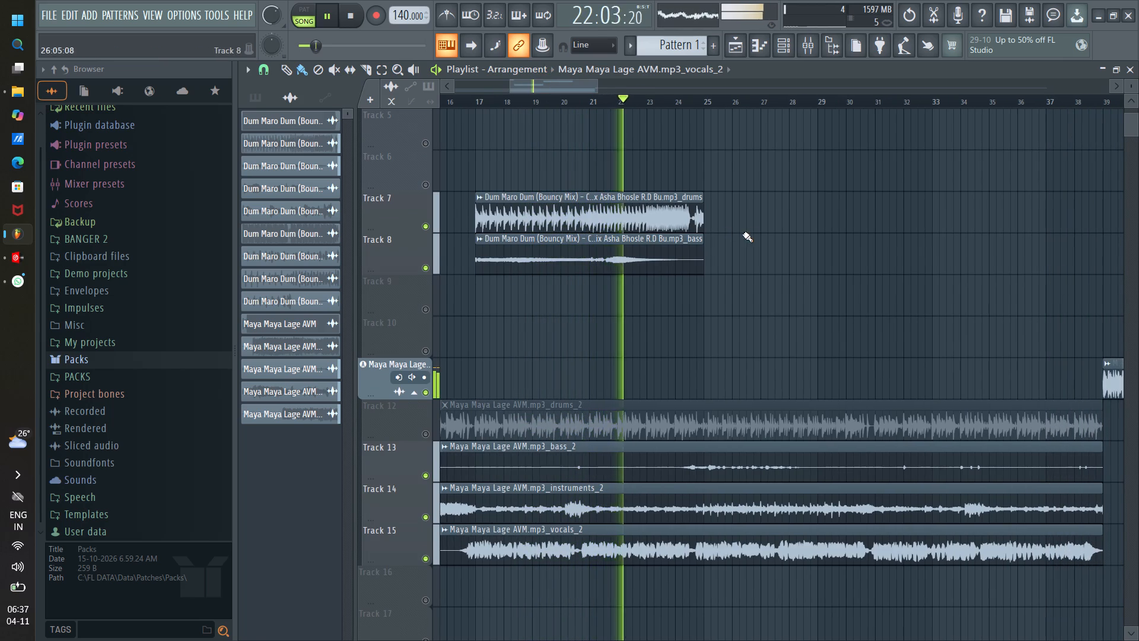
Unmute Tracks 3 and 4, which hold the Dum Maro Dum drums and bass stems starting at bar 25.
{"action": "scroll", "coordinate": [749, 231], "scroll_direction": "up", "scroll_amount": 3}
{"action": "left_click", "coordinate": [428, 230]}
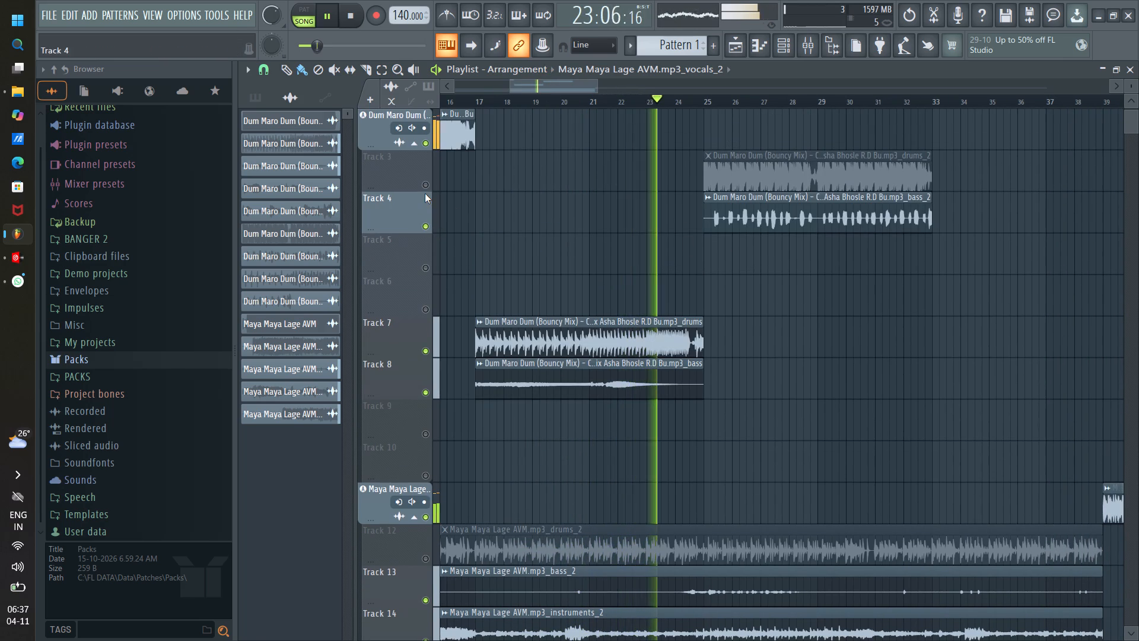
{"action": "left_click", "coordinate": [425, 186]}
Listen to the Dum Maro Dum drums and bass stems from bar 25 over the Maya Maya Lage stems.
{"action": "scroll", "coordinate": [695, 258], "scroll_direction": "down", "scroll_amount": 2}
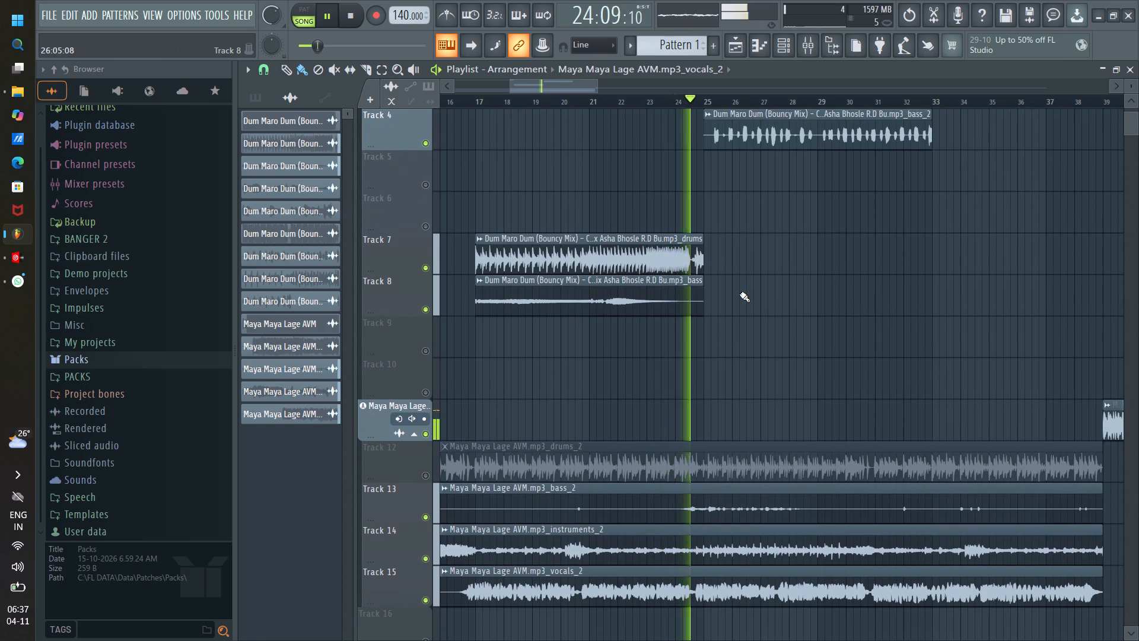
{"action": "left_click_drag", "start_coordinate": [558, 85], "coordinate": [569, 90]}
{"action": "scroll", "coordinate": [691, 244], "scroll_direction": "up", "scroll_amount": 2}
{"action": "left_click", "coordinate": [546, 84]}
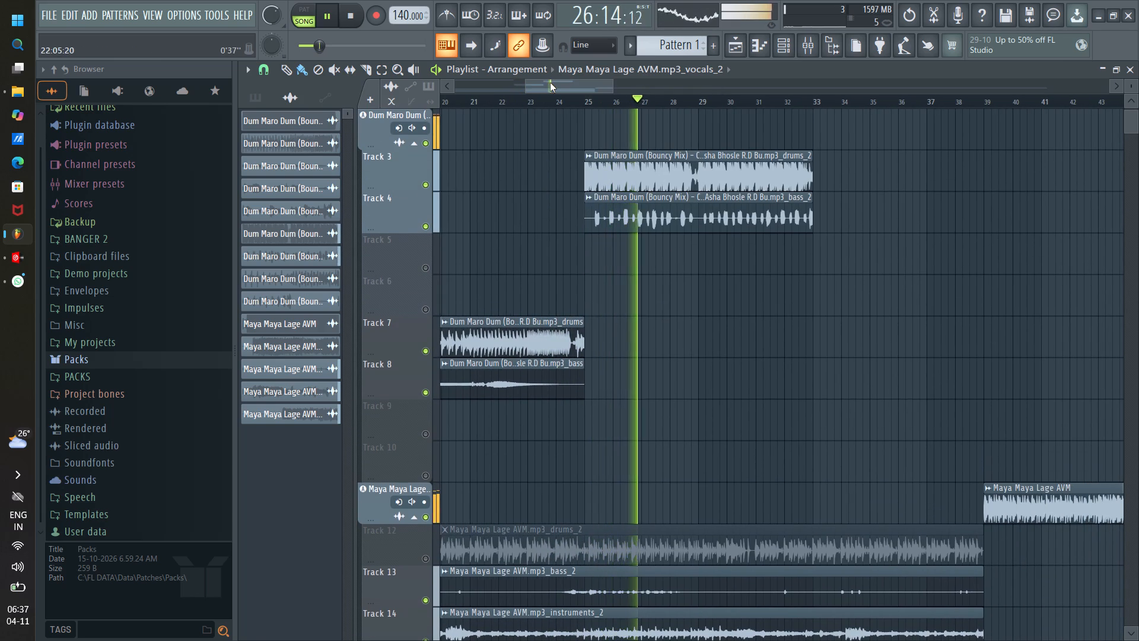
{"action": "left_click_drag", "start_coordinate": [586, 85], "coordinate": [593, 85]}
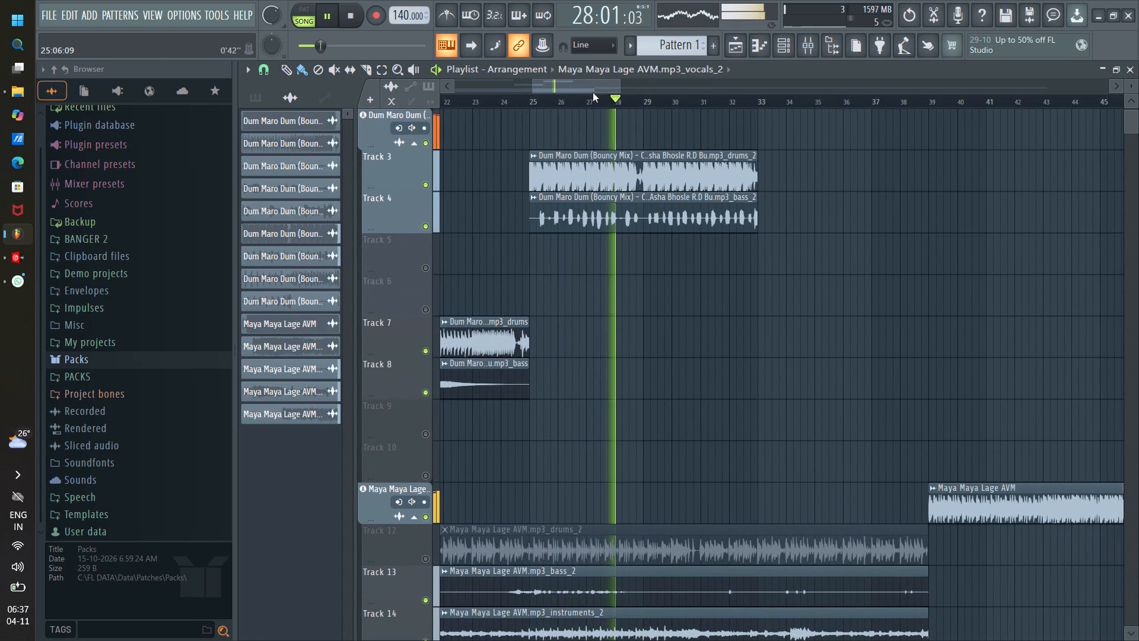
{"action": "left_click_drag", "start_coordinate": [593, 93], "coordinate": [599, 93]}
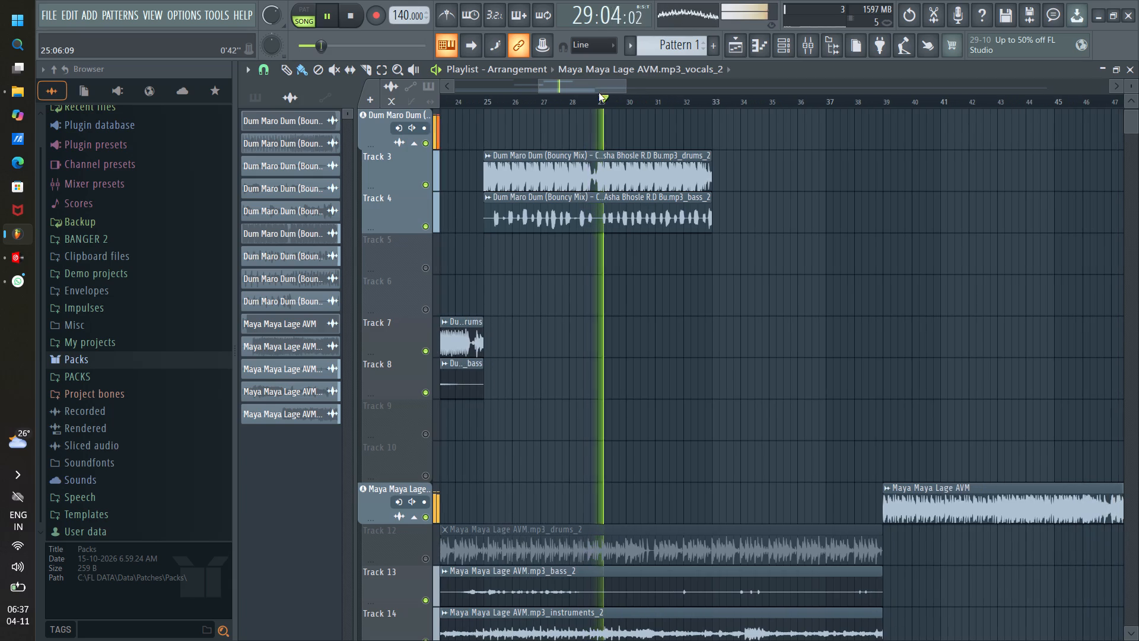
{"action": "scroll", "coordinate": [740, 207], "scroll_direction": "down", "scroll_amount": 1}
{"action": "scroll", "coordinate": [740, 207], "scroll_direction": "up", "scroll_amount": 1}
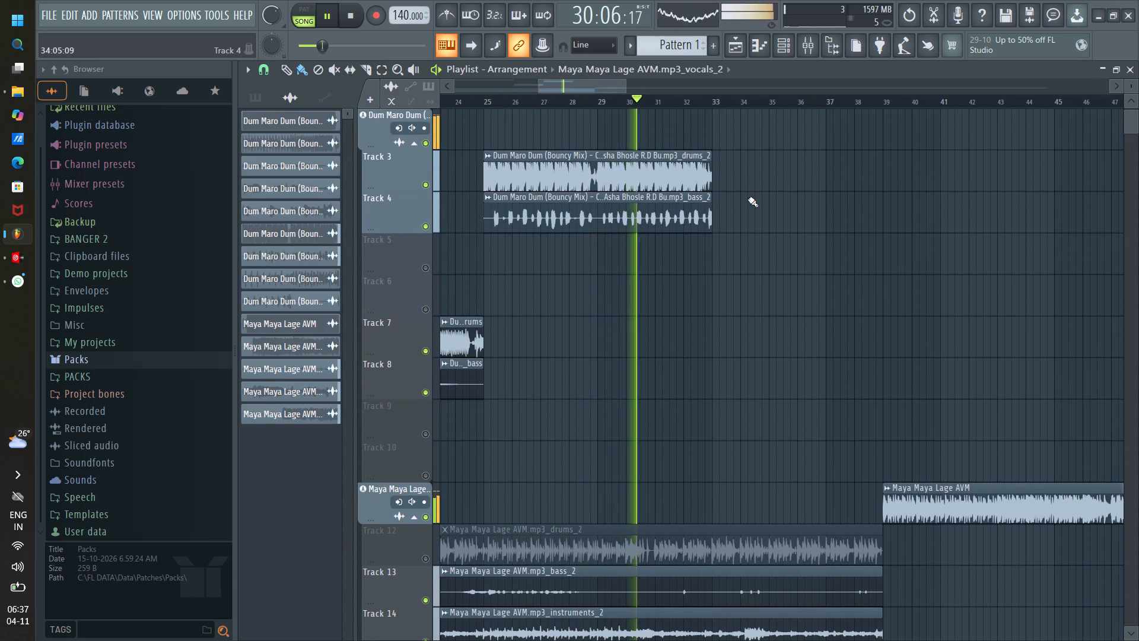
Duplicate the Dum Maro Dum drums and bass clips on Tracks 3 and 4 so the copies start at bar 33.
{"action": "left_click_drag", "start_coordinate": [760, 185], "coordinate": [495, 224], "text": "ctrl"}
{"action": "key", "text": "ctrl+b"}
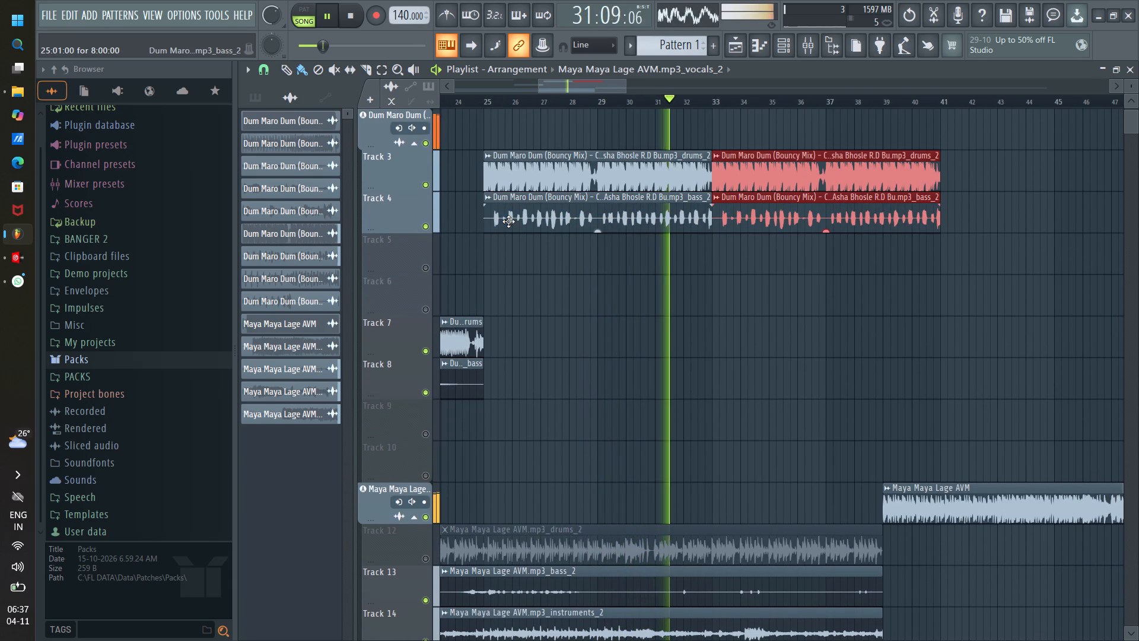
Listen to the duplicated Dum Maro Dum drums and bass section over the Maya Maya Lage stems up to about bar 40.
{"action": "scroll", "coordinate": [727, 304], "scroll_direction": "down", "scroll_amount": 2}
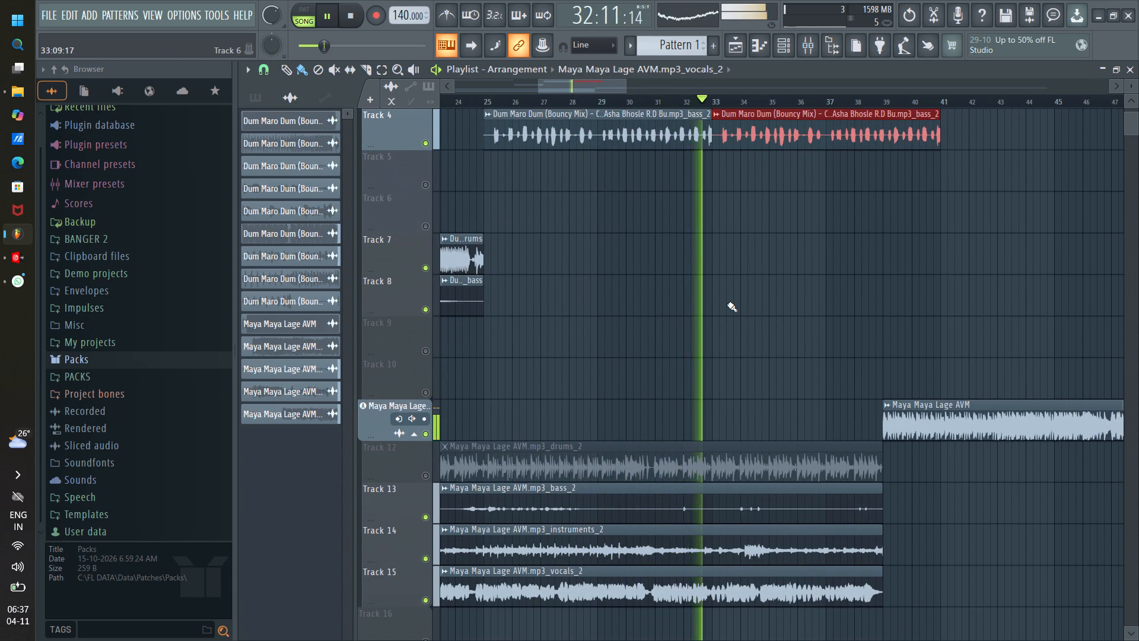
{"action": "scroll", "coordinate": [735, 305], "scroll_direction": "up", "scroll_amount": 3}
{"action": "scroll", "coordinate": [737, 306], "scroll_direction": "down", "scroll_amount": 2}
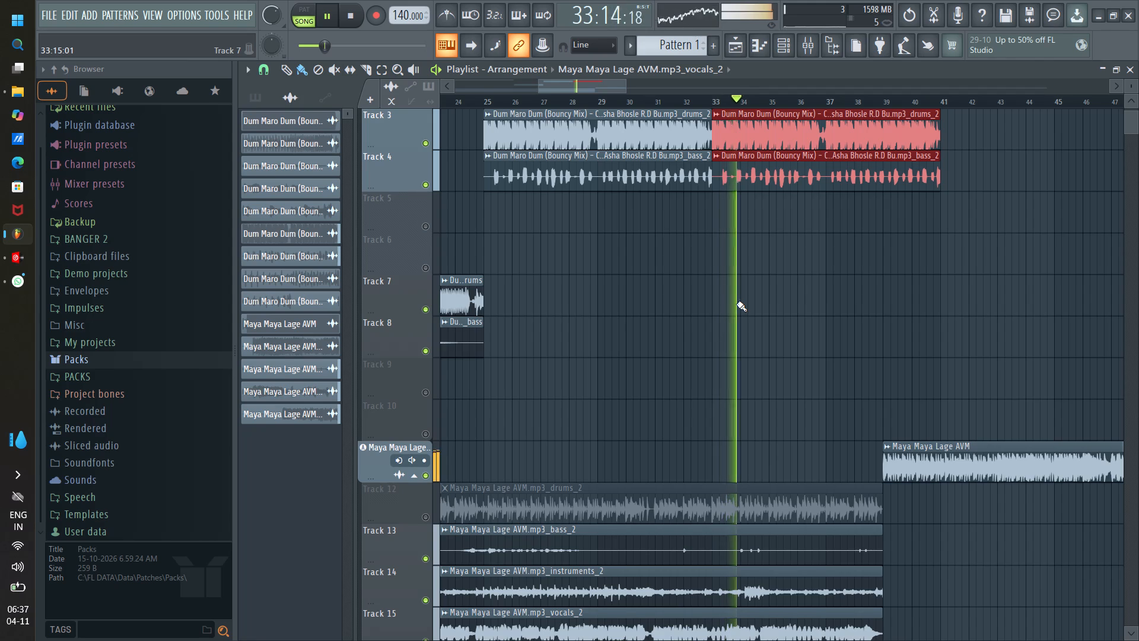
{"action": "scroll", "coordinate": [885, 307], "scroll_direction": "up", "scroll_amount": 2}
{"action": "scroll", "coordinate": [885, 306], "scroll_direction": "down", "scroll_amount": 1}
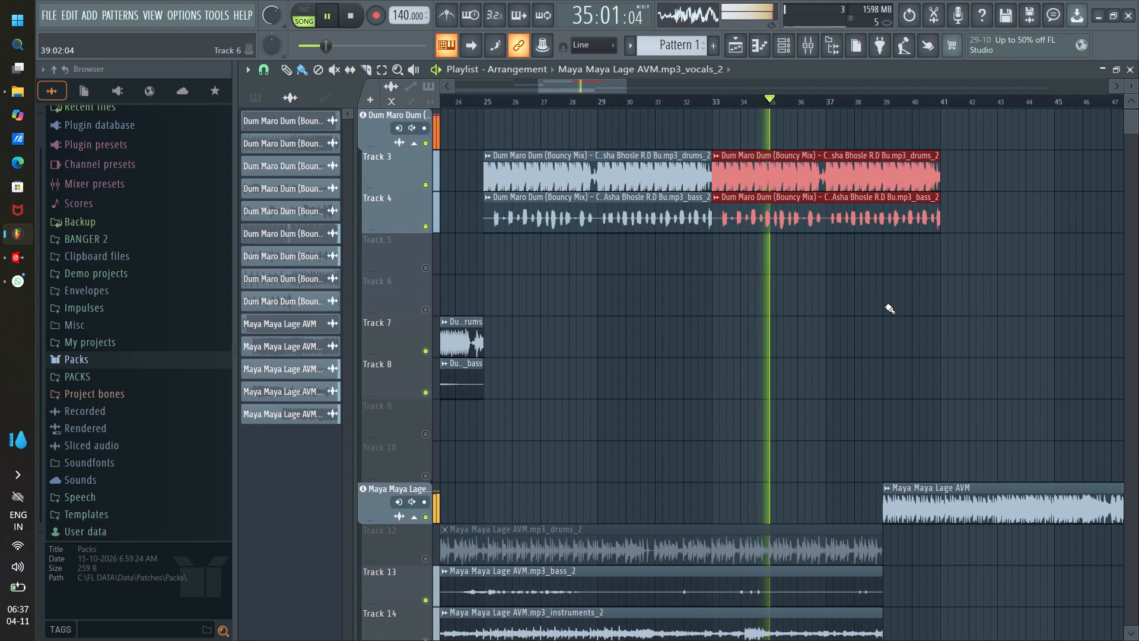
{"action": "scroll", "coordinate": [885, 305], "scroll_direction": "up", "scroll_amount": 1}
{"action": "scroll", "coordinate": [885, 305], "scroll_direction": "down", "scroll_amount": 3}
{"action": "scroll", "coordinate": [883, 300], "scroll_direction": "up", "scroll_amount": 2}
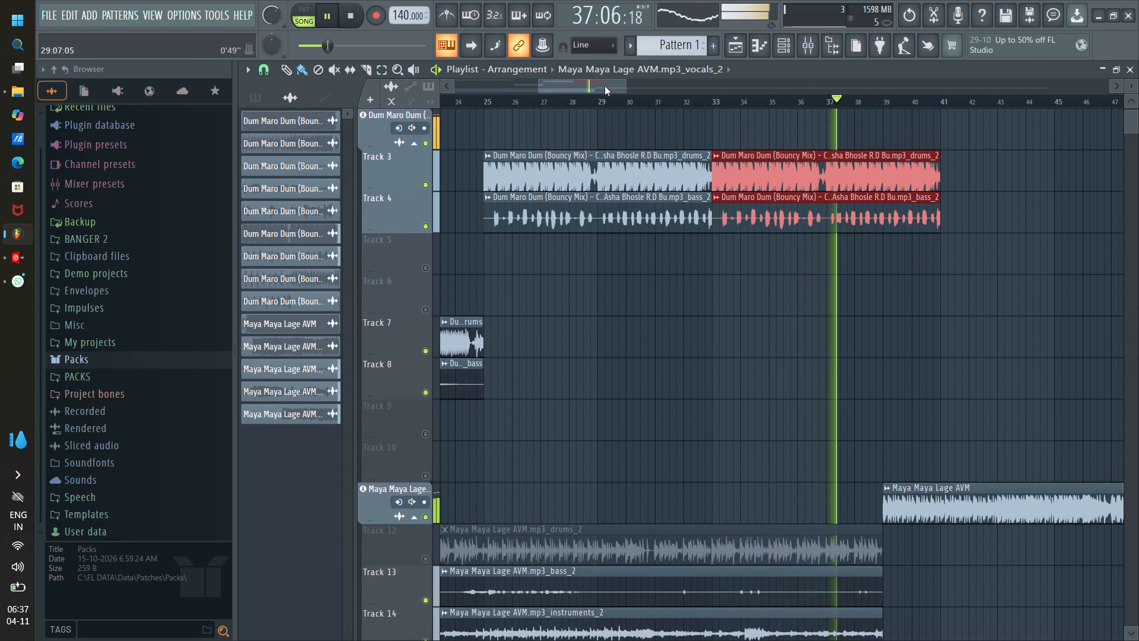
{"action": "left_click_drag", "start_coordinate": [605, 85], "coordinate": [610, 85]}
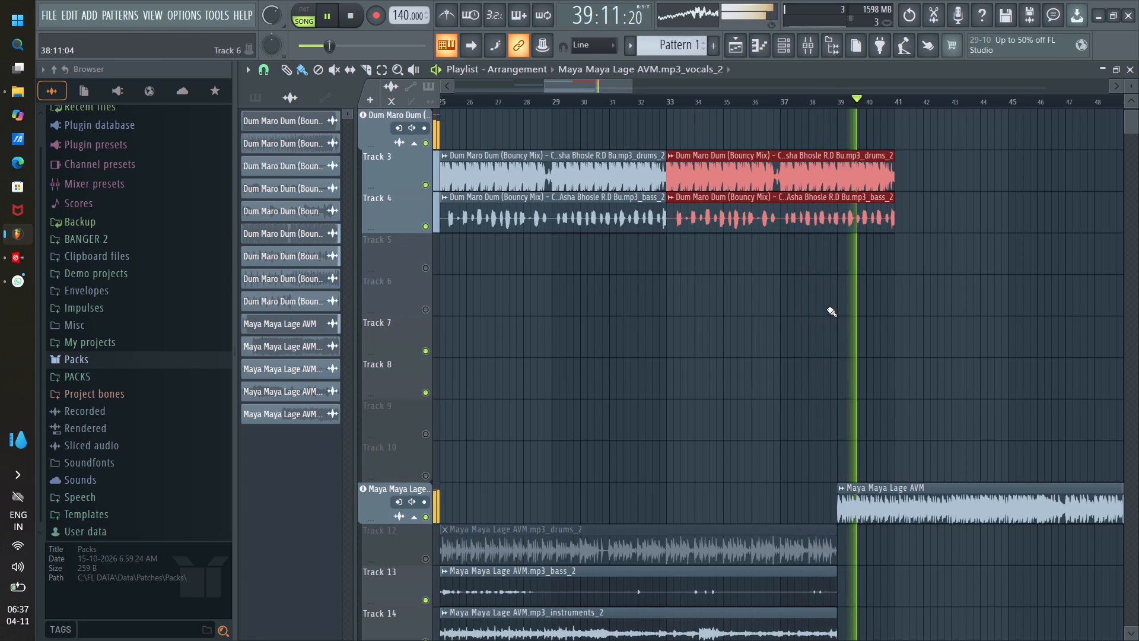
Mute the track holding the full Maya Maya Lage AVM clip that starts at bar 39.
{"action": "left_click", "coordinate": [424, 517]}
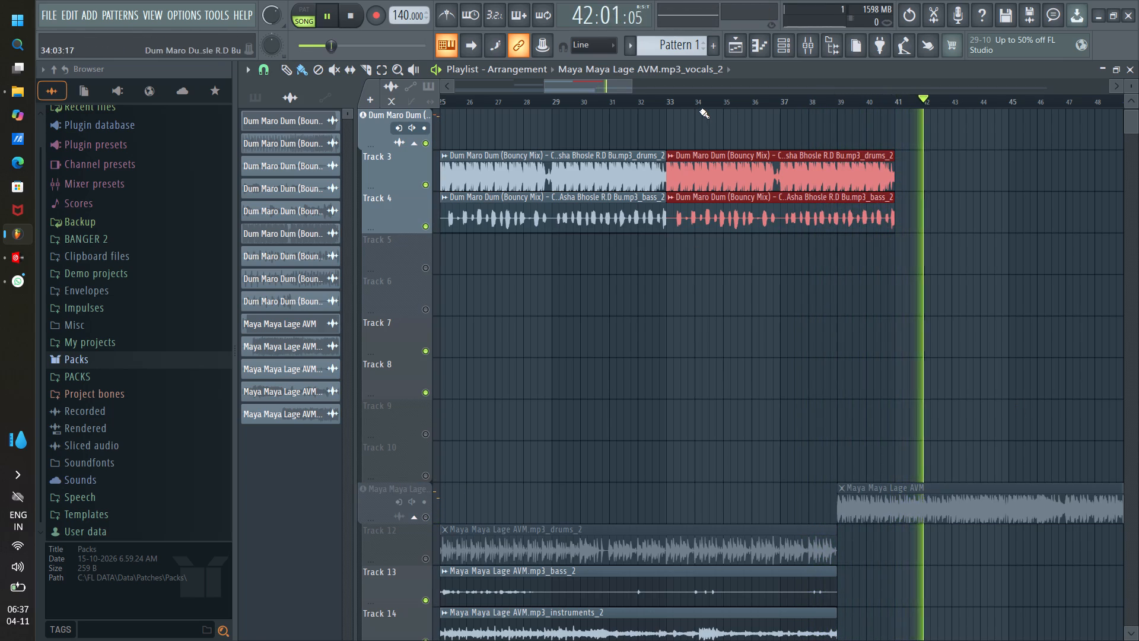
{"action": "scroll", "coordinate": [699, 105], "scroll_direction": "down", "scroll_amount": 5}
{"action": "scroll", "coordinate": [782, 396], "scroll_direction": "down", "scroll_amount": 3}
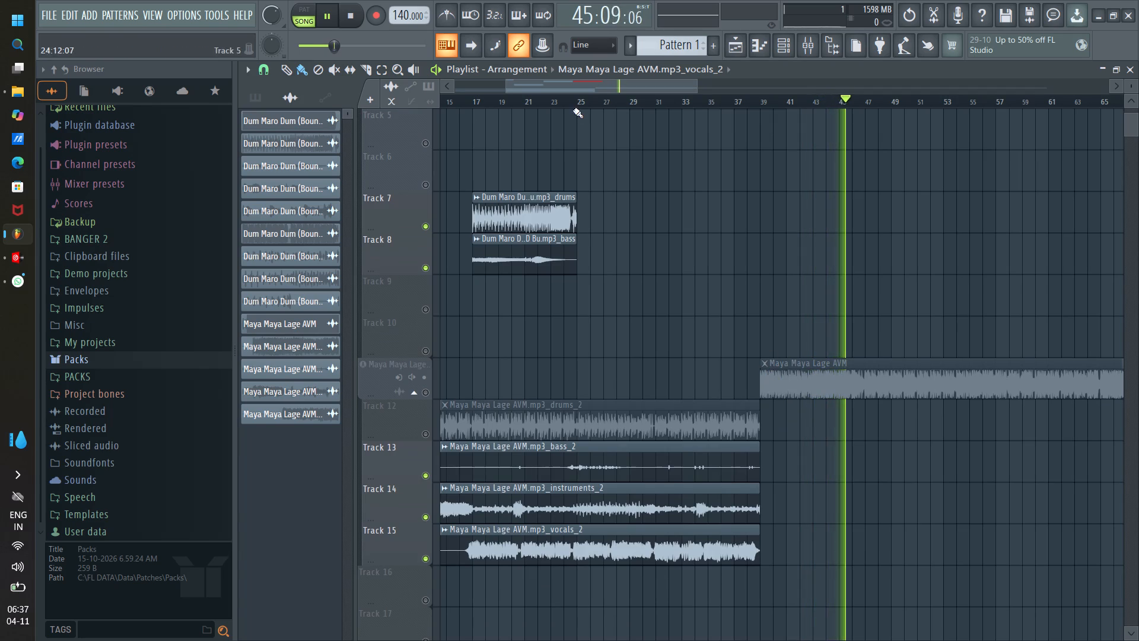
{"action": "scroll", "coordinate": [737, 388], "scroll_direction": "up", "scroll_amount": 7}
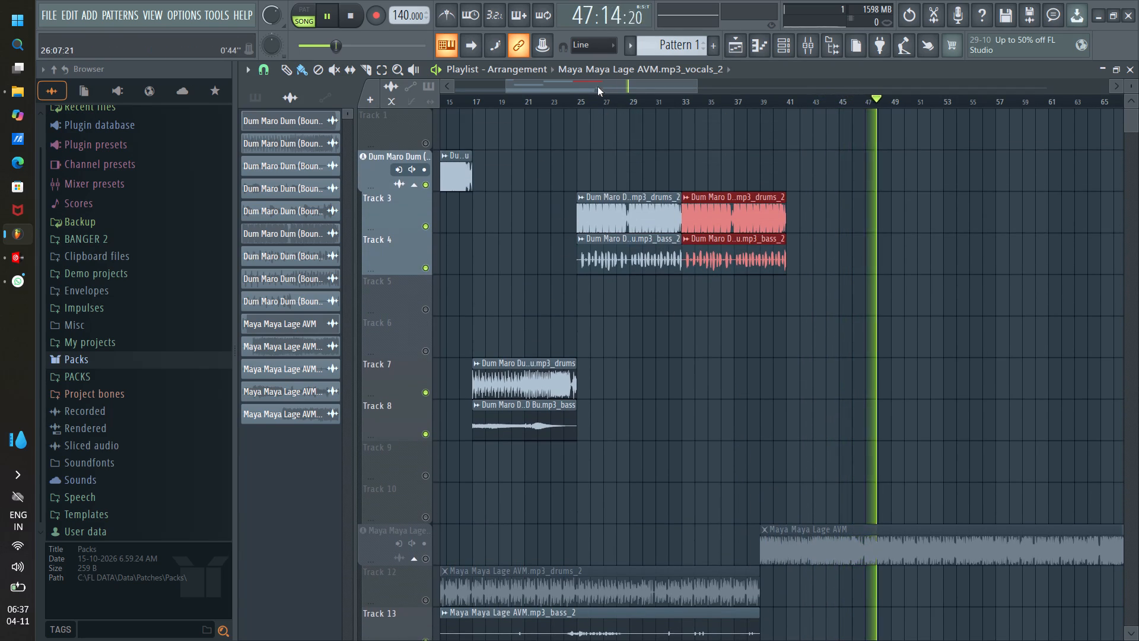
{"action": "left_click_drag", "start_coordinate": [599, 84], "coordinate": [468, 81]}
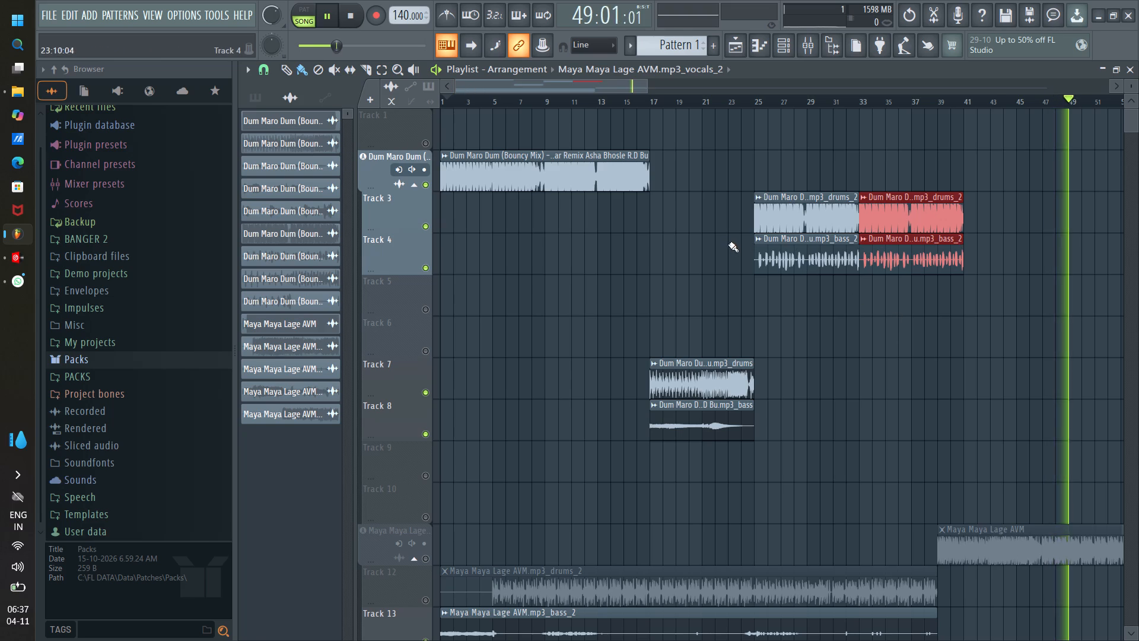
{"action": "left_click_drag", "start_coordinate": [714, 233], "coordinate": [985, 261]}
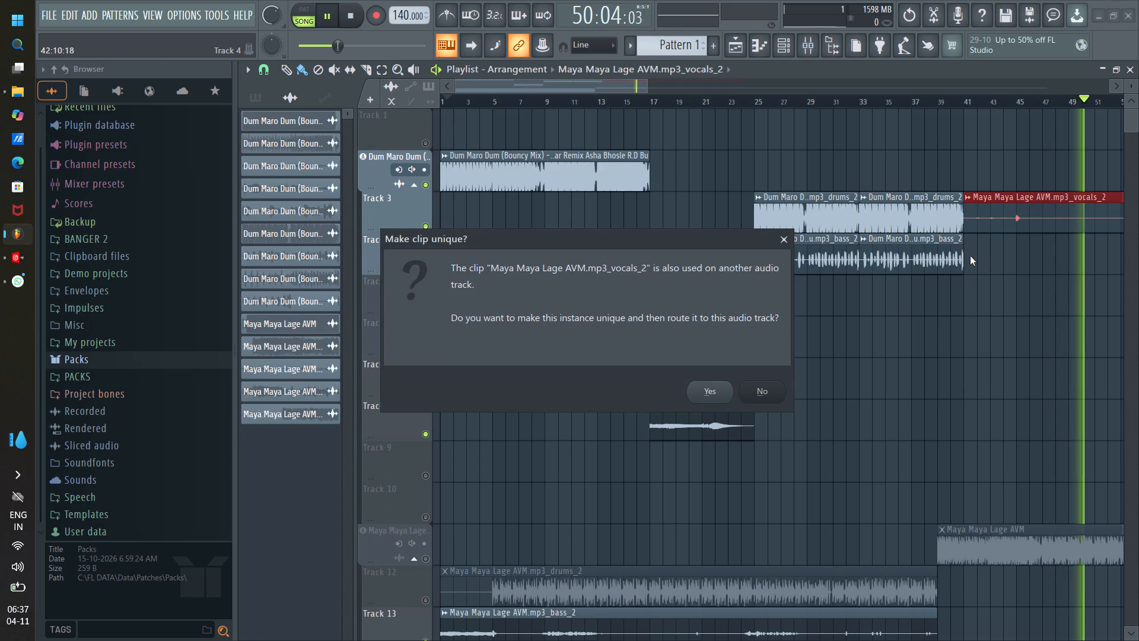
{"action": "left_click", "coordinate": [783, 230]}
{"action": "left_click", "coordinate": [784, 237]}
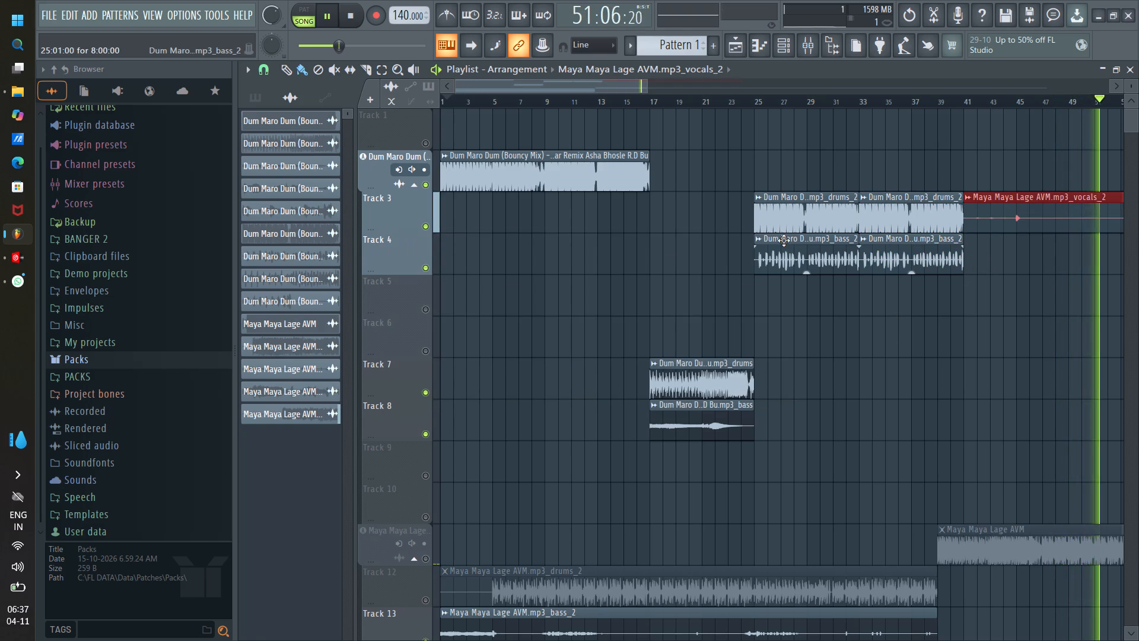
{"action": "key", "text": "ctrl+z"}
Move the Dum Maro Dum drums and bass clips spanning bars 25 to 41 up one track, onto Tracks 2 and 3.
{"action": "left_click_drag", "start_coordinate": [1043, 226], "coordinate": [782, 259], "text": "ctrl"}
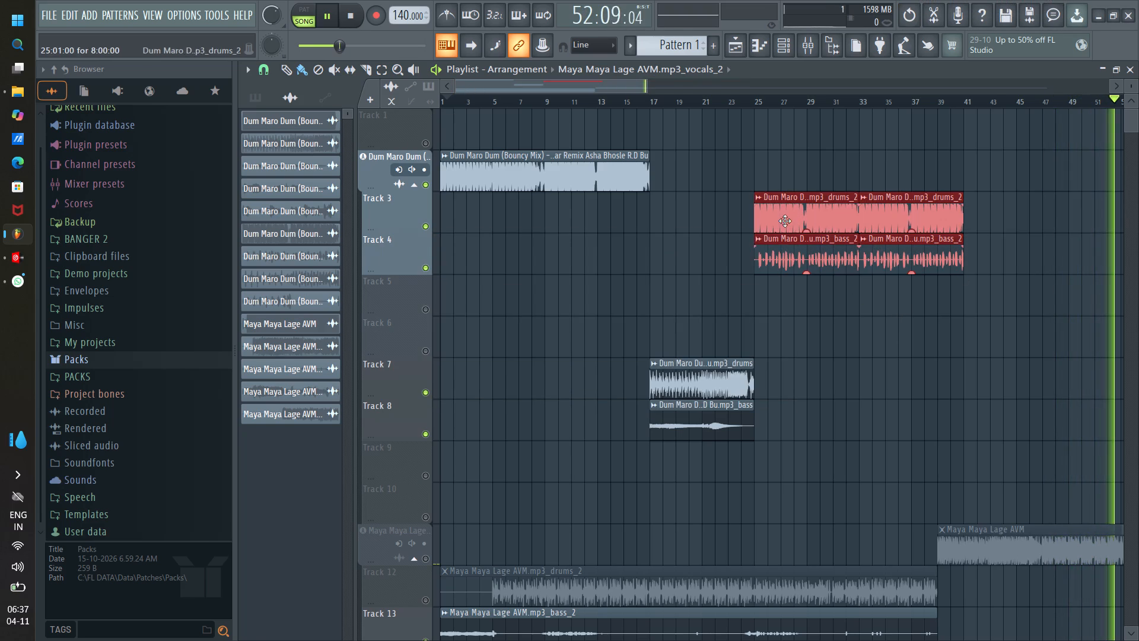
{"action": "left_click_drag", "start_coordinate": [785, 219], "coordinate": [779, 152]}
Move the Dum Maro Dum drums and bass clips from Tracks 7 and 8 to Tracks 4 and 5, starting at bar 17.
{"action": "left_click_drag", "start_coordinate": [719, 323], "coordinate": [710, 436], "text": "ctrl"}
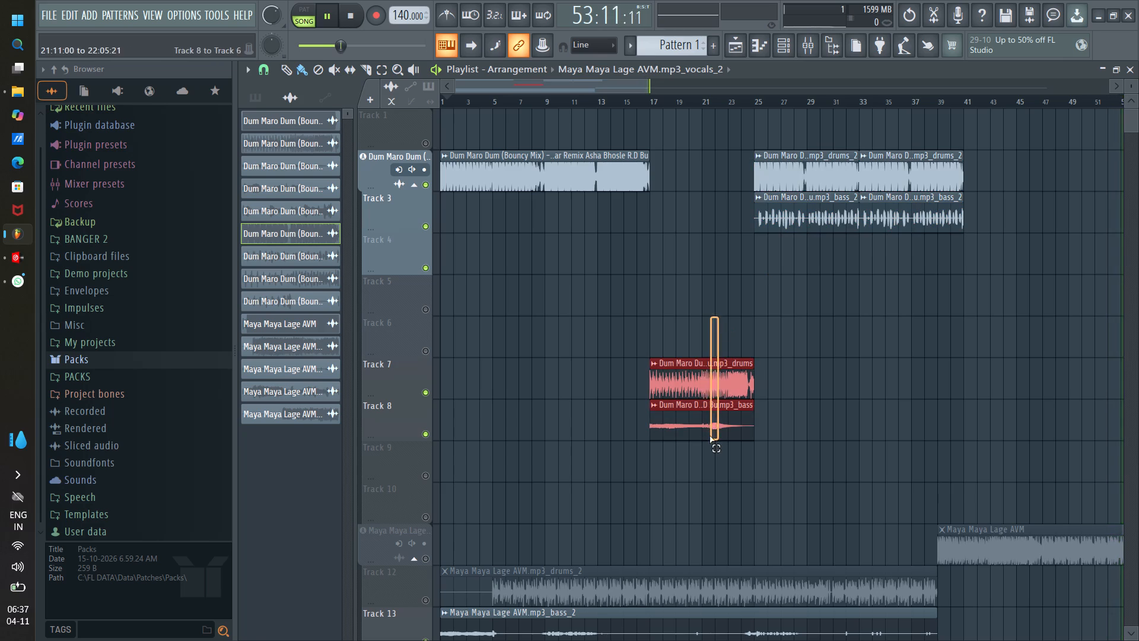
{"action": "left_click_drag", "start_coordinate": [710, 436], "coordinate": [709, 438], "text": "ctrl"}
{"action": "left_click_drag", "start_coordinate": [702, 369], "coordinate": [710, 215]}
{"action": "left_click", "coordinate": [710, 216]}
{"action": "key", "text": "ctrl+z"}
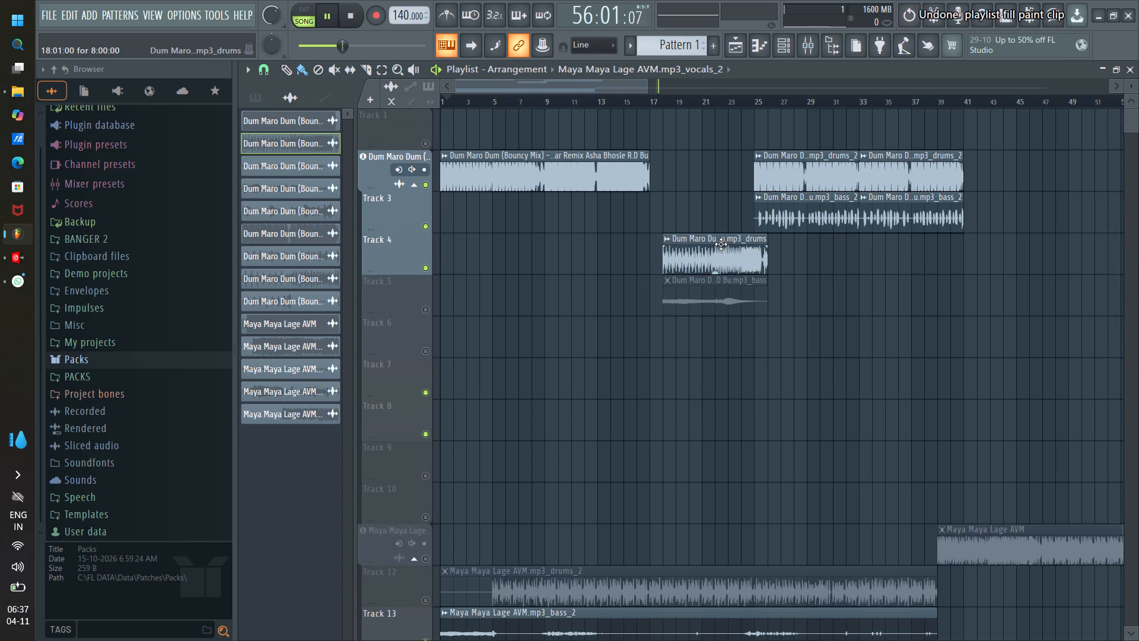
{"action": "left_click_drag", "start_coordinate": [724, 225], "coordinate": [731, 302], "text": "ctrl"}
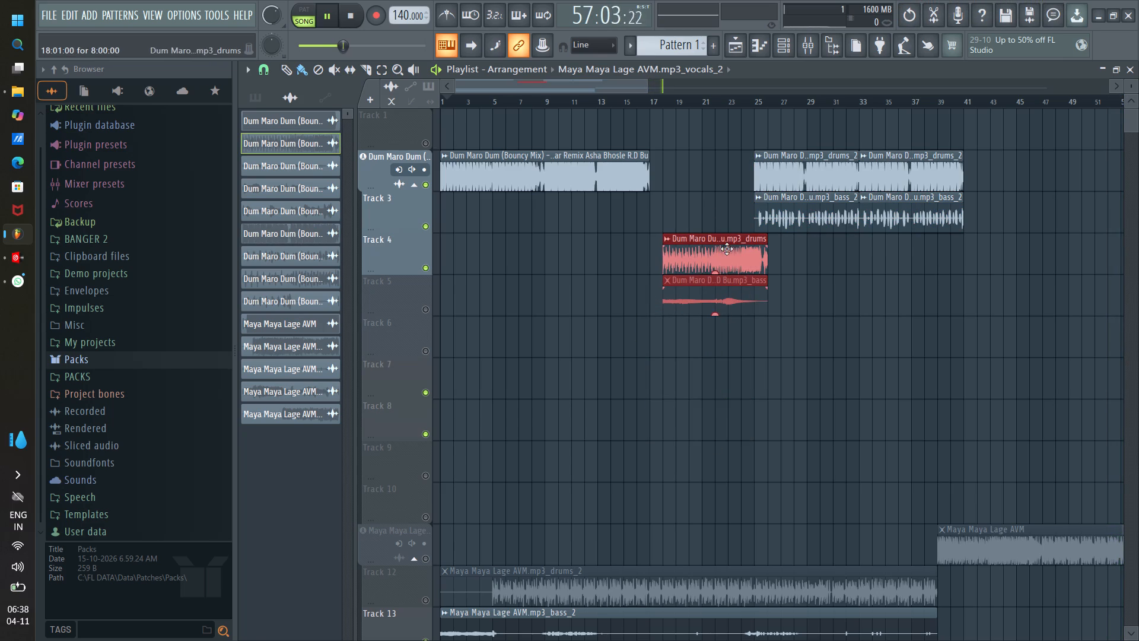
{"action": "left_click_drag", "start_coordinate": [727, 247], "coordinate": [717, 245]}
Unmute all playlist tracks and play the arrangement from about bar 14.
{"action": "right_click", "coordinate": [424, 271]}
{"action": "right_click", "coordinate": [424, 269]}
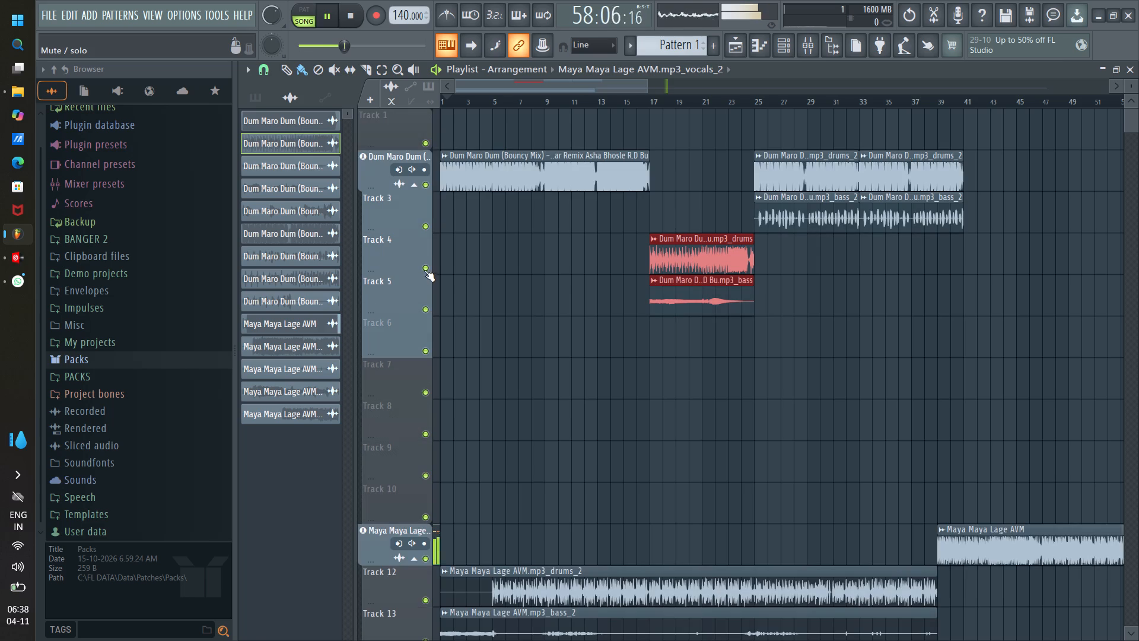
{"action": "left_click", "coordinate": [616, 97]}
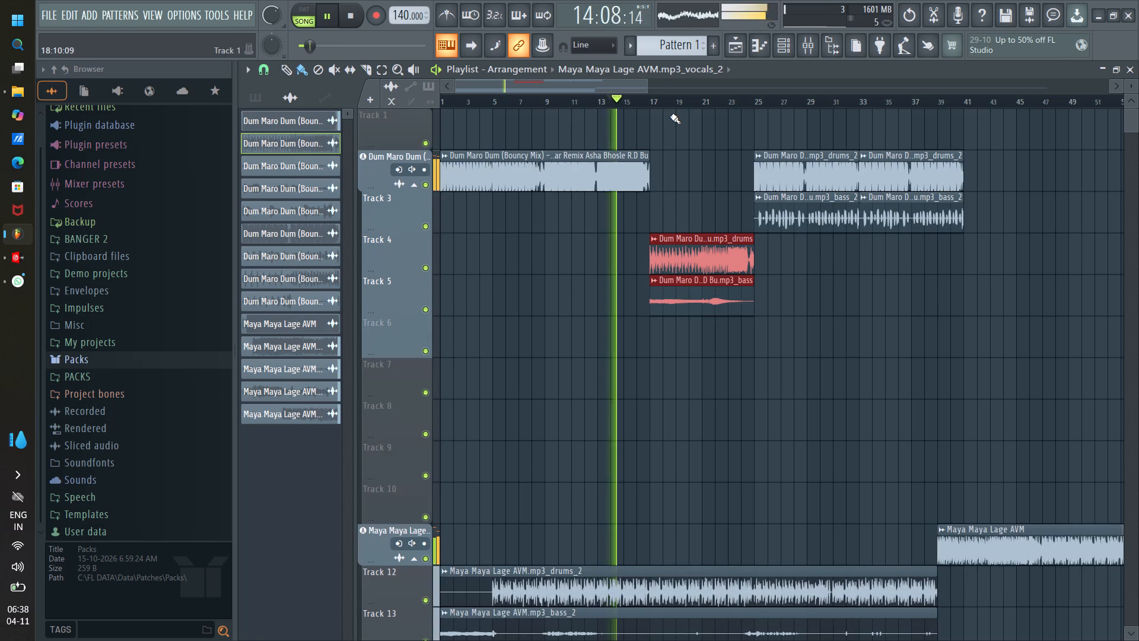
Mute Track 12 and delete its Maya Maya Lage drums stem clip.
{"action": "scroll", "coordinate": [665, 149], "scroll_direction": "down", "scroll_amount": 3}
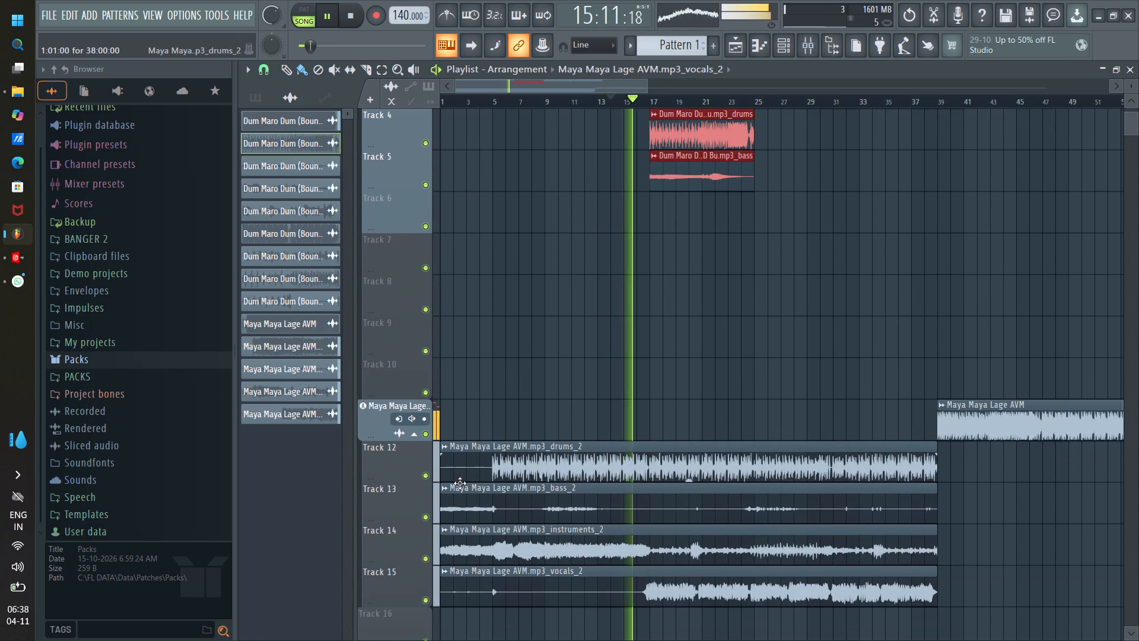
{"action": "left_click", "coordinate": [429, 473]}
{"action": "right_click", "coordinate": [530, 465]}
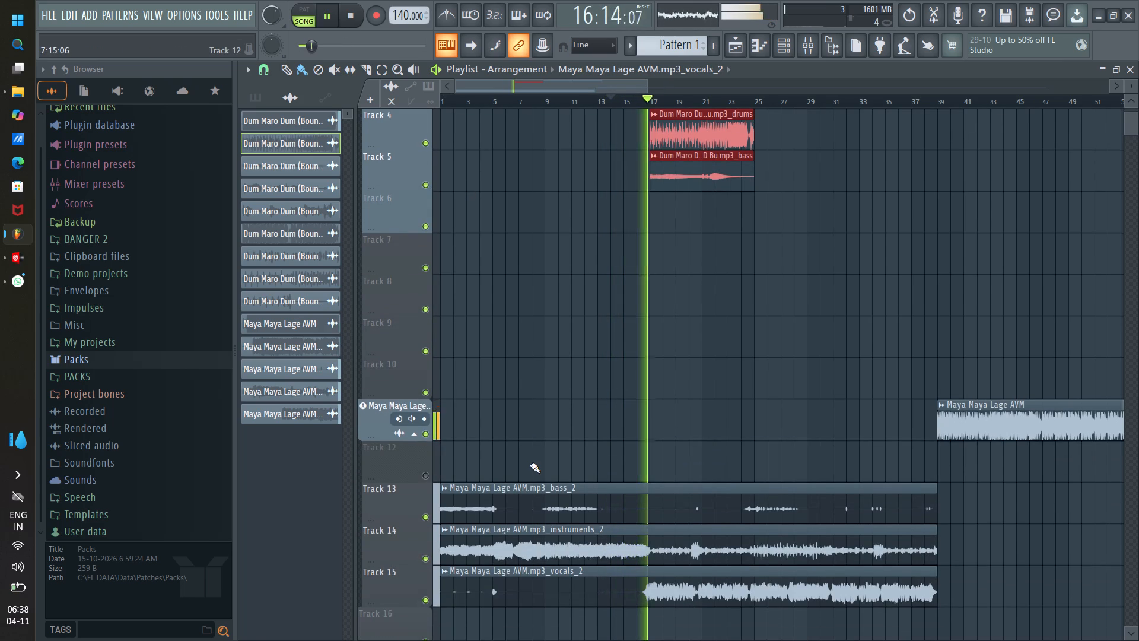
Solo the Maya Maya Lage bass stem on Track 13, listen to it from bar 3, and stop playback.
{"action": "right_click", "coordinate": [427, 517]}
{"action": "left_click", "coordinate": [470, 104]}
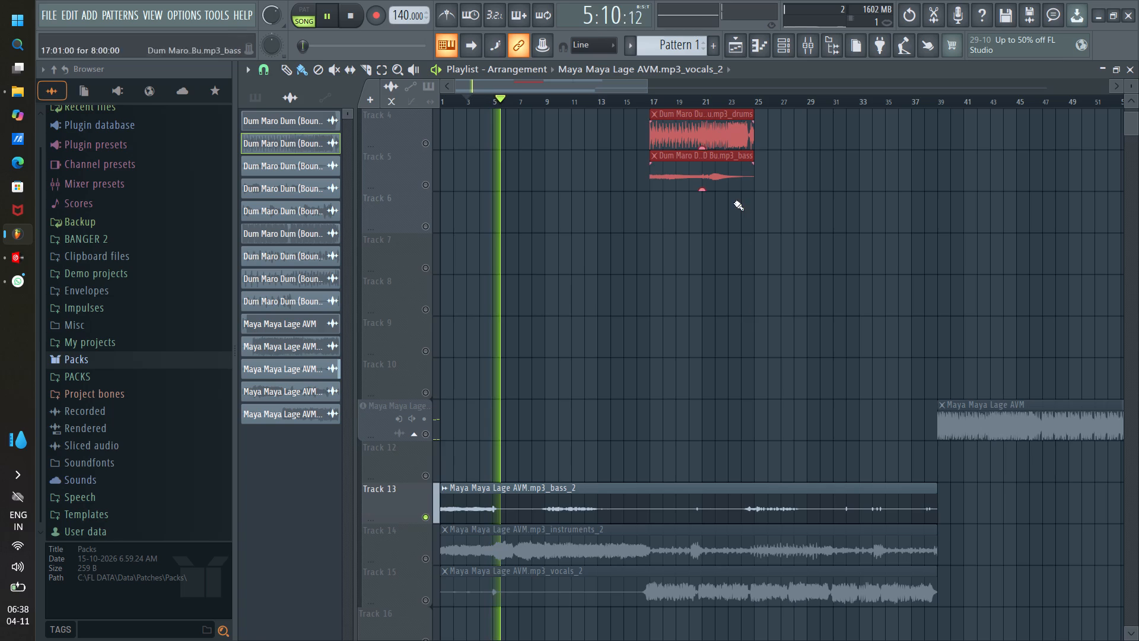
{"action": "key", "text": "space"}
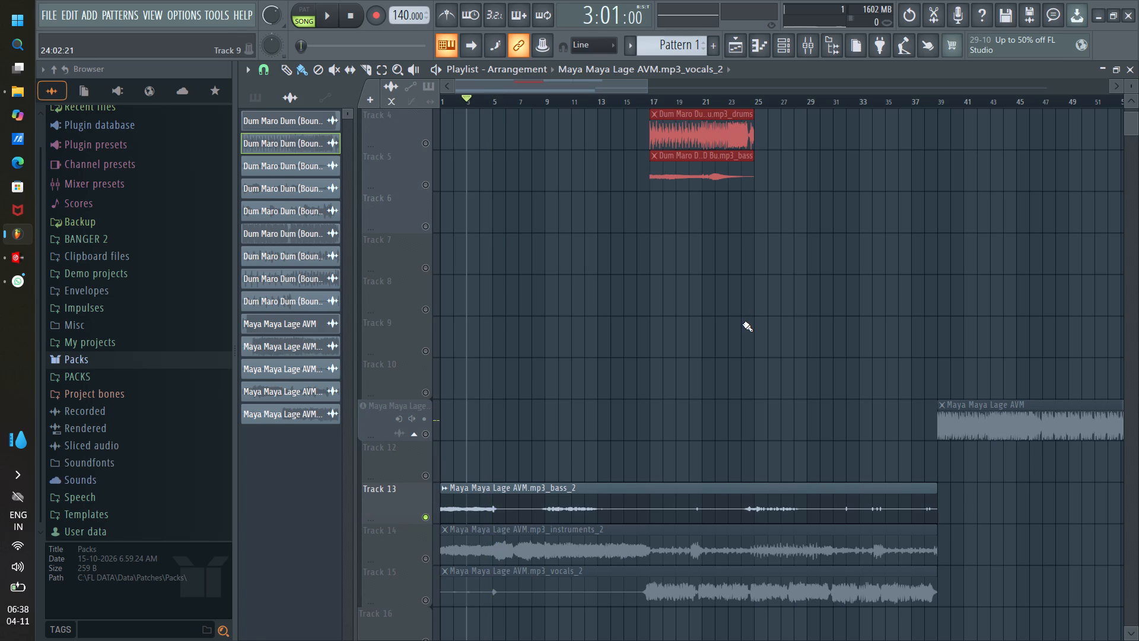
Examine the arrangement from the Maya Maya Lage stems through the full Maya Maya Lage AVM clip starting at bar 39.
{"action": "left_click_drag", "start_coordinate": [645, 90], "coordinate": [664, 94]}
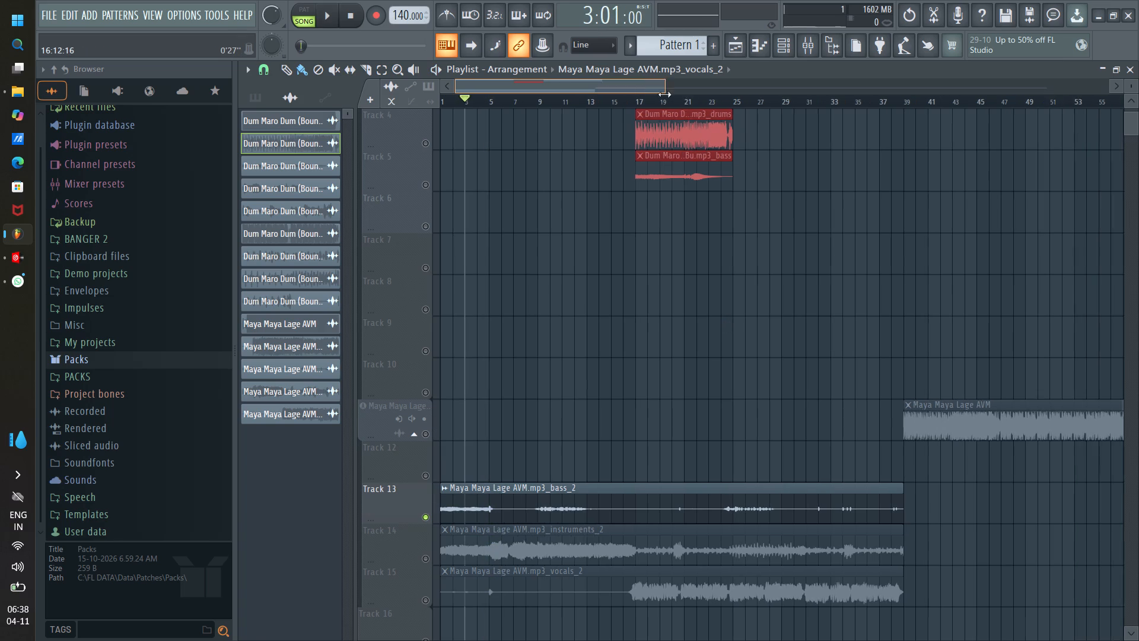
{"action": "left_click_drag", "start_coordinate": [664, 94], "coordinate": [671, 97]}
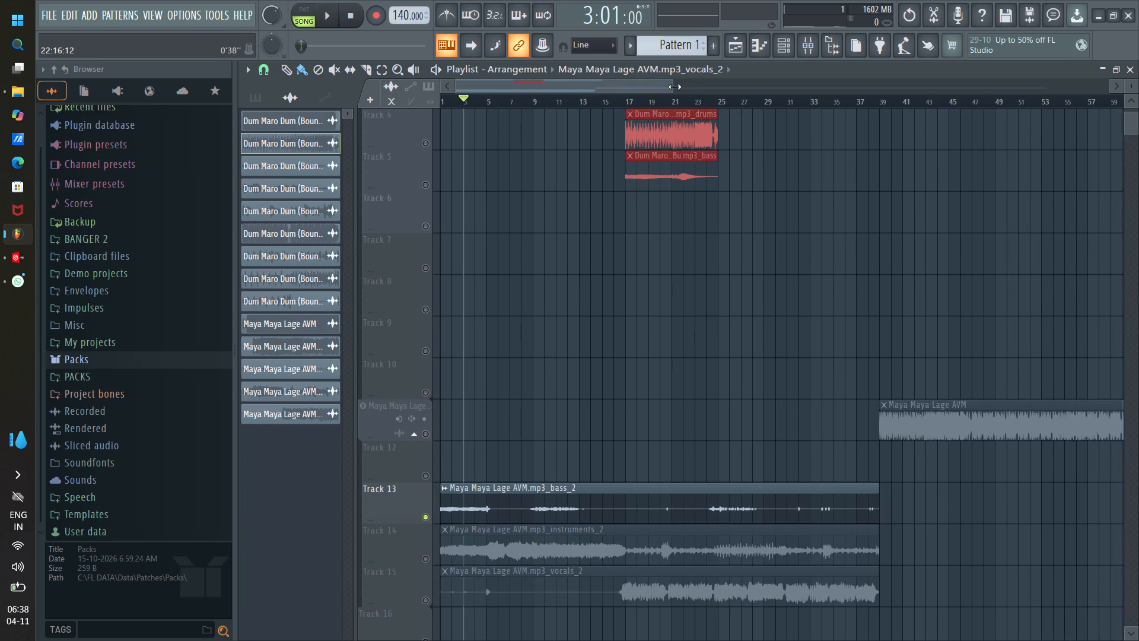
{"action": "left_click_drag", "start_coordinate": [673, 87], "coordinate": [695, 93]}
{"action": "left_click", "coordinate": [694, 87]}
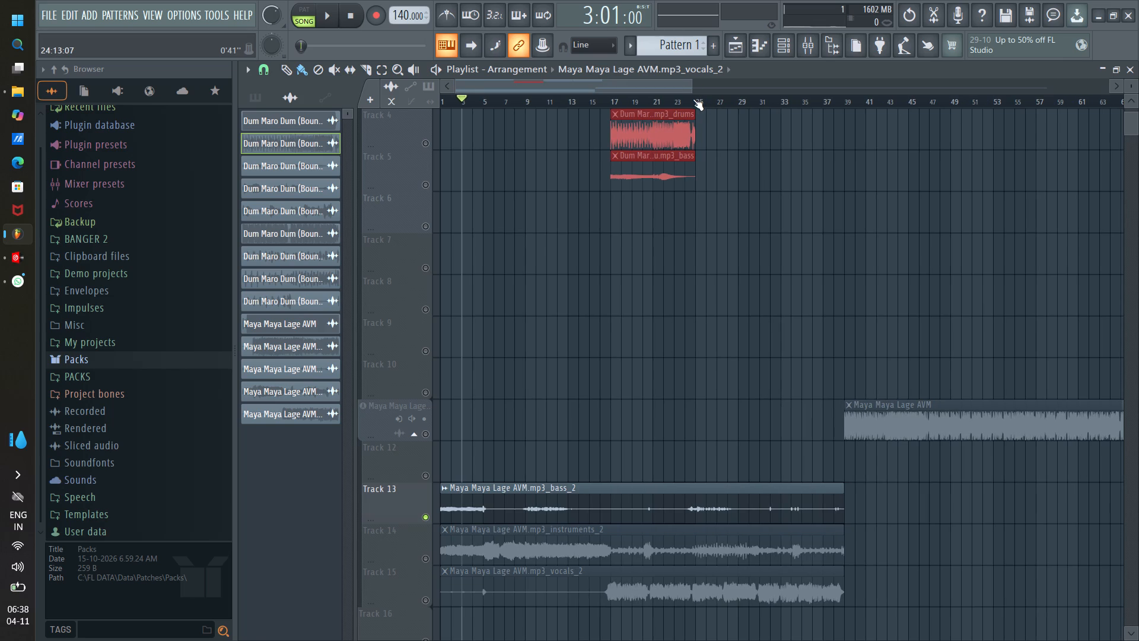
{"action": "scroll", "coordinate": [693, 100], "scroll_direction": "up", "scroll_amount": 1}
{"action": "left_click", "coordinate": [666, 87]}
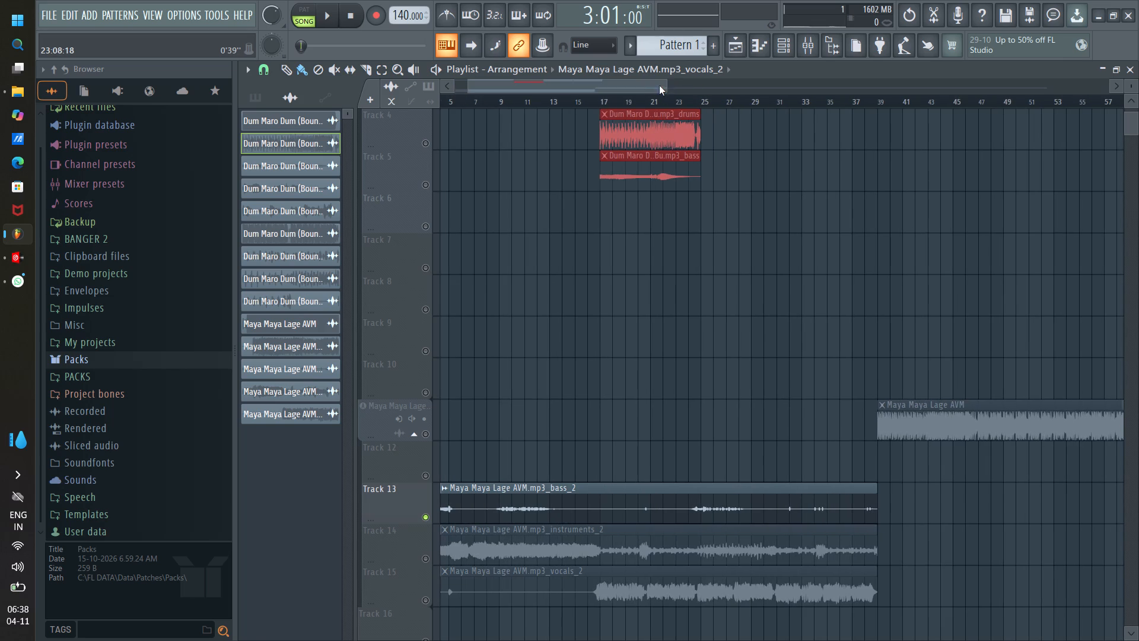
{"action": "left_click_drag", "start_coordinate": [659, 85], "coordinate": [623, 84]}
{"action": "scroll", "coordinate": [698, 230], "scroll_direction": "down", "scroll_amount": 4}
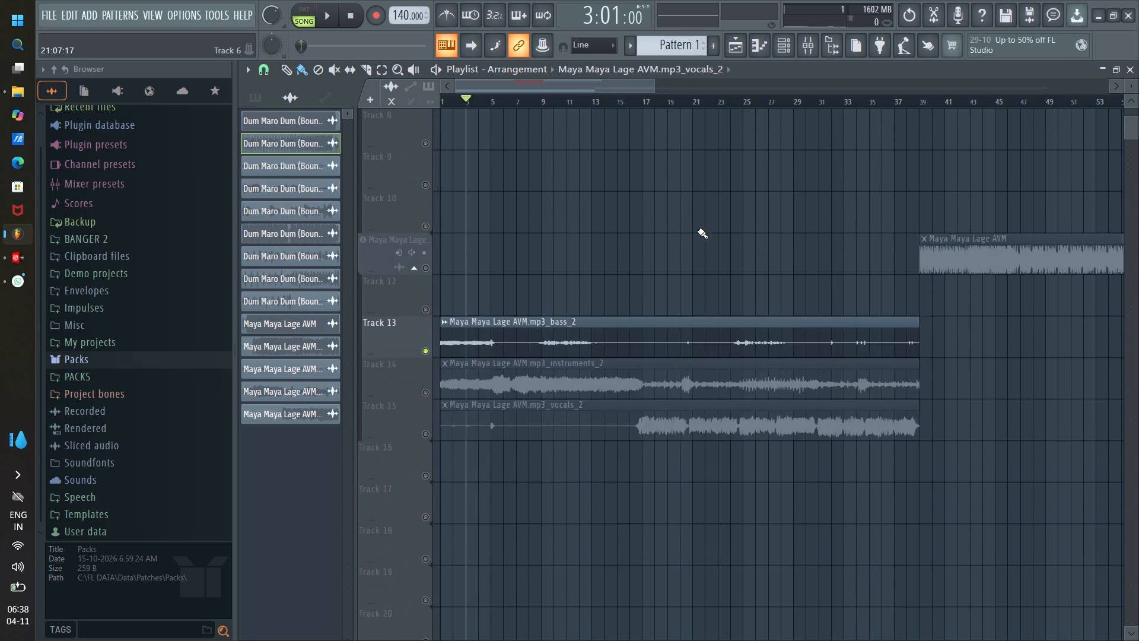
{"action": "scroll", "coordinate": [698, 230], "scroll_direction": "up", "scroll_amount": 2}
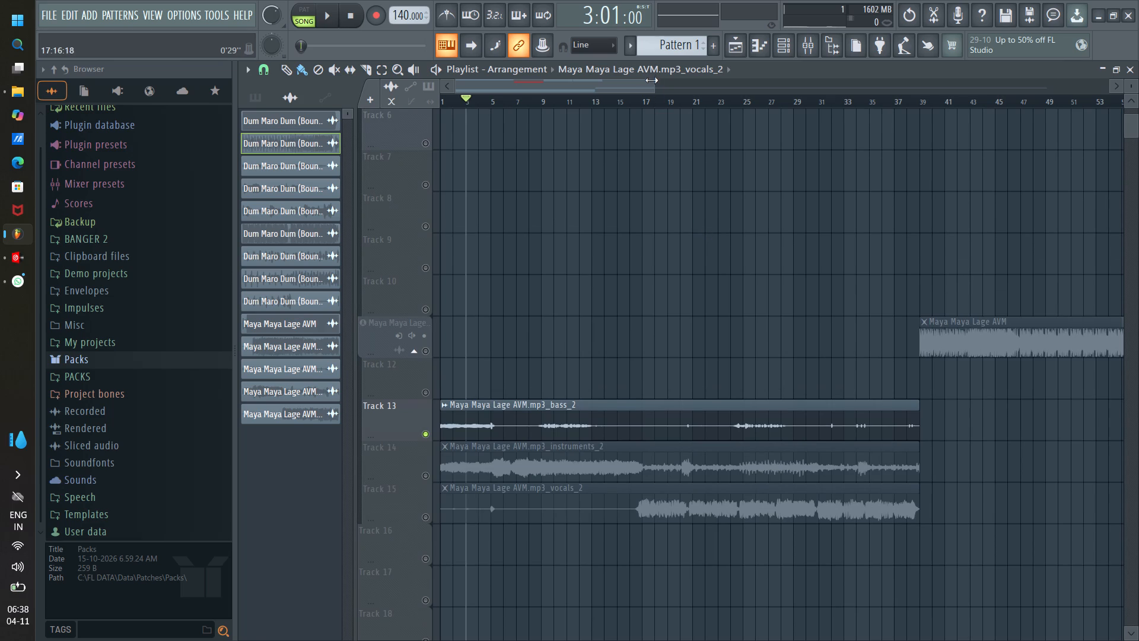
{"action": "scroll", "coordinate": [657, 102], "scroll_direction": "down", "scroll_amount": 7}
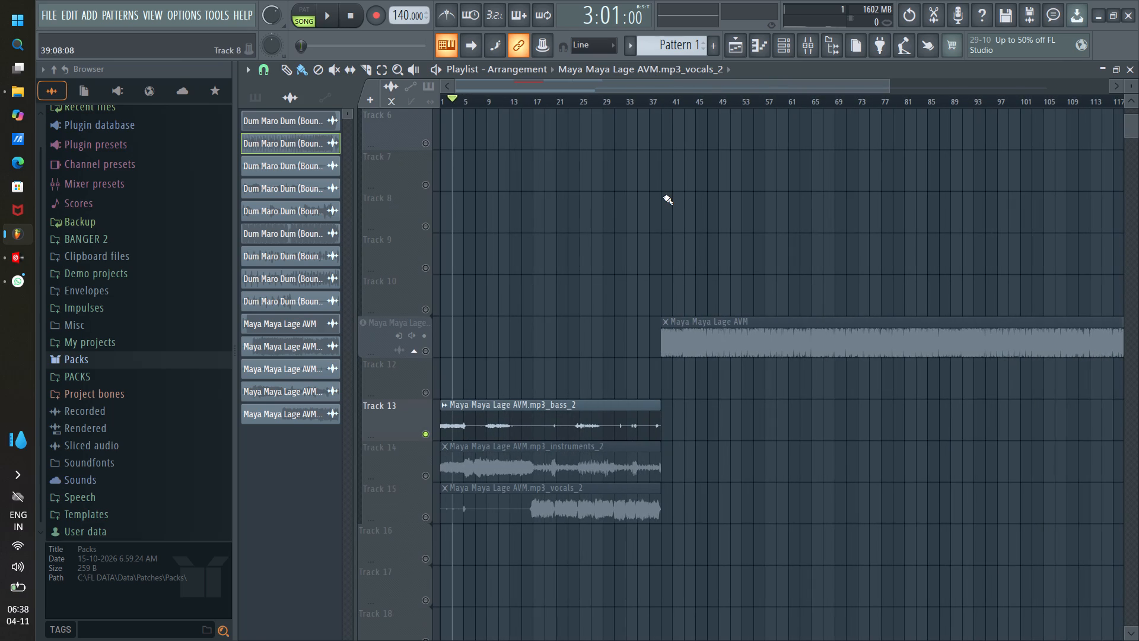
Start playback from bar 3 and unmute the Maya Maya Lage instruments and vocals stems on Tracks 14 and 15.
{"action": "key", "text": "space"}
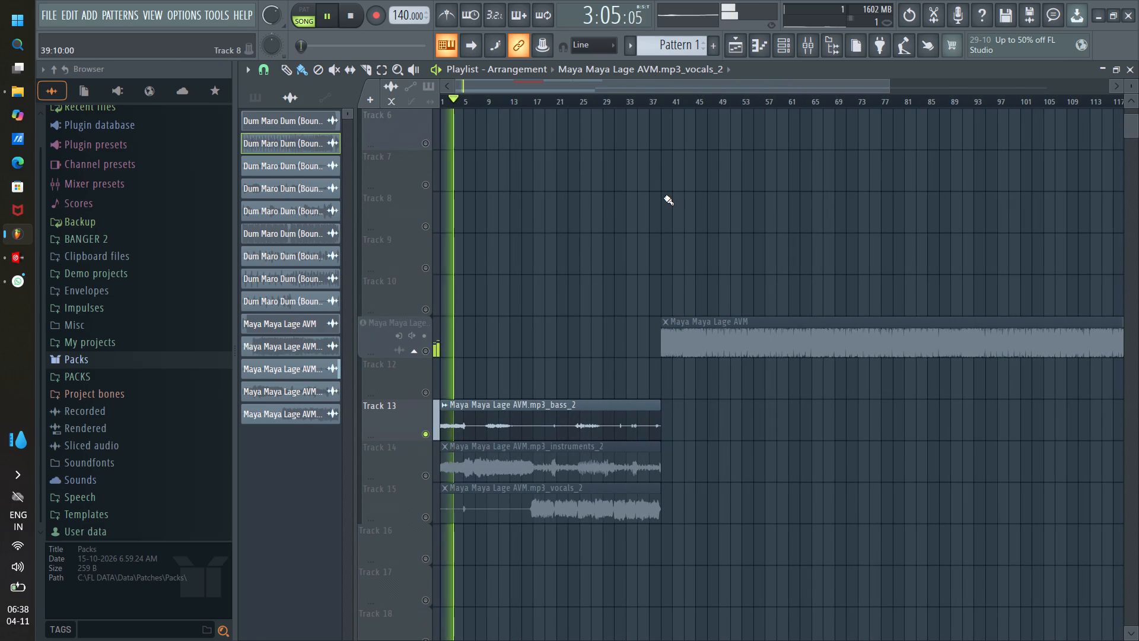
{"action": "left_click", "coordinate": [428, 472]}
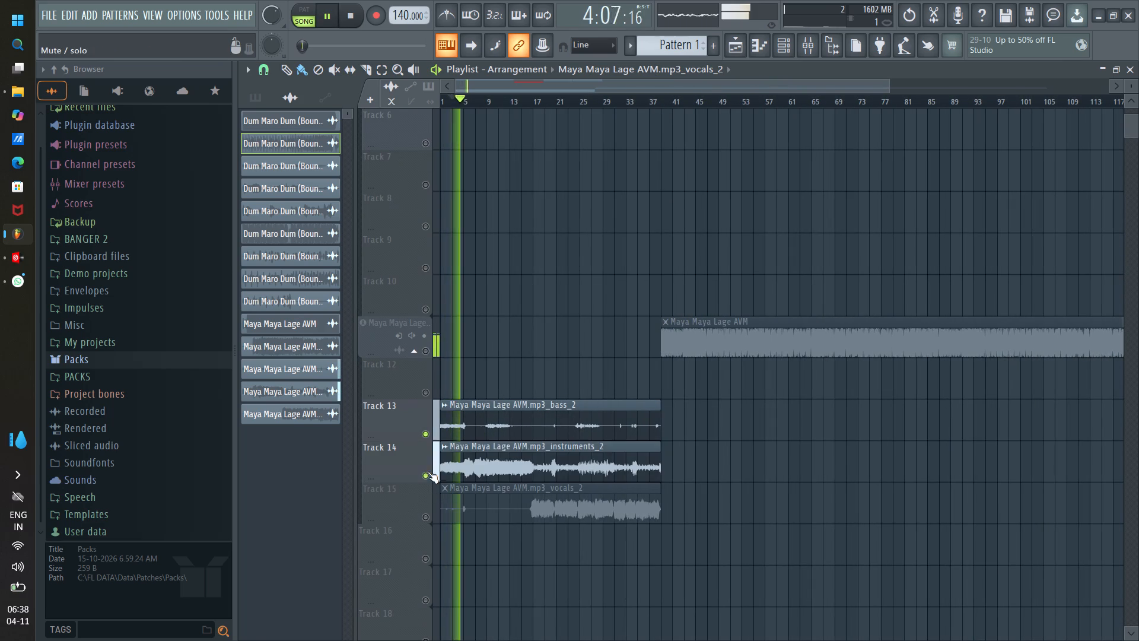
{"action": "left_click", "coordinate": [428, 518]}
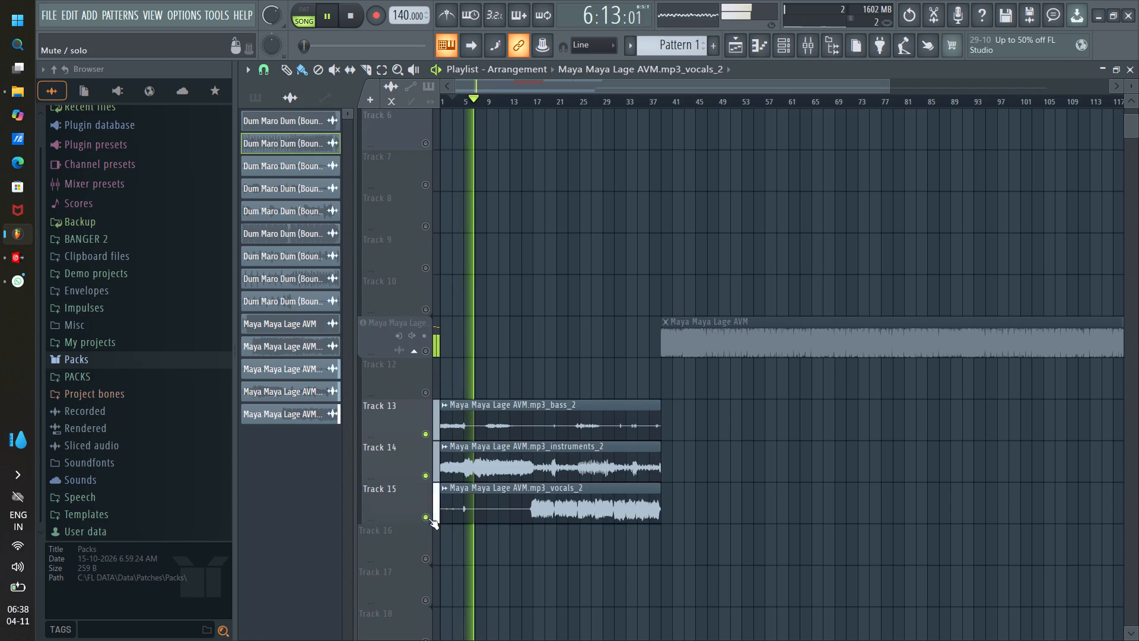
Unmute all playlist tracks while the arrangement keeps playing.
{"action": "scroll", "coordinate": [508, 217], "scroll_direction": "up", "scroll_amount": 2}
{"action": "right_click", "coordinate": [422, 224]}
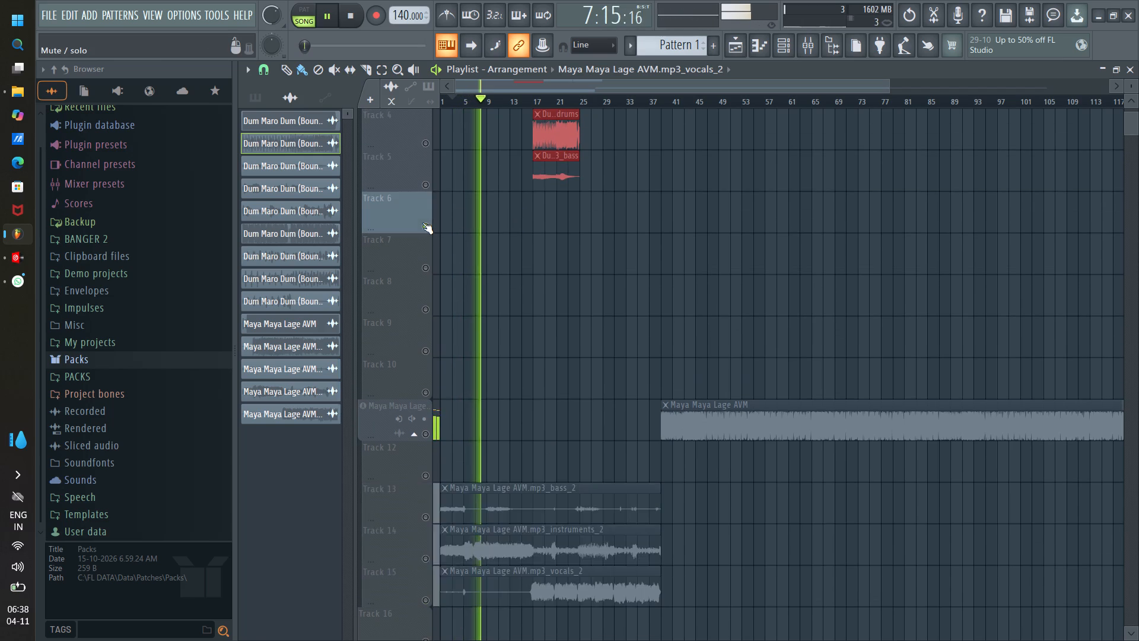
{"action": "right_click", "coordinate": [422, 224]}
Follow playback up to bar 17, examining where the Dum Maro Dum drums and bass clips meet the Maya Maya Lage stems.
{"action": "scroll", "coordinate": [527, 224], "scroll_direction": "up", "scroll_amount": 3}
{"action": "scroll", "coordinate": [528, 216], "scroll_direction": "down", "scroll_amount": 3}
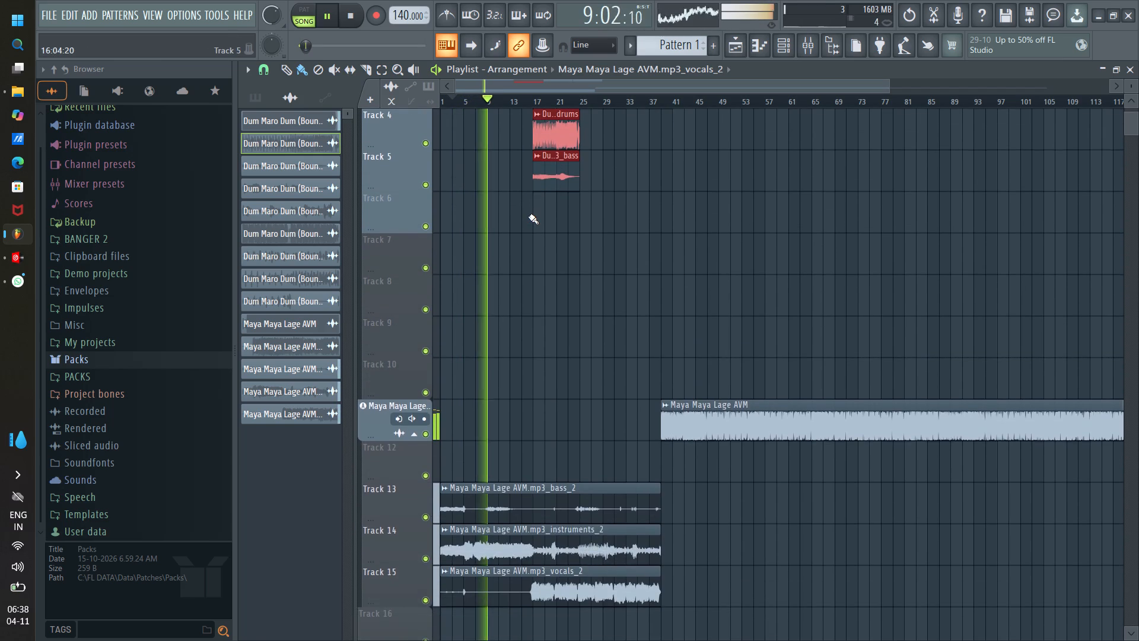
{"action": "scroll", "coordinate": [529, 216], "scroll_direction": "up", "scroll_amount": 4}
{"action": "scroll", "coordinate": [532, 109], "scroll_direction": "up", "scroll_amount": 3}
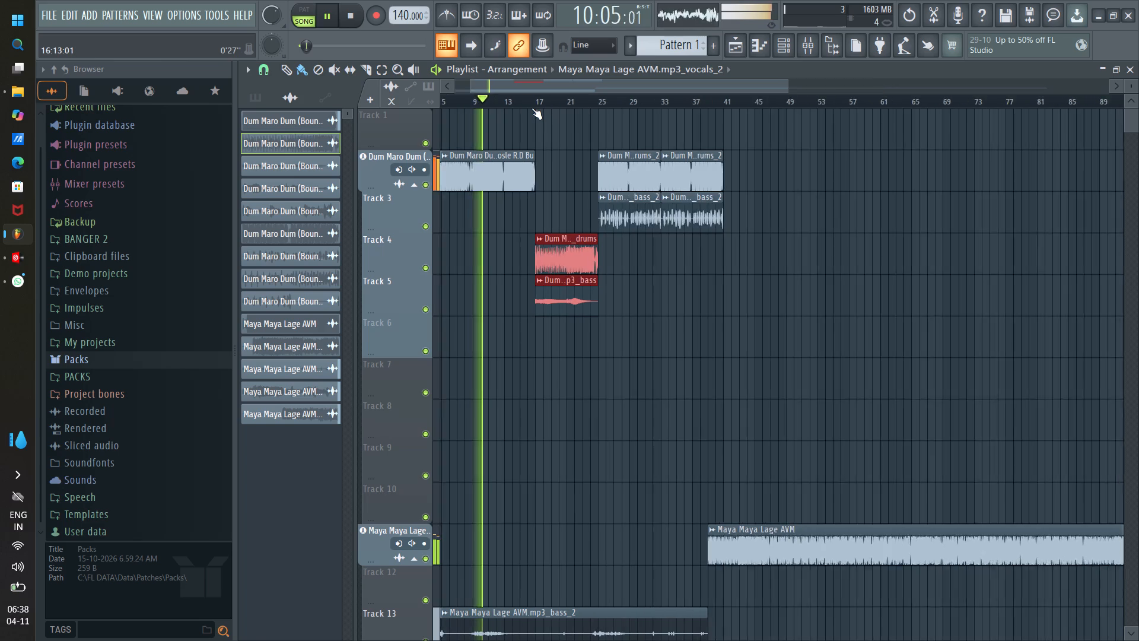
{"action": "scroll", "coordinate": [532, 108], "scroll_direction": "up", "scroll_amount": 11}
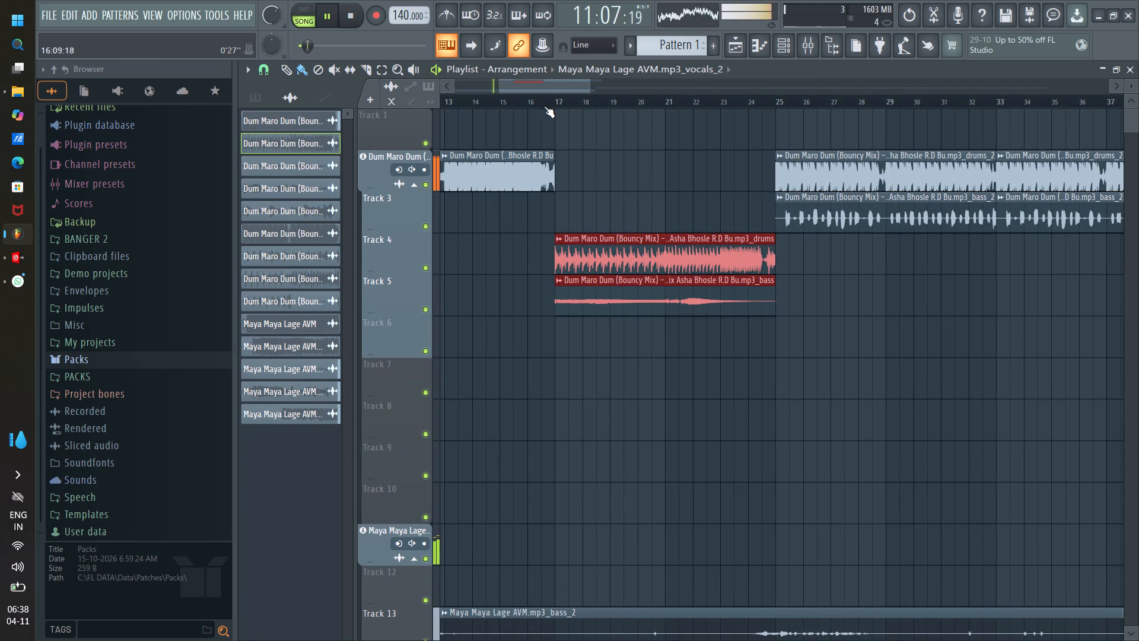
{"action": "scroll", "coordinate": [547, 103], "scroll_direction": "up", "scroll_amount": 3}
{"action": "left_click_drag", "start_coordinate": [540, 88], "coordinate": [529, 83]}
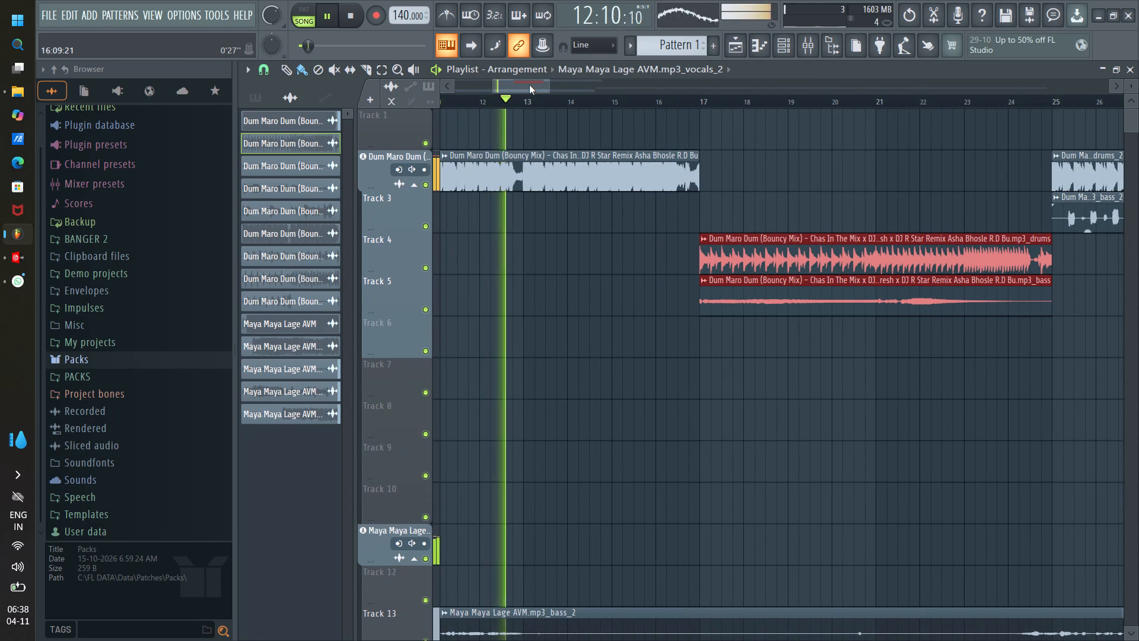
{"action": "left_click_drag", "start_coordinate": [529, 85], "coordinate": [536, 90]}
{"action": "left_click_drag", "start_coordinate": [536, 86], "coordinate": [544, 90]}
{"action": "scroll", "coordinate": [551, 149], "scroll_direction": "down", "scroll_amount": 1}
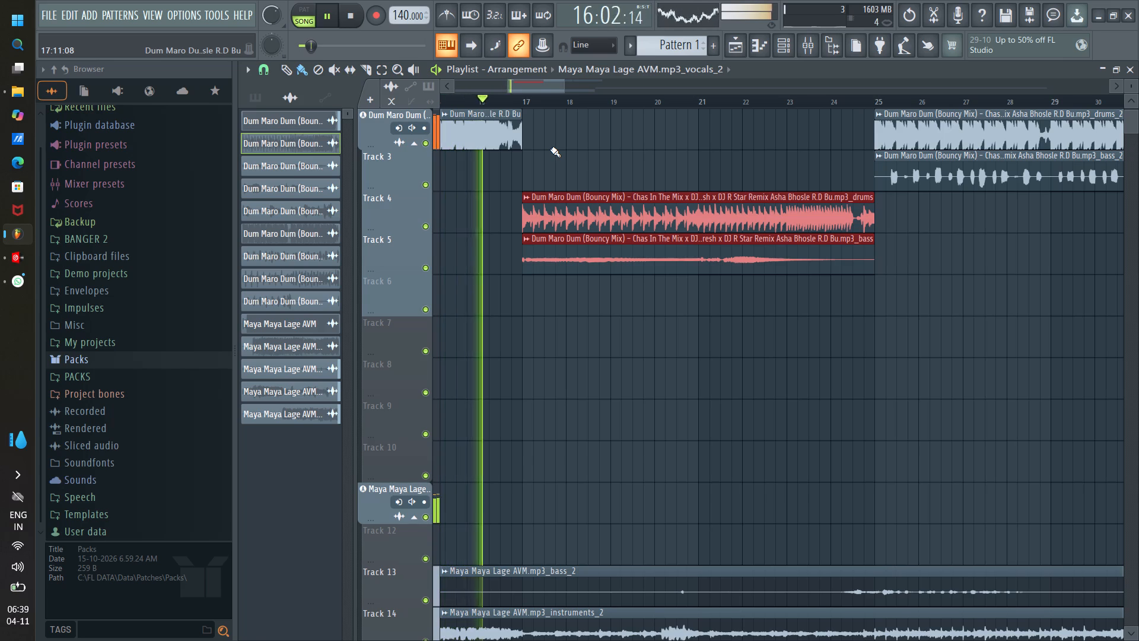
{"action": "scroll", "coordinate": [608, 248], "scroll_direction": "down", "scroll_amount": 3}
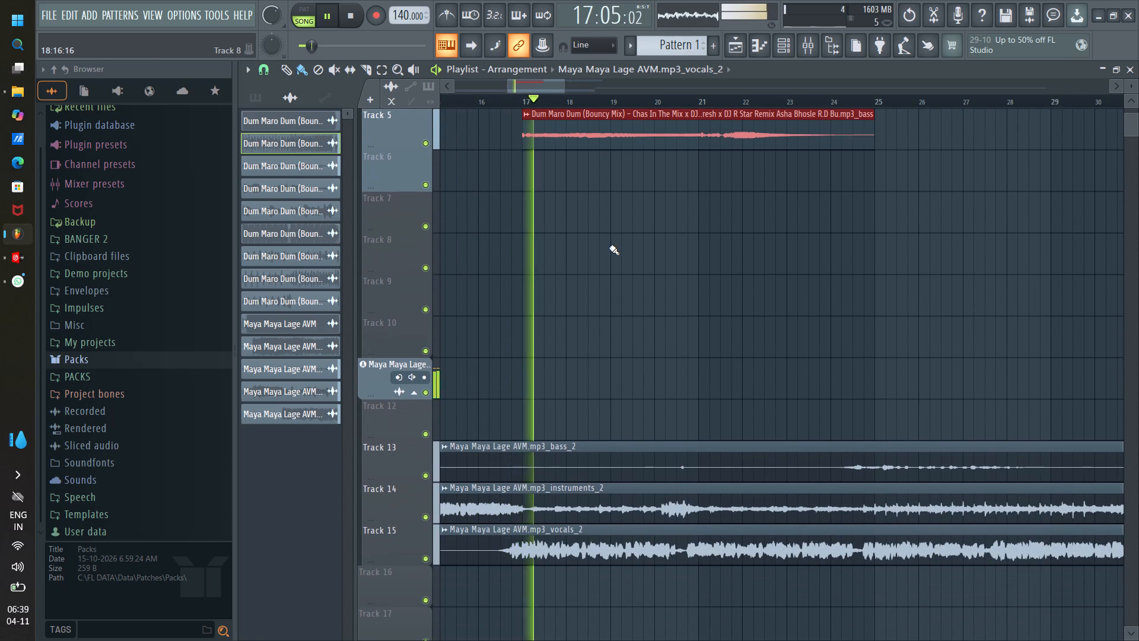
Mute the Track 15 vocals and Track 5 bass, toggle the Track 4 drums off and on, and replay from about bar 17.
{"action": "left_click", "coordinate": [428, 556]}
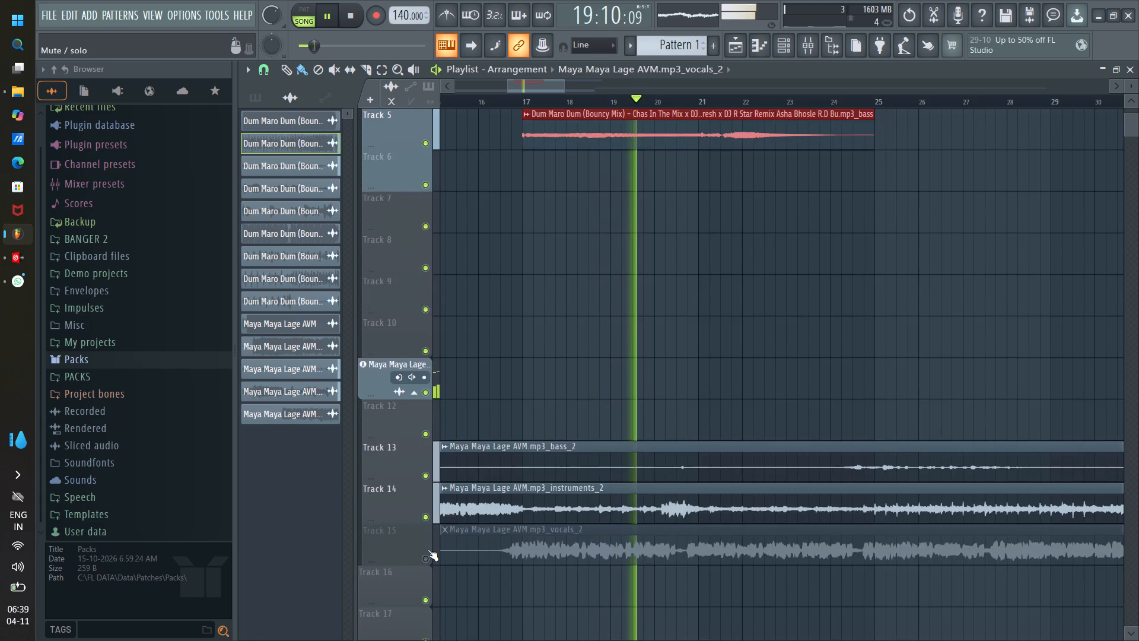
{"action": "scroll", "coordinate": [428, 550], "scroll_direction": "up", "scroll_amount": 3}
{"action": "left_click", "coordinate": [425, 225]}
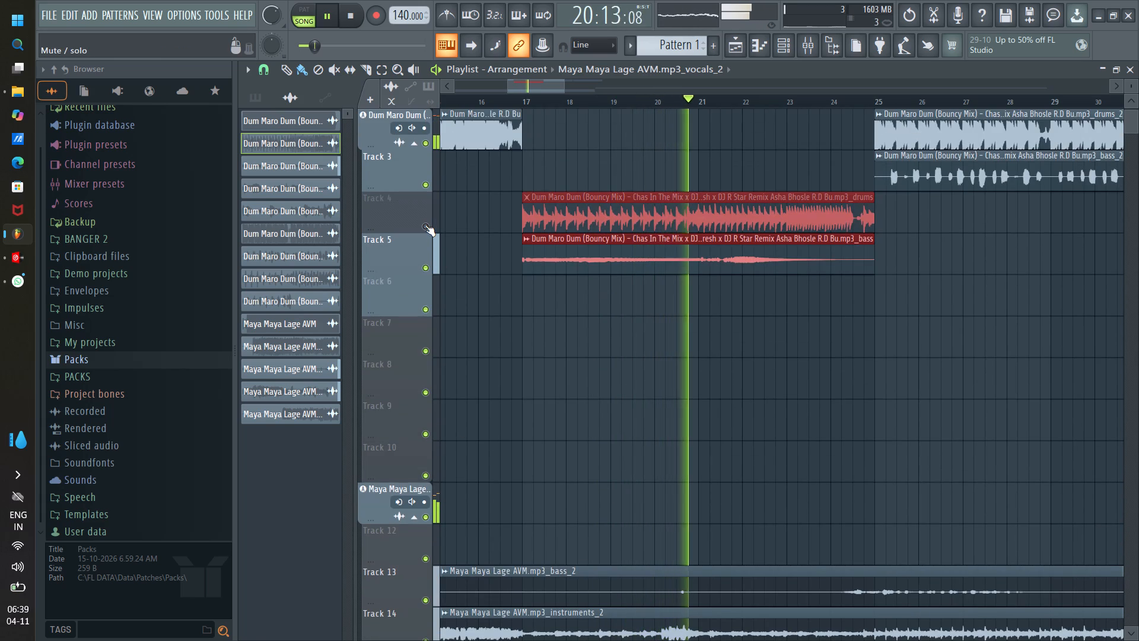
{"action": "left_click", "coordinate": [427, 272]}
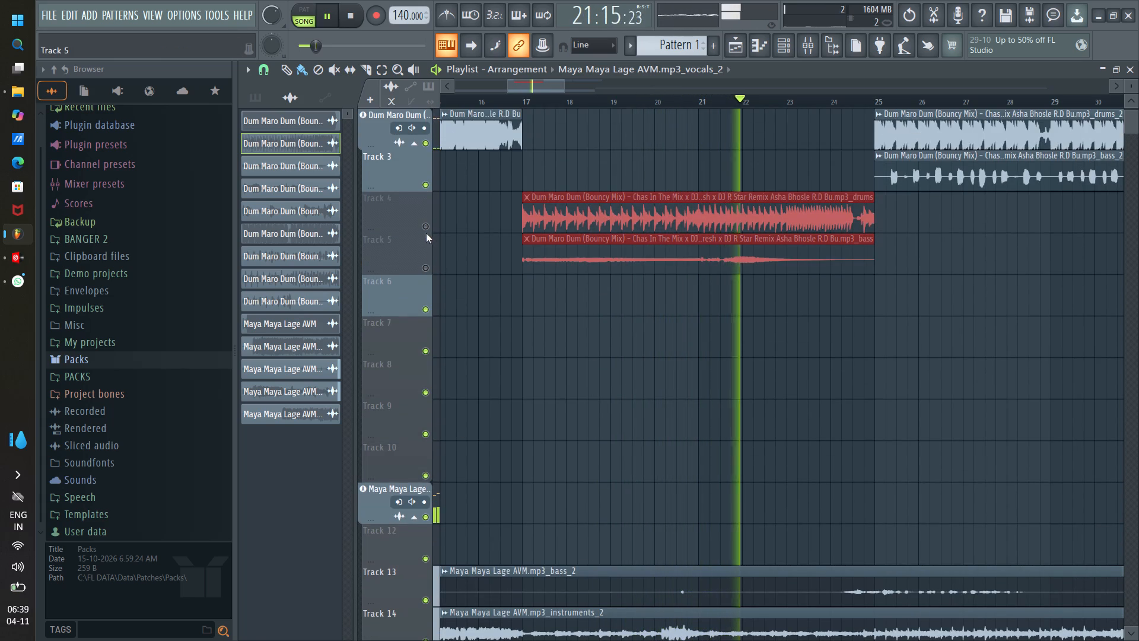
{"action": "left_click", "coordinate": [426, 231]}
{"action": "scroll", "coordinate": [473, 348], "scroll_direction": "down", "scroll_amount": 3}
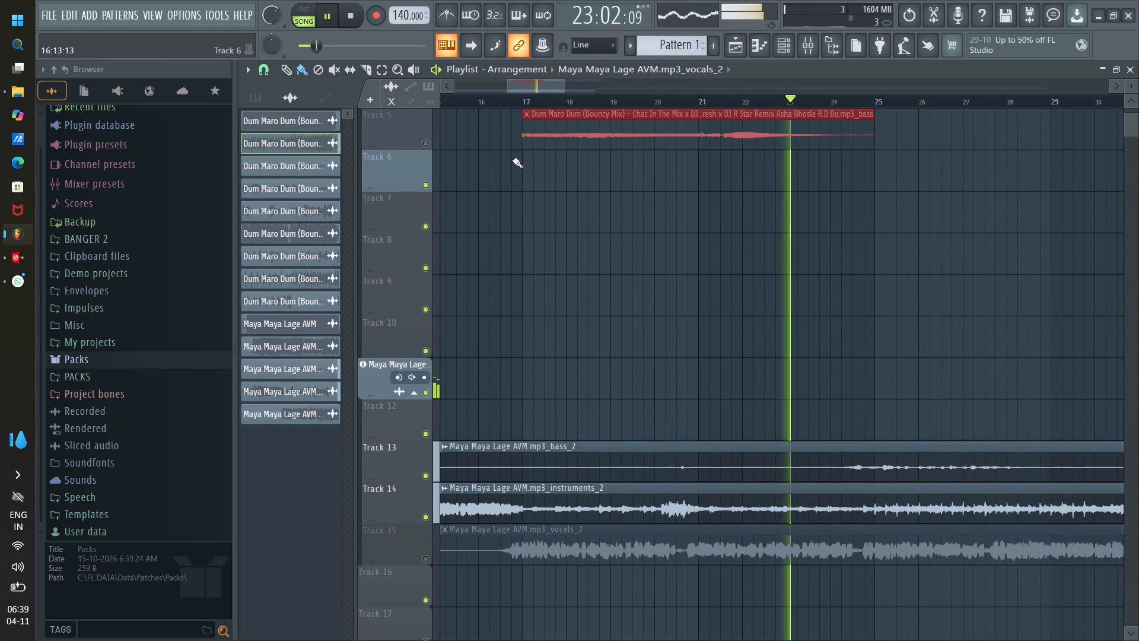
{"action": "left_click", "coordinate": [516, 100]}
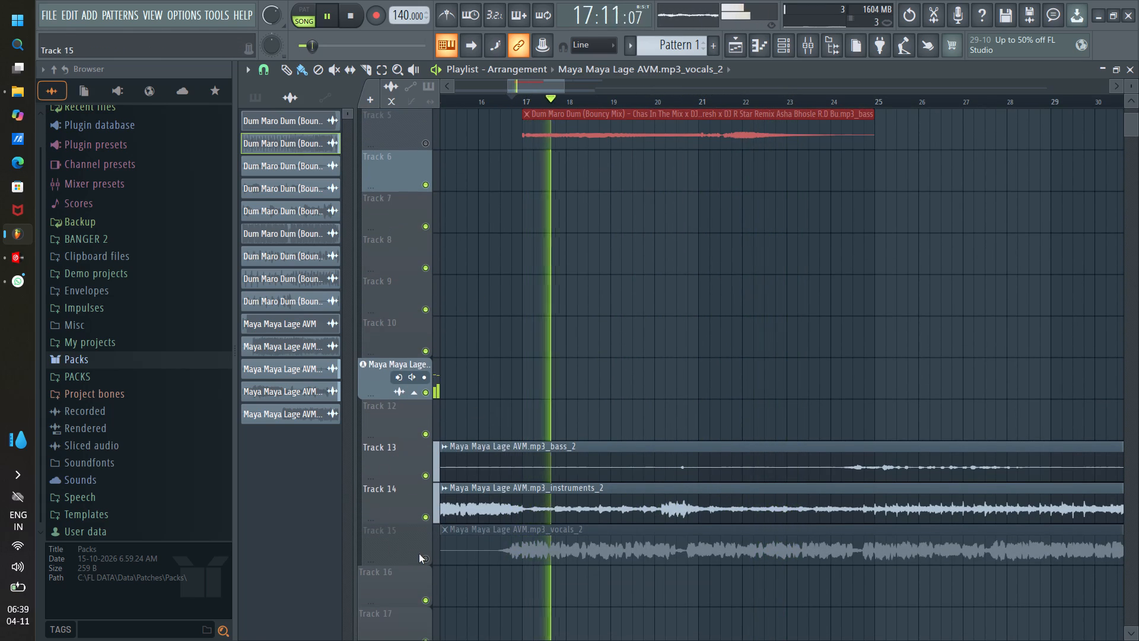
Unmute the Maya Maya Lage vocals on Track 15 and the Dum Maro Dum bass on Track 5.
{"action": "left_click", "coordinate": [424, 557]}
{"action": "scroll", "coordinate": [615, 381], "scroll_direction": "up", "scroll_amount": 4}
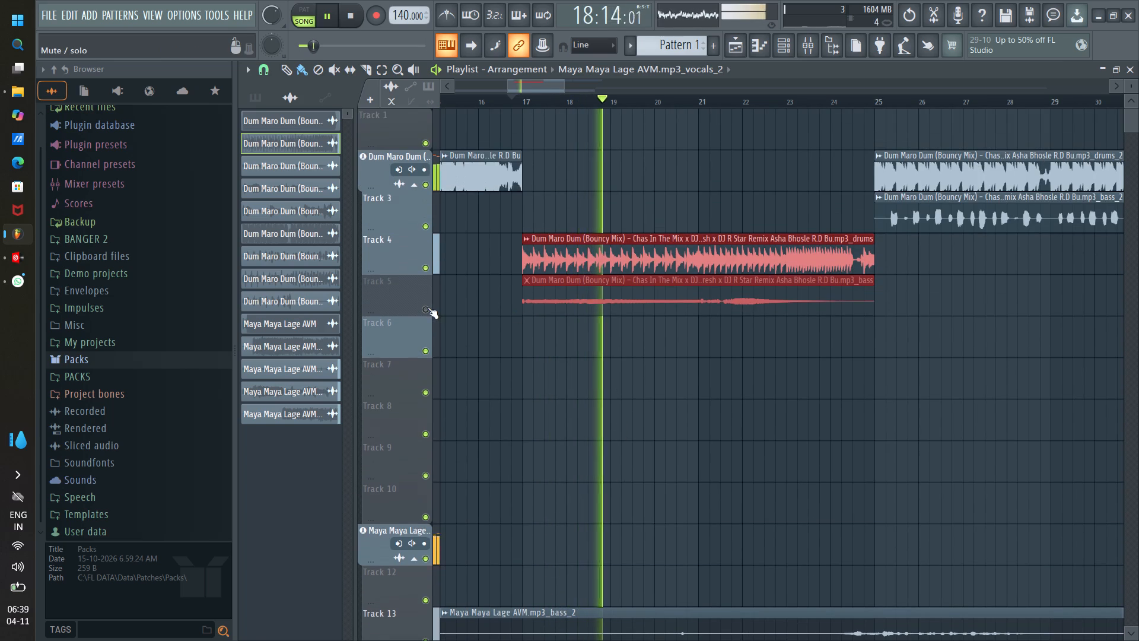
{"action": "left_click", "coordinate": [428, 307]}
Replay from about bar 16 and listen to the layered Dum Maro Dum and Maya Maya Lage stems up to bar 25.
{"action": "left_click", "coordinate": [489, 95]}
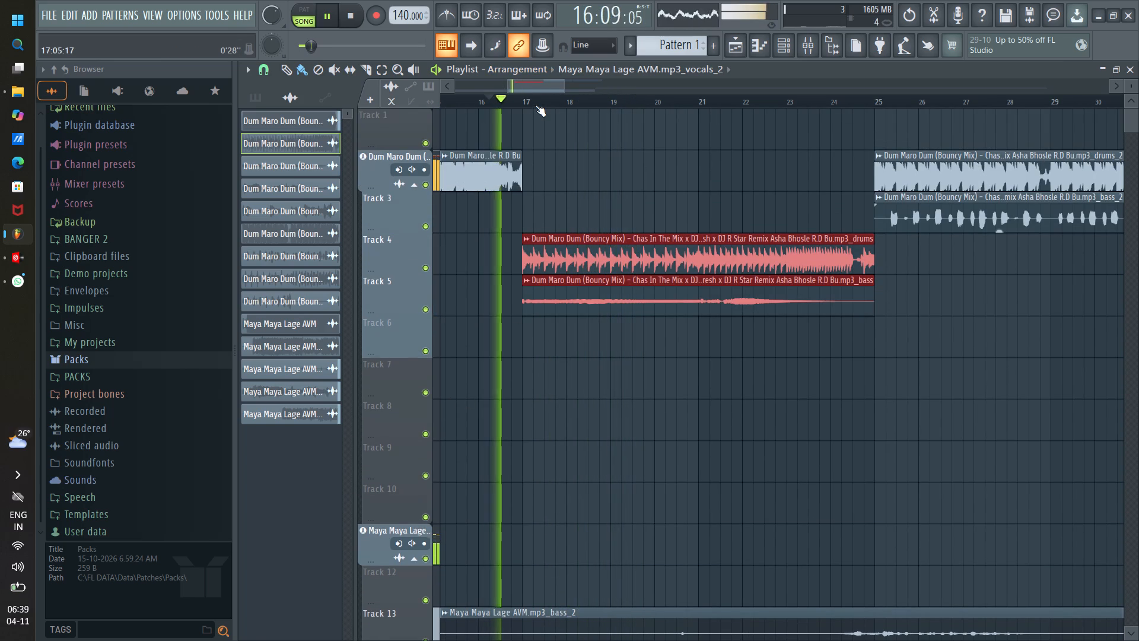
{"action": "scroll", "coordinate": [534, 100], "scroll_direction": "up", "scroll_amount": 2}
{"action": "scroll", "coordinate": [533, 100], "scroll_direction": "down", "scroll_amount": 1}
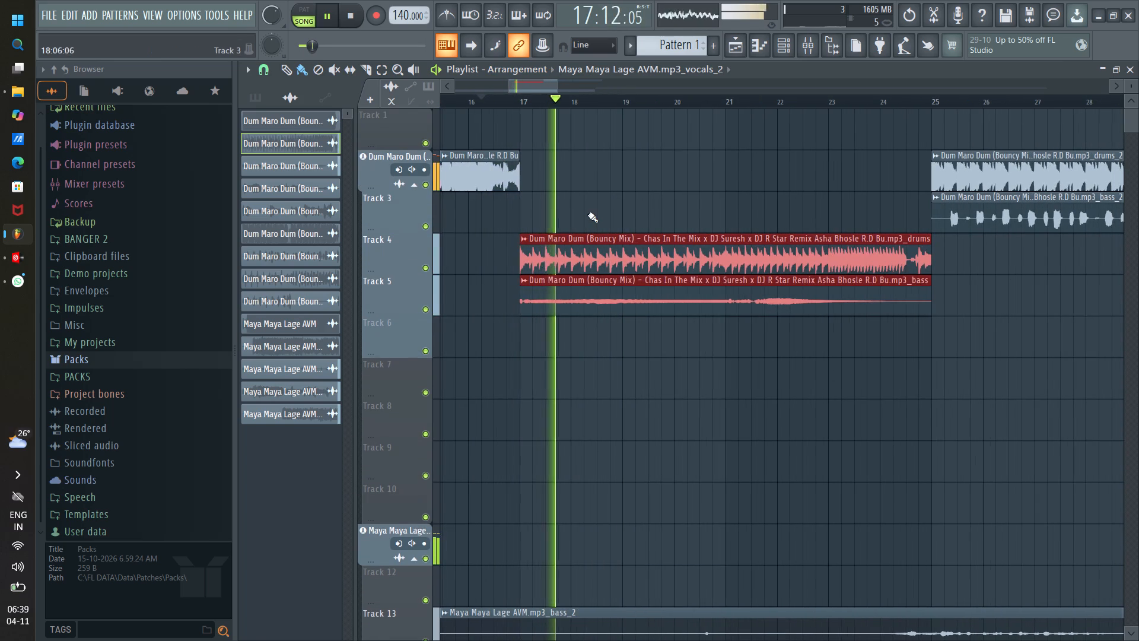
{"action": "scroll", "coordinate": [589, 216], "scroll_direction": "down", "scroll_amount": 2}
{"action": "scroll", "coordinate": [557, 100], "scroll_direction": "down", "scroll_amount": 5}
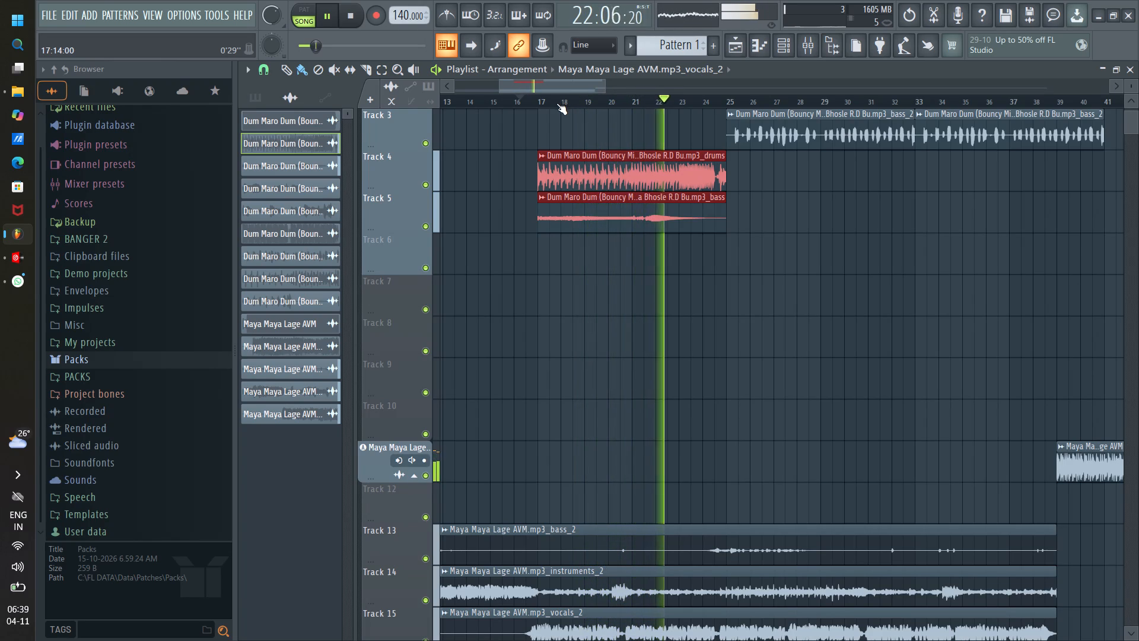
{"action": "scroll", "coordinate": [731, 99], "scroll_direction": "up", "scroll_amount": 6}
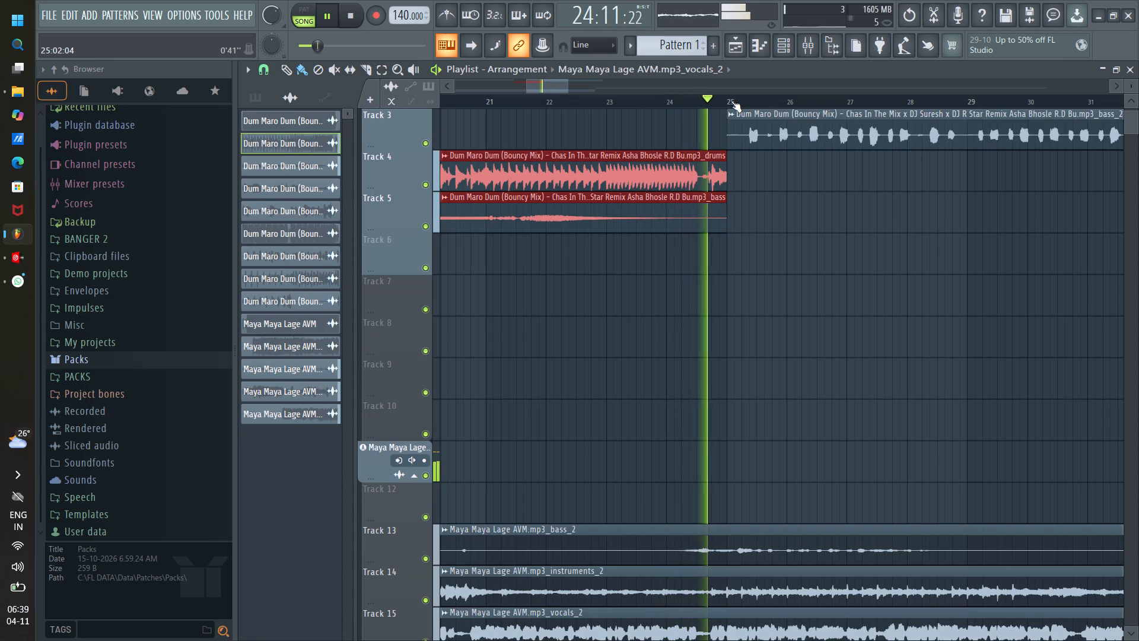
Replay from bar 24 and listen through the transition into the Dum Maro Dum drums and bass clips starting at bar 25.
{"action": "left_click", "coordinate": [669, 99]}
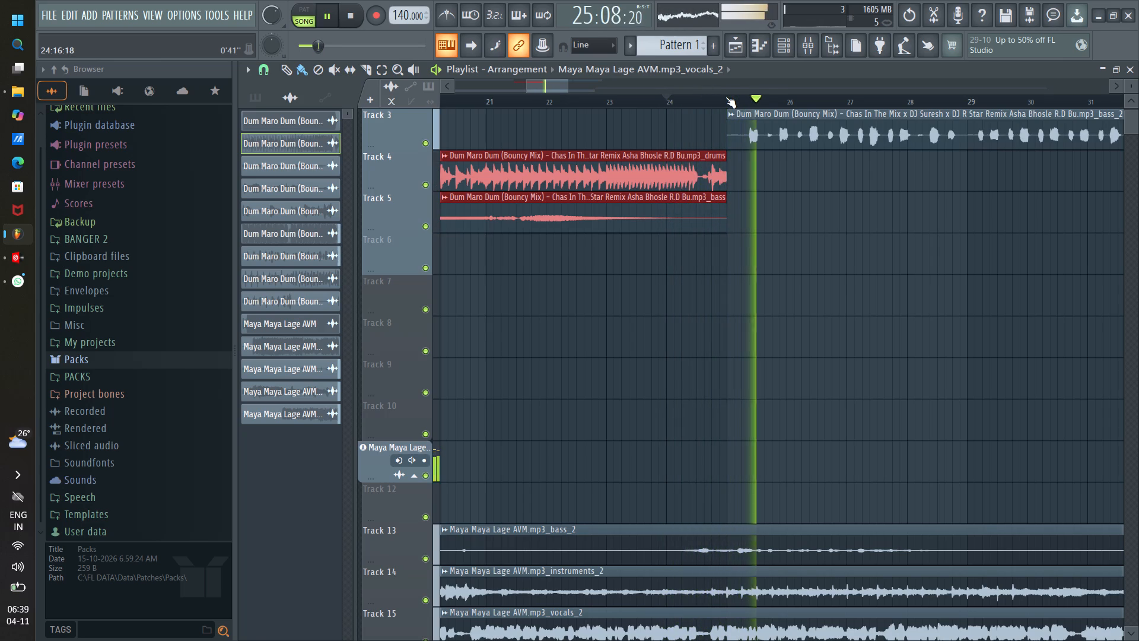
{"action": "scroll", "coordinate": [741, 101], "scroll_direction": "down", "scroll_amount": 4}
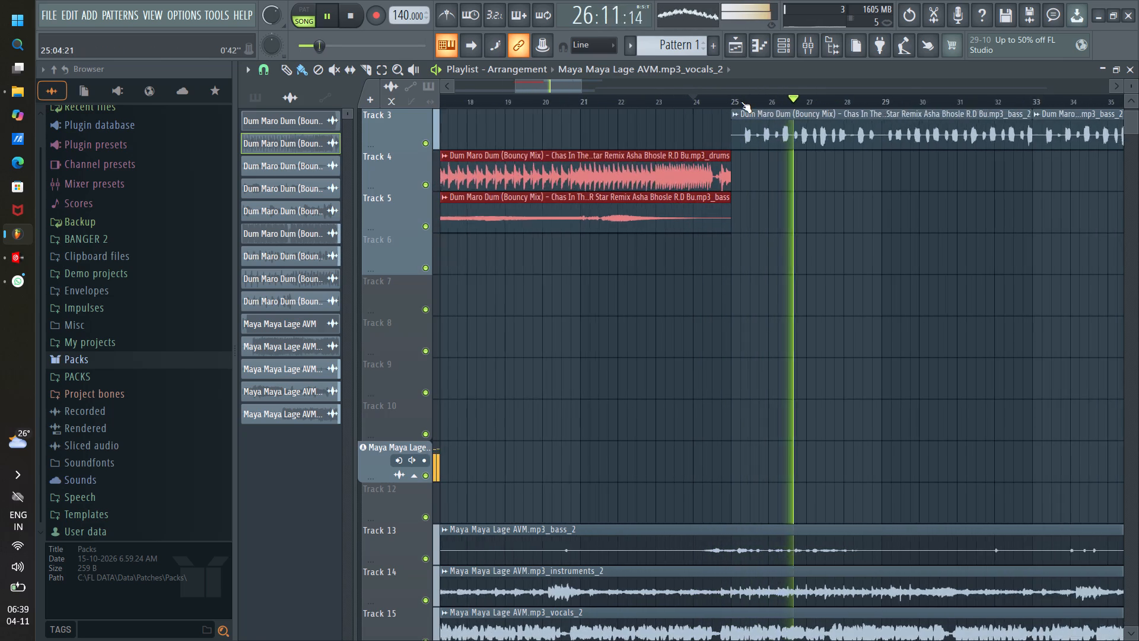
{"action": "scroll", "coordinate": [741, 101], "scroll_direction": "down", "scroll_amount": 3}
{"action": "scroll", "coordinate": [738, 180], "scroll_direction": "up", "scroll_amount": 4}
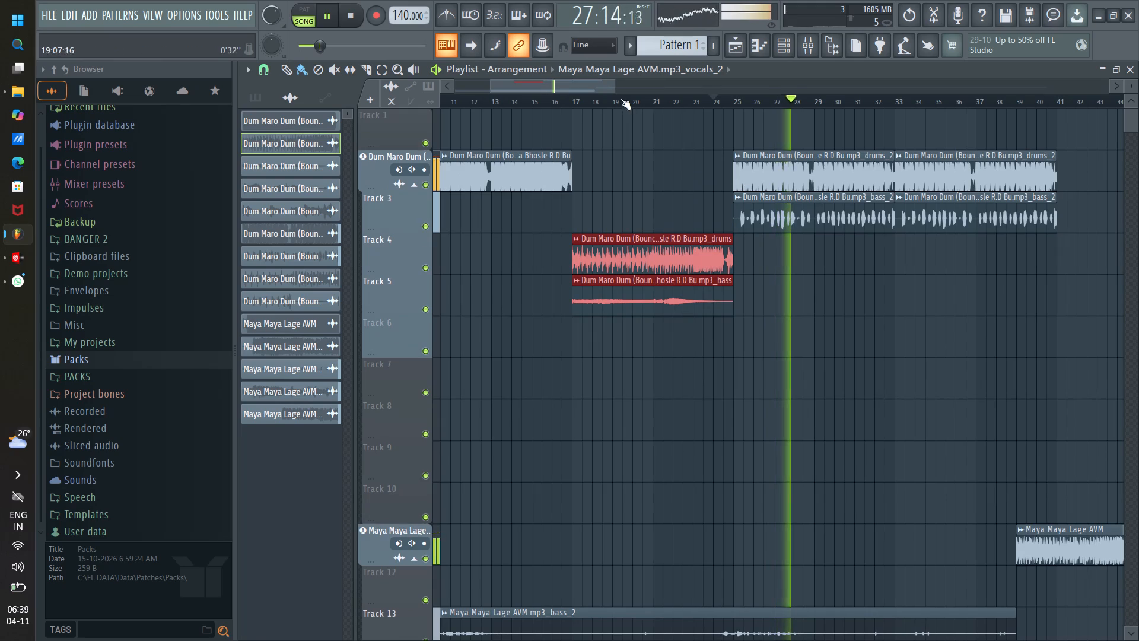
{"action": "left_click_drag", "start_coordinate": [568, 88], "coordinate": [587, 92]}
{"action": "left_click_drag", "start_coordinate": [609, 82], "coordinate": [626, 87]}
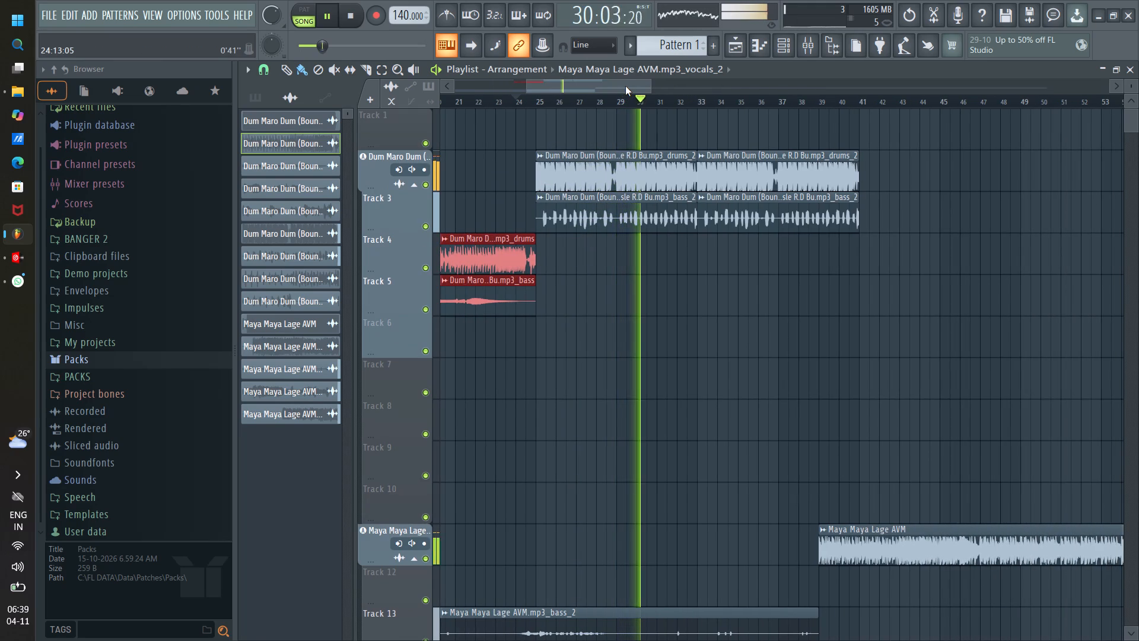
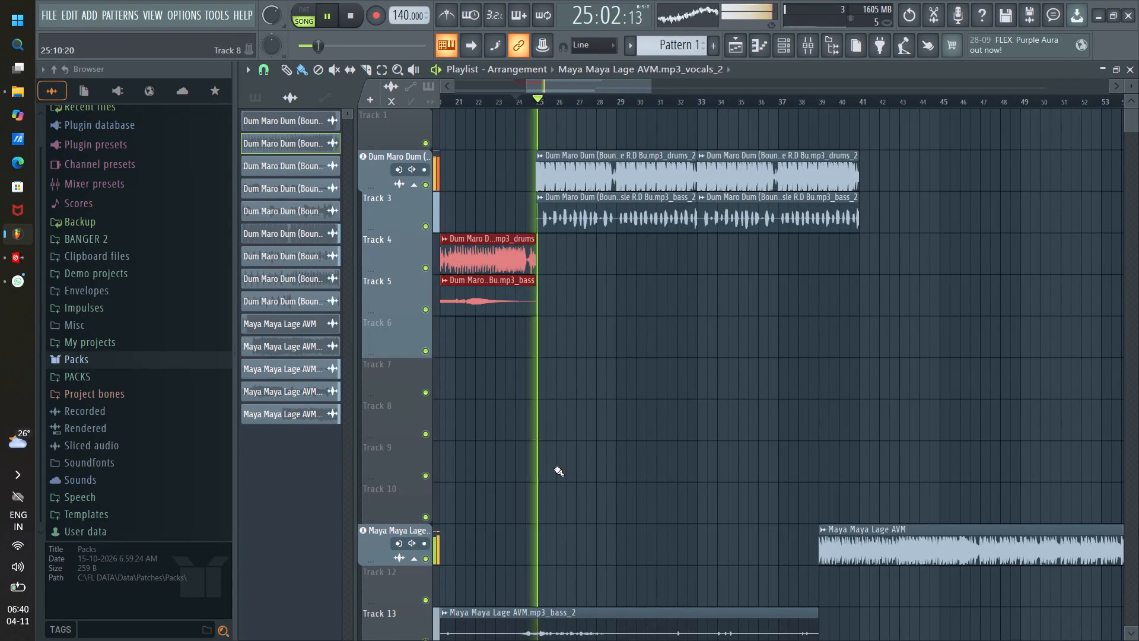
Replay the arrangement from about bar 9 and check the Dum Maro Dum mix over the Maya Maya Lage stems.
{"action": "left_click_drag", "start_coordinate": [563, 88], "coordinate": [494, 82]}
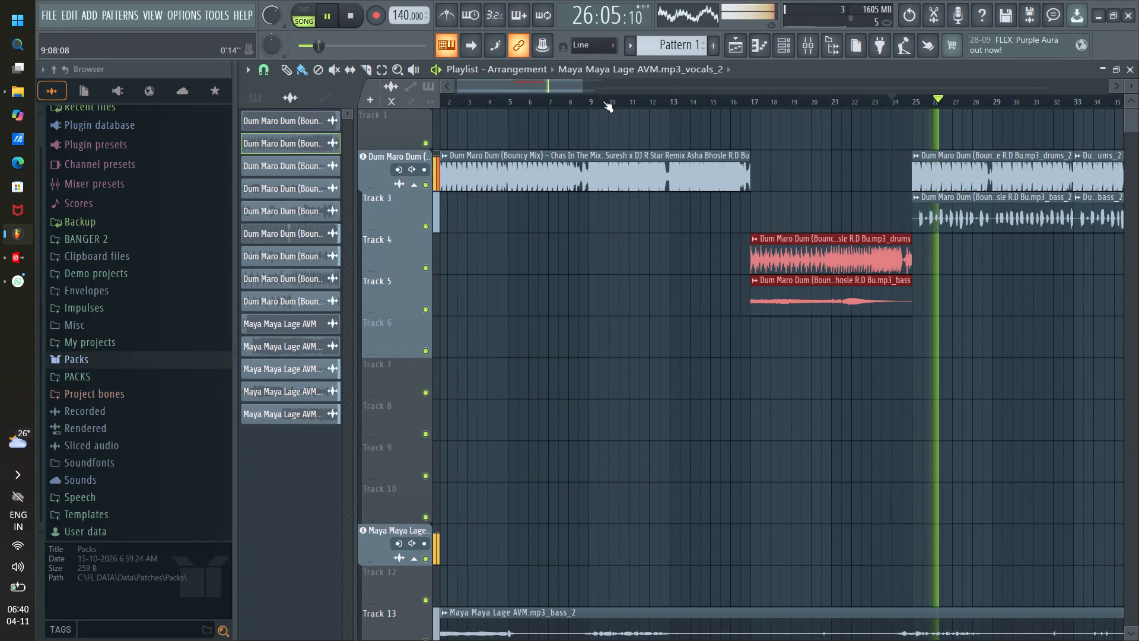
{"action": "left_click", "coordinate": [603, 101]}
{"action": "left_click_drag", "start_coordinate": [551, 83], "coordinate": [568, 92]}
{"action": "scroll", "coordinate": [600, 138], "scroll_direction": "down", "scroll_amount": 4}
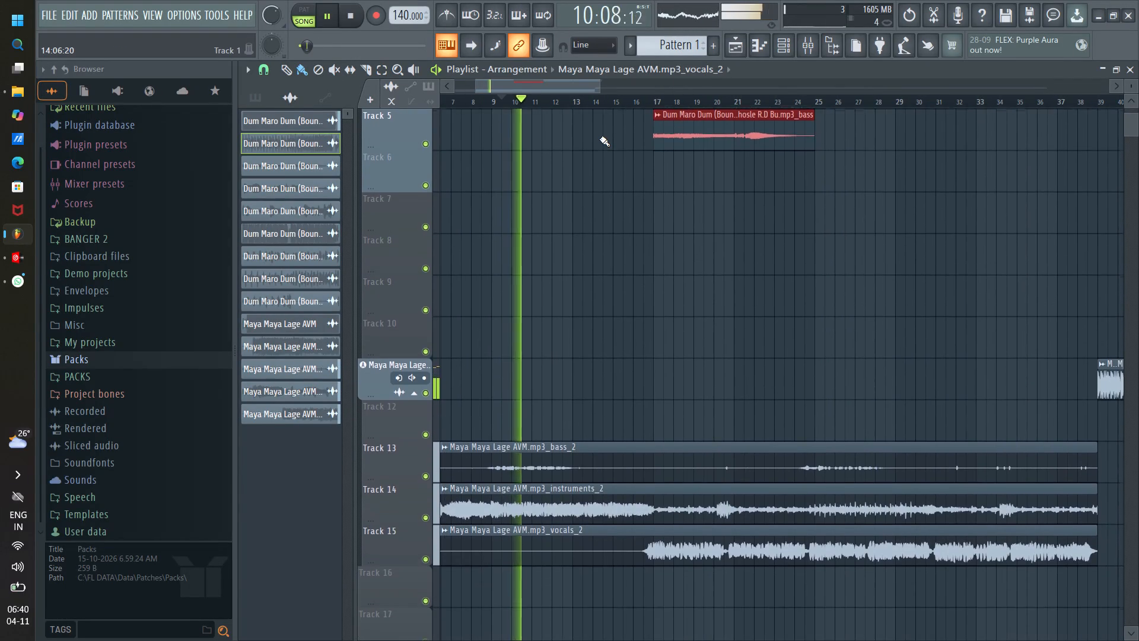
{"action": "scroll", "coordinate": [600, 138], "scroll_direction": "up", "scroll_amount": 5}
{"action": "left_click_drag", "start_coordinate": [534, 84], "coordinate": [483, 82]}
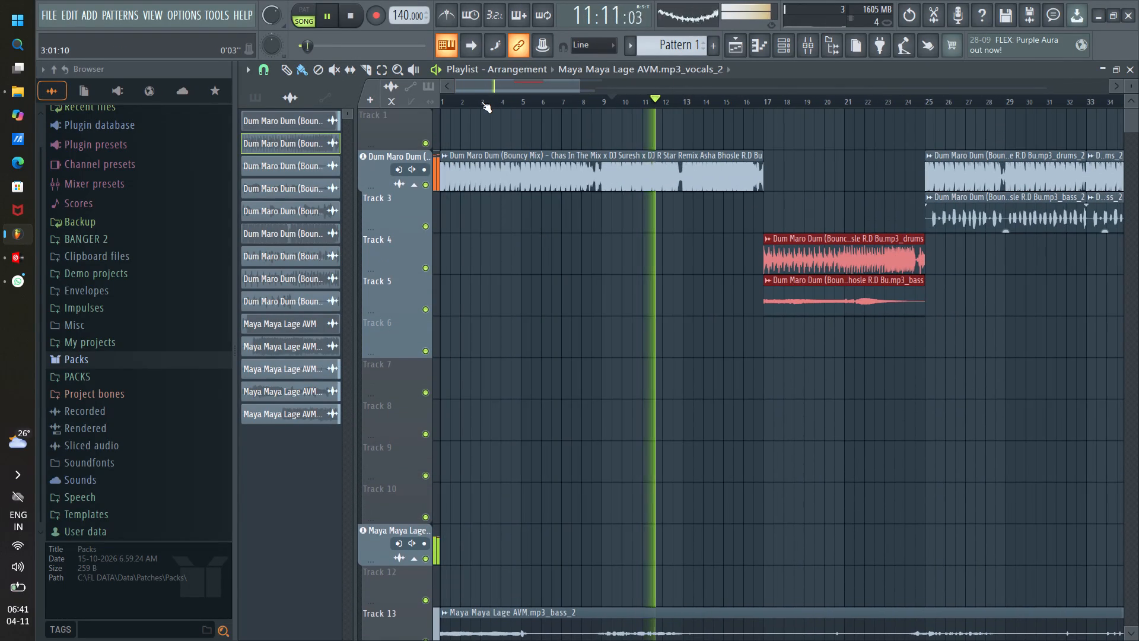
Replay from about bar 2 and listen to the Dum Maro Dum mix layered with the Maya Maya Lage stems up to about bar 12.
{"action": "left_click", "coordinate": [466, 105]}
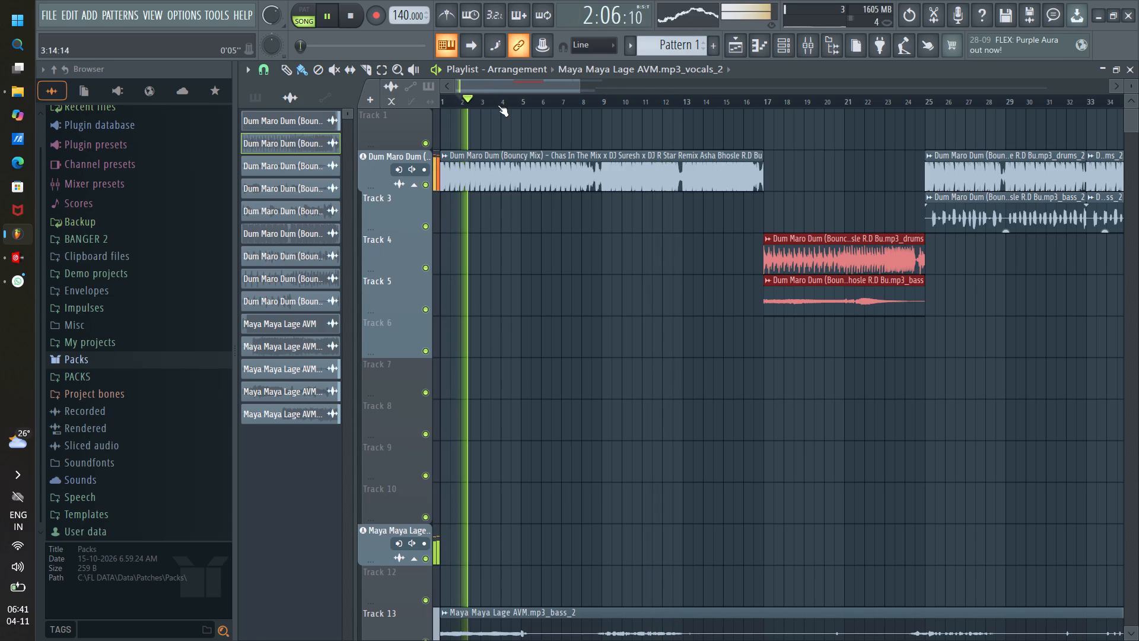
{"action": "scroll", "coordinate": [540, 122], "scroll_direction": "down", "scroll_amount": 3}
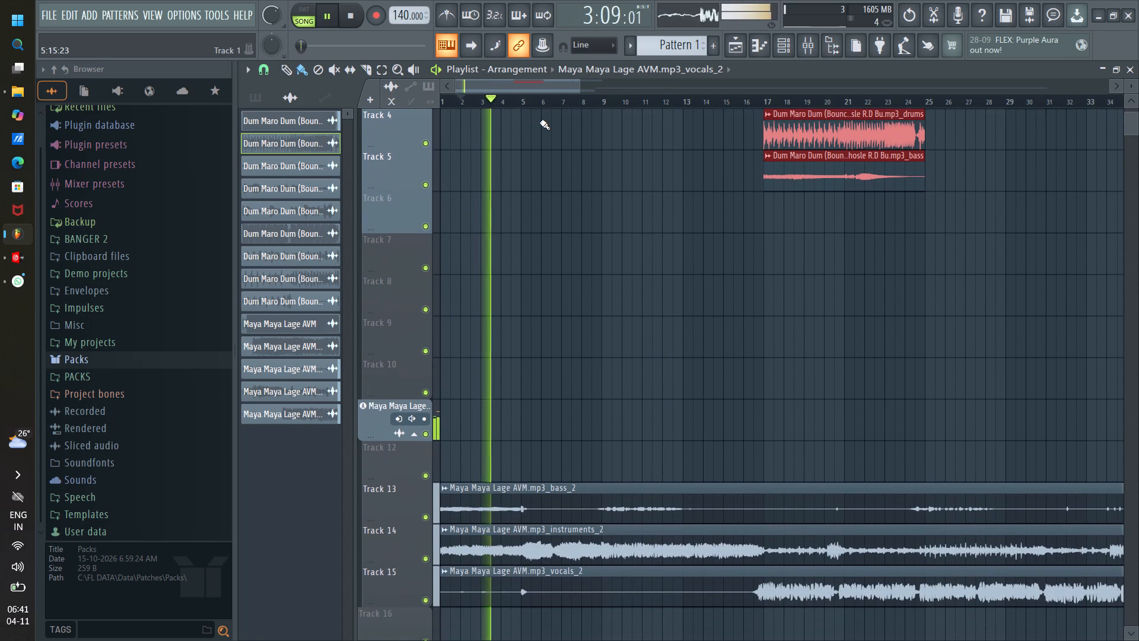
{"action": "scroll", "coordinate": [540, 127], "scroll_direction": "up", "scroll_amount": 2}
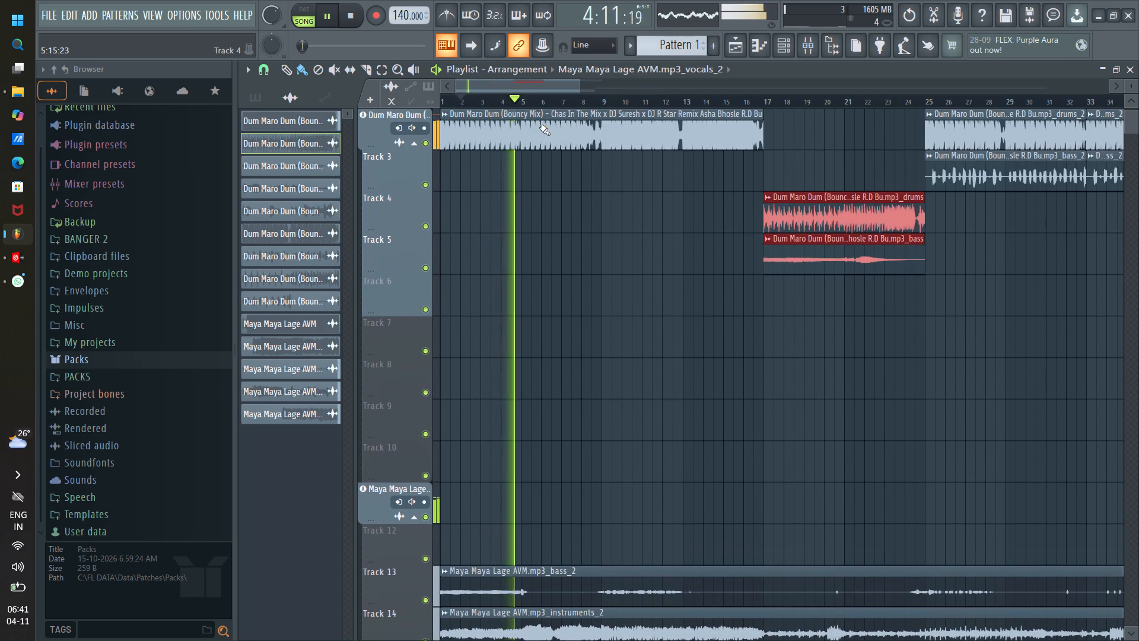
{"action": "left_click_drag", "start_coordinate": [525, 87], "coordinate": [540, 93]}
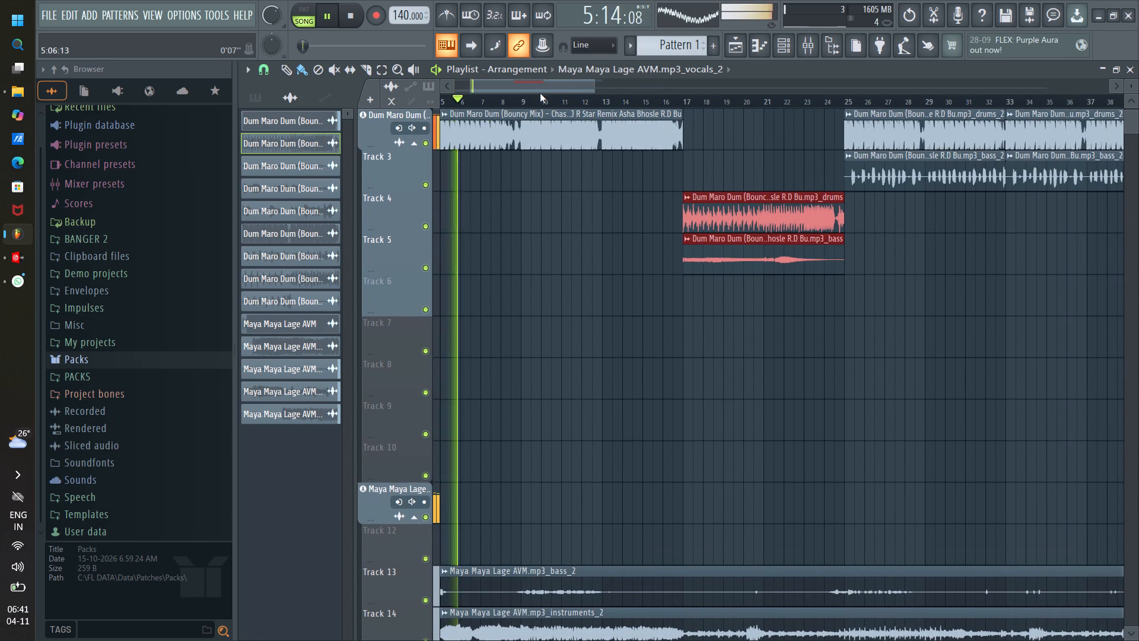
{"action": "scroll", "coordinate": [523, 144], "scroll_direction": "down", "scroll_amount": 2}
{"action": "scroll", "coordinate": [523, 157], "scroll_direction": "up", "scroll_amount": 1}
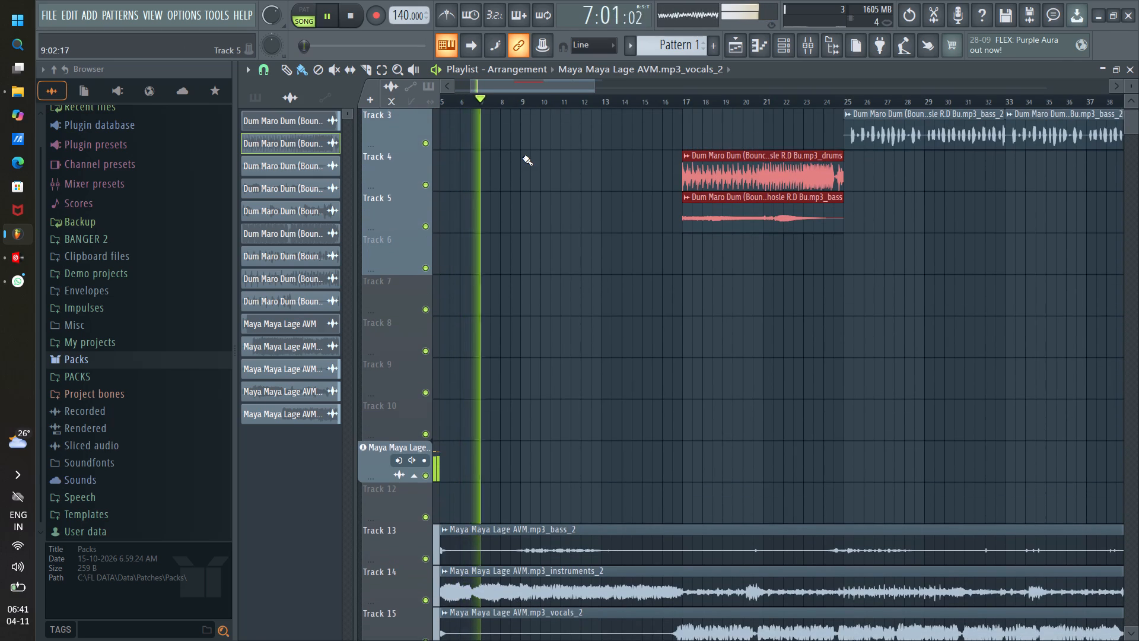
{"action": "scroll", "coordinate": [516, 131], "scroll_direction": "up", "scroll_amount": 3}
{"action": "scroll", "coordinate": [539, 149], "scroll_direction": "down", "scroll_amount": 2}
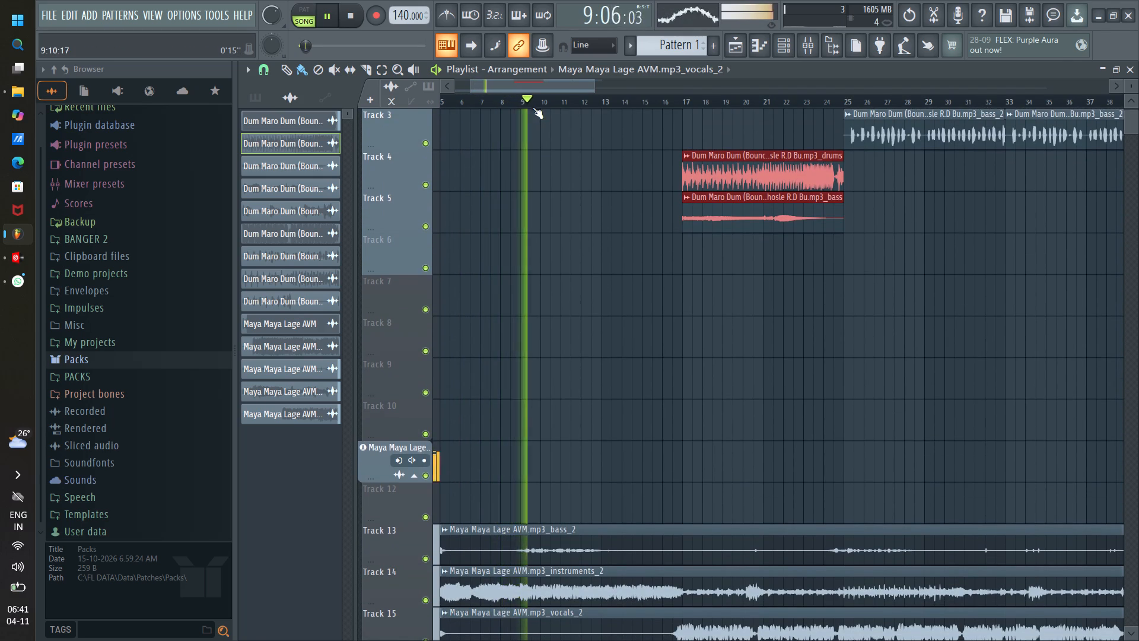
{"action": "scroll", "coordinate": [532, 100], "scroll_direction": "down", "scroll_amount": 2}
{"action": "left_click_drag", "start_coordinate": [535, 89], "coordinate": [559, 95]}
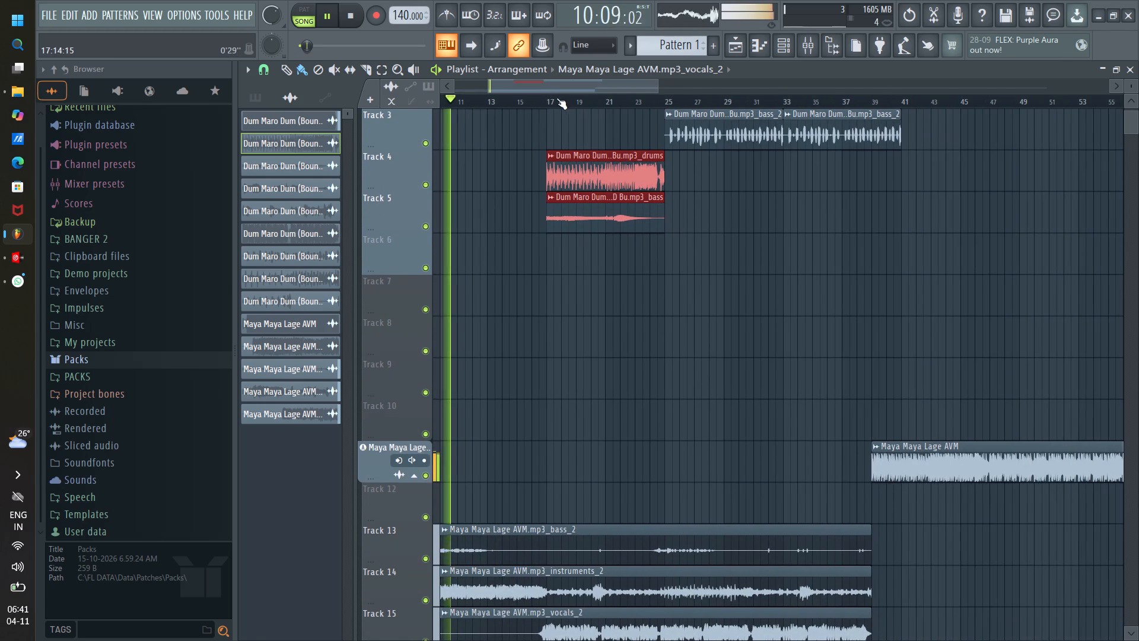
{"action": "scroll", "coordinate": [616, 239], "scroll_direction": "down", "scroll_amount": 2}
{"action": "scroll", "coordinate": [616, 239], "scroll_direction": "up", "scroll_amount": 2}
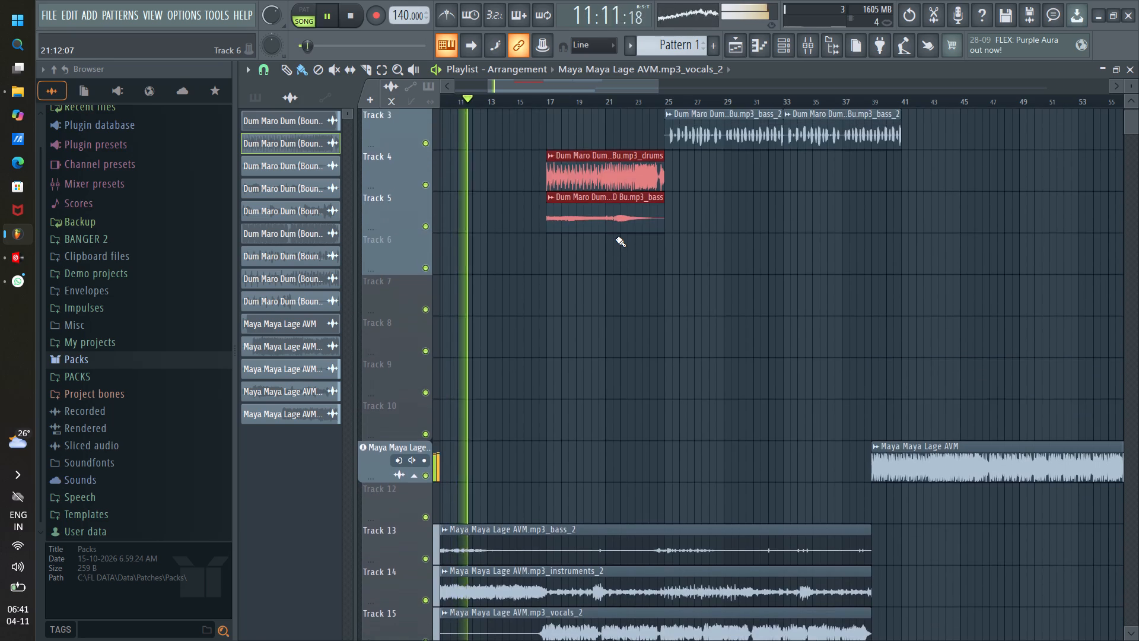
{"action": "scroll", "coordinate": [616, 239], "scroll_direction": "up", "scroll_amount": 3}
Move the Maya Maya Lage bass, instruments and vocals clips together from Tracks 13–15 up two tracks, starting on the Maya Maya Lage track.
{"action": "scroll", "coordinate": [616, 238], "scroll_direction": "down", "scroll_amount": 4}
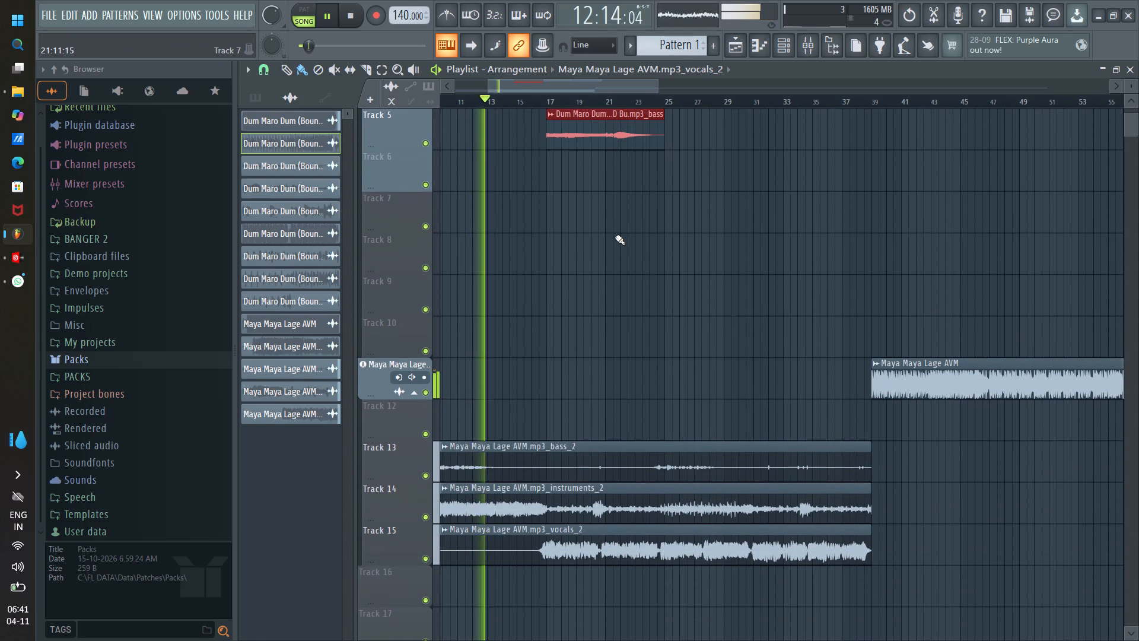
{"action": "left_click_drag", "start_coordinate": [546, 392], "coordinate": [540, 577], "text": "ctrl"}
{"action": "left_click_drag", "start_coordinate": [525, 458], "coordinate": [526, 423]}
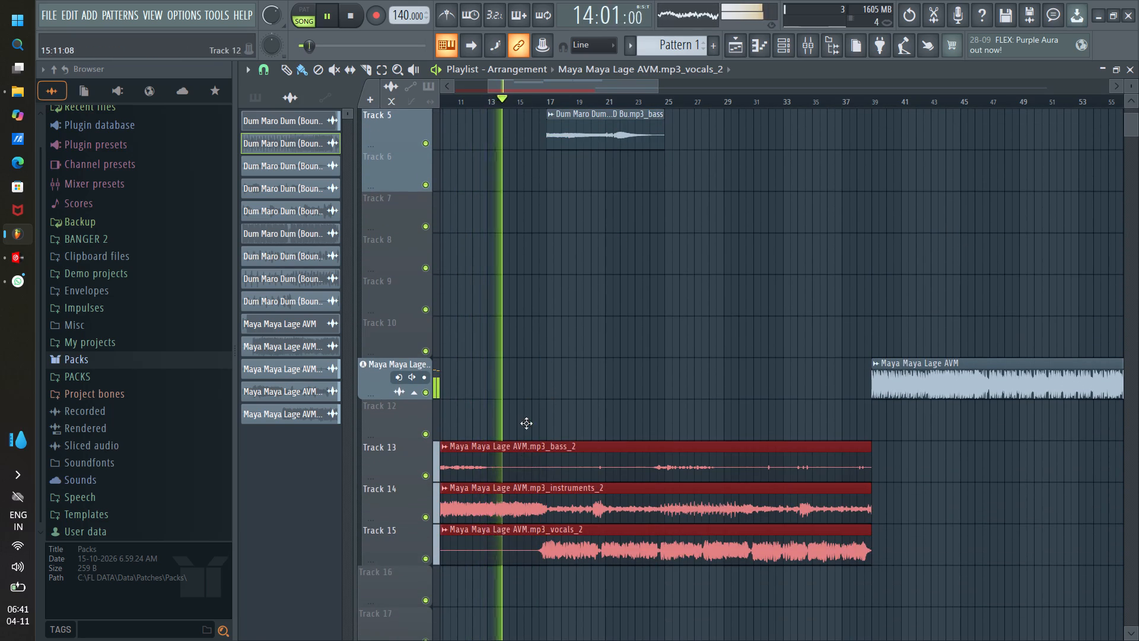
{"action": "left_click_drag", "start_coordinate": [526, 423], "coordinate": [524, 354]}
Replay from about bar 28 and listen through the end of the Dum Maro Dum drums and bass clips near bar 41.
{"action": "scroll", "coordinate": [584, 266], "scroll_direction": "up", "scroll_amount": 2}
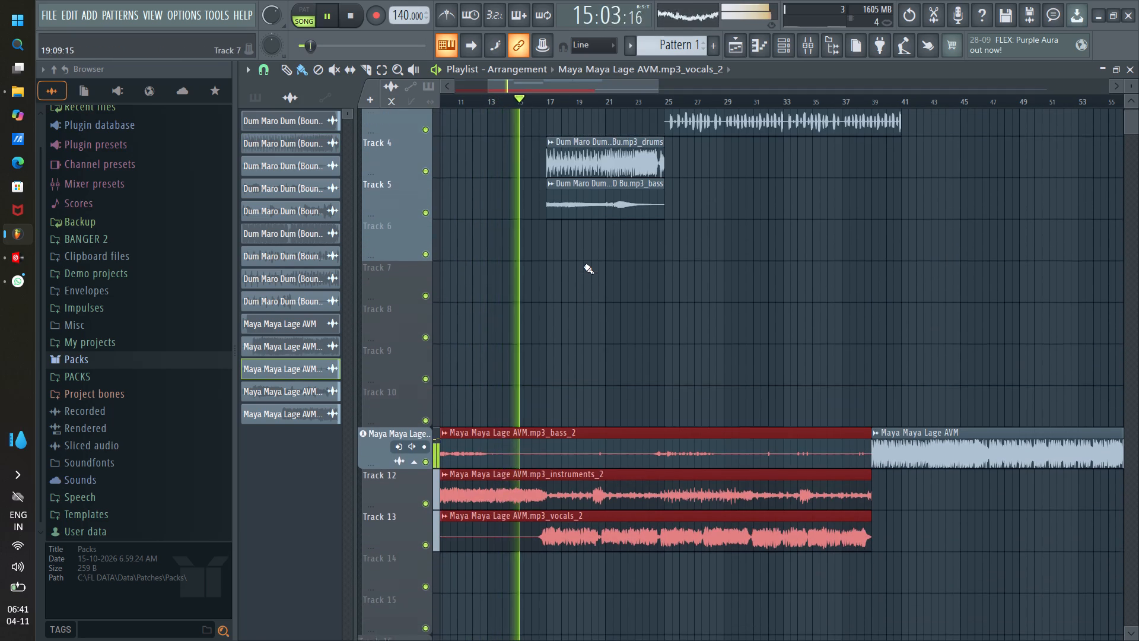
{"action": "scroll", "coordinate": [584, 266], "scroll_direction": "up", "scroll_amount": 4}
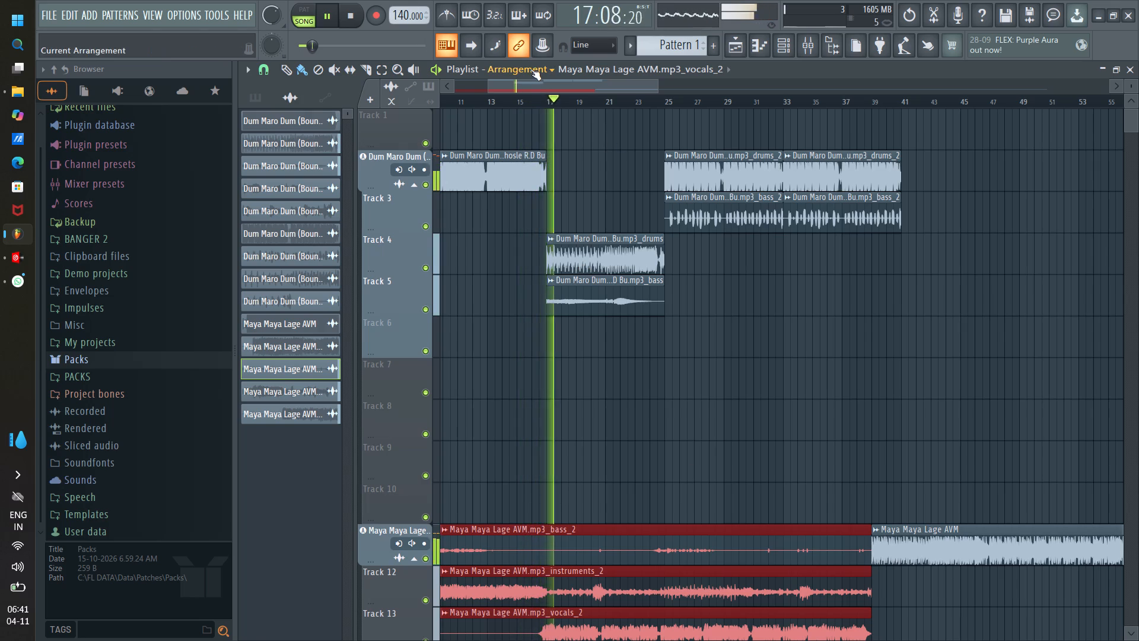
{"action": "left_click_drag", "start_coordinate": [530, 85], "coordinate": [630, 120]}
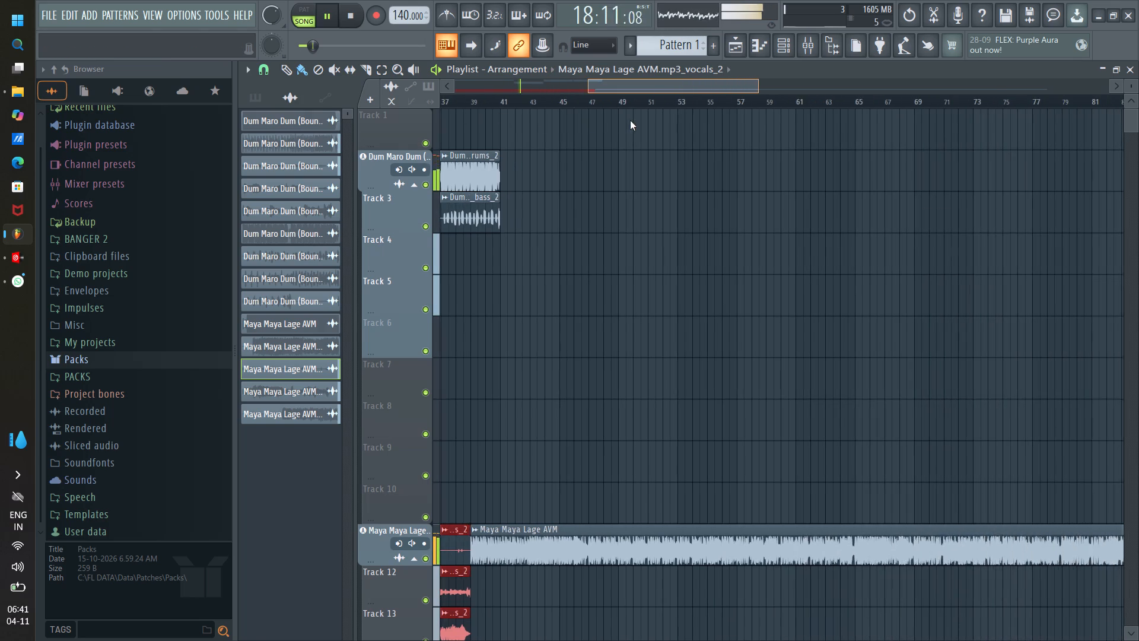
{"action": "left_click_drag", "start_coordinate": [630, 120], "coordinate": [585, 113]}
{"action": "left_click_drag", "start_coordinate": [564, 81], "coordinate": [562, 80]}
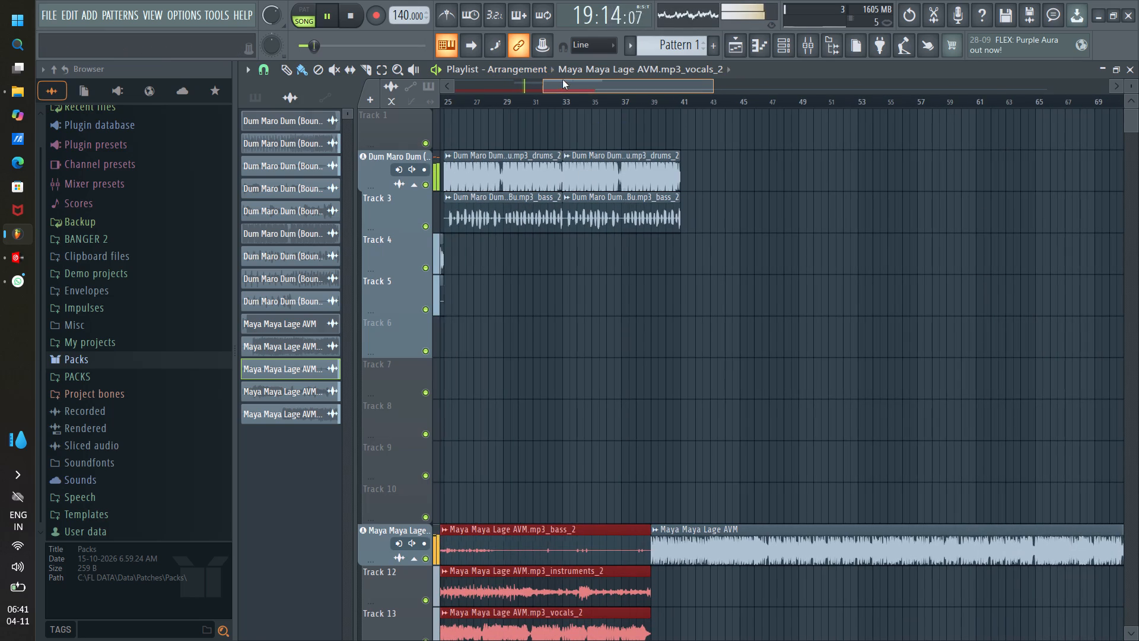
{"action": "left_click_drag", "start_coordinate": [562, 80], "coordinate": [553, 81]}
{"action": "left_click", "coordinate": [545, 101]}
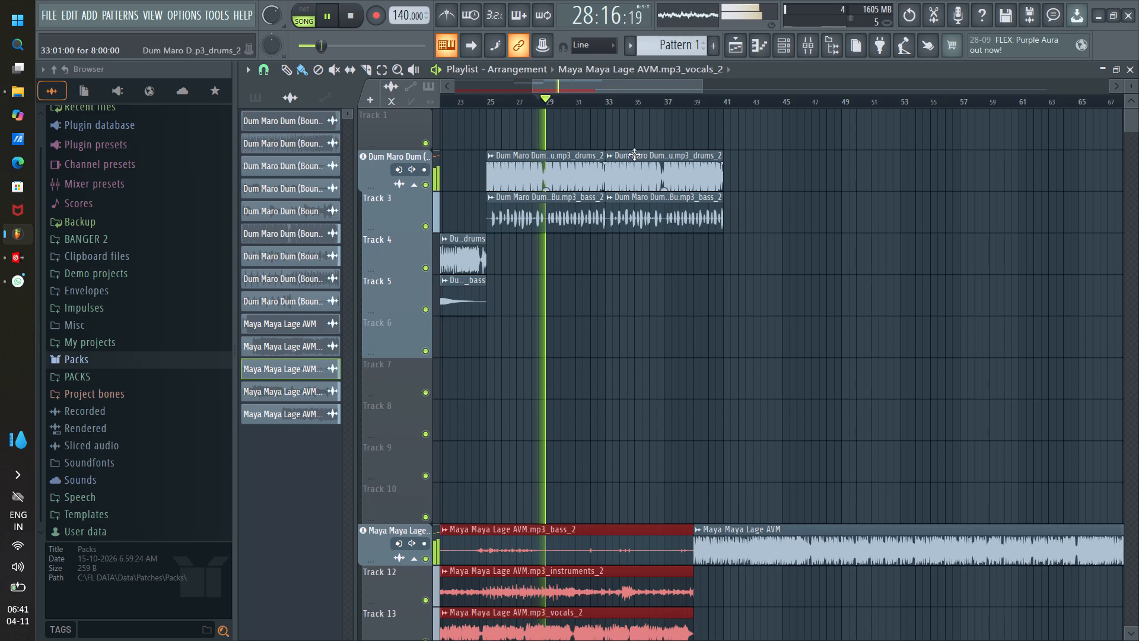
{"action": "scroll", "coordinate": [609, 102], "scroll_direction": "up", "scroll_amount": 8}
{"action": "scroll", "coordinate": [609, 101], "scroll_direction": "down", "scroll_amount": 1}
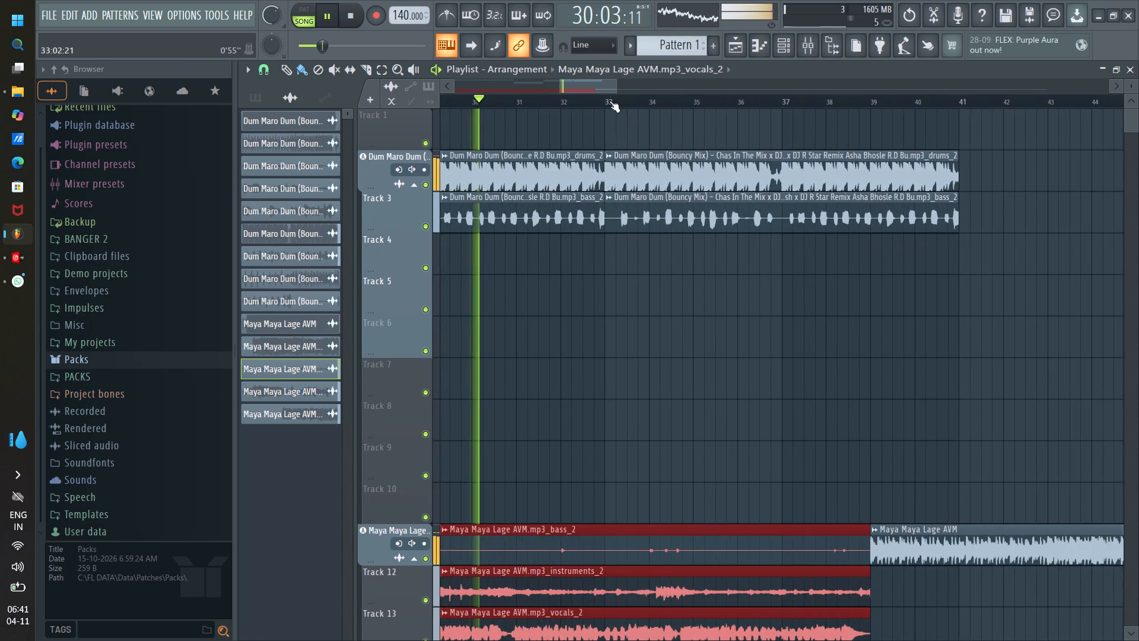
{"action": "scroll", "coordinate": [829, 252], "scroll_direction": "down", "scroll_amount": 2}
{"action": "scroll", "coordinate": [829, 252], "scroll_direction": "up", "scroll_amount": 2}
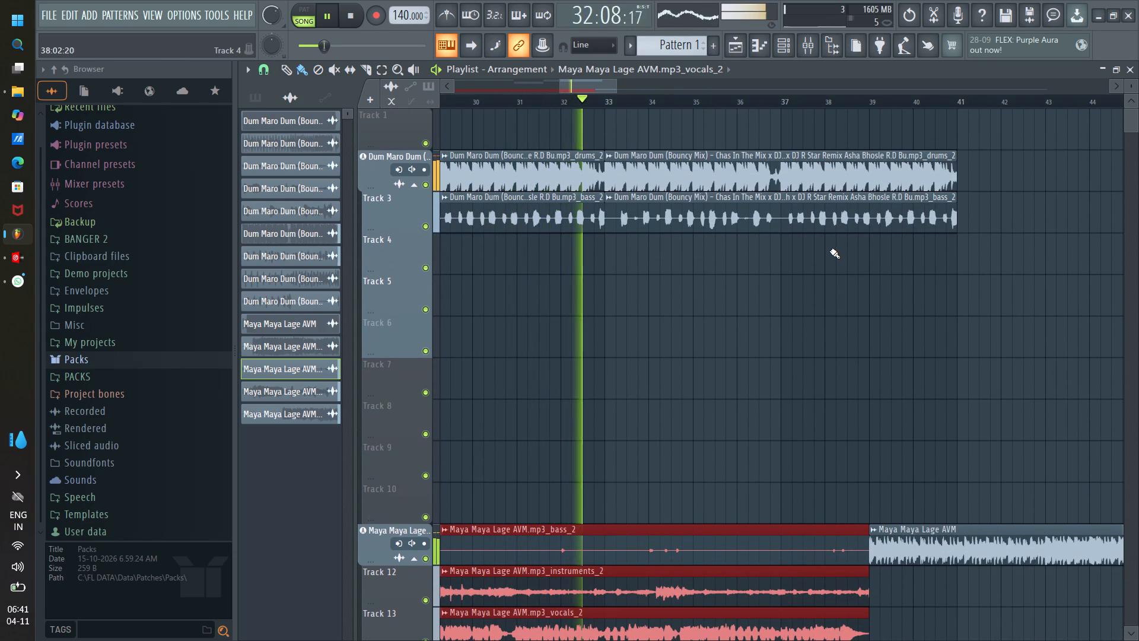
{"action": "left_click_drag", "start_coordinate": [589, 88], "coordinate": [606, 91]}
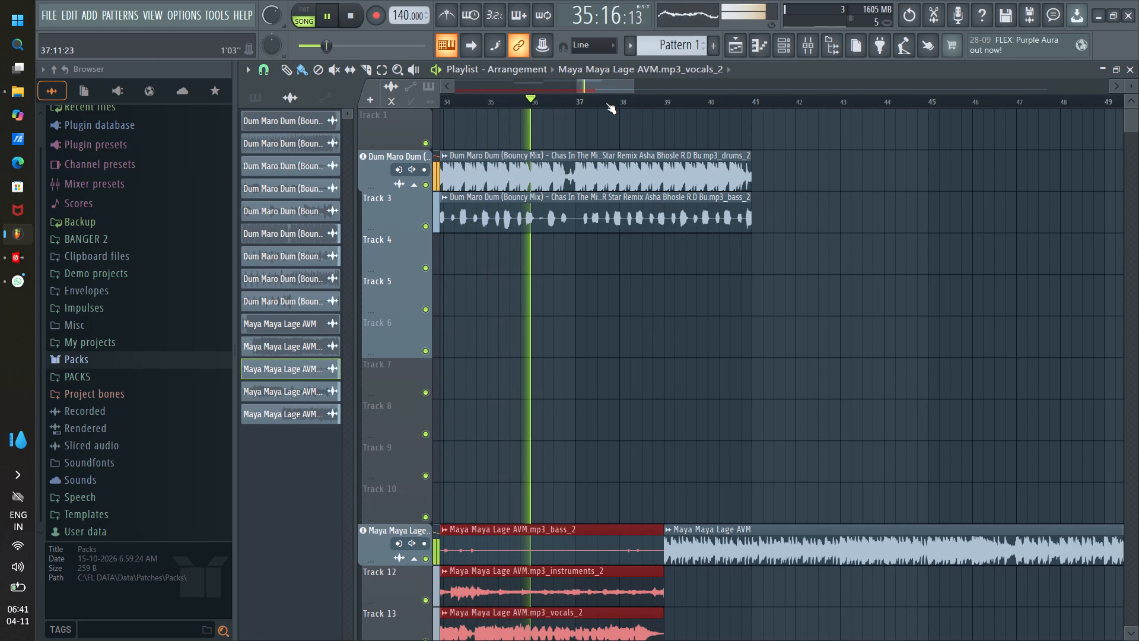
{"action": "scroll", "coordinate": [605, 103], "scroll_direction": "down", "scroll_amount": 2}
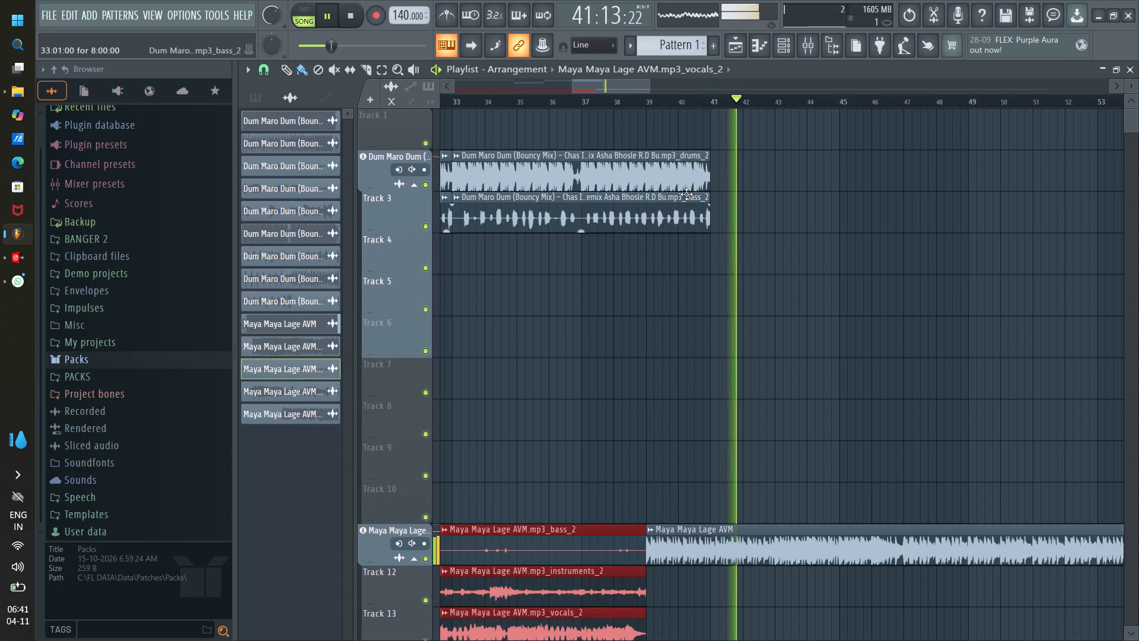
Trim the second Dum Maro Dum drums and bass clips, starting at bar 33, to end at bar 39 with the Maya Maya Lage stems.
{"action": "left_click_drag", "start_coordinate": [710, 138], "coordinate": [675, 218], "text": "ctrl"}
{"action": "left_click_drag", "start_coordinate": [707, 157], "coordinate": [669, 158]}
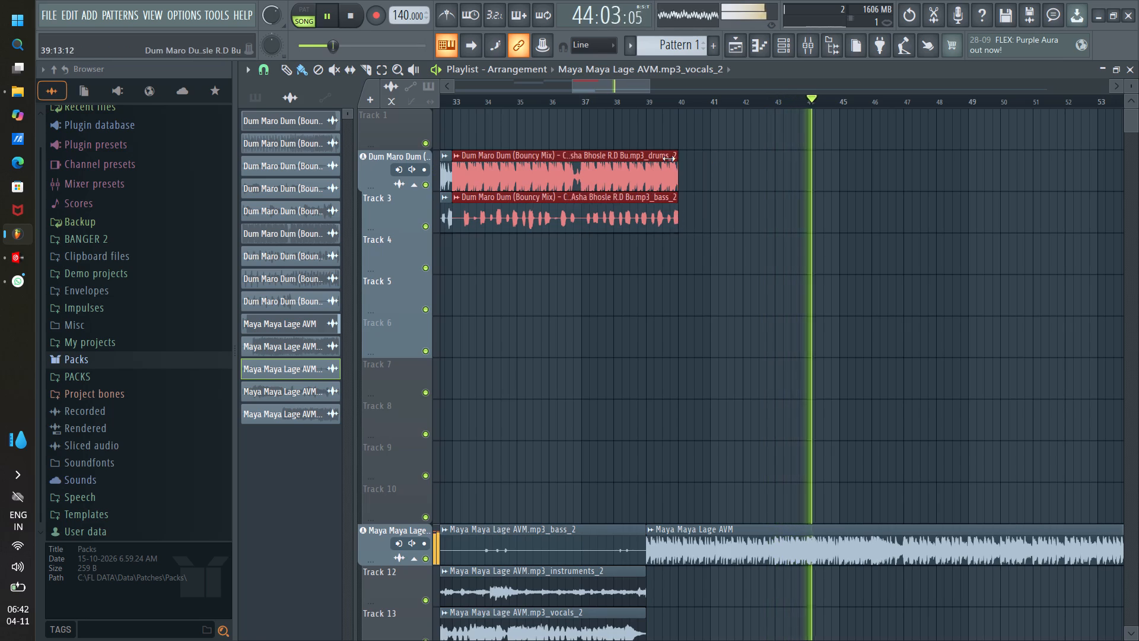
{"action": "left_click_drag", "start_coordinate": [669, 158], "coordinate": [642, 155]}
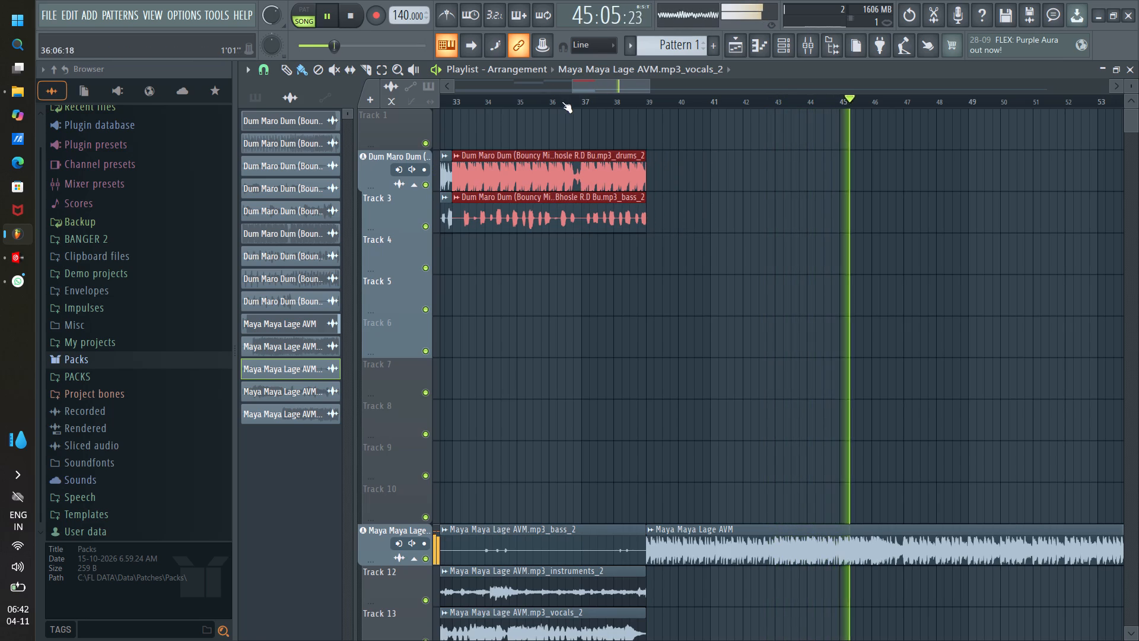
Replay from about bar 36 and listen through the transition into the full Maya Maya Lage clip at bar 39.
{"action": "left_click", "coordinate": [562, 101]}
{"action": "scroll", "coordinate": [646, 101], "scroll_direction": "up", "scroll_amount": 3}
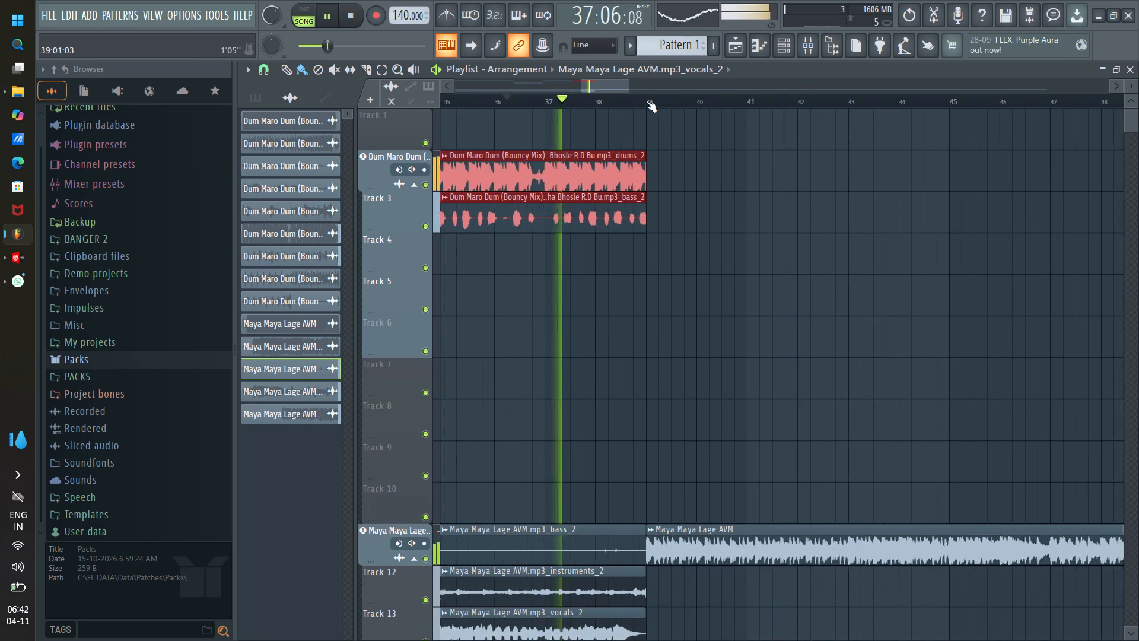
{"action": "scroll", "coordinate": [646, 101], "scroll_direction": "up", "scroll_amount": 5}
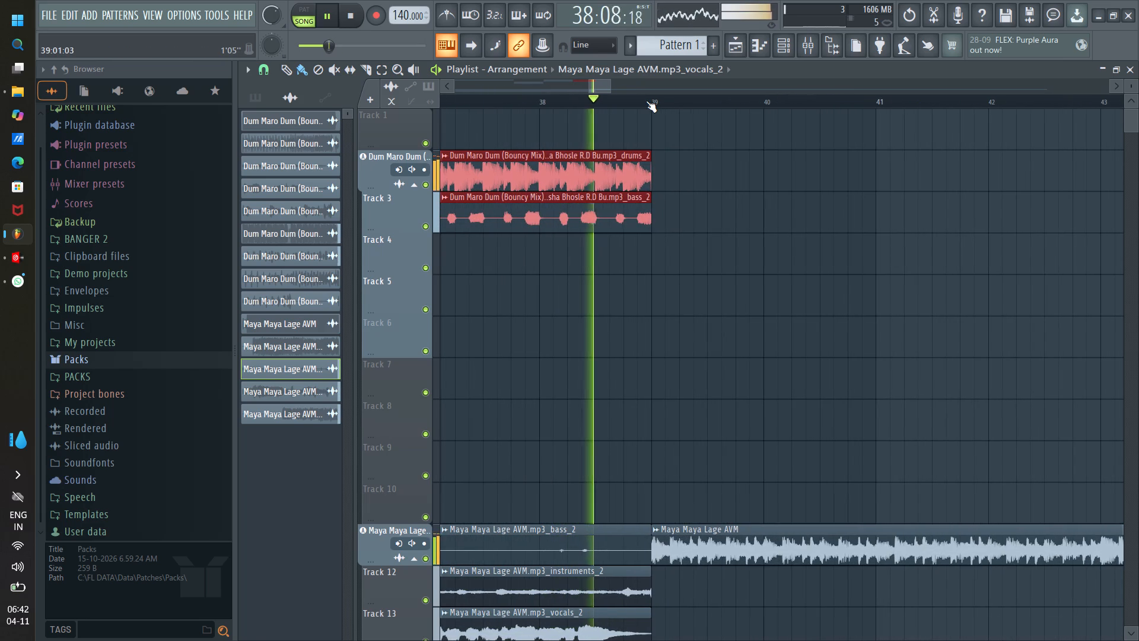
{"action": "scroll", "coordinate": [646, 101], "scroll_direction": "down", "scroll_amount": 1}
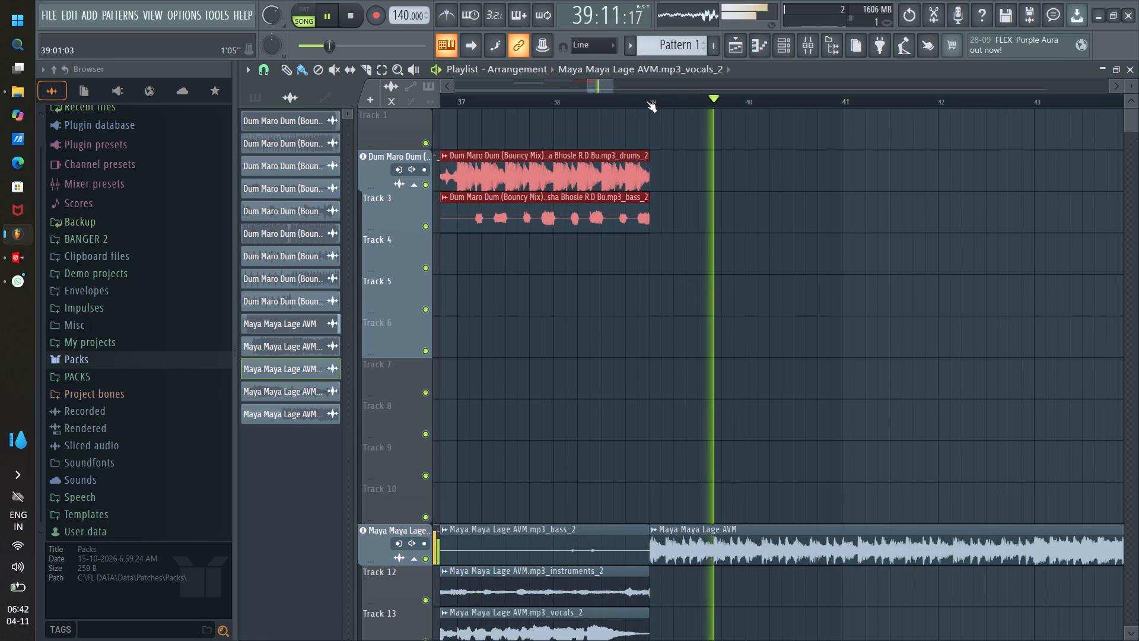
Copy the Dum Maro Dum drums and bass clips on Tracks 4 and 5 from bar 17 to bar 39 on the same tracks.
{"action": "scroll", "coordinate": [646, 101], "scroll_direction": "down", "scroll_amount": 12}
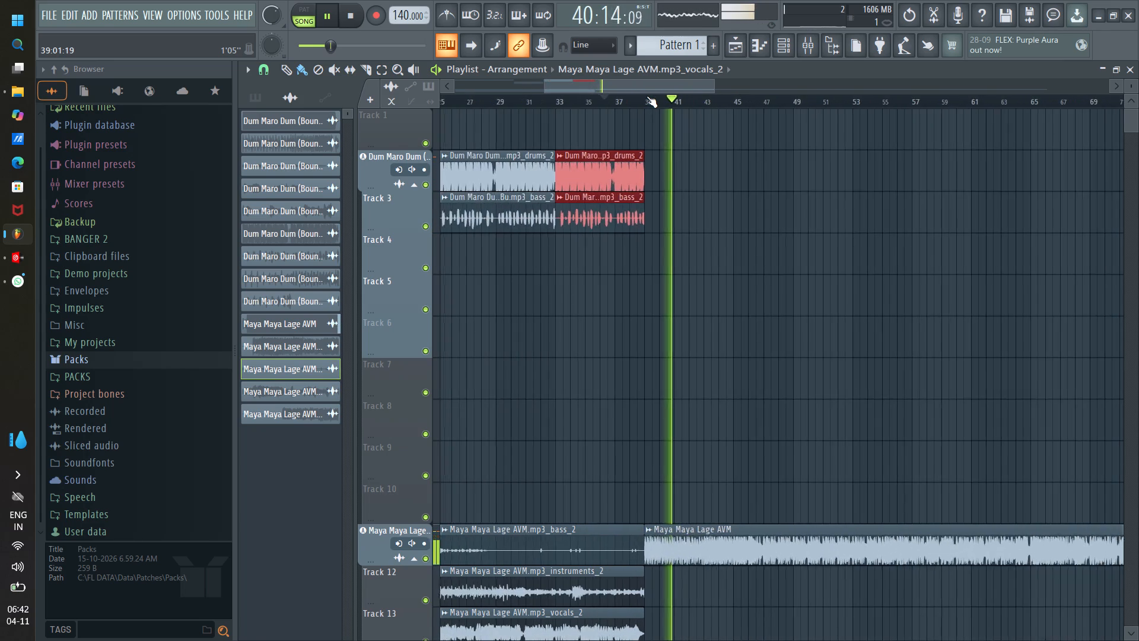
{"action": "scroll", "coordinate": [647, 96], "scroll_direction": "down", "scroll_amount": 2}
{"action": "left_click_drag", "start_coordinate": [611, 86], "coordinate": [564, 87]}
{"action": "left_click_drag", "start_coordinate": [570, 204], "coordinate": [596, 280], "text": "ctrl"}
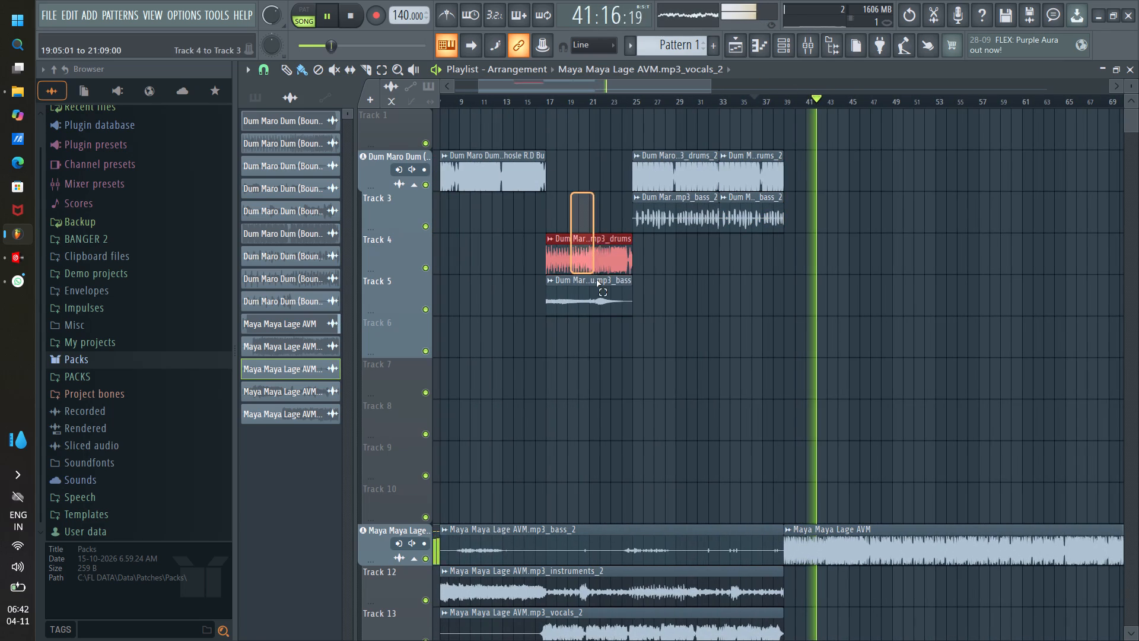
{"action": "left_click_drag", "start_coordinate": [596, 280], "coordinate": [600, 320], "text": "ctrl"}
{"action": "left_click_drag", "start_coordinate": [588, 252], "coordinate": [829, 274], "text": "shift"}
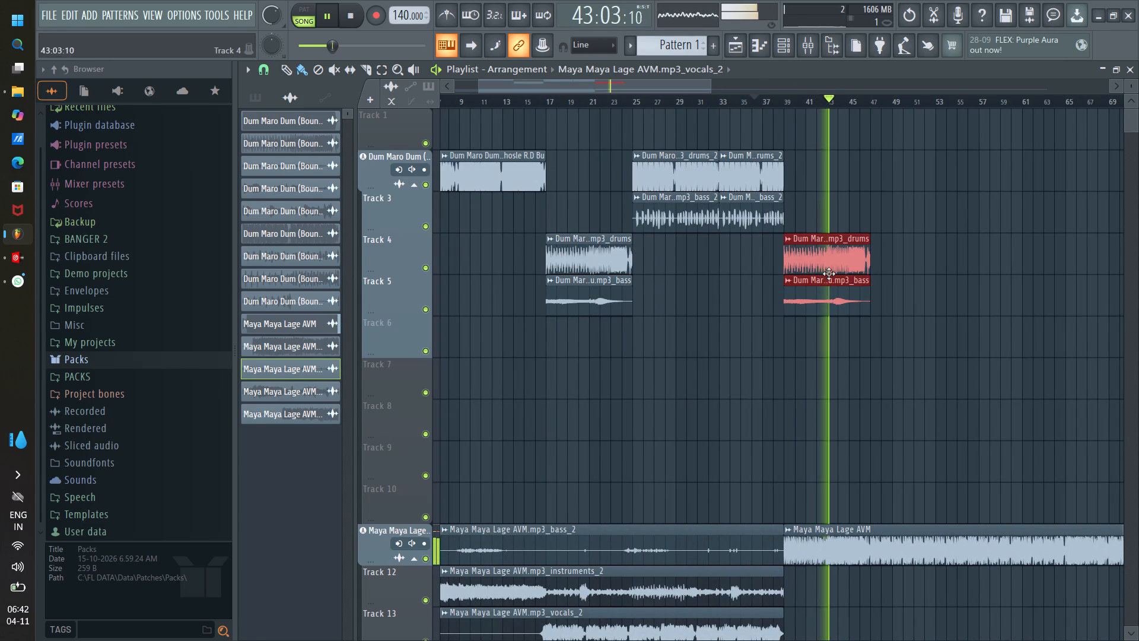
{"action": "left_click_drag", "start_coordinate": [829, 274], "coordinate": [828, 274], "text": "shift"}
Replay from about bar 38 and listen to the copied drums and bass over the full Maya Maya Lage clip past bar 47.
{"action": "left_click", "coordinate": [780, 100]}
{"action": "scroll", "coordinate": [792, 100], "scroll_direction": "up", "scroll_amount": 6}
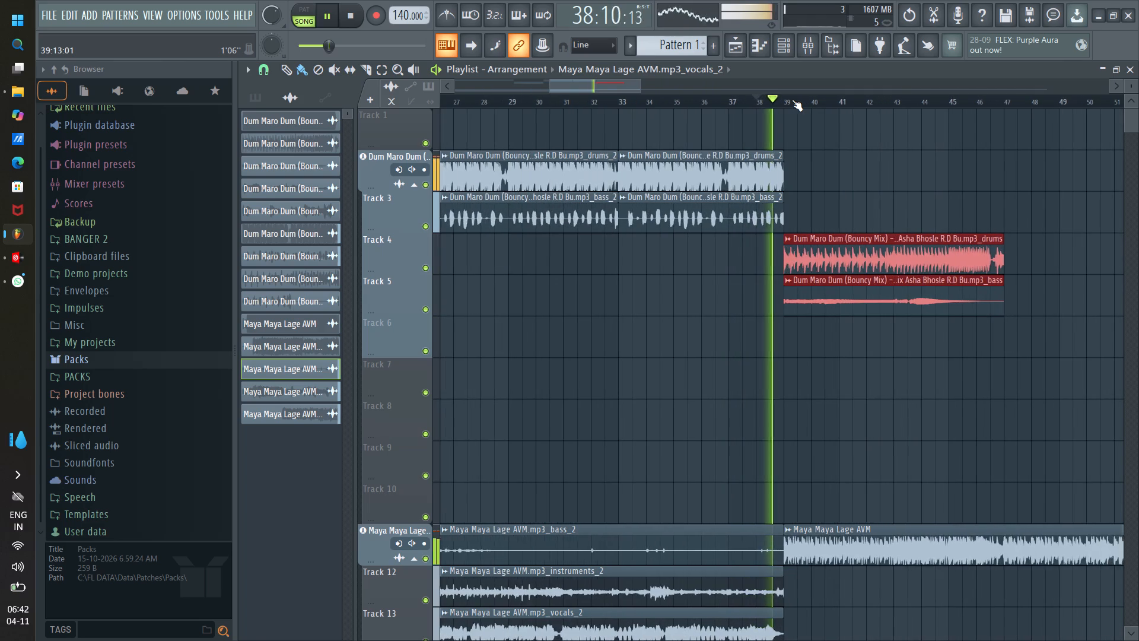
{"action": "scroll", "coordinate": [792, 100], "scroll_direction": "down", "scroll_amount": 2}
{"action": "left_click_drag", "start_coordinate": [629, 86], "coordinate": [638, 88]}
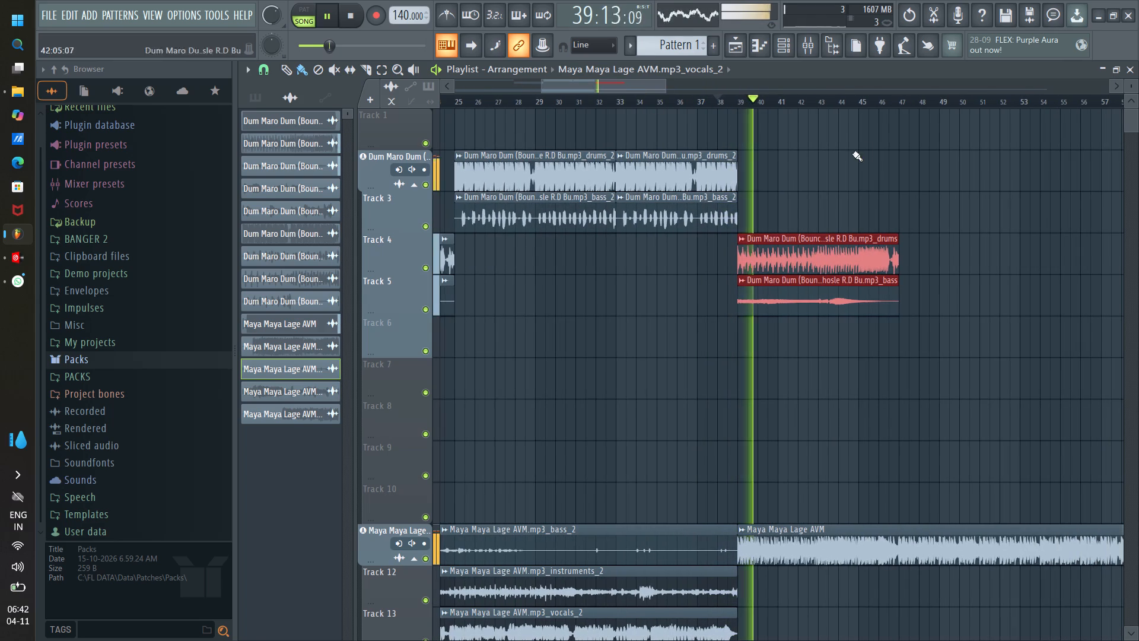
{"action": "left_click_drag", "start_coordinate": [622, 93], "coordinate": [640, 94]}
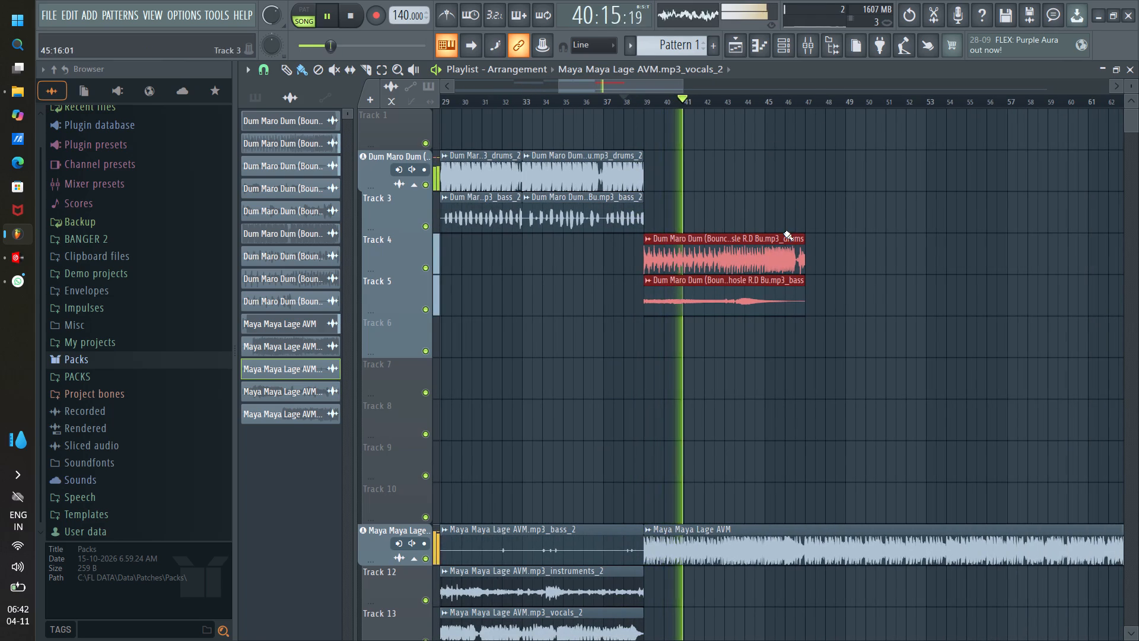
{"action": "left_click_drag", "start_coordinate": [637, 88], "coordinate": [652, 92]}
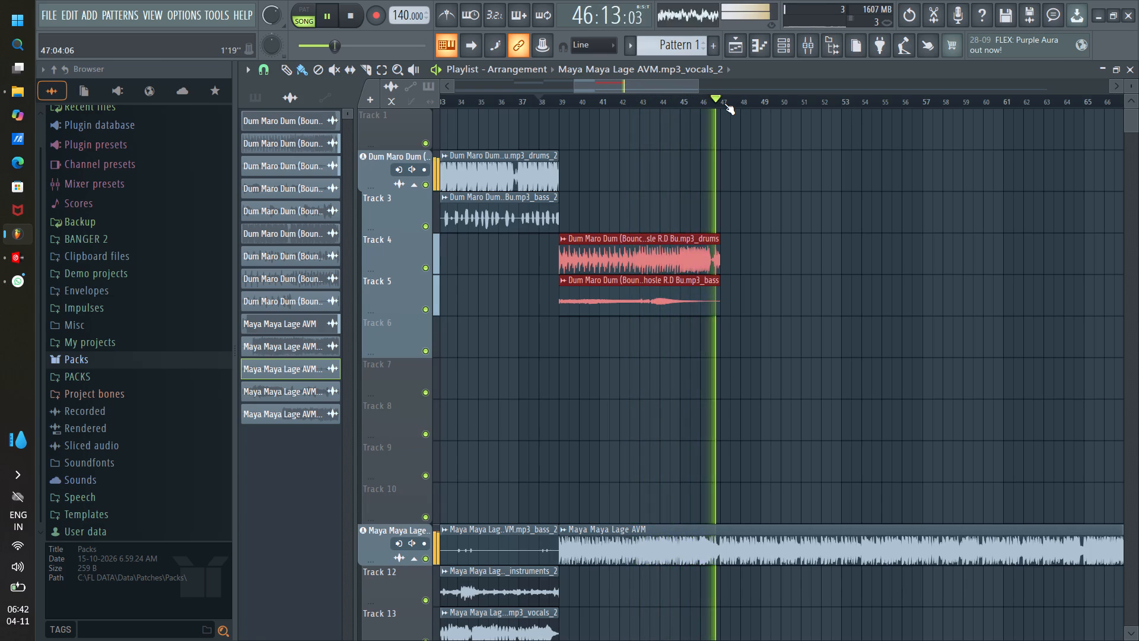
{"action": "scroll", "coordinate": [724, 103], "scroll_direction": "up", "scroll_amount": 1}
{"action": "scroll", "coordinate": [724, 103], "scroll_direction": "down", "scroll_amount": 2}
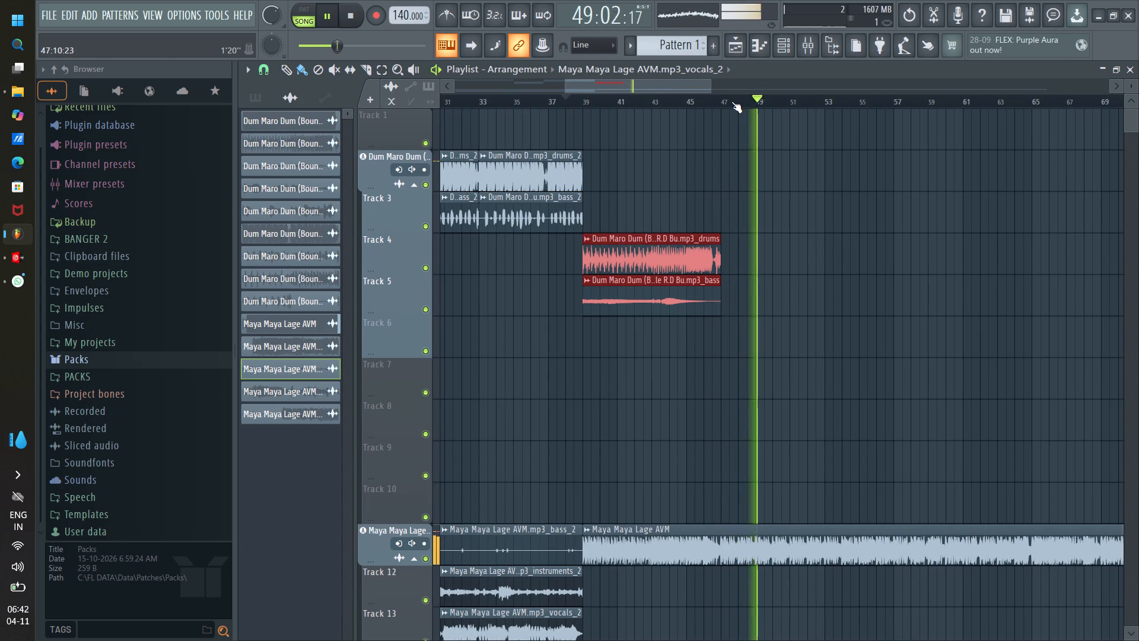
Replay the full Maya Maya Lage clip from about bars 46, 62 and 65, listening through the sections after the copied drums and bass.
{"action": "scroll", "coordinate": [731, 101], "scroll_direction": "up", "scroll_amount": 6}
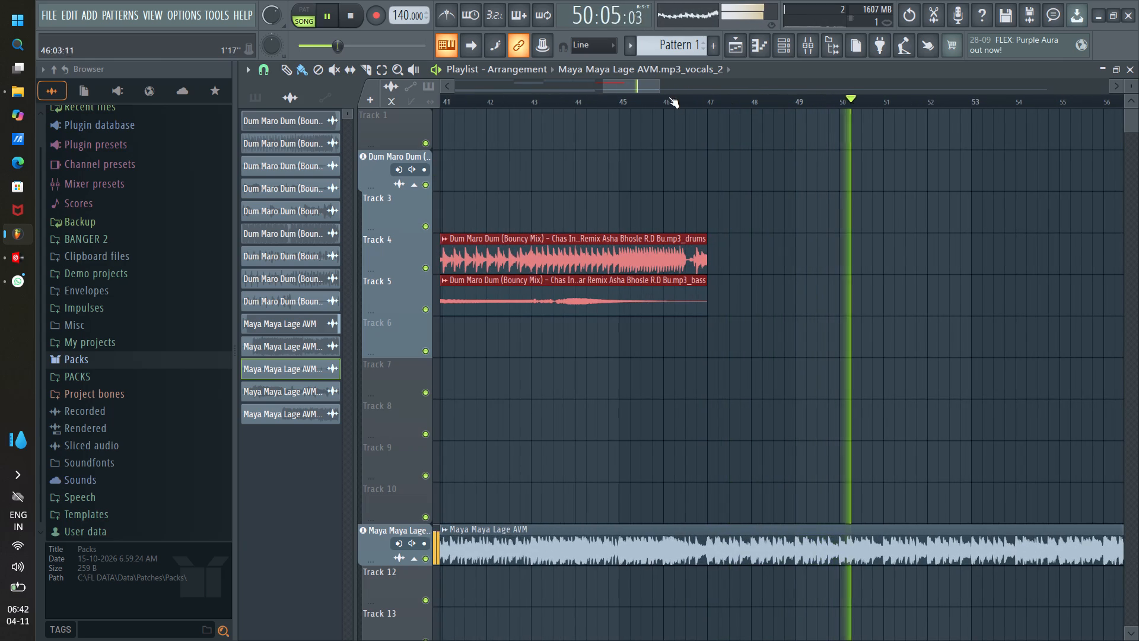
{"action": "left_click", "coordinate": [667, 97]}
{"action": "scroll", "coordinate": [707, 104], "scroll_direction": "up", "scroll_amount": 3}
{"action": "scroll", "coordinate": [707, 104], "scroll_direction": "down", "scroll_amount": 7}
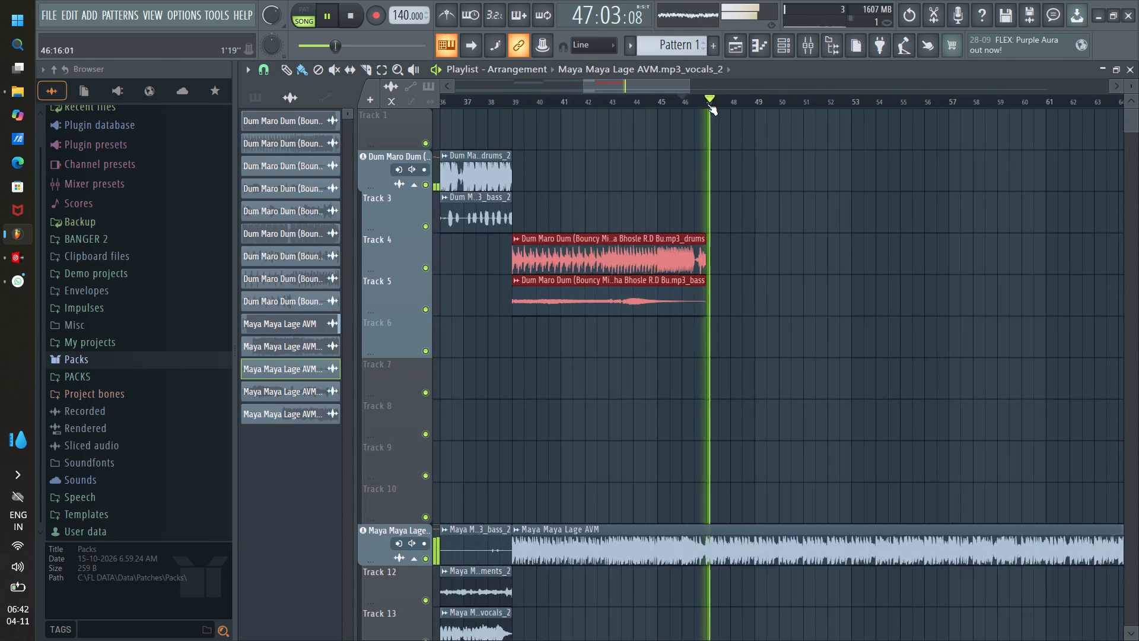
{"action": "scroll", "coordinate": [707, 104], "scroll_direction": "down", "scroll_amount": 4}
{"action": "left_click_drag", "start_coordinate": [670, 82], "coordinate": [704, 90]}
{"action": "scroll", "coordinate": [703, 106], "scroll_direction": "down", "scroll_amount": 1}
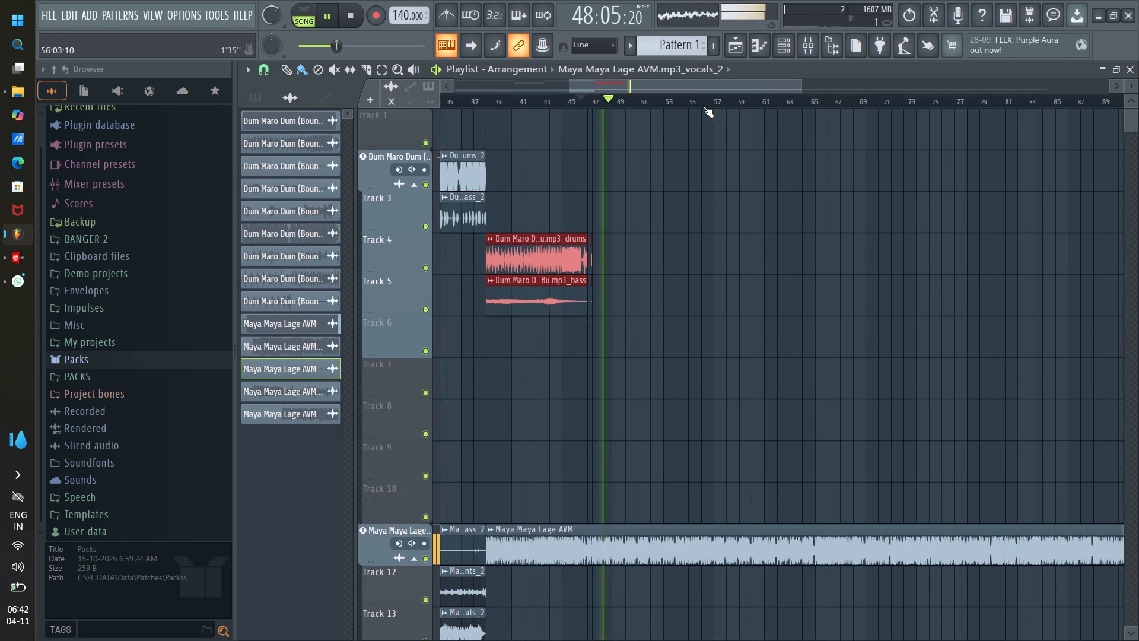
{"action": "scroll", "coordinate": [703, 106], "scroll_direction": "down", "scroll_amount": 5}
{"action": "left_click", "coordinate": [730, 97]}
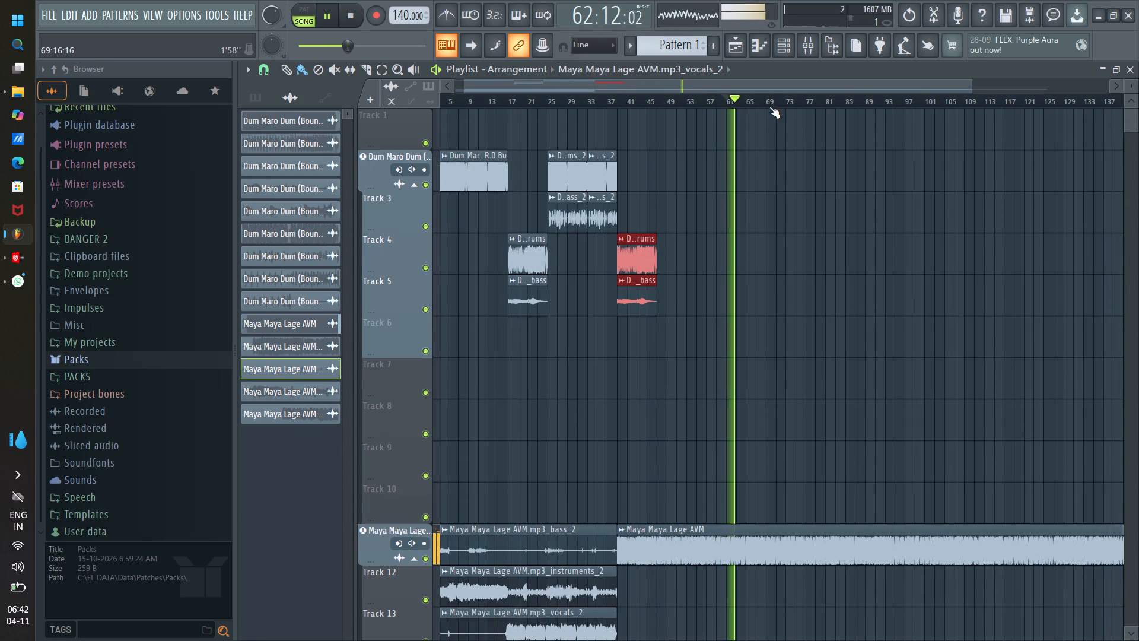
{"action": "left_click", "coordinate": [746, 100]}
{"action": "scroll", "coordinate": [761, 100], "scroll_direction": "up", "scroll_amount": 6}
{"action": "left_click_drag", "start_coordinate": [741, 88], "coordinate": [741, 87]}
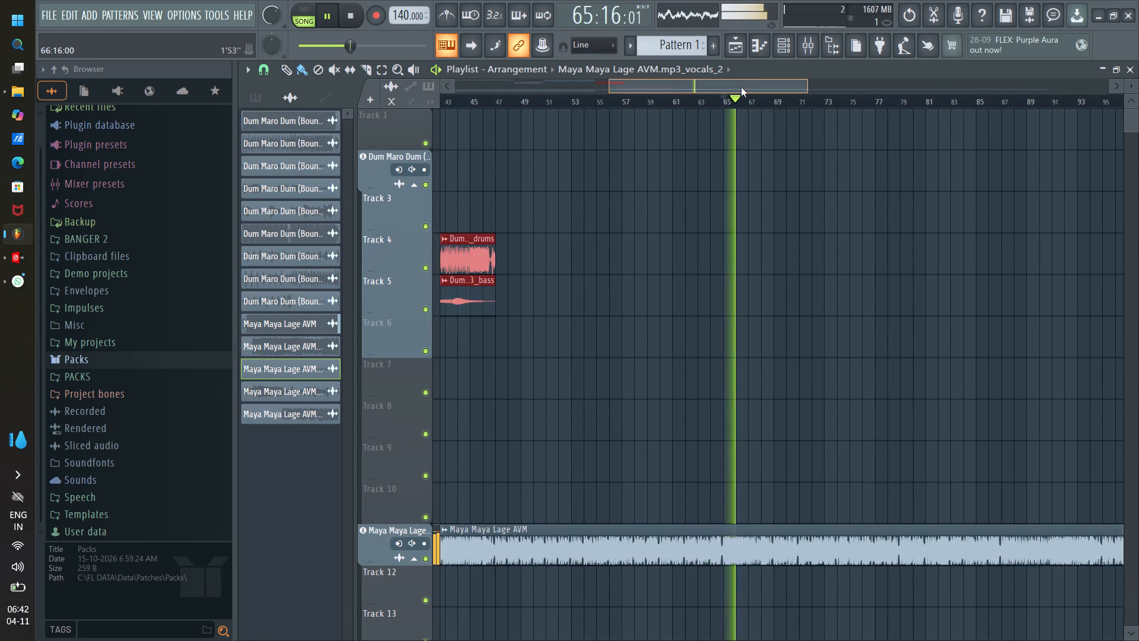
{"action": "left_click_drag", "start_coordinate": [741, 87], "coordinate": [750, 89]}
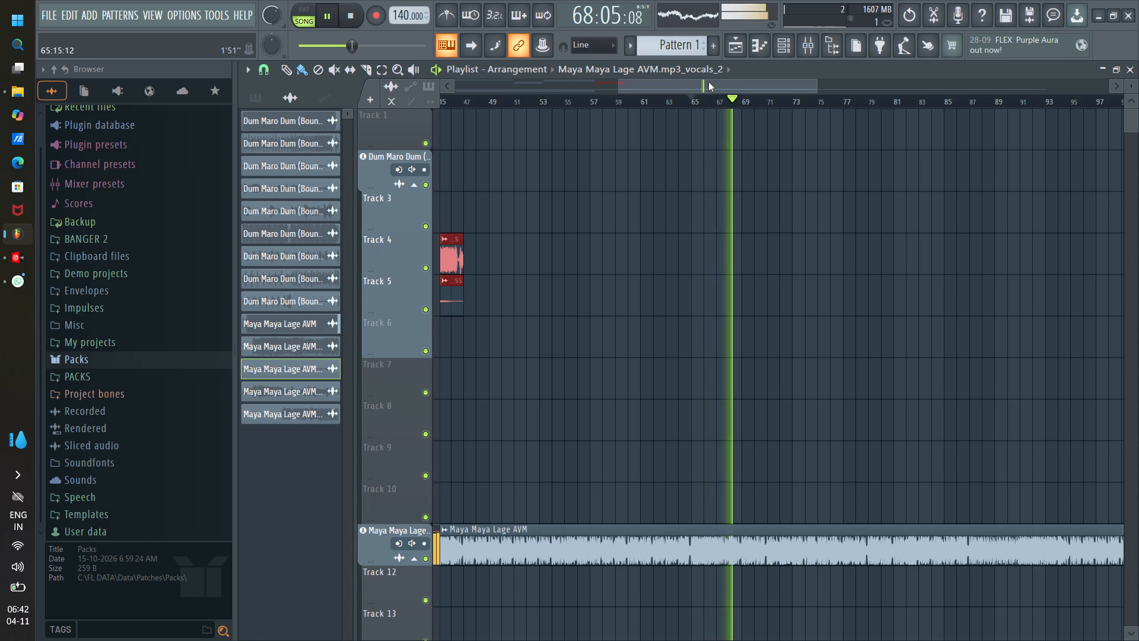
{"action": "left_click_drag", "start_coordinate": [708, 81], "coordinate": [758, 105]}
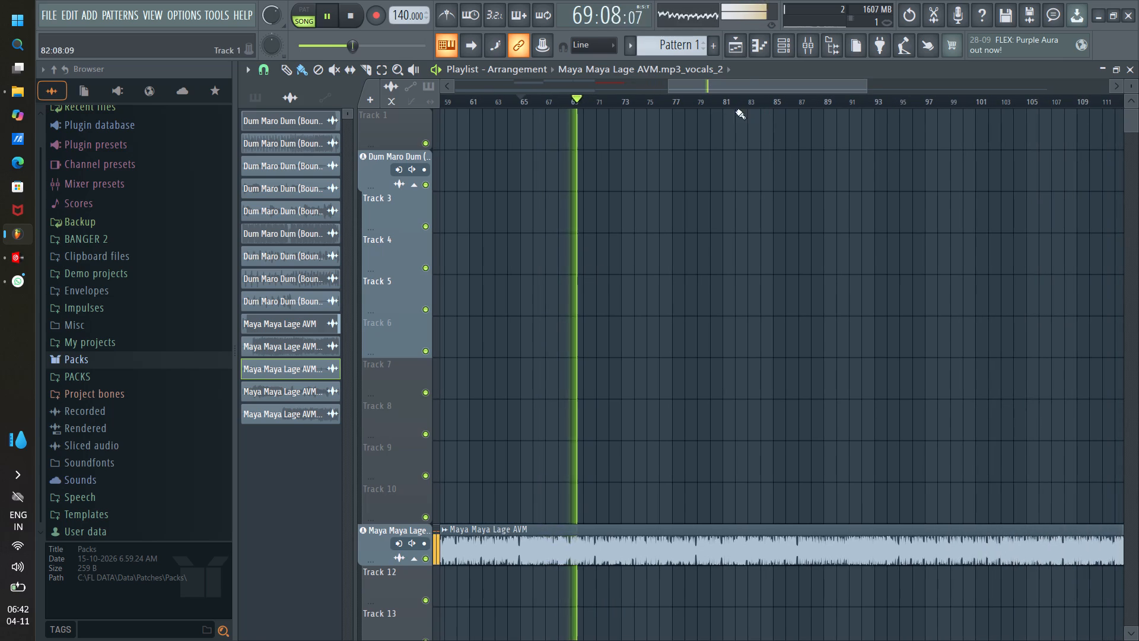
Play the Maya Maya Lage clip from about bar 81, replay it from bar 82, and listen through the passage around bar 87.
{"action": "left_click", "coordinate": [726, 101]}
{"action": "left_click_drag", "start_coordinate": [771, 90], "coordinate": [796, 98]}
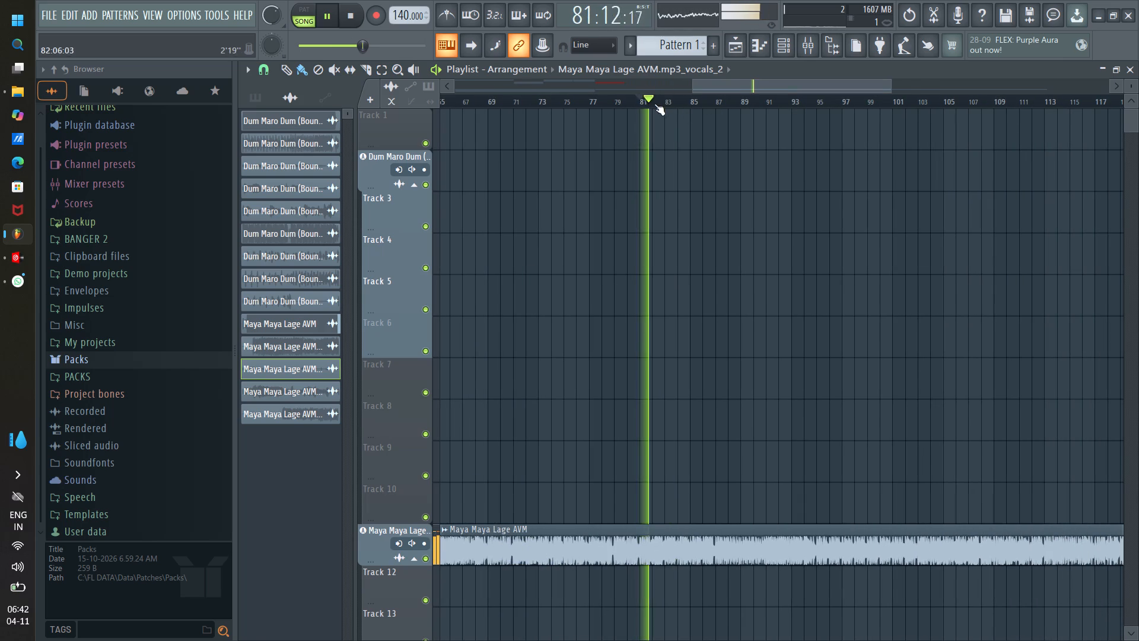
{"action": "left_click", "coordinate": [666, 103]}
{"action": "left_click", "coordinate": [653, 103]}
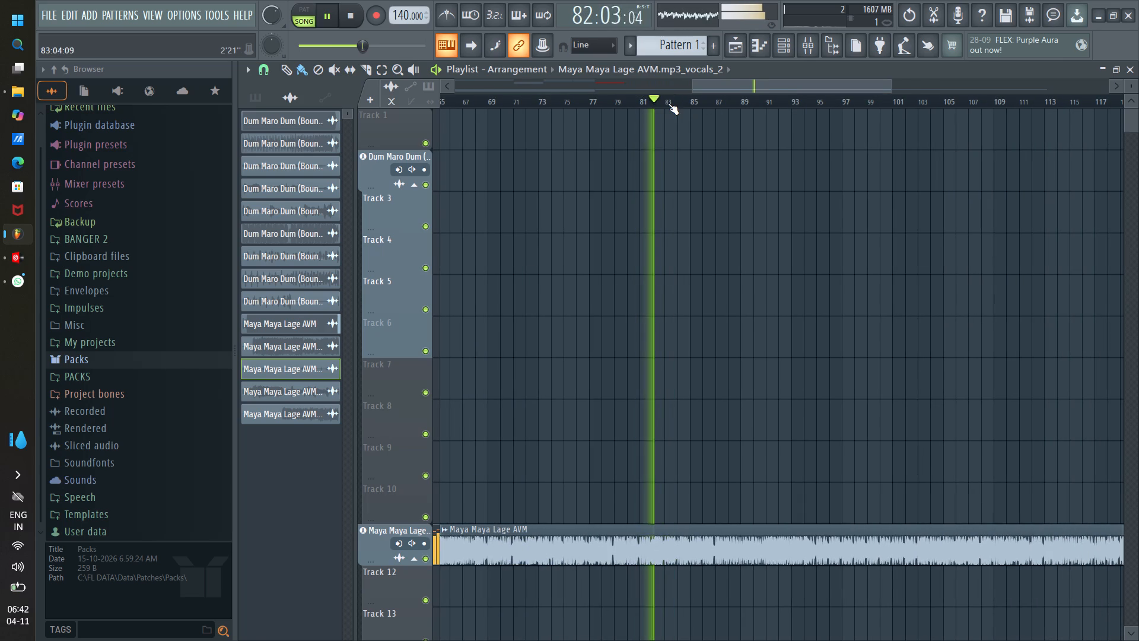
{"action": "scroll", "coordinate": [668, 103], "scroll_direction": "up", "scroll_amount": 3}
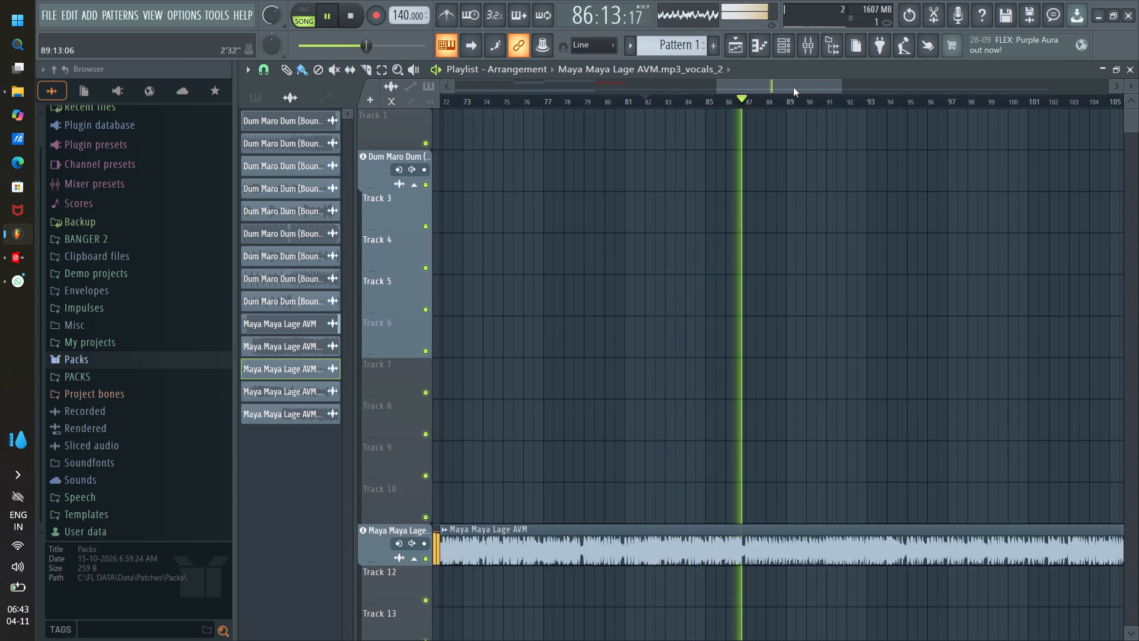
{"action": "left_click", "coordinate": [647, 100]}
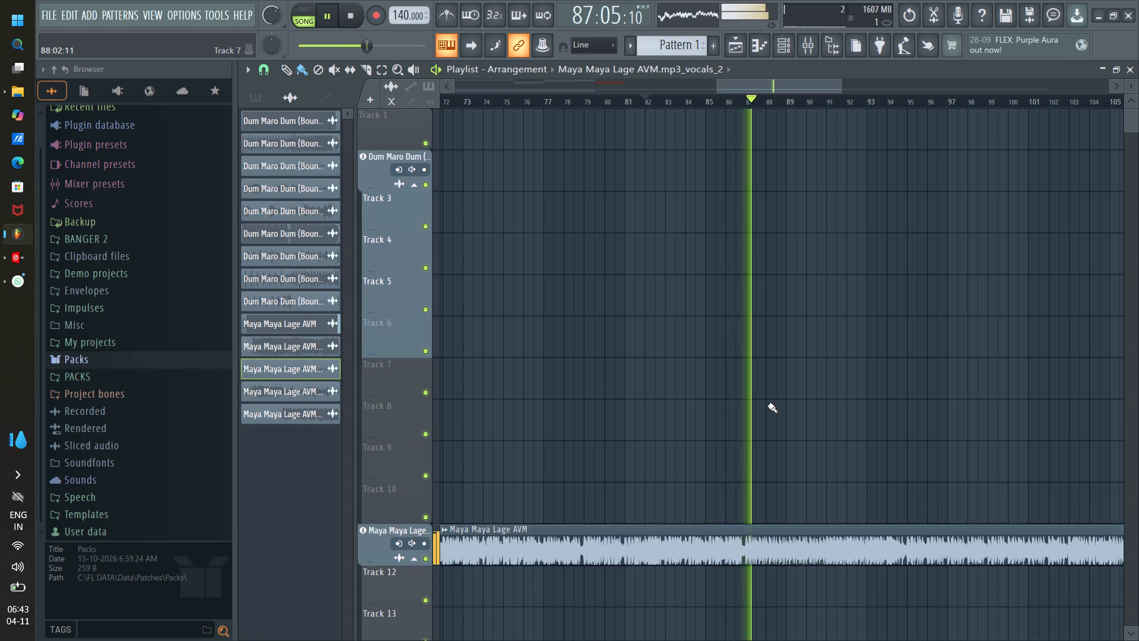
Slice the full Maya Maya Lage clip at bar 87 and delete the part after the cut.
{"action": "scroll", "coordinate": [752, 106], "scroll_direction": "up", "scroll_amount": 11}
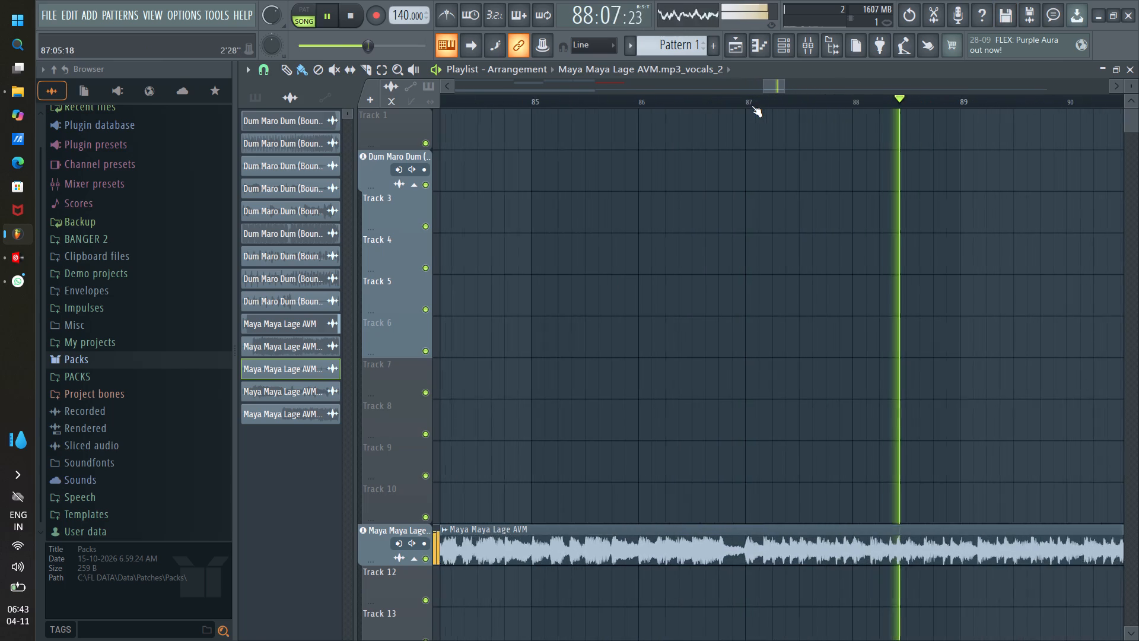
{"action": "left_click", "coordinate": [363, 62]}
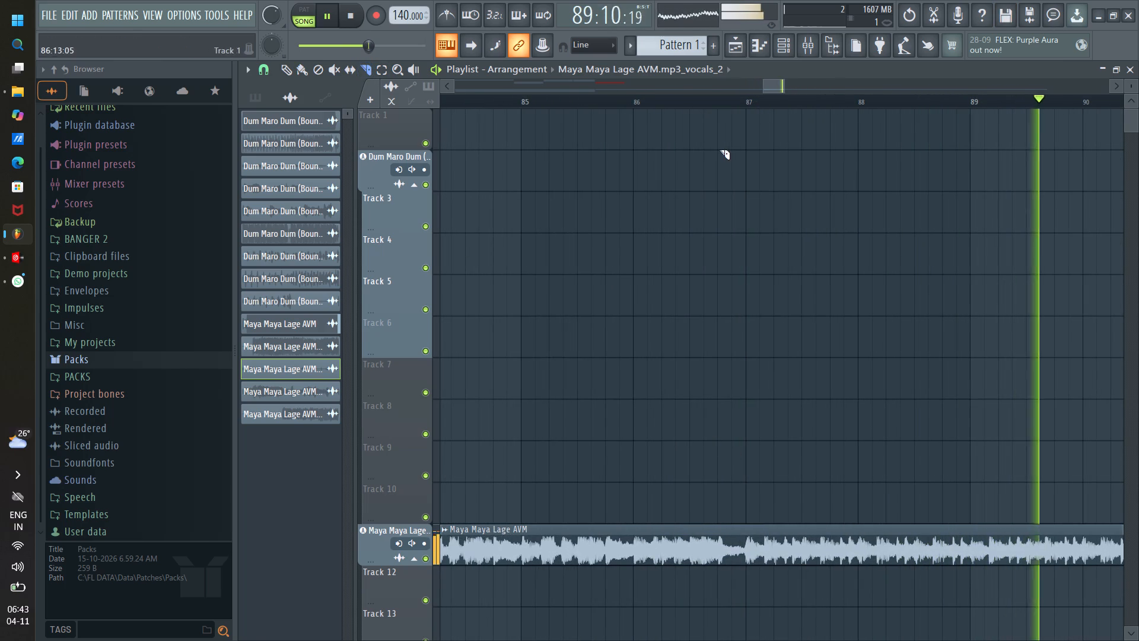
{"action": "scroll", "coordinate": [749, 100], "scroll_direction": "up", "scroll_amount": 11}
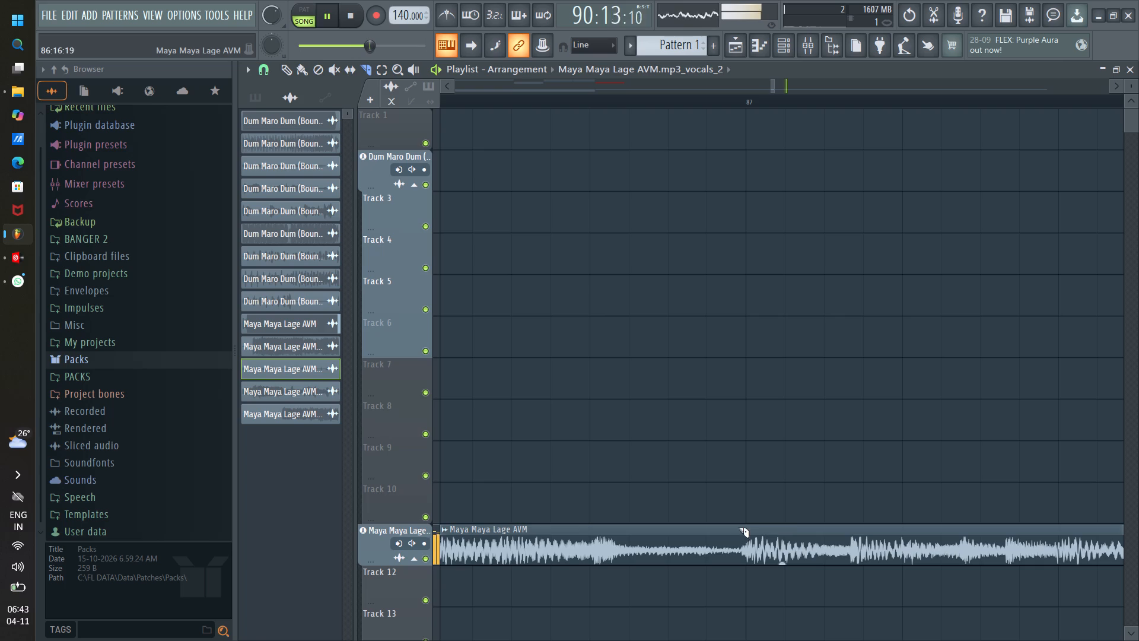
{"action": "left_click_drag", "start_coordinate": [748, 526], "coordinate": [752, 577]}
{"action": "scroll", "coordinate": [669, 97], "scroll_direction": "down", "scroll_amount": 3}
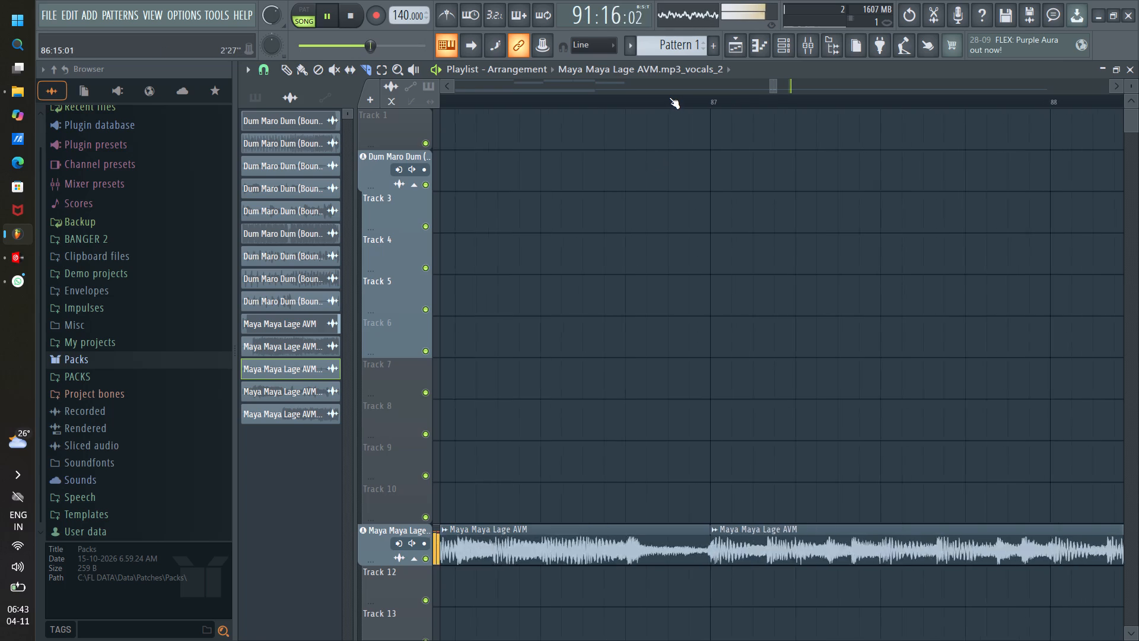
{"action": "scroll", "coordinate": [669, 97], "scroll_direction": "down", "scroll_amount": 20}
{"action": "scroll", "coordinate": [669, 97], "scroll_direction": "down", "scroll_amount": 6}
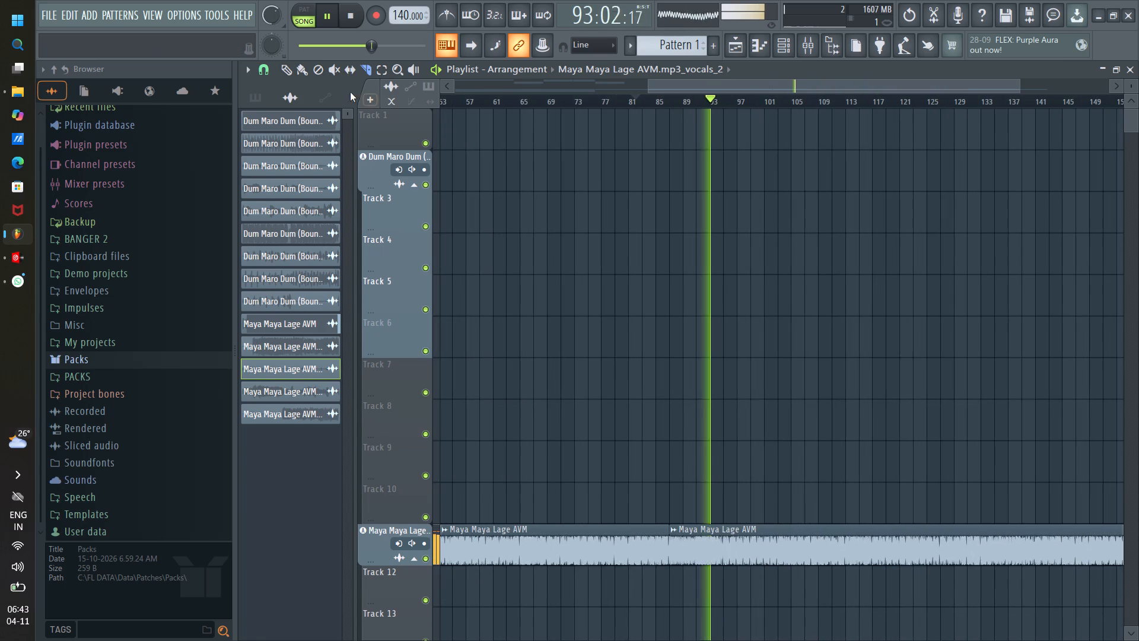
{"action": "left_click", "coordinate": [308, 72]}
{"action": "right_click", "coordinate": [863, 541]}
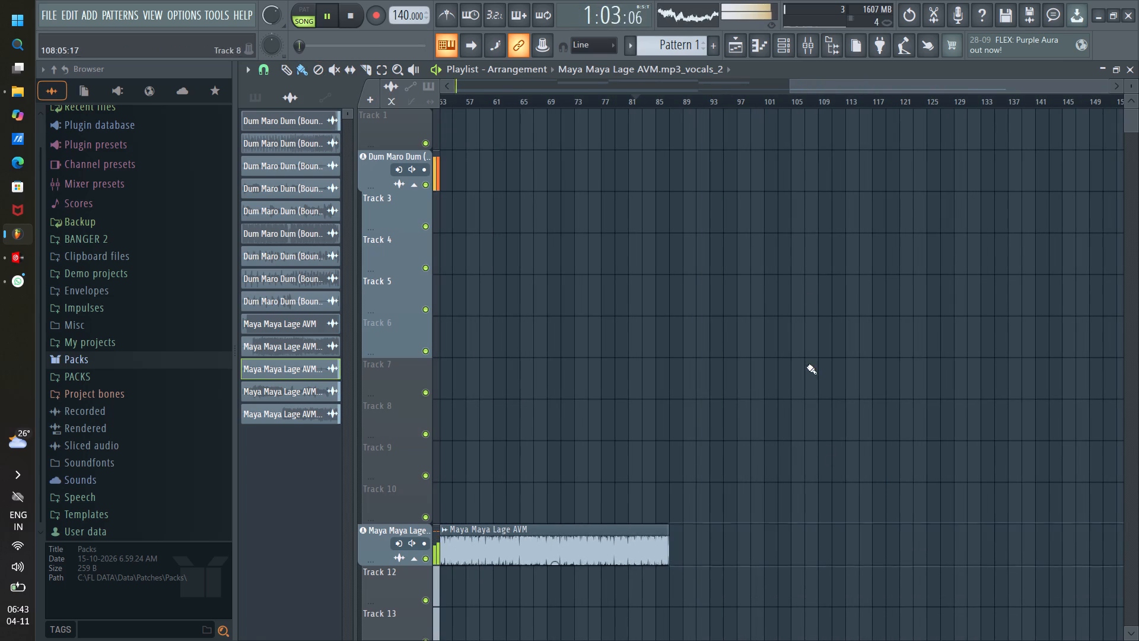
Extract drums, bass, instruments and vocals stems from the Maya Maya Lage clip that starts at bar 39.
{"action": "left_click_drag", "start_coordinate": [815, 85], "coordinate": [650, 87]}
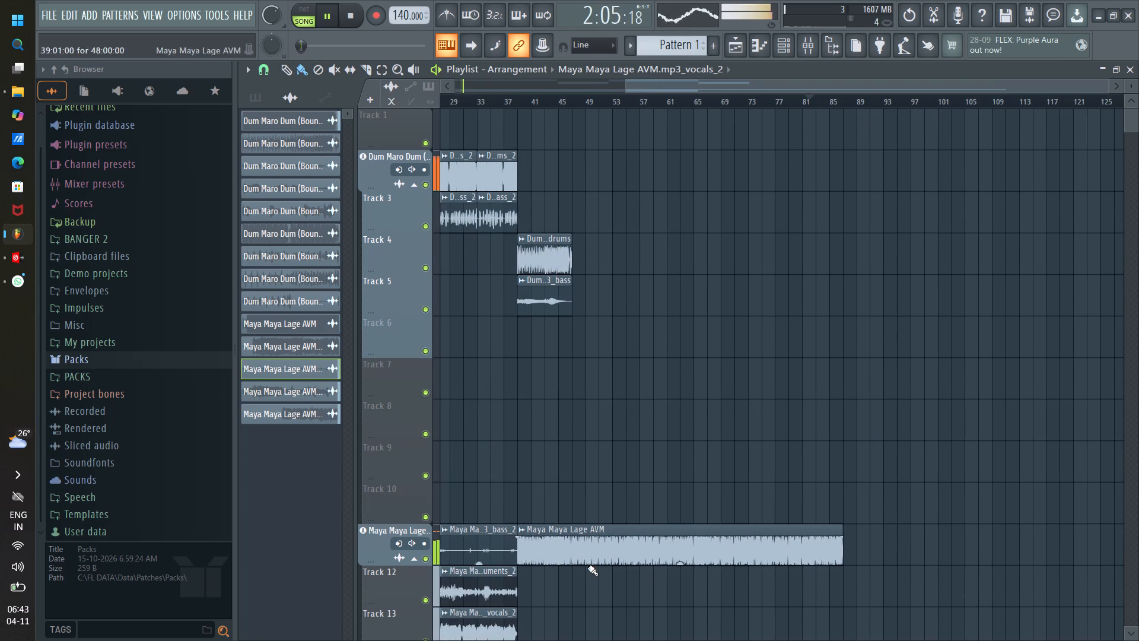
{"action": "left_click", "coordinate": [521, 532]}
{"action": "left_click", "coordinate": [661, 507]}
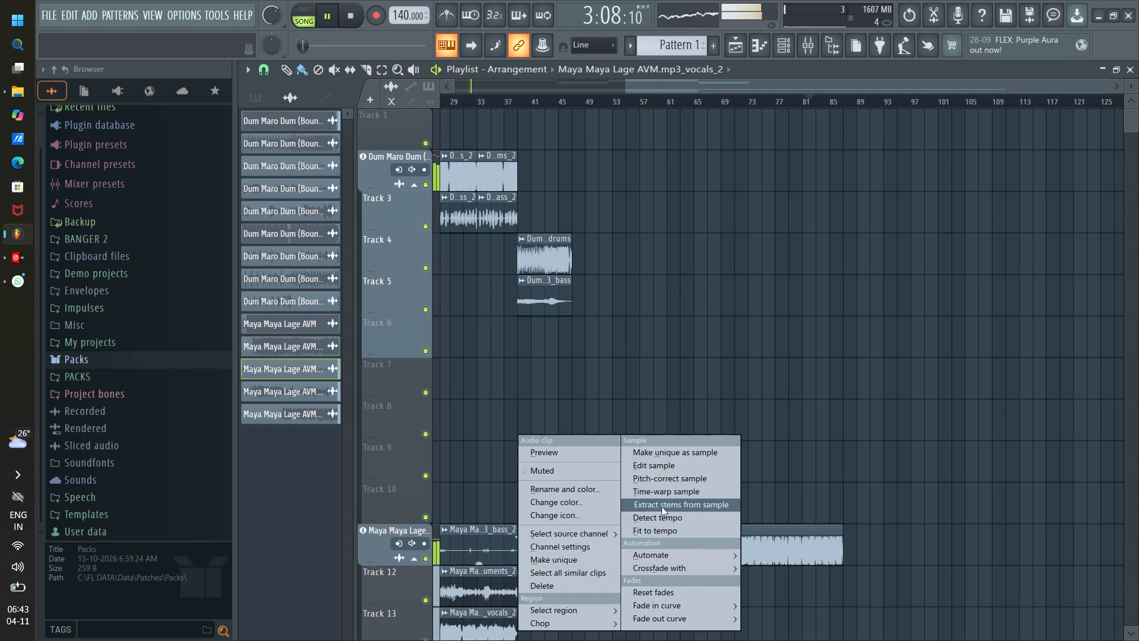
{"action": "left_click", "coordinate": [675, 392]}
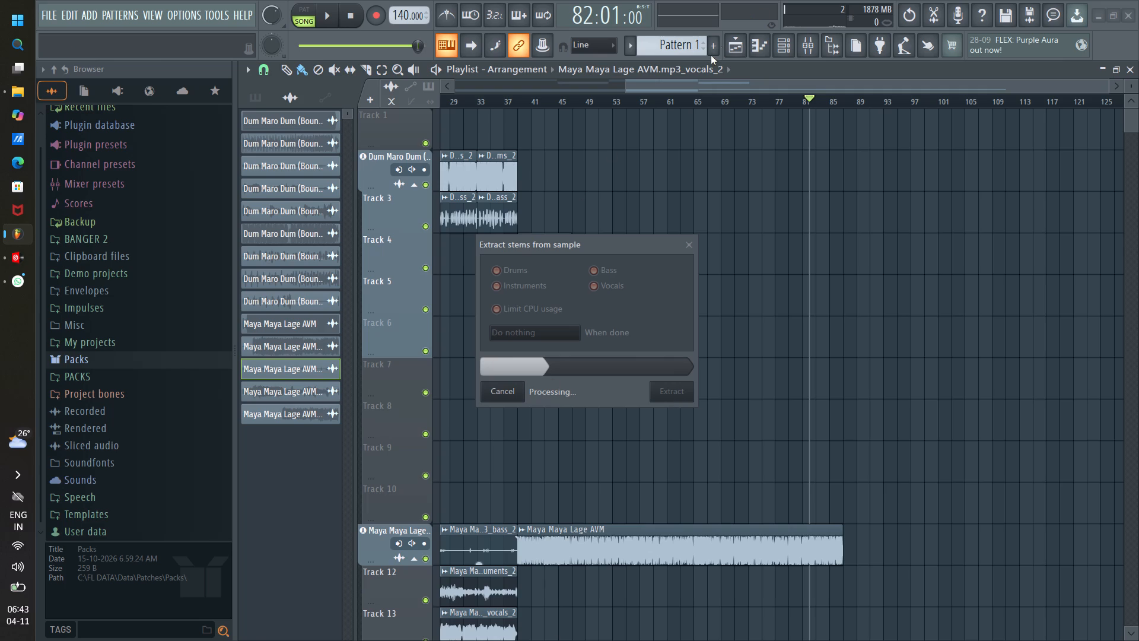
{"action": "left_click_drag", "start_coordinate": [710, 87], "coordinate": [644, 88]}
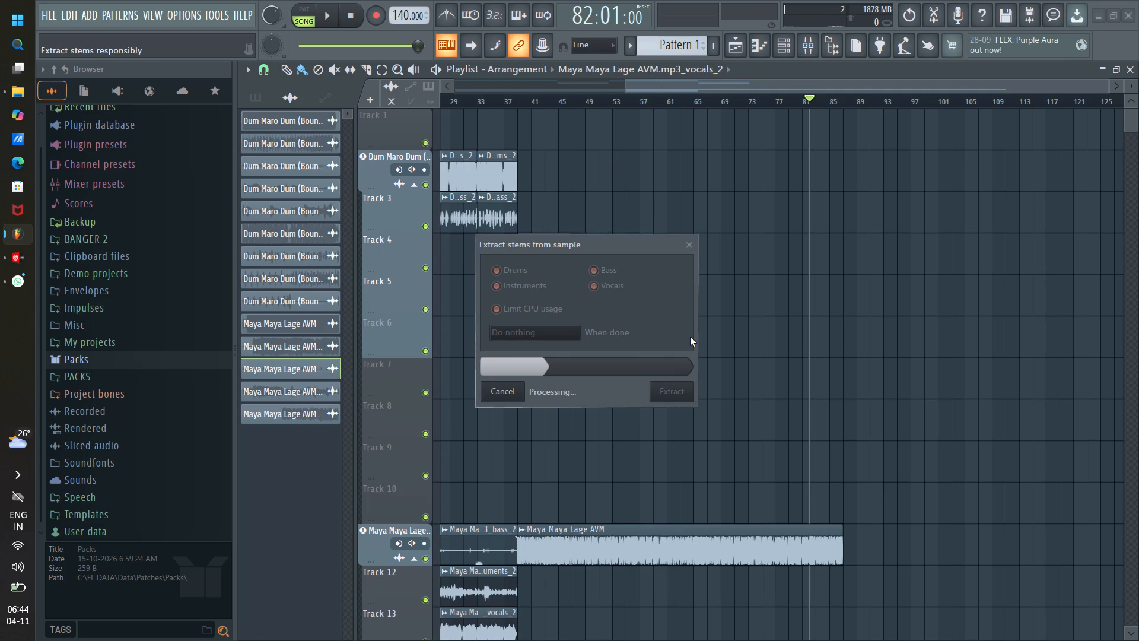
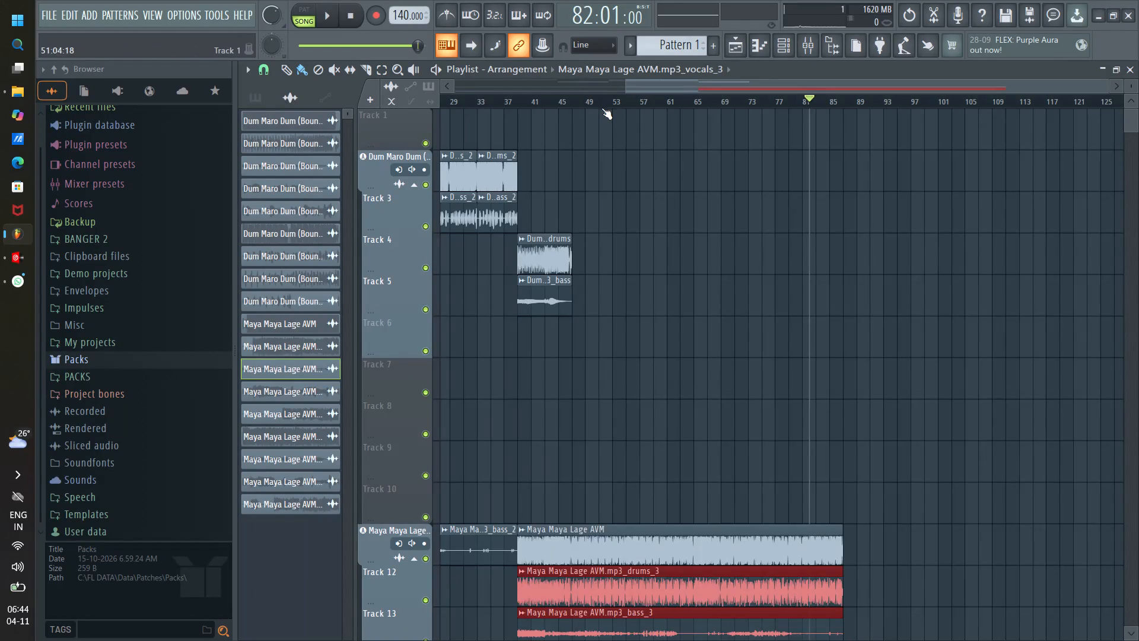
Move the Maya Maya Lage instruments_2 and vocals_2 clips up to Tracks 12 and 13, directly beneath the bass_2 clip.
{"action": "scroll", "coordinate": [606, 99], "scroll_direction": "down", "scroll_amount": 4}
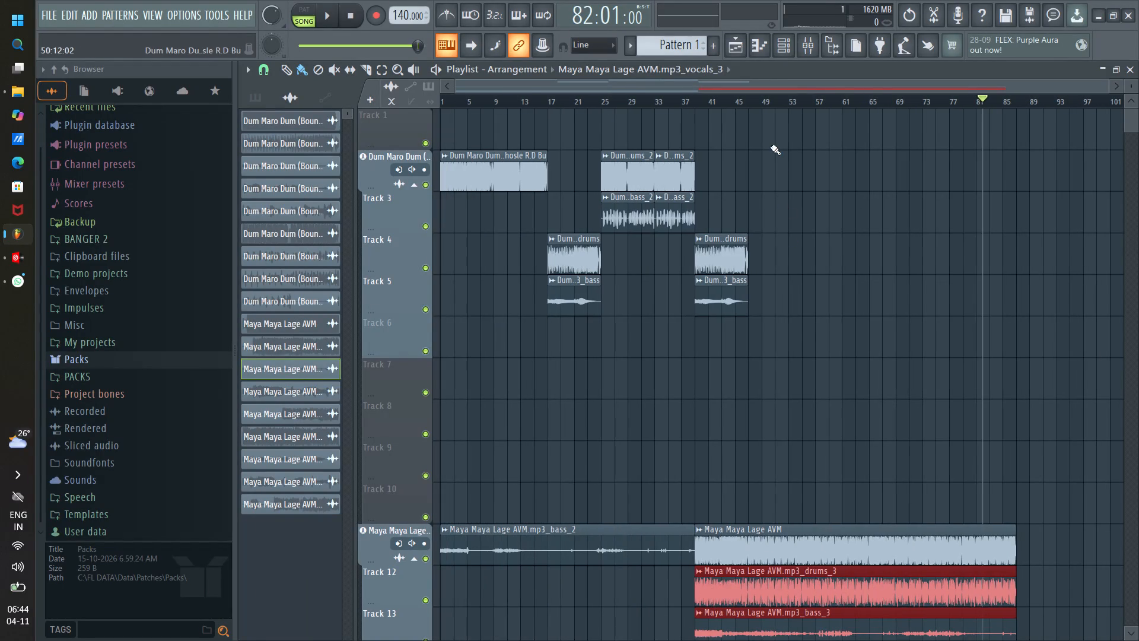
{"action": "scroll", "coordinate": [768, 163], "scroll_direction": "down", "scroll_amount": 9}
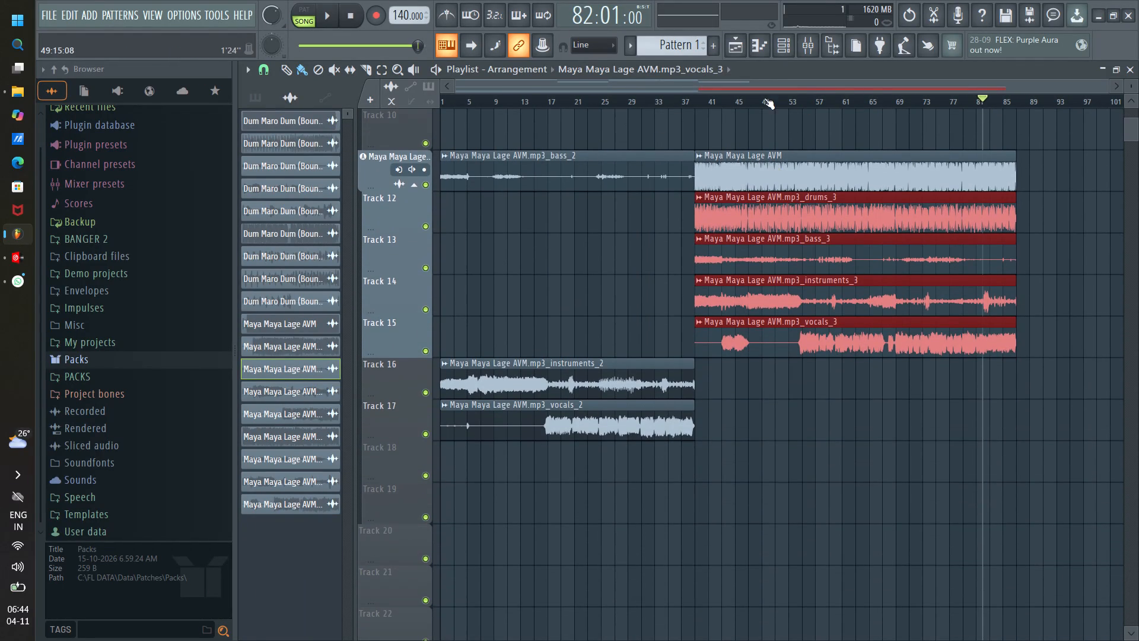
{"action": "left_click_drag", "start_coordinate": [762, 86], "coordinate": [621, 84]}
{"action": "scroll", "coordinate": [609, 268], "scroll_direction": "up", "scroll_amount": 2}
{"action": "scroll", "coordinate": [609, 267], "scroll_direction": "down", "scroll_amount": 2}
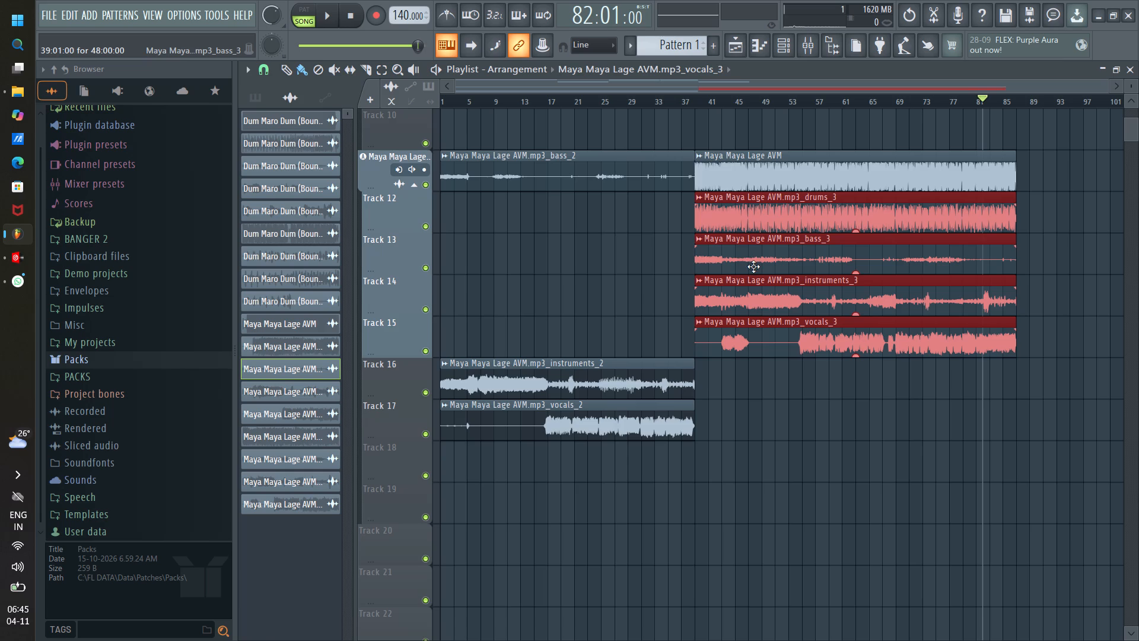
{"action": "left_click_drag", "start_coordinate": [673, 82], "coordinate": [530, 94]}
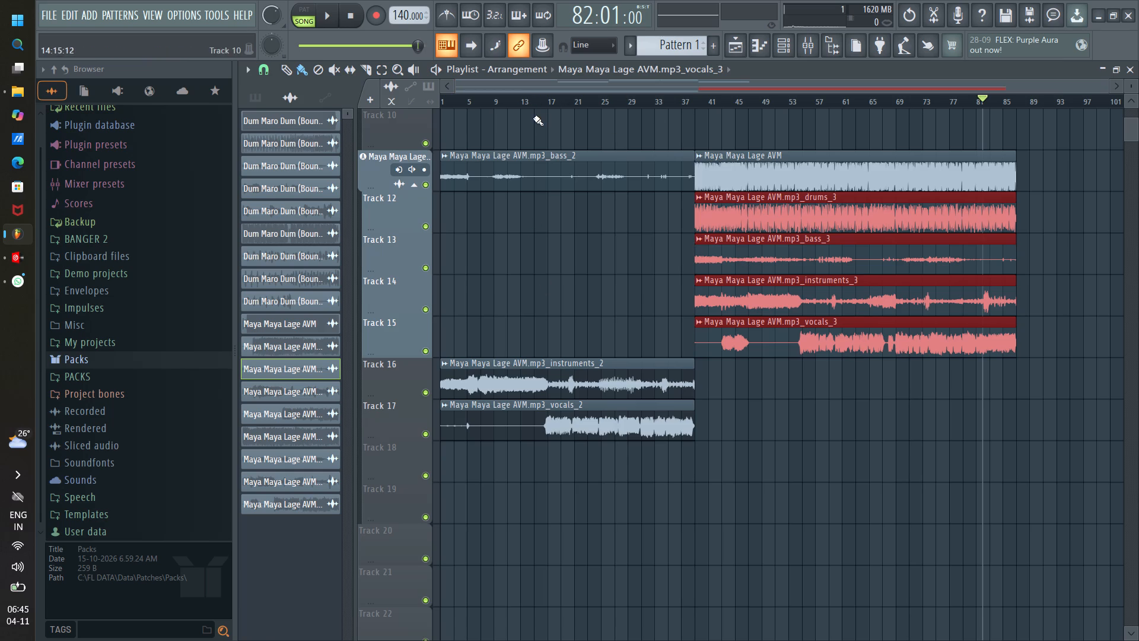
{"action": "left_click_drag", "start_coordinate": [1107, 87], "coordinate": [915, 93]}
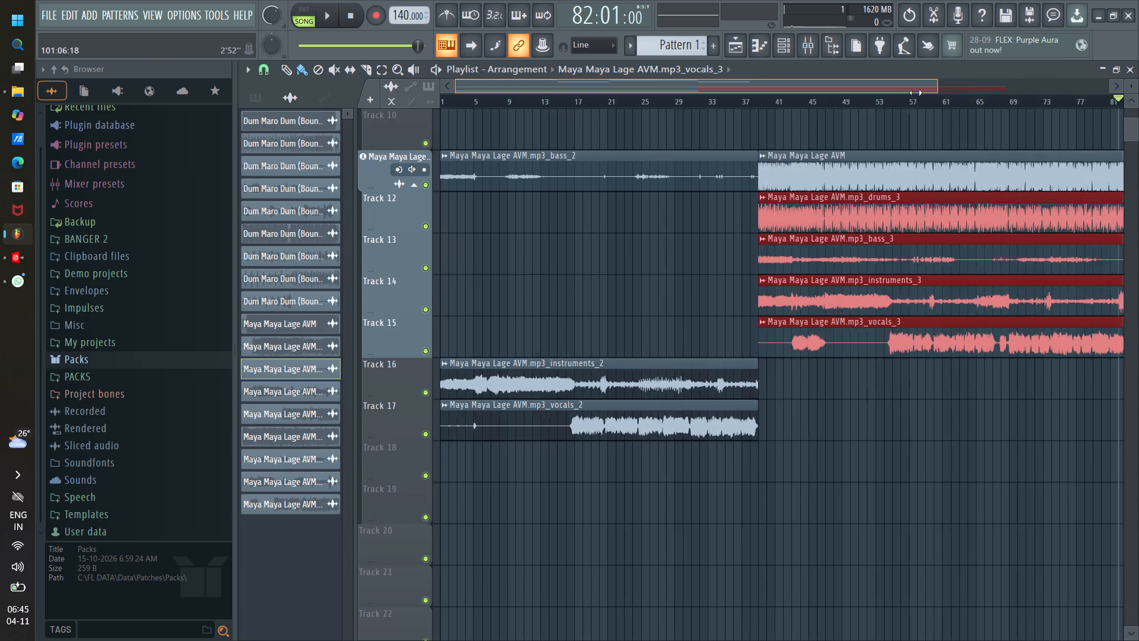
{"action": "left_click_drag", "start_coordinate": [915, 93], "coordinate": [679, 109]}
{"action": "scroll", "coordinate": [693, 218], "scroll_direction": "up", "scroll_amount": 9}
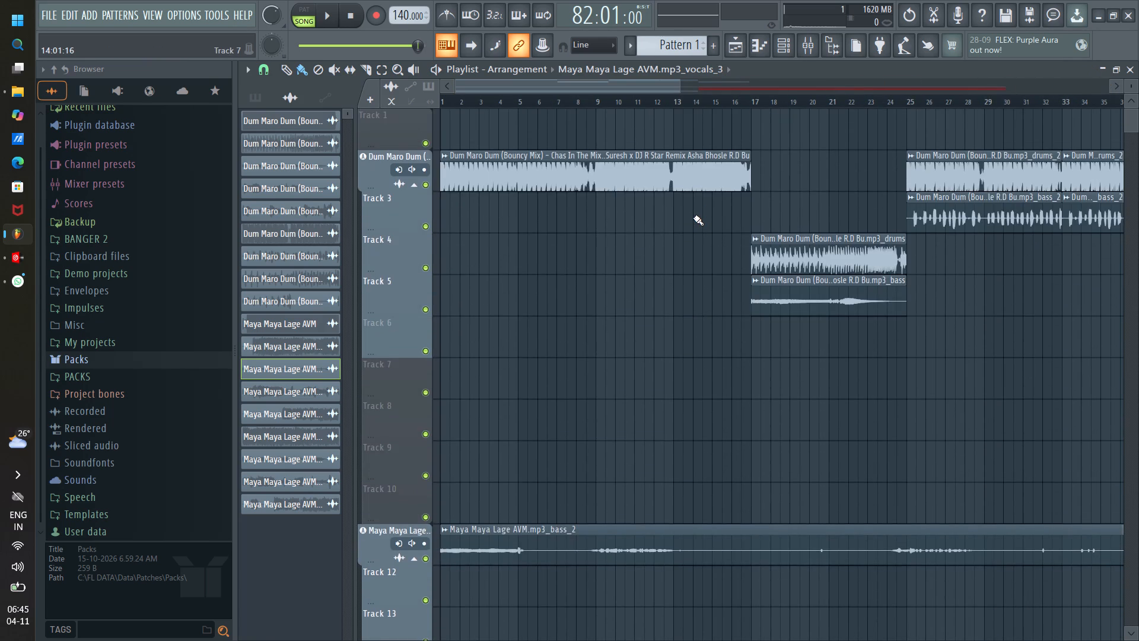
{"action": "scroll", "coordinate": [693, 217], "scroll_direction": "down", "scroll_amount": 5}
{"action": "scroll", "coordinate": [629, 101], "scroll_direction": "down", "scroll_amount": 9}
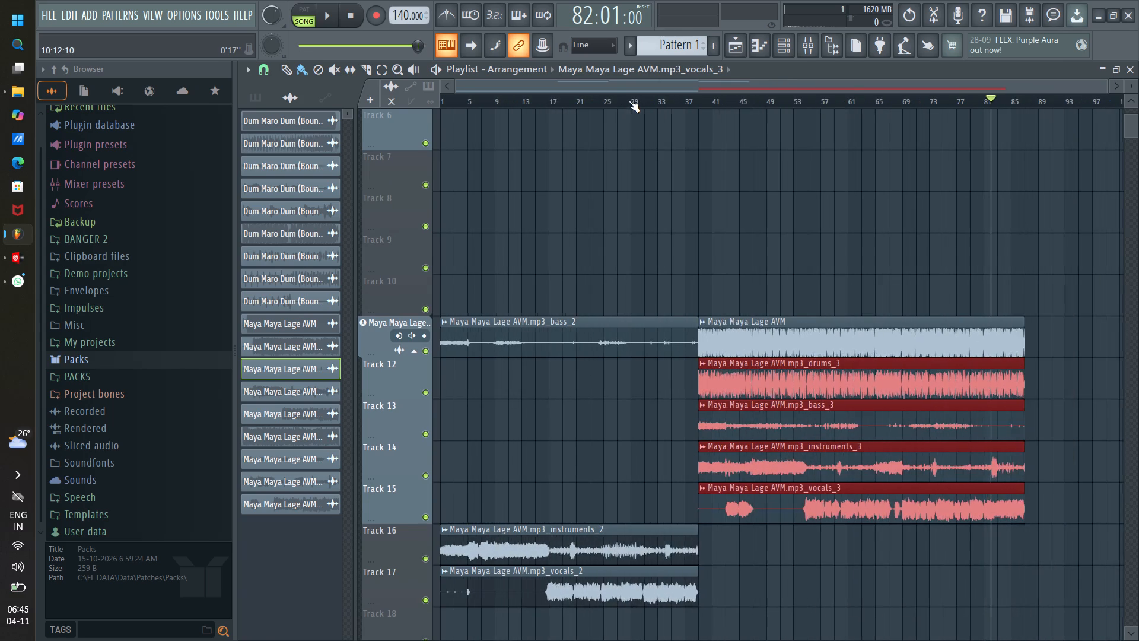
{"action": "left_click_drag", "start_coordinate": [612, 472], "coordinate": [615, 605], "text": "ctrl"}
{"action": "left_click_drag", "start_coordinate": [613, 535], "coordinate": [607, 469]}
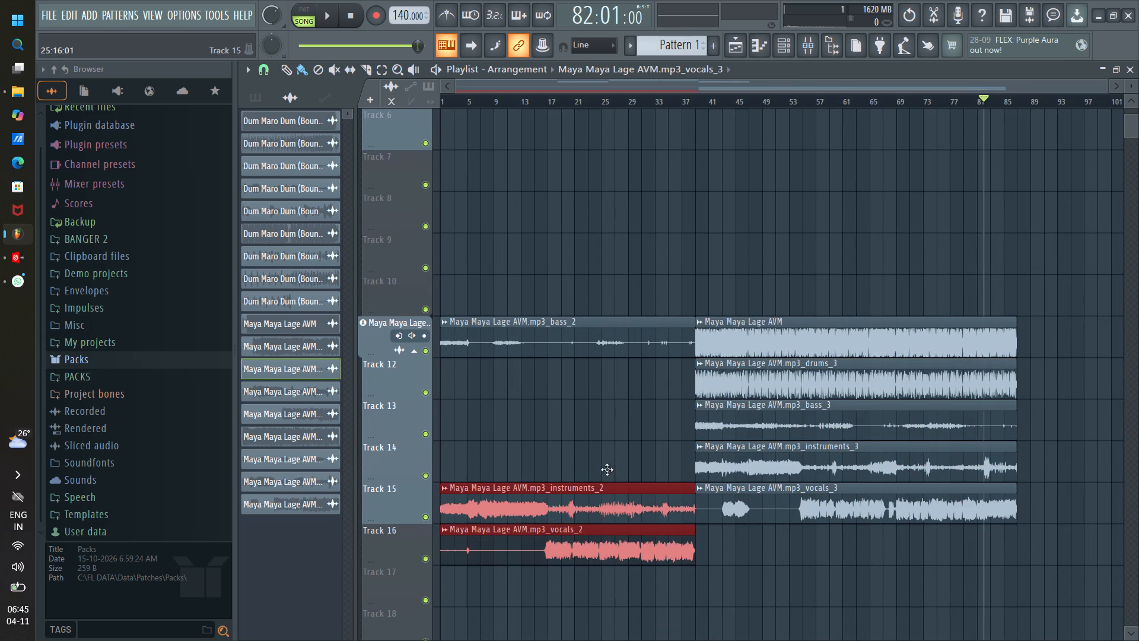
{"action": "left_click_drag", "start_coordinate": [607, 469], "coordinate": [606, 347]}
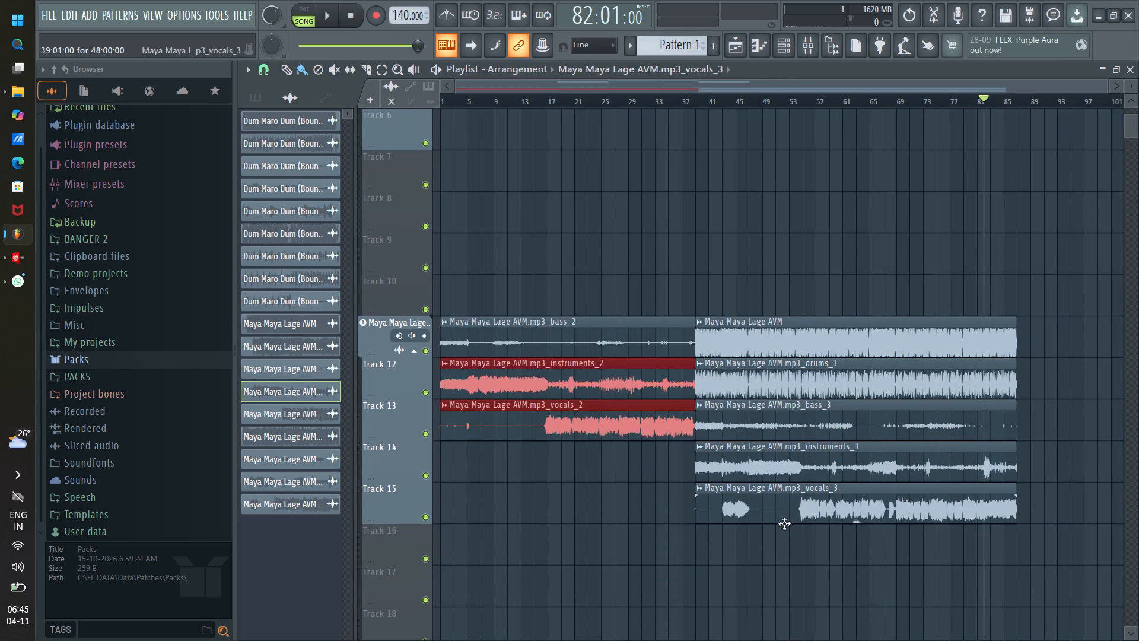
Delete the full Maya Maya Lage clip and its drums_3 stem, both starting at bar 39.
{"action": "right_click", "coordinate": [794, 337]}
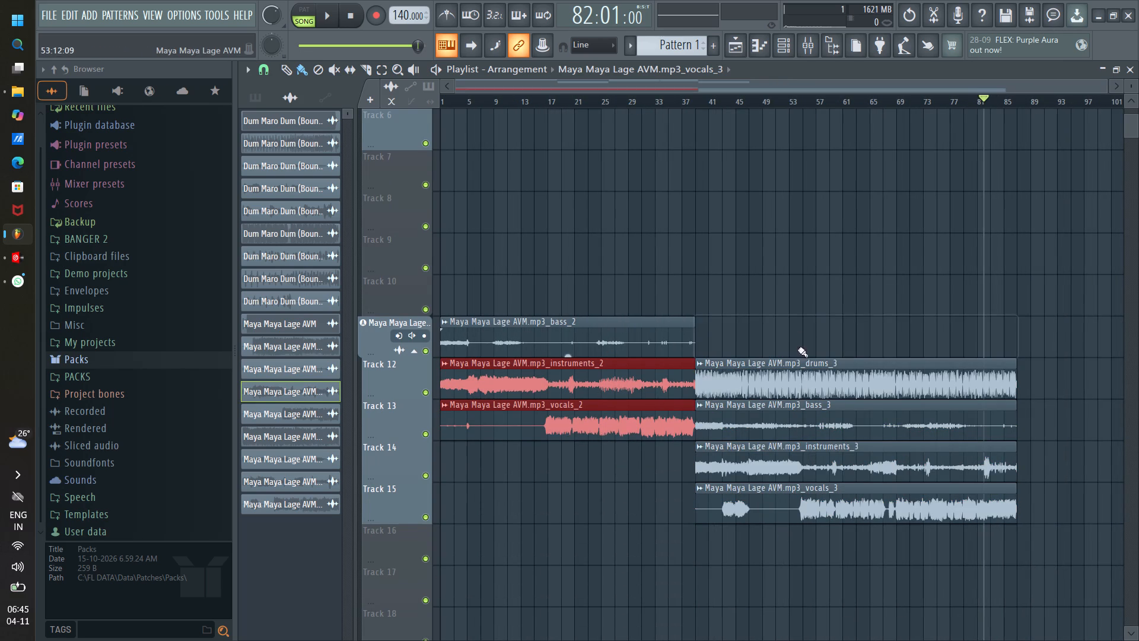
{"action": "right_click", "coordinate": [810, 378]}
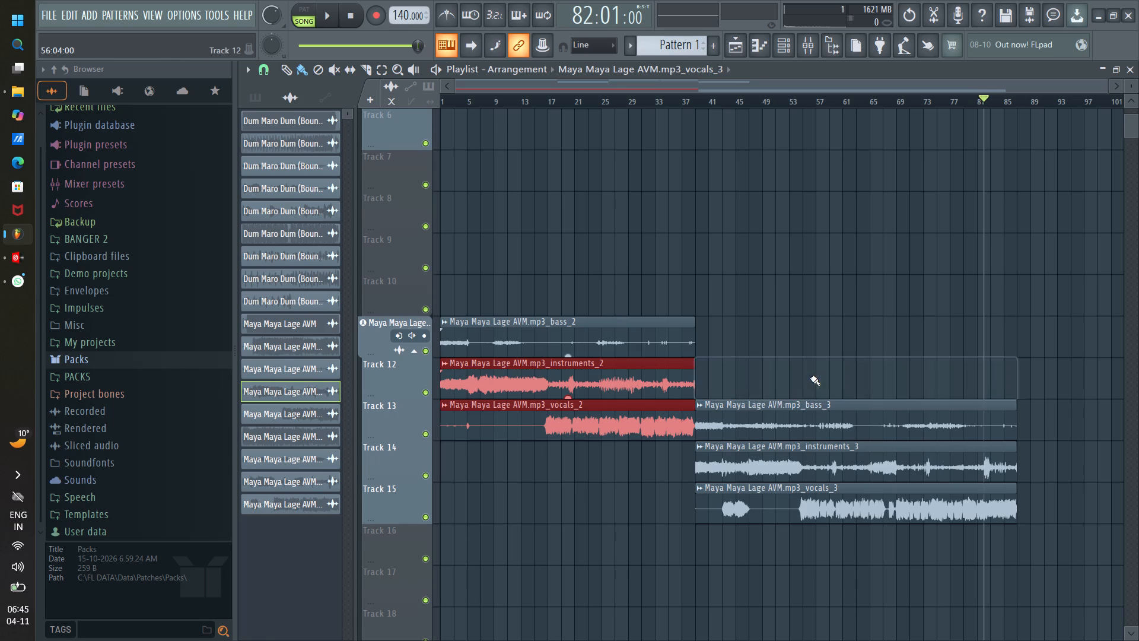
Move the bass_3, instruments_3 and vocals_3 stems up to the rows of the matching _2 stems, starting at bar 39.
{"action": "left_click_drag", "start_coordinate": [813, 386], "coordinate": [812, 507], "text": "ctrl"}
{"action": "left_click_drag", "start_coordinate": [818, 461], "coordinate": [809, 356]}
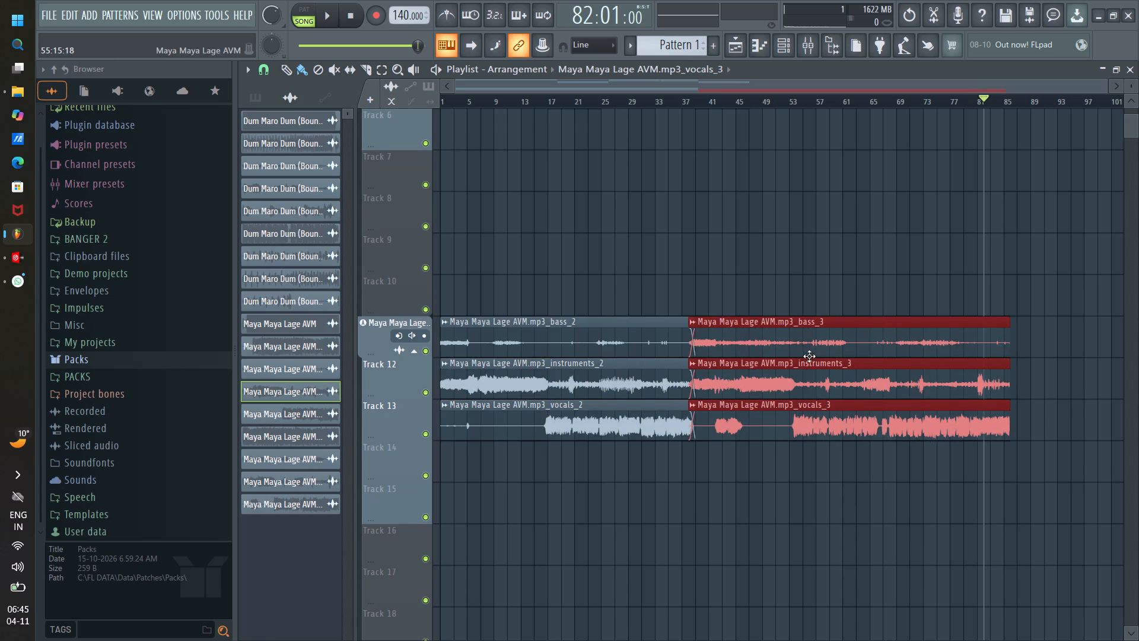
{"action": "left_click_drag", "start_coordinate": [809, 356], "coordinate": [819, 360]}
Play the arrangement from about bar 37 and listen through the transition into the new stems at bar 39.
{"action": "scroll", "coordinate": [685, 166], "scroll_direction": "up", "scroll_amount": 4}
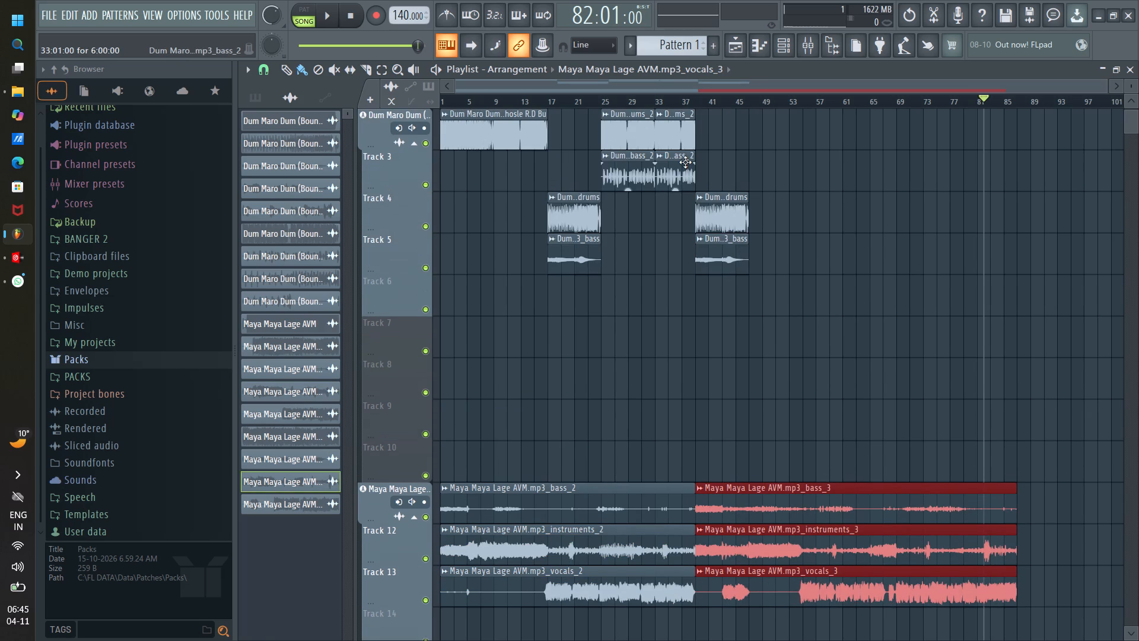
{"action": "left_click", "coordinate": [686, 100]}
{"action": "key", "text": "space"}
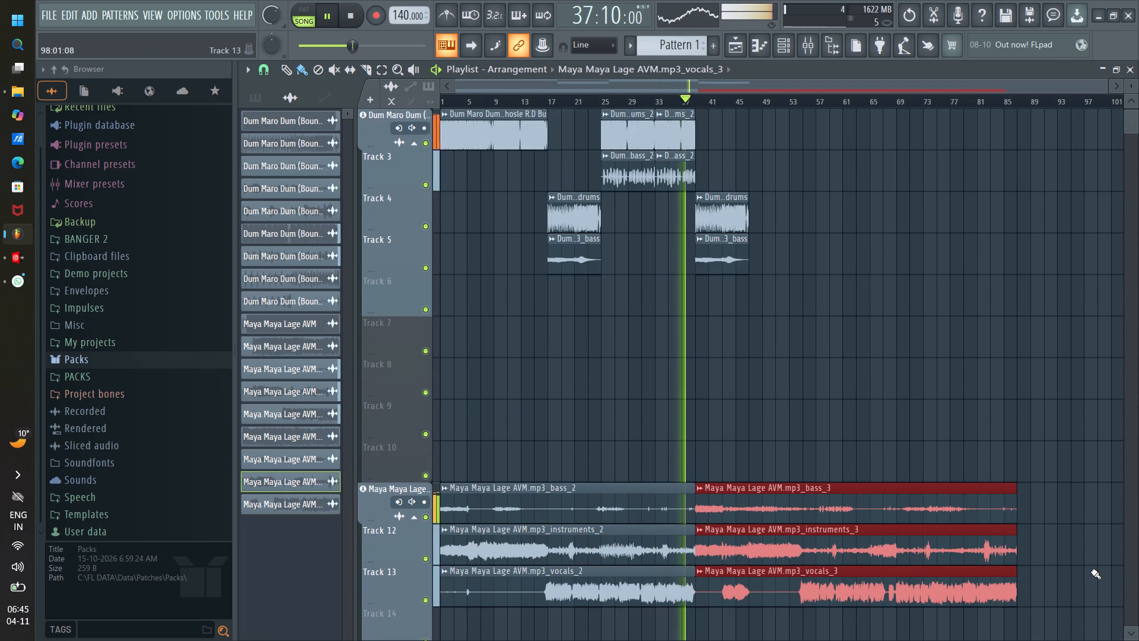
{"action": "scroll", "coordinate": [705, 101], "scroll_direction": "up", "scroll_amount": 1}
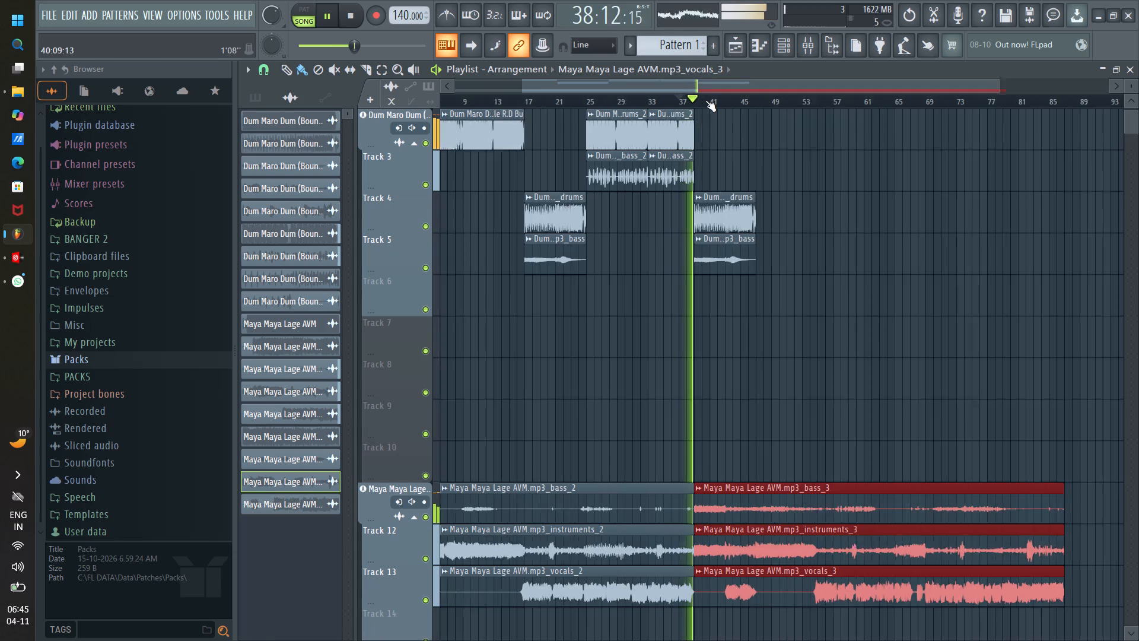
{"action": "scroll", "coordinate": [705, 100], "scroll_direction": "up", "scroll_amount": 4}
{"action": "scroll", "coordinate": [707, 100], "scroll_direction": "down", "scroll_amount": 4}
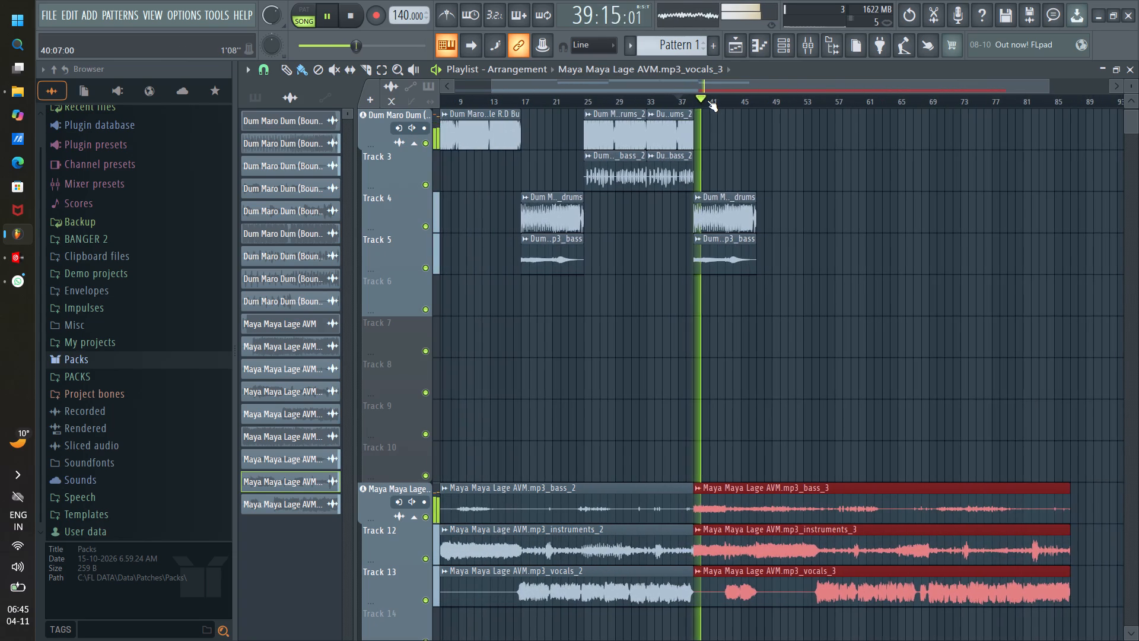
{"action": "scroll", "coordinate": [730, 101], "scroll_direction": "up", "scroll_amount": 5}
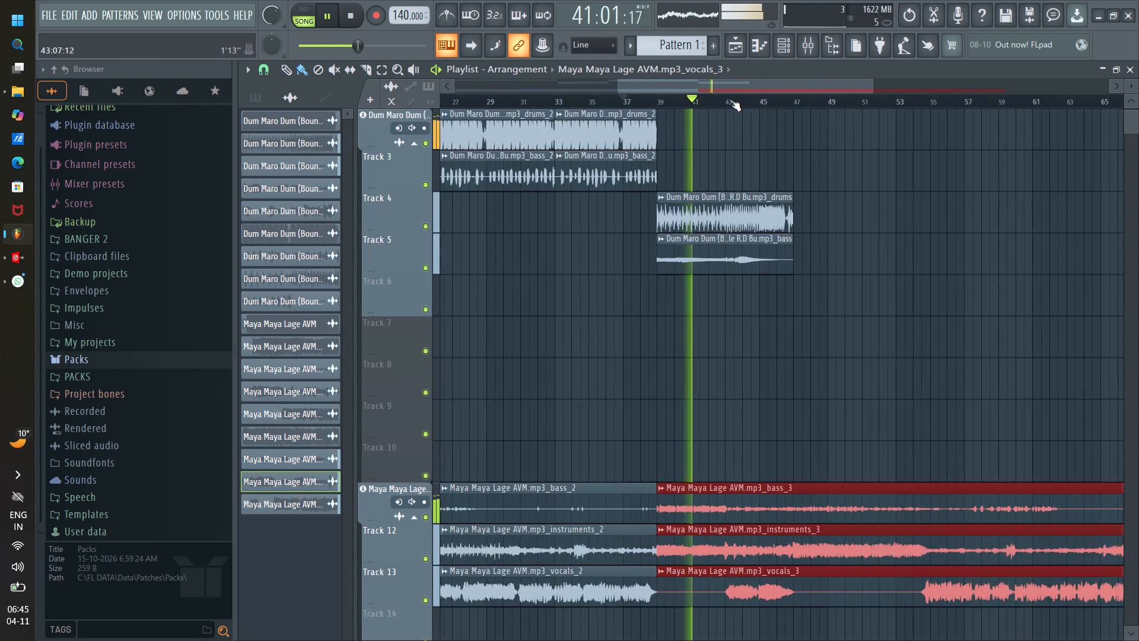
{"action": "scroll", "coordinate": [730, 100], "scroll_direction": "up", "scroll_amount": 7}
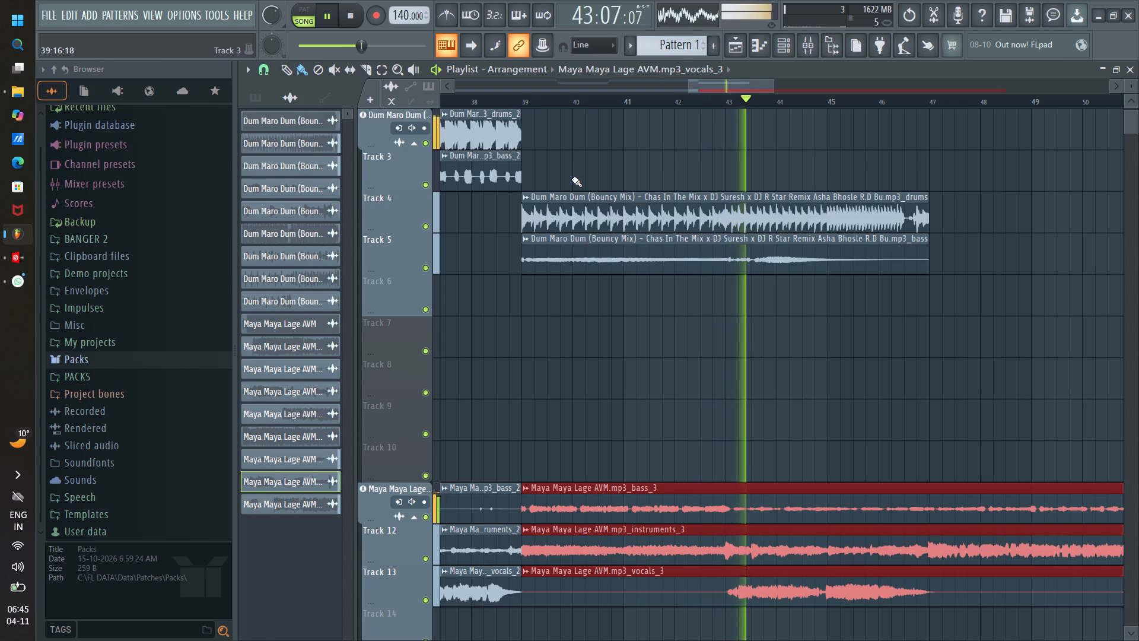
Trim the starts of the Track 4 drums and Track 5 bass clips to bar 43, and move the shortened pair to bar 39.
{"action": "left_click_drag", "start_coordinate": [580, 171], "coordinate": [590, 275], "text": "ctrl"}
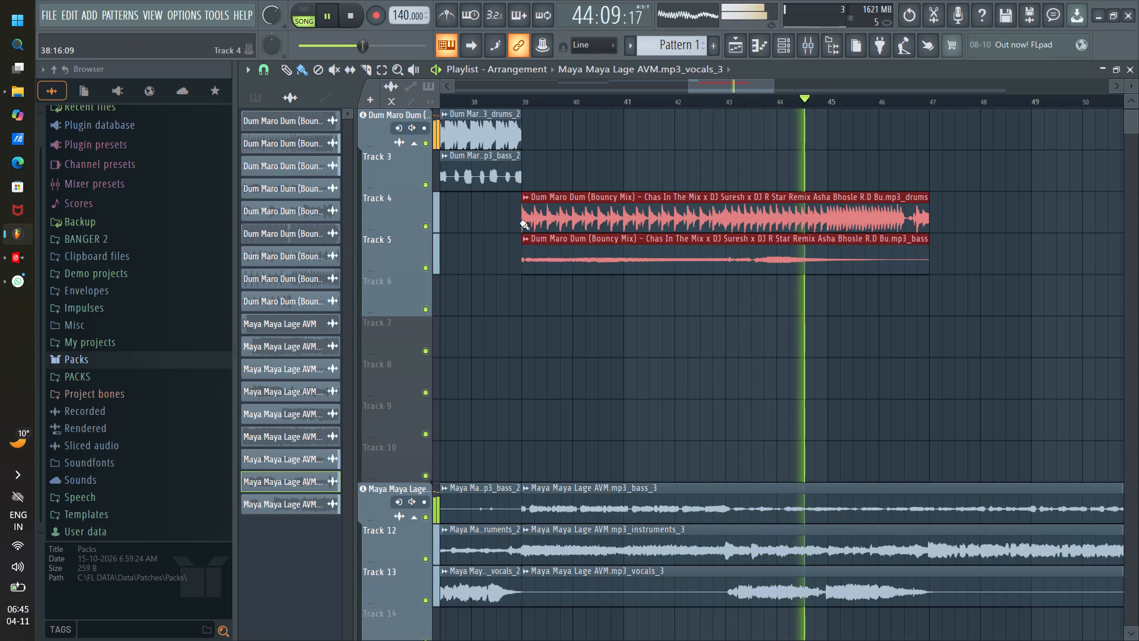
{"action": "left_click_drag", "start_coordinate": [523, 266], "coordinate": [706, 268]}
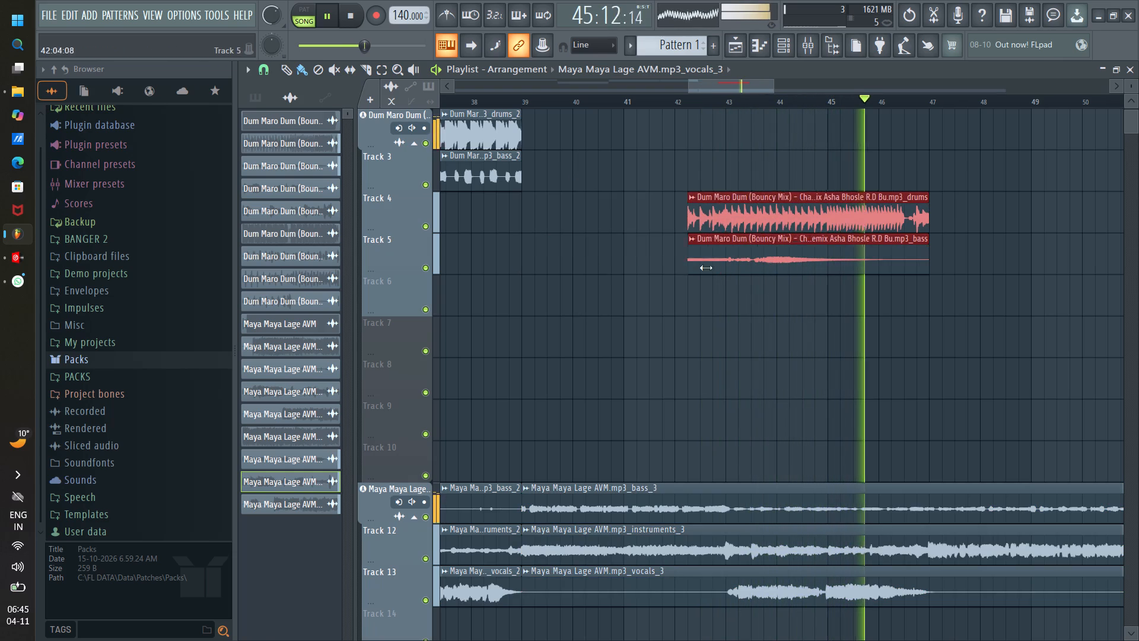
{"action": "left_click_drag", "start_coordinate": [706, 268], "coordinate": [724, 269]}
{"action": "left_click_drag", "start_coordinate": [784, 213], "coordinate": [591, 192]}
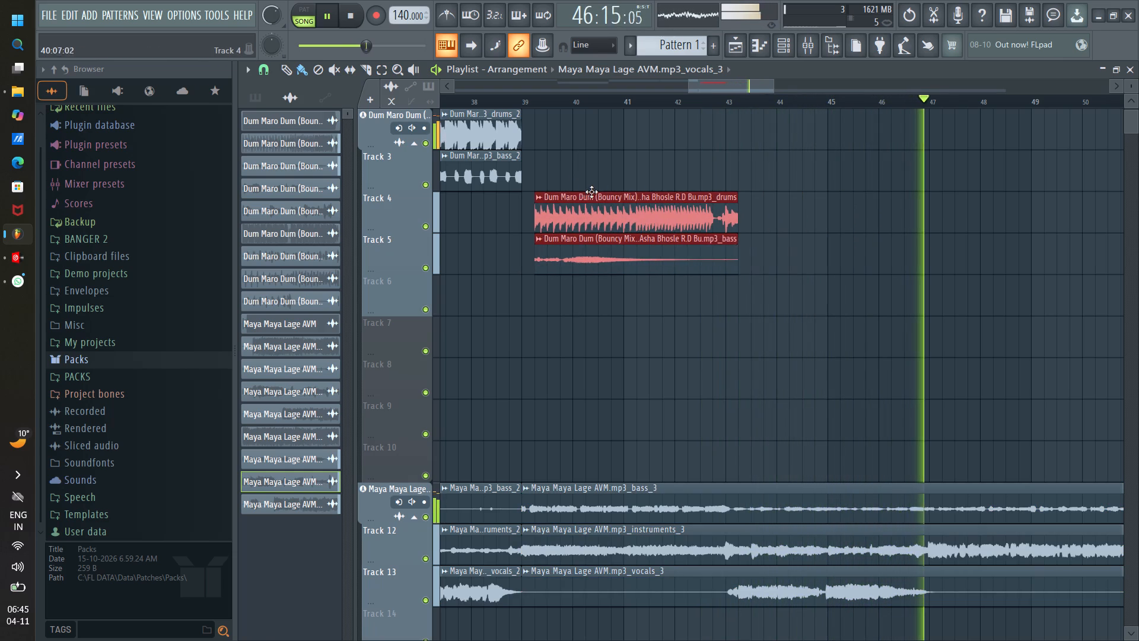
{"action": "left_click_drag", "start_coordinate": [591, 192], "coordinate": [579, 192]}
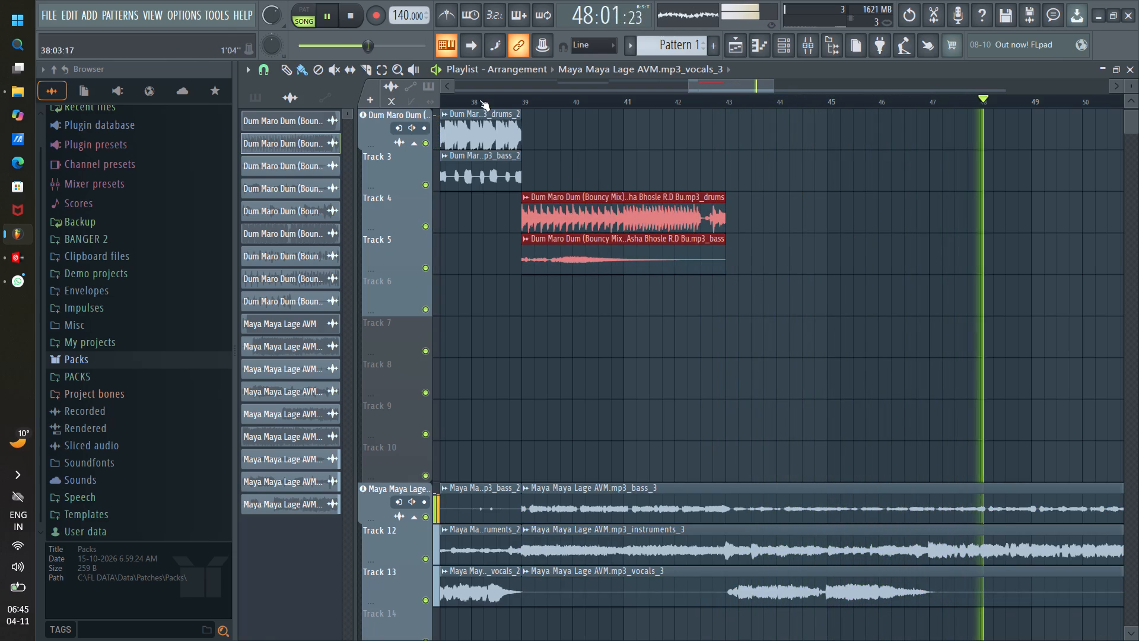
Replay from about bar 38 and listen to the shortened drums and bass leading into the vocal at bar 43.
{"action": "left_click", "coordinate": [494, 100]}
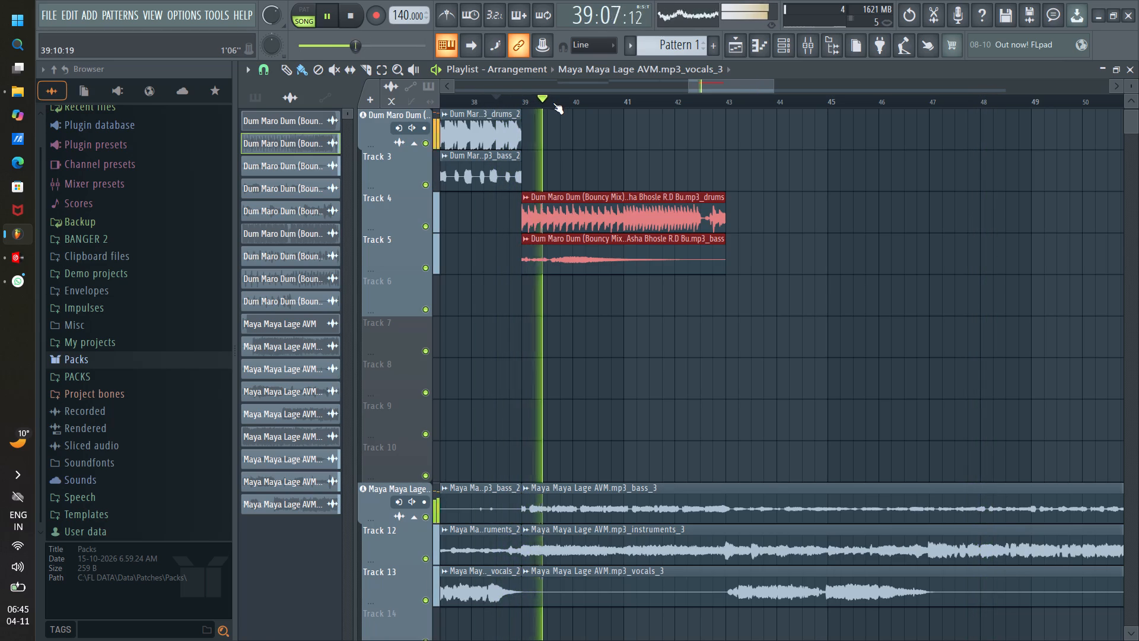
{"action": "scroll", "coordinate": [727, 101], "scroll_direction": "up", "scroll_amount": 1}
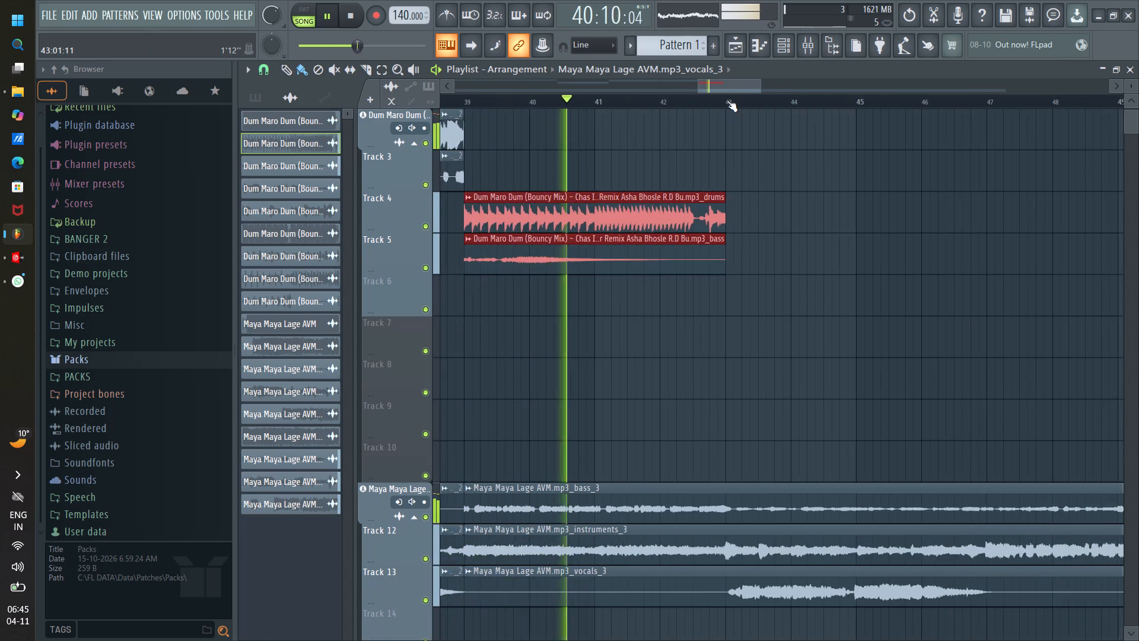
{"action": "scroll", "coordinate": [727, 100], "scroll_direction": "up", "scroll_amount": 2}
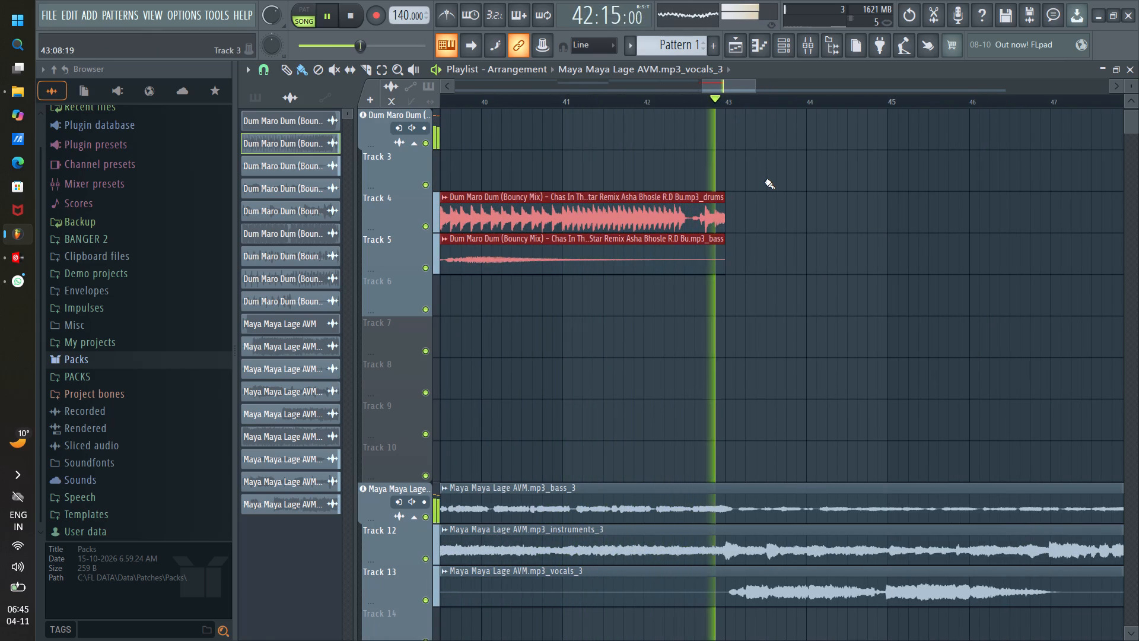
{"action": "scroll", "coordinate": [727, 106], "scroll_direction": "down", "scroll_amount": 5}
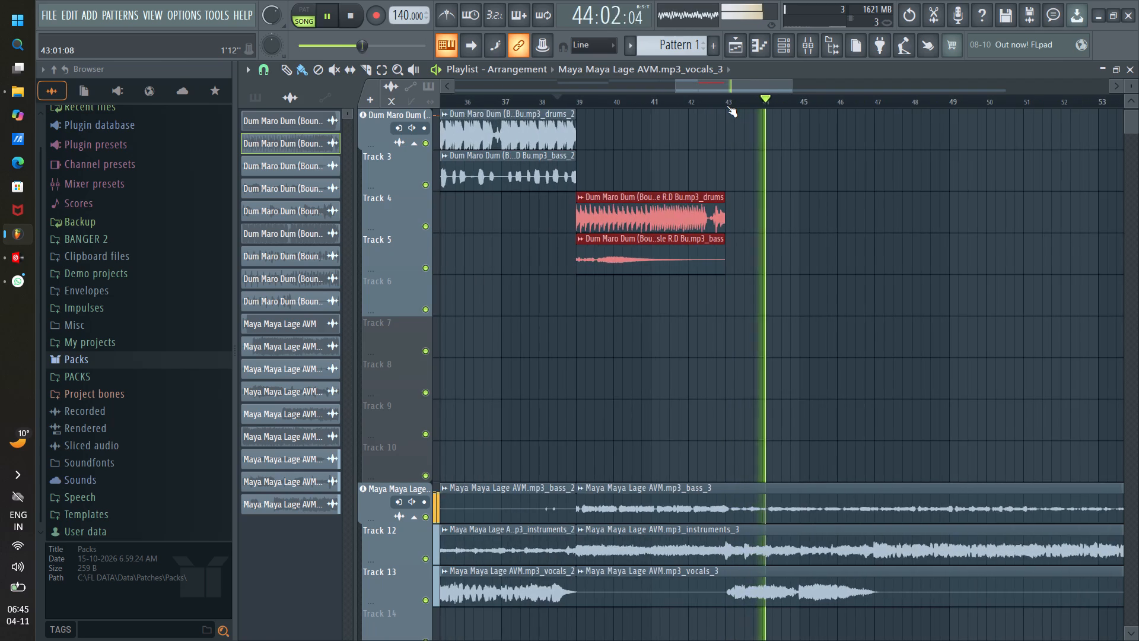
{"action": "scroll", "coordinate": [778, 274], "scroll_direction": "up", "scroll_amount": 2}
{"action": "scroll", "coordinate": [758, 103], "scroll_direction": "down", "scroll_amount": 3}
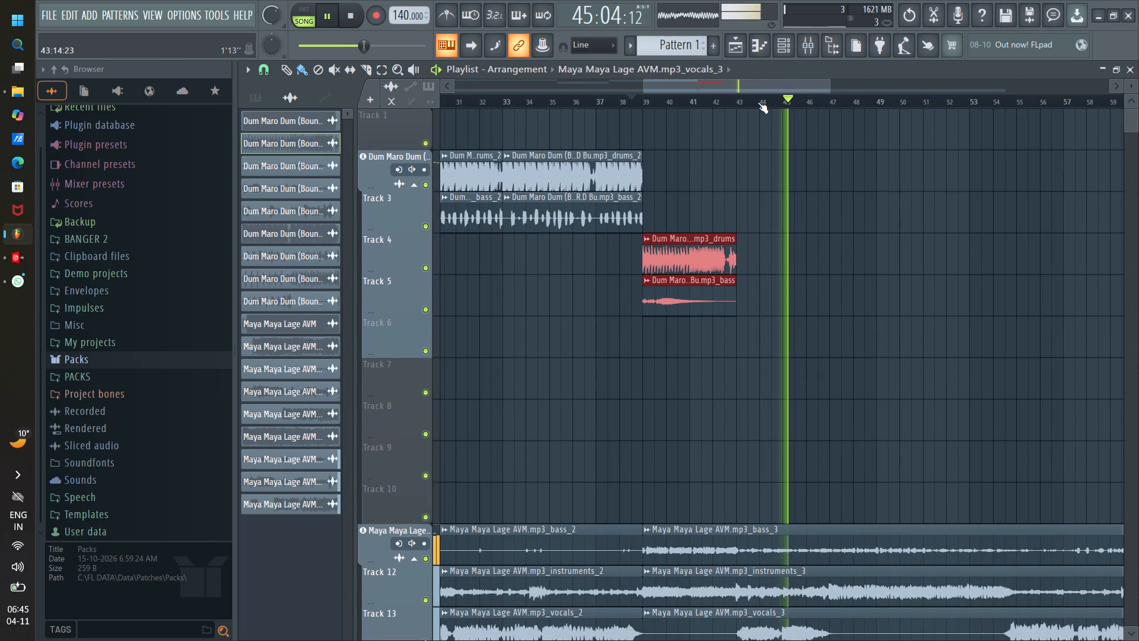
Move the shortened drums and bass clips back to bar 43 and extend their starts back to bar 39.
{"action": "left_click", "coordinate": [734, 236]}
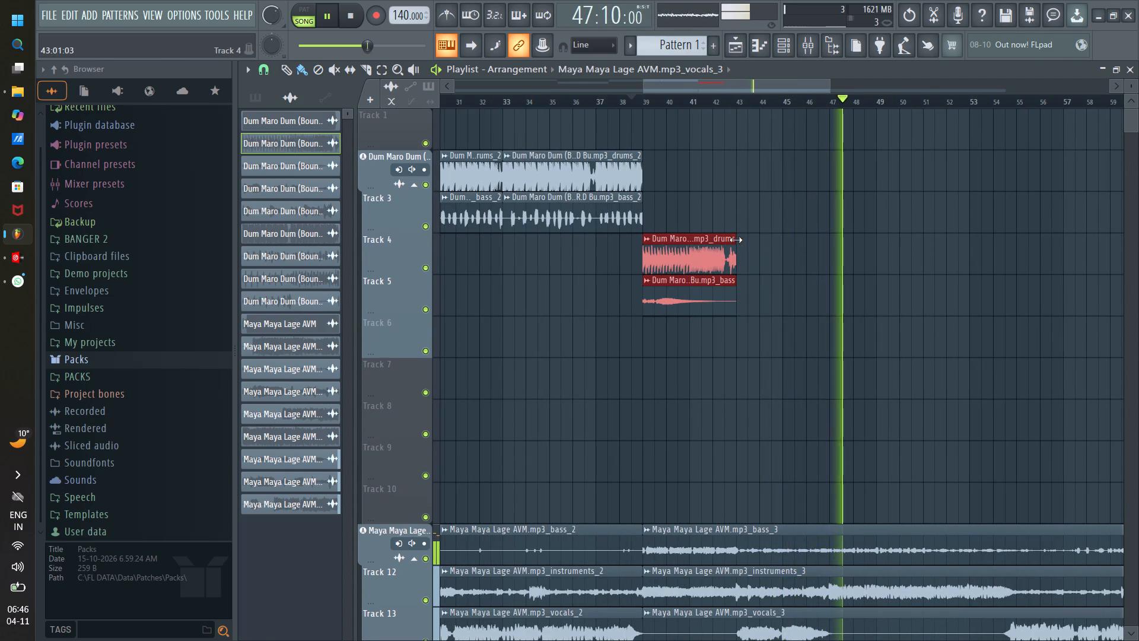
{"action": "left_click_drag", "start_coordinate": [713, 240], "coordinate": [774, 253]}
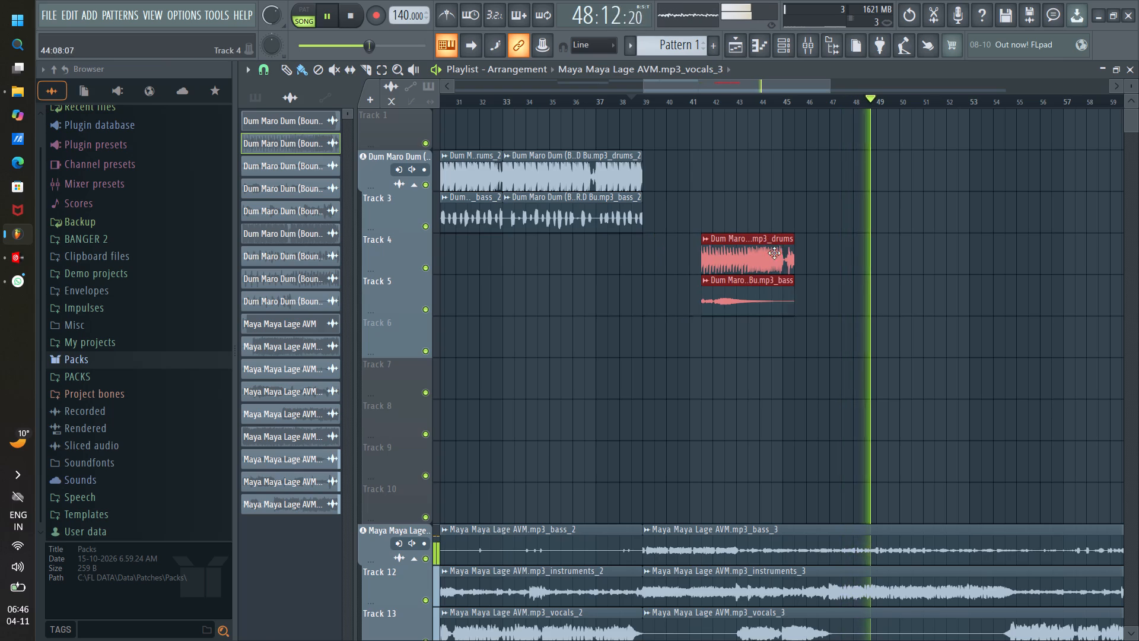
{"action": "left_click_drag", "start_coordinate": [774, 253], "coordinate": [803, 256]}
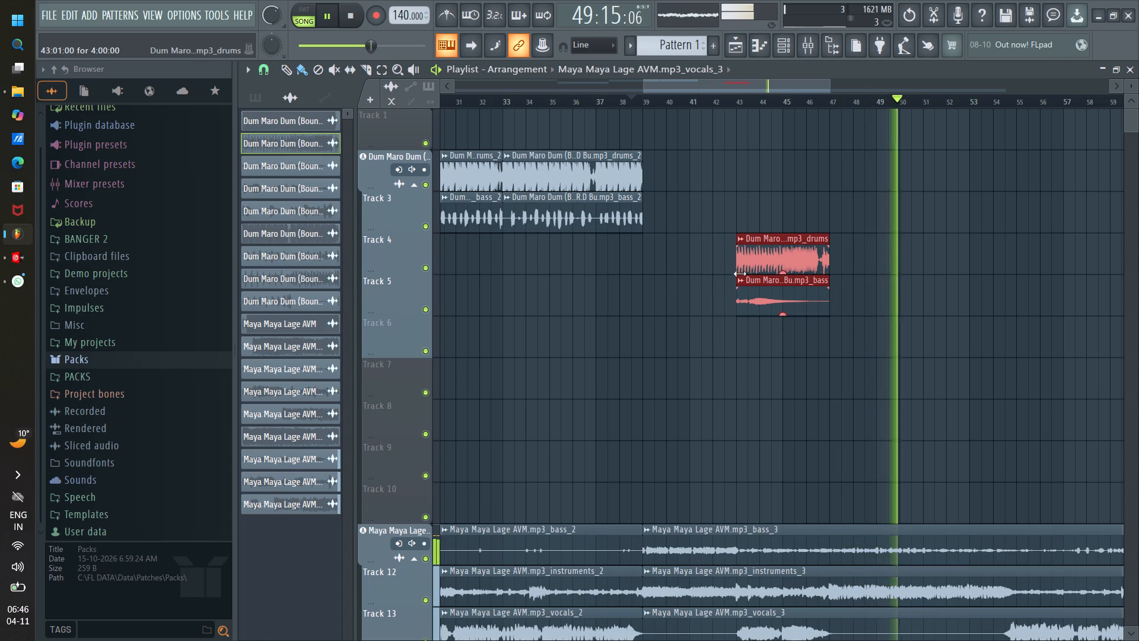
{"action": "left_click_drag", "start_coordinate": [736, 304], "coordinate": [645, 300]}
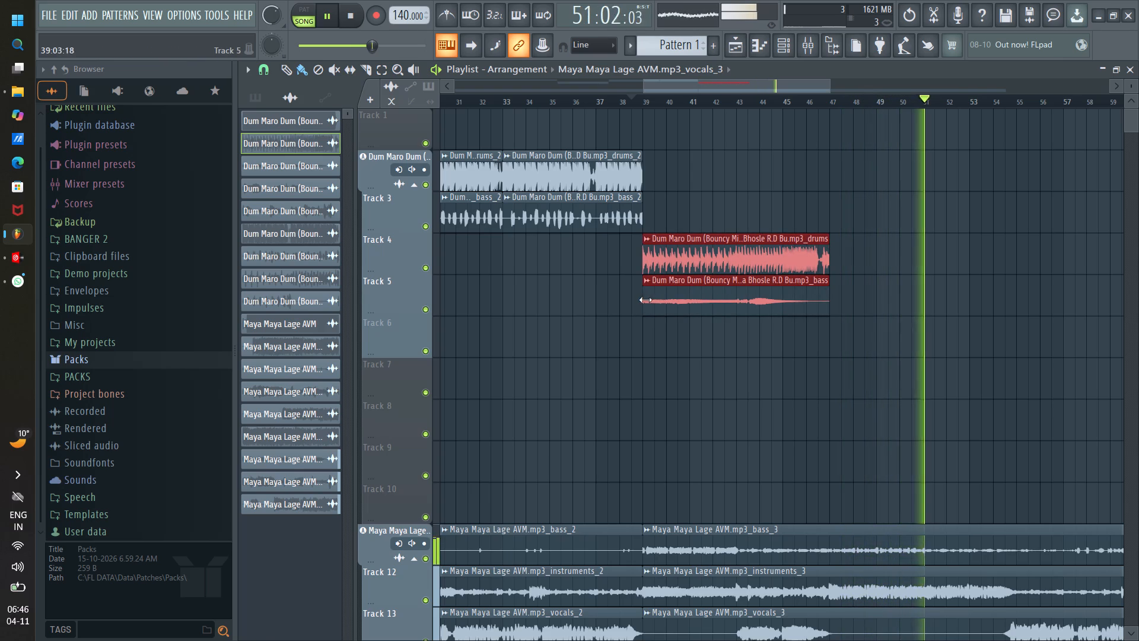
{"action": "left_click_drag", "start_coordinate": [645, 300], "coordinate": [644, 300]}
Restart playback from about bar 38 and listen to the drums and bass with the stems, toggling the Track 13 vocals' mute twice.
{"action": "key", "text": "space"}
{"action": "key", "text": "space"}
{"action": "scroll", "coordinate": [953, 377], "scroll_direction": "up", "scroll_amount": 2}
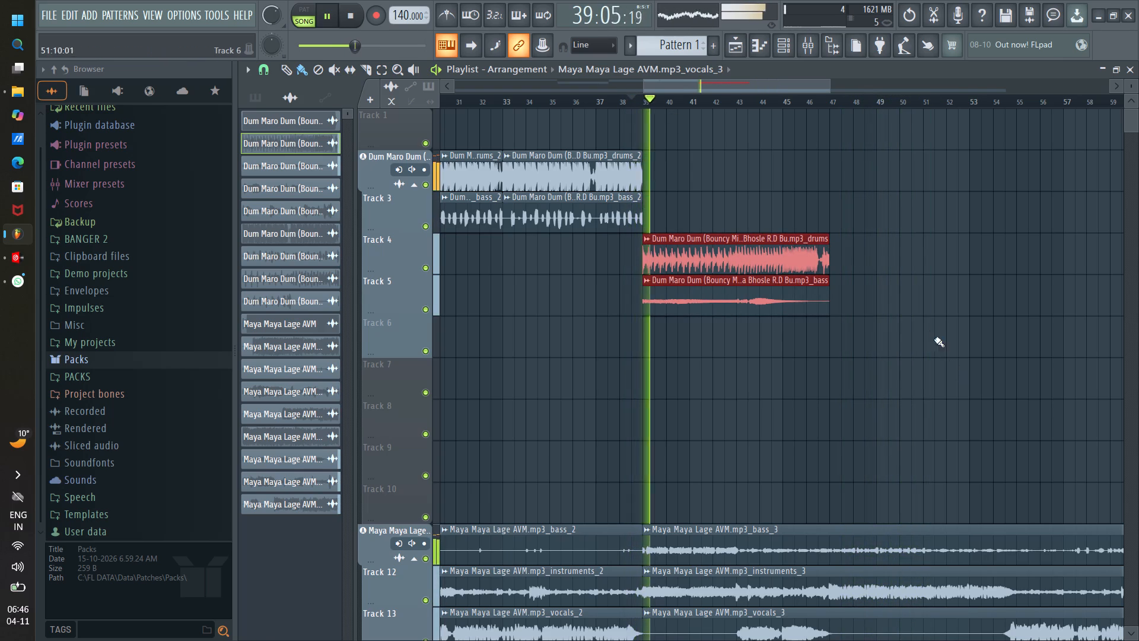
{"action": "scroll", "coordinate": [926, 322], "scroll_direction": "down", "scroll_amount": 3}
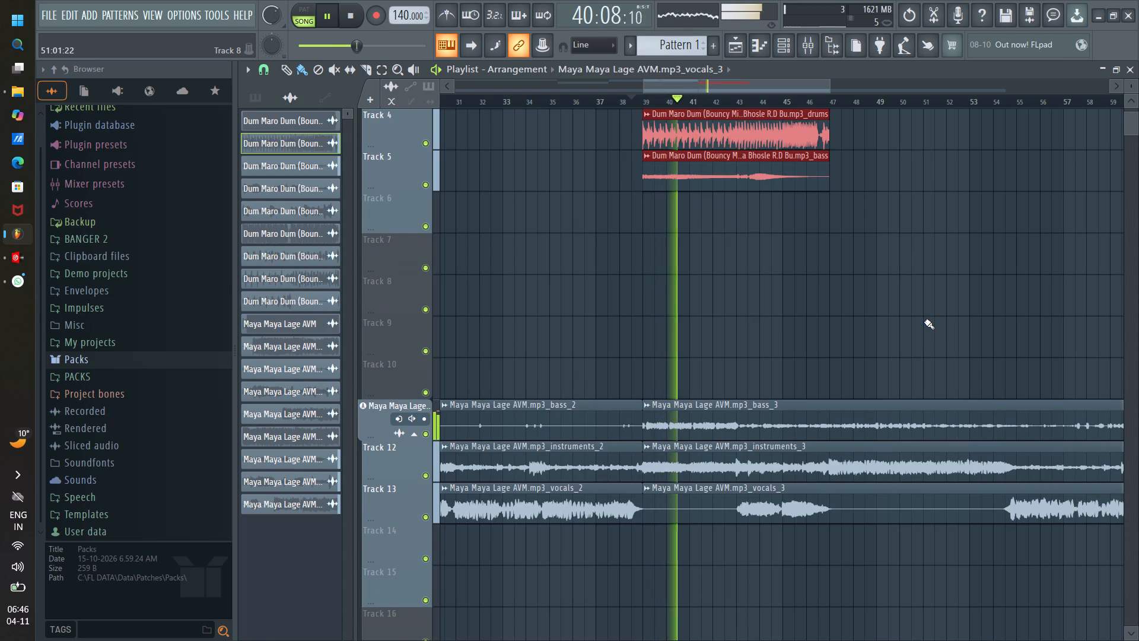
{"action": "scroll", "coordinate": [862, 244], "scroll_direction": "up", "scroll_amount": 1}
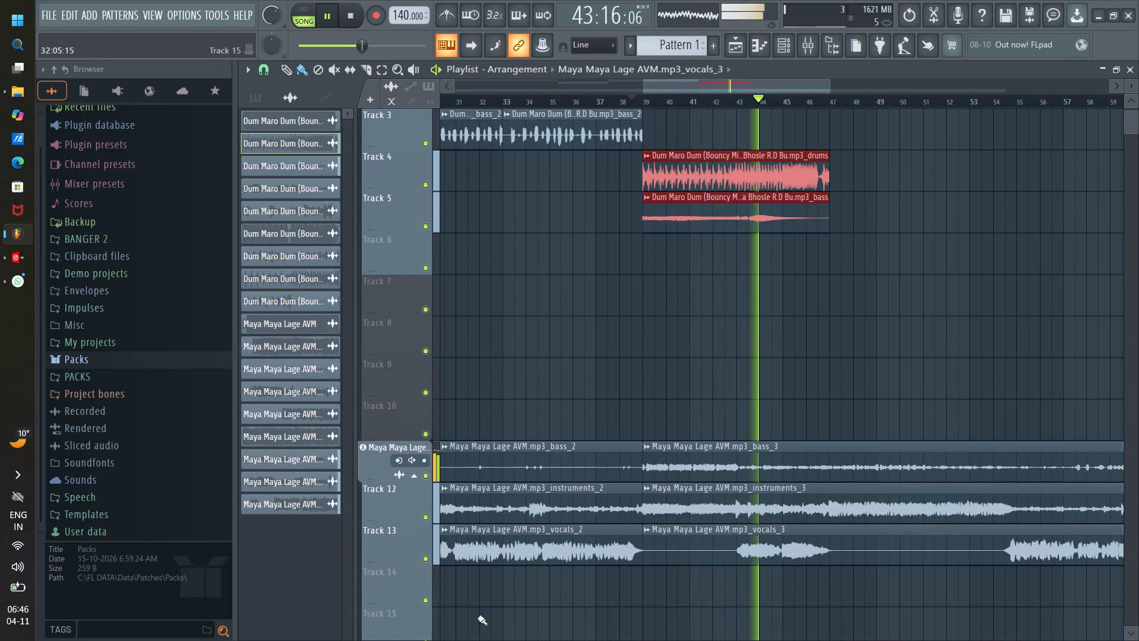
{"action": "left_click", "coordinate": [425, 559]}
{"action": "left_click", "coordinate": [425, 558]}
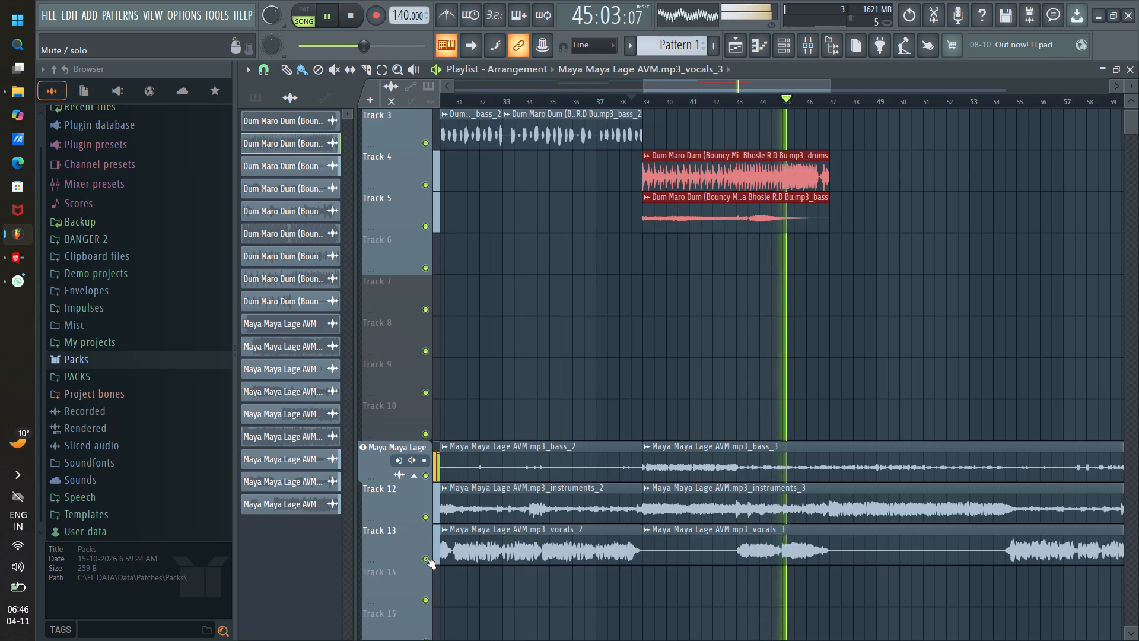
Slice the Maya Maya Lage bass, instruments and vocals clips on Tracks 11 to 13 at bar 47.
{"action": "scroll", "coordinate": [829, 101], "scroll_direction": "up", "scroll_amount": 2}
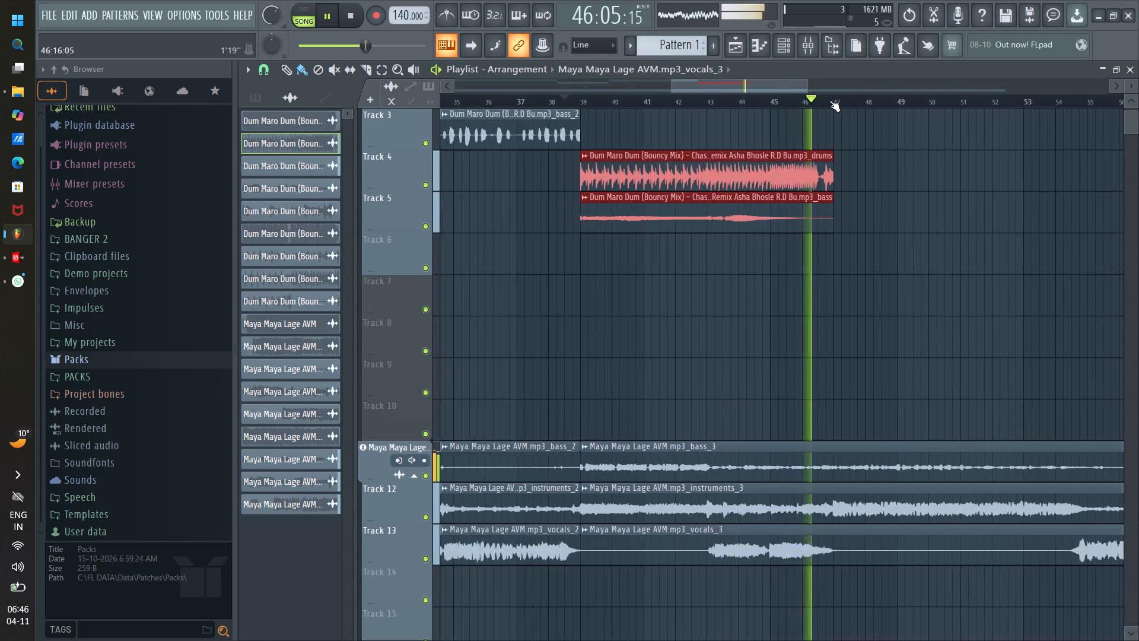
{"action": "scroll", "coordinate": [829, 100], "scroll_direction": "up", "scroll_amount": 11}
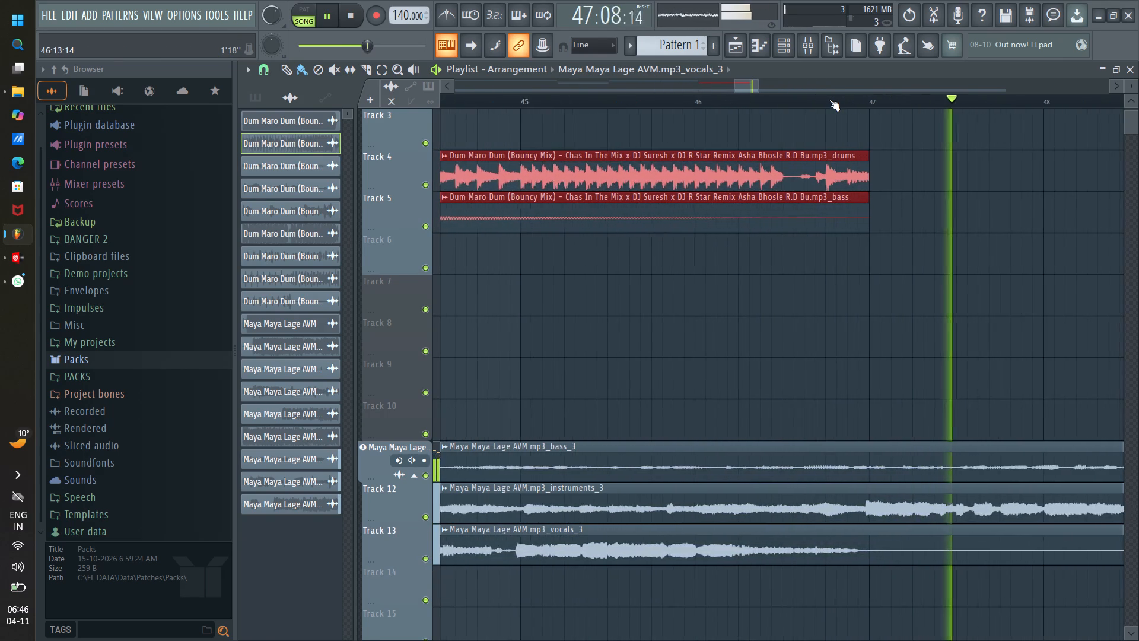
{"action": "scroll", "coordinate": [829, 100], "scroll_direction": "up", "scroll_amount": 1}
{"action": "left_click", "coordinate": [825, 102]}
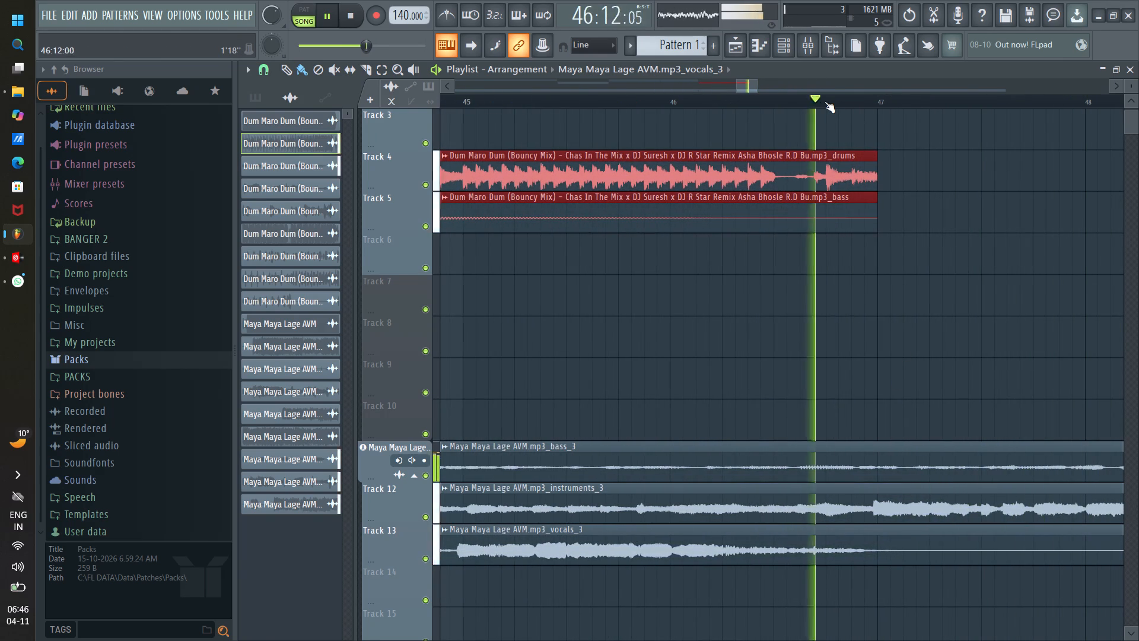
{"action": "left_click", "coordinate": [364, 72]}
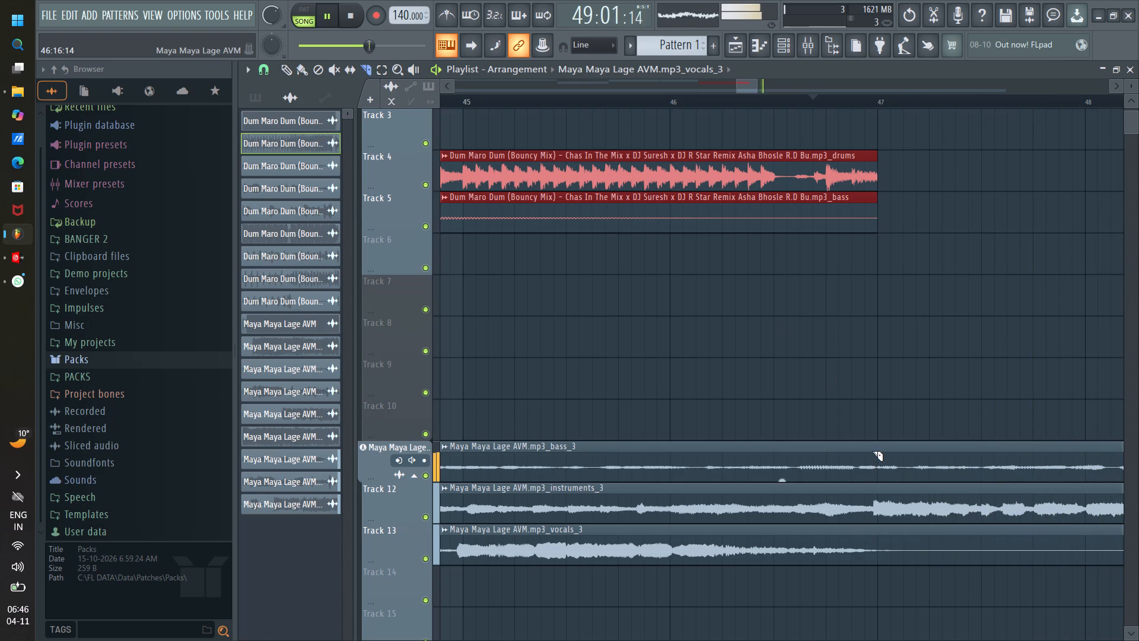
{"action": "left_click_drag", "start_coordinate": [877, 446], "coordinate": [883, 450]}
{"action": "left_click_drag", "start_coordinate": [877, 440], "coordinate": [887, 566]}
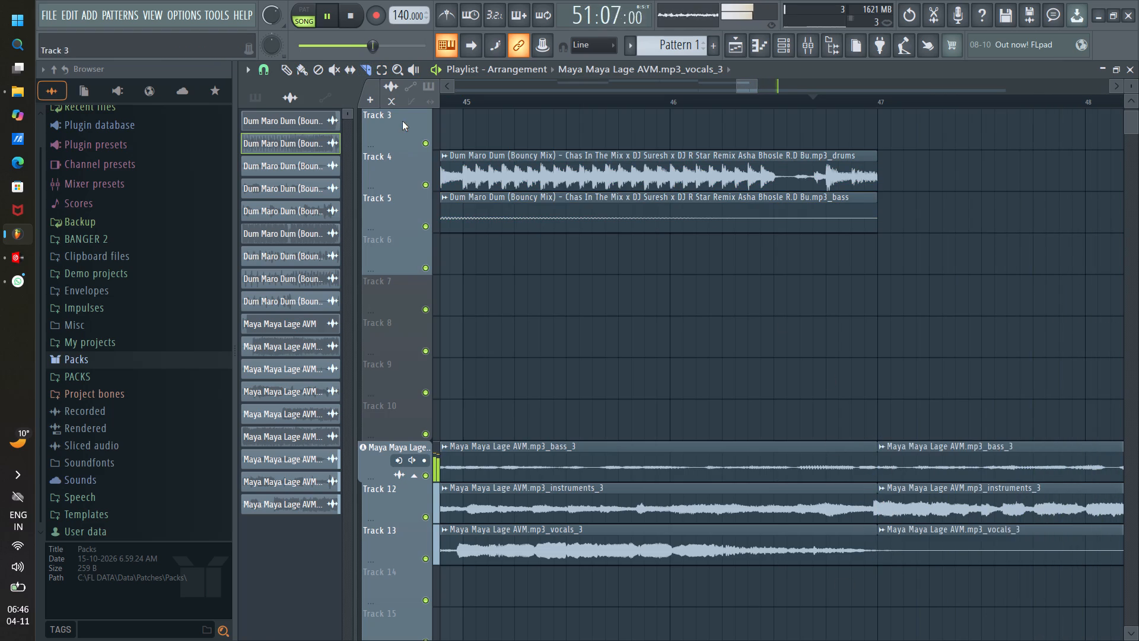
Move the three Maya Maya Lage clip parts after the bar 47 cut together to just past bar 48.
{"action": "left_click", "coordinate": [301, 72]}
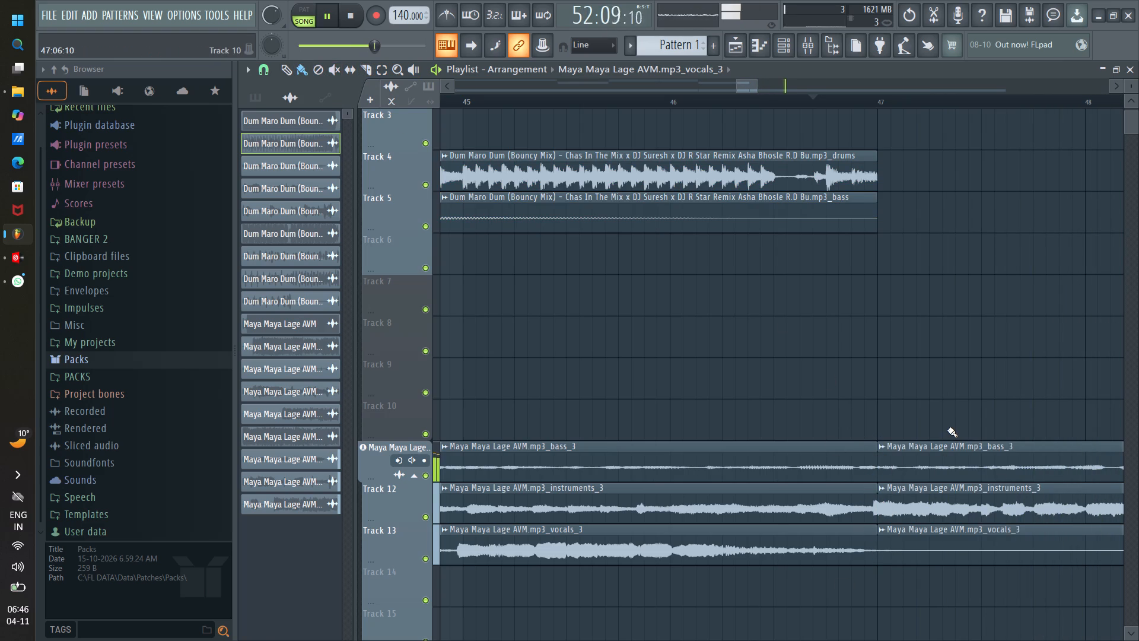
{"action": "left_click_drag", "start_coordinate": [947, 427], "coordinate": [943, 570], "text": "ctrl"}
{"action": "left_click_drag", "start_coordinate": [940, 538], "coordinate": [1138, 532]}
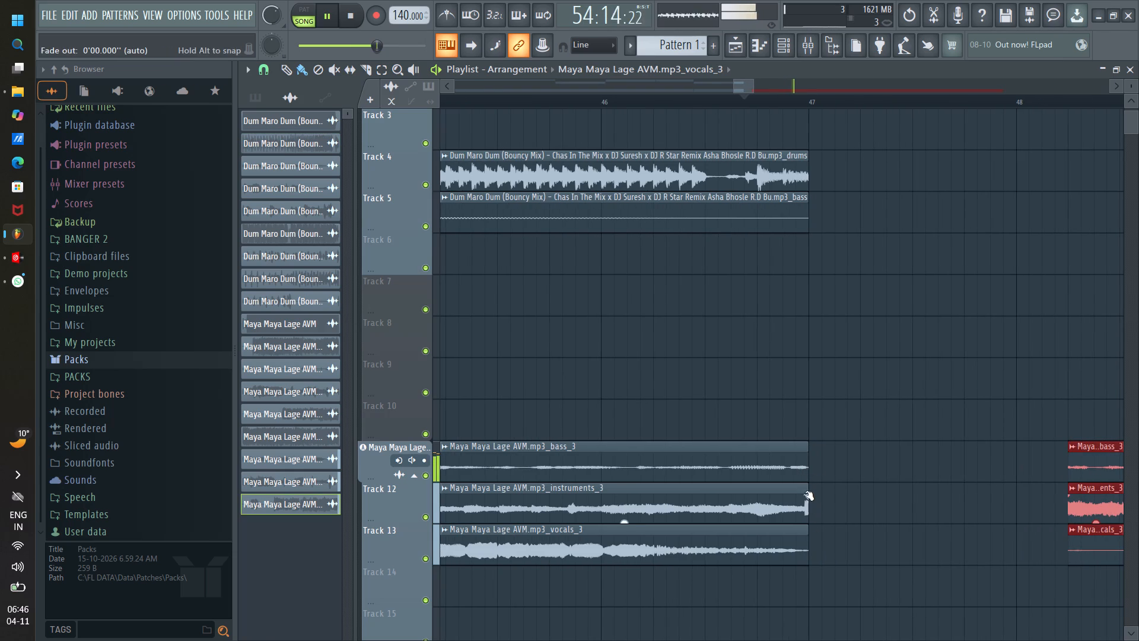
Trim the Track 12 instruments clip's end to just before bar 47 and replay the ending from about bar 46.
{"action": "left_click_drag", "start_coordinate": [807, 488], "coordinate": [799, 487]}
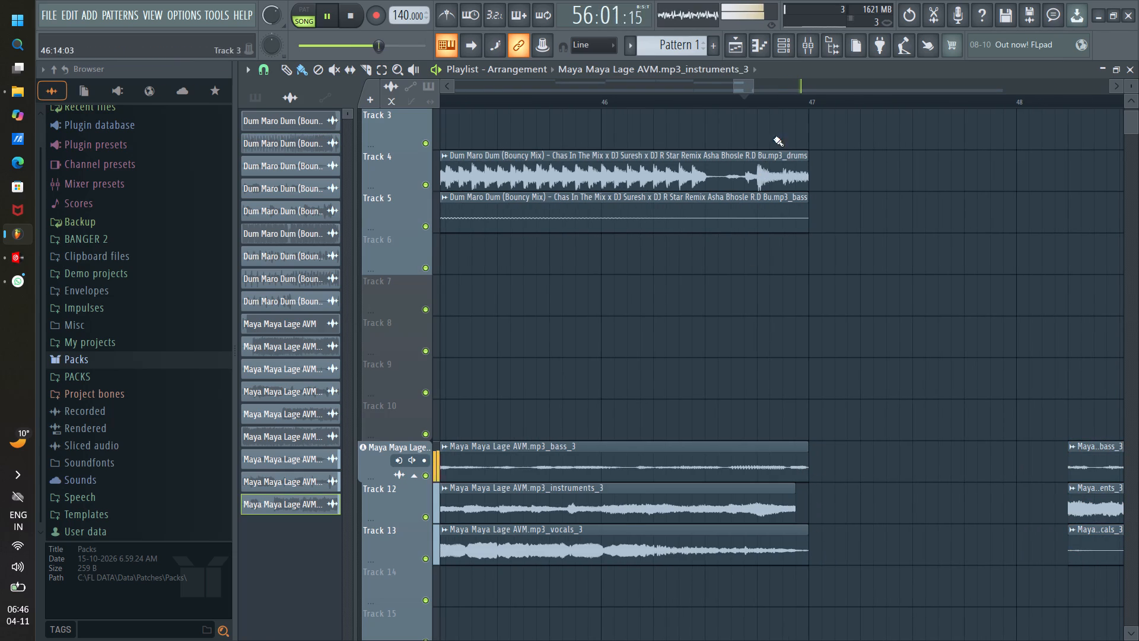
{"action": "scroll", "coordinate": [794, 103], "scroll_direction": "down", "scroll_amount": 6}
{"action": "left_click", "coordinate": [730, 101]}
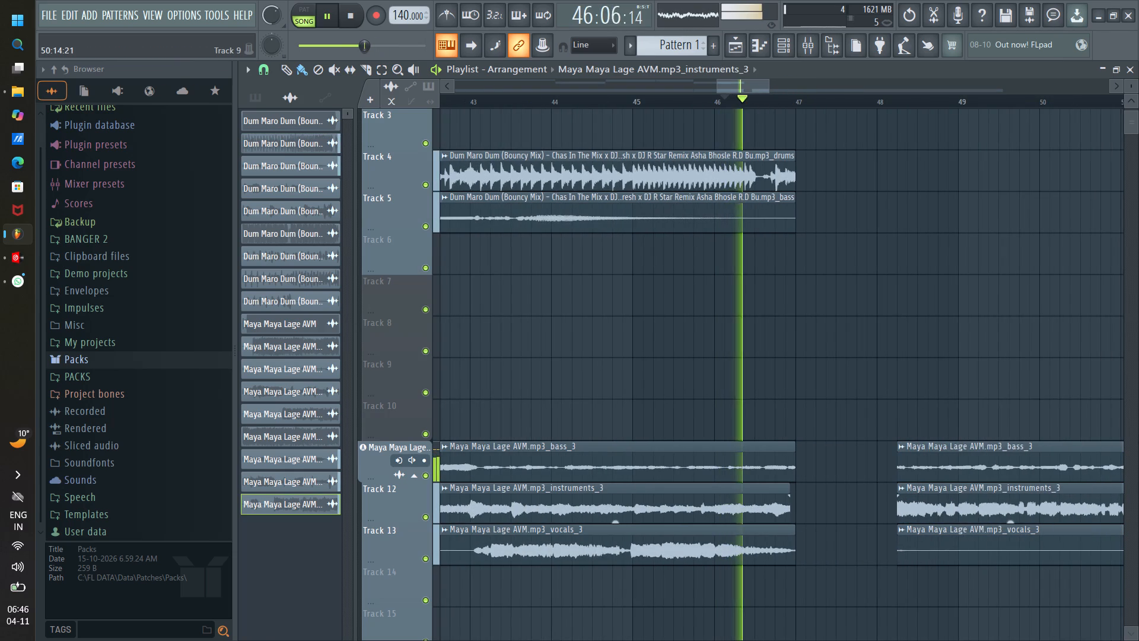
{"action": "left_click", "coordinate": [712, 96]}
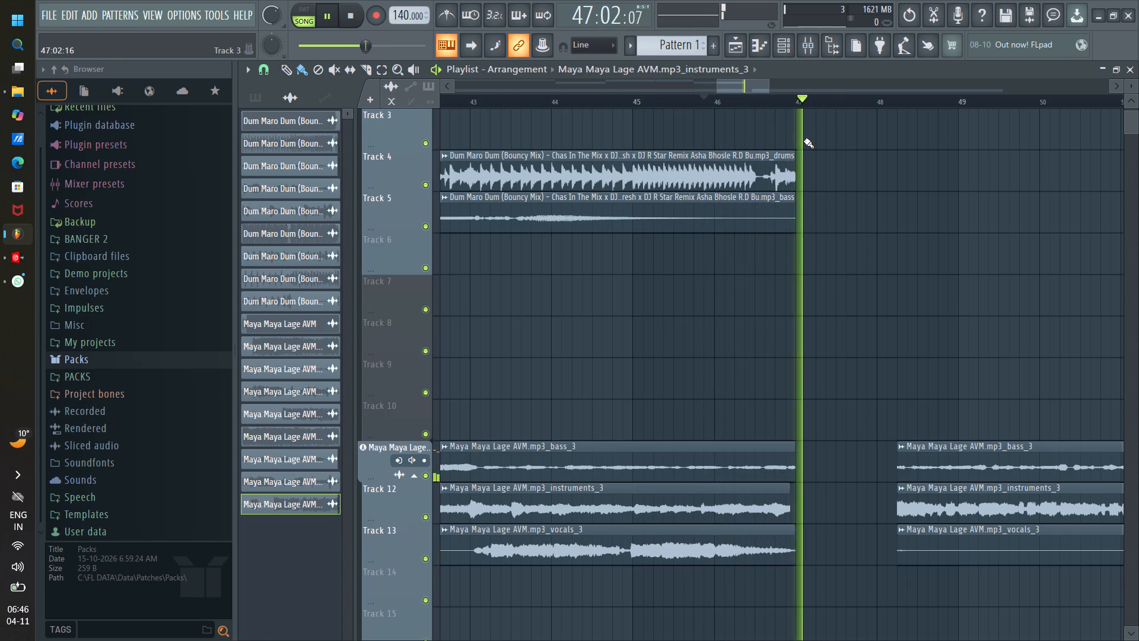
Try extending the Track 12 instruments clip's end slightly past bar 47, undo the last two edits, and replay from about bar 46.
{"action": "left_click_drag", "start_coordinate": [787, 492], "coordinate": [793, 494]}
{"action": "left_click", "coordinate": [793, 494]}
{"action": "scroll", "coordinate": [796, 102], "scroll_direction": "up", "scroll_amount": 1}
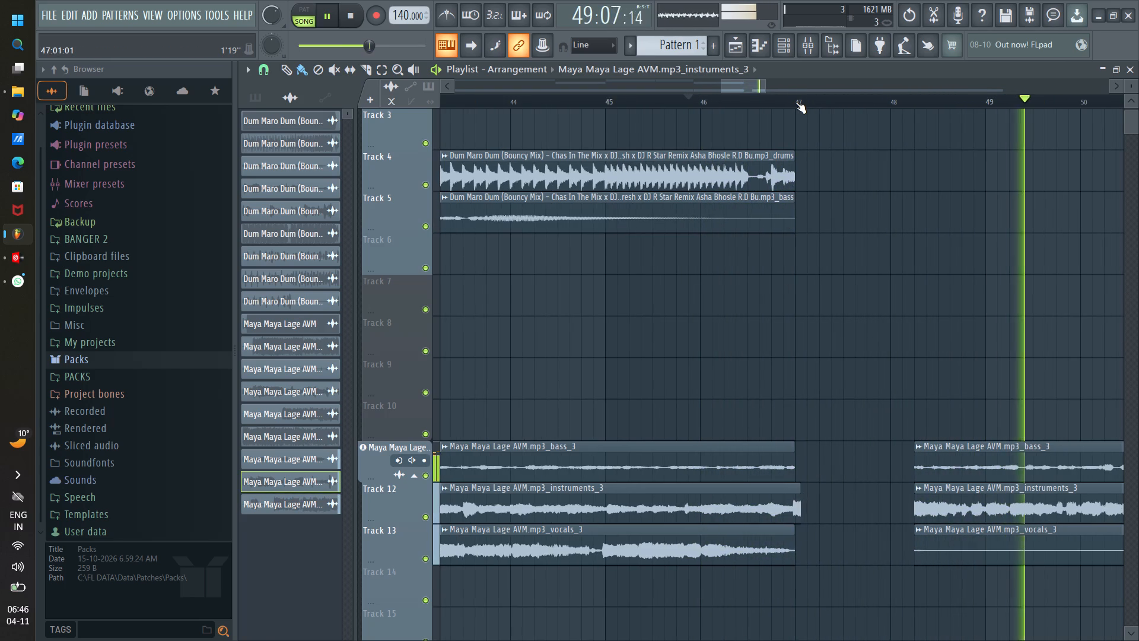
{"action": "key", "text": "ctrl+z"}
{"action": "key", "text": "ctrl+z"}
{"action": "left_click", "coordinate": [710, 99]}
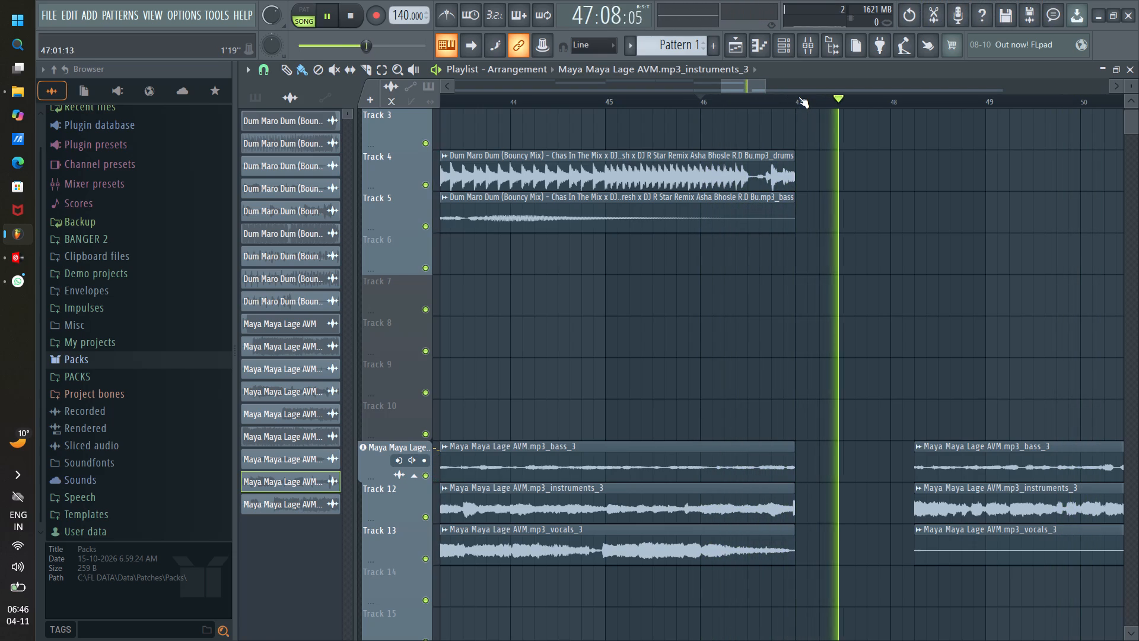
Move the separated Maya Maya Lage bass, instruments and vocals clips together to about bar 96.
{"action": "scroll", "coordinate": [798, 97], "scroll_direction": "down", "scroll_amount": 13}
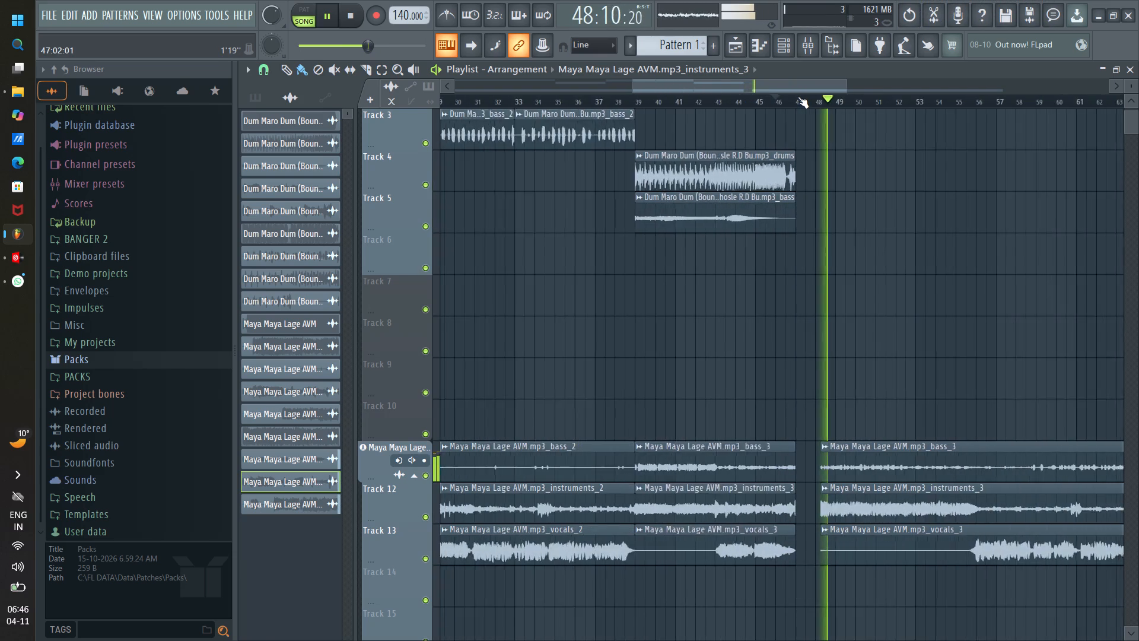
{"action": "scroll", "coordinate": [798, 97], "scroll_direction": "down", "scroll_amount": 8}
{"action": "left_click_drag", "start_coordinate": [866, 407], "coordinate": [867, 585], "text": "ctrl"}
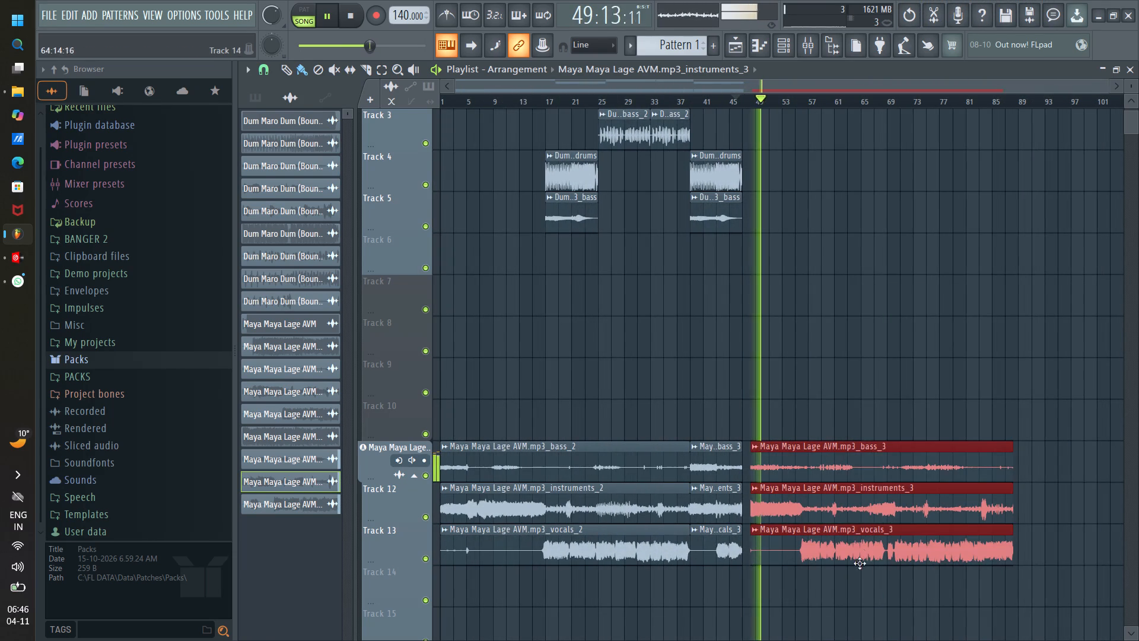
{"action": "left_click_drag", "start_coordinate": [858, 546], "coordinate": [1138, 522]}
Play the arrangement from about bar 2 and listen to the opening.
{"action": "left_click_drag", "start_coordinate": [680, 80], "coordinate": [529, 74]}
{"action": "left_click", "coordinate": [453, 98]}
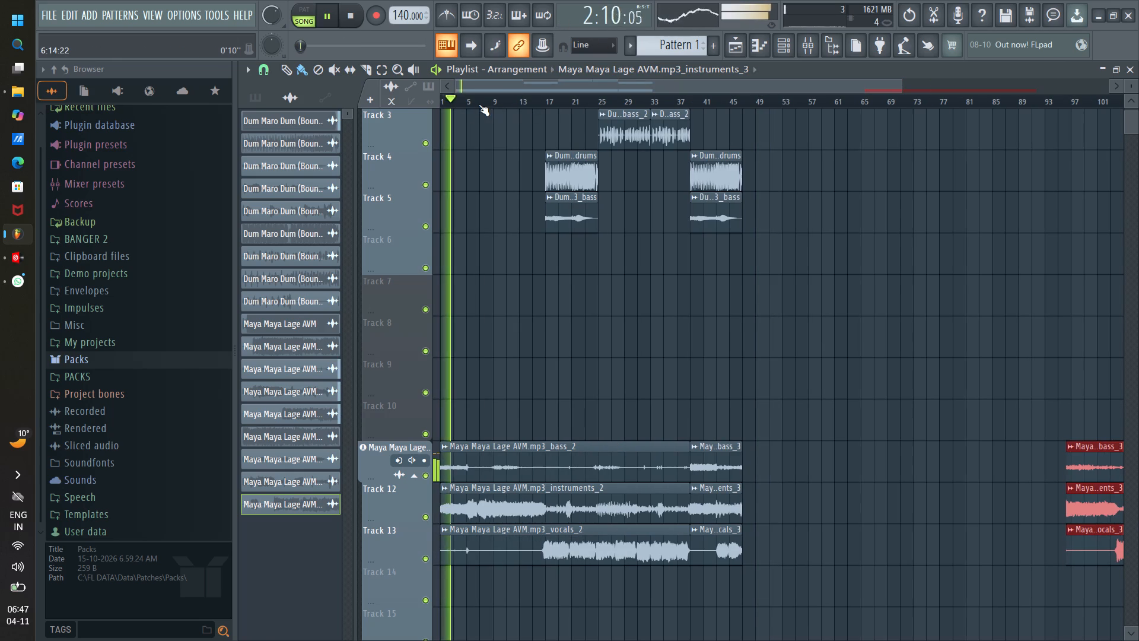
{"action": "scroll", "coordinate": [478, 103], "scroll_direction": "up", "scroll_amount": 3}
{"action": "left_click_drag", "start_coordinate": [535, 82], "coordinate": [478, 85]}
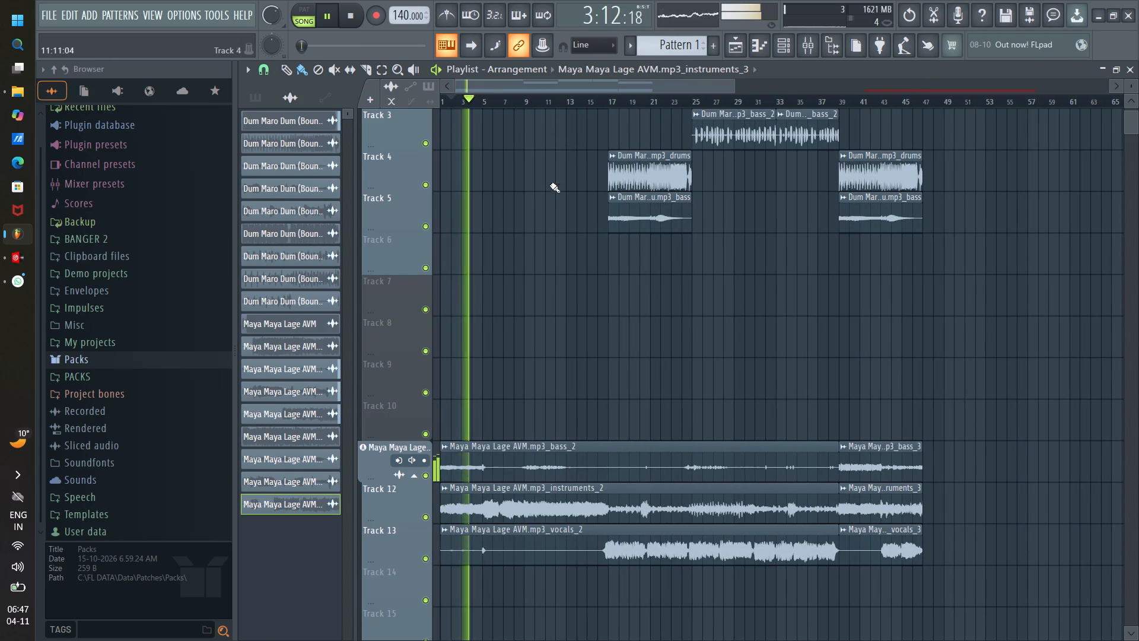
Move the Maya Maya Lage audio track up so its stems sit above the Dum Maro Dum tracks.
{"action": "scroll", "coordinate": [549, 192], "scroll_direction": "up", "scroll_amount": 4}
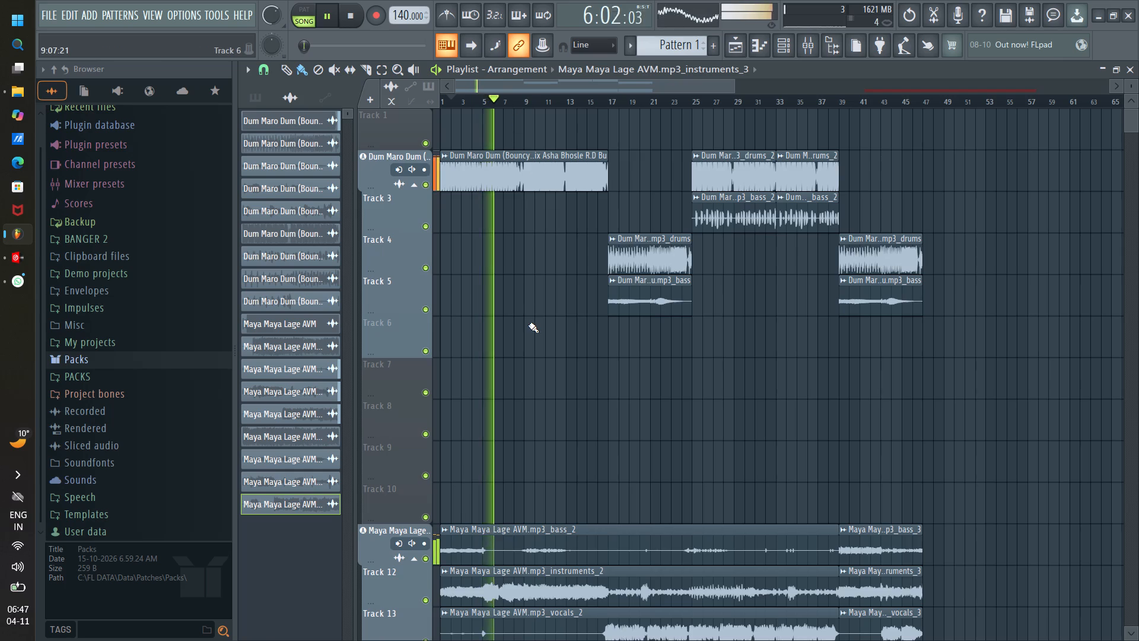
{"action": "scroll", "coordinate": [529, 322], "scroll_direction": "down", "scroll_amount": 3}
{"action": "scroll", "coordinate": [530, 320], "scroll_direction": "up", "scroll_amount": 2}
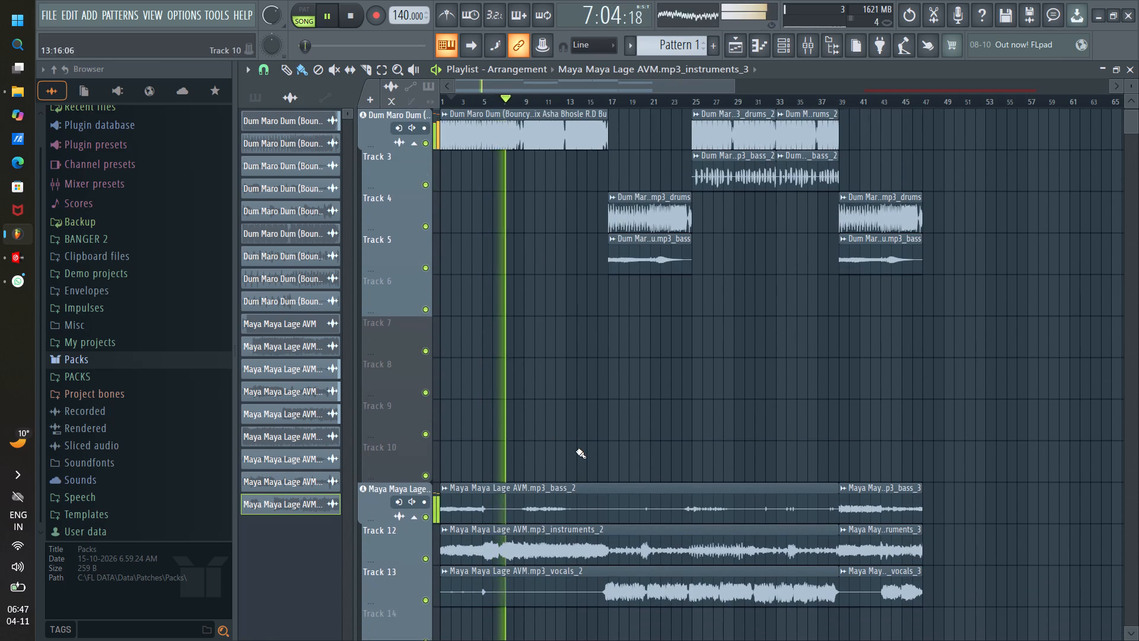
{"action": "right_click", "coordinate": [374, 496]}
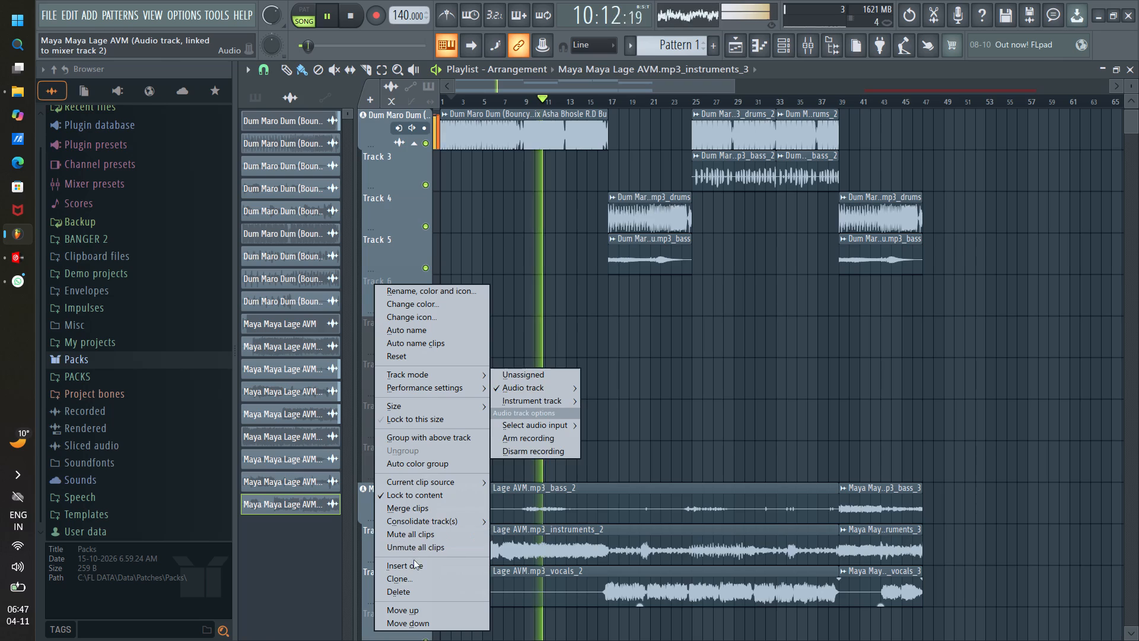
{"action": "left_click", "coordinate": [420, 608]}
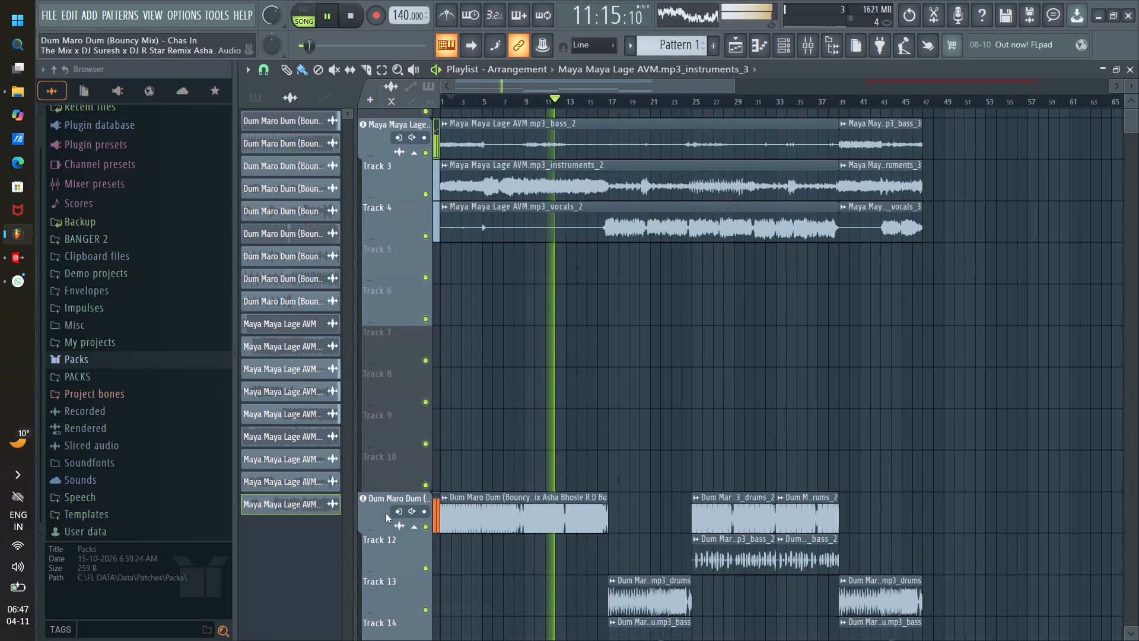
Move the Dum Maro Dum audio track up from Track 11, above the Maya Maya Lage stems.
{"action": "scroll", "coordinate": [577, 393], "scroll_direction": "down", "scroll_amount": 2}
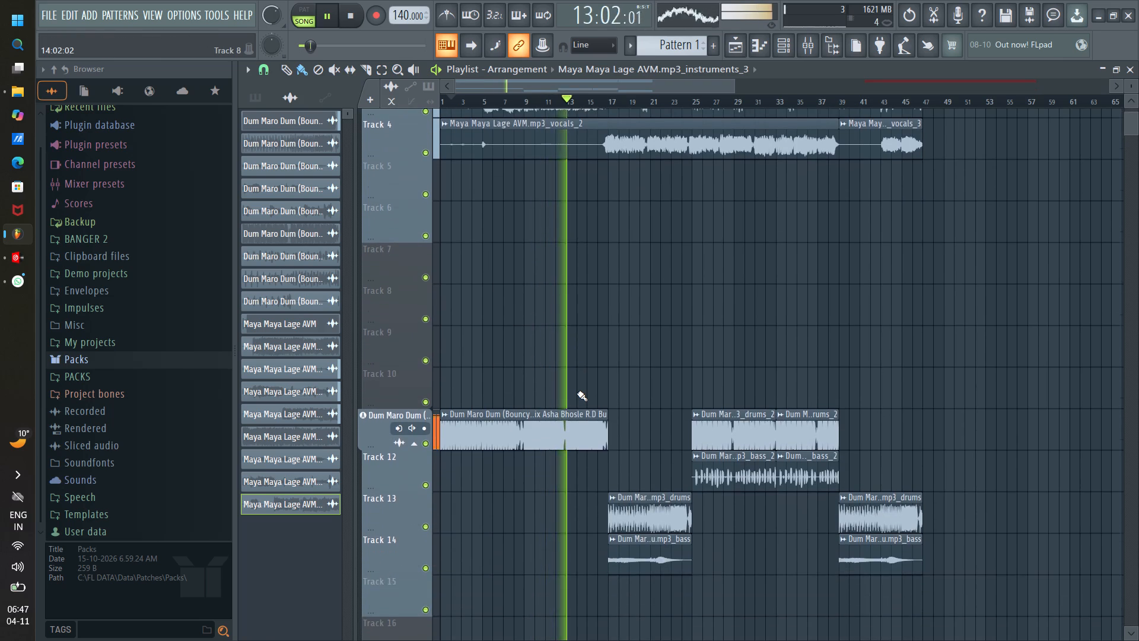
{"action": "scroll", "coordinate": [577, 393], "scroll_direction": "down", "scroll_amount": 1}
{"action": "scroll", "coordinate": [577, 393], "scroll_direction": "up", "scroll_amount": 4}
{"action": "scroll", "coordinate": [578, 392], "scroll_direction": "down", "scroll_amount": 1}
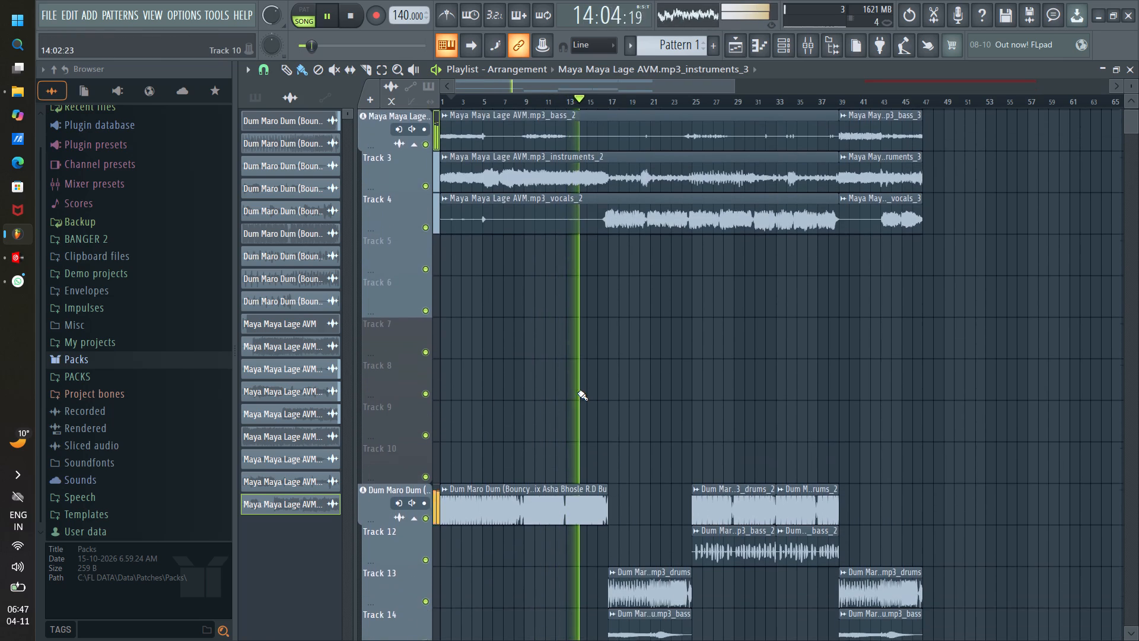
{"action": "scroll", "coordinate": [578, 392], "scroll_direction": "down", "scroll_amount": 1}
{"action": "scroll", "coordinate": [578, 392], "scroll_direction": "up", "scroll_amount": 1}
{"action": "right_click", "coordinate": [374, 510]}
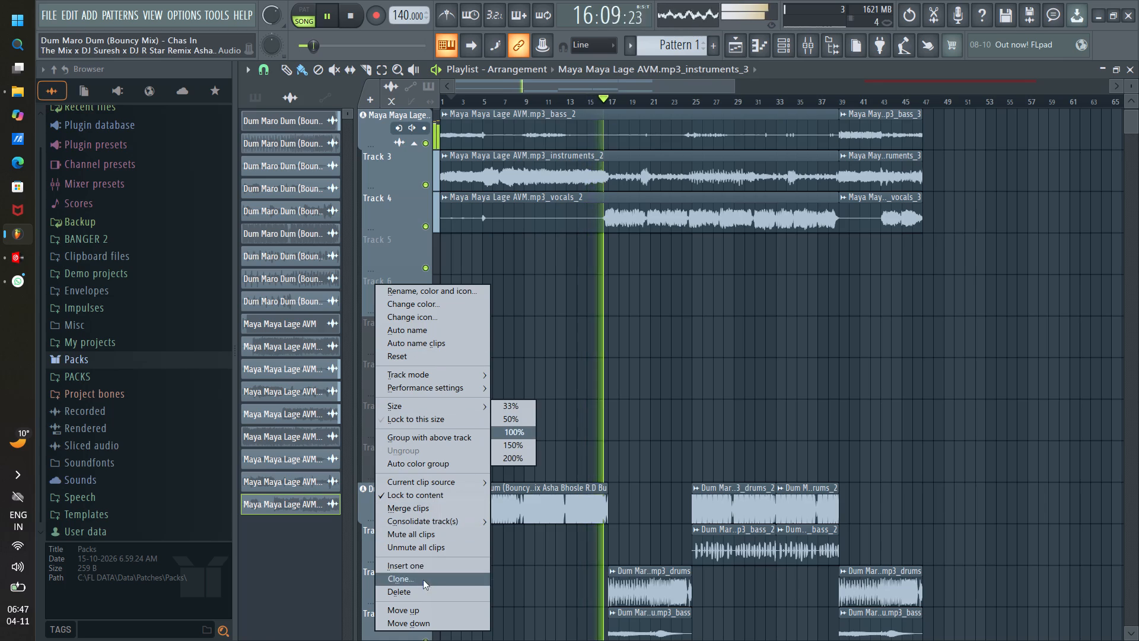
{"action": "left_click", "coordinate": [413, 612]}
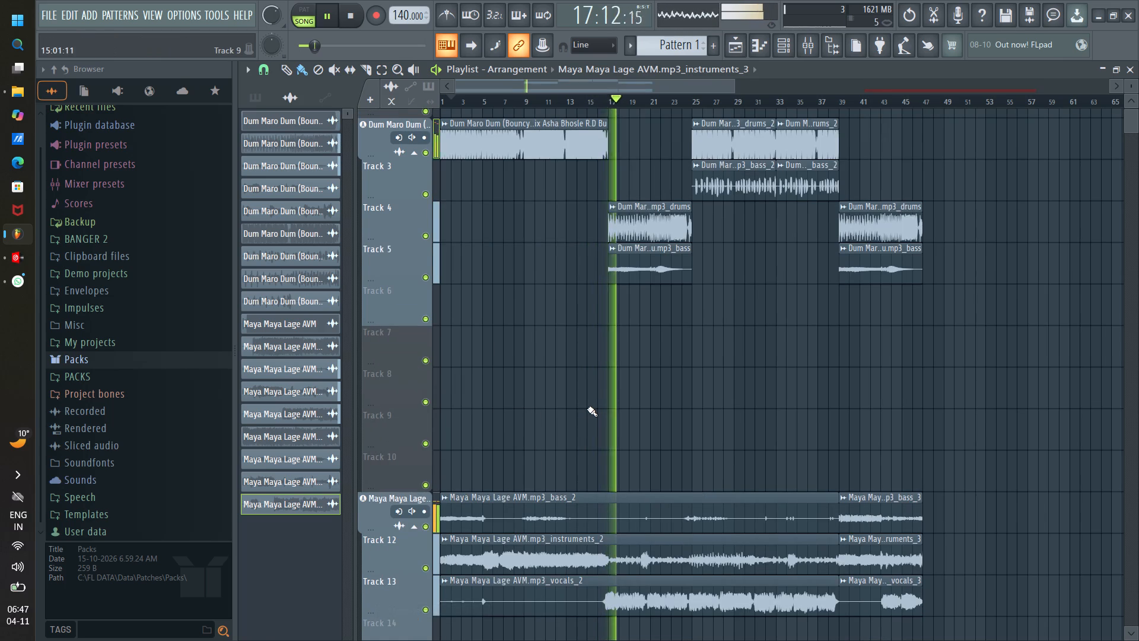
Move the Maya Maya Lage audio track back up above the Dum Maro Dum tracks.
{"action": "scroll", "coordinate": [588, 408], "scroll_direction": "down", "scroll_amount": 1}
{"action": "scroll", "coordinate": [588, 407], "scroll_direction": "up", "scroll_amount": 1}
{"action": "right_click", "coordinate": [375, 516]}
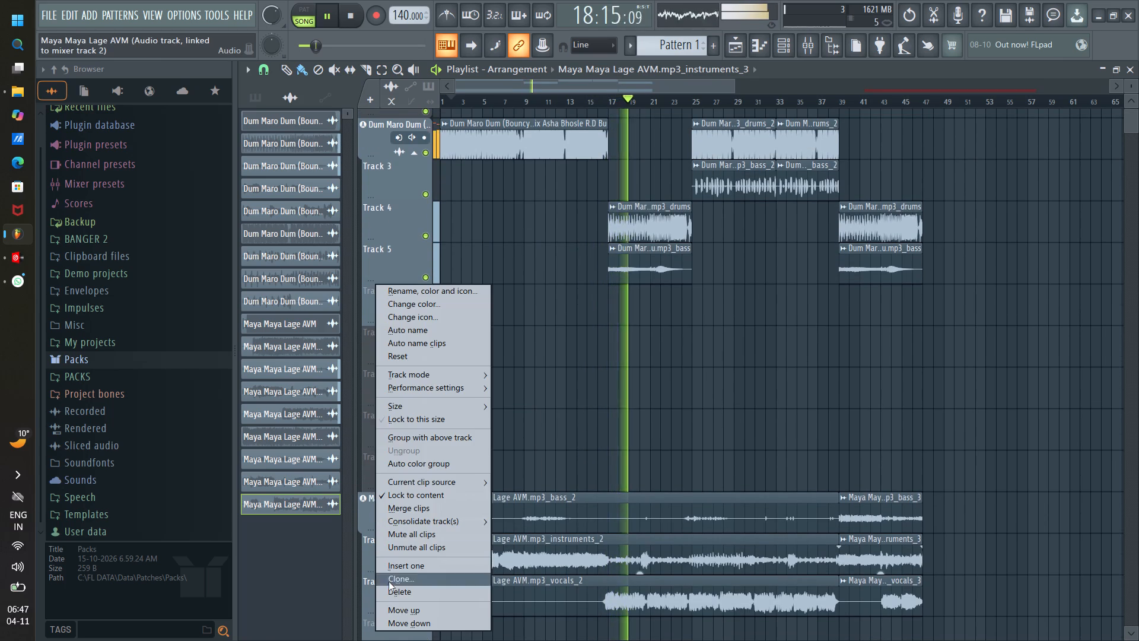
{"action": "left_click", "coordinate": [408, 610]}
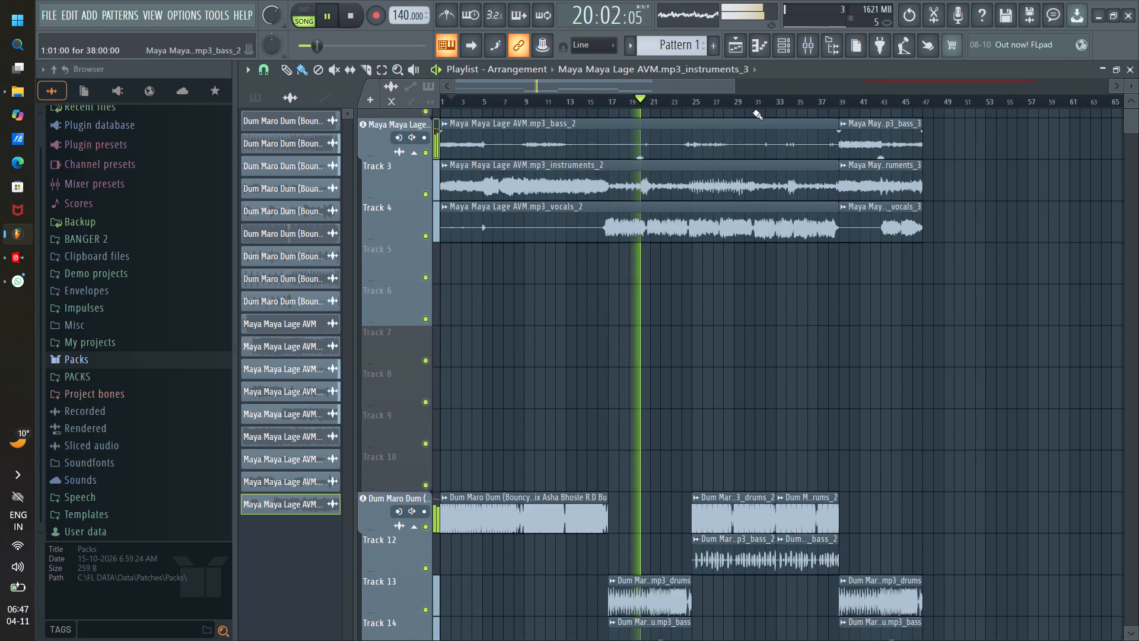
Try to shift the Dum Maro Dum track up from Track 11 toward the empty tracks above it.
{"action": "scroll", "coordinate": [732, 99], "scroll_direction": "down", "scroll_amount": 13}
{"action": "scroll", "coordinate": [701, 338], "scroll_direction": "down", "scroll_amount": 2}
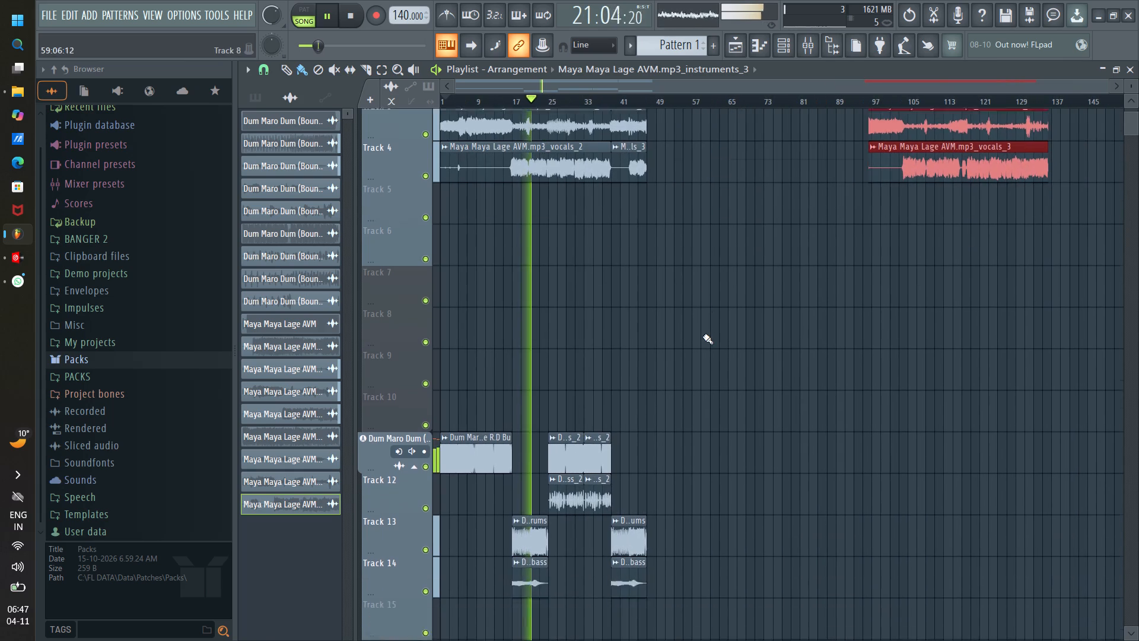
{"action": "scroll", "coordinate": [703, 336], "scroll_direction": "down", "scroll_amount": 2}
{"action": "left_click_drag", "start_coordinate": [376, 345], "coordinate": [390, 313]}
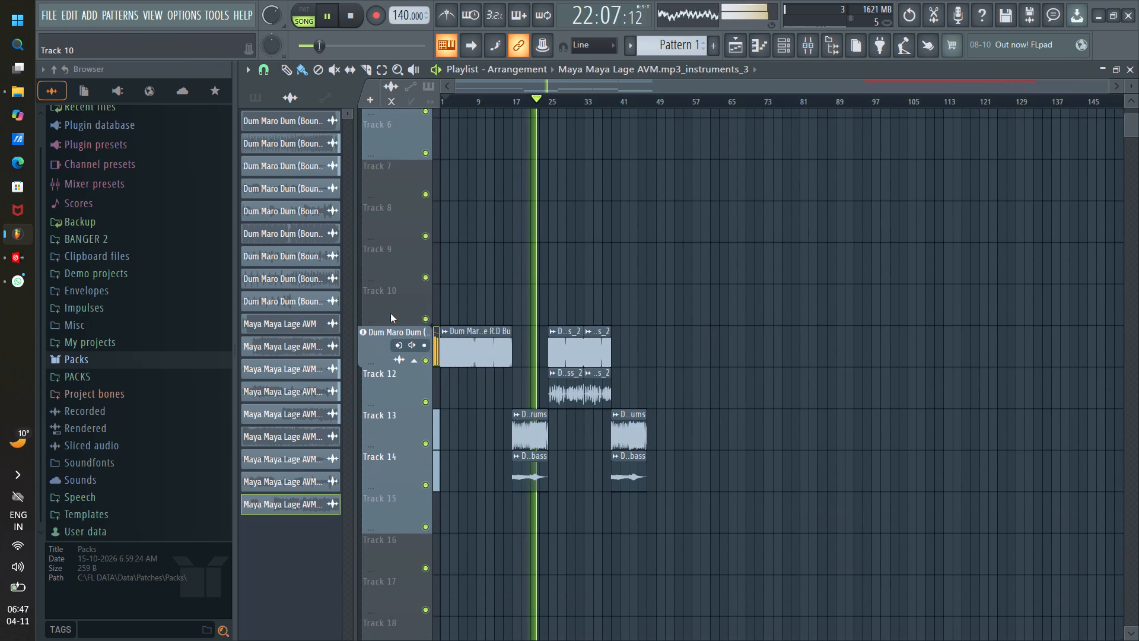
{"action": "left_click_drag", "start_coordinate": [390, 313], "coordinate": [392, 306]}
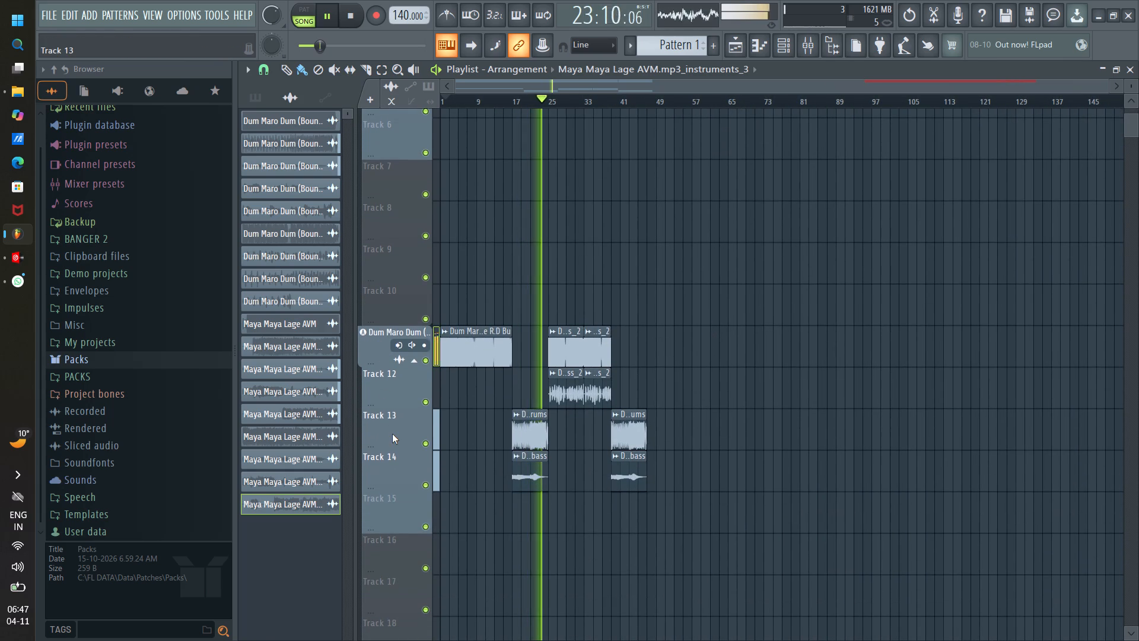
Listen from about bar 24 while examining how the Dum Maro Dum drums and bass line up with the Maya Maya Lage stems.
{"action": "scroll", "coordinate": [546, 99], "scroll_direction": "up", "scroll_amount": 4}
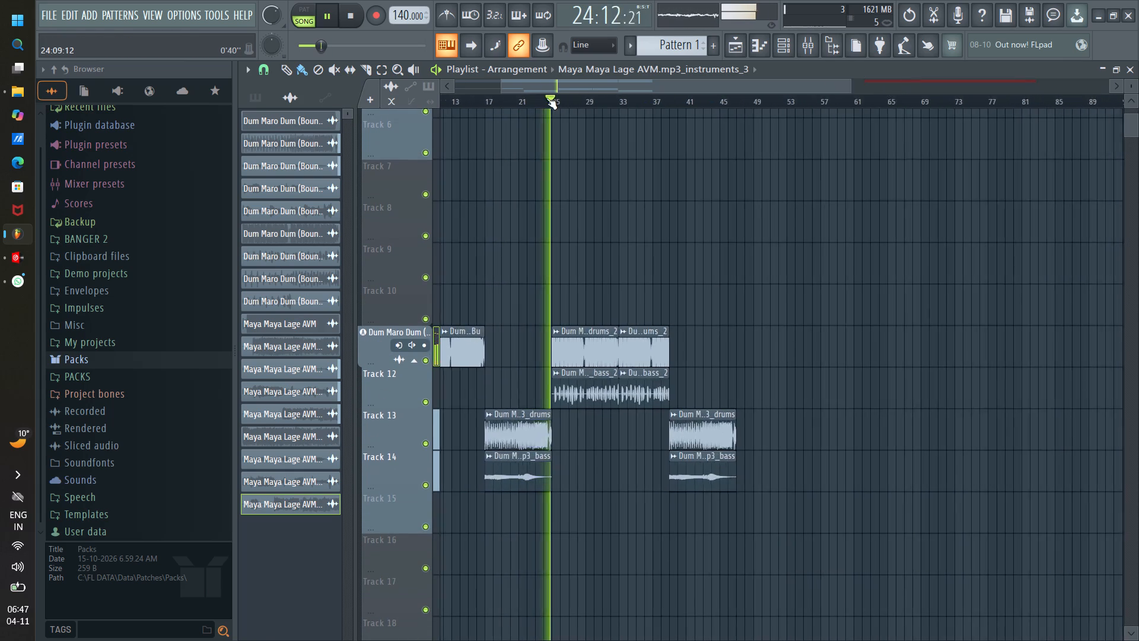
{"action": "scroll", "coordinate": [546, 98], "scroll_direction": "up", "scroll_amount": 5}
{"action": "scroll", "coordinate": [663, 185], "scroll_direction": "up", "scroll_amount": 6}
{"action": "scroll", "coordinate": [662, 182], "scroll_direction": "down", "scroll_amount": 1}
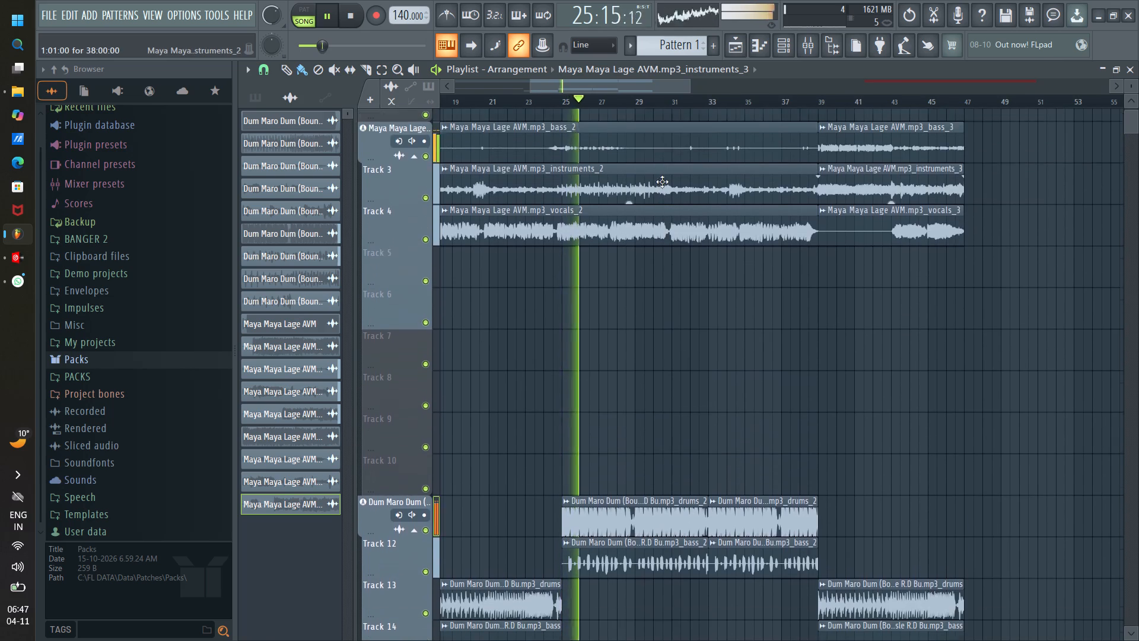
{"action": "scroll", "coordinate": [662, 182], "scroll_direction": "down", "scroll_amount": 1}
{"action": "scroll", "coordinate": [597, 99], "scroll_direction": "down", "scroll_amount": 3}
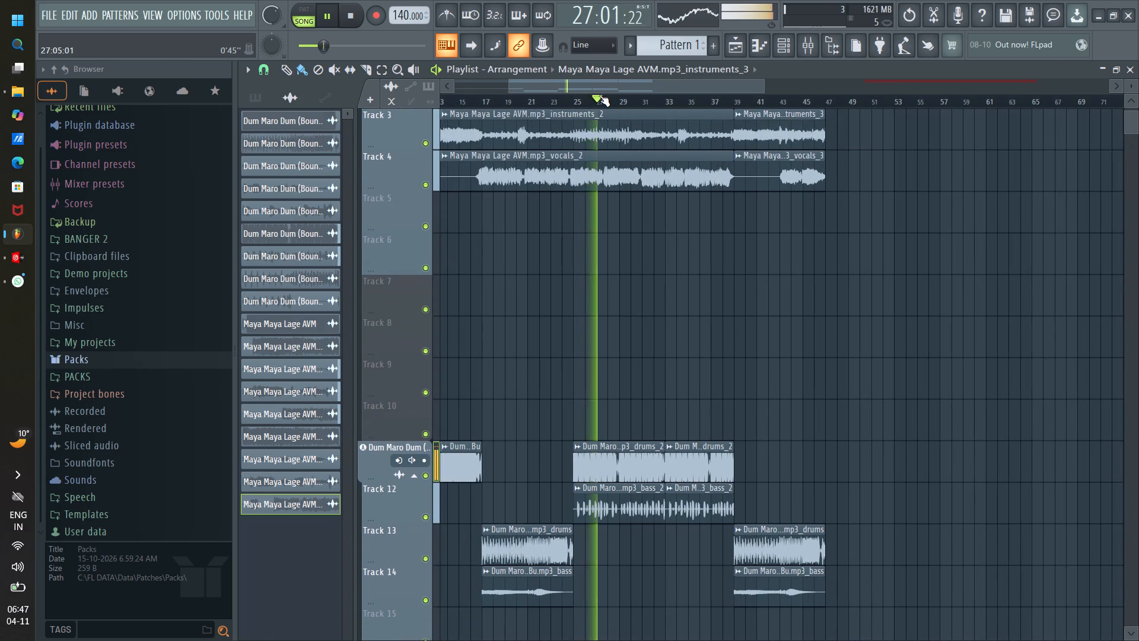
{"action": "scroll", "coordinate": [599, 95], "scroll_direction": "down", "scroll_amount": 6}
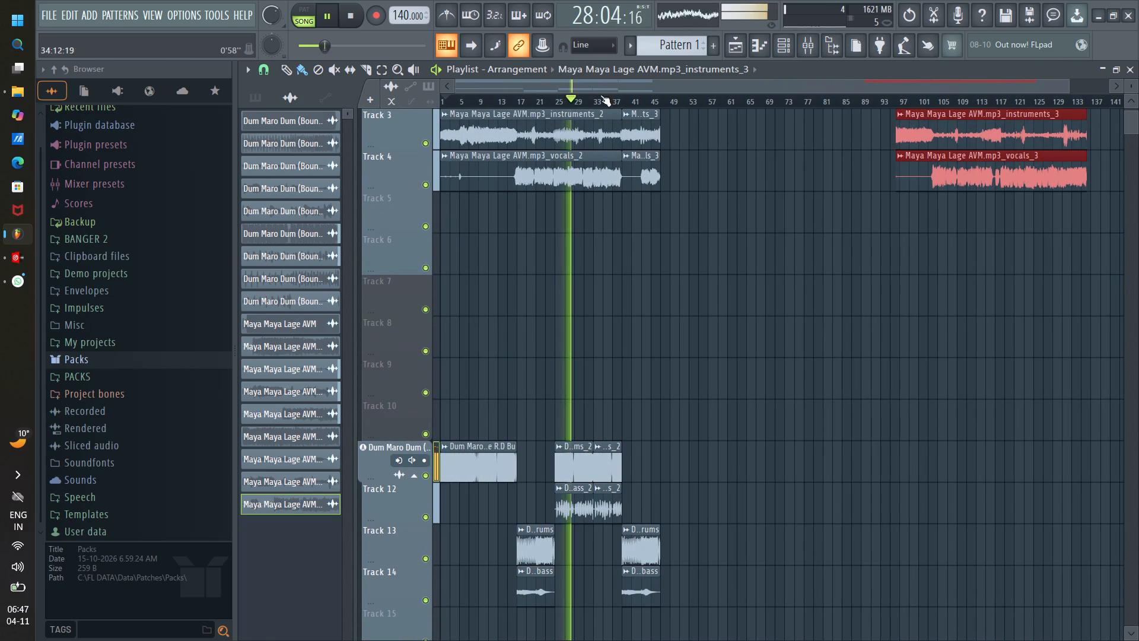
{"action": "scroll", "coordinate": [583, 96], "scroll_direction": "up", "scroll_amount": 9}
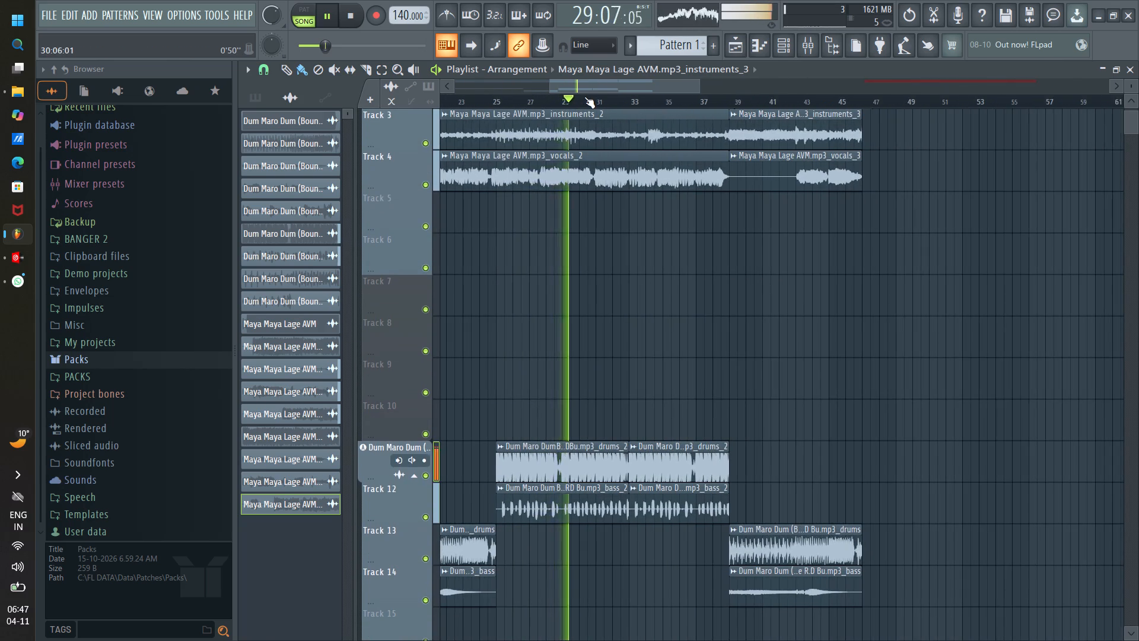
{"action": "scroll", "coordinate": [584, 97], "scroll_direction": "up", "scroll_amount": 4}
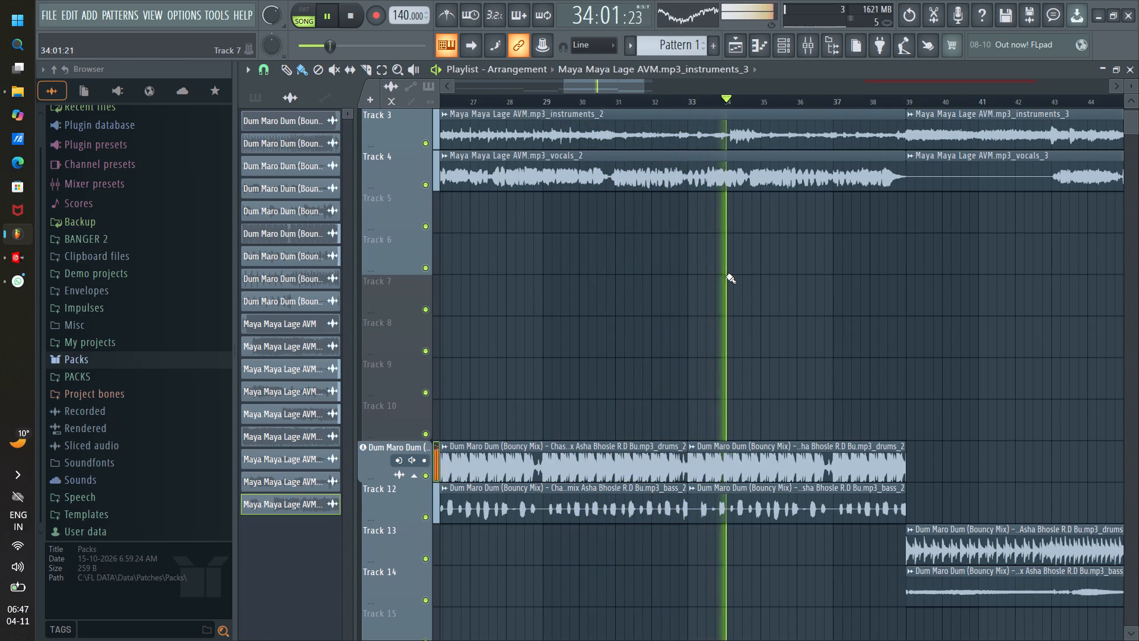
Replay the section from about bar 27 and slice the Dum Maro Dum drums and bass clips on Tracks 11 and 12 at about 27:13.
{"action": "left_click", "coordinate": [504, 98]}
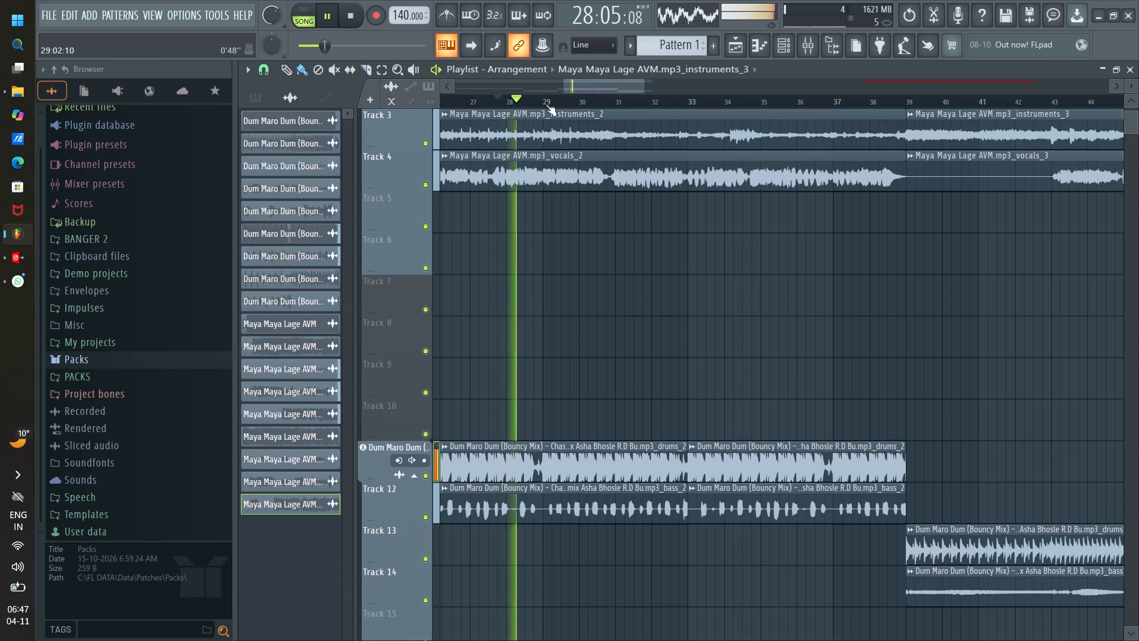
{"action": "left_click", "coordinate": [451, 100]}
{"action": "scroll", "coordinate": [493, 101], "scroll_direction": "up", "scroll_amount": 3}
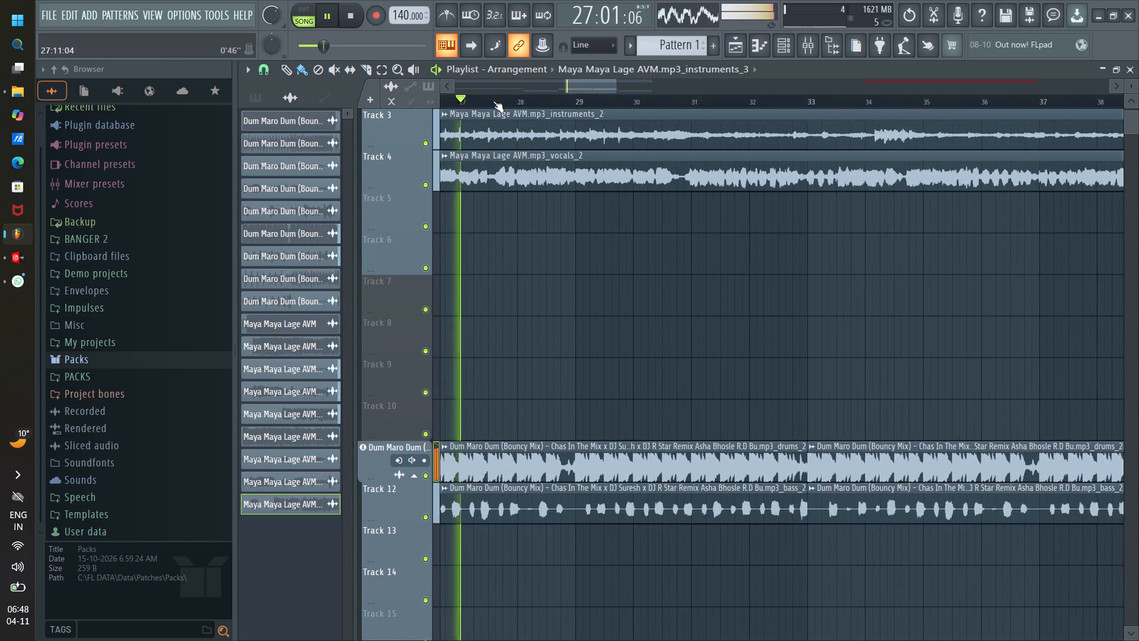
{"action": "scroll", "coordinate": [493, 101], "scroll_direction": "up", "scroll_amount": 1}
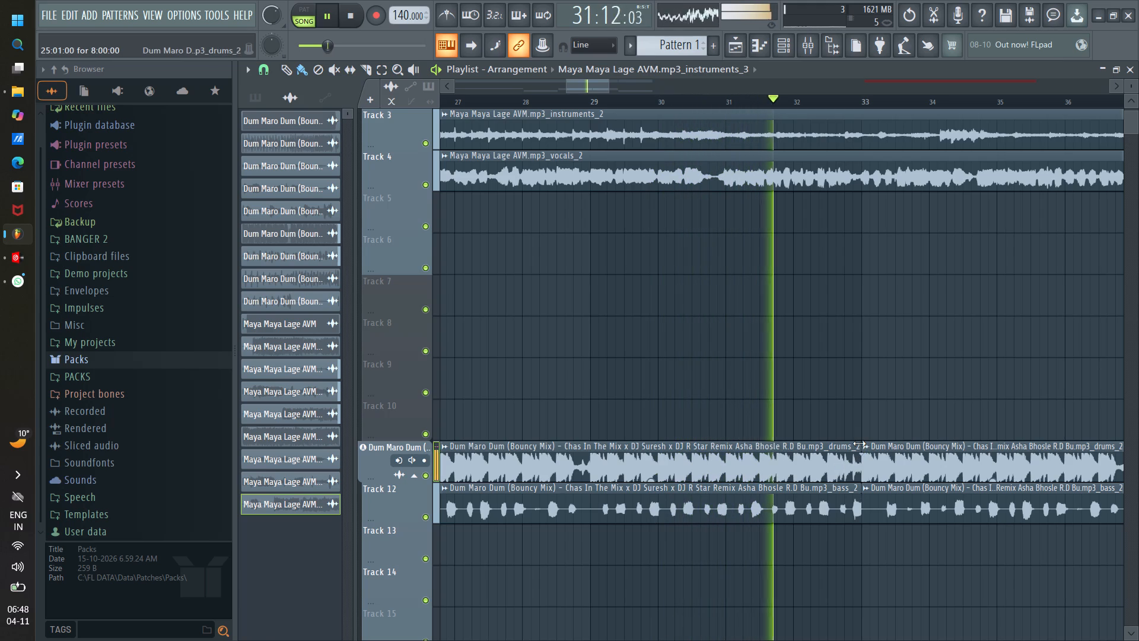
{"action": "left_click", "coordinate": [501, 96]}
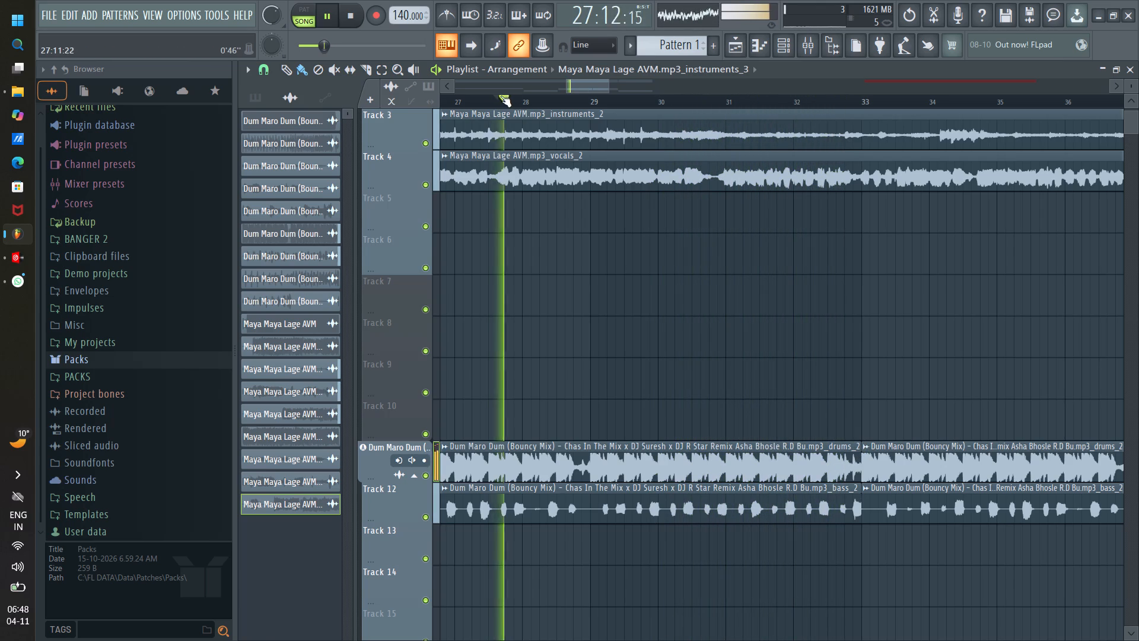
{"action": "left_click", "coordinate": [365, 71]}
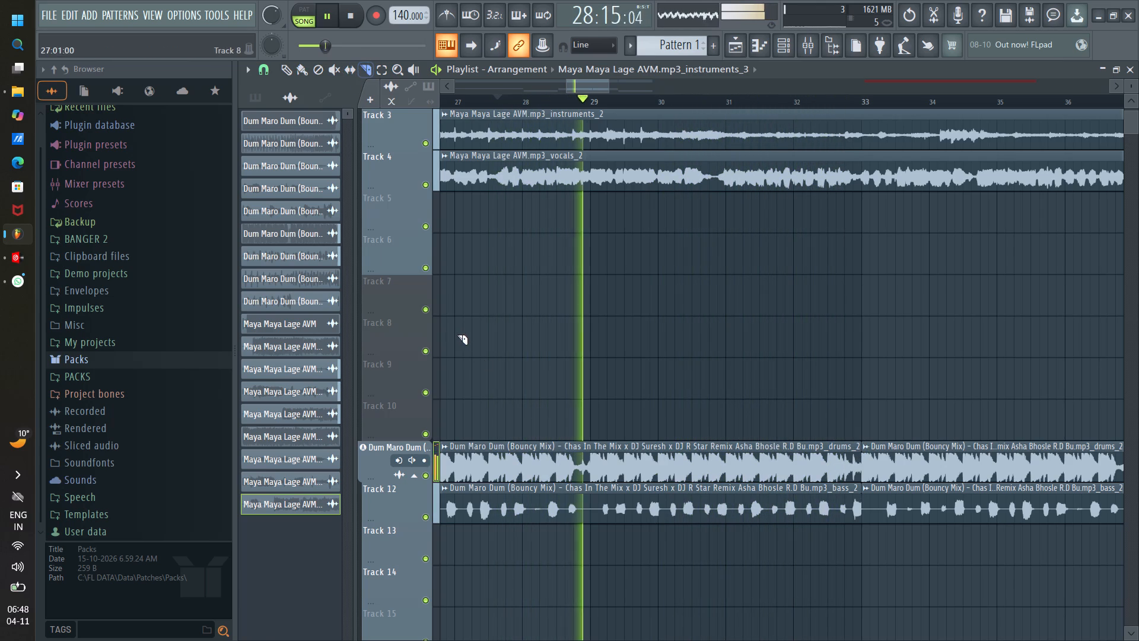
{"action": "left_click_drag", "start_coordinate": [488, 441], "coordinate": [494, 427]}
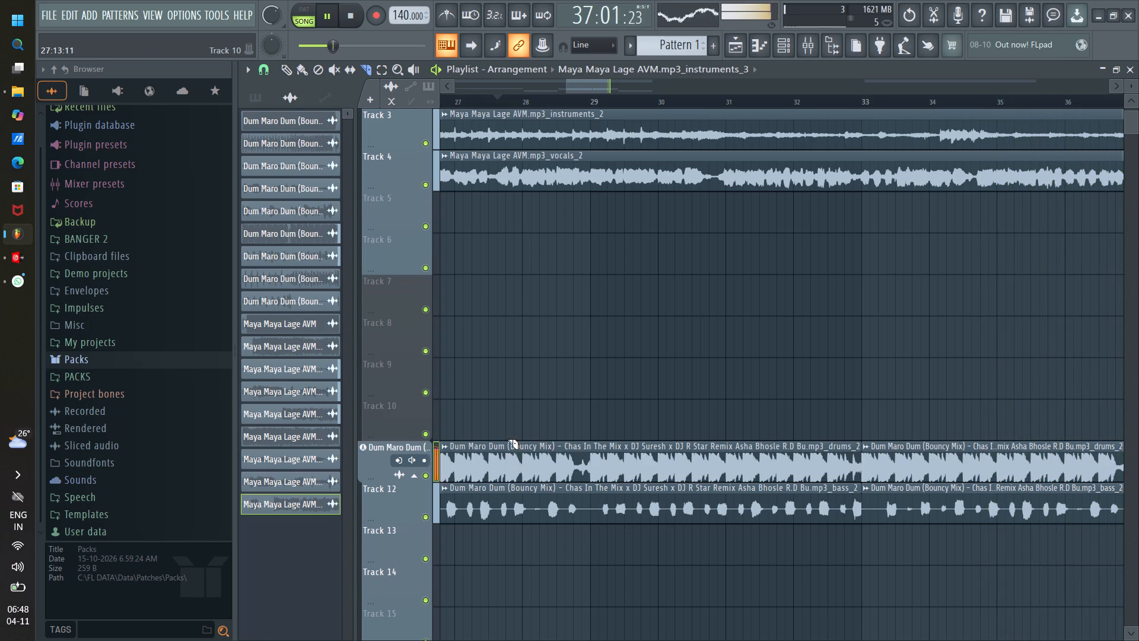
{"action": "left_click_drag", "start_coordinate": [507, 439], "coordinate": [517, 387]}
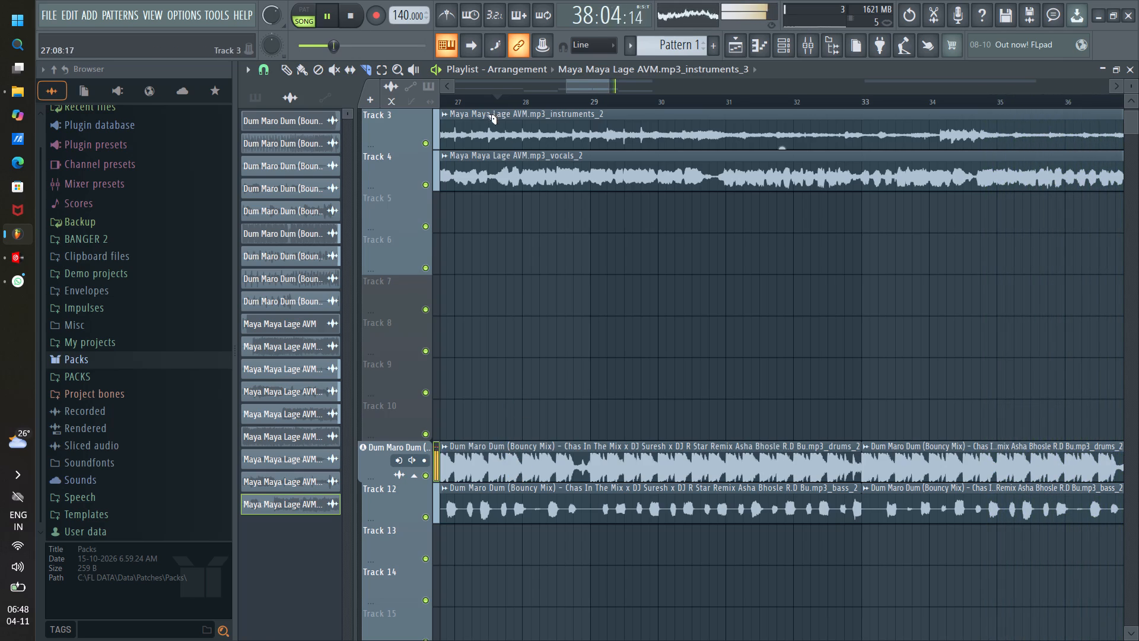
{"action": "left_click", "coordinate": [476, 101]}
{"action": "left_click_drag", "start_coordinate": [586, 87], "coordinate": [581, 87]}
{"action": "left_click", "coordinate": [552, 97]}
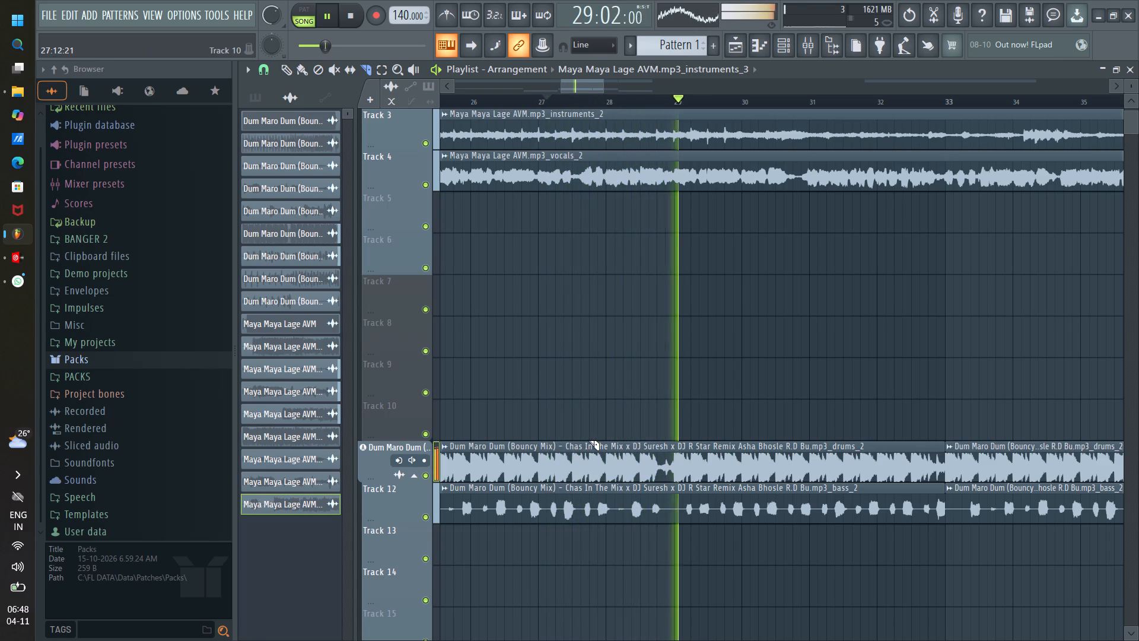
{"action": "left_click_drag", "start_coordinate": [588, 440], "coordinate": [609, 420]}
{"action": "scroll", "coordinate": [580, 99], "scroll_direction": "up", "scroll_amount": 2}
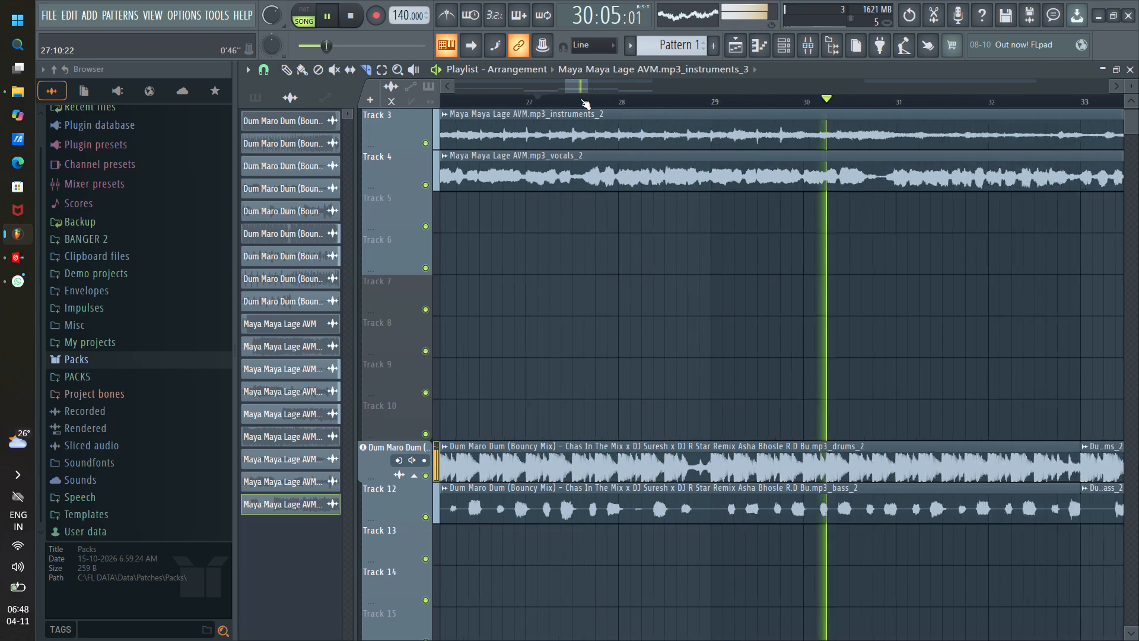
{"action": "scroll", "coordinate": [580, 99], "scroll_direction": "up", "scroll_amount": 5}
{"action": "left_click_drag", "start_coordinate": [621, 440], "coordinate": [626, 419]}
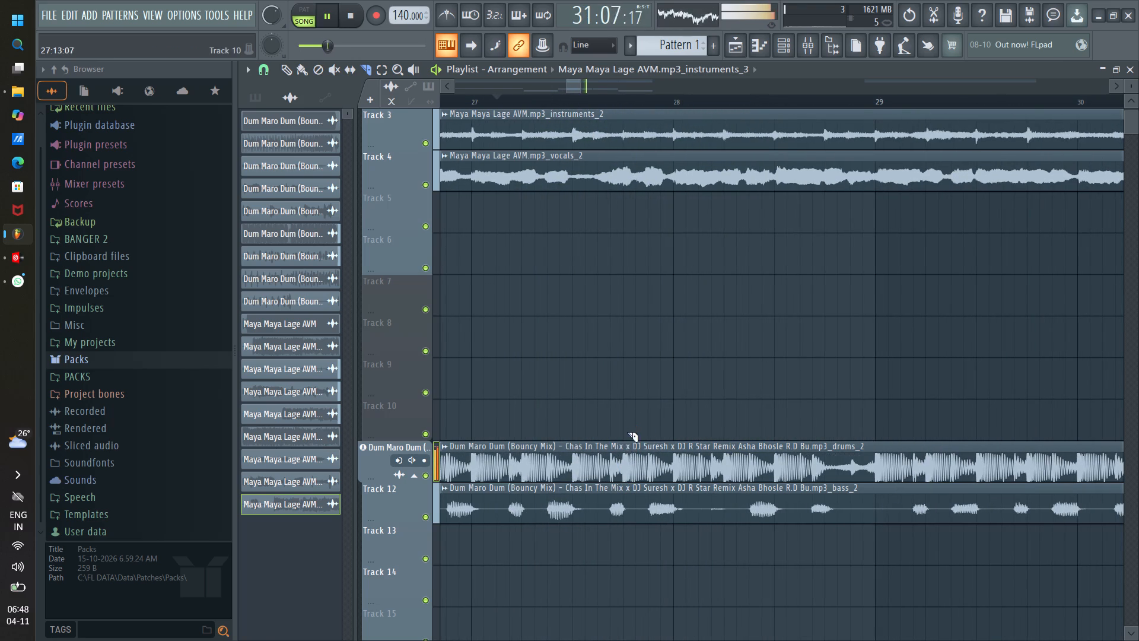
{"action": "left_click_drag", "start_coordinate": [626, 443], "coordinate": [630, 532]}
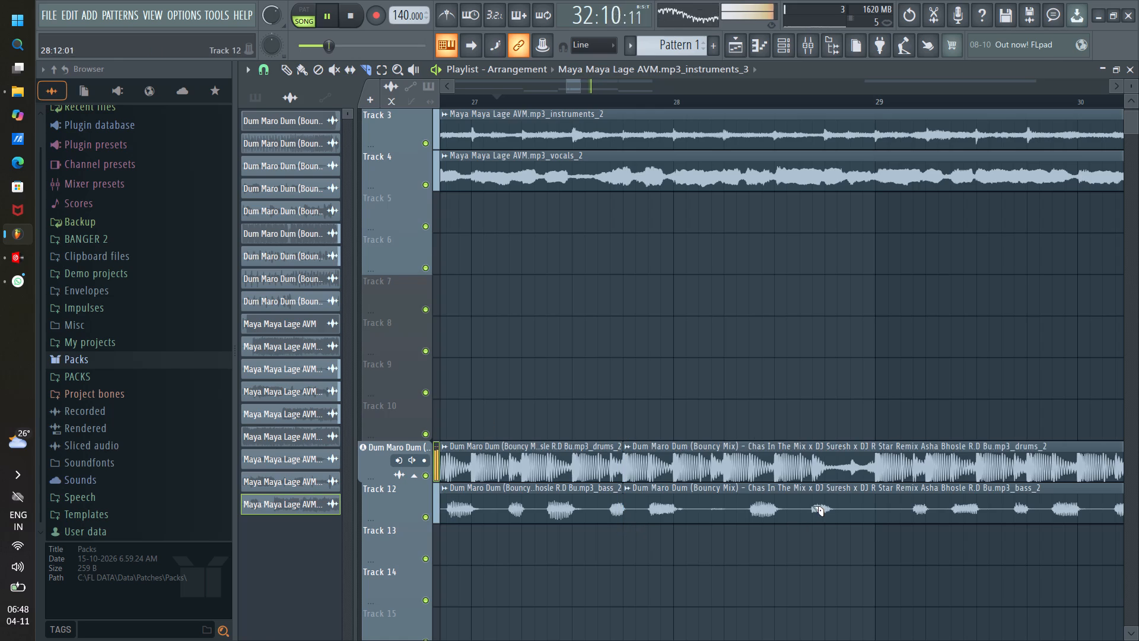
Slice the Dum Maro Dum drums clip on Track 11 a second time at about 28:13.
{"action": "left_click_drag", "start_coordinate": [824, 442], "coordinate": [831, 462]}
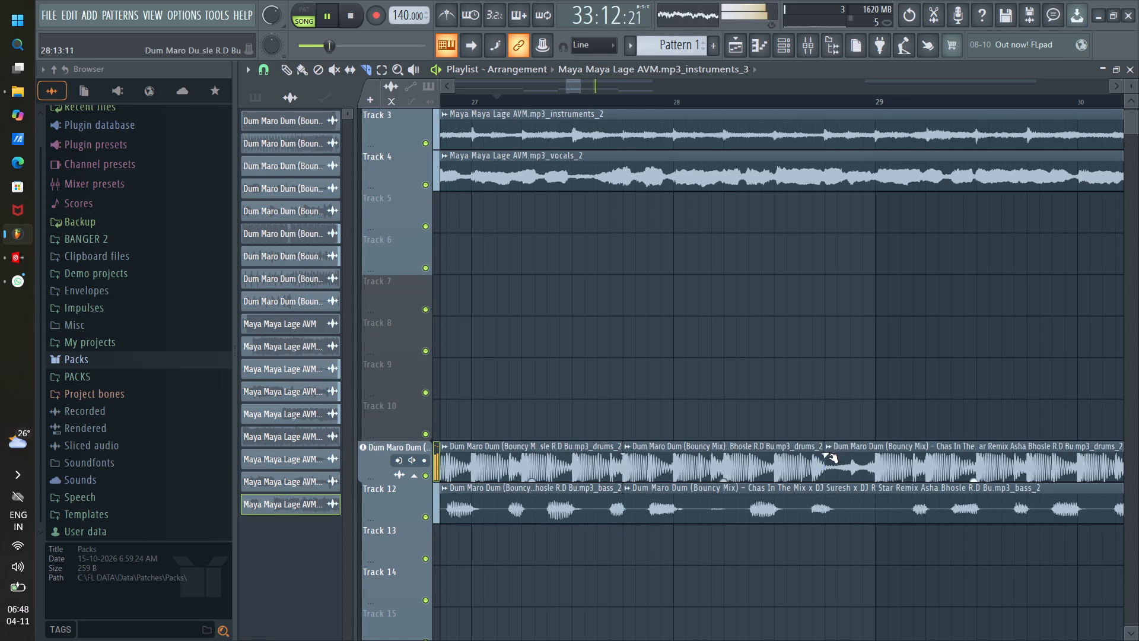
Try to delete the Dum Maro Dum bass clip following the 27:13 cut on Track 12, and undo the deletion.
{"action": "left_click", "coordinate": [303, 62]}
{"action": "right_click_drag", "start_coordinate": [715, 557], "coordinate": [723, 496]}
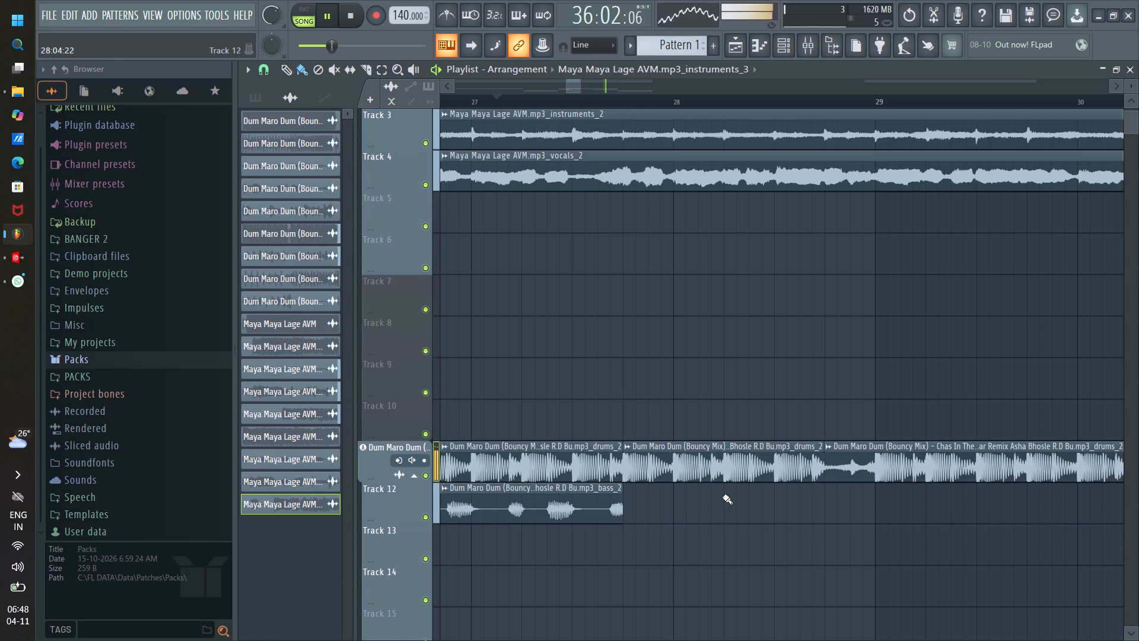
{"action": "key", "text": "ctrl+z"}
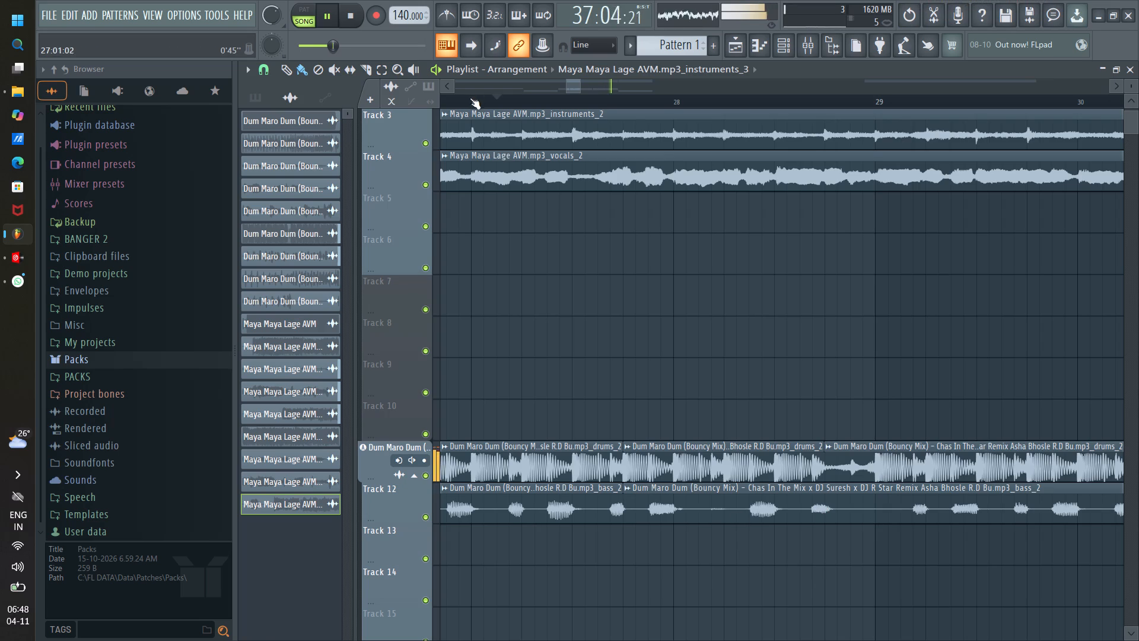
Slice the bass clip at about 28:13 to match the drums and delete the one-bar drums and bass pieces between the cuts.
{"action": "left_click", "coordinate": [363, 72]}
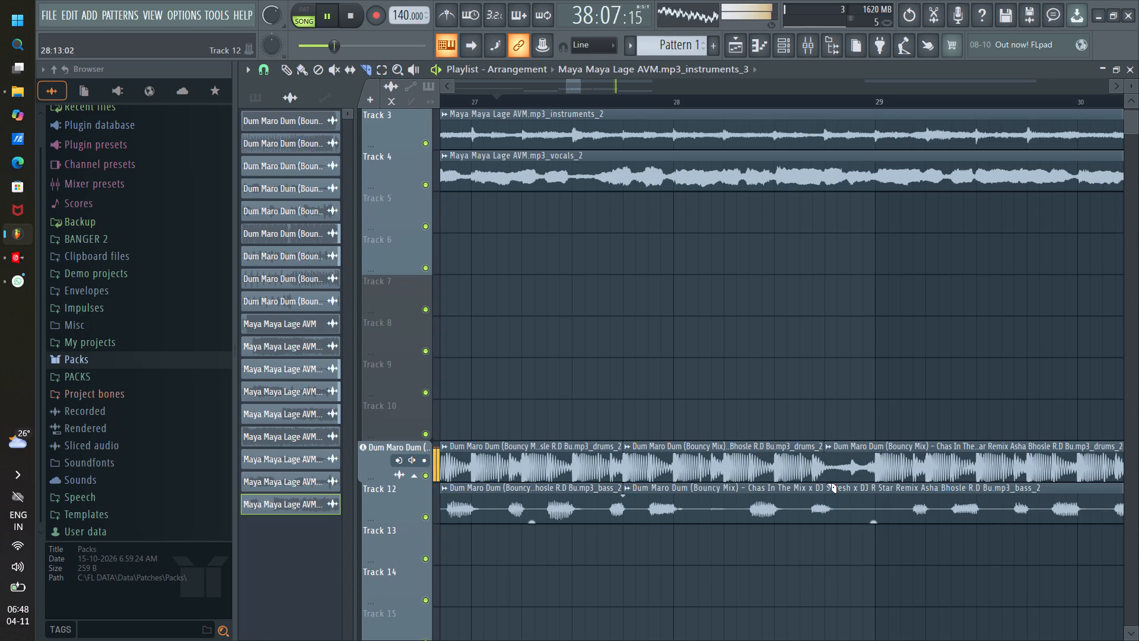
{"action": "left_click_drag", "start_coordinate": [826, 483], "coordinate": [826, 516]}
{"action": "left_click", "coordinate": [299, 68]}
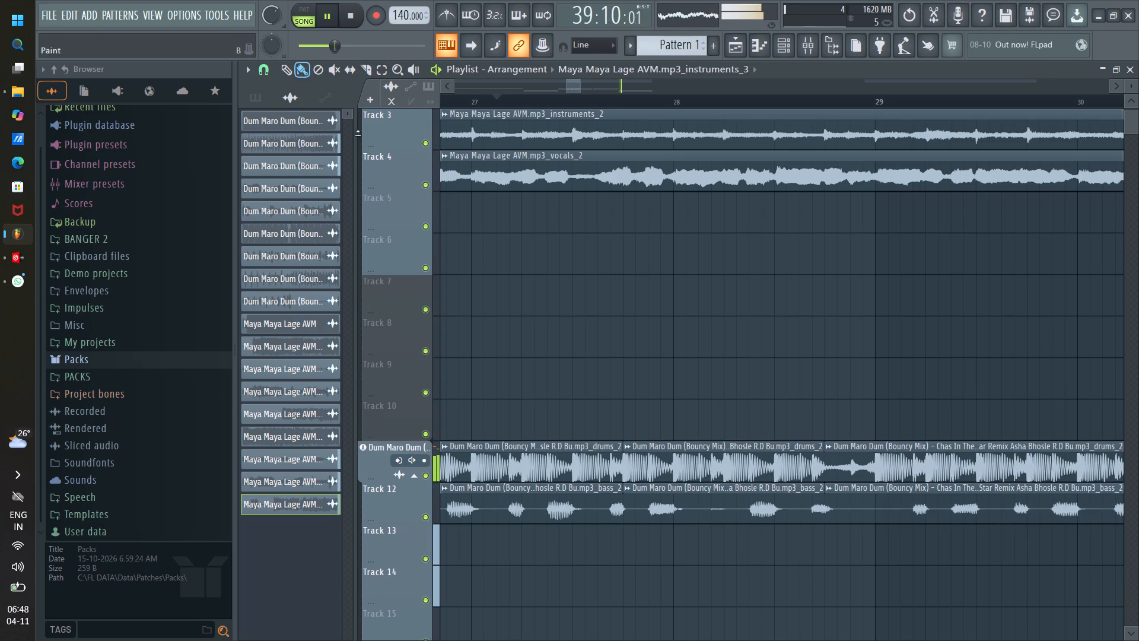
{"action": "right_click_drag", "start_coordinate": [708, 579], "coordinate": [710, 458]}
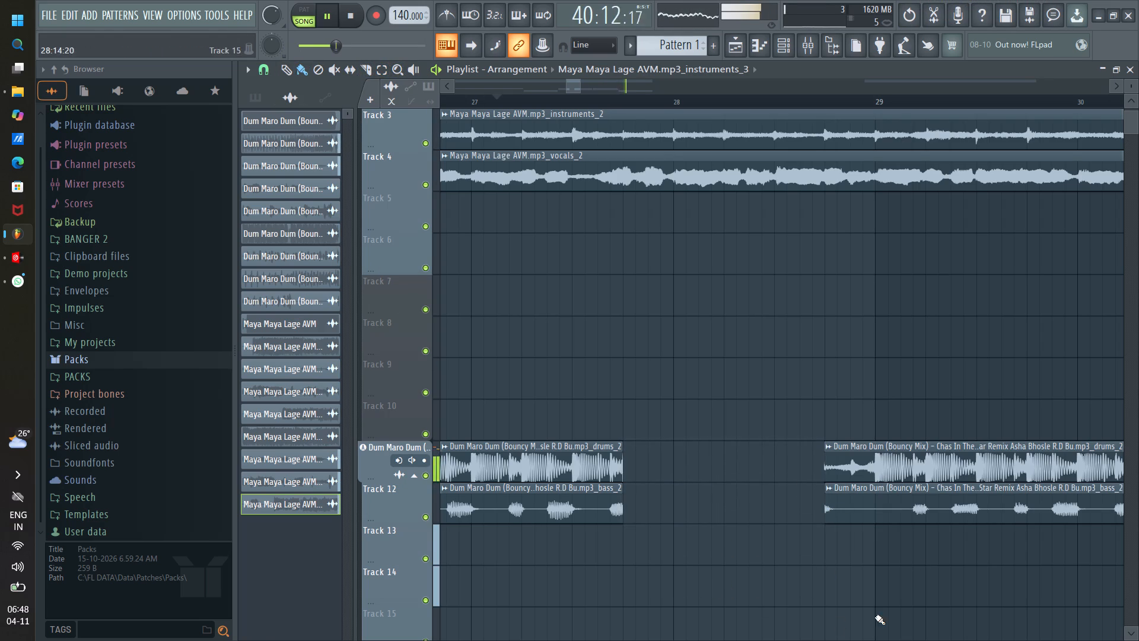
Move all the Dum Maro Dum drums and bass clips after the gap one bar earlier so they start at the 27:13 cut.
{"action": "scroll", "coordinate": [707, 102], "scroll_direction": "down", "scroll_amount": 8}
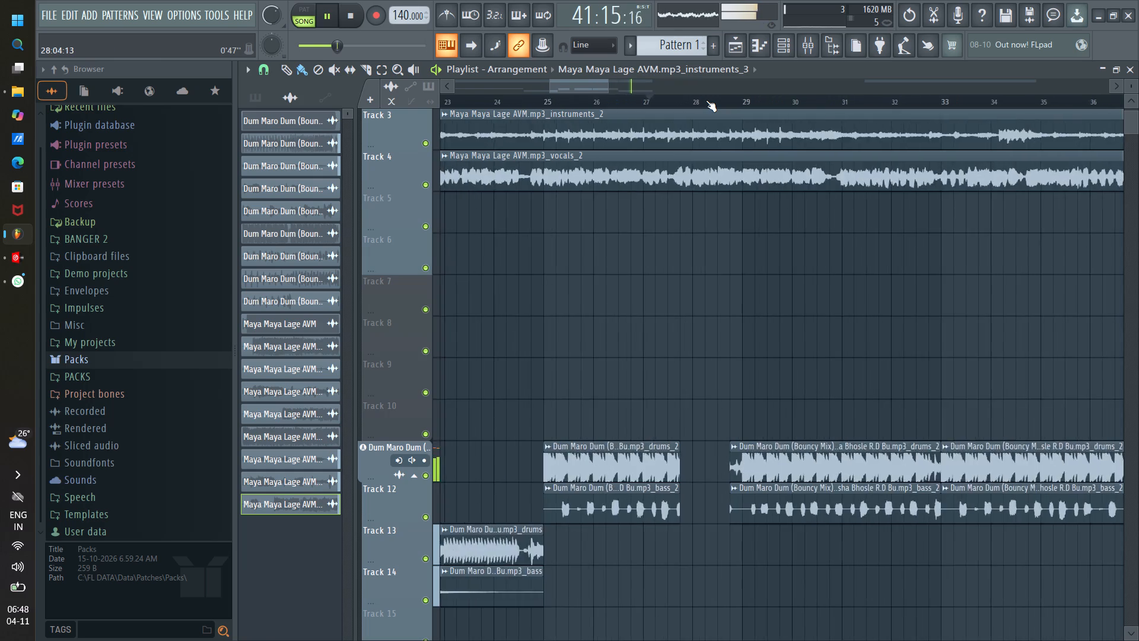
{"action": "scroll", "coordinate": [706, 100], "scroll_direction": "down", "scroll_amount": 5}
{"action": "left_click_drag", "start_coordinate": [753, 424], "coordinate": [792, 517], "text": "ctrl"}
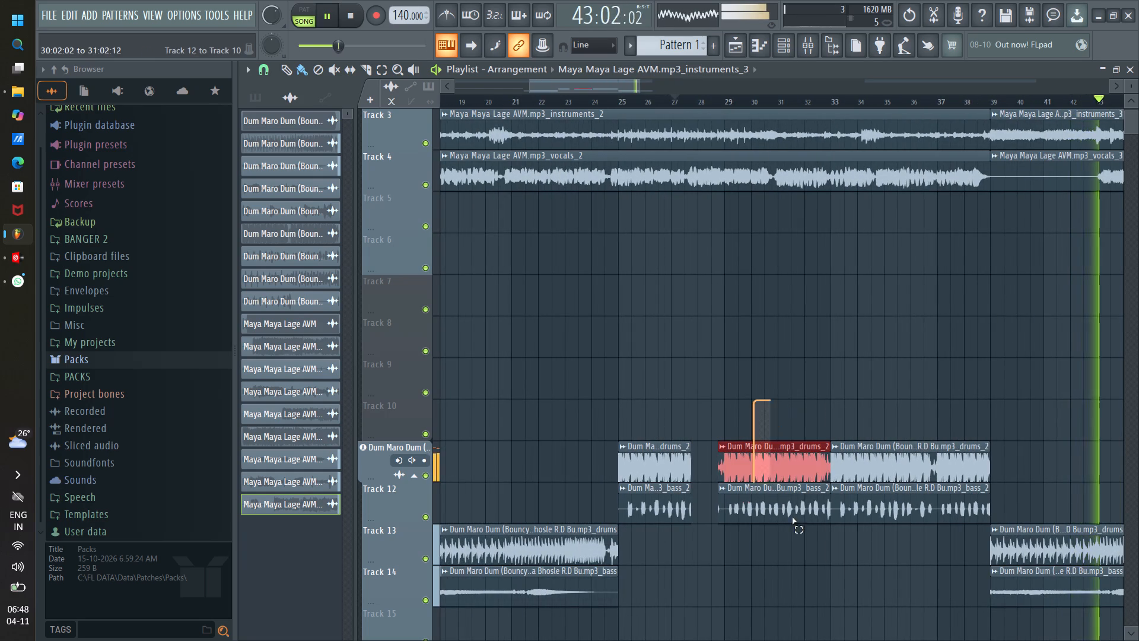
{"action": "left_click_drag", "start_coordinate": [792, 517], "coordinate": [958, 551], "text": "ctrl"}
{"action": "left_click_drag", "start_coordinate": [771, 463], "coordinate": [747, 459]}
Listen from about bar 27 and examine how the shifted Dum Maro Dum clips line up with the Maya Maya Lage stems.
{"action": "left_click", "coordinate": [667, 102]}
{"action": "scroll", "coordinate": [675, 101], "scroll_direction": "up", "scroll_amount": 6}
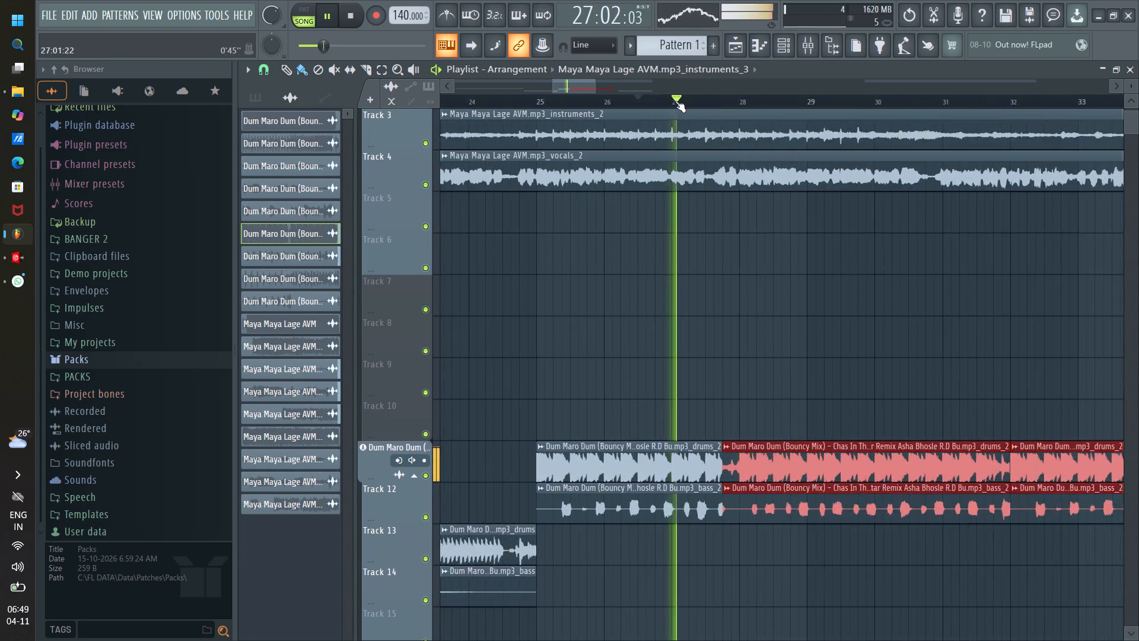
{"action": "scroll", "coordinate": [675, 101], "scroll_direction": "up", "scroll_amount": 6}
{"action": "scroll", "coordinate": [676, 100], "scroll_direction": "down", "scroll_amount": 2}
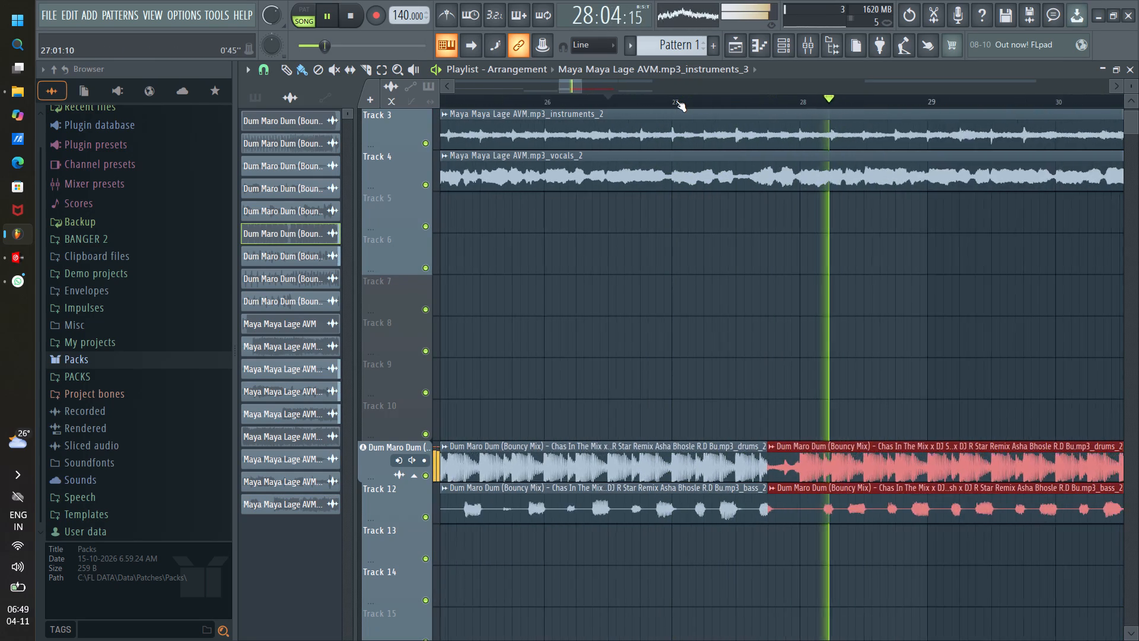
{"action": "scroll", "coordinate": [676, 100], "scroll_direction": "down", "scroll_amount": 9}
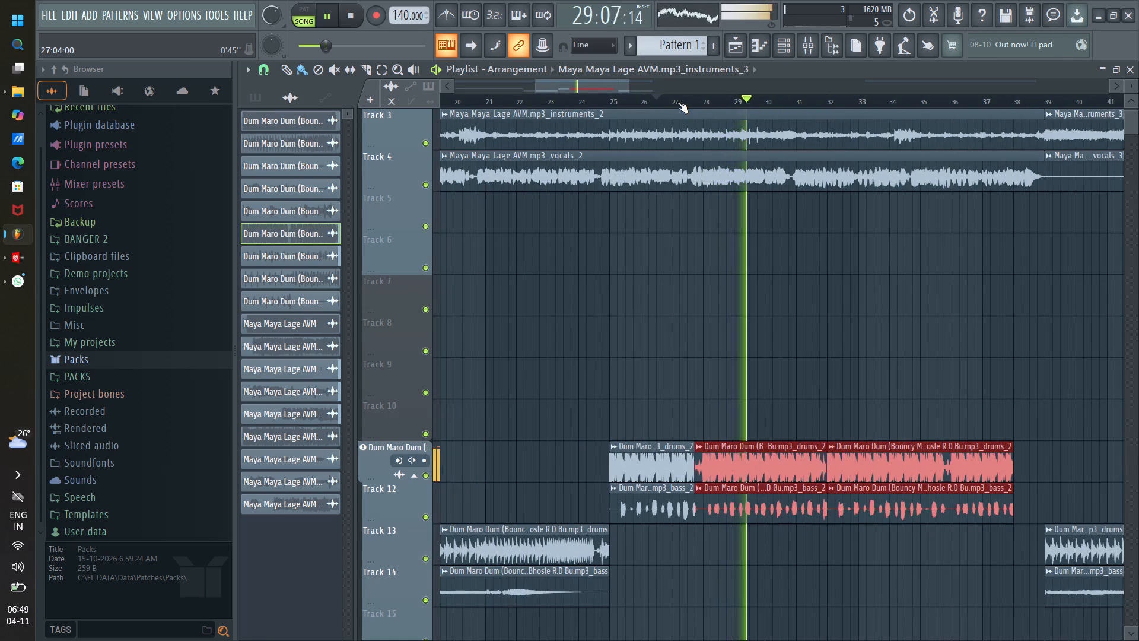
{"action": "scroll", "coordinate": [677, 101], "scroll_direction": "down", "scroll_amount": 3}
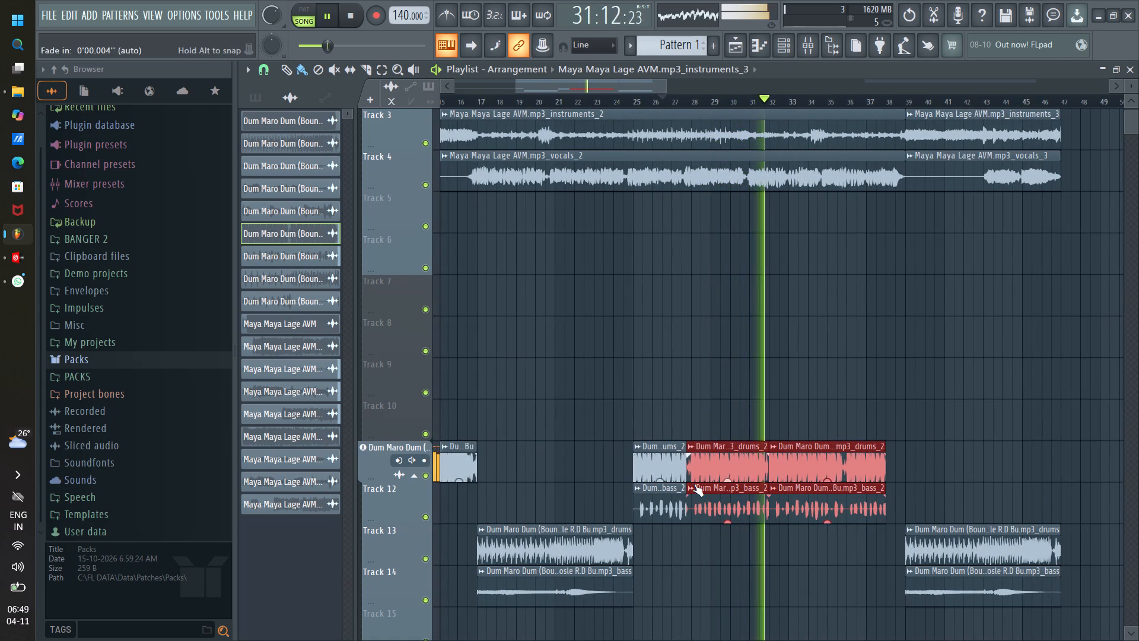
{"action": "scroll", "coordinate": [748, 104], "scroll_direction": "up", "scroll_amount": 6}
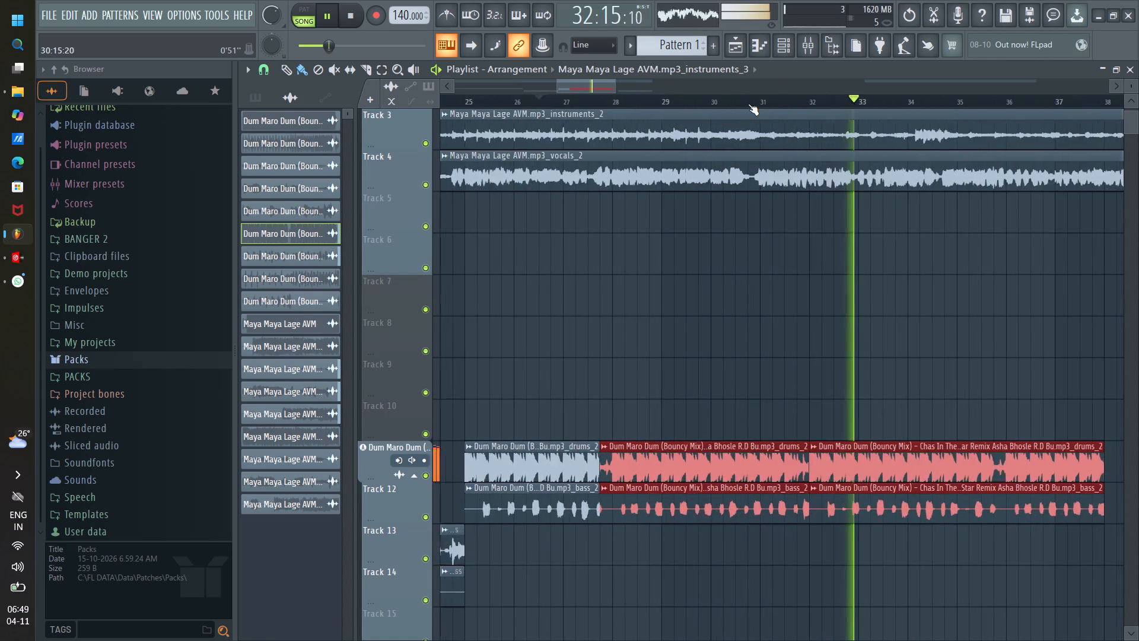
{"action": "scroll", "coordinate": [748, 104], "scroll_direction": "up", "scroll_amount": 2}
{"action": "left_click", "coordinate": [692, 96]}
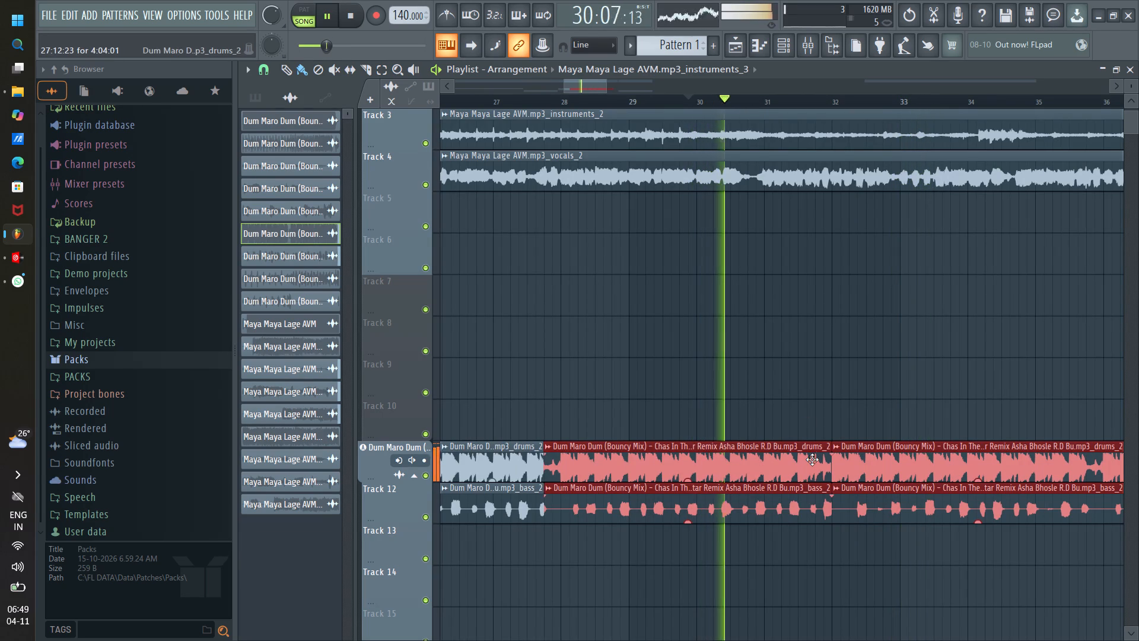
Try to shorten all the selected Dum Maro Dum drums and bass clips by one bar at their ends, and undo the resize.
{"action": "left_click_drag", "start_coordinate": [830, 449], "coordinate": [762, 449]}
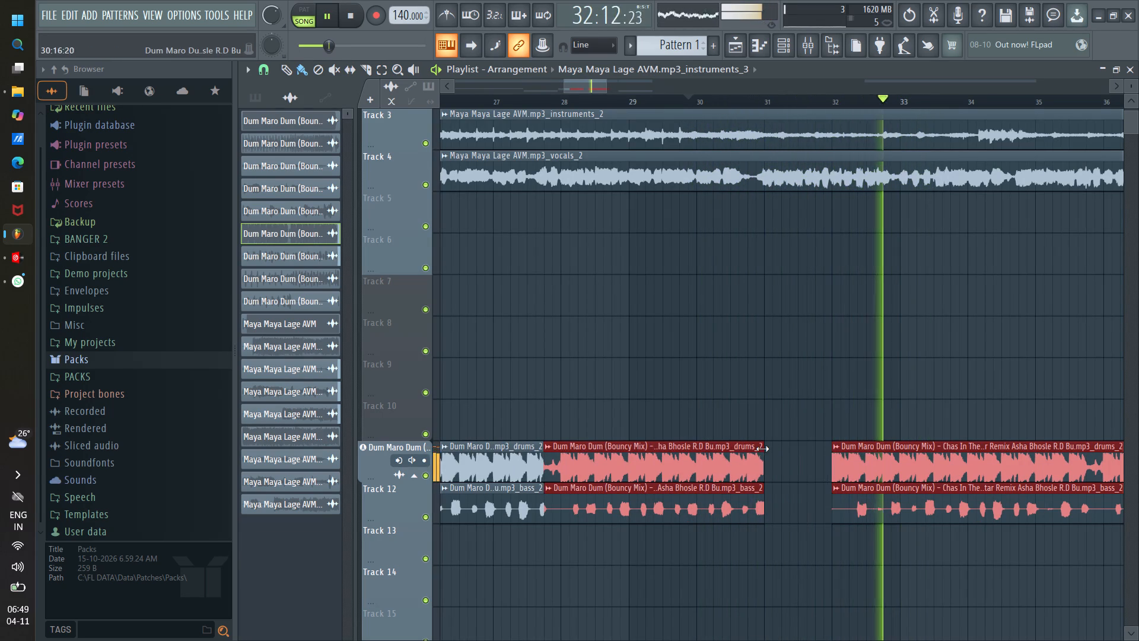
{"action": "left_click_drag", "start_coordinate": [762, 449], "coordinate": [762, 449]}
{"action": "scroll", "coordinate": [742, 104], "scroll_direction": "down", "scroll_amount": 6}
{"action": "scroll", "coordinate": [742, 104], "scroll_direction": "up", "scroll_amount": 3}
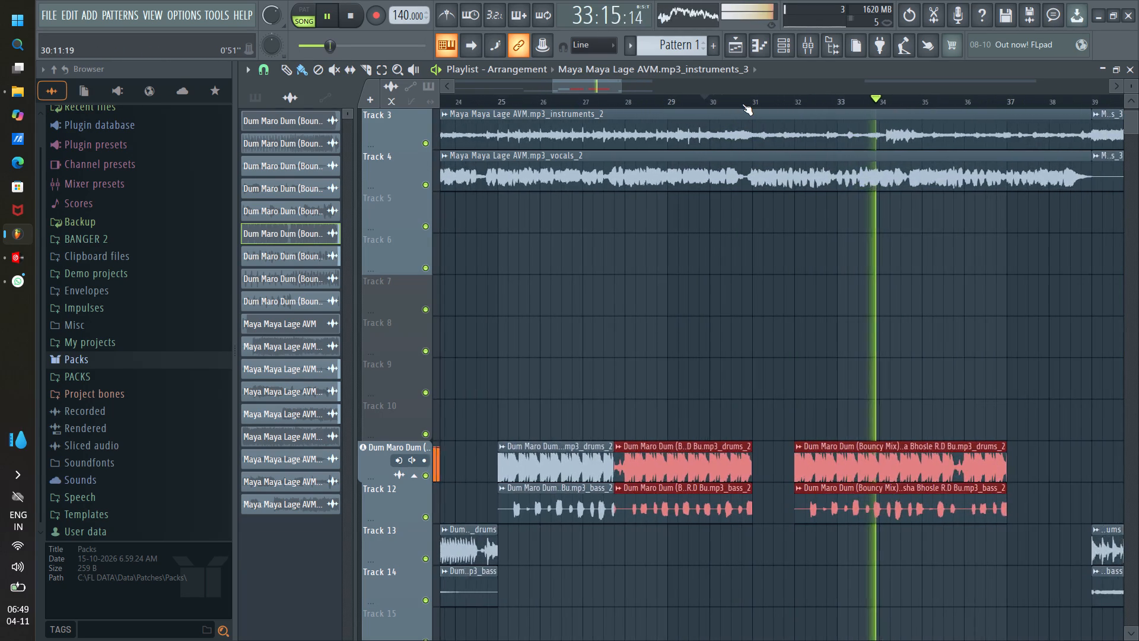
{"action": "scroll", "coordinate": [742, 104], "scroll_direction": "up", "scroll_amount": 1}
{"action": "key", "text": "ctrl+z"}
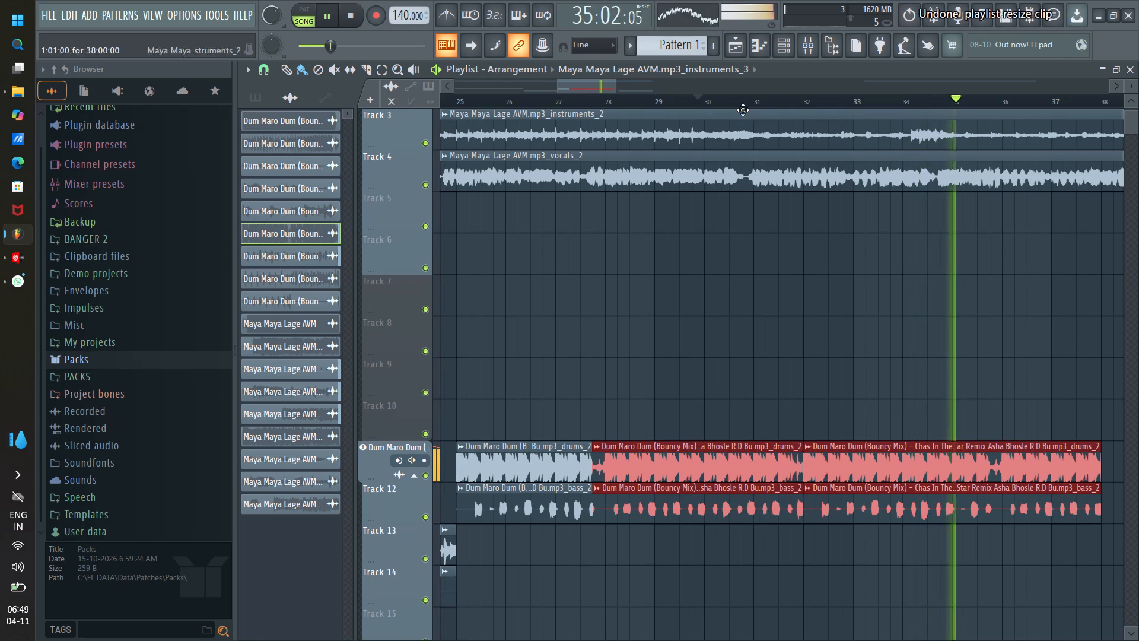
Shorten only the drums and bass clips starting at 27:13 so they end at bar 31.
{"action": "left_click_drag", "start_coordinate": [761, 411], "coordinate": [757, 525], "text": "ctrl"}
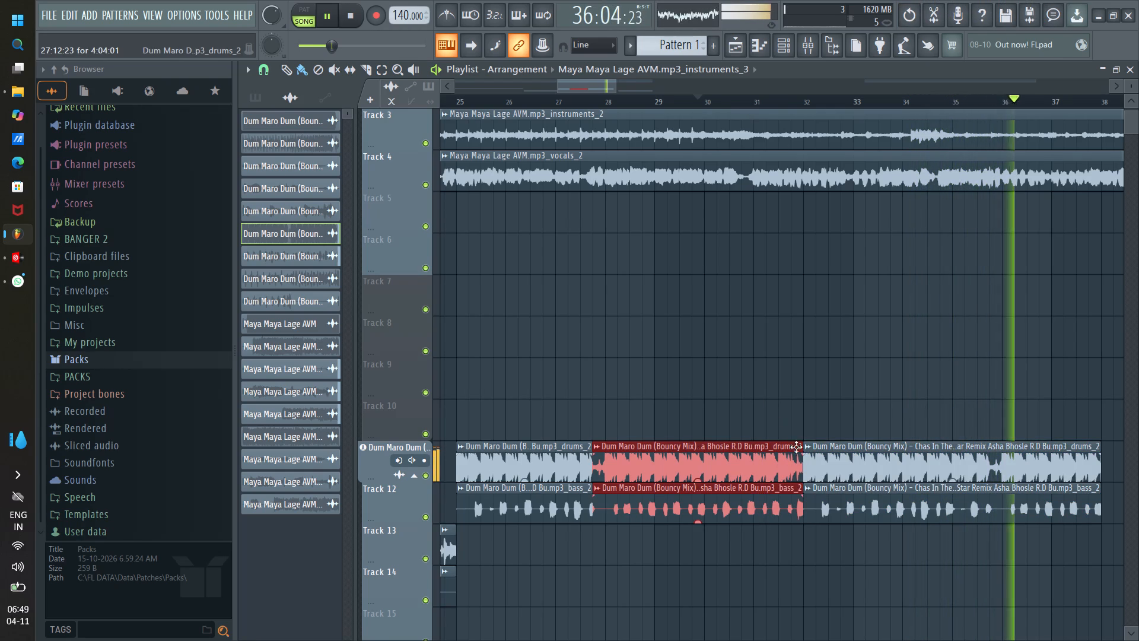
{"action": "left_click_drag", "start_coordinate": [800, 447], "coordinate": [753, 446]}
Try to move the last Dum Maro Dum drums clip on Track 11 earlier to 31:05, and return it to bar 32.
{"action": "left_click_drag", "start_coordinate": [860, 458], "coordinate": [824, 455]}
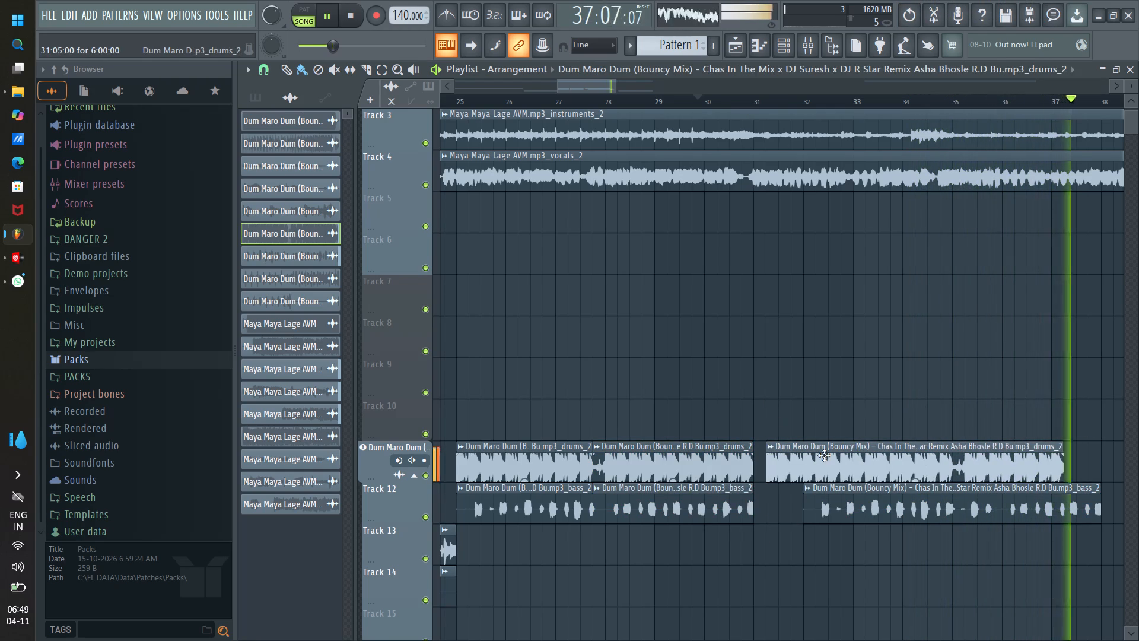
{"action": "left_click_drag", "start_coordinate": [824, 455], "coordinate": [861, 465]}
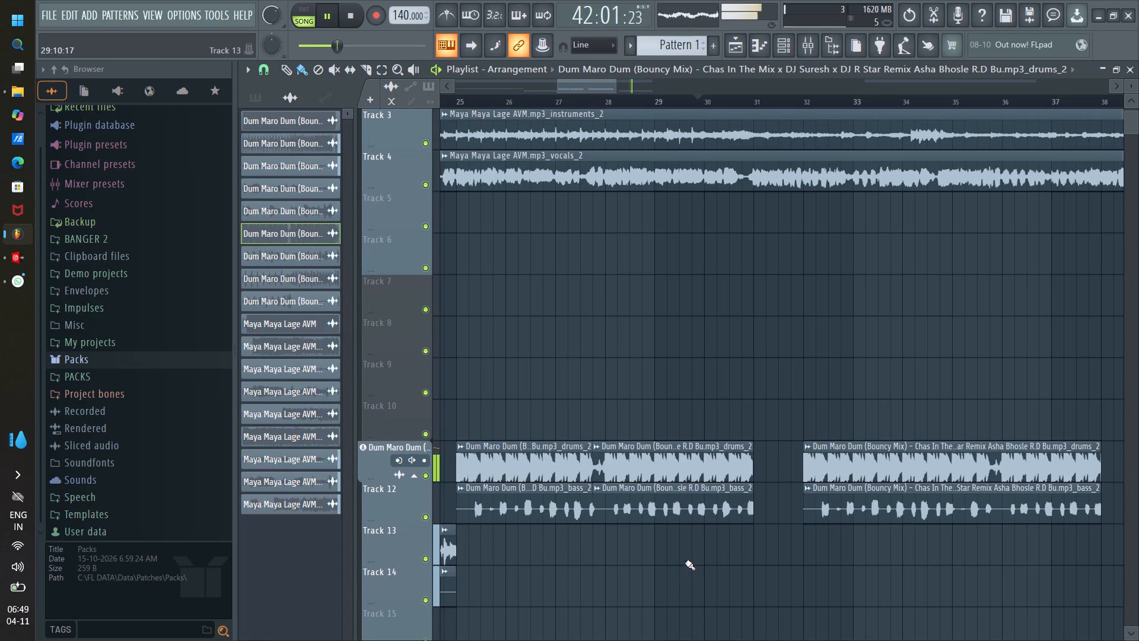
Replay around bar 31 and trim the drums and bass clips starting at 27:13 to 3 bars long, ending at about 30:13.
{"action": "left_click", "coordinate": [731, 100]}
{"action": "scroll", "coordinate": [755, 107], "scroll_direction": "up", "scroll_amount": 2}
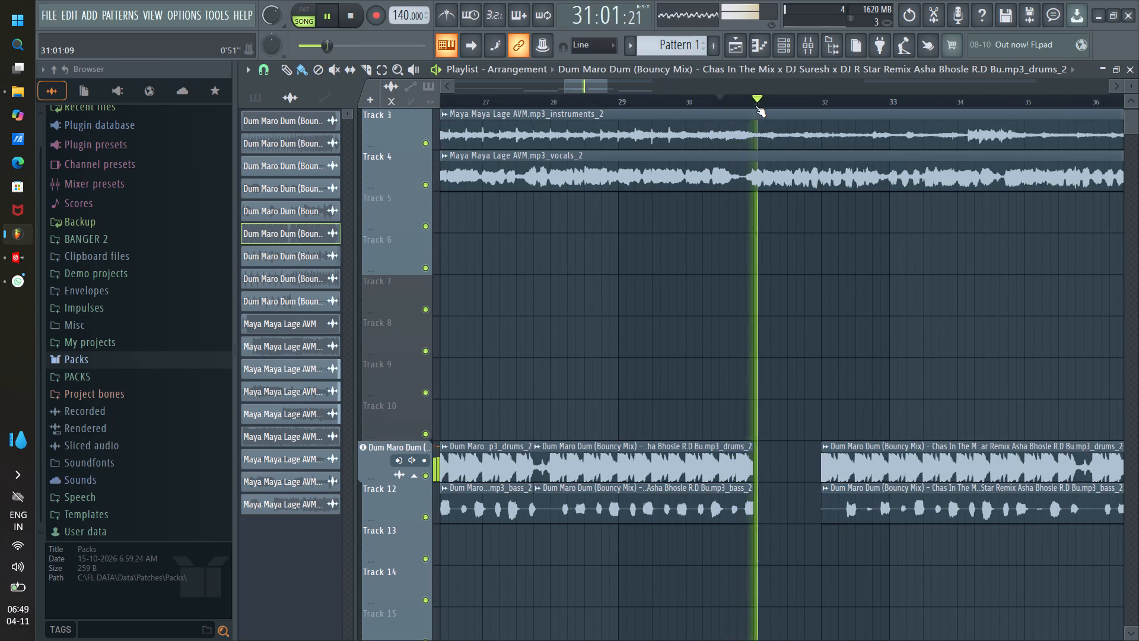
{"action": "left_click_drag", "start_coordinate": [752, 429], "coordinate": [750, 476], "text": "ctrl"}
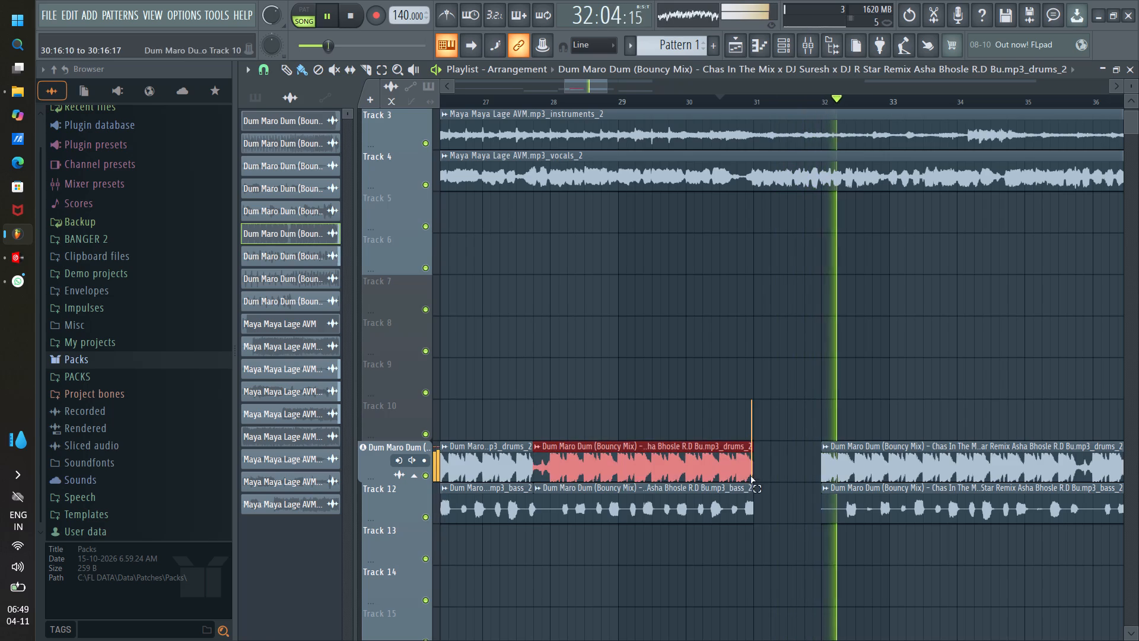
{"action": "left_click_drag", "start_coordinate": [750, 476], "coordinate": [745, 515], "text": "ctrl"}
{"action": "left_click_drag", "start_coordinate": [750, 443], "coordinate": [735, 442]}
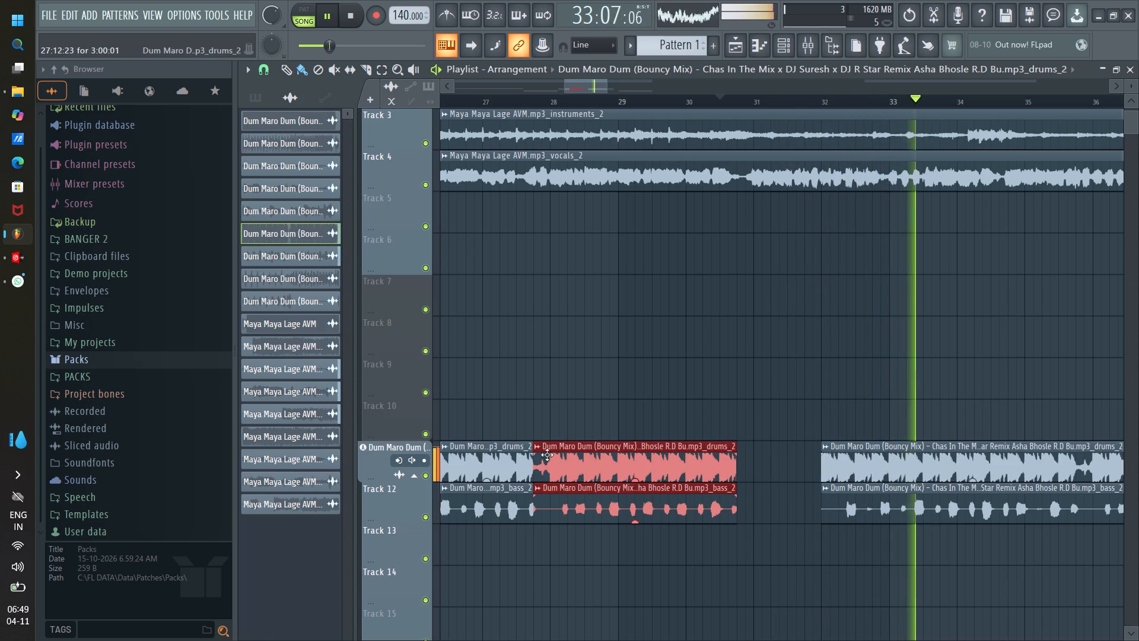
Duplicate the trimmed three-bar drums and bass clips directly after themselves on Tracks 11 and 12, from about 30:13.
{"action": "left_click_drag", "start_coordinate": [580, 421], "coordinate": [592, 503], "text": "ctrl"}
{"action": "key", "text": "ctrl+b"}
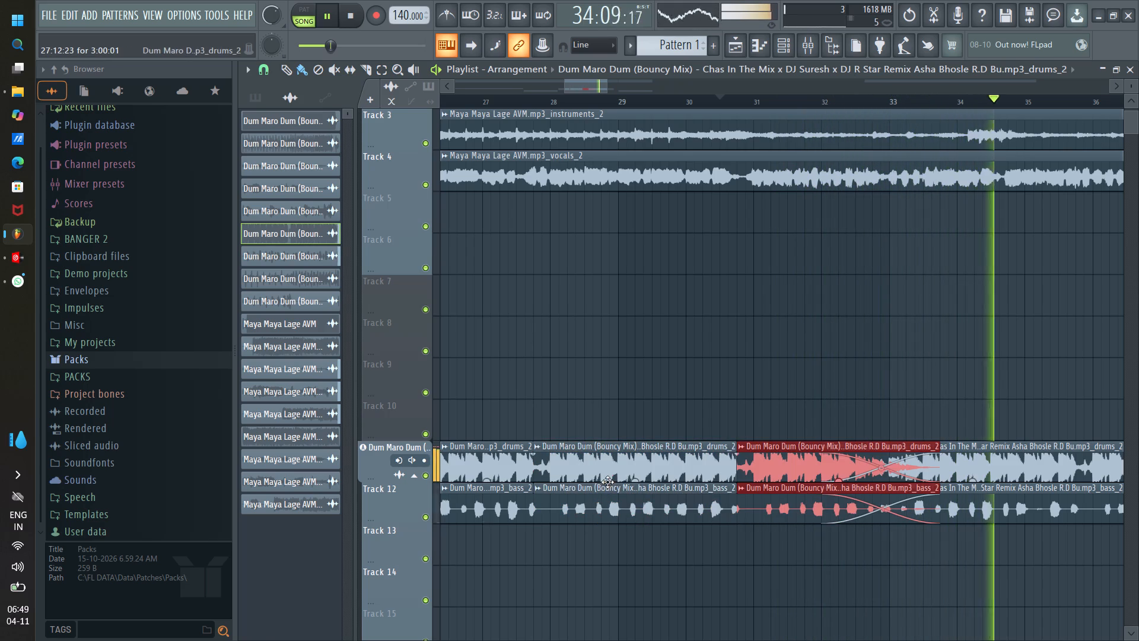
Delete the old Dum Maro Dum drums and bass clips starting at bar 32 on Tracks 11 and 12.
{"action": "right_click_drag", "start_coordinate": [1022, 413], "coordinate": [1029, 468]}
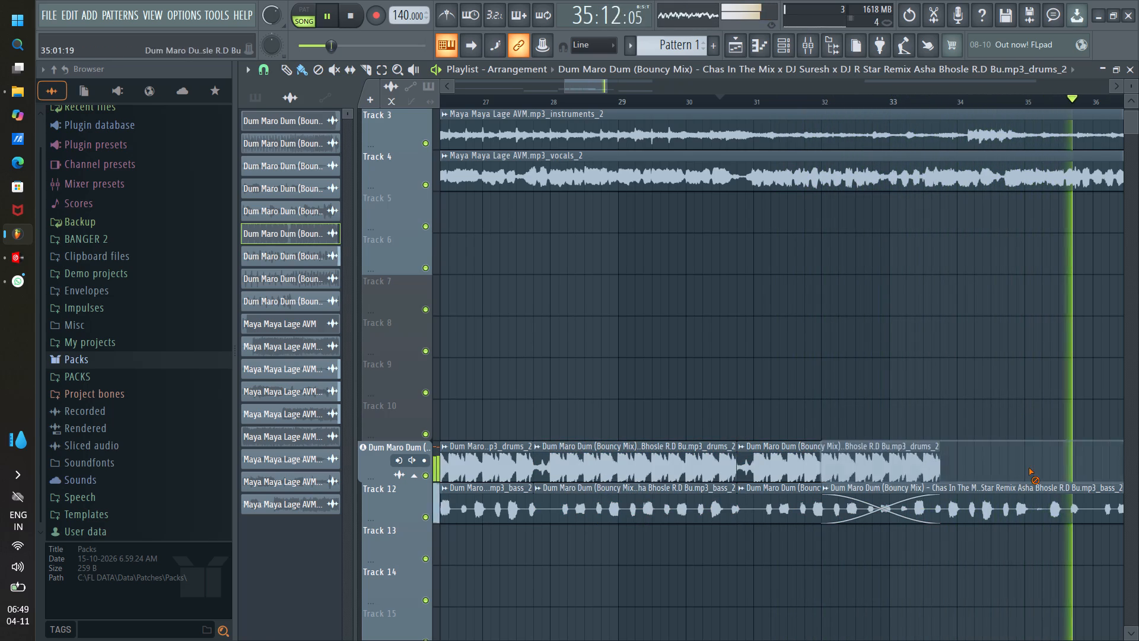
{"action": "right_click_drag", "start_coordinate": [1029, 468], "coordinate": [1031, 512]}
{"action": "scroll", "coordinate": [876, 98], "scroll_direction": "down", "scroll_amount": 6}
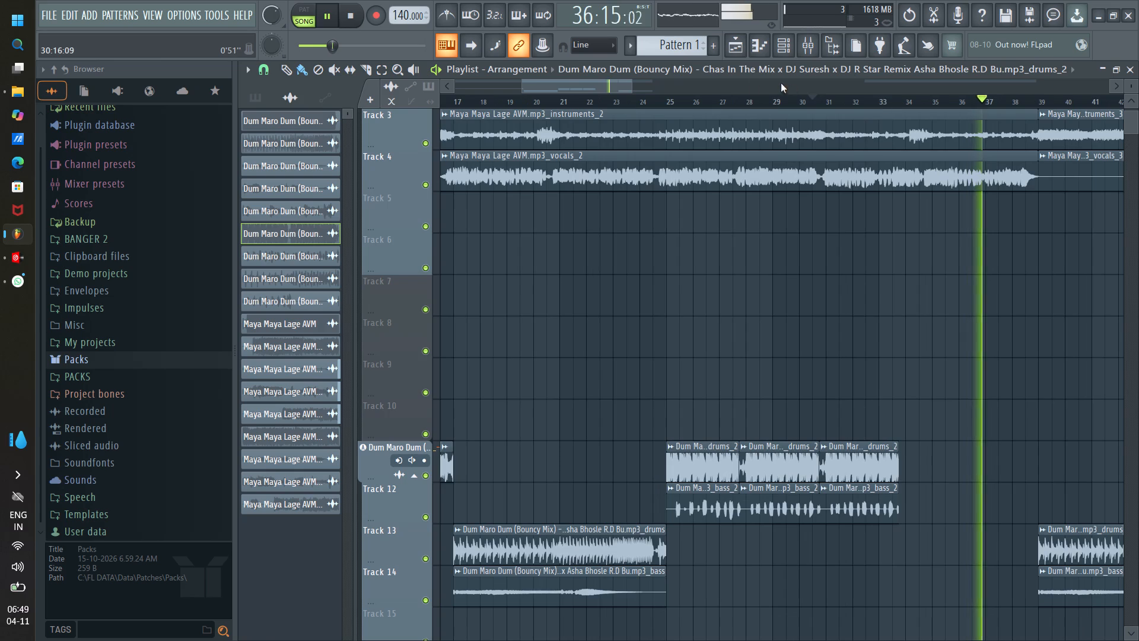
Replay from about bar 27, extend the last drums and bass clips on Tracks 11 and 12 to bar 35, and replay the extension.
{"action": "left_click", "coordinate": [731, 97]}
{"action": "scroll", "coordinate": [767, 94], "scroll_direction": "up", "scroll_amount": 2}
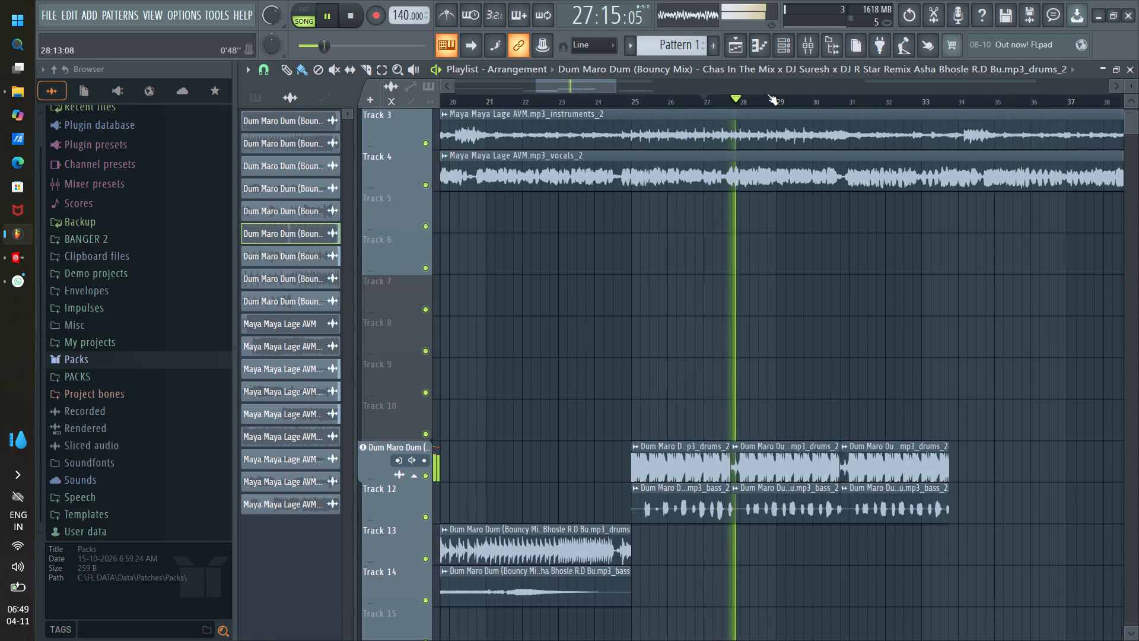
{"action": "scroll", "coordinate": [767, 94], "scroll_direction": "up", "scroll_amount": 6}
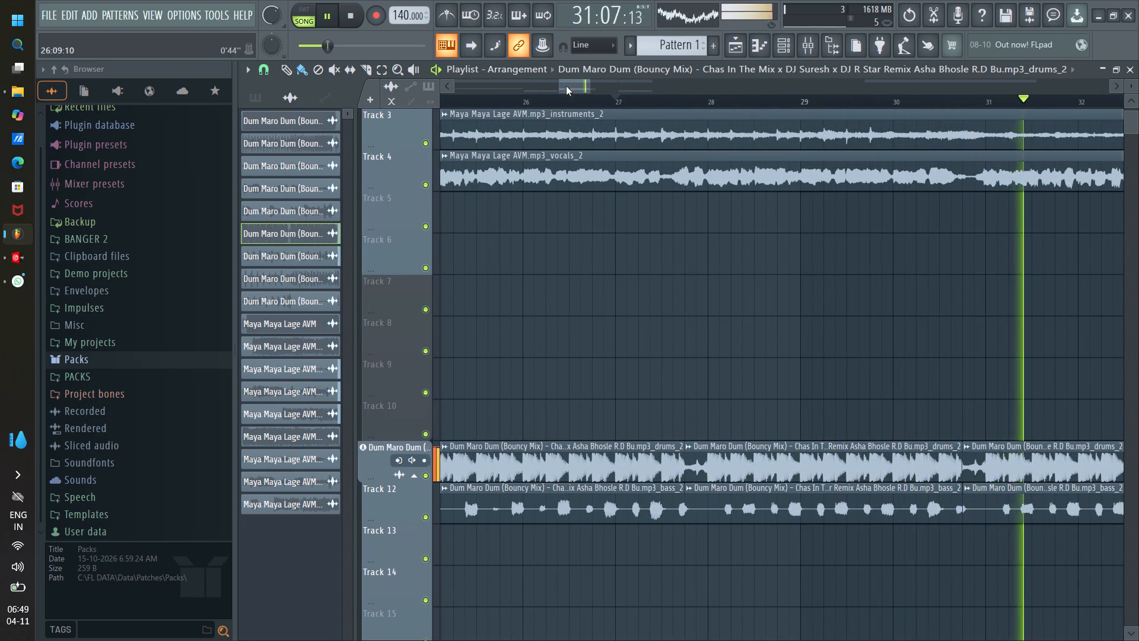
{"action": "left_click_drag", "start_coordinate": [568, 85], "coordinate": [580, 87]}
{"action": "left_click_drag", "start_coordinate": [594, 84], "coordinate": [606, 87]}
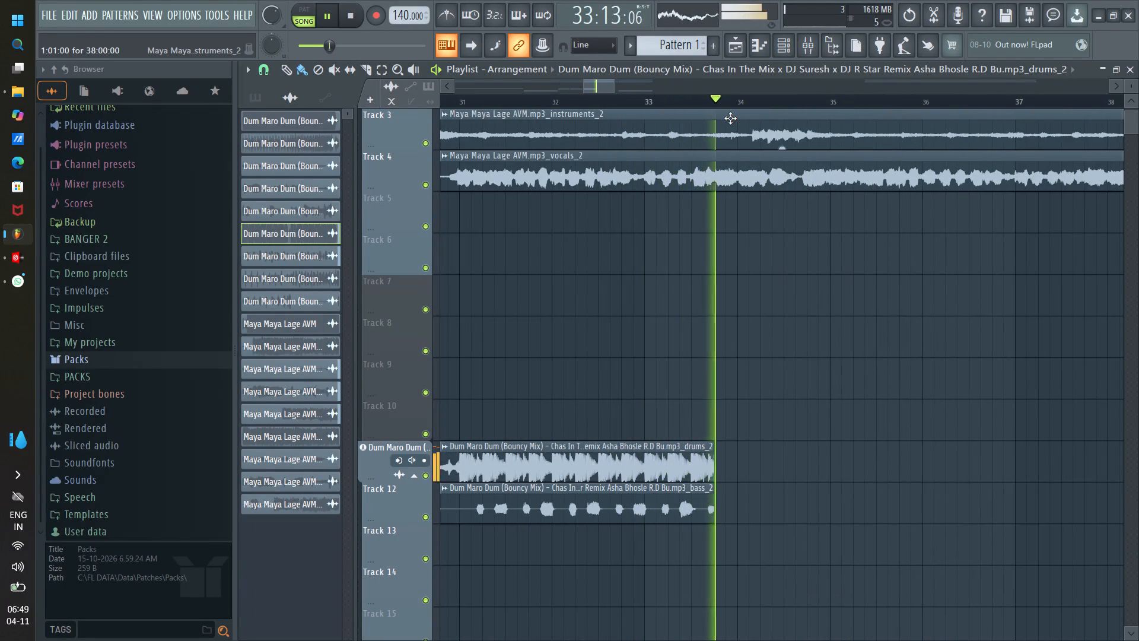
{"action": "left_click_drag", "start_coordinate": [710, 426], "coordinate": [709, 500], "text": "ctrl"}
{"action": "left_click_drag", "start_coordinate": [714, 449], "coordinate": [828, 466]}
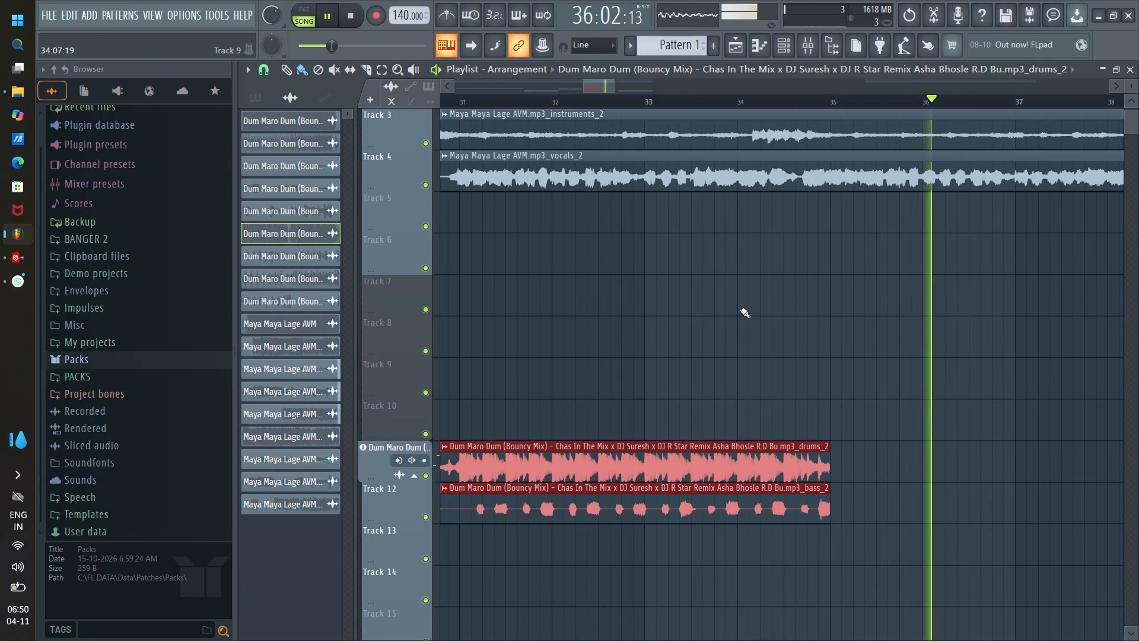
{"action": "left_click", "coordinate": [655, 100]}
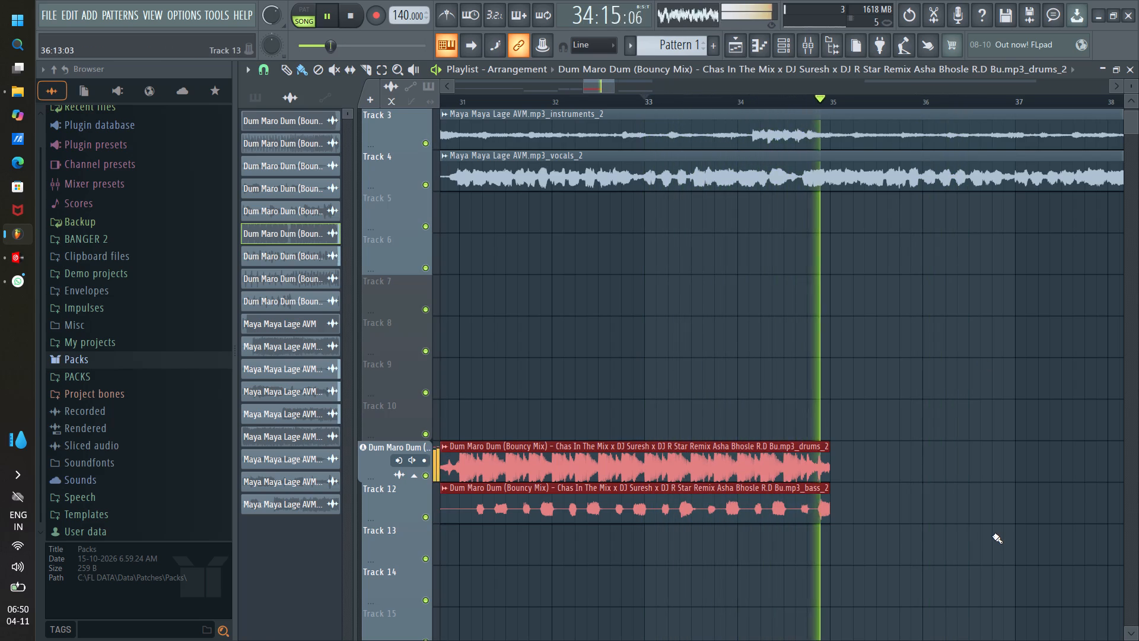
Replay from about bar 24 and duplicate the drums and bass clips starting at bar 25 to bar 35 on Tracks 11 and 12.
{"action": "scroll", "coordinate": [765, 95], "scroll_direction": "down", "scroll_amount": 2}
{"action": "scroll", "coordinate": [847, 331], "scroll_direction": "down", "scroll_amount": 4}
{"action": "scroll", "coordinate": [847, 331], "scroll_direction": "up", "scroll_amount": 3}
{"action": "scroll", "coordinate": [820, 96], "scroll_direction": "down", "scroll_amount": 5}
{"action": "scroll", "coordinate": [838, 306], "scroll_direction": "up", "scroll_amount": 1}
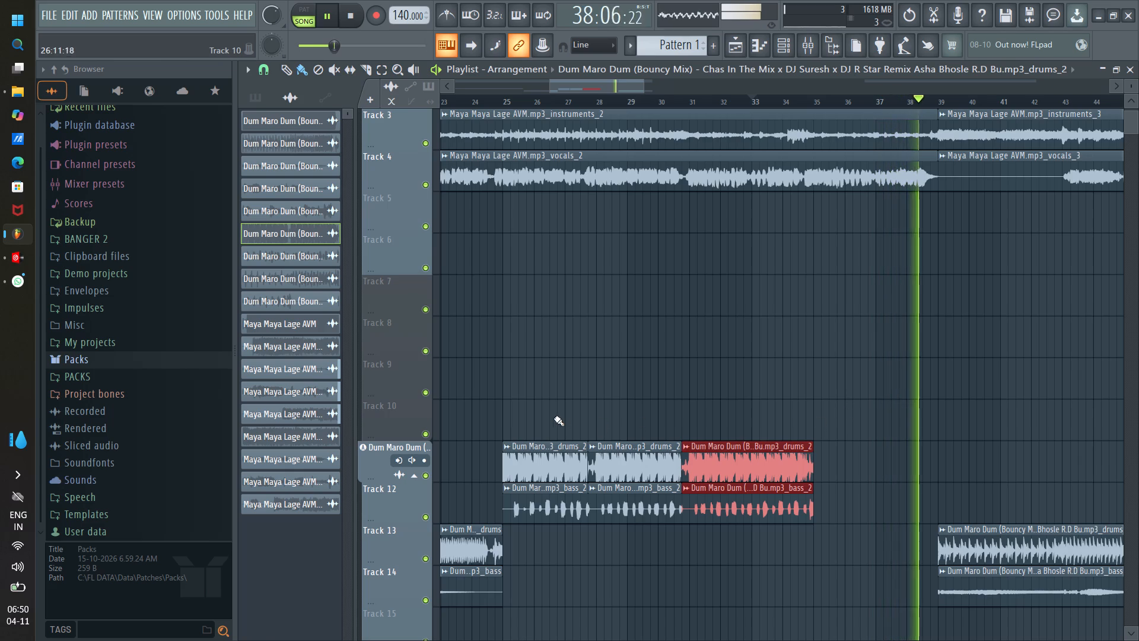
{"action": "left_click", "coordinate": [494, 102]}
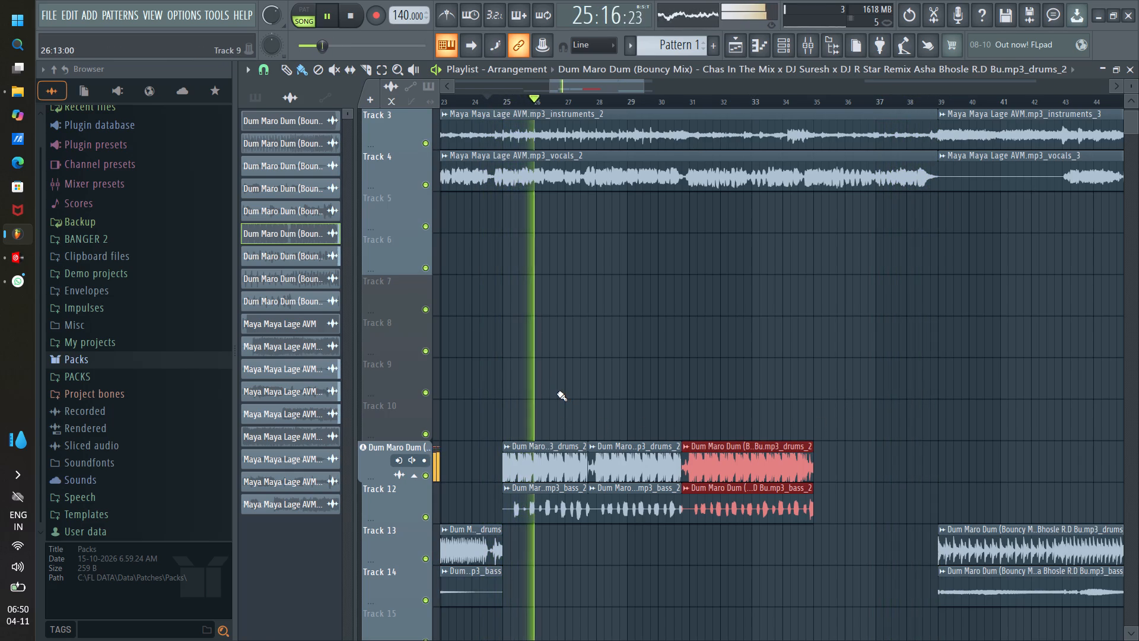
{"action": "left_click_drag", "start_coordinate": [557, 393], "coordinate": [545, 540], "text": "ctrl"}
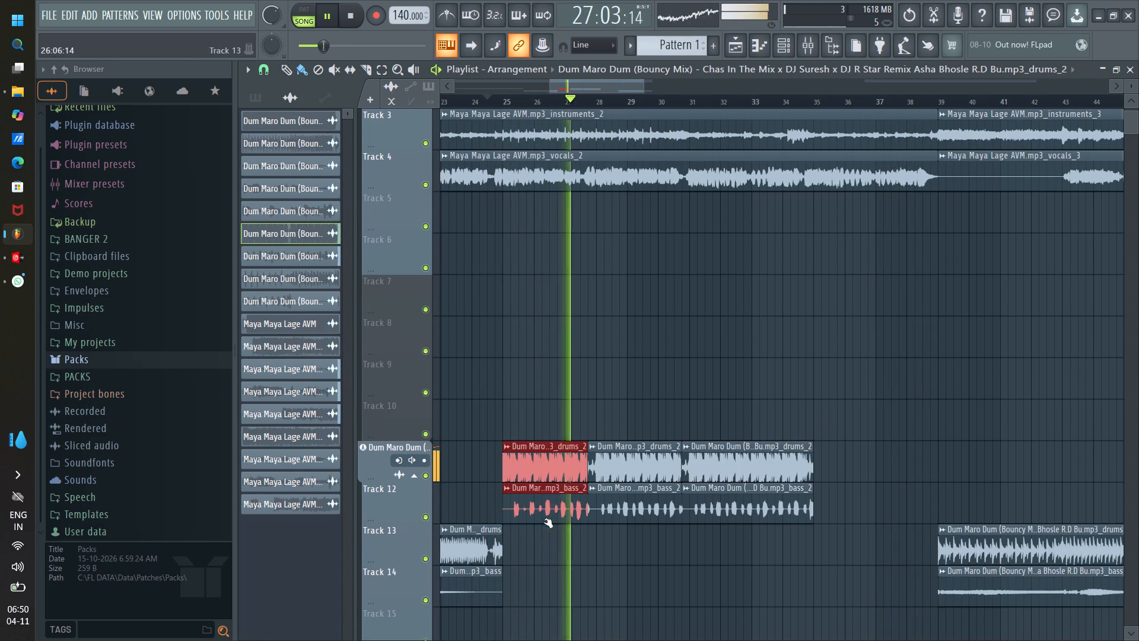
{"action": "left_click_drag", "start_coordinate": [536, 464], "coordinate": [847, 462], "text": "shift"}
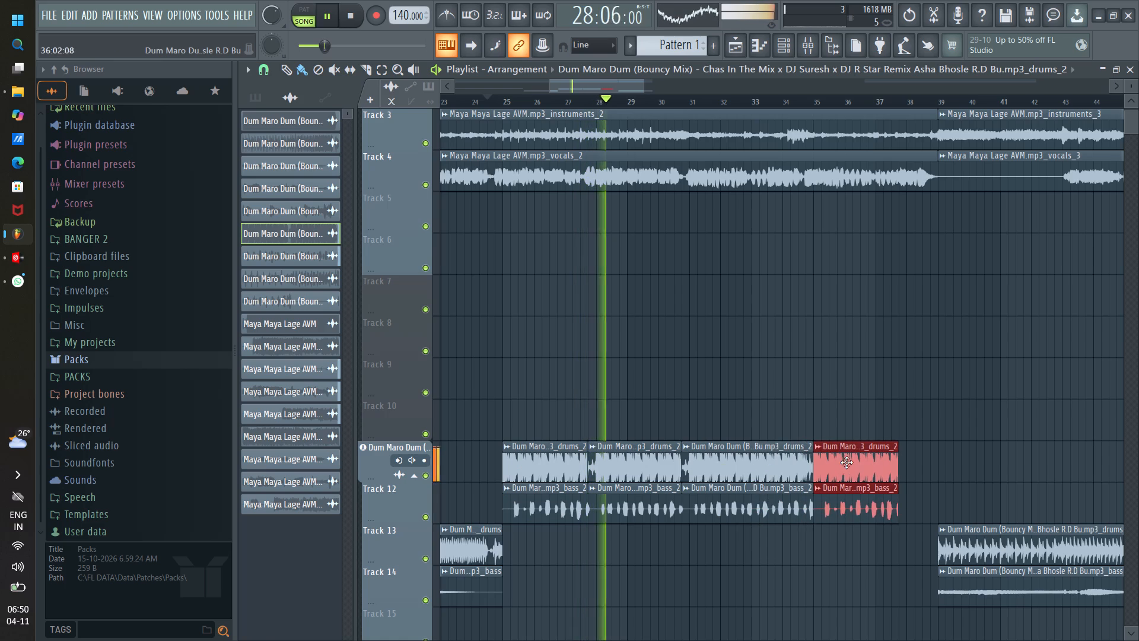
{"action": "left_click_drag", "start_coordinate": [847, 462], "coordinate": [844, 462], "text": "shift"}
Extend the duplicated drums and bass clips starting at bar 35 so they end at bar 39.
{"action": "left_click_drag", "start_coordinate": [898, 448], "coordinate": [908, 448]}
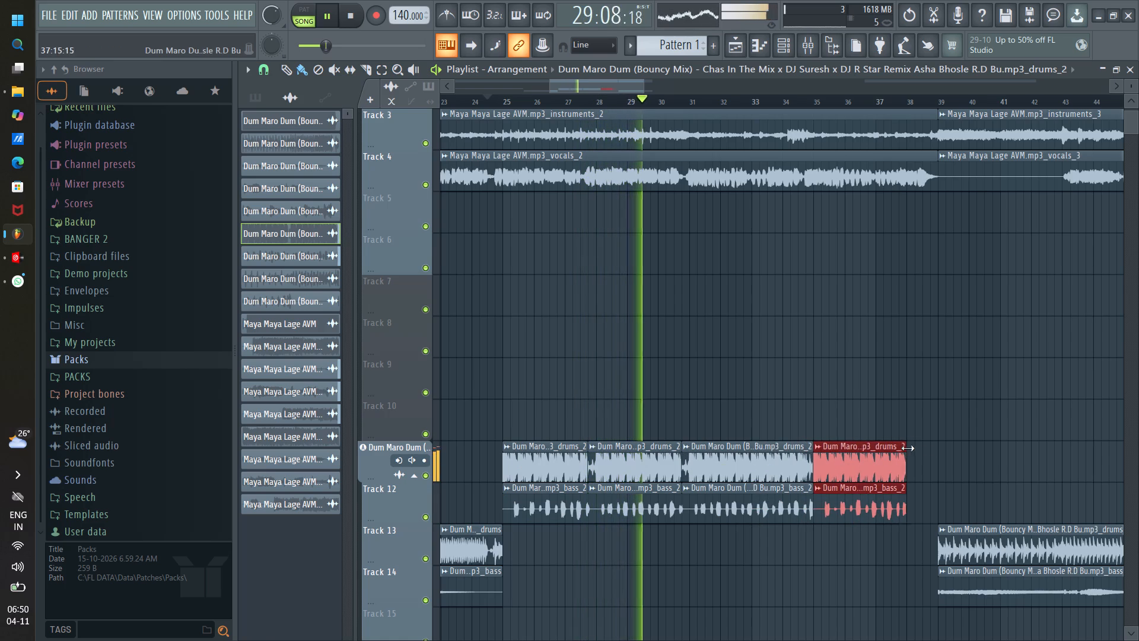
{"action": "left_click_drag", "start_coordinate": [908, 448], "coordinate": [938, 453]}
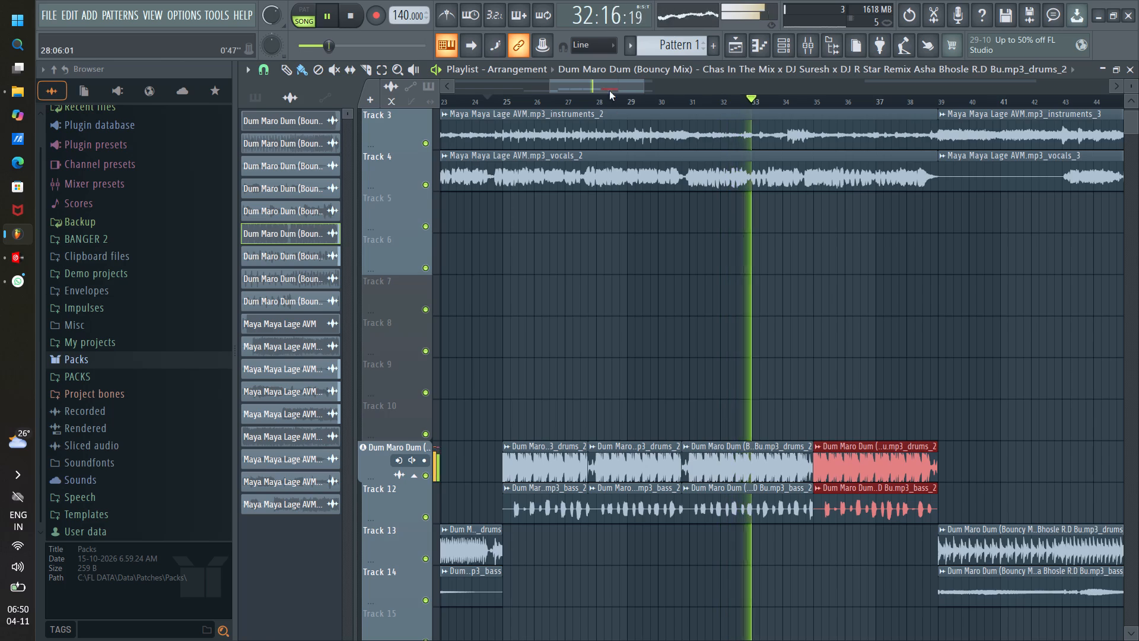
Check the extended drums and bass clips and replay the transition into the bar 39 section.
{"action": "scroll", "coordinate": [753, 310], "scroll_direction": "up", "scroll_amount": 3}
{"action": "scroll", "coordinate": [755, 306], "scroll_direction": "down", "scroll_amount": 9}
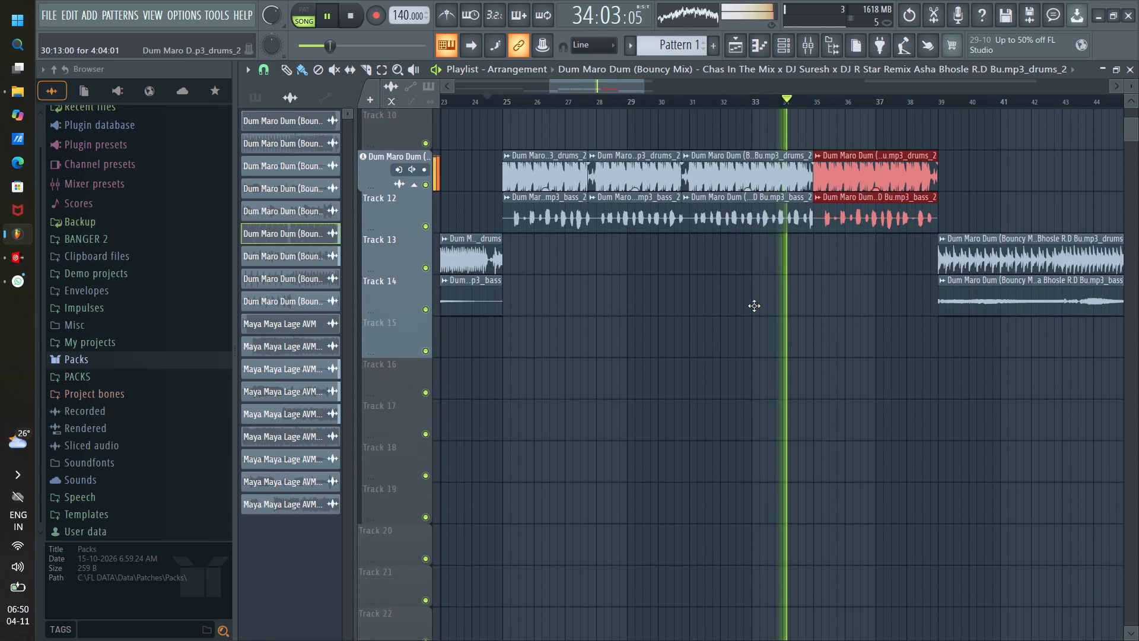
{"action": "scroll", "coordinate": [754, 306], "scroll_direction": "up", "scroll_amount": 7}
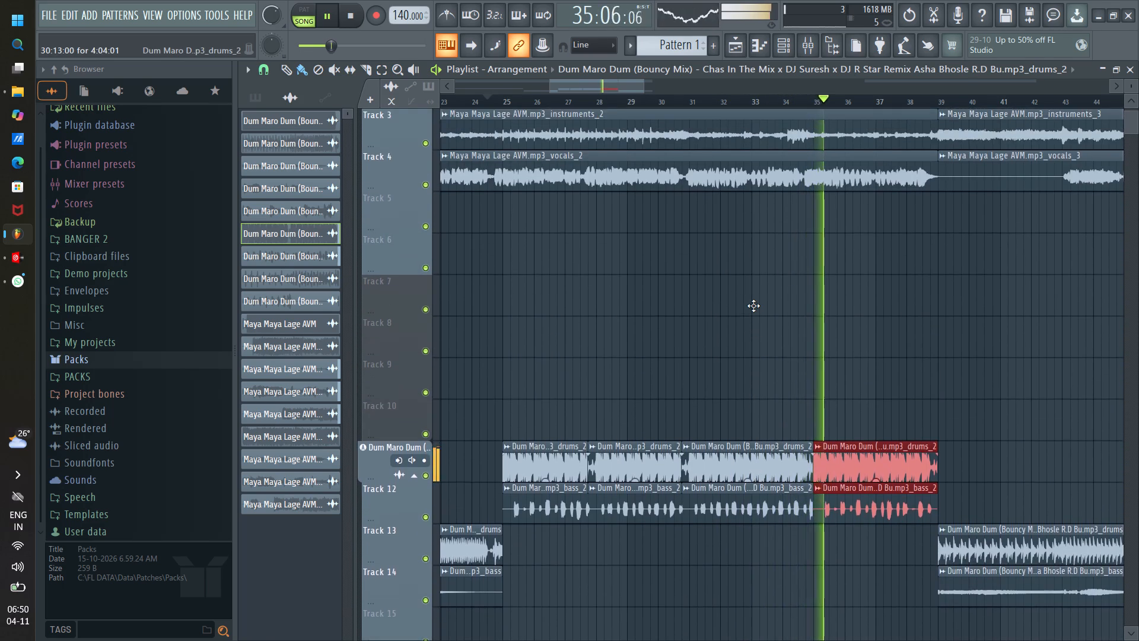
{"action": "scroll", "coordinate": [753, 306], "scroll_direction": "up", "scroll_amount": 1}
{"action": "scroll", "coordinate": [753, 303], "scroll_direction": "down", "scroll_amount": 2}
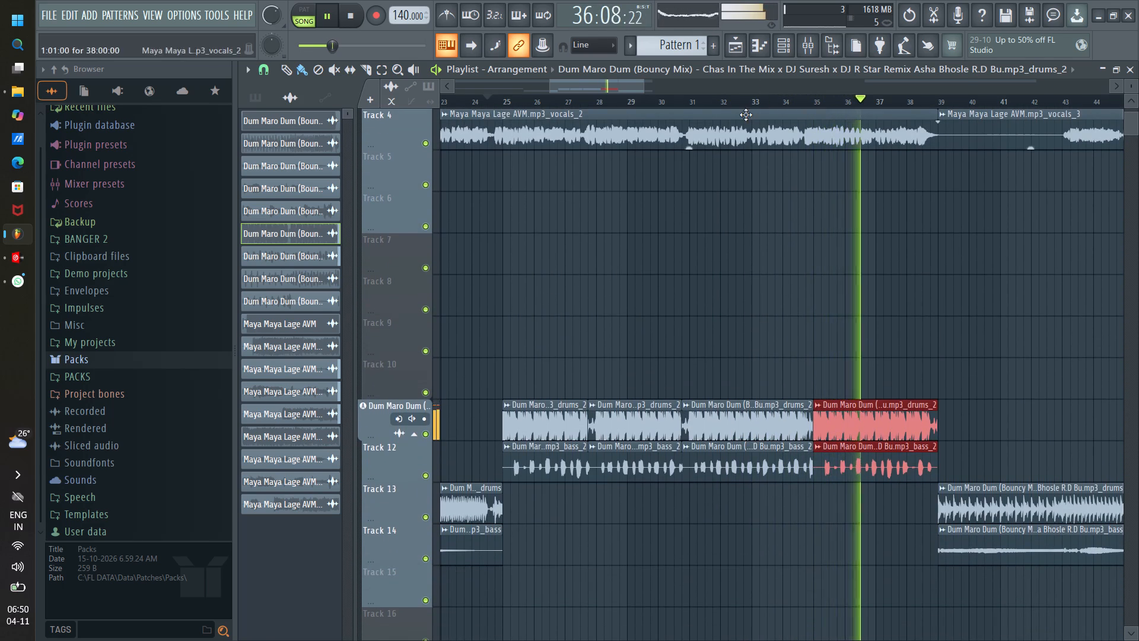
{"action": "scroll", "coordinate": [749, 103], "scroll_direction": "down", "scroll_amount": 10}
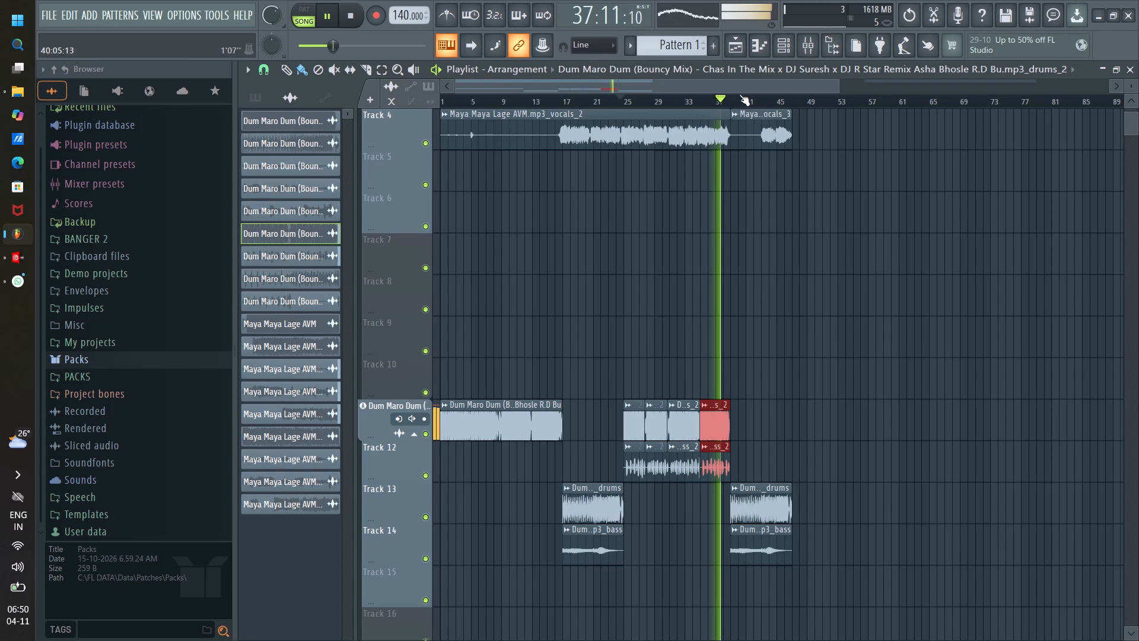
{"action": "scroll", "coordinate": [731, 96], "scroll_direction": "up", "scroll_amount": 9}
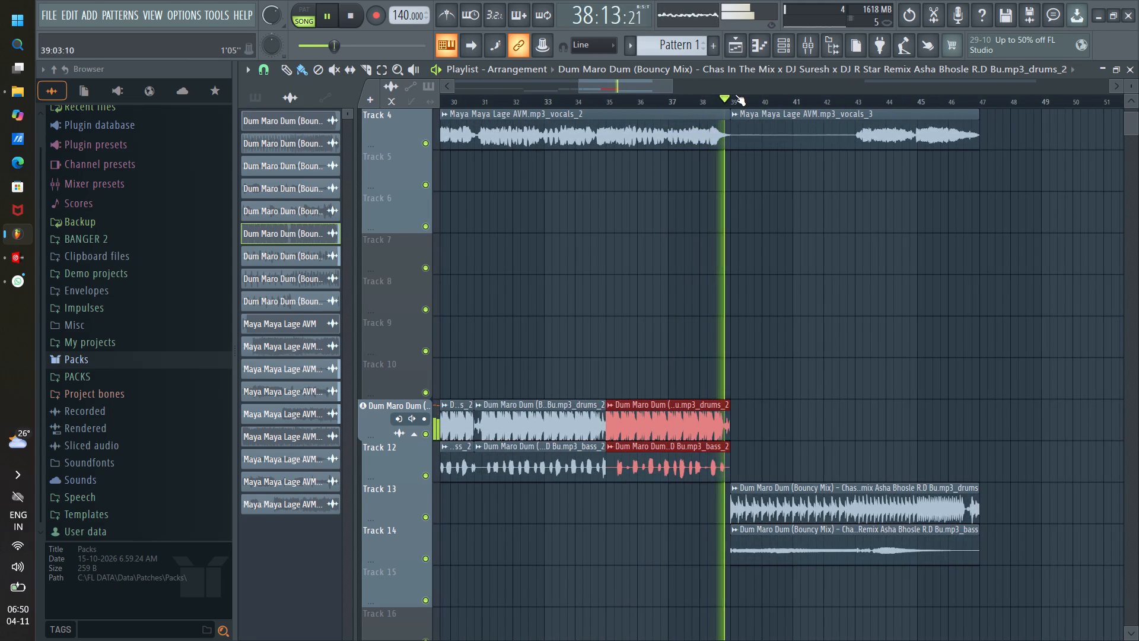
{"action": "scroll", "coordinate": [735, 94], "scroll_direction": "up", "scroll_amount": 1}
{"action": "left_click", "coordinate": [700, 98]}
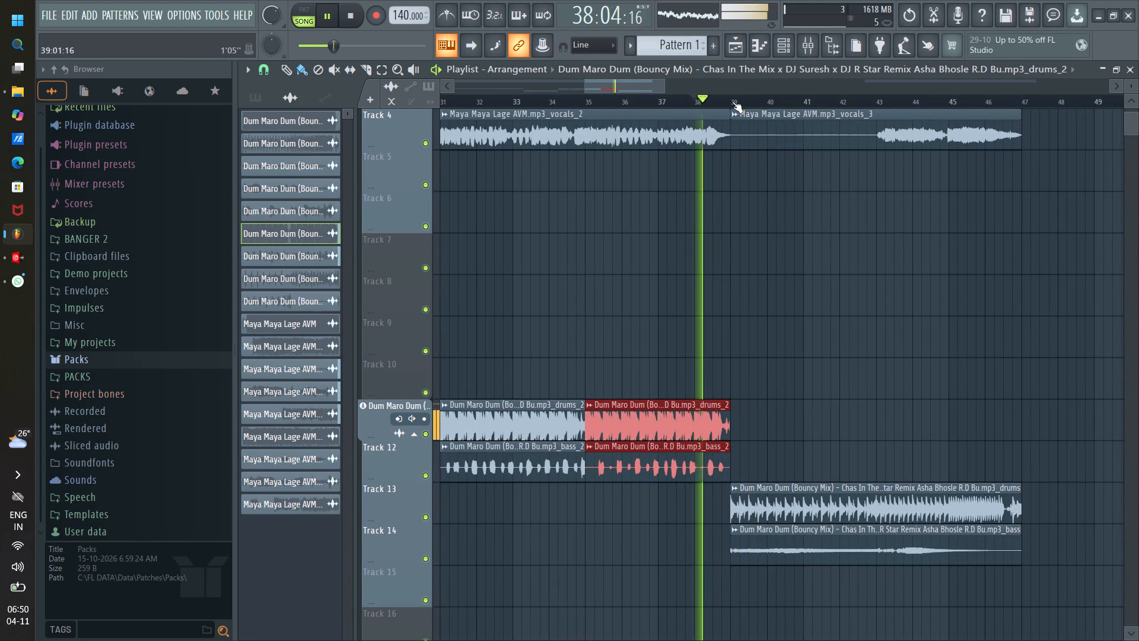
{"action": "scroll", "coordinate": [732, 101], "scroll_direction": "up", "scroll_amount": 6}
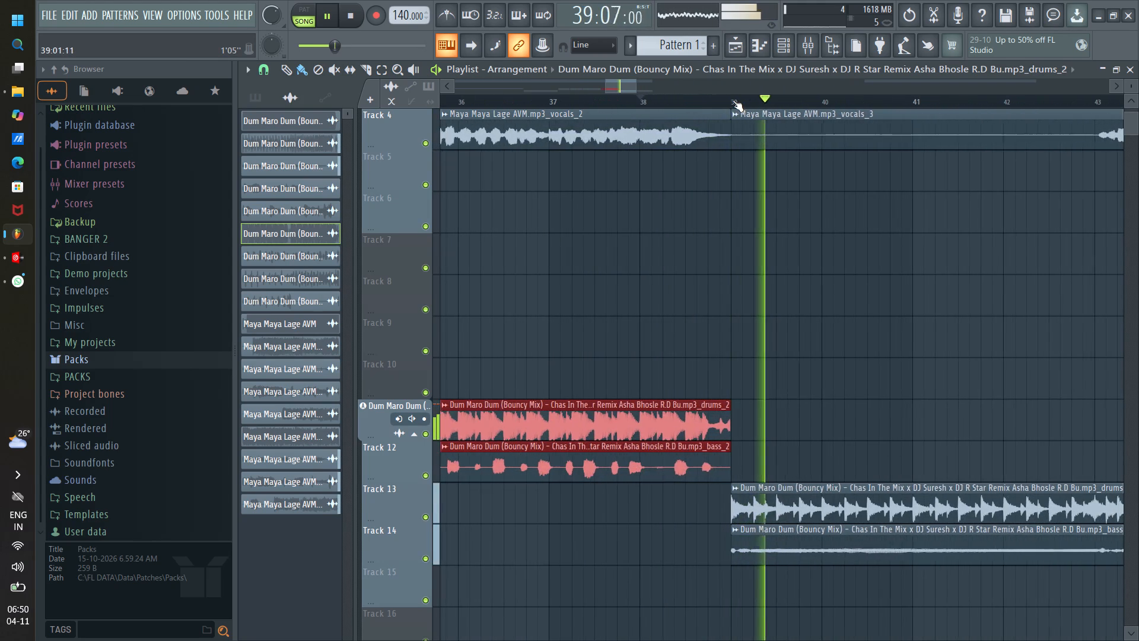
{"action": "left_click", "coordinate": [673, 97]}
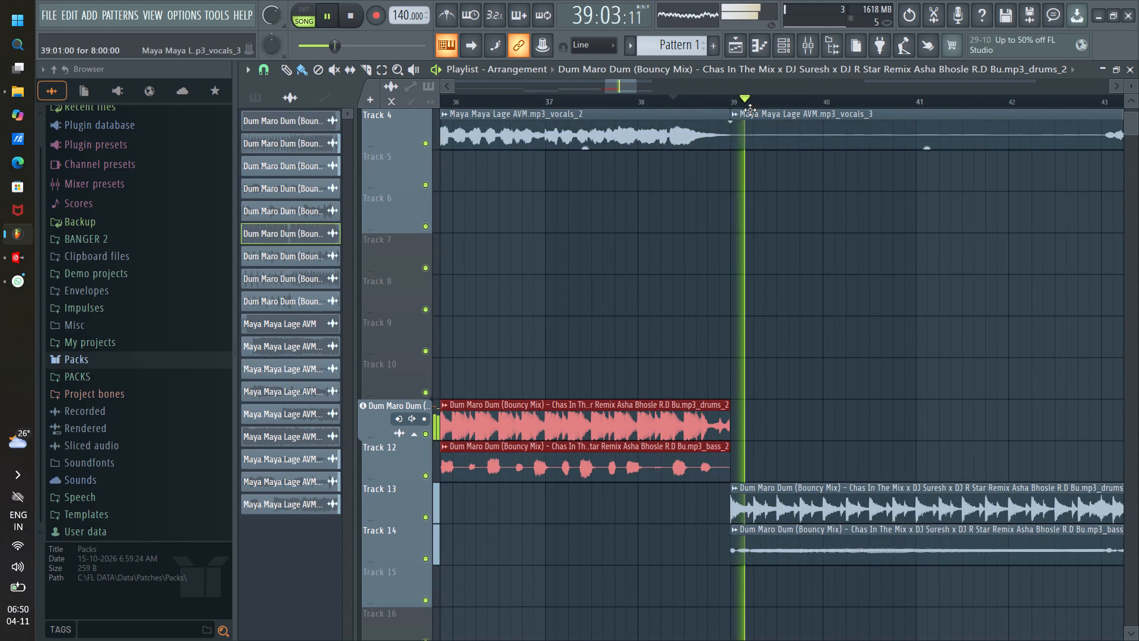
Listen through the section from bar 39 to the arrangement's end at bar 47, and stop playback.
{"action": "scroll", "coordinate": [726, 104], "scroll_direction": "down", "scroll_amount": 6}
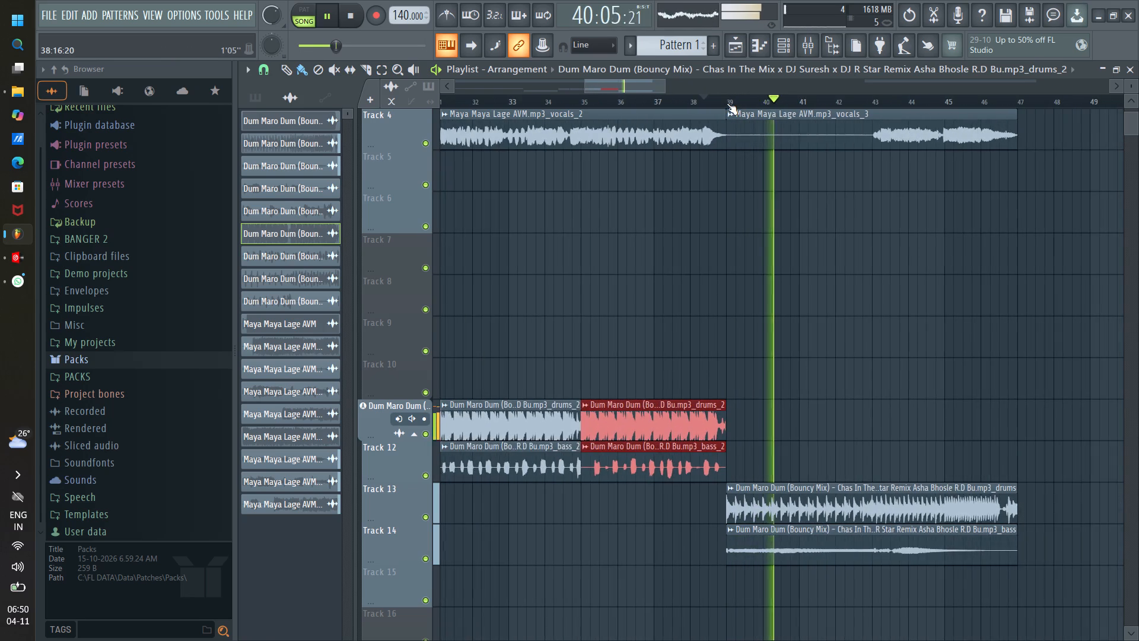
{"action": "scroll", "coordinate": [727, 102], "scroll_direction": "down", "scroll_amount": 2}
{"action": "scroll", "coordinate": [727, 102], "scroll_direction": "up", "scroll_amount": 6}
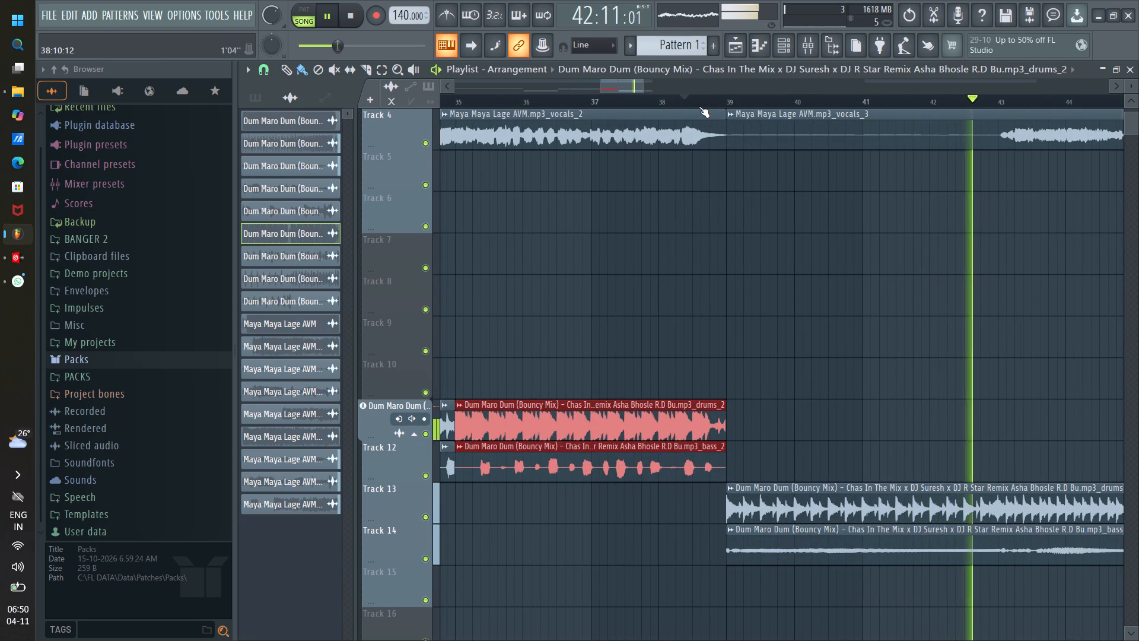
{"action": "scroll", "coordinate": [699, 106], "scroll_direction": "down", "scroll_amount": 7}
{"action": "left_click_drag", "start_coordinate": [676, 86], "coordinate": [696, 89]}
{"action": "scroll", "coordinate": [826, 180], "scroll_direction": "up", "scroll_amount": 3}
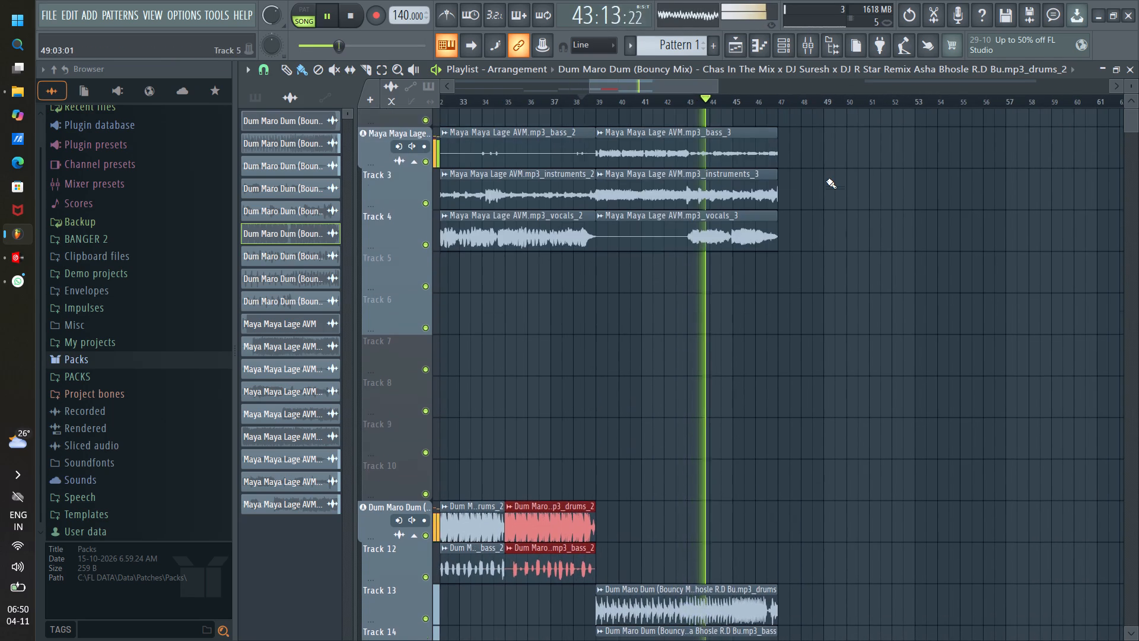
{"action": "scroll", "coordinate": [826, 180], "scroll_direction": "up", "scroll_amount": 4}
{"action": "scroll", "coordinate": [826, 179], "scroll_direction": "down", "scroll_amount": 3}
{"action": "scroll", "coordinate": [787, 104], "scroll_direction": "down", "scroll_amount": 3}
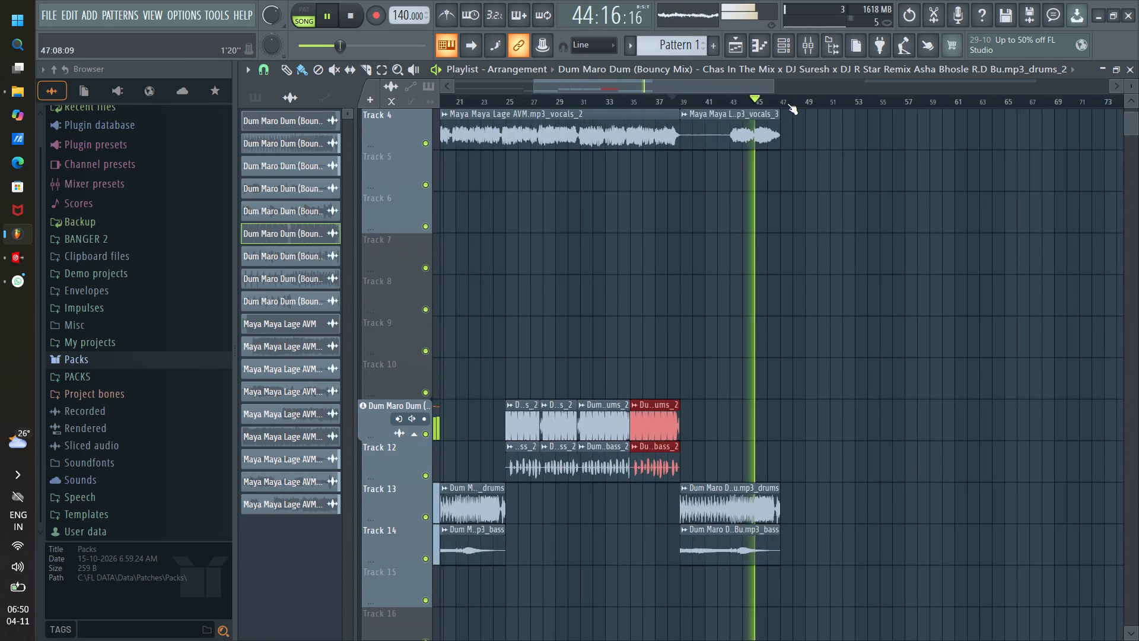
{"action": "scroll", "coordinate": [787, 103], "scroll_direction": "down", "scroll_amount": 3}
{"action": "scroll", "coordinate": [794, 127], "scroll_direction": "up", "scroll_amount": 2}
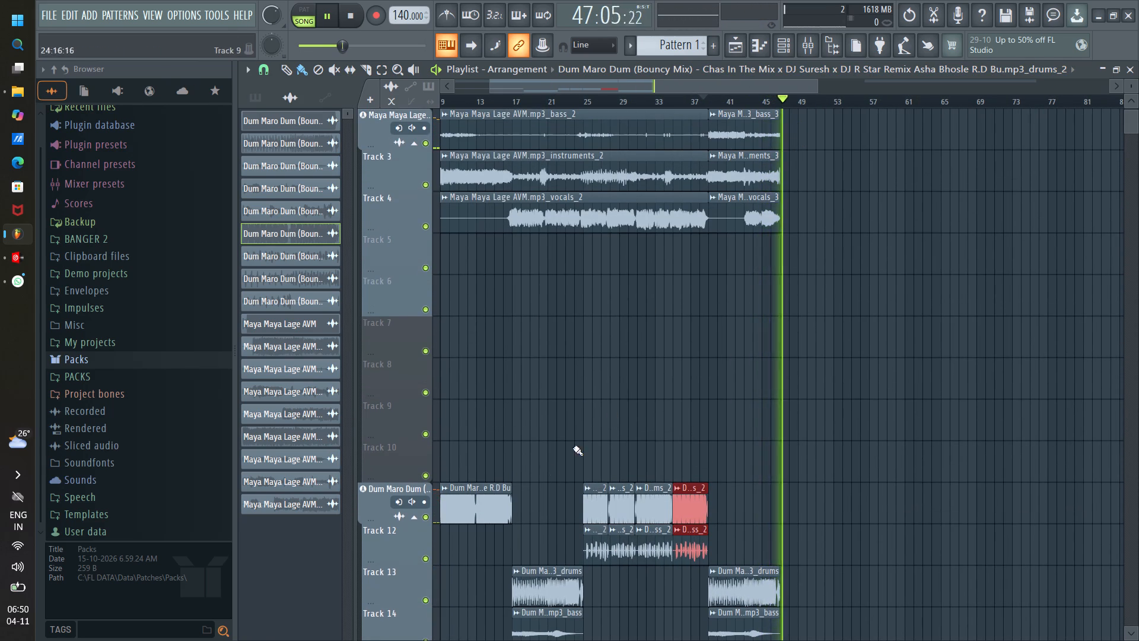
{"action": "left_click_drag", "start_coordinate": [299, 114], "coordinate": [0, 173]}
{"action": "key", "text": "space"}
Bring up VirtualDJ and File Explorer, and open the FL PACK folder inside Documents in File Explorer.
{"action": "left_click", "coordinate": [15, 94]}
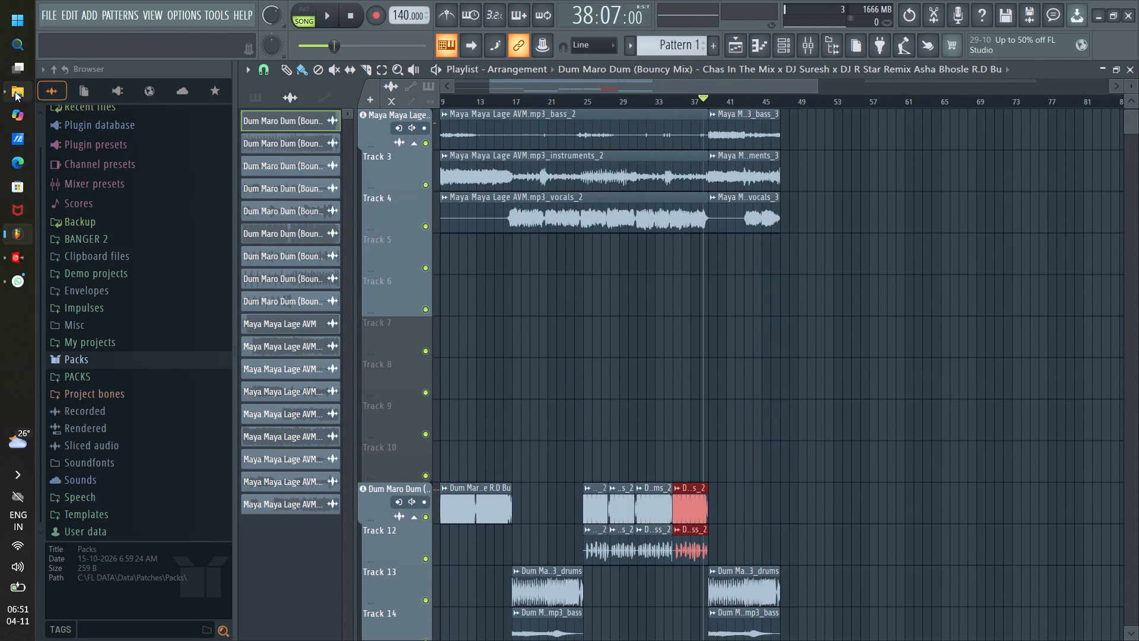
{"action": "left_click", "coordinate": [18, 261]}
{"action": "left_click", "coordinate": [15, 93]}
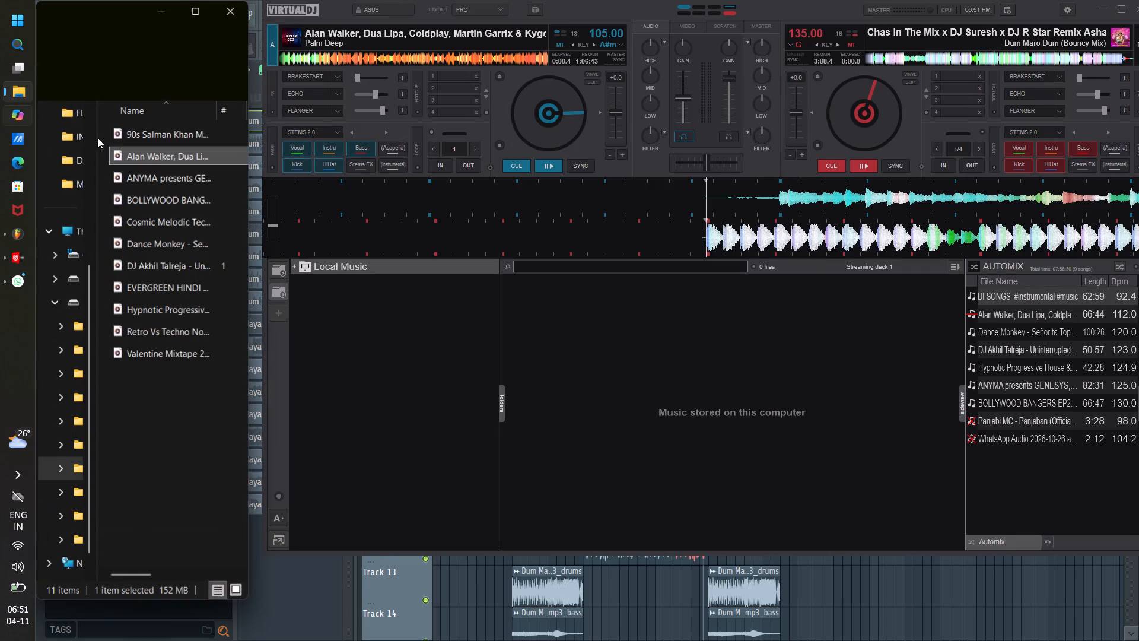
{"action": "triple_click", "coordinate": [58, 53]}
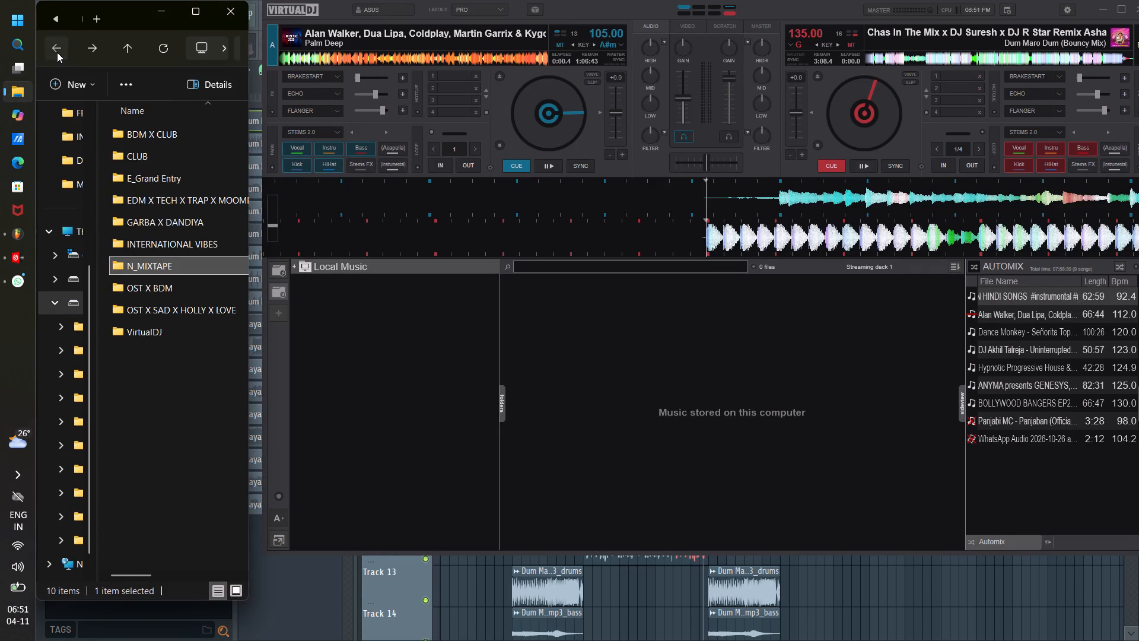
{"action": "left_click", "coordinate": [63, 310]}
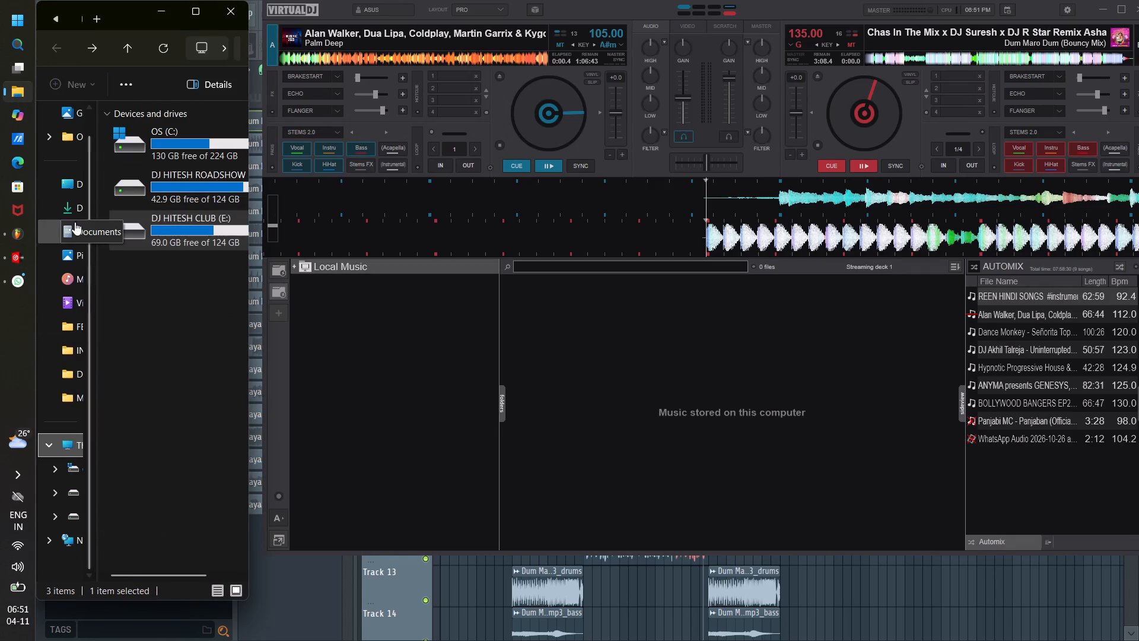
{"action": "left_click", "coordinate": [68, 238]}
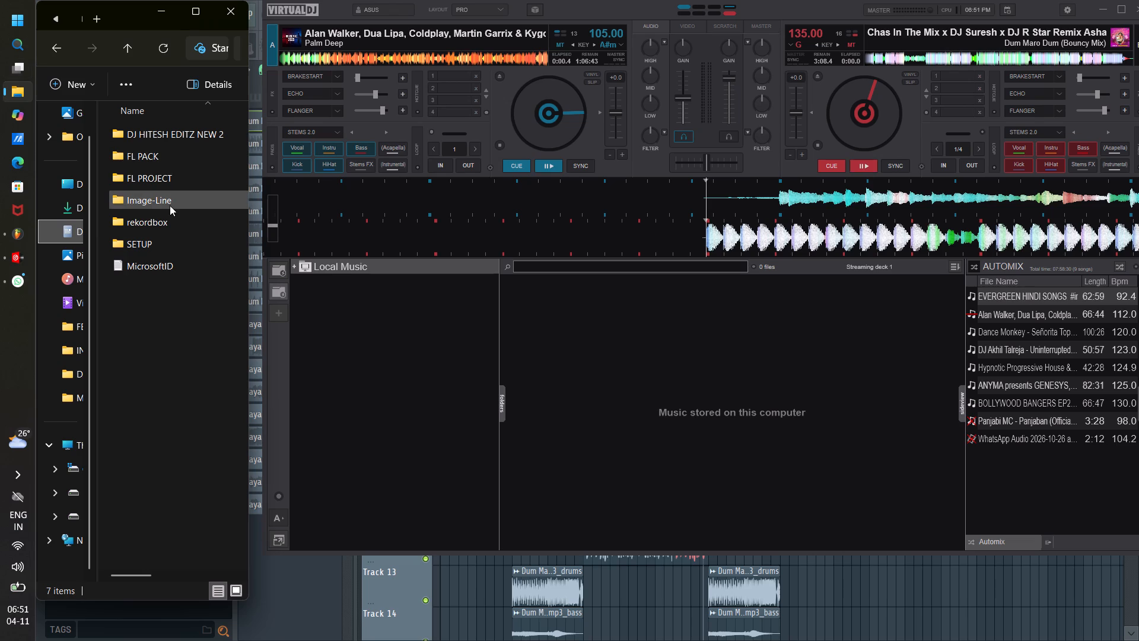
{"action": "double_click", "coordinate": [147, 157]}
{"action": "double_click", "coordinate": [147, 152]}
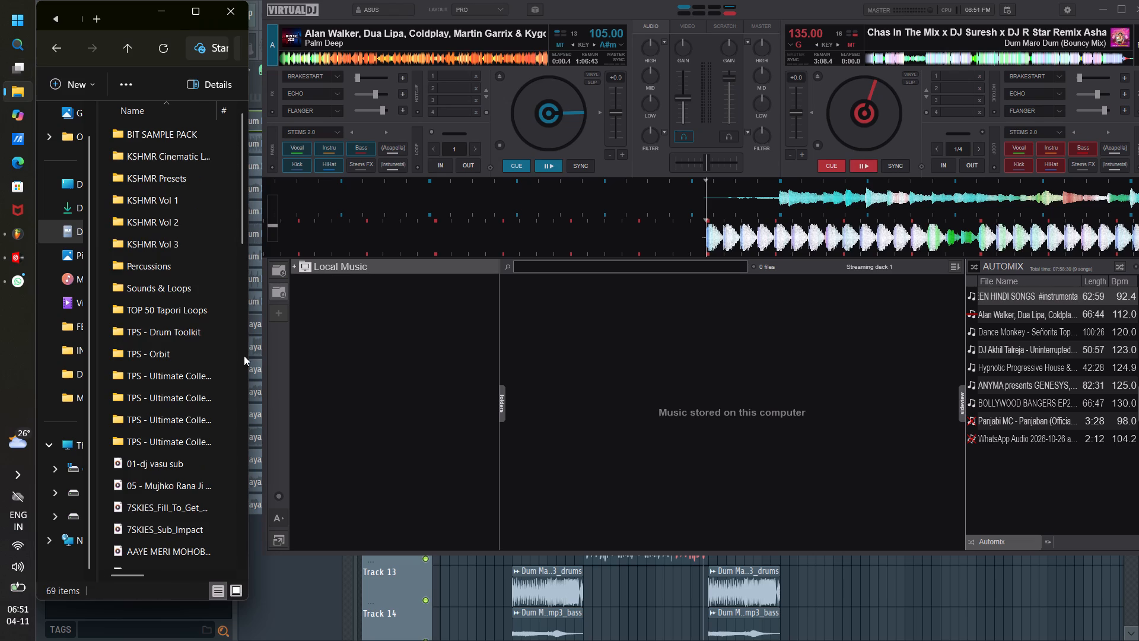
Expand Local Music in VirtualDJ's folder tree and hide its Desktop entry.
{"action": "left_click", "coordinate": [310, 268]}
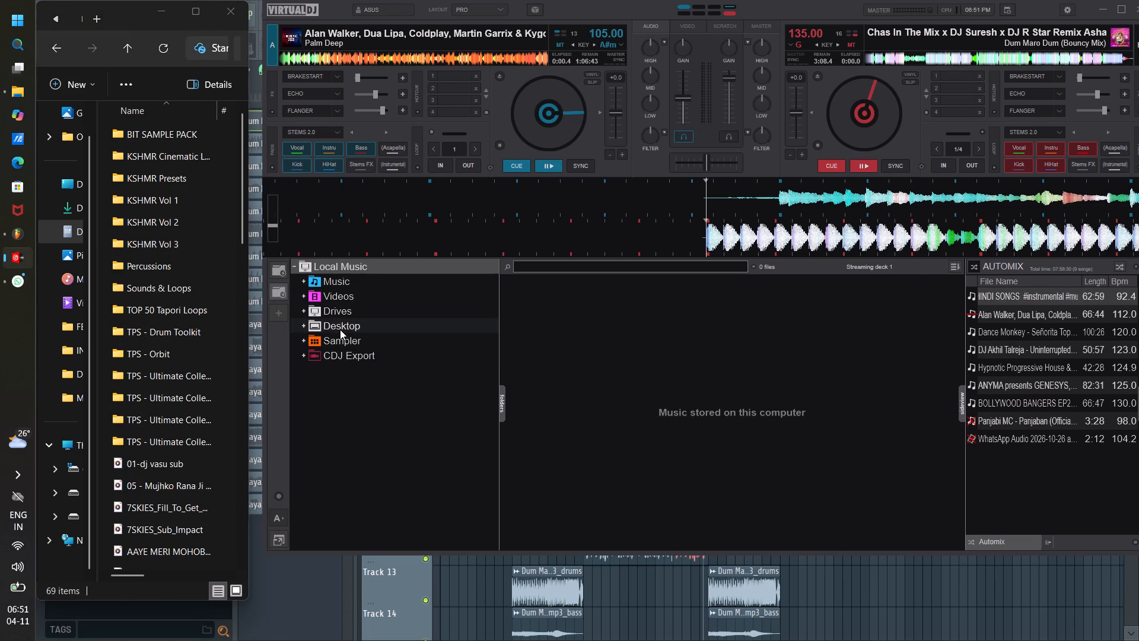
{"action": "left_click", "coordinate": [340, 329]}
{"action": "triple_click", "coordinate": [340, 328]}
{"action": "triple_click", "coordinate": [340, 327]}
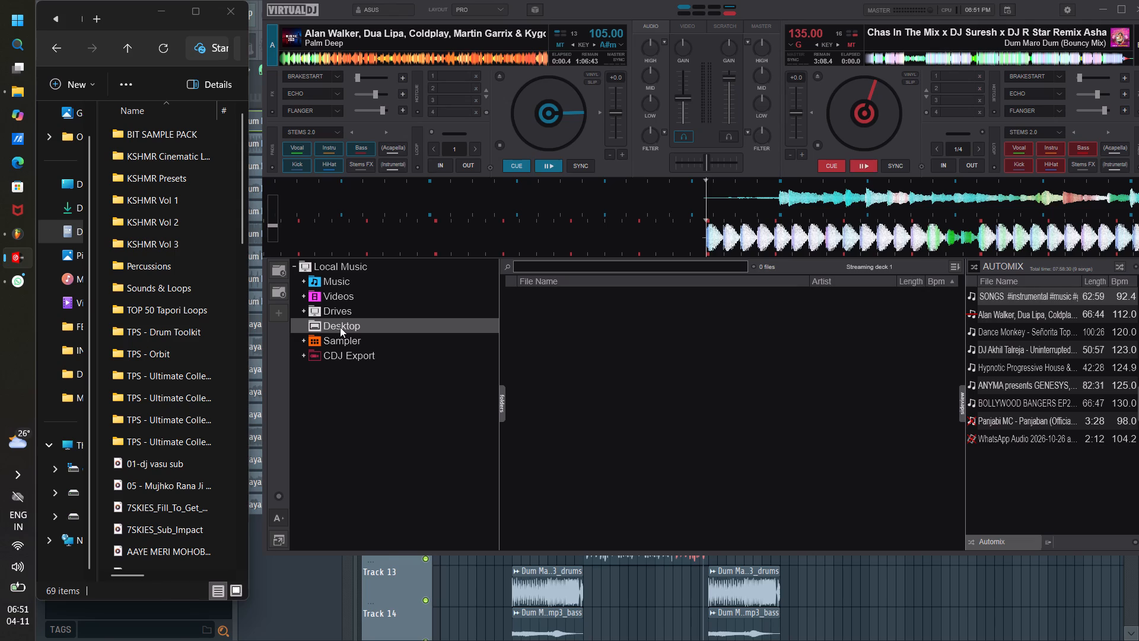
{"action": "right_click", "coordinate": [340, 327]}
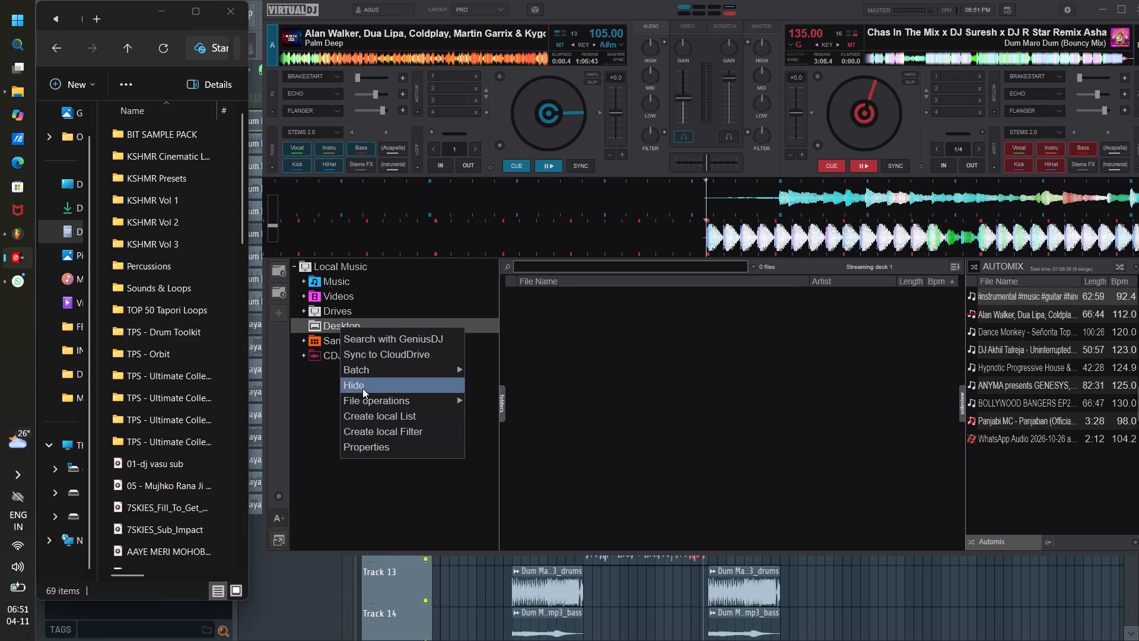
{"action": "left_click", "coordinate": [362, 387]}
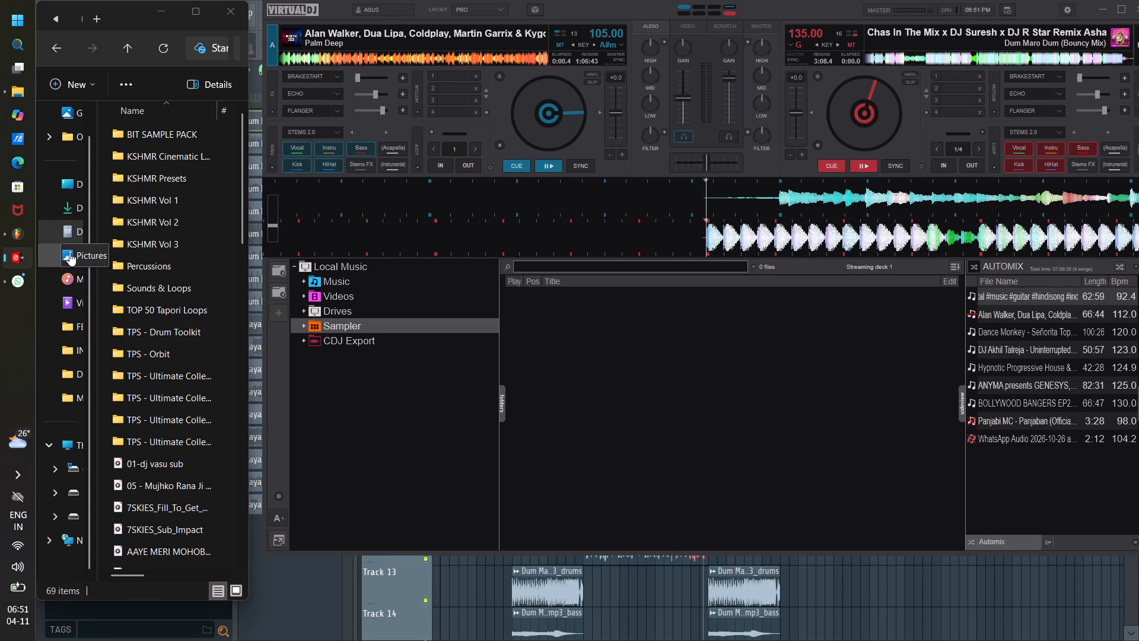
Bring the Documents folder from File Explorer into VirtualDJ's browser and open its FL PACK > DROP folder.
{"action": "left_click_drag", "start_coordinate": [68, 227], "coordinate": [351, 339]}
{"action": "scroll", "coordinate": [381, 431], "scroll_direction": "down", "scroll_amount": 3}
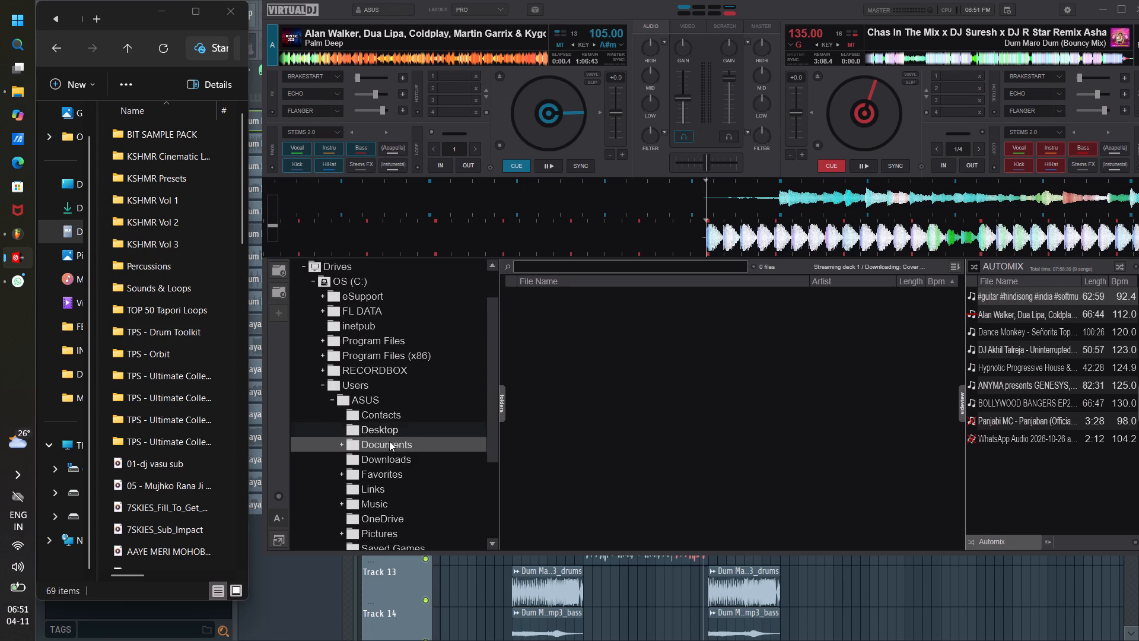
{"action": "left_click", "coordinate": [390, 446]}
{"action": "scroll", "coordinate": [393, 444], "scroll_direction": "down", "scroll_amount": 2}
{"action": "left_click", "coordinate": [394, 442]}
{"action": "scroll", "coordinate": [394, 442], "scroll_direction": "down", "scroll_amount": 3}
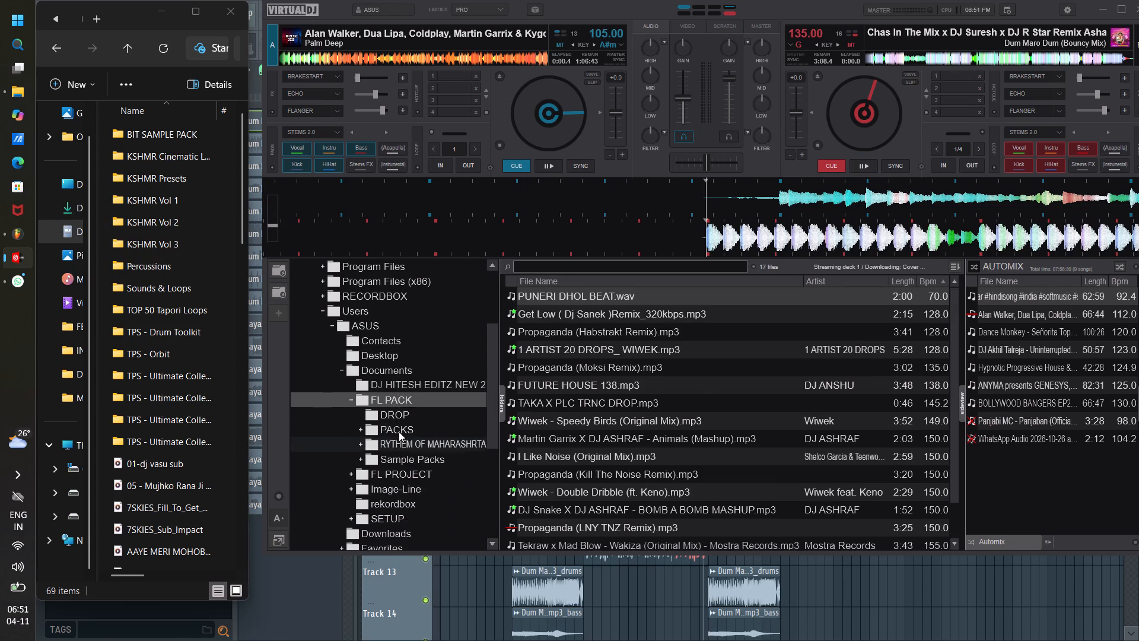
{"action": "left_click", "coordinate": [406, 415]}
Look through the DROP folder's tracks and load Pon Noodles - Vigor (Original Mix) onto deck A.
{"action": "scroll", "coordinate": [615, 358], "scroll_direction": "up", "scroll_amount": 1}
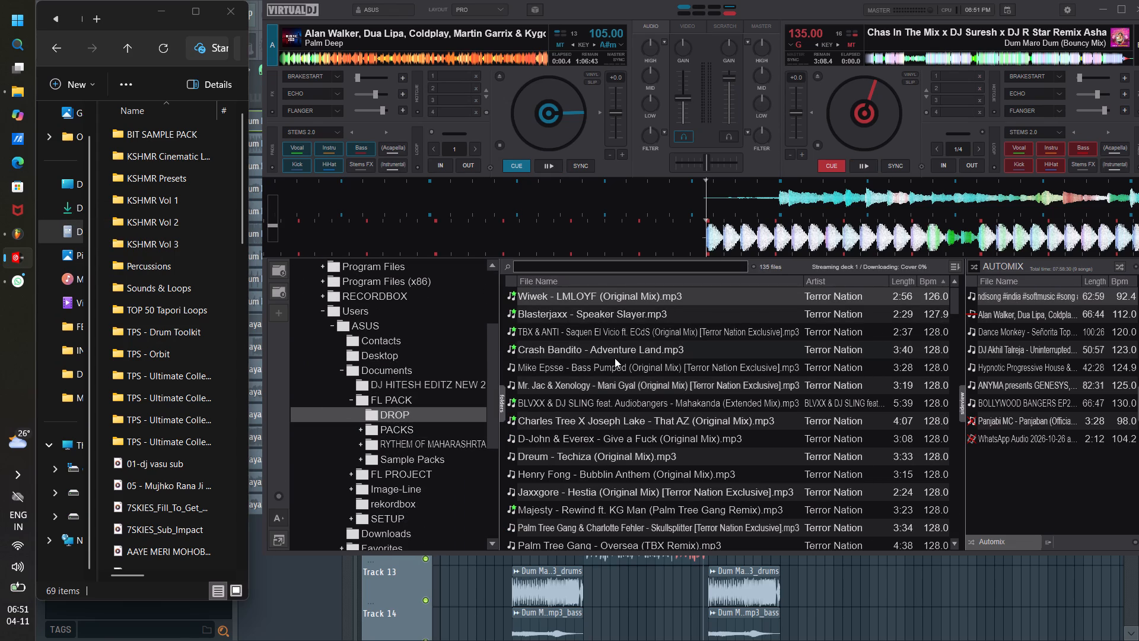
{"action": "scroll", "coordinate": [615, 358], "scroll_direction": "up", "scroll_amount": 1}
{"action": "left_click", "coordinate": [586, 326]}
{"action": "scroll", "coordinate": [606, 399], "scroll_direction": "up", "scroll_amount": 1}
{"action": "scroll", "coordinate": [606, 399], "scroll_direction": "down", "scroll_amount": 12}
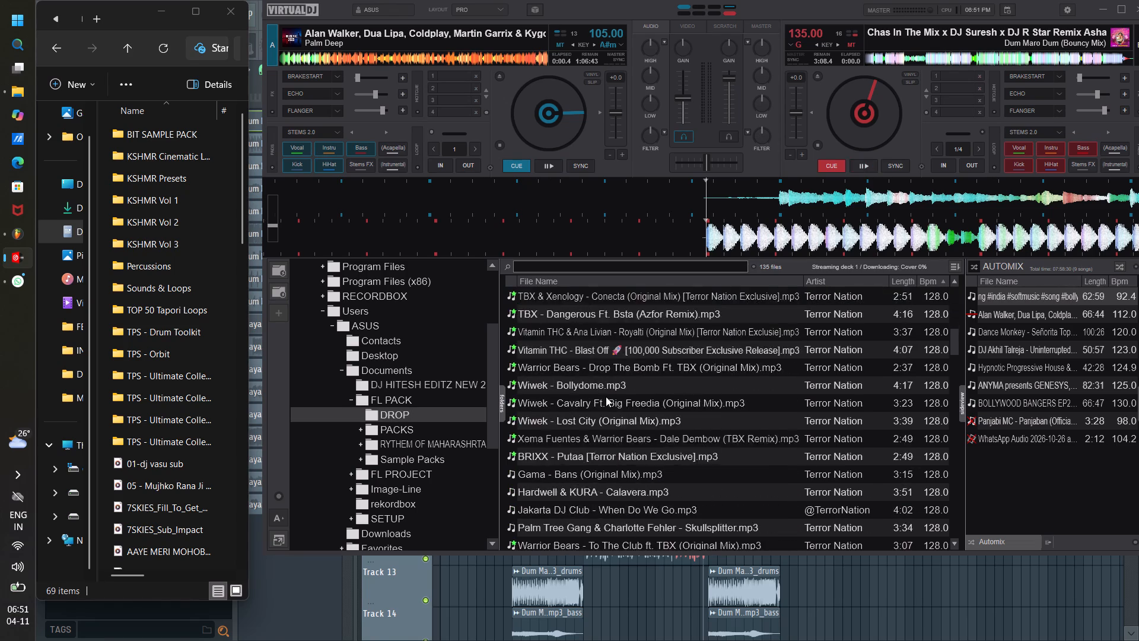
{"action": "scroll", "coordinate": [606, 396], "scroll_direction": "down", "scroll_amount": 2}
{"action": "left_click", "coordinate": [605, 457]}
{"action": "left_click", "coordinate": [598, 493]}
{"action": "scroll", "coordinate": [598, 492], "scroll_direction": "down", "scroll_amount": 4}
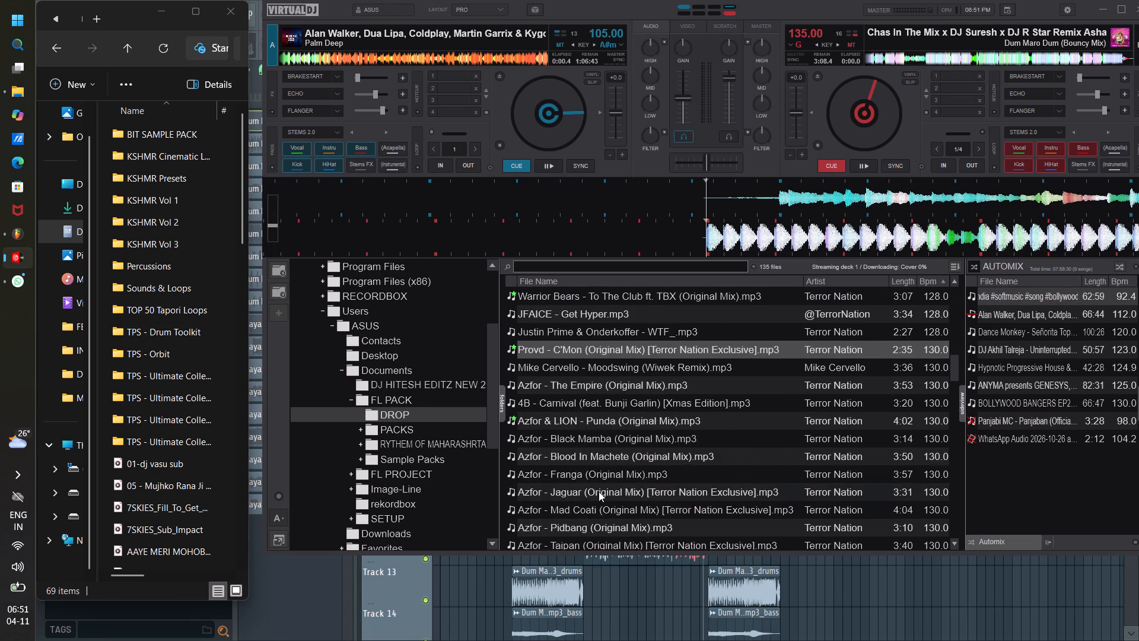
{"action": "scroll", "coordinate": [599, 491], "scroll_direction": "down", "scroll_amount": 15}
{"action": "left_click", "coordinate": [625, 436]}
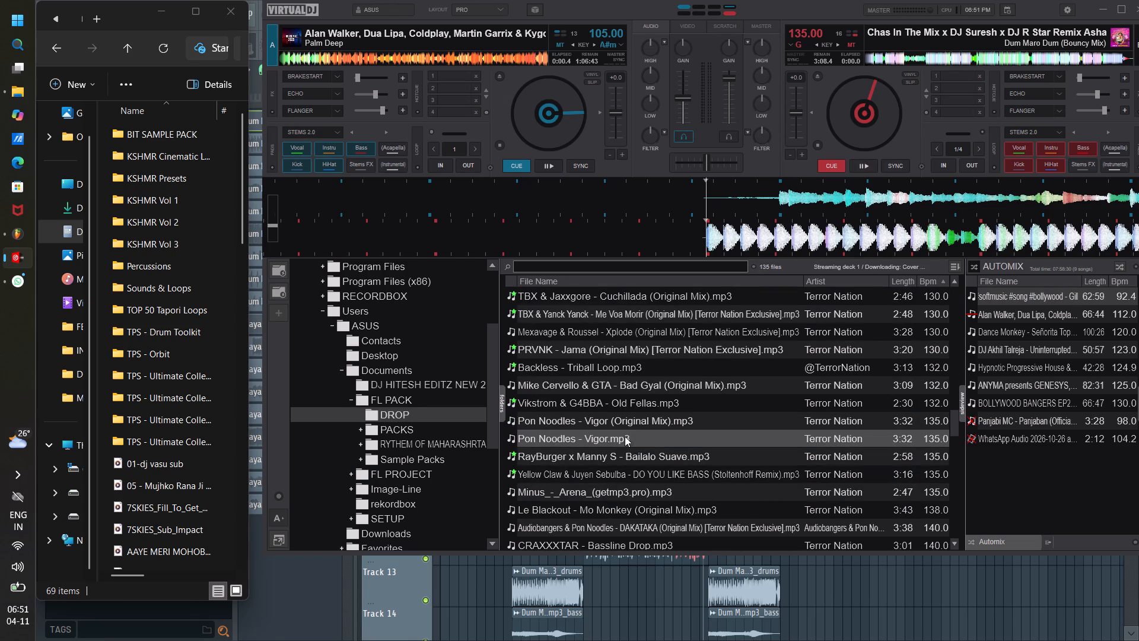
{"action": "left_click_drag", "start_coordinate": [614, 418], "coordinate": [526, 62]}
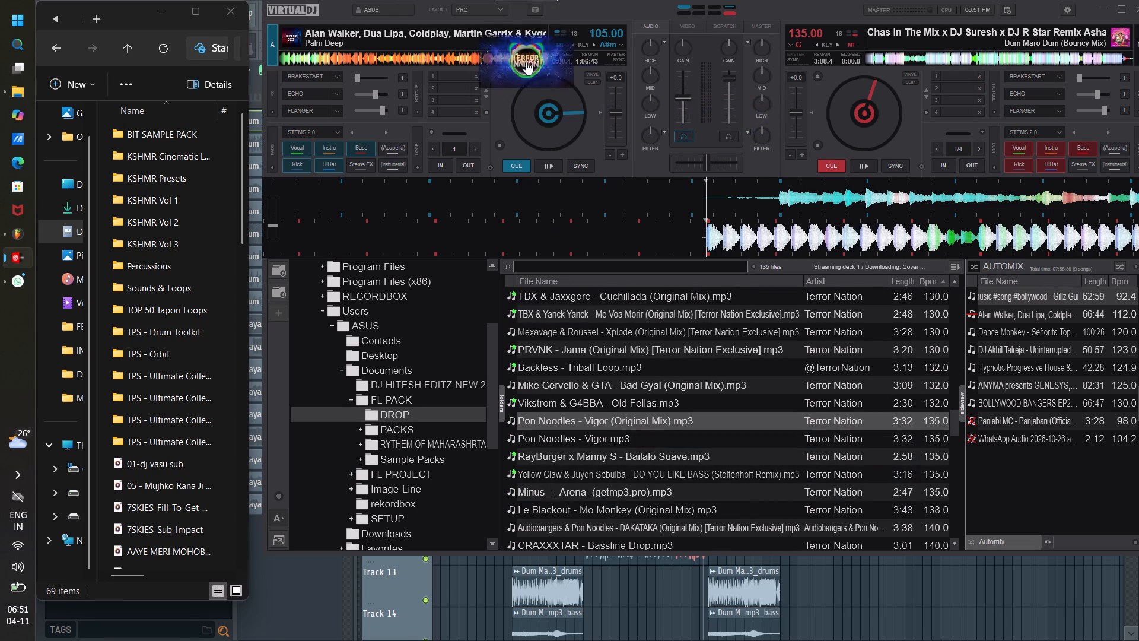
{"action": "left_click_drag", "start_coordinate": [526, 62], "coordinate": [524, 61]}
Play Pon Noodles - Vigor on deck A, skipping ahead to listen to its build-up and drop.
{"action": "left_click", "coordinate": [545, 161]}
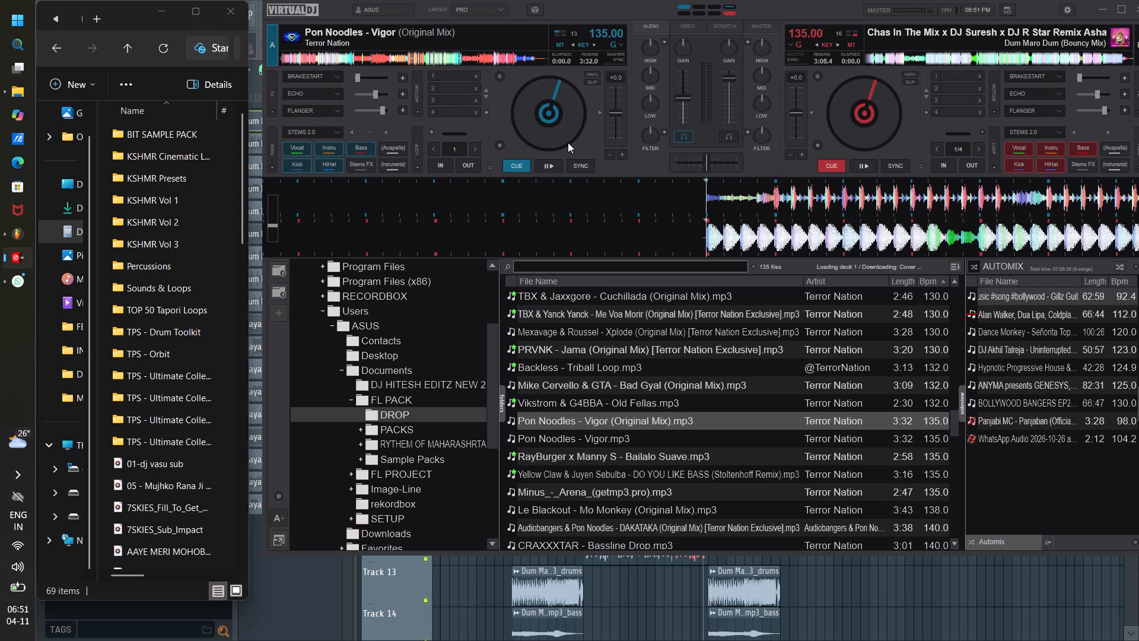
{"action": "scroll", "coordinate": [689, 104], "scroll_direction": "down", "scroll_amount": 4}
{"action": "left_click", "coordinate": [314, 62]}
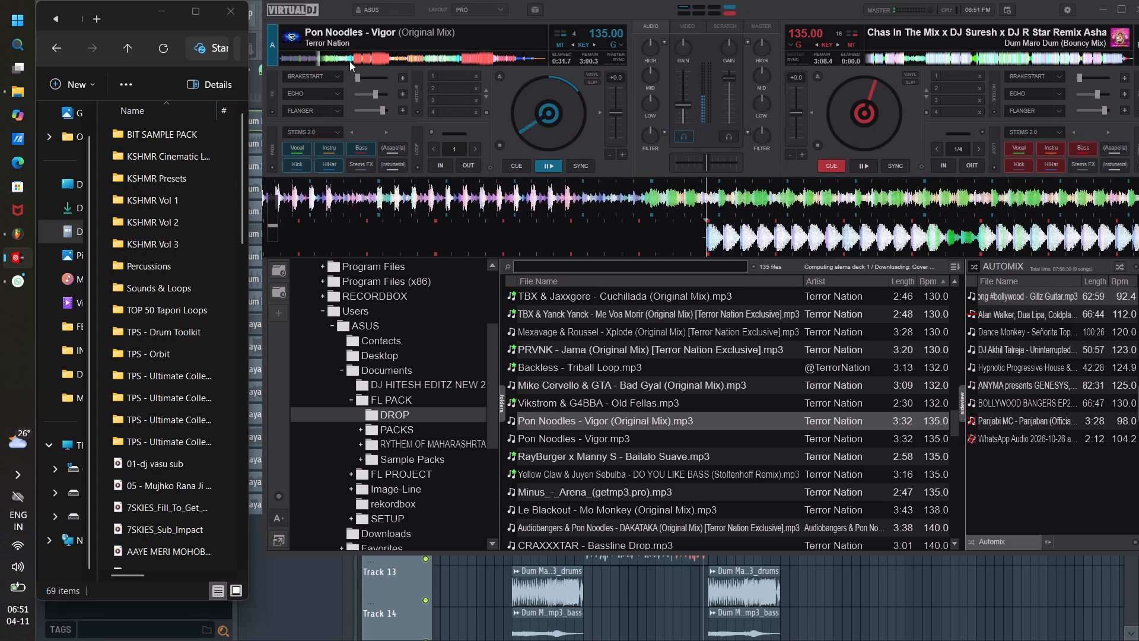
{"action": "left_click", "coordinate": [349, 61]}
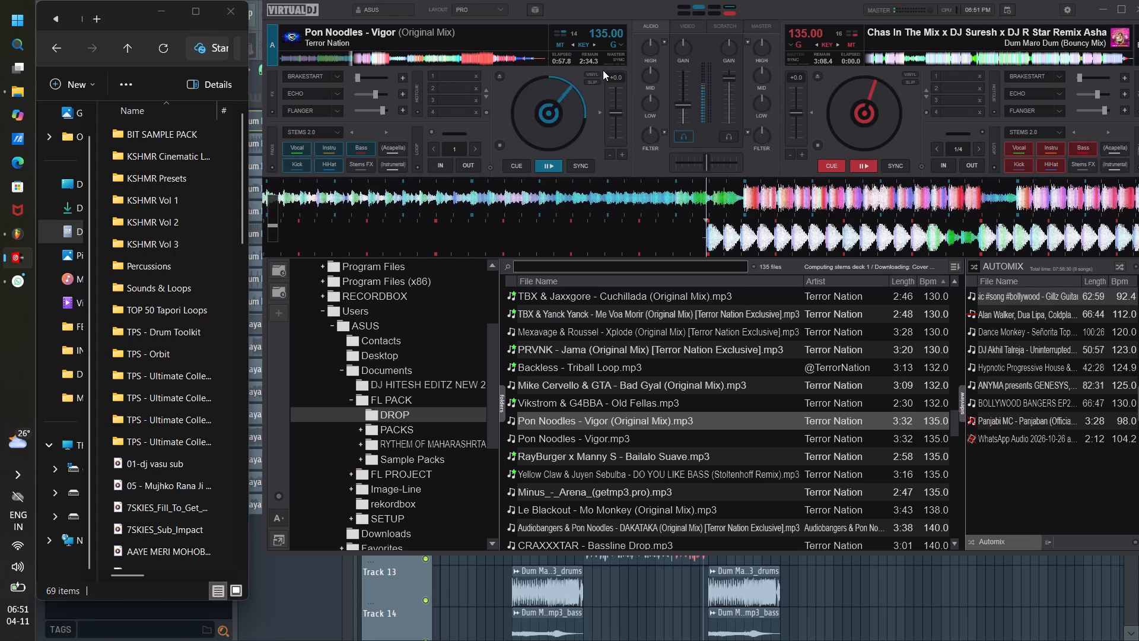
{"action": "double_click", "coordinate": [618, 3]}
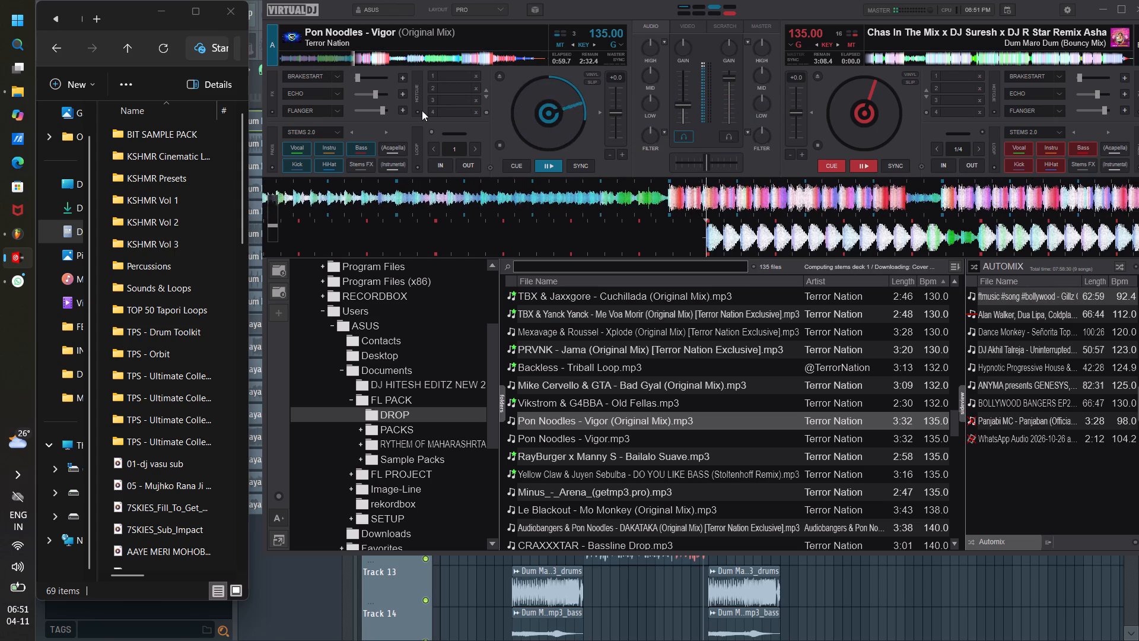
{"action": "left_click", "coordinate": [294, 31]}
{"action": "left_click", "coordinate": [599, 12]}
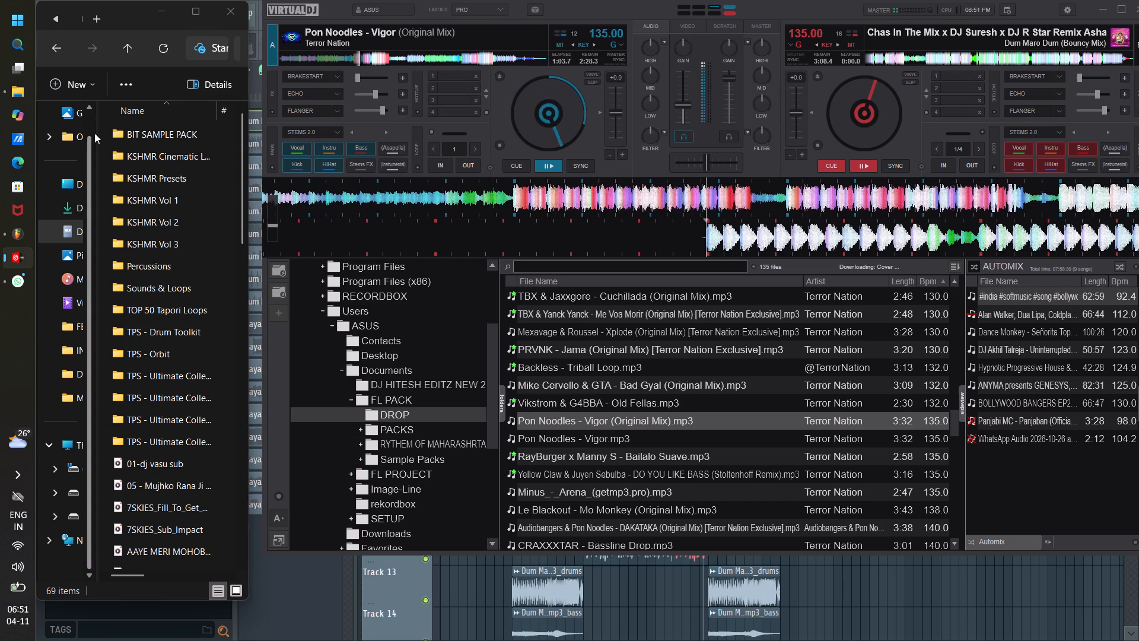
Open FL PACK's DROP folder in File Explorer and select the Pon Noodles - Vigor (Original Mix) file.
{"action": "left_click", "coordinate": [55, 55]}
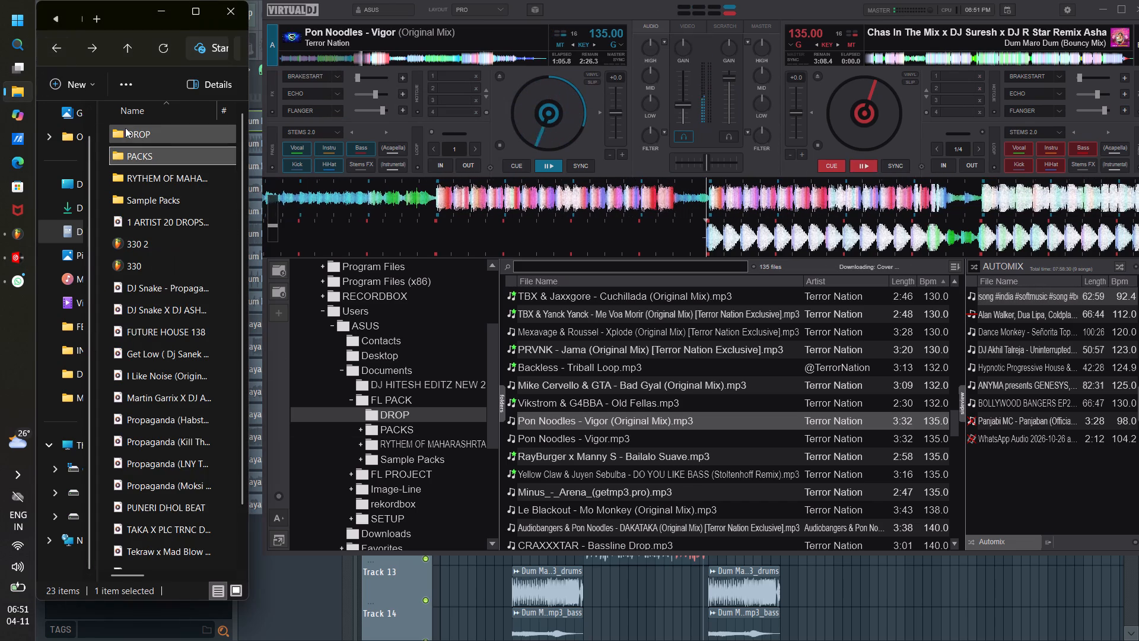
{"action": "double_click", "coordinate": [132, 135]}
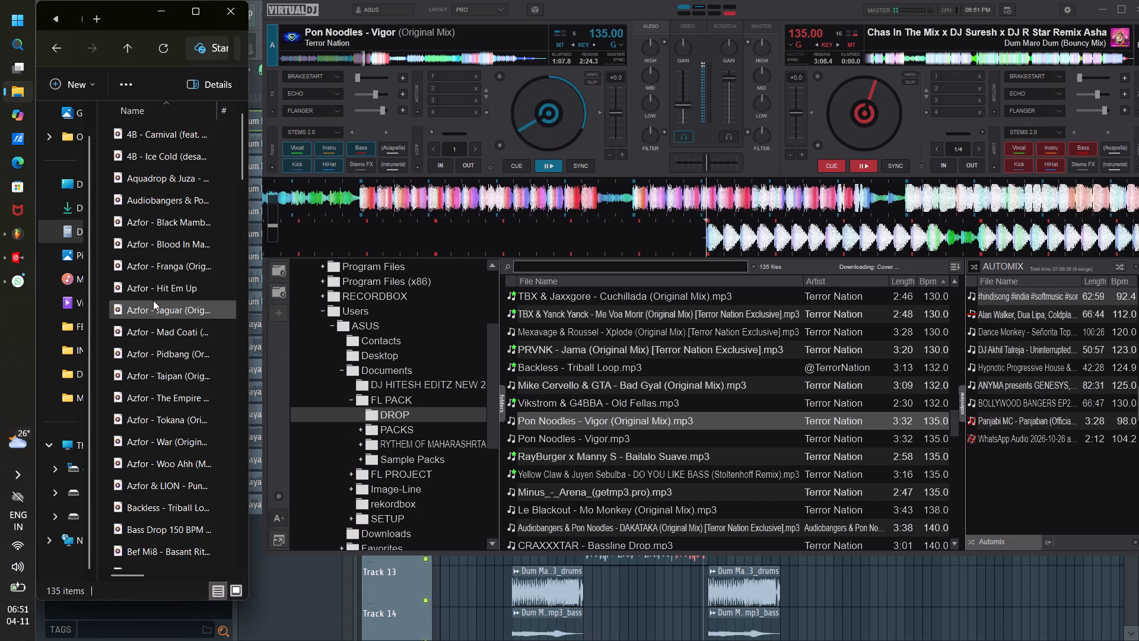
{"action": "left_click", "coordinate": [153, 300]}
{"action": "key", "text": "v"}
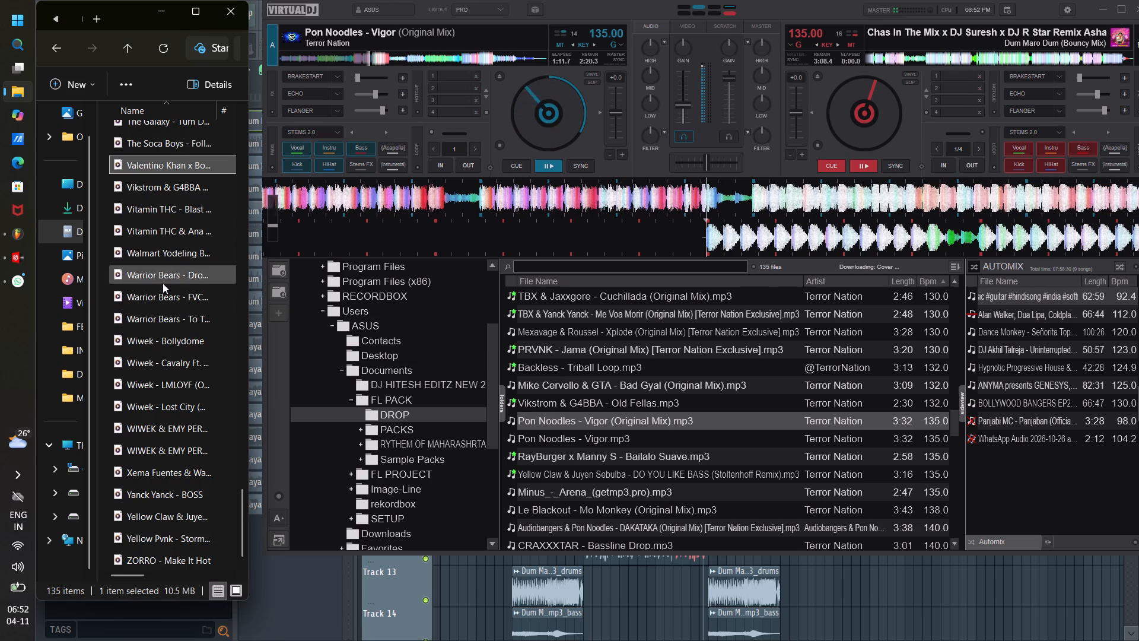
{"action": "key", "text": "p"}
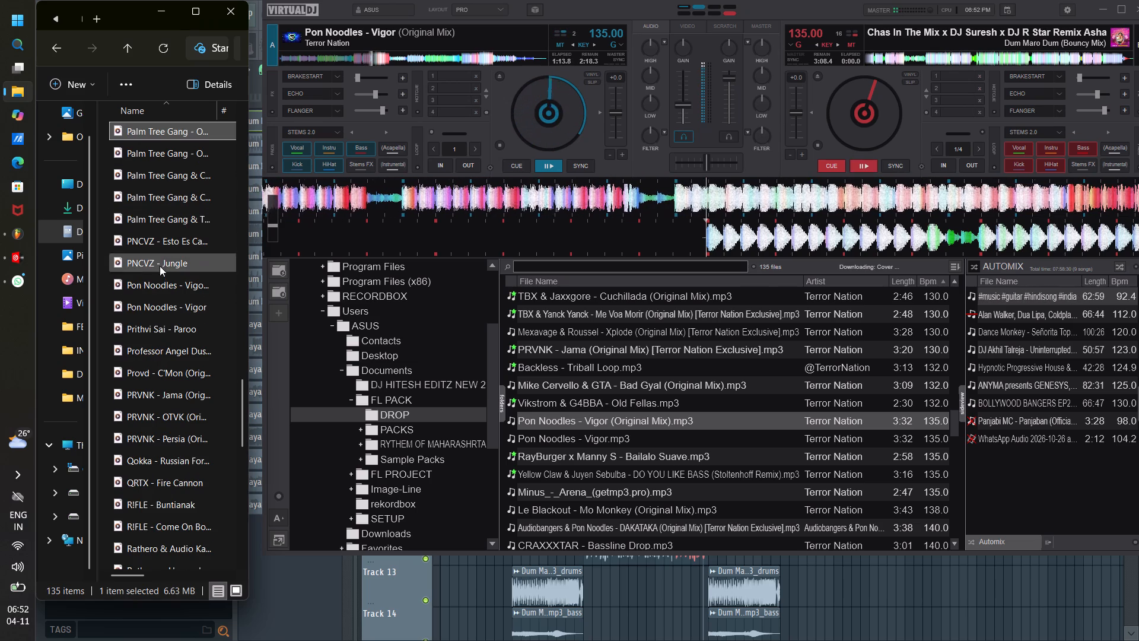
{"action": "left_click", "coordinate": [167, 285]}
{"action": "left_click_drag", "start_coordinate": [160, 285], "coordinate": [434, 157]}
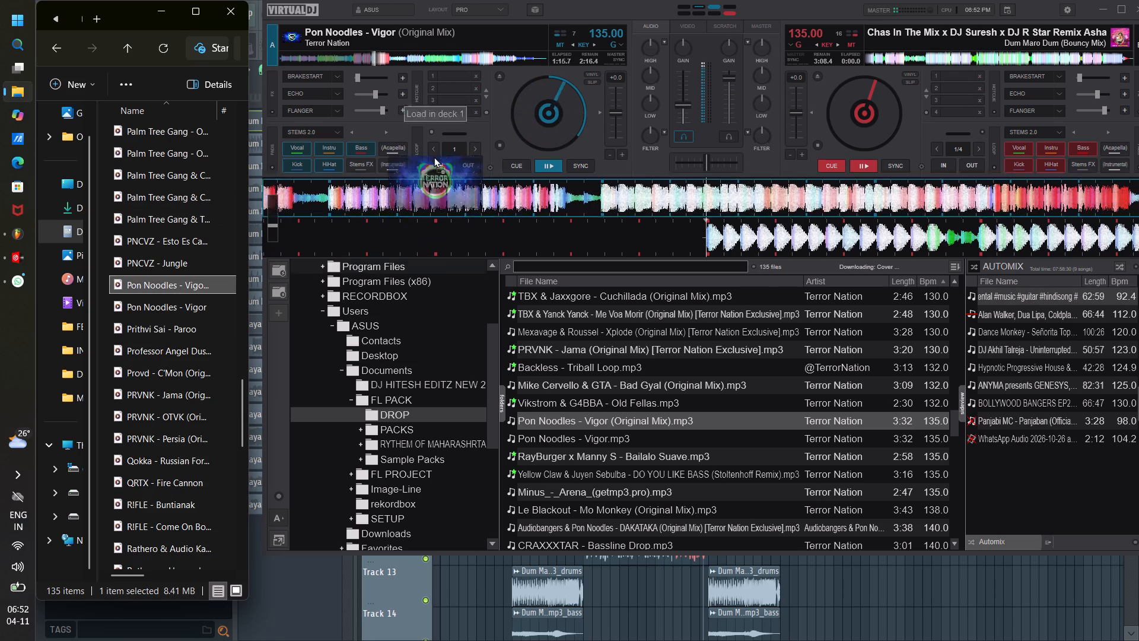
{"action": "left_click_drag", "start_coordinate": [434, 157], "coordinate": [436, 114]}
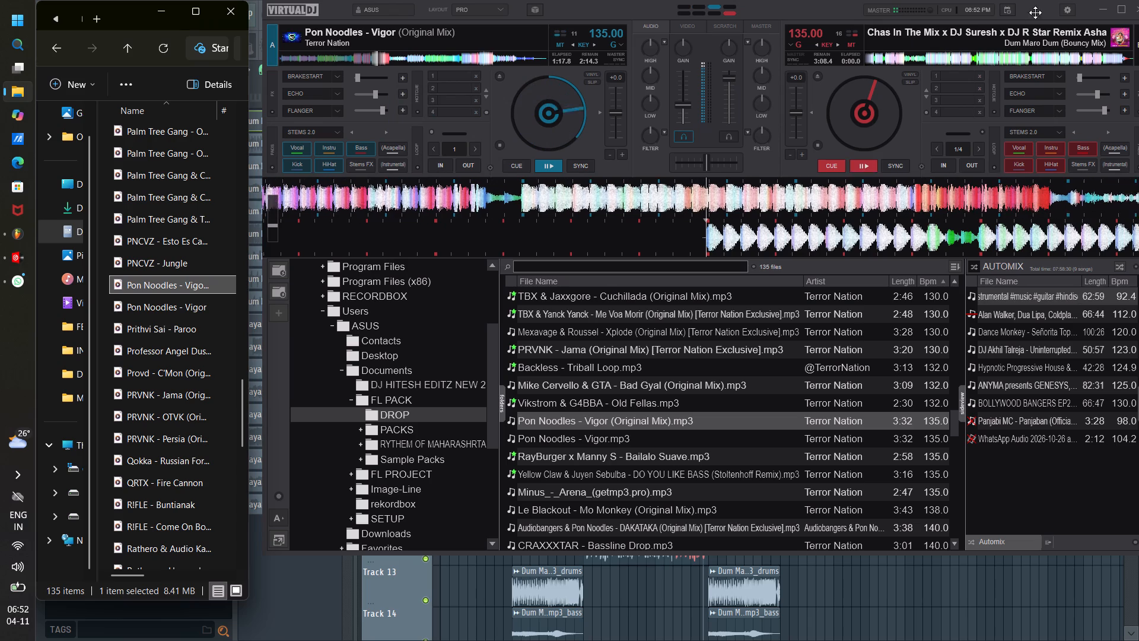
Stop the deck's playback and minimise VirtualDJ to return to the FL Studio playlist.
{"action": "key", "text": "space"}
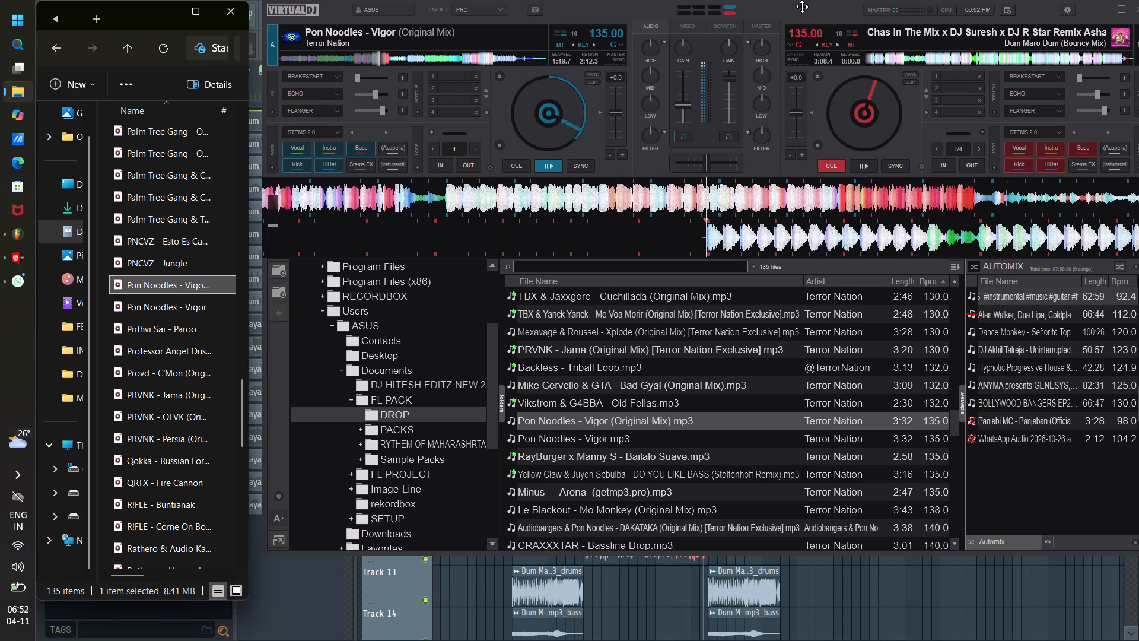
{"action": "left_click", "coordinate": [802, 7]}
{"action": "key", "text": "space"}
{"action": "left_click", "coordinate": [1096, 5]}
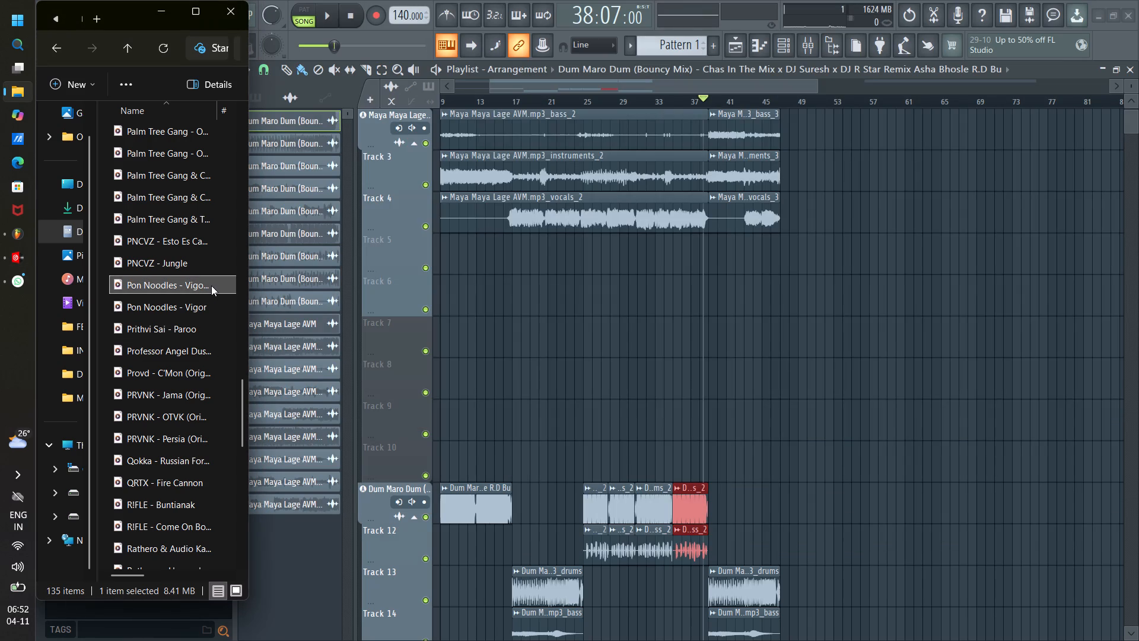
Import the Pon Noodles - Vigor (Original Mix) file onto playlist Track 16 and move its clip to start at bar 1.
{"action": "scroll", "coordinate": [512, 300], "scroll_direction": "down", "scroll_amount": 3}
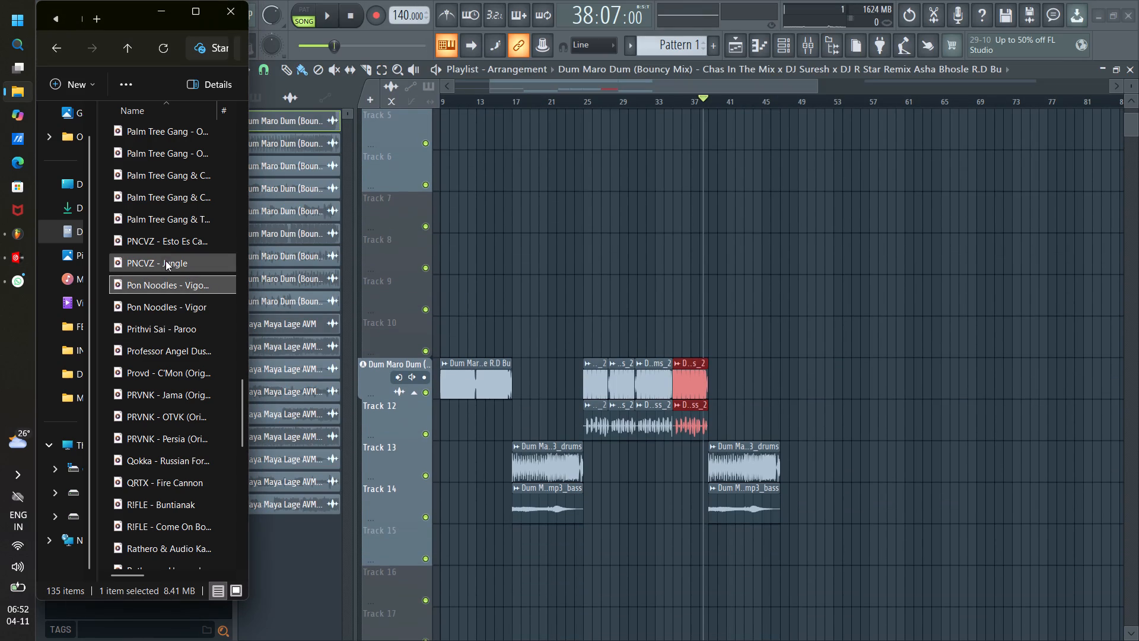
{"action": "left_click_drag", "start_coordinate": [163, 284], "coordinate": [411, 591]}
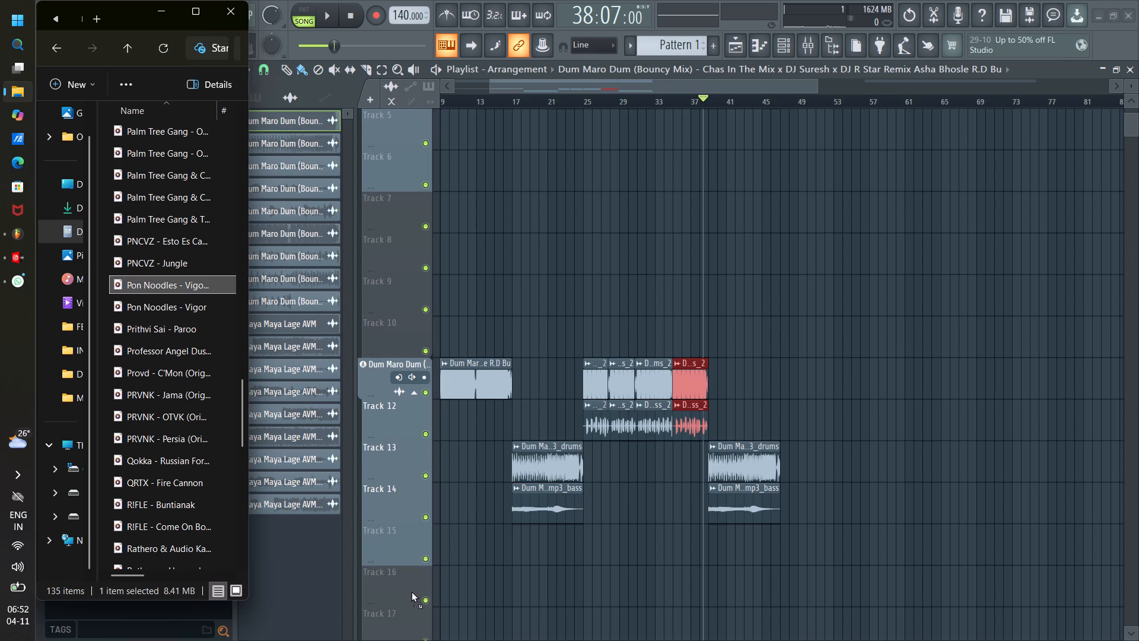
{"action": "left_click_drag", "start_coordinate": [411, 591], "coordinate": [399, 589]}
{"action": "left_click", "coordinate": [543, 367]}
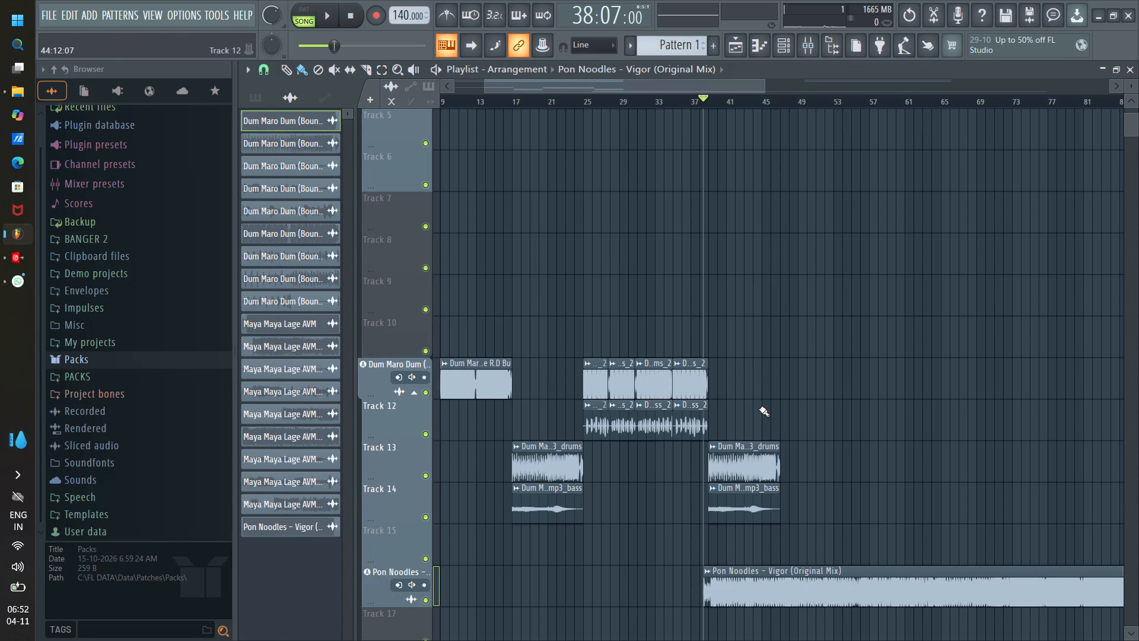
{"action": "left_click_drag", "start_coordinate": [776, 596], "coordinate": [326, 559]}
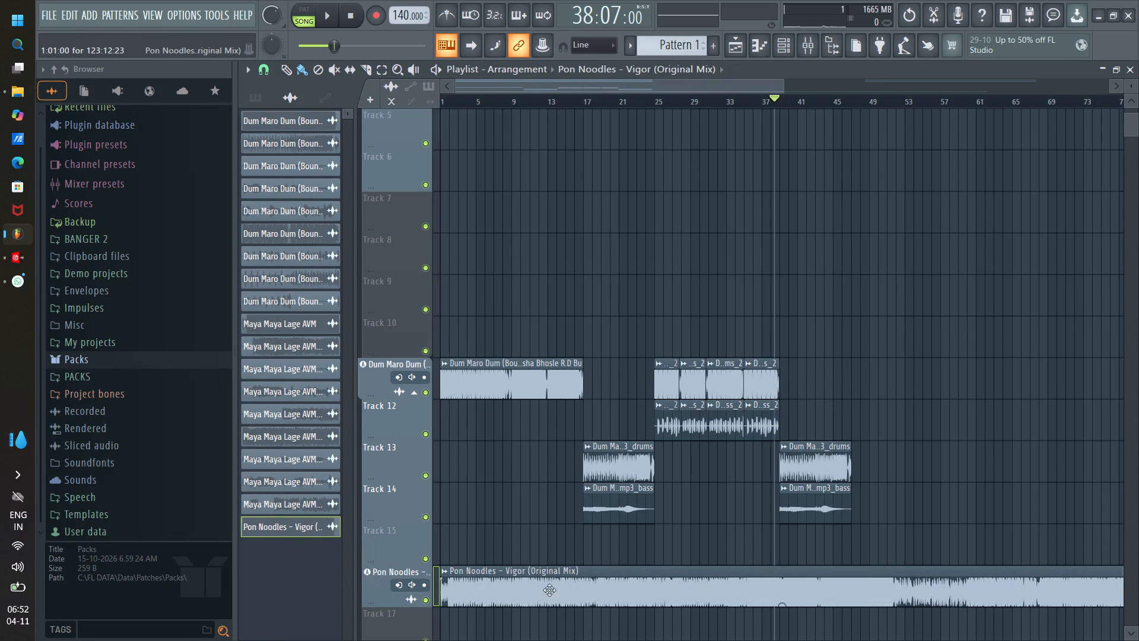
Solo the Pon Noodles - Vigor track and start playback.
{"action": "right_click", "coordinate": [424, 600]}
{"action": "key", "text": "space"}
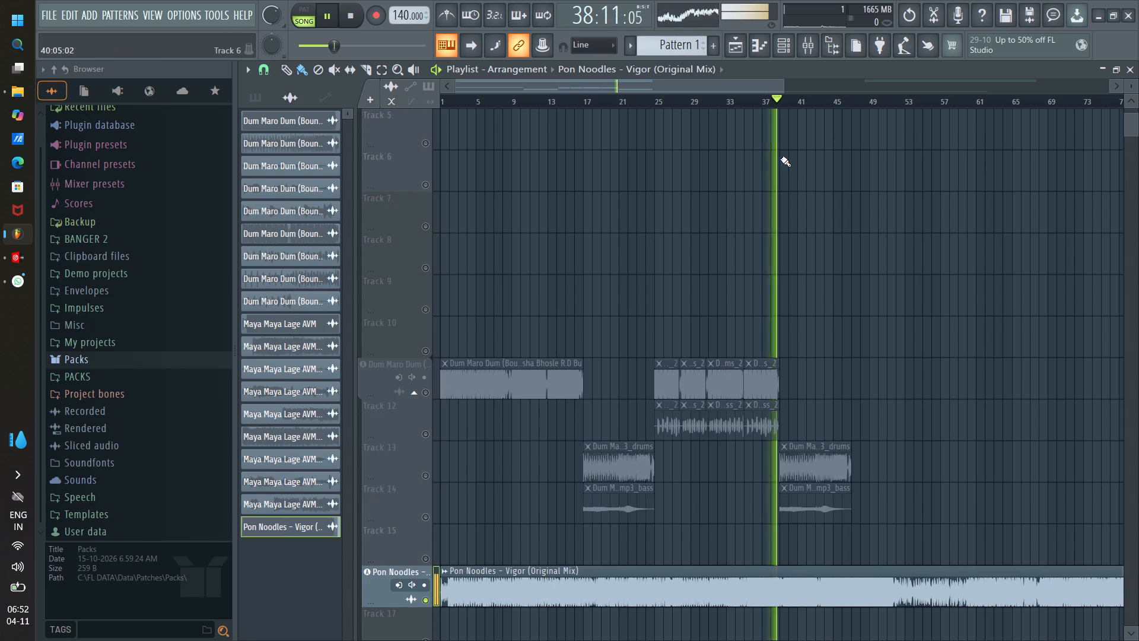
Audition the Pon Noodles - Vigor track at several points between about bars 18 and 41 to locate its drop.
{"action": "left_click_drag", "start_coordinate": [701, 88], "coordinate": [695, 80]}
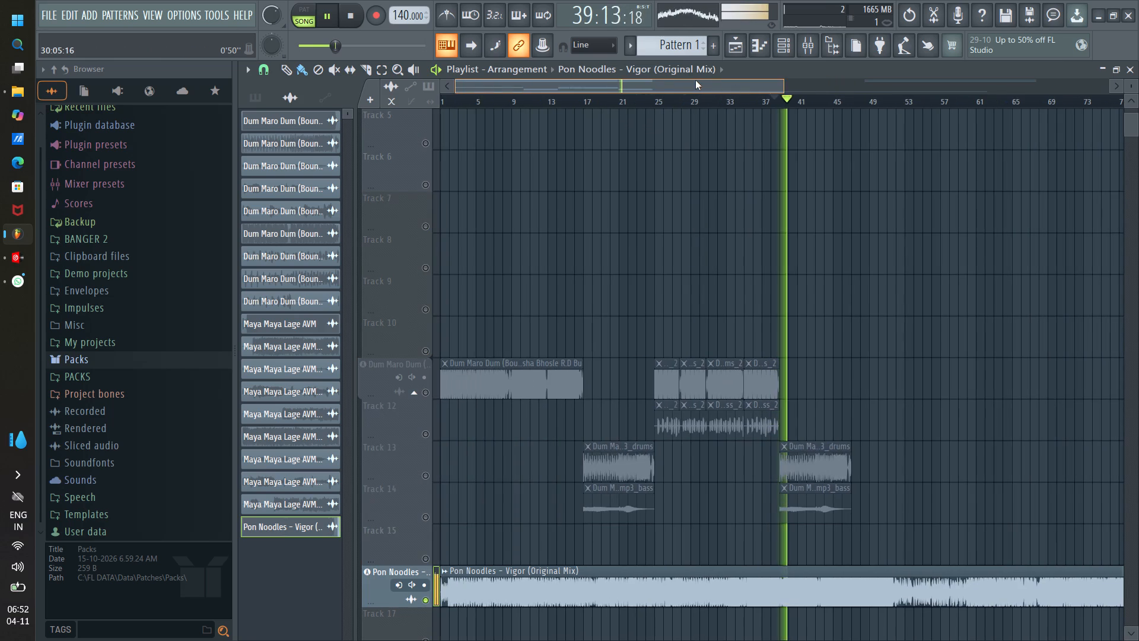
{"action": "left_click_drag", "start_coordinate": [695, 80], "coordinate": [695, 80]}
{"action": "left_click", "coordinate": [596, 100]}
{"action": "scroll", "coordinate": [593, 100], "scroll_direction": "up", "scroll_amount": 8}
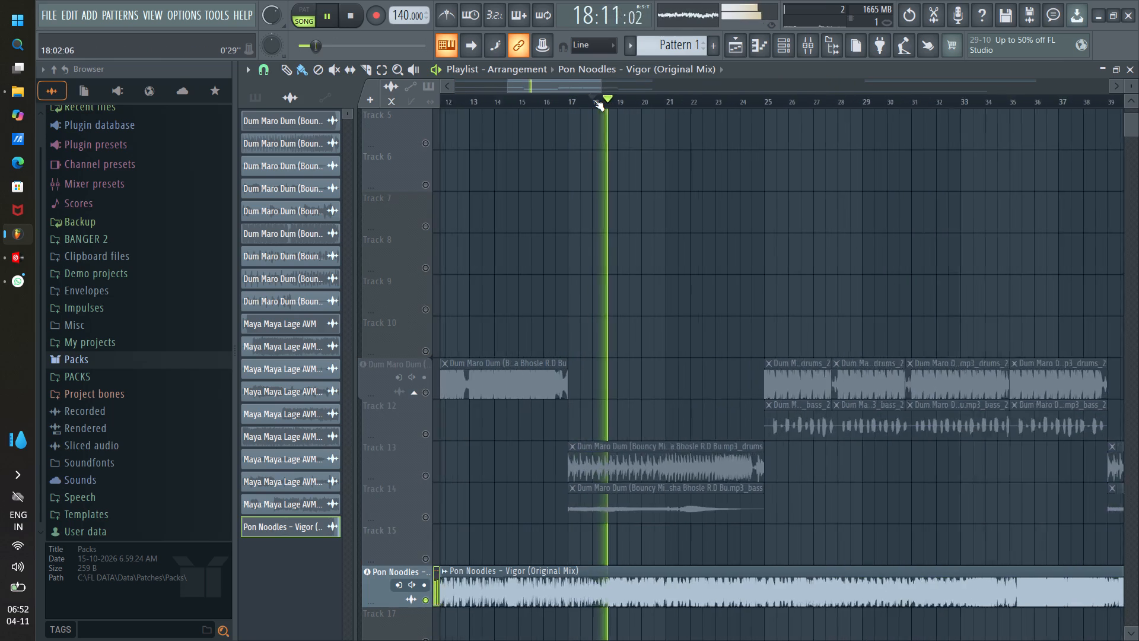
{"action": "scroll", "coordinate": [594, 100], "scroll_direction": "up", "scroll_amount": 4}
{"action": "scroll", "coordinate": [594, 99], "scroll_direction": "down", "scroll_amount": 6}
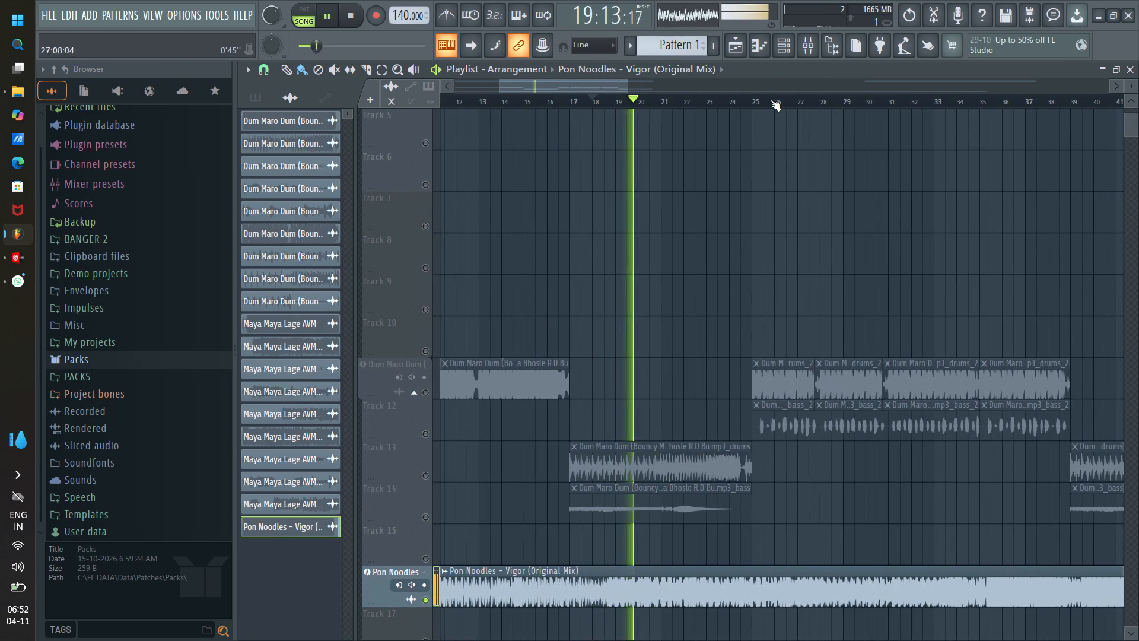
{"action": "left_click", "coordinate": [771, 103]}
{"action": "left_click_drag", "start_coordinate": [545, 83], "coordinate": [653, 103]}
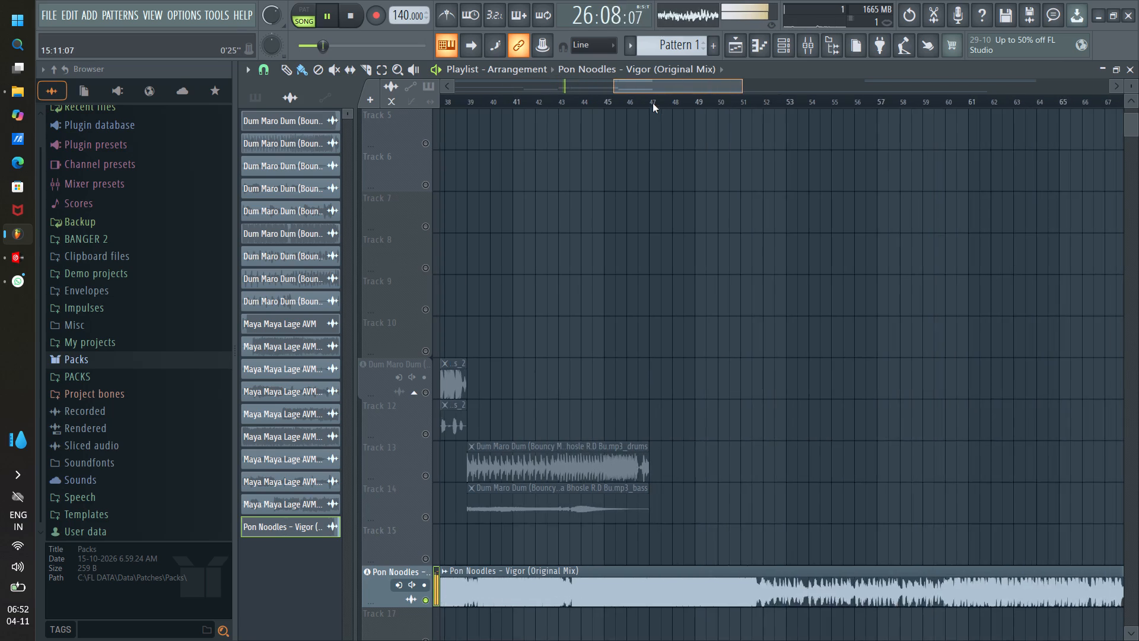
{"action": "left_click_drag", "start_coordinate": [653, 103], "coordinate": [639, 102]}
{"action": "left_click", "coordinate": [622, 107]}
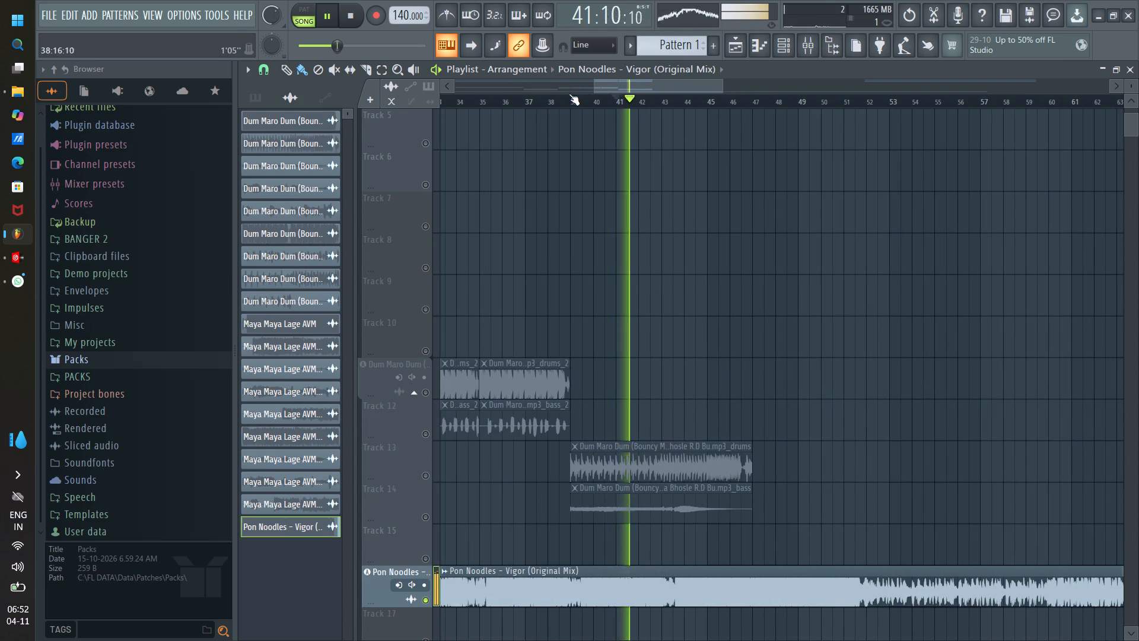
{"action": "left_click", "coordinate": [567, 99]}
{"action": "scroll", "coordinate": [579, 101], "scroll_direction": "up", "scroll_amount": 5}
{"action": "left_click_drag", "start_coordinate": [647, 88], "coordinate": [645, 88]}
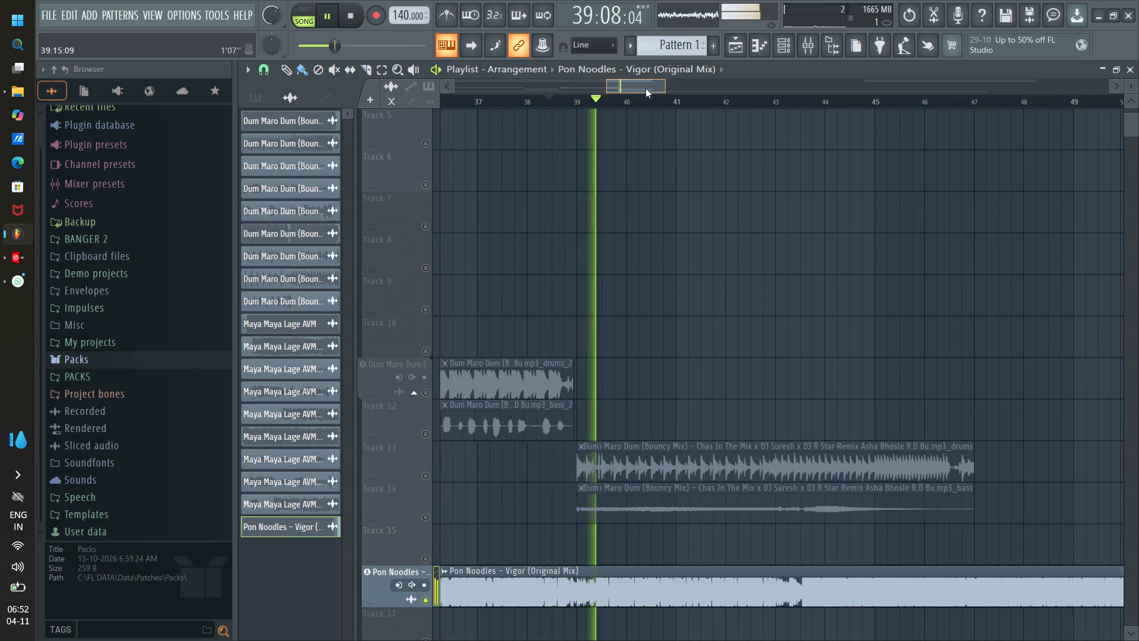
{"action": "left_click_drag", "start_coordinate": [645, 88], "coordinate": [631, 85]}
{"action": "left_click", "coordinate": [549, 99]}
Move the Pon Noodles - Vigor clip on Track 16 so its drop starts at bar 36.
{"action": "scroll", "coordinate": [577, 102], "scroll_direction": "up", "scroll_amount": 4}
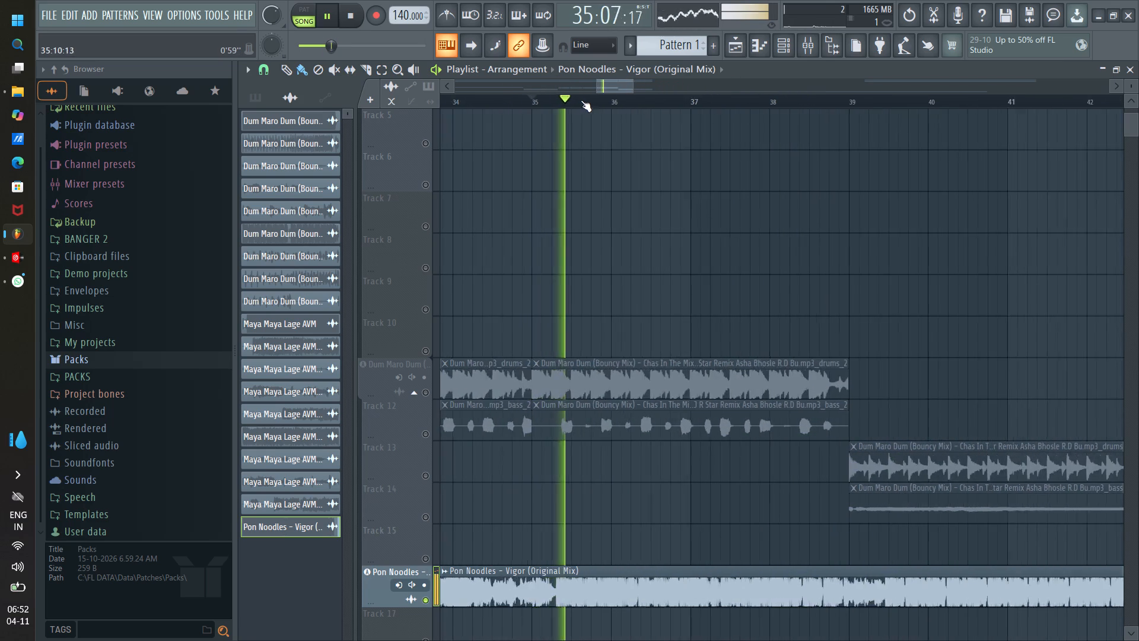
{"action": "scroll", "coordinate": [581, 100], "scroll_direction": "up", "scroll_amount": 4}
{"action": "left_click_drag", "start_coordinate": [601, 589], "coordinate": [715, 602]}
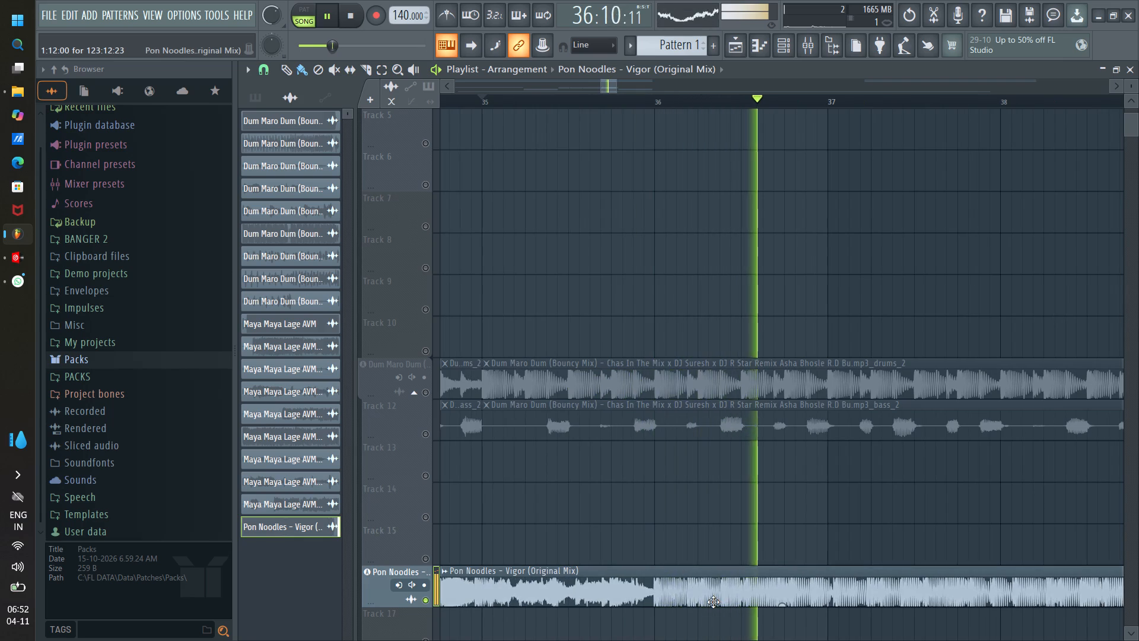
Set the Pon Noodles - Vigor sample's stretch time by tempo autodetection in the 75 to 150 BPM range and close its settings.
{"action": "double_click", "coordinate": [701, 606]}
{"action": "right_click", "coordinate": [608, 278]}
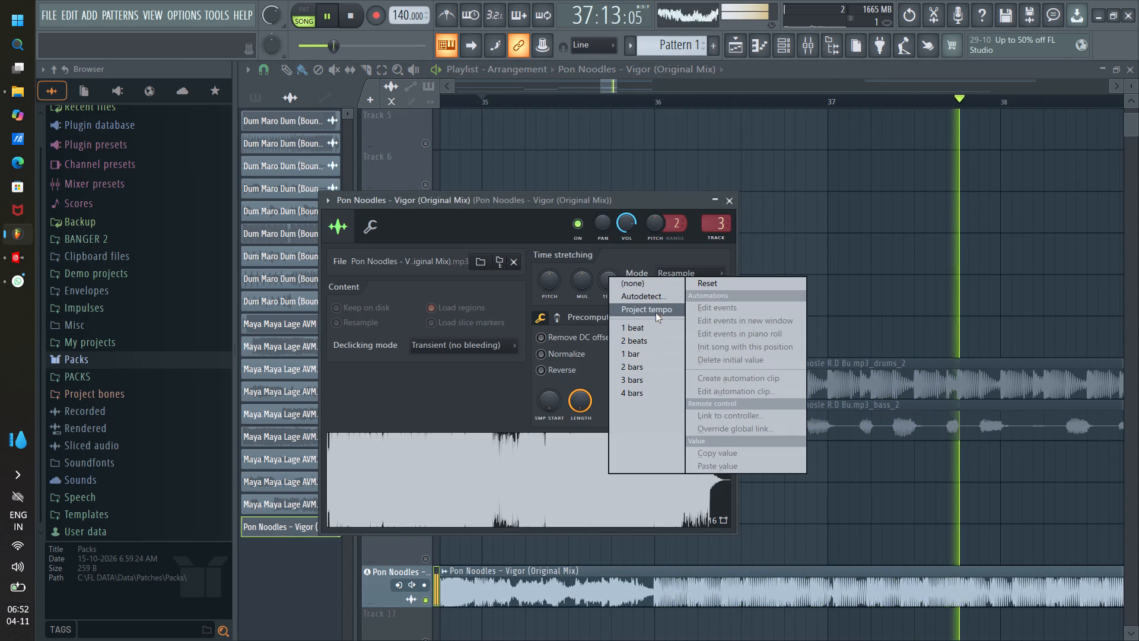
{"action": "left_click", "coordinate": [648, 311]}
{"action": "right_click", "coordinate": [607, 284]}
{"action": "left_click", "coordinate": [633, 307]}
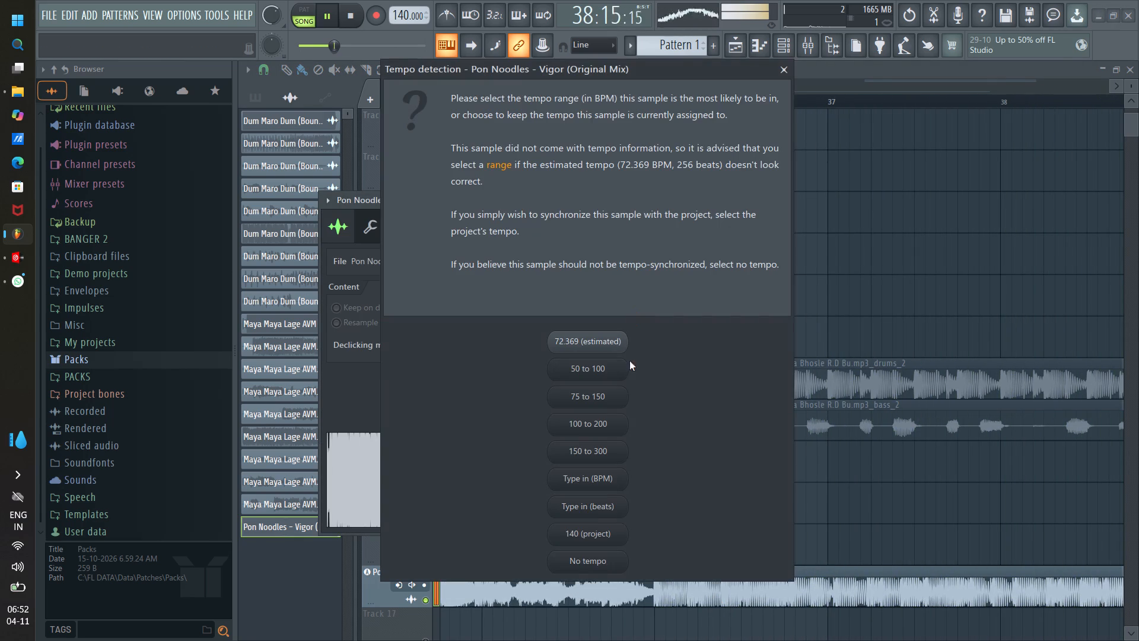
{"action": "left_click", "coordinate": [607, 396]}
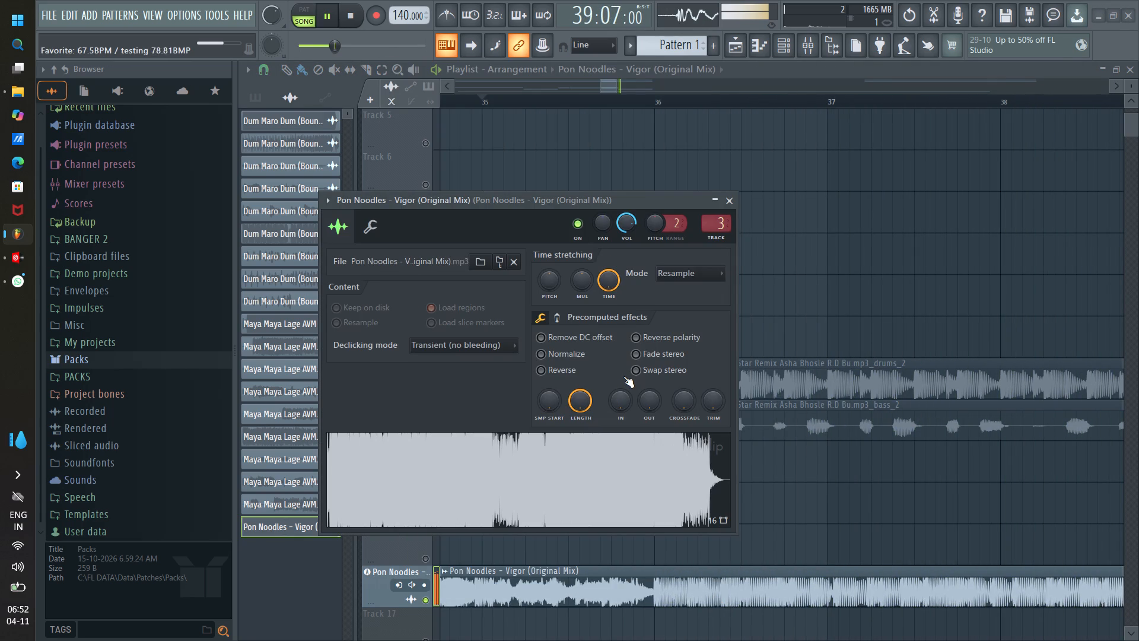
{"action": "left_click", "coordinate": [733, 196]}
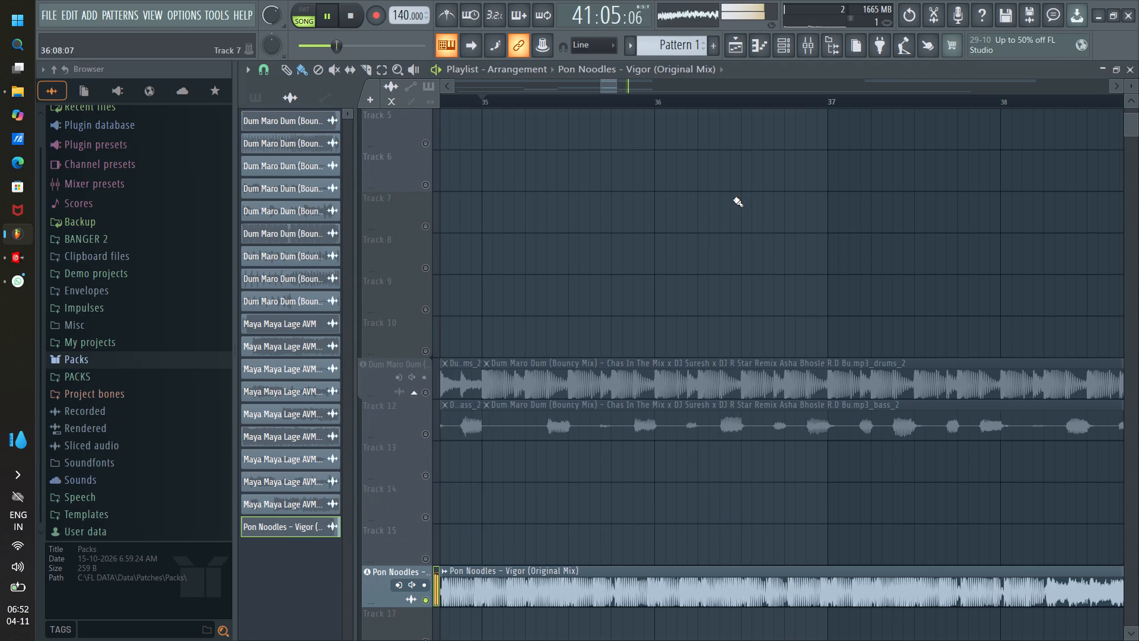
Replay the section around the drop and move the Pon Noodles - Vigor clip so the drop falls at about bar 35.
{"action": "left_click", "coordinate": [596, 104]}
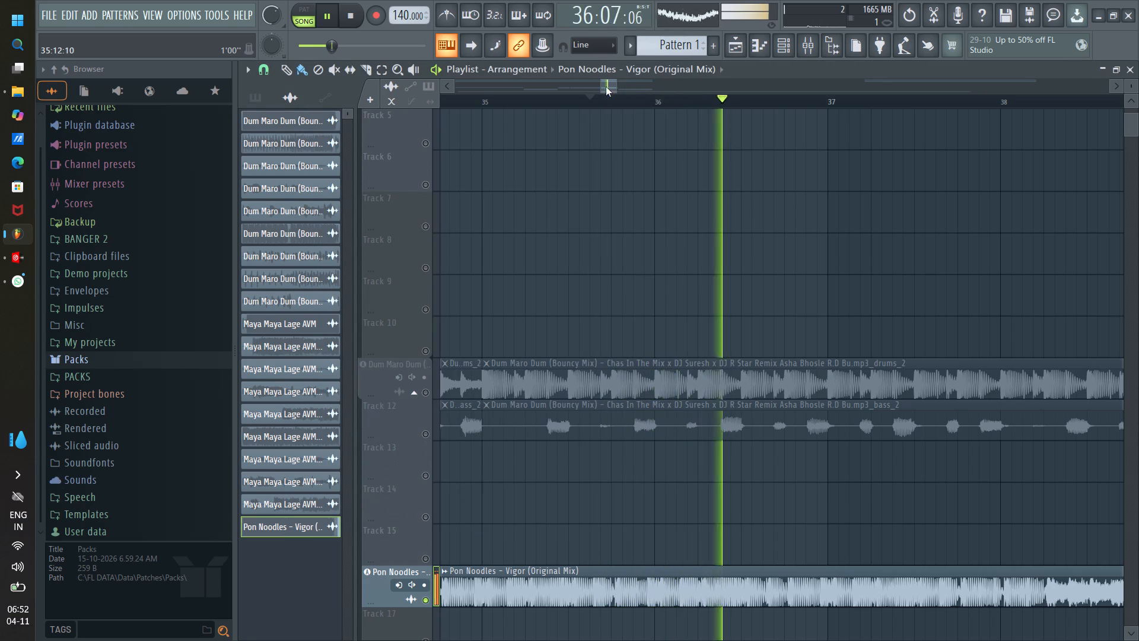
{"action": "left_click_drag", "start_coordinate": [606, 85], "coordinate": [595, 82]}
{"action": "left_click", "coordinate": [713, 106]}
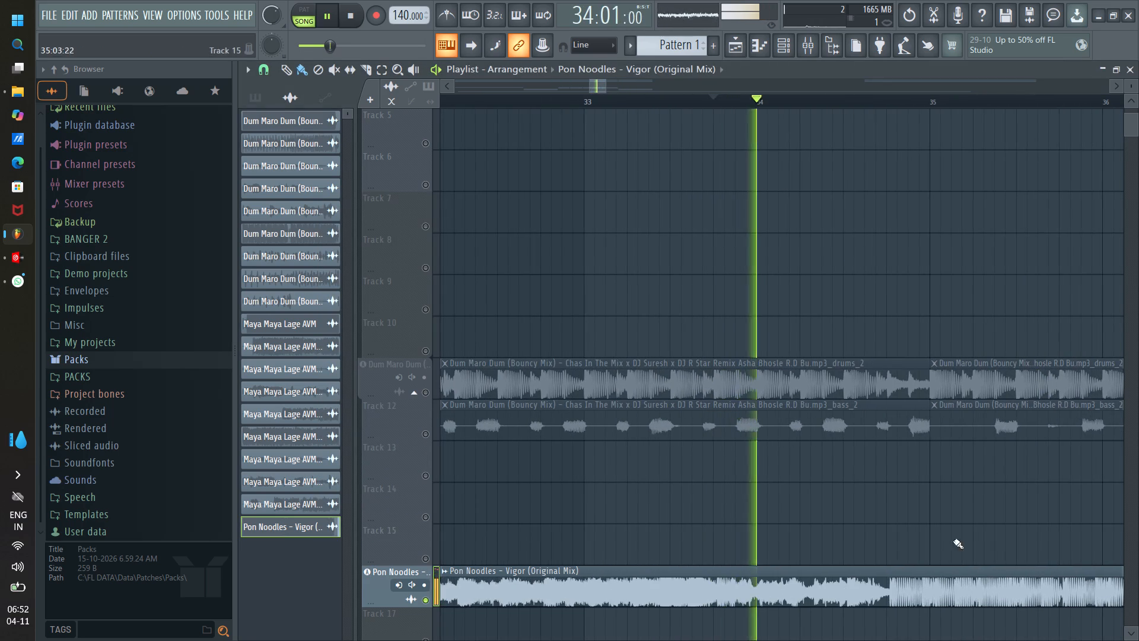
{"action": "left_click_drag", "start_coordinate": [940, 588], "coordinate": [978, 598]}
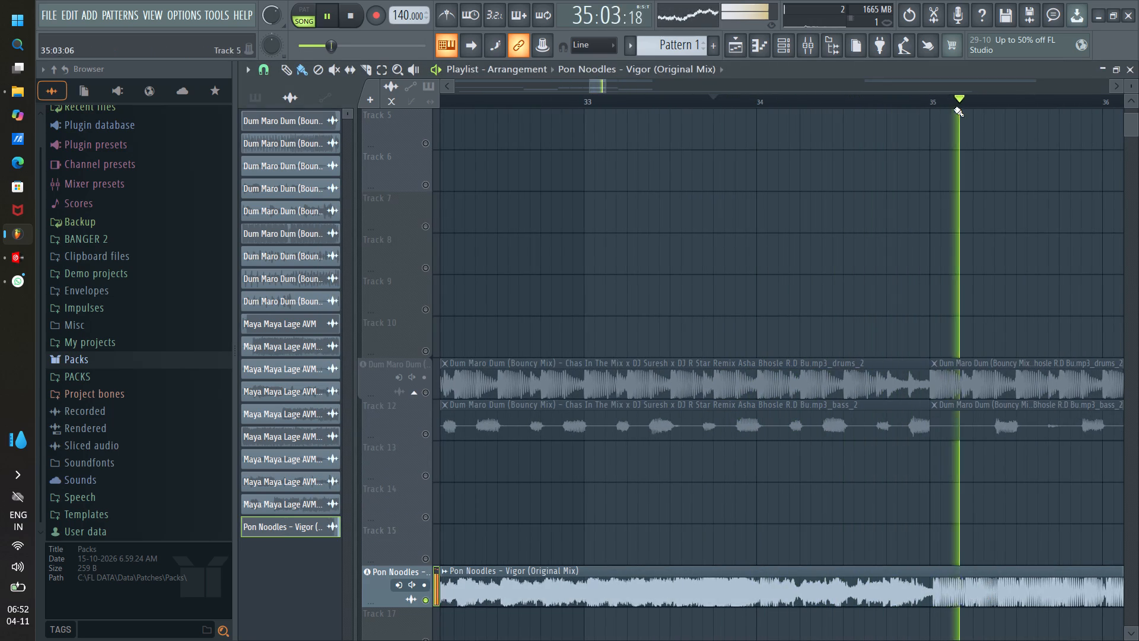
Fine-align the start of the Vigor drop with the bar 35 line and the Dum Maro Dum drum hit.
{"action": "scroll", "coordinate": [946, 107], "scroll_direction": "up", "scroll_amount": 3}
{"action": "left_click", "coordinate": [833, 103]}
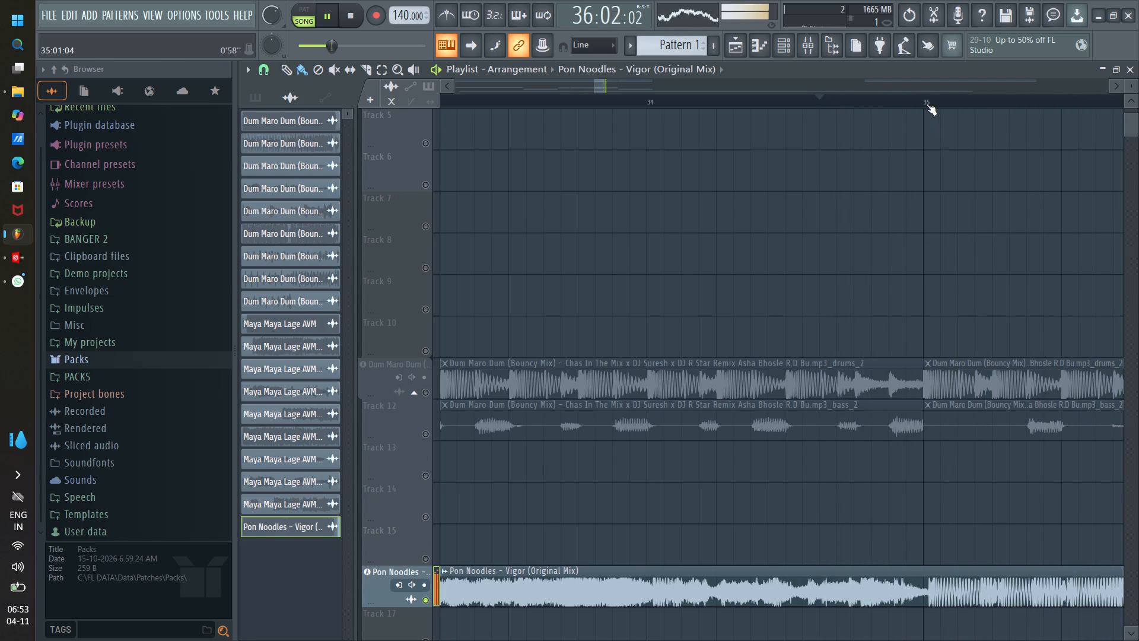
{"action": "scroll", "coordinate": [926, 104], "scroll_direction": "up", "scroll_amount": 19}
{"action": "scroll", "coordinate": [949, 310], "scroll_direction": "down", "scroll_amount": 5}
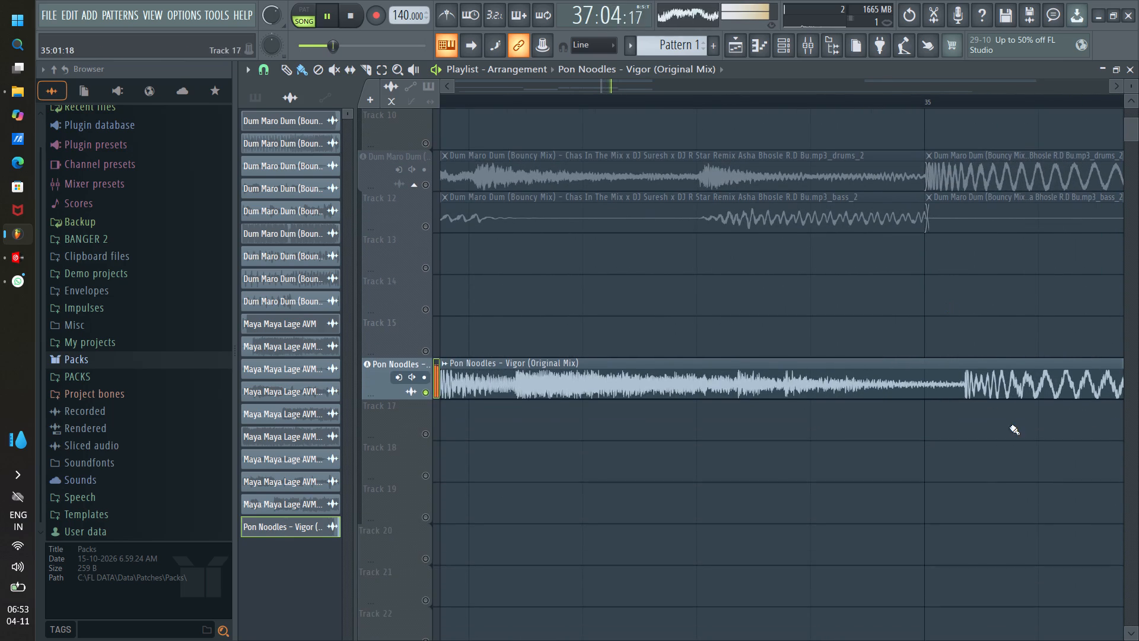
{"action": "left_click_drag", "start_coordinate": [1008, 395], "coordinate": [963, 387]}
{"action": "scroll", "coordinate": [835, 97], "scroll_direction": "down", "scroll_amount": 10}
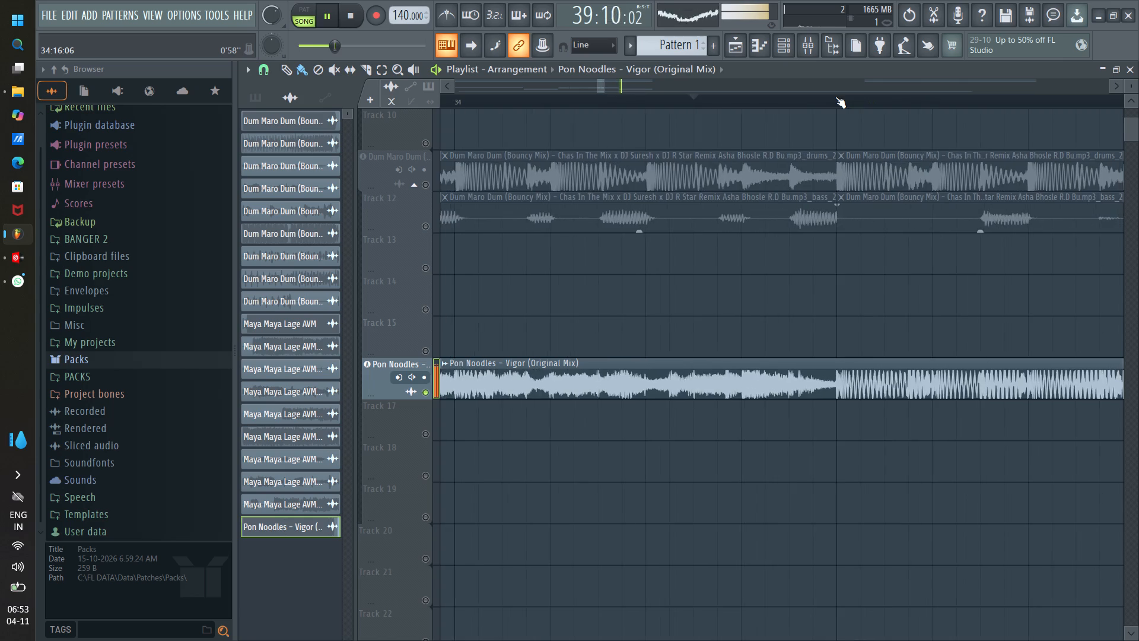
{"action": "scroll", "coordinate": [835, 97], "scroll_direction": "up", "scroll_amount": 20}
{"action": "scroll", "coordinate": [835, 97], "scroll_direction": "up", "scroll_amount": 1}
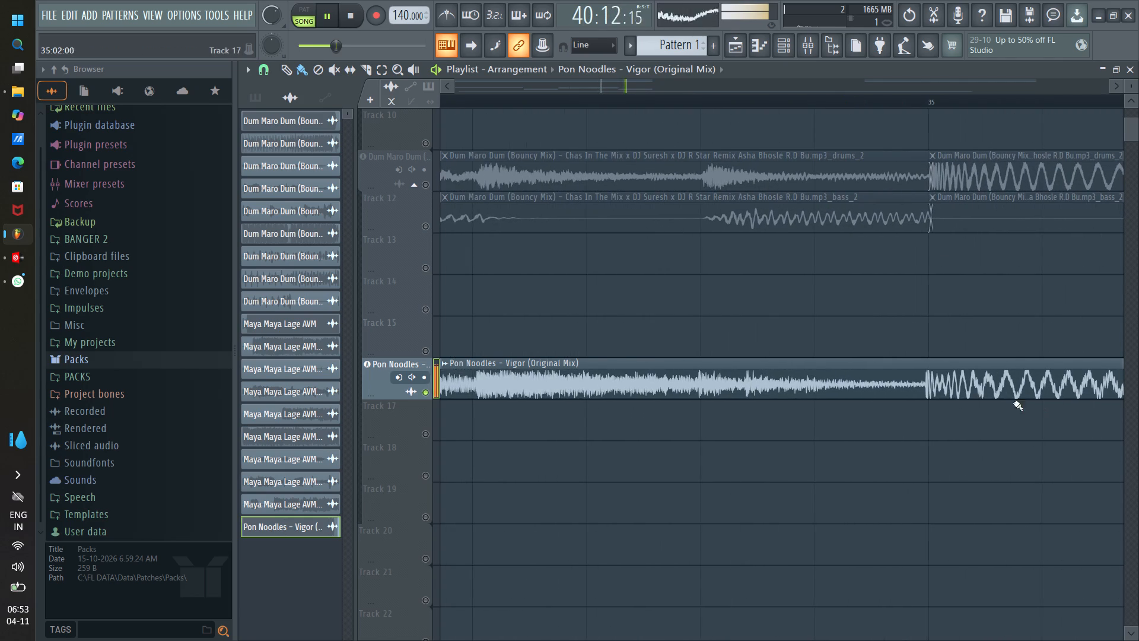
{"action": "left_click", "coordinate": [979, 383], "text": "alt"}
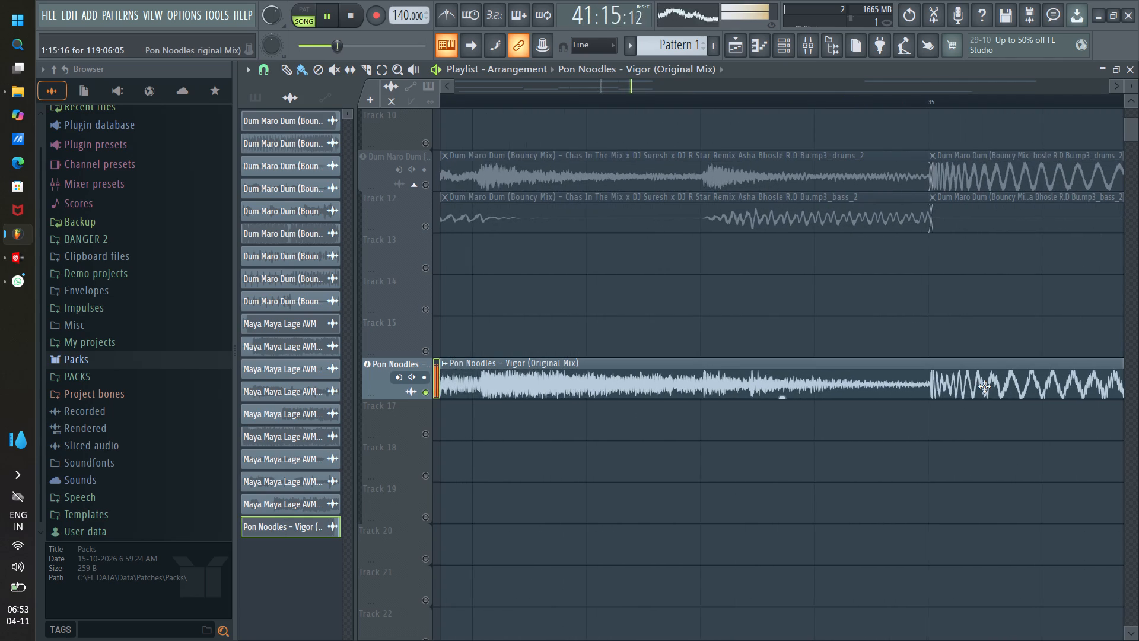
{"action": "left_click_drag", "start_coordinate": [974, 385], "coordinate": [979, 386]}
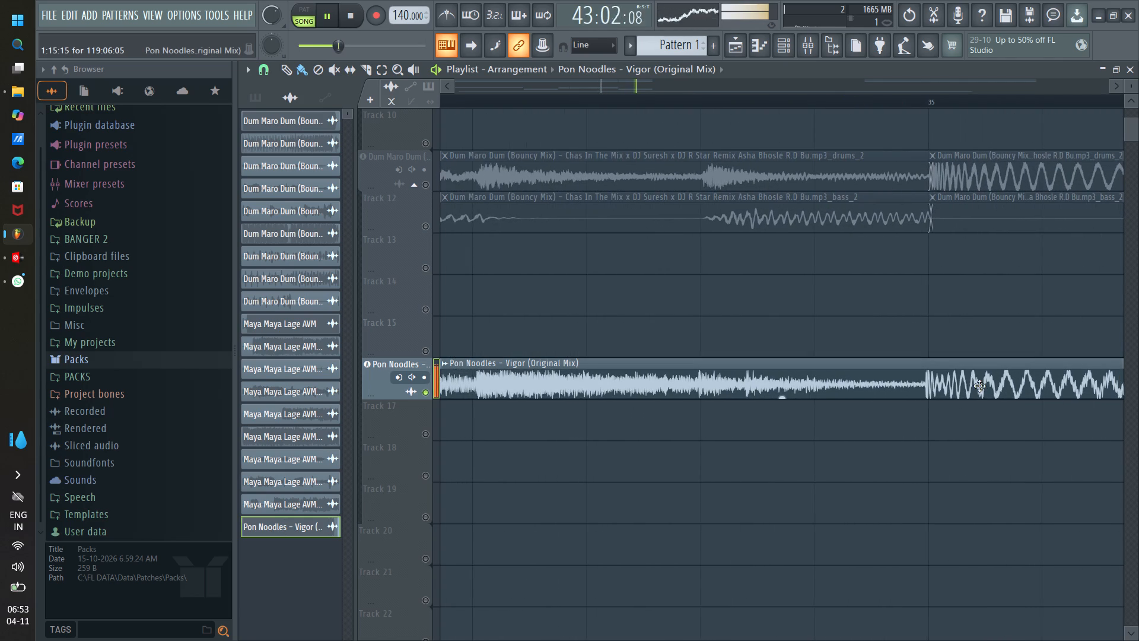
{"action": "left_click_drag", "start_coordinate": [979, 386], "coordinate": [973, 392]}
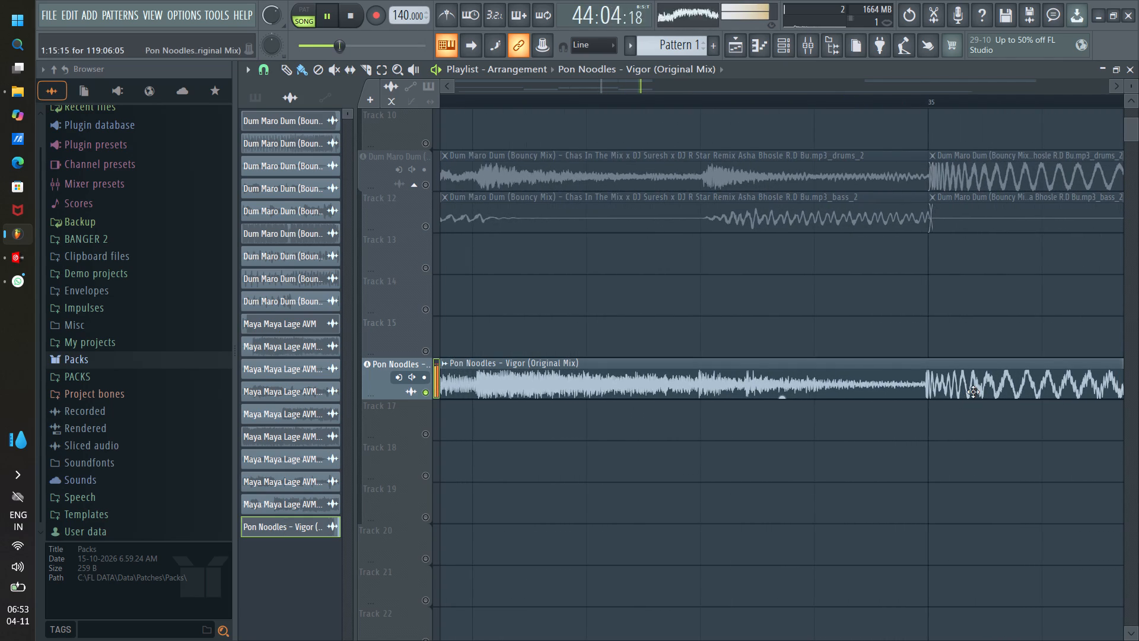
Set the playlist's snap to Main and try nudging the Vigor clip onto the bar 35 line.
{"action": "left_click", "coordinate": [268, 68]}
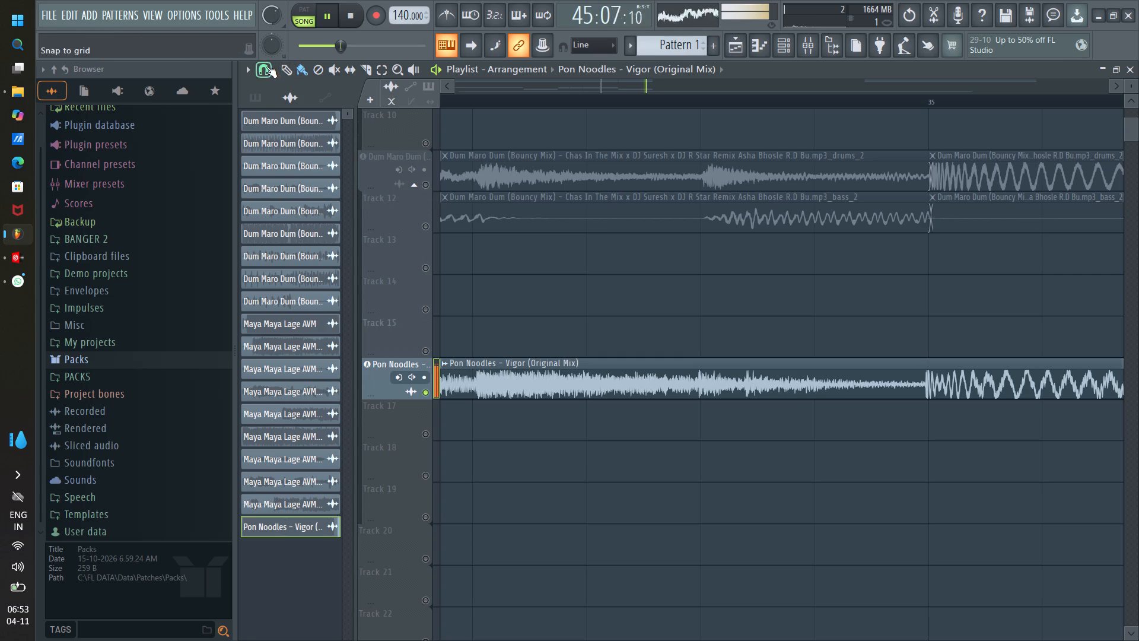
{"action": "left_click", "coordinate": [256, 72]}
{"action": "left_click", "coordinate": [265, 69]}
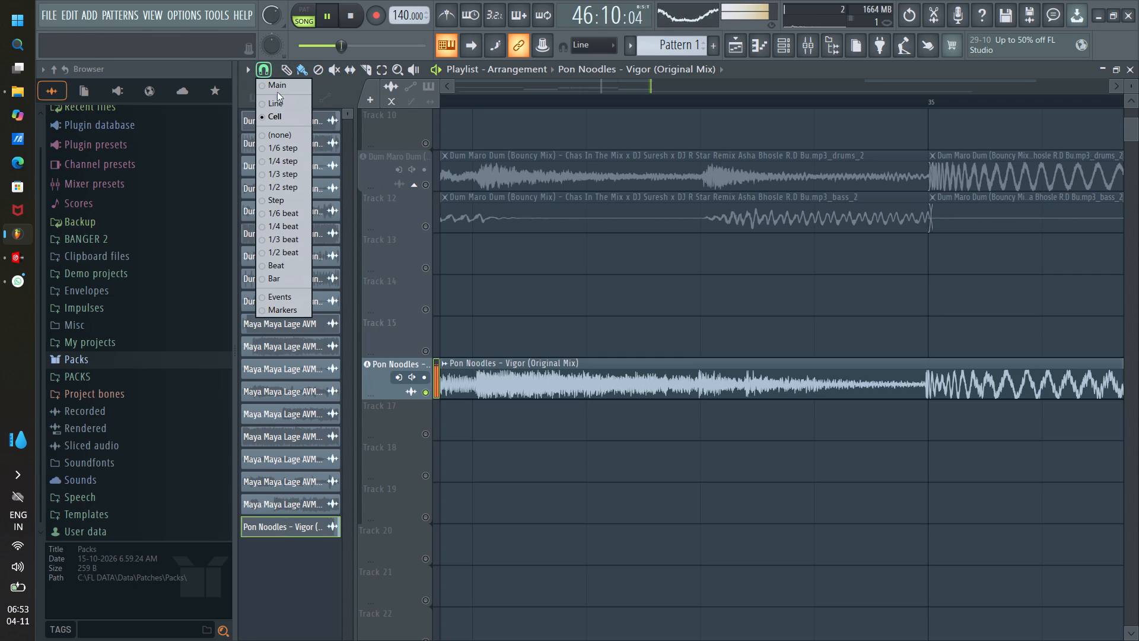
{"action": "left_click", "coordinate": [278, 82]}
{"action": "left_click", "coordinate": [982, 376]}
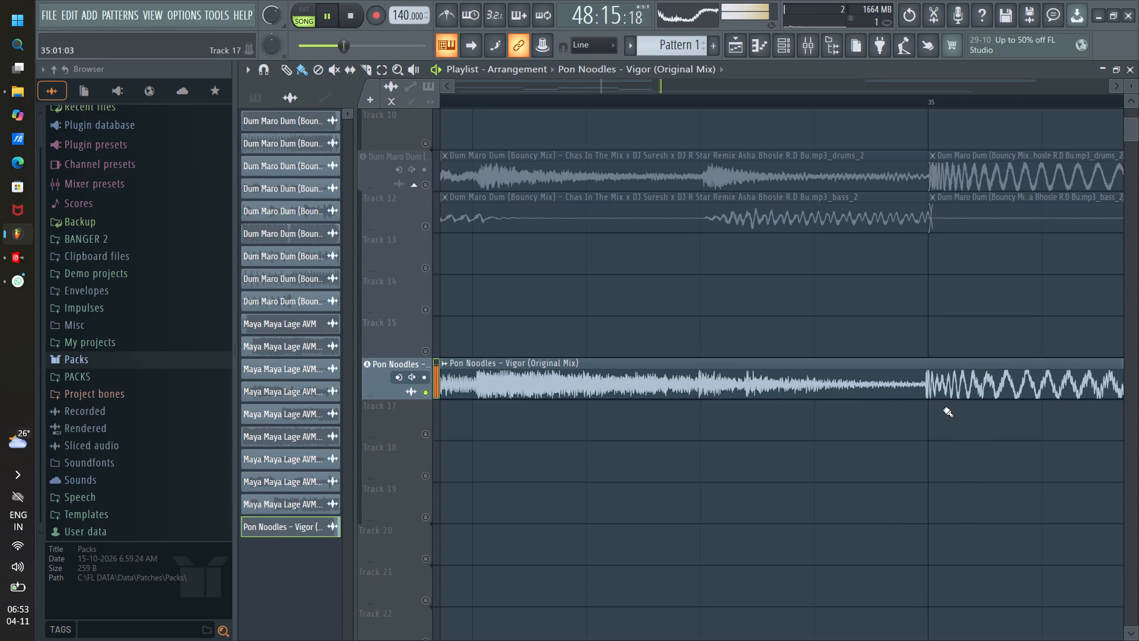
Replay the drop and slice the Pon Noodles - Vigor clip just before bar 35.
{"action": "left_click", "coordinate": [673, 99]}
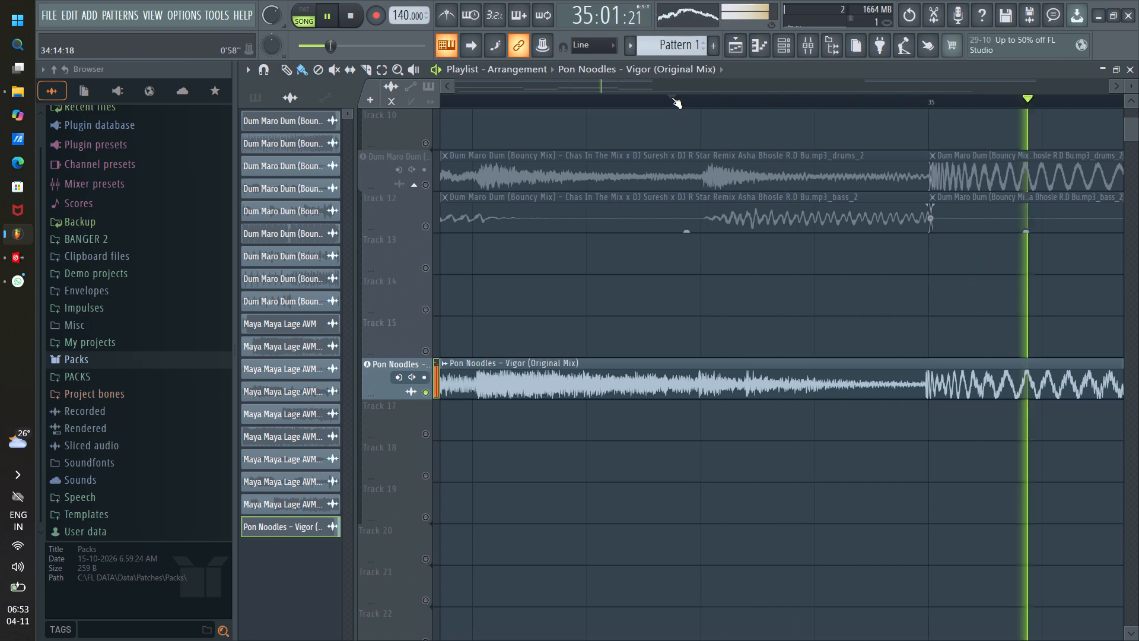
{"action": "scroll", "coordinate": [672, 96], "scroll_direction": "down", "scroll_amount": 8}
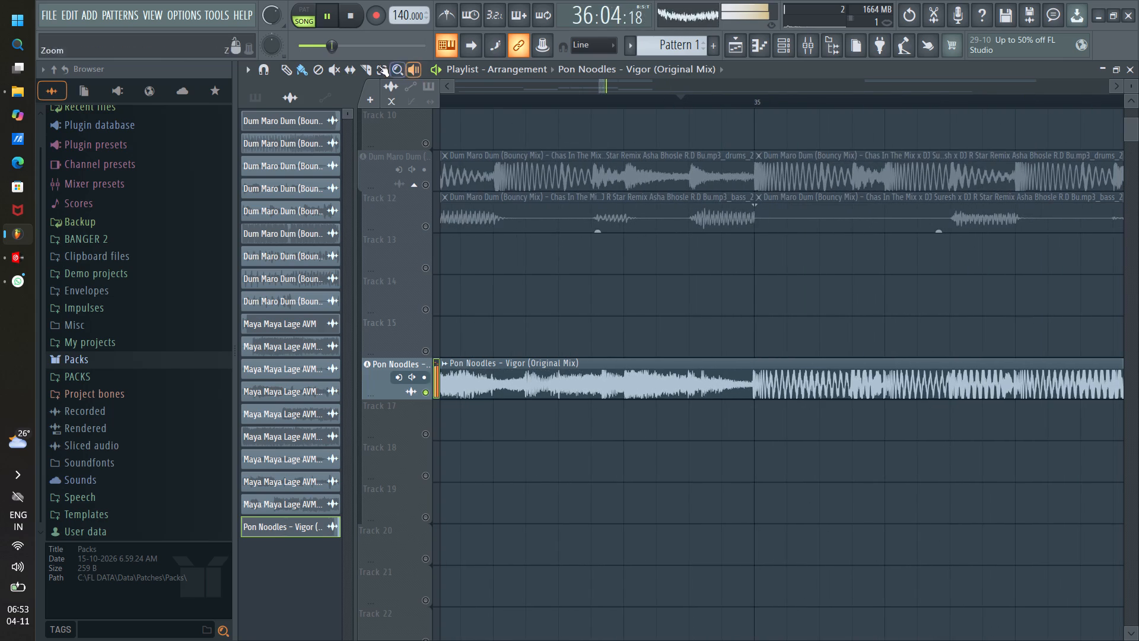
{"action": "left_click", "coordinate": [362, 66]}
{"action": "left_click", "coordinate": [724, 361]}
{"action": "left_click_drag", "start_coordinate": [724, 361], "coordinate": [724, 382]}
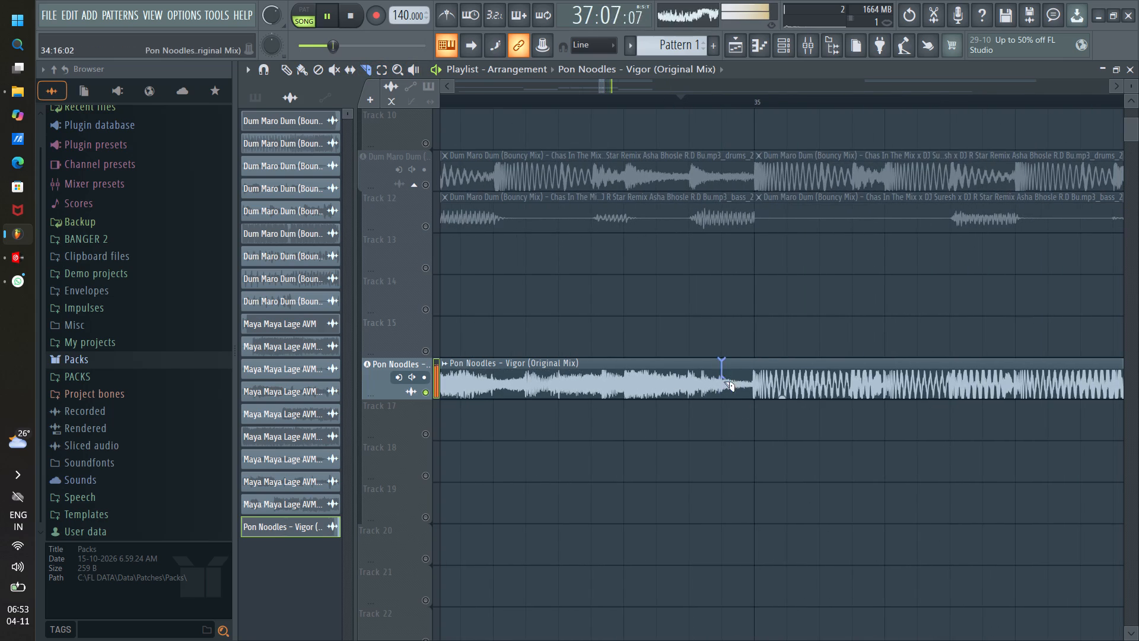
{"action": "left_click_drag", "start_coordinate": [724, 382], "coordinate": [724, 387]}
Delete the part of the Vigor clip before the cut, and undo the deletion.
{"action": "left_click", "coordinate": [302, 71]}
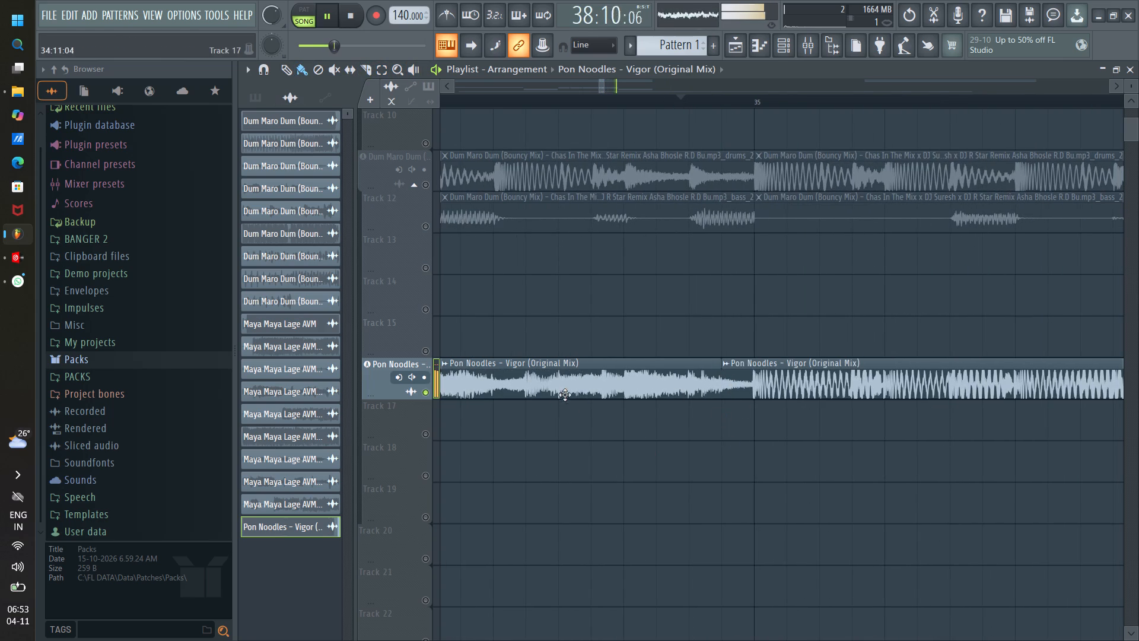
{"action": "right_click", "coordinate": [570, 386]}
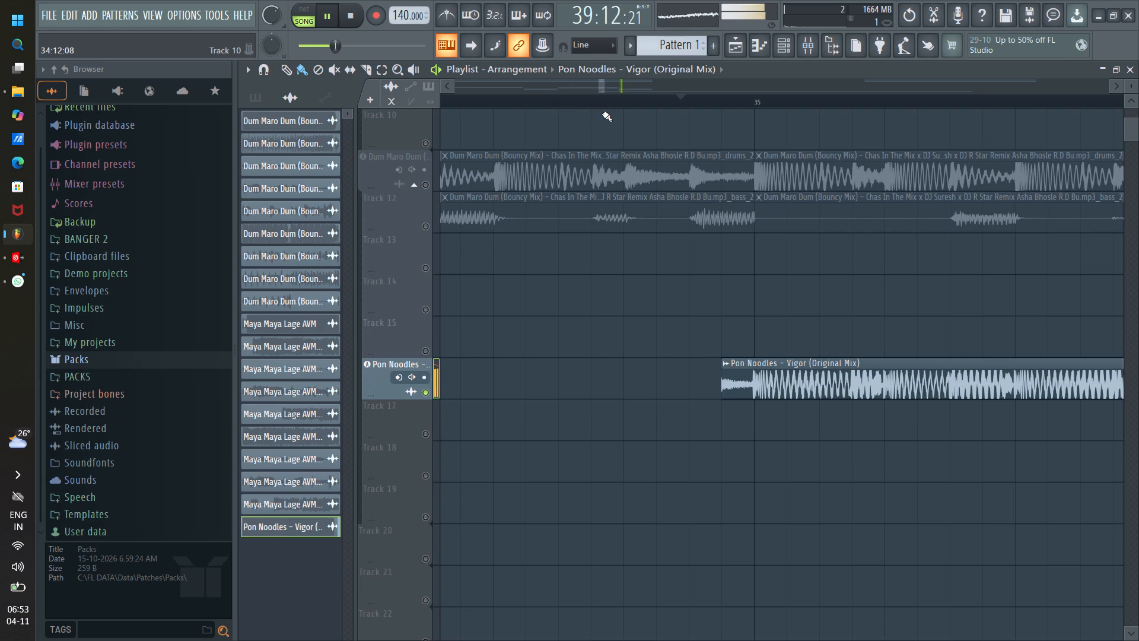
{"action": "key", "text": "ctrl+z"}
Listen to the Vigor section from about bar 28 leading up to the cut before bar 35.
{"action": "scroll", "coordinate": [709, 101], "scroll_direction": "up", "scroll_amount": 1}
{"action": "scroll", "coordinate": [709, 101], "scroll_direction": "down", "scroll_amount": 2}
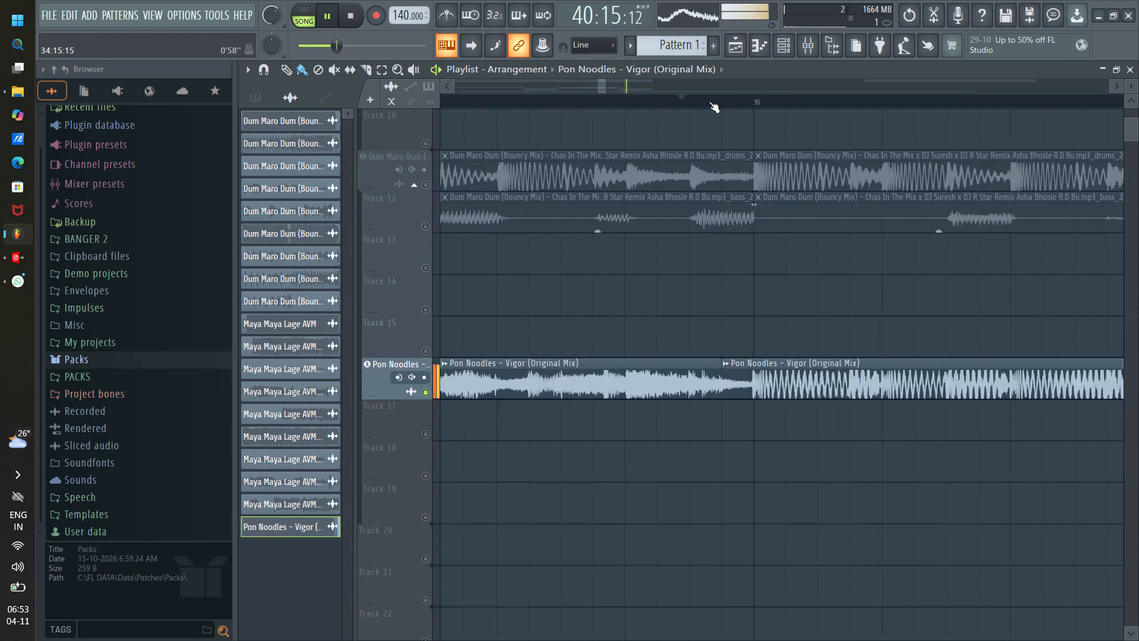
{"action": "scroll", "coordinate": [709, 101], "scroll_direction": "down", "scroll_amount": 11}
{"action": "left_click", "coordinate": [565, 104]}
{"action": "left_click_drag", "start_coordinate": [602, 88], "coordinate": [581, 87]}
{"action": "left_click", "coordinate": [589, 101]}
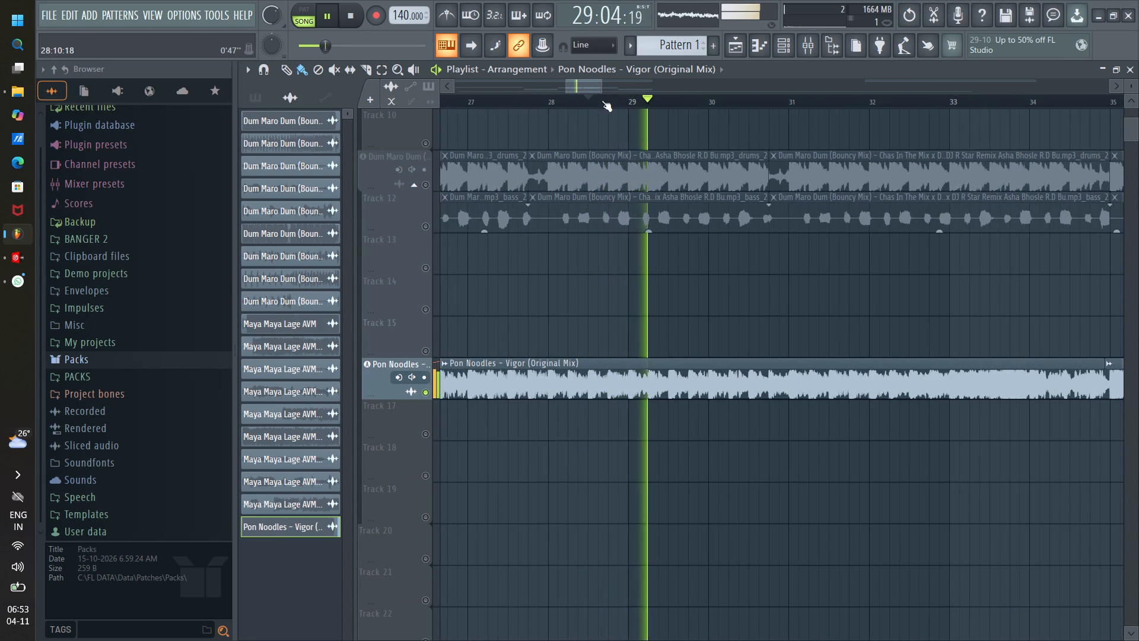
{"action": "left_click_drag", "start_coordinate": [588, 88], "coordinate": [598, 93]}
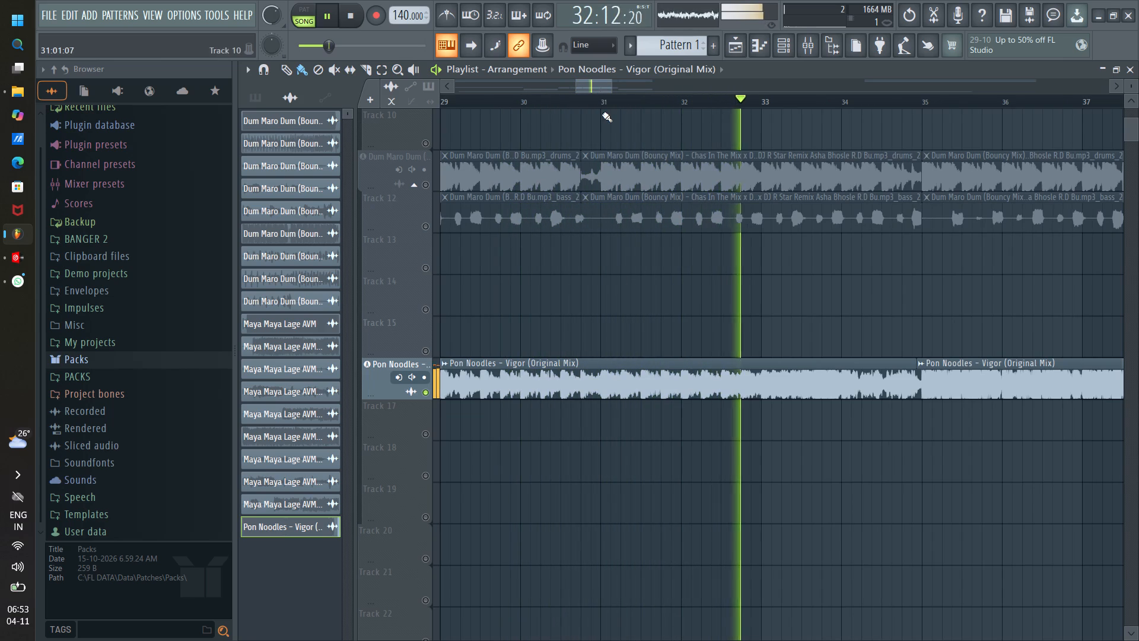
Select both Pon Noodles - Vigor pieces and move them later so the cut before the drop meets the Dum Maro Dum build-up's end at bar 47.
{"action": "scroll", "coordinate": [605, 100], "scroll_direction": "down", "scroll_amount": 8}
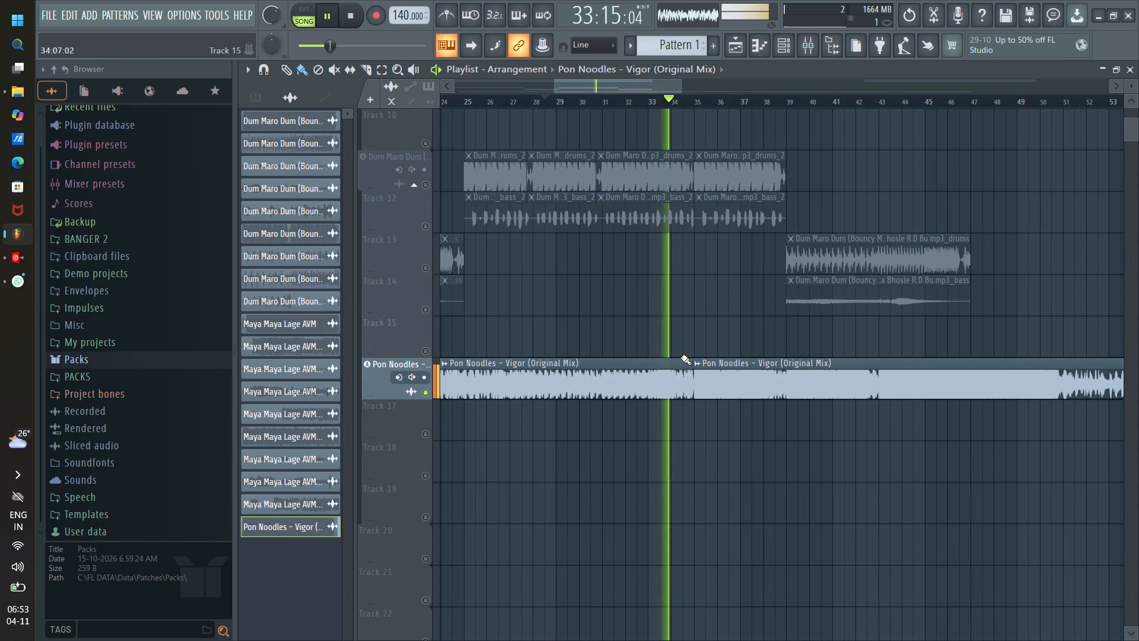
{"action": "left_click_drag", "start_coordinate": [651, 327], "coordinate": [740, 406], "text": "ctrl"}
{"action": "left_click_drag", "start_coordinate": [724, 389], "coordinate": [829, 390]}
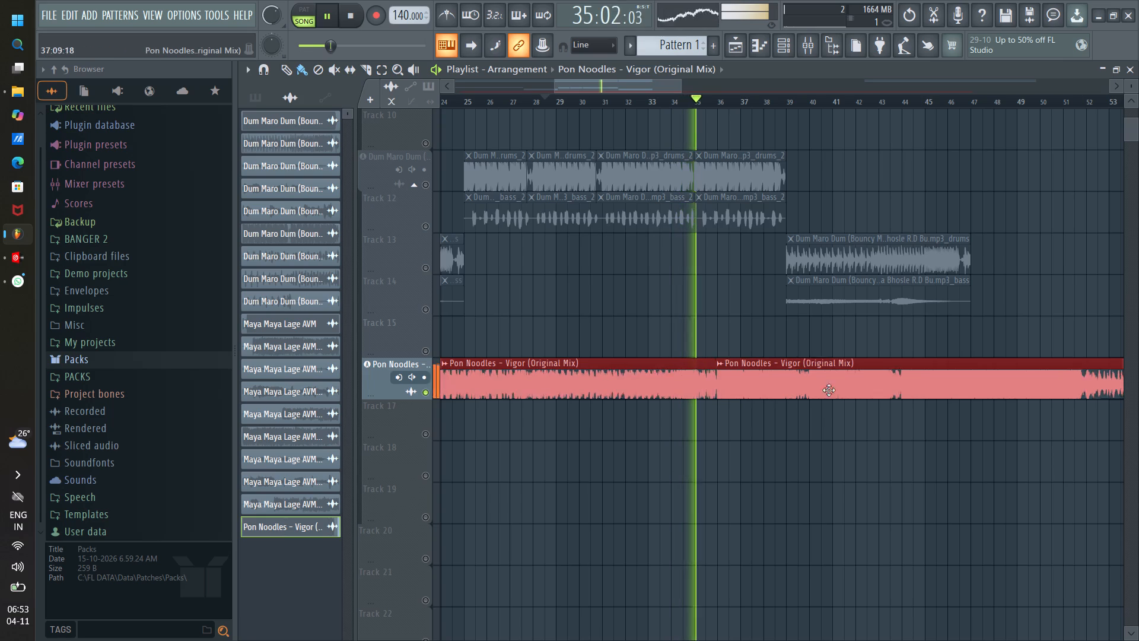
{"action": "left_click_drag", "start_coordinate": [829, 390], "coordinate": [1000, 372]}
{"action": "scroll", "coordinate": [971, 106], "scroll_direction": "up", "scroll_amount": 7}
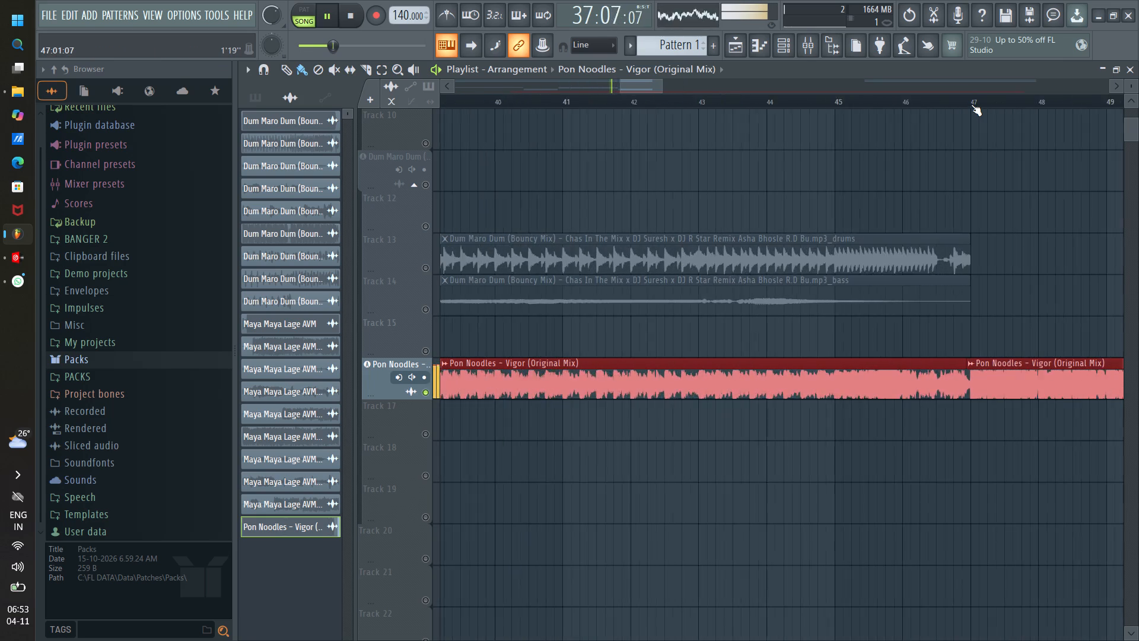
{"action": "scroll", "coordinate": [971, 104], "scroll_direction": "up", "scroll_amount": 3}
{"action": "scroll", "coordinate": [973, 104], "scroll_direction": "down", "scroll_amount": 5}
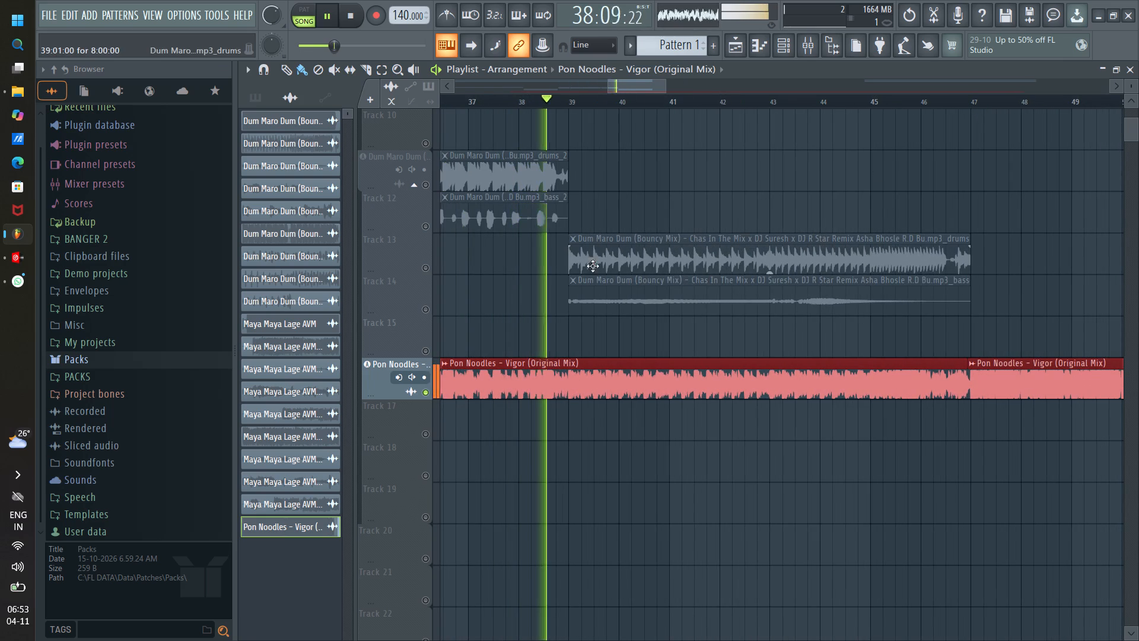
Slice the Vigor build-up clip at bar 39, where the Track 13 drums begin, and delete the piece before the cut.
{"action": "left_click", "coordinate": [362, 64]}
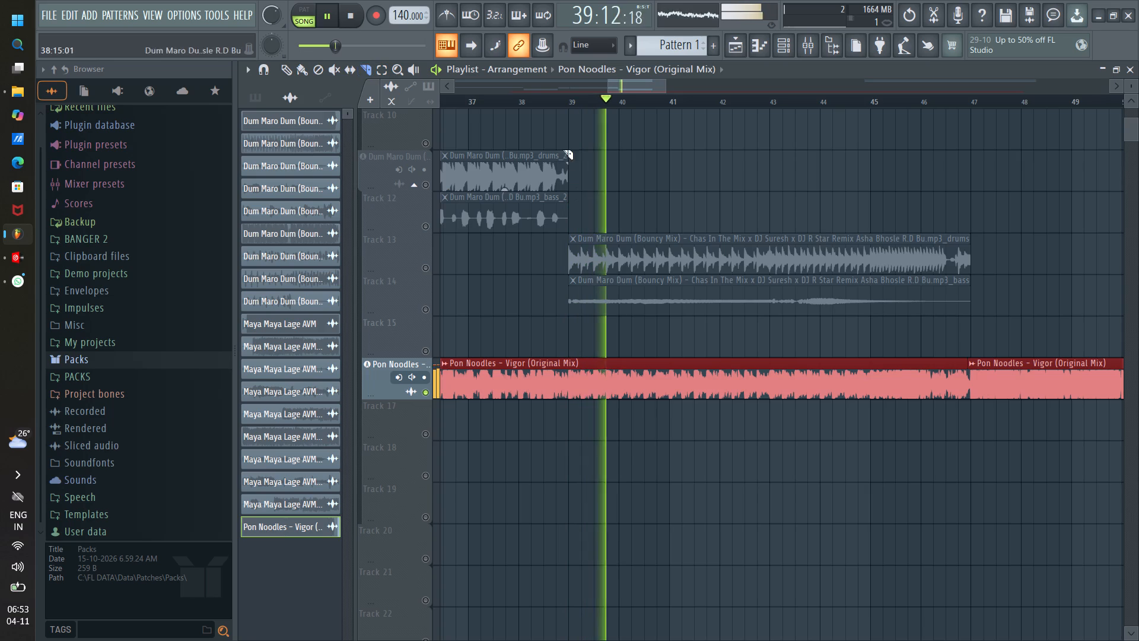
{"action": "scroll", "coordinate": [570, 104], "scroll_direction": "up", "scroll_amount": 3}
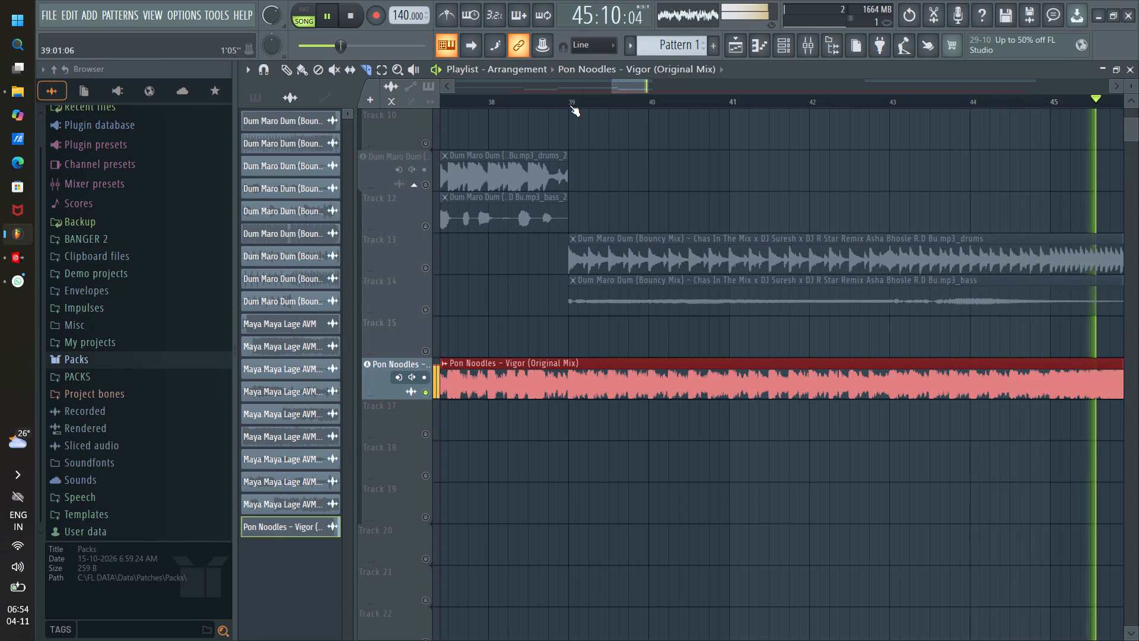
{"action": "scroll", "coordinate": [569, 105], "scroll_direction": "up", "scroll_amount": 1}
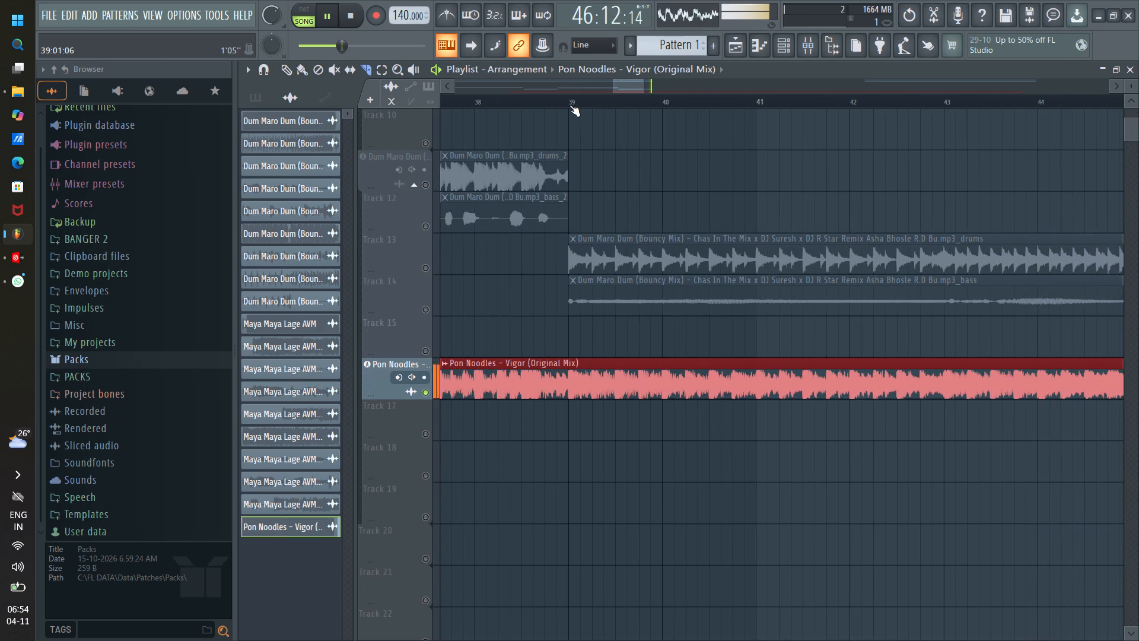
{"action": "scroll", "coordinate": [569, 105], "scroll_direction": "up", "scroll_amount": 20}
{"action": "scroll", "coordinate": [569, 105], "scroll_direction": "up", "scroll_amount": 5}
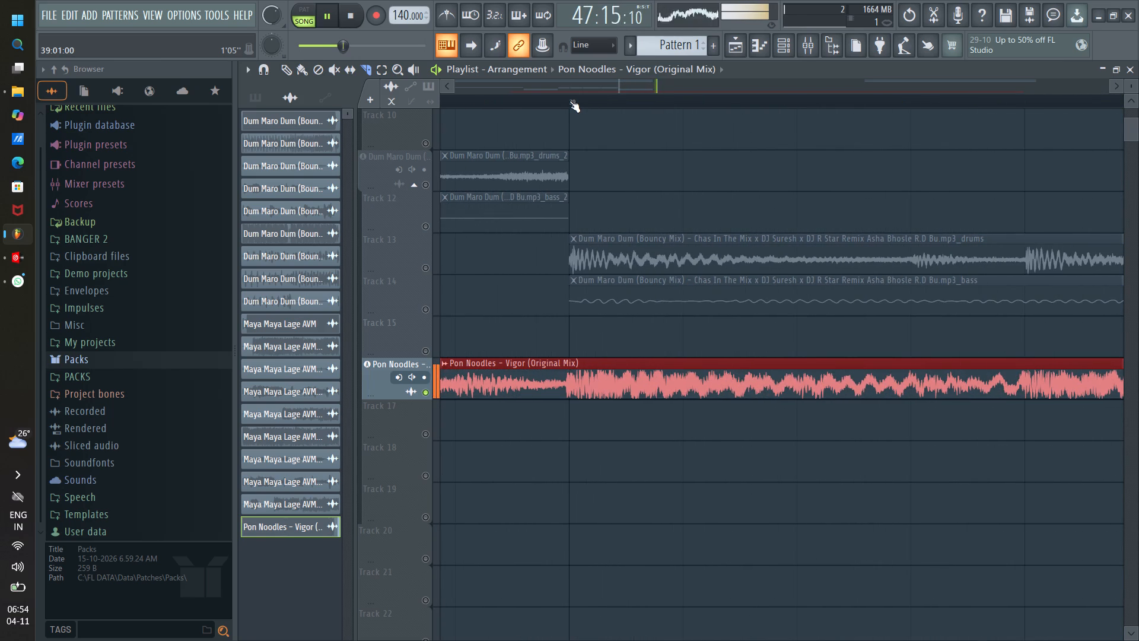
{"action": "scroll", "coordinate": [569, 101], "scroll_direction": "up", "scroll_amount": 2}
{"action": "left_click", "coordinate": [366, 68]}
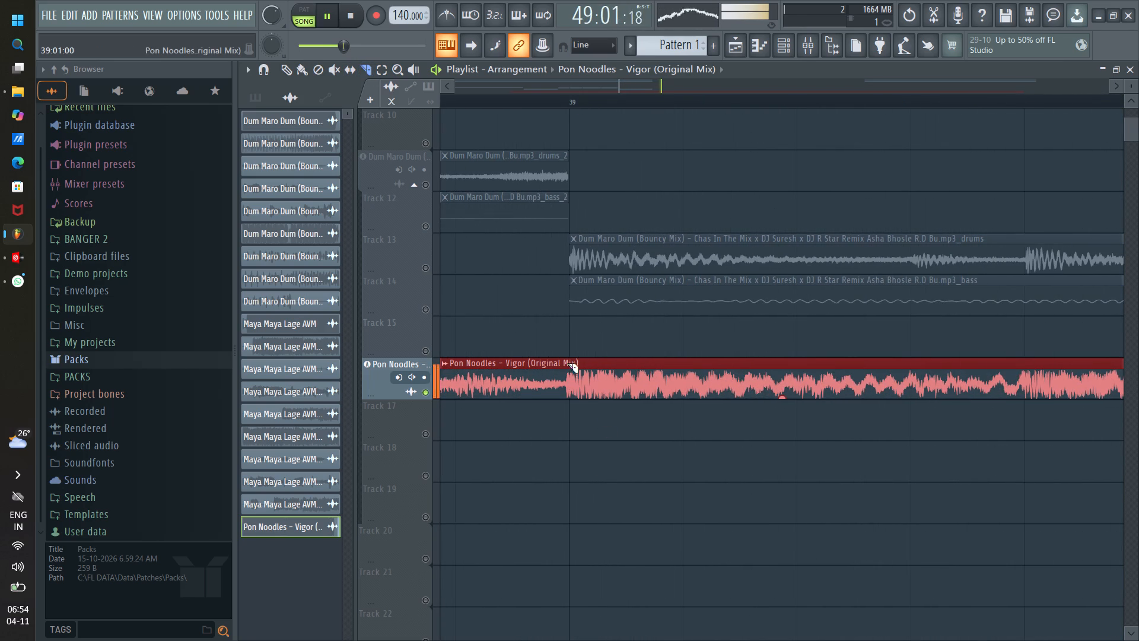
{"action": "left_click_drag", "start_coordinate": [567, 363], "coordinate": [568, 401]}
{"action": "left_click", "coordinate": [300, 70]}
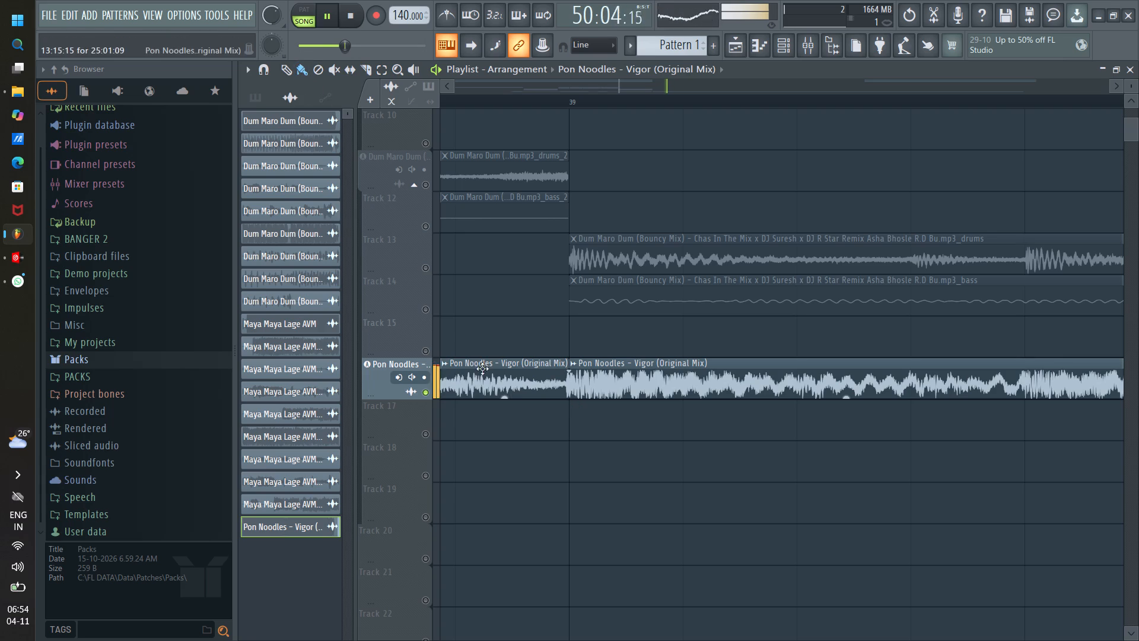
{"action": "right_click", "coordinate": [483, 369]}
{"action": "scroll", "coordinate": [577, 101], "scroll_direction": "down", "scroll_amount": 18}
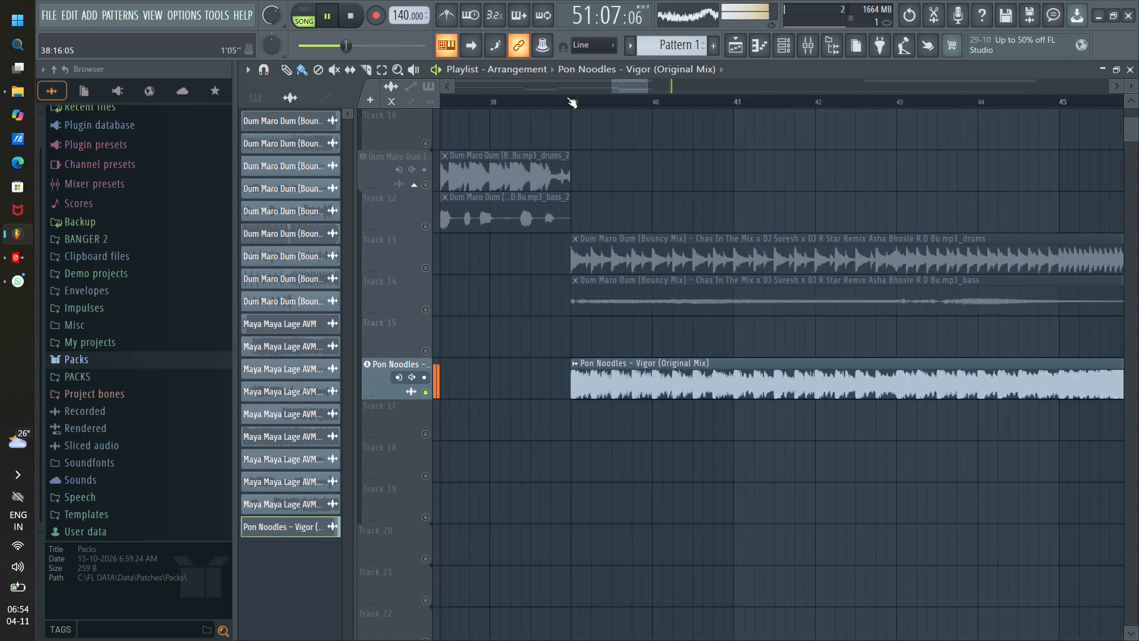
Create a volume automation clip for the first Vigor piece, place it on Track 15 and unmute that track.
{"action": "scroll", "coordinate": [567, 97], "scroll_direction": "down", "scroll_amount": 11}
{"action": "left_click", "coordinate": [574, 361]}
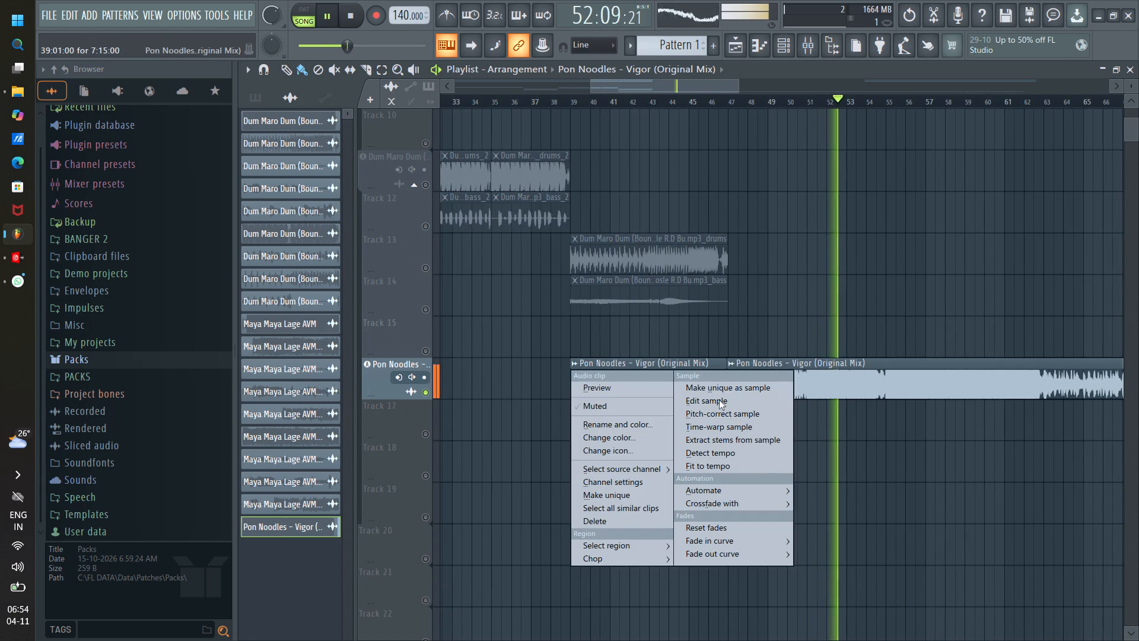
{"action": "left_click", "coordinate": [715, 489]}
{"action": "left_click", "coordinate": [825, 502]}
{"action": "left_click_drag", "start_coordinate": [701, 365], "coordinate": [701, 316]}
{"action": "left_click", "coordinate": [425, 354]}
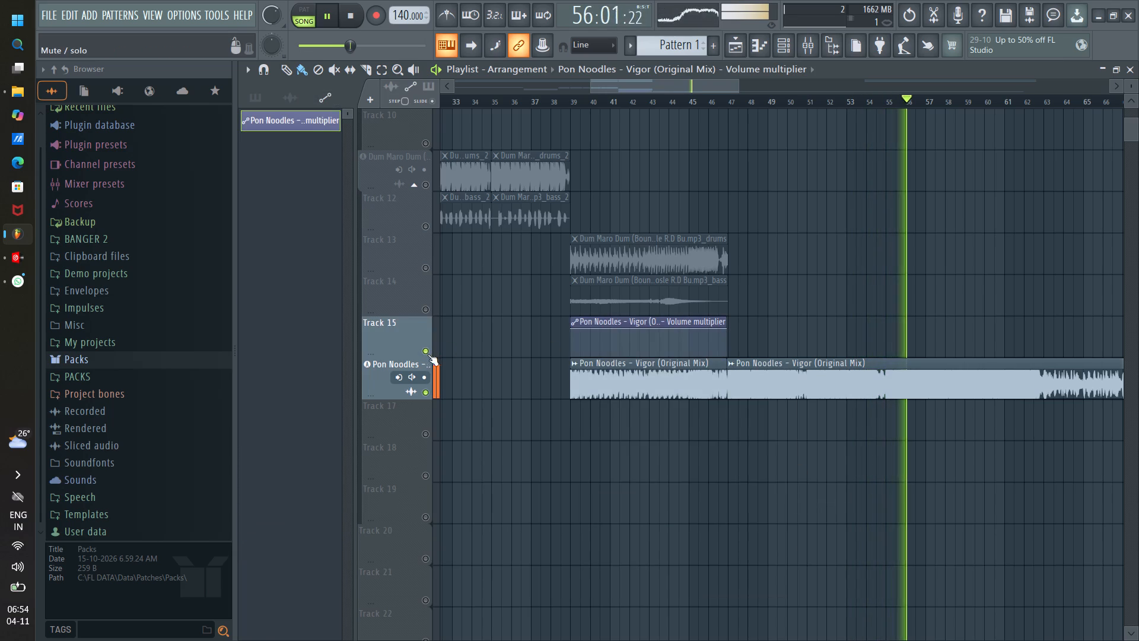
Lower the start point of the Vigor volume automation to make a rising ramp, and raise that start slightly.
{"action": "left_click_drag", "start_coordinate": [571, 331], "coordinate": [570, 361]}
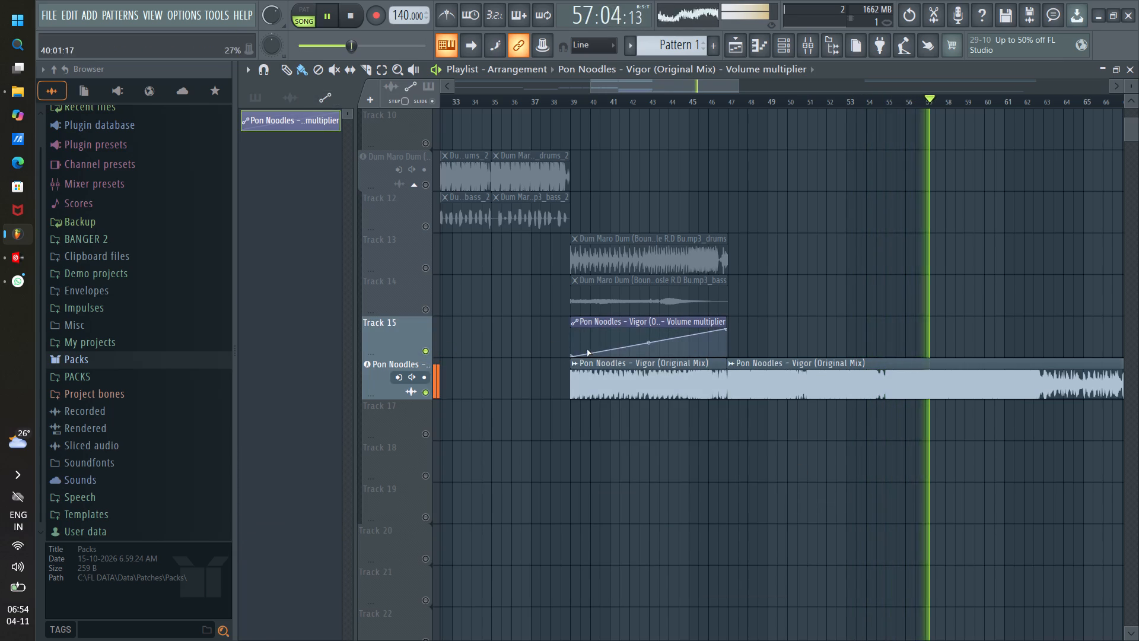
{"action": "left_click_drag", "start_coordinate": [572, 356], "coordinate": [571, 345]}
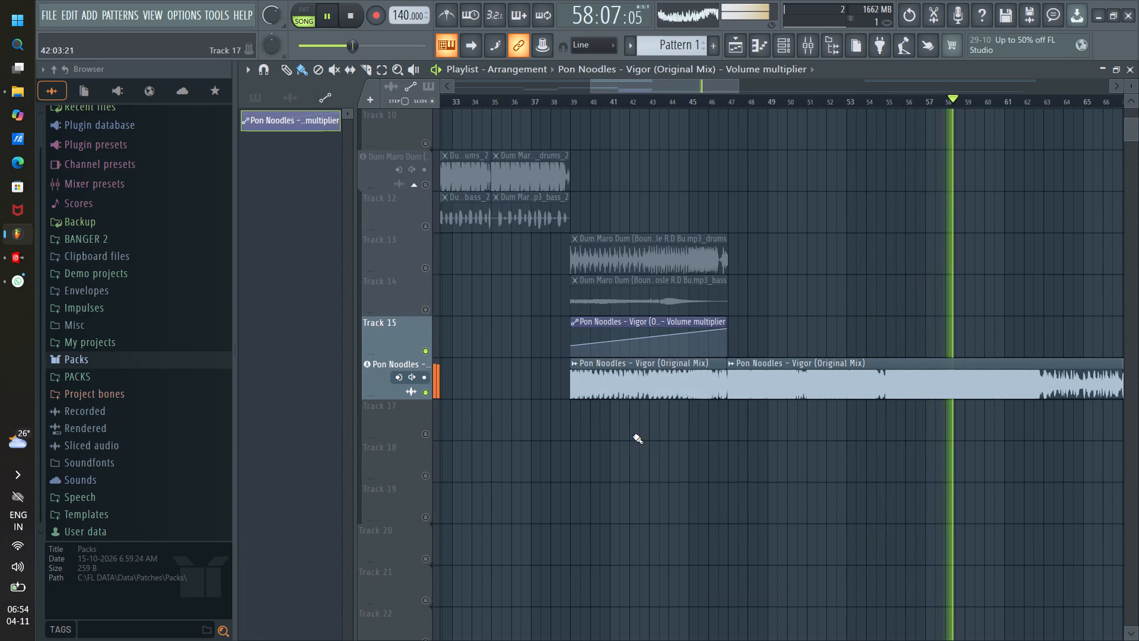
Unmute all the playlist tracks and play the arrangement from about bar 39.
{"action": "right_click", "coordinate": [426, 313]}
{"action": "right_click", "coordinate": [425, 312]}
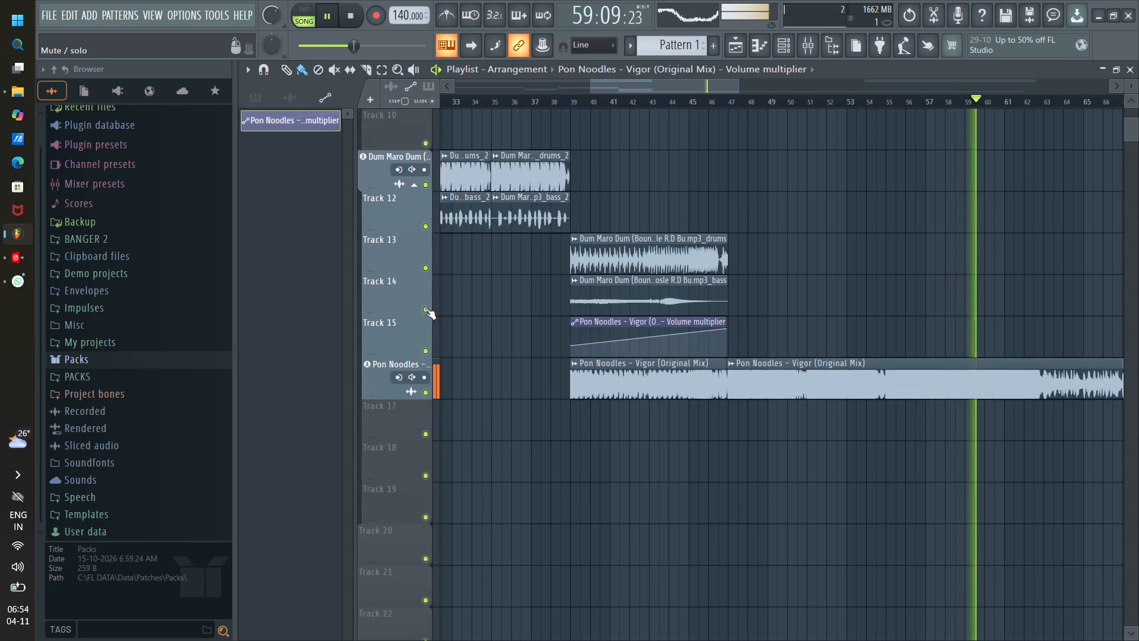
{"action": "left_click", "coordinate": [565, 103]}
{"action": "scroll", "coordinate": [618, 103], "scroll_direction": "up", "scroll_amount": 2}
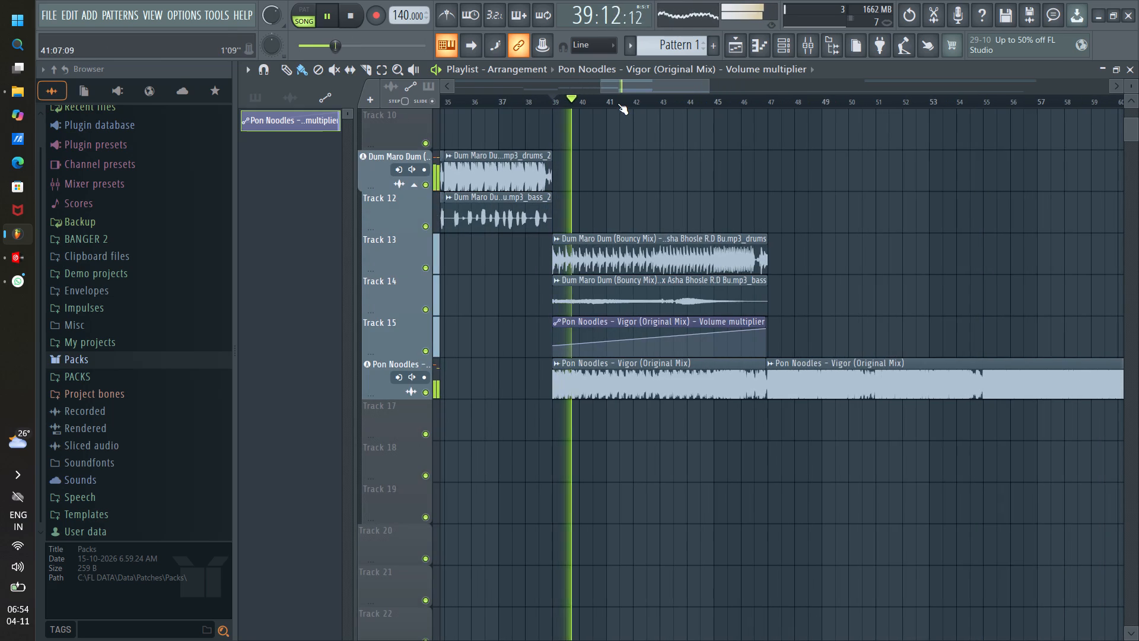
Adjust the Vigor volume automation's start point by ear to a gentle rising ramp, replaying from just before bar 39.
{"action": "left_click_drag", "start_coordinate": [555, 347], "coordinate": [579, 291]}
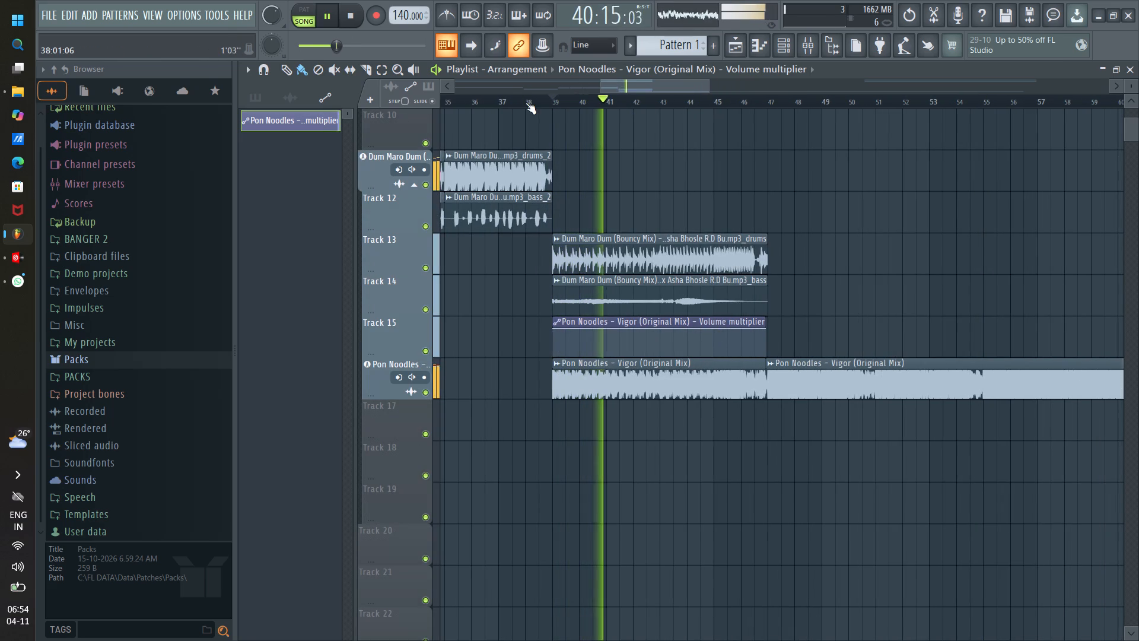
{"action": "left_click", "coordinate": [541, 103]}
{"action": "scroll", "coordinate": [552, 101], "scroll_direction": "up", "scroll_amount": 2}
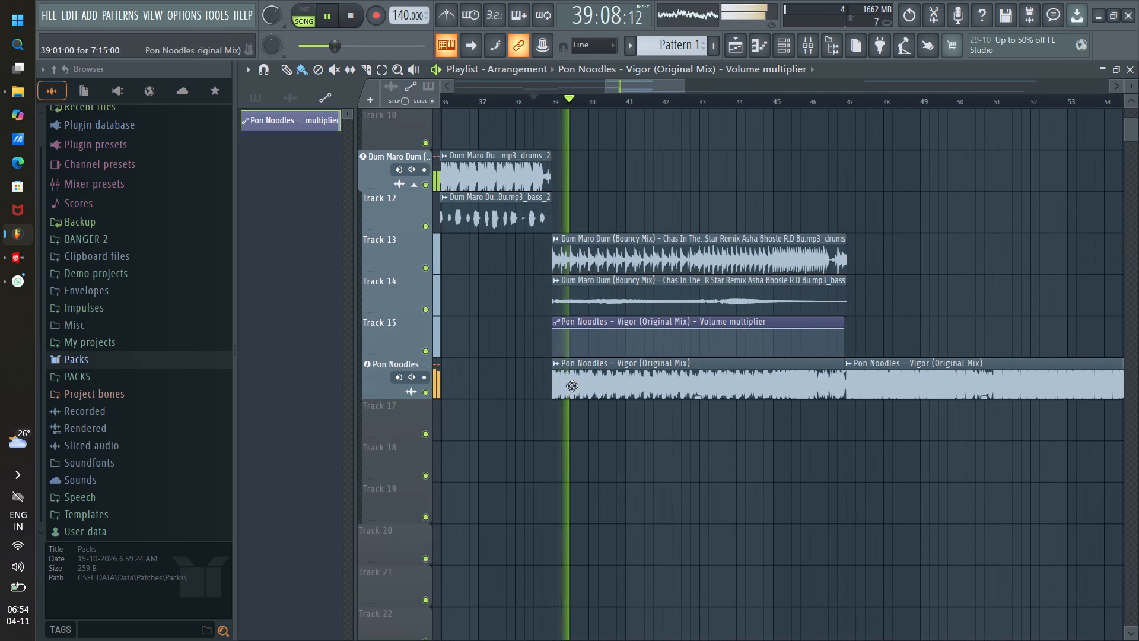
{"action": "left_click_drag", "start_coordinate": [556, 331], "coordinate": [552, 339]}
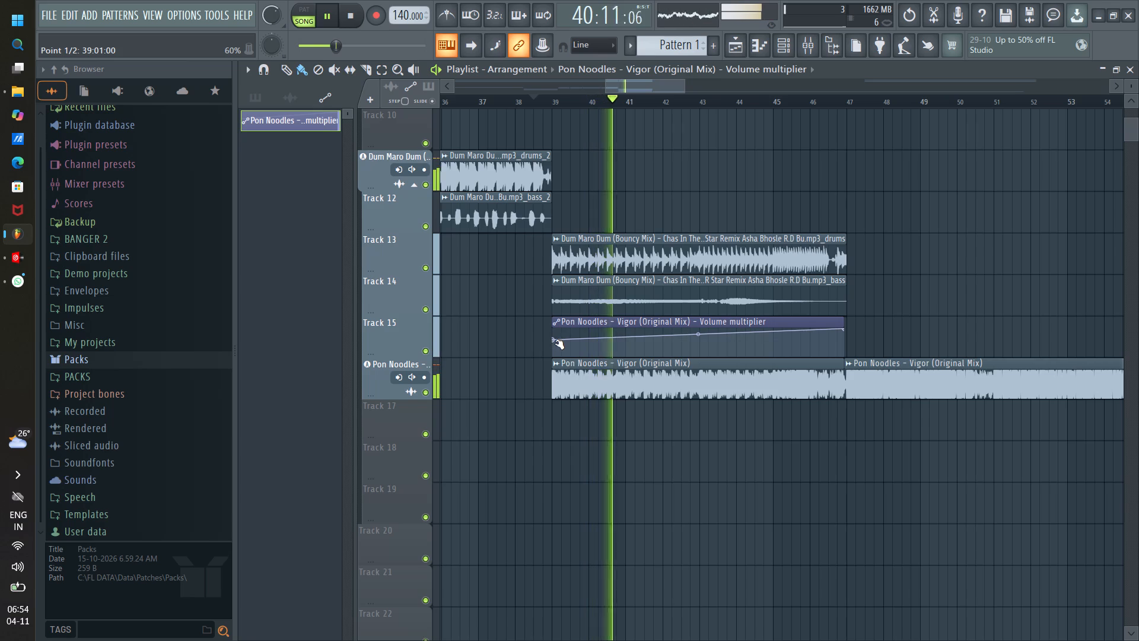
{"action": "left_click", "coordinate": [544, 97]}
Extend the Vigor volume automation's end point to bar 47, level with the drums clip's end, and set it at the top.
{"action": "left_click", "coordinate": [649, 88]}
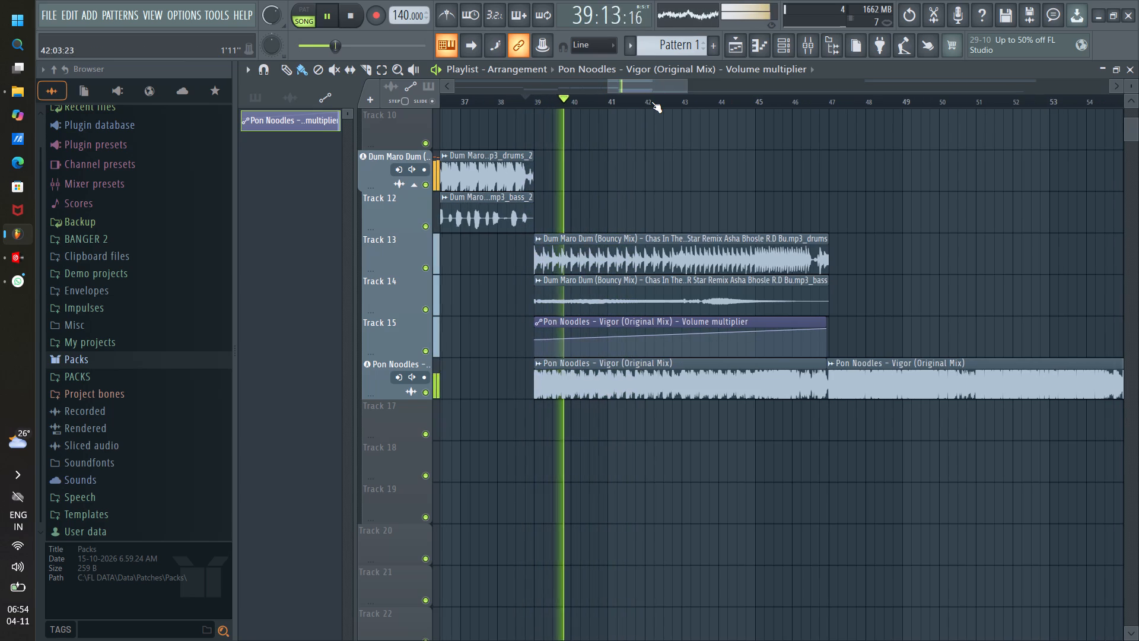
{"action": "scroll", "coordinate": [651, 100], "scroll_direction": "down", "scroll_amount": 1}
{"action": "left_click", "coordinate": [678, 82]}
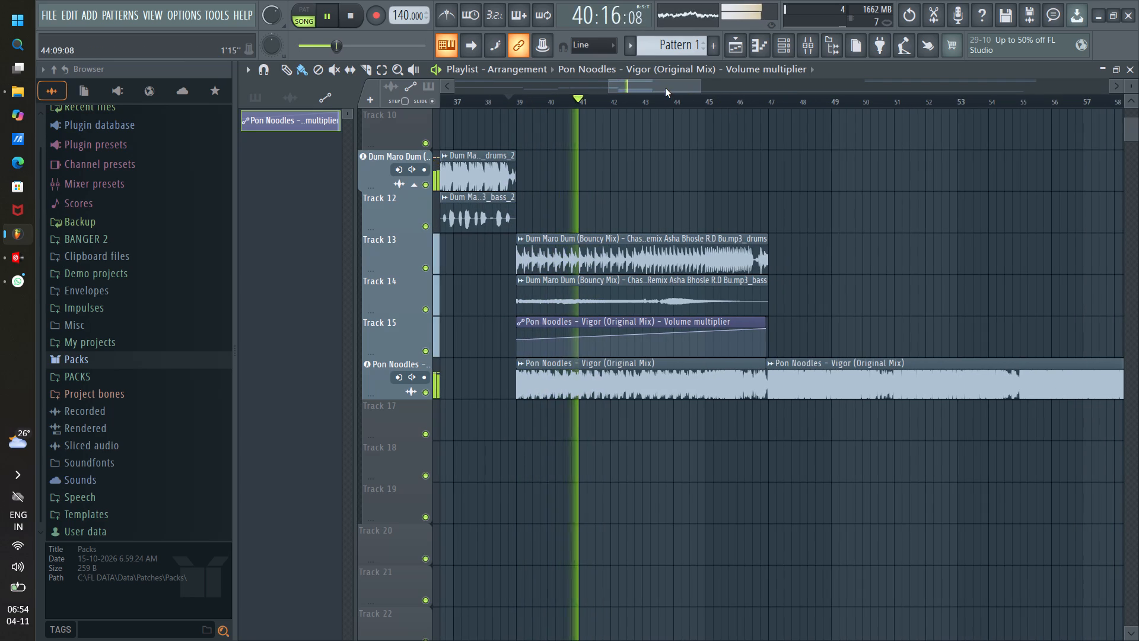
{"action": "left_click_drag", "start_coordinate": [665, 88], "coordinate": [676, 91]}
{"action": "scroll", "coordinate": [682, 99], "scroll_direction": "up", "scroll_amount": 4}
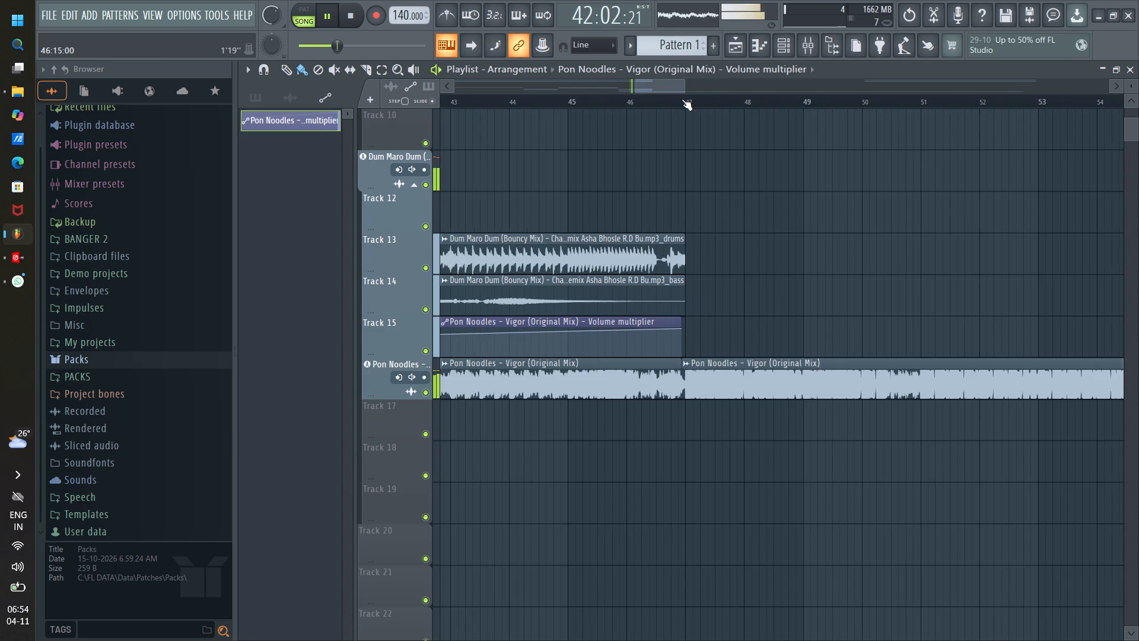
{"action": "scroll", "coordinate": [682, 99], "scroll_direction": "down", "scroll_amount": 1}
{"action": "scroll", "coordinate": [682, 99], "scroll_direction": "up", "scroll_amount": 15}
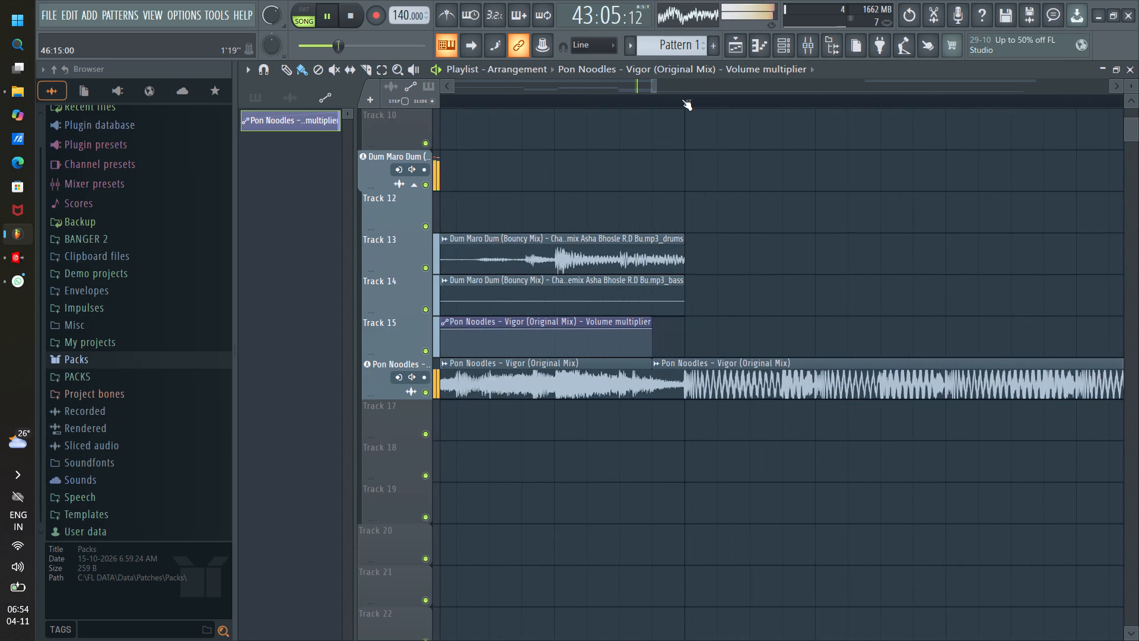
{"action": "scroll", "coordinate": [682, 99], "scroll_direction": "down", "scroll_amount": 13}
{"action": "left_click_drag", "start_coordinate": [668, 87], "coordinate": [637, 87]}
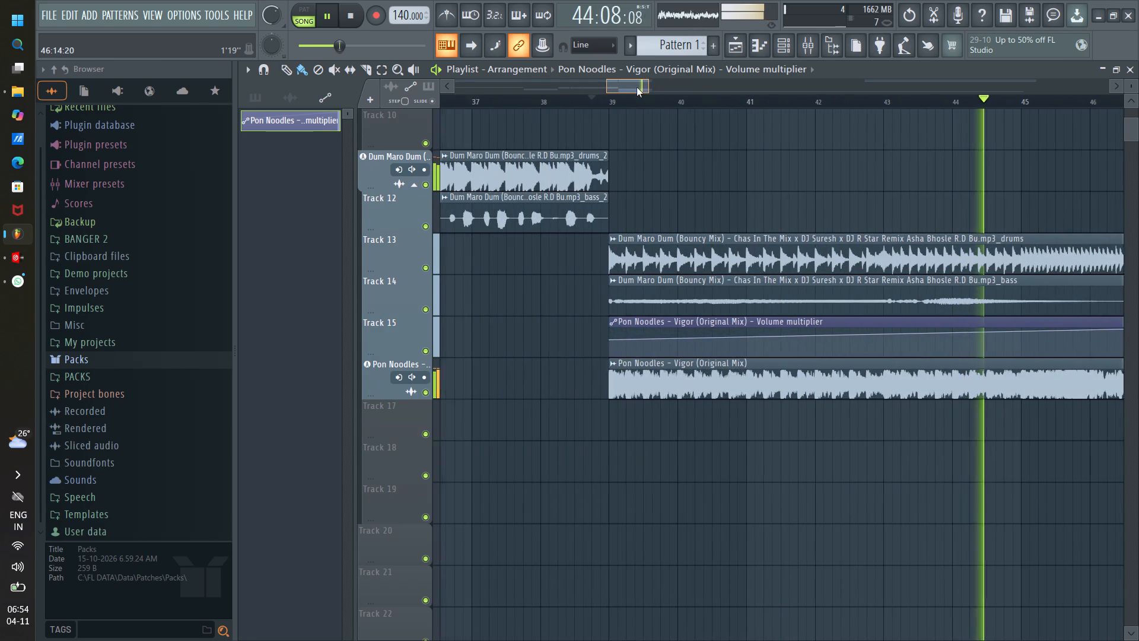
{"action": "left_click_drag", "start_coordinate": [637, 87], "coordinate": [677, 100]}
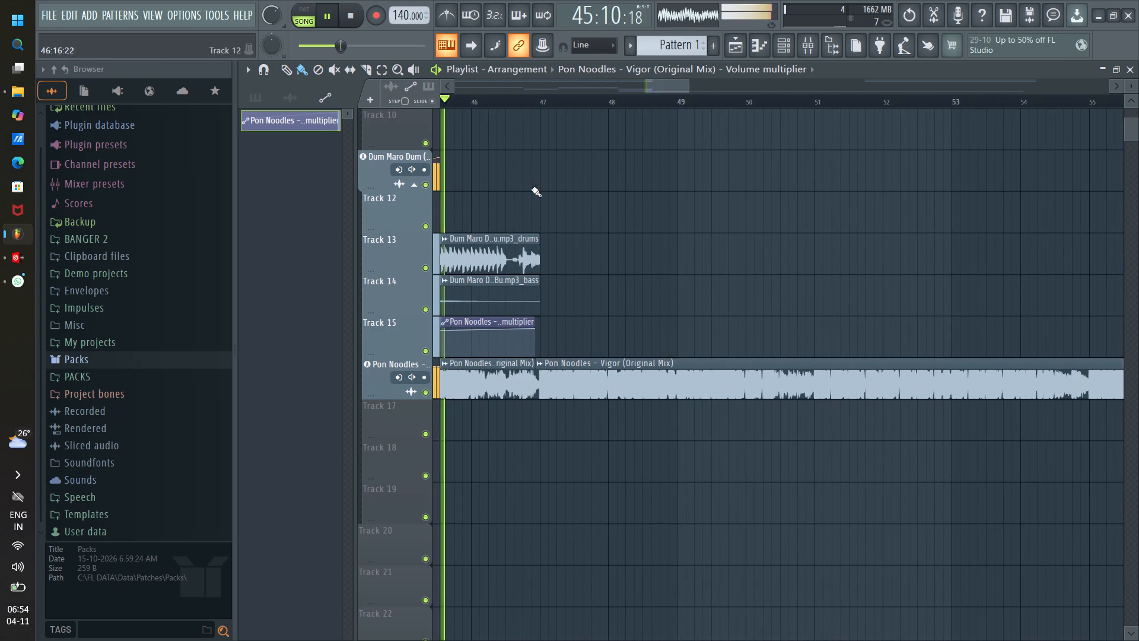
{"action": "scroll", "coordinate": [532, 103], "scroll_direction": "up", "scroll_amount": 9}
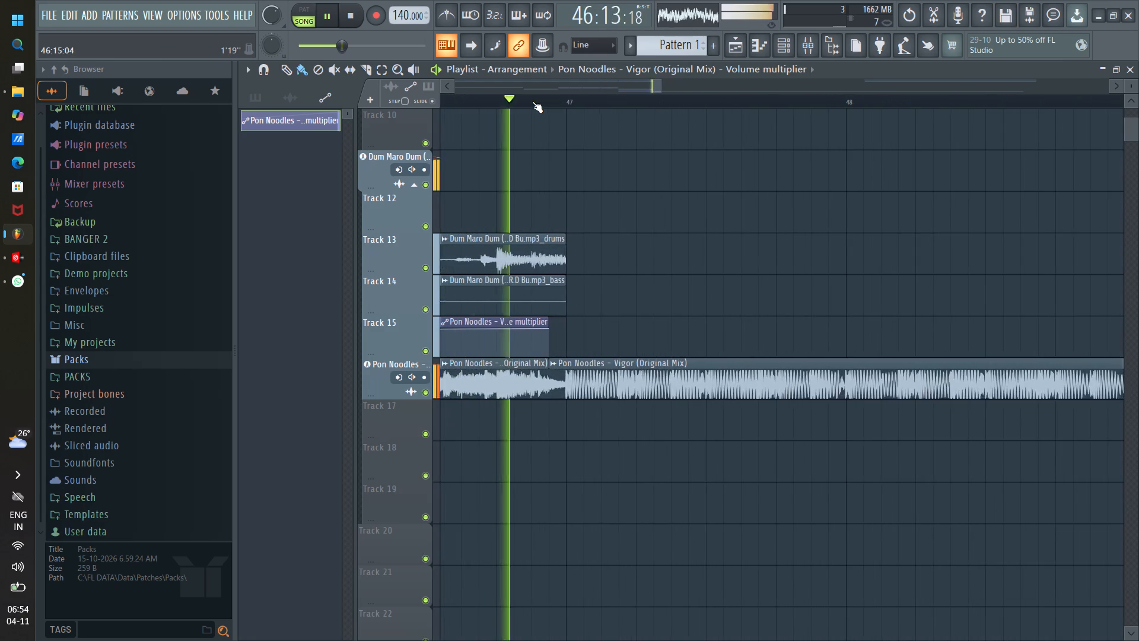
{"action": "left_click_drag", "start_coordinate": [548, 329], "coordinate": [558, 331]}
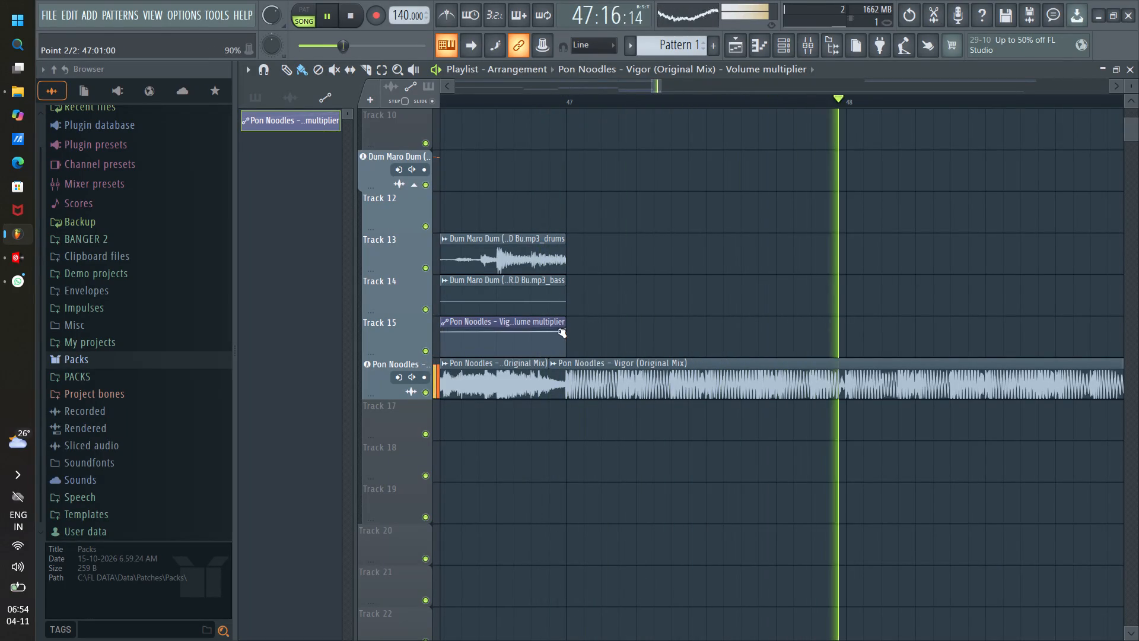
{"action": "left_click_drag", "start_coordinate": [558, 331], "coordinate": [565, 326]}
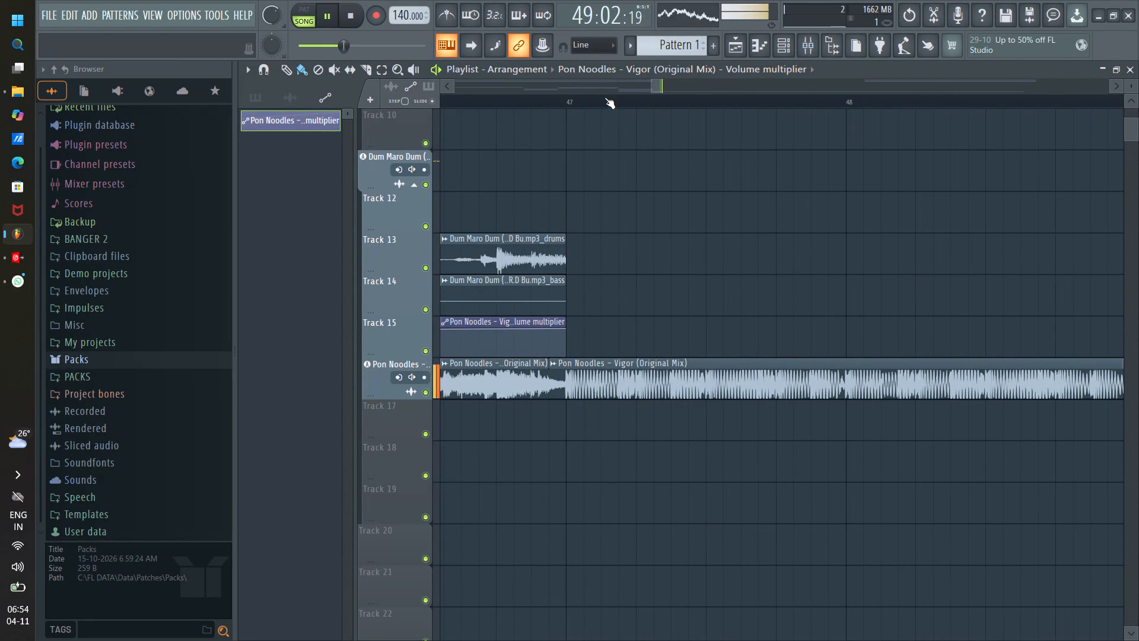
Replay the build-up from about bar 44 and check the transition into the Vigor drop at bar 47.
{"action": "scroll", "coordinate": [606, 99], "scroll_direction": "down", "scroll_amount": 14}
{"action": "left_click", "coordinate": [532, 100]}
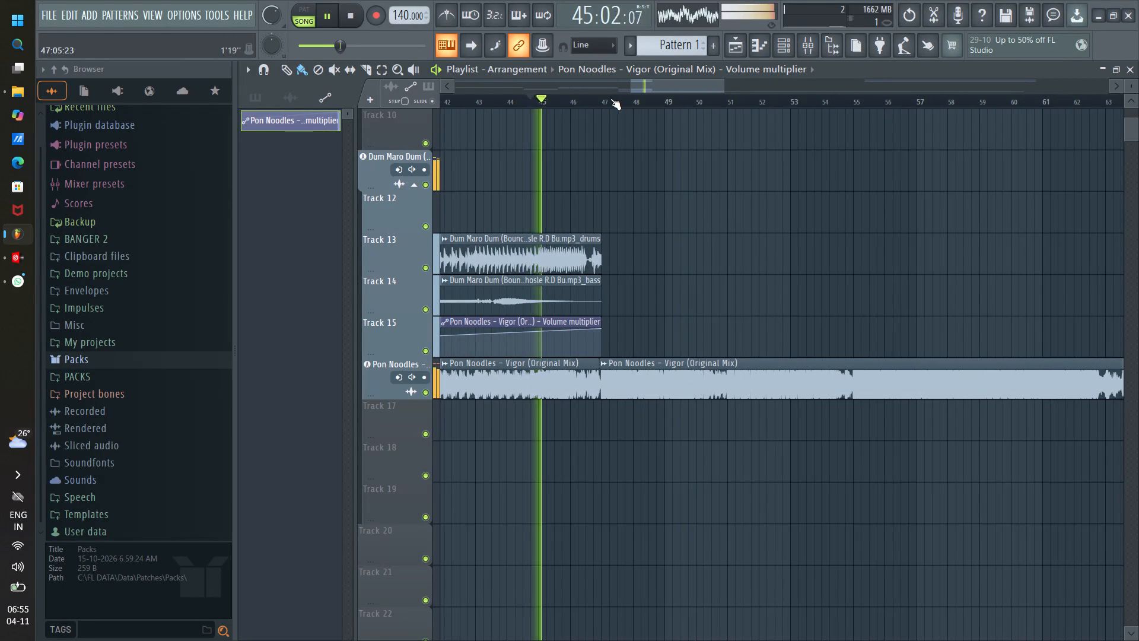
{"action": "scroll", "coordinate": [608, 99], "scroll_direction": "up", "scroll_amount": 6}
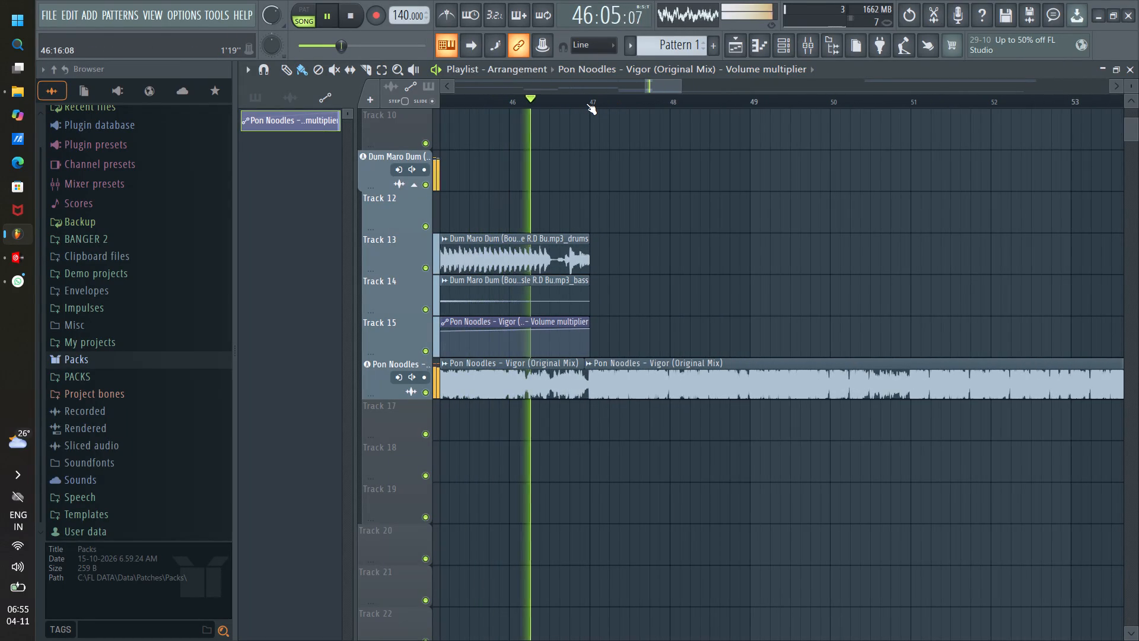
{"action": "scroll", "coordinate": [586, 103], "scroll_direction": "down", "scroll_amount": 4}
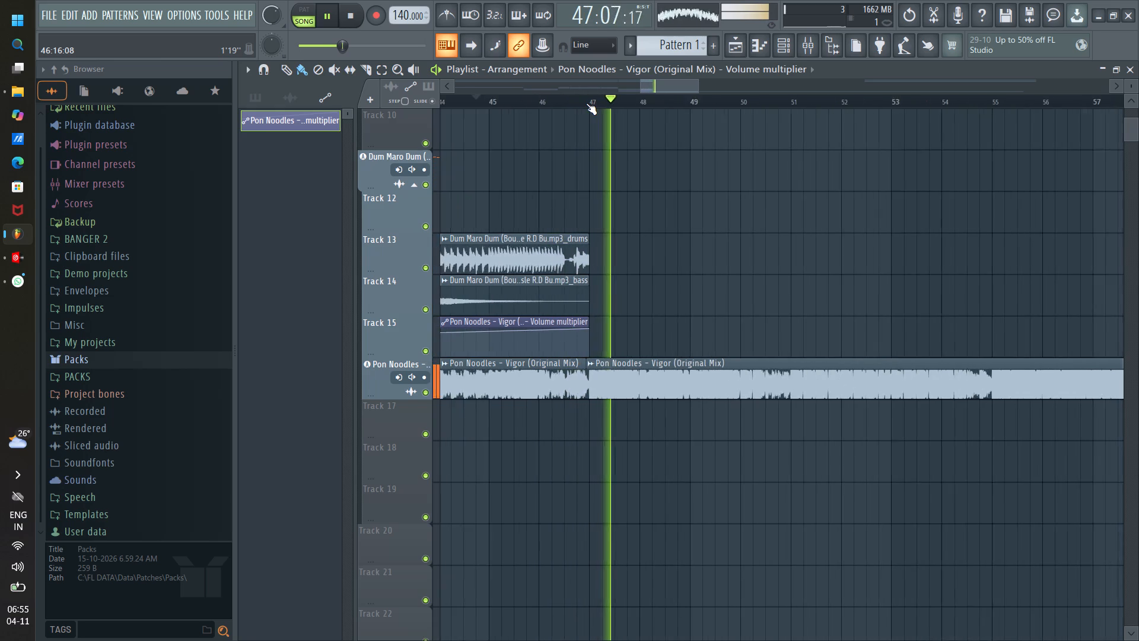
{"action": "scroll", "coordinate": [586, 103], "scroll_direction": "down", "scroll_amount": 5}
{"action": "left_click_drag", "start_coordinate": [649, 85], "coordinate": [628, 84]}
{"action": "left_click", "coordinate": [642, 99]}
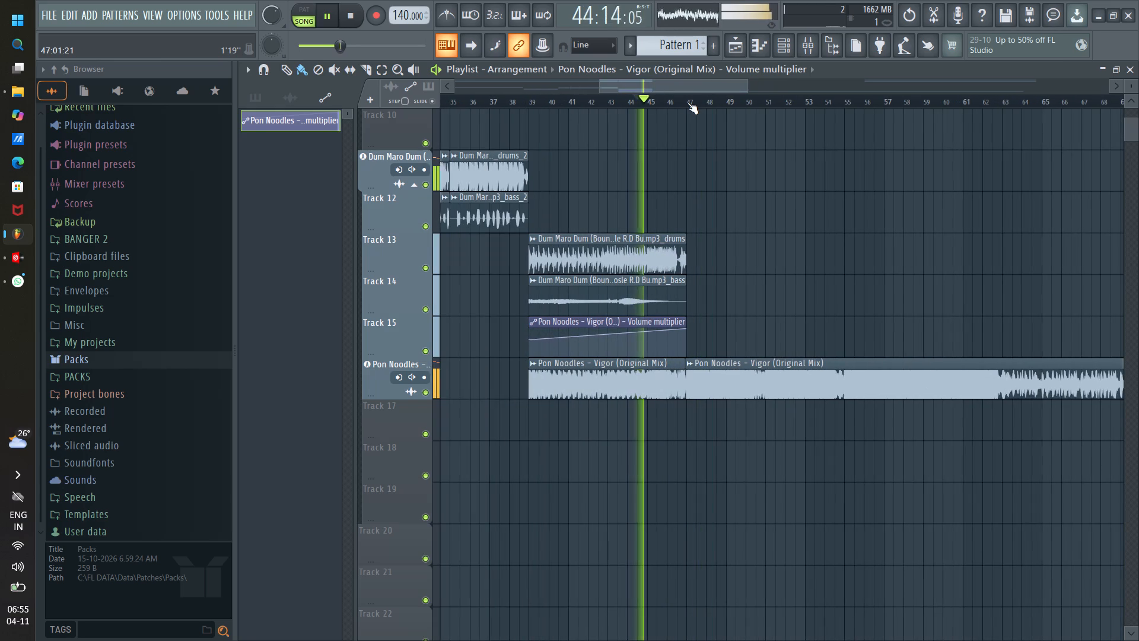
{"action": "scroll", "coordinate": [688, 103], "scroll_direction": "up", "scroll_amount": 5}
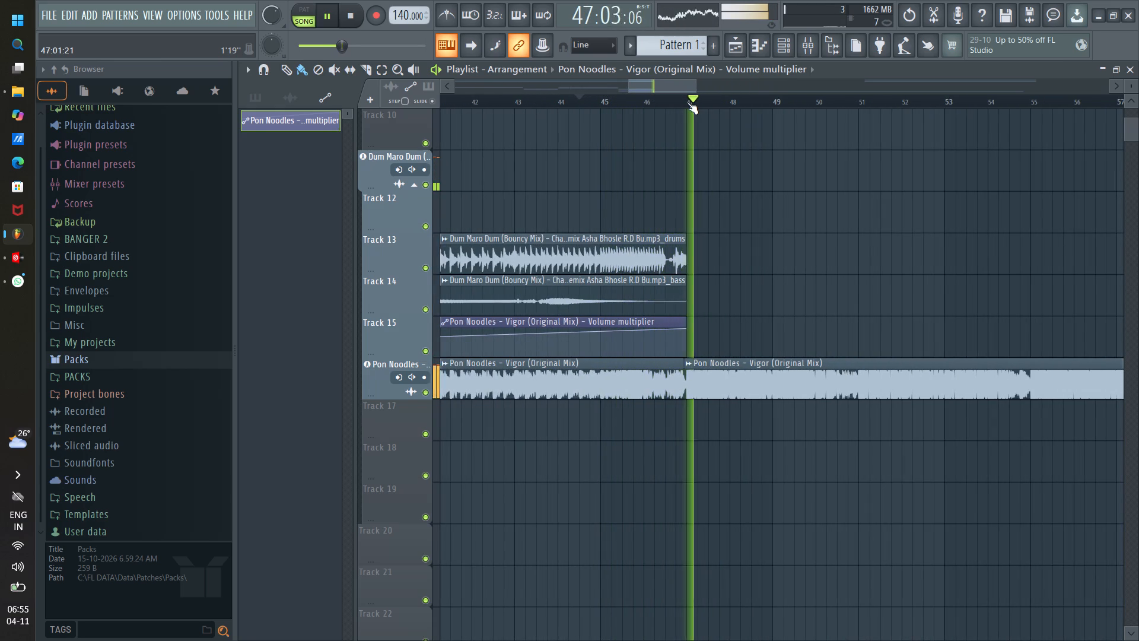
{"action": "scroll", "coordinate": [688, 103], "scroll_direction": "down", "scroll_amount": 9}
{"action": "scroll", "coordinate": [688, 103], "scroll_direction": "up", "scroll_amount": 1}
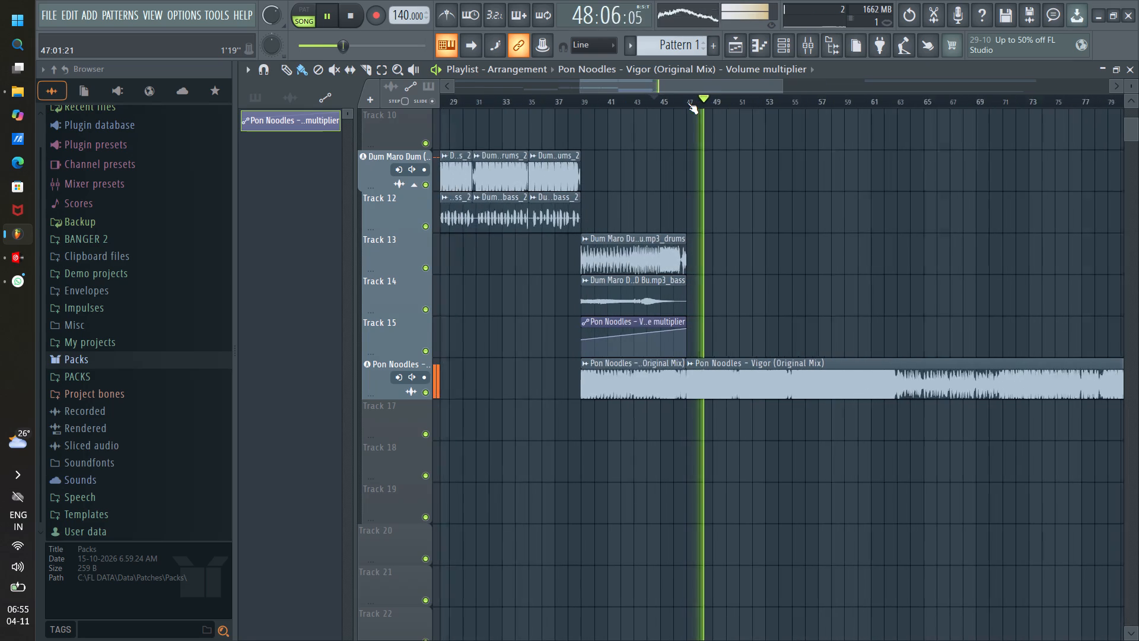
Move the three Maya Maya Lage stem clips (bass, instruments, vocals) together from about bar 96 back to about bar 48.
{"action": "scroll", "coordinate": [688, 103], "scroll_direction": "up", "scroll_amount": 4}
{"action": "scroll", "coordinate": [688, 103], "scroll_direction": "down", "scroll_amount": 3}
{"action": "scroll", "coordinate": [766, 260], "scroll_direction": "up", "scroll_amount": 8}
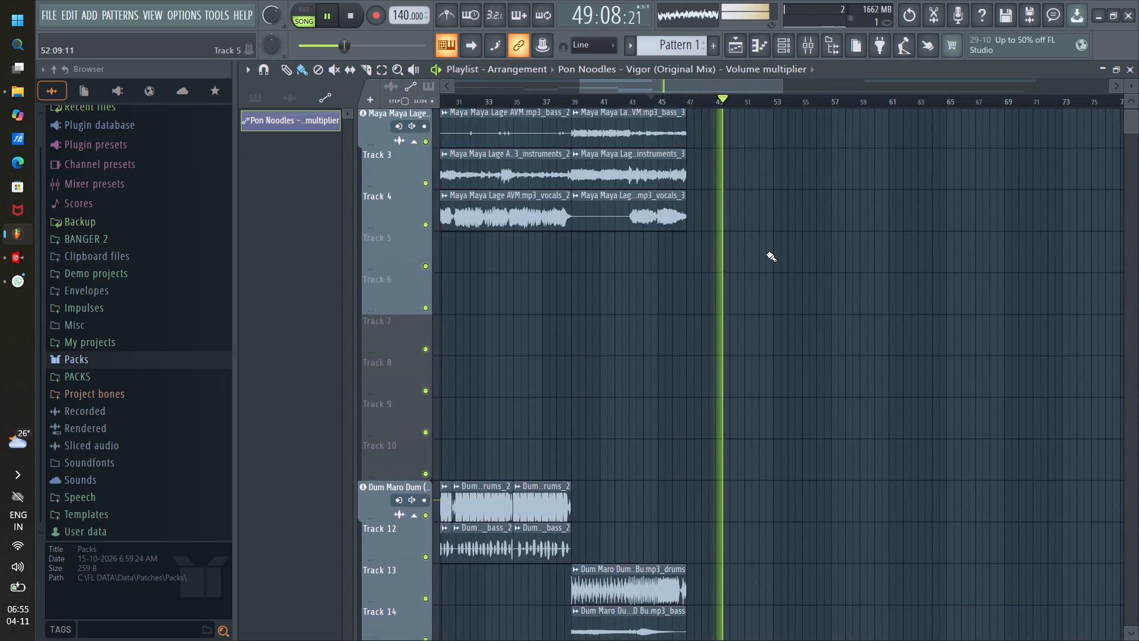
{"action": "scroll", "coordinate": [766, 253], "scroll_direction": "down", "scroll_amount": 5}
{"action": "scroll", "coordinate": [735, 103], "scroll_direction": "down", "scroll_amount": 15}
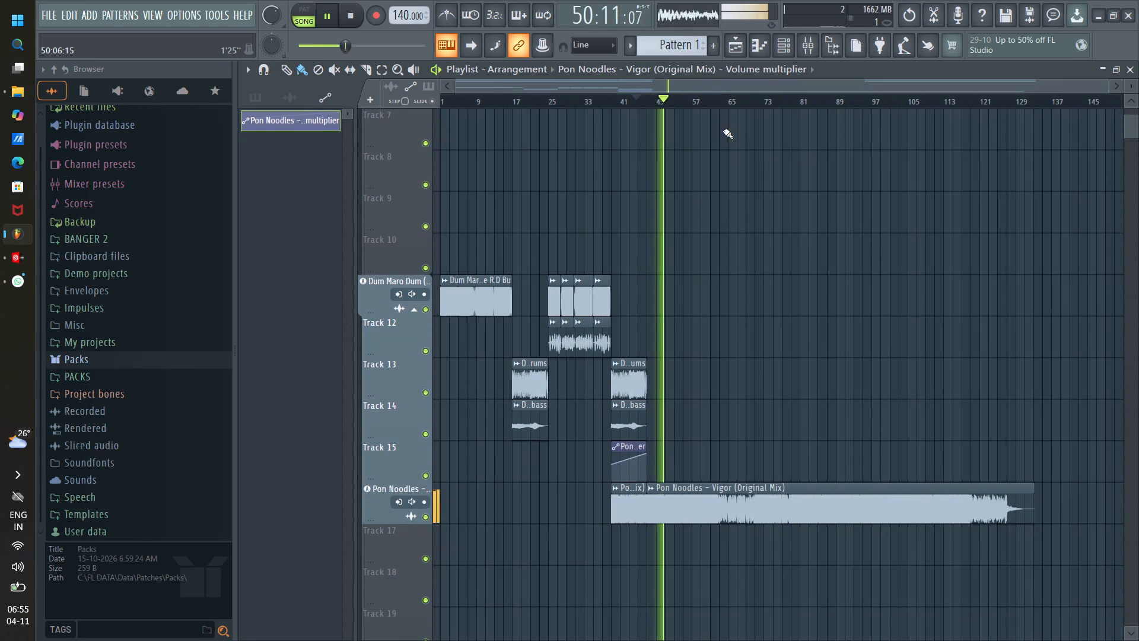
{"action": "scroll", "coordinate": [691, 203], "scroll_direction": "up", "scroll_amount": 13}
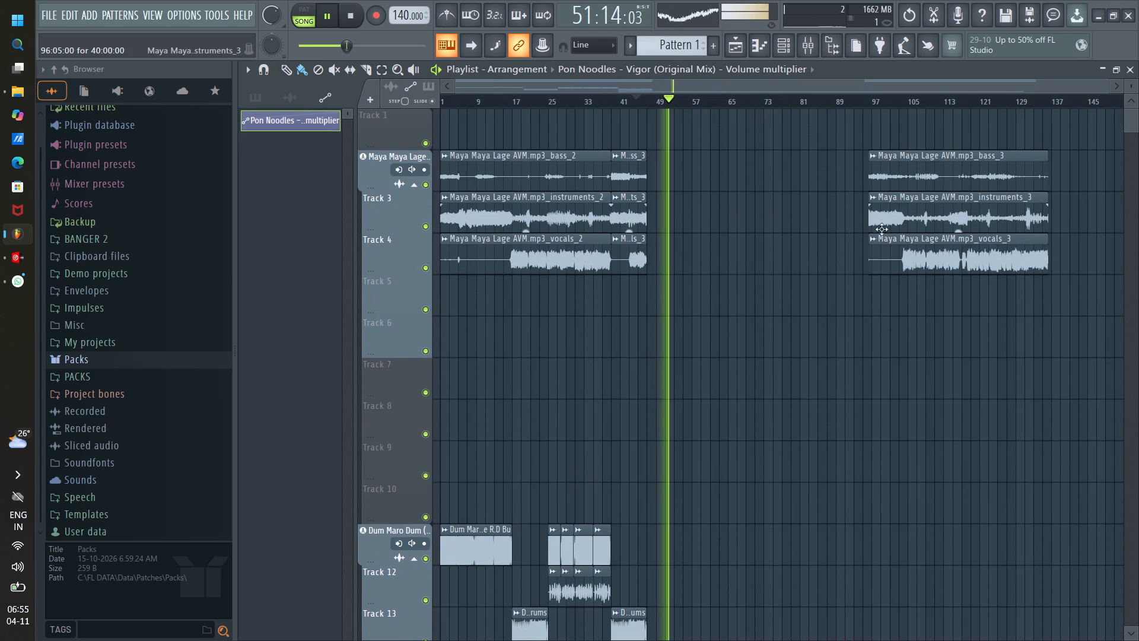
{"action": "left_click_drag", "start_coordinate": [909, 228], "coordinate": [763, 223]}
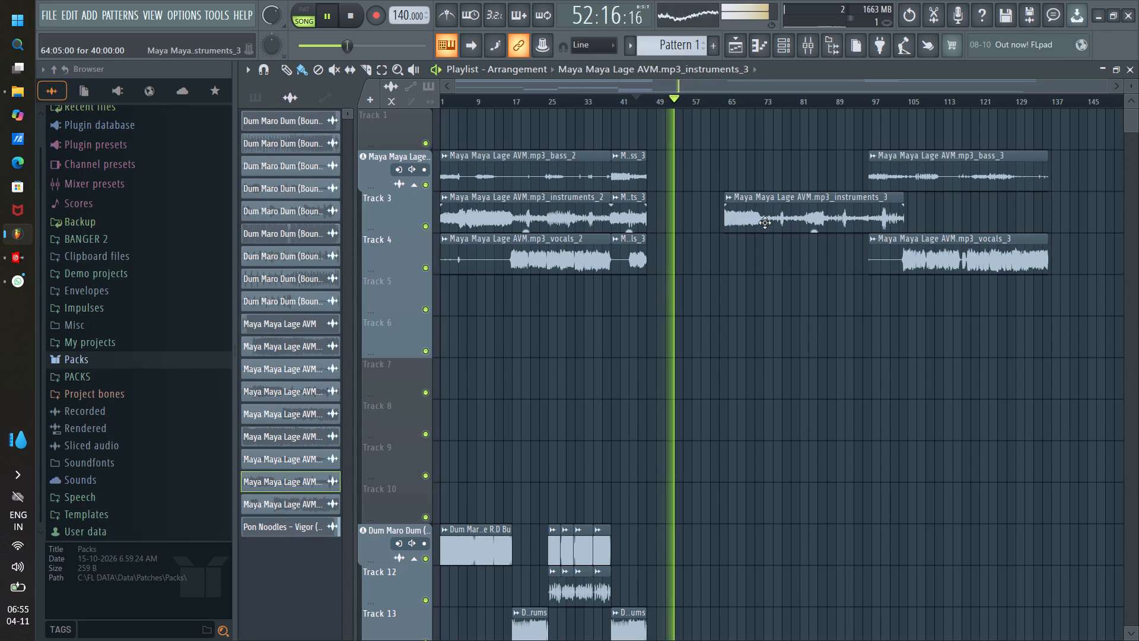
{"action": "key", "text": "ctrl+z"}
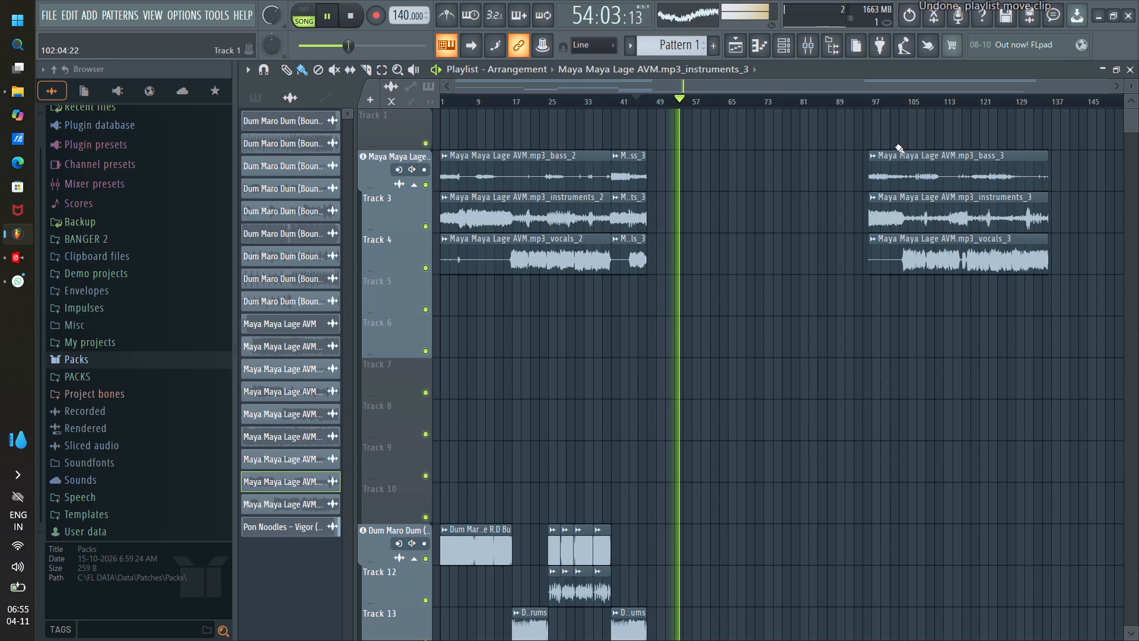
{"action": "left_click_drag", "start_coordinate": [902, 138], "coordinate": [926, 272], "text": "ctrl"}
{"action": "left_click_drag", "start_coordinate": [935, 259], "coordinate": [737, 256]}
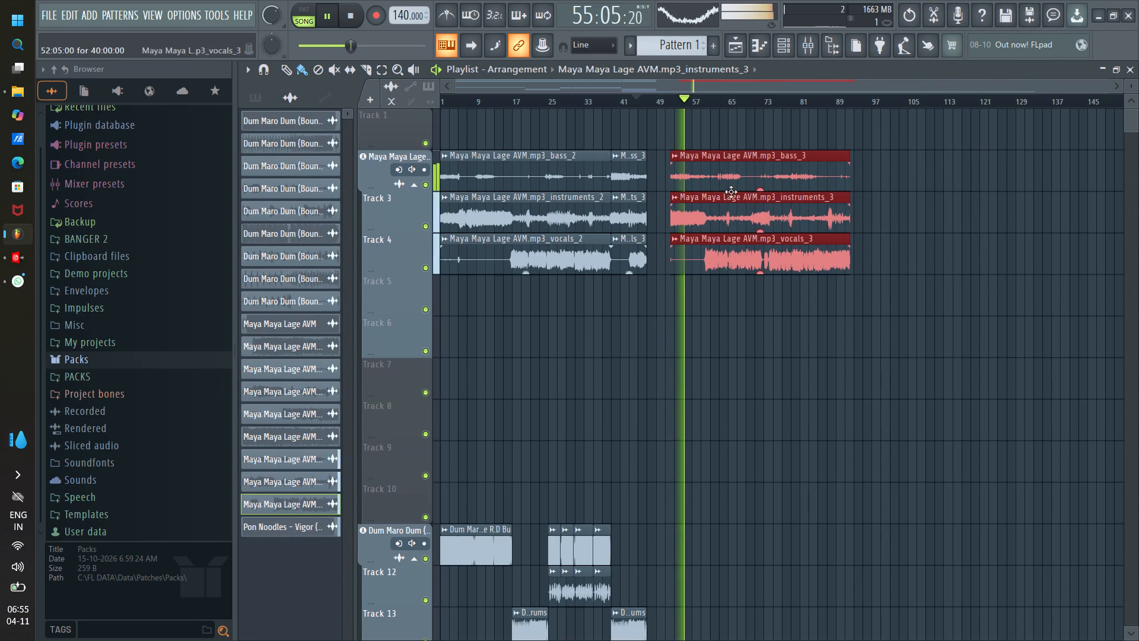
{"action": "scroll", "coordinate": [679, 95], "scroll_direction": "up", "scroll_amount": 6}
{"action": "scroll", "coordinate": [712, 255], "scroll_direction": "down", "scroll_amount": 4}
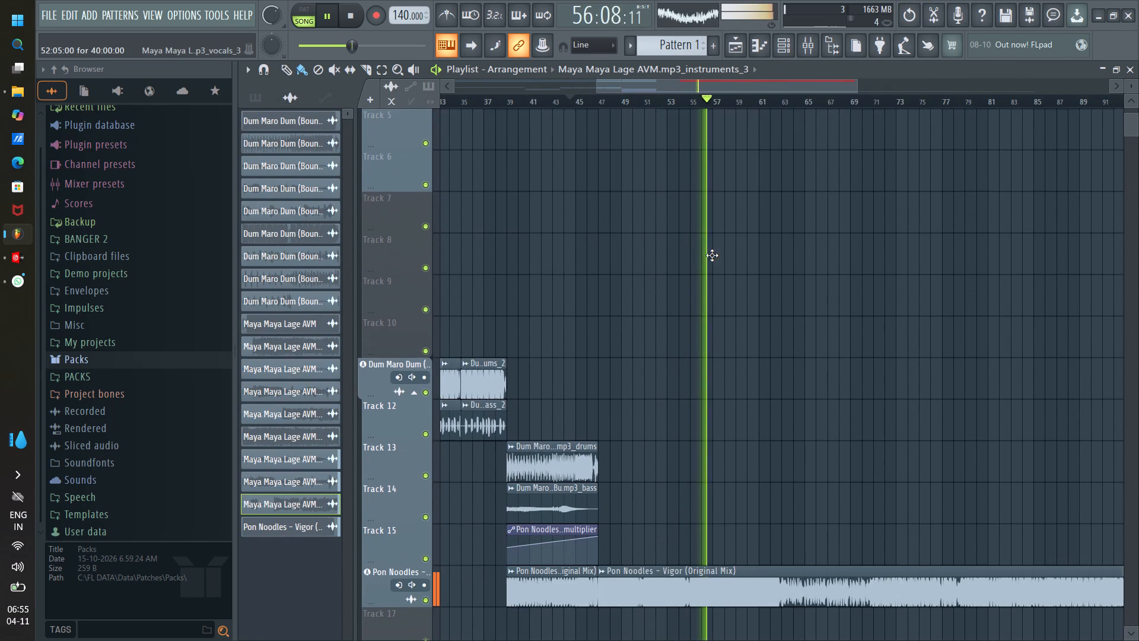
{"action": "scroll", "coordinate": [696, 213], "scroll_direction": "up", "scroll_amount": 3}
{"action": "left_click_drag", "start_coordinate": [718, 169], "coordinate": [702, 169]}
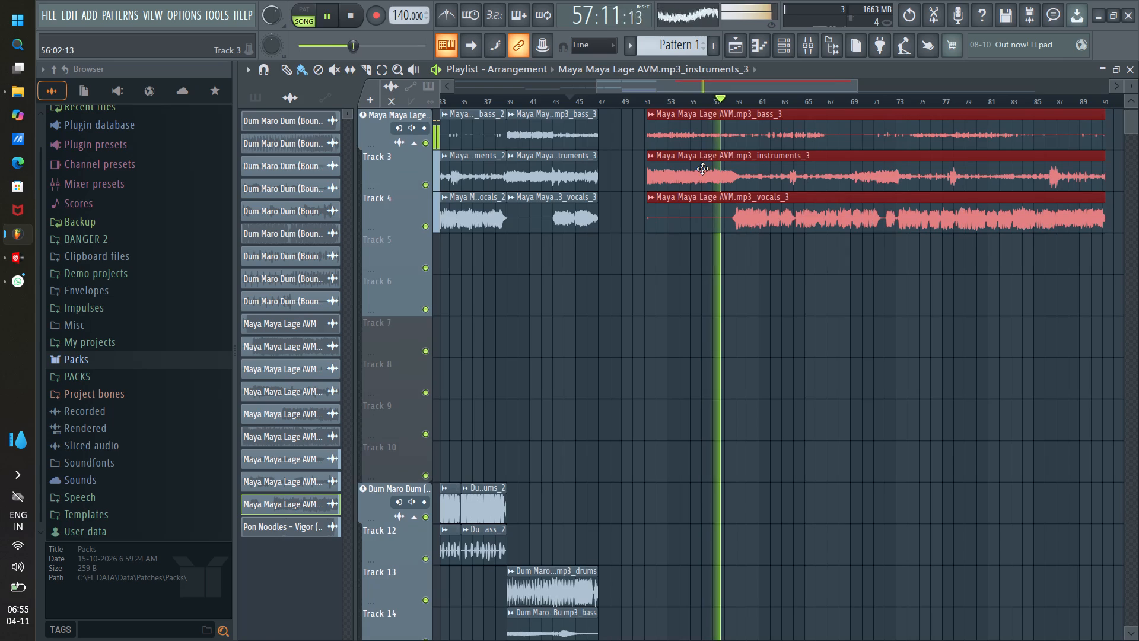
{"action": "left_click_drag", "start_coordinate": [702, 169], "coordinate": [675, 167]}
Set snapping to 1/6 beat and move the three selected Maya Maya Lage clips to start at bar 47, flush against the preceding clips.
{"action": "scroll", "coordinate": [619, 102], "scroll_direction": "up", "scroll_amount": 2}
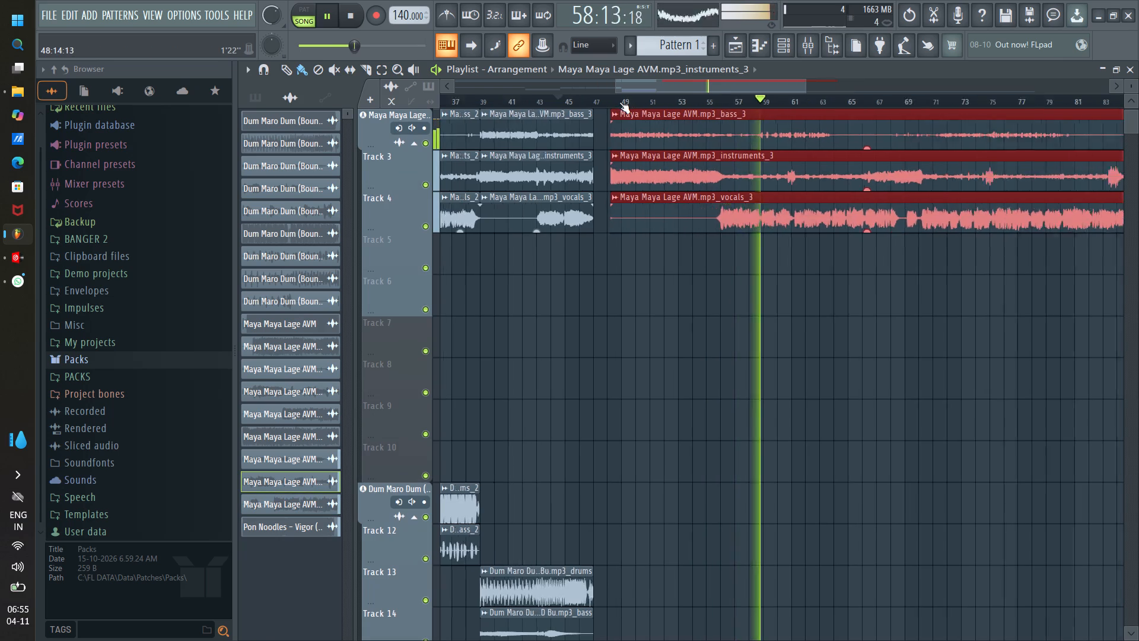
{"action": "scroll", "coordinate": [619, 102], "scroll_direction": "up", "scroll_amount": 20}
{"action": "scroll", "coordinate": [619, 102], "scroll_direction": "up", "scroll_amount": 5}
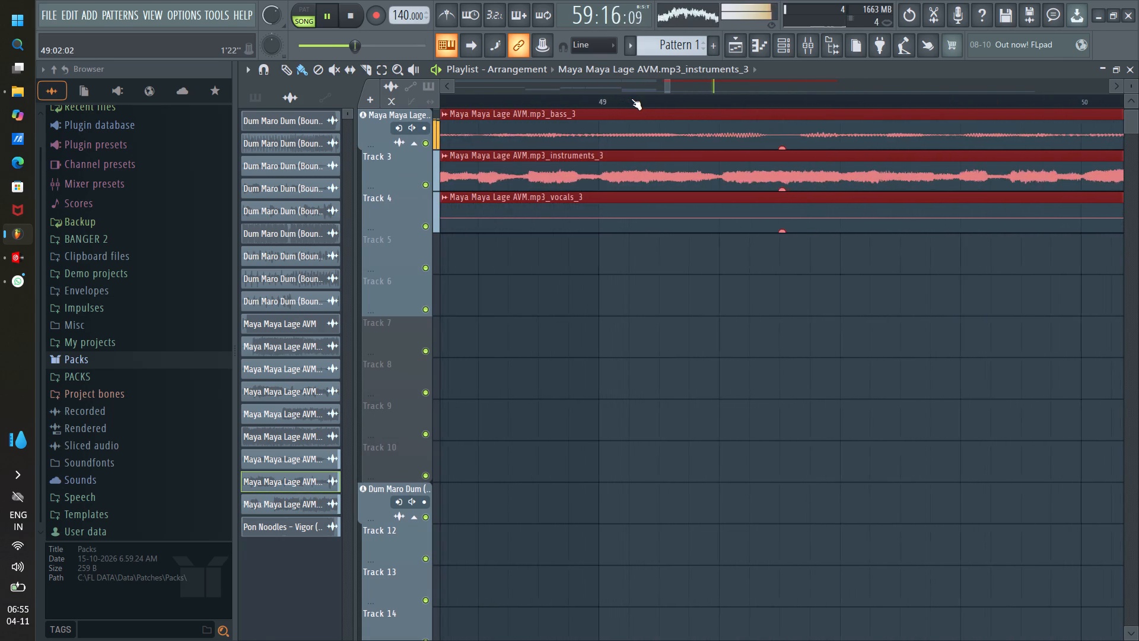
{"action": "scroll", "coordinate": [631, 99], "scroll_direction": "up", "scroll_amount": 9}
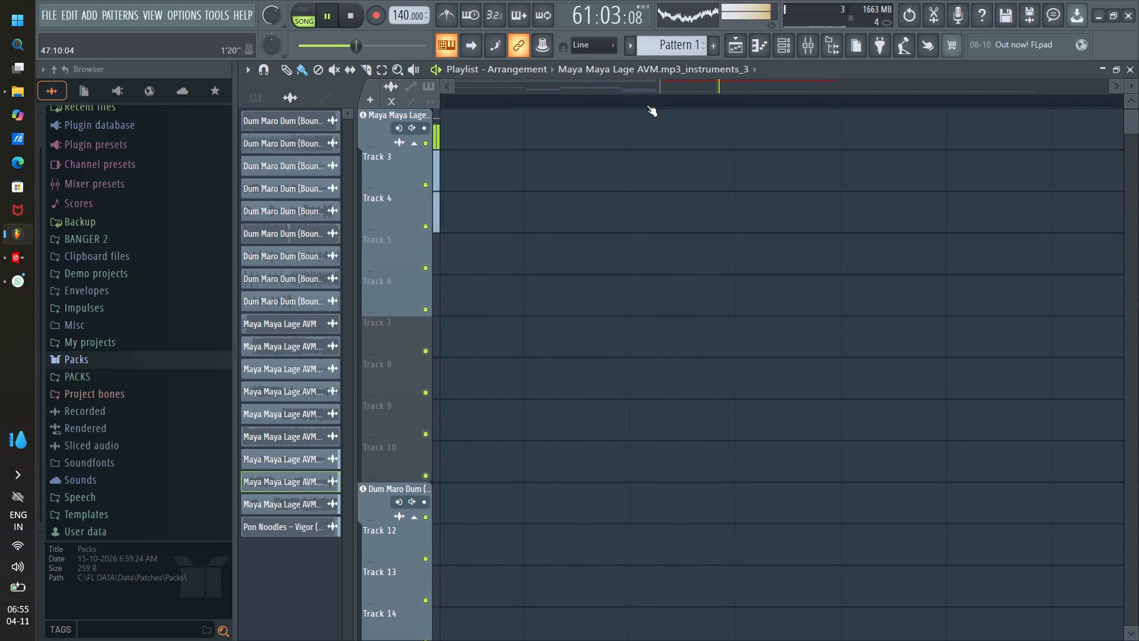
{"action": "scroll", "coordinate": [647, 106], "scroll_direction": "down", "scroll_amount": 14}
{"action": "left_click", "coordinate": [259, 74]}
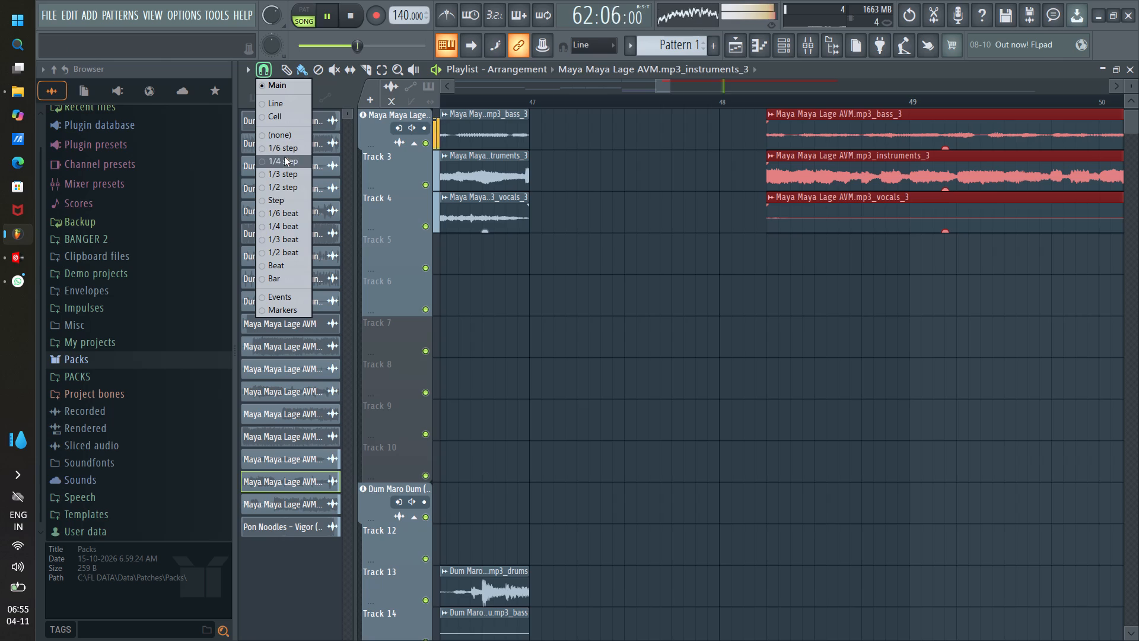
{"action": "left_click", "coordinate": [279, 215]}
{"action": "scroll", "coordinate": [748, 399], "scroll_direction": "down", "scroll_amount": 3}
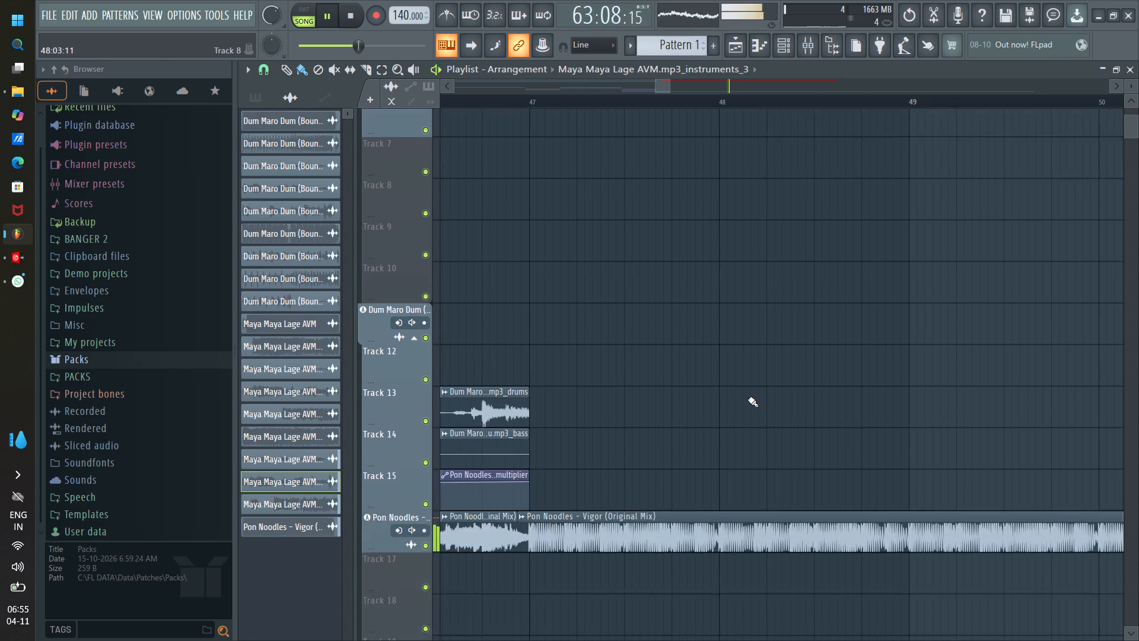
{"action": "scroll", "coordinate": [748, 399], "scroll_direction": "down", "scroll_amount": 3}
{"action": "scroll", "coordinate": [748, 395], "scroll_direction": "up", "scroll_amount": 13}
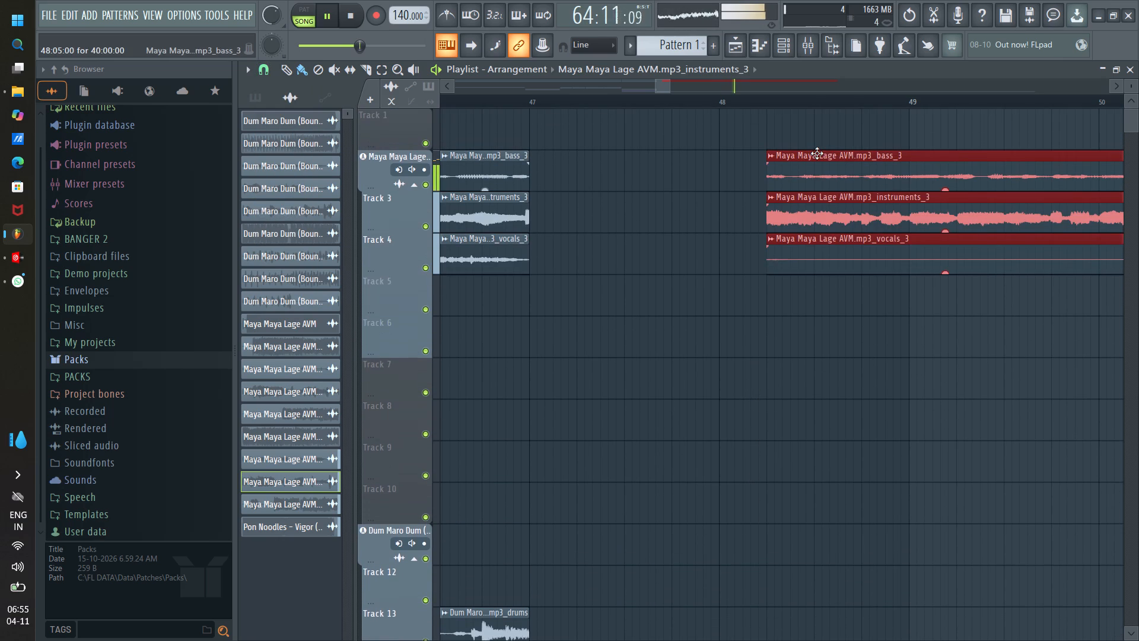
{"action": "left_click_drag", "start_coordinate": [817, 153], "coordinate": [579, 122]}
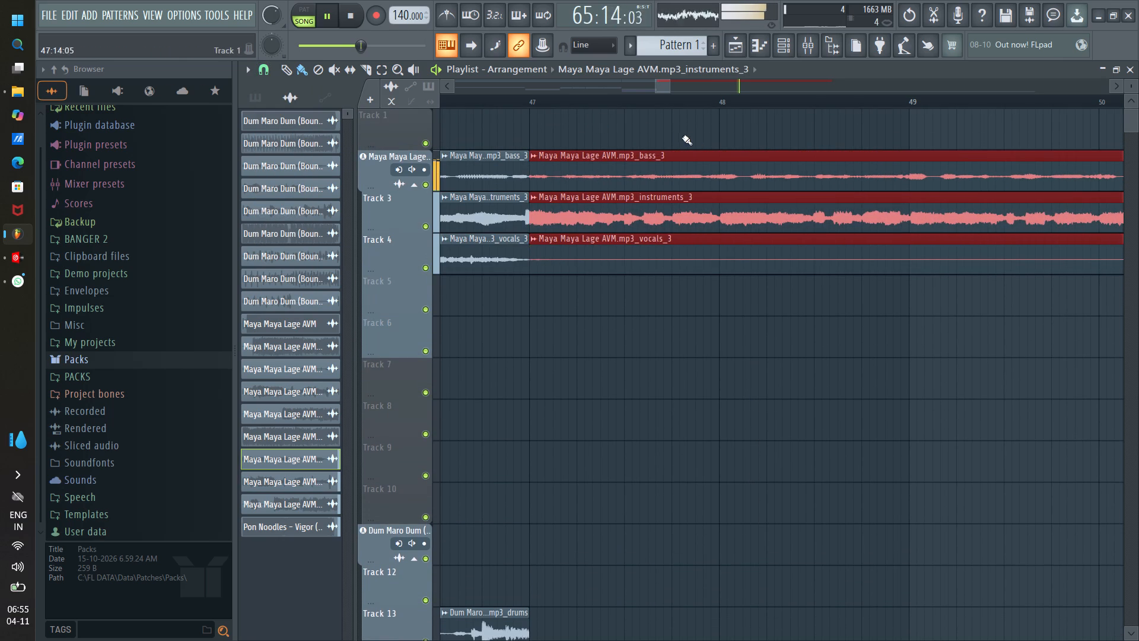
Play the transition from just before bar 47 and check the Maya Maya Lage stems layered over the Vigor drop.
{"action": "scroll", "coordinate": [618, 80], "scroll_direction": "up", "scroll_amount": 2}
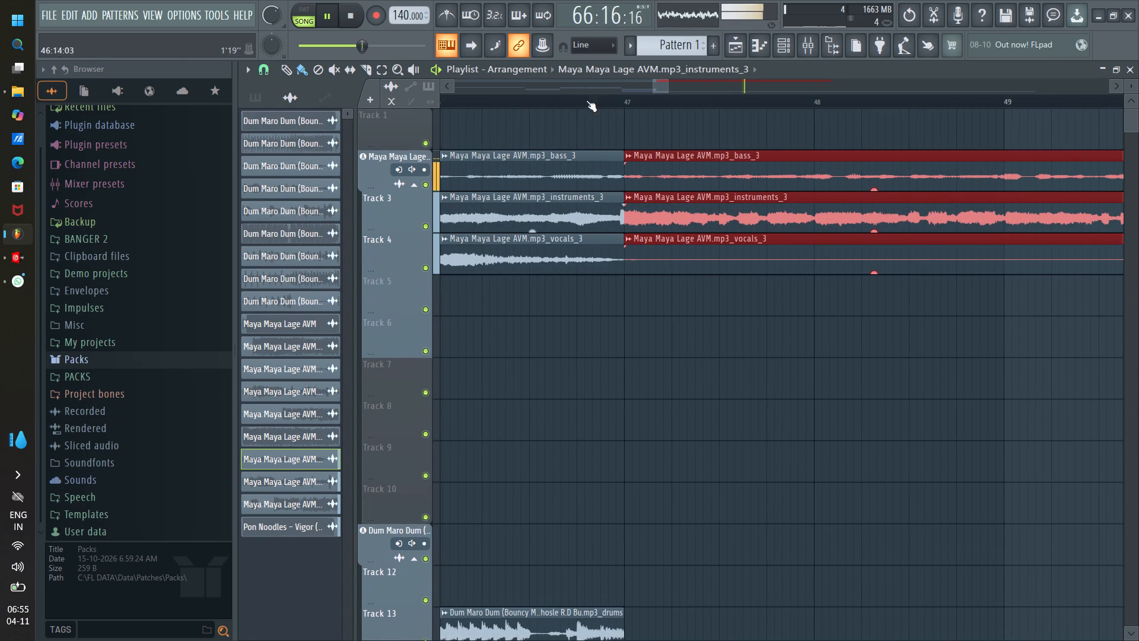
{"action": "left_click", "coordinate": [557, 103]}
{"action": "scroll", "coordinate": [626, 99], "scroll_direction": "down", "scroll_amount": 8}
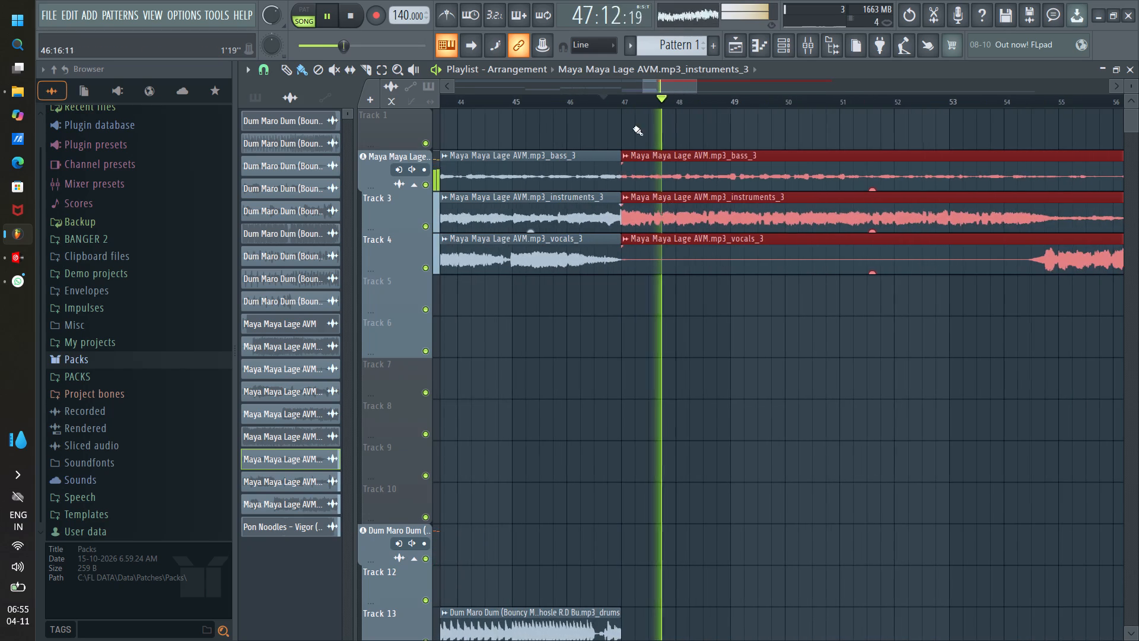
{"action": "scroll", "coordinate": [724, 358], "scroll_direction": "down", "scroll_amount": 4}
{"action": "scroll", "coordinate": [682, 107], "scroll_direction": "down", "scroll_amount": 3}
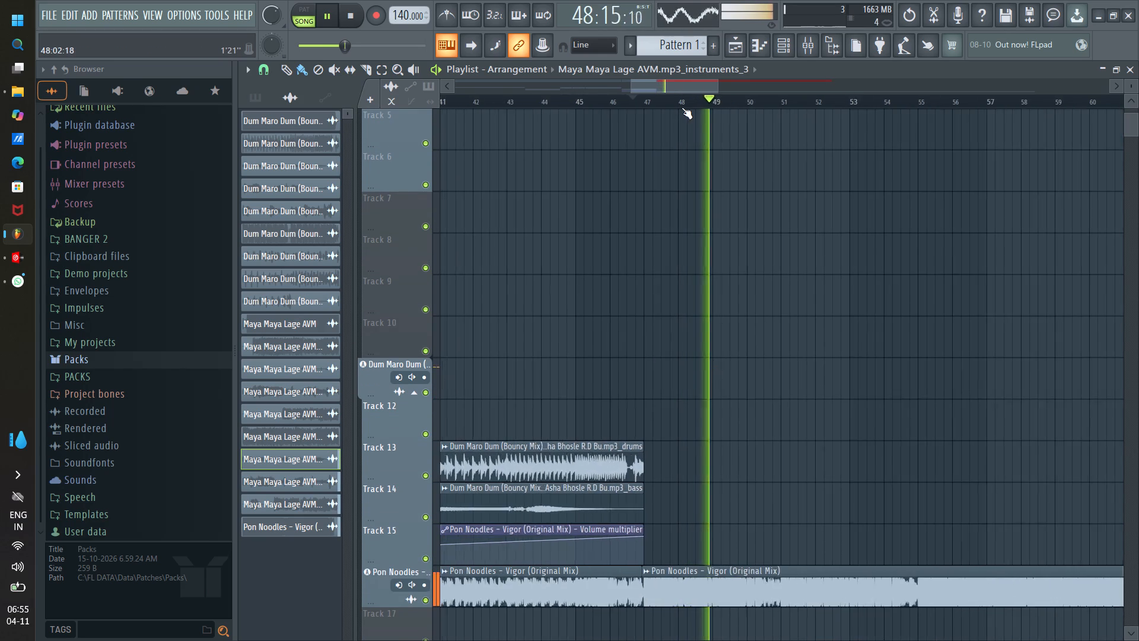
{"action": "scroll", "coordinate": [682, 107], "scroll_direction": "down", "scroll_amount": 3}
{"action": "scroll", "coordinate": [735, 246], "scroll_direction": "up", "scroll_amount": 4}
{"action": "scroll", "coordinate": [852, 334], "scroll_direction": "down", "scroll_amount": 3}
{"action": "scroll", "coordinate": [839, 324], "scroll_direction": "up", "scroll_amount": 3}
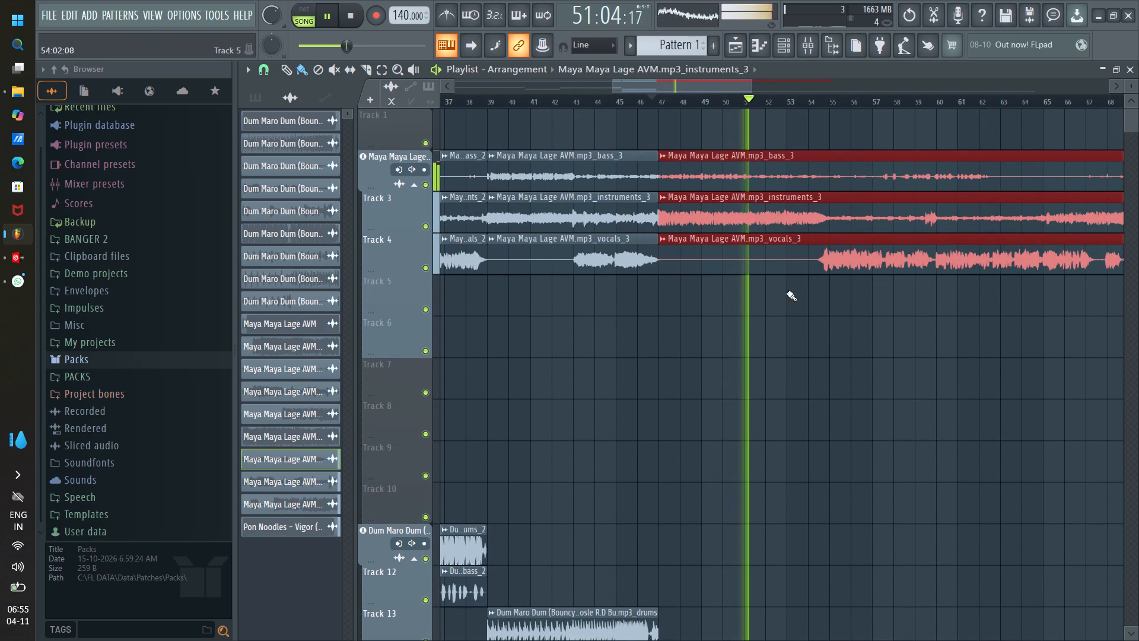
Compare the vocals' entry with the Vigor waveform around bars 54 to 55, replaying from bar 47.
{"action": "left_click_drag", "start_coordinate": [668, 87], "coordinate": [682, 97]}
{"action": "left_click_drag", "start_coordinate": [718, 91], "coordinate": [727, 92]}
{"action": "scroll", "coordinate": [706, 105], "scroll_direction": "up", "scroll_amount": 6}
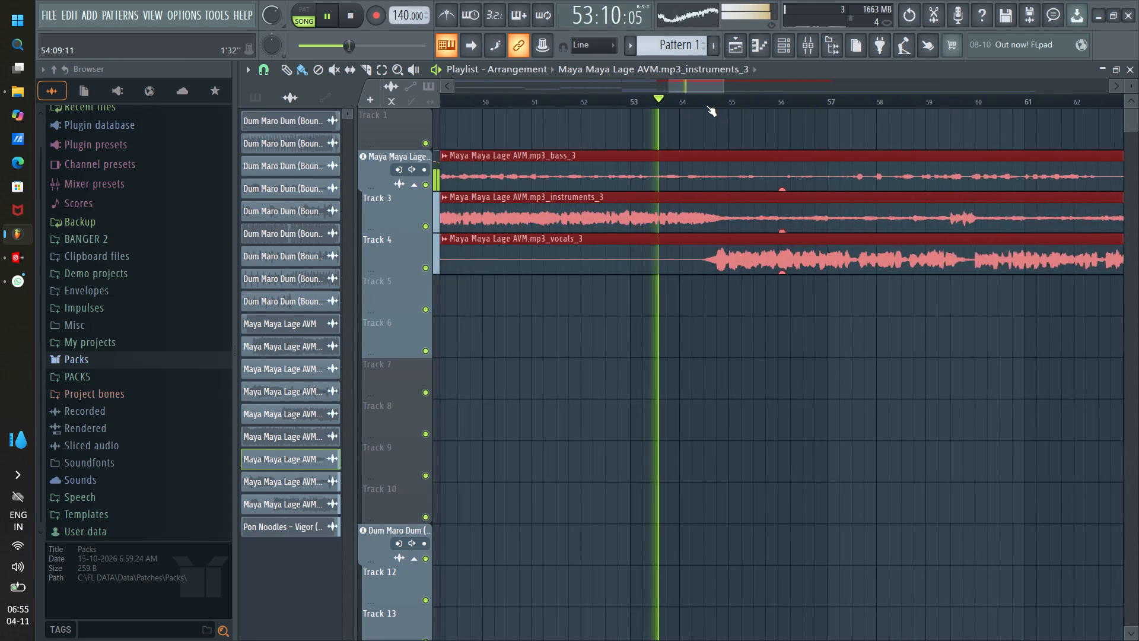
{"action": "scroll", "coordinate": [750, 193], "scroll_direction": "down", "scroll_amount": 6}
{"action": "scroll", "coordinate": [749, 198], "scroll_direction": "up", "scroll_amount": 2}
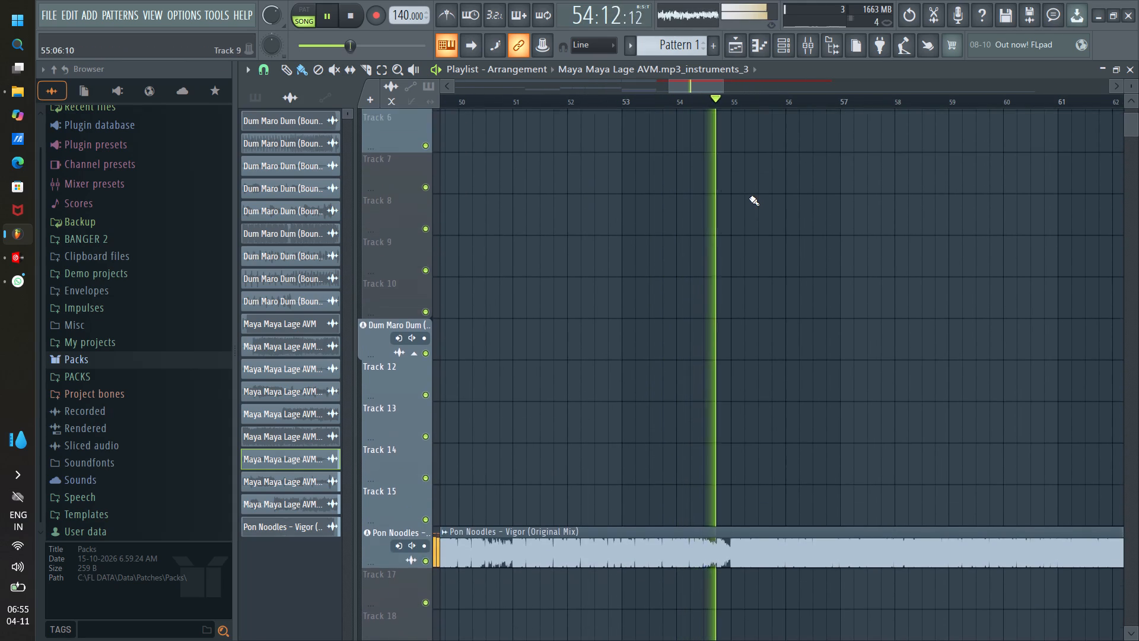
{"action": "scroll", "coordinate": [748, 198], "scroll_direction": "up", "scroll_amount": 3}
{"action": "scroll", "coordinate": [718, 104], "scroll_direction": "down", "scroll_amount": 5}
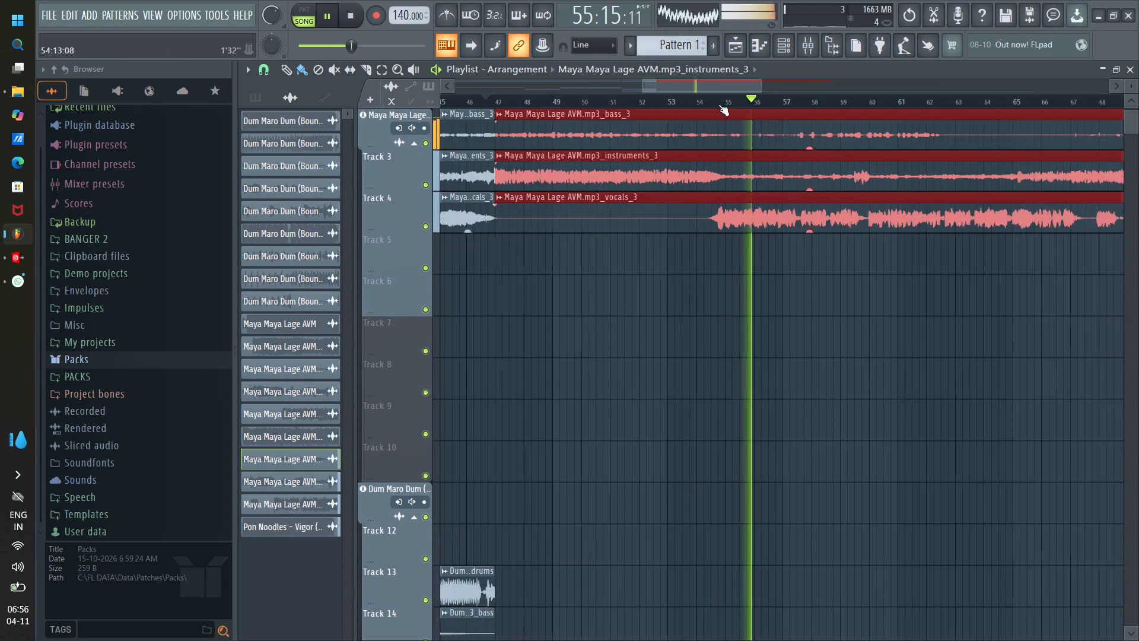
{"action": "scroll", "coordinate": [718, 104], "scroll_direction": "down", "scroll_amount": 4}
{"action": "left_click", "coordinate": [617, 101]}
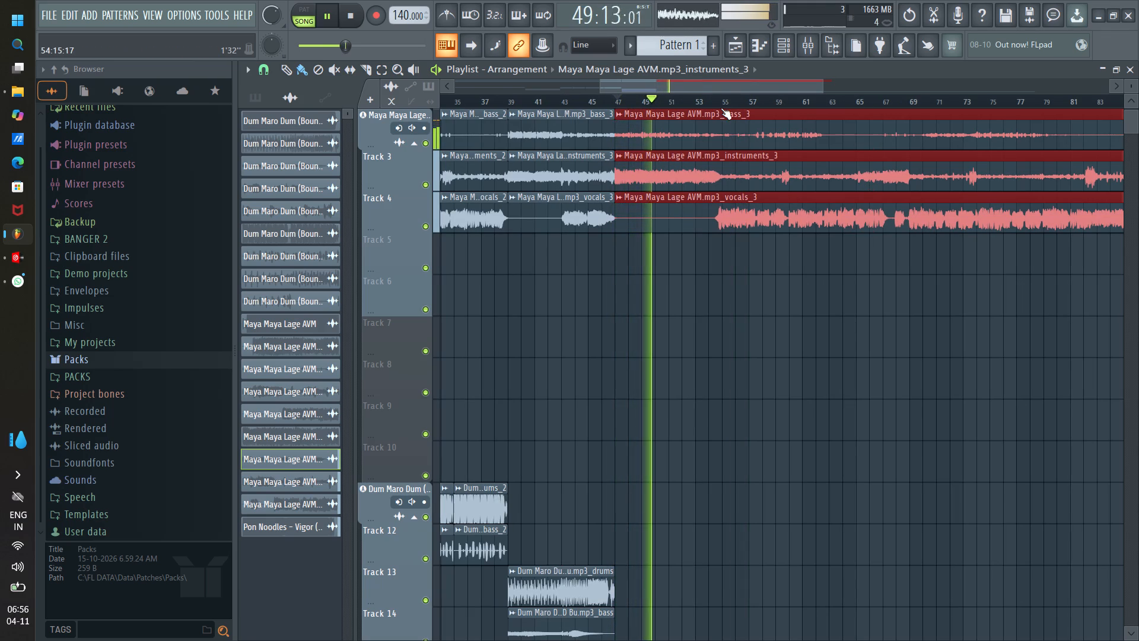
{"action": "scroll", "coordinate": [720, 105], "scroll_direction": "up", "scroll_amount": 13}
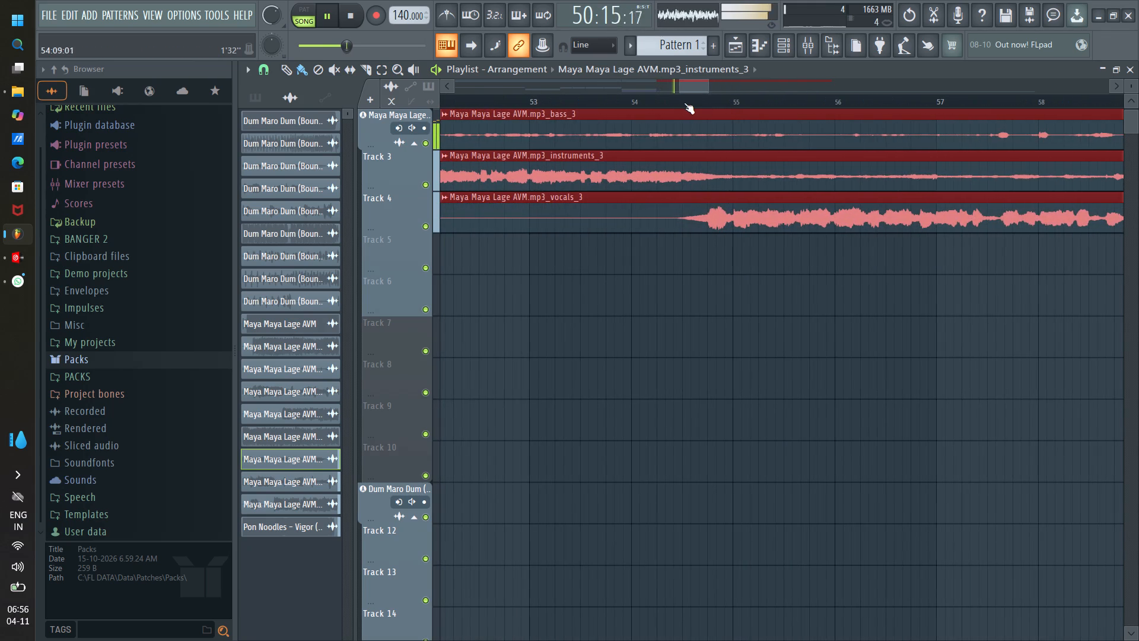
{"action": "scroll", "coordinate": [694, 104], "scroll_direction": "down", "scroll_amount": 6}
{"action": "scroll", "coordinate": [721, 277], "scroll_direction": "down", "scroll_amount": 4}
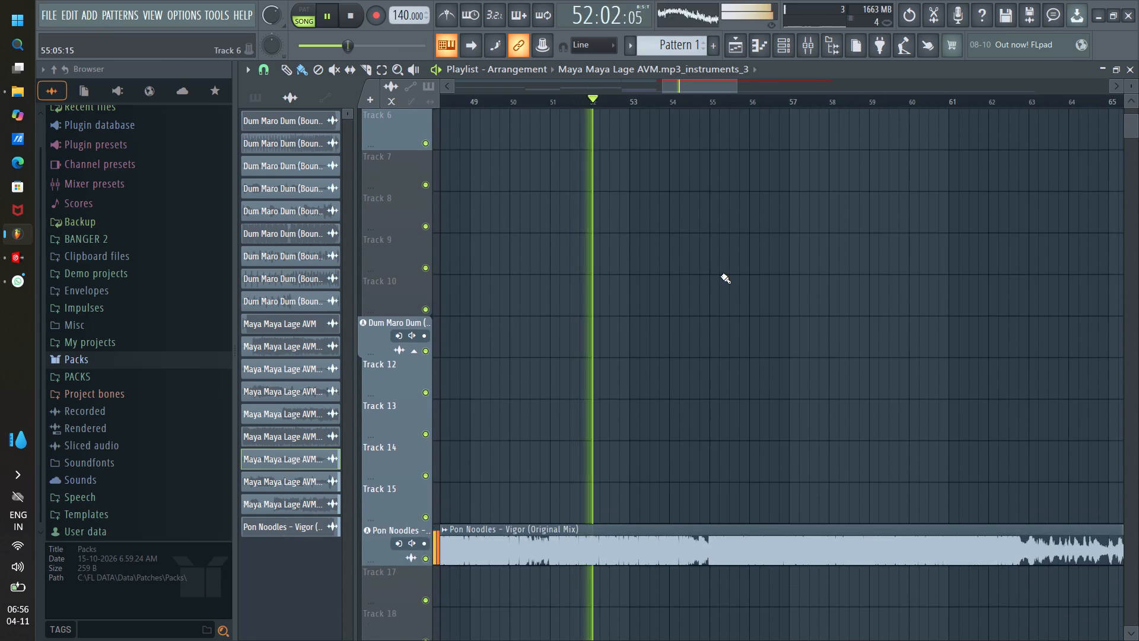
Shorten the second Pon Noodles - Vigor clip so that it ends at about bar 55.
{"action": "scroll", "coordinate": [721, 275], "scroll_direction": "down", "scroll_amount": 3}
{"action": "scroll", "coordinate": [713, 99], "scroll_direction": "down", "scroll_amount": 4}
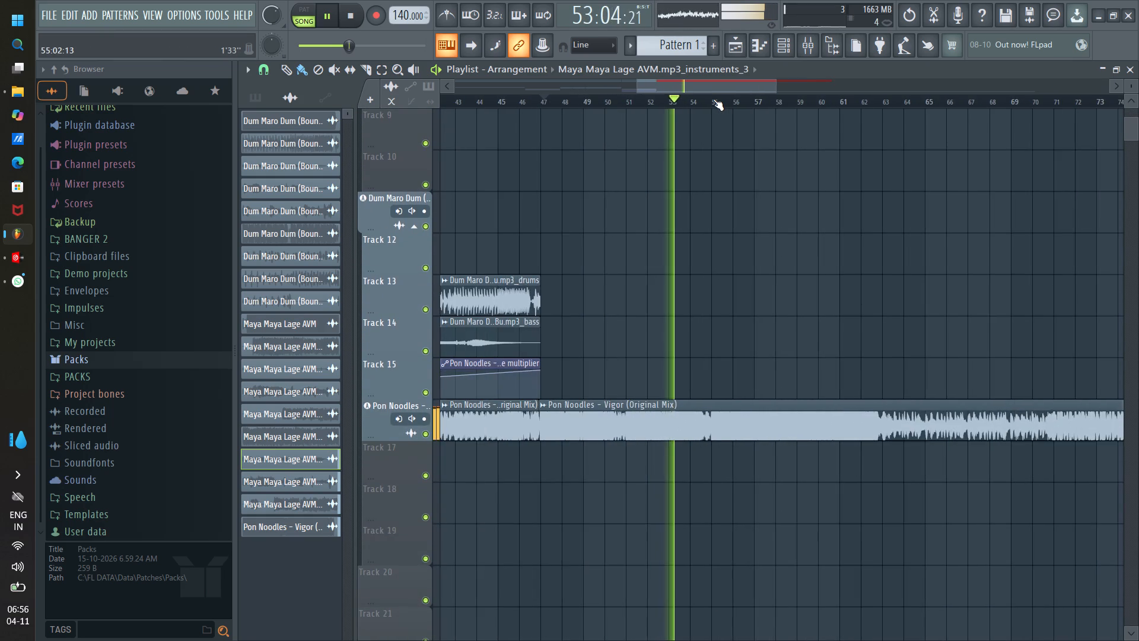
{"action": "scroll", "coordinate": [713, 99], "scroll_direction": "down", "scroll_amount": 11}
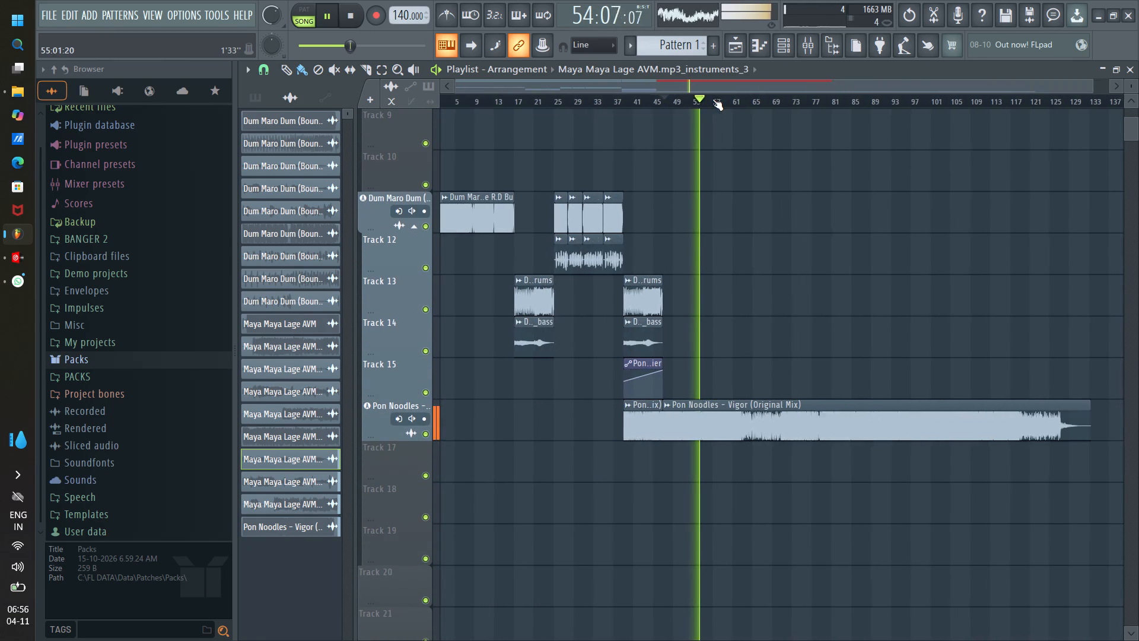
{"action": "scroll", "coordinate": [712, 99], "scroll_direction": "down", "scroll_amount": 1}
{"action": "left_click_drag", "start_coordinate": [1047, 408], "coordinate": [802, 401]}
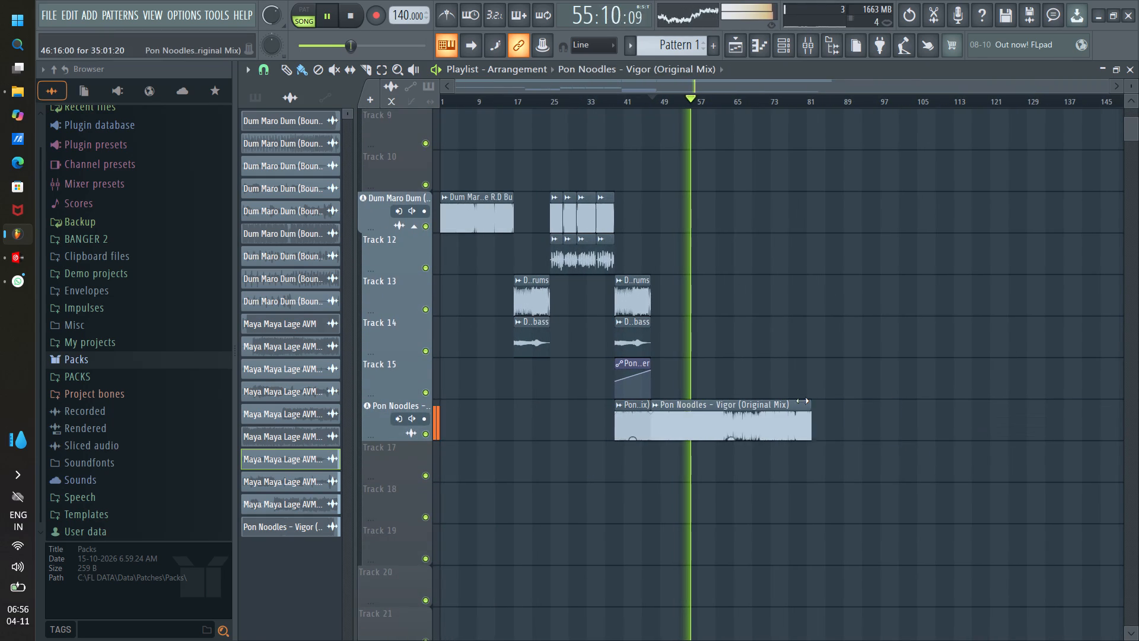
{"action": "left_click_drag", "start_coordinate": [802, 401], "coordinate": [691, 401]}
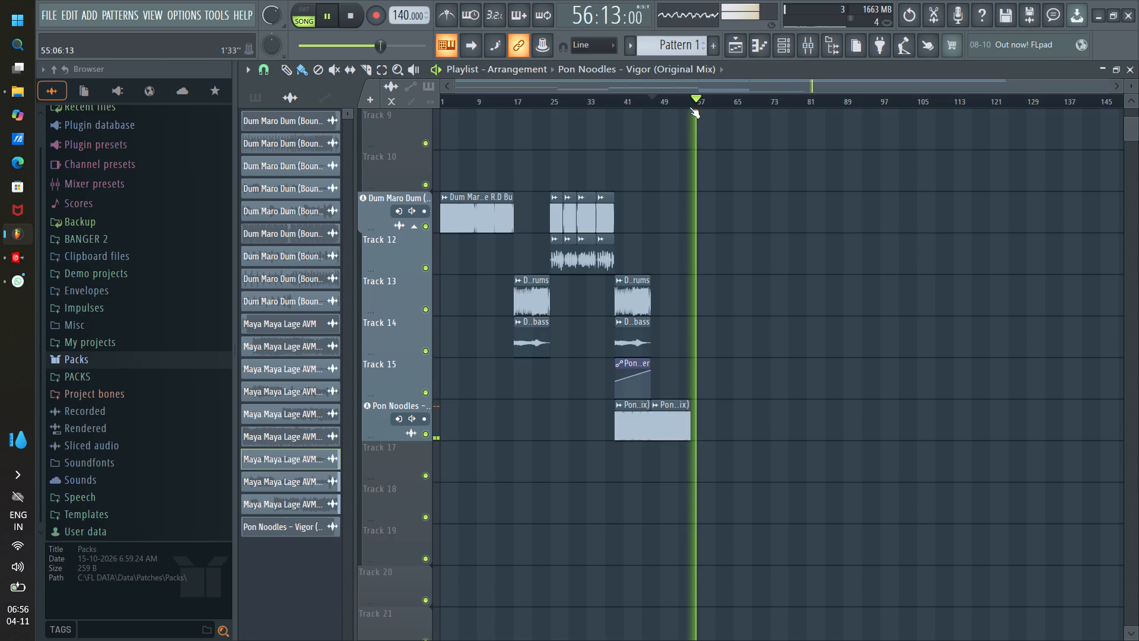
Fine-trim the second Vigor clip's end to just past the bar 55 line.
{"action": "scroll", "coordinate": [689, 107], "scroll_direction": "up", "scroll_amount": 15}
{"action": "left_click_drag", "start_coordinate": [697, 91], "coordinate": [742, 105]}
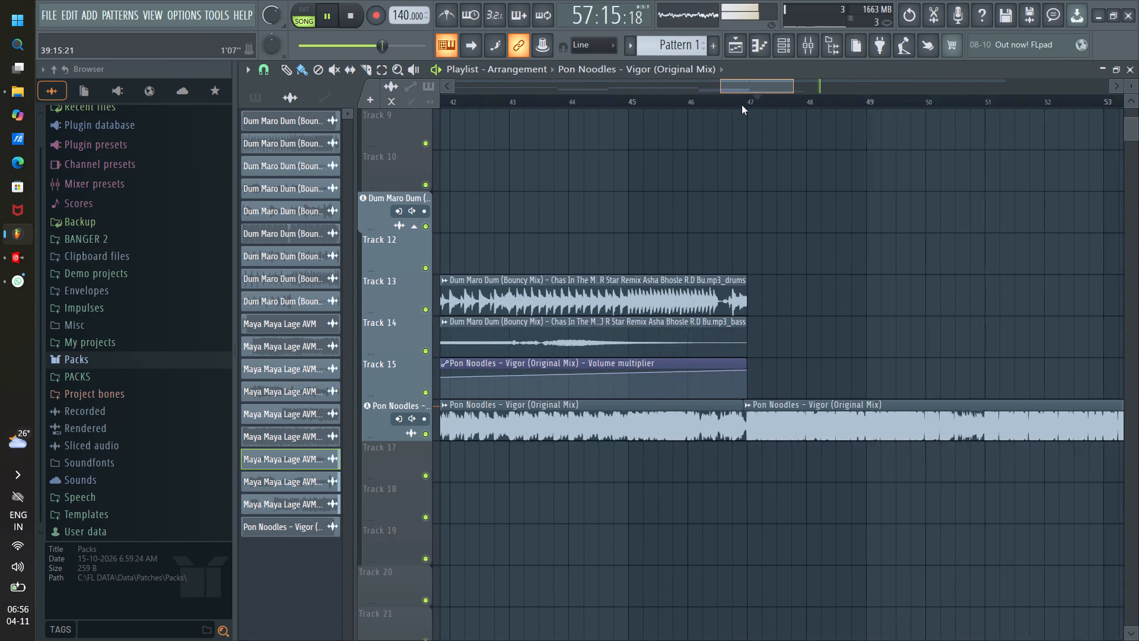
{"action": "left_click_drag", "start_coordinate": [742, 105], "coordinate": [745, 105]}
{"action": "left_click_drag", "start_coordinate": [775, 88], "coordinate": [828, 99]}
{"action": "left_click_drag", "start_coordinate": [688, 404], "coordinate": [658, 404]}
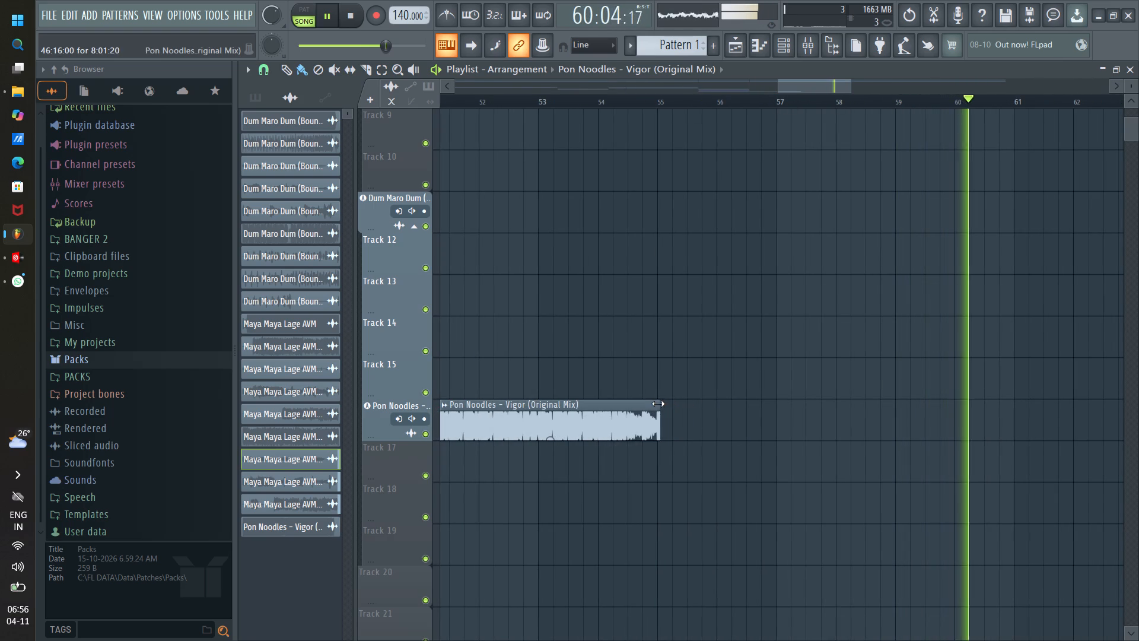
{"action": "left_click_drag", "start_coordinate": [658, 404], "coordinate": [654, 404]}
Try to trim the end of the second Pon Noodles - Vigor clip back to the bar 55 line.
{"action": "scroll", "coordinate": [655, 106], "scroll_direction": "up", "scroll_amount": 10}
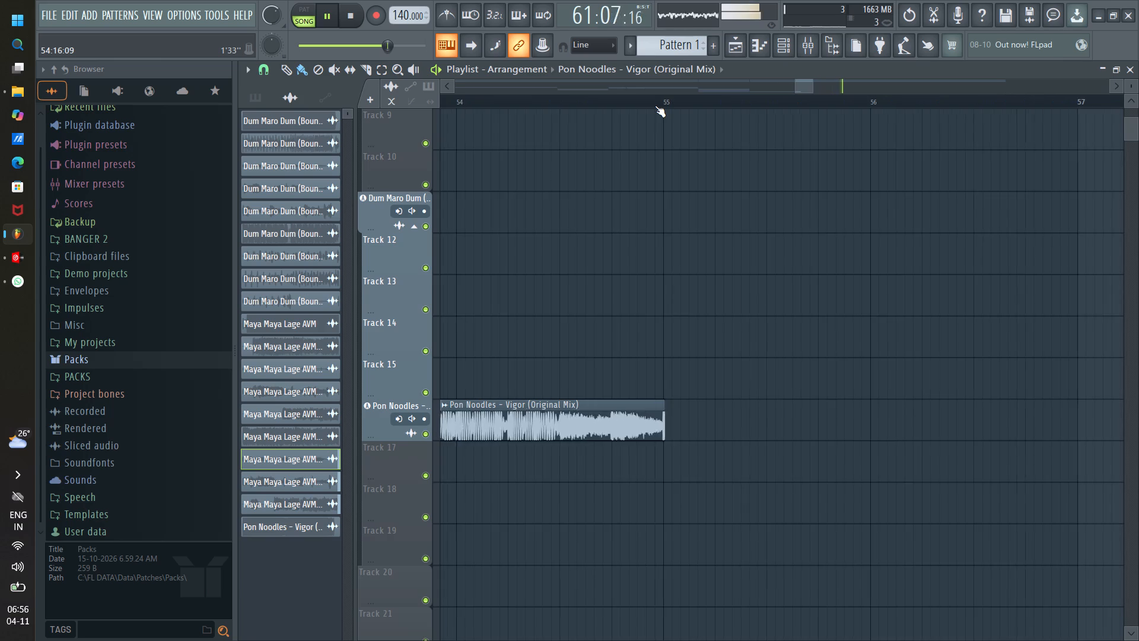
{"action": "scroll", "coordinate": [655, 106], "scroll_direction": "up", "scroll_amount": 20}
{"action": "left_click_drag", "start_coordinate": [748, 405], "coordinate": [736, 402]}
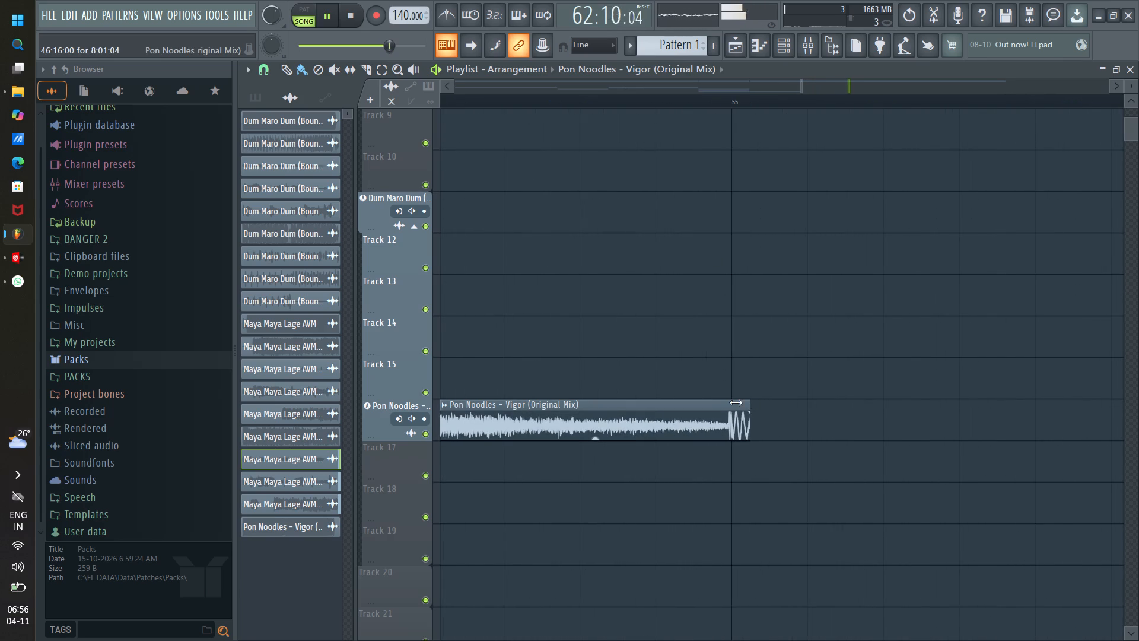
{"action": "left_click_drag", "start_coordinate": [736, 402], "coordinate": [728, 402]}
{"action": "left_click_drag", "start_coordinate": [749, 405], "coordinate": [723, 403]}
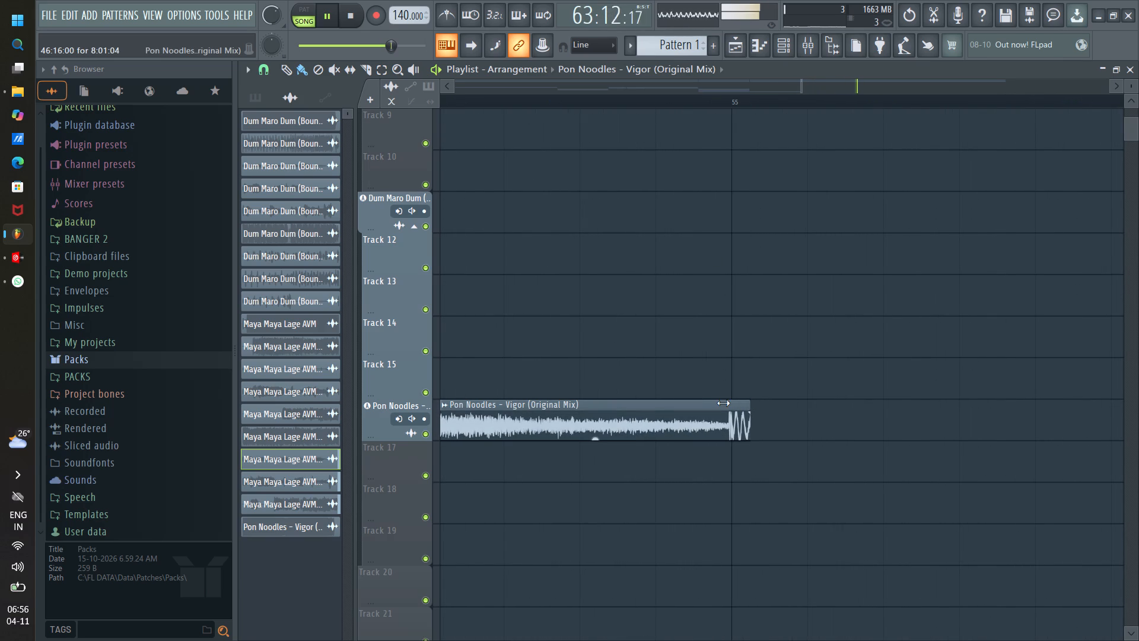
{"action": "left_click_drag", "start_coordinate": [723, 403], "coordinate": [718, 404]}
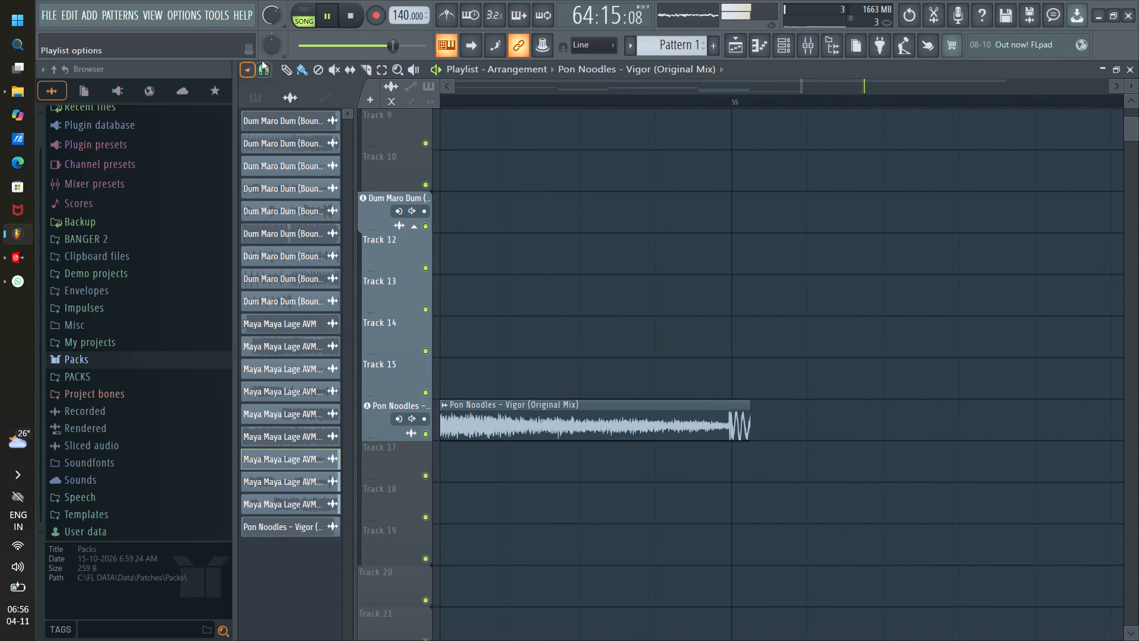
Set the playlist snap to 1/6 step and trim the second Vigor clip's end exactly to the bar 55 line.
{"action": "left_click", "coordinate": [269, 63]}
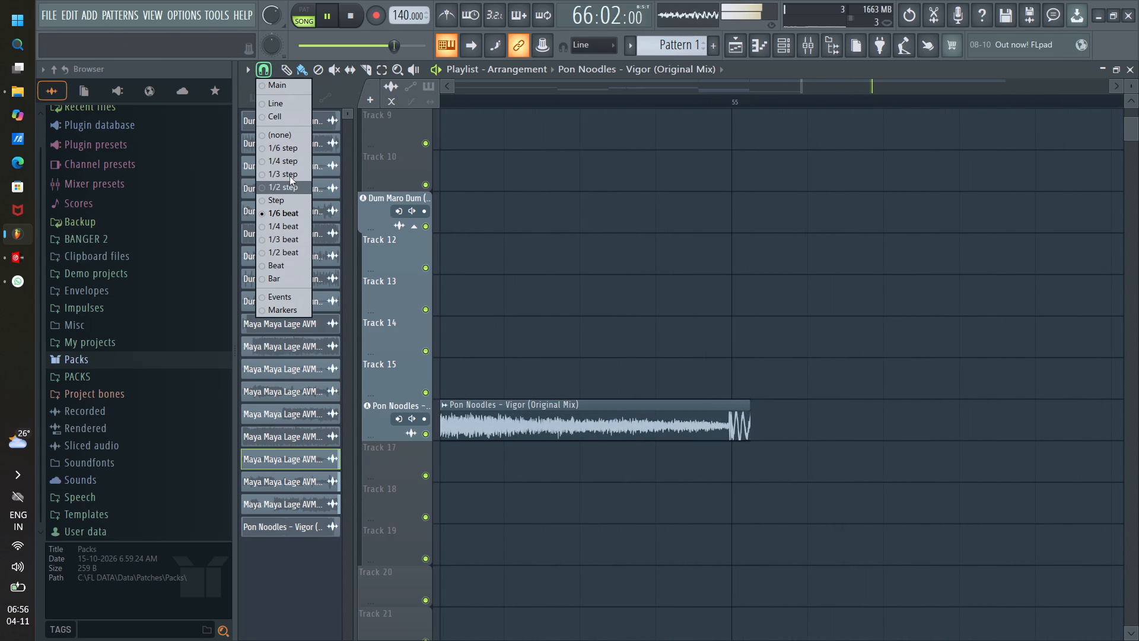
{"action": "left_click", "coordinate": [285, 152]}
{"action": "left_click_drag", "start_coordinate": [747, 404], "coordinate": [730, 404]}
{"action": "scroll", "coordinate": [711, 102], "scroll_direction": "down", "scroll_amount": 15}
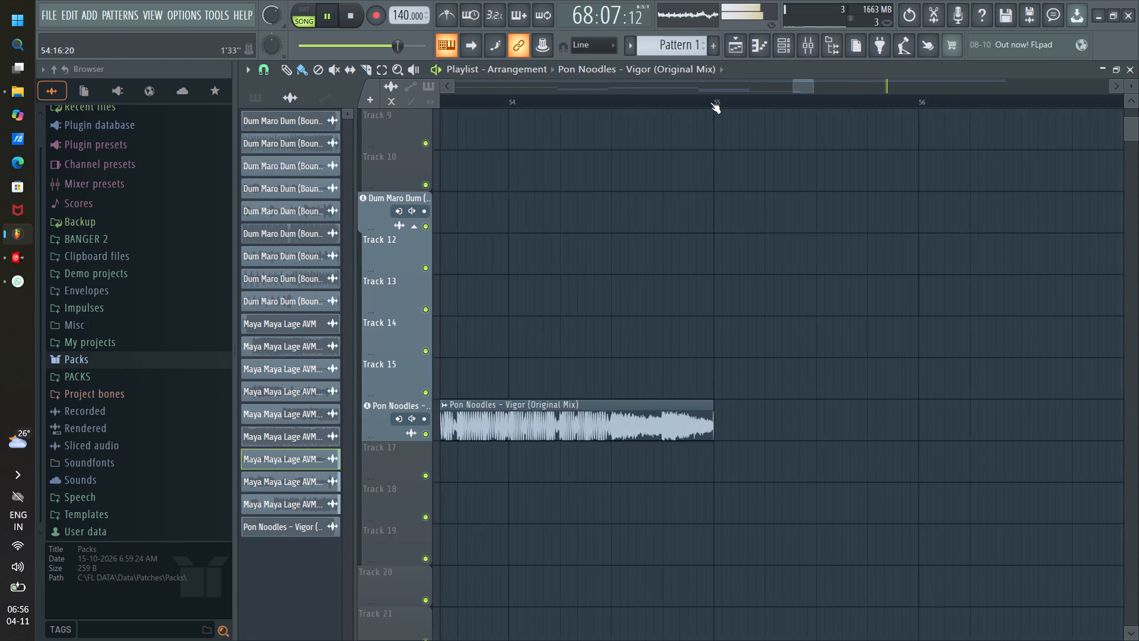
{"action": "scroll", "coordinate": [710, 102], "scroll_direction": "down", "scroll_amount": 2}
Play from about bar 54 and check the trimmed end of the Vigor clip at bar 55.
{"action": "left_click", "coordinate": [637, 99]}
{"action": "scroll", "coordinate": [730, 214], "scroll_direction": "up", "scroll_amount": 3}
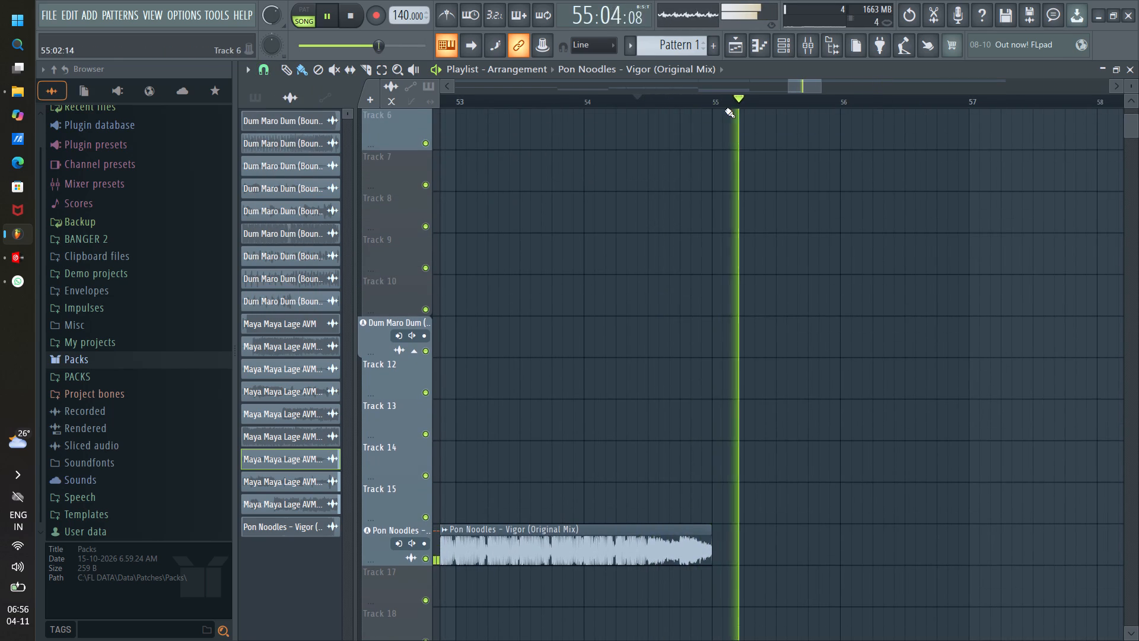
{"action": "scroll", "coordinate": [724, 107], "scroll_direction": "down", "scroll_amount": 7}
{"action": "scroll", "coordinate": [721, 204], "scroll_direction": "up", "scroll_amount": 4}
{"action": "scroll", "coordinate": [722, 195], "scroll_direction": "down", "scroll_amount": 4}
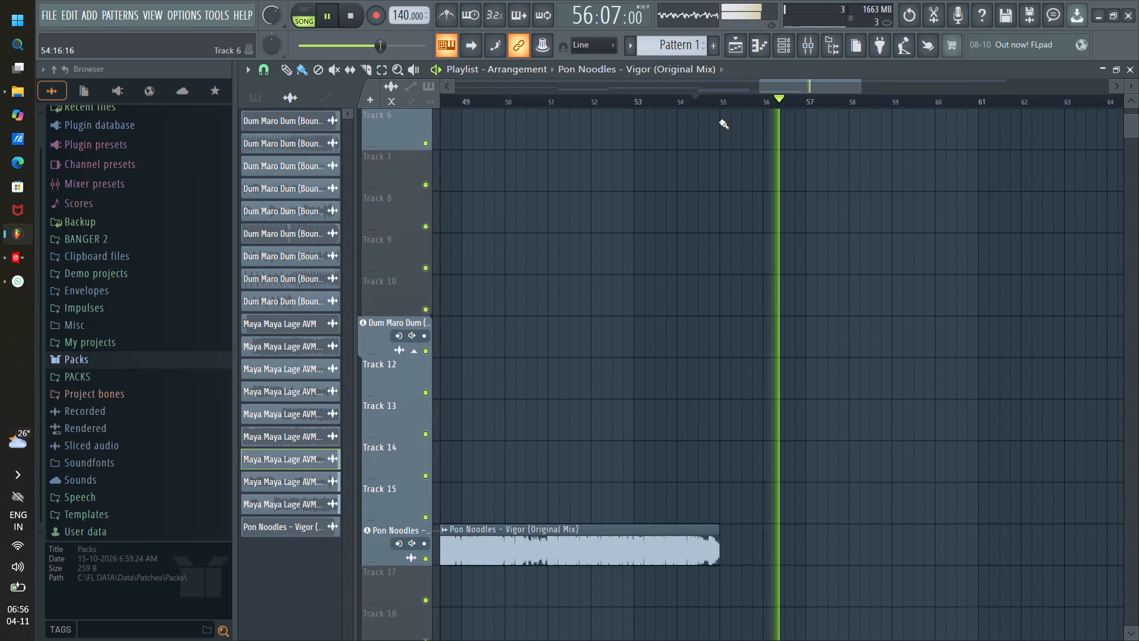
Duplicate the last four-bar pair of Dum Maro Dum drums_2 and bass_2 clips from bar 35 to about bar 55 on the same tracks.
{"action": "scroll", "coordinate": [716, 103], "scroll_direction": "down", "scroll_amount": 7}
{"action": "scroll", "coordinate": [707, 381], "scroll_direction": "down", "scroll_amount": 2}
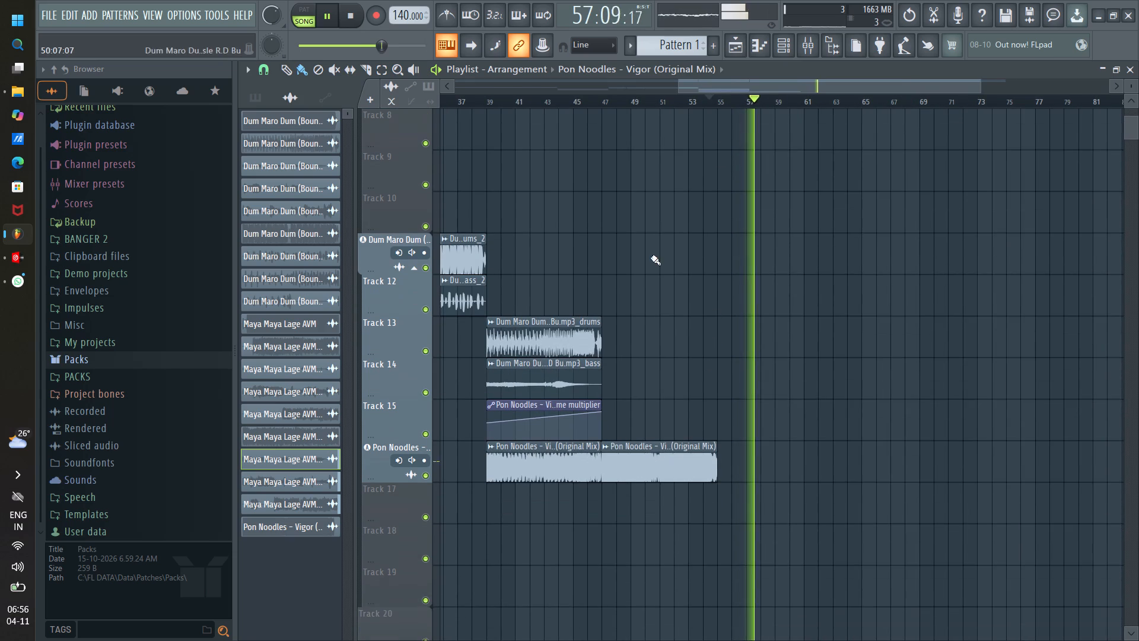
{"action": "left_click_drag", "start_coordinate": [718, 86], "coordinate": [635, 93]}
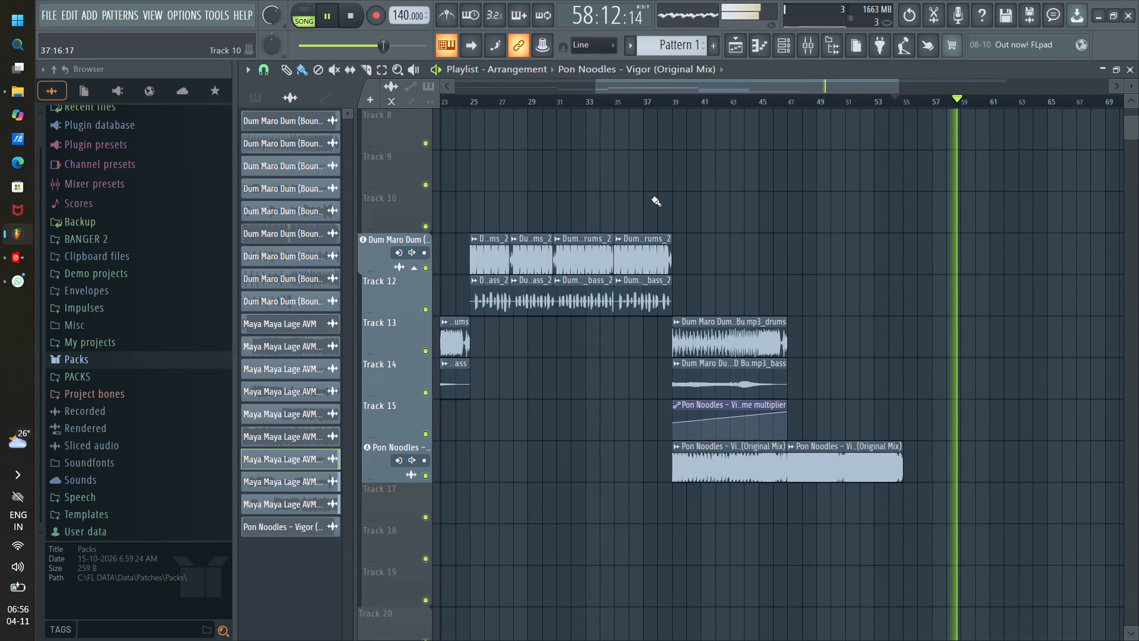
{"action": "scroll", "coordinate": [679, 100], "scroll_direction": "down", "scroll_amount": 10}
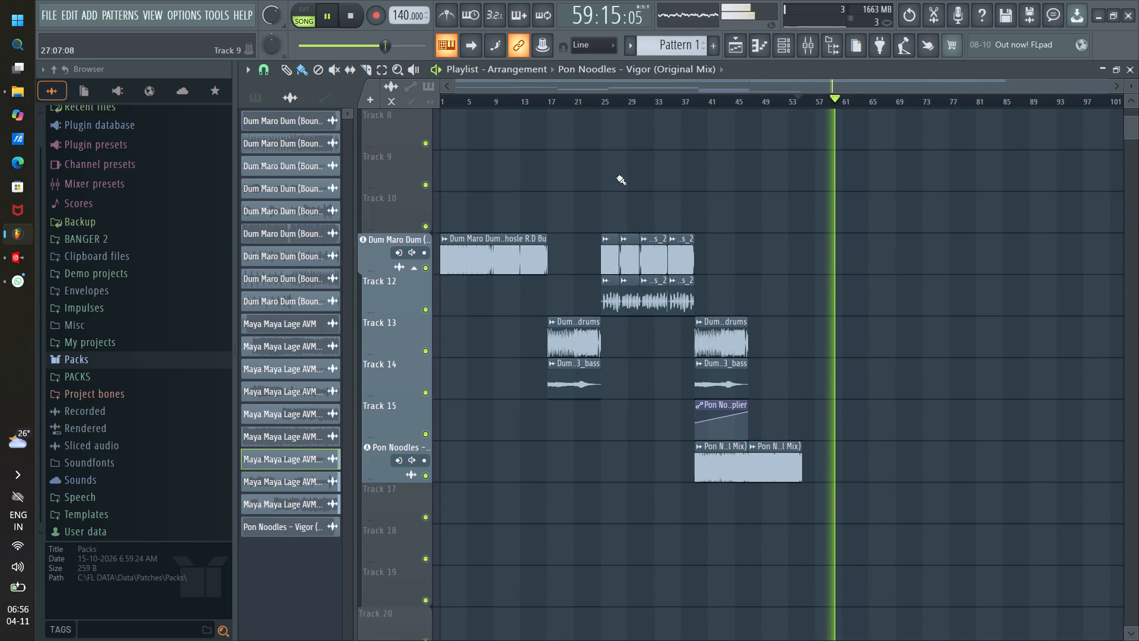
{"action": "scroll", "coordinate": [615, 184], "scroll_direction": "up", "scroll_amount": 9}
{"action": "scroll", "coordinate": [616, 177], "scroll_direction": "down", "scroll_amount": 5}
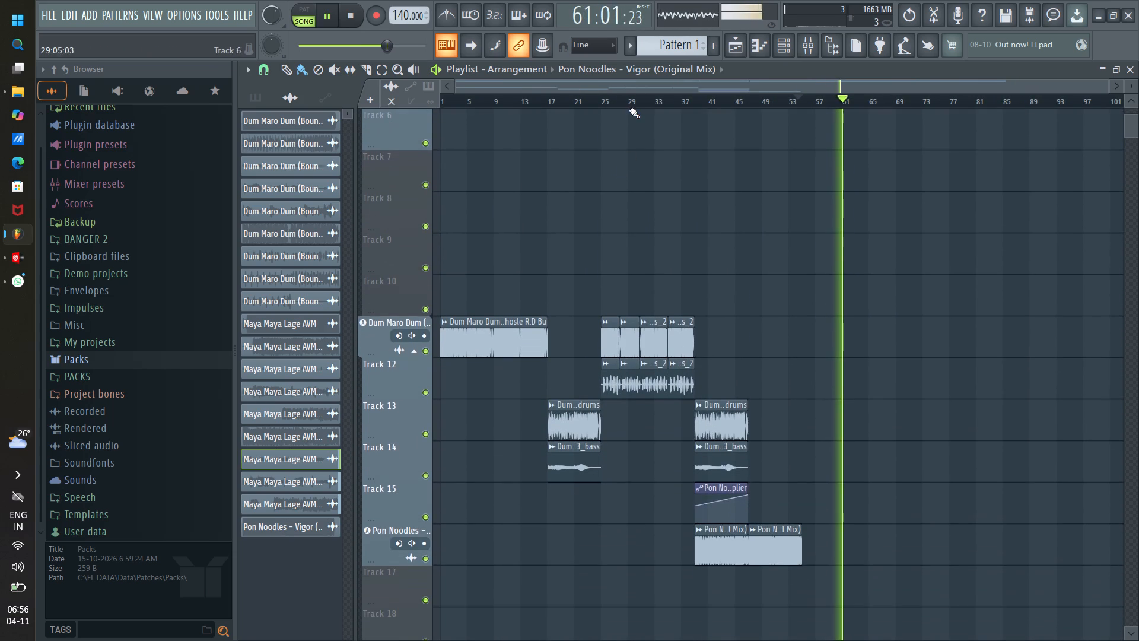
{"action": "scroll", "coordinate": [609, 102], "scroll_direction": "up", "scroll_amount": 11}
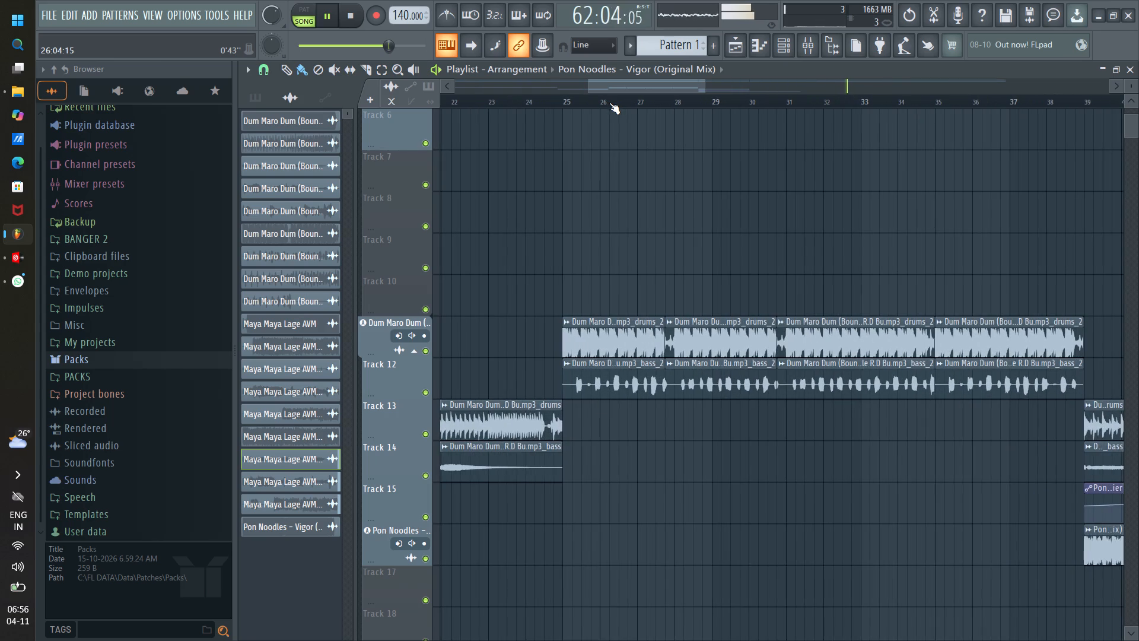
{"action": "left_click_drag", "start_coordinate": [648, 87], "coordinate": [707, 100]}
{"action": "left_click_drag", "start_coordinate": [661, 262], "coordinate": [658, 392], "text": "ctrl"}
{"action": "left_click_drag", "start_coordinate": [656, 335], "coordinate": [931, 354], "text": "shift"}
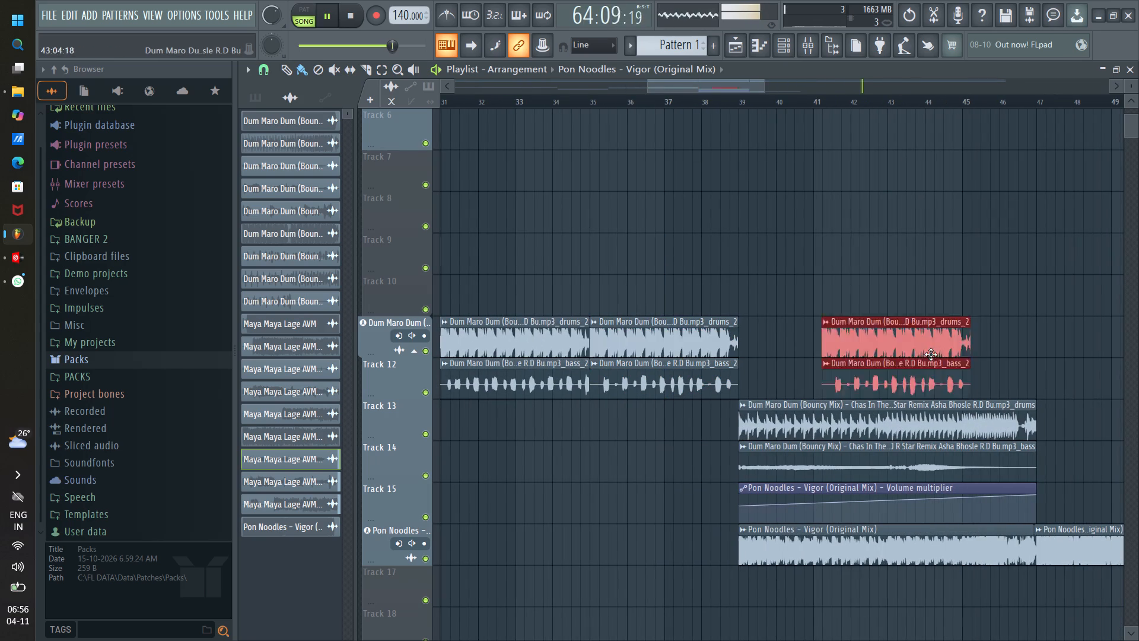
{"action": "left_click_drag", "start_coordinate": [931, 354], "coordinate": [1138, 363], "text": "shift"}
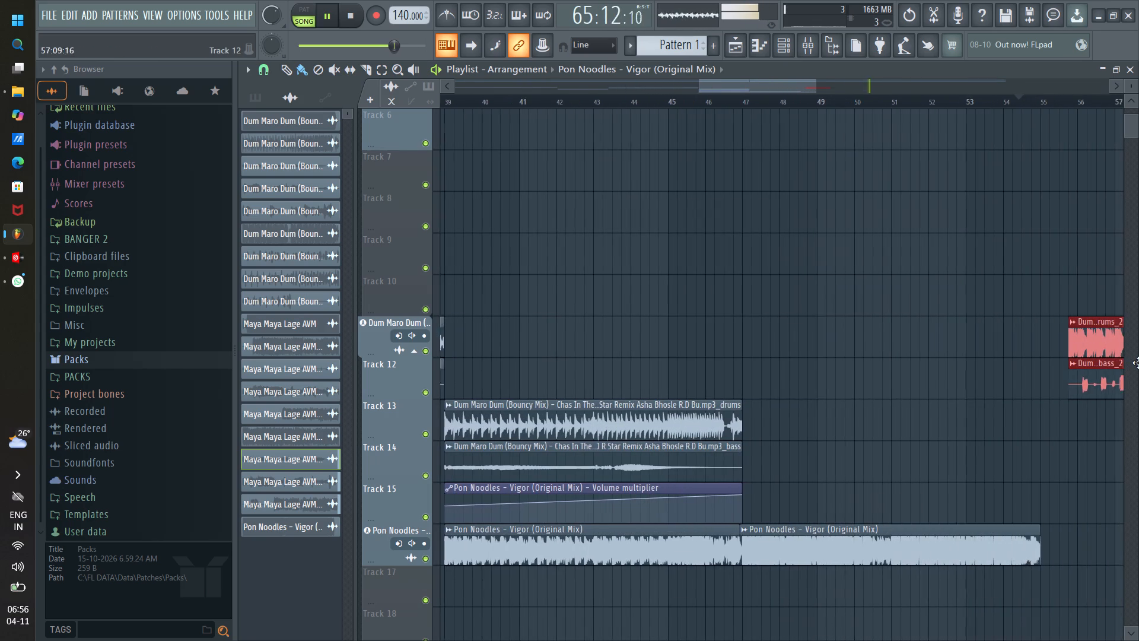
{"action": "left_click_drag", "start_coordinate": [1138, 363], "coordinate": [1071, 358], "text": "shift"}
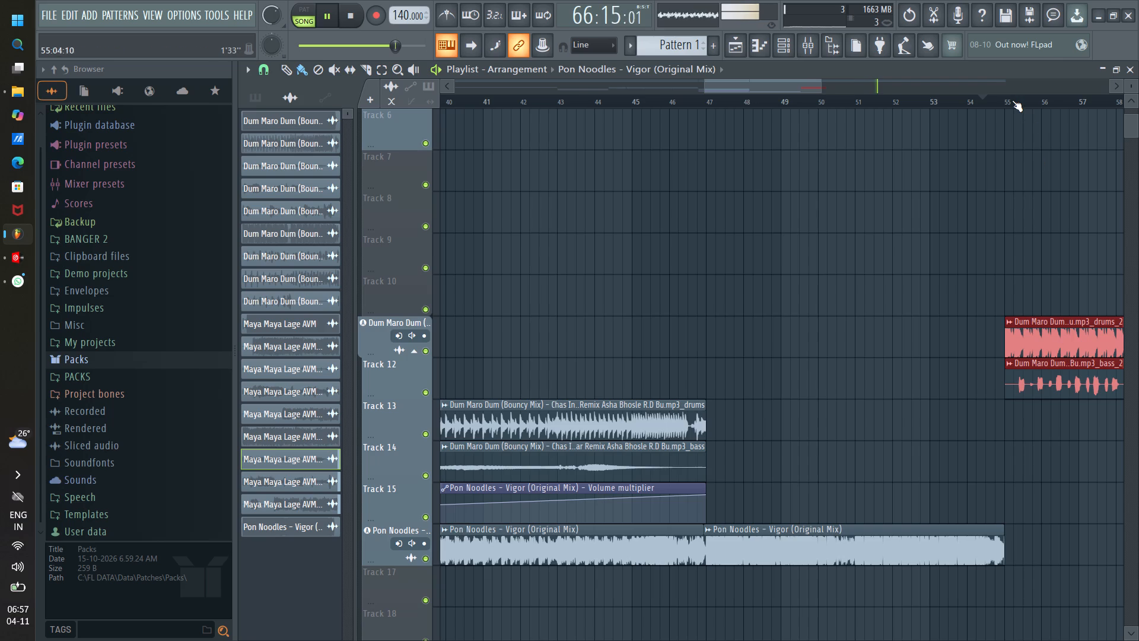
Fine-align the start of the duplicated drums_2 and bass_2 clips to the bar 55 line, flush with the Vigor clip's end.
{"action": "scroll", "coordinate": [1012, 100], "scroll_direction": "up", "scroll_amount": 20}
{"action": "scroll", "coordinate": [1012, 100], "scroll_direction": "up", "scroll_amount": 12}
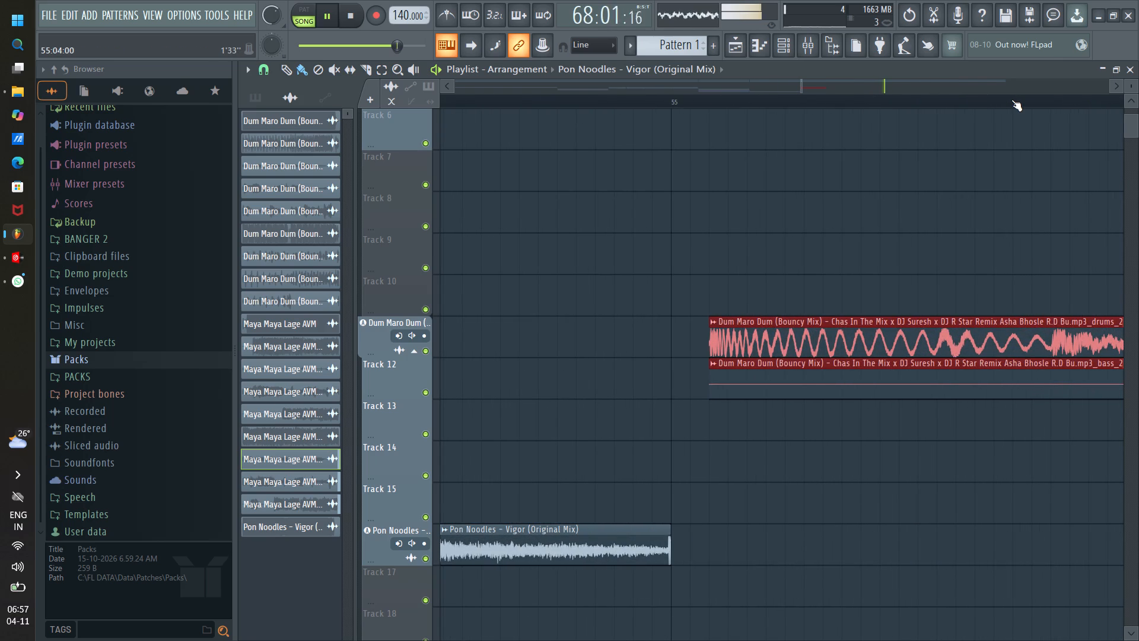
{"action": "left_click_drag", "start_coordinate": [806, 348], "coordinate": [774, 346]}
Play from about bar 54 several times to check the change from Vigor to the Dum Maro Dum drums and bass at bar 55.
{"action": "scroll", "coordinate": [710, 97], "scroll_direction": "down", "scroll_amount": 7}
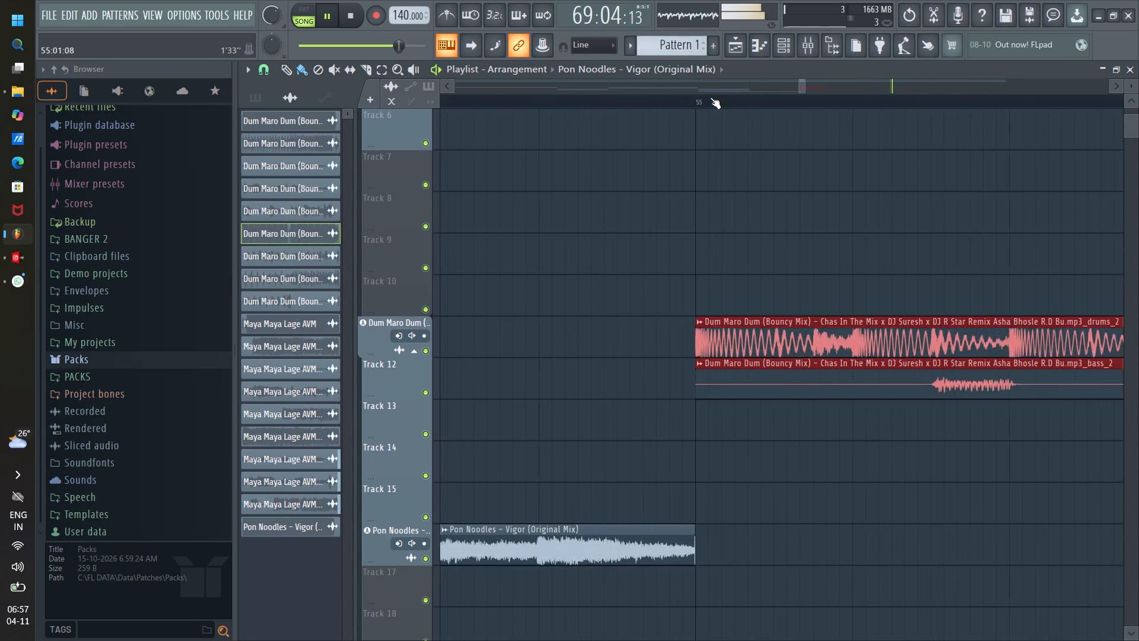
{"action": "scroll", "coordinate": [710, 97], "scroll_direction": "down", "scroll_amount": 19}
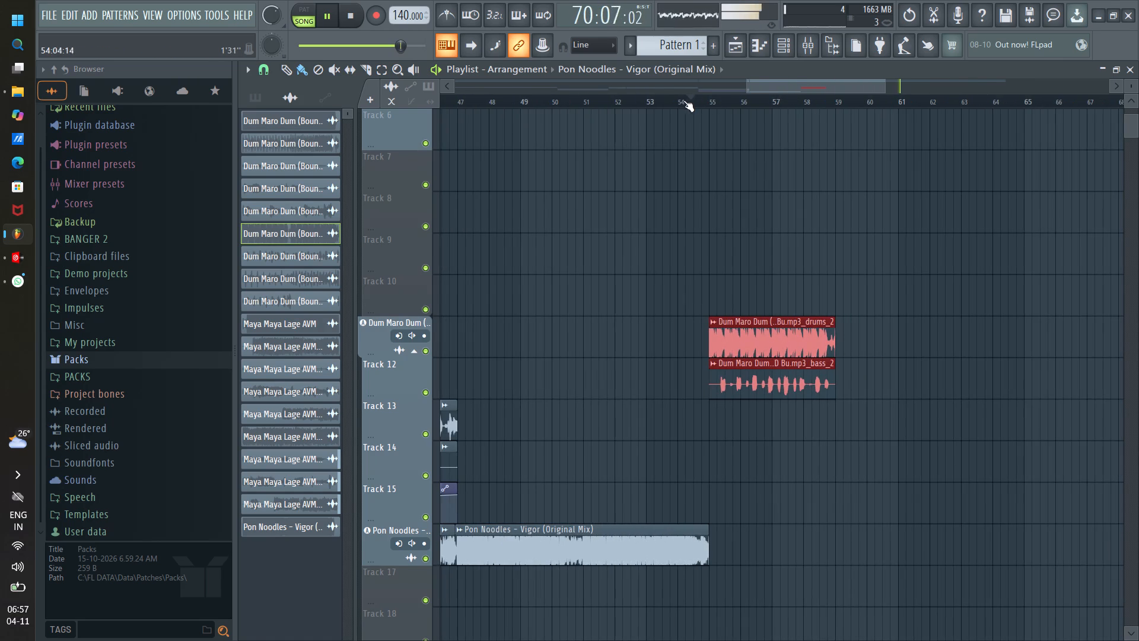
{"action": "left_click", "coordinate": [682, 100]}
{"action": "scroll", "coordinate": [732, 174], "scroll_direction": "up", "scroll_amount": 2}
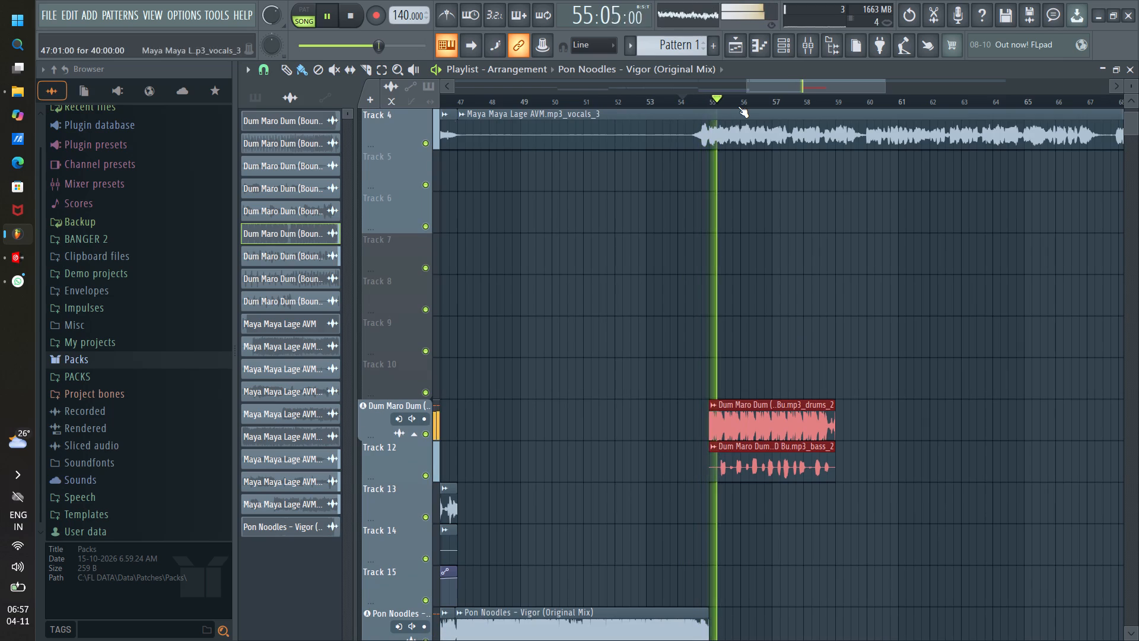
{"action": "scroll", "coordinate": [738, 106], "scroll_direction": "down", "scroll_amount": 4}
{"action": "left_click", "coordinate": [704, 104]}
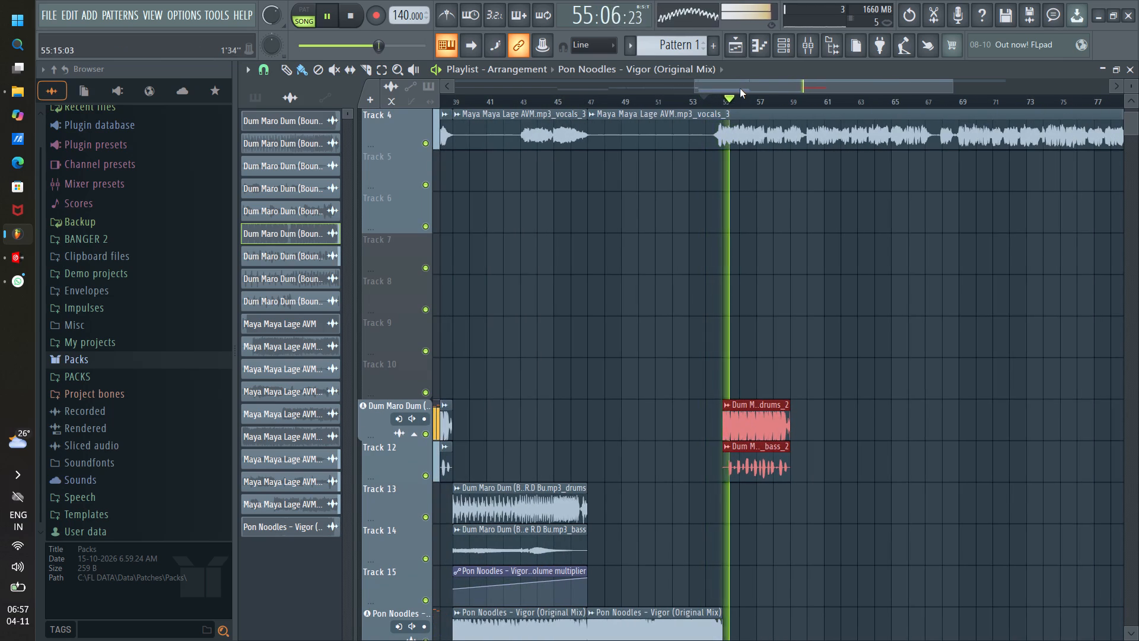
{"action": "left_click_drag", "start_coordinate": [740, 88], "coordinate": [734, 88]}
{"action": "left_click", "coordinate": [718, 104]}
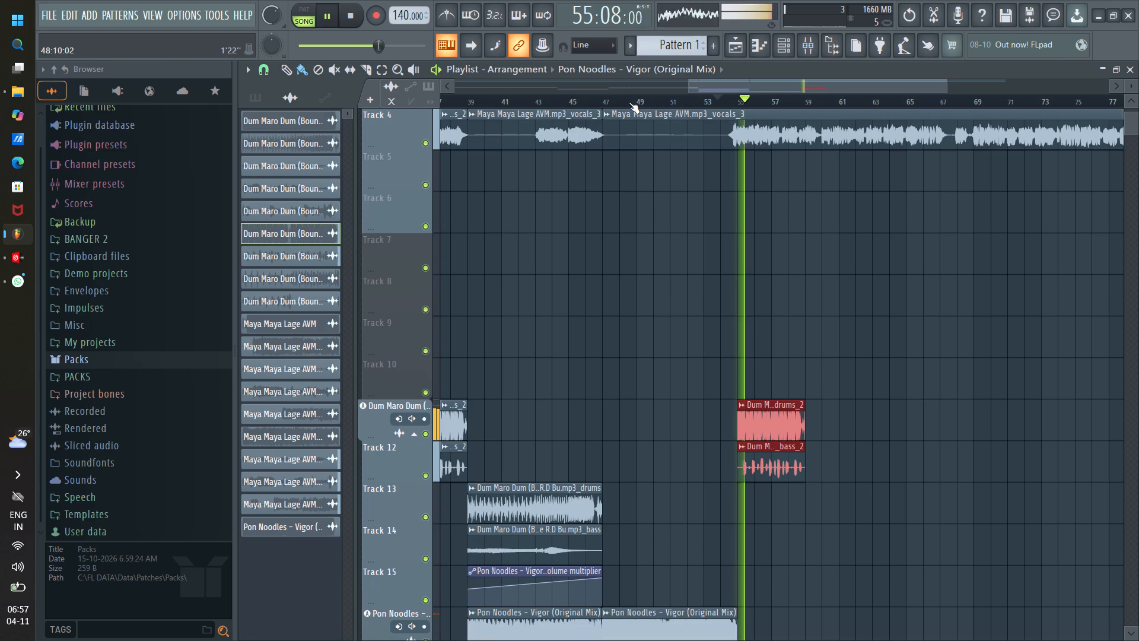
Play from bar 39 through the Vigor build-up and into the drop at bar 47.
{"action": "left_click", "coordinate": [466, 100]}
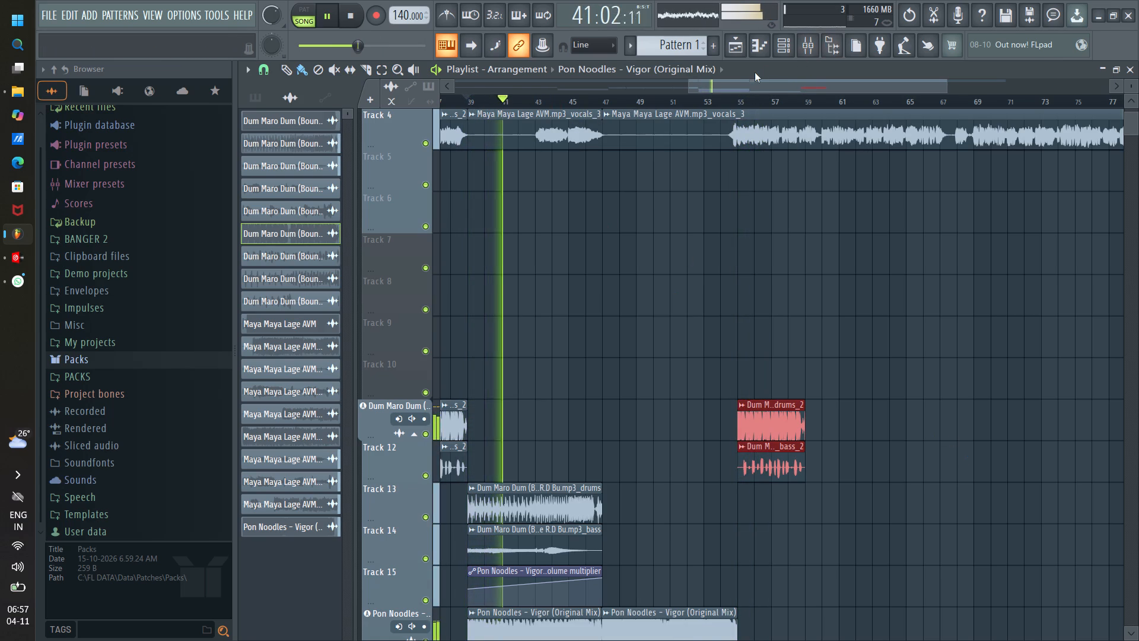
{"action": "scroll", "coordinate": [704, 249], "scroll_direction": "down", "scroll_amount": 4}
{"action": "scroll", "coordinate": [705, 248], "scroll_direction": "up", "scroll_amount": 2}
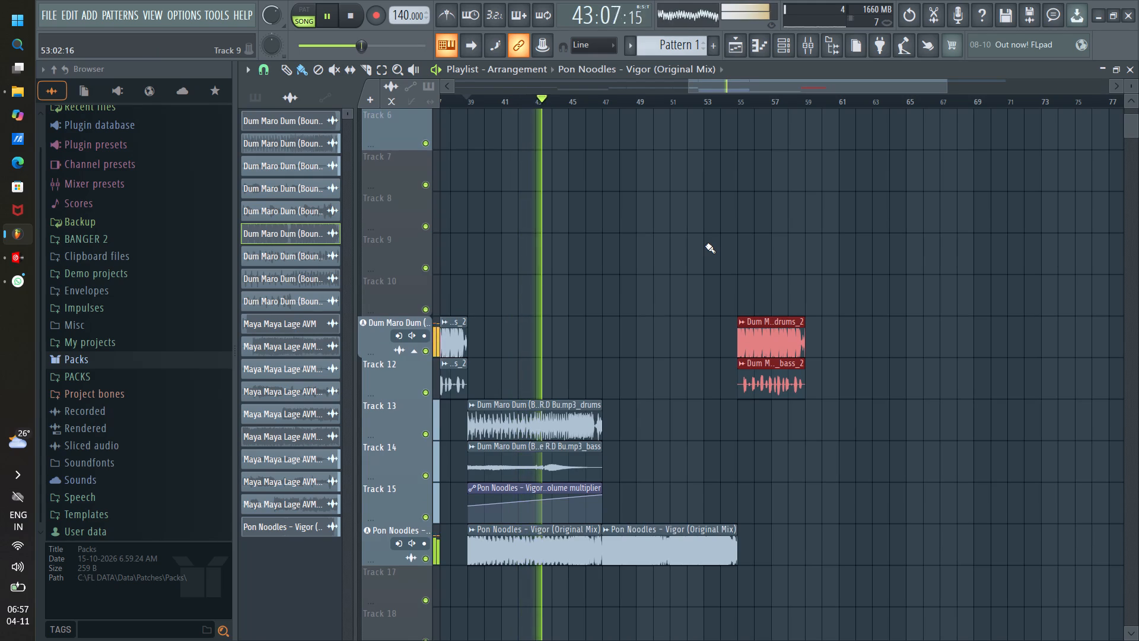
{"action": "scroll", "coordinate": [625, 100], "scroll_direction": "up", "scroll_amount": 5}
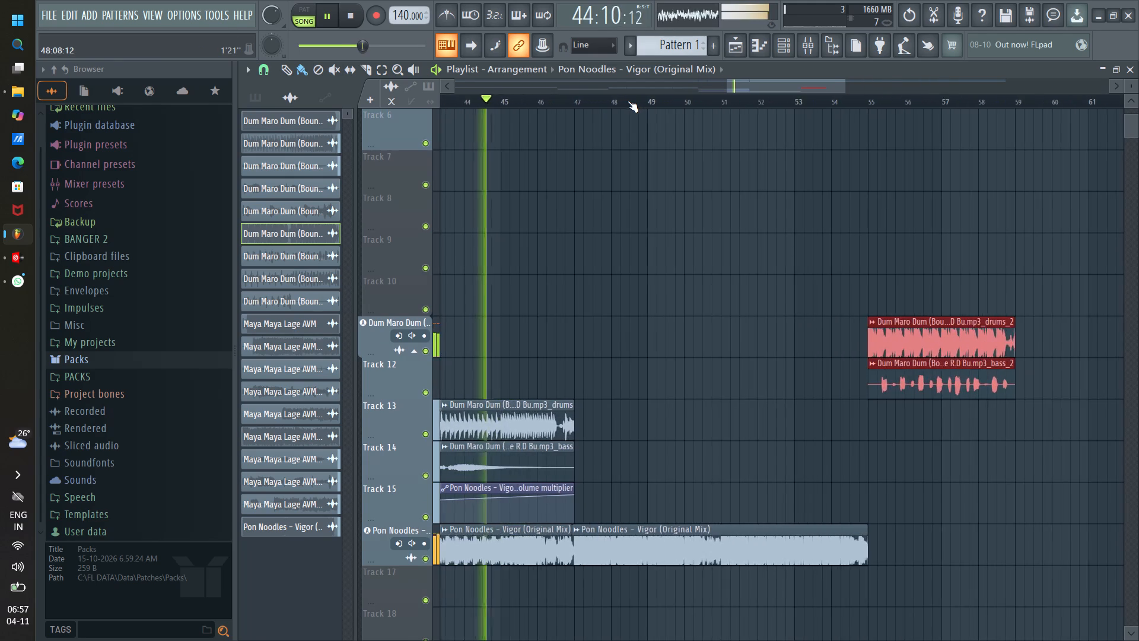
{"action": "scroll", "coordinate": [628, 101], "scroll_direction": "up", "scroll_amount": 1}
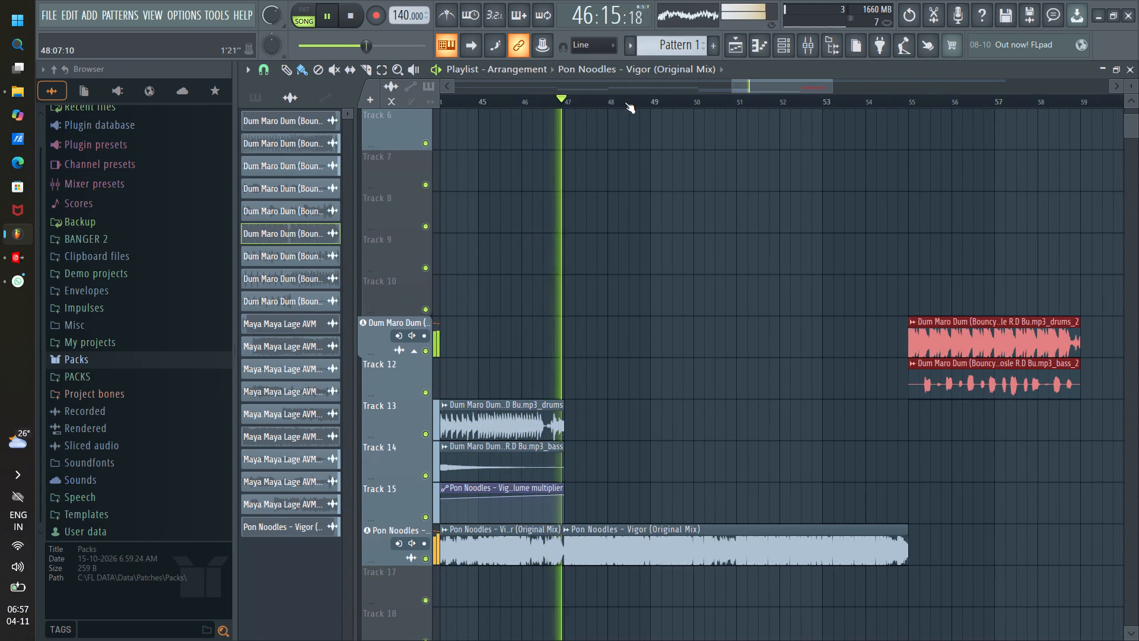
{"action": "left_click_drag", "start_coordinate": [742, 81], "coordinate": [727, 81]}
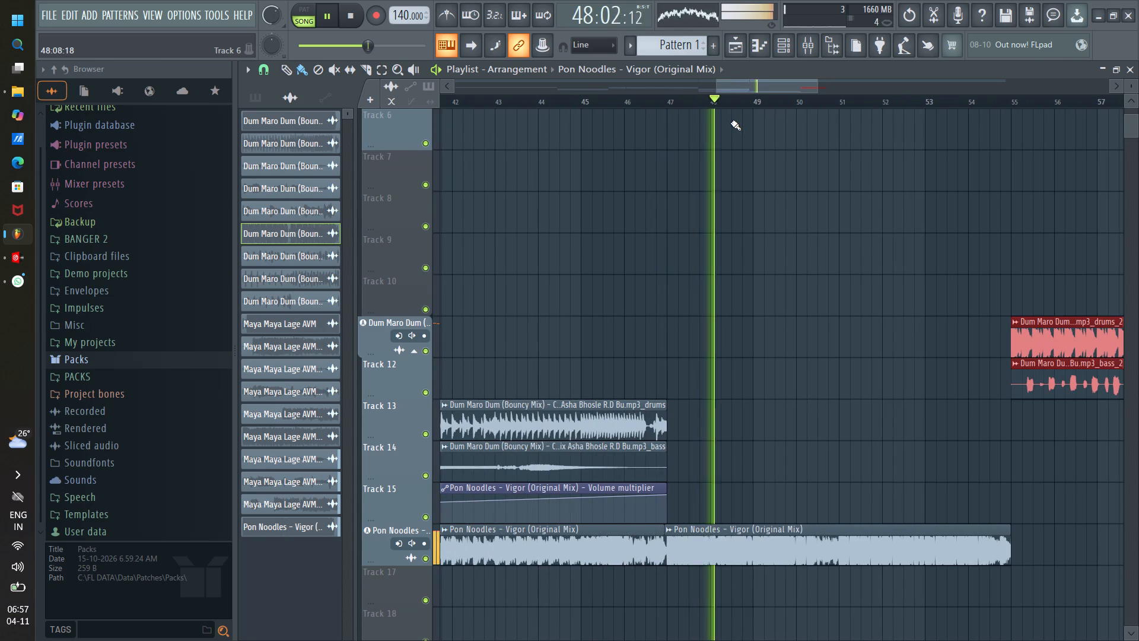
Create a volume automation clip for the Maya Maya Lage instruments_3 clip starting at bar 47 and place it on Track 5.
{"action": "scroll", "coordinate": [730, 122], "scroll_direction": "down", "scroll_amount": 2}
{"action": "scroll", "coordinate": [730, 122], "scroll_direction": "up", "scroll_amount": 7}
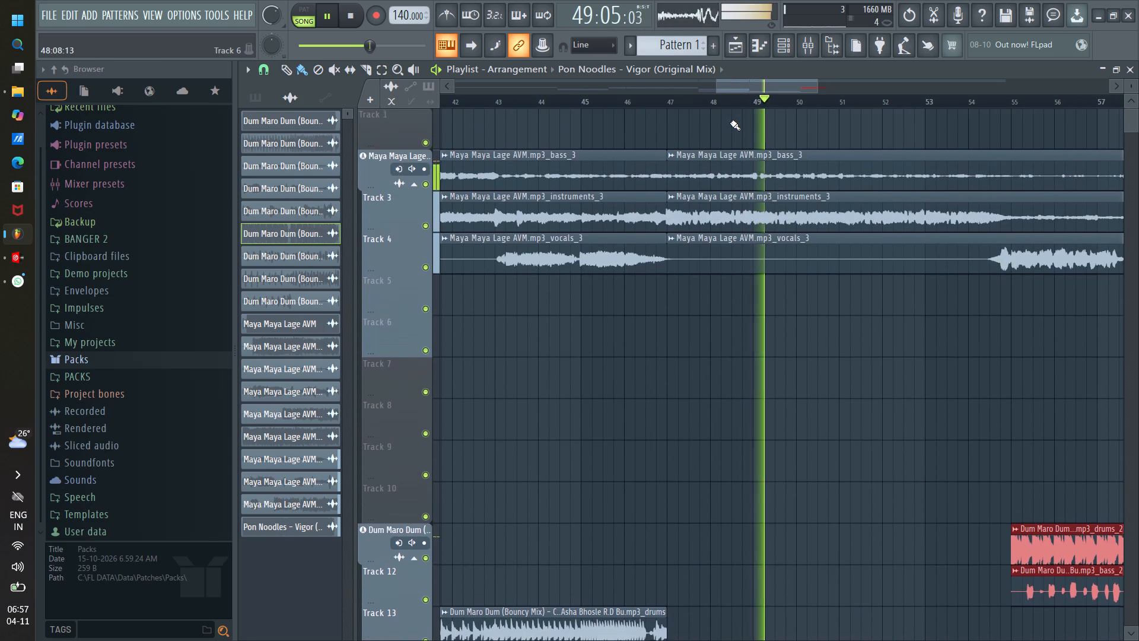
{"action": "scroll", "coordinate": [730, 122], "scroll_direction": "up", "scroll_amount": 1}
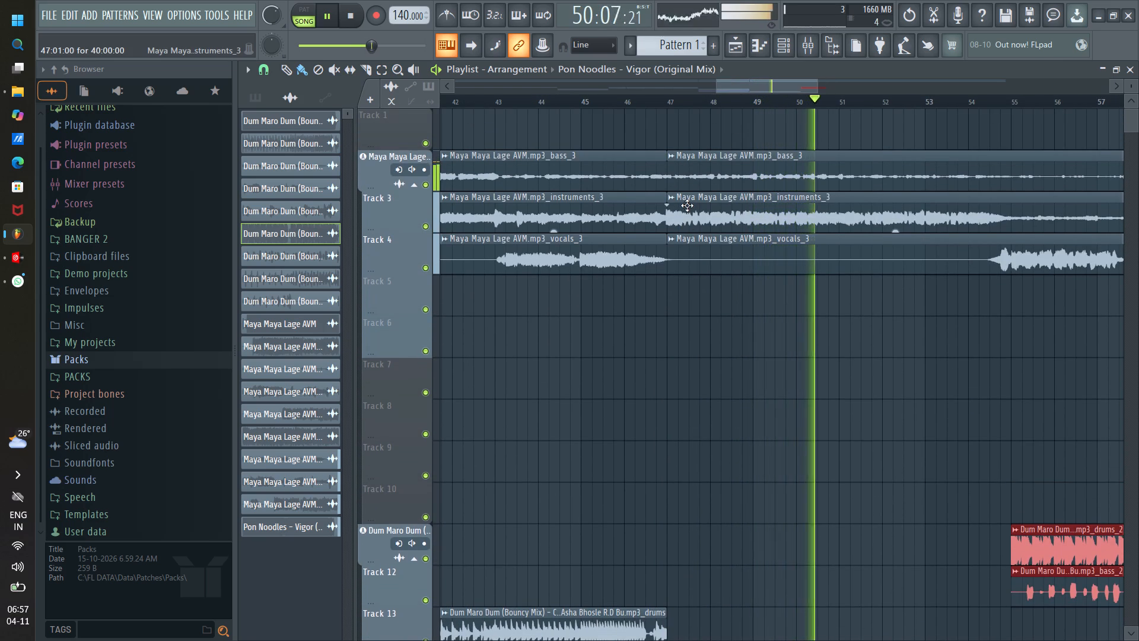
{"action": "left_click", "coordinate": [672, 198]}
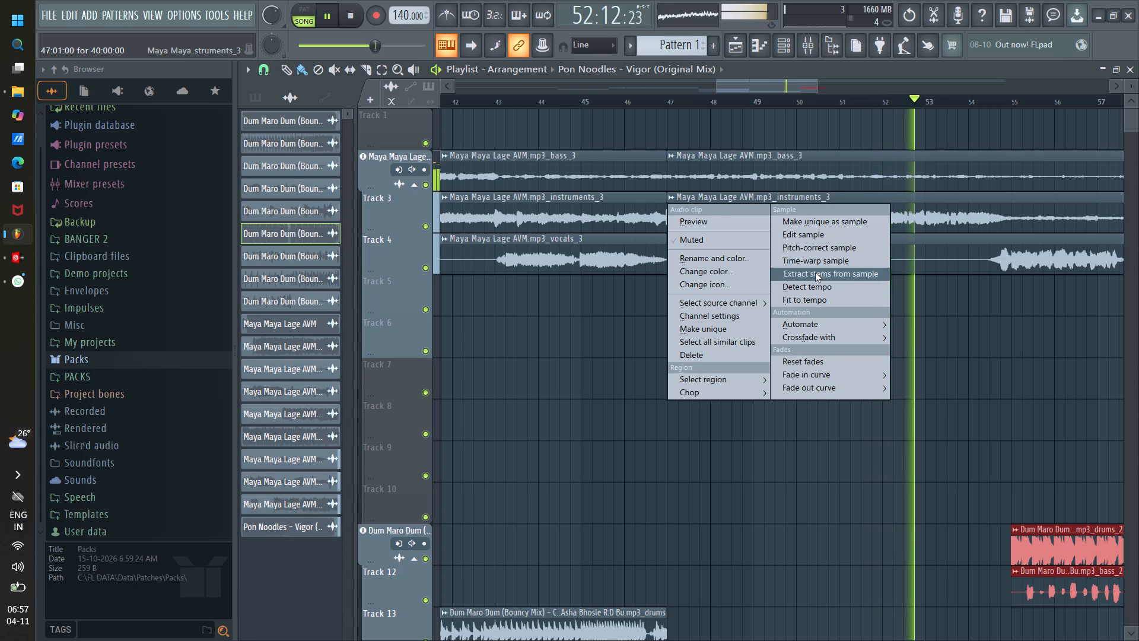
{"action": "left_click", "coordinate": [807, 322]}
{"action": "left_click", "coordinate": [920, 336]}
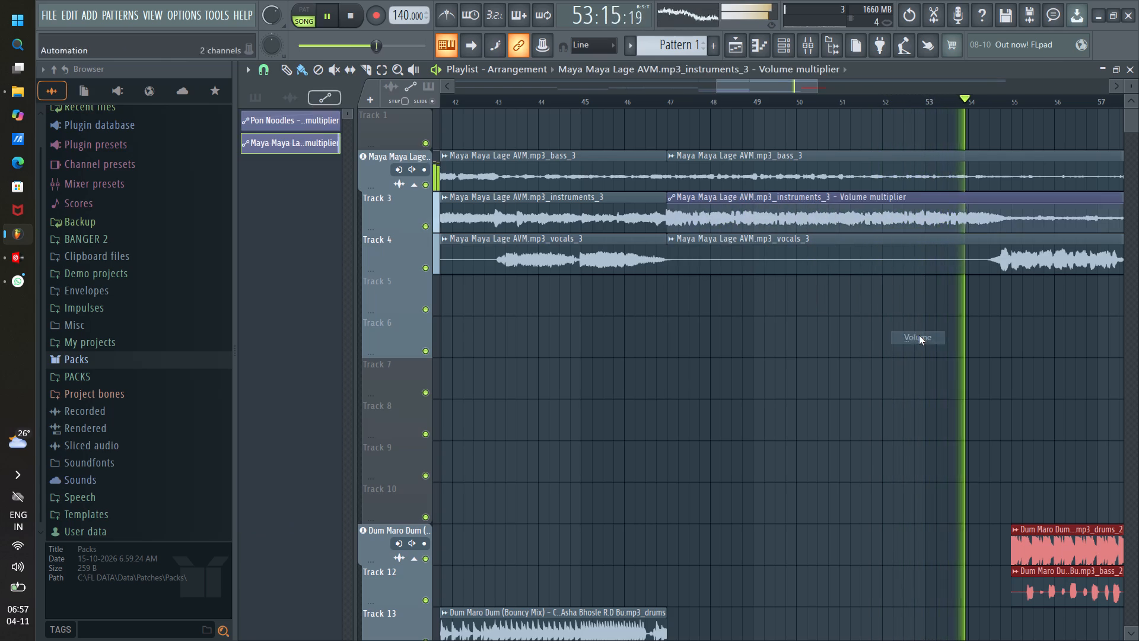
{"action": "left_click_drag", "start_coordinate": [859, 198], "coordinate": [852, 261]}
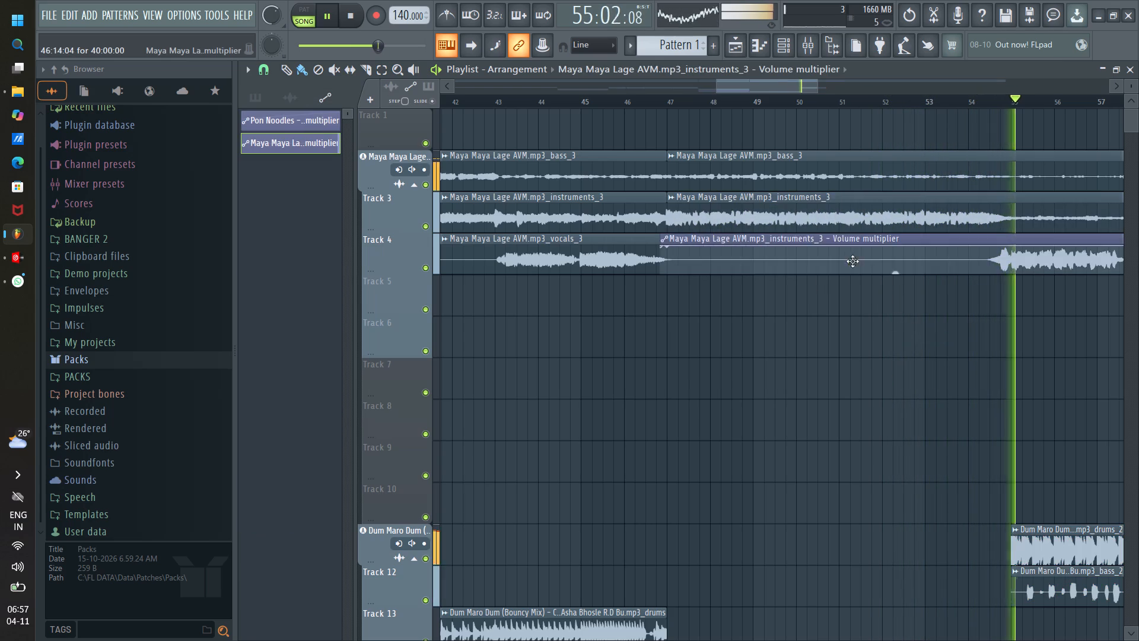
{"action": "left_click_drag", "start_coordinate": [852, 261], "coordinate": [858, 289]}
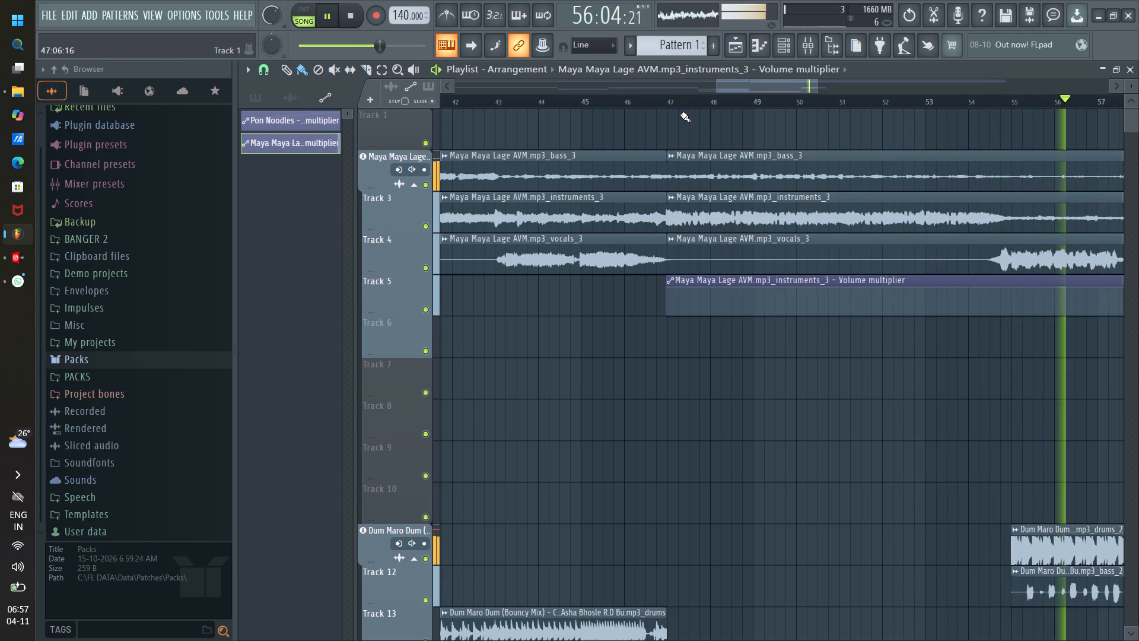
Fine-align the start of the instruments_3 volume automation clip on Track 5 to the bar 47 line.
{"action": "scroll", "coordinate": [674, 100], "scroll_direction": "up", "scroll_amount": 7}
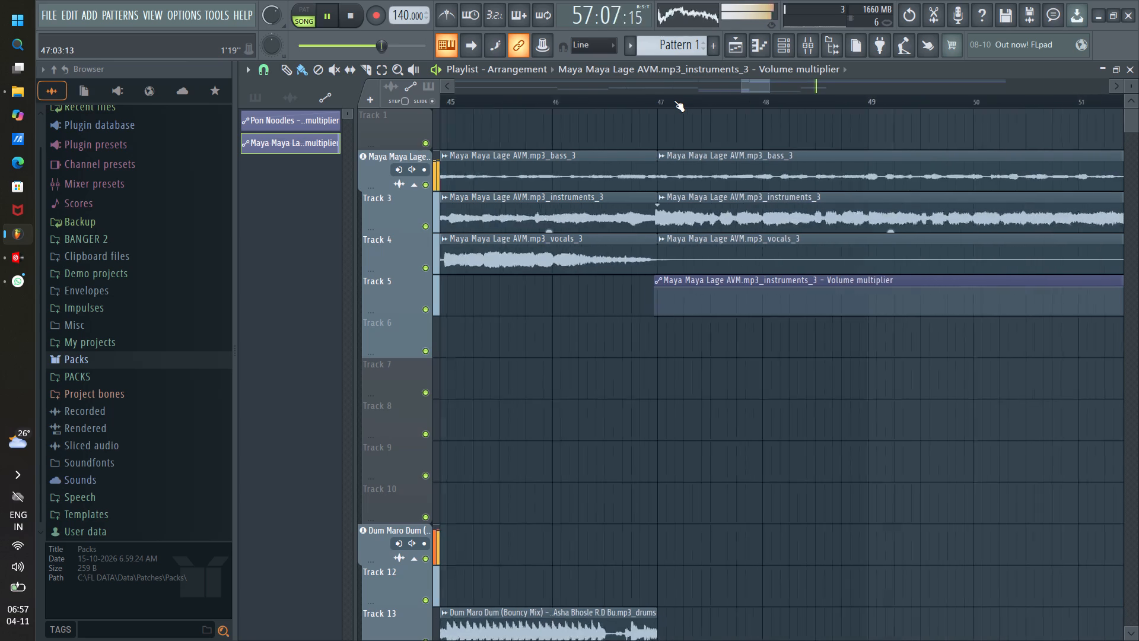
{"action": "scroll", "coordinate": [674, 100], "scroll_direction": "up", "scroll_amount": 9}
{"action": "left_click_drag", "start_coordinate": [637, 287], "coordinate": [664, 297]}
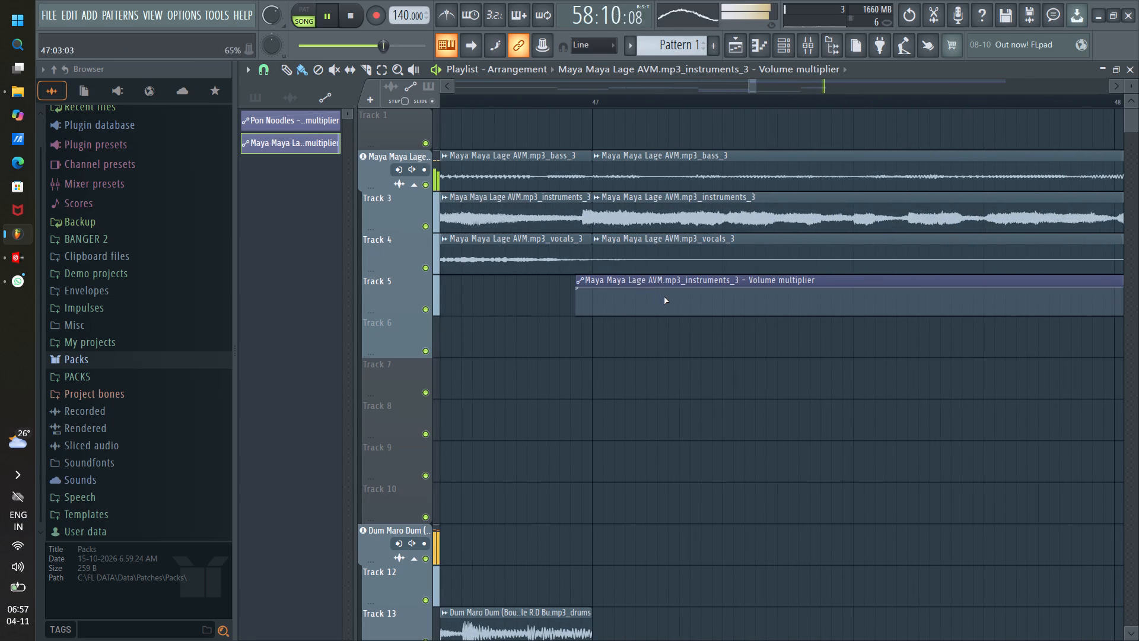
{"action": "left_click_drag", "start_coordinate": [664, 297], "coordinate": [664, 297]}
{"action": "scroll", "coordinate": [590, 95], "scroll_direction": "up", "scroll_amount": 14}
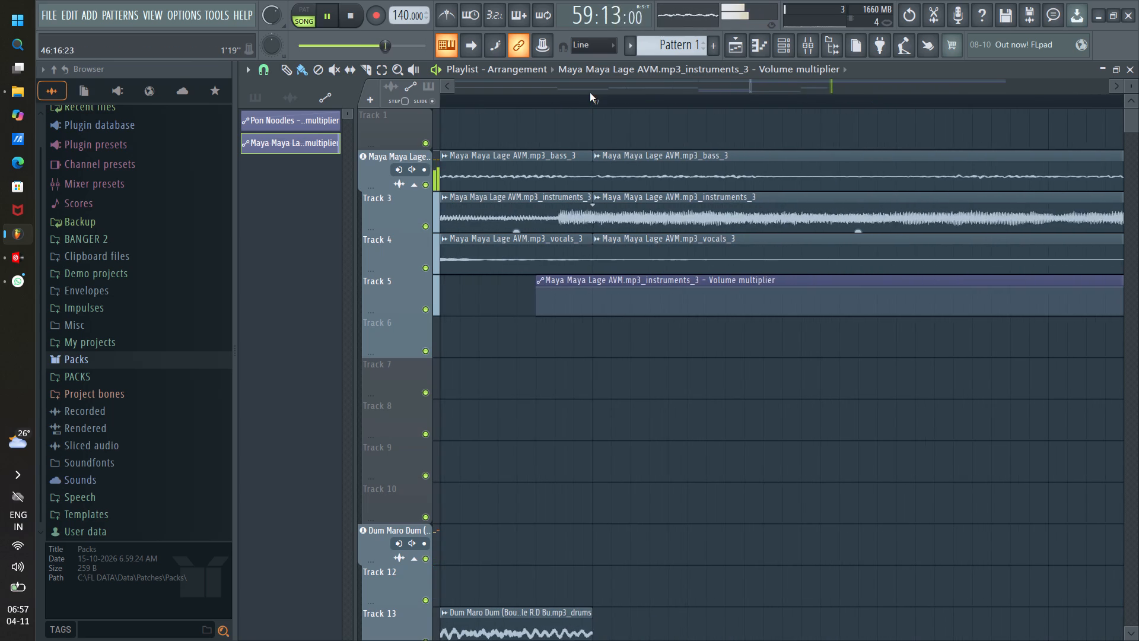
{"action": "scroll", "coordinate": [590, 93], "scroll_direction": "up", "scroll_amount": 3}
{"action": "left_click_drag", "start_coordinate": [1028, 302], "coordinate": [1065, 310]}
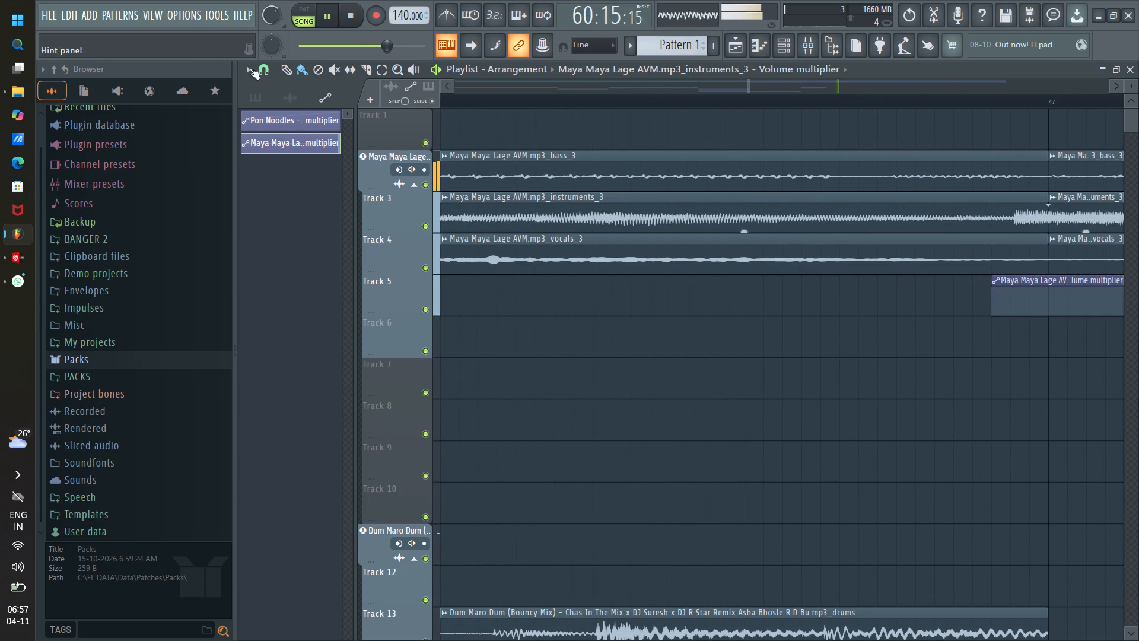
{"action": "left_click", "coordinate": [303, 75]}
{"action": "left_click_drag", "start_coordinate": [1020, 280], "coordinate": [1041, 284]}
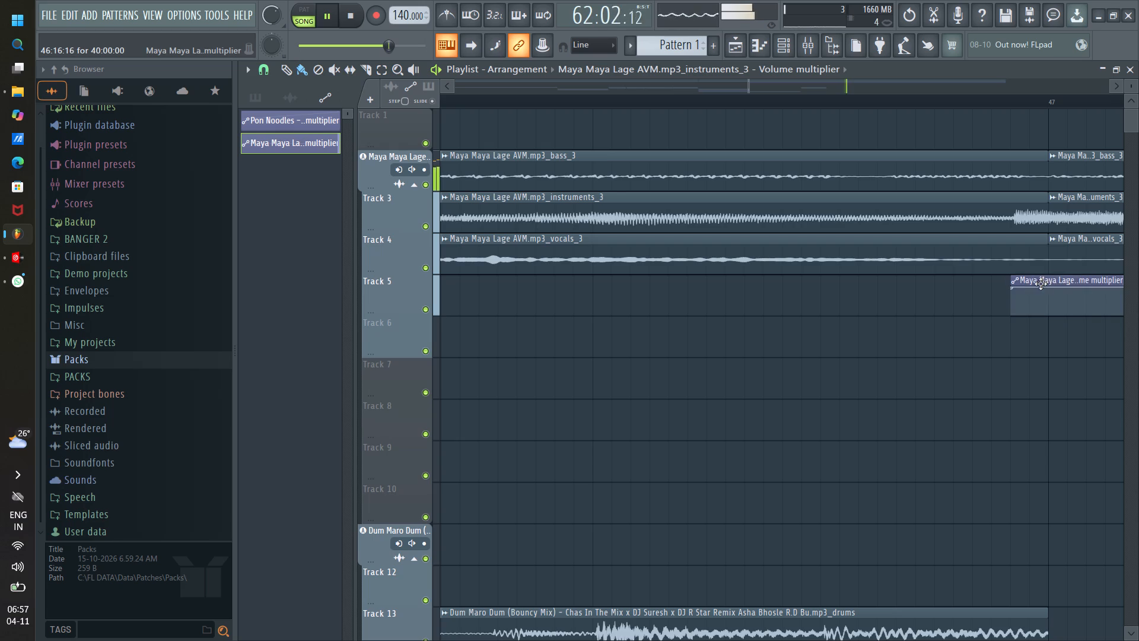
{"action": "left_click_drag", "start_coordinate": [1041, 284], "coordinate": [1073, 287]}
Lower the automation's starting point at bar 47 to about half and add a point at bar 55 at about 54%.
{"action": "scroll", "coordinate": [957, 101], "scroll_direction": "down", "scroll_amount": 11}
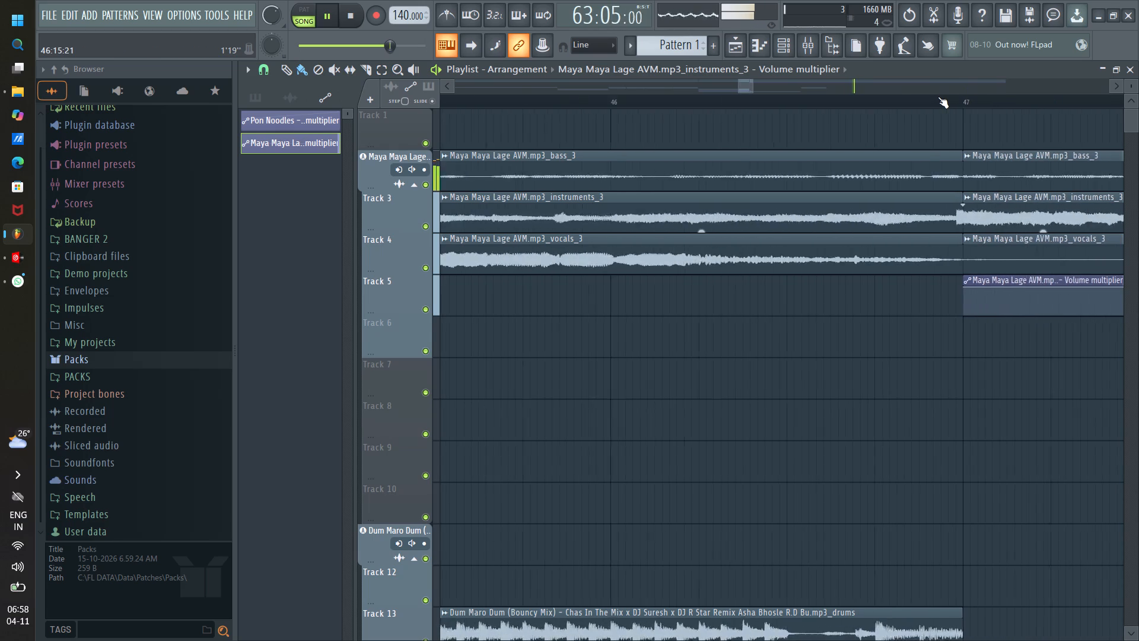
{"action": "scroll", "coordinate": [938, 97], "scroll_direction": "down", "scroll_amount": 15}
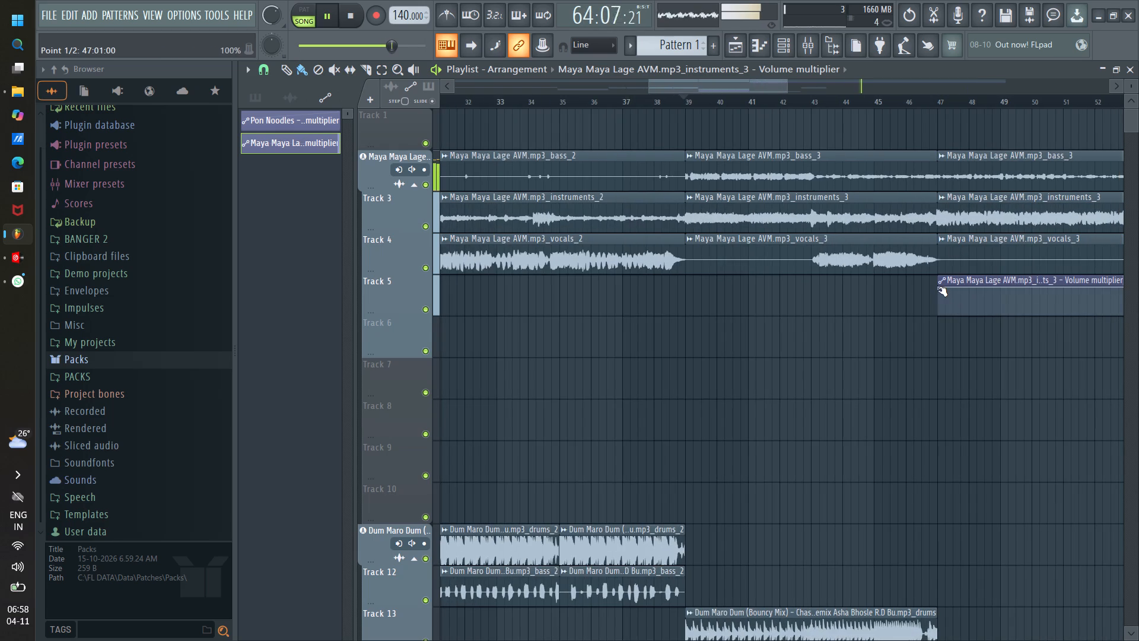
{"action": "left_click_drag", "start_coordinate": [939, 290], "coordinate": [938, 299]}
{"action": "scroll", "coordinate": [866, 102], "scroll_direction": "down", "scroll_amount": 13}
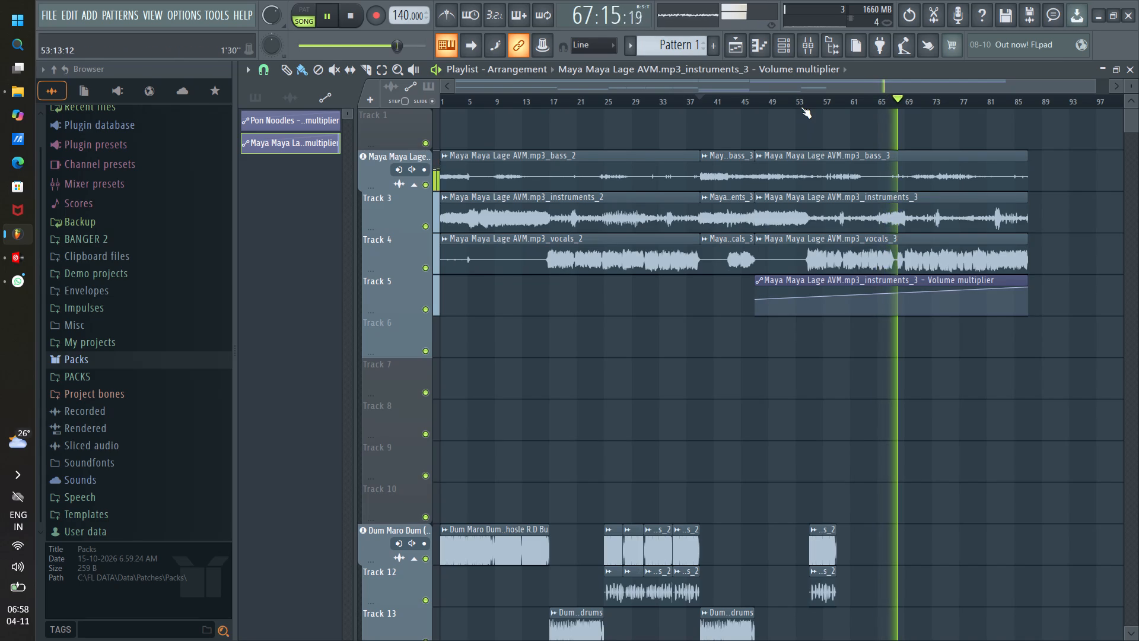
{"action": "scroll", "coordinate": [801, 106], "scroll_direction": "up", "scroll_amount": 18}
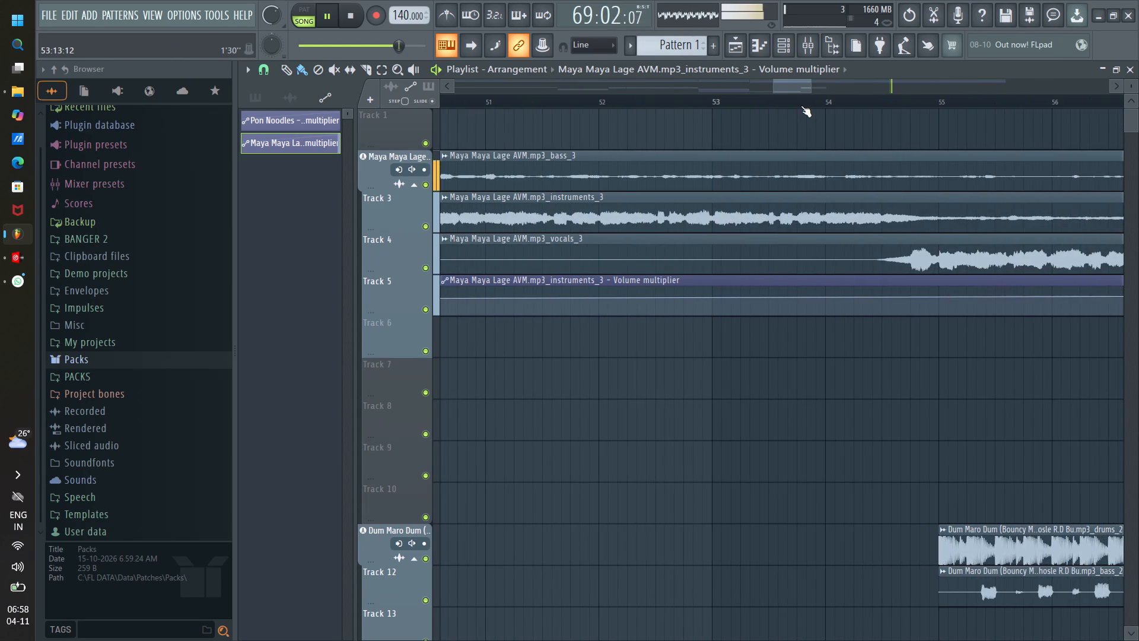
{"action": "scroll", "coordinate": [801, 106], "scroll_direction": "up", "scroll_amount": 4}
{"action": "scroll", "coordinate": [1124, 391], "scroll_direction": "up", "scroll_amount": 1}
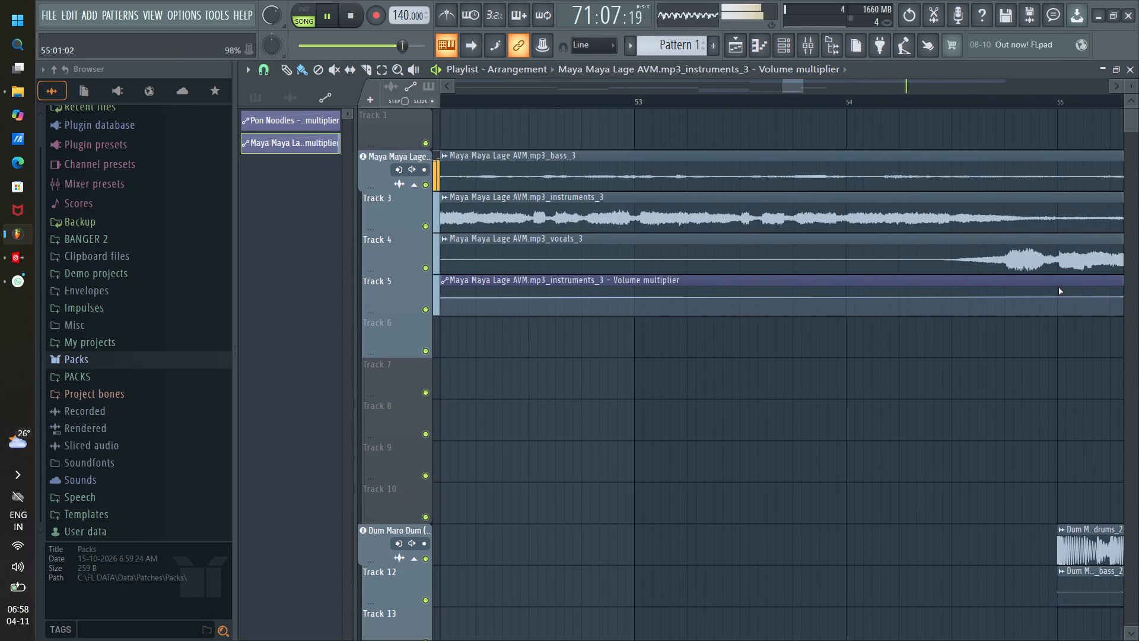
{"action": "right_click", "coordinate": [1058, 287]}
{"action": "left_click_drag", "start_coordinate": [1058, 287], "coordinate": [1060, 300]}
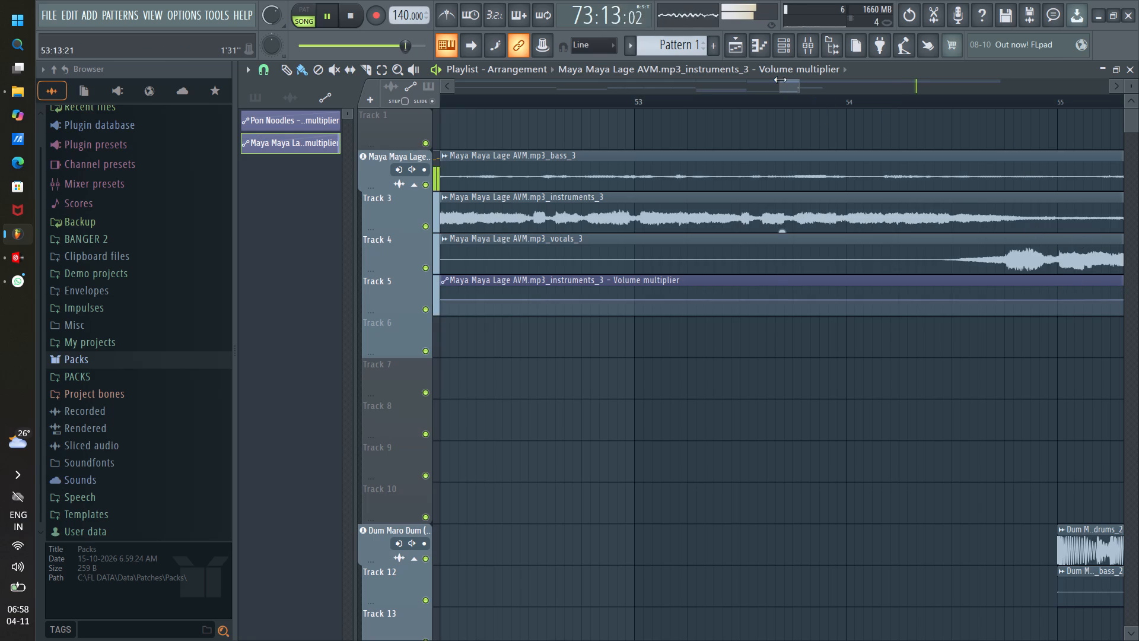
Add another low point at bar 55, raise the point just after it to full volume, and level the curve before the jump.
{"action": "left_click_drag", "start_coordinate": [786, 85], "coordinate": [793, 89]}
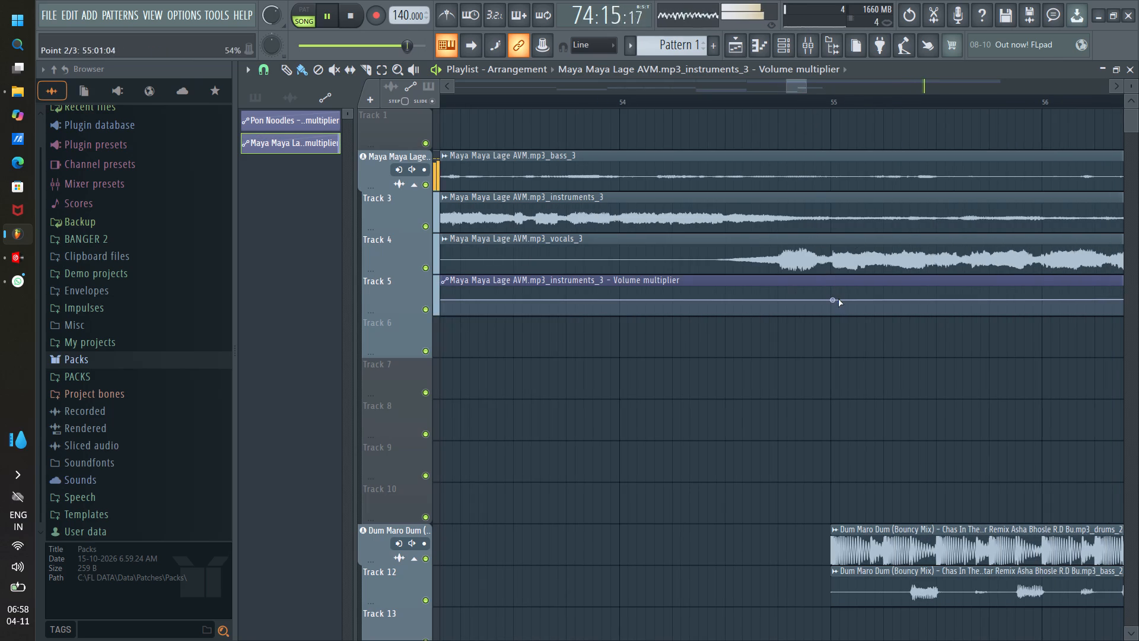
{"action": "scroll", "coordinate": [836, 101], "scroll_direction": "up", "scroll_amount": 14}
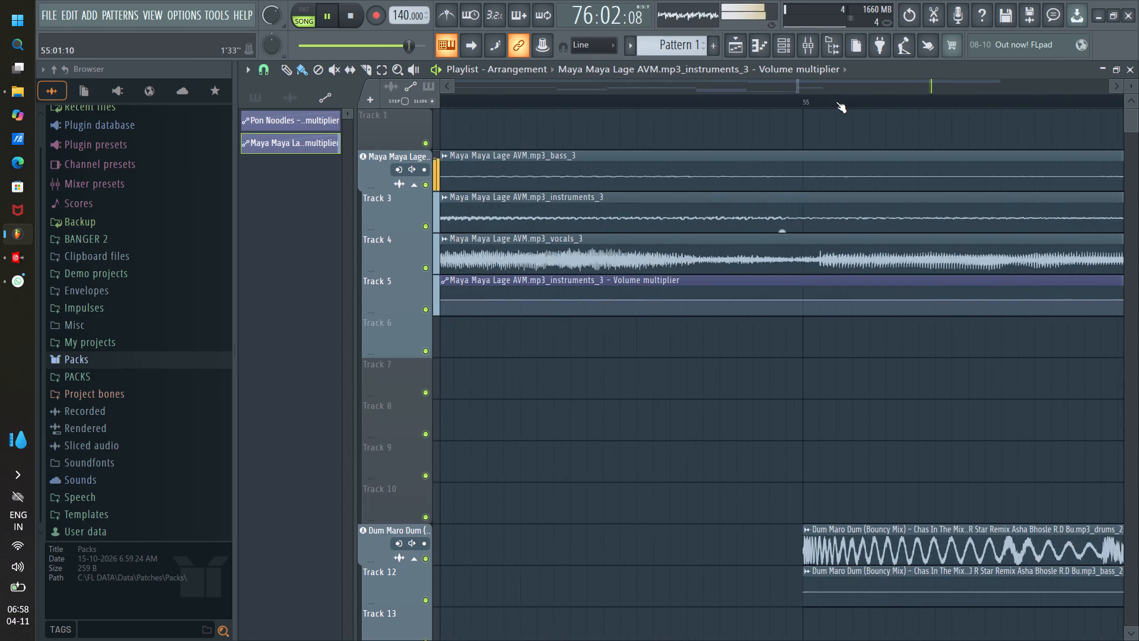
{"action": "scroll", "coordinate": [836, 101], "scroll_direction": "up", "scroll_amount": 8}
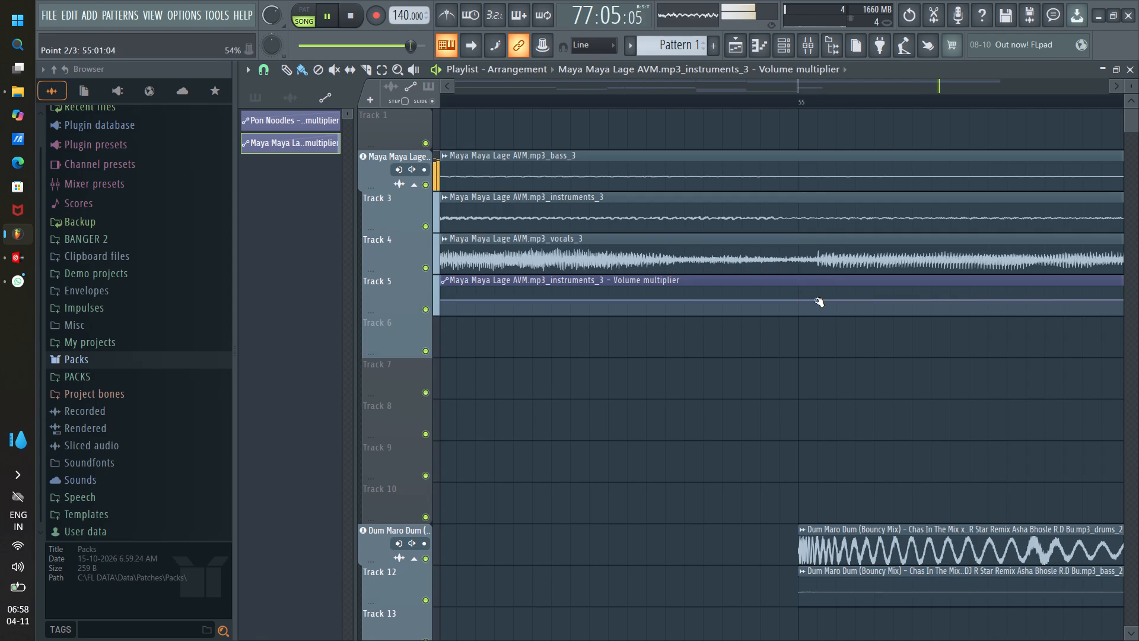
{"action": "right_click", "coordinate": [800, 300]}
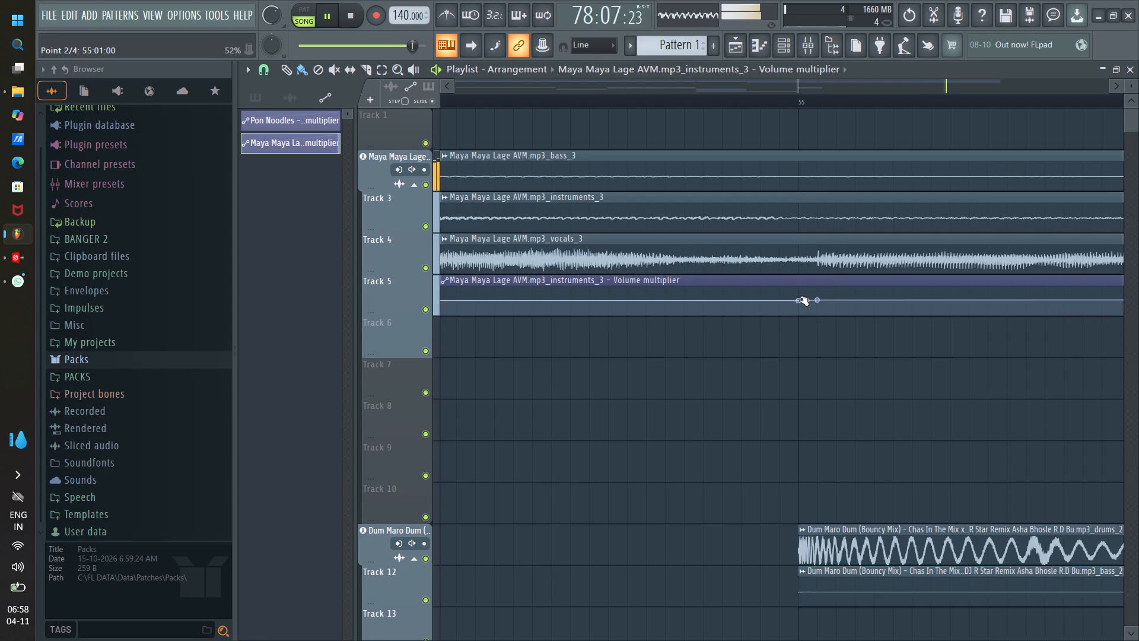
{"action": "left_click_drag", "start_coordinate": [798, 300], "coordinate": [805, 302]}
{"action": "left_click", "coordinate": [817, 302]}
{"action": "left_click_drag", "start_coordinate": [817, 299], "coordinate": [819, 292]}
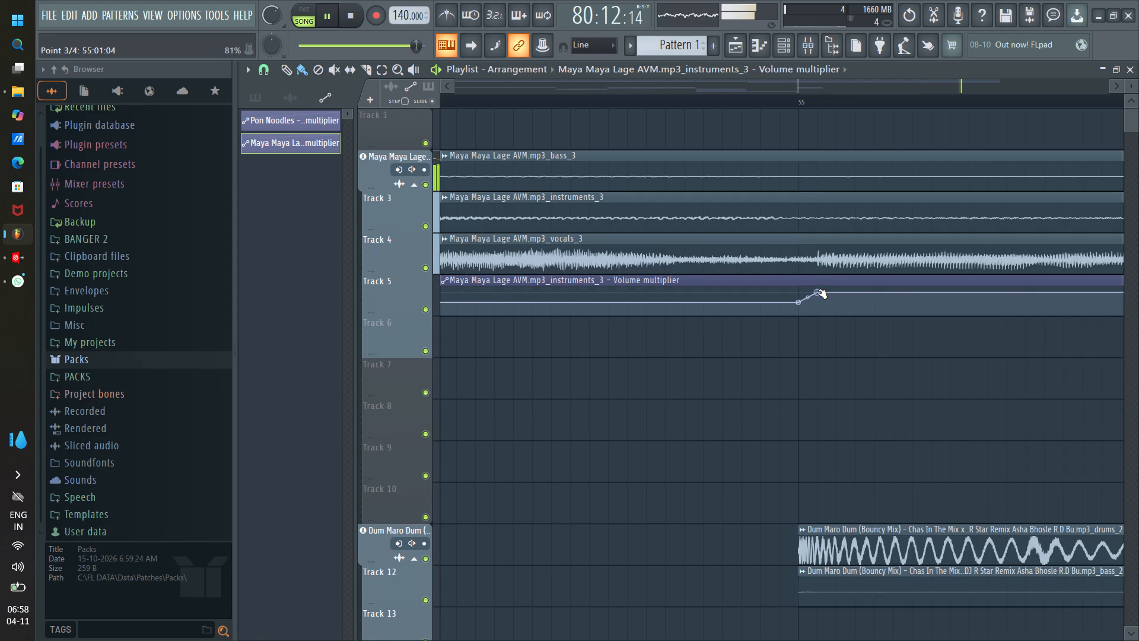
{"action": "left_click_drag", "start_coordinate": [819, 292], "coordinate": [817, 283]}
{"action": "scroll", "coordinate": [813, 104], "scroll_direction": "down", "scroll_amount": 7}
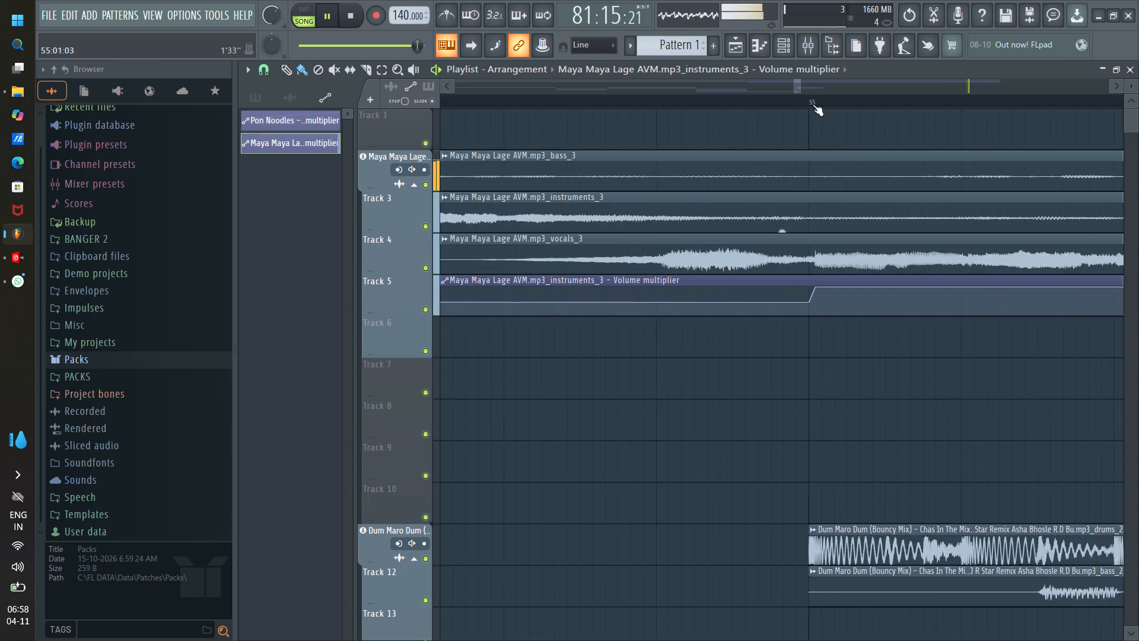
{"action": "scroll", "coordinate": [813, 104], "scroll_direction": "down", "scroll_amount": 19}
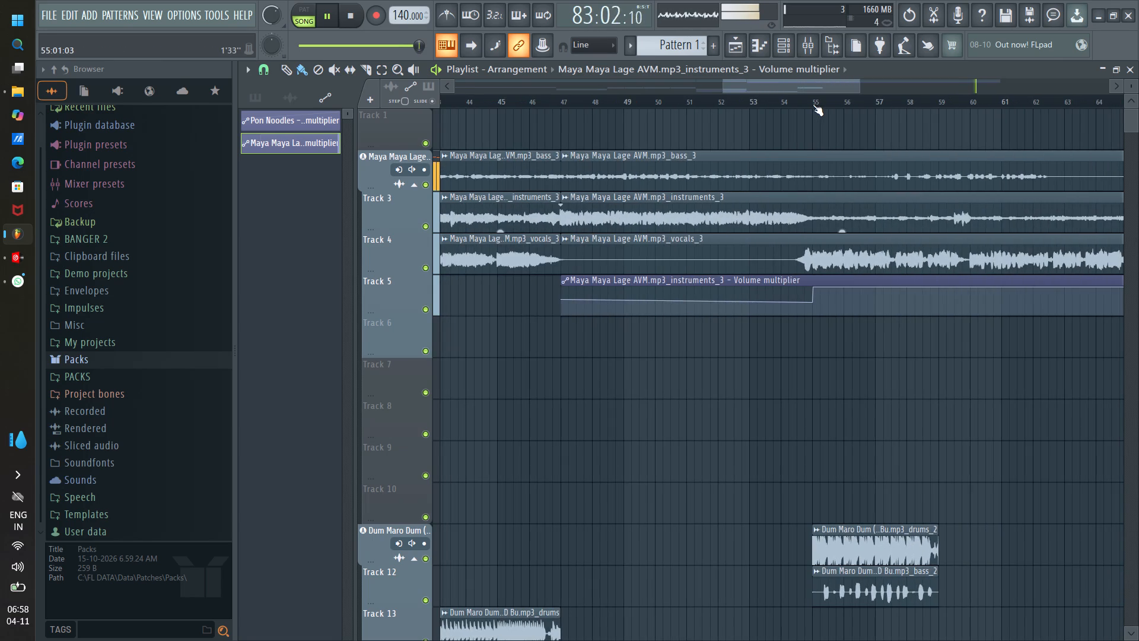
{"action": "left_click", "coordinate": [812, 303]}
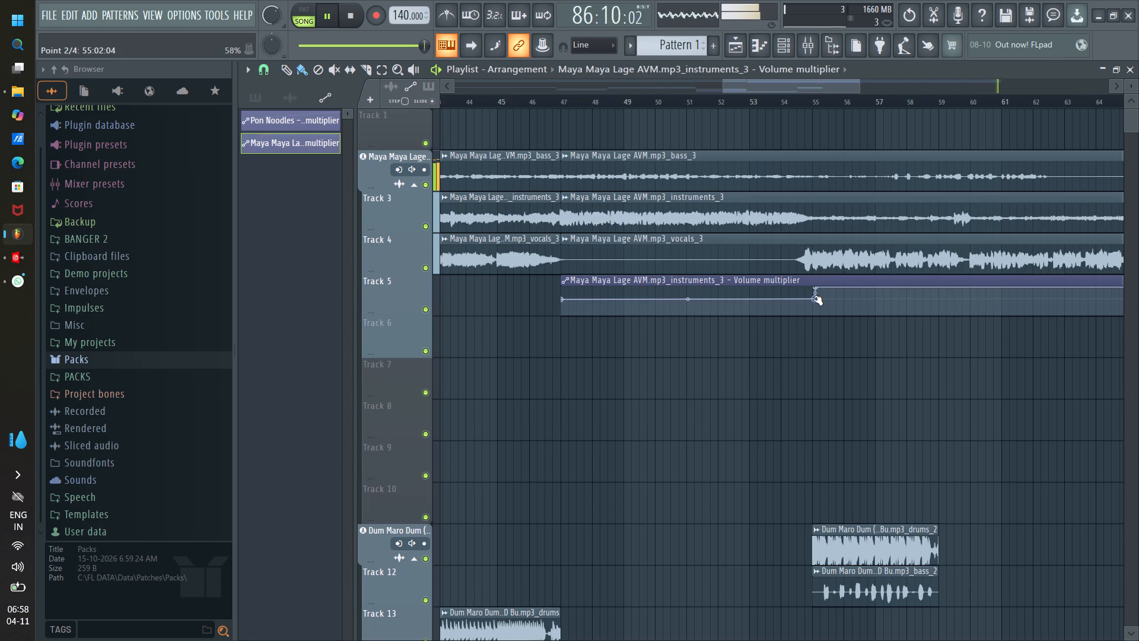
While playing from bar 46, raise the reduced volume level across bars 47–55 and move the upward step back onto the bar 55 line.
{"action": "left_click", "coordinate": [539, 100]}
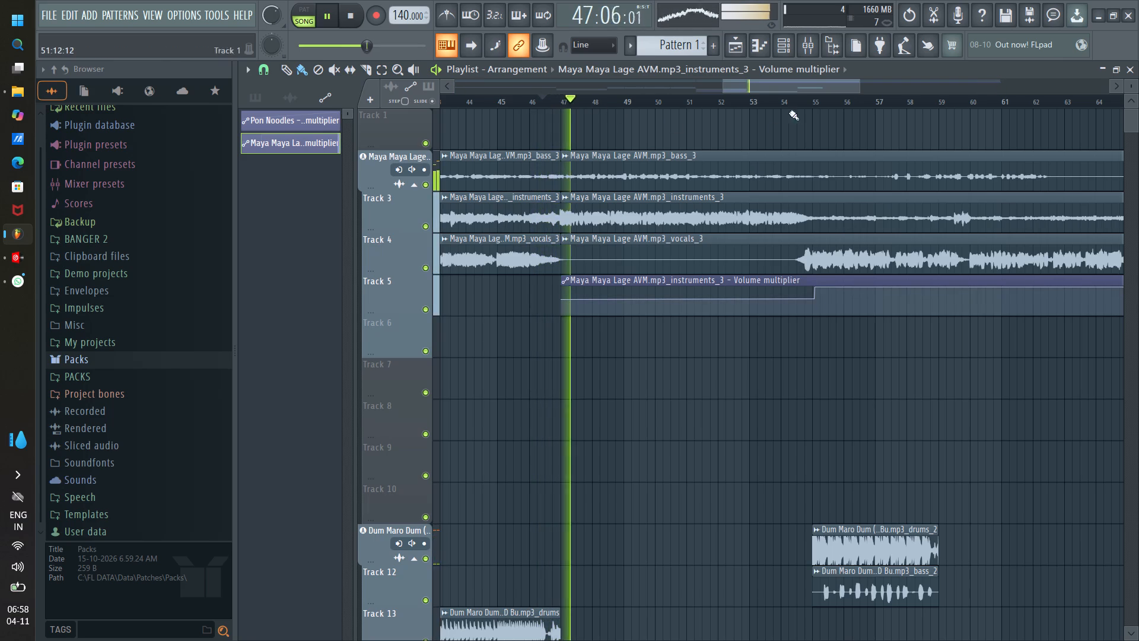
{"action": "left_click_drag", "start_coordinate": [564, 302], "coordinate": [561, 299]}
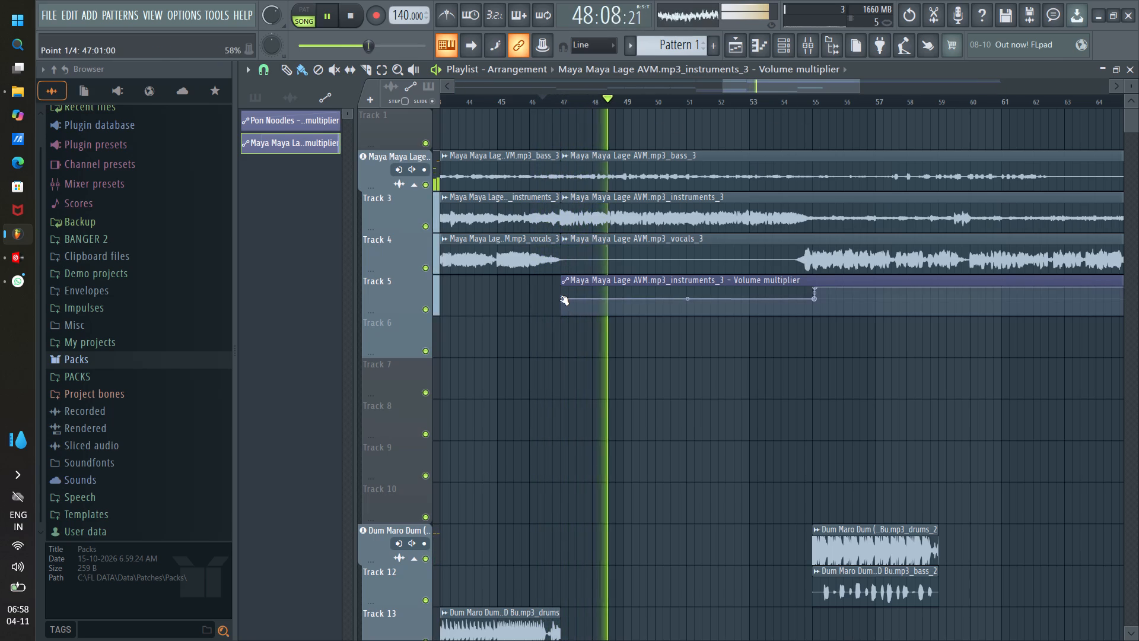
{"action": "left_click_drag", "start_coordinate": [561, 299], "coordinate": [561, 295]}
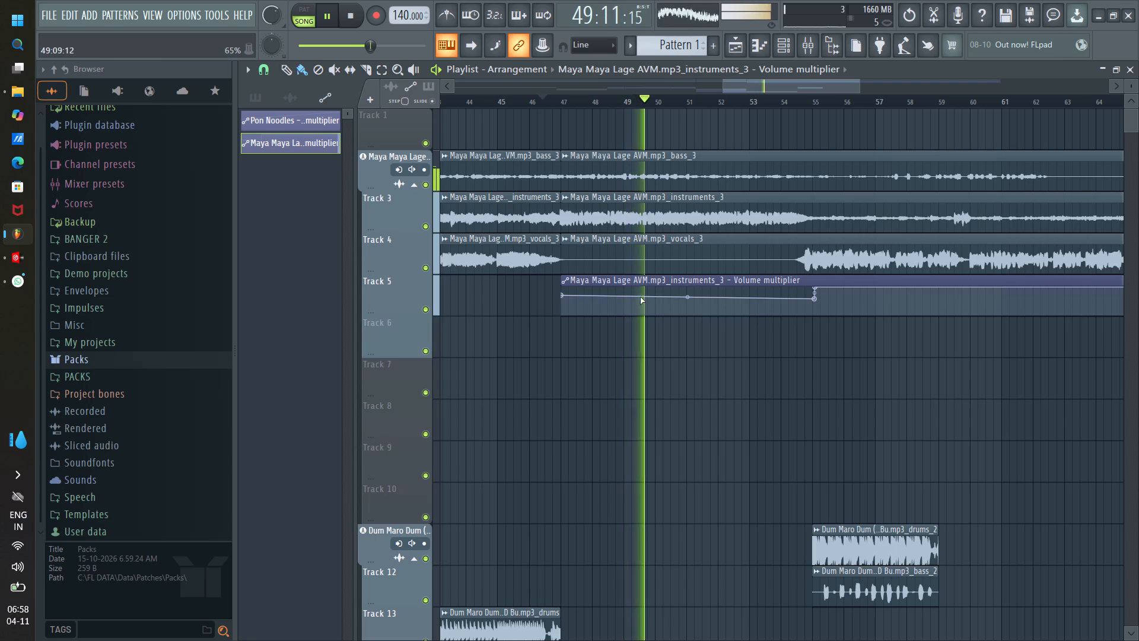
{"action": "left_click", "coordinate": [565, 293]}
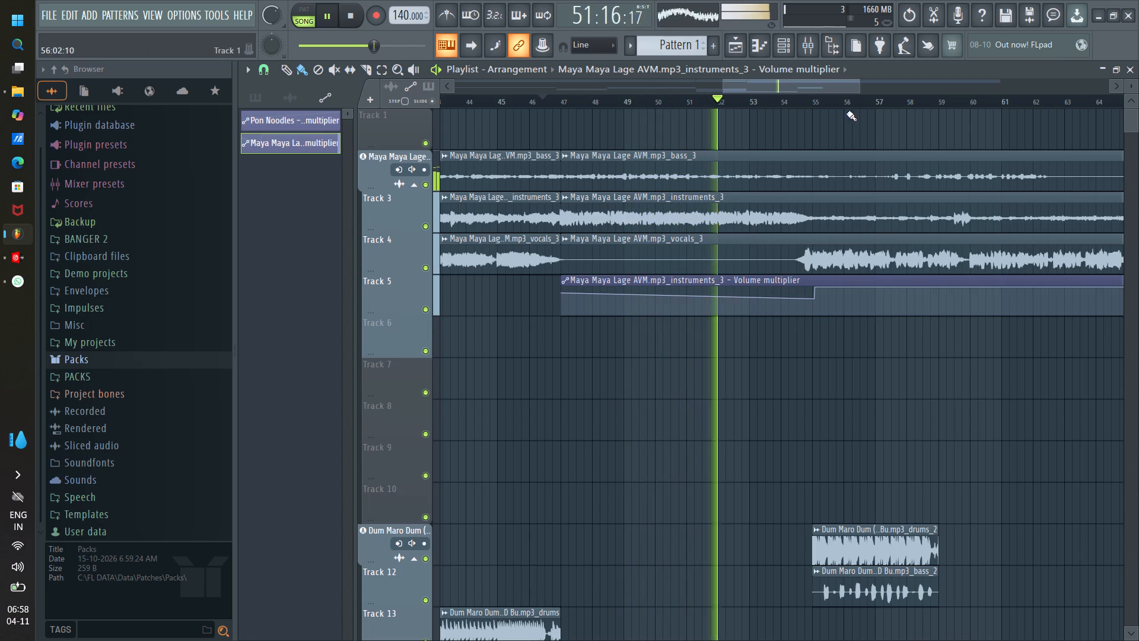
{"action": "scroll", "coordinate": [812, 101], "scroll_direction": "up", "scroll_amount": 17}
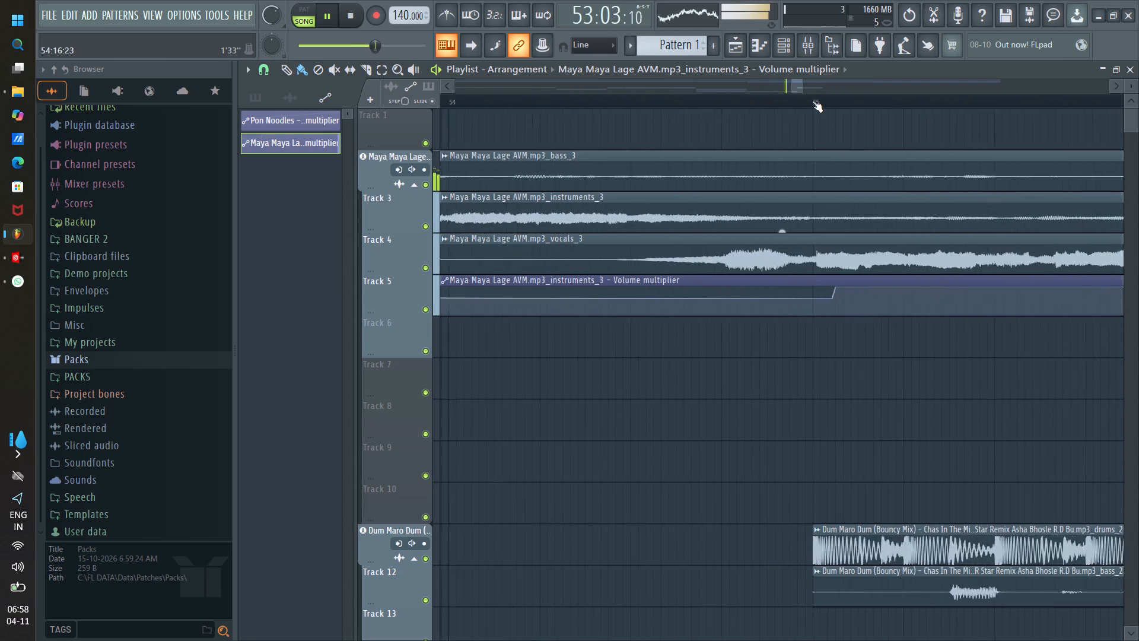
{"action": "scroll", "coordinate": [812, 101], "scroll_direction": "up", "scroll_amount": 6}
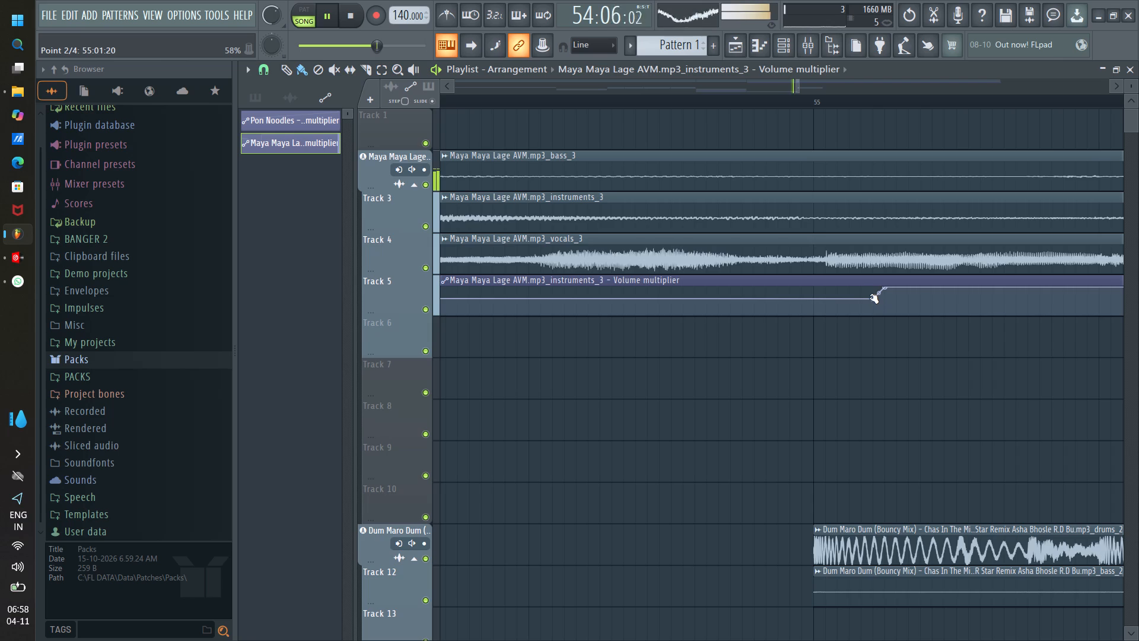
{"action": "left_click_drag", "start_coordinate": [873, 298], "coordinate": [820, 302]}
{"action": "left_click_drag", "start_coordinate": [814, 302], "coordinate": [816, 292]}
Play from just before bar 47 past bar 55 to check the instrument level against the Vigor drop, including the Mixer levels.
{"action": "scroll", "coordinate": [814, 103], "scroll_direction": "down", "scroll_amount": 10}
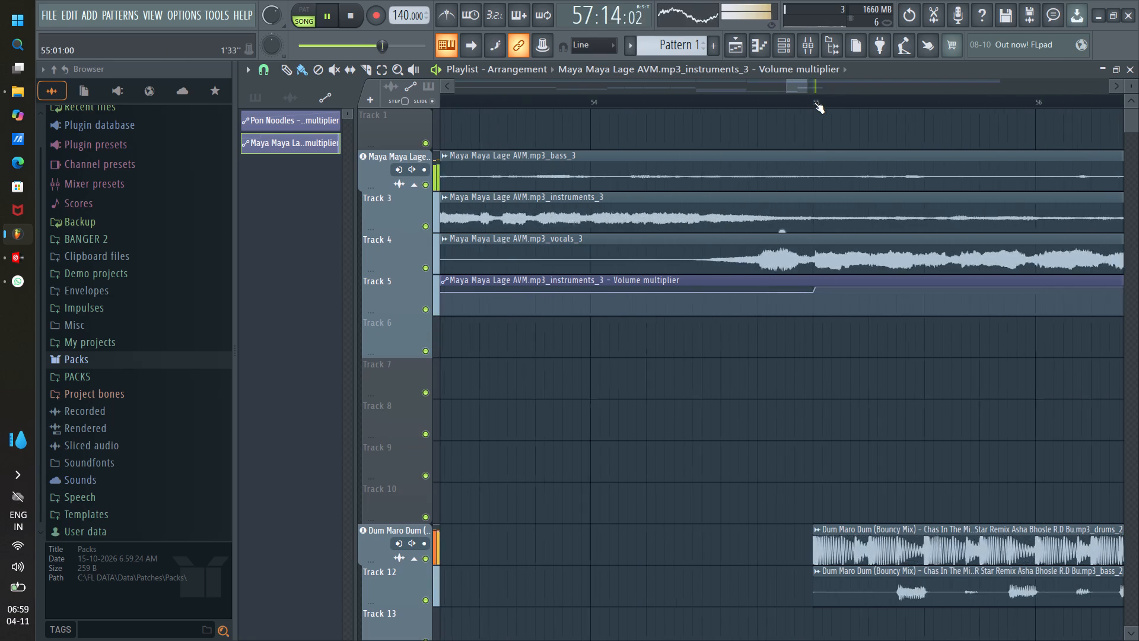
{"action": "scroll", "coordinate": [814, 102], "scroll_direction": "down", "scroll_amount": 15}
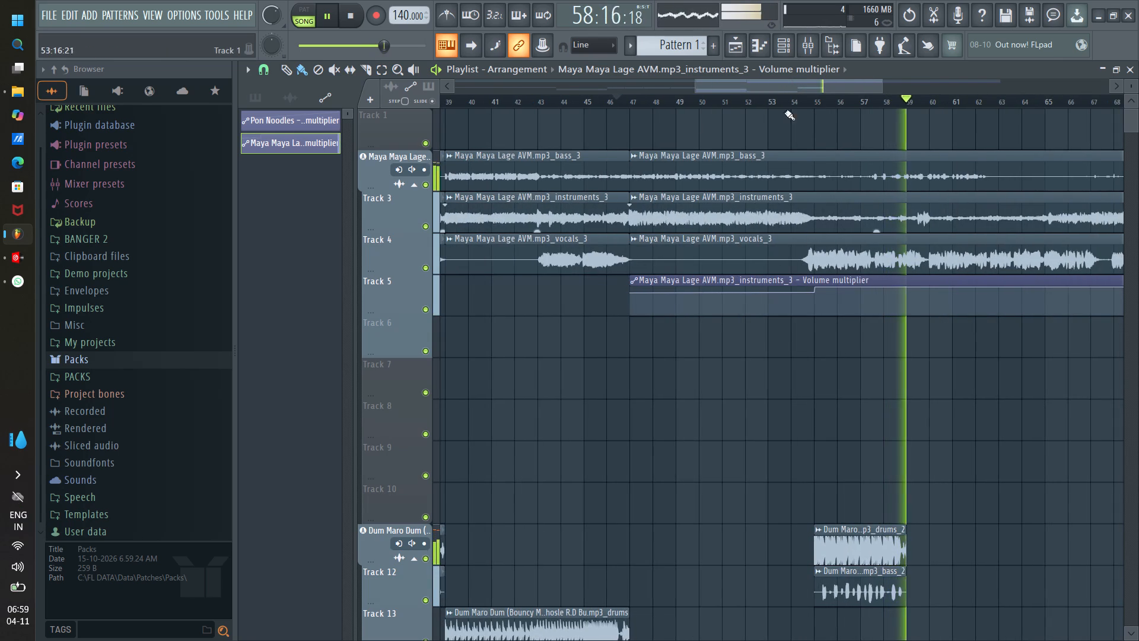
{"action": "left_click", "coordinate": [621, 100]}
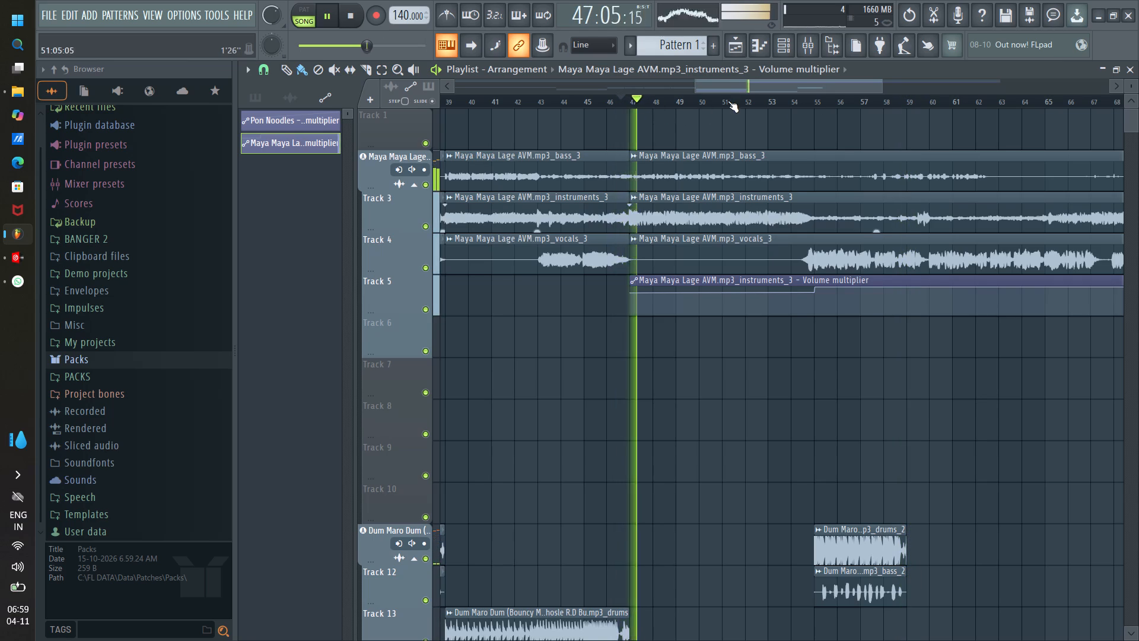
{"action": "scroll", "coordinate": [725, 104], "scroll_direction": "down", "scroll_amount": 6}
{"action": "scroll", "coordinate": [745, 214], "scroll_direction": "down", "scroll_amount": 3}
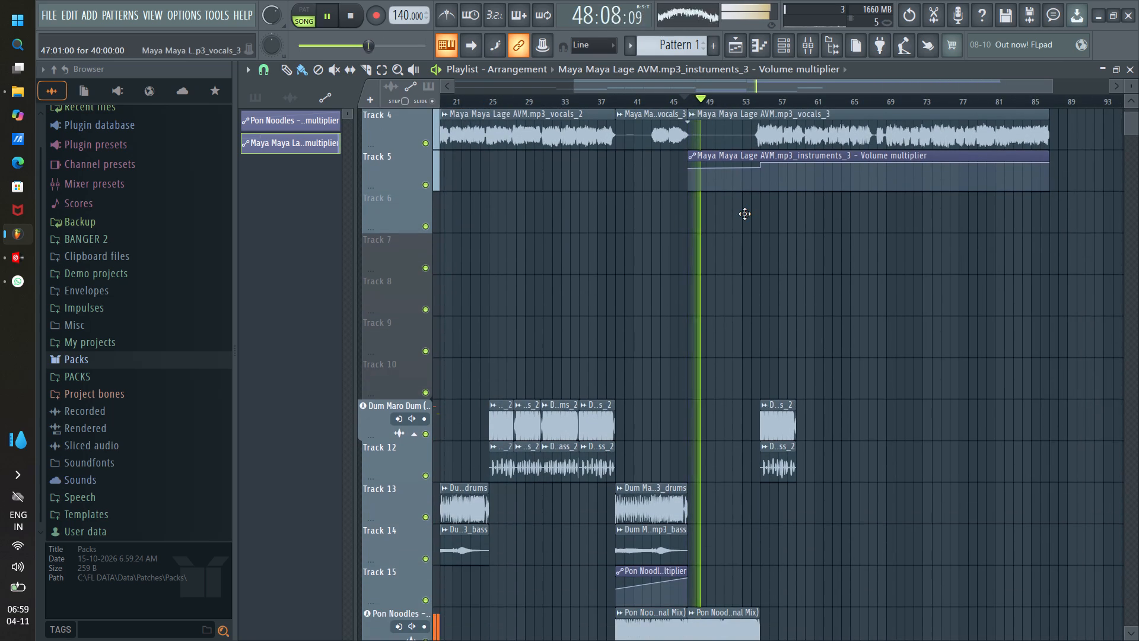
{"action": "scroll", "coordinate": [772, 239], "scroll_direction": "up", "scroll_amount": 2}
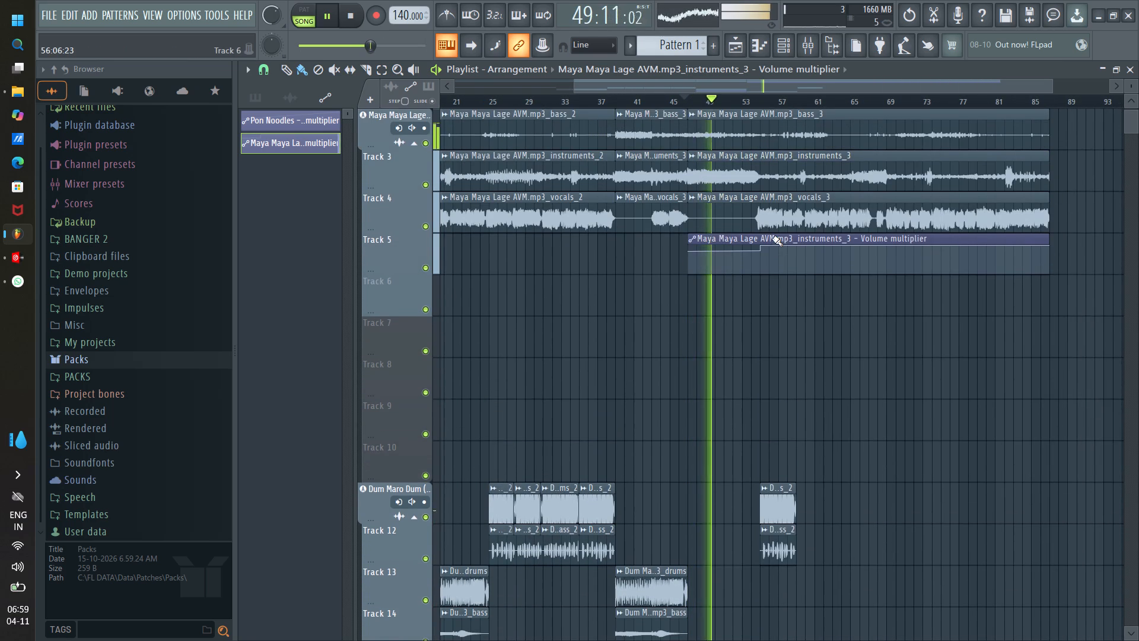
{"action": "scroll", "coordinate": [772, 236], "scroll_direction": "down", "scroll_amount": 2}
{"action": "scroll", "coordinate": [772, 236], "scroll_direction": "up", "scroll_amount": 2}
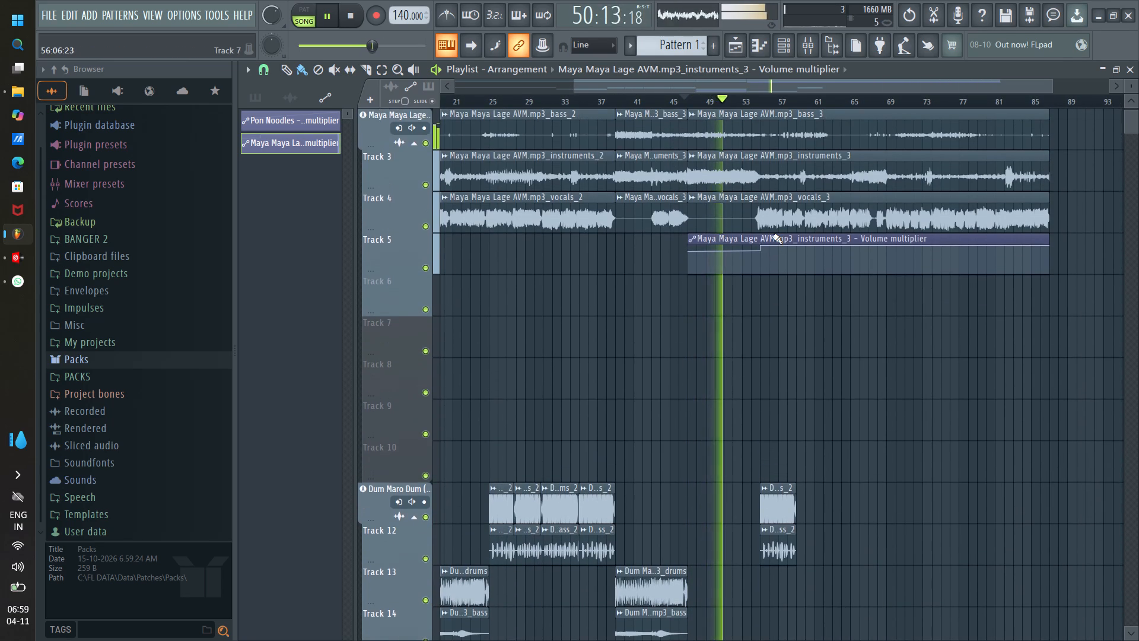
{"action": "scroll", "coordinate": [773, 284], "scroll_direction": "down", "scroll_amount": 5}
{"action": "scroll", "coordinate": [773, 285], "scroll_direction": "up", "scroll_amount": 1}
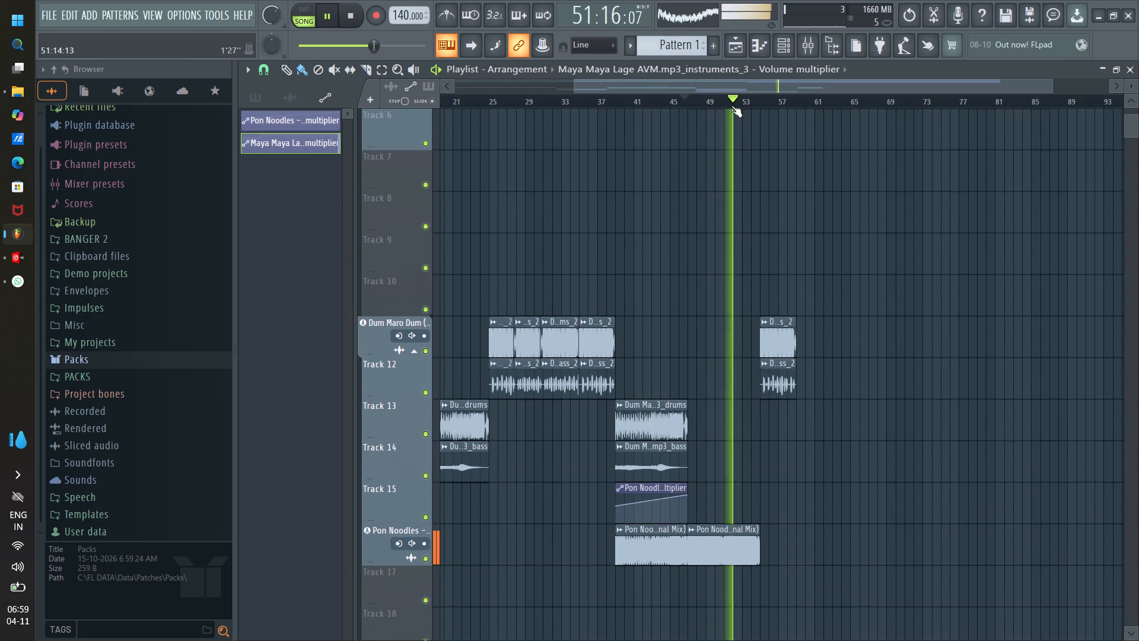
{"action": "left_click", "coordinate": [810, 50]}
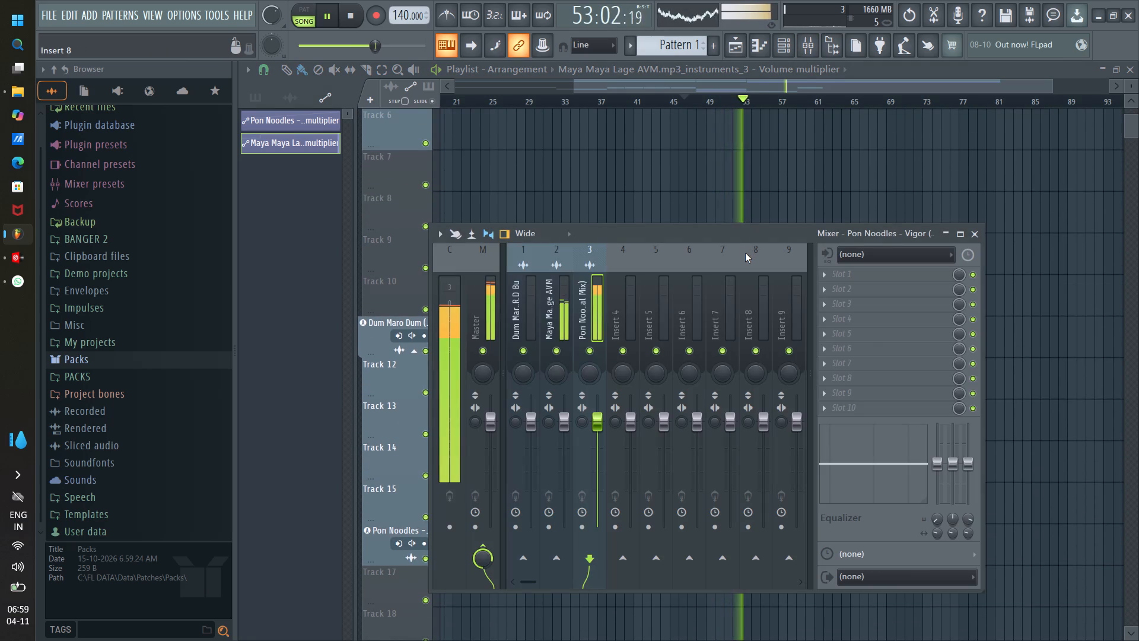
{"action": "left_click", "coordinate": [972, 239]}
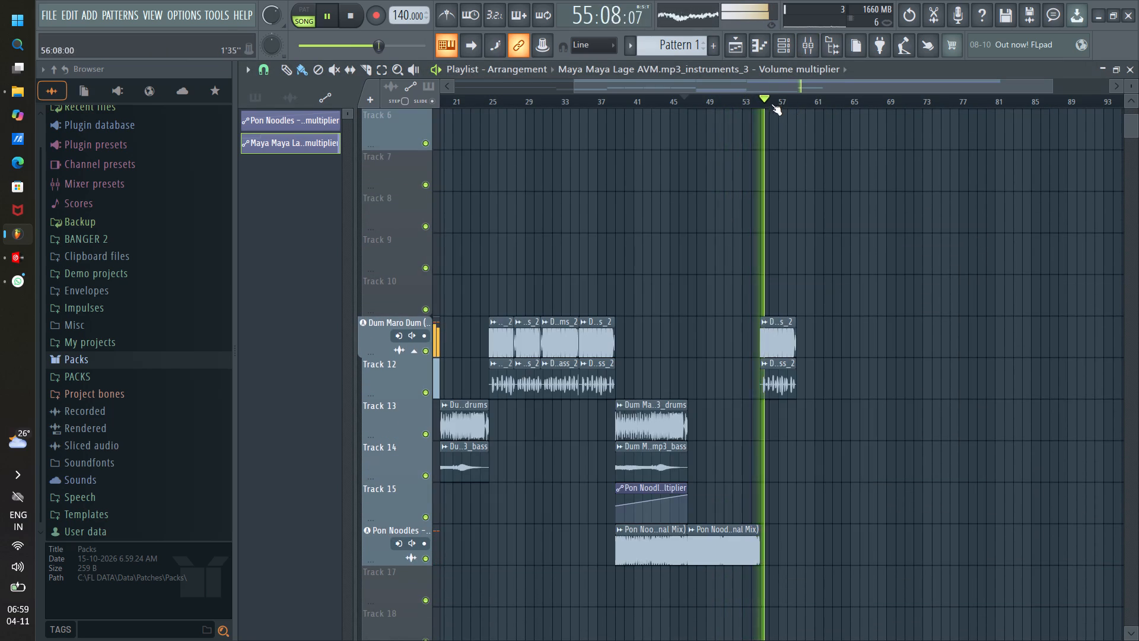
{"action": "left_click_drag", "start_coordinate": [742, 87], "coordinate": [565, 87]}
{"action": "left_click_drag", "start_coordinate": [731, 85], "coordinate": [879, 106]}
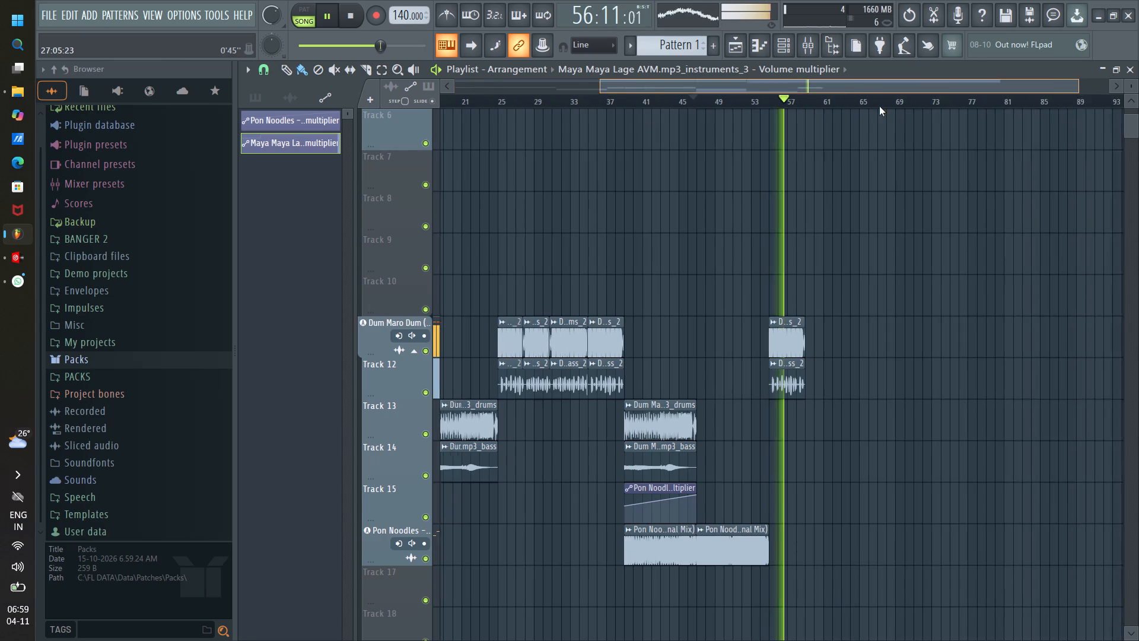
Duplicate the Dum Maro Dum drums and bass clips at bar 55 so the copies follow directly from bar 59.
{"action": "left_click_drag", "start_coordinate": [879, 106], "coordinate": [874, 104]}
{"action": "scroll", "coordinate": [744, 104], "scroll_direction": "up", "scroll_amount": 9}
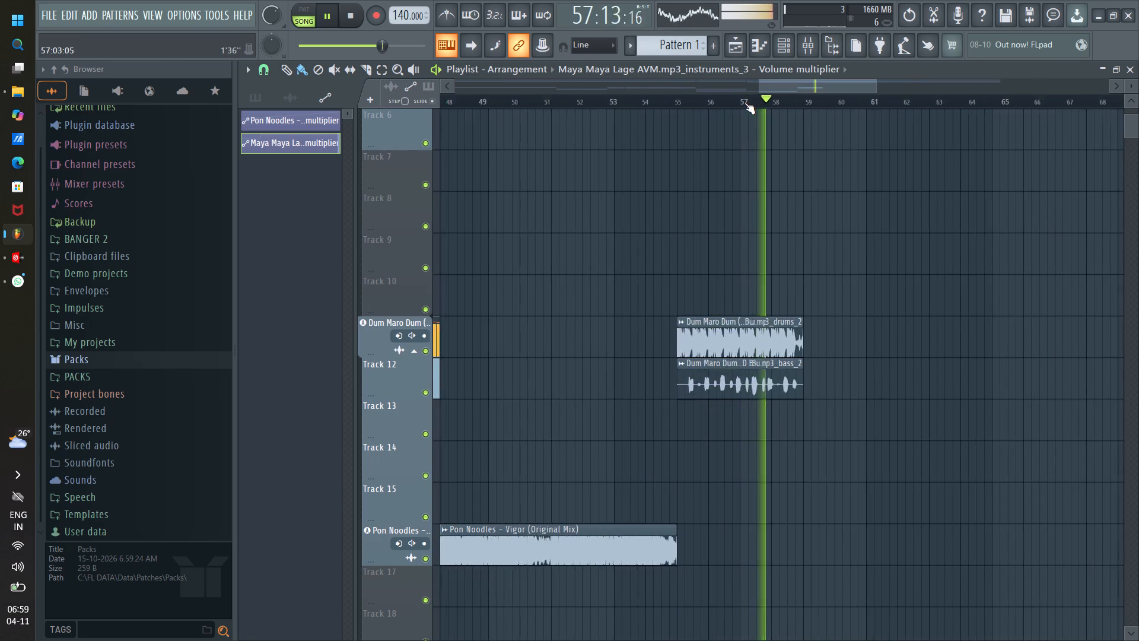
{"action": "scroll", "coordinate": [745, 103], "scroll_direction": "up", "scroll_amount": 1}
{"action": "left_click_drag", "start_coordinate": [738, 264], "coordinate": [730, 398], "text": "ctrl"}
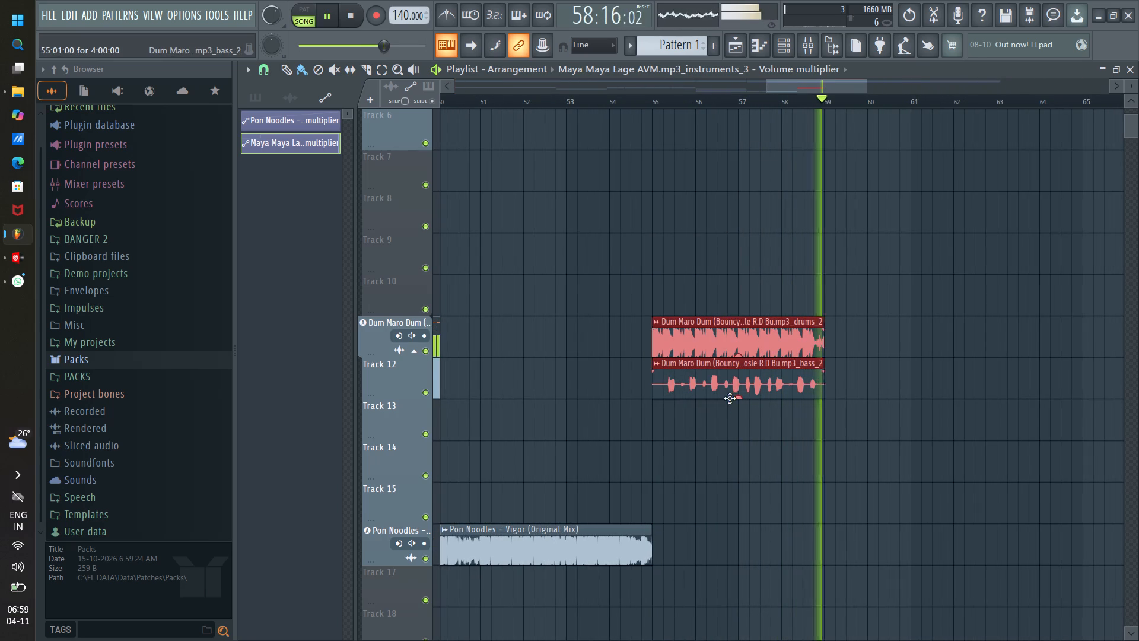
{"action": "key", "text": "ctrl+b"}
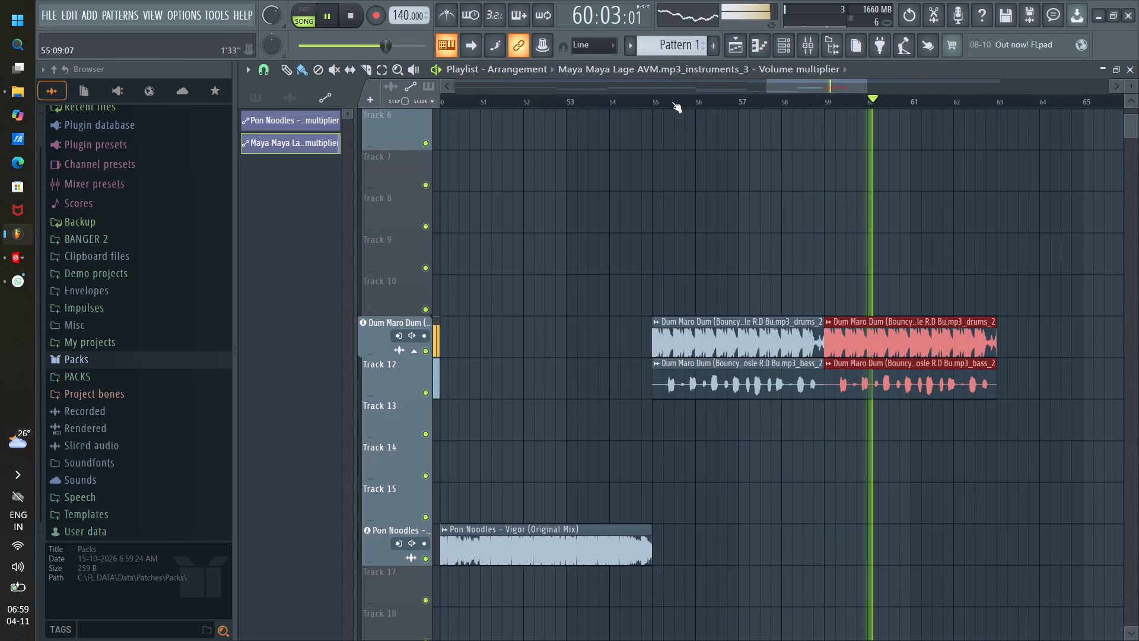
{"action": "left_click", "coordinate": [652, 99]}
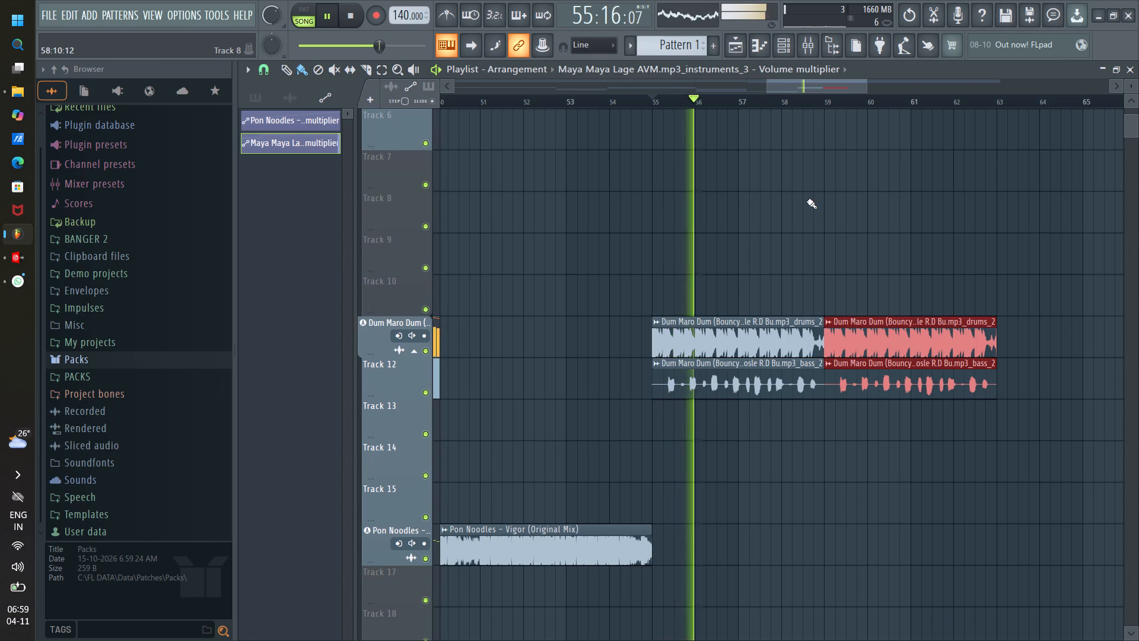
{"action": "left_click_drag", "start_coordinate": [815, 85], "coordinate": [820, 86]}
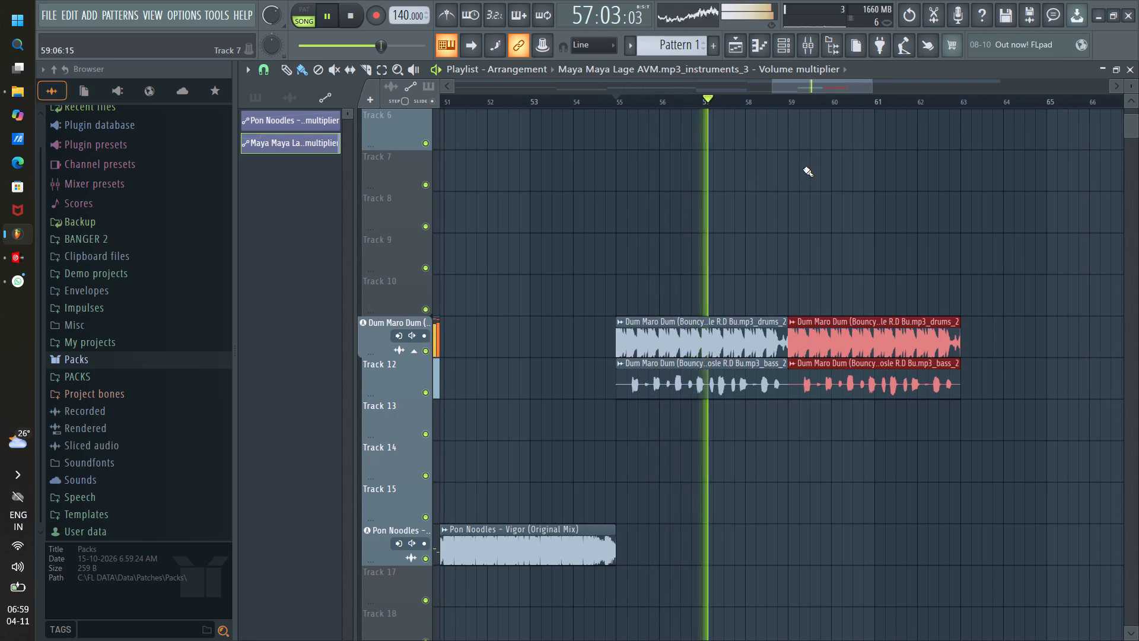
{"action": "scroll", "coordinate": [803, 169], "scroll_direction": "up", "scroll_amount": 3}
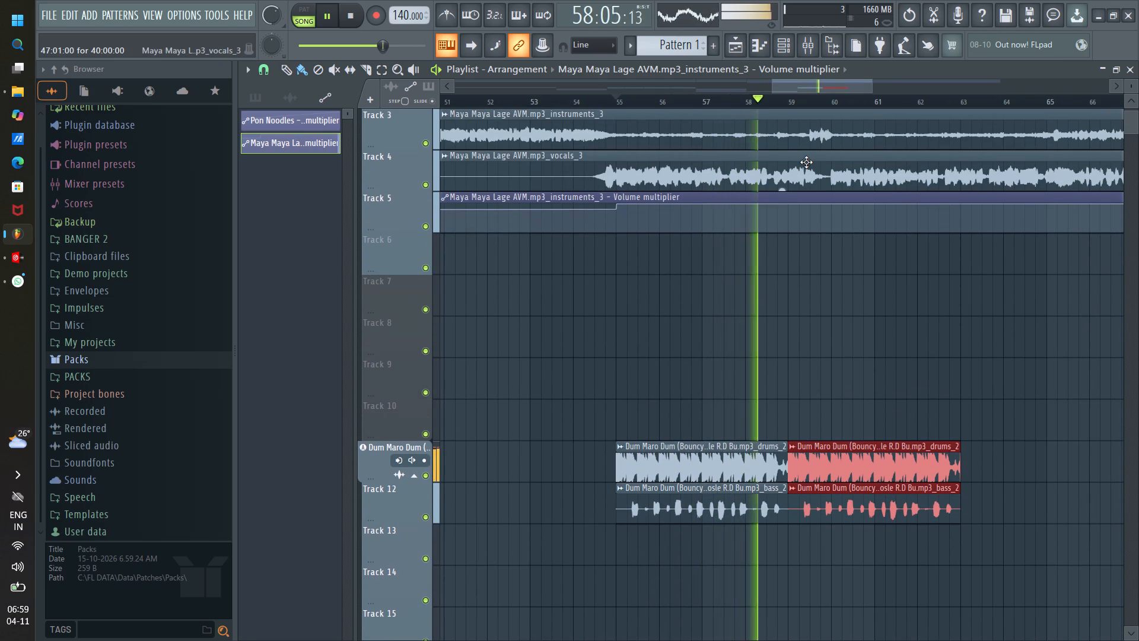
{"action": "left_click_drag", "start_coordinate": [785, 84], "coordinate": [810, 91]}
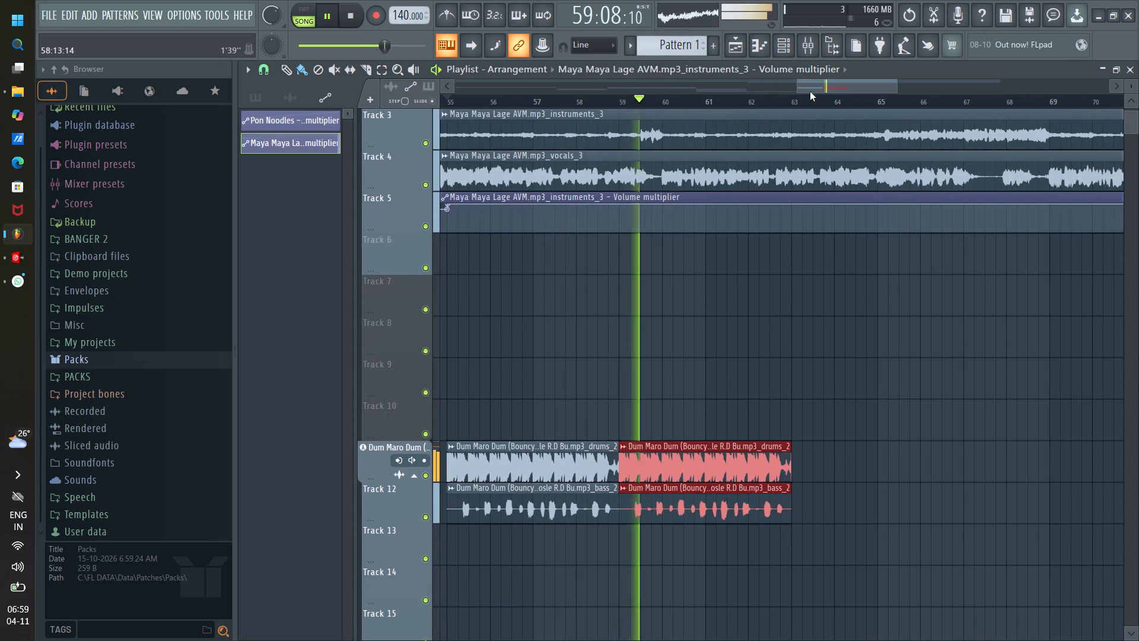
{"action": "left_click_drag", "start_coordinate": [824, 90], "coordinate": [791, 90]}
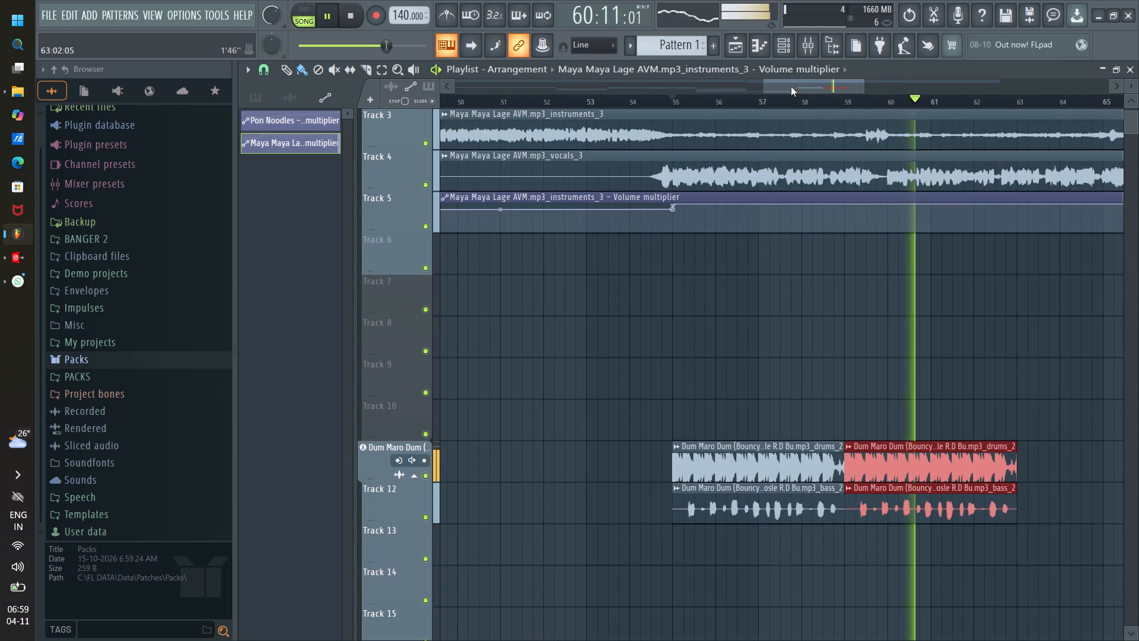
{"action": "left_click_drag", "start_coordinate": [791, 85], "coordinate": [803, 93]}
{"action": "left_click", "coordinate": [748, 94]}
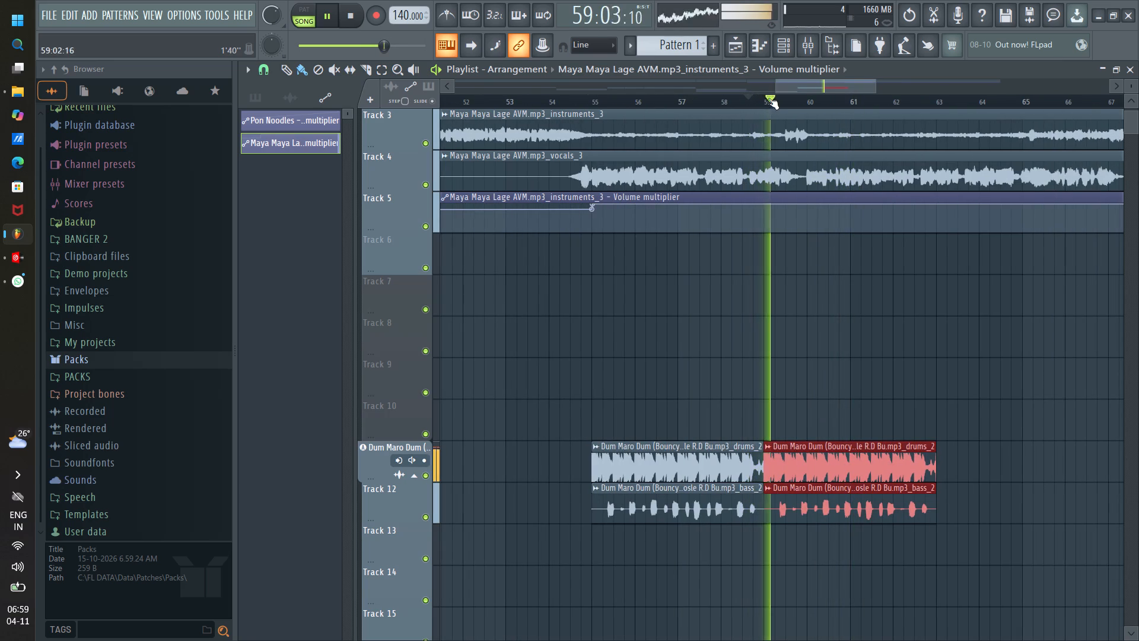
{"action": "left_click", "coordinate": [589, 103]}
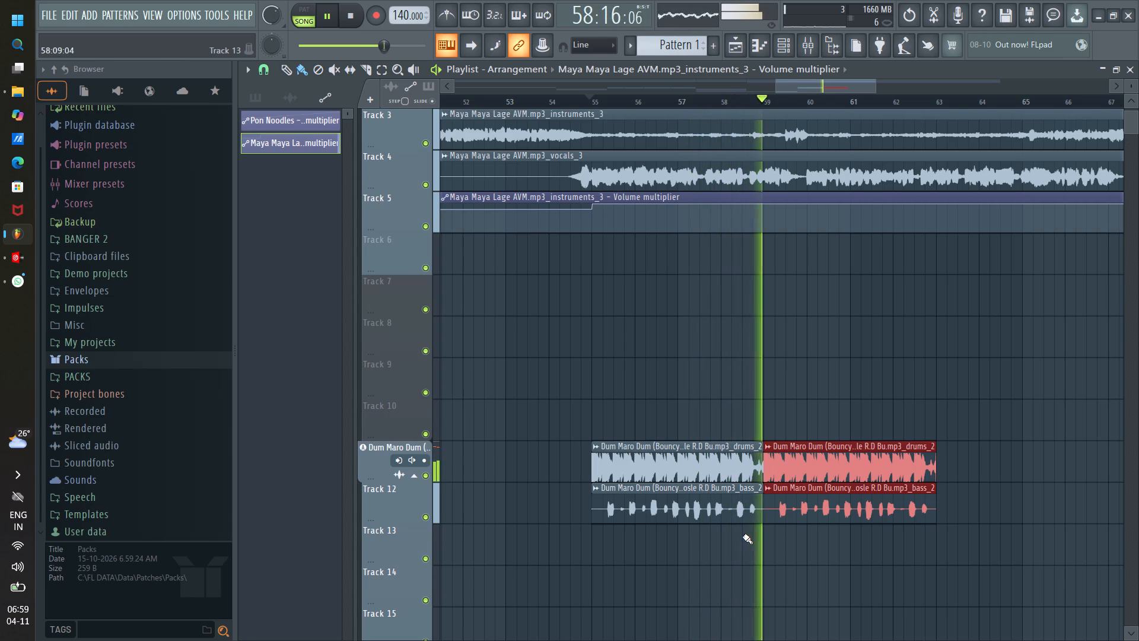
Shorten the first drums and bass pair, starting at bar 55, so both clips end exactly on the bar 58 line.
{"action": "left_click", "coordinate": [768, 467]}
{"action": "left_click", "coordinate": [762, 449], "text": "ctrl"}
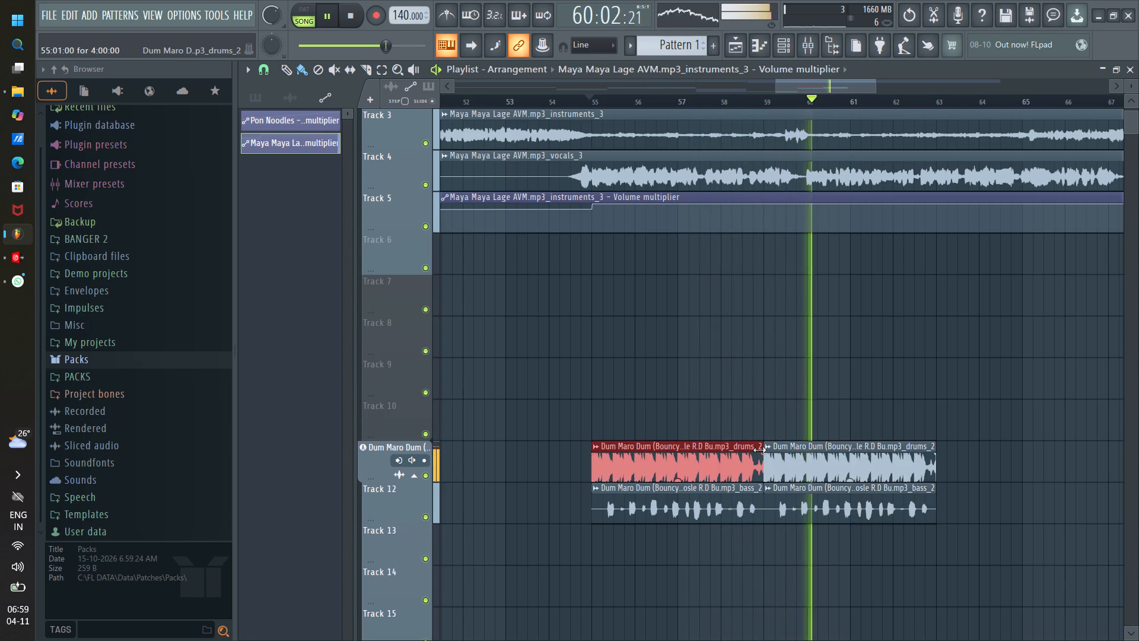
{"action": "left_click_drag", "start_coordinate": [724, 392], "coordinate": [721, 562], "text": "ctrl"}
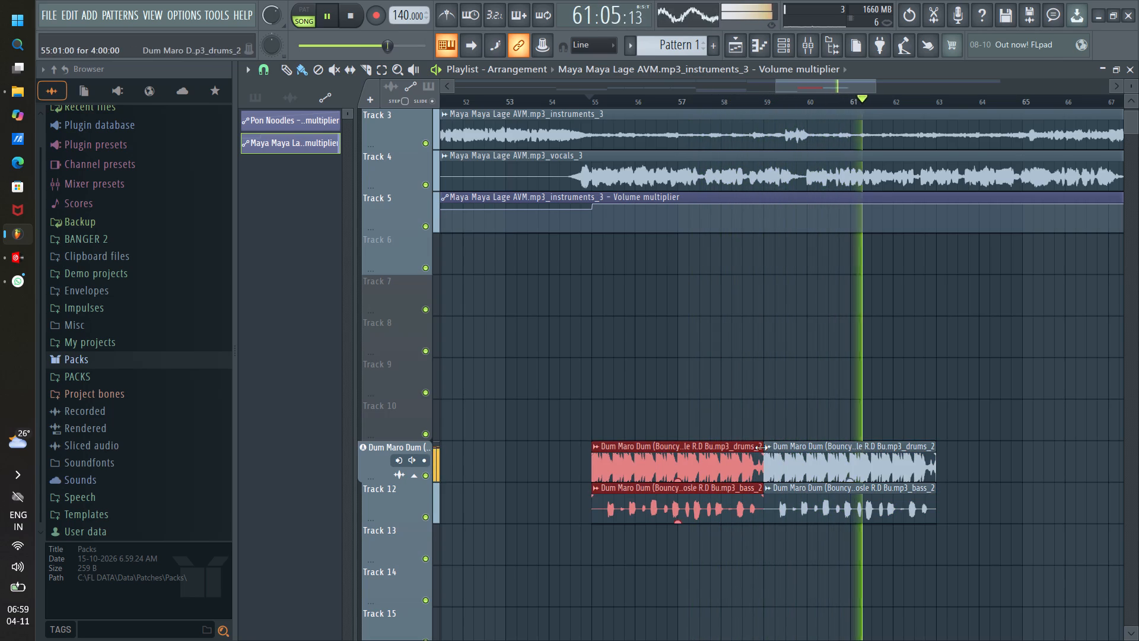
{"action": "left_click_drag", "start_coordinate": [761, 448], "coordinate": [718, 442]}
{"action": "scroll", "coordinate": [724, 106], "scroll_direction": "up", "scroll_amount": 12}
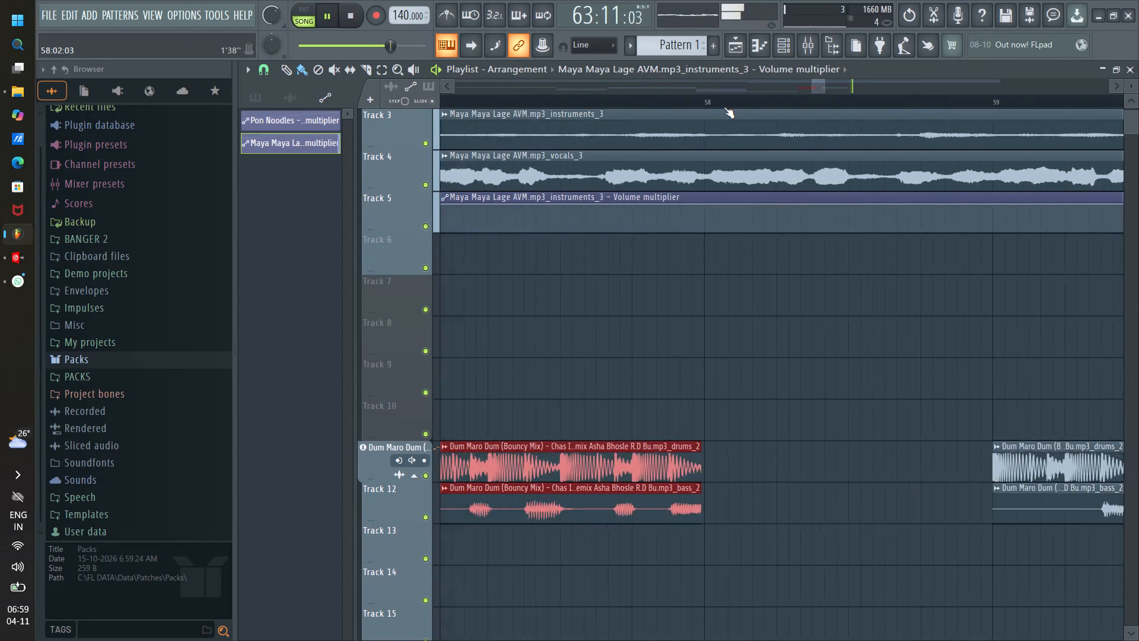
{"action": "scroll", "coordinate": [724, 107], "scroll_direction": "up", "scroll_amount": 19}
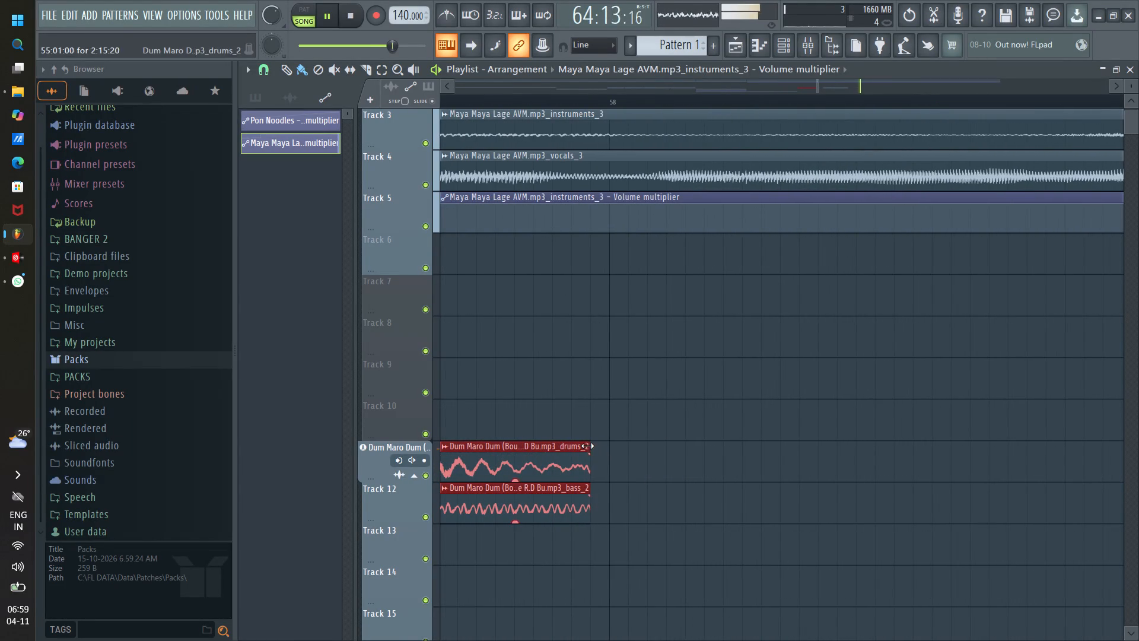
{"action": "left_click_drag", "start_coordinate": [587, 446], "coordinate": [605, 452]}
Set the playlist's snap to Beat.
{"action": "left_click", "coordinate": [262, 74]}
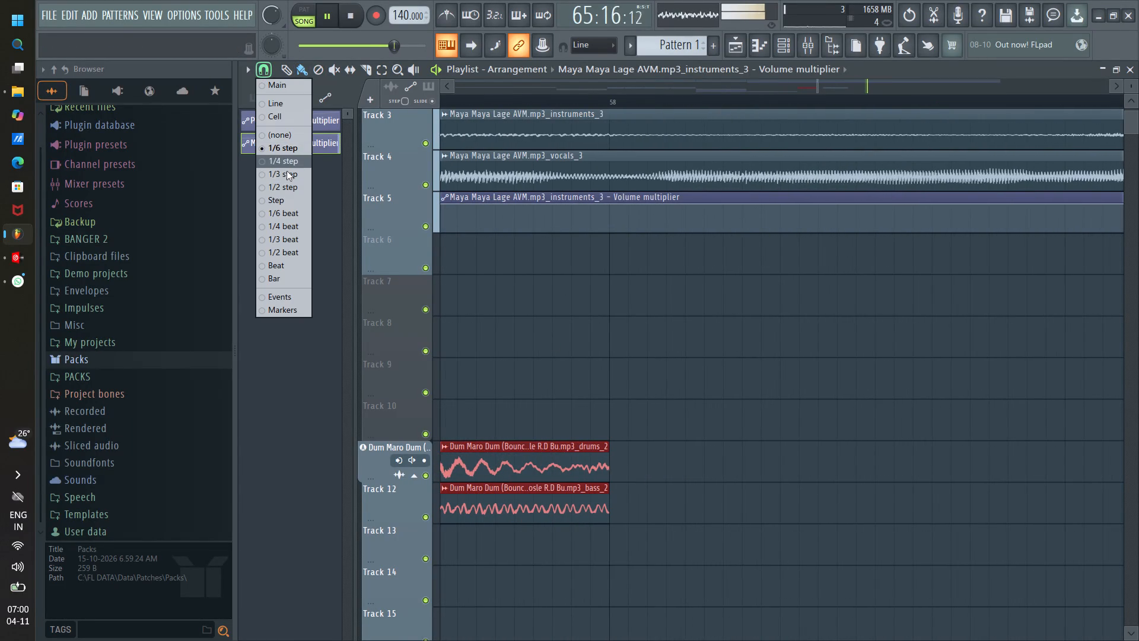
{"action": "left_click", "coordinate": [281, 211]}
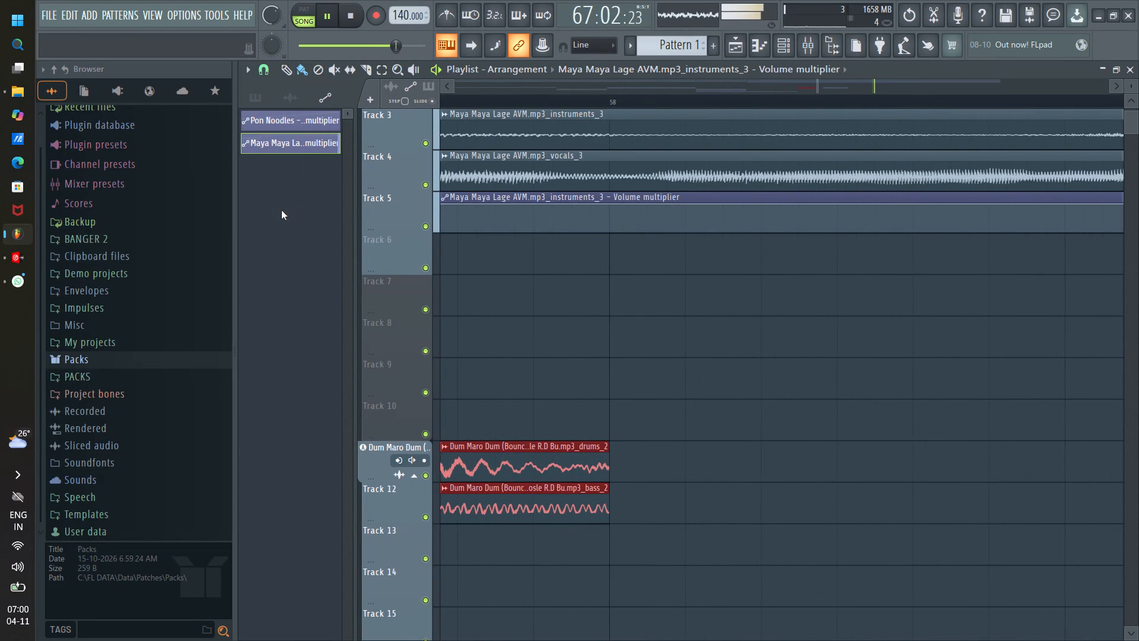
{"action": "left_click", "coordinate": [271, 65]}
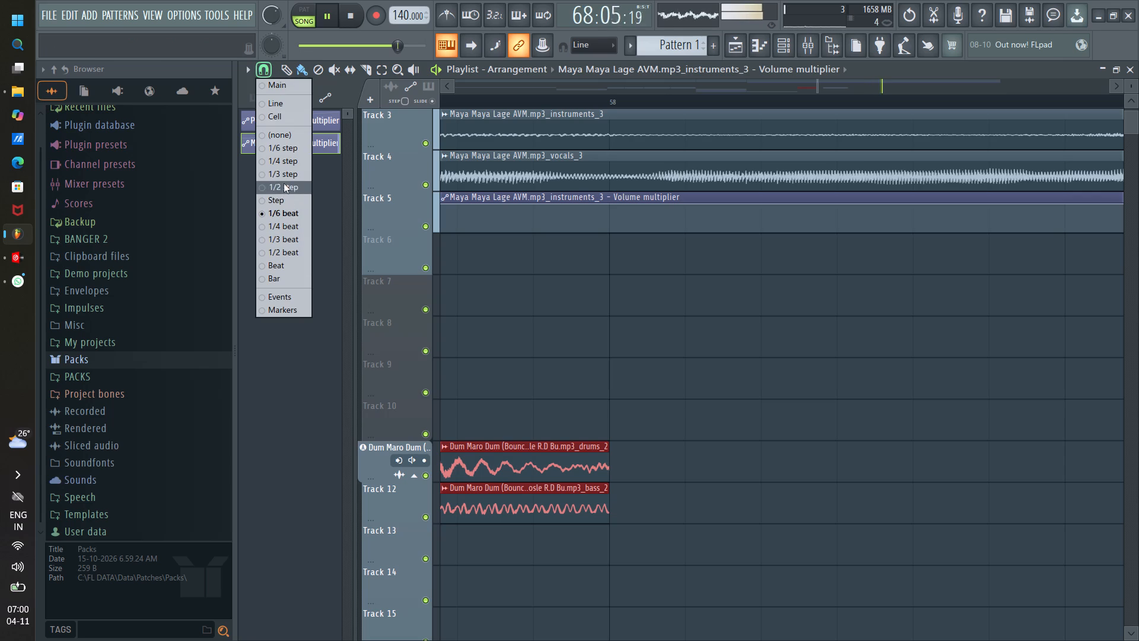
{"action": "left_click", "coordinate": [284, 266]}
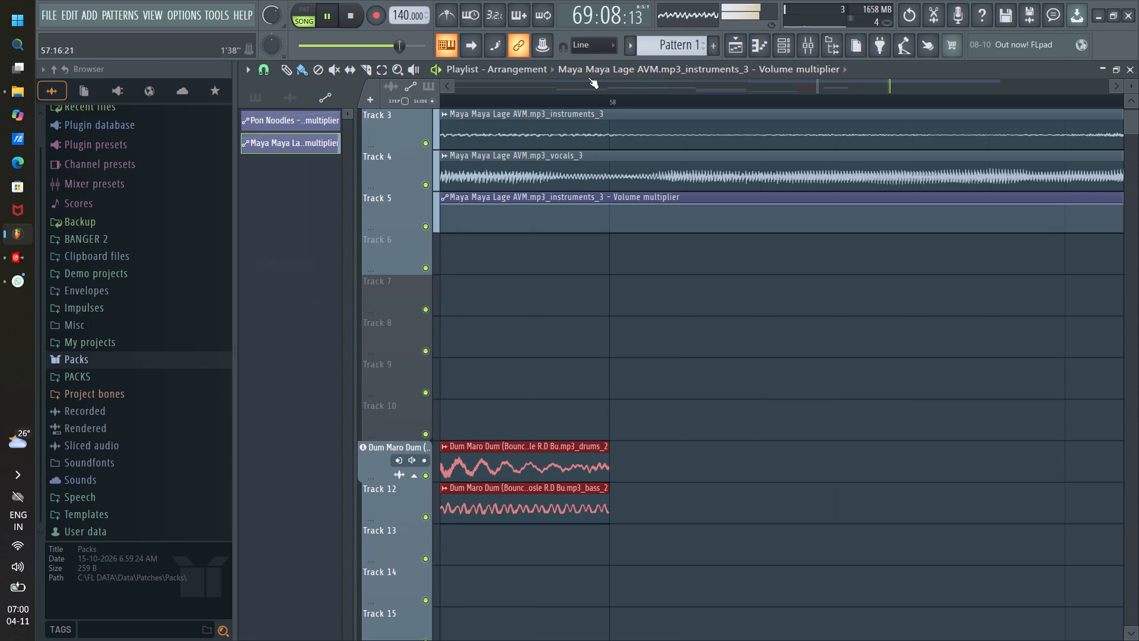
Move the second drums and bass pair together to start at bar 58, directly after the first pair, and play the join.
{"action": "scroll", "coordinate": [605, 101], "scroll_direction": "down", "scroll_amount": 18}
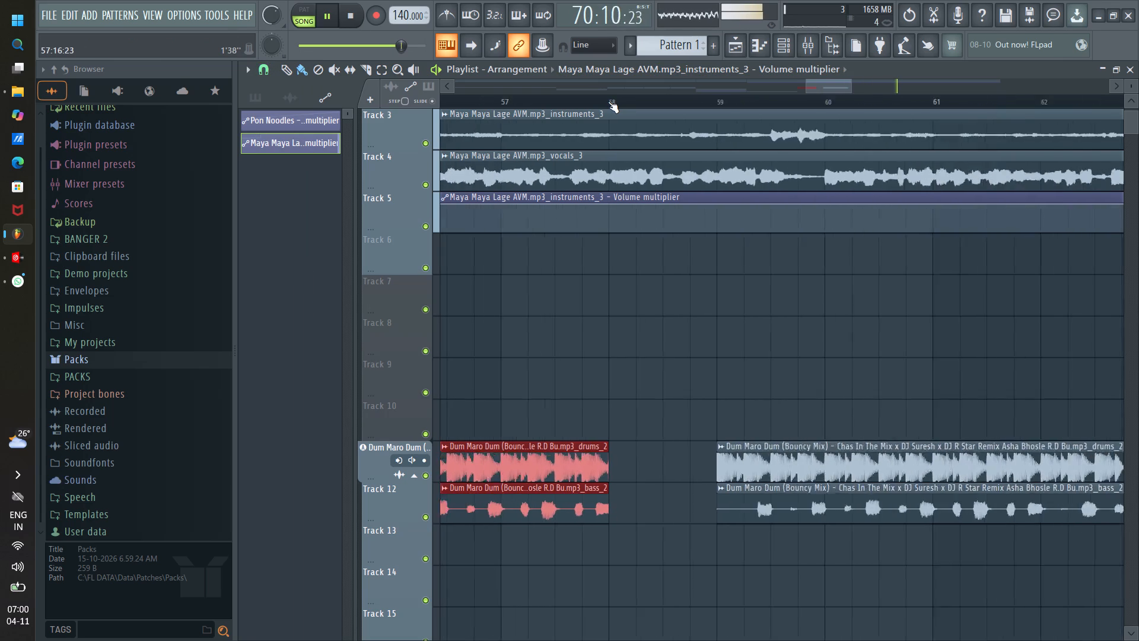
{"action": "scroll", "coordinate": [608, 101], "scroll_direction": "down", "scroll_amount": 8}
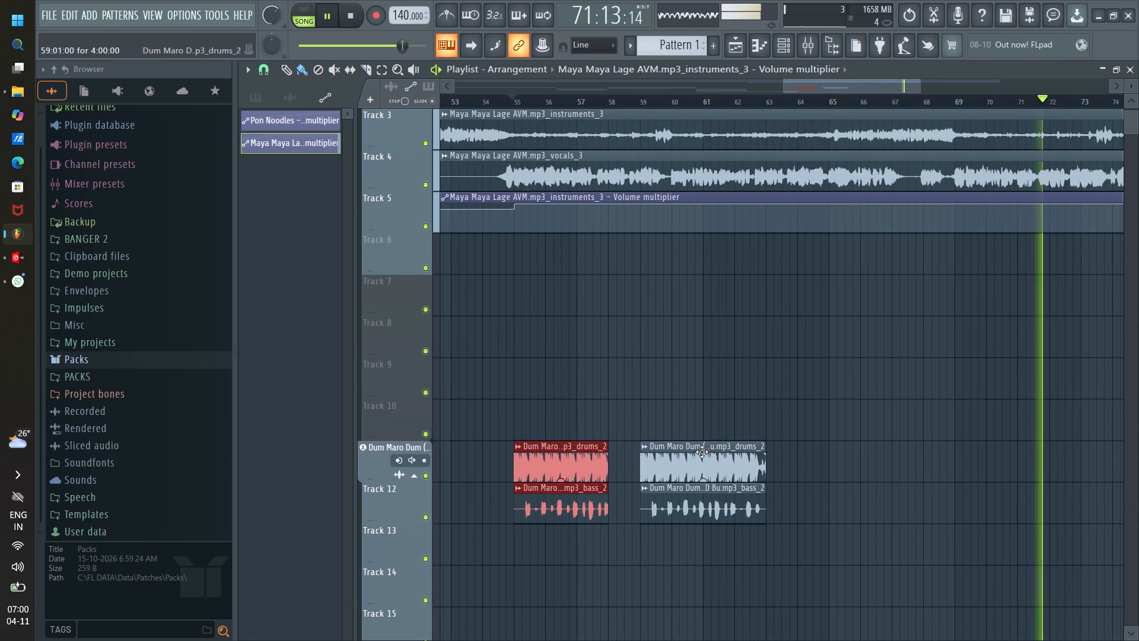
{"action": "left_click_drag", "start_coordinate": [702, 452], "coordinate": [686, 451]}
{"action": "key", "text": "ctrl+z"}
{"action": "left_click_drag", "start_coordinate": [724, 415], "coordinate": [718, 506], "text": "ctrl"}
{"action": "left_click_drag", "start_coordinate": [723, 481], "coordinate": [689, 480]}
{"action": "left_click", "coordinate": [580, 96]}
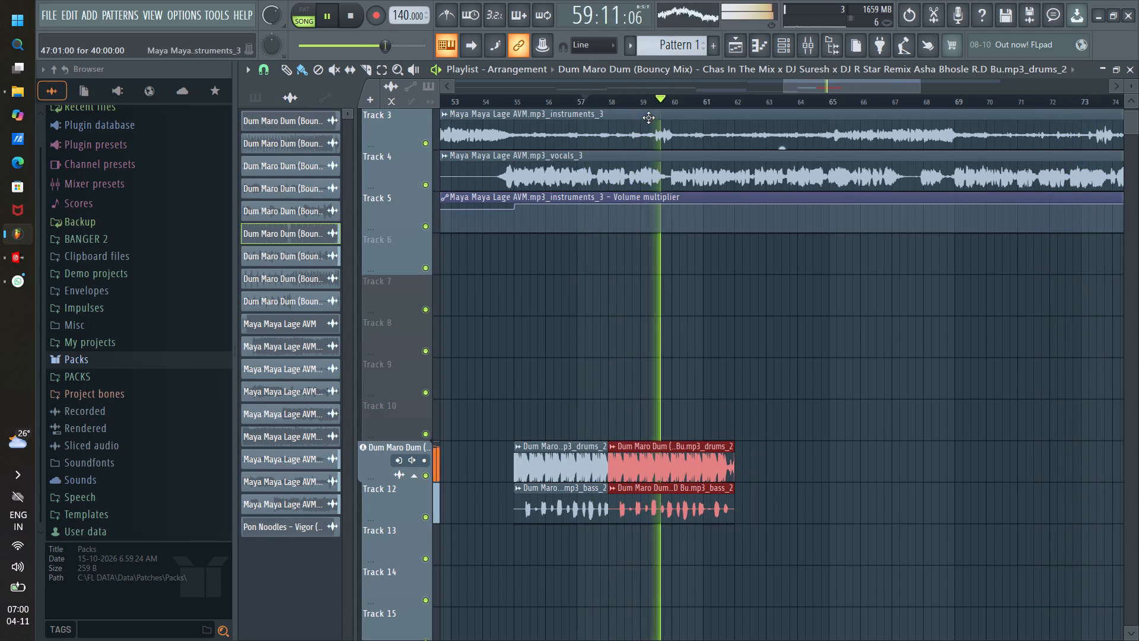
Trim the second drums and bass pair to a length of 1:12:00 from bar 58 and play from bar 55.
{"action": "scroll", "coordinate": [666, 97], "scroll_direction": "up", "scroll_amount": 6}
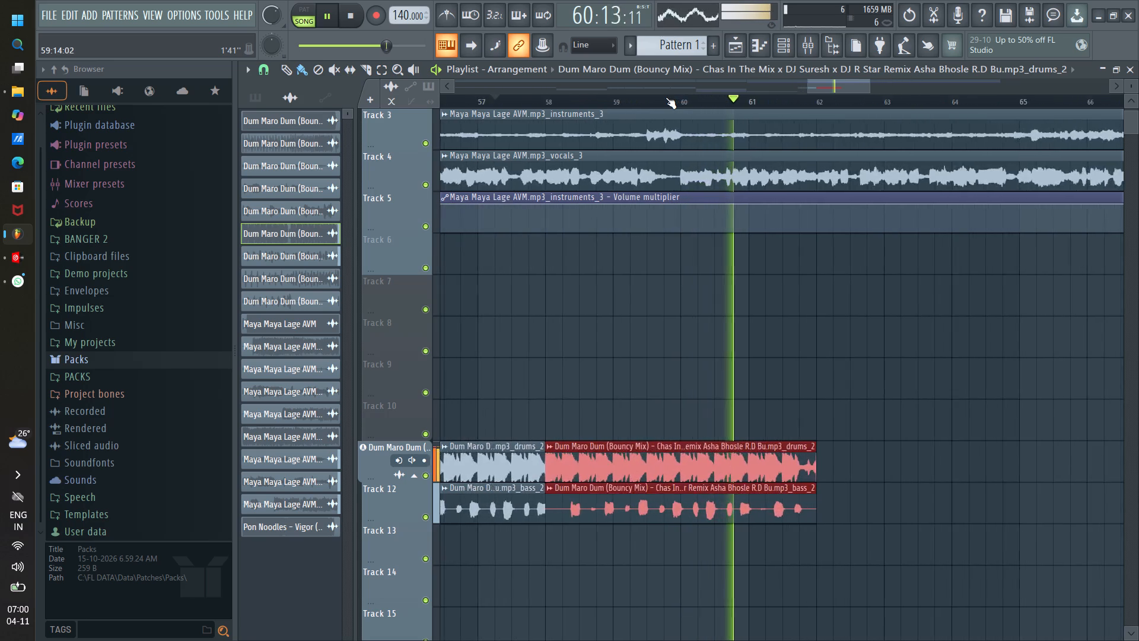
{"action": "scroll", "coordinate": [666, 97], "scroll_direction": "up", "scroll_amount": 2}
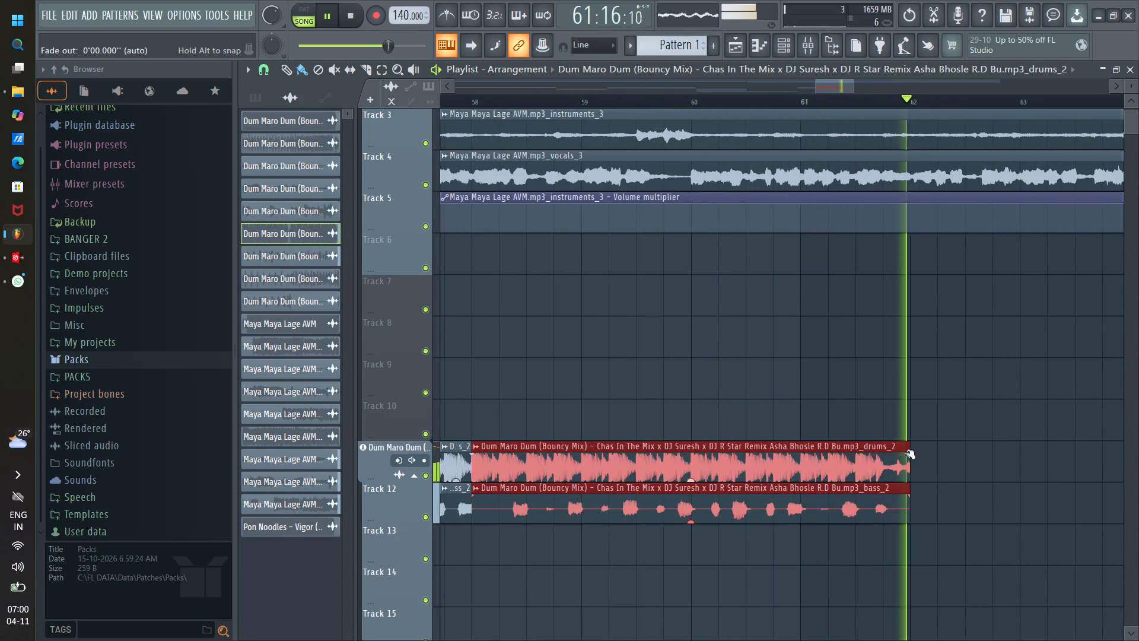
{"action": "left_click_drag", "start_coordinate": [909, 450], "coordinate": [693, 440]}
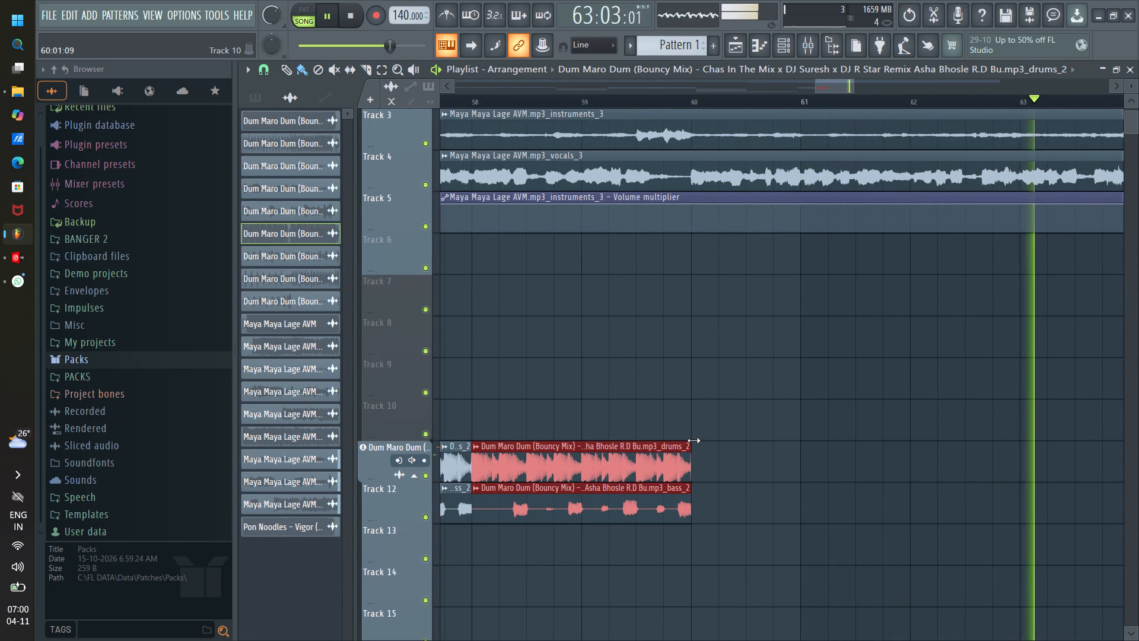
{"action": "left_click_drag", "start_coordinate": [693, 440], "coordinate": [664, 440]}
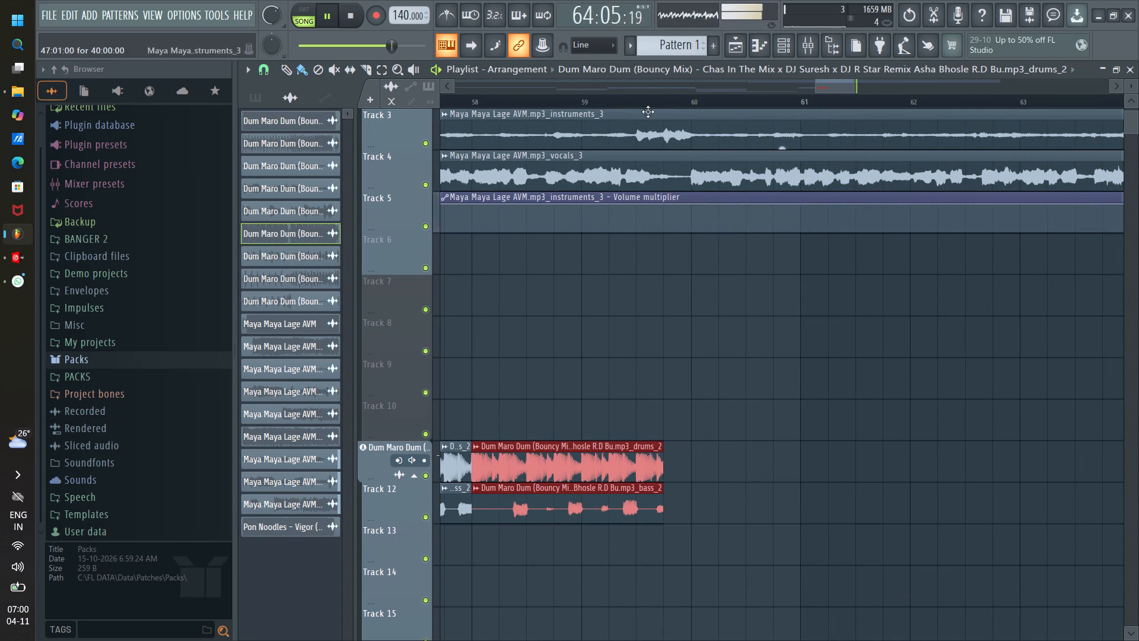
{"action": "scroll", "coordinate": [660, 96], "scroll_direction": "down", "scroll_amount": 8}
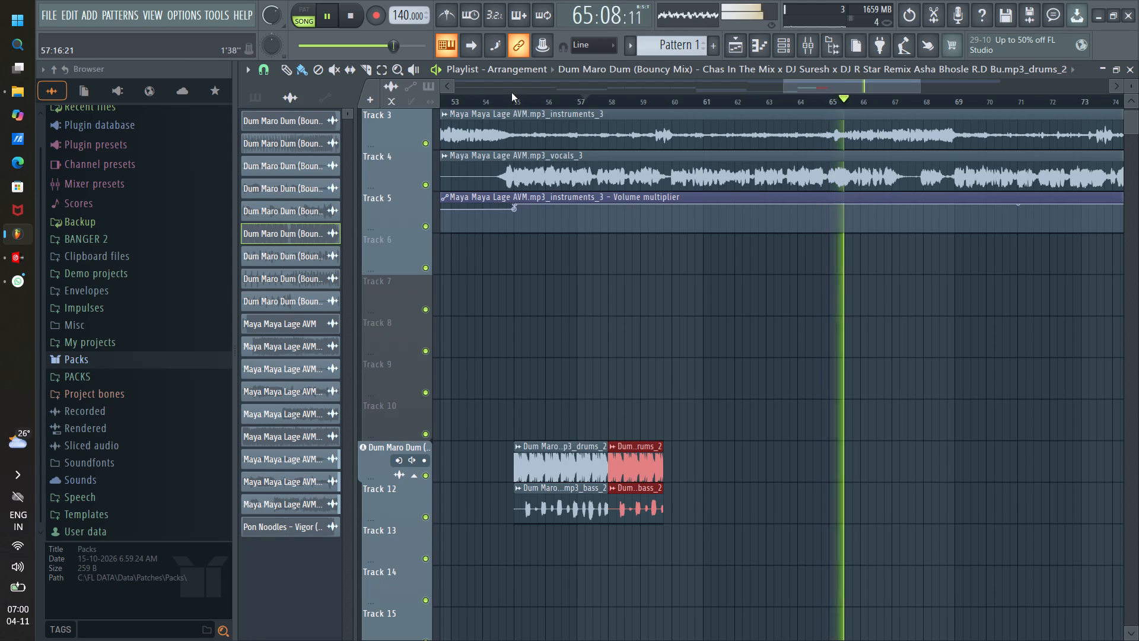
{"action": "left_click", "coordinate": [514, 100]}
Swap the two drums and bass pairs, starting the shorter one at bar 55 with the three-bar one directly after it.
{"action": "left_click_drag", "start_coordinate": [557, 405], "coordinate": [562, 531], "text": "ctrl"}
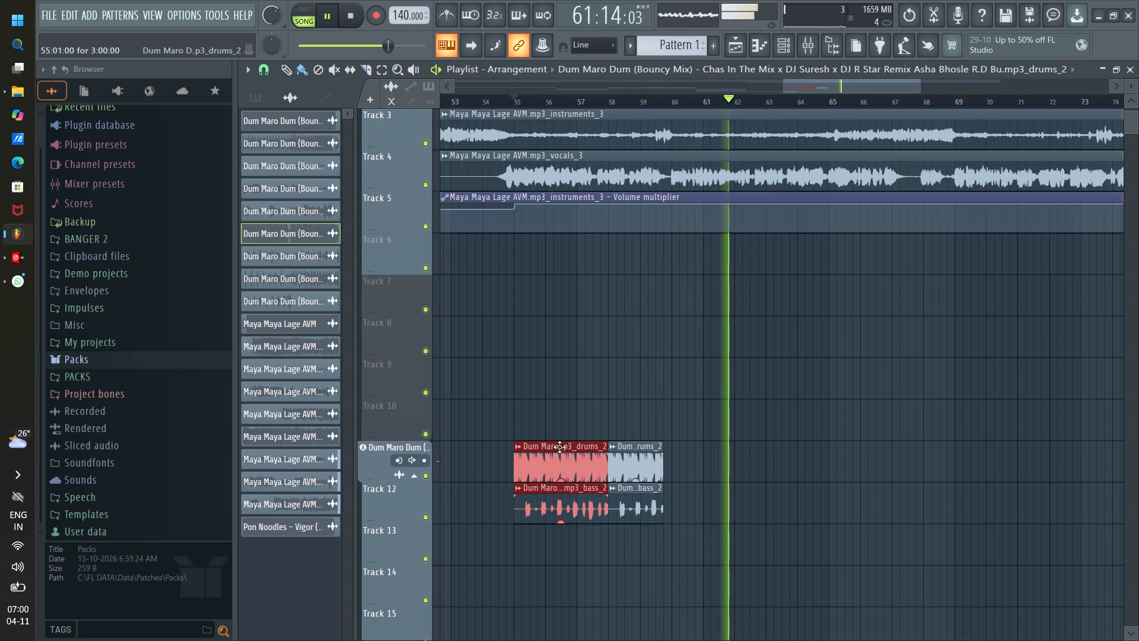
{"action": "left_click_drag", "start_coordinate": [551, 454], "coordinate": [726, 486]}
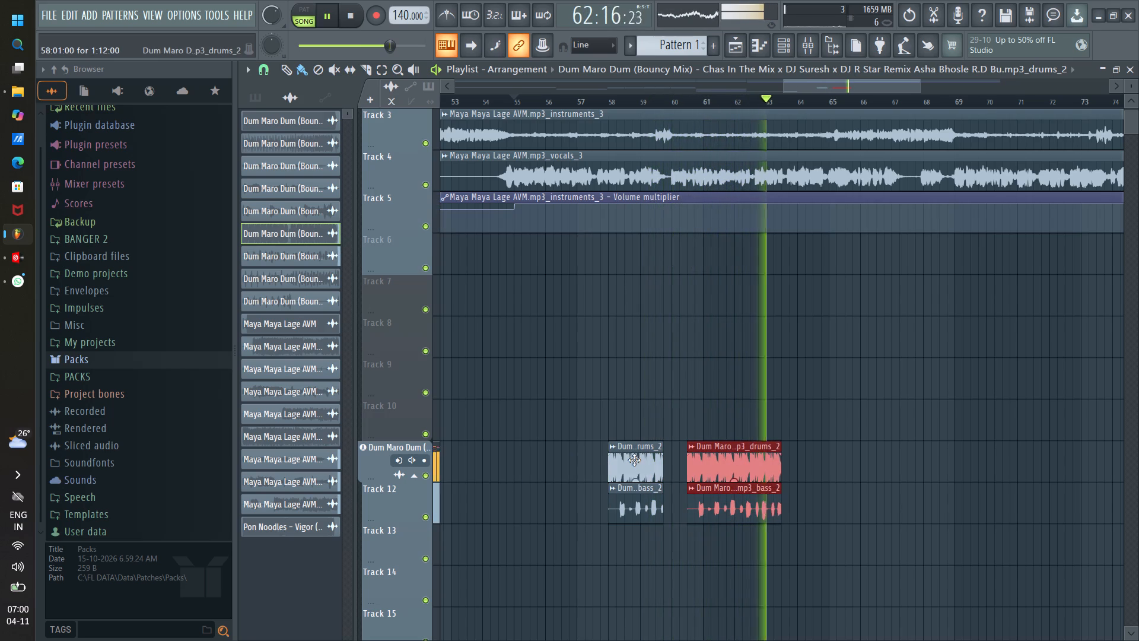
{"action": "left_click_drag", "start_coordinate": [634, 460], "coordinate": [565, 455]}
{"action": "key", "text": "ctrl+z"}
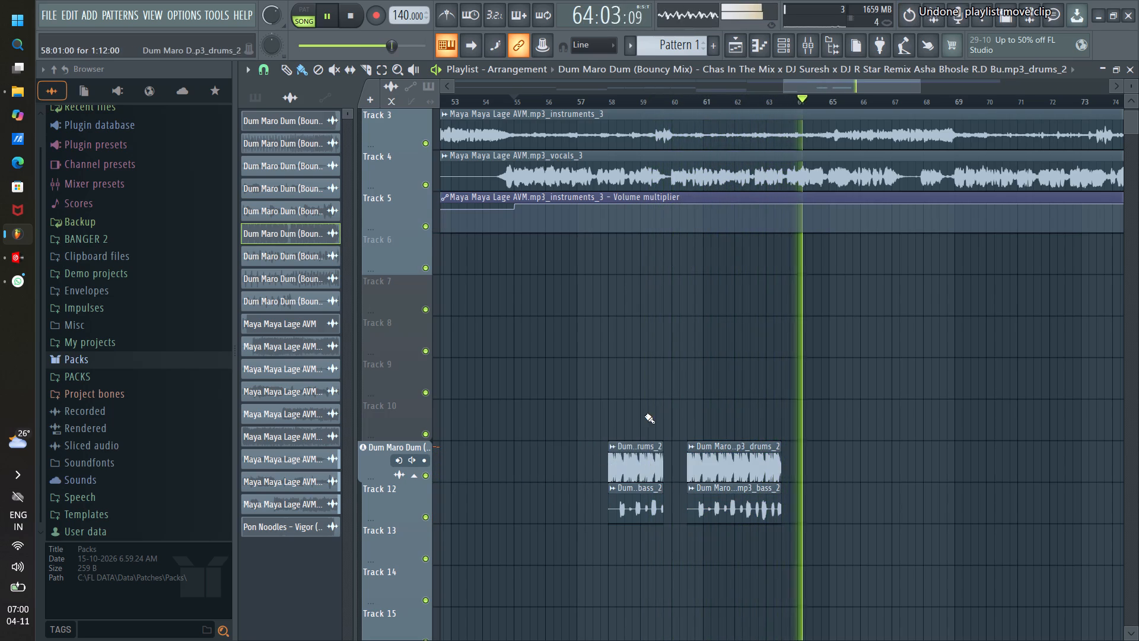
{"action": "left_click_drag", "start_coordinate": [645, 412], "coordinate": [644, 530], "text": "ctrl"}
{"action": "left_click_drag", "start_coordinate": [639, 504], "coordinate": [555, 501]}
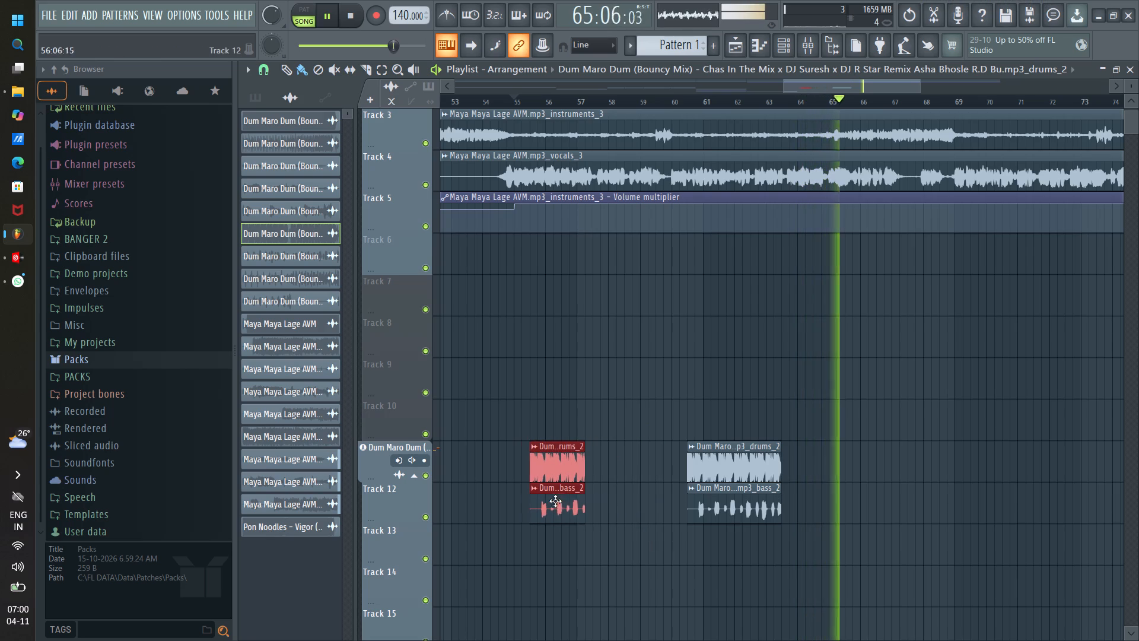
{"action": "left_click_drag", "start_coordinate": [555, 501], "coordinate": [544, 500]}
{"action": "left_click", "coordinate": [483, 98]}
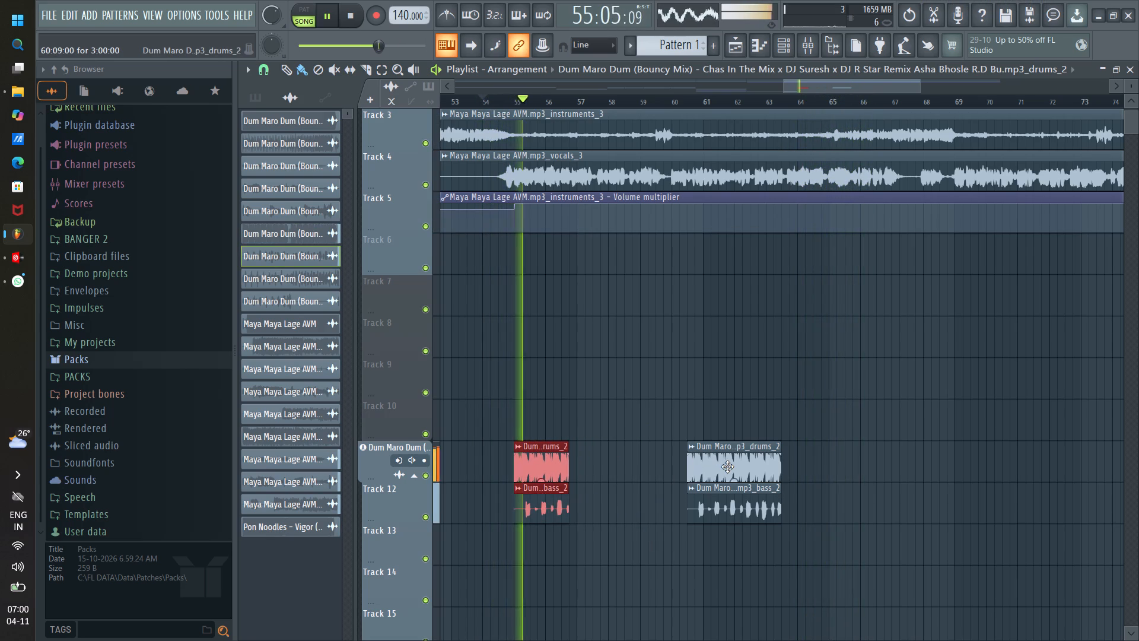
{"action": "left_click_drag", "start_coordinate": [746, 415], "coordinate": [748, 559], "text": "ctrl"}
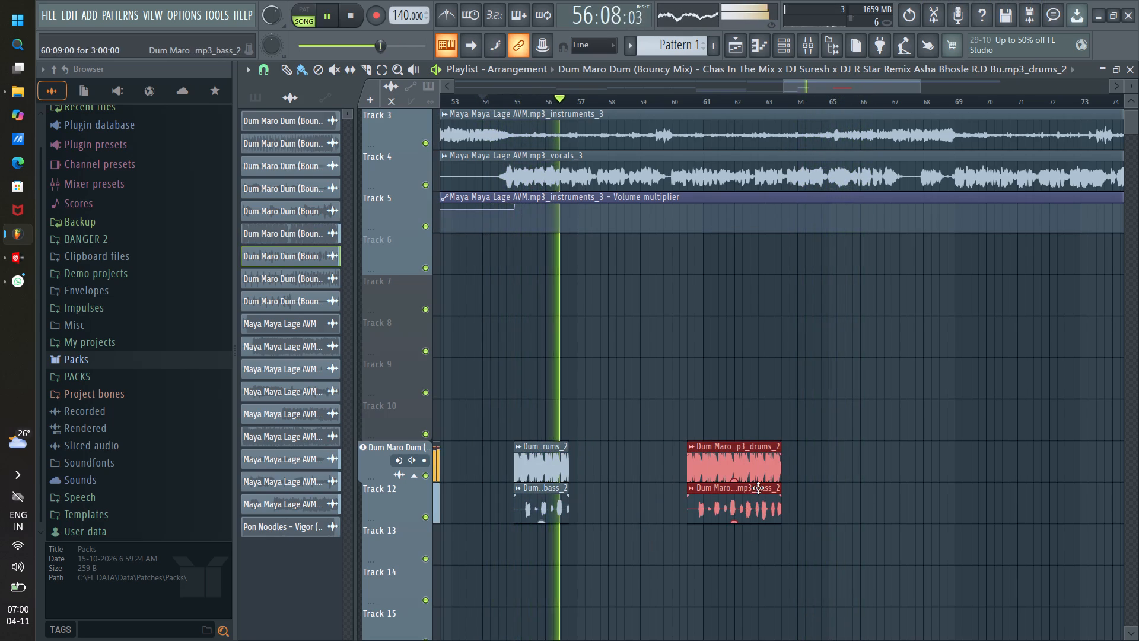
{"action": "left_click_drag", "start_coordinate": [758, 488], "coordinate": [638, 478]}
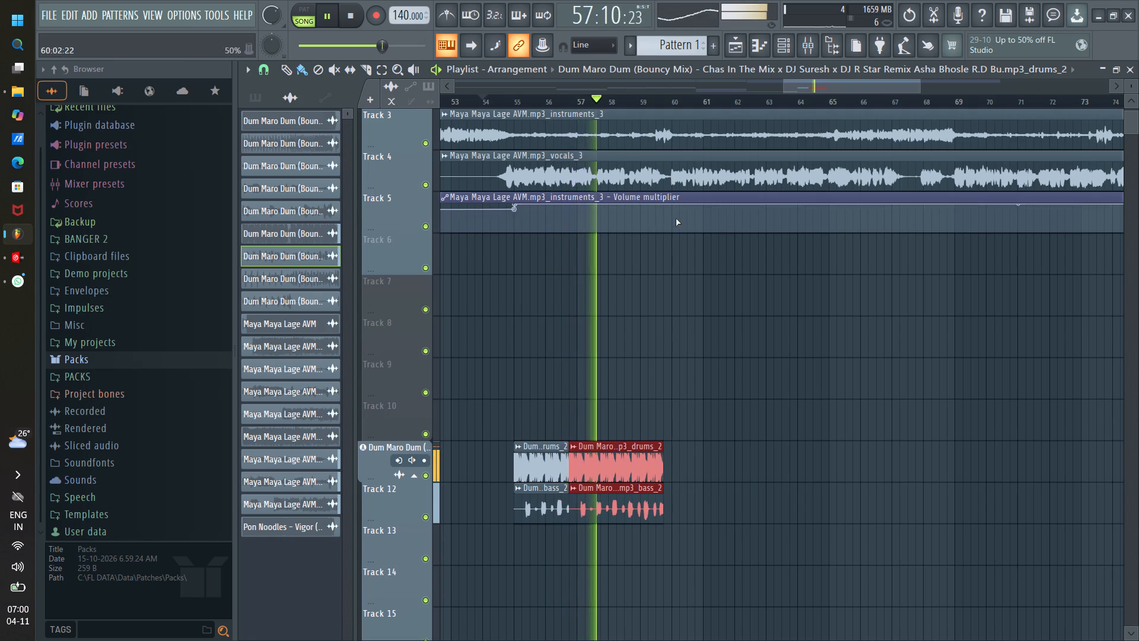
Play around bar 56 and again from bar 55 to check the swapped drums and bass pairs.
{"action": "left_click", "coordinate": [561, 105]}
{"action": "scroll", "coordinate": [567, 104], "scroll_direction": "up", "scroll_amount": 2}
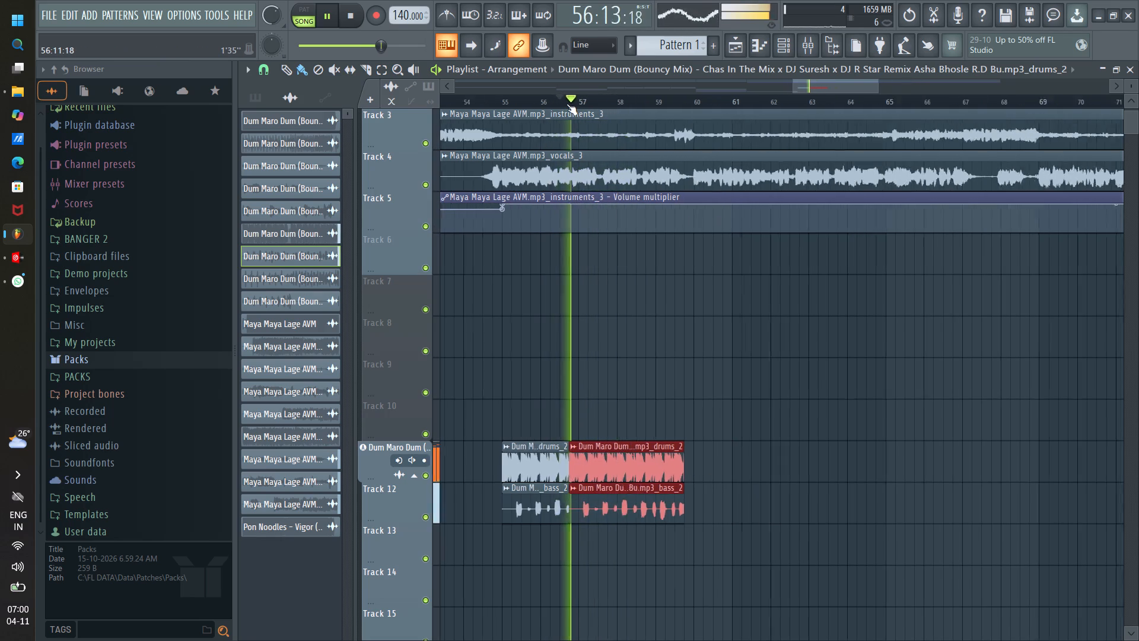
{"action": "scroll", "coordinate": [567, 104], "scroll_direction": "up", "scroll_amount": 4}
{"action": "scroll", "coordinate": [568, 103], "scroll_direction": "down", "scroll_amount": 6}
{"action": "left_click", "coordinate": [511, 104]}
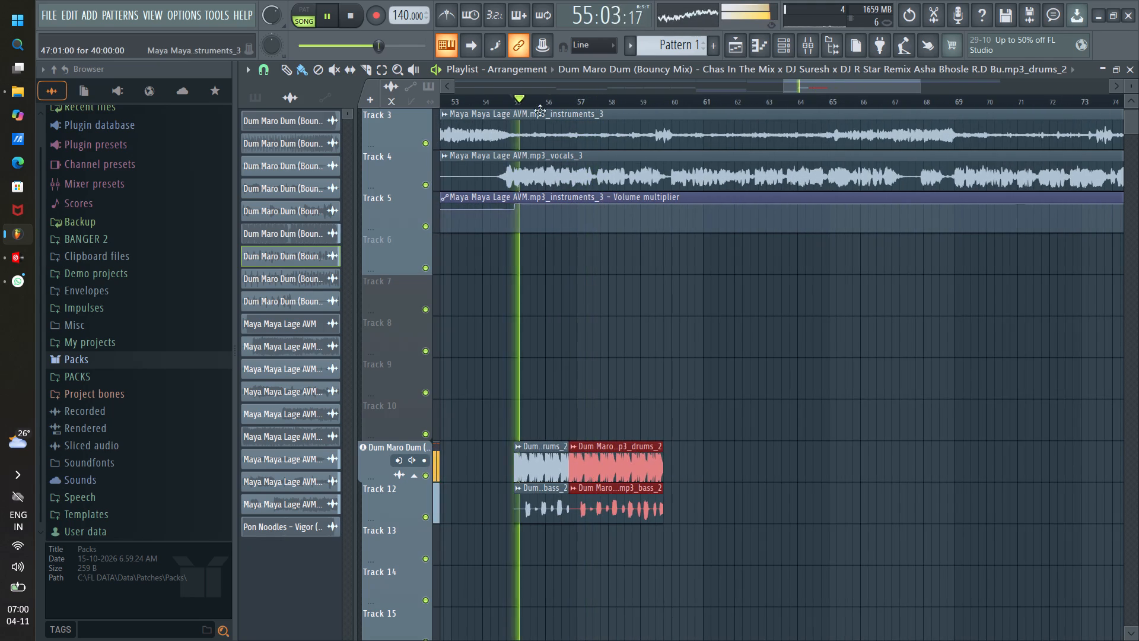
Undo the swap of the two drums and bass pairs and play the transition into bar 55.
{"action": "key", "text": "ctrl+z"}
{"action": "key", "text": "ctrl+z"}
{"action": "key", "text": "ctrl+z"}
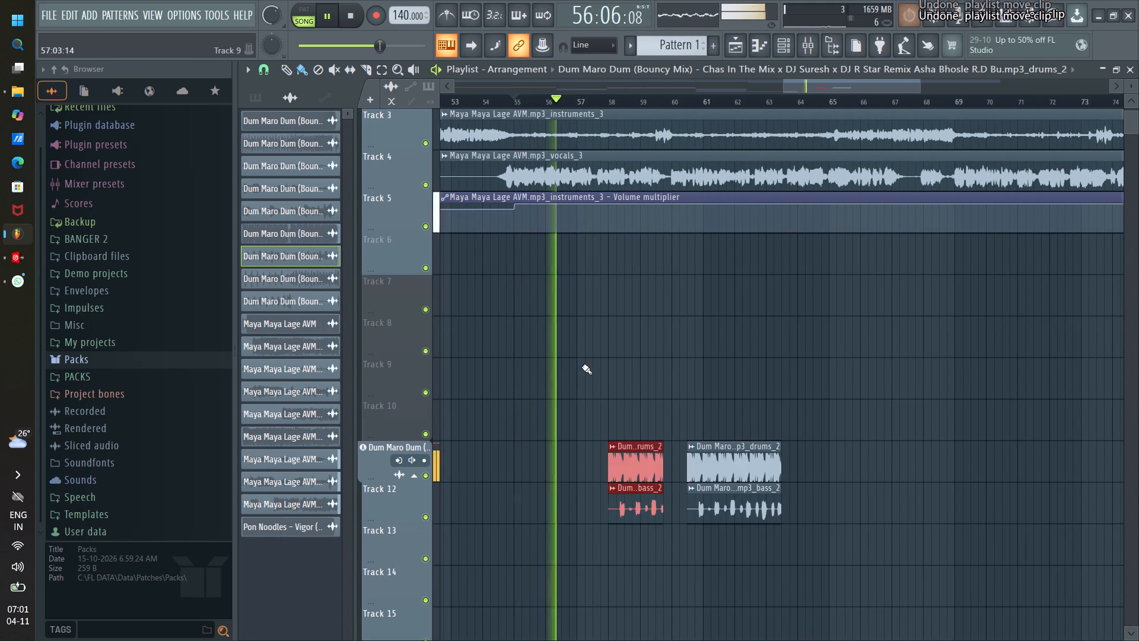
{"action": "key", "text": "ctrl+z"}
{"action": "key", "text": "ctrl+z"}
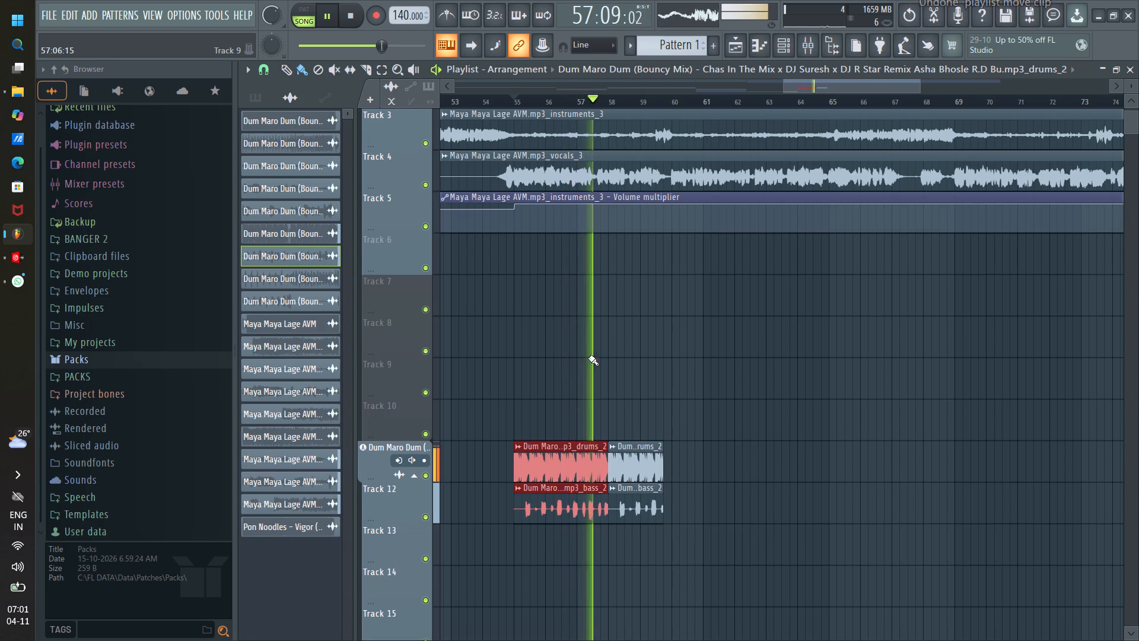
{"action": "left_click", "coordinate": [508, 101]}
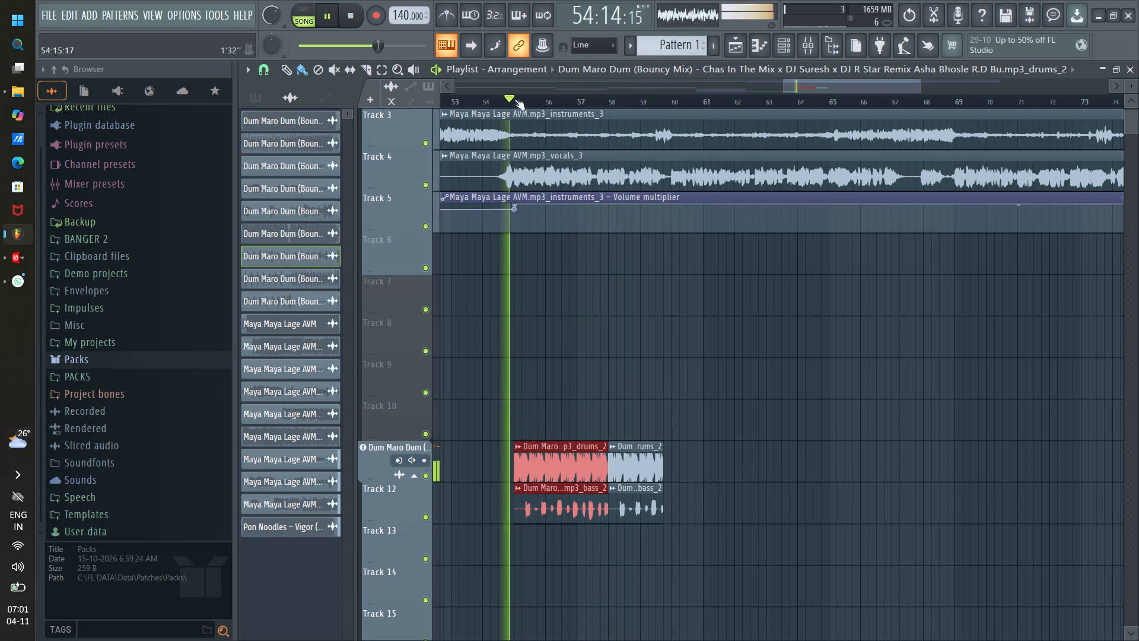
{"action": "left_click", "coordinate": [496, 94]}
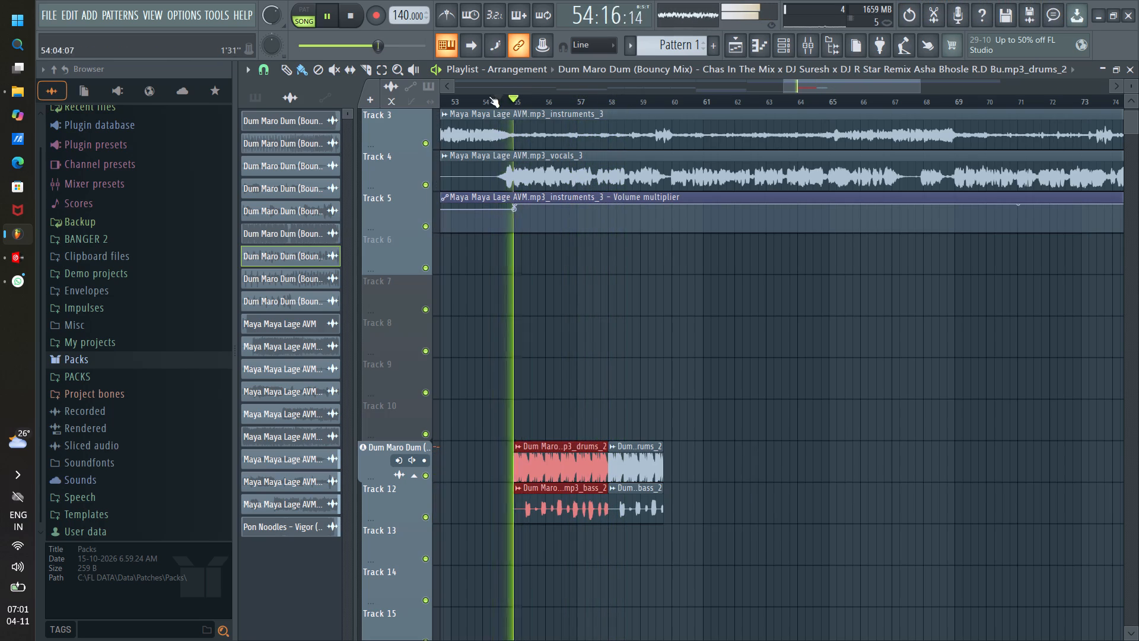
{"action": "left_click", "coordinate": [489, 96]}
{"action": "scroll", "coordinate": [542, 224], "scroll_direction": "up", "scroll_amount": 1}
{"action": "scroll", "coordinate": [606, 359], "scroll_direction": "down", "scroll_amount": 2}
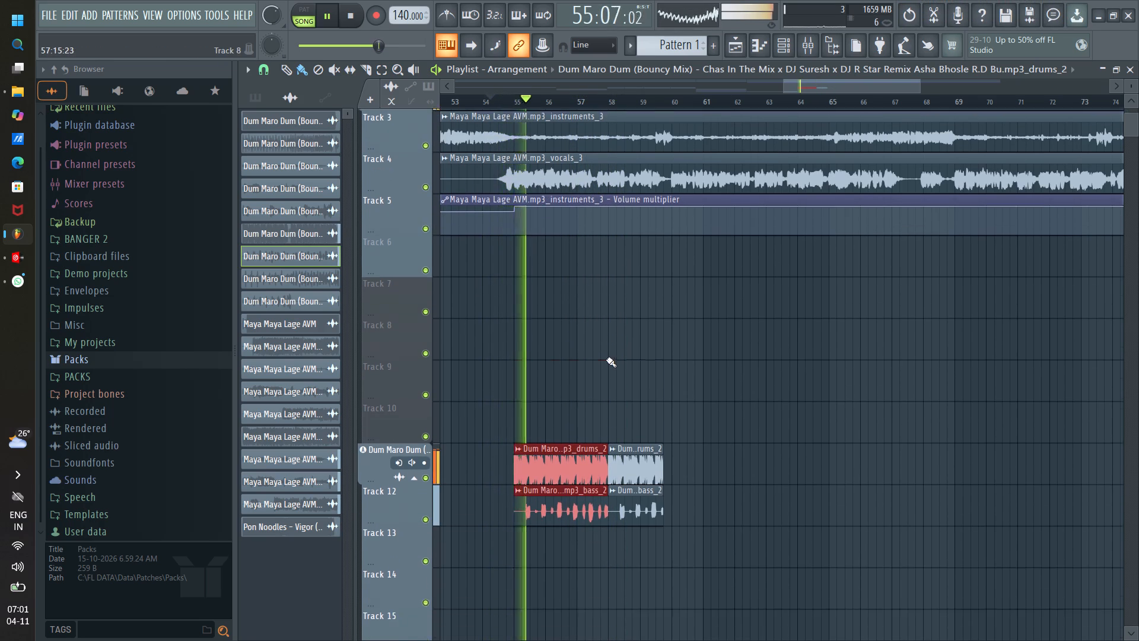
Add a short fade-out to the end of the Vigor clip just before bar 55 and play the transition.
{"action": "scroll", "coordinate": [606, 359], "scroll_direction": "down", "scroll_amount": 6}
{"action": "scroll", "coordinate": [505, 103], "scroll_direction": "up", "scroll_amount": 9}
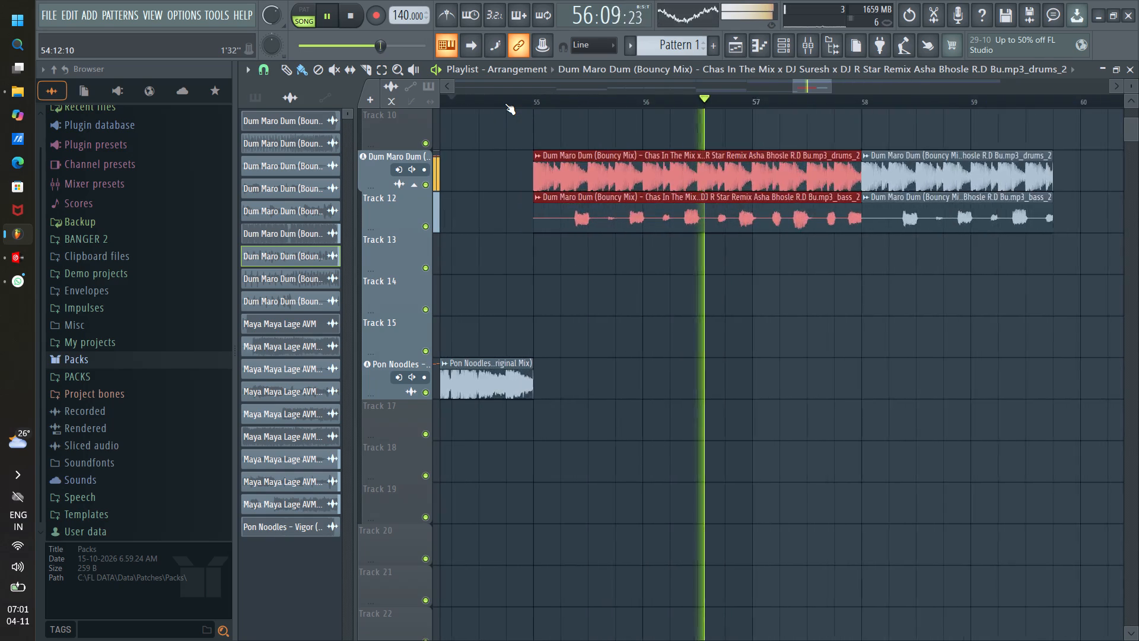
{"action": "scroll", "coordinate": [505, 103], "scroll_direction": "up", "scroll_amount": 20}
{"action": "scroll", "coordinate": [505, 103], "scroll_direction": "up", "scroll_amount": 1}
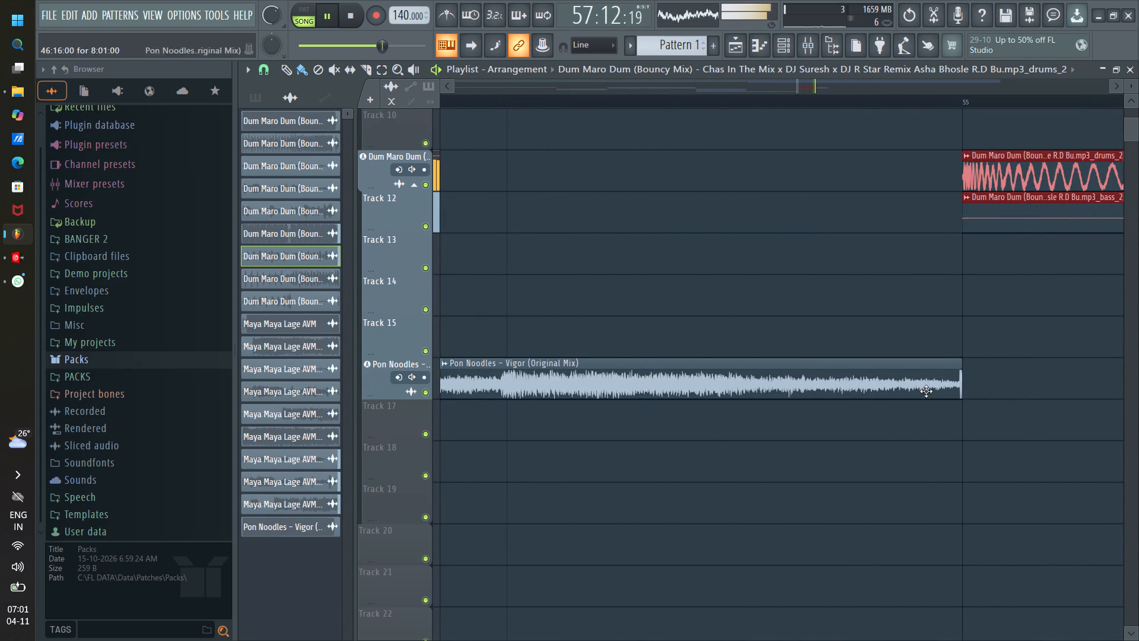
{"action": "left_click_drag", "start_coordinate": [962, 375], "coordinate": [936, 371]}
{"action": "key", "text": "space"}
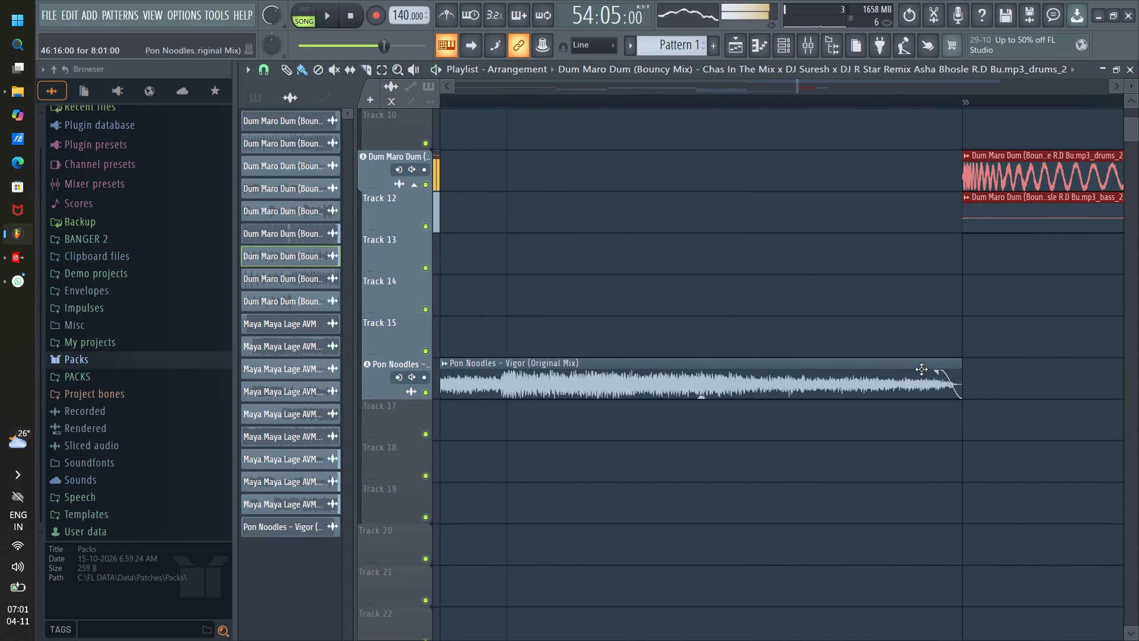
{"action": "key", "text": "space"}
{"action": "scroll", "coordinate": [745, 106], "scroll_direction": "down", "scroll_amount": 5}
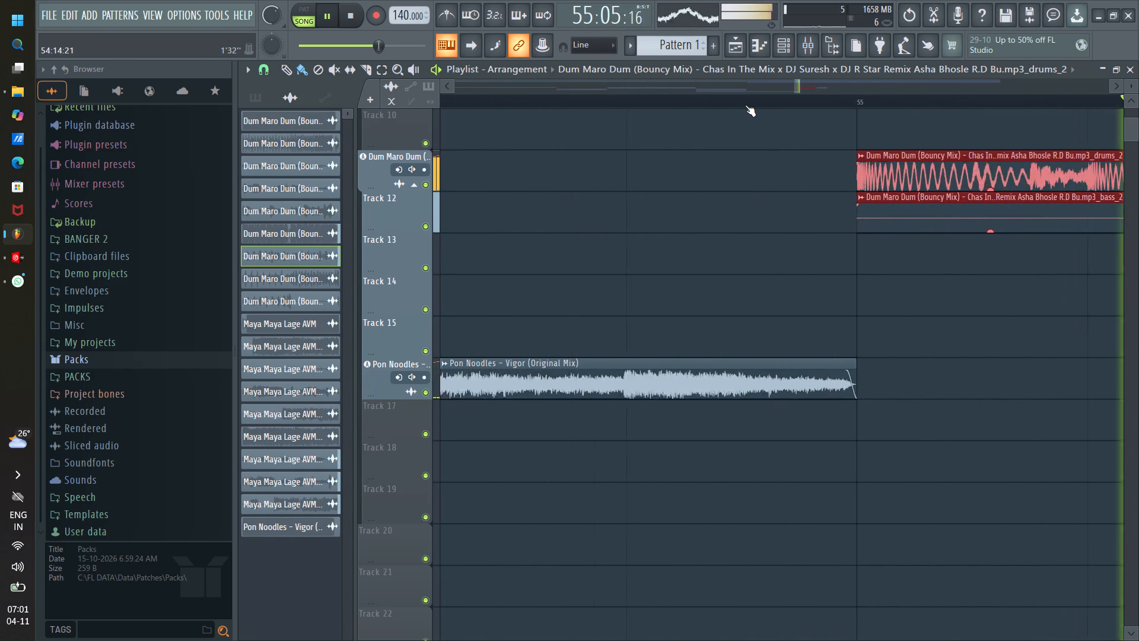
{"action": "scroll", "coordinate": [745, 105], "scroll_direction": "down", "scroll_amount": 6}
{"action": "left_click", "coordinate": [613, 103]}
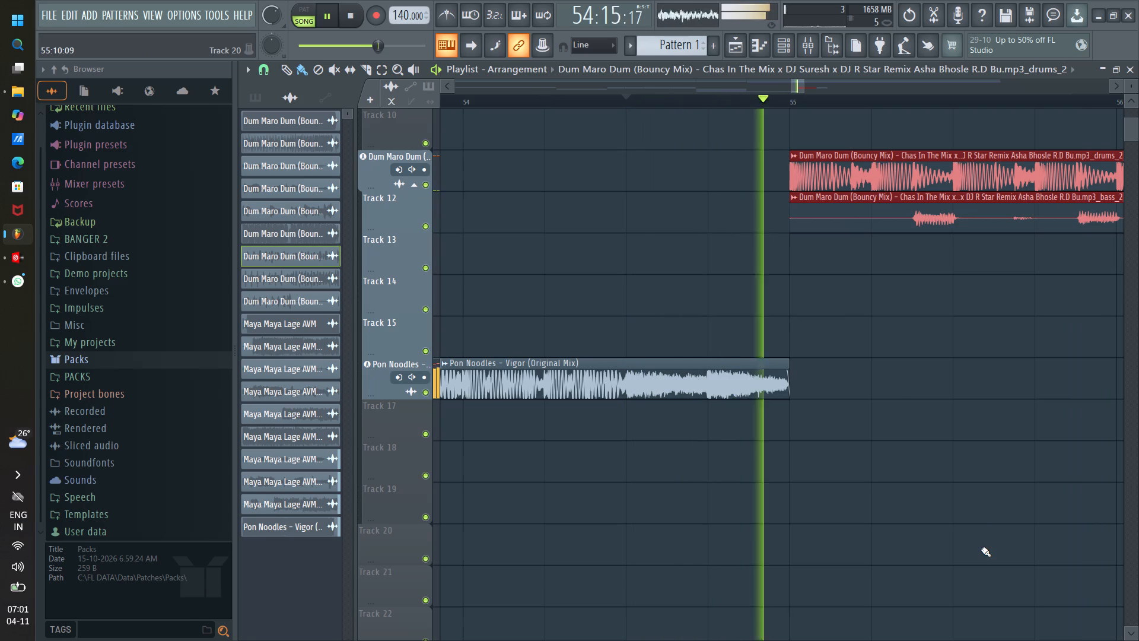
{"action": "scroll", "coordinate": [742, 100], "scroll_direction": "down", "scroll_amount": 11}
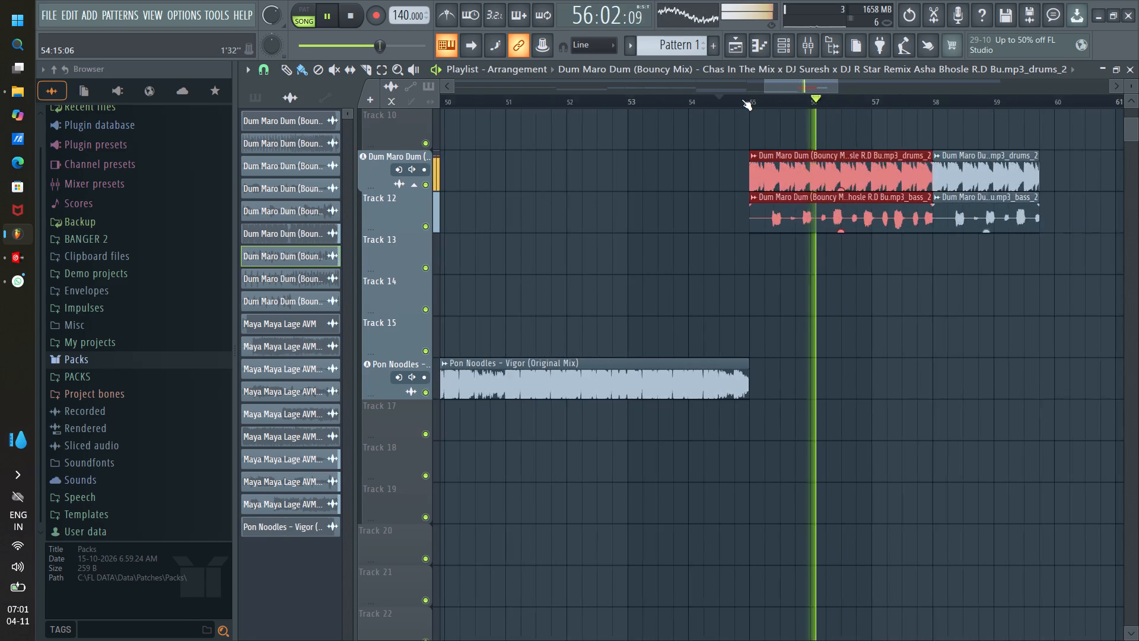
{"action": "scroll", "coordinate": [742, 99], "scroll_direction": "down", "scroll_amount": 3}
{"action": "left_click", "coordinate": [722, 101]}
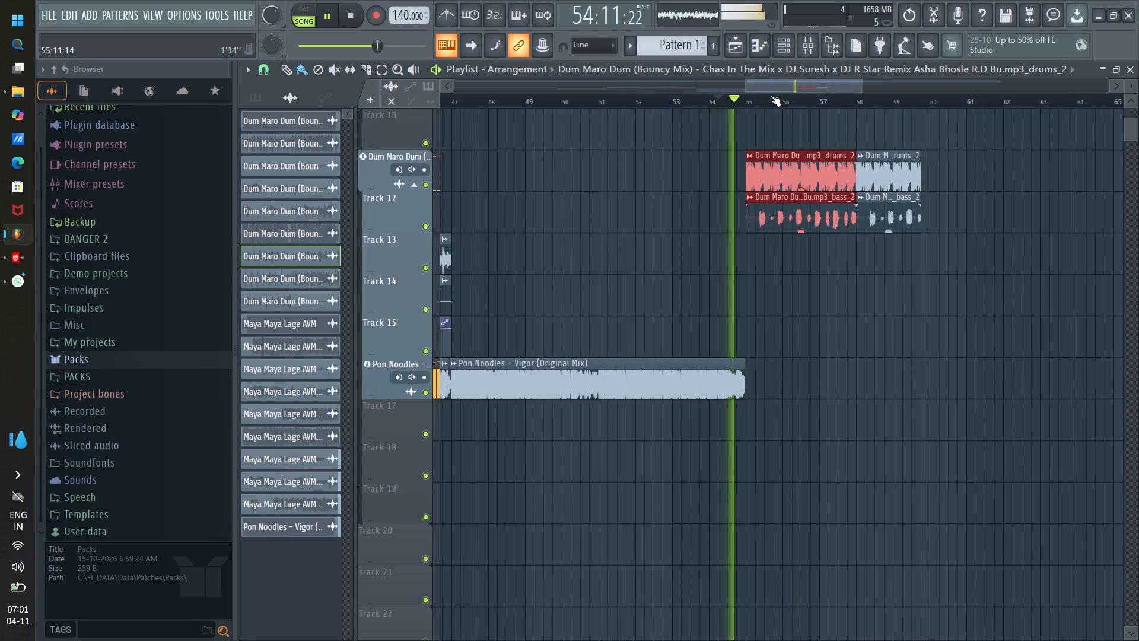
Listen through both drums and bass pairs from bar 55 to the end of the second pair.
{"action": "scroll", "coordinate": [769, 98], "scroll_direction": "down", "scroll_amount": 5}
{"action": "left_click_drag", "start_coordinate": [762, 88], "coordinate": [781, 95]}
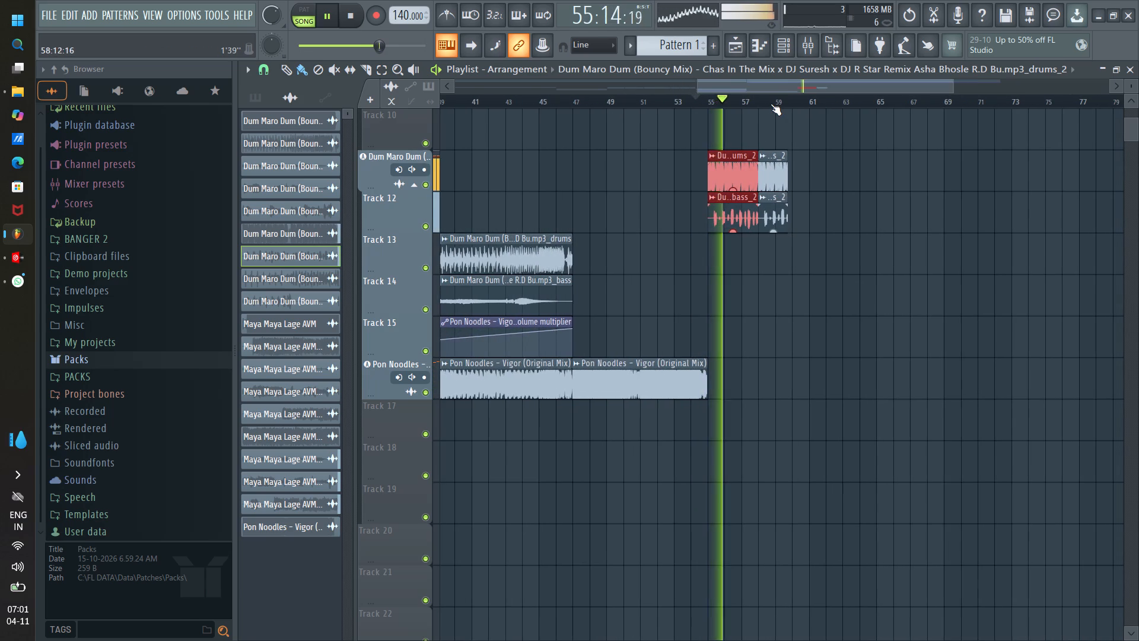
{"action": "scroll", "coordinate": [771, 103], "scroll_direction": "up", "scroll_amount": 12}
{"action": "left_click_drag", "start_coordinate": [822, 85], "coordinate": [819, 85]}
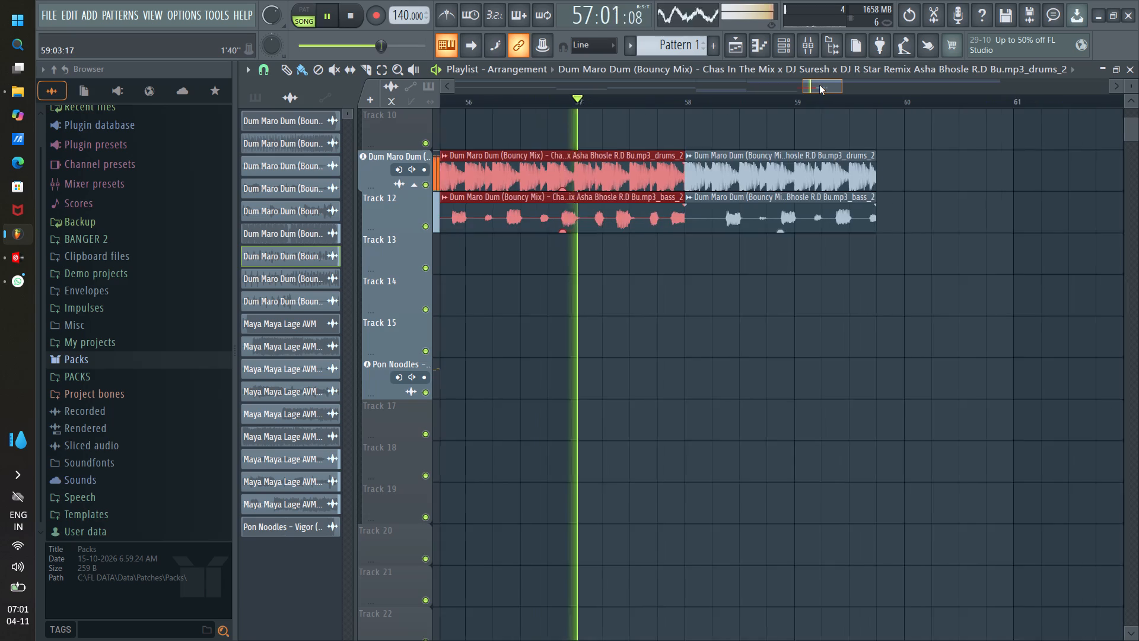
{"action": "left_click_drag", "start_coordinate": [819, 85], "coordinate": [816, 84]}
{"action": "left_click_drag", "start_coordinate": [816, 84], "coordinate": [823, 88]}
{"action": "left_click_drag", "start_coordinate": [816, 88], "coordinate": [822, 88]}
{"action": "scroll", "coordinate": [793, 122], "scroll_direction": "up", "scroll_amount": 2}
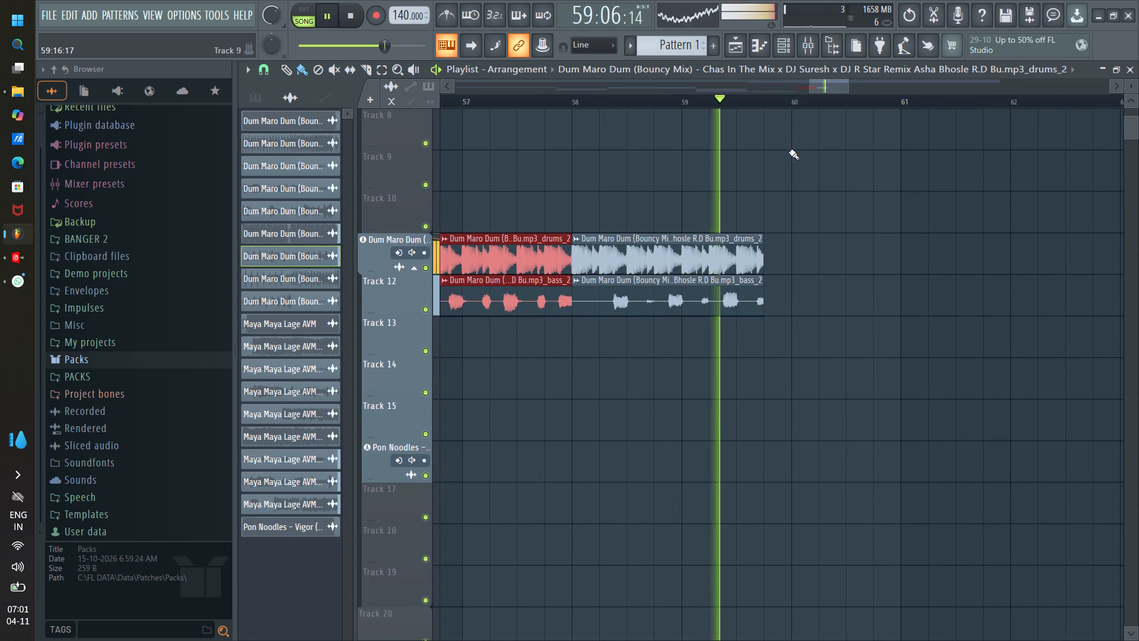
Extend the second drums and bass pair together so it runs from bar 58 to bar 62.
{"action": "scroll", "coordinate": [794, 100], "scroll_direction": "down", "scroll_amount": 3}
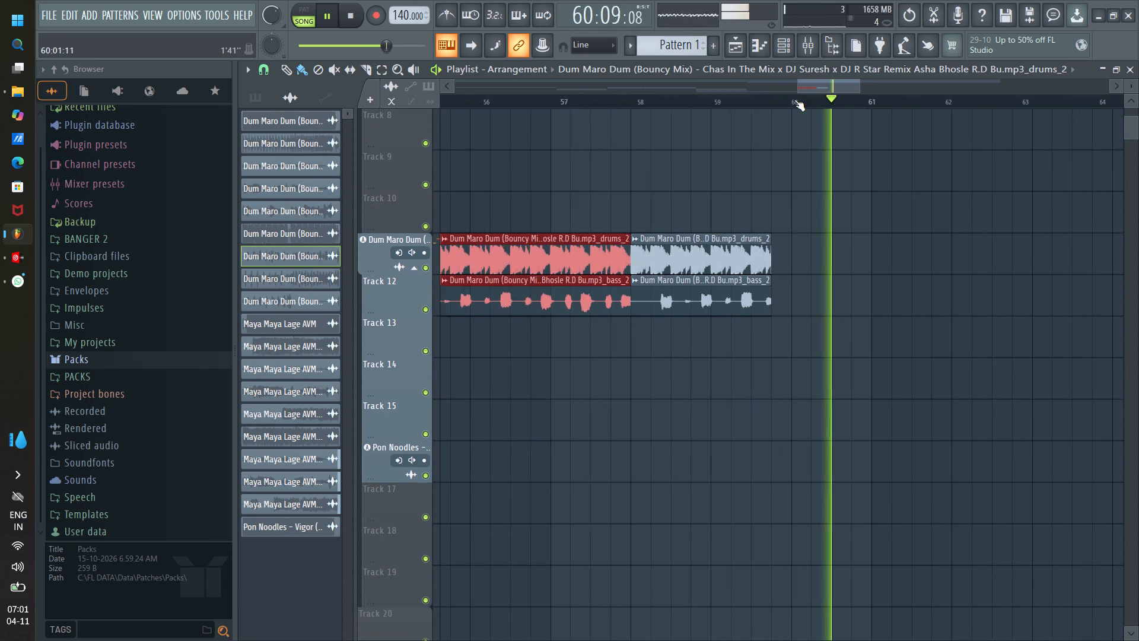
{"action": "scroll", "coordinate": [794, 100], "scroll_direction": "down", "scroll_amount": 4}
{"action": "scroll", "coordinate": [794, 104], "scroll_direction": "up", "scroll_amount": 15}
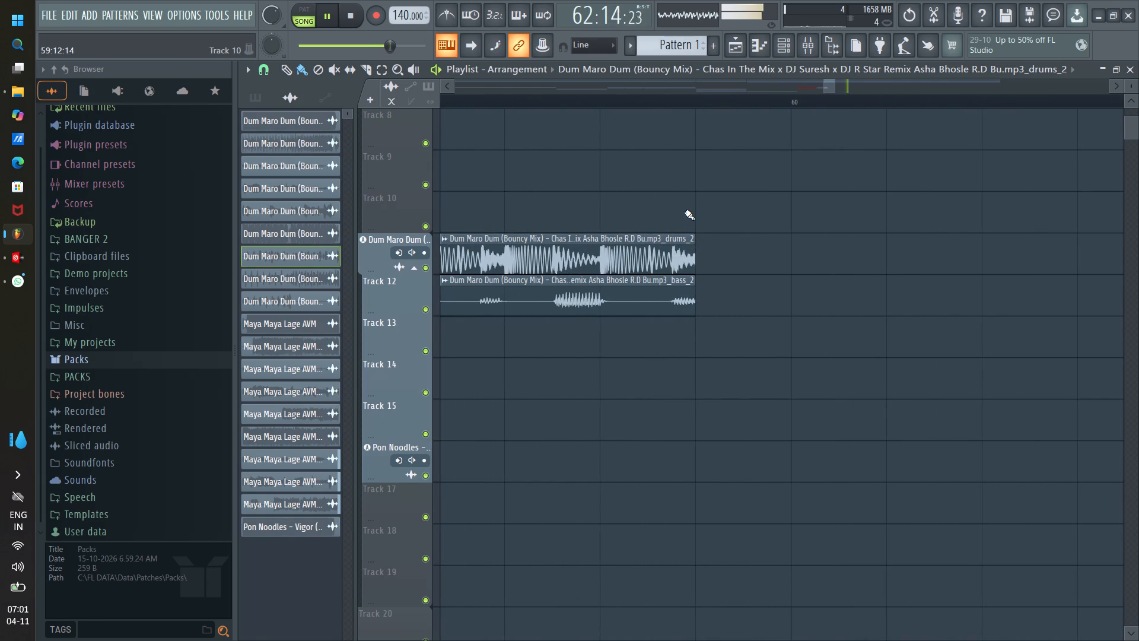
{"action": "left_click_drag", "start_coordinate": [680, 215], "coordinate": [679, 309], "text": "ctrl"}
{"action": "left_click_drag", "start_coordinate": [693, 239], "coordinate": [883, 259]}
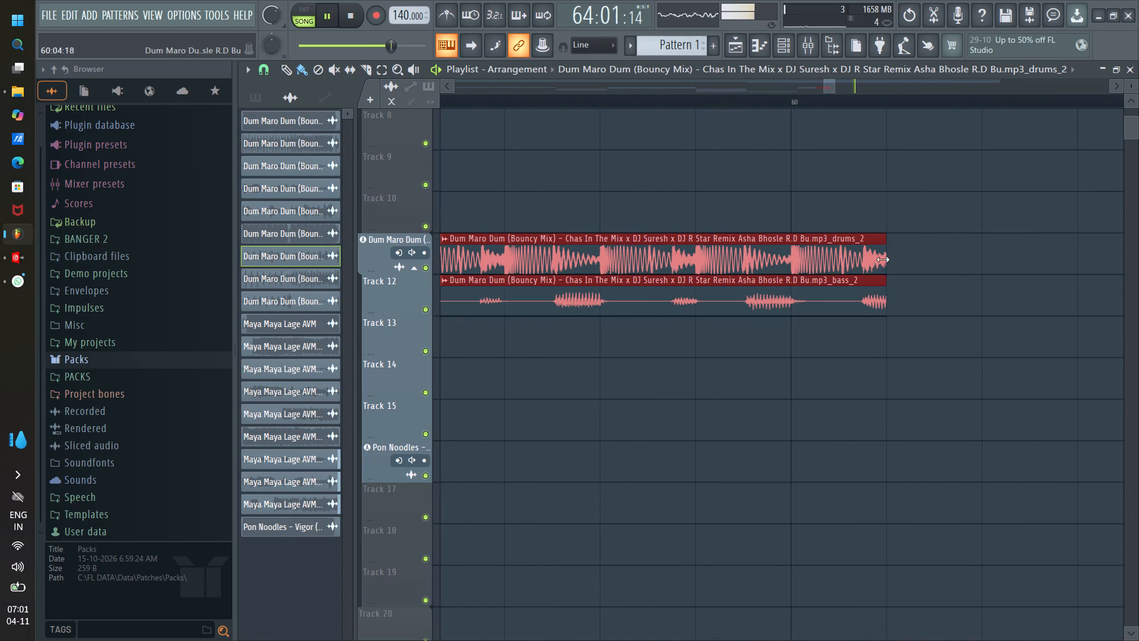
{"action": "left_click_drag", "start_coordinate": [883, 259], "coordinate": [1009, 258]}
{"action": "scroll", "coordinate": [855, 106], "scroll_direction": "down", "scroll_amount": 10}
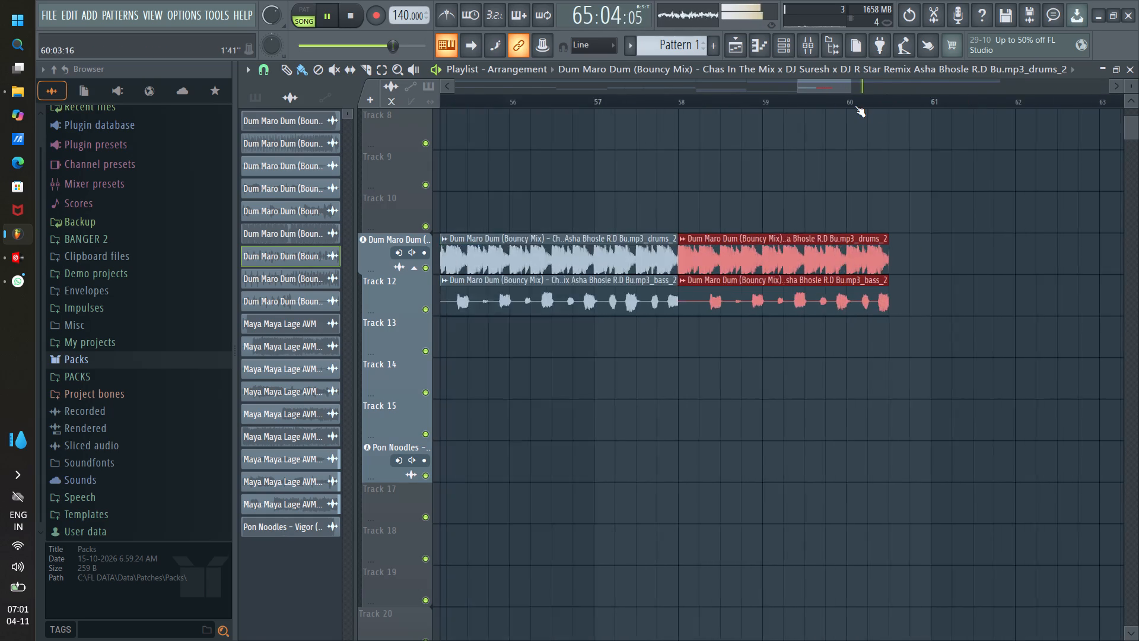
{"action": "scroll", "coordinate": [855, 106], "scroll_direction": "down", "scroll_amount": 4}
{"action": "left_click_drag", "start_coordinate": [871, 239], "coordinate": [965, 245]}
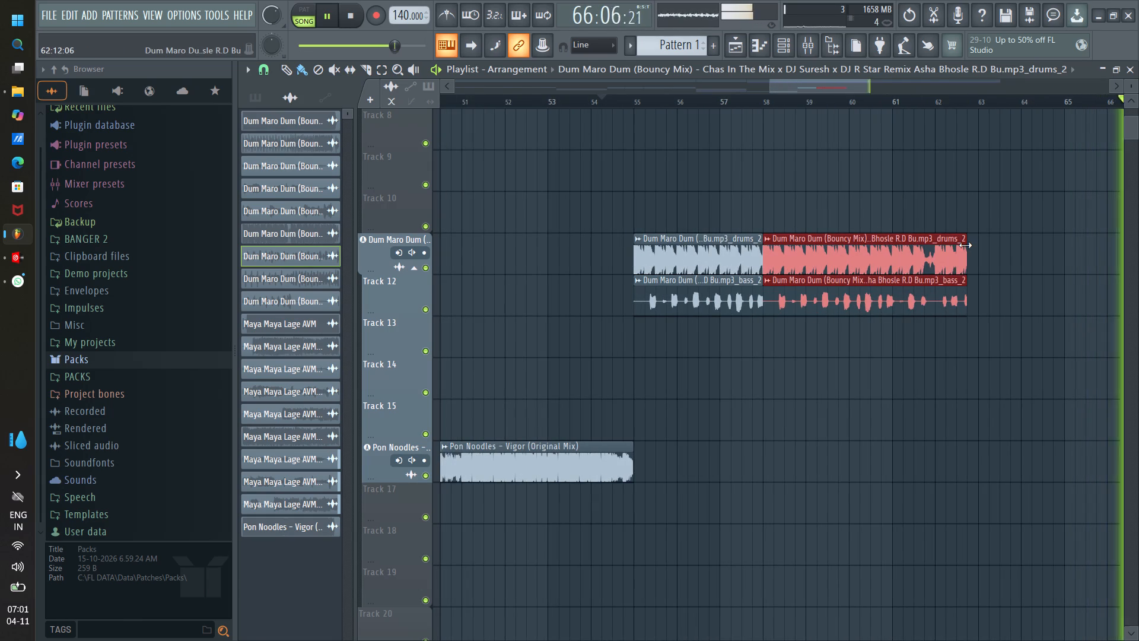
{"action": "left_click_drag", "start_coordinate": [965, 245], "coordinate": [937, 243]}
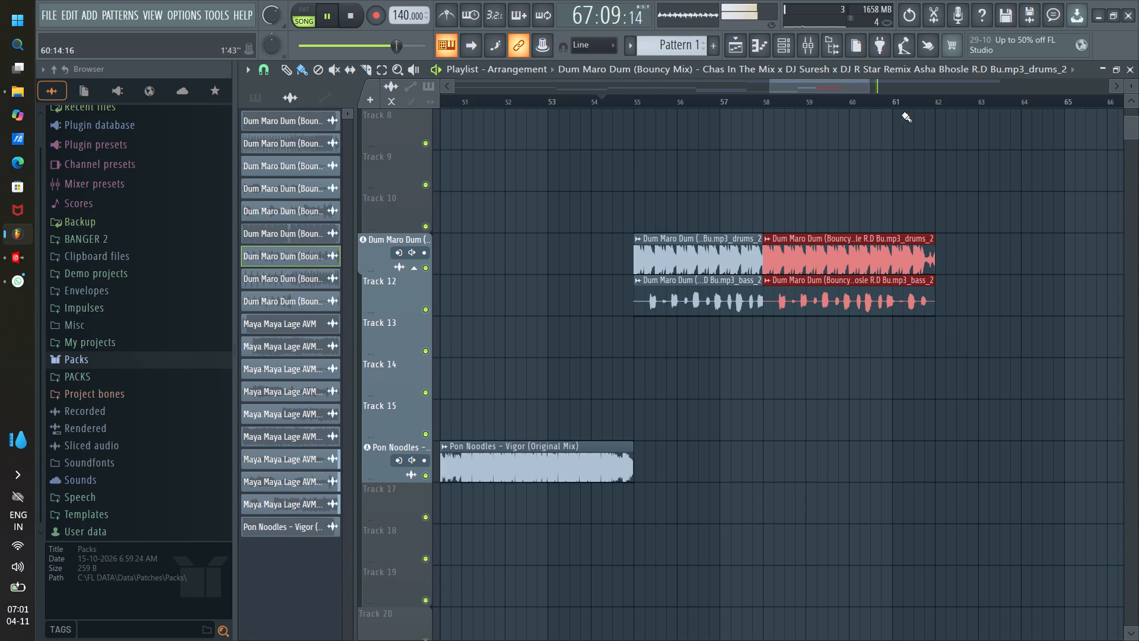
Slice the second drums and bass pair halfway through bar 61, separating its ending fill from the rest.
{"action": "scroll", "coordinate": [927, 106], "scroll_direction": "up", "scroll_amount": 3}
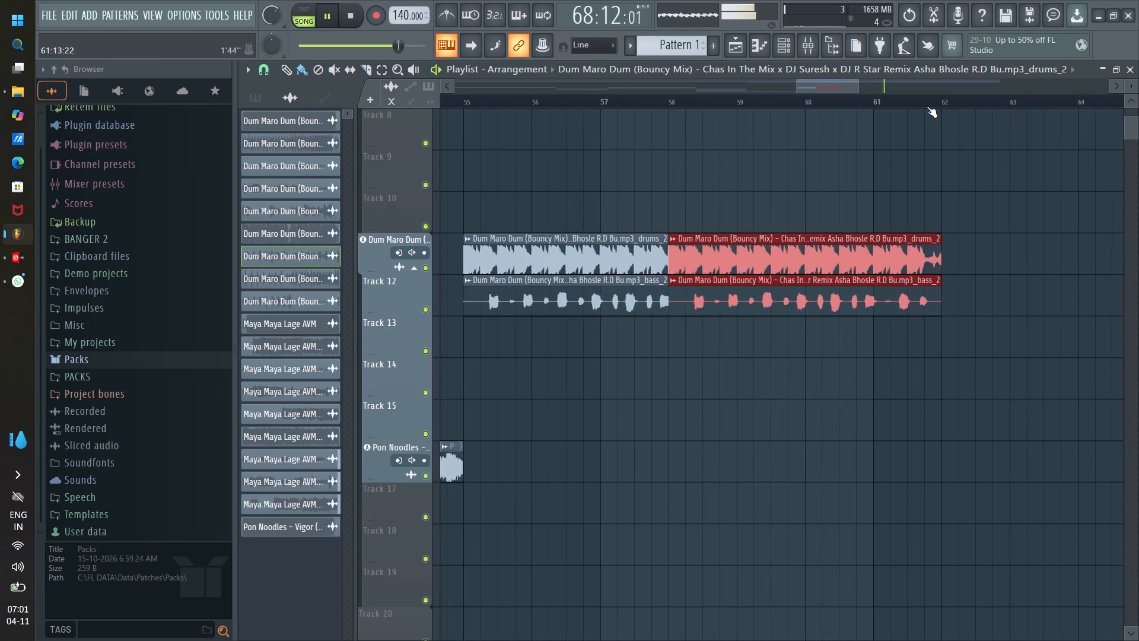
{"action": "scroll", "coordinate": [927, 106], "scroll_direction": "up", "scroll_amount": 9}
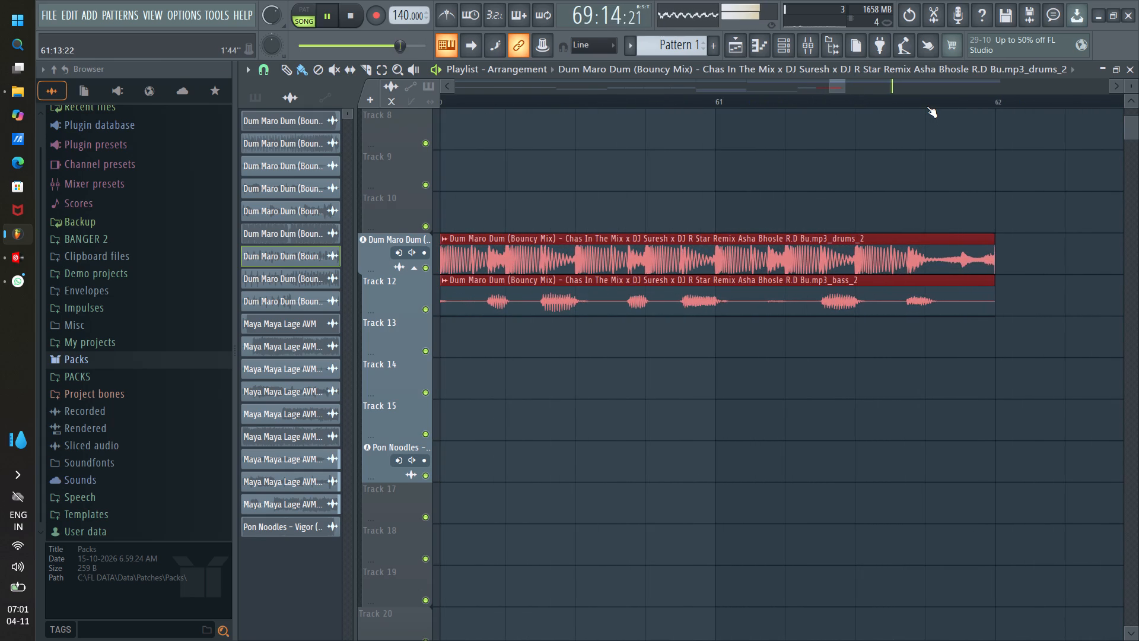
{"action": "left_click", "coordinate": [368, 72]}
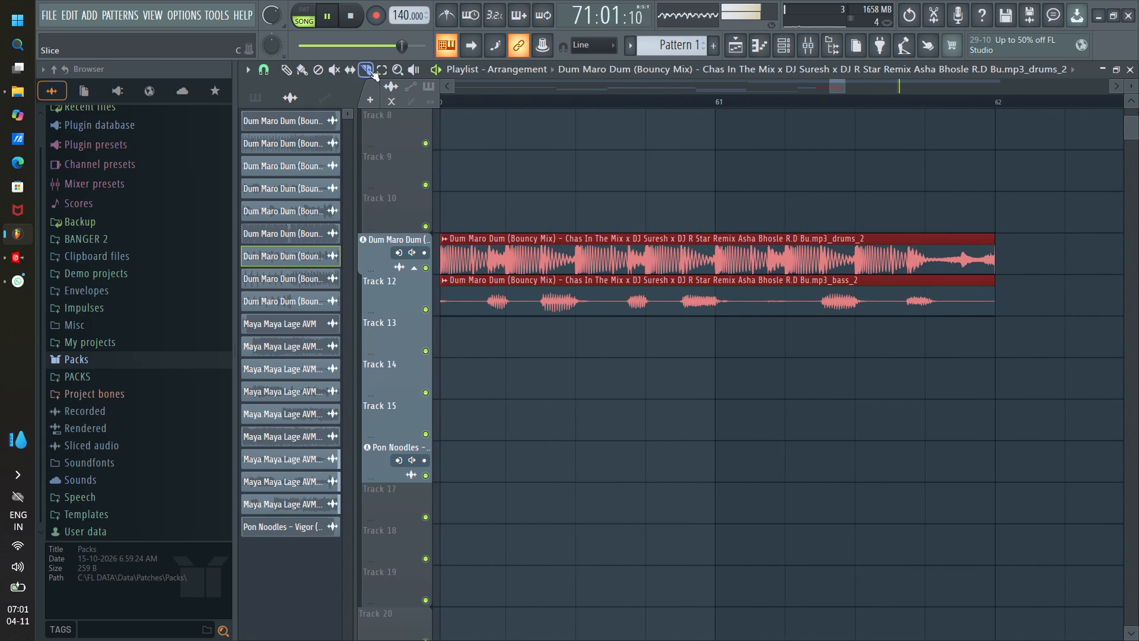
{"action": "left_click_drag", "start_coordinate": [856, 234], "coordinate": [859, 312]}
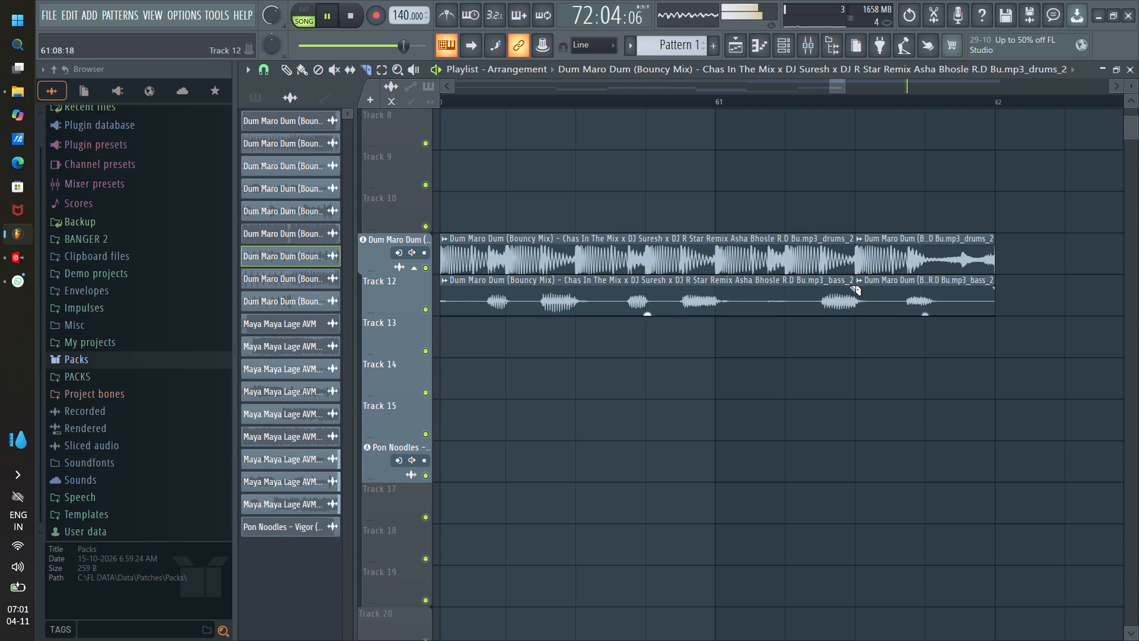
{"action": "scroll", "coordinate": [848, 107], "scroll_direction": "down", "scroll_amount": 14}
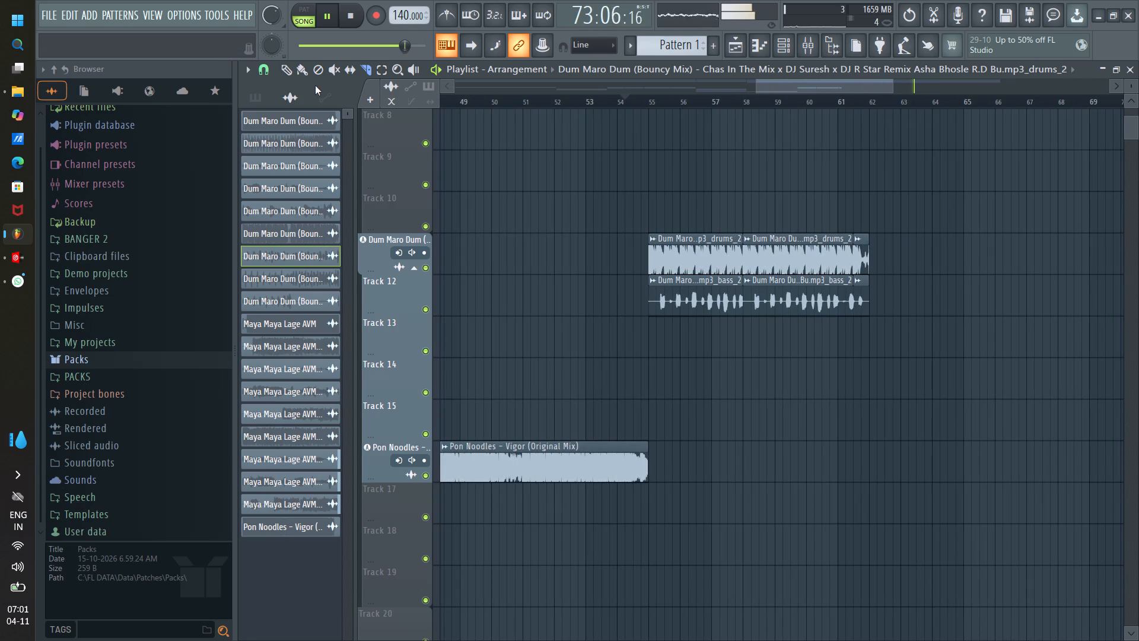
Shorten the drums and bass section starting at bar 58 to one and a half bars and play from bar 57.
{"action": "left_click", "coordinate": [306, 68]}
{"action": "left_click_drag", "start_coordinate": [803, 208], "coordinate": [808, 297], "text": "ctrl"}
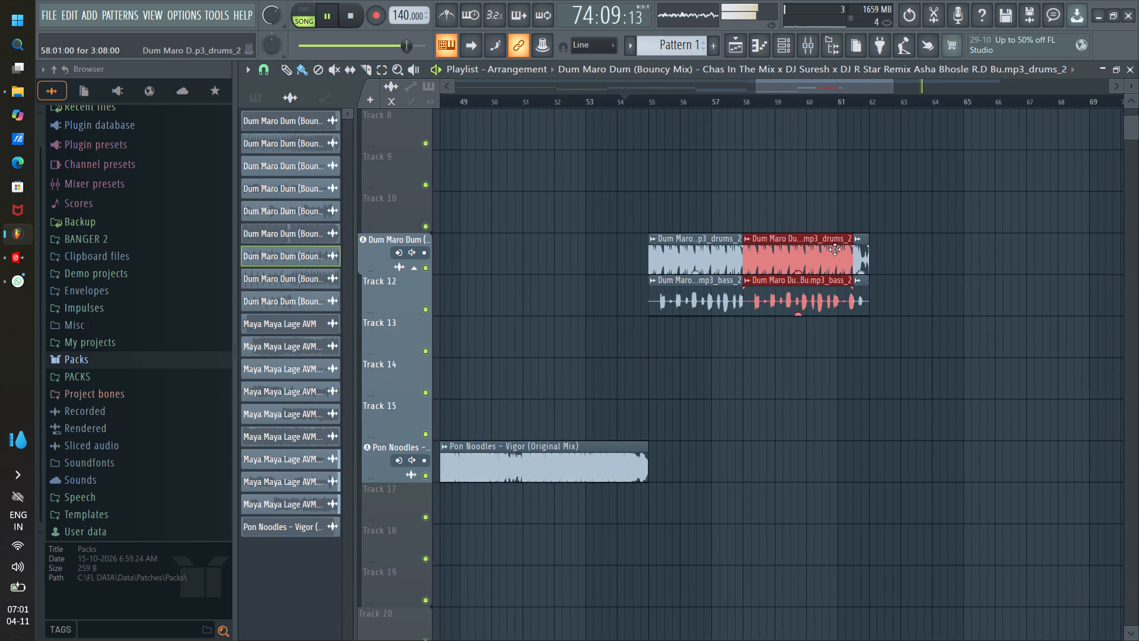
{"action": "left_click_drag", "start_coordinate": [849, 241], "coordinate": [785, 244]}
{"action": "left_click", "coordinate": [712, 107]}
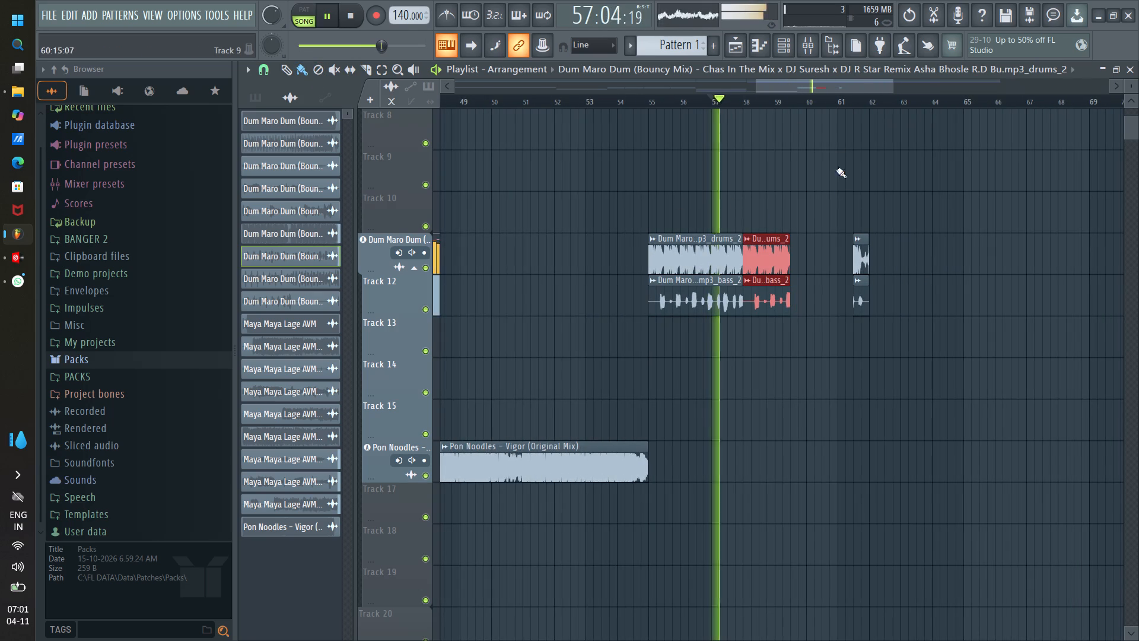
Move the sliced half-bar drums and bass fill back to end at bar 60, directly after the shortened section, and play the join.
{"action": "scroll", "coordinate": [803, 107], "scroll_direction": "up", "scroll_amount": 10}
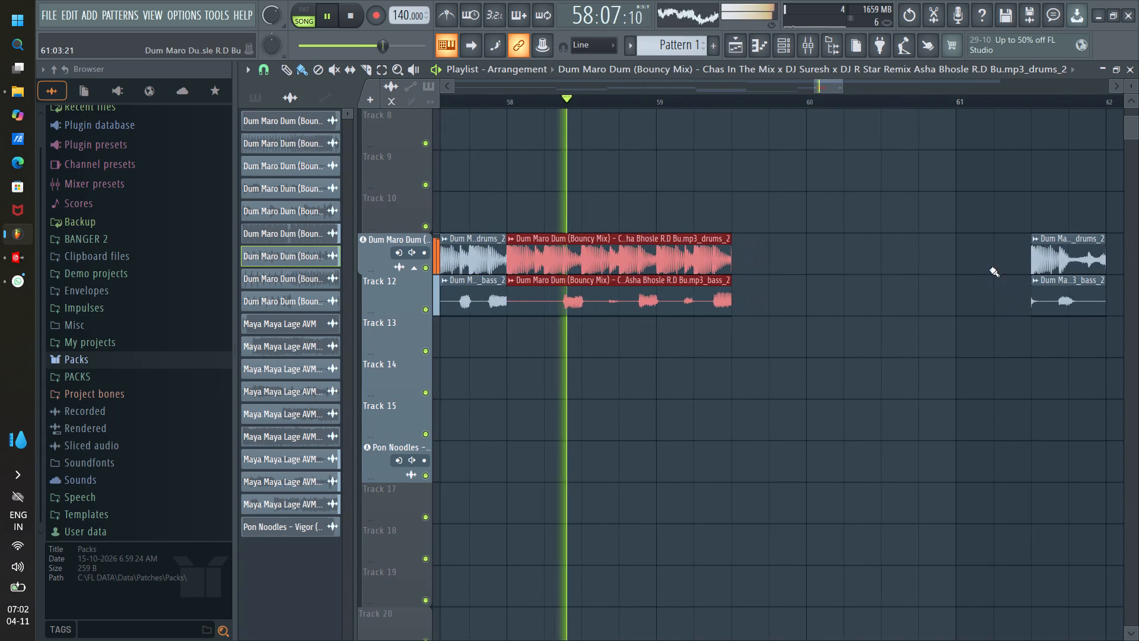
{"action": "left_click_drag", "start_coordinate": [1044, 211], "coordinate": [1073, 334], "text": "ctrl"}
{"action": "left_click_drag", "start_coordinate": [1060, 252], "coordinate": [826, 237]}
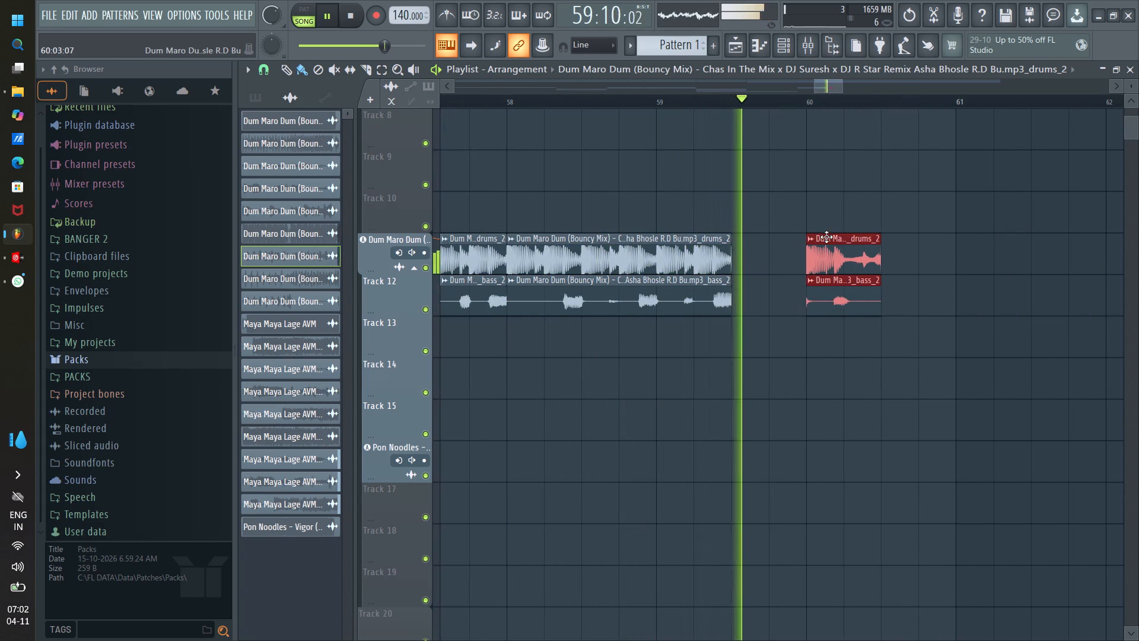
{"action": "left_click_drag", "start_coordinate": [826, 237], "coordinate": [762, 233]}
{"action": "left_click", "coordinate": [635, 104]}
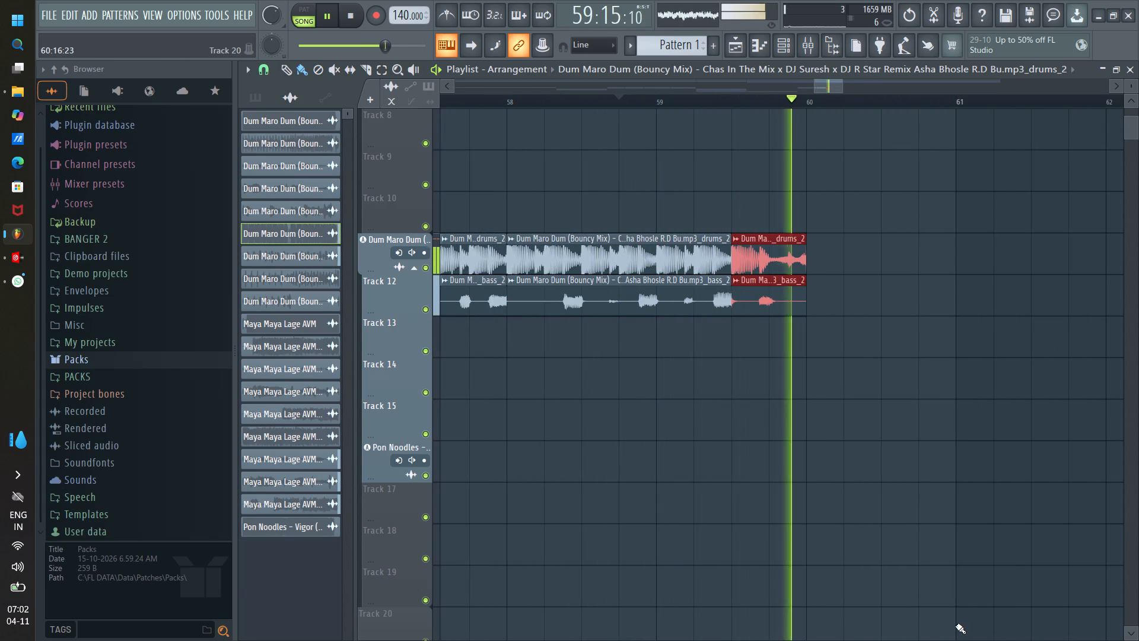
Duplicate the three-bar drums and bass pair from bar 55 to bar 60, right after the fill, and play the join.
{"action": "scroll", "coordinate": [793, 106], "scroll_direction": "down", "scroll_amount": 8}
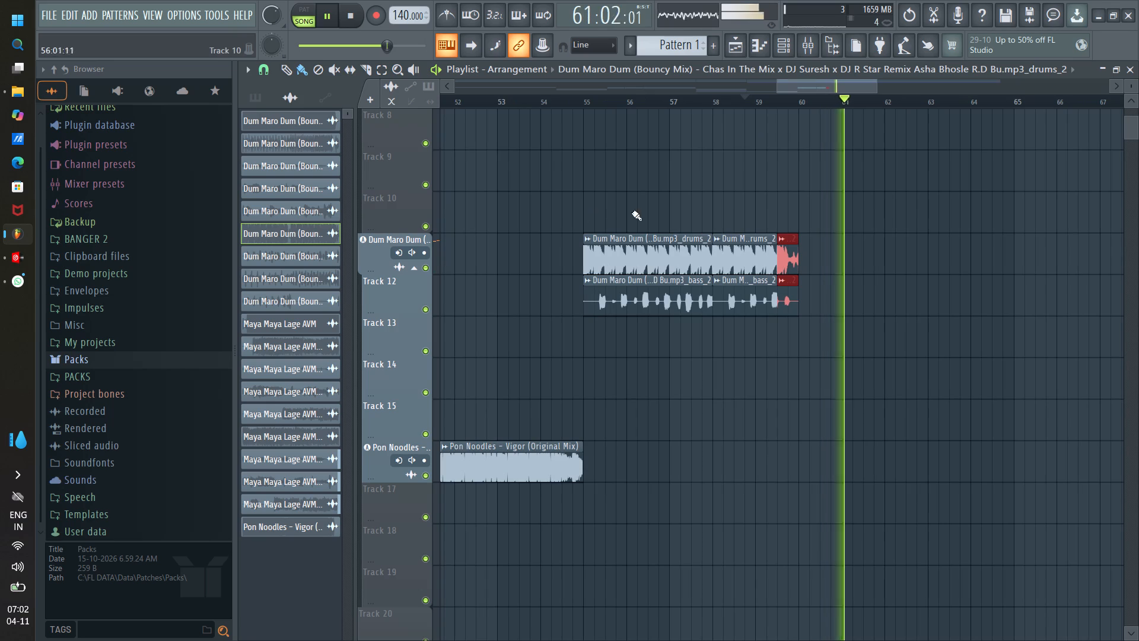
{"action": "left_click_drag", "start_coordinate": [567, 223], "coordinate": [669, 357], "text": "ctrl"}
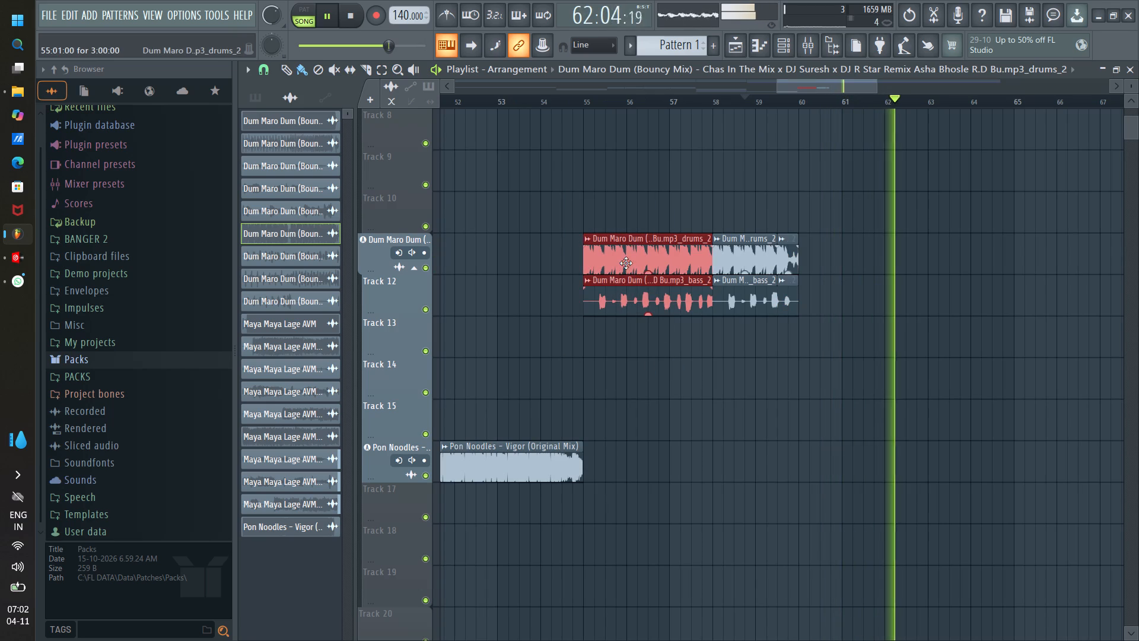
{"action": "left_click_drag", "start_coordinate": [626, 262], "coordinate": [842, 298], "text": "shift"}
{"action": "left_click", "coordinate": [755, 104]}
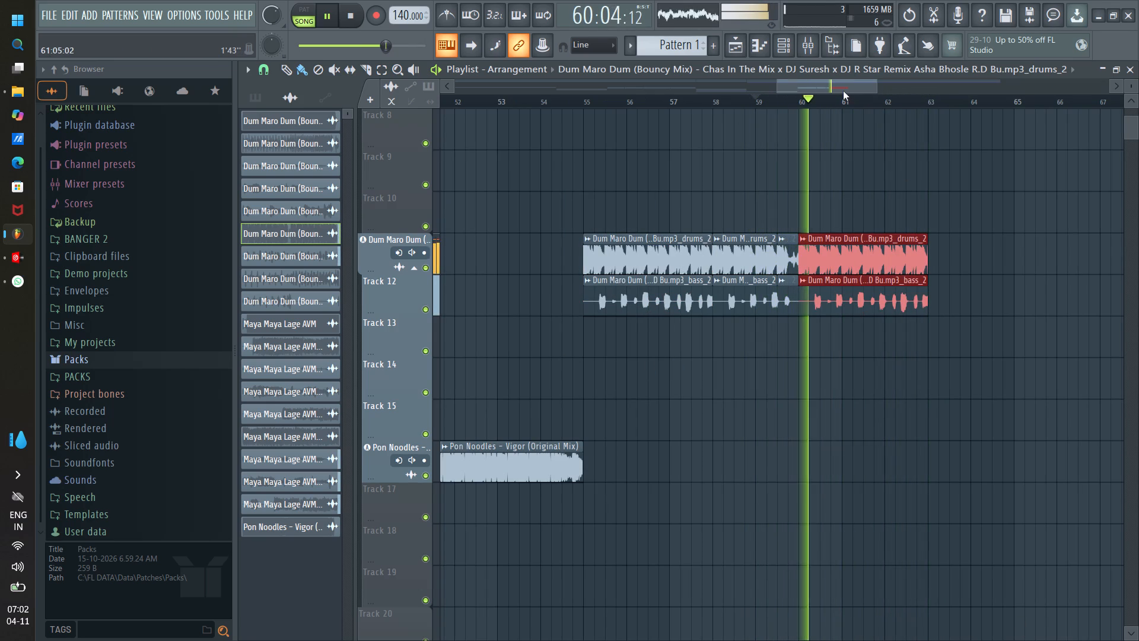
{"action": "left_click", "coordinate": [776, 101]}
{"action": "scroll", "coordinate": [806, 99], "scroll_direction": "up", "scroll_amount": 3}
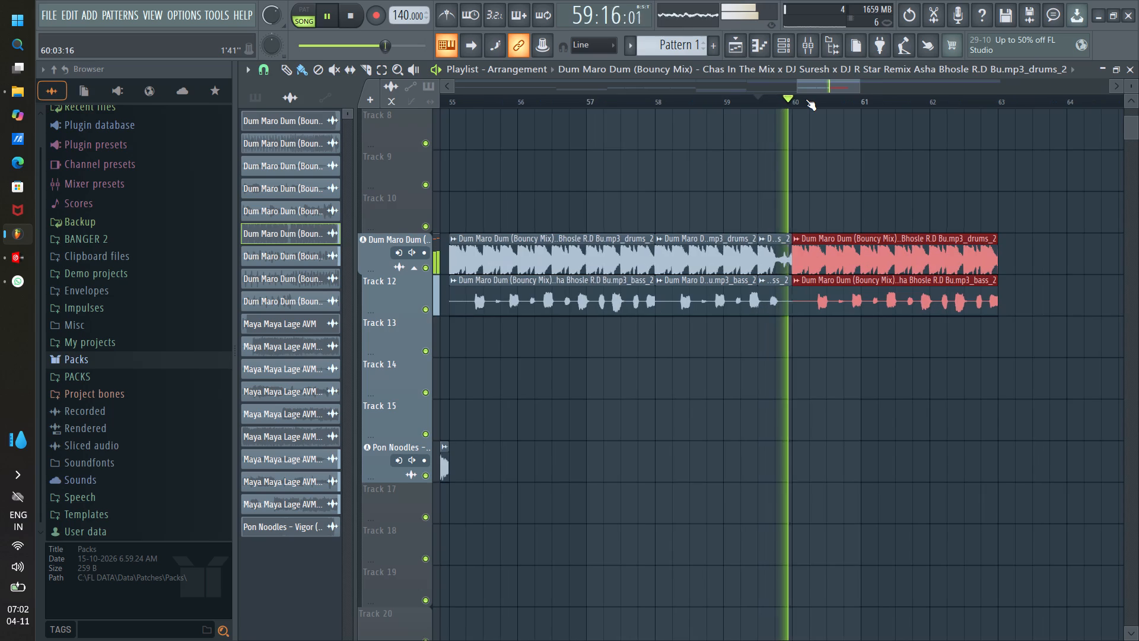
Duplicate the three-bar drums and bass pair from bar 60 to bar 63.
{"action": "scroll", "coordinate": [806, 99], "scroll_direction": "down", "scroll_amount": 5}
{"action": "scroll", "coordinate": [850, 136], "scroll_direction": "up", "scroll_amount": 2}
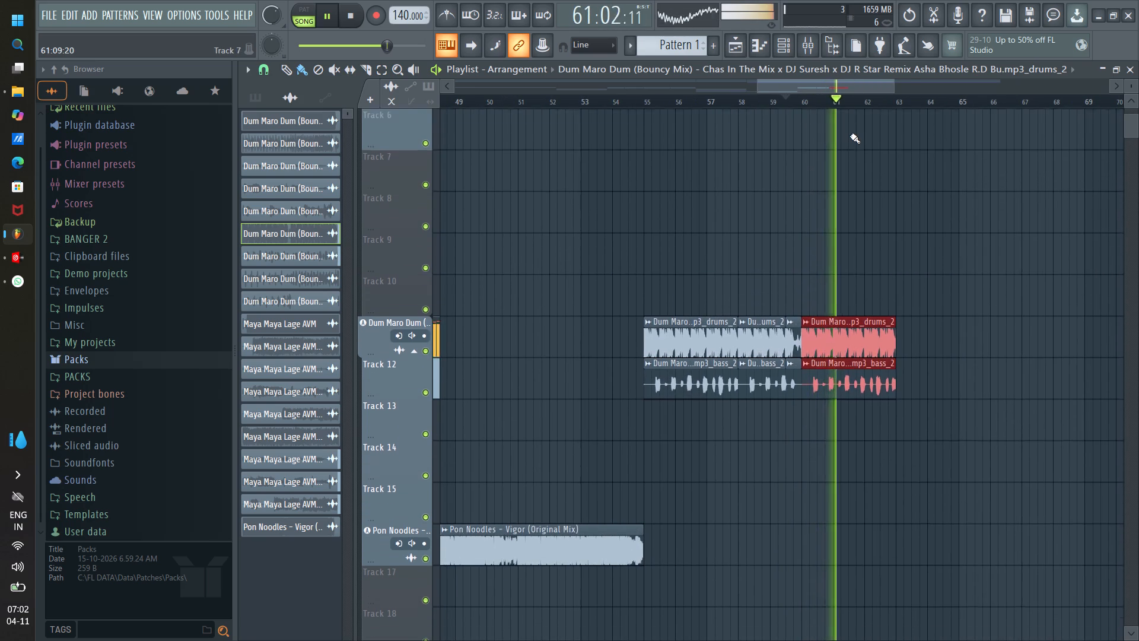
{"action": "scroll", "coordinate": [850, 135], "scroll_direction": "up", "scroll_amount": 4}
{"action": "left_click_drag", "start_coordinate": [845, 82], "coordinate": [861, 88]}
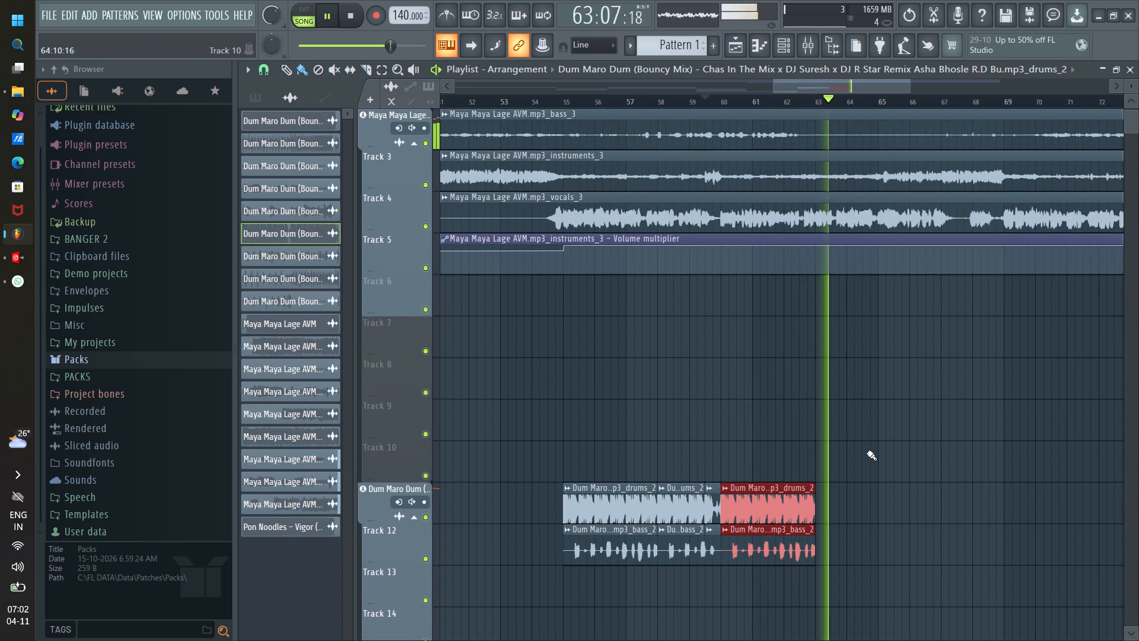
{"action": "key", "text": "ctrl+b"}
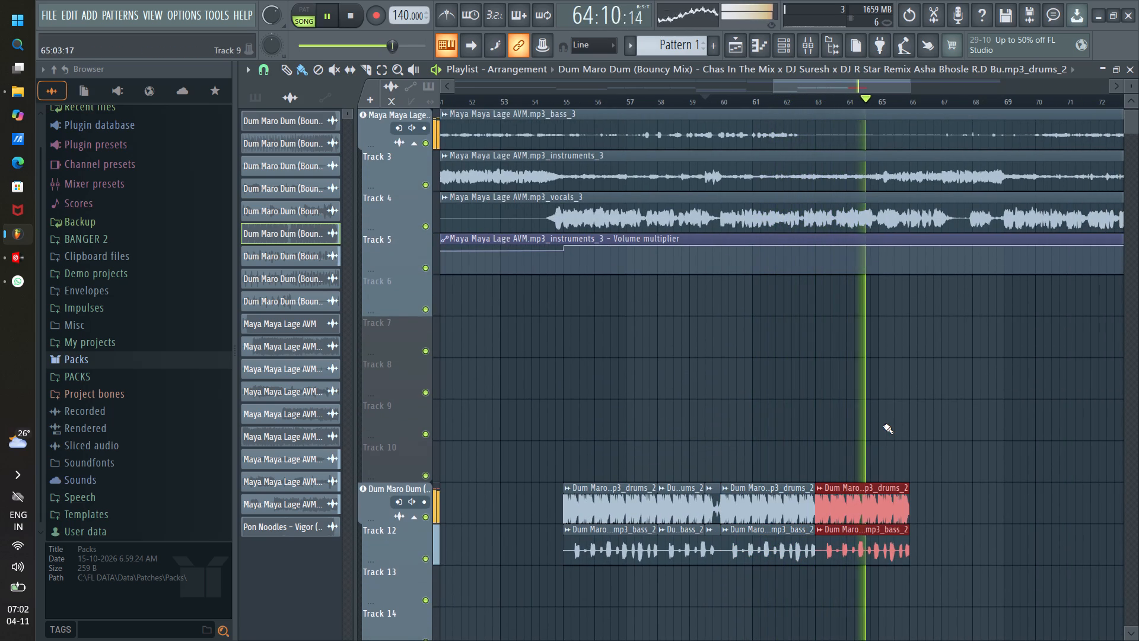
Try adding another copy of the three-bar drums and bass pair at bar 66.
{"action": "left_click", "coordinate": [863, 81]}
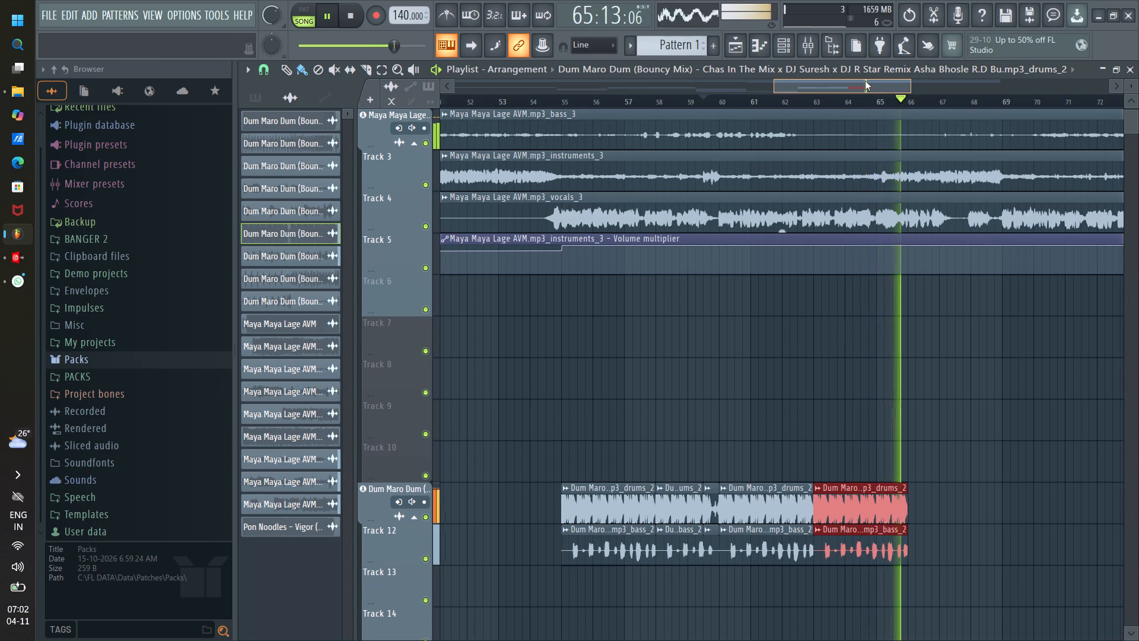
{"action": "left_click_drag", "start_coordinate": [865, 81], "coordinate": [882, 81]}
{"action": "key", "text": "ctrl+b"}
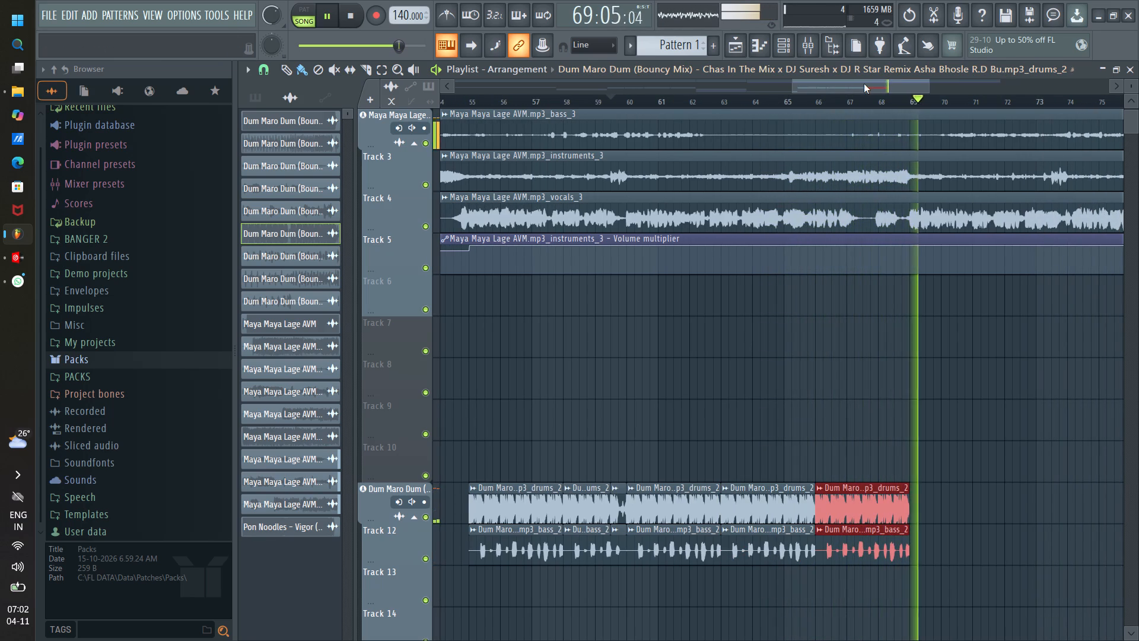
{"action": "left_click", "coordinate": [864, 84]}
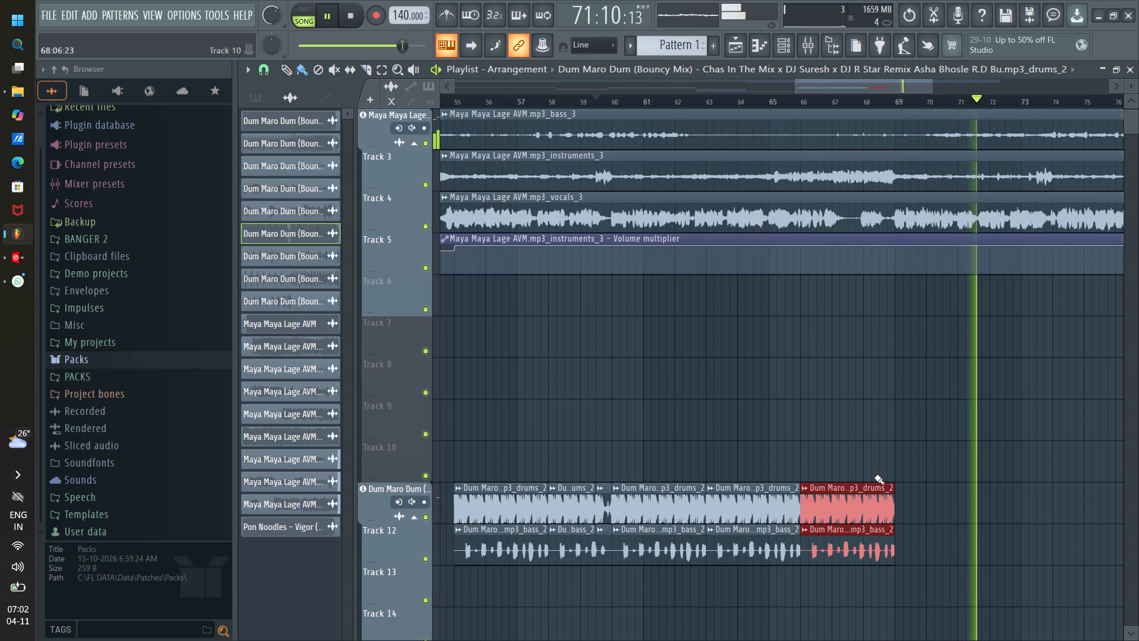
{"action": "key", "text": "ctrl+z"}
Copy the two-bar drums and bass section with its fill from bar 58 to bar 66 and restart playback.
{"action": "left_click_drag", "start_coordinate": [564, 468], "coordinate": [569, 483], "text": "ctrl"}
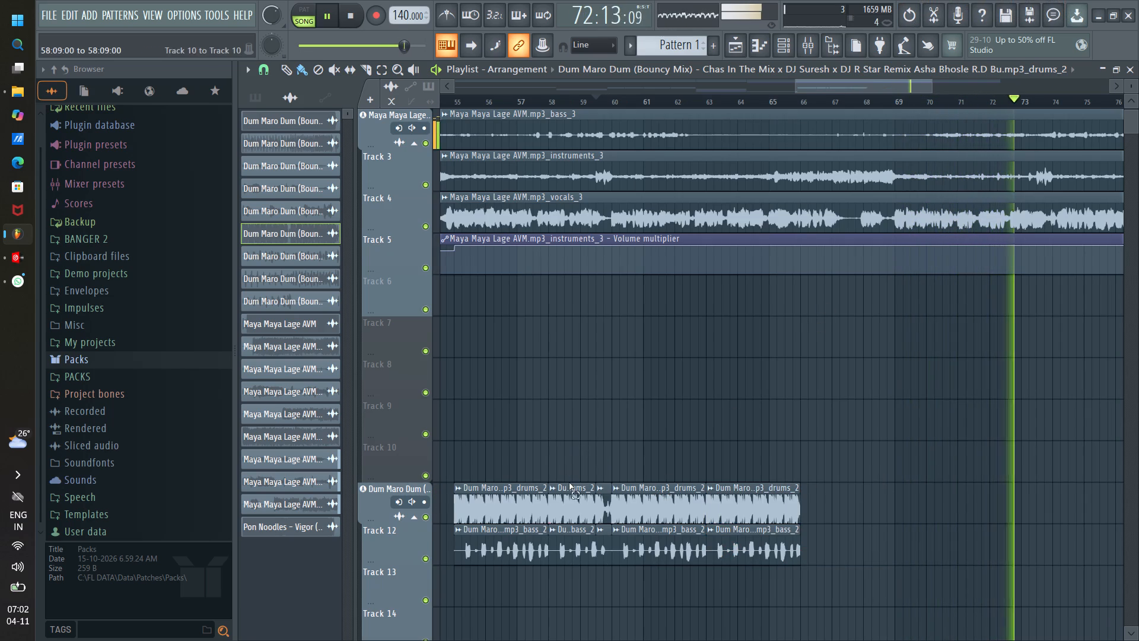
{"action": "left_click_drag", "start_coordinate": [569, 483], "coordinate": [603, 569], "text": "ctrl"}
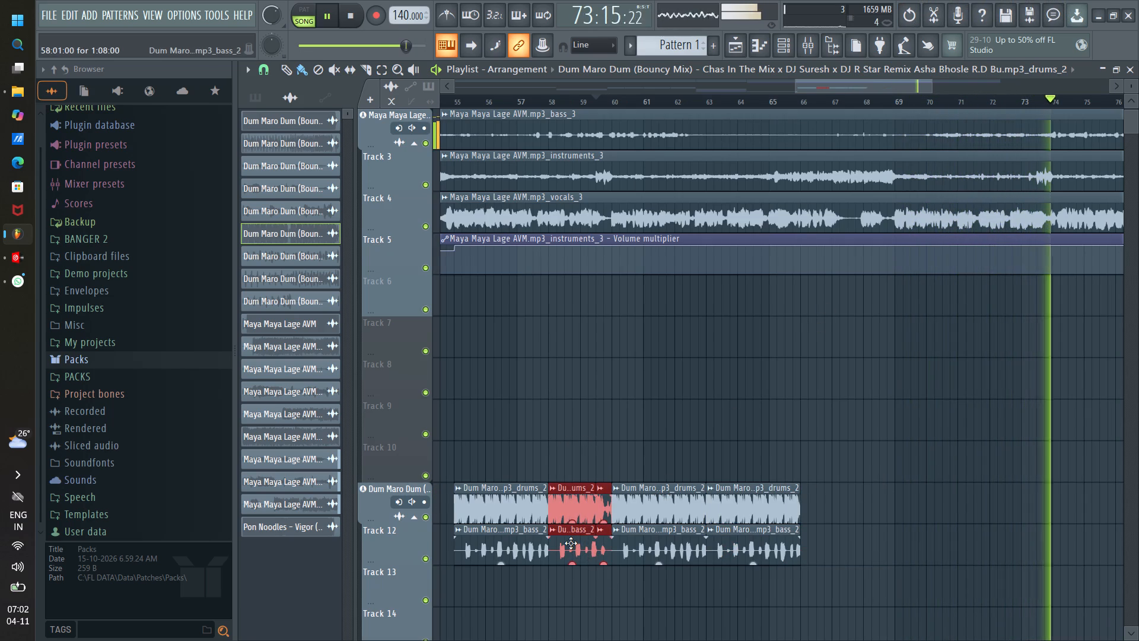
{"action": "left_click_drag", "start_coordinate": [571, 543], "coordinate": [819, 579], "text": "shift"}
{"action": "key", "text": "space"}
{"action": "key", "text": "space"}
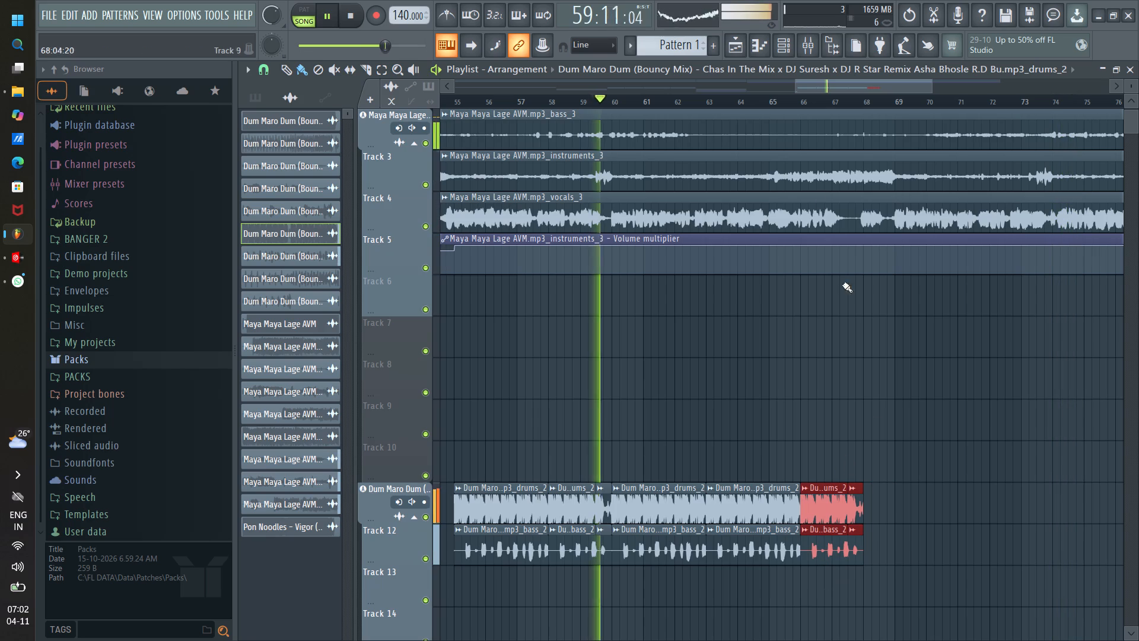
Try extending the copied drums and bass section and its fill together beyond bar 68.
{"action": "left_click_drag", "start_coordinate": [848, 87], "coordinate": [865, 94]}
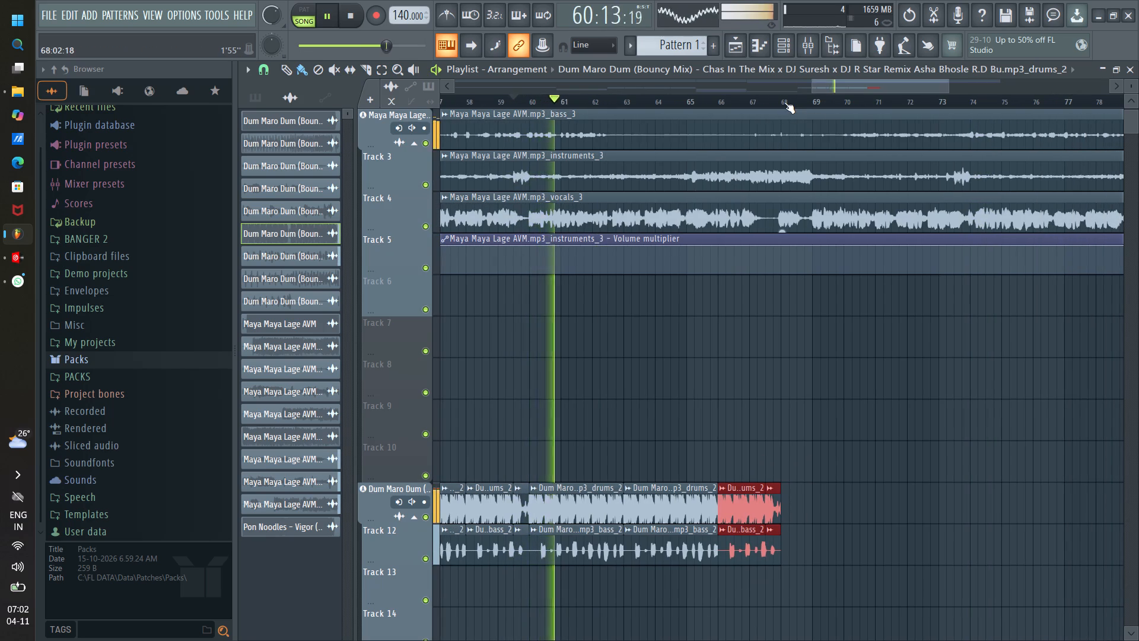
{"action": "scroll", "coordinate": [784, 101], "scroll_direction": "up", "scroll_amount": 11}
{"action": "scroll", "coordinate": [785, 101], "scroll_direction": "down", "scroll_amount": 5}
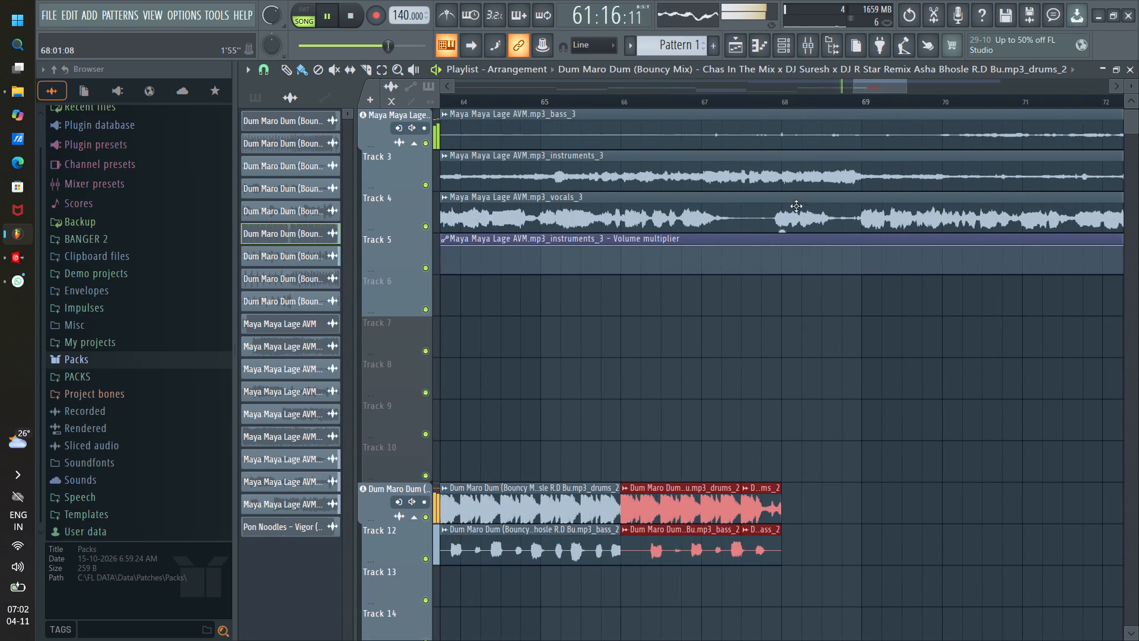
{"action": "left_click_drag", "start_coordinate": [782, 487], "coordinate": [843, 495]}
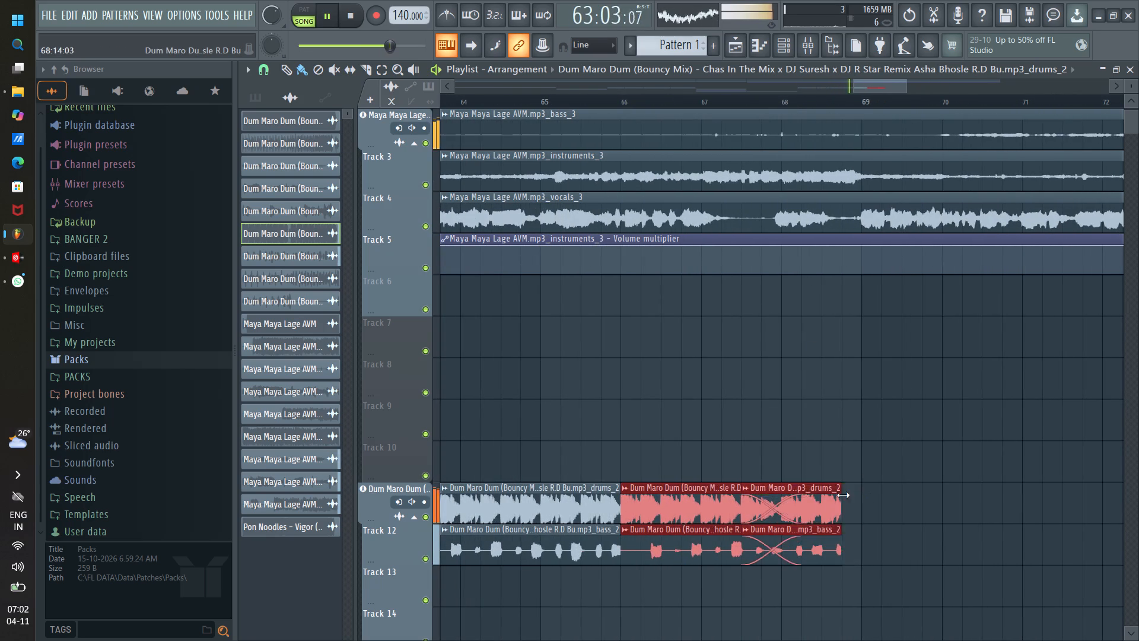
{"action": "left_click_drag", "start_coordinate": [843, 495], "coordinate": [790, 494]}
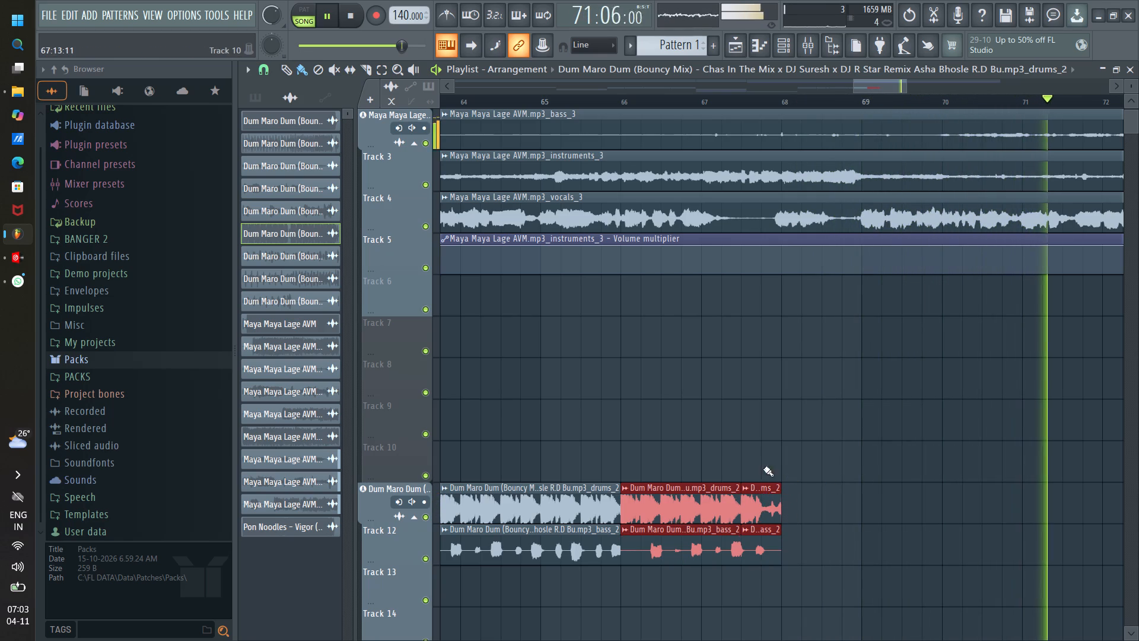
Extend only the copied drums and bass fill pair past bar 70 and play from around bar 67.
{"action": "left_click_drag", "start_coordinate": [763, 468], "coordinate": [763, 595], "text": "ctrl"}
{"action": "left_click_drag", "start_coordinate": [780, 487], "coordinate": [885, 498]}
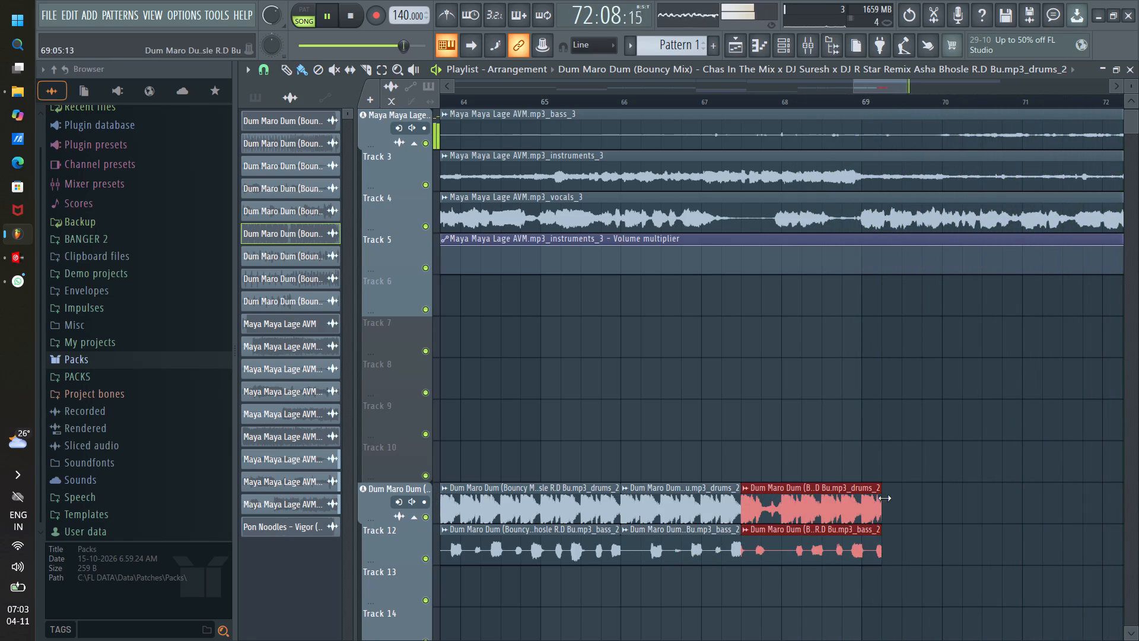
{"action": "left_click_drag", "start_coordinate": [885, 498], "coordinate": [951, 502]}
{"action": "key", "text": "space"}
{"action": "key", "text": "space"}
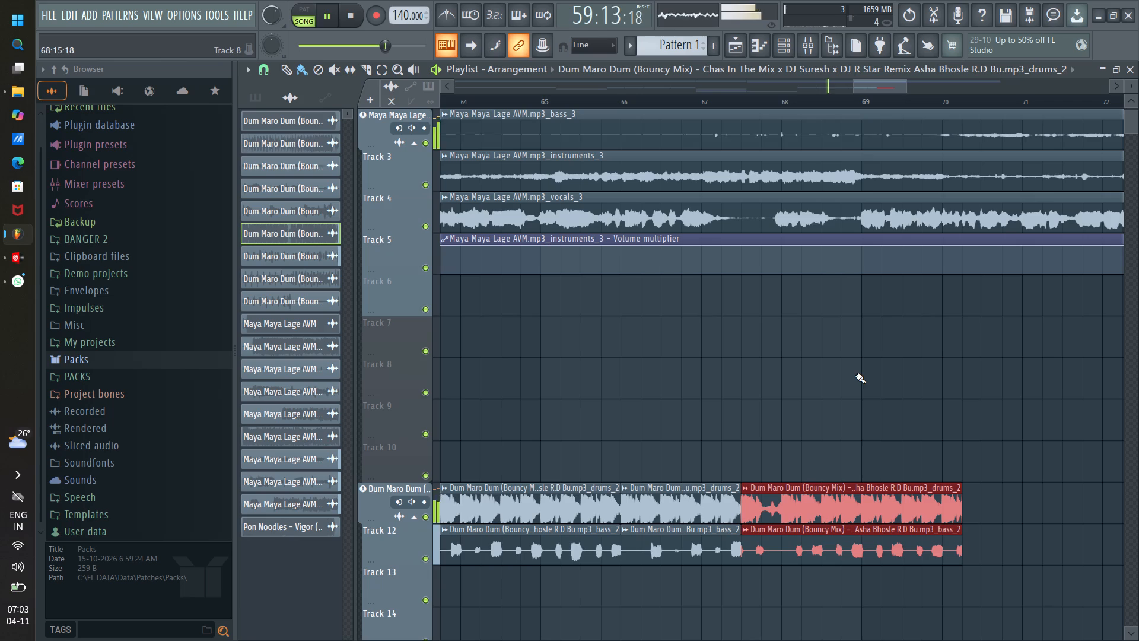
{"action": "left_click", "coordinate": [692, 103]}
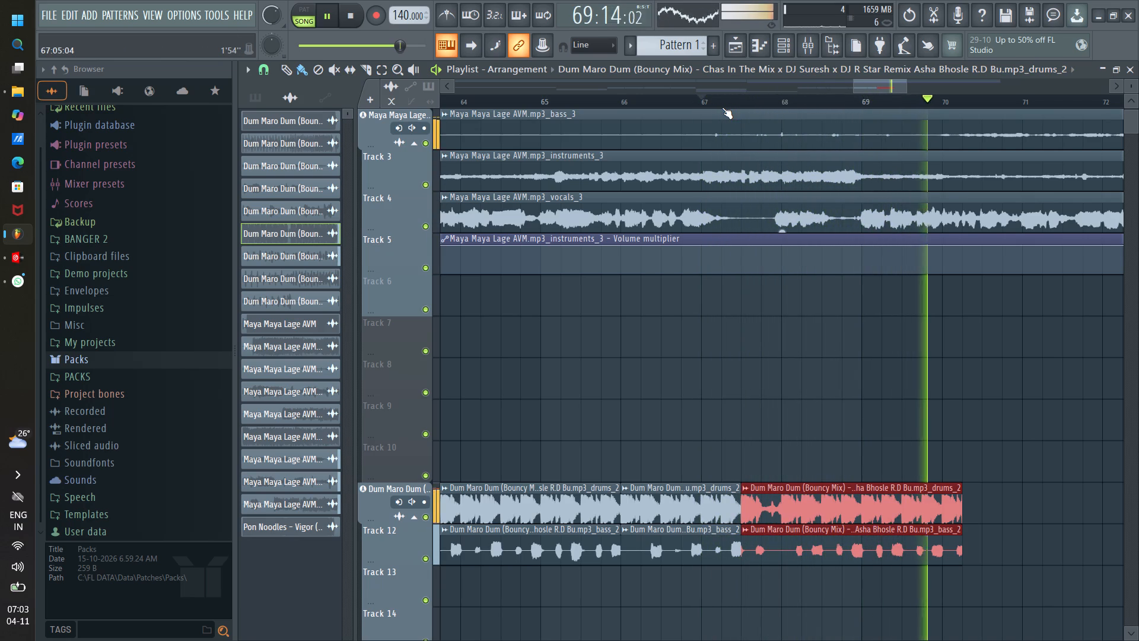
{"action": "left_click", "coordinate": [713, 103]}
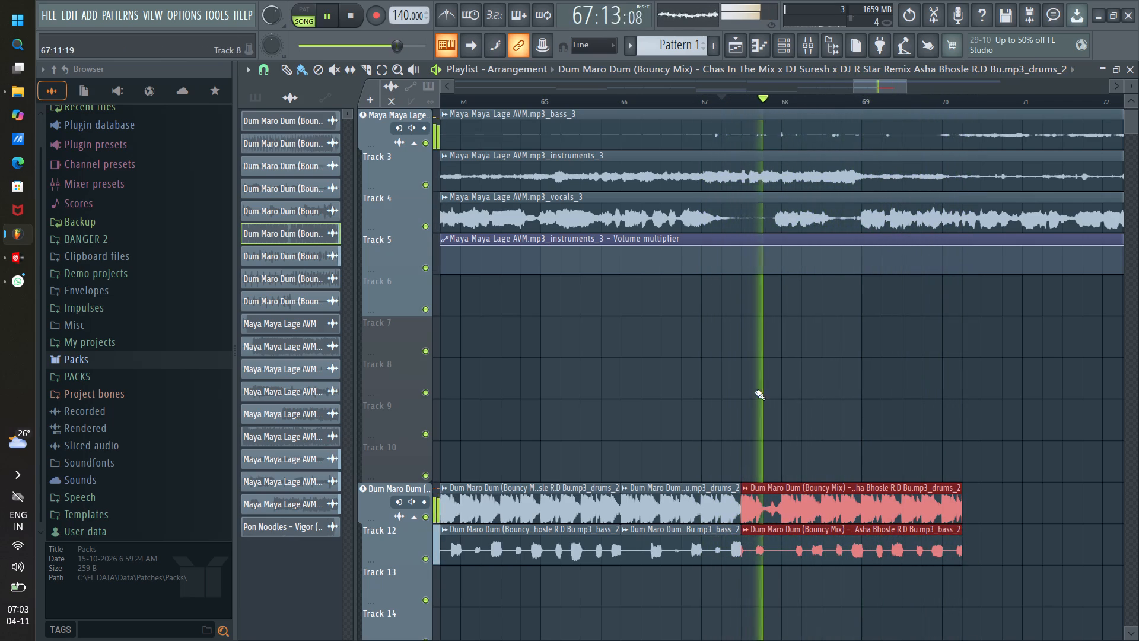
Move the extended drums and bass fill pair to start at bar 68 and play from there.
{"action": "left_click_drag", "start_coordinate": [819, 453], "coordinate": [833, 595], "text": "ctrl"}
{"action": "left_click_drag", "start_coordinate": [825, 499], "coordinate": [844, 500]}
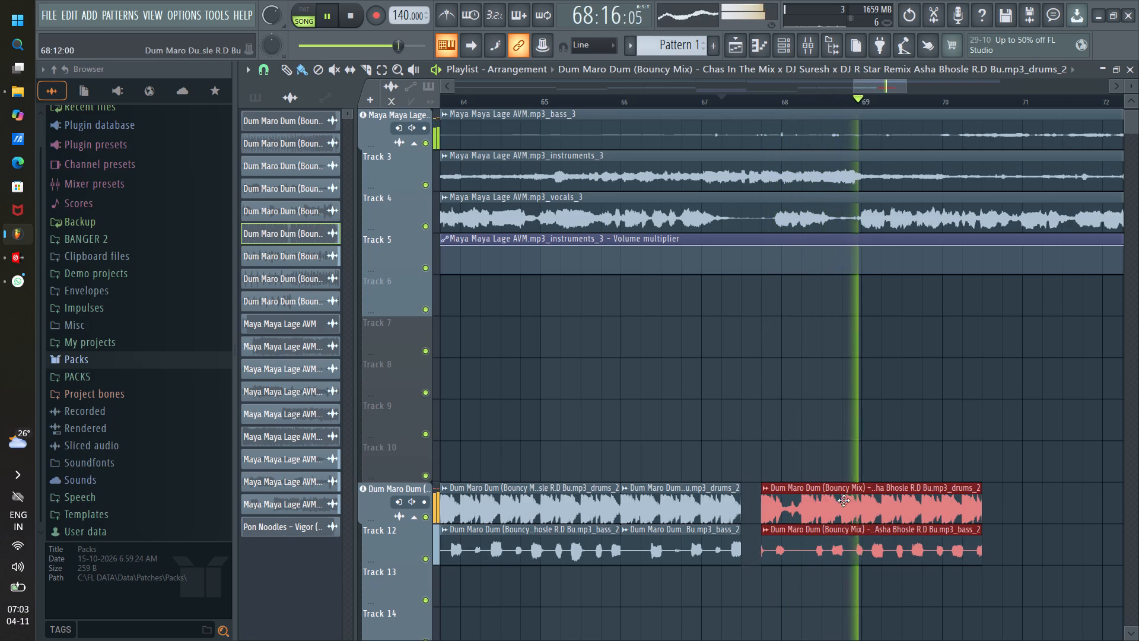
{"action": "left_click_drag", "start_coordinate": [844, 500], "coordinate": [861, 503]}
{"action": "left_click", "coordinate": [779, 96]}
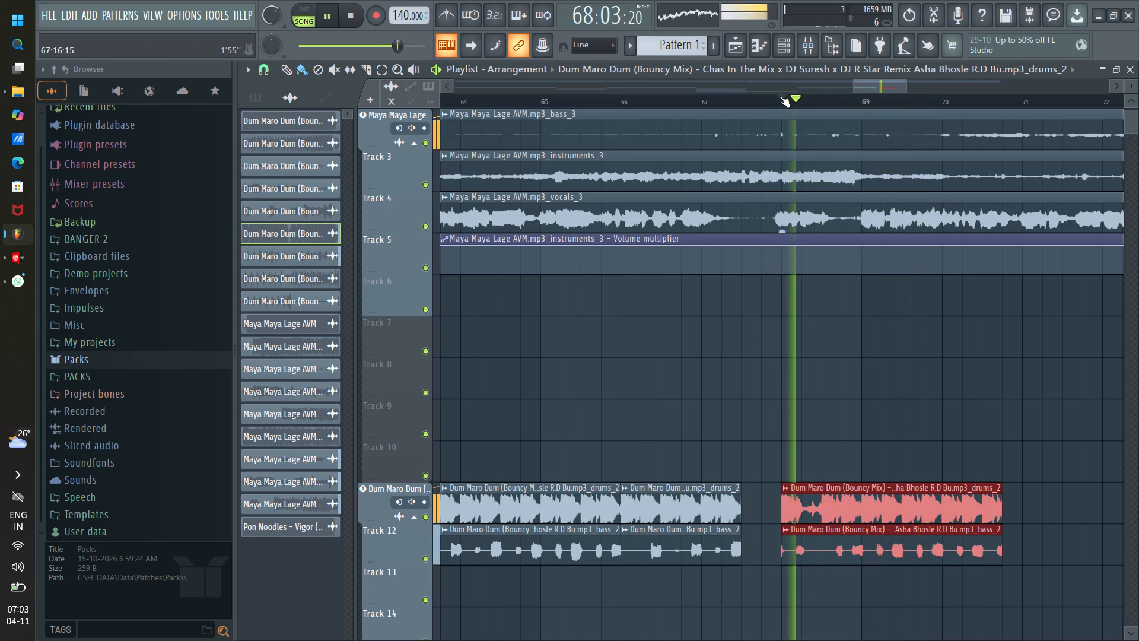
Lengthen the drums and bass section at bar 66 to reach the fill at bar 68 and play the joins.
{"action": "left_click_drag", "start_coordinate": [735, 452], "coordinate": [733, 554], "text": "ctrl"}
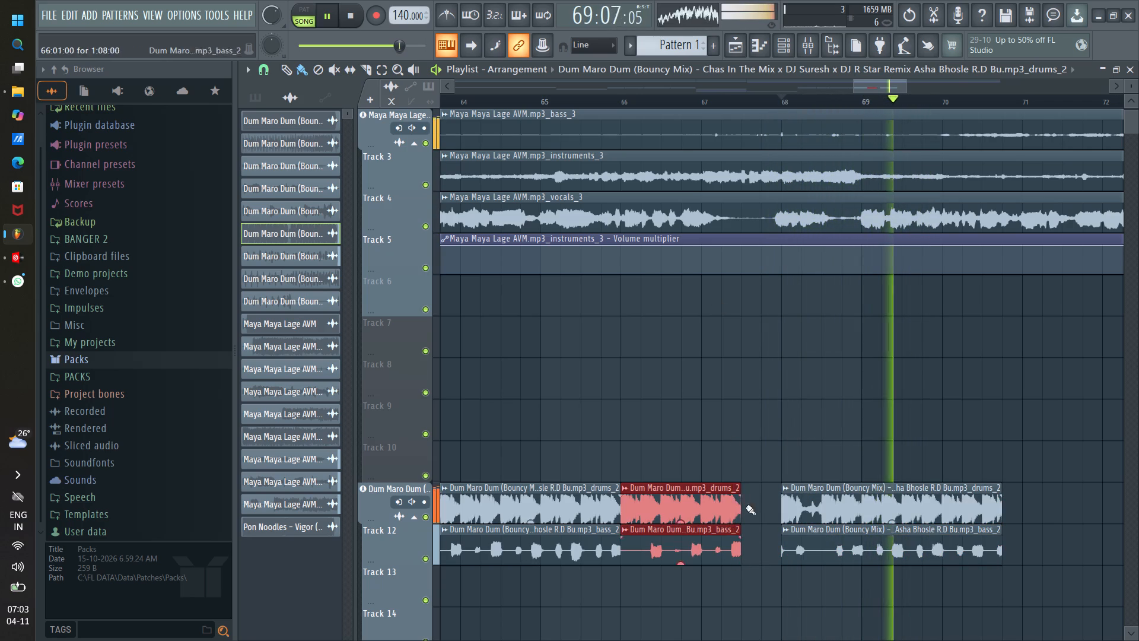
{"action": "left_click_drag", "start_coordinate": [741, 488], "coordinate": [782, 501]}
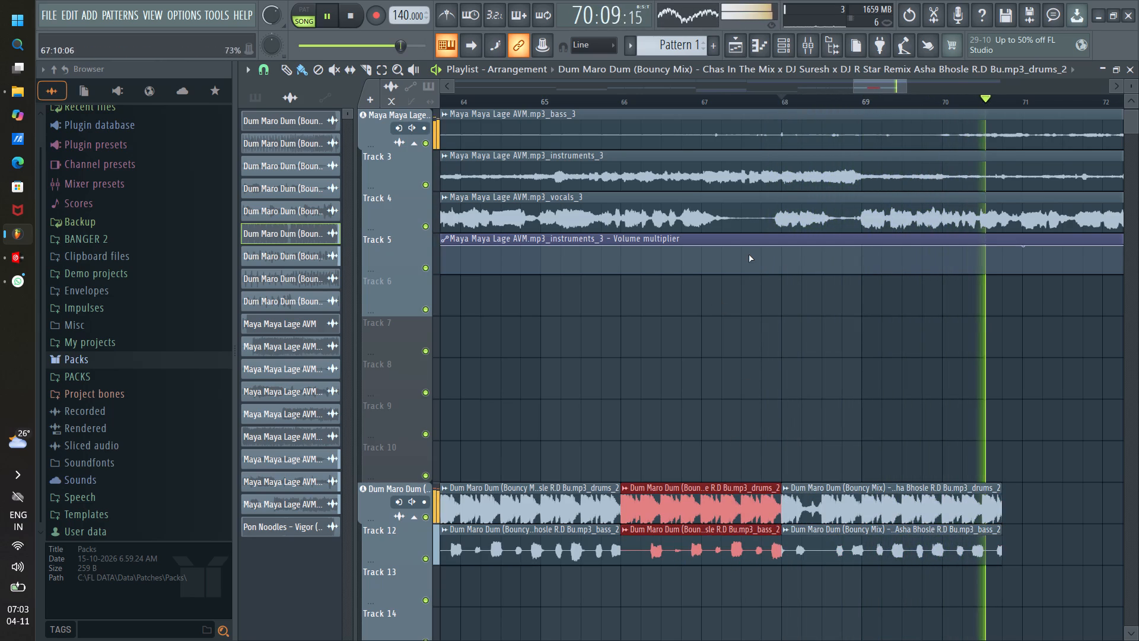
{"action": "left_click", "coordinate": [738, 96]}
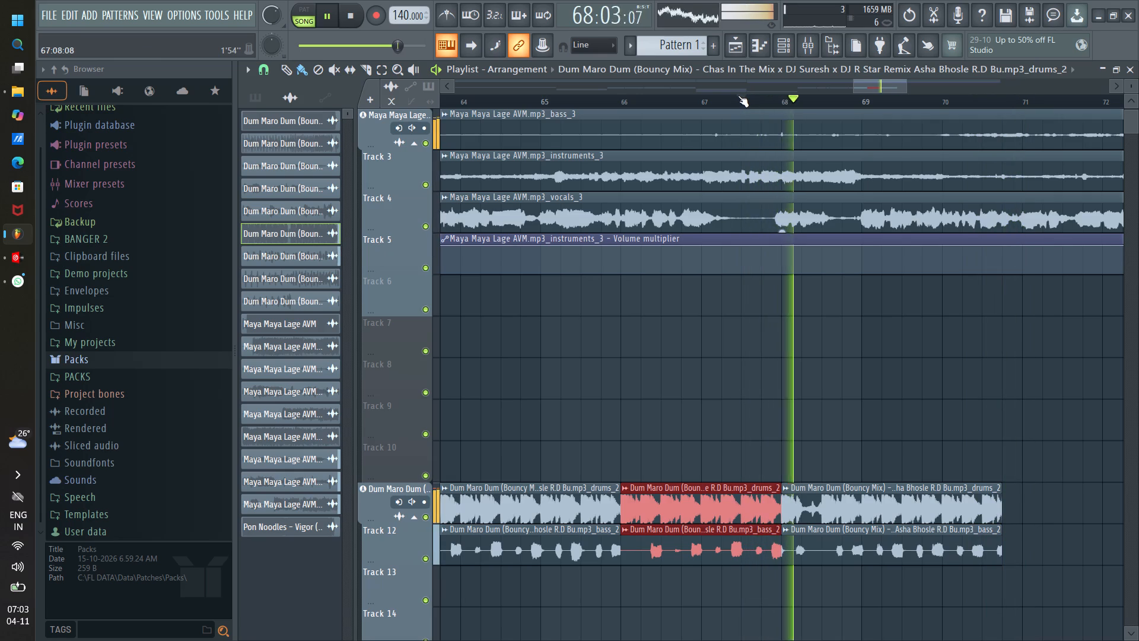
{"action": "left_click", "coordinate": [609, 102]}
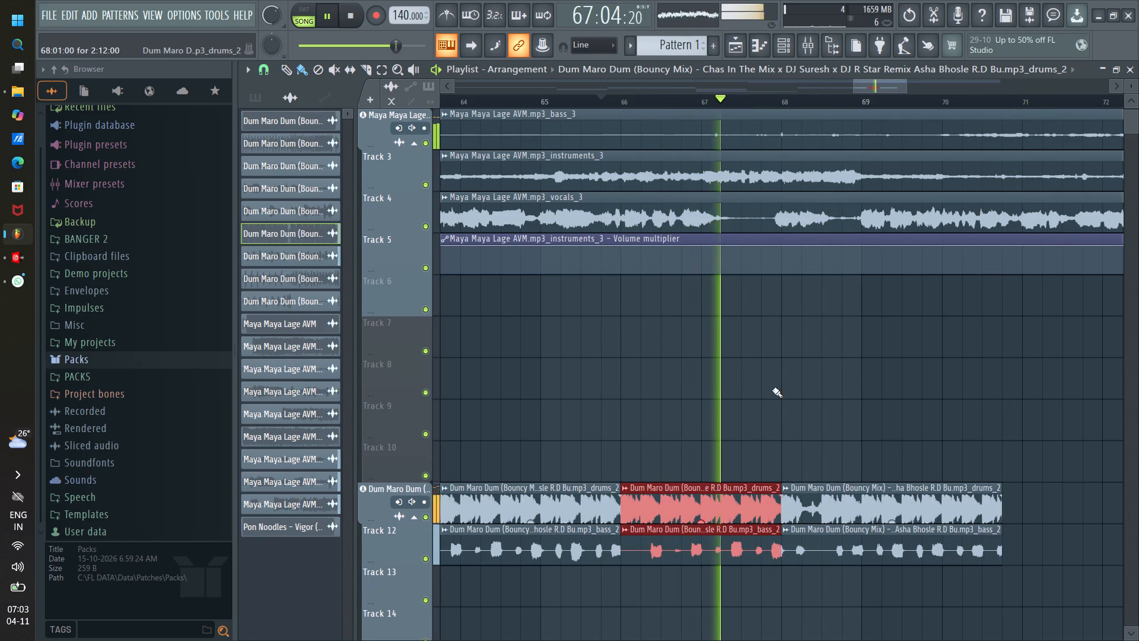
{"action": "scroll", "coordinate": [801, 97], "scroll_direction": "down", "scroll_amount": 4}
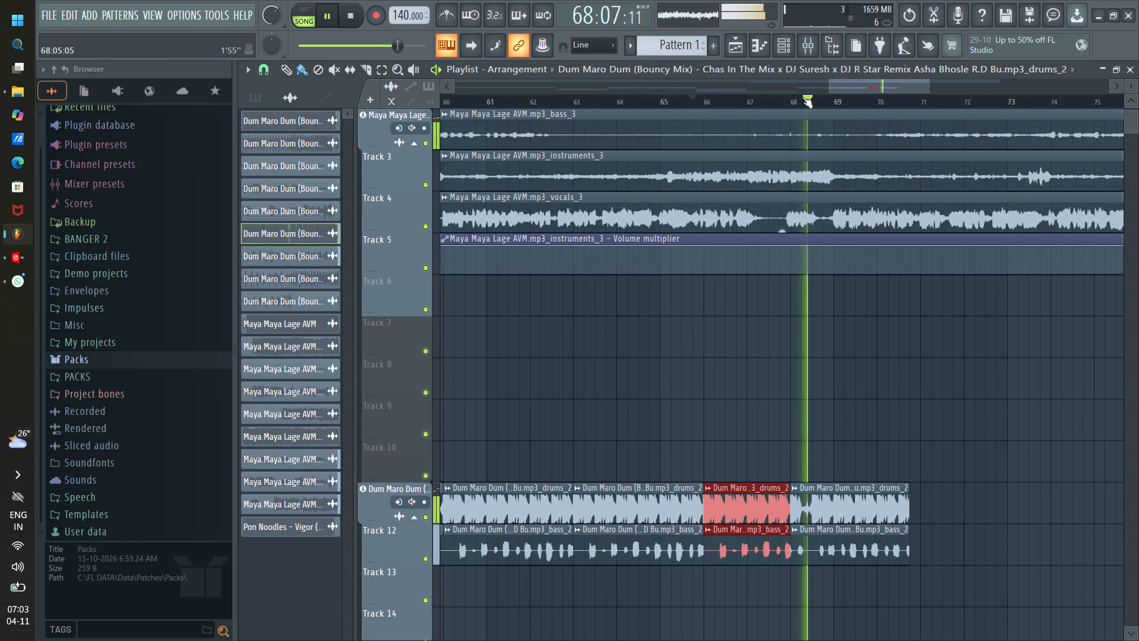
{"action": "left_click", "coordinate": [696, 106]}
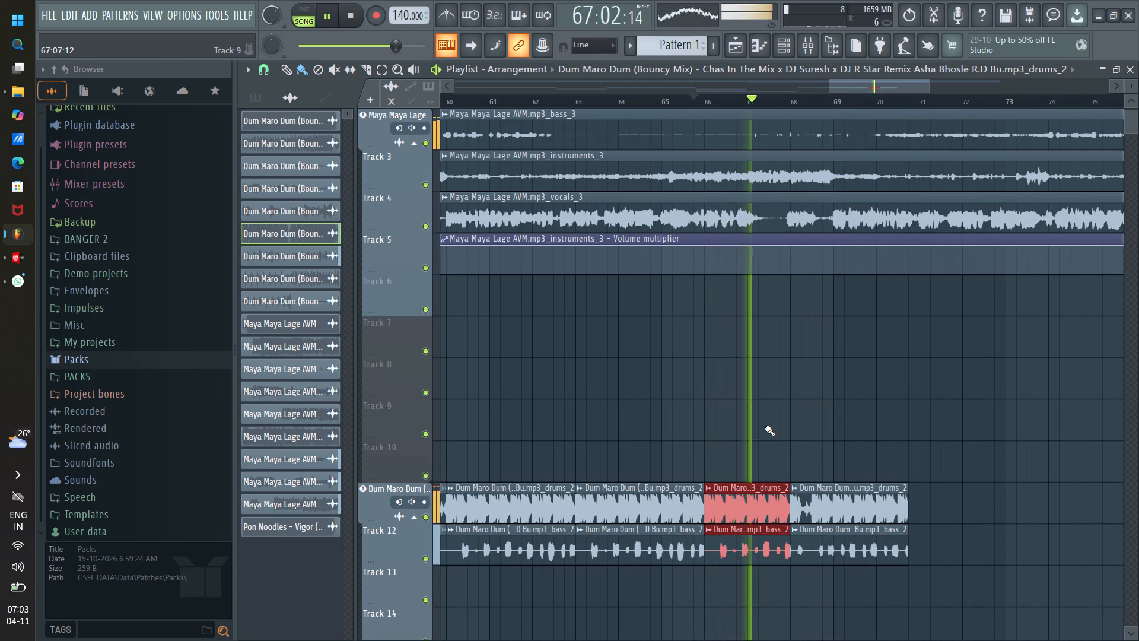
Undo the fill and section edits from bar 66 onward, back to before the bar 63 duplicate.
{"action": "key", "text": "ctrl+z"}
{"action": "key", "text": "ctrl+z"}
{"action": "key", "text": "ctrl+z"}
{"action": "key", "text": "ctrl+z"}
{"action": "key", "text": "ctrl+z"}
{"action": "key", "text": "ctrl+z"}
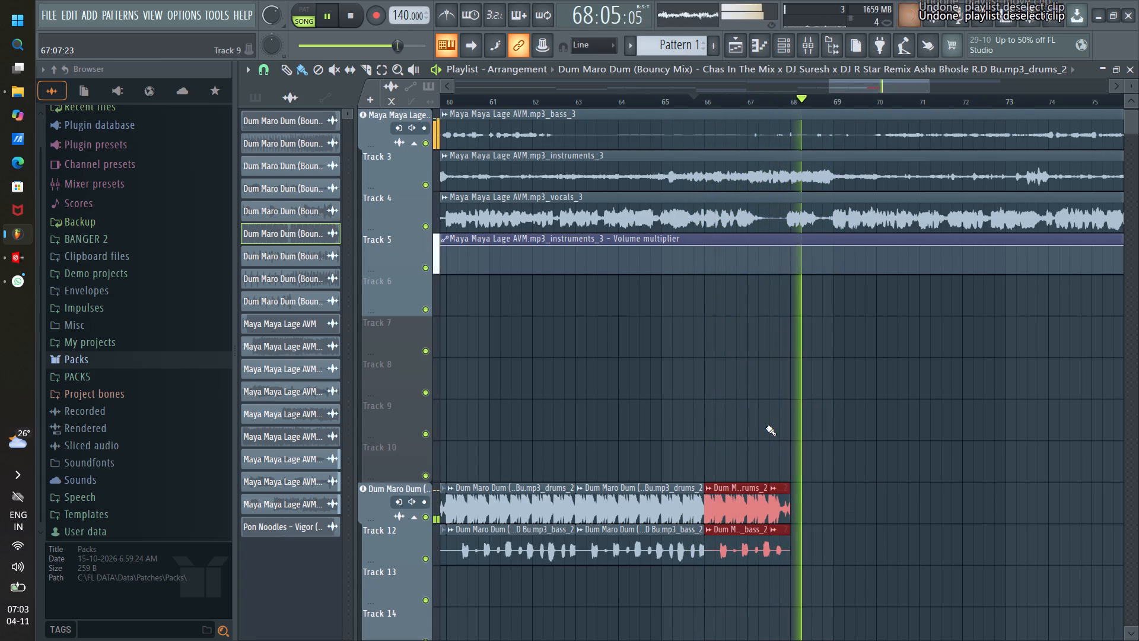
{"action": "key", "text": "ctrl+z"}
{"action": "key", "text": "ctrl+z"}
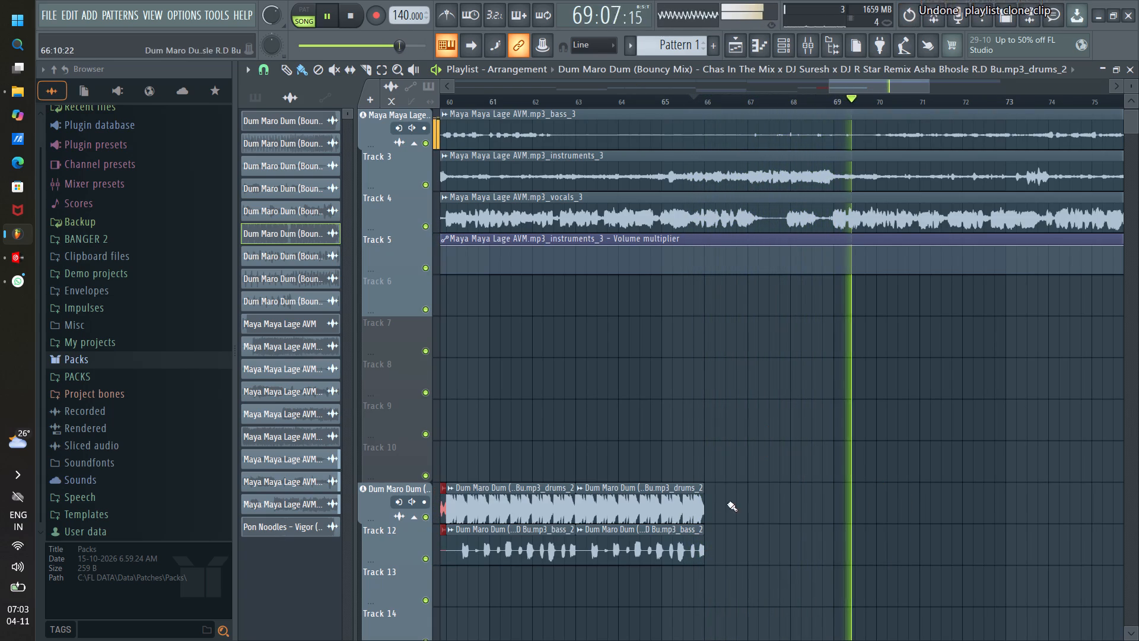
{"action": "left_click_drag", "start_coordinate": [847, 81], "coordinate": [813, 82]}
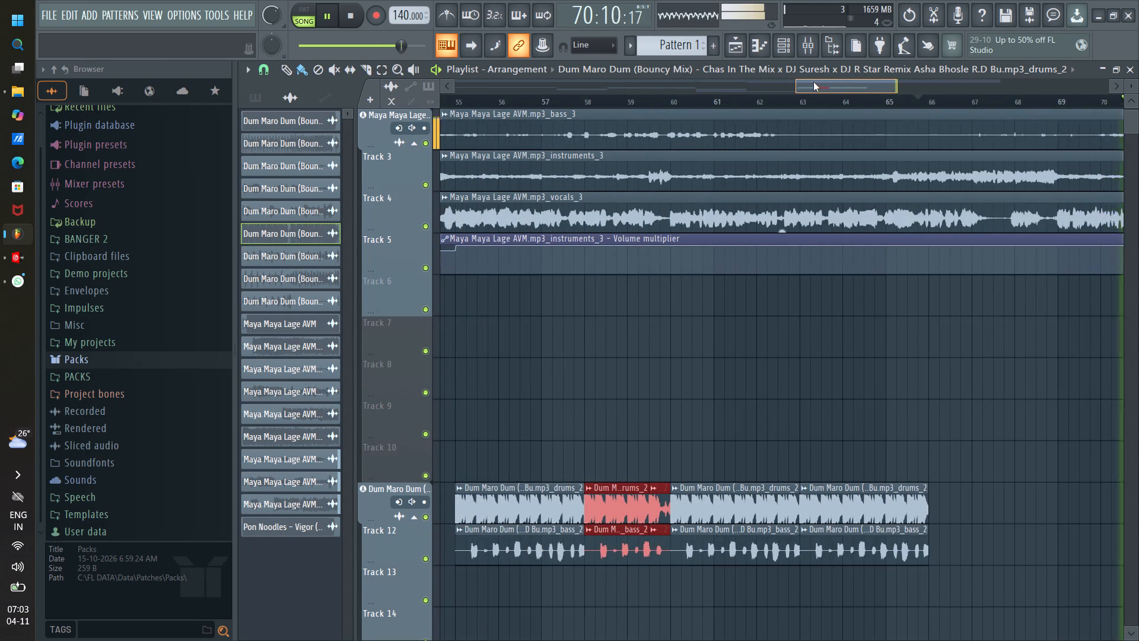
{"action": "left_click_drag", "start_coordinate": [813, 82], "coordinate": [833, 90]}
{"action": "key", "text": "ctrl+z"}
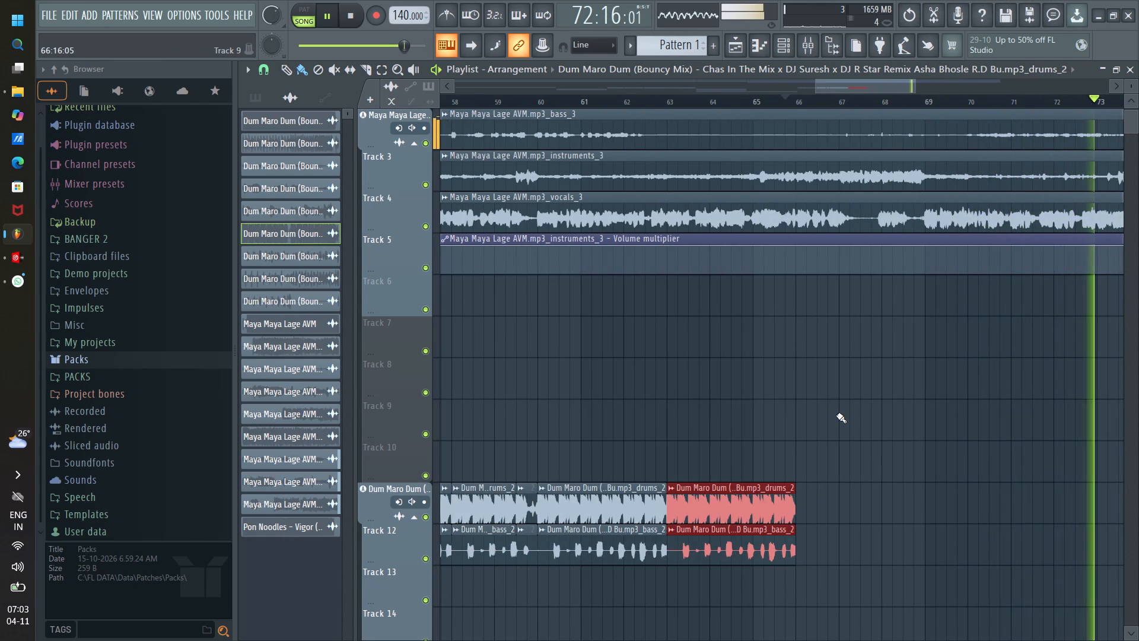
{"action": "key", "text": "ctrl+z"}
Duplicate the three-bar drums and bass pair twice, to bars 63 and 66, and play from around bar 64.
{"action": "key", "text": "ctrl+b"}
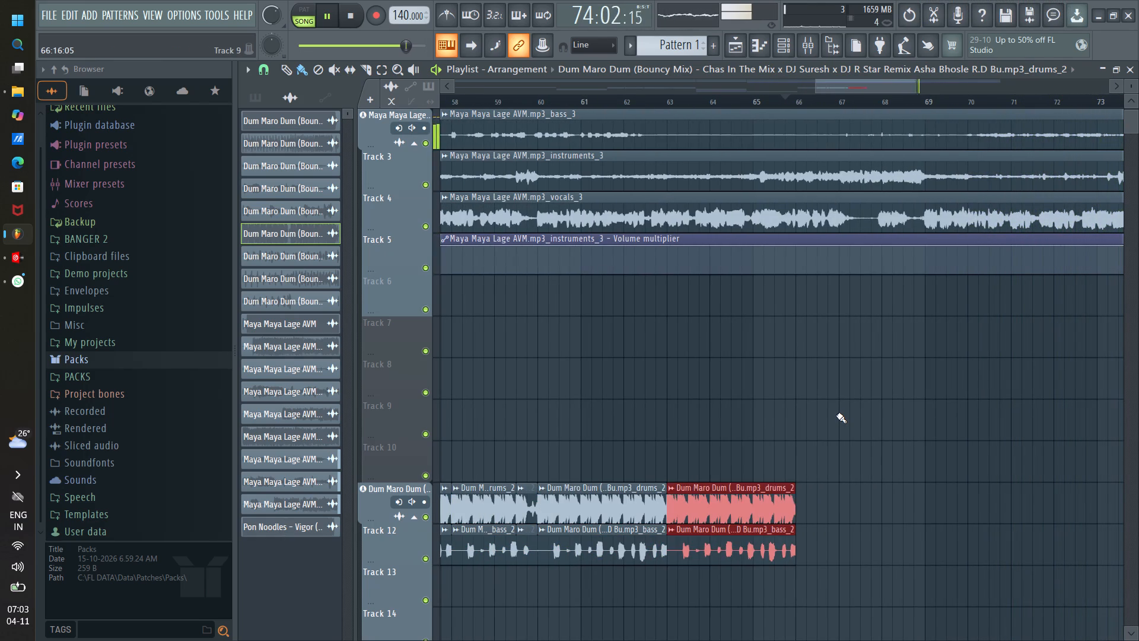
{"action": "key", "text": "ctrl+b"}
{"action": "left_click", "coordinate": [723, 104]}
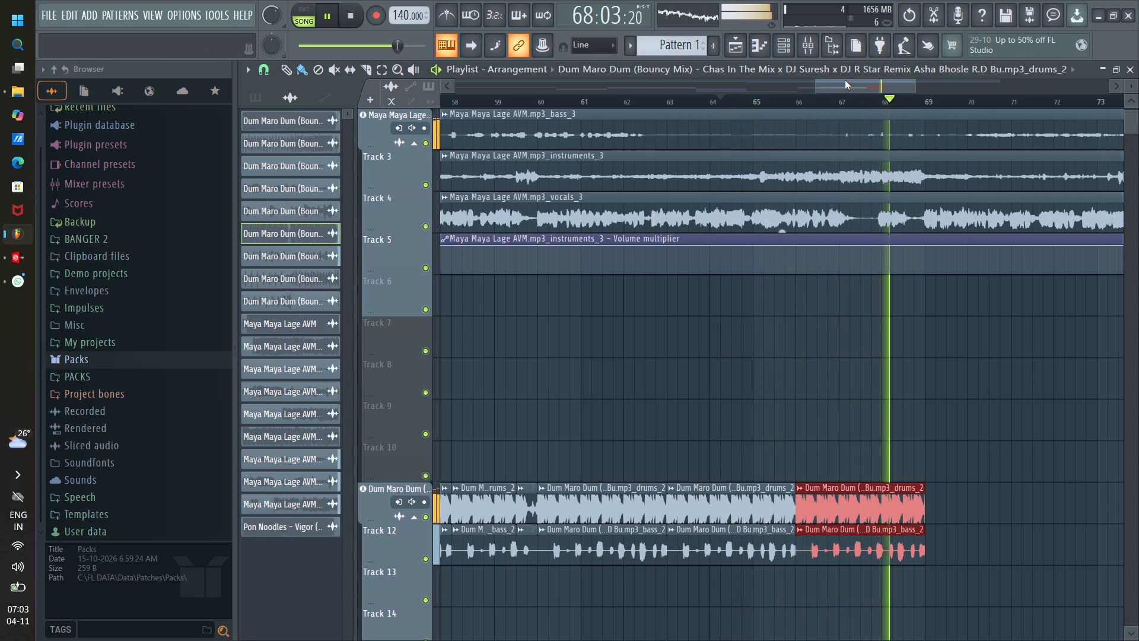
Shorten the drums and bass pair starting at bar 66 so that it ends at bar 68.
{"action": "left_click_drag", "start_coordinate": [845, 80], "coordinate": [867, 91]}
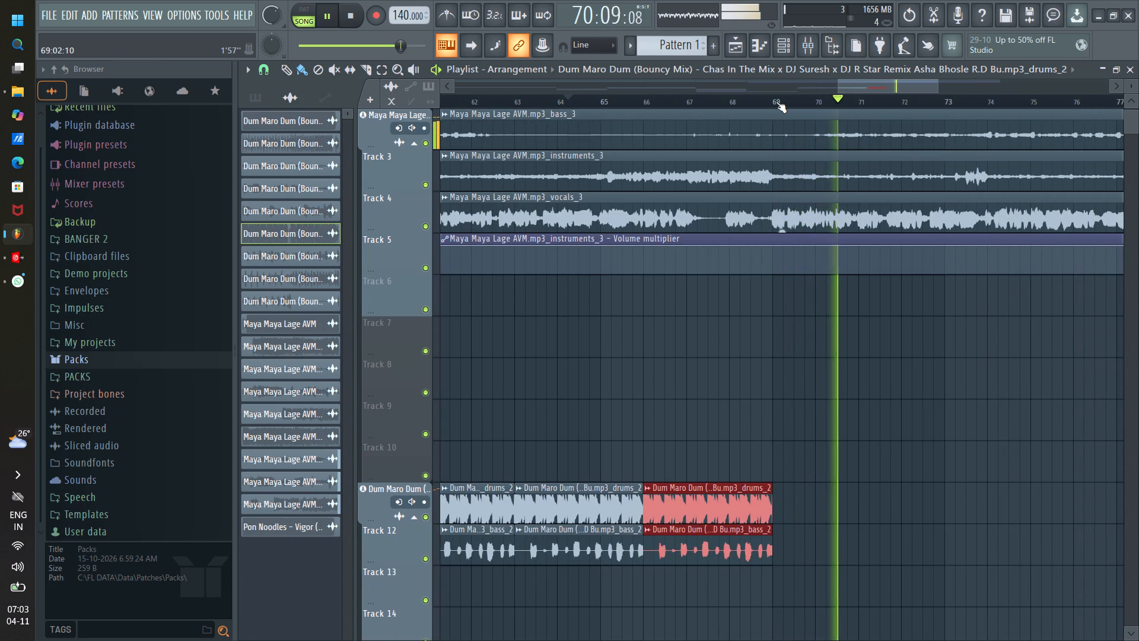
{"action": "scroll", "coordinate": [776, 101], "scroll_direction": "down", "scroll_amount": 2}
{"action": "scroll", "coordinate": [773, 105], "scroll_direction": "up", "scroll_amount": 2}
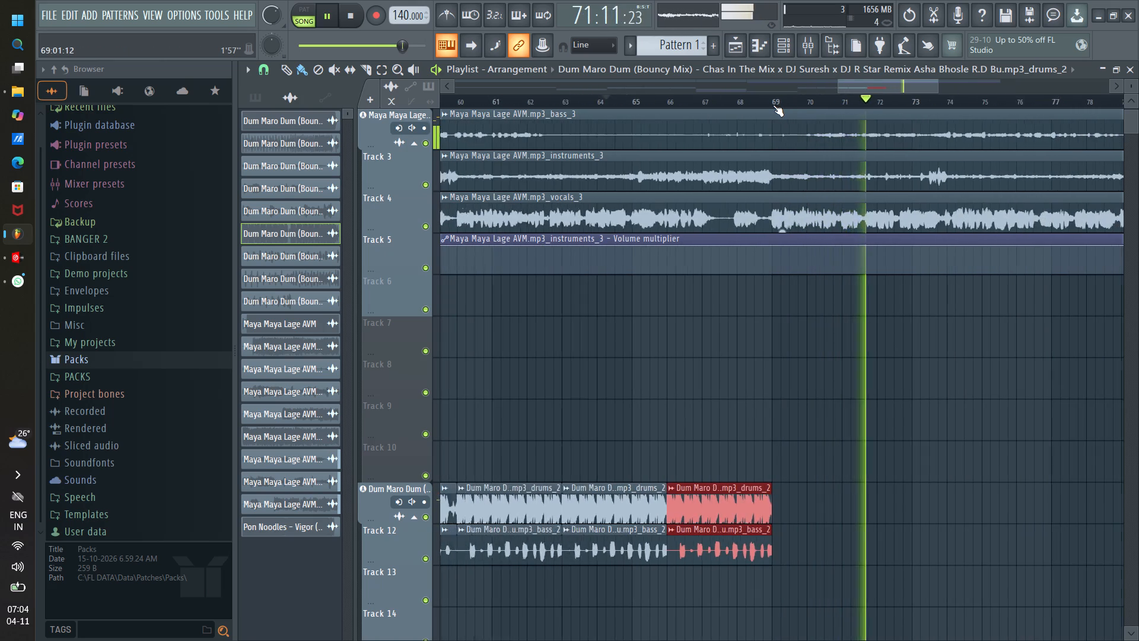
{"action": "scroll", "coordinate": [773, 105], "scroll_direction": "up", "scroll_amount": 8}
{"action": "left_click_drag", "start_coordinate": [773, 493], "coordinate": [702, 491]}
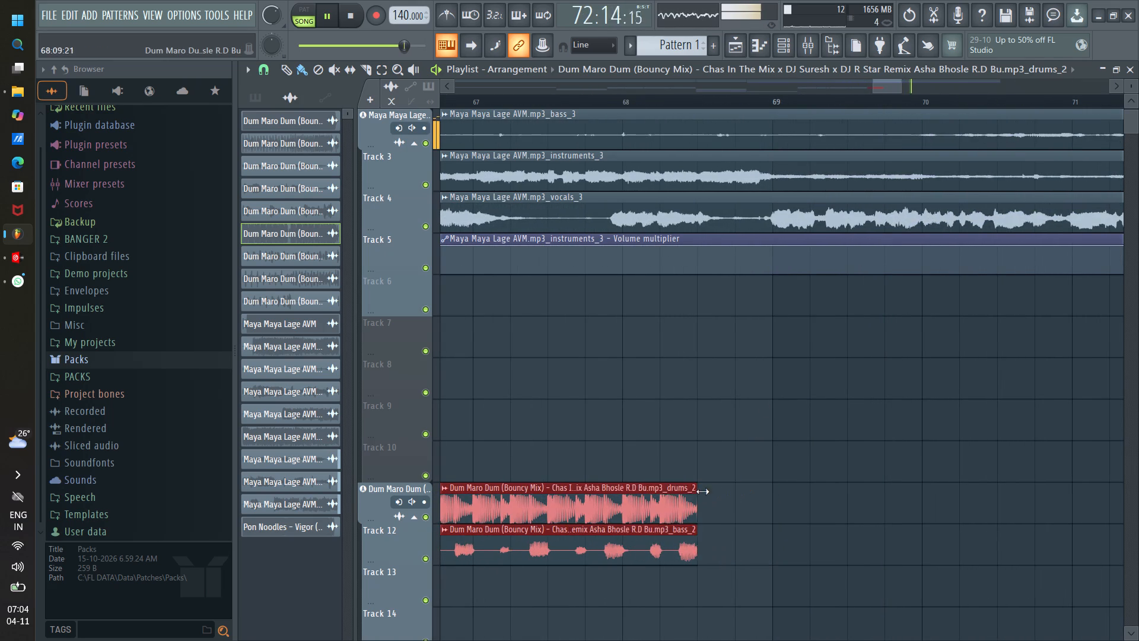
{"action": "left_click_drag", "start_coordinate": [702, 491], "coordinate": [641, 491]}
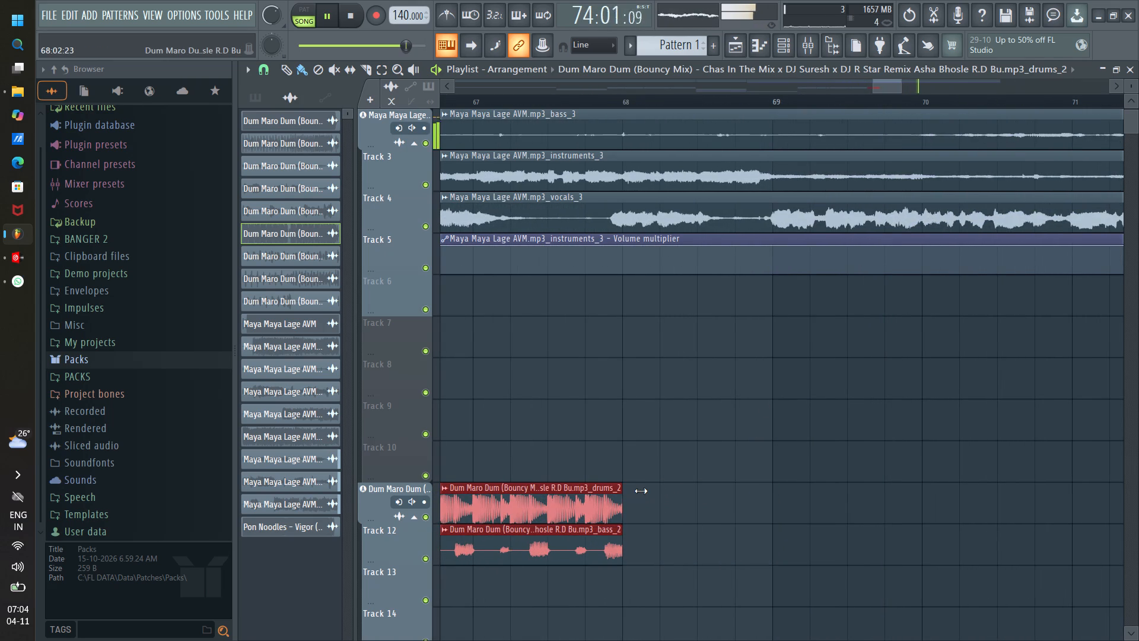
{"action": "left_click_drag", "start_coordinate": [641, 491], "coordinate": [641, 491]}
{"action": "scroll", "coordinate": [715, 107], "scroll_direction": "down", "scroll_amount": 4}
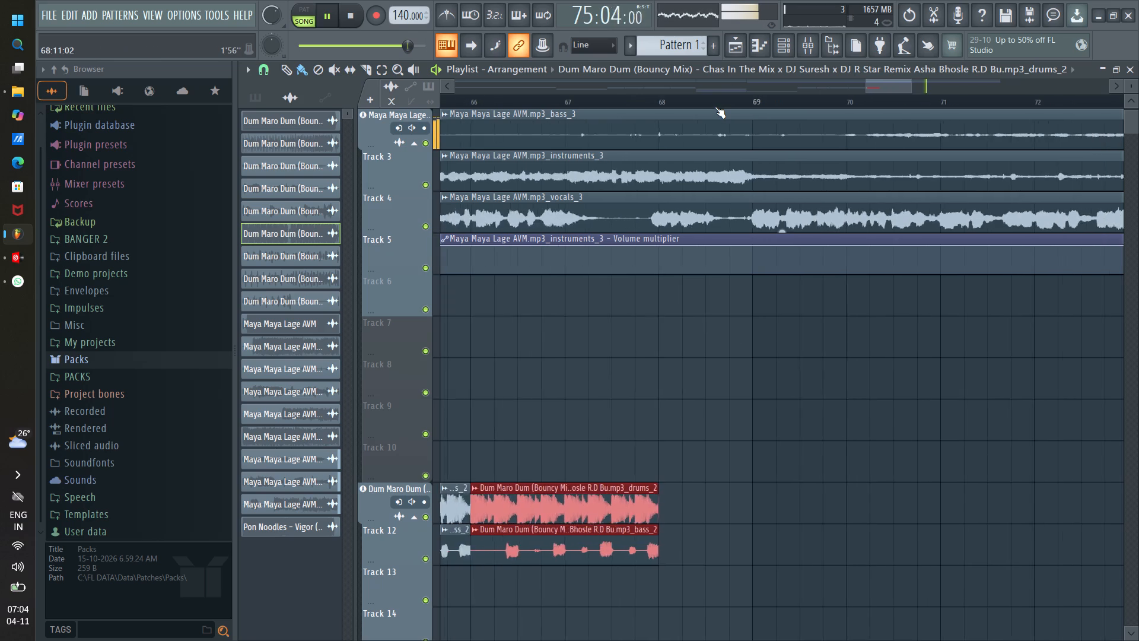
{"action": "scroll", "coordinate": [715, 107], "scroll_direction": "down", "scroll_amount": 11}
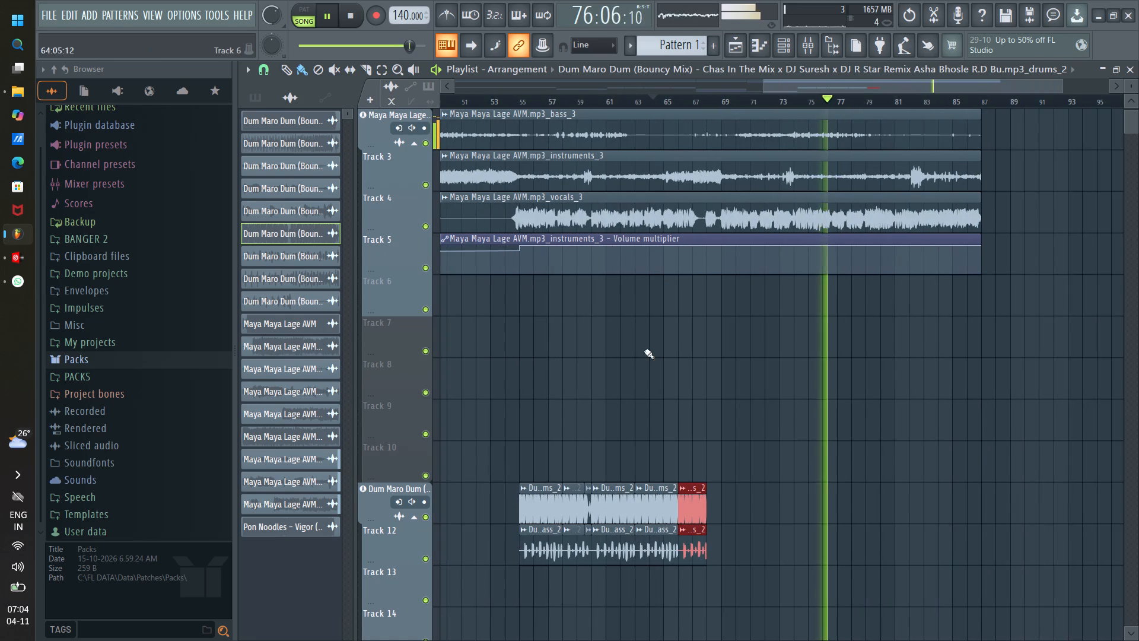
Copy the half-bar drums and bass fill from bar 59 to the second half of bar 68, ending at bar 69.
{"action": "scroll", "coordinate": [584, 101], "scroll_direction": "up", "scroll_amount": 8}
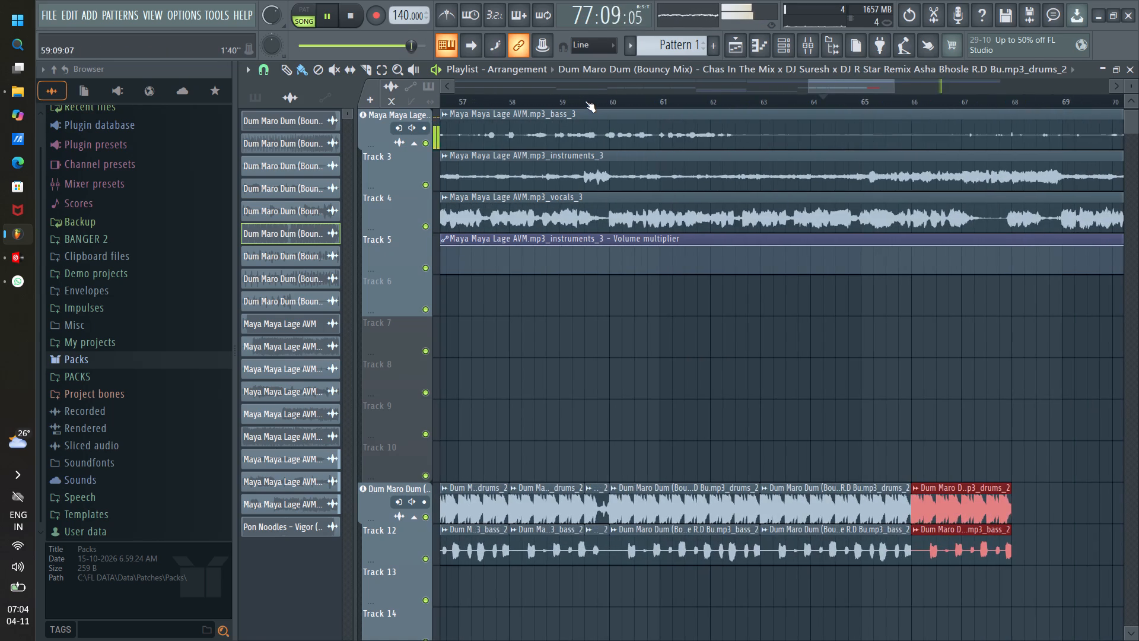
{"action": "left_click_drag", "start_coordinate": [601, 456], "coordinate": [599, 553], "text": "ctrl"}
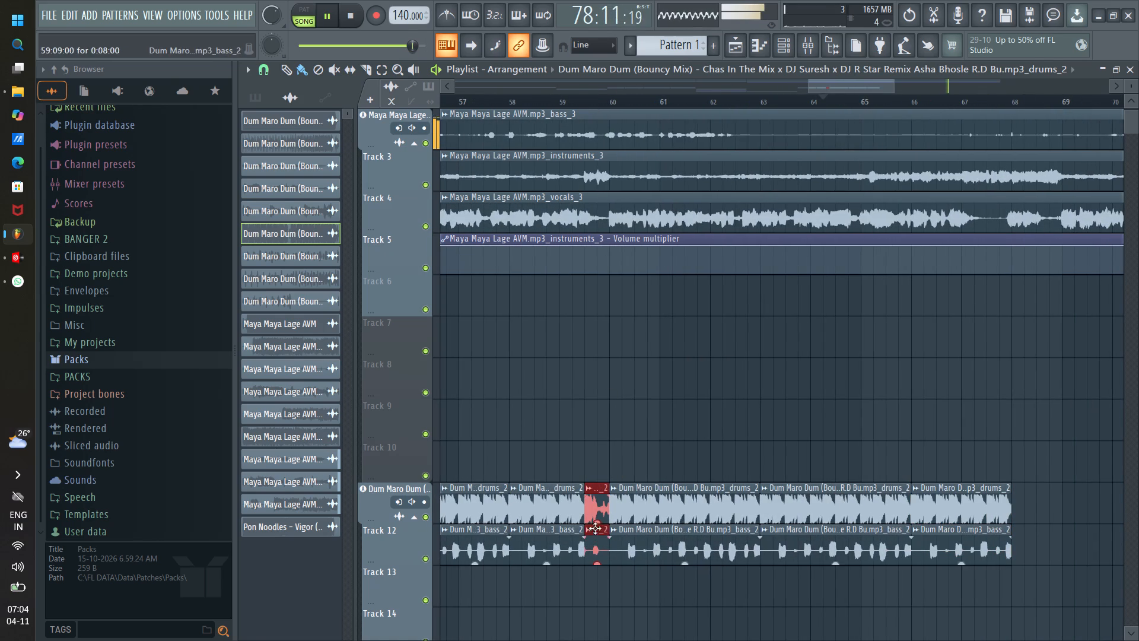
{"action": "left_click_drag", "start_coordinate": [590, 541], "coordinate": [759, 545], "text": "shift"}
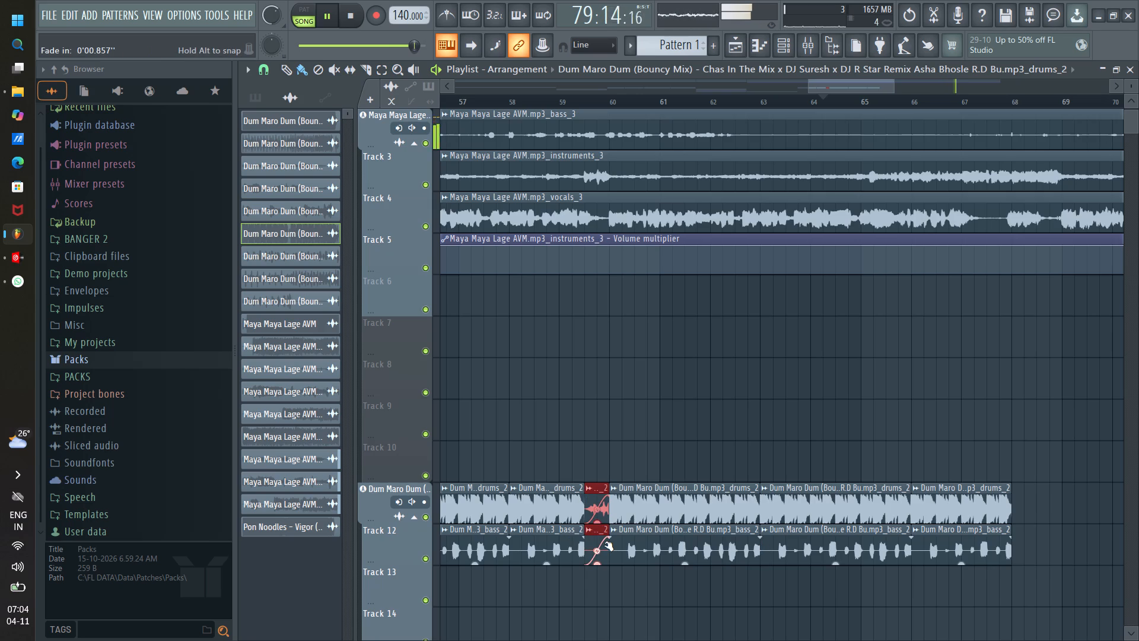
{"action": "key", "text": "ctrl+z"}
{"action": "left_click_drag", "start_coordinate": [598, 506], "coordinate": [1013, 528], "text": "shift"}
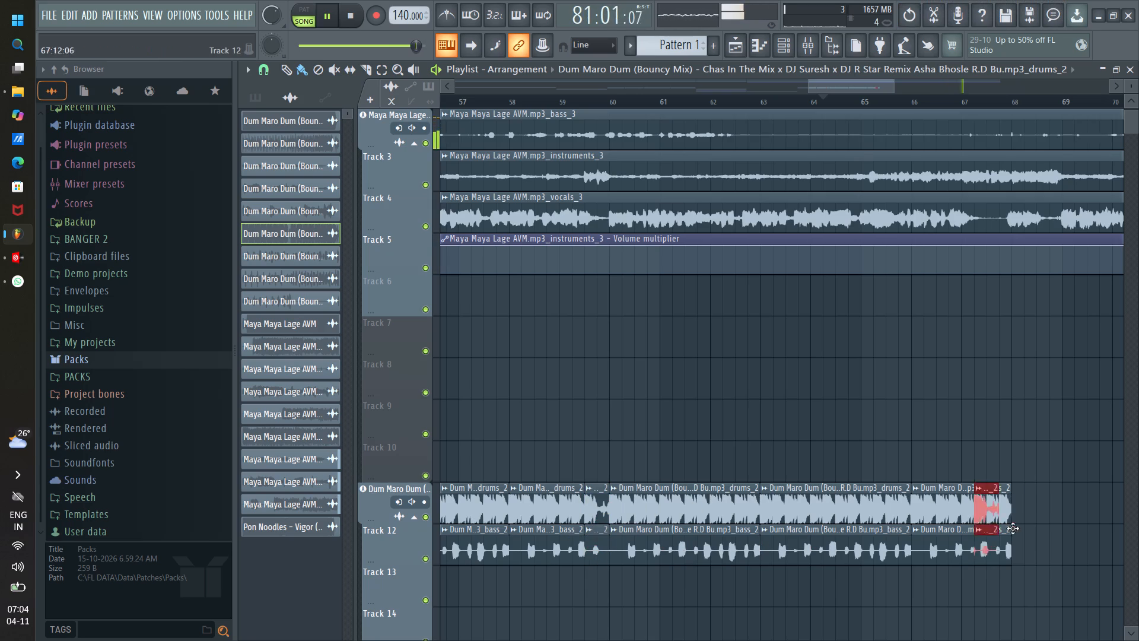
{"action": "left_click_drag", "start_coordinate": [1013, 528], "coordinate": [1026, 532], "text": "shift"}
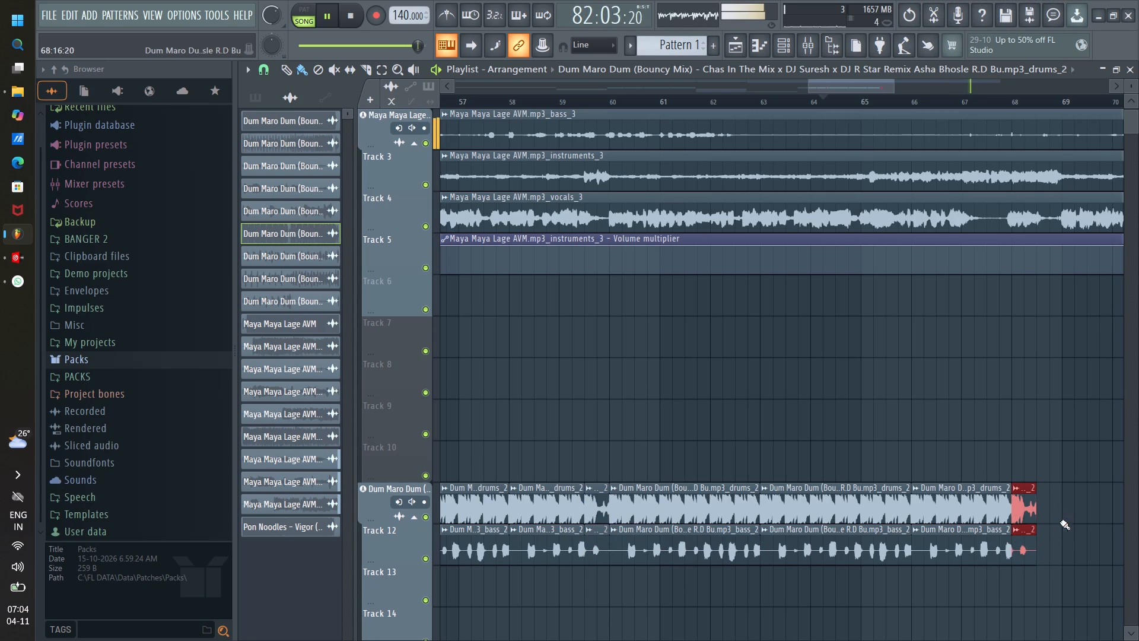
{"action": "left_click_drag", "start_coordinate": [1023, 500], "coordinate": [1043, 502]}
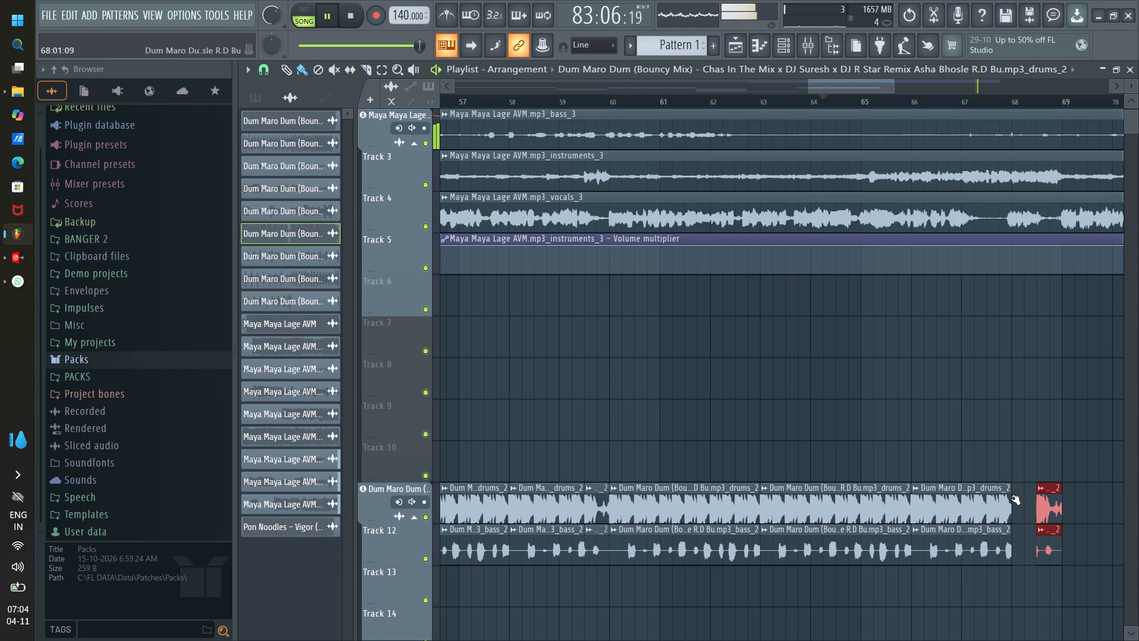
Lengthen the drums and bass pair at bar 66 to meet the fill halfway through bar 68.
{"action": "left_click_drag", "start_coordinate": [987, 467], "coordinate": [991, 554], "text": "ctrl"}
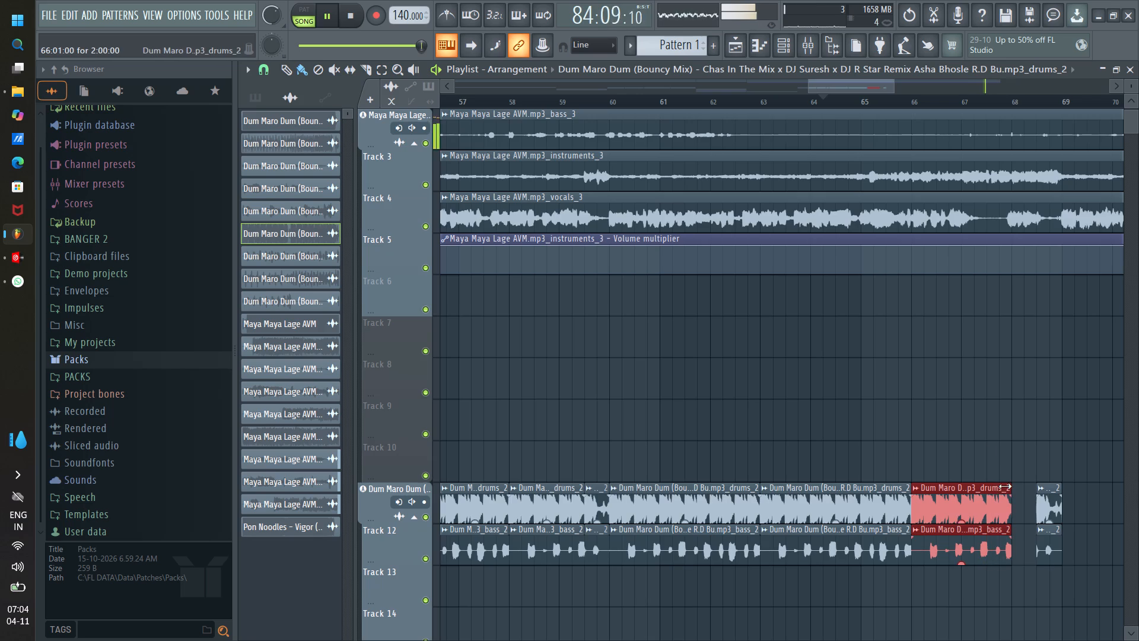
{"action": "left_click_drag", "start_coordinate": [1007, 488], "coordinate": [1029, 493]}
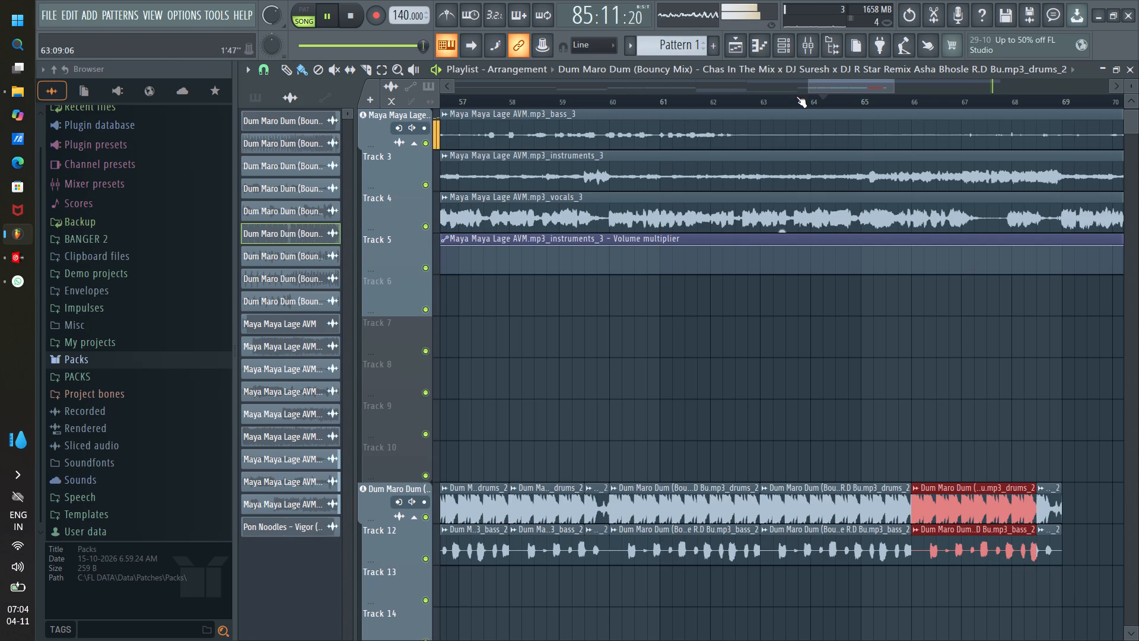
Copy the three-bar drums and bass pair from bar 55 to bar 69 and play from around bar 67.
{"action": "left_click_drag", "start_coordinate": [815, 81], "coordinate": [854, 105]}
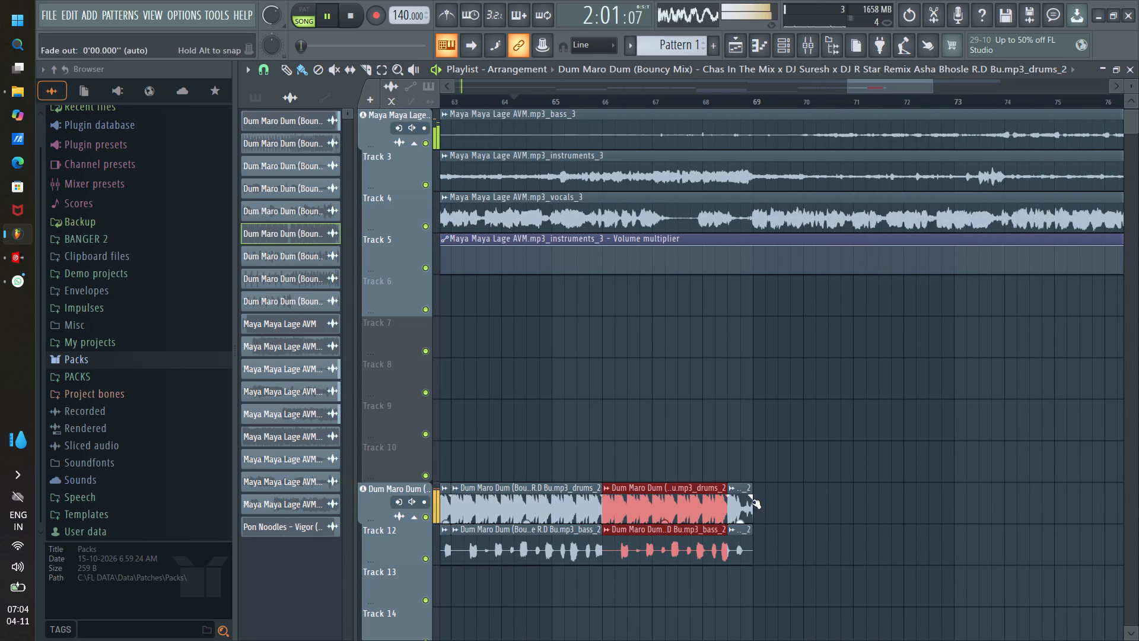
{"action": "left_click_drag", "start_coordinate": [861, 80], "coordinate": [832, 90]}
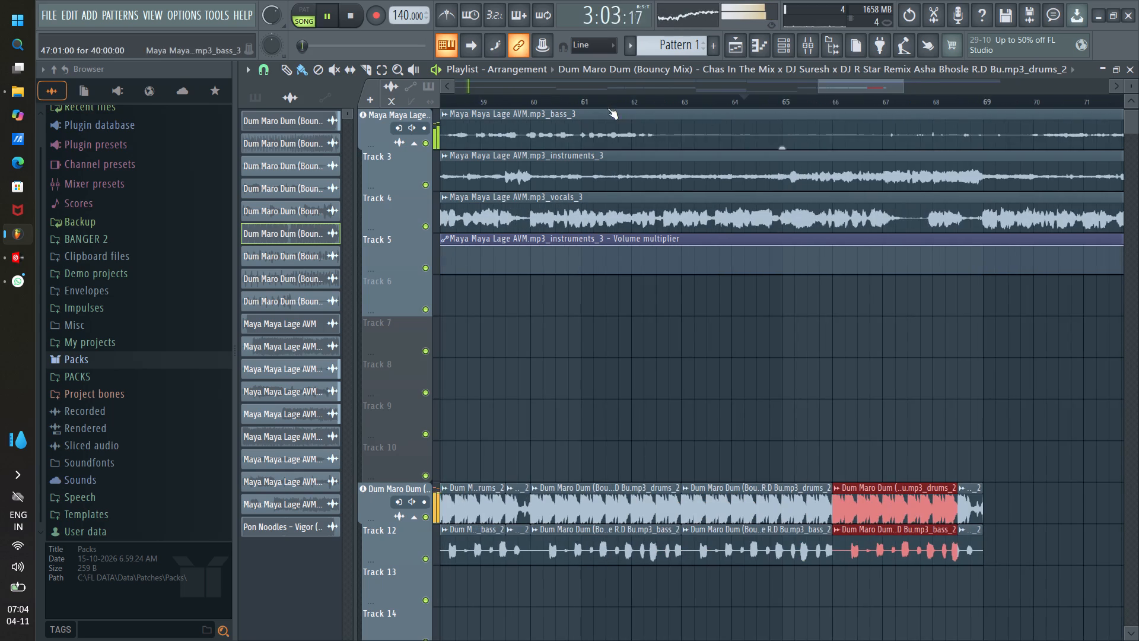
{"action": "scroll", "coordinate": [635, 94], "scroll_direction": "down", "scroll_amount": 7}
{"action": "left_click_drag", "start_coordinate": [540, 452], "coordinate": [544, 582], "text": "ctrl"}
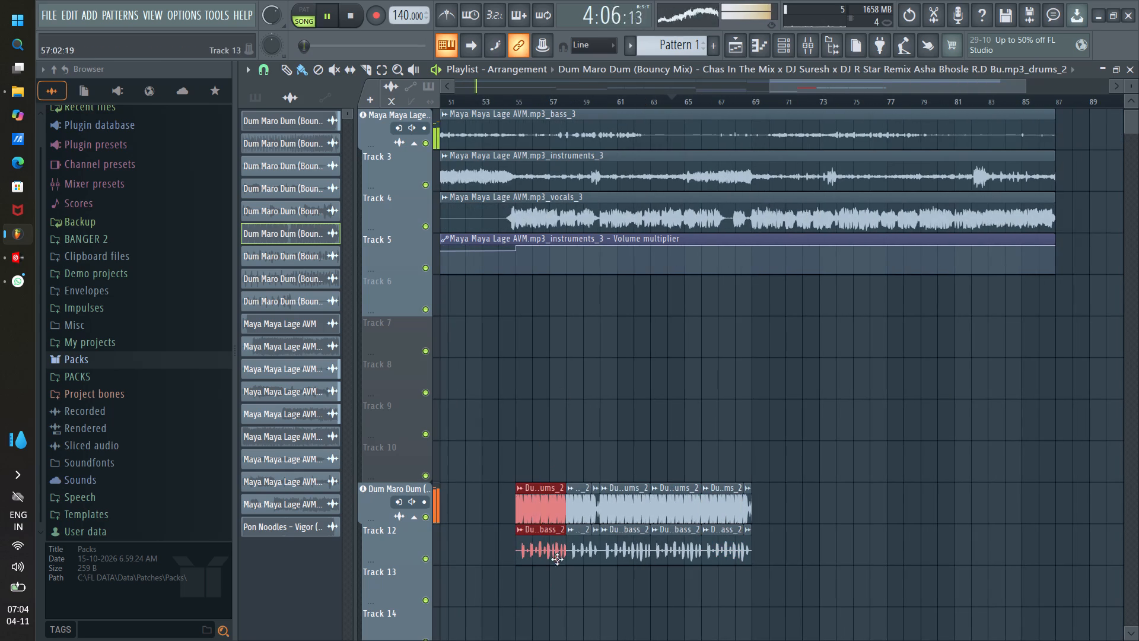
{"action": "left_click_drag", "start_coordinate": [530, 502], "coordinate": [770, 523], "text": "shift"}
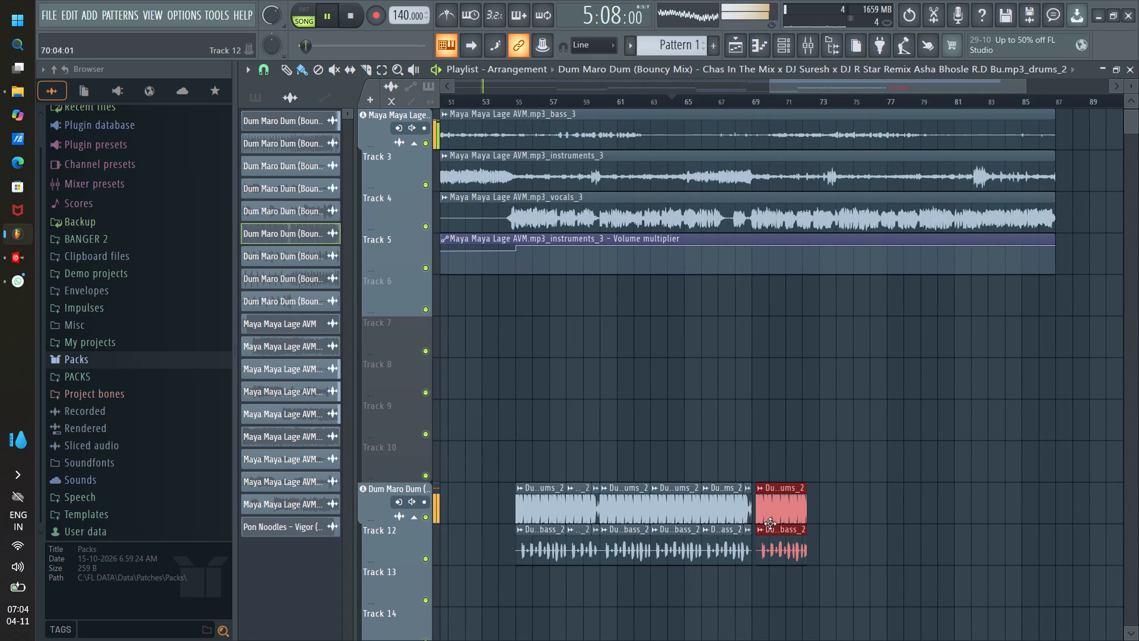
{"action": "left_click_drag", "start_coordinate": [770, 523], "coordinate": [765, 523], "text": "shift"}
{"action": "left_click", "coordinate": [727, 99]}
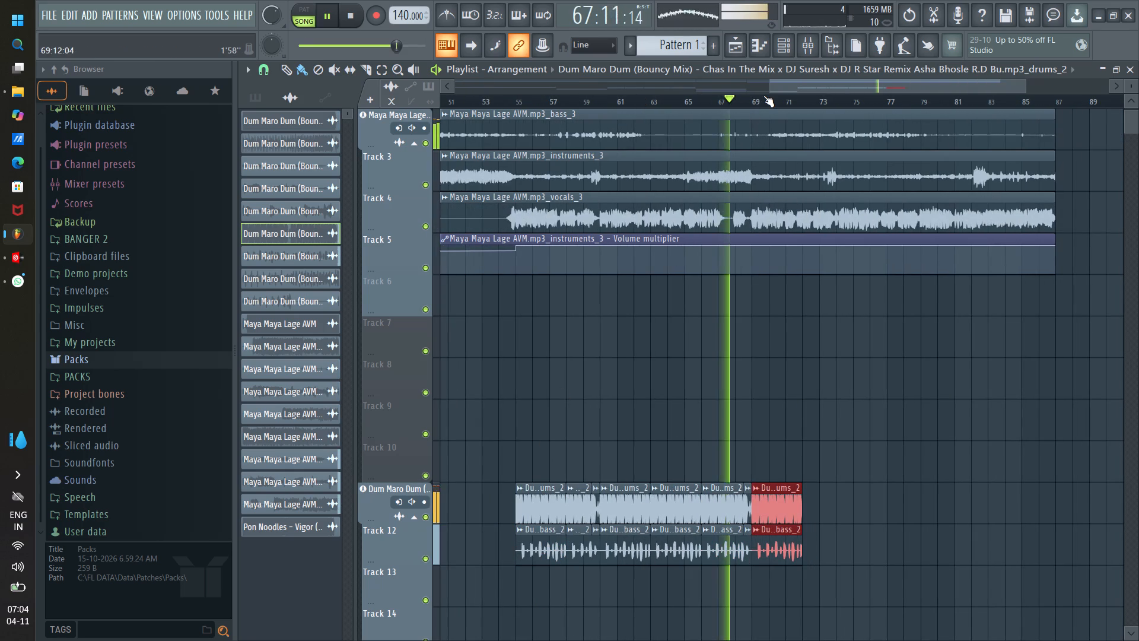
Duplicate the three-bar drums and bass pair at bar 69 twice, to bars 72 and 75.
{"action": "scroll", "coordinate": [760, 97], "scroll_direction": "up", "scroll_amount": 10}
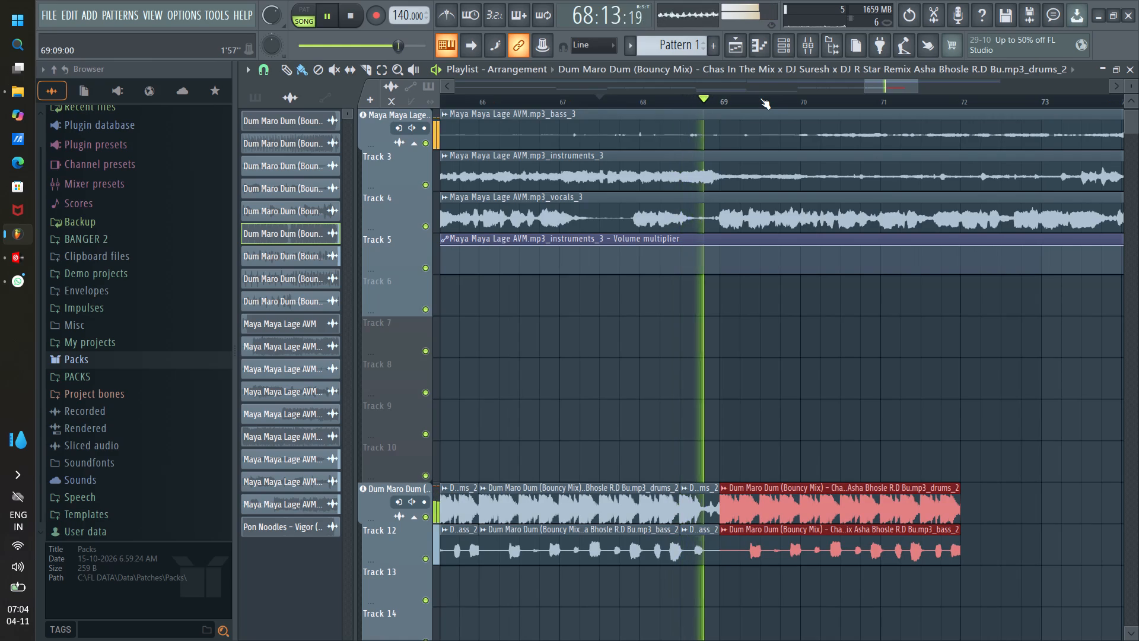
{"action": "scroll", "coordinate": [760, 98], "scroll_direction": "down", "scroll_amount": 14}
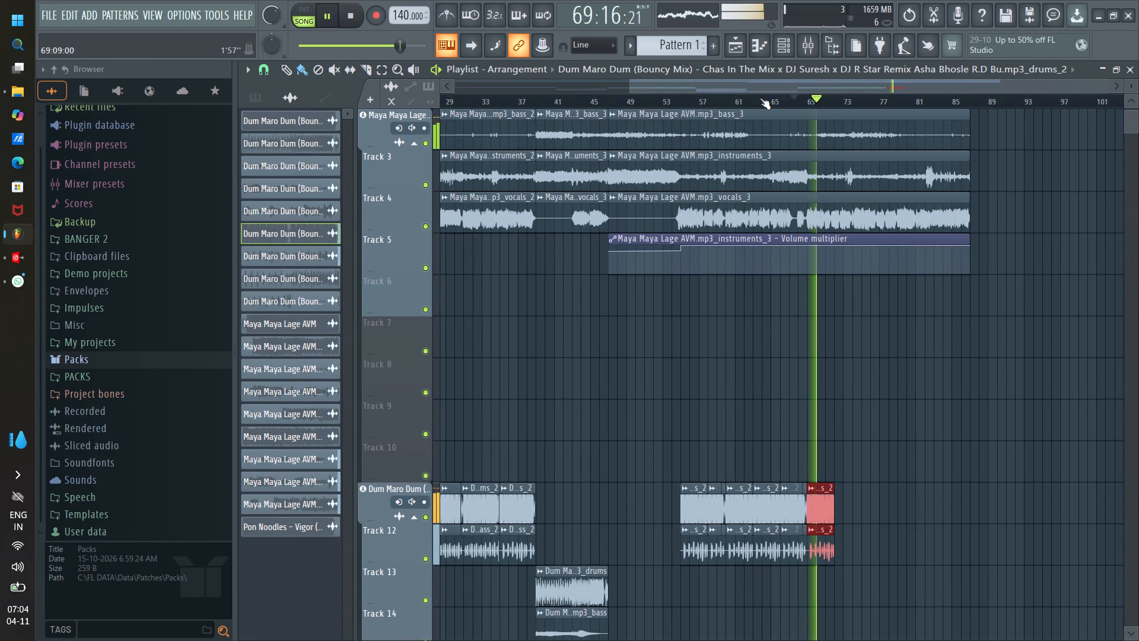
{"action": "left_click_drag", "start_coordinate": [757, 89], "coordinate": [793, 97]}
{"action": "scroll", "coordinate": [790, 103], "scroll_direction": "up", "scroll_amount": 3}
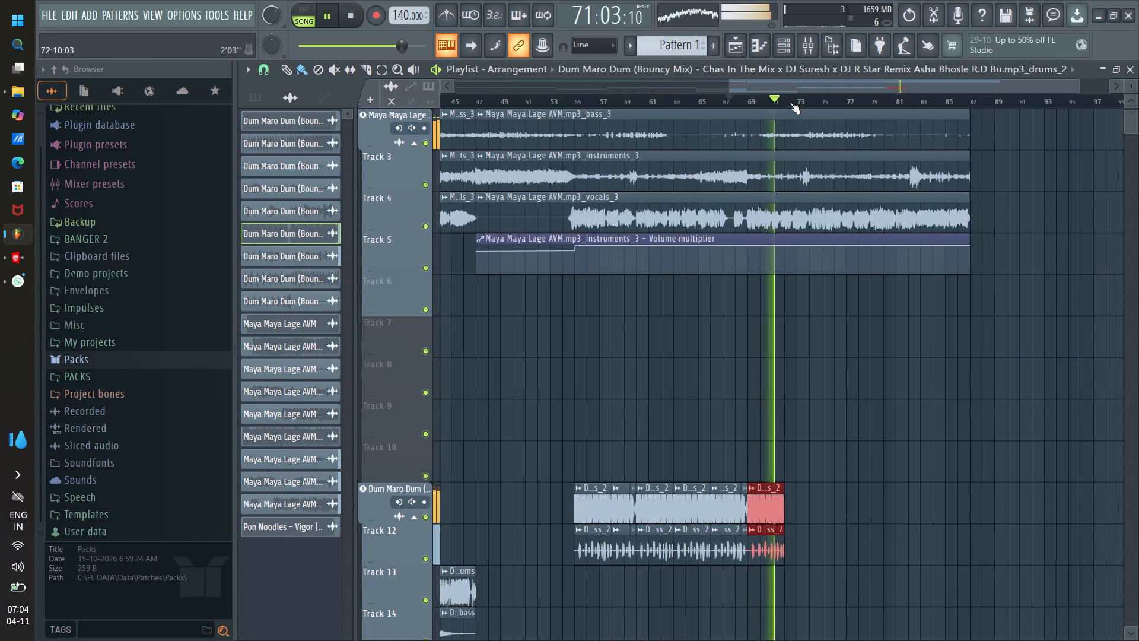
{"action": "scroll", "coordinate": [790, 103], "scroll_direction": "up", "scroll_amount": 7}
{"action": "scroll", "coordinate": [791, 98], "scroll_direction": "up", "scroll_amount": 2, "text": "ctrl"}
{"action": "key", "text": "ctrl+b"}
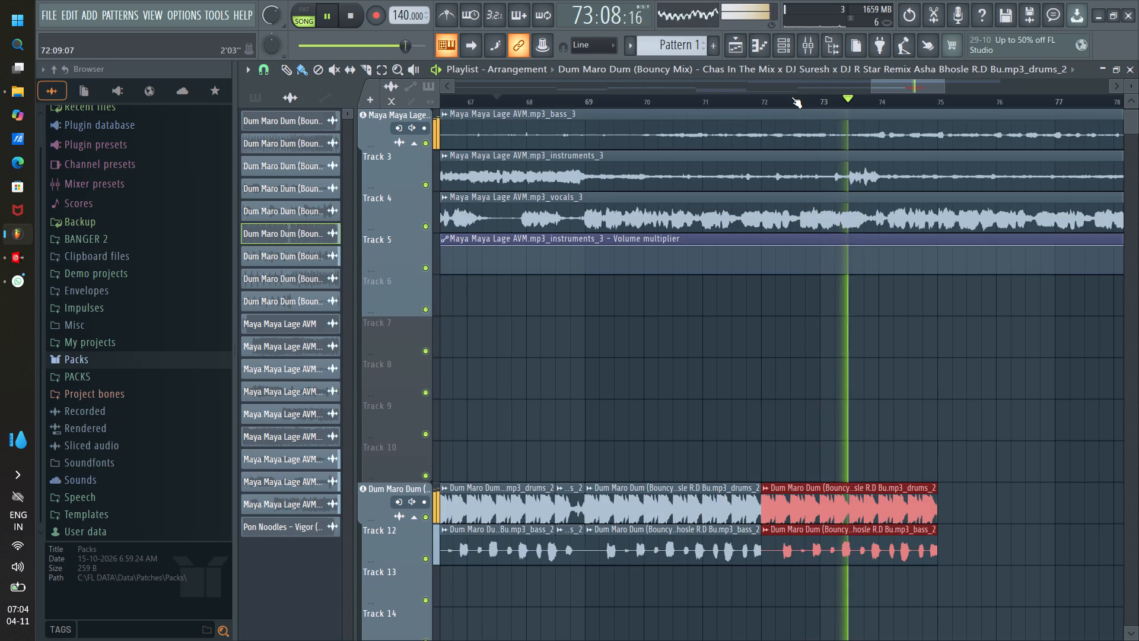
{"action": "key", "text": "ctrl+b"}
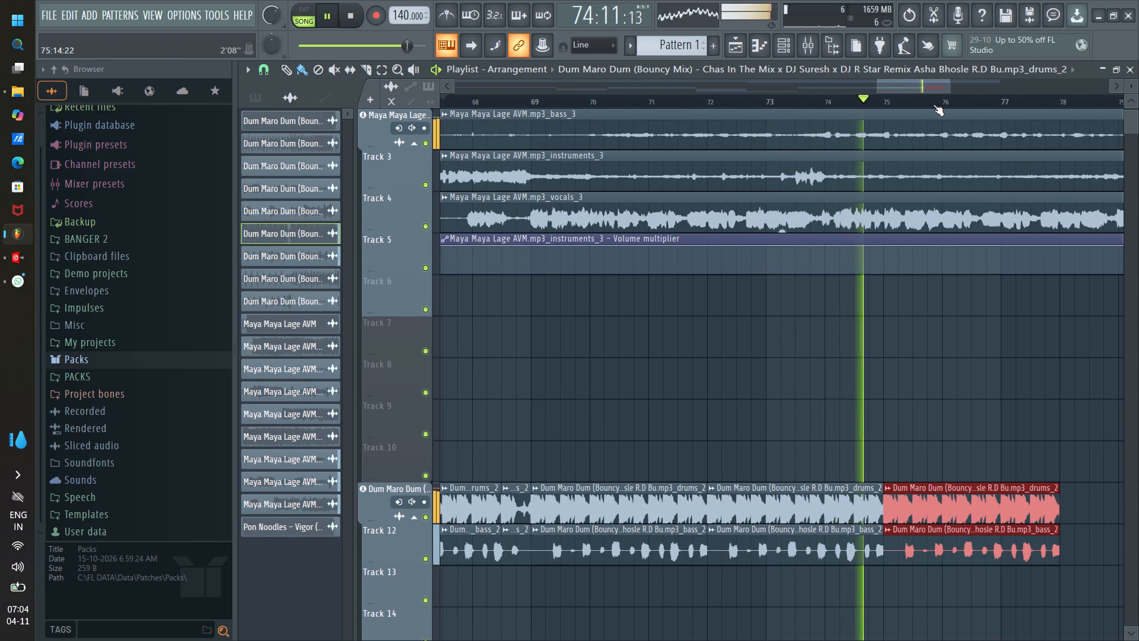
Copy the half-bar drums and bass fill from bar 68 to the second half of bar 78, ending at bar 79.
{"action": "left_click_drag", "start_coordinate": [903, 88], "coordinate": [920, 96]}
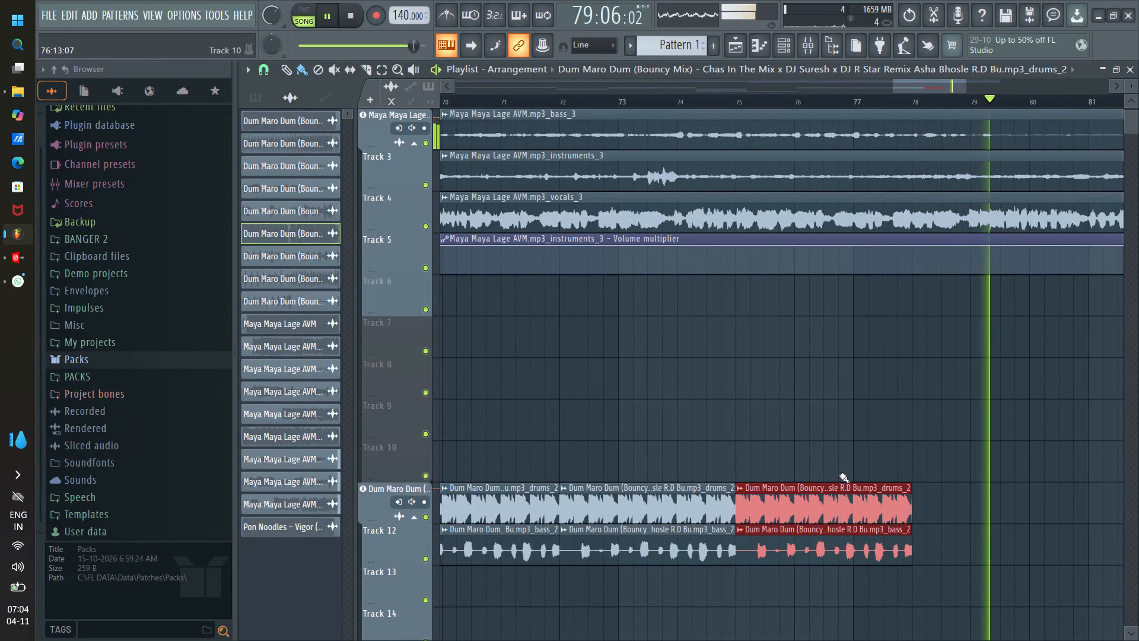
{"action": "left_click_drag", "start_coordinate": [900, 90], "coordinate": [855, 90]}
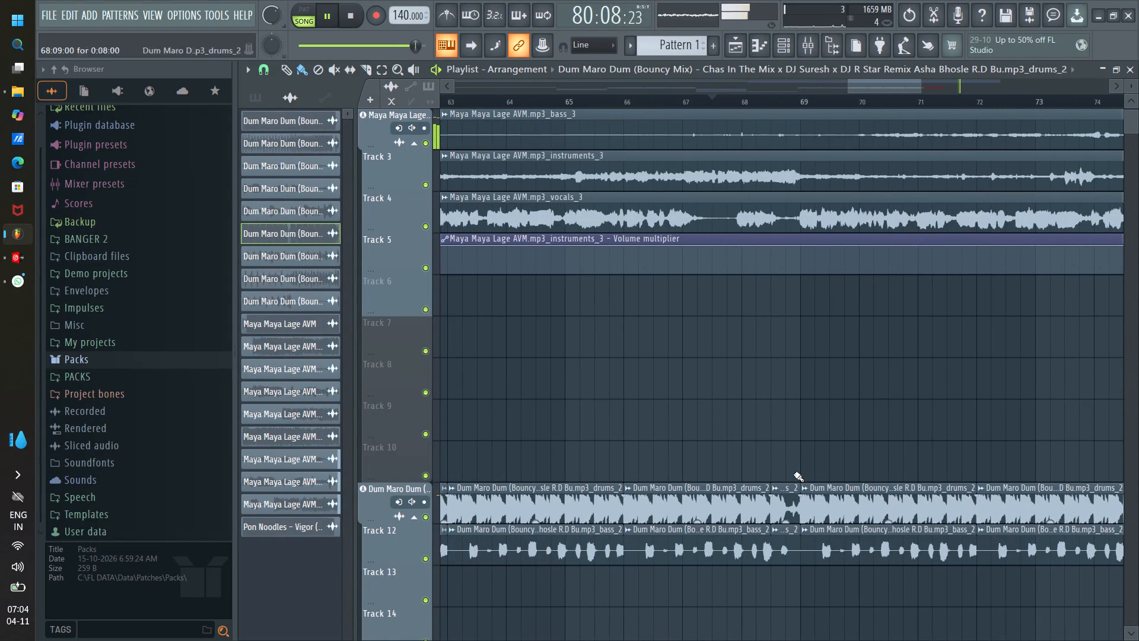
{"action": "left_click_drag", "start_coordinate": [787, 464], "coordinate": [788, 559], "text": "ctrl"}
{"action": "left_click_drag", "start_coordinate": [782, 504], "coordinate": [947, 516], "text": "shift"}
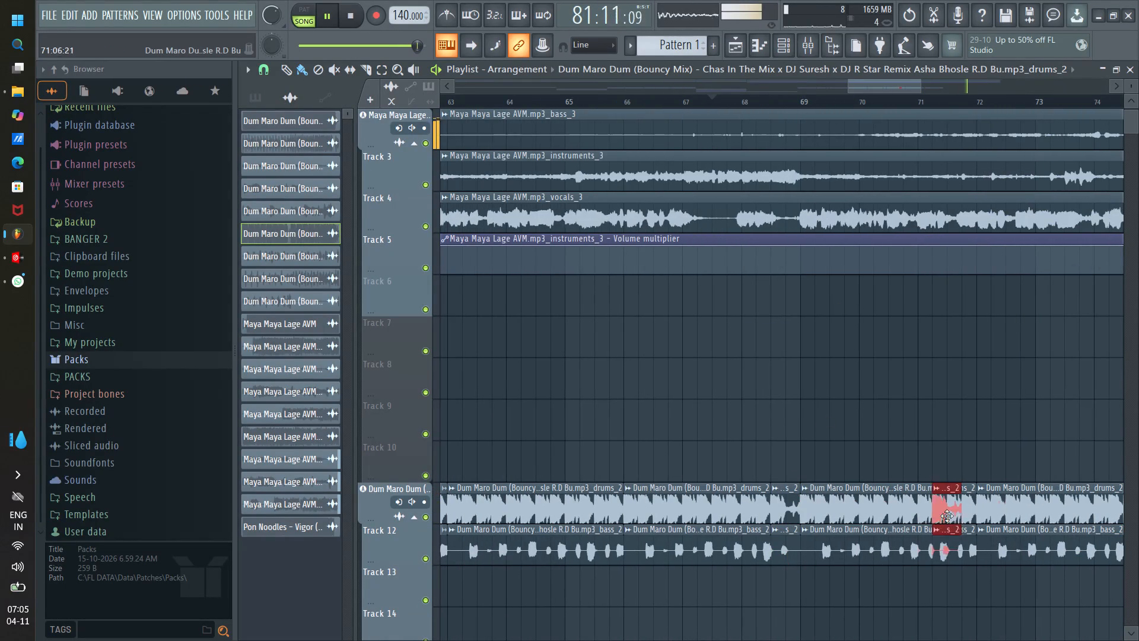
{"action": "left_click_drag", "start_coordinate": [947, 516], "coordinate": [1058, 522], "text": "shift"}
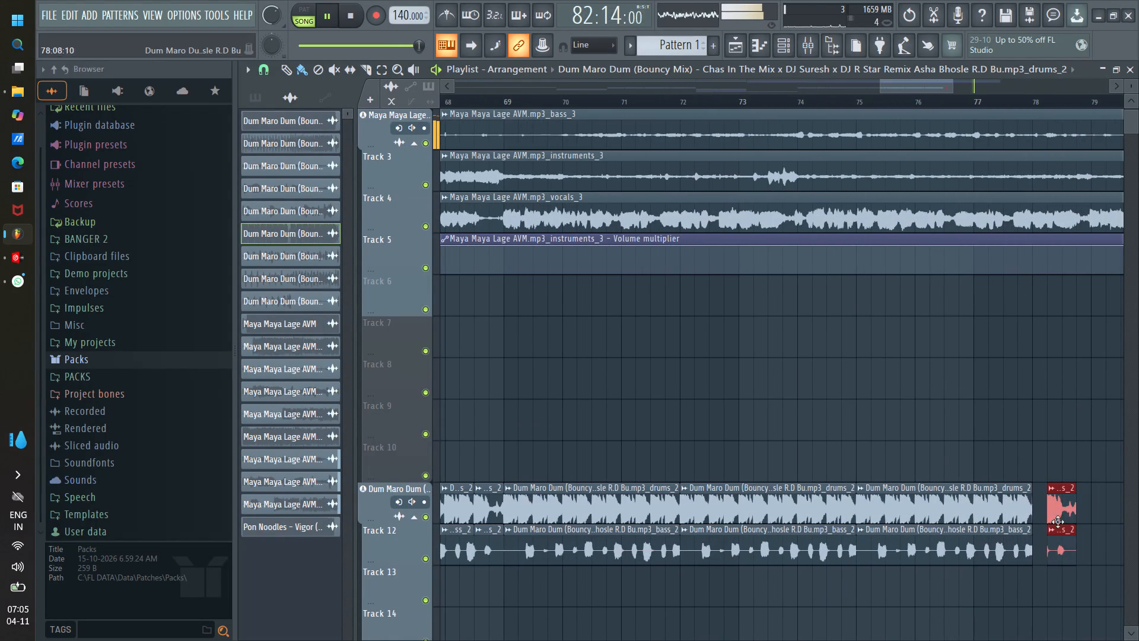
{"action": "left_click_drag", "start_coordinate": [1058, 522], "coordinate": [1074, 526], "text": "shift"}
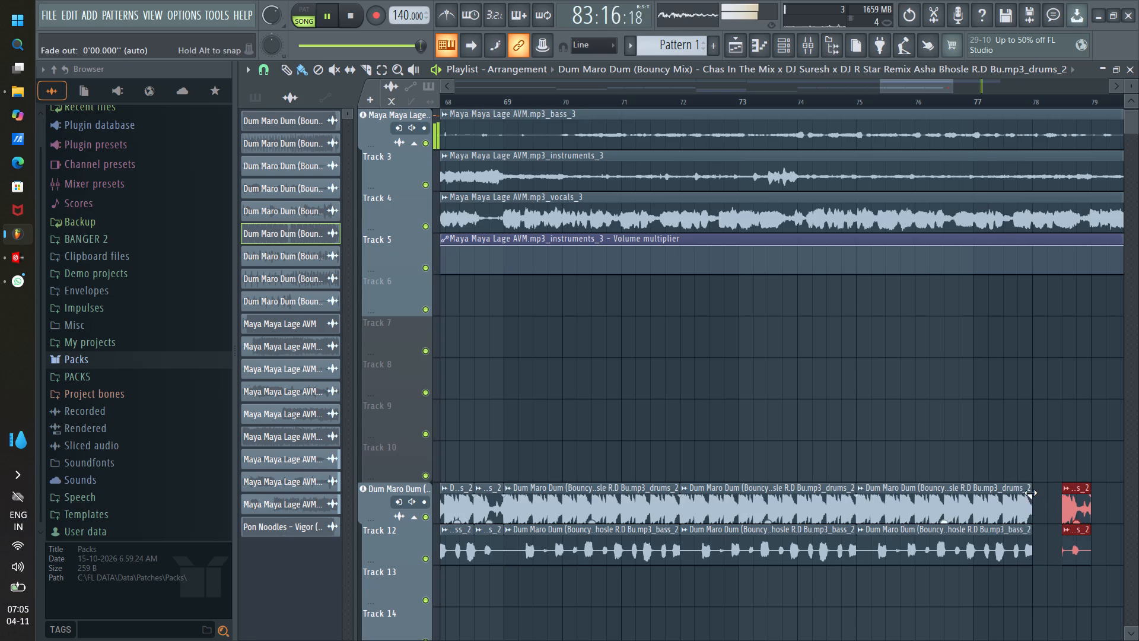
Lengthen the drums and bass pair at bar 75 to meet the fill in bar 78, and play from around bar 74.
{"action": "left_click_drag", "start_coordinate": [1009, 471], "coordinate": [1022, 563], "text": "ctrl"}
{"action": "left_click_drag", "start_coordinate": [1027, 490], "coordinate": [1029, 490]}
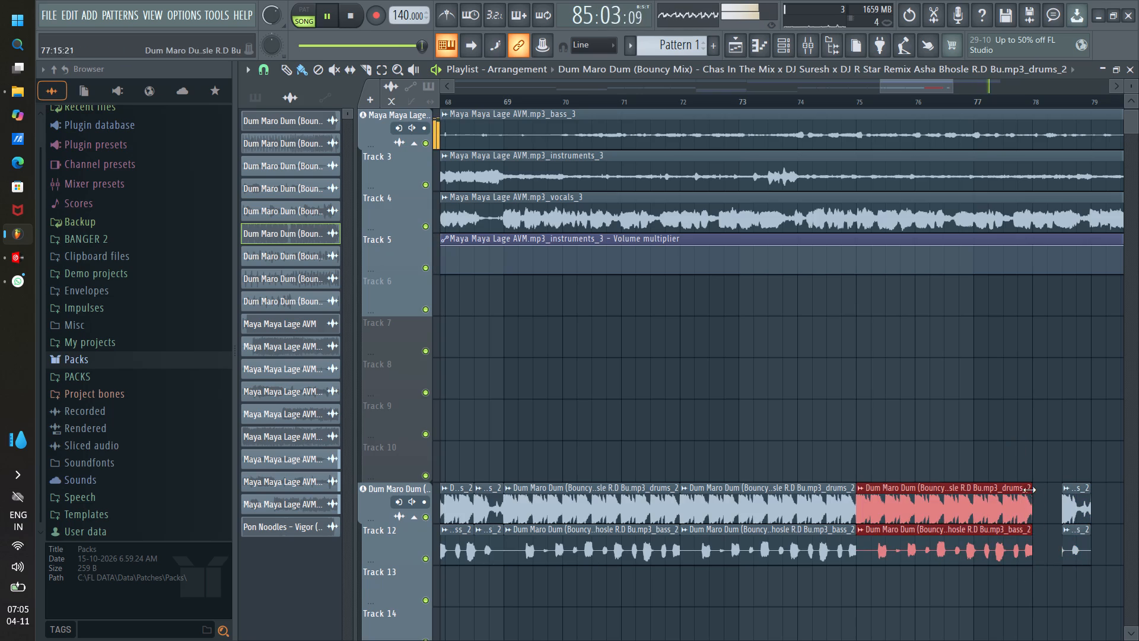
{"action": "left_click_drag", "start_coordinate": [1029, 490], "coordinate": [1054, 497]}
{"action": "left_click", "coordinate": [798, 100]}
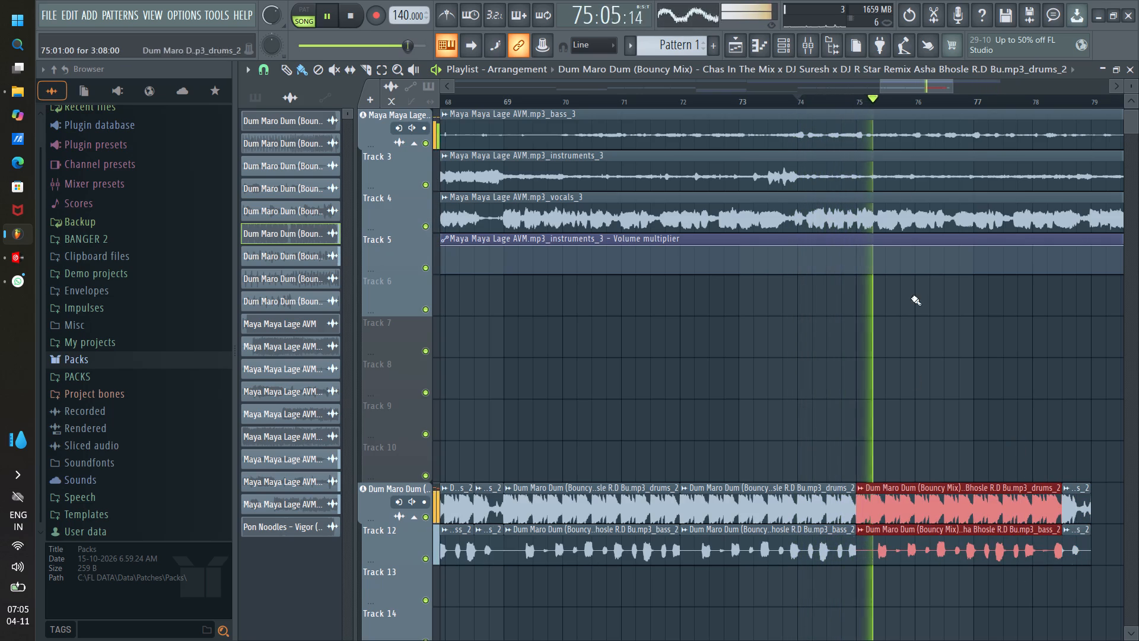
{"action": "left_click", "coordinate": [799, 103]}
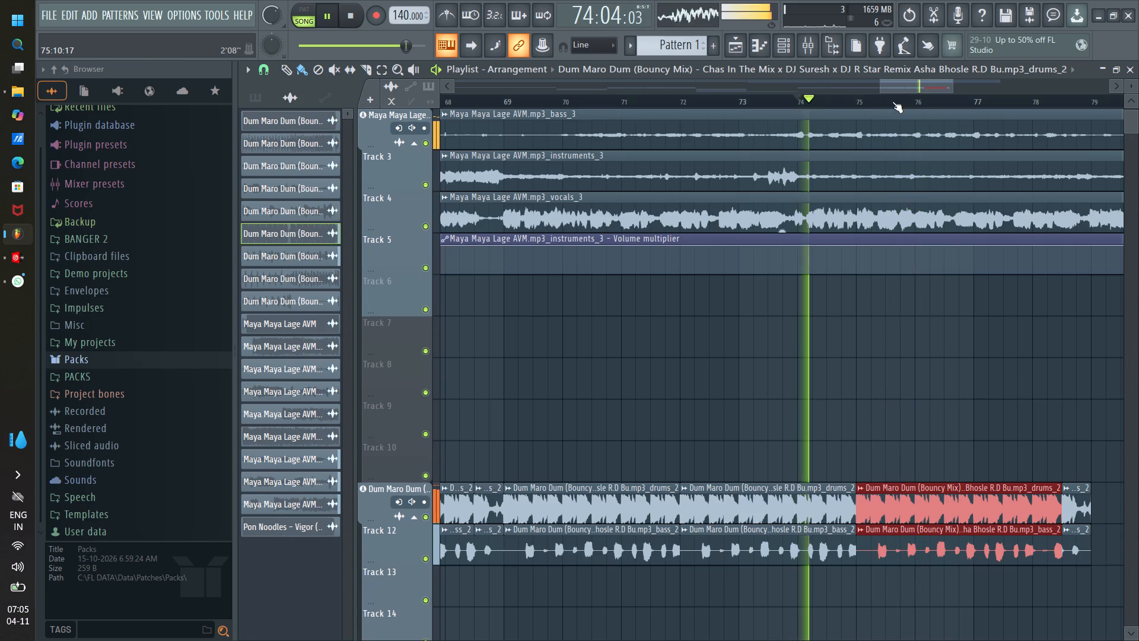
{"action": "left_click_drag", "start_coordinate": [901, 87], "coordinate": [922, 96]}
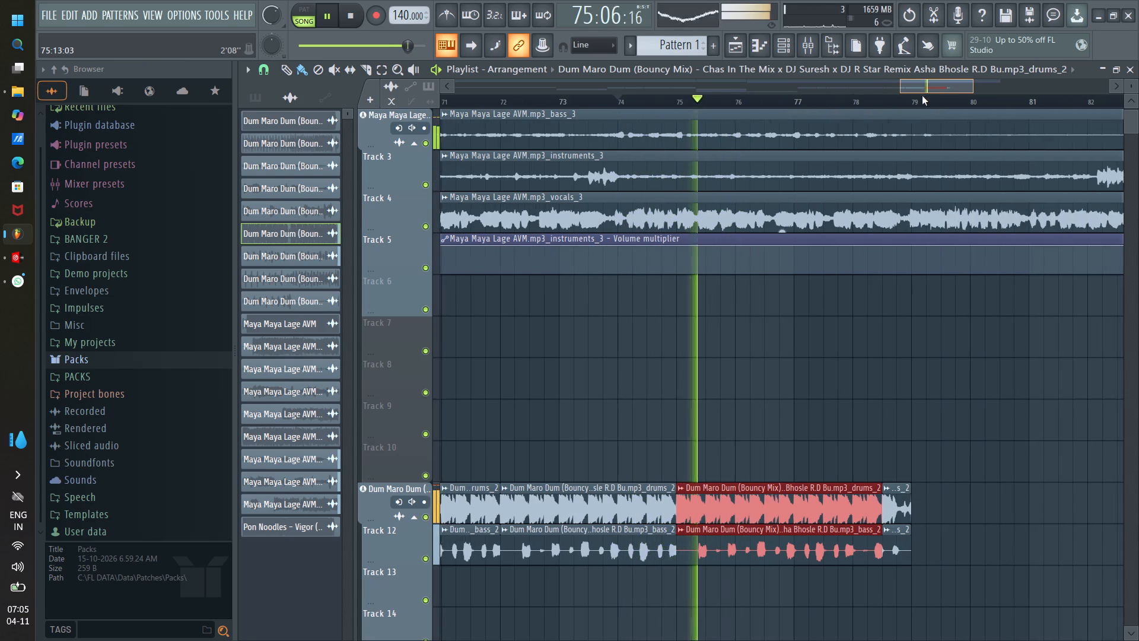
{"action": "left_click_drag", "start_coordinate": [922, 96], "coordinate": [924, 96]}
{"action": "scroll", "coordinate": [874, 100], "scroll_direction": "up", "scroll_amount": 5}
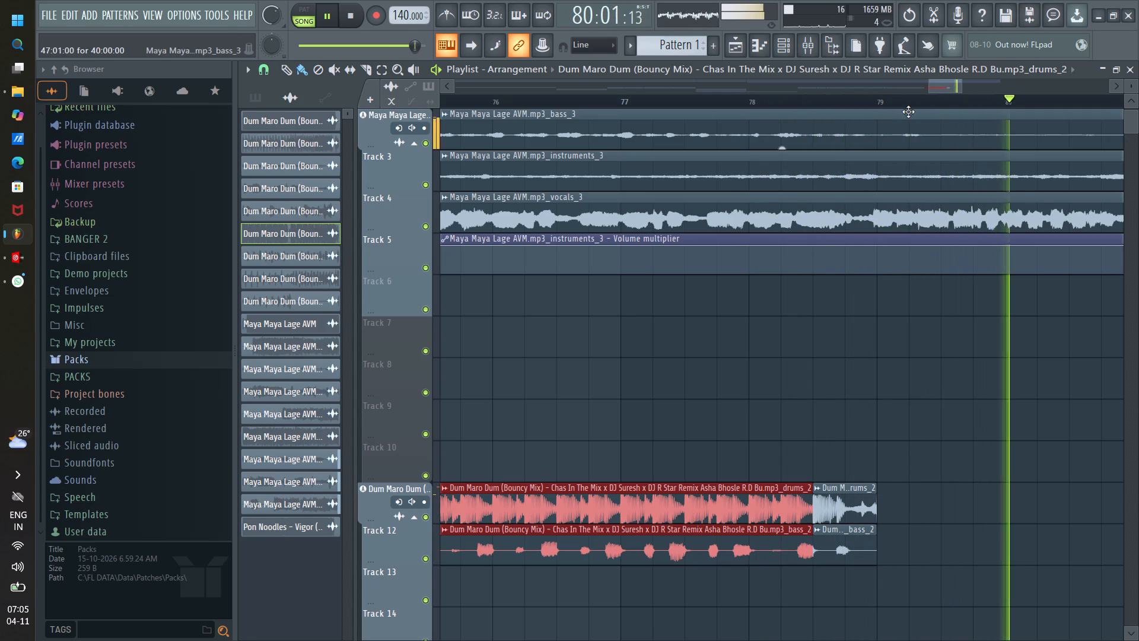
Copy the Dum Maro Dum drums and bass pair from bar 75 to bar 79 and lengthen the copy to end at bar 87.
{"action": "scroll", "coordinate": [905, 102], "scroll_direction": "down", "scroll_amount": 9}
{"action": "left_click_drag", "start_coordinate": [827, 451], "coordinate": [835, 602], "text": "ctrl"}
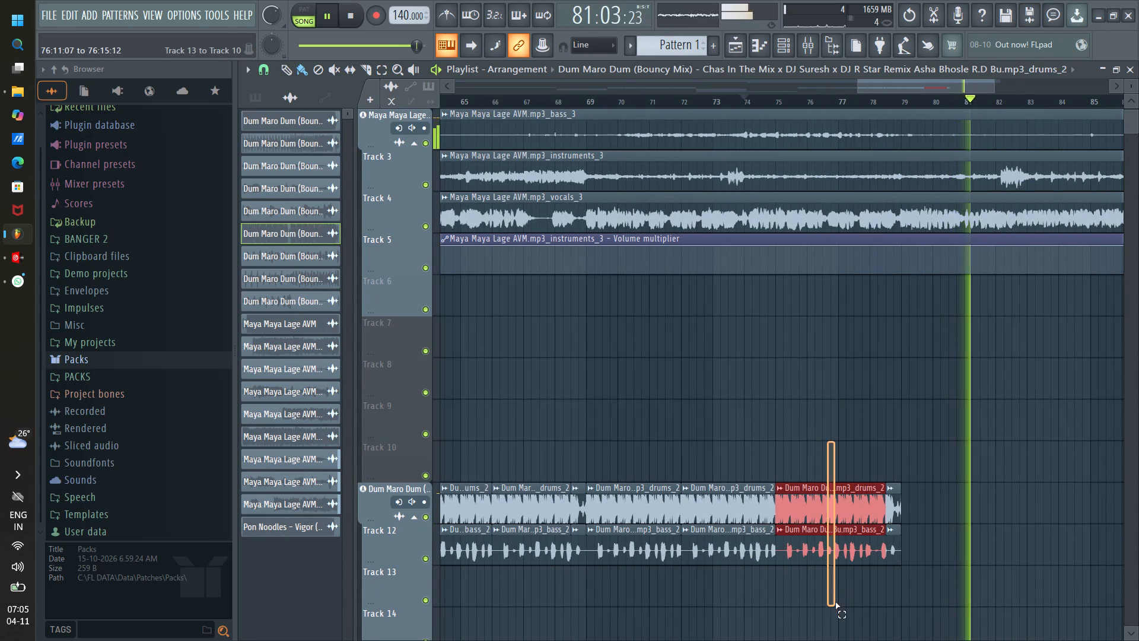
{"action": "left_click_drag", "start_coordinate": [835, 602], "coordinate": [835, 603], "text": "ctrl"}
{"action": "left_click_drag", "start_coordinate": [832, 500], "coordinate": [954, 502], "text": "shift"}
{"action": "left_click_drag", "start_coordinate": [1009, 489], "coordinate": [1064, 494]}
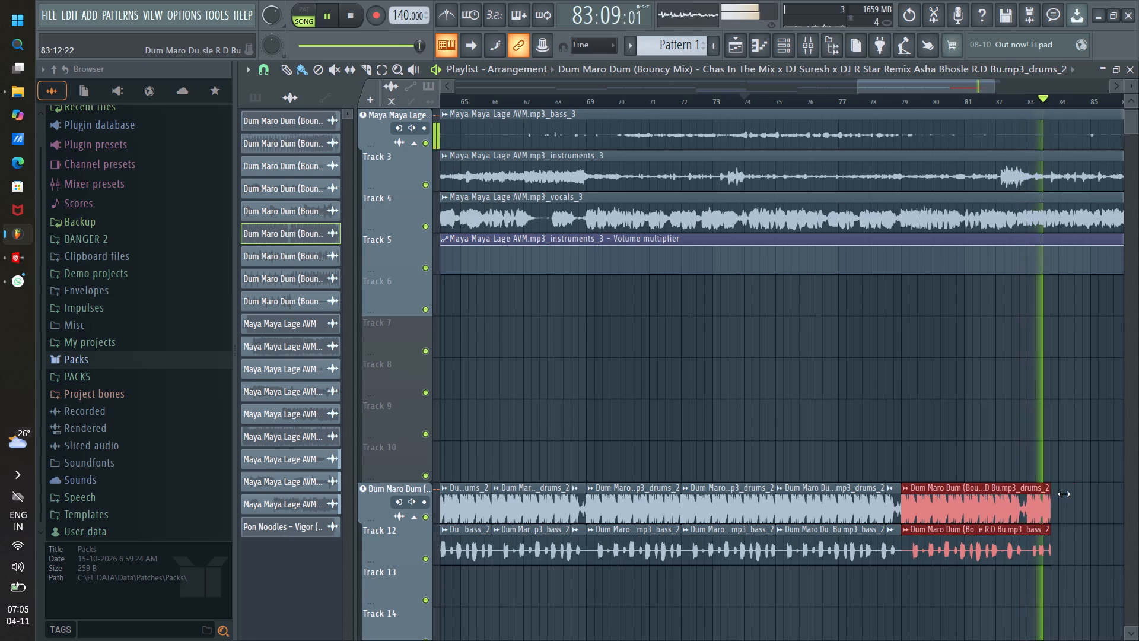
{"action": "left_click_drag", "start_coordinate": [1064, 494], "coordinate": [1060, 491]}
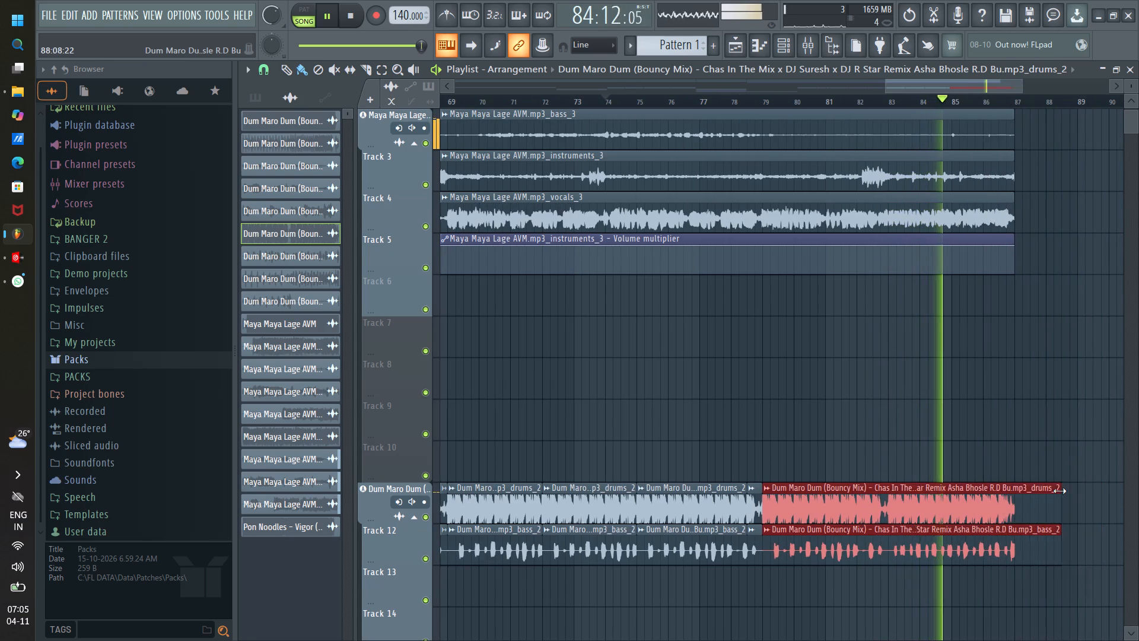
{"action": "left_click_drag", "start_coordinate": [1060, 491], "coordinate": [1011, 483]}
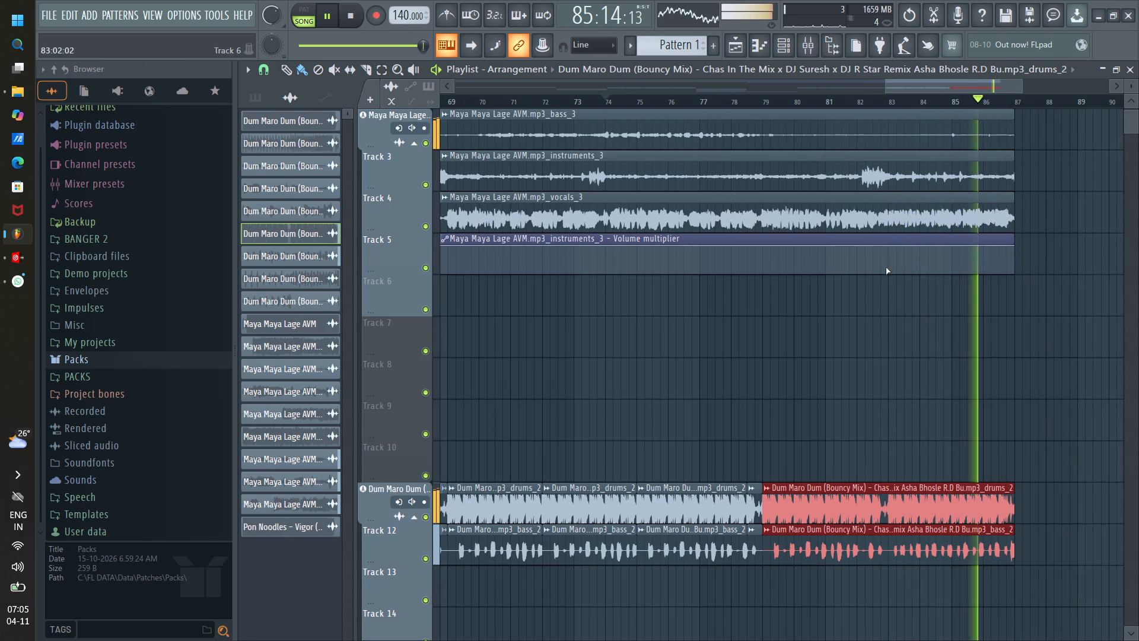
Play from around bar 78 and shorten the drums and bass pair at bar 79 to end at bar 83.
{"action": "left_click", "coordinate": [743, 102]}
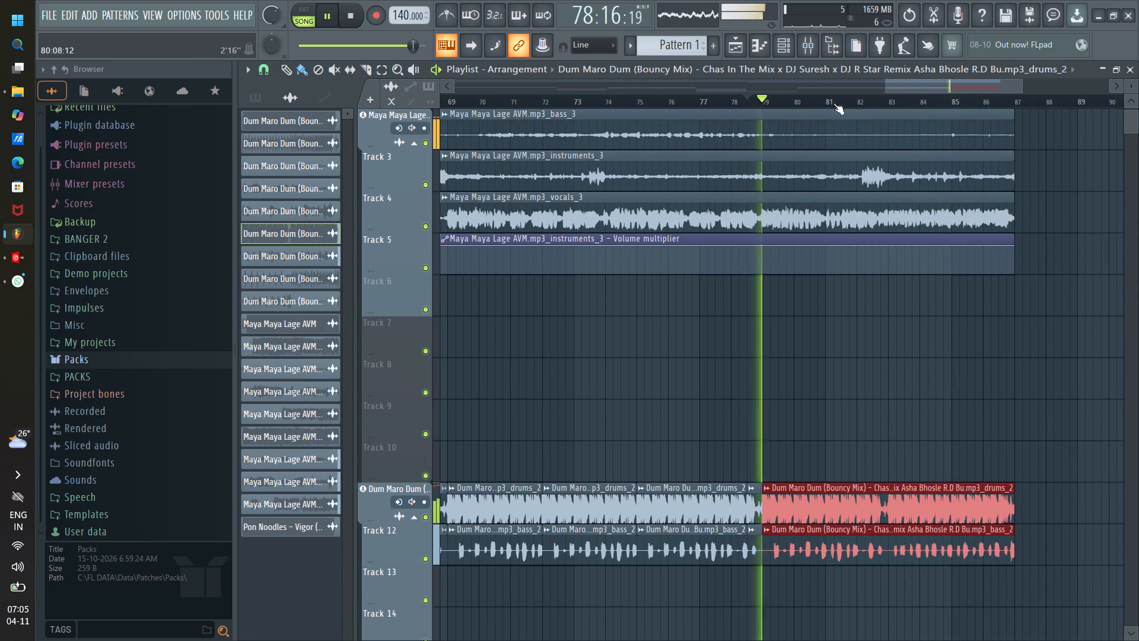
{"action": "scroll", "coordinate": [887, 103], "scroll_direction": "down", "scroll_amount": 2}
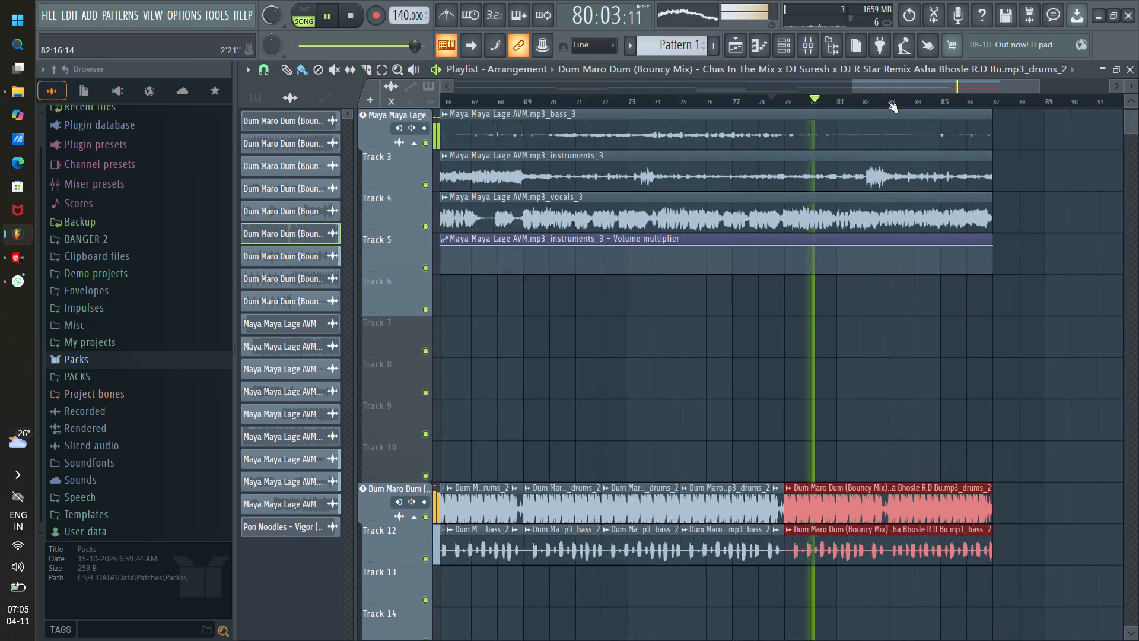
{"action": "scroll", "coordinate": [887, 101], "scroll_direction": "up", "scroll_amount": 5}
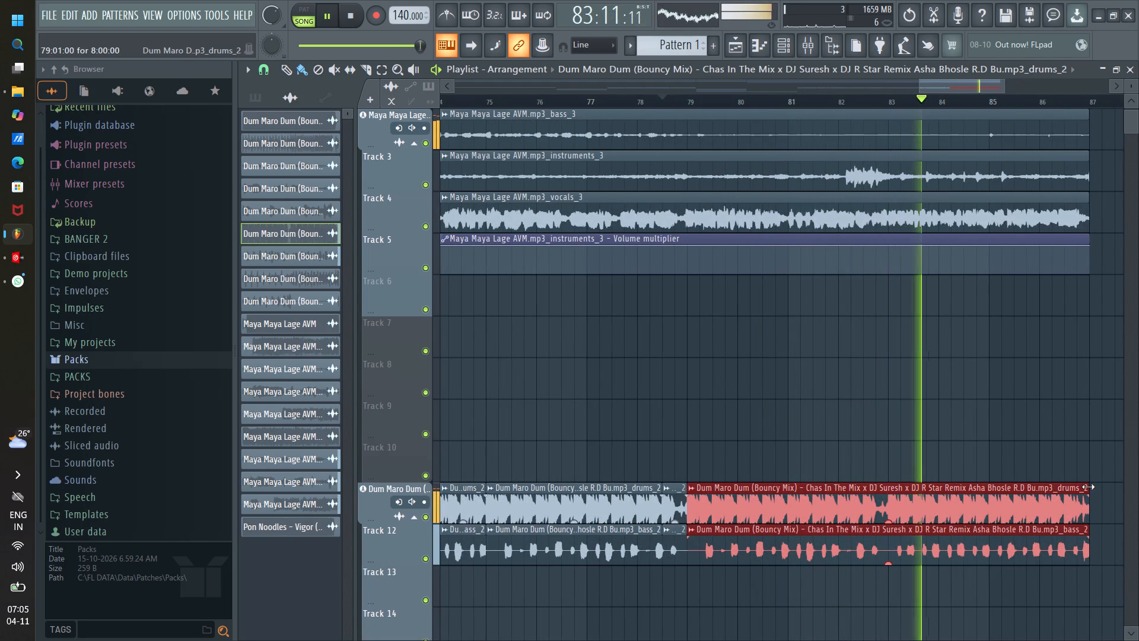
{"action": "left_click_drag", "start_coordinate": [1088, 487], "coordinate": [889, 487]}
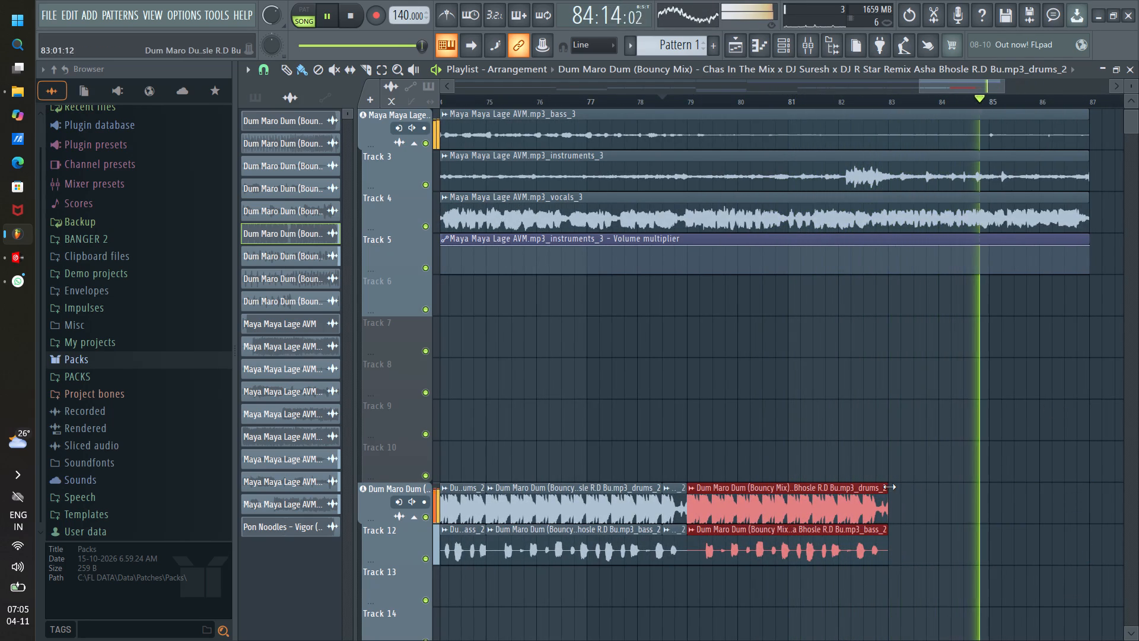
{"action": "left_click_drag", "start_coordinate": [889, 487], "coordinate": [888, 487]}
Copy the eight-bar drums and bass pair on Tracks 13 and 14 from bar 39 to bar 83.
{"action": "scroll", "coordinate": [893, 107], "scroll_direction": "down", "scroll_amount": 7}
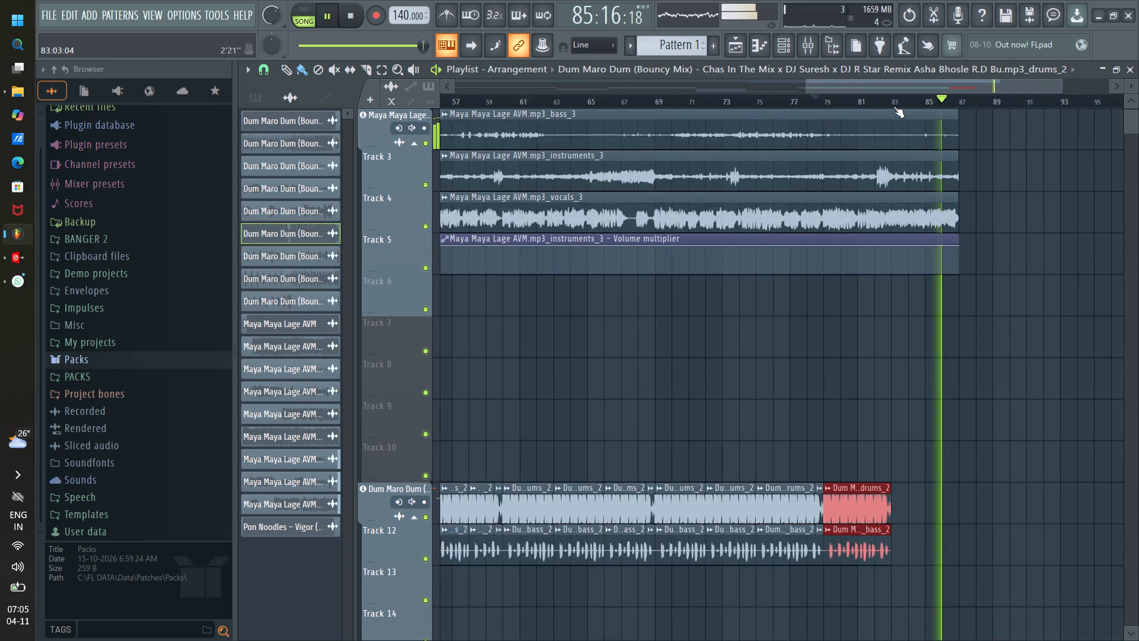
{"action": "scroll", "coordinate": [893, 106], "scroll_direction": "down", "scroll_amount": 6}
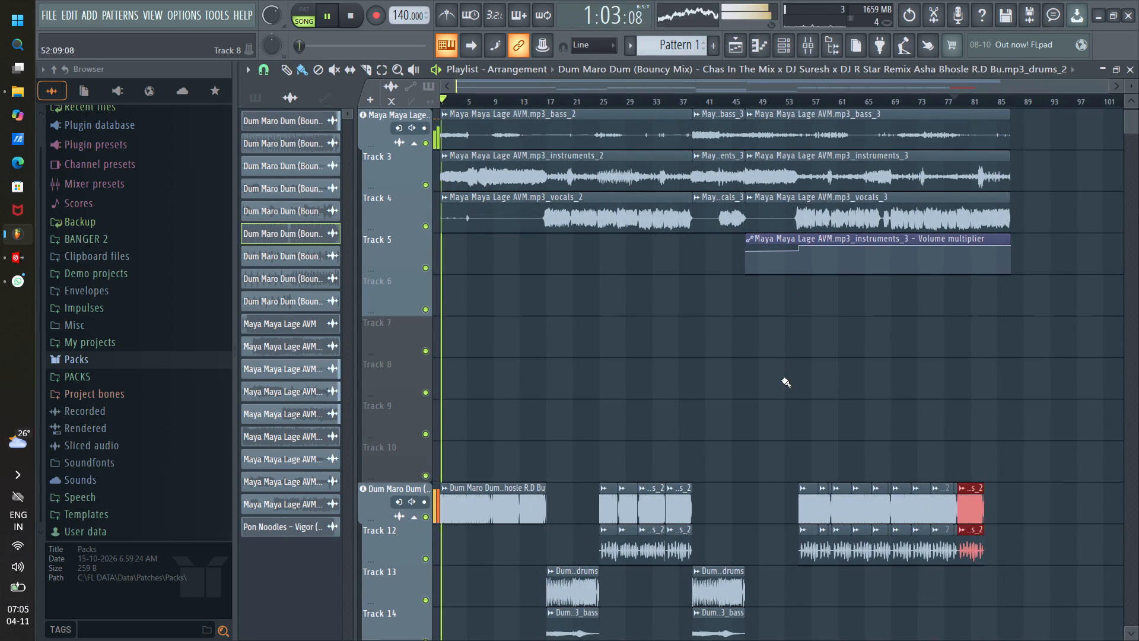
{"action": "scroll", "coordinate": [731, 272], "scroll_direction": "down", "scroll_amount": 6}
{"action": "left_click_drag", "start_coordinate": [731, 284], "coordinate": [731, 285], "text": "ctrl"}
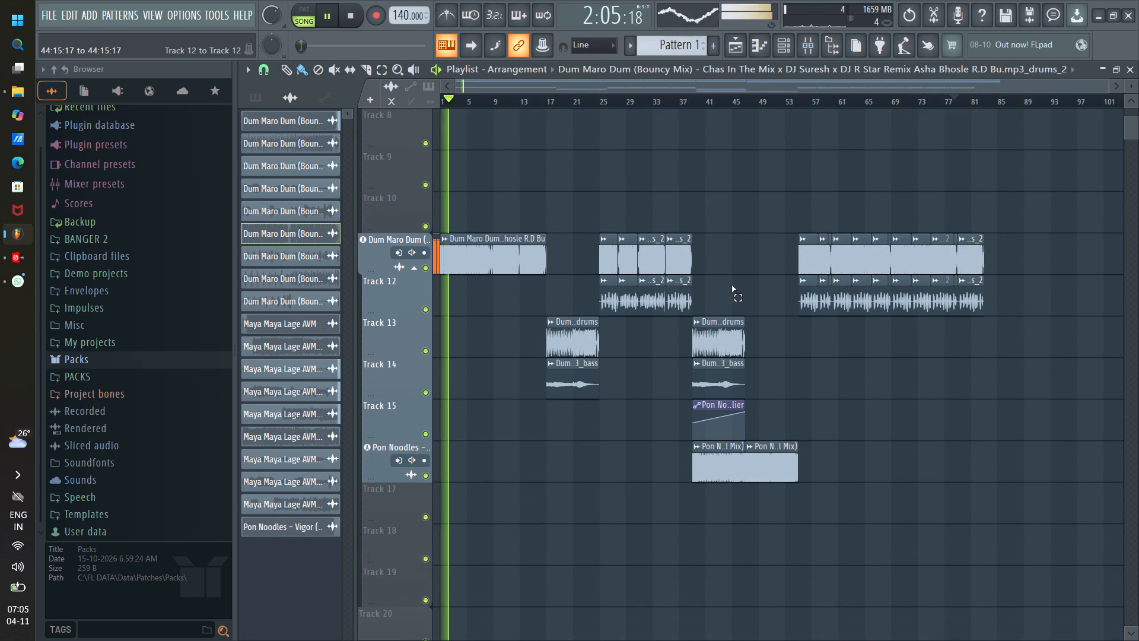
{"action": "left_click_drag", "start_coordinate": [731, 285], "coordinate": [731, 411], "text": "ctrl"}
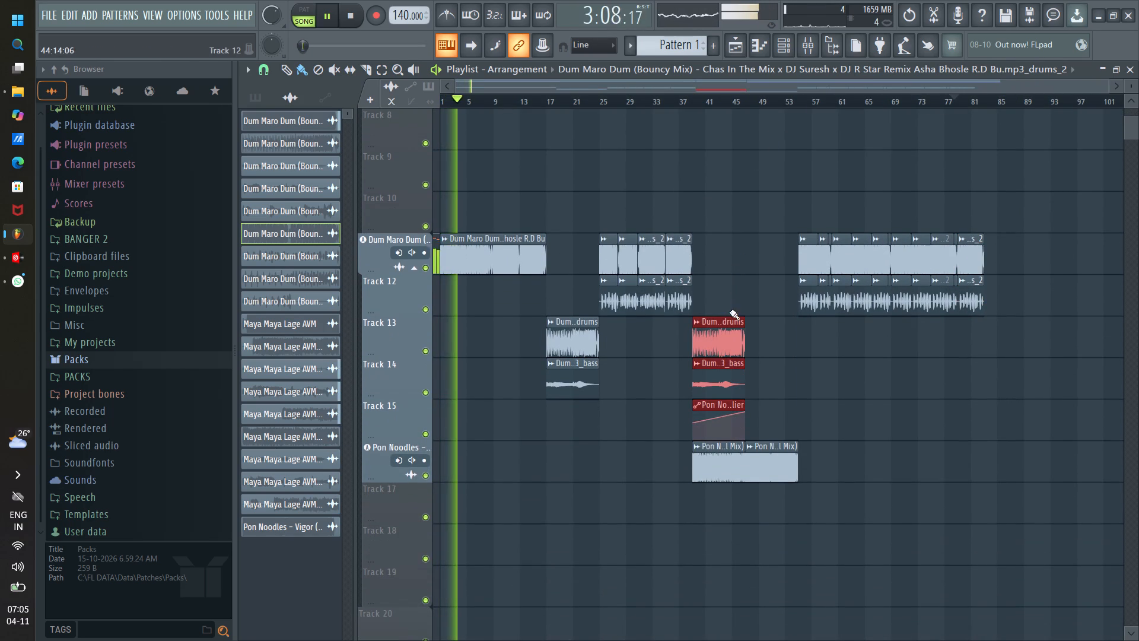
{"action": "left_click_drag", "start_coordinate": [725, 297], "coordinate": [724, 369], "text": "ctrl"}
{"action": "left_click_drag", "start_coordinate": [718, 337], "coordinate": [1007, 367], "text": "shift"}
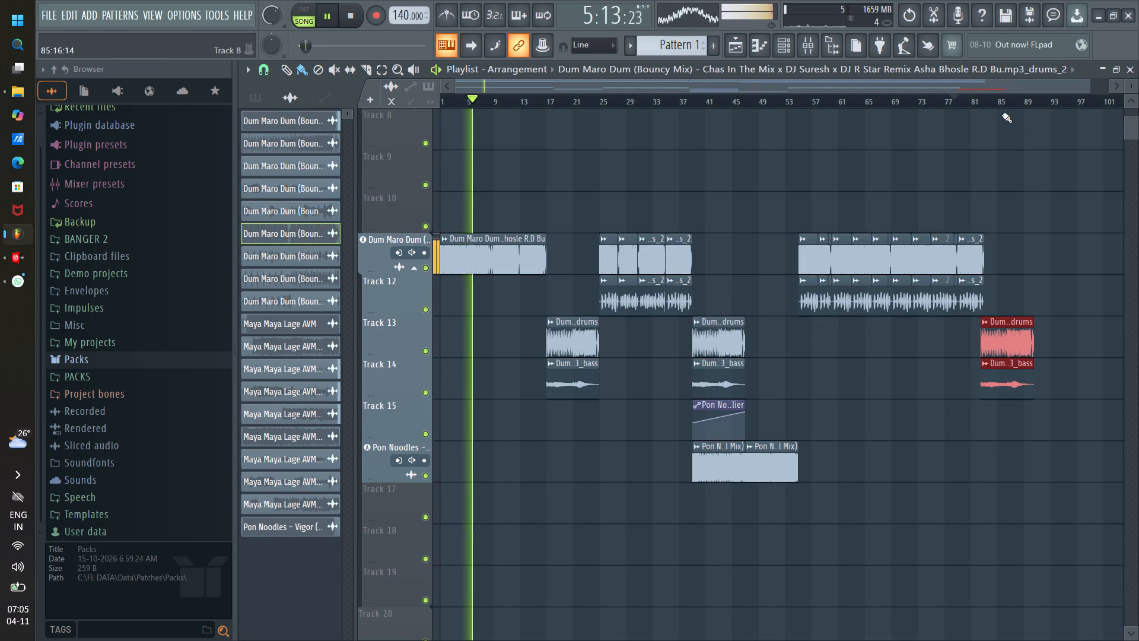
{"action": "scroll", "coordinate": [1001, 103], "scroll_direction": "up", "scroll_amount": 18}
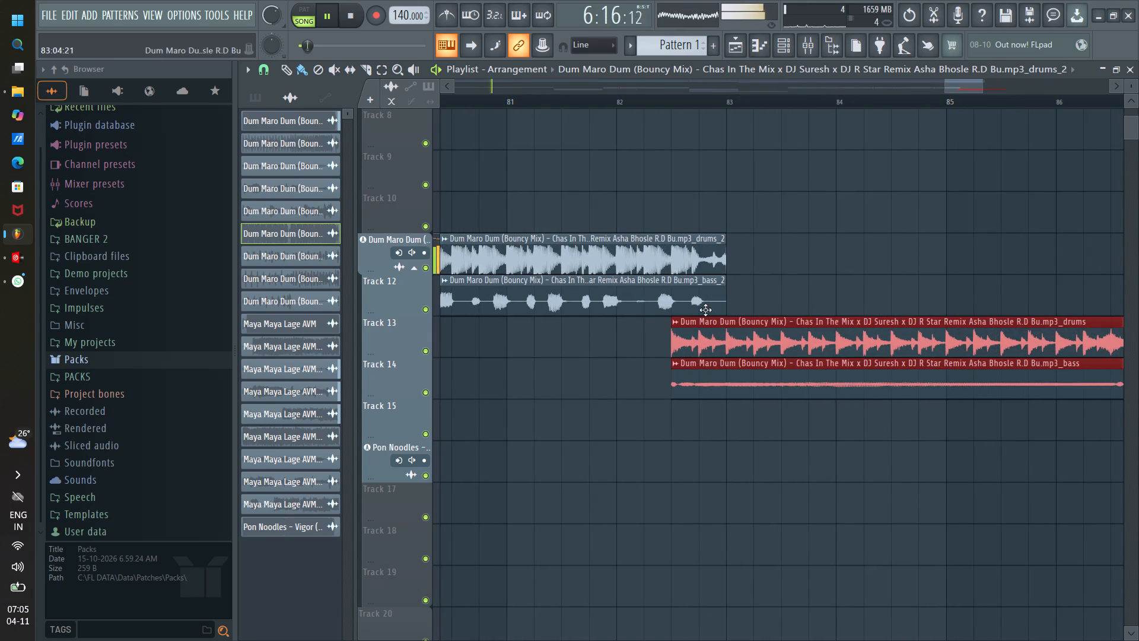
{"action": "left_click_drag", "start_coordinate": [707, 341], "coordinate": [759, 355]}
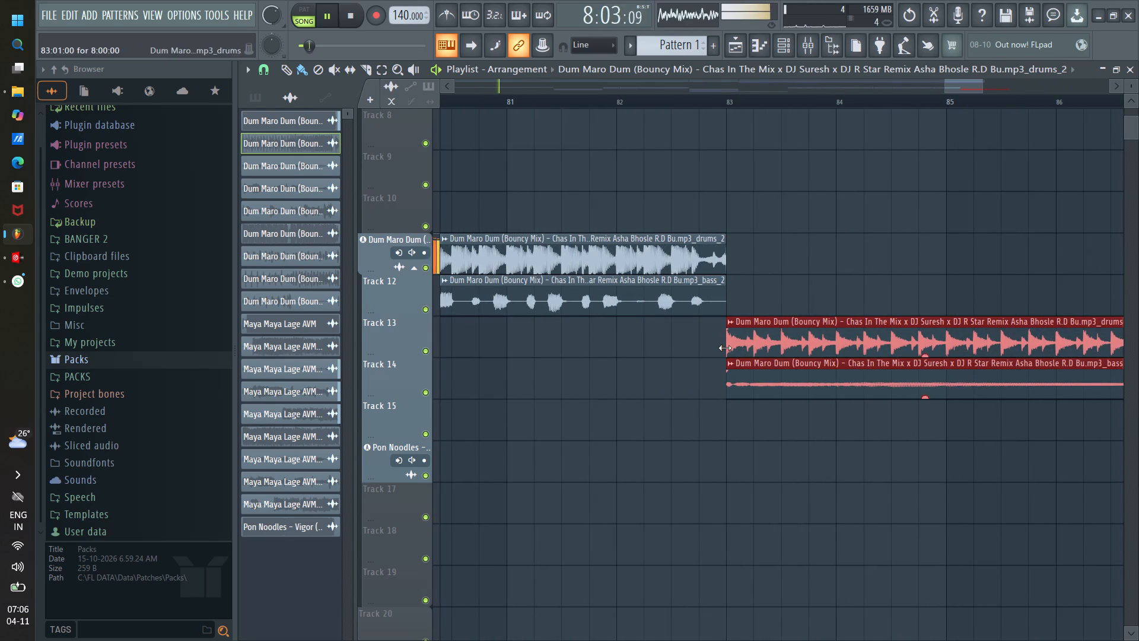
Trim the first four bars off the copied Track 13 and 14 pair, move it back to bar 83, and play from around bar 82.
{"action": "left_click_drag", "start_coordinate": [725, 348], "coordinate": [874, 361]}
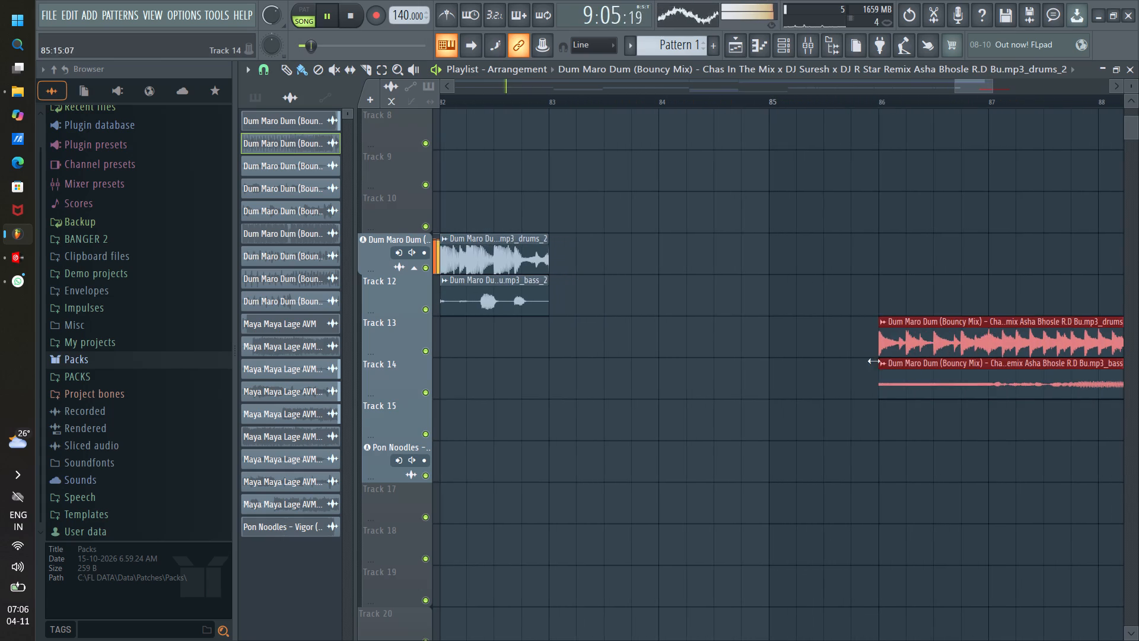
{"action": "left_click_drag", "start_coordinate": [874, 361], "coordinate": [975, 361]}
{"action": "left_click_drag", "start_coordinate": [1014, 335], "coordinate": [566, 324]}
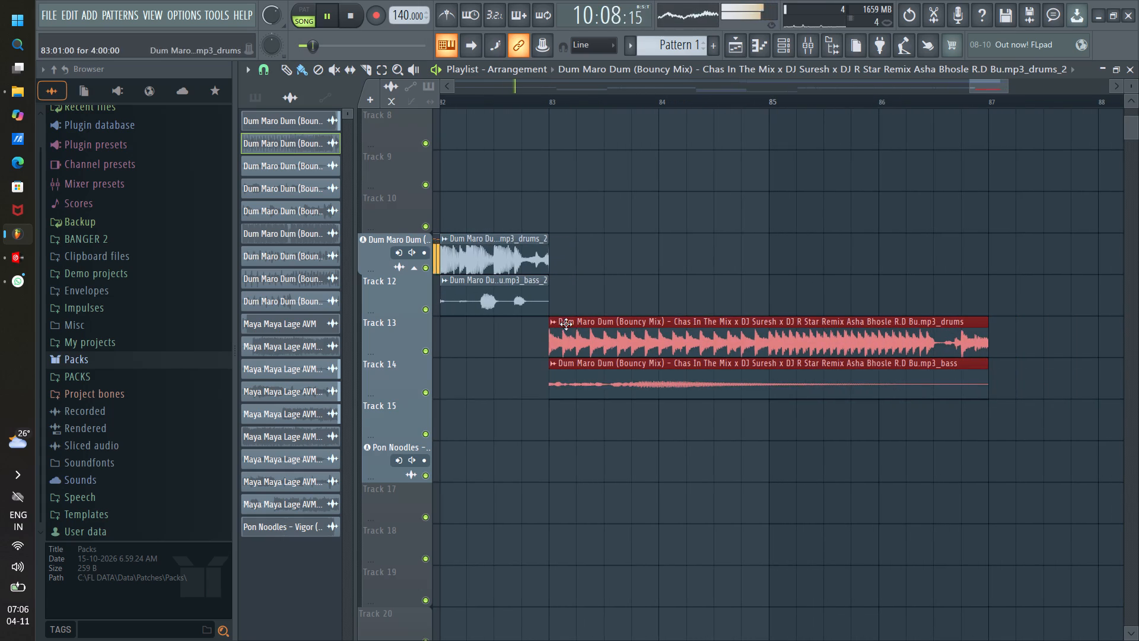
{"action": "scroll", "coordinate": [864, 128], "scroll_direction": "up", "scroll_amount": 3}
{"action": "scroll", "coordinate": [867, 102], "scroll_direction": "down", "scroll_amount": 6}
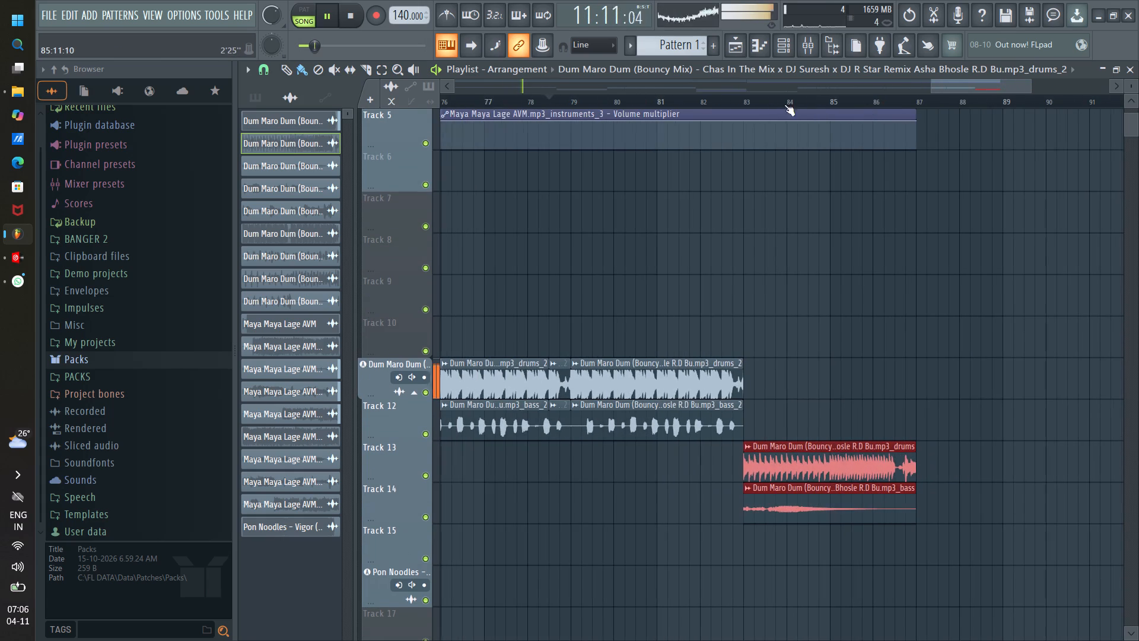
{"action": "left_click", "coordinate": [727, 102]}
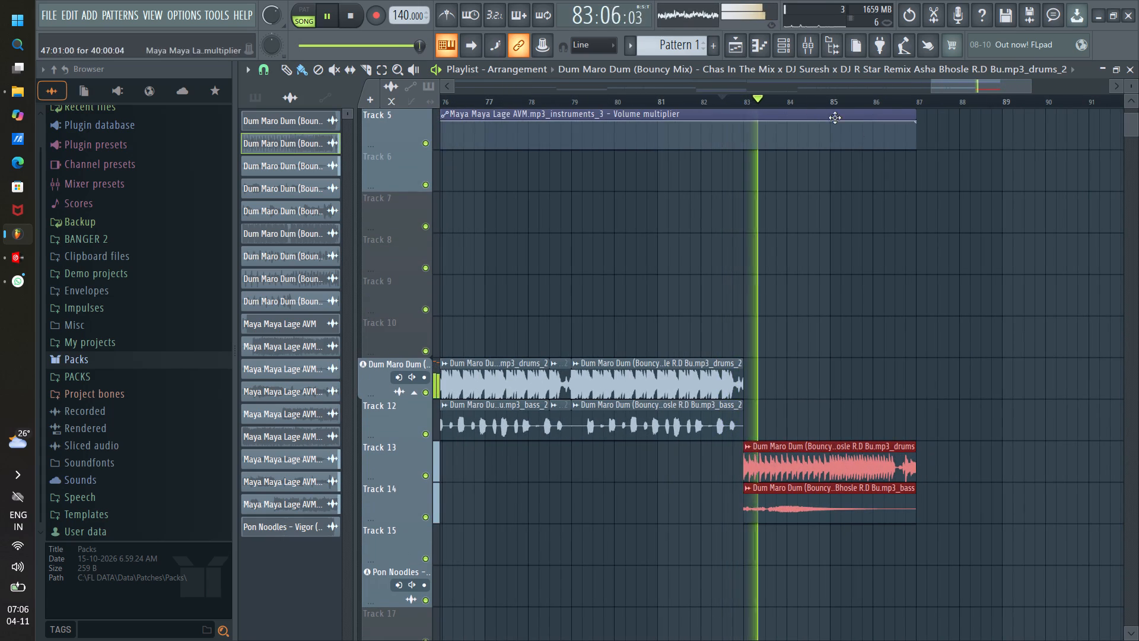
{"action": "scroll", "coordinate": [867, 196], "scroll_direction": "up", "scroll_amount": 2}
{"action": "scroll", "coordinate": [867, 196], "scroll_direction": "down", "scroll_amount": 5}
{"action": "scroll", "coordinate": [869, 195], "scroll_direction": "up", "scroll_amount": 3}
{"action": "scroll", "coordinate": [879, 103], "scroll_direction": "down", "scroll_amount": 2}
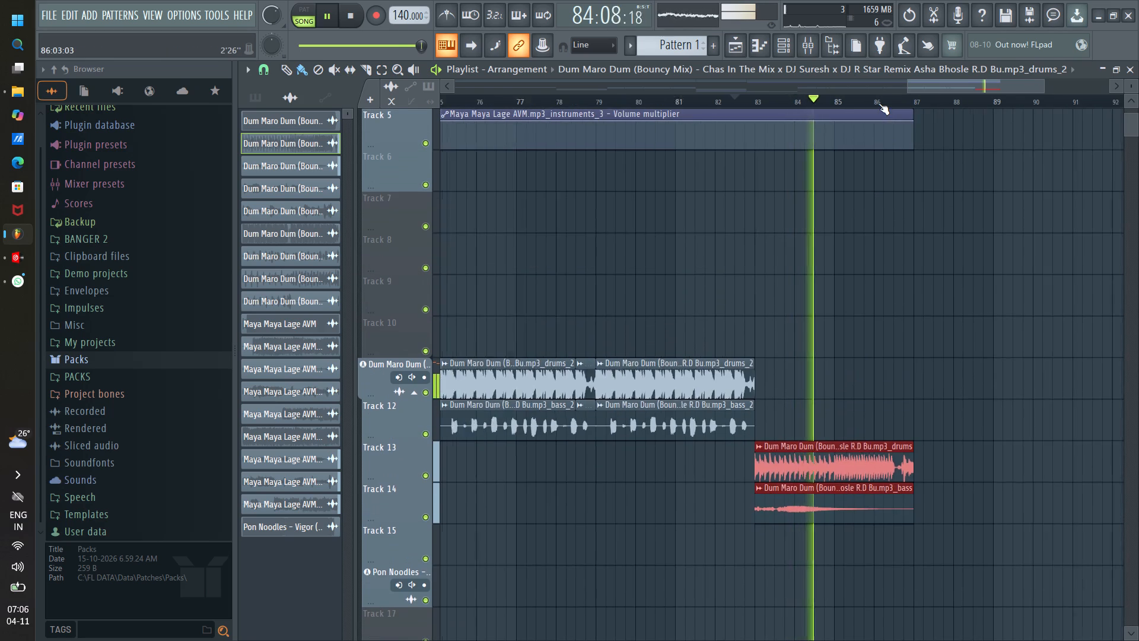
{"action": "scroll", "coordinate": [879, 103], "scroll_direction": "down", "scroll_amount": 1}
{"action": "scroll", "coordinate": [905, 272], "scroll_direction": "down", "scroll_amount": 2}
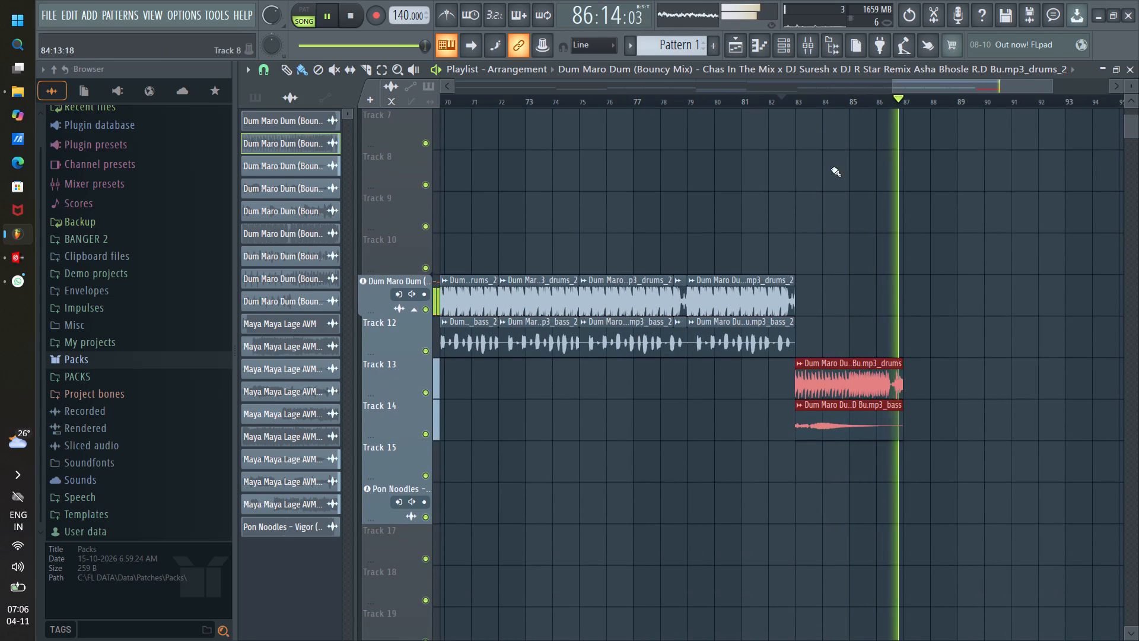
Copy both Vigor clips and their volume automation from bar 39 to start at bar 83.
{"action": "scroll", "coordinate": [845, 98], "scroll_direction": "down", "scroll_amount": 10}
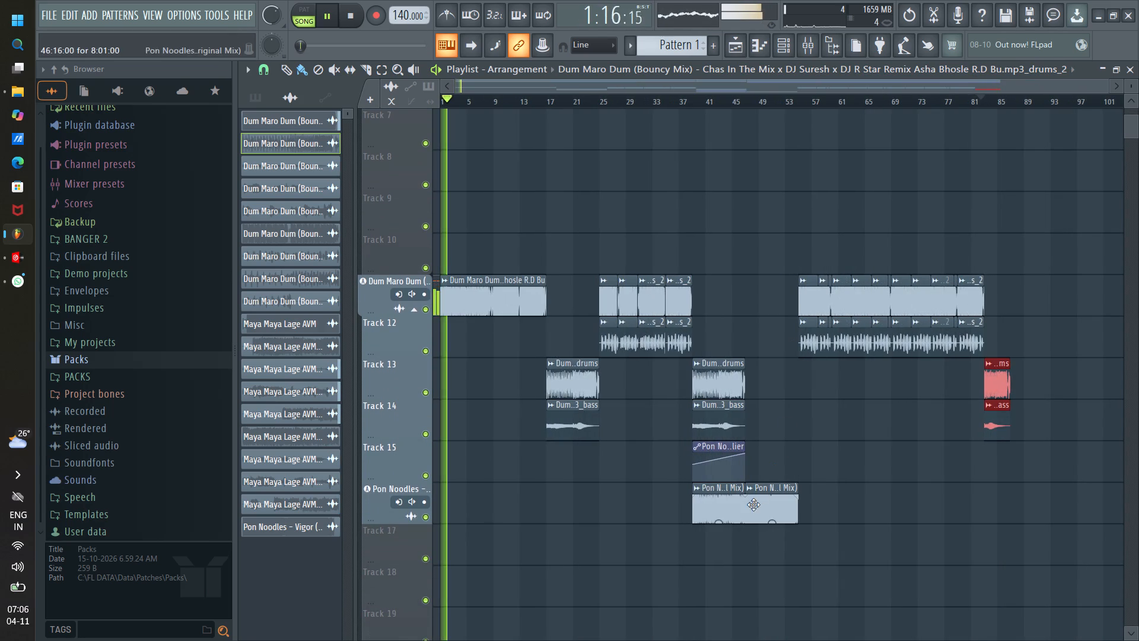
{"action": "left_click_drag", "start_coordinate": [852, 474], "coordinate": [688, 502], "text": "ctrl"}
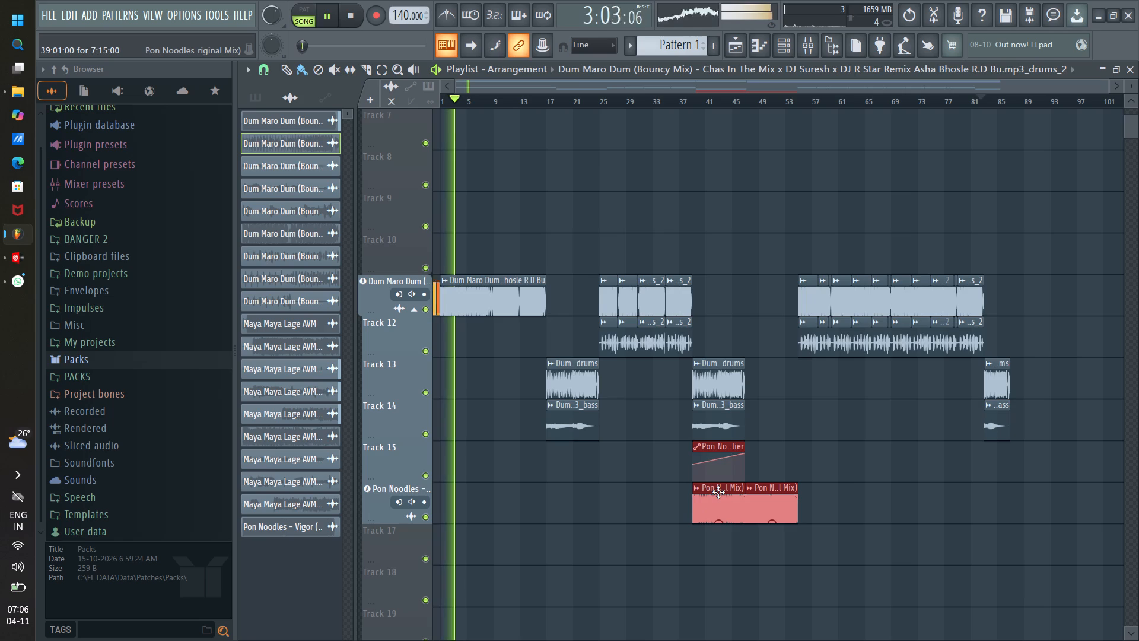
{"action": "left_click_drag", "start_coordinate": [718, 492], "coordinate": [1008, 519], "text": "shift"}
{"action": "scroll", "coordinate": [1035, 97], "scroll_direction": "up", "scroll_amount": 12}
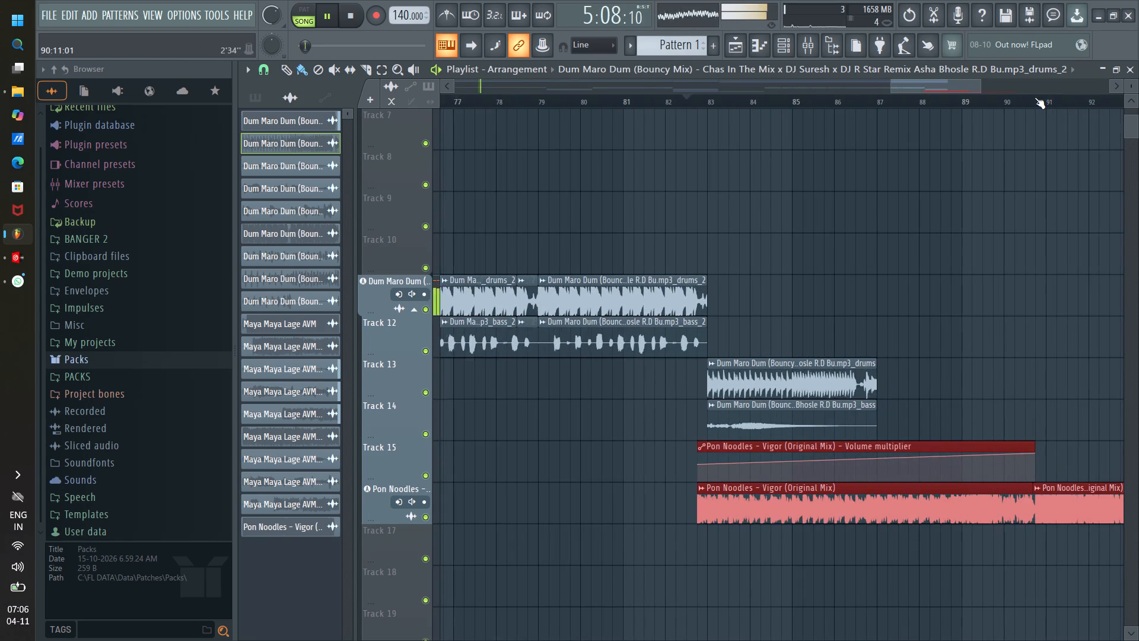
{"action": "left_click_drag", "start_coordinate": [718, 504], "coordinate": [727, 508]}
{"action": "left_click_drag", "start_coordinate": [704, 512], "coordinate": [790, 521]}
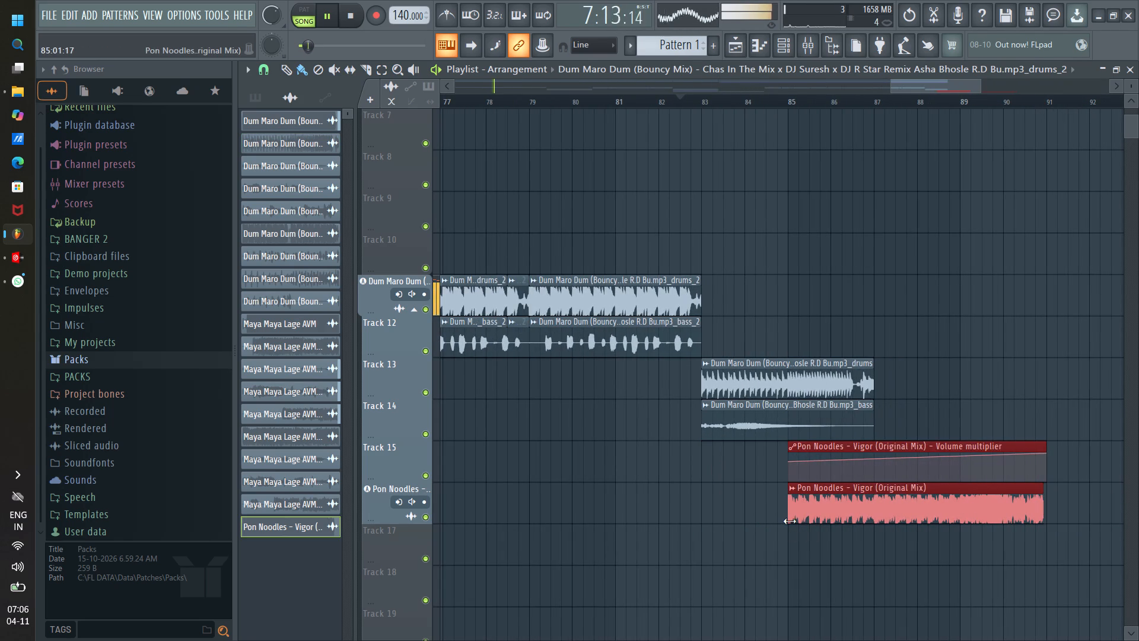
{"action": "left_click_drag", "start_coordinate": [790, 521], "coordinate": [707, 521]}
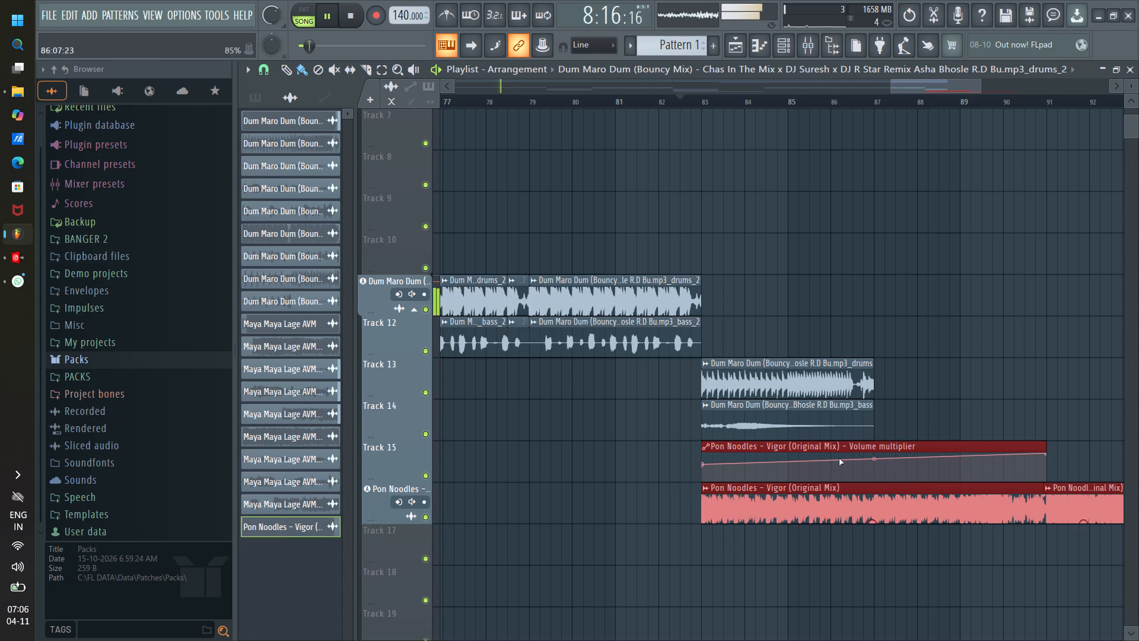
Trim the first four bars off the copied Vigor build-up clip and its volume automation, and move both back to bar 83.
{"action": "left_click_drag", "start_coordinate": [755, 563], "coordinate": [803, 461], "text": "ctrl"}
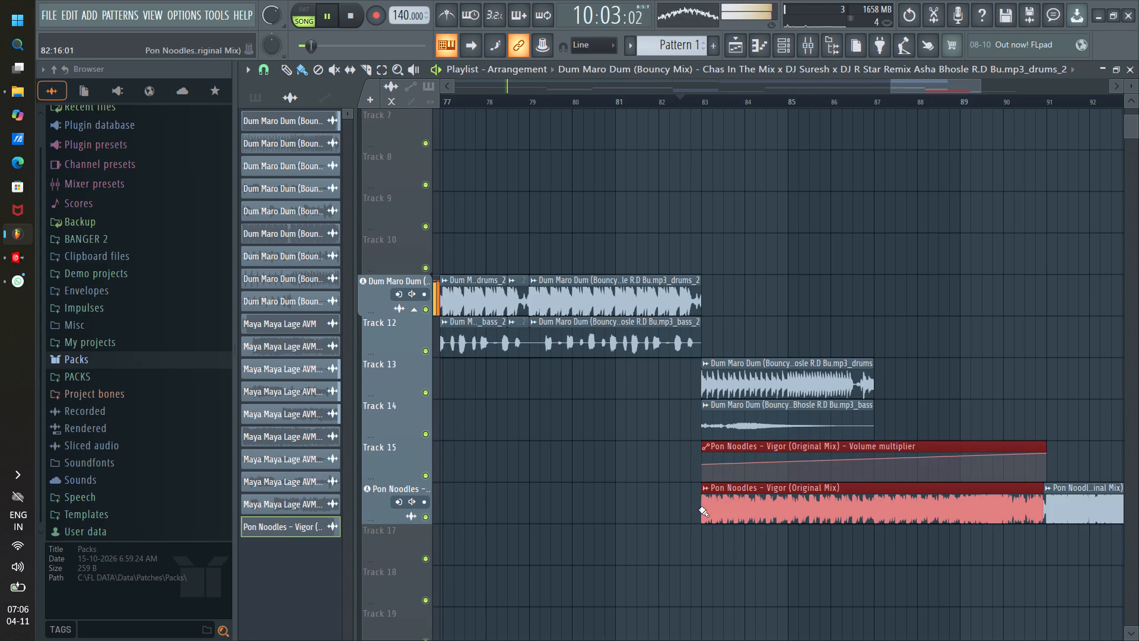
{"action": "left_click_drag", "start_coordinate": [700, 512], "coordinate": [870, 520]}
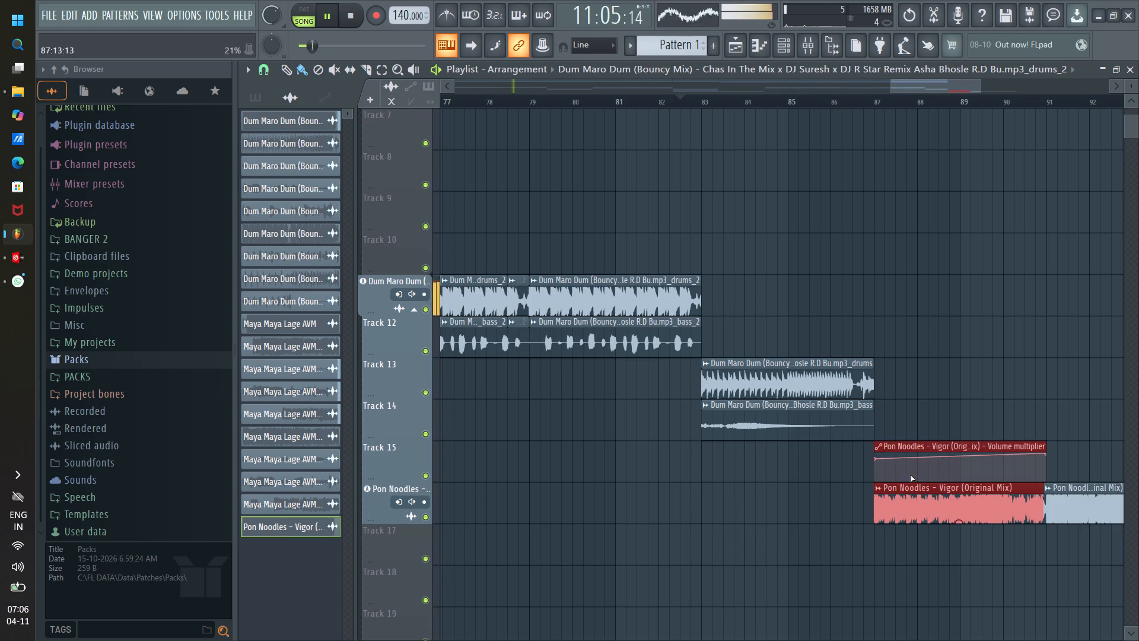
{"action": "left_click_drag", "start_coordinate": [917, 495], "coordinate": [747, 493]}
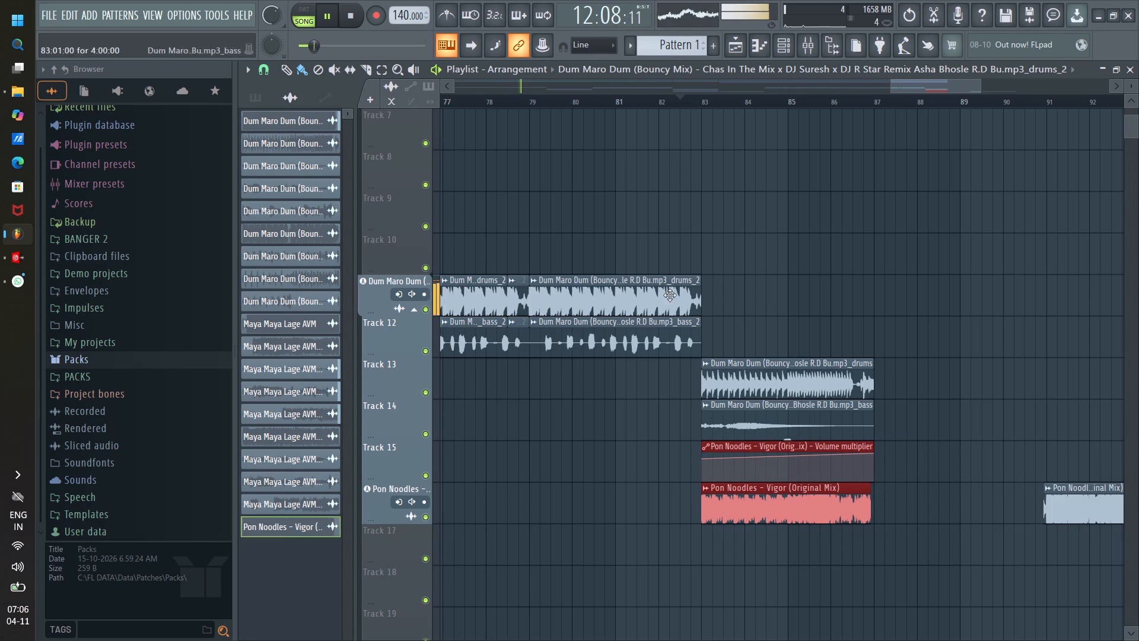
Play from around bar 82 and move the second copied Vigor clip back to meet the build-up's end at about bar 87.
{"action": "left_click", "coordinate": [666, 105]}
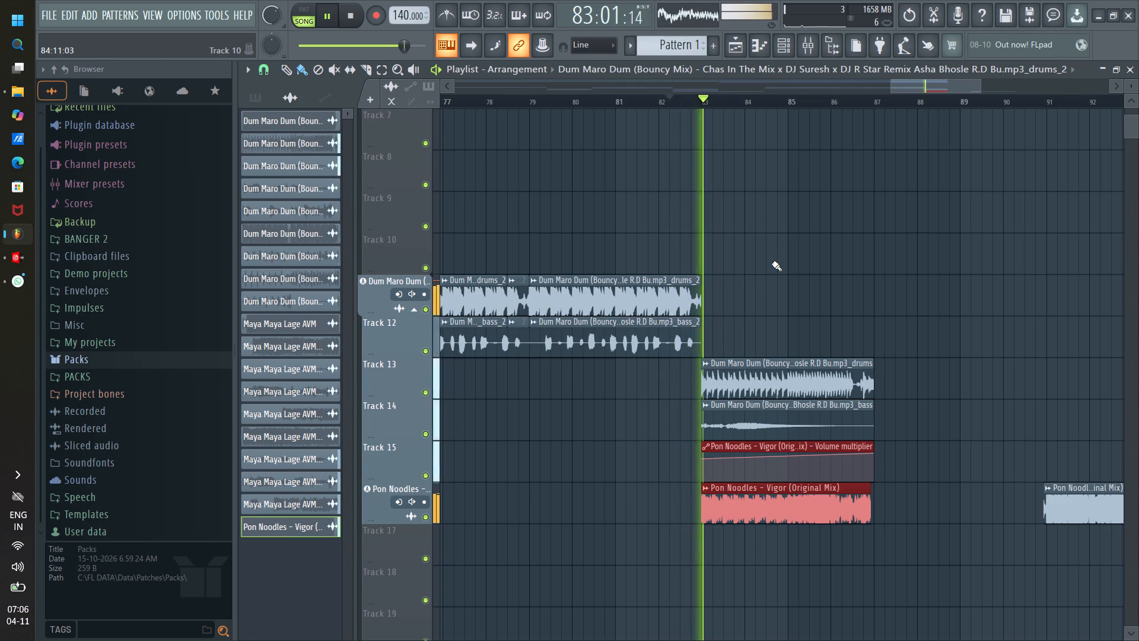
{"action": "left_click_drag", "start_coordinate": [1069, 506], "coordinate": [892, 499]}
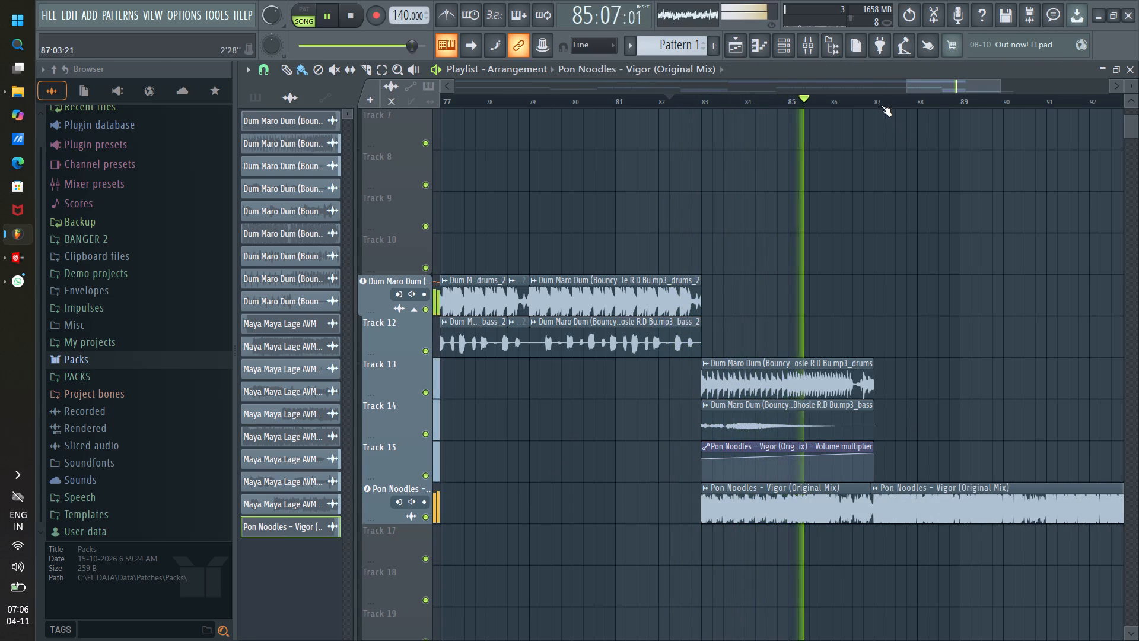
{"action": "scroll", "coordinate": [880, 104], "scroll_direction": "up", "scroll_amount": 9}
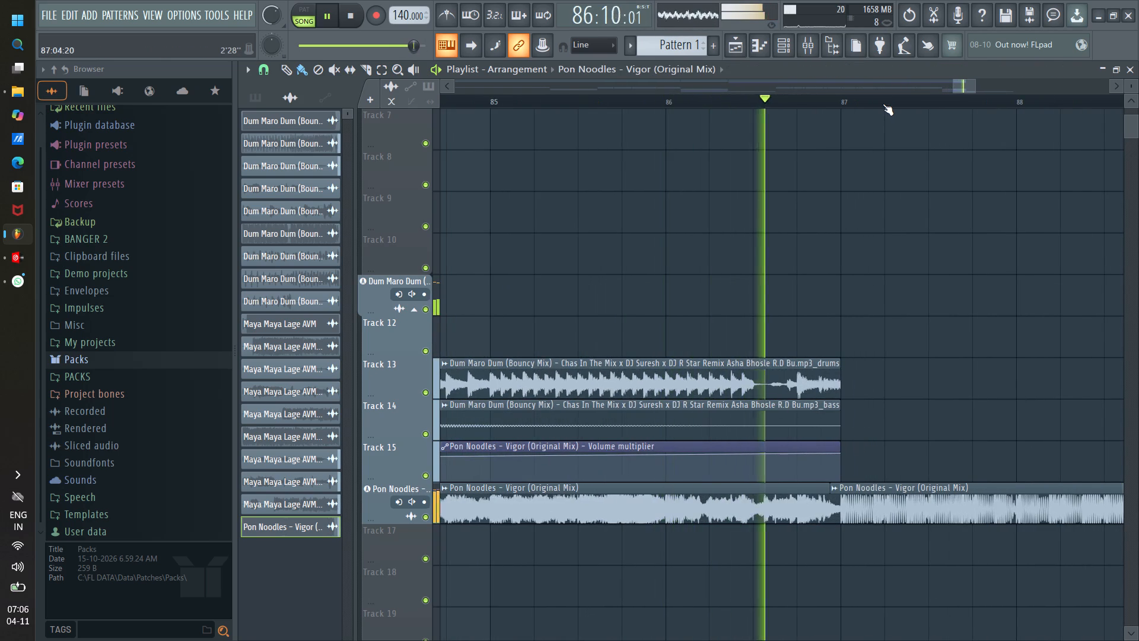
{"action": "scroll", "coordinate": [885, 102], "scroll_direction": "down", "scroll_amount": 13}
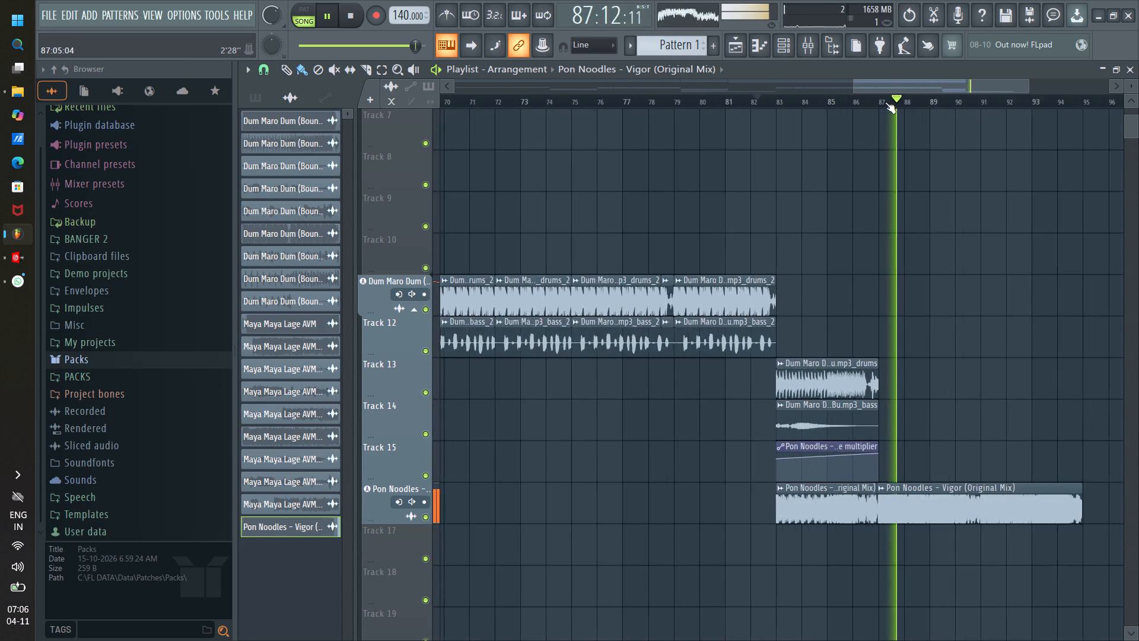
Move the second copied Vigor drop clip away to about bar 97 and extend its end to about bar 131.
{"action": "scroll", "coordinate": [885, 102], "scroll_direction": "down", "scroll_amount": 3}
{"action": "left_click_drag", "start_coordinate": [886, 78], "coordinate": [918, 98]}
{"action": "left_click_drag", "start_coordinate": [902, 88], "coordinate": [981, 116]}
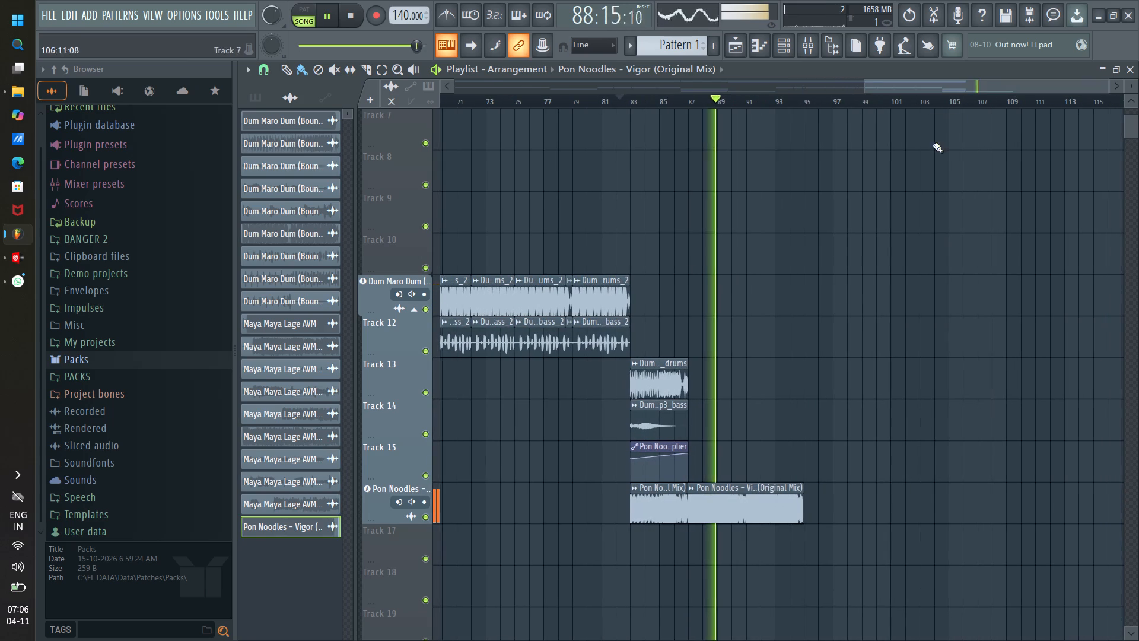
{"action": "left_click_drag", "start_coordinate": [769, 499], "coordinate": [911, 511]}
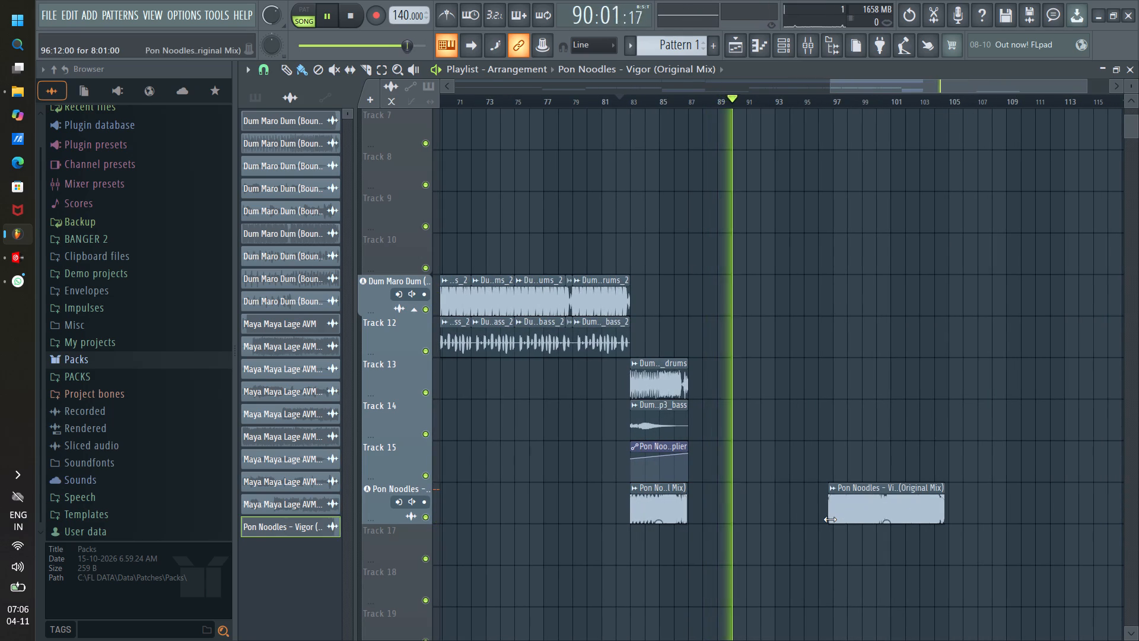
{"action": "left_click", "coordinate": [942, 513]}
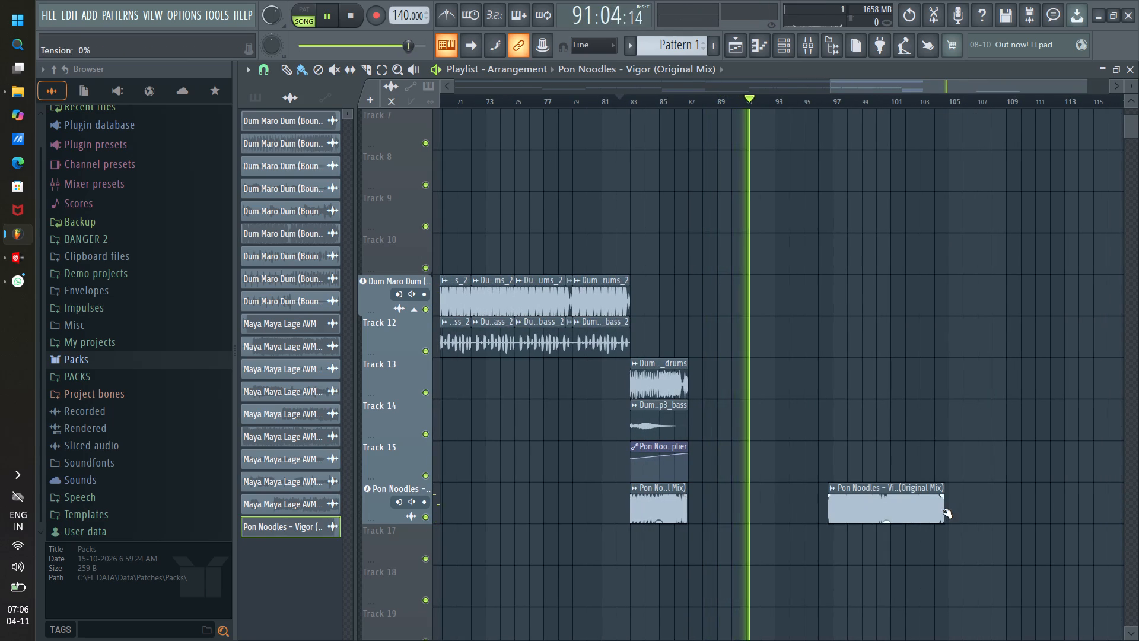
{"action": "left_click_drag", "start_coordinate": [941, 516], "coordinate": [1138, 487]}
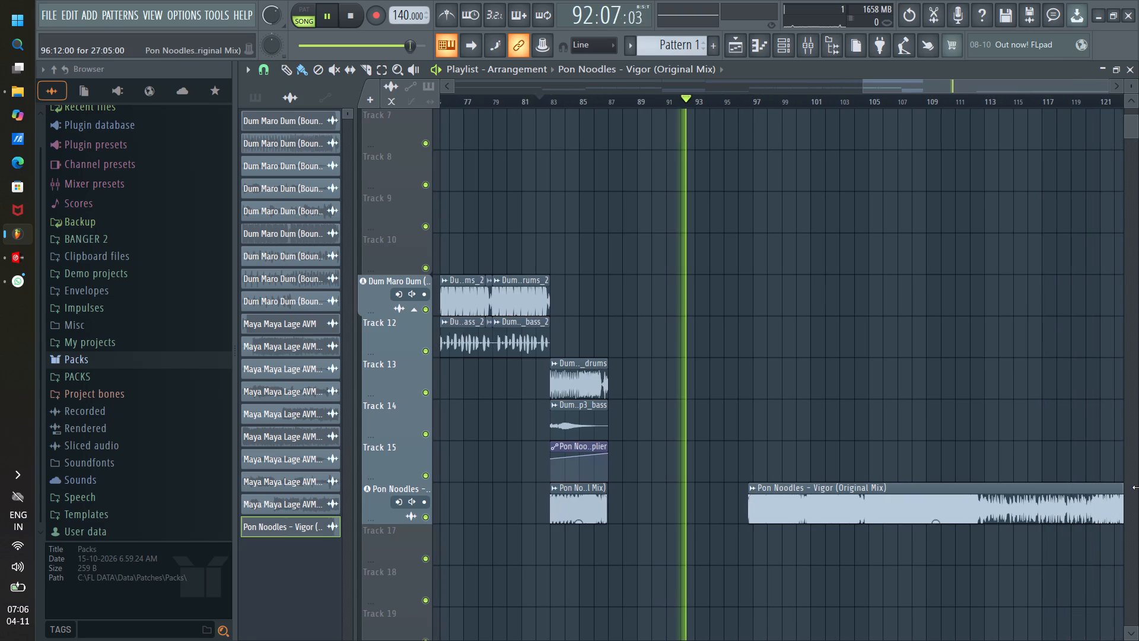
{"action": "left_click_drag", "start_coordinate": [1138, 487], "coordinate": [1138, 488]}
Trim the drop clip's start to about bar 116 and move the shortened clip back to about bar 89.
{"action": "left_click_drag", "start_coordinate": [620, 516], "coordinate": [669, 520]}
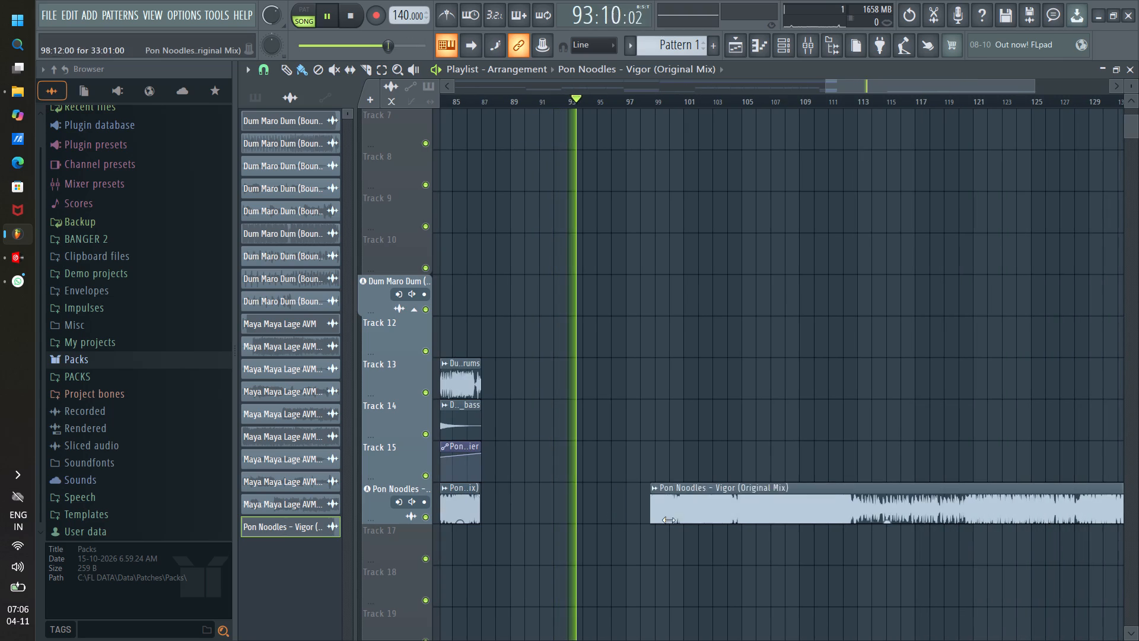
{"action": "left_click_drag", "start_coordinate": [669, 520], "coordinate": [874, 506]}
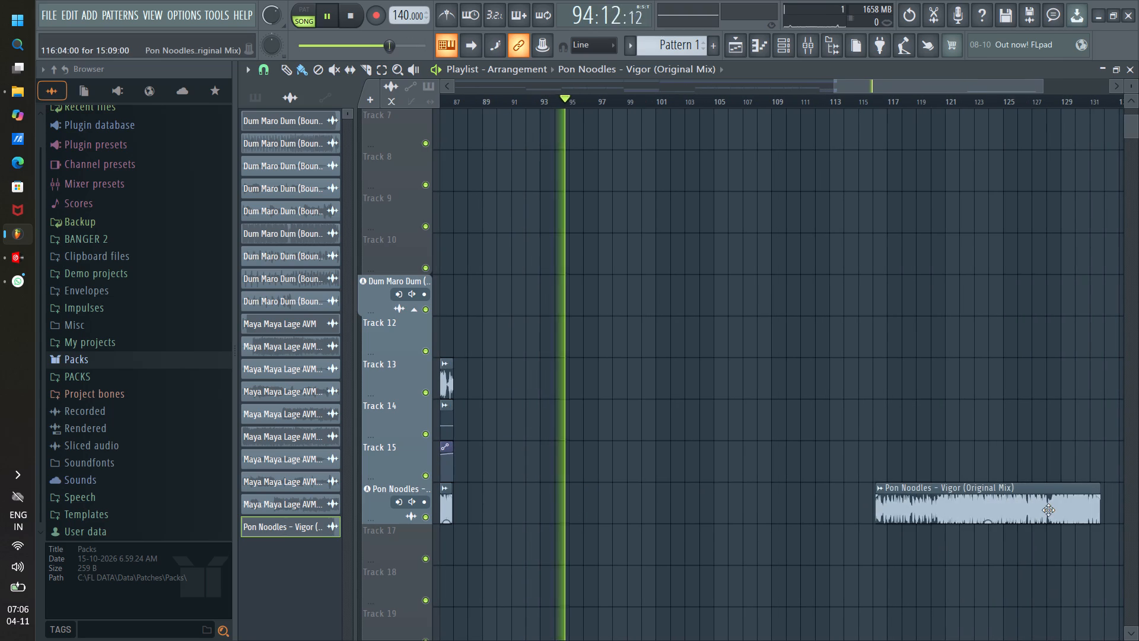
{"action": "left_click_drag", "start_coordinate": [1035, 510], "coordinate": [643, 502]}
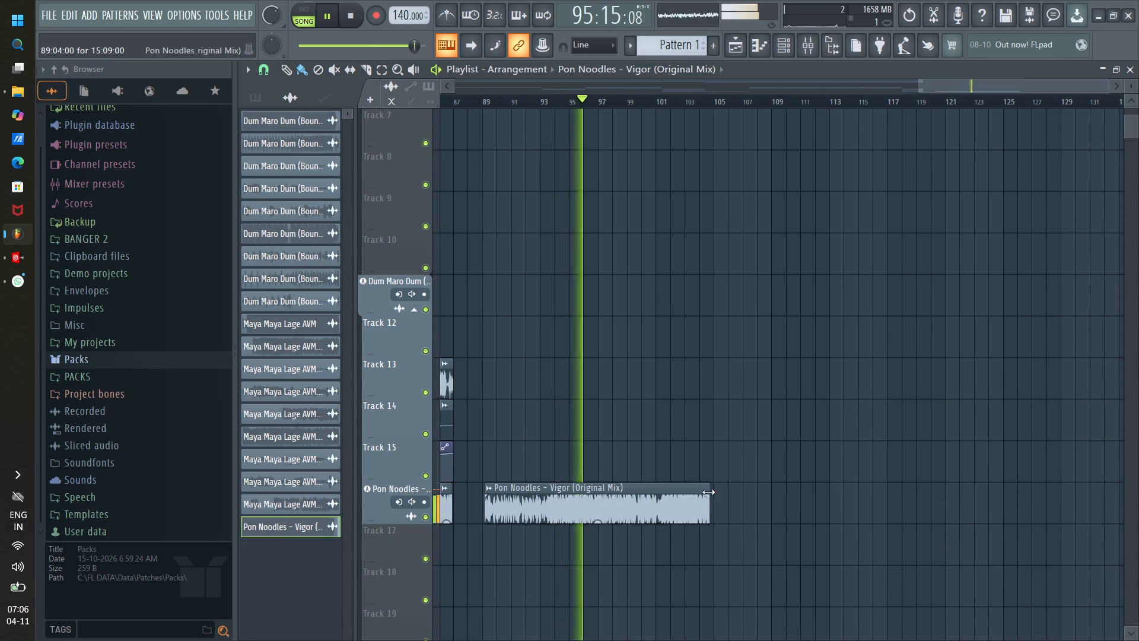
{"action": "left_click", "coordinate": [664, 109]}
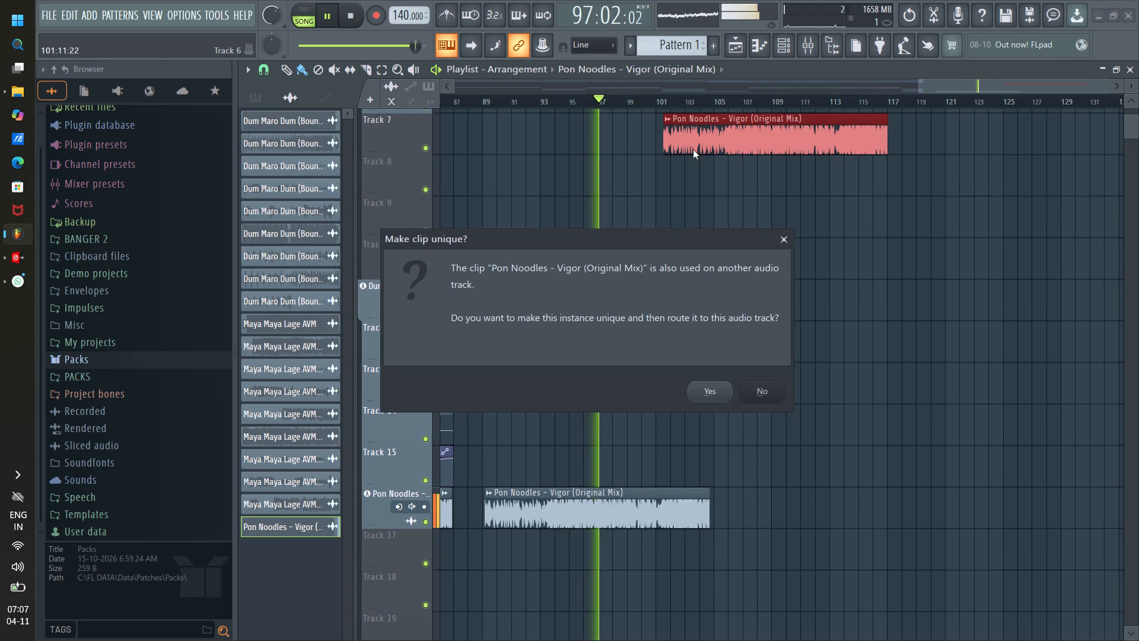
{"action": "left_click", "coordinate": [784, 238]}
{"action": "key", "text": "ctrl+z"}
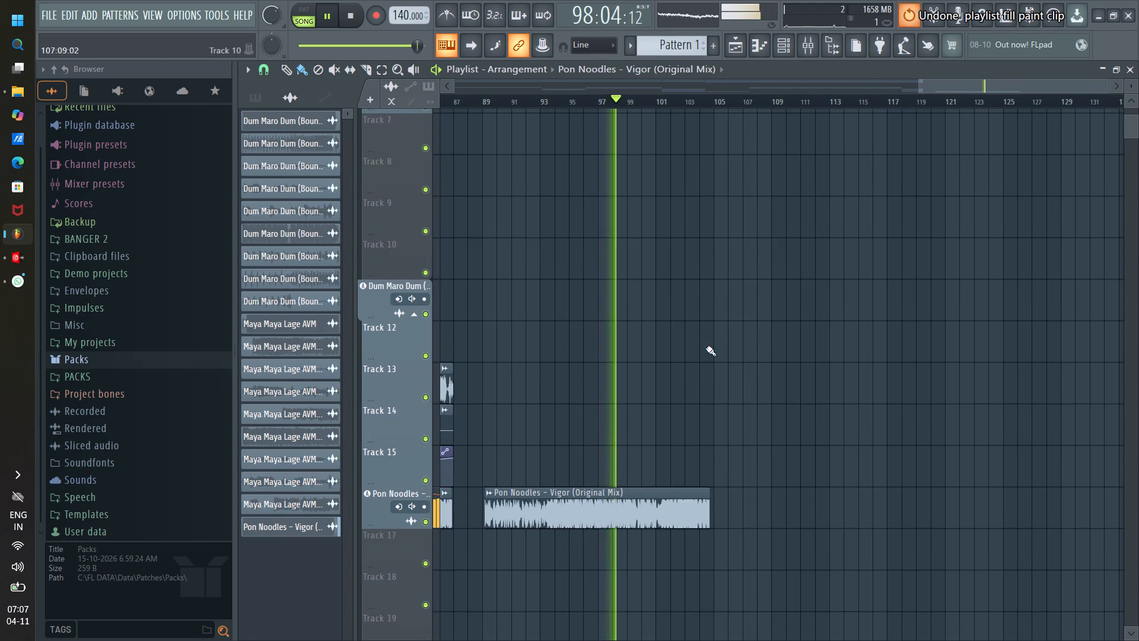
Extend the Vigor drop clip's end to about bar 118 and play it from several points between bars 103 and 116.
{"action": "left_click_drag", "start_coordinate": [707, 496], "coordinate": [901, 493]}
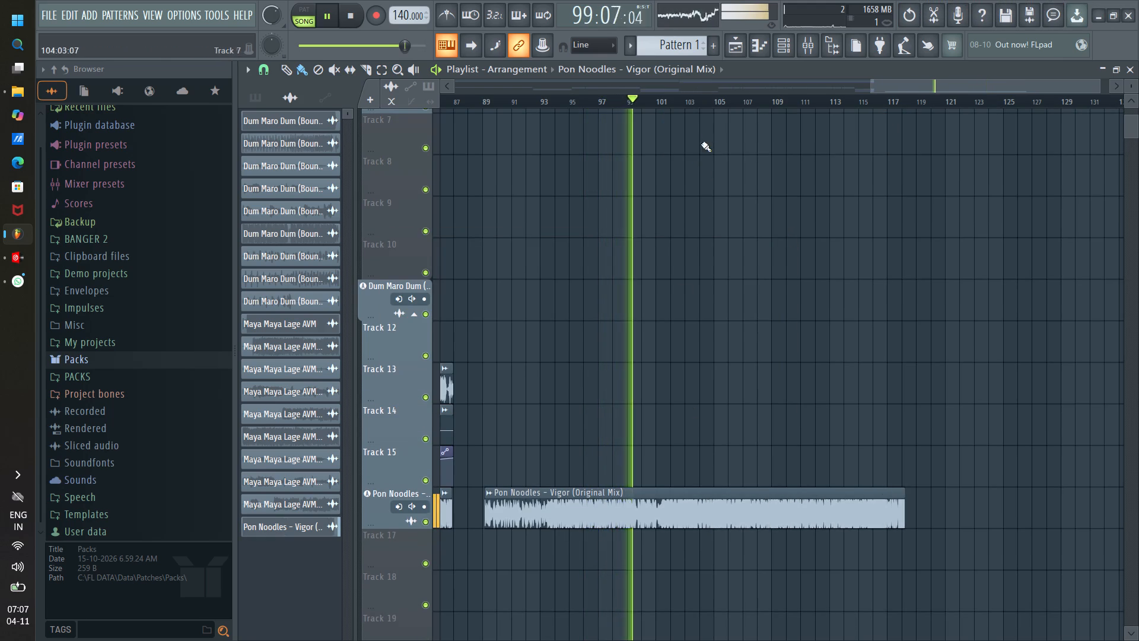
{"action": "left_click", "coordinate": [698, 100]}
{"action": "left_click", "coordinate": [796, 99]}
{"action": "left_click", "coordinate": [855, 99]}
{"action": "left_click", "coordinate": [879, 101]}
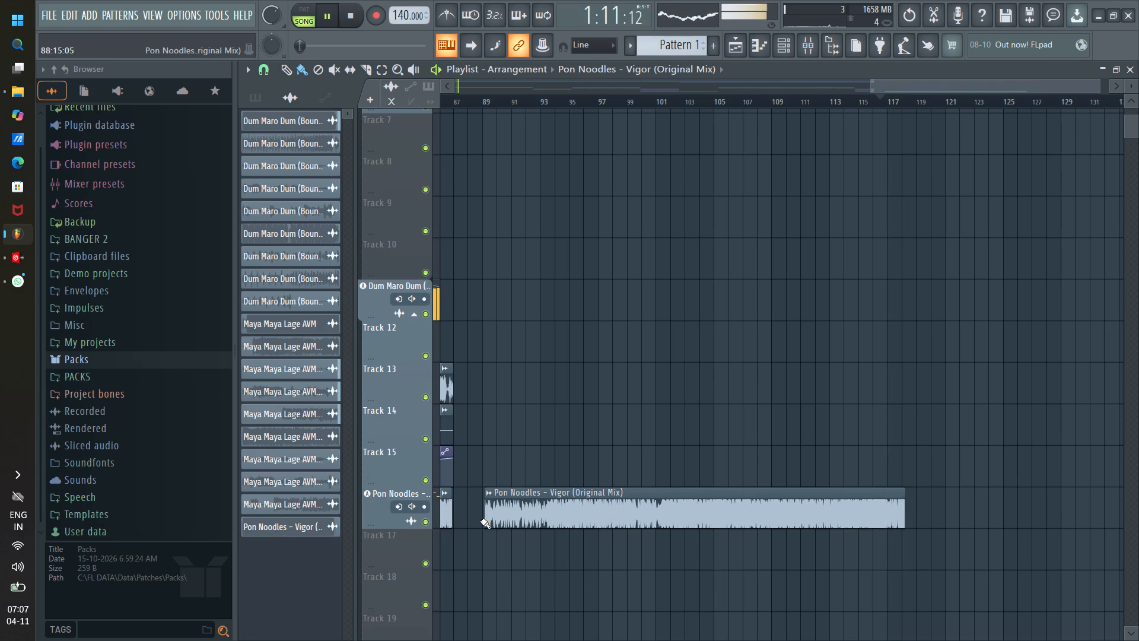
Trim the drop clip's start to about bar 117 and move it back to meet the build-up's end at about bar 87.
{"action": "left_click_drag", "start_coordinate": [483, 521], "coordinate": [876, 521]}
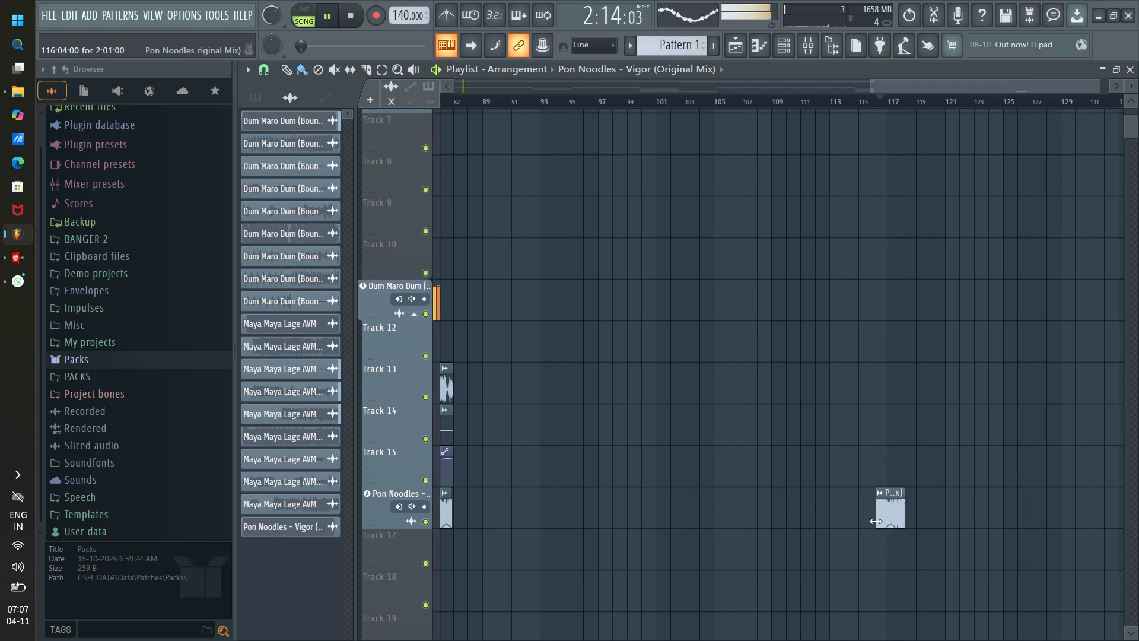
{"action": "left_click_drag", "start_coordinate": [876, 521], "coordinate": [884, 523]}
{"action": "left_click_drag", "start_coordinate": [897, 507], "coordinate": [477, 500]}
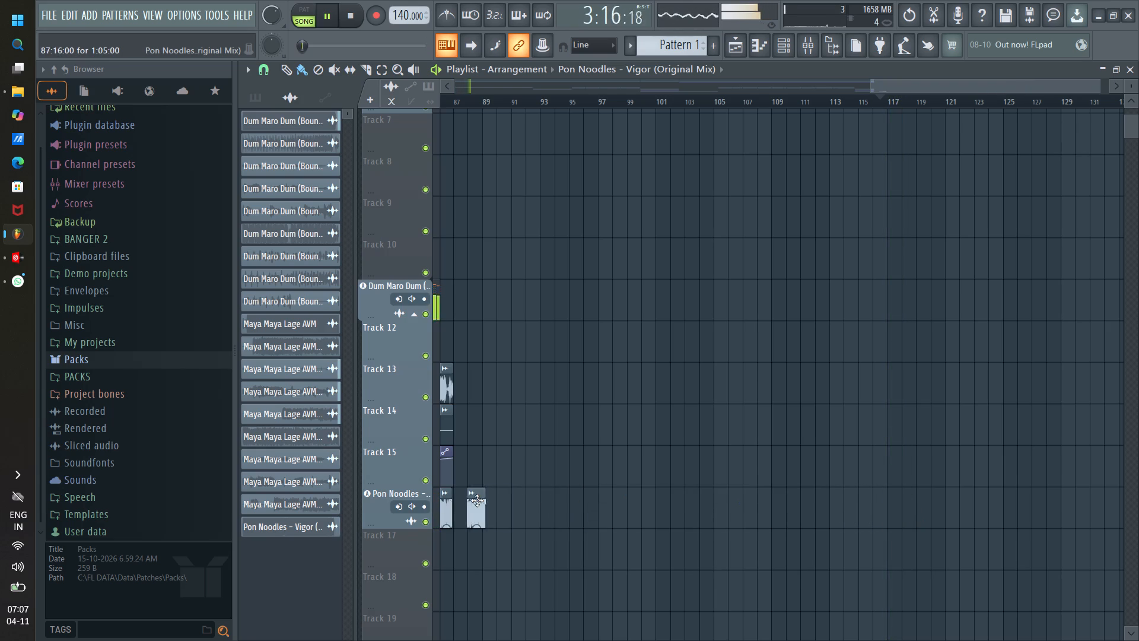
{"action": "left_click_drag", "start_coordinate": [477, 500], "coordinate": [464, 499]}
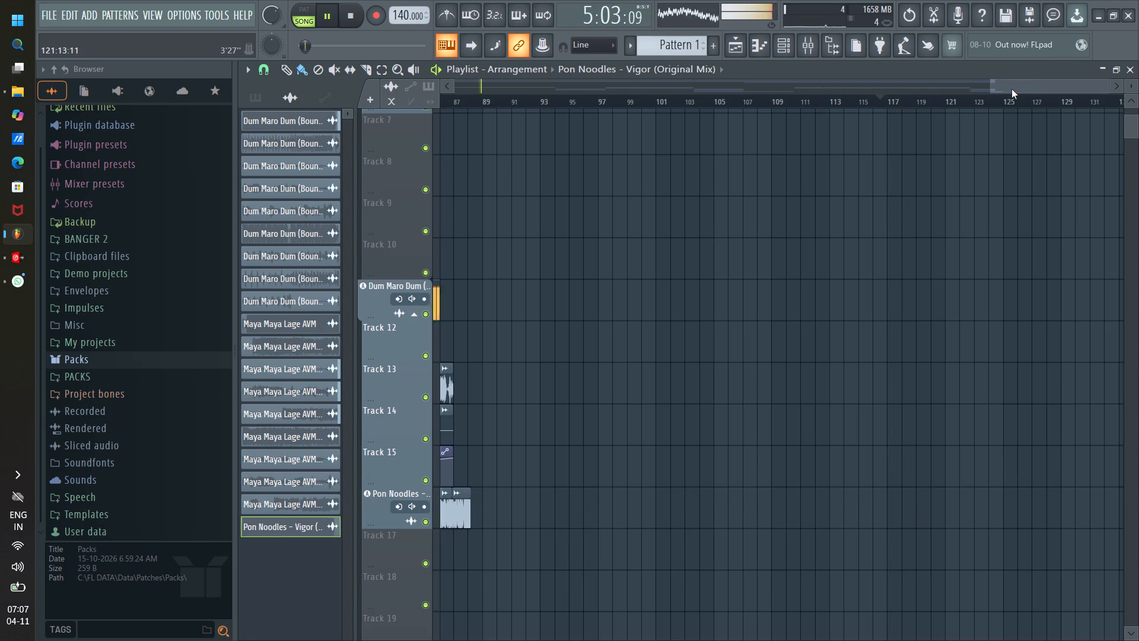
Play from around bar 86, trim three-quarters of a bar off the drop clip's start, and move it back against the build-up.
{"action": "left_click_drag", "start_coordinate": [1011, 89], "coordinate": [879, 100]}
{"action": "scroll", "coordinate": [801, 102], "scroll_direction": "up", "scroll_amount": 12}
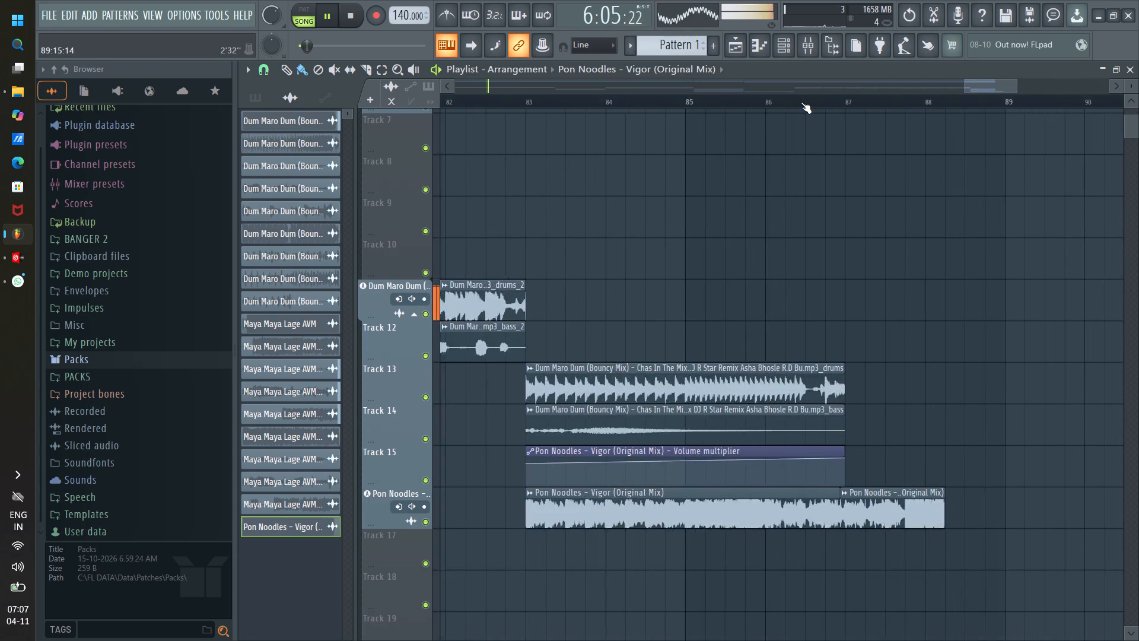
{"action": "scroll", "coordinate": [801, 102], "scroll_direction": "up", "scroll_amount": 10}
{"action": "key", "text": "Right"}
{"action": "key", "text": "Right"}
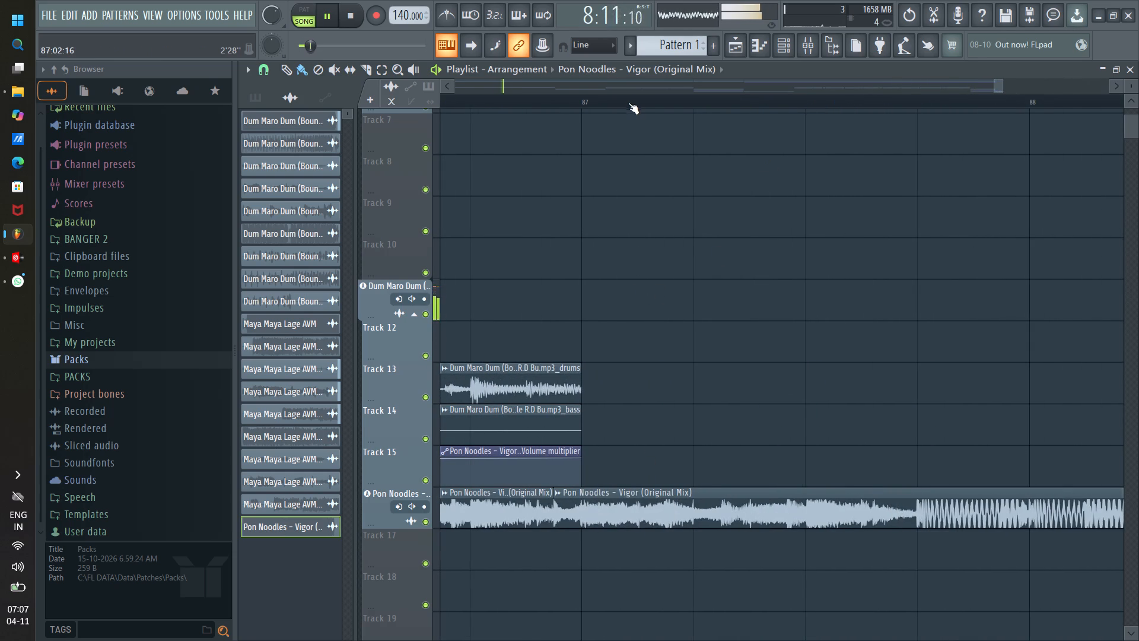
{"action": "scroll", "coordinate": [628, 101], "scroll_direction": "down", "scroll_amount": 7}
{"action": "left_click", "coordinate": [503, 106]}
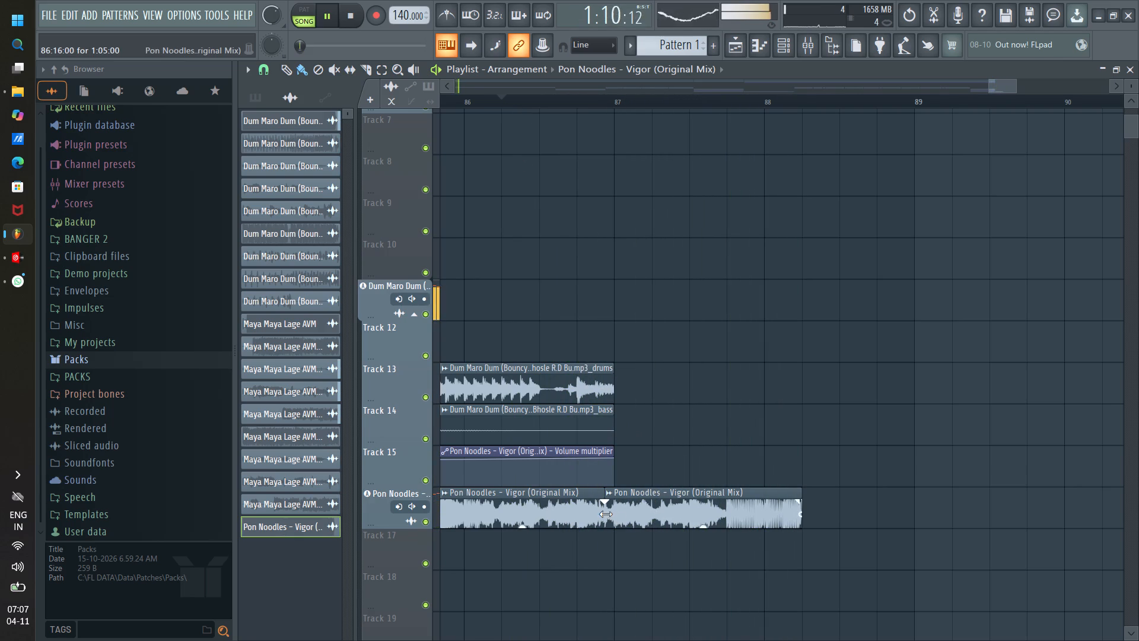
{"action": "left_click_drag", "start_coordinate": [606, 514], "coordinate": [700, 523]}
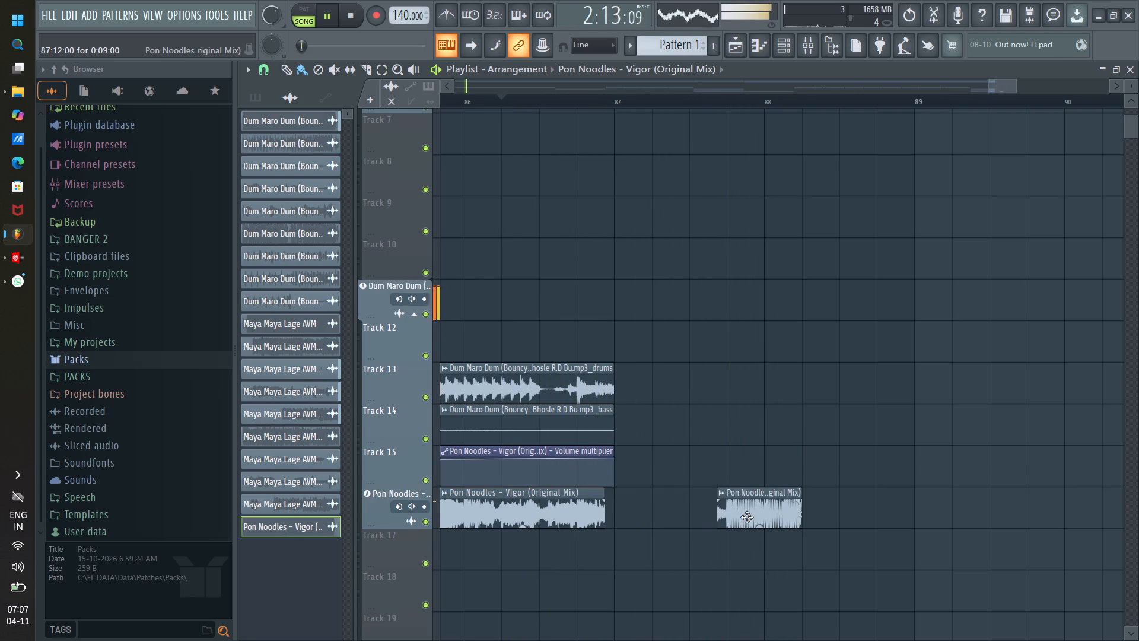
{"action": "left_click_drag", "start_coordinate": [747, 517], "coordinate": [626, 507]}
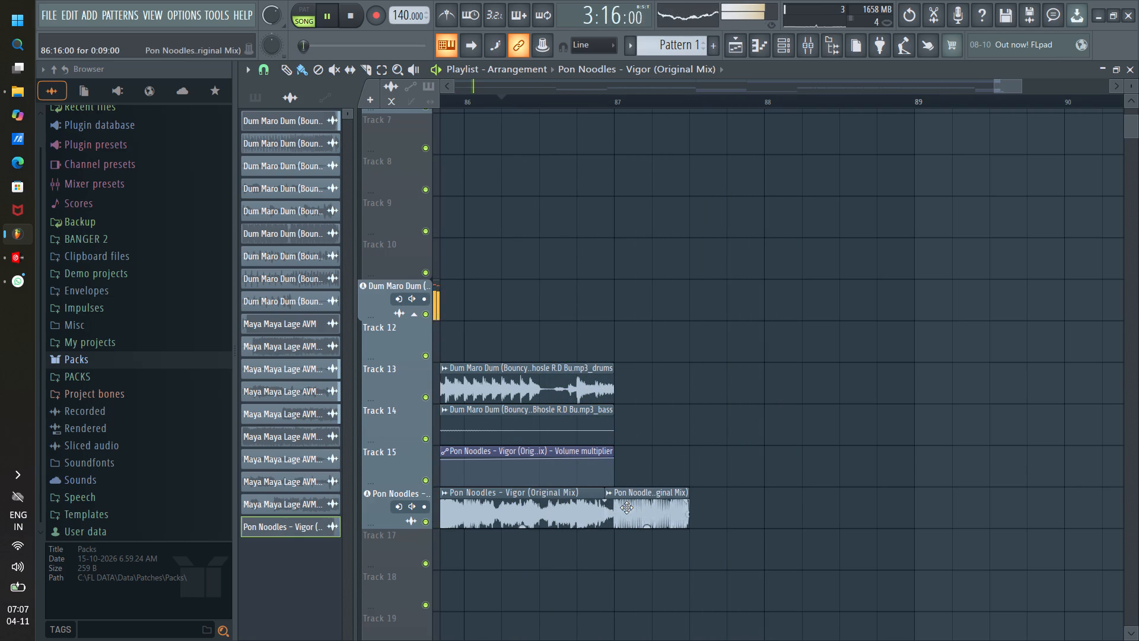
Play the transition from the second half of bar 86, and extend the Vigor drop clip's end to about bar 125.
{"action": "left_click", "coordinate": [564, 103]}
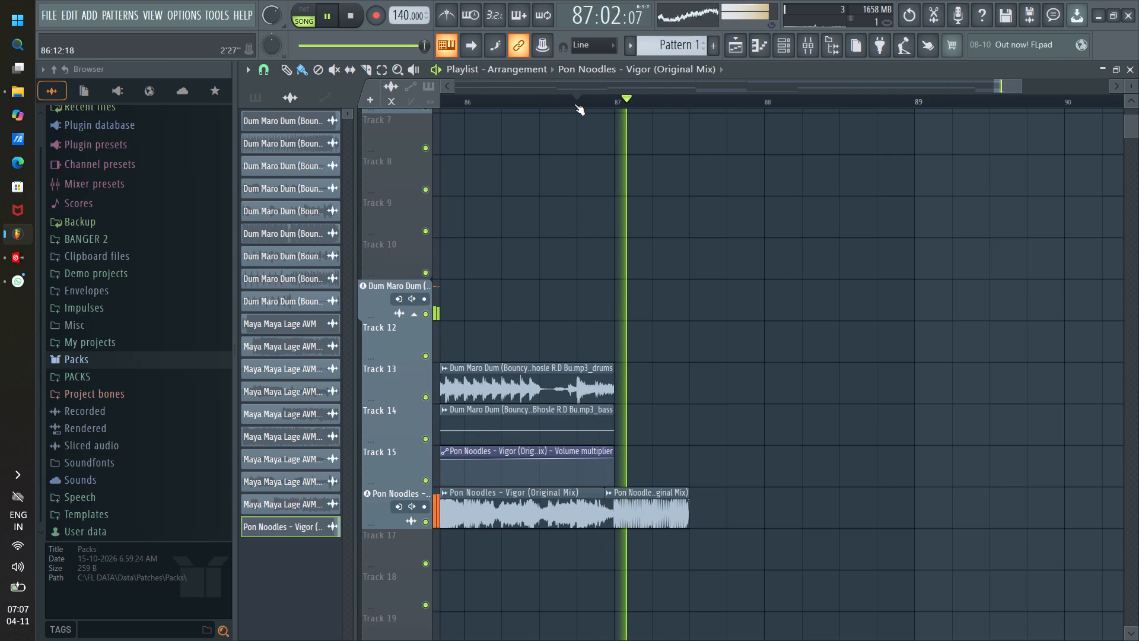
{"action": "left_click", "coordinate": [534, 100]}
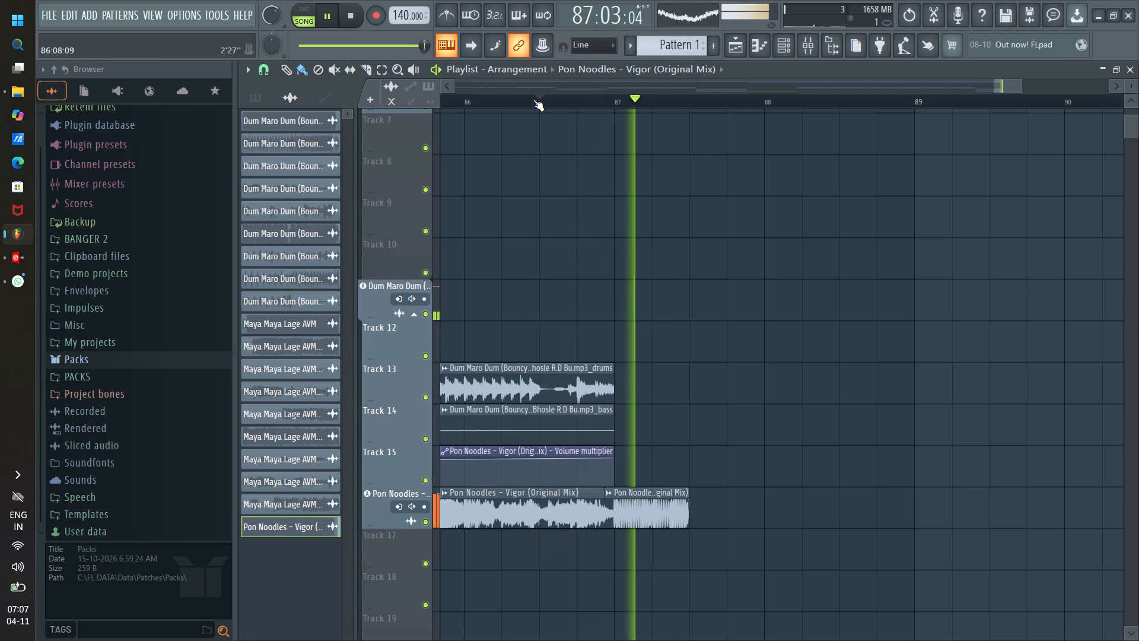
{"action": "left_click_drag", "start_coordinate": [690, 493], "coordinate": [1075, 490]}
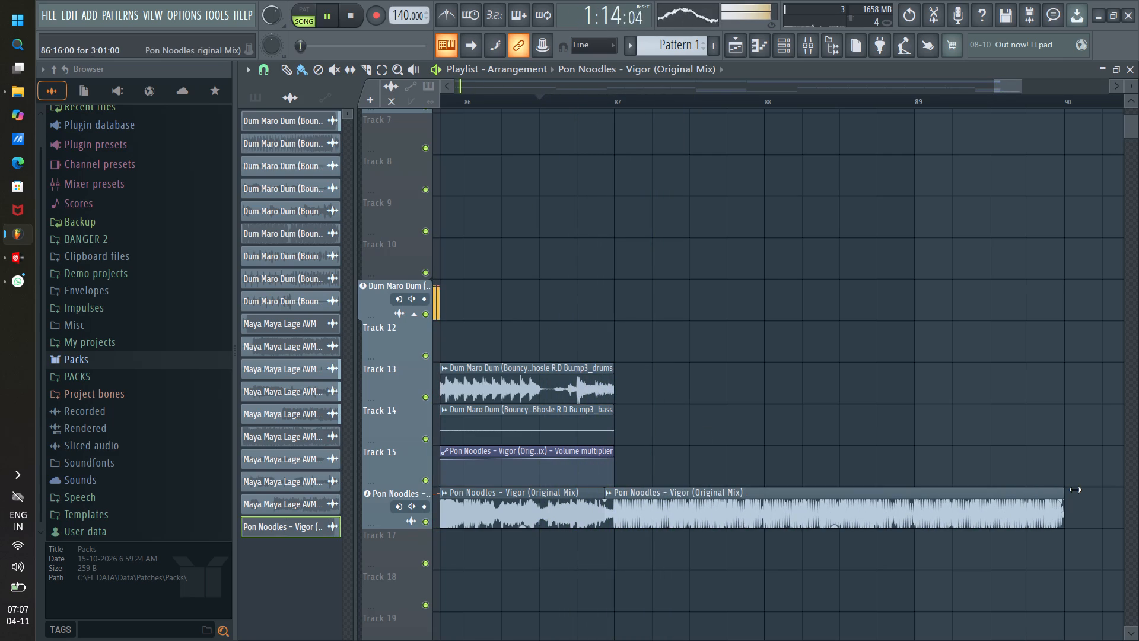
{"action": "left_click_drag", "start_coordinate": [1075, 490], "coordinate": [1138, 491]}
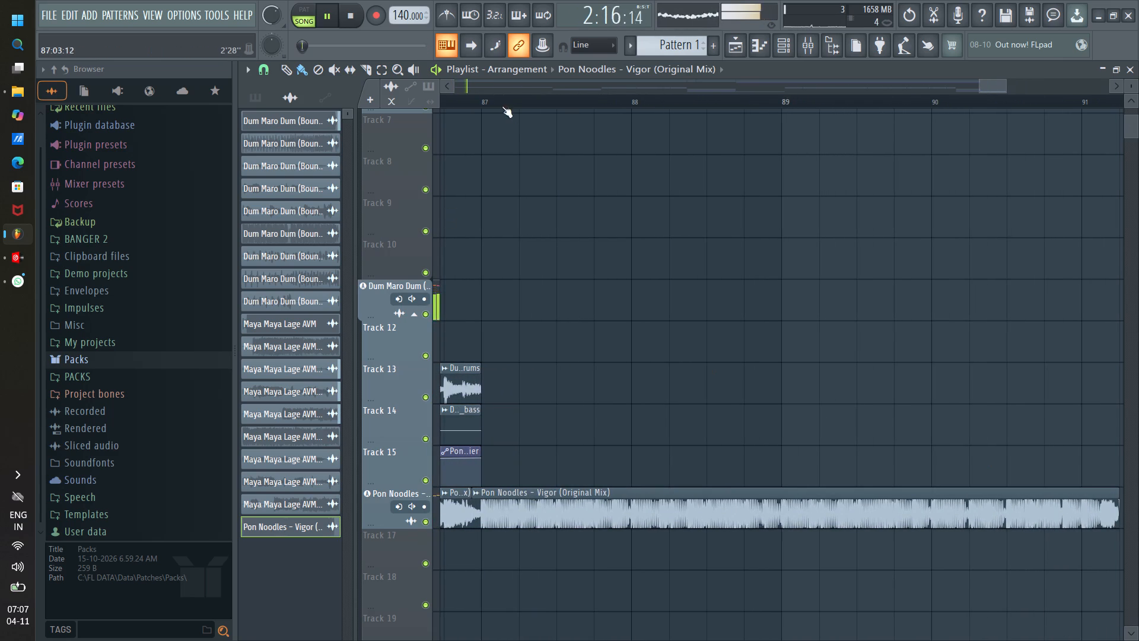
{"action": "scroll", "coordinate": [480, 100], "scroll_direction": "up", "scroll_amount": 13}
{"action": "scroll", "coordinate": [480, 99], "scroll_direction": "down", "scroll_amount": 11}
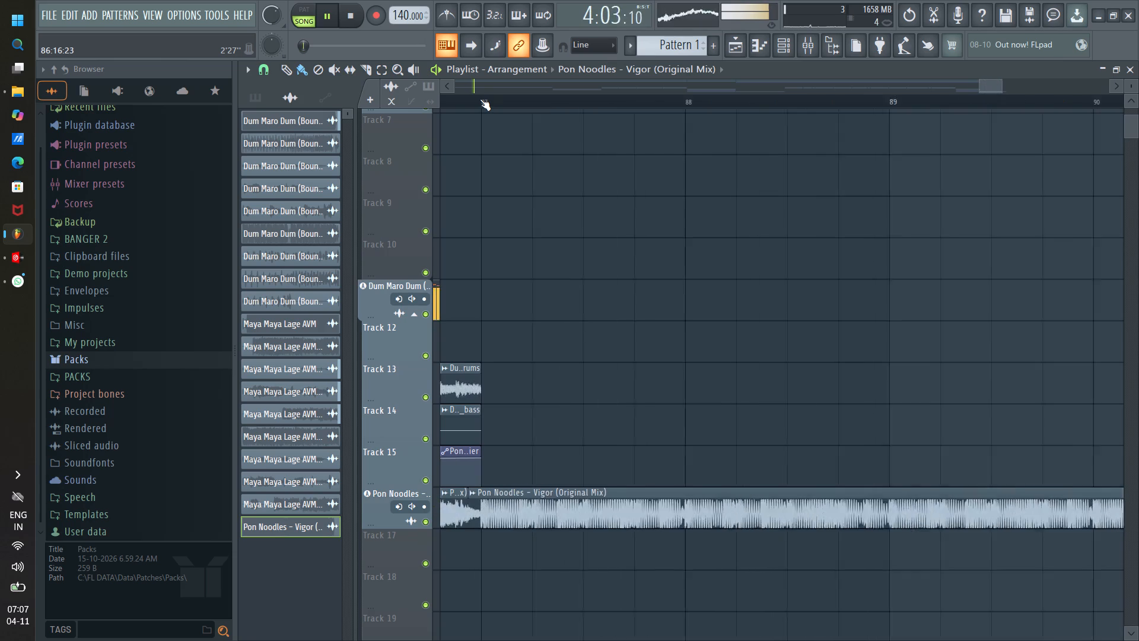
{"action": "scroll", "coordinate": [480, 99], "scroll_direction": "down", "scroll_amount": 16}
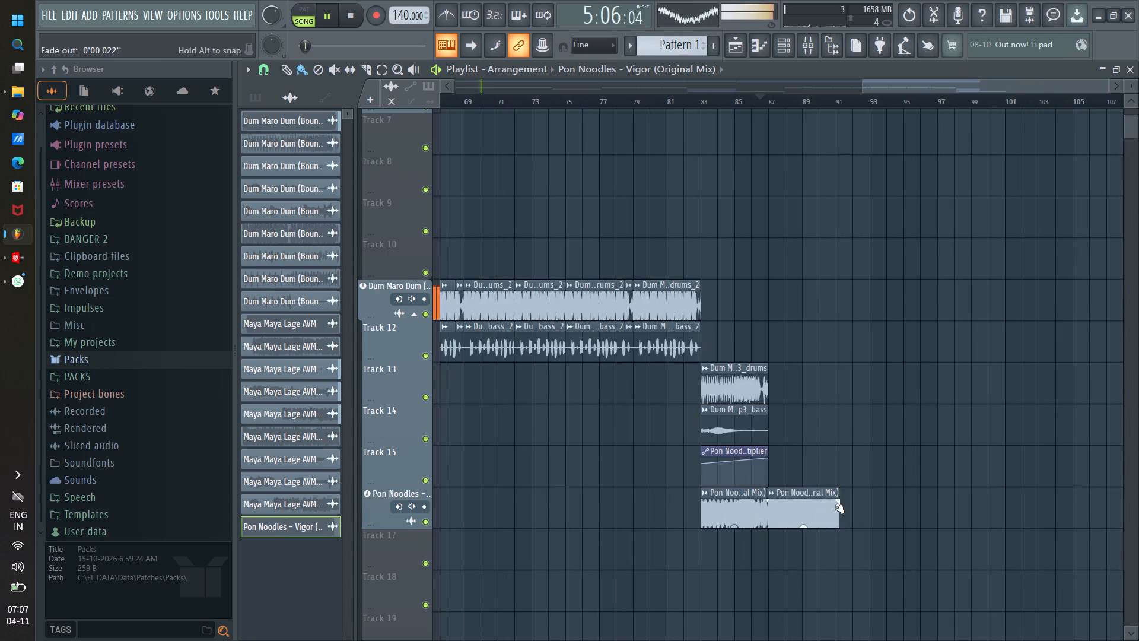
{"action": "left_click_drag", "start_coordinate": [839, 494], "coordinate": [1138, 477]}
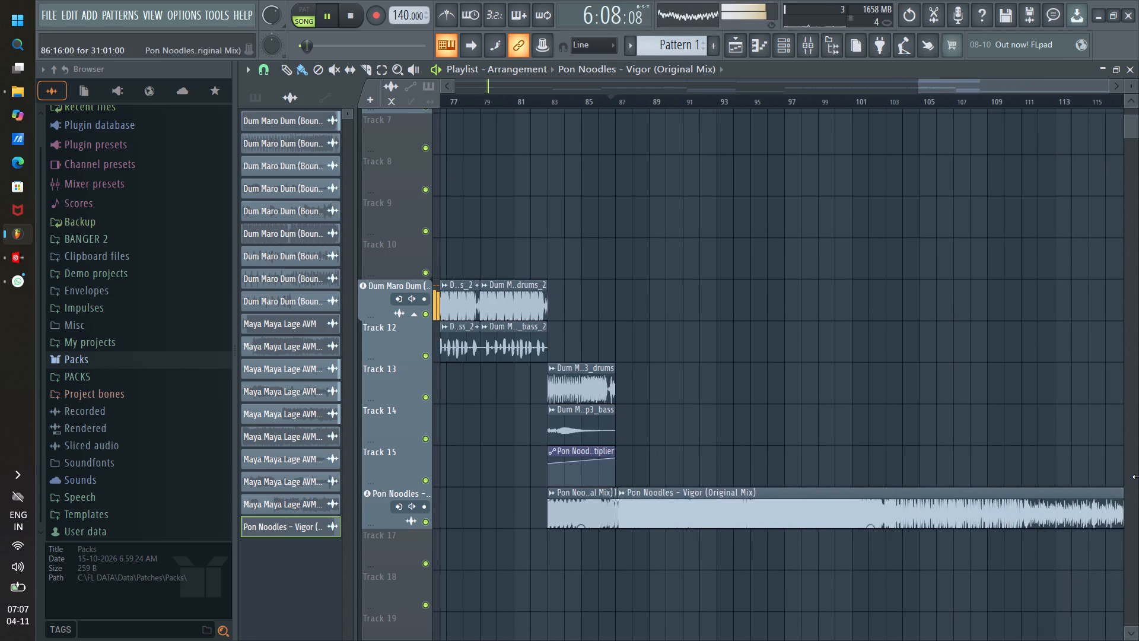
{"action": "left_click_drag", "start_coordinate": [1138, 477], "coordinate": [1058, 470]}
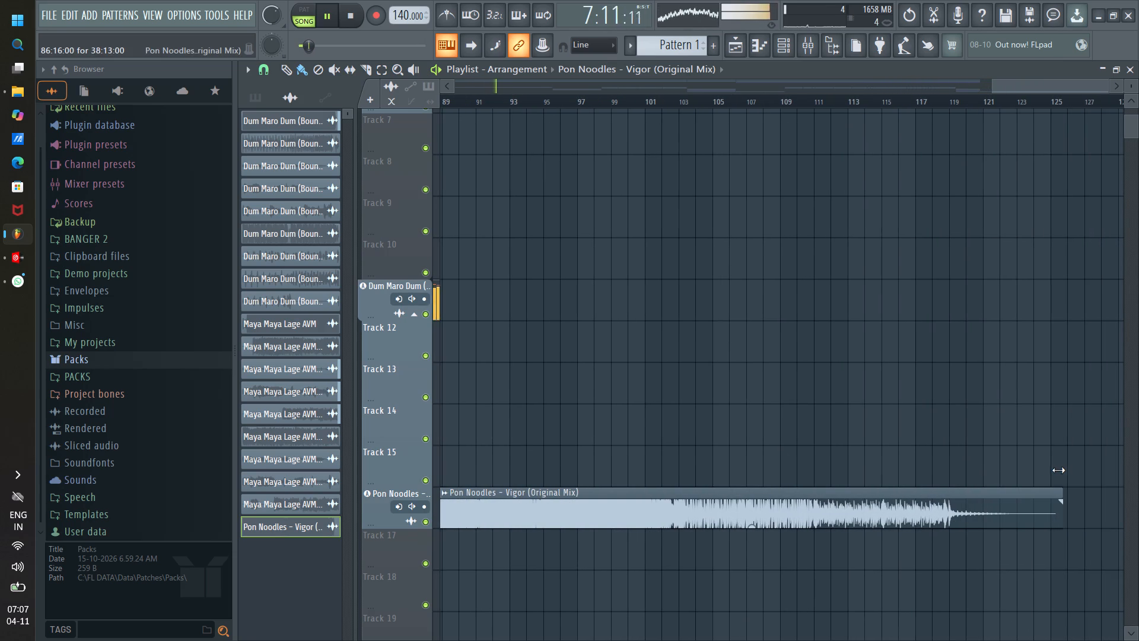
{"action": "left_click_drag", "start_coordinate": [1058, 470], "coordinate": [1050, 469]}
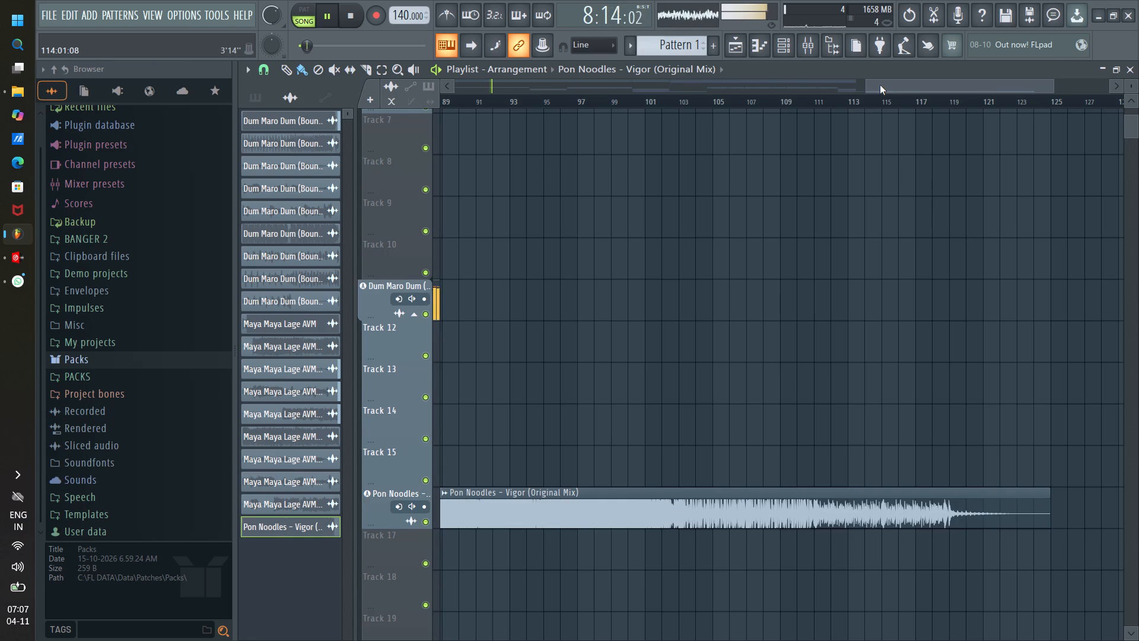
Play the transition into the extended Vigor drop from around bar 86.
{"action": "left_click_drag", "start_coordinate": [880, 85], "coordinate": [775, 89]}
{"action": "left_click", "coordinate": [771, 97]}
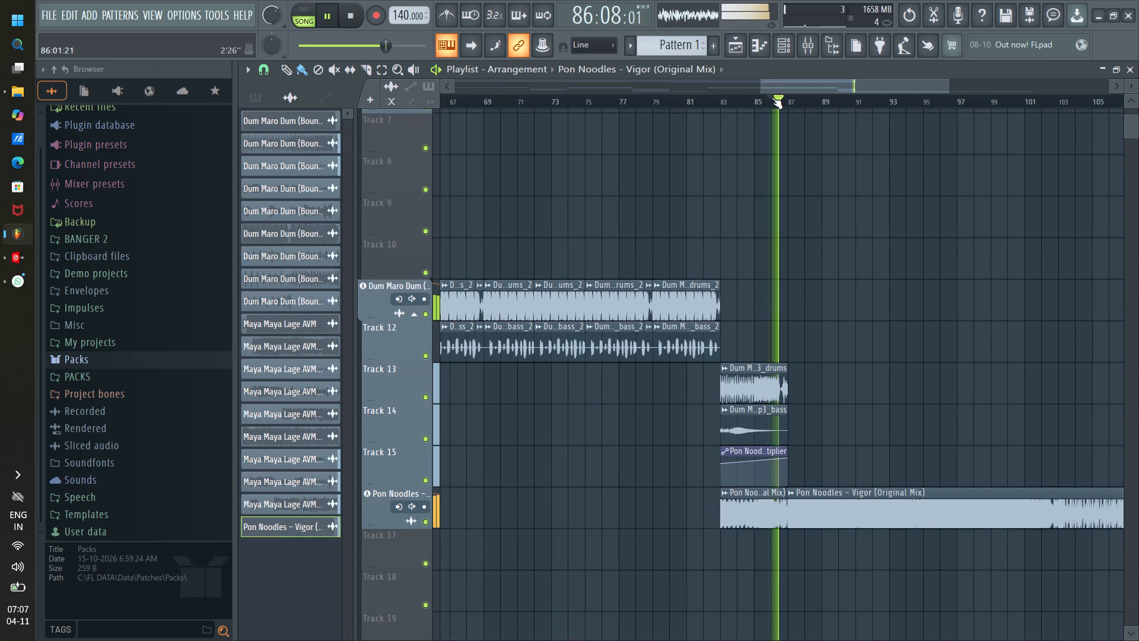
{"action": "left_click_drag", "start_coordinate": [789, 85], "coordinate": [807, 93]}
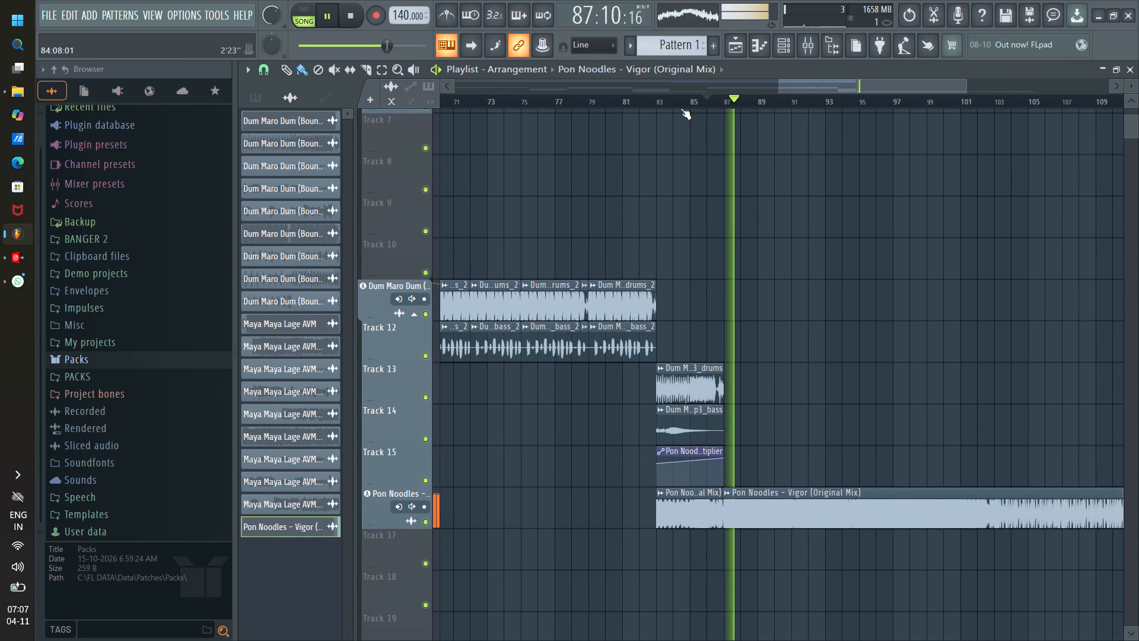
{"action": "scroll", "coordinate": [754, 104], "scroll_direction": "up", "scroll_amount": 4}
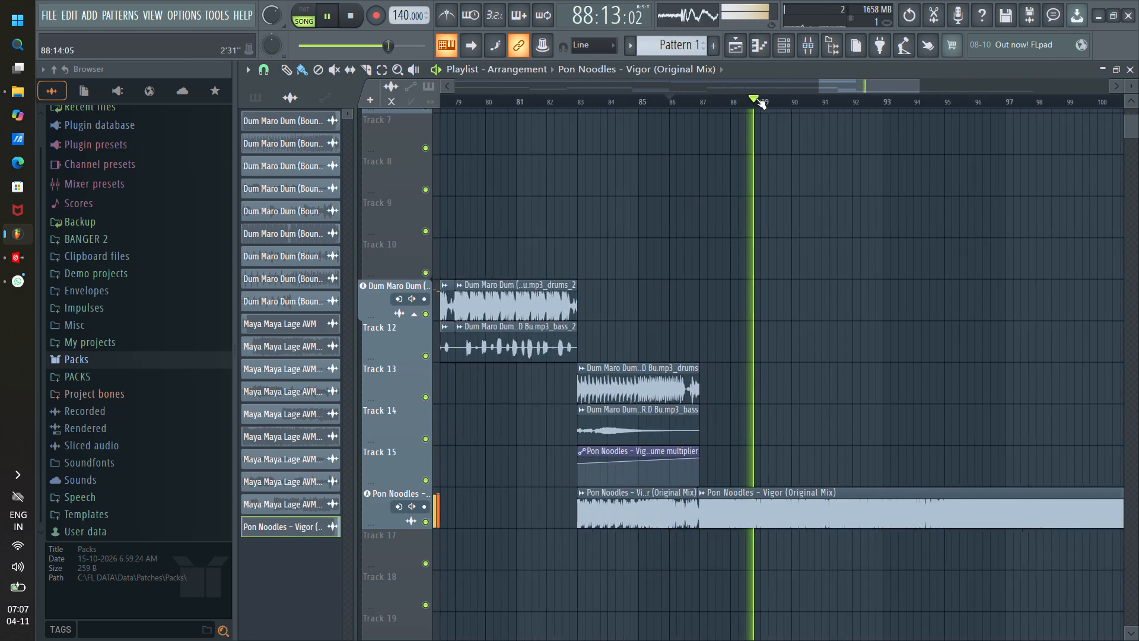
{"action": "scroll", "coordinate": [756, 98], "scroll_direction": "up", "scroll_amount": 3}
Check the mixer briefly, close it, and reset the main volume to its default.
{"action": "left_click", "coordinate": [806, 50]}
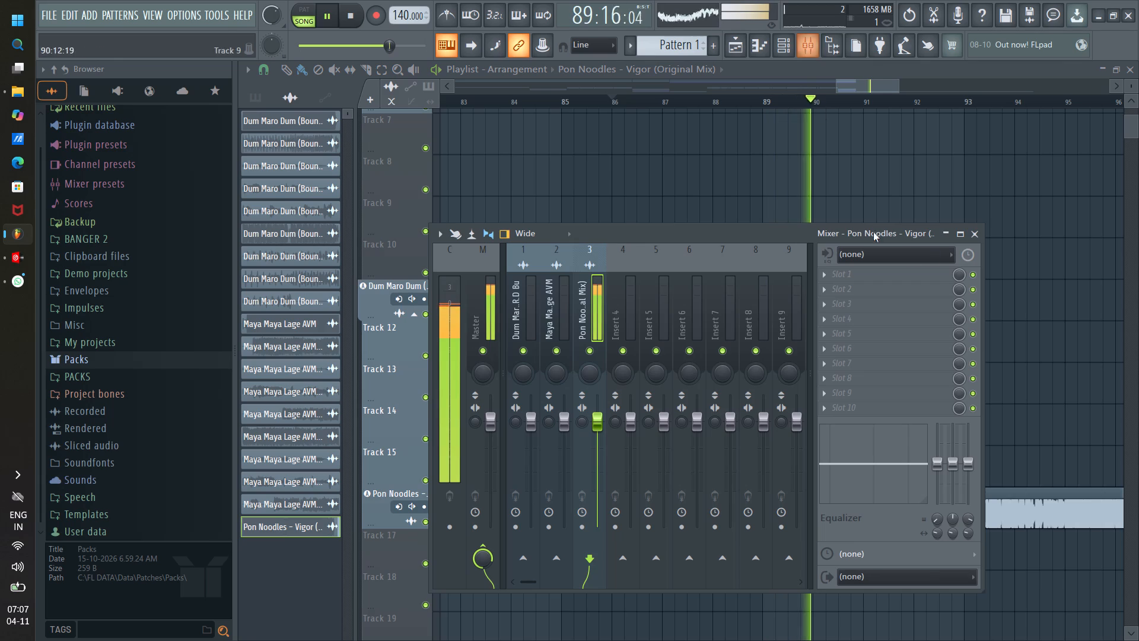
{"action": "left_click", "coordinate": [972, 230]}
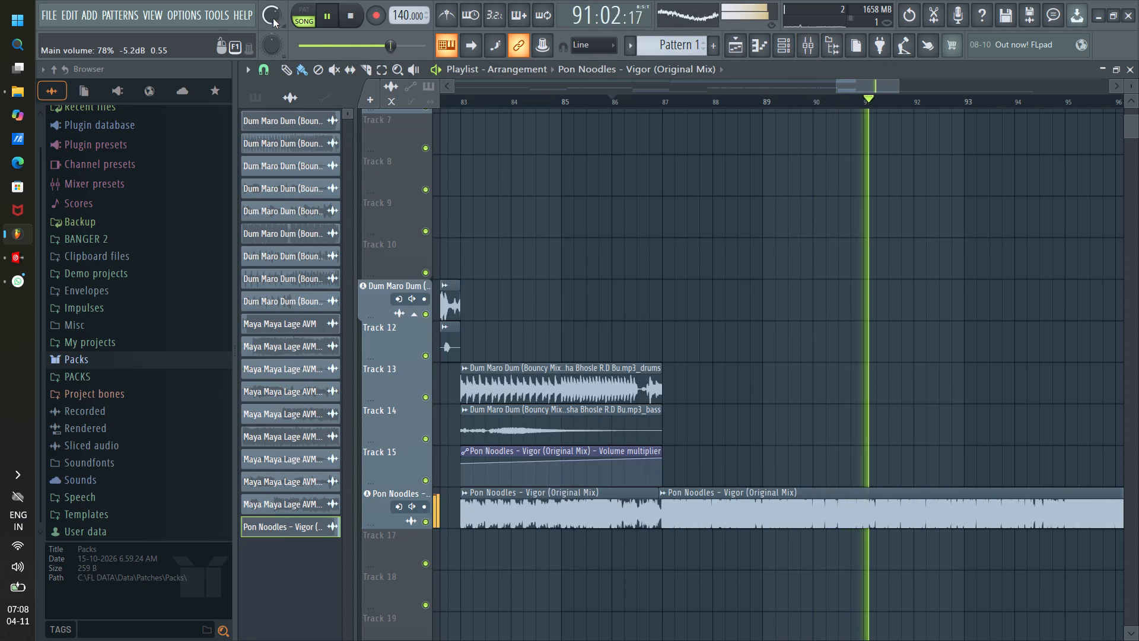
{"action": "right_click", "coordinate": [273, 18]}
{"action": "left_click", "coordinate": [288, 26]}
Return to the beginning of the arrangement and play it from bar 1.
{"action": "left_click_drag", "start_coordinate": [855, 84], "coordinate": [659, 82]}
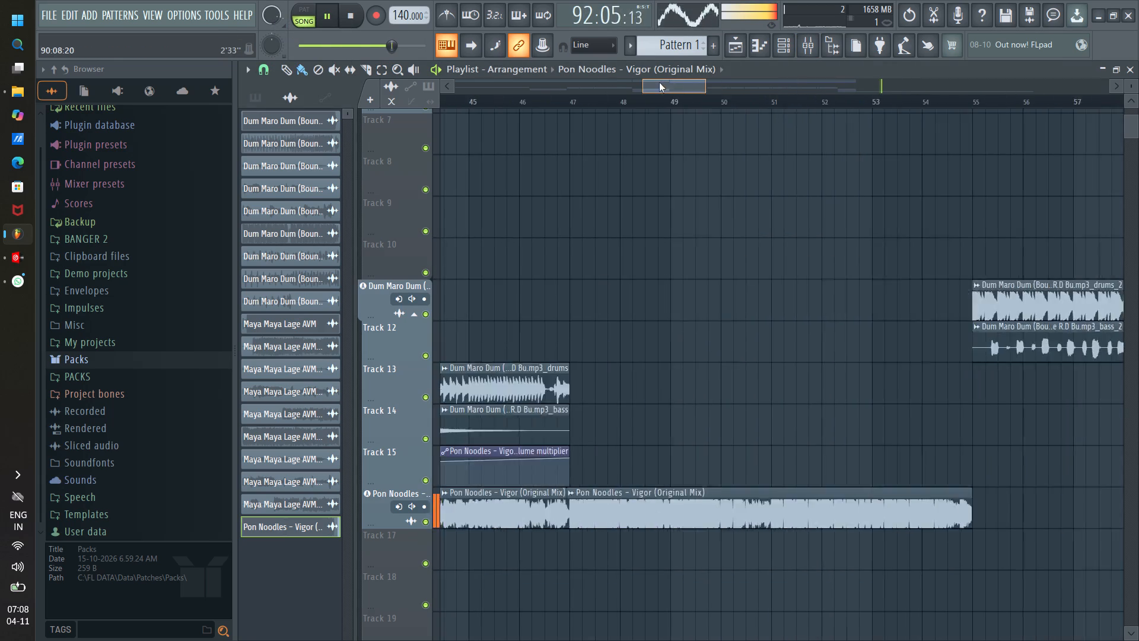
{"action": "left_click_drag", "start_coordinate": [659, 82], "coordinate": [445, 96]}
{"action": "left_click", "coordinate": [448, 97]}
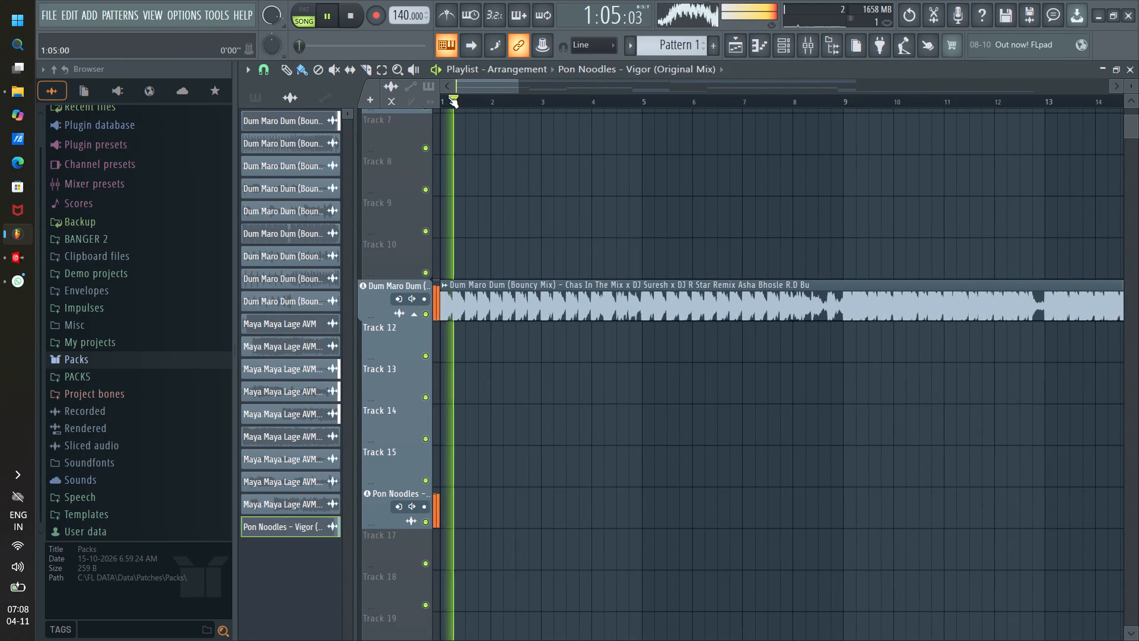
Play the intro from the middle of bar 7, and play it again from about bar 4.
{"action": "left_click_drag", "start_coordinate": [501, 85], "coordinate": [518, 91]}
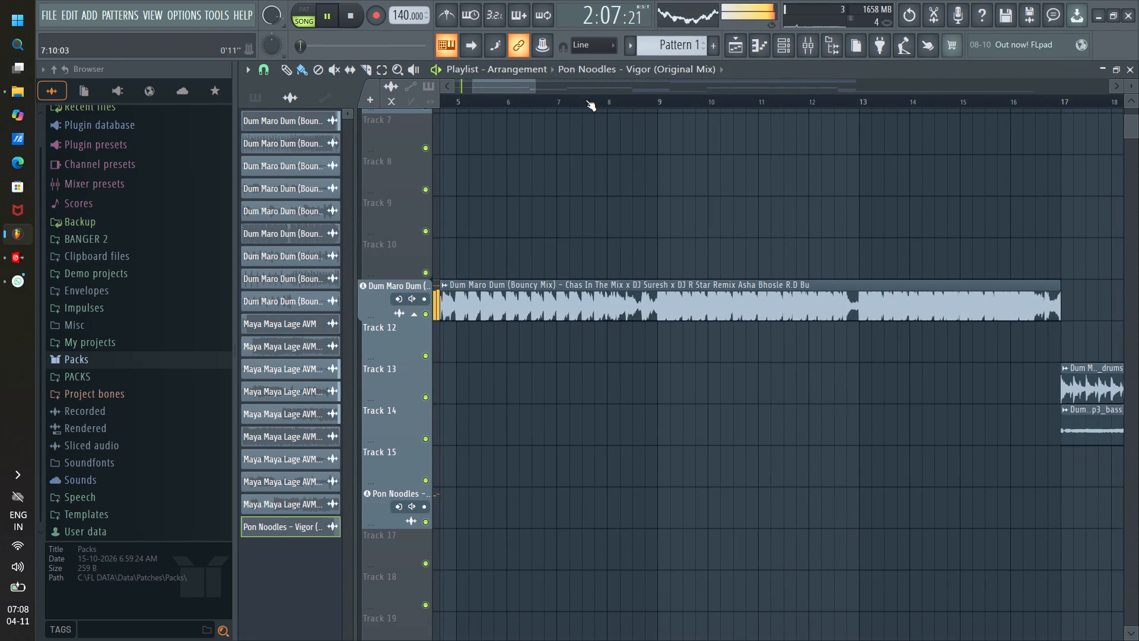
{"action": "left_click", "coordinate": [586, 100]}
{"action": "left_click_drag", "start_coordinate": [504, 87], "coordinate": [481, 89]}
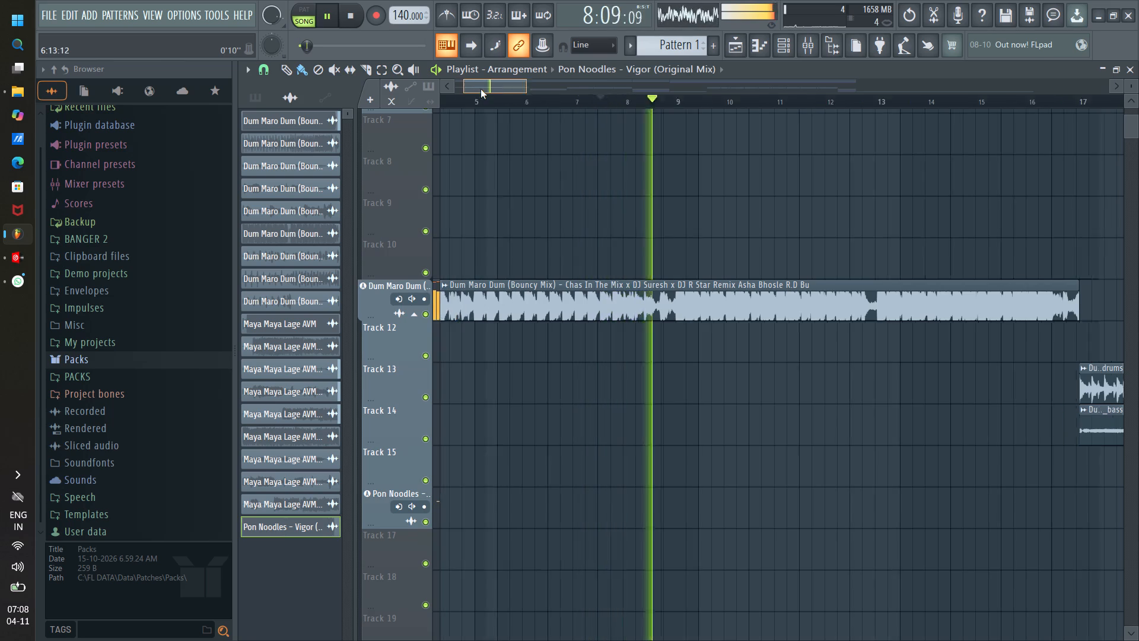
{"action": "left_click_drag", "start_coordinate": [481, 89], "coordinate": [472, 90]}
{"action": "left_click", "coordinate": [588, 107]}
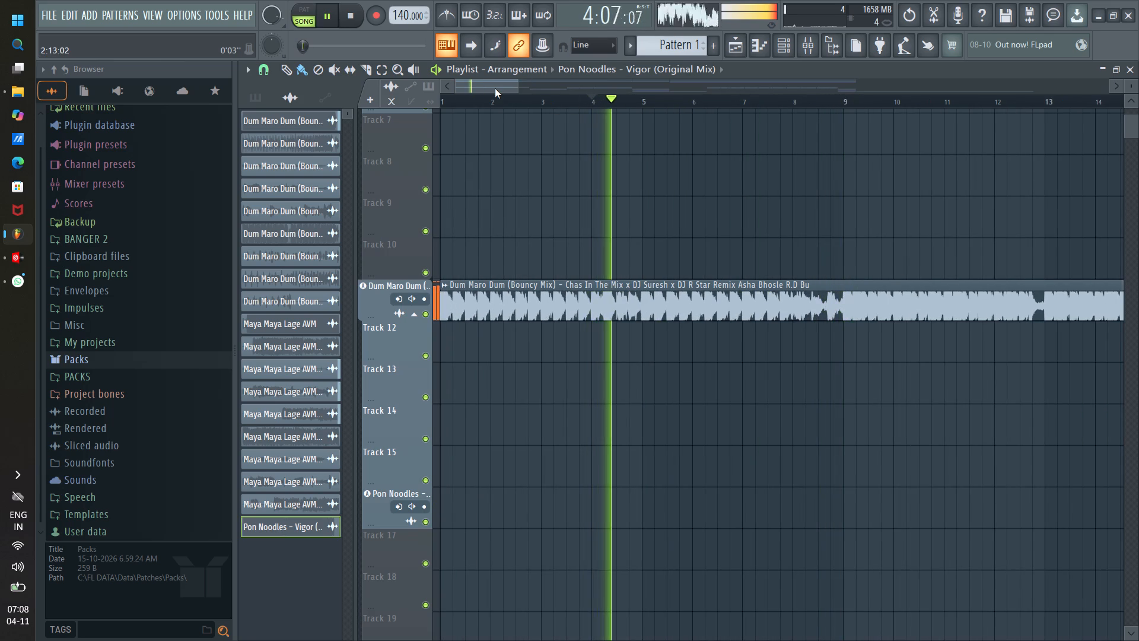
Check the Master track's level in the mixer during playback, and close the mixer.
{"action": "left_click", "coordinate": [812, 47]}
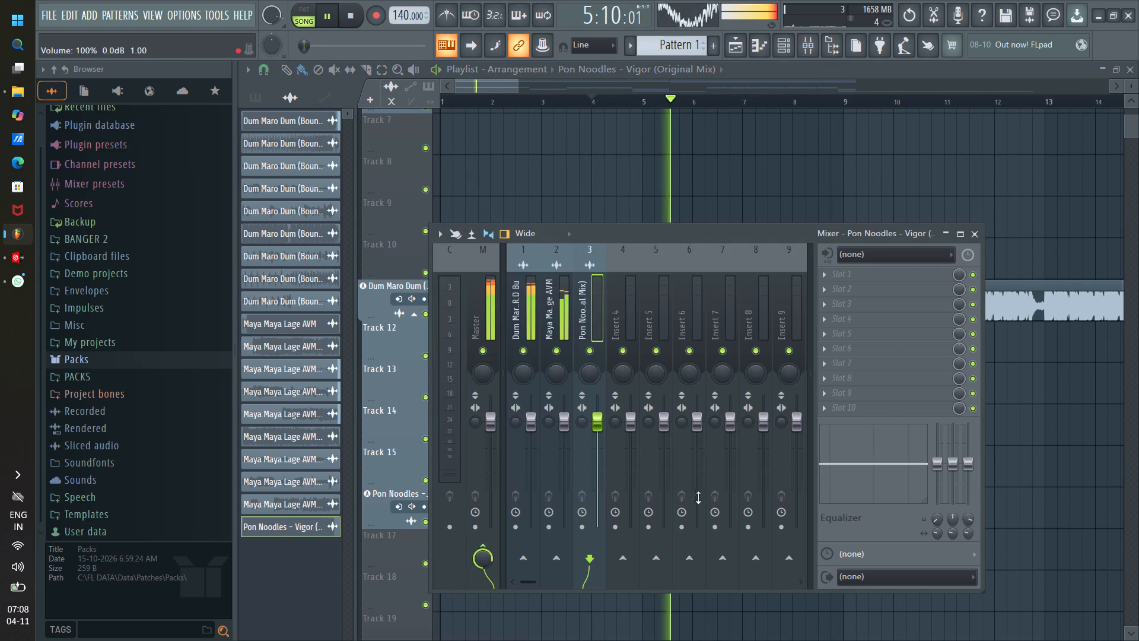
{"action": "left_click", "coordinate": [489, 252]}
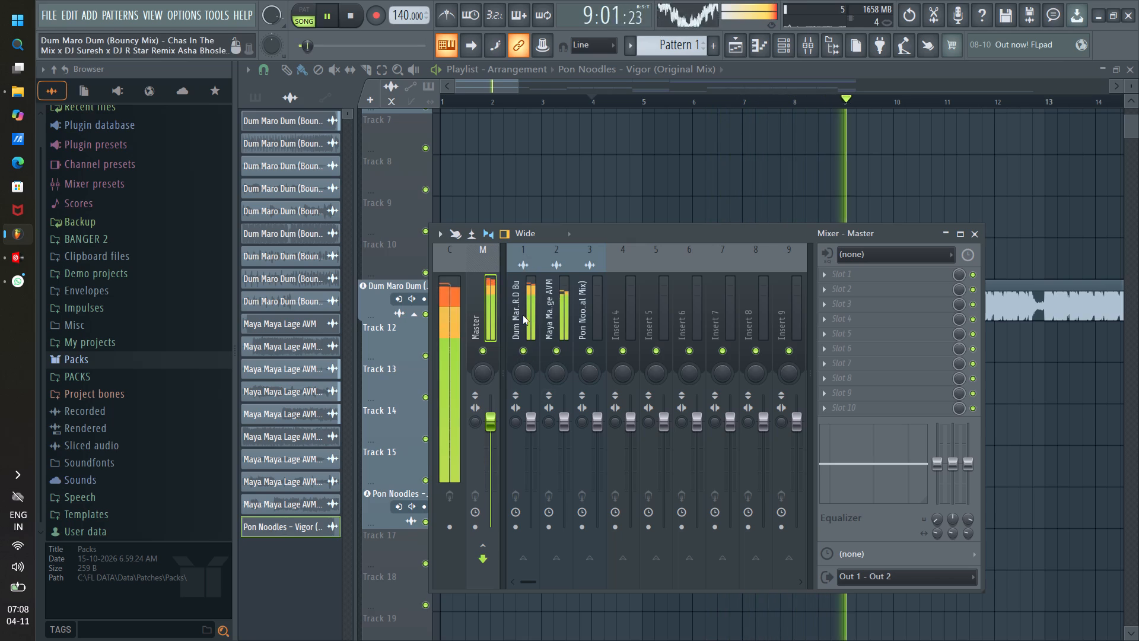
{"action": "left_click", "coordinate": [973, 231]}
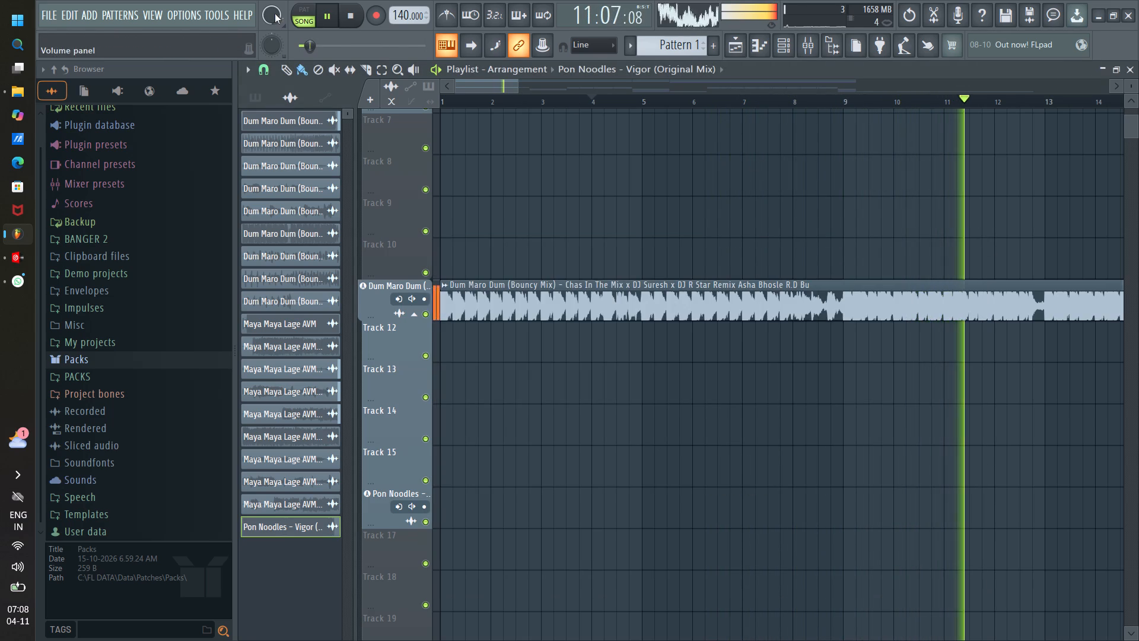
Follow the playback from about bar 12 across the change to the Dum Maro Dum drums and bass stems at bar 17.
{"action": "scroll", "coordinate": [480, 101], "scroll_direction": "down", "scroll_amount": 5}
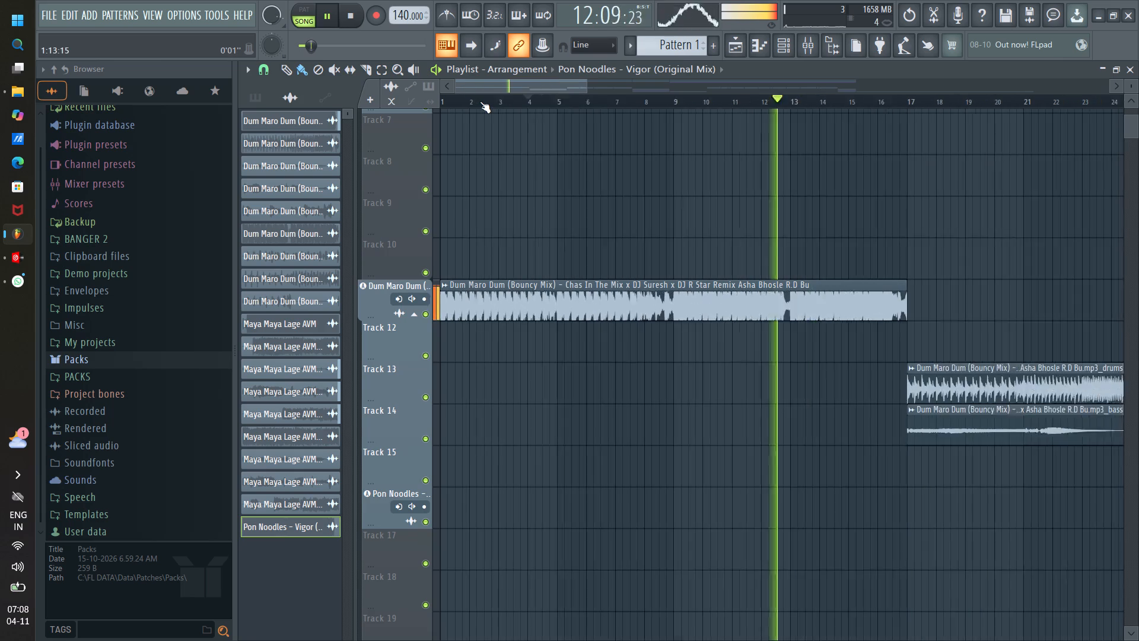
{"action": "left_click_drag", "start_coordinate": [506, 86], "coordinate": [528, 92]}
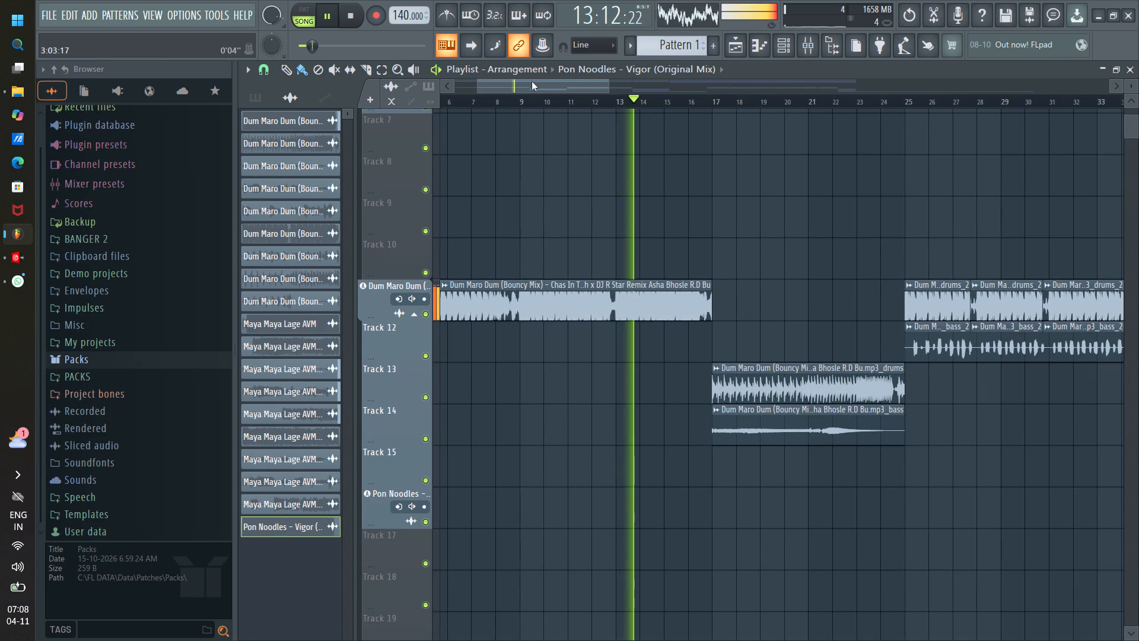
{"action": "left_click_drag", "start_coordinate": [532, 81], "coordinate": [545, 88]}
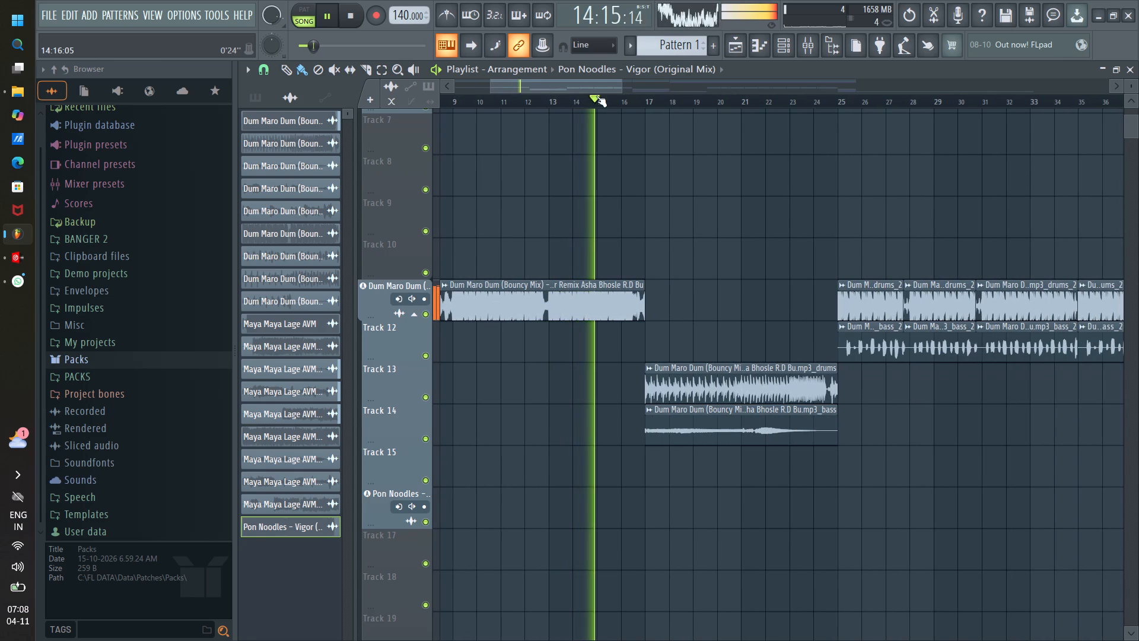
{"action": "left_click_drag", "start_coordinate": [587, 86], "coordinate": [597, 88]}
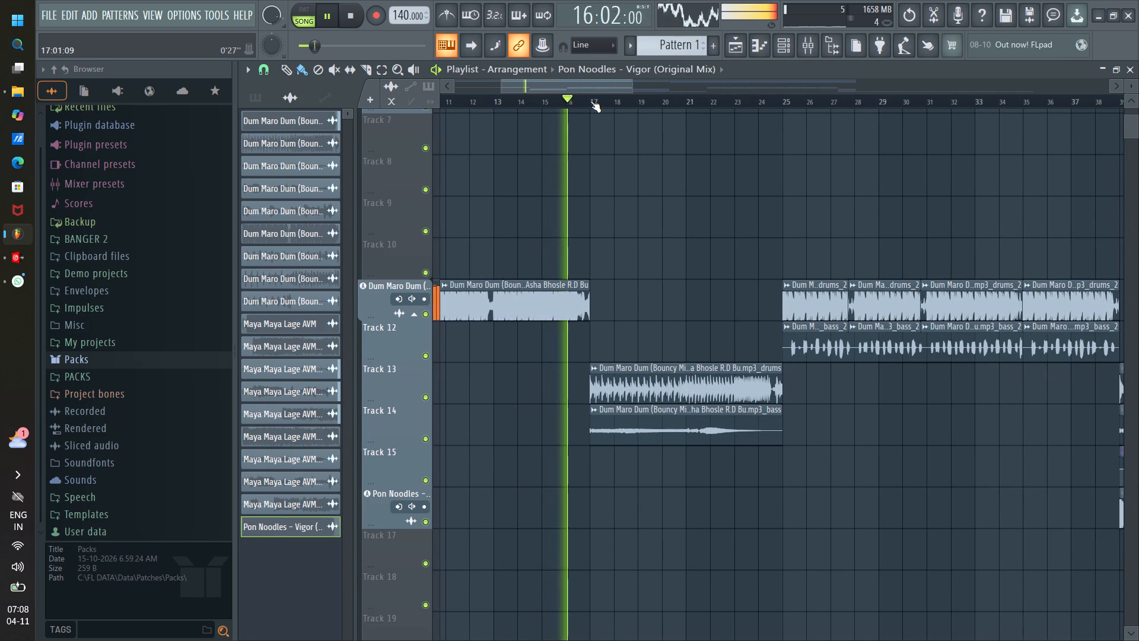
{"action": "scroll", "coordinate": [592, 101], "scroll_direction": "up", "scroll_amount": 5}
{"action": "scroll", "coordinate": [593, 101], "scroll_direction": "down", "scroll_amount": 4}
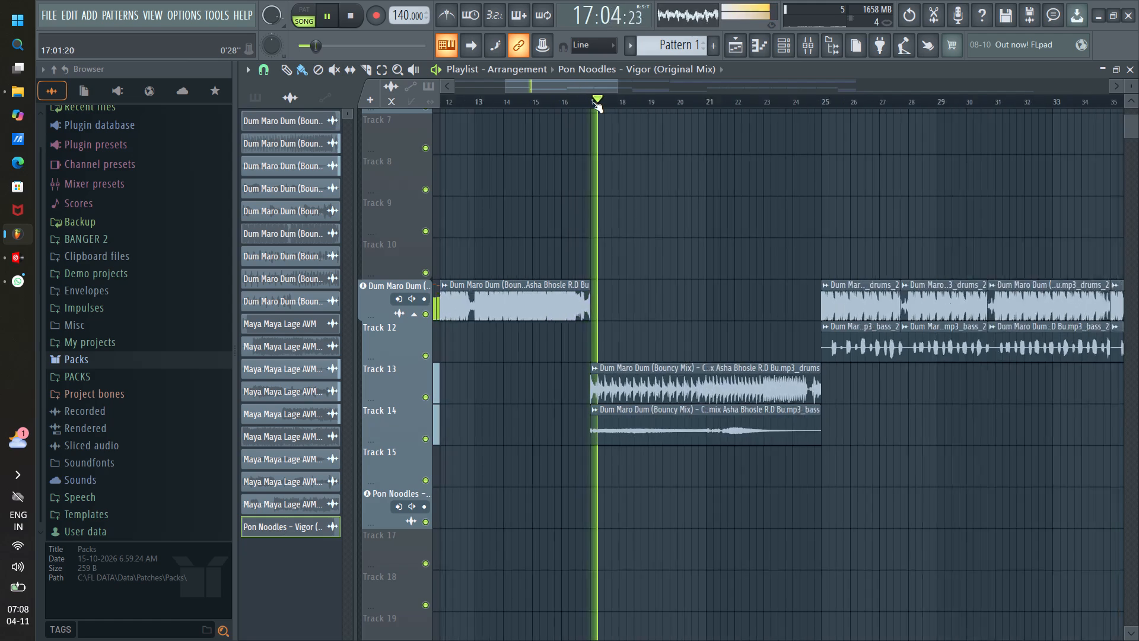
{"action": "scroll", "coordinate": [593, 101], "scroll_direction": "down", "scroll_amount": 7}
{"action": "left_click_drag", "start_coordinate": [599, 84], "coordinate": [612, 90]}
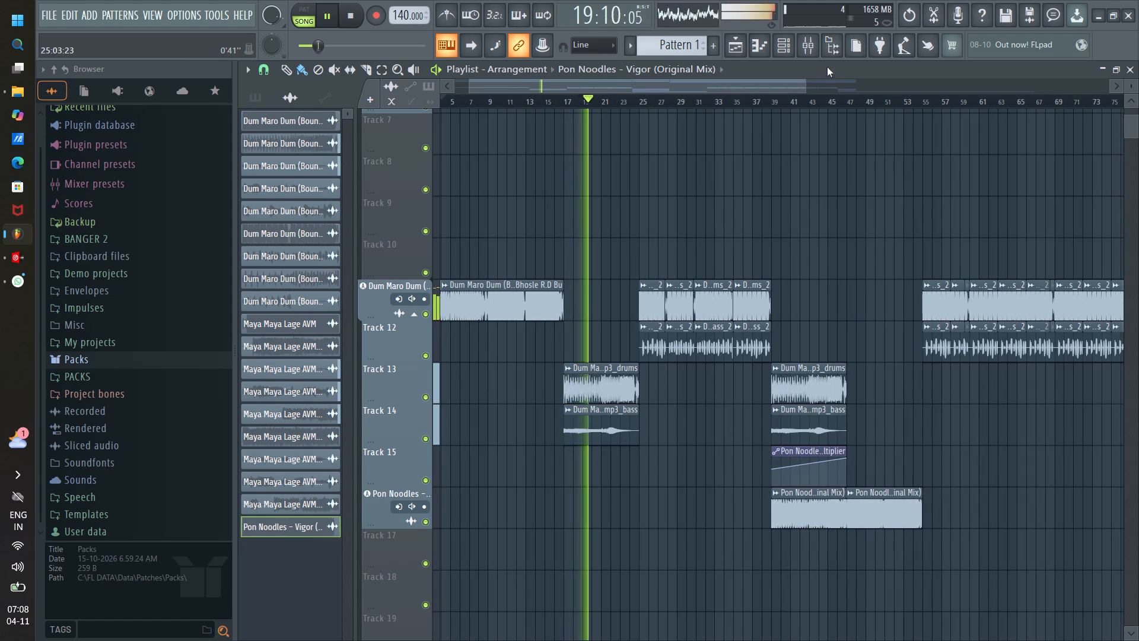
Check the Maya Maya Lage AVM track's level in the mixer during playback, and close the mixer.
{"action": "left_click", "coordinate": [815, 51]}
{"action": "left_click", "coordinate": [563, 256]}
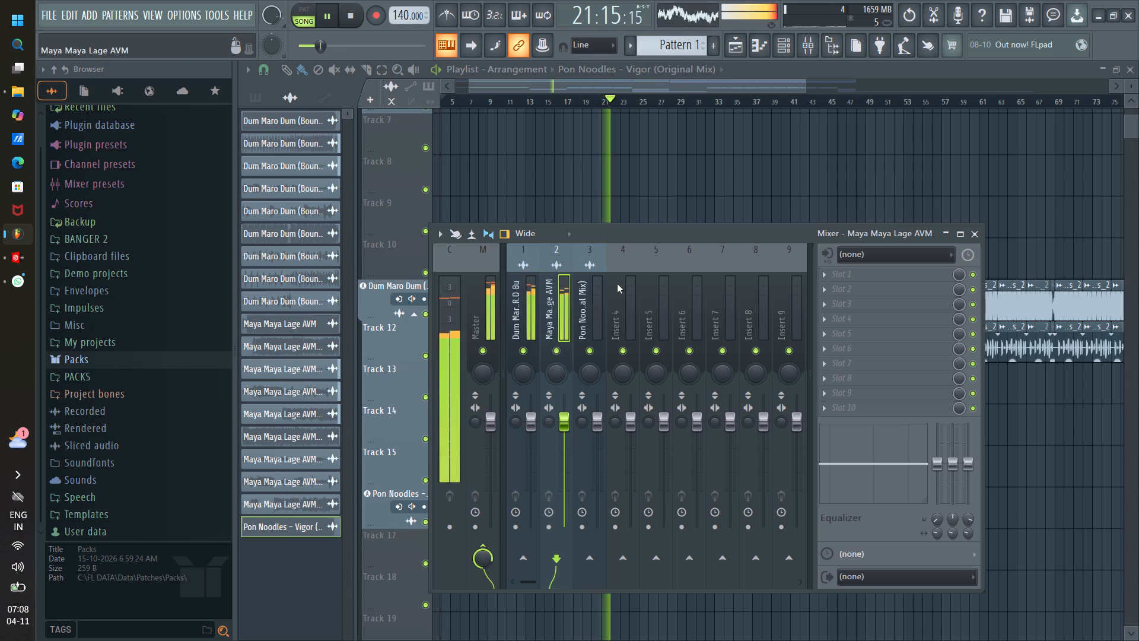
{"action": "left_click", "coordinate": [976, 234]}
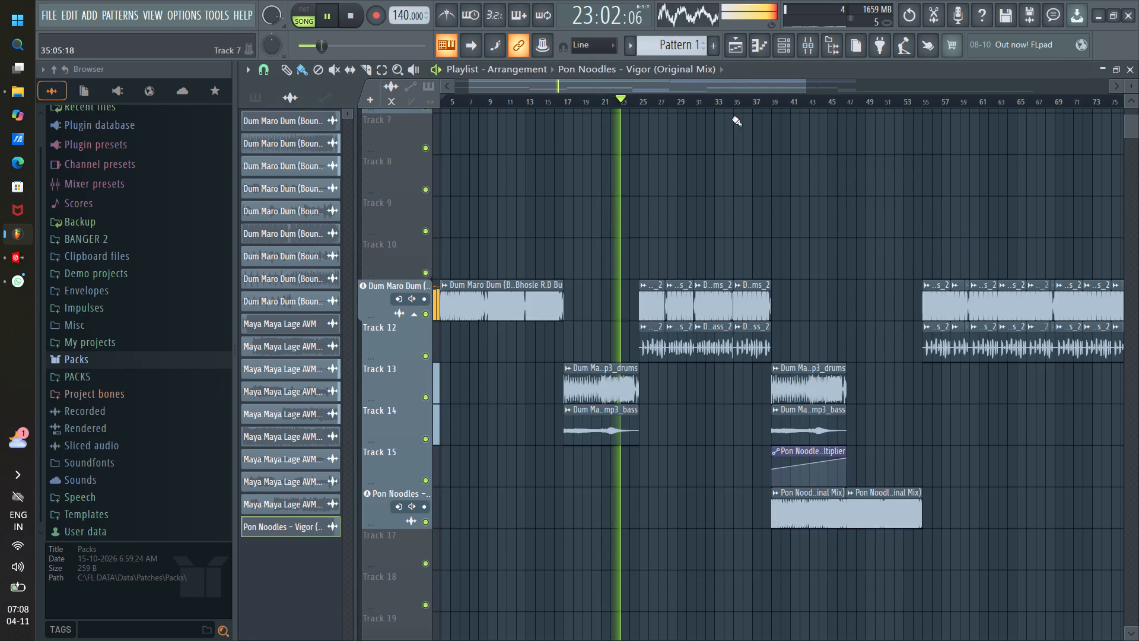
Follow the playback into the Dum Maro Dum drums and bass section at bar 25 and on to about bar 31.
{"action": "scroll", "coordinate": [646, 103], "scroll_direction": "up", "scroll_amount": 10}
{"action": "scroll", "coordinate": [646, 103], "scroll_direction": "down", "scroll_amount": 6}
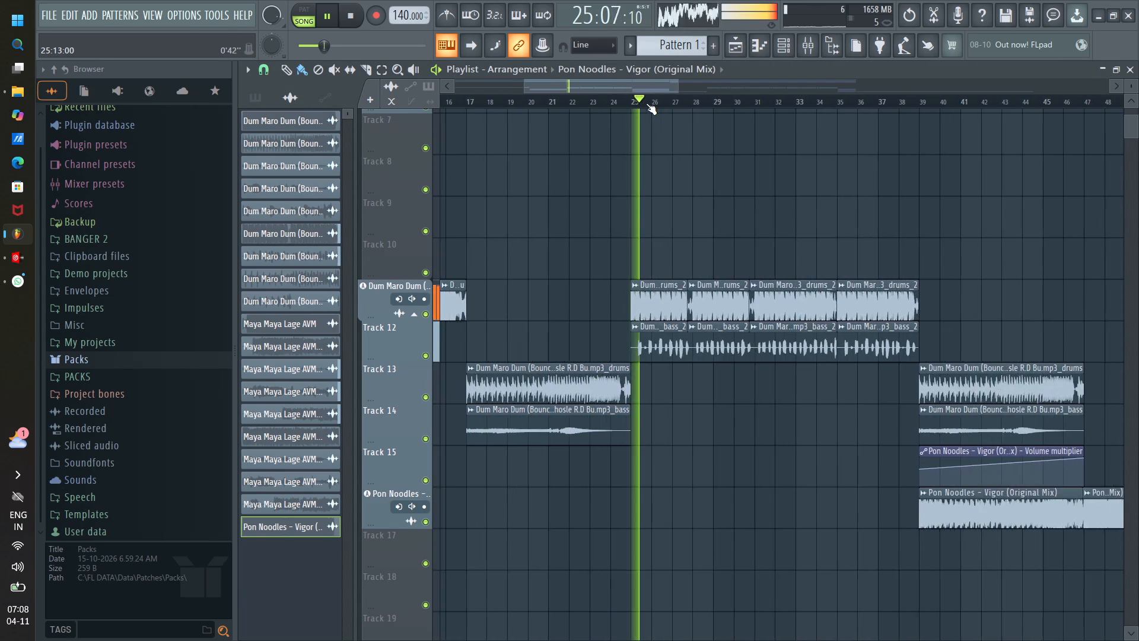
{"action": "scroll", "coordinate": [646, 103], "scroll_direction": "down", "scroll_amount": 6}
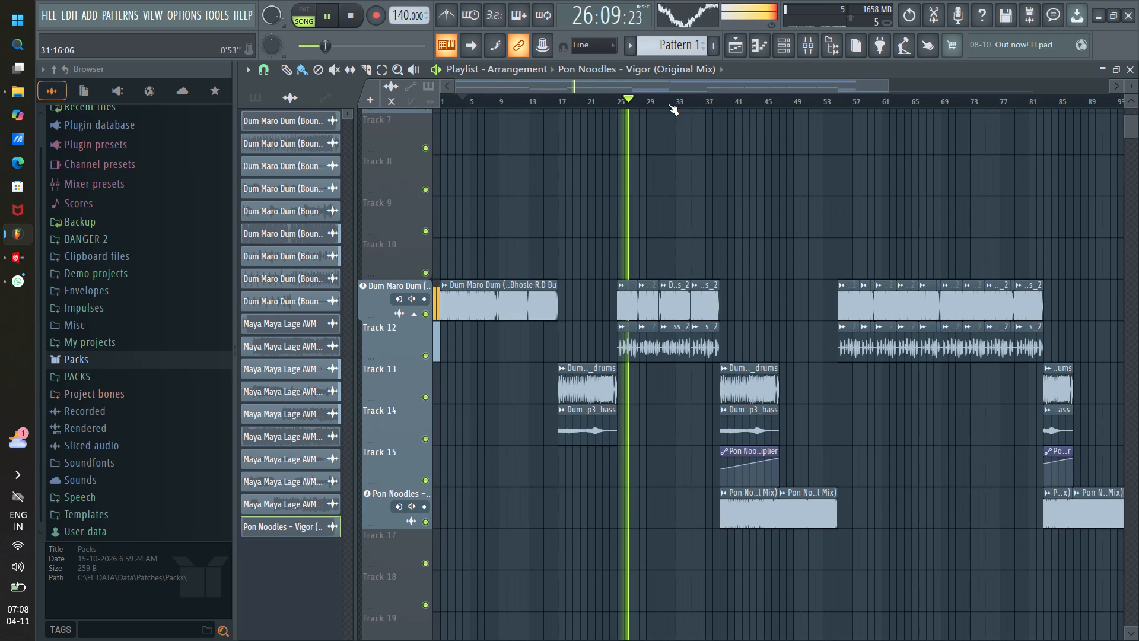
{"action": "scroll", "coordinate": [668, 104], "scroll_direction": "up", "scroll_amount": 5}
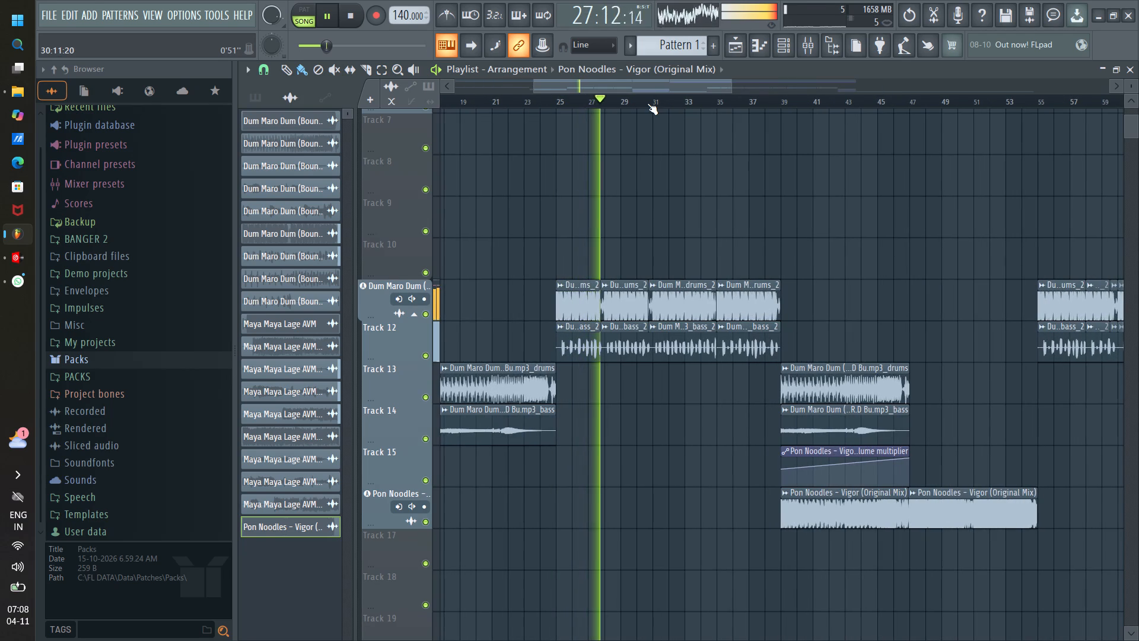
{"action": "scroll", "coordinate": [653, 106], "scroll_direction": "up", "scroll_amount": 4}
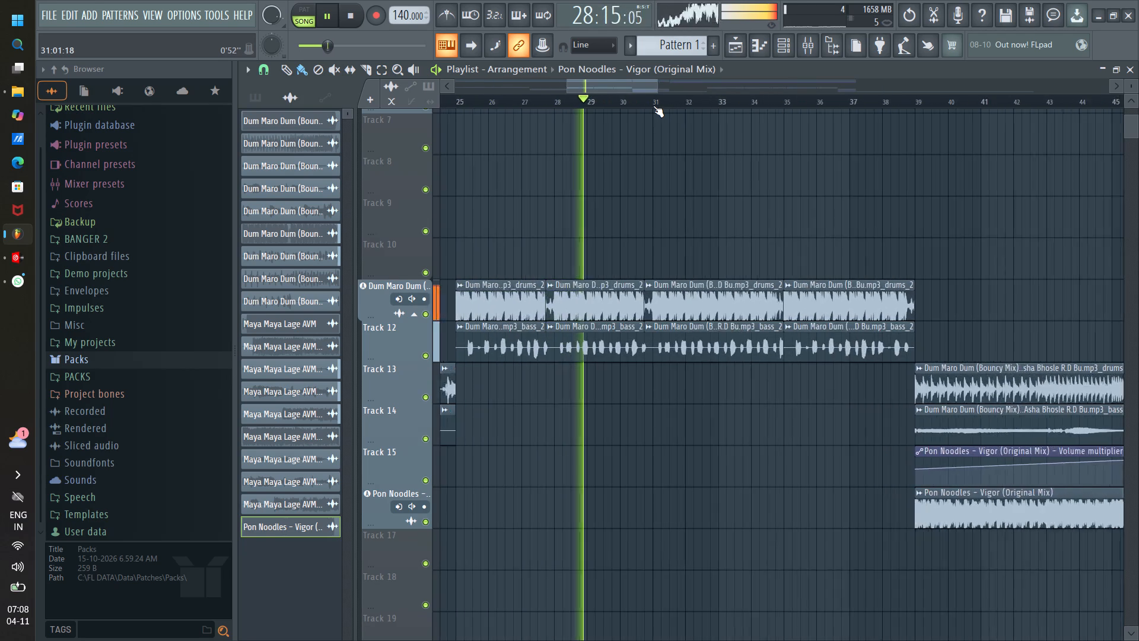
{"action": "scroll", "coordinate": [653, 106], "scroll_direction": "up", "scroll_amount": 3}
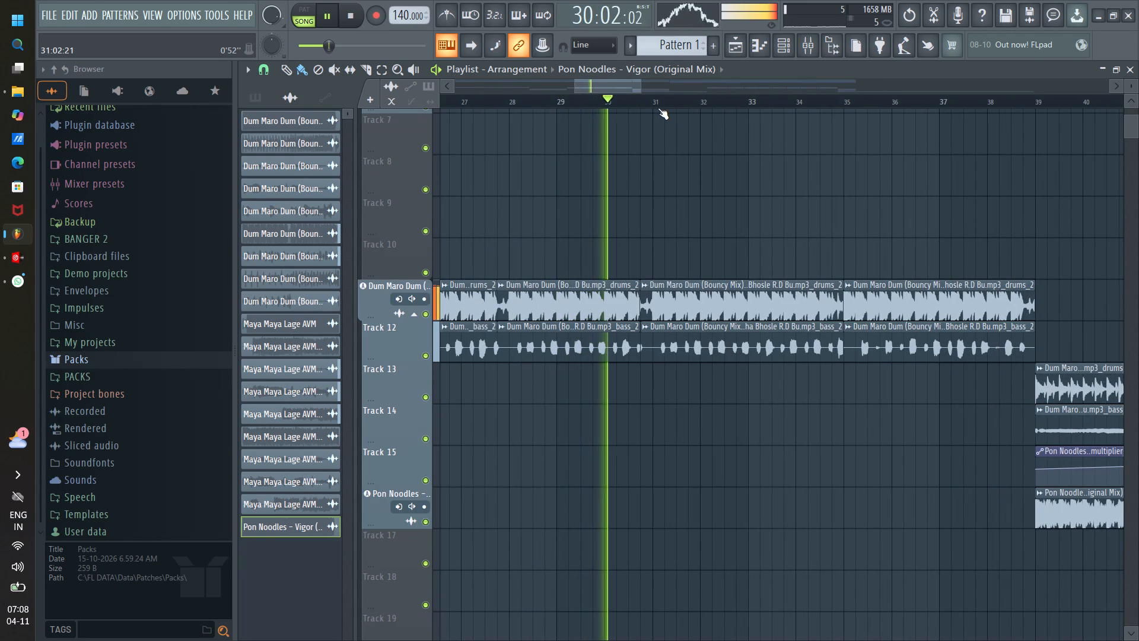
{"action": "scroll", "coordinate": [658, 107], "scroll_direction": "down", "scroll_amount": 3}
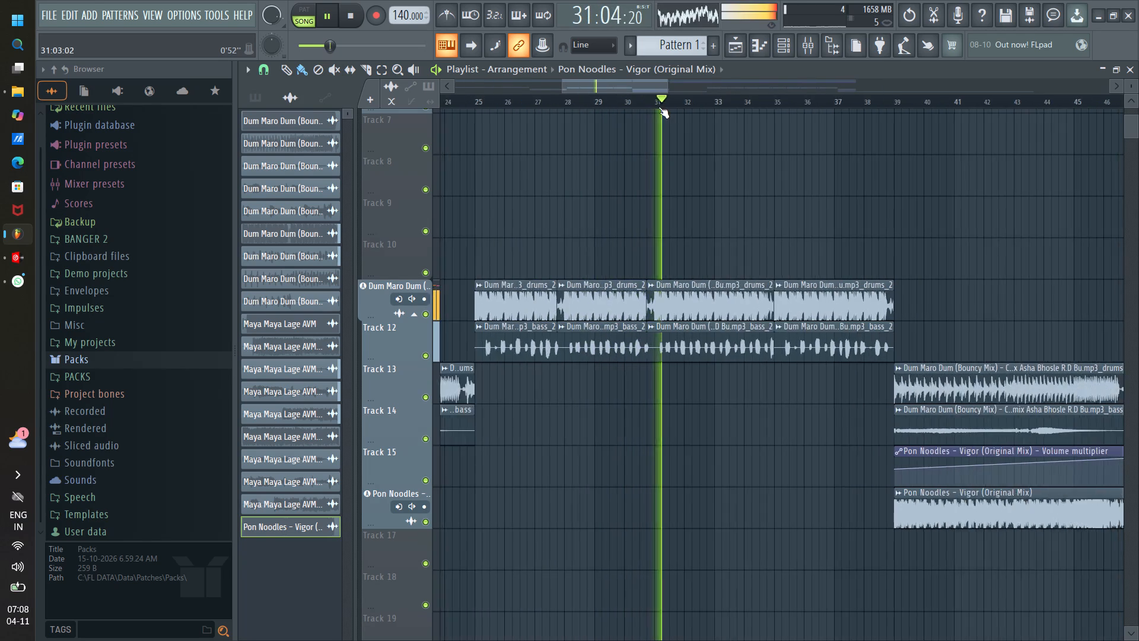
Follow the playback from about bar 31 to the entry of the first Vigor clip at bar 39.
{"action": "scroll", "coordinate": [658, 107], "scroll_direction": "down", "scroll_amount": 2}
{"action": "left_click_drag", "start_coordinate": [656, 90], "coordinate": [666, 91]}
{"action": "scroll", "coordinate": [667, 94], "scroll_direction": "down", "scroll_amount": 3}
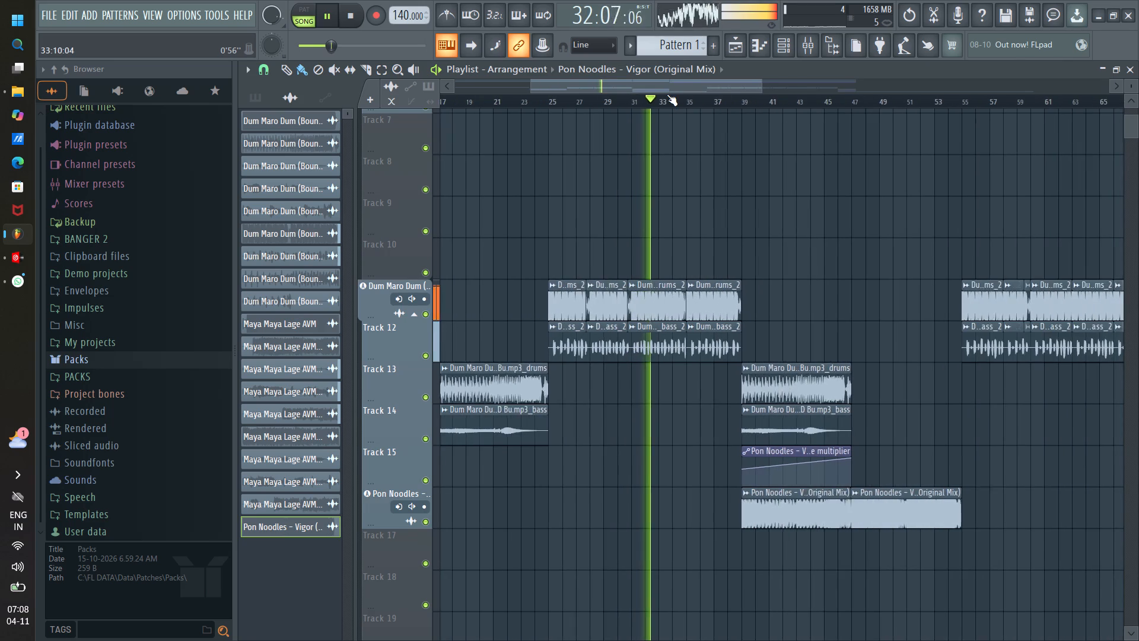
{"action": "scroll", "coordinate": [667, 94], "scroll_direction": "up", "scroll_amount": 6}
{"action": "left_click_drag", "start_coordinate": [650, 88], "coordinate": [660, 90]}
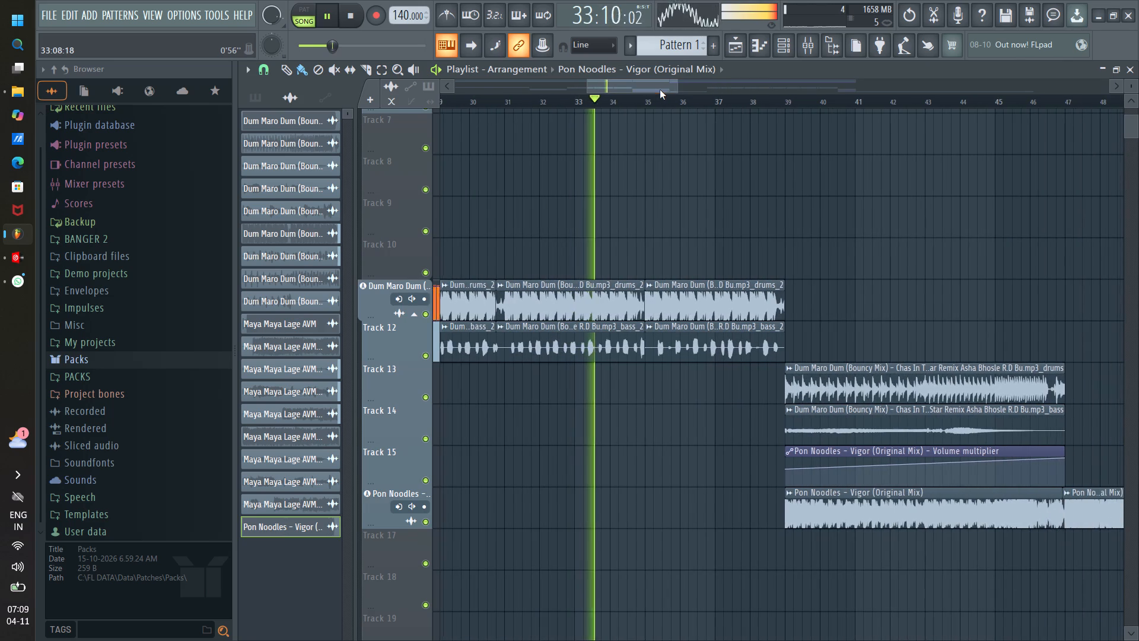
{"action": "scroll", "coordinate": [657, 101], "scroll_direction": "up", "scroll_amount": 3}
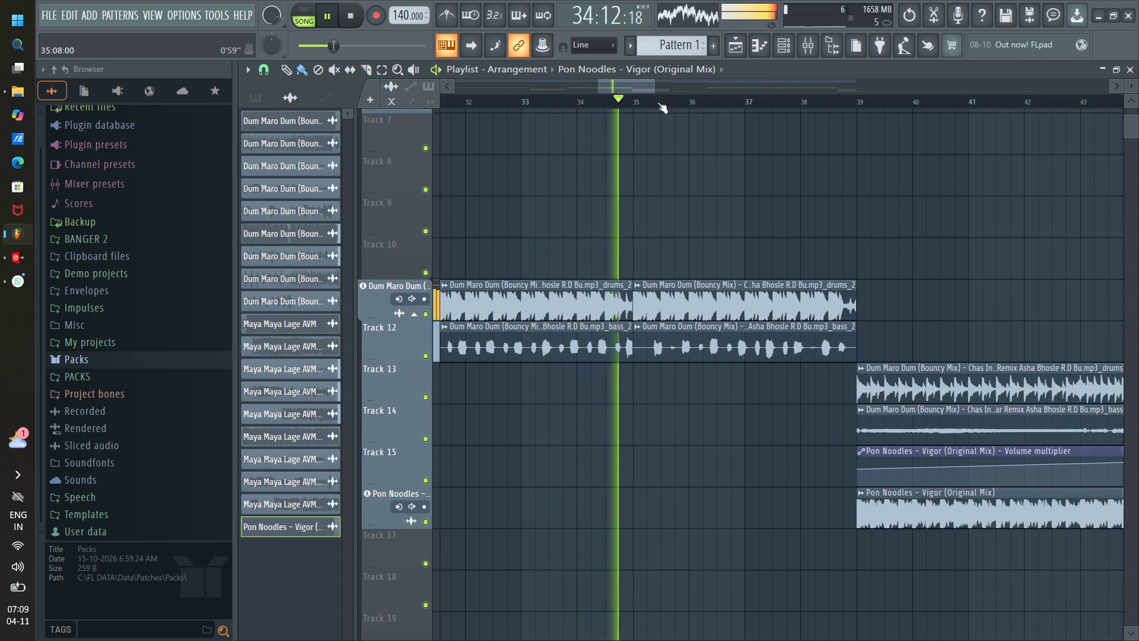
{"action": "scroll", "coordinate": [659, 99], "scroll_direction": "down", "scroll_amount": 5}
{"action": "left_click_drag", "start_coordinate": [657, 88], "coordinate": [679, 98]}
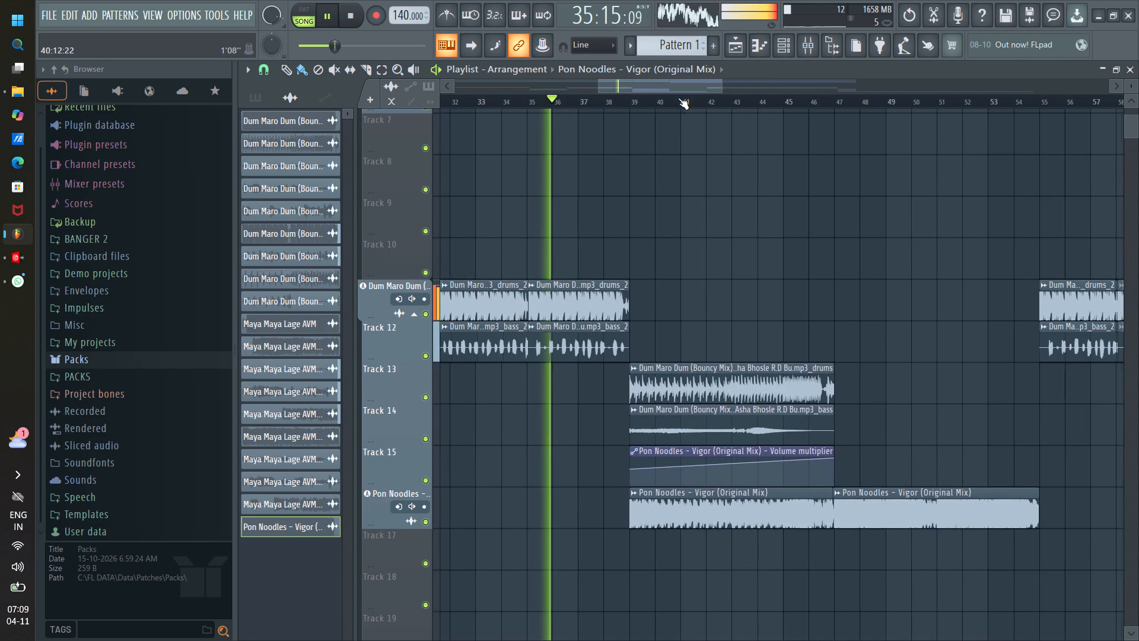
{"action": "scroll", "coordinate": [654, 99], "scroll_direction": "up", "scroll_amount": 3}
{"action": "scroll", "coordinate": [654, 99], "scroll_direction": "down", "scroll_amount": 3}
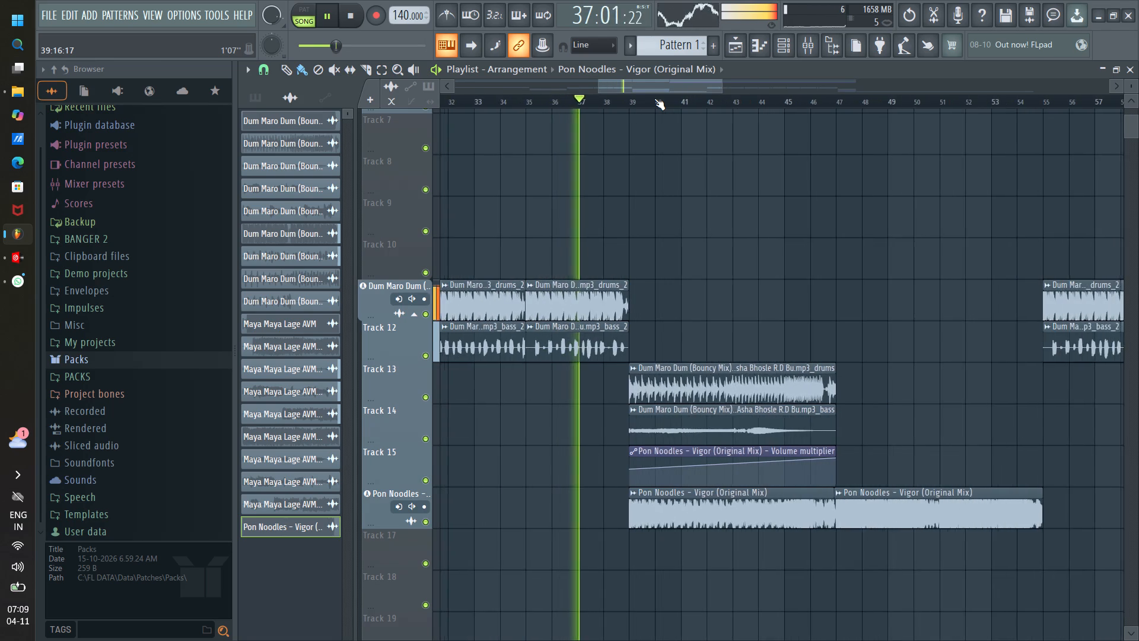
{"action": "scroll", "coordinate": [654, 99], "scroll_direction": "down", "scroll_amount": 3}
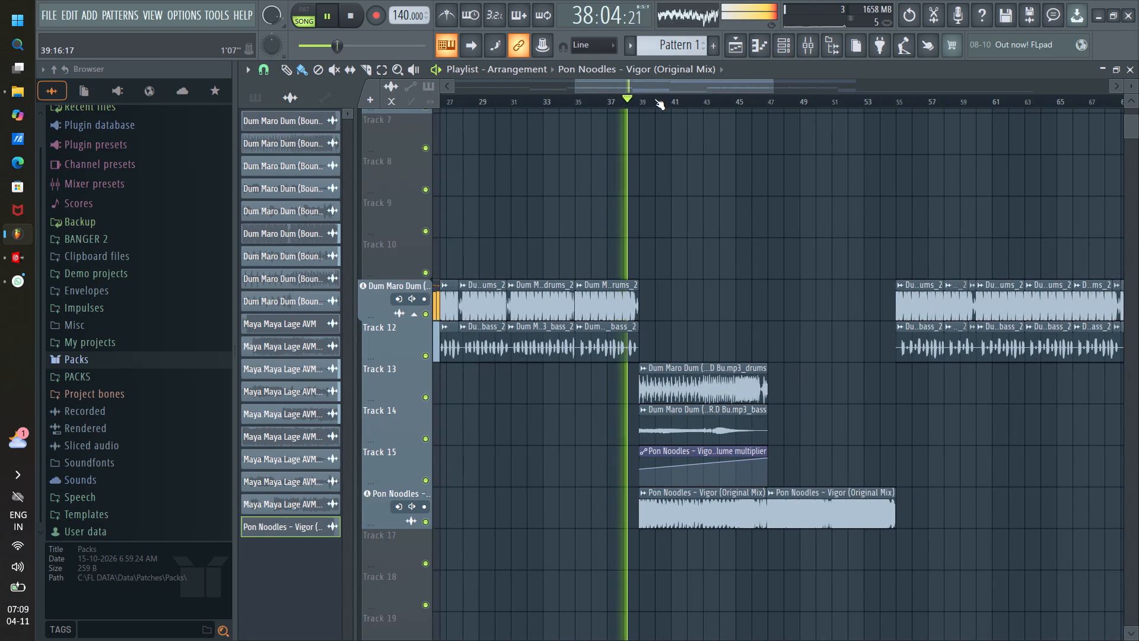
{"action": "scroll", "coordinate": [654, 99], "scroll_direction": "up", "scroll_amount": 2}
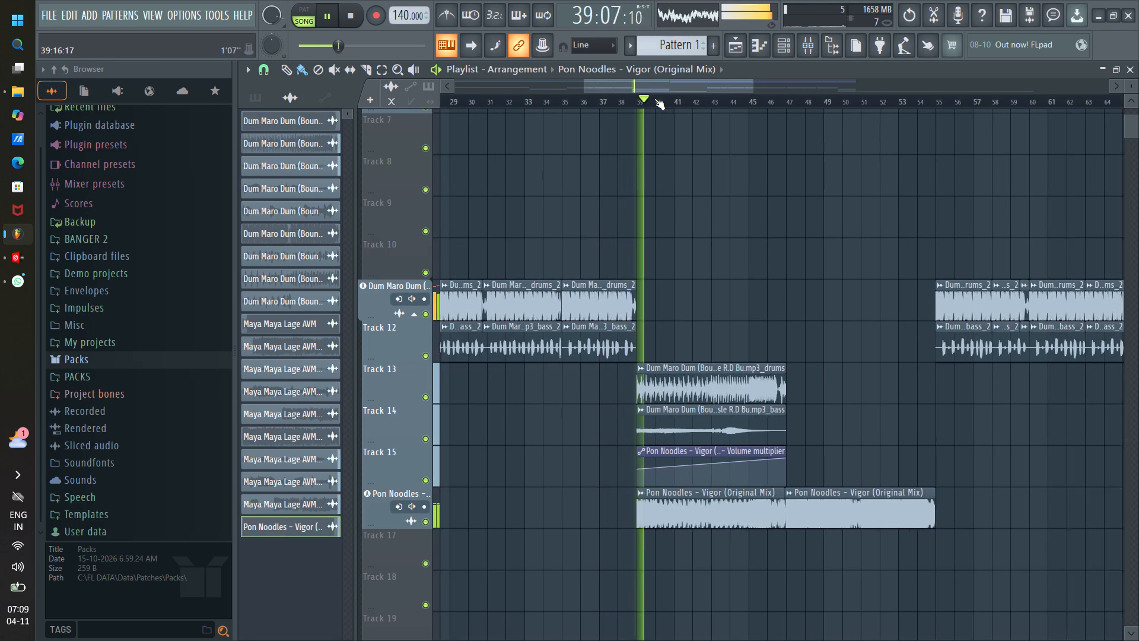
Review the first Vigor build-up from bar 39 and its place in the whole arrangement while it plays.
{"action": "scroll", "coordinate": [654, 99], "scroll_direction": "up", "scroll_amount": 3}
{"action": "scroll", "coordinate": [654, 99], "scroll_direction": "down", "scroll_amount": 6}
{"action": "left_click_drag", "start_coordinate": [653, 85], "coordinate": [666, 90]}
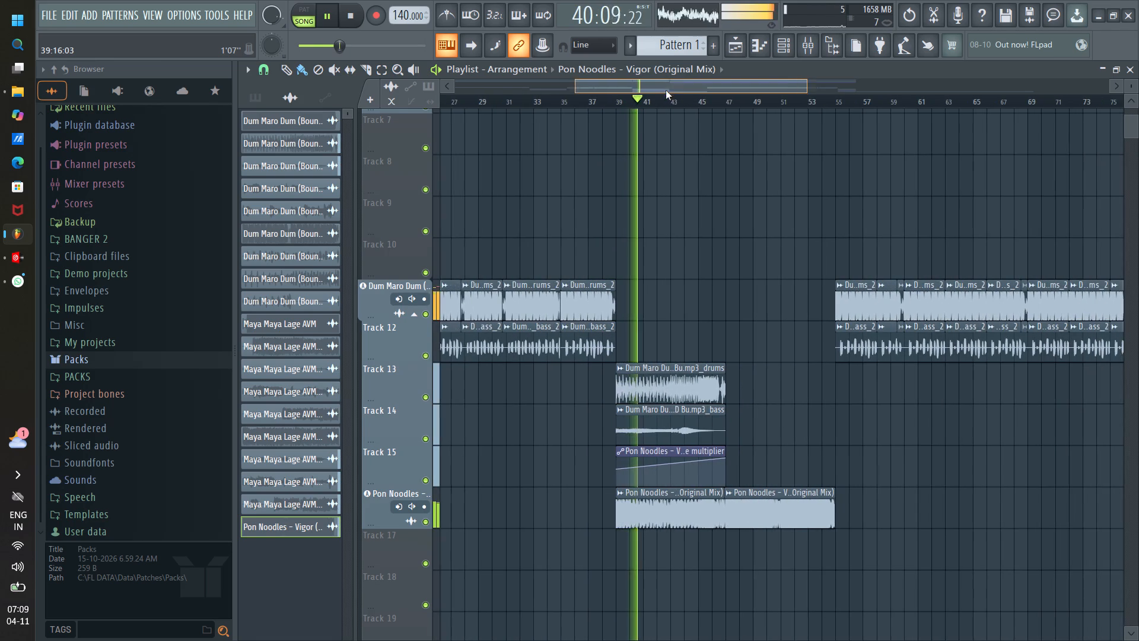
{"action": "left_click_drag", "start_coordinate": [666, 90], "coordinate": [669, 91]}
{"action": "left_click_drag", "start_coordinate": [677, 91], "coordinate": [698, 96]}
{"action": "scroll", "coordinate": [693, 99], "scroll_direction": "down", "scroll_amount": 6}
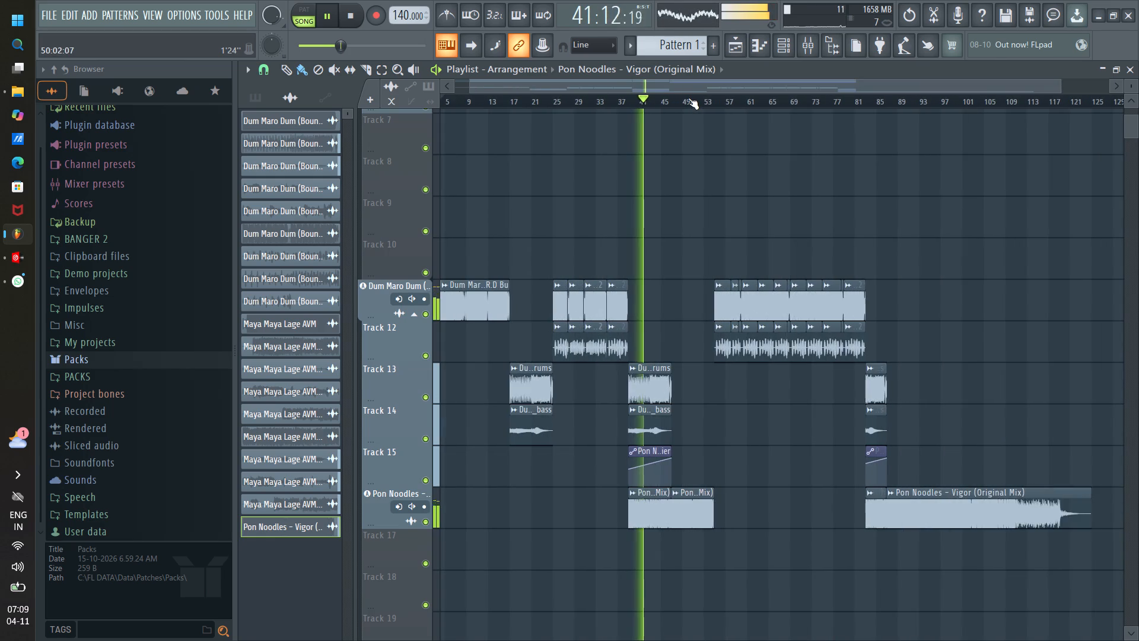
Follow the playback from about bar 41 into the first Vigor drop at bar 47, checking the Maya Maya Lage stems and instruments volume automation.
{"action": "scroll", "coordinate": [688, 98], "scroll_direction": "down", "scroll_amount": 2}
{"action": "scroll", "coordinate": [867, 186], "scroll_direction": "up", "scroll_amount": 9}
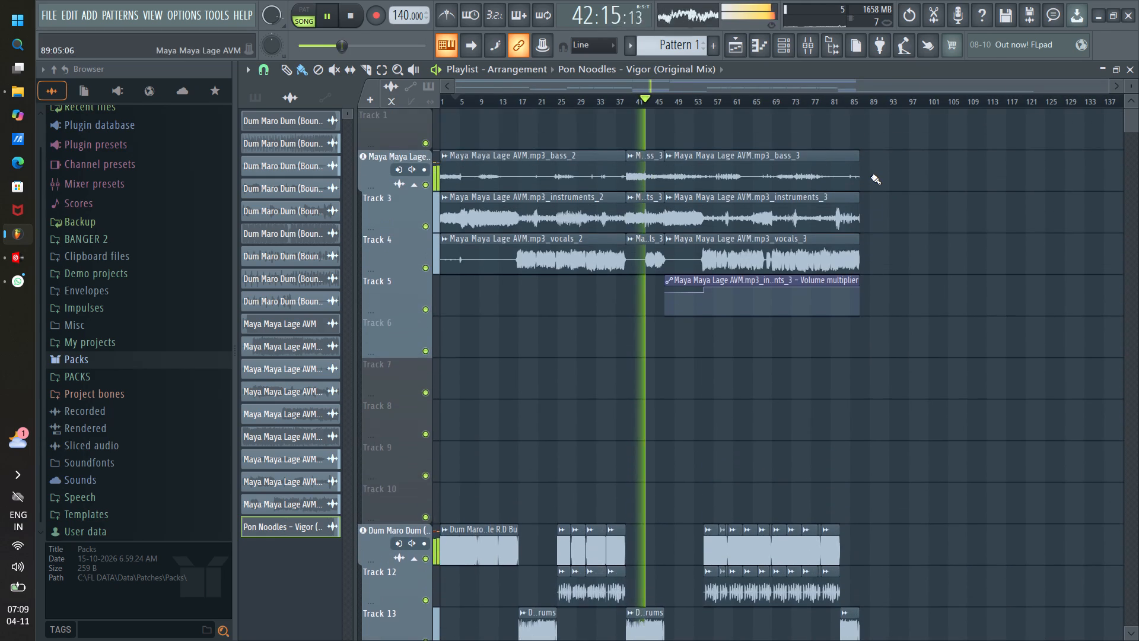
{"action": "scroll", "coordinate": [871, 175], "scroll_direction": "down", "scroll_amount": 3}
{"action": "scroll", "coordinate": [691, 97], "scroll_direction": "up", "scroll_amount": 5}
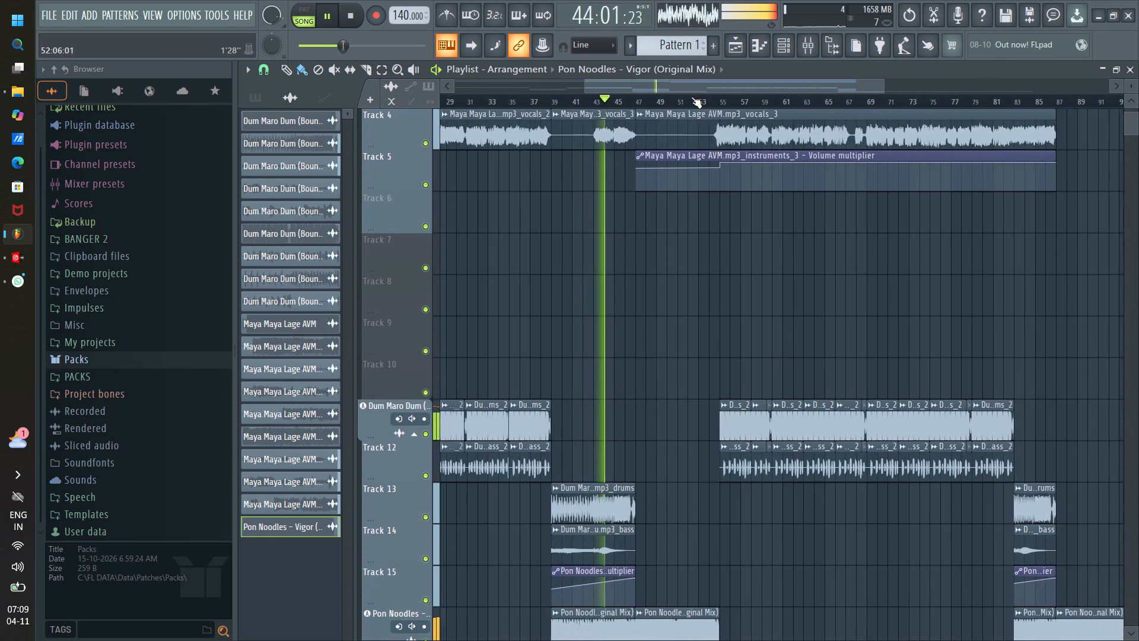
{"action": "scroll", "coordinate": [667, 234], "scroll_direction": "down", "scroll_amount": 2}
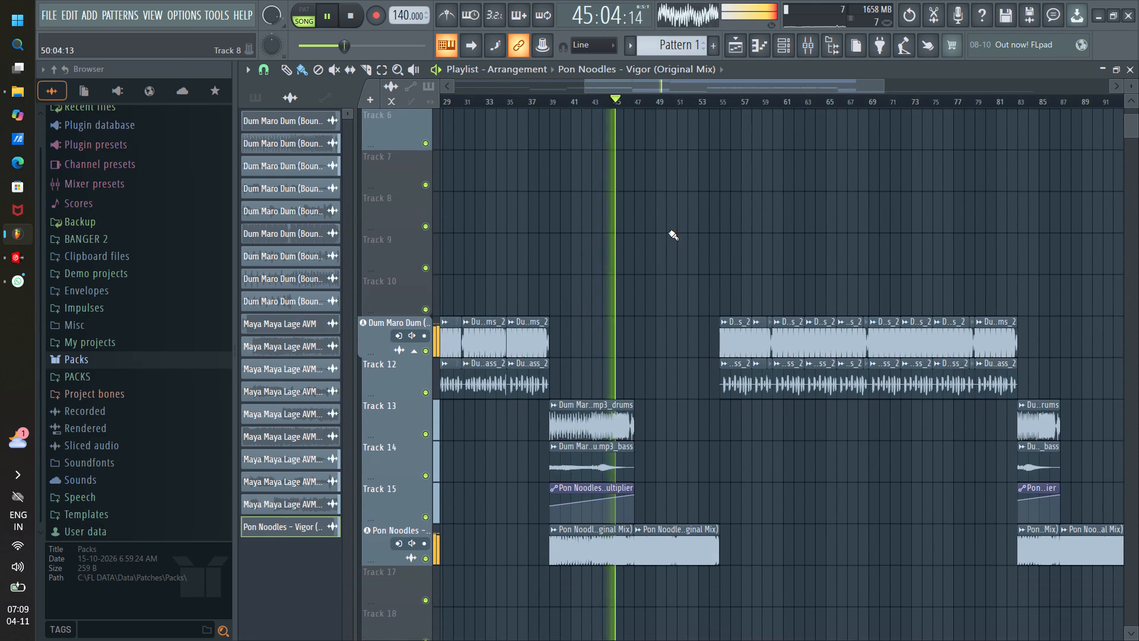
{"action": "scroll", "coordinate": [669, 232], "scroll_direction": "up", "scroll_amount": 4}
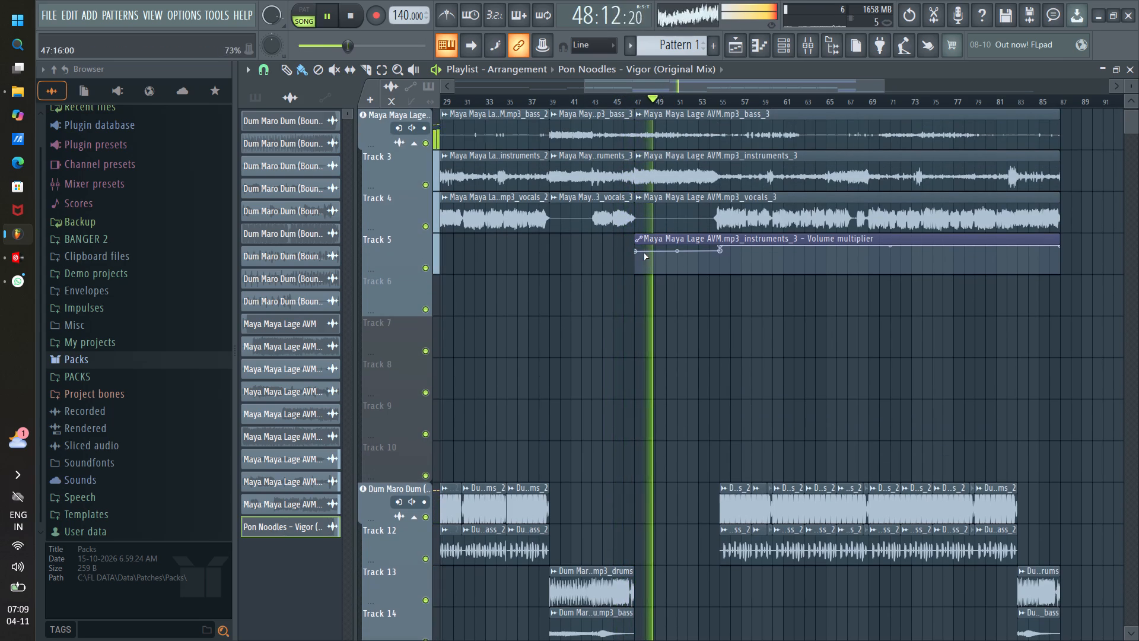
Follow the rest of the first Vigor drop to the return of the Dum Maro Dum drums and bass at bar 55.
{"action": "left_click_drag", "start_coordinate": [670, 88], "coordinate": [686, 92]}
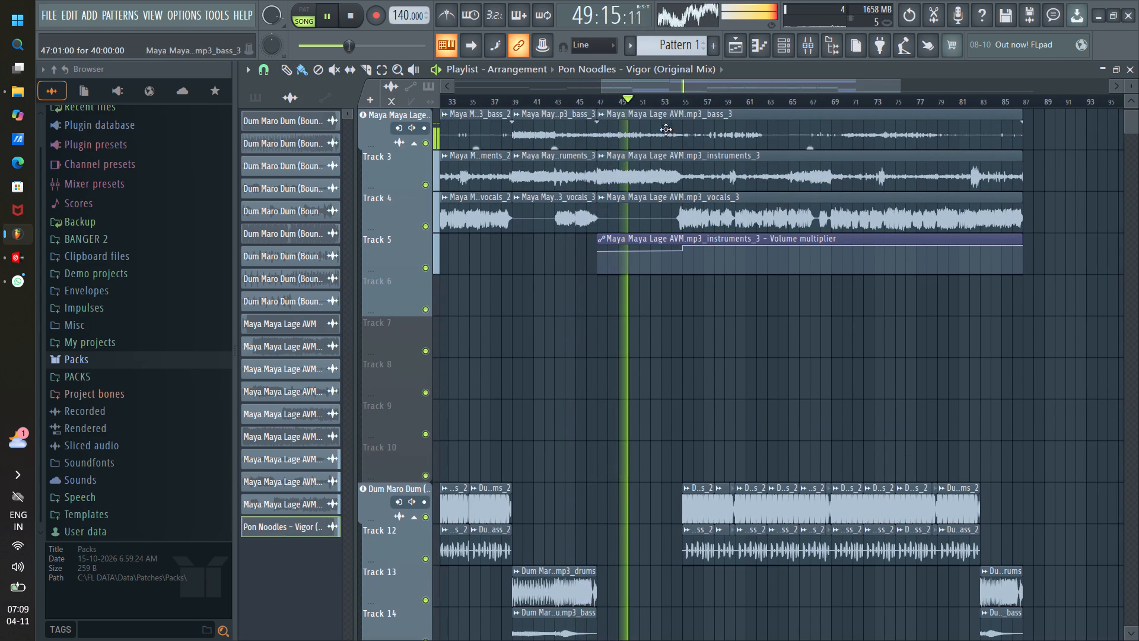
{"action": "scroll", "coordinate": [669, 99], "scroll_direction": "up", "scroll_amount": 6}
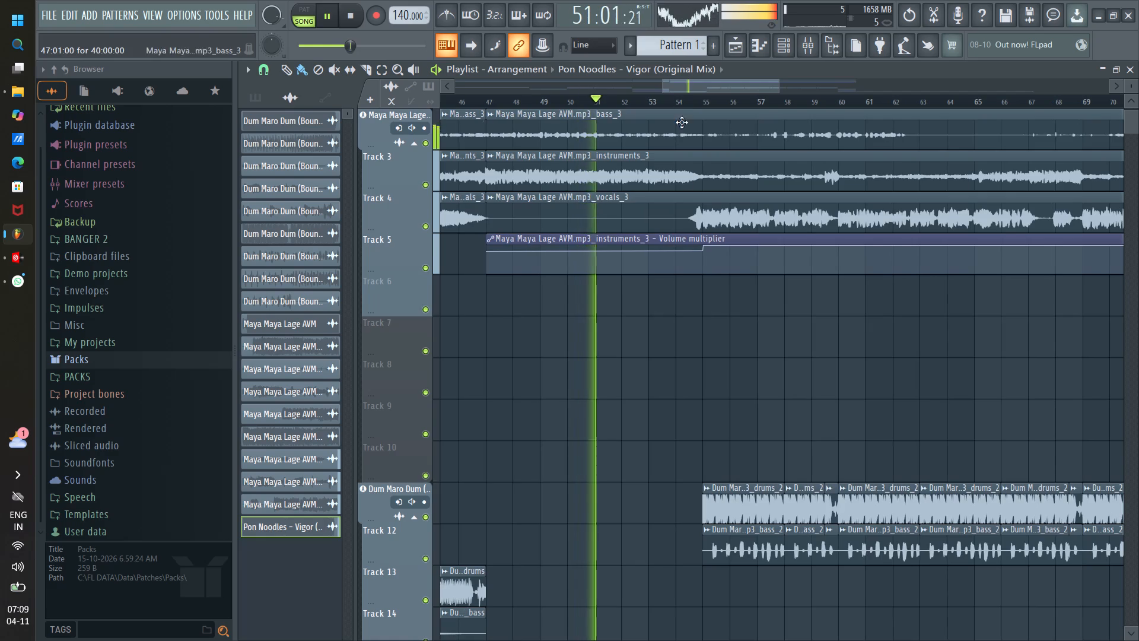
{"action": "scroll", "coordinate": [692, 215], "scroll_direction": "down", "scroll_amount": 3}
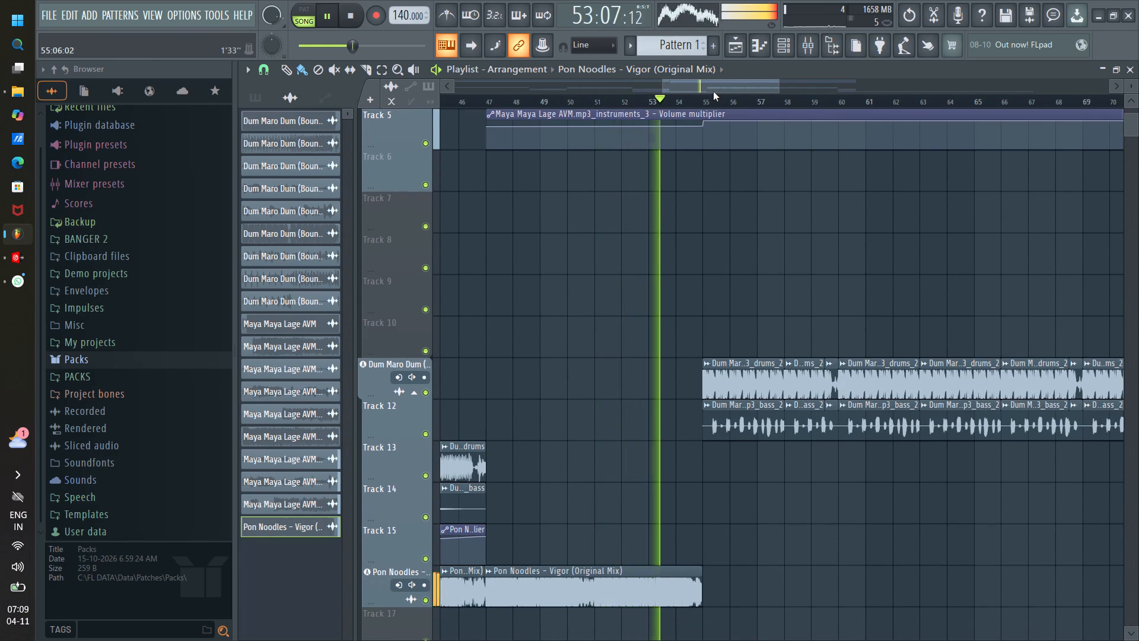
{"action": "scroll", "coordinate": [709, 101], "scroll_direction": "up", "scroll_amount": 2}
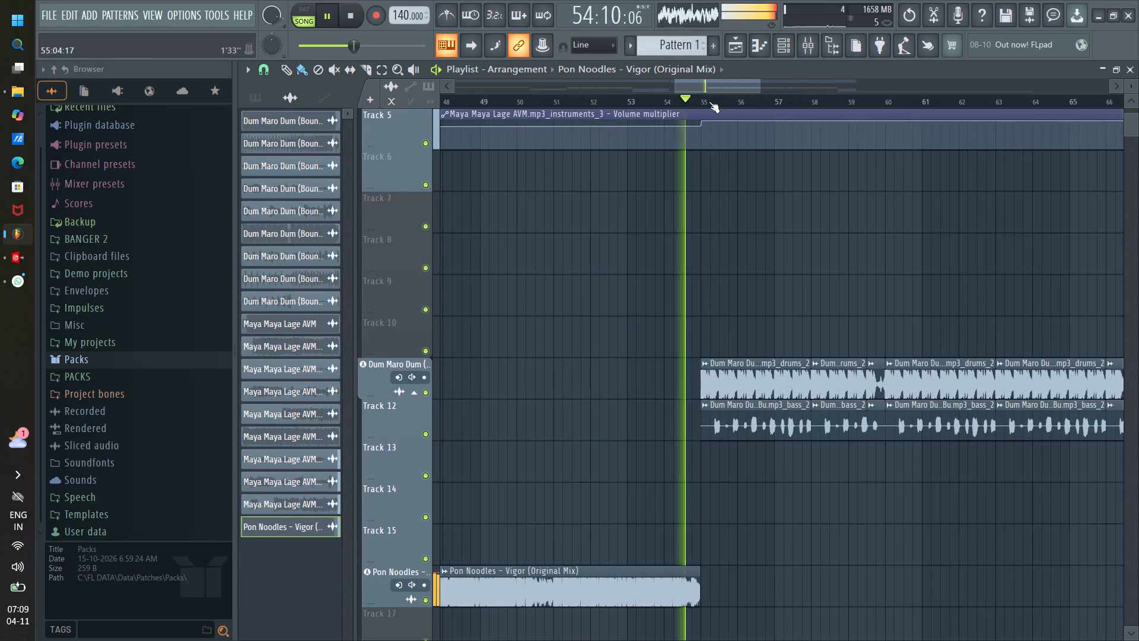
{"action": "left_click_drag", "start_coordinate": [713, 90], "coordinate": [737, 99]}
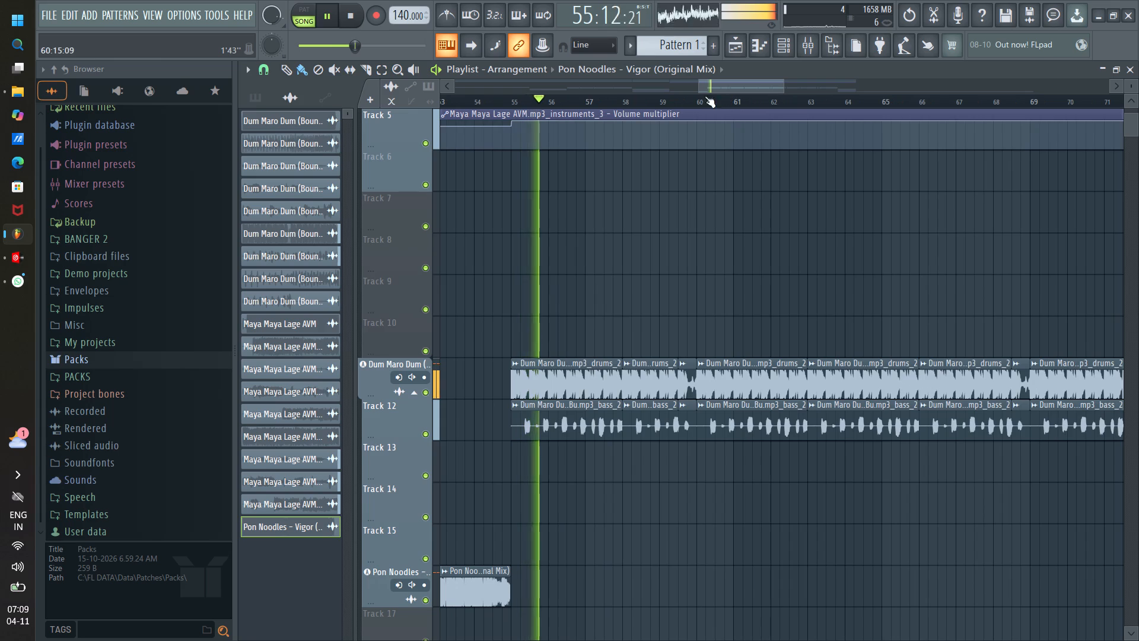
Skip playback ahead to about bar 59 and review the second Dum Maro Dum drums and bass section up to bar 69.
{"action": "left_click", "coordinate": [672, 101]}
{"action": "scroll", "coordinate": [716, 96], "scroll_direction": "up", "scroll_amount": 1}
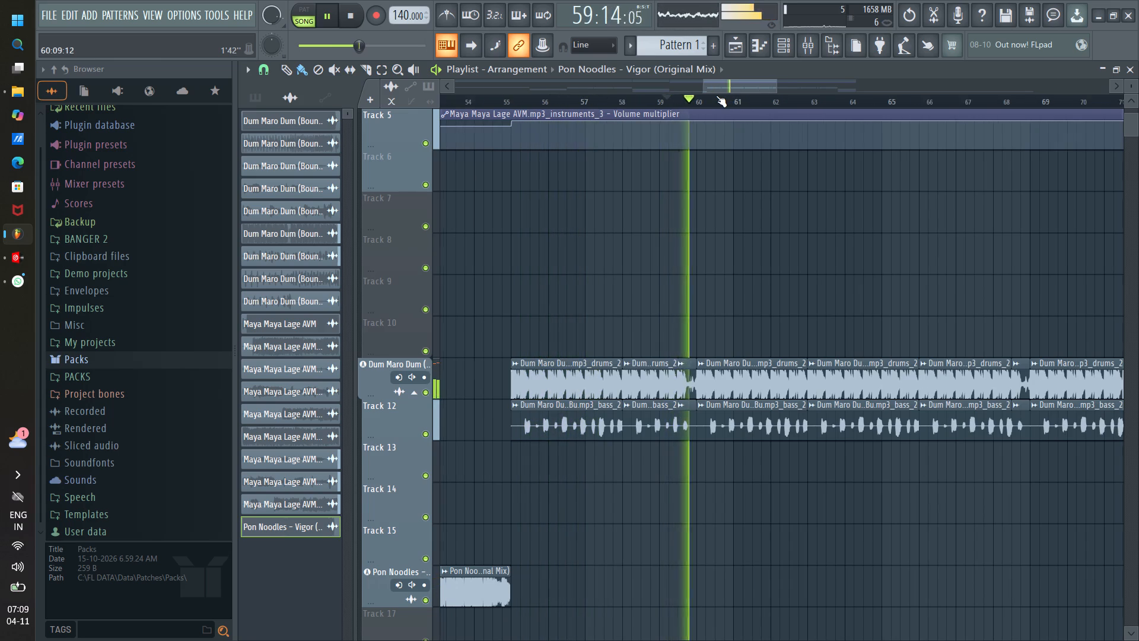
{"action": "scroll", "coordinate": [716, 96], "scroll_direction": "up", "scroll_amount": 3}
{"action": "left_click_drag", "start_coordinate": [733, 87], "coordinate": [750, 96]}
{"action": "scroll", "coordinate": [742, 98], "scroll_direction": "down", "scroll_amount": 3}
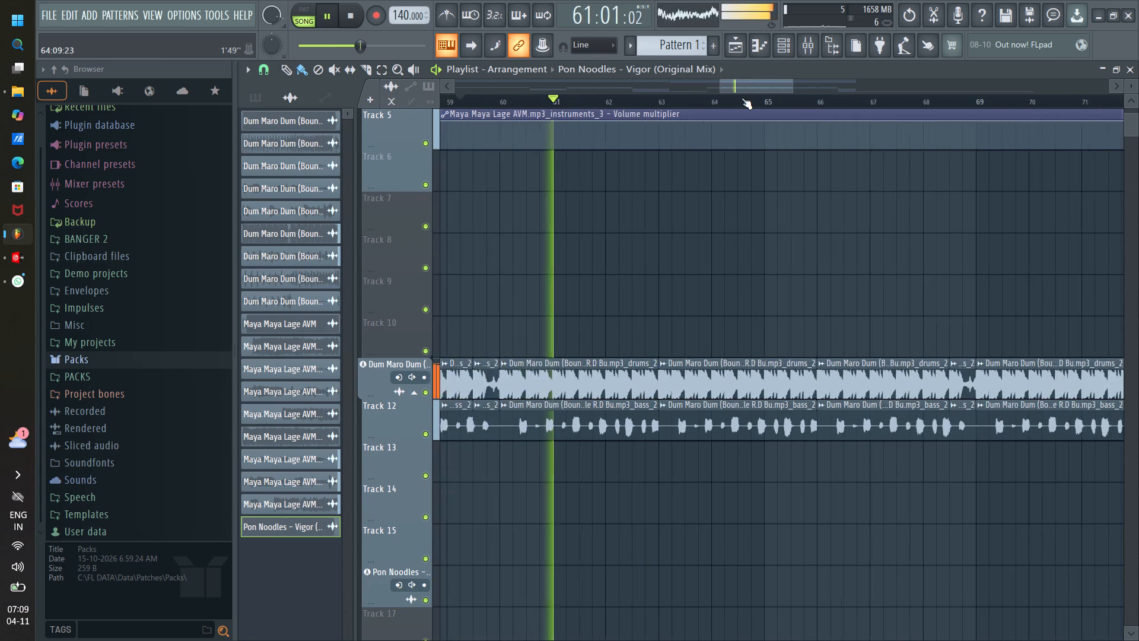
{"action": "left_click_drag", "start_coordinate": [747, 81], "coordinate": [754, 84]}
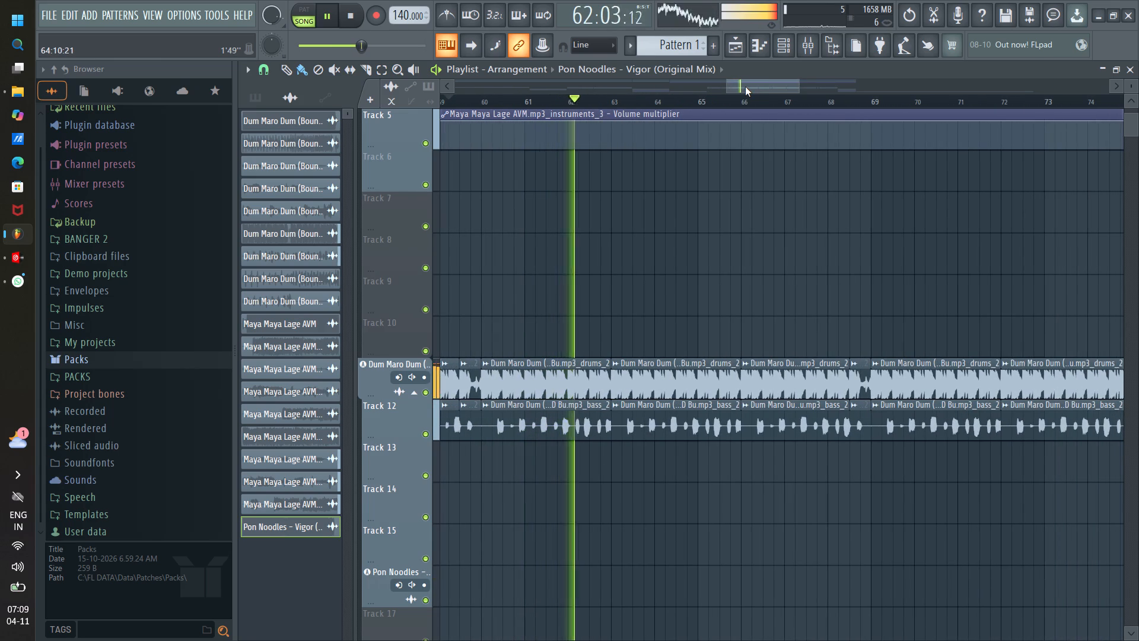
{"action": "left_click_drag", "start_coordinate": [745, 87], "coordinate": [750, 90]}
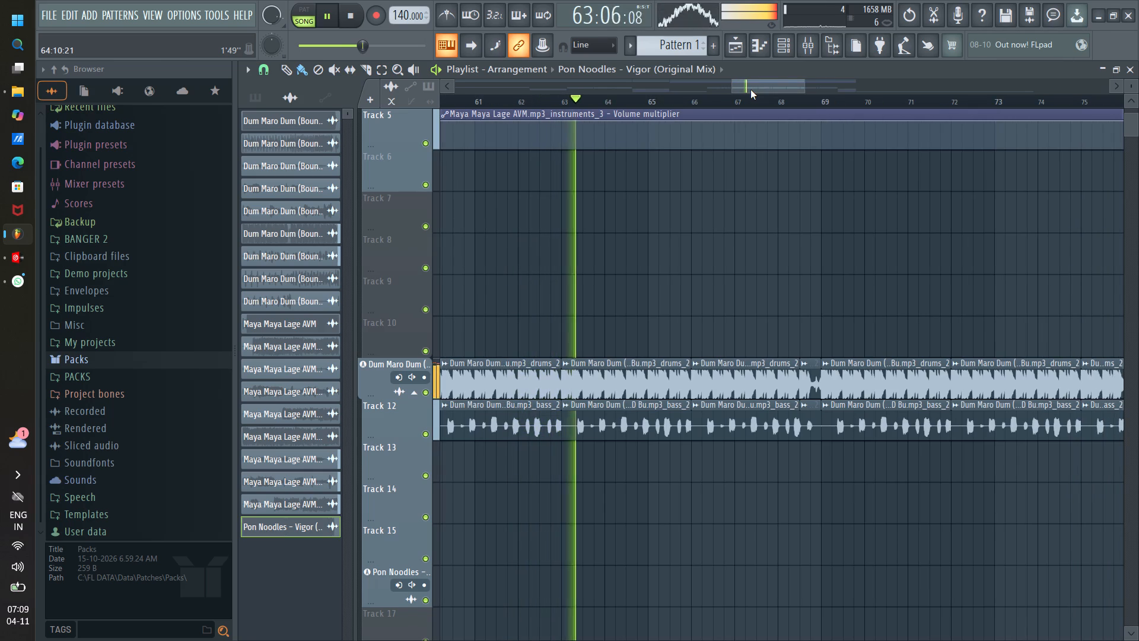
{"action": "left_click", "coordinate": [750, 90]}
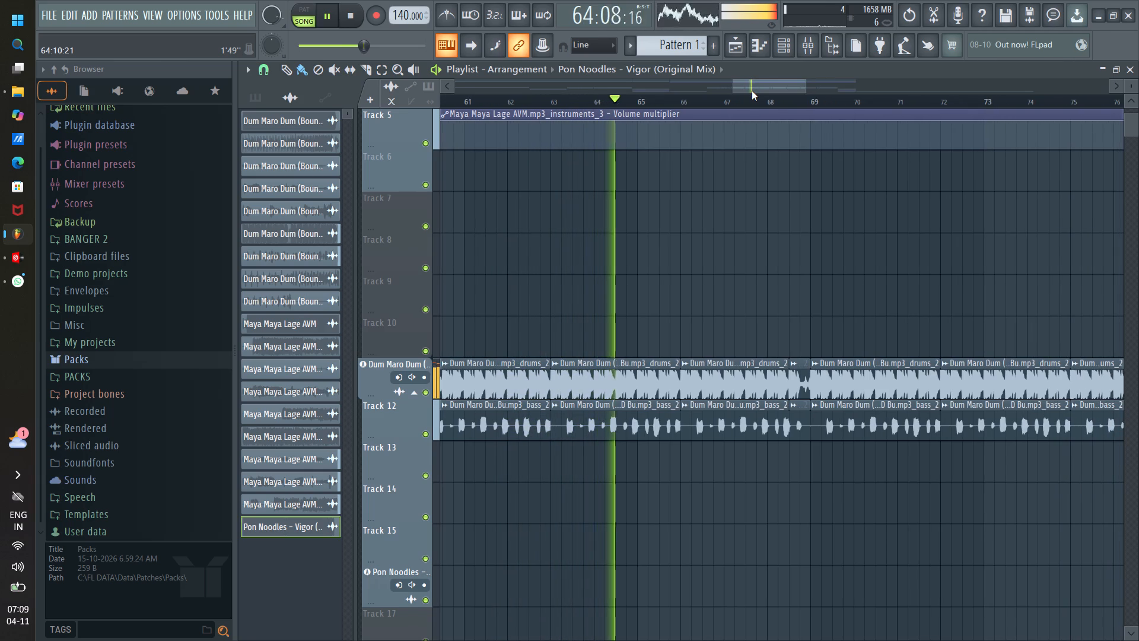
{"action": "left_click_drag", "start_coordinate": [752, 91], "coordinate": [773, 99]}
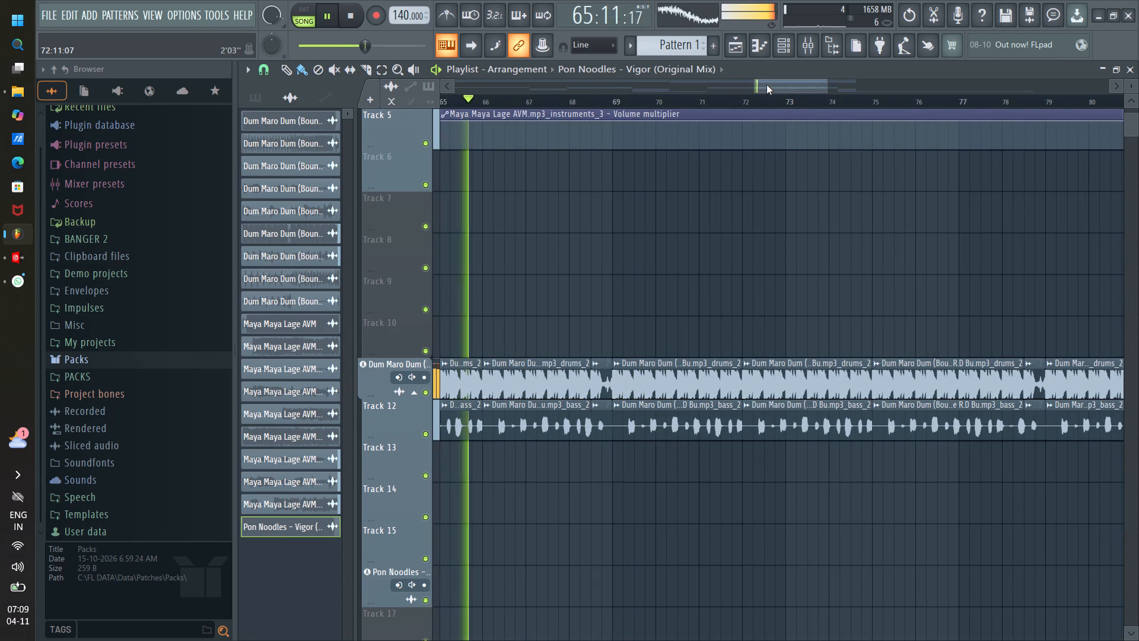
{"action": "left_click_drag", "start_coordinate": [766, 87], "coordinate": [759, 87]}
{"action": "left_click", "coordinate": [758, 87]}
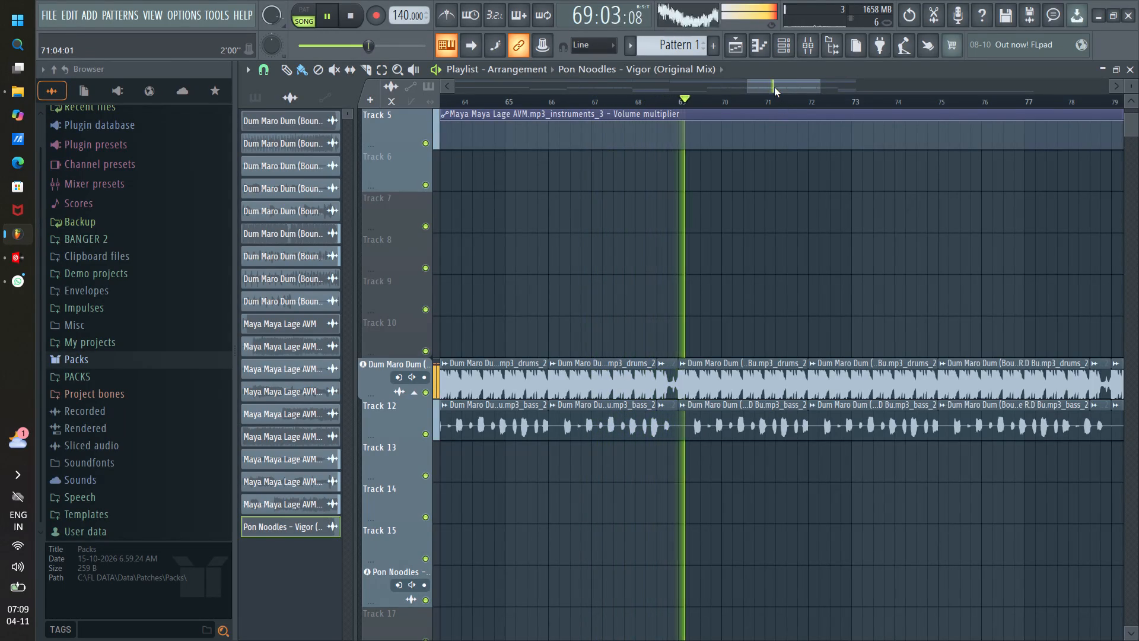
Follow the playback from about bar 69 through the end of the Dum Maro Dum section to the second Vigor entry at bar 83.
{"action": "left_click_drag", "start_coordinate": [774, 87], "coordinate": [787, 90]}
{"action": "left_click_drag", "start_coordinate": [787, 90], "coordinate": [801, 92]}
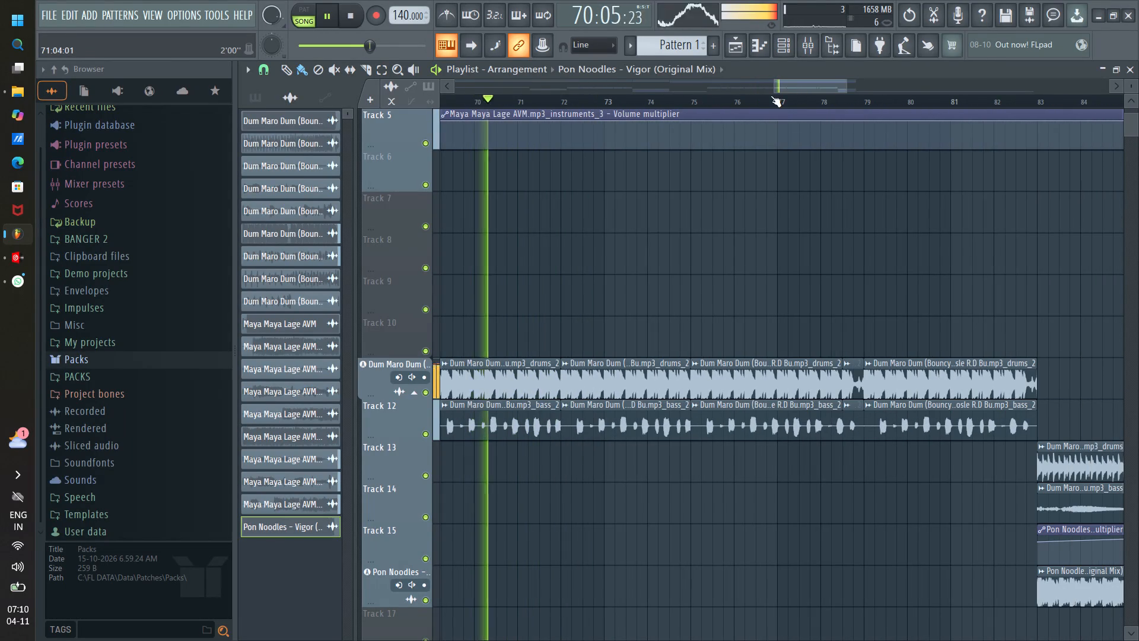
{"action": "scroll", "coordinate": [762, 97], "scroll_direction": "down", "scroll_amount": 8}
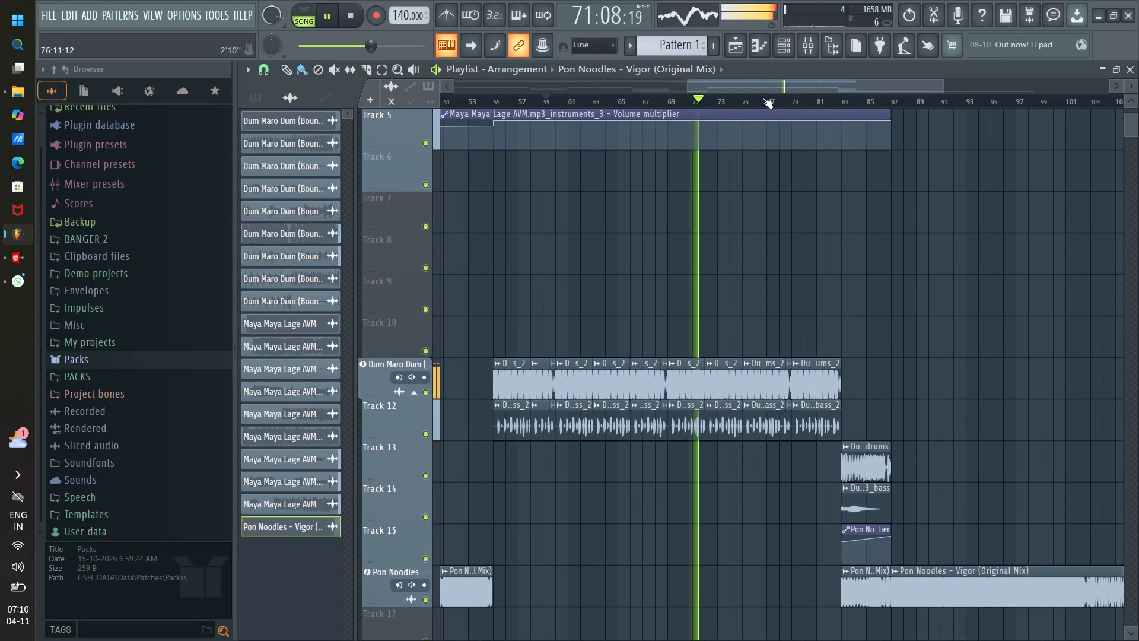
{"action": "scroll", "coordinate": [762, 97], "scroll_direction": "down", "scroll_amount": 2}
{"action": "left_click_drag", "start_coordinate": [760, 93], "coordinate": [771, 93]}
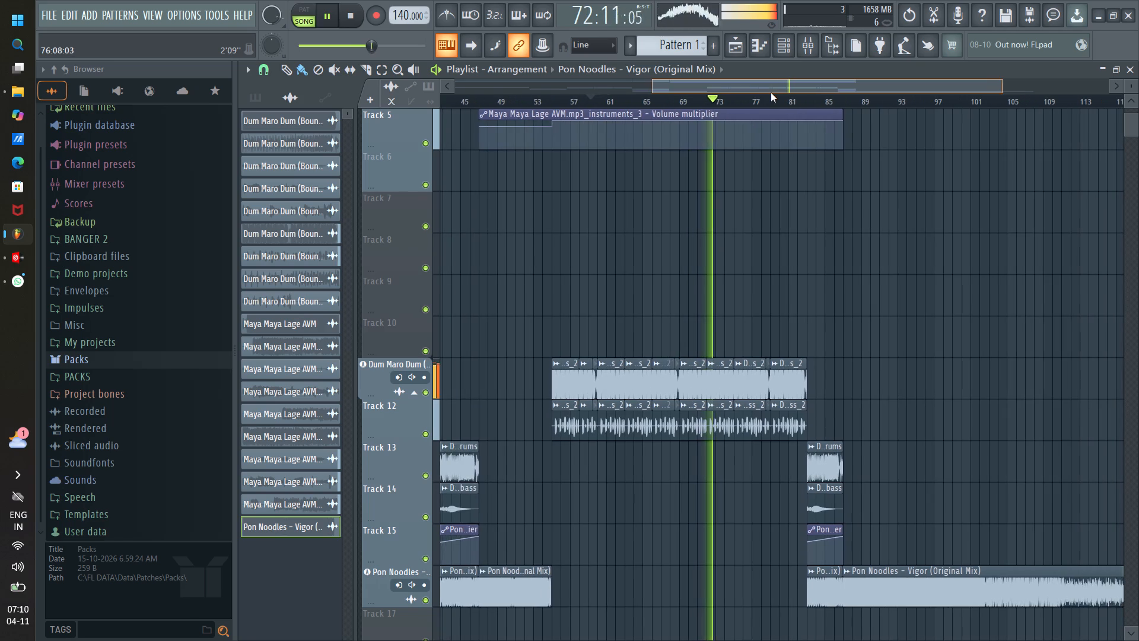
{"action": "left_click_drag", "start_coordinate": [771, 93], "coordinate": [775, 93]}
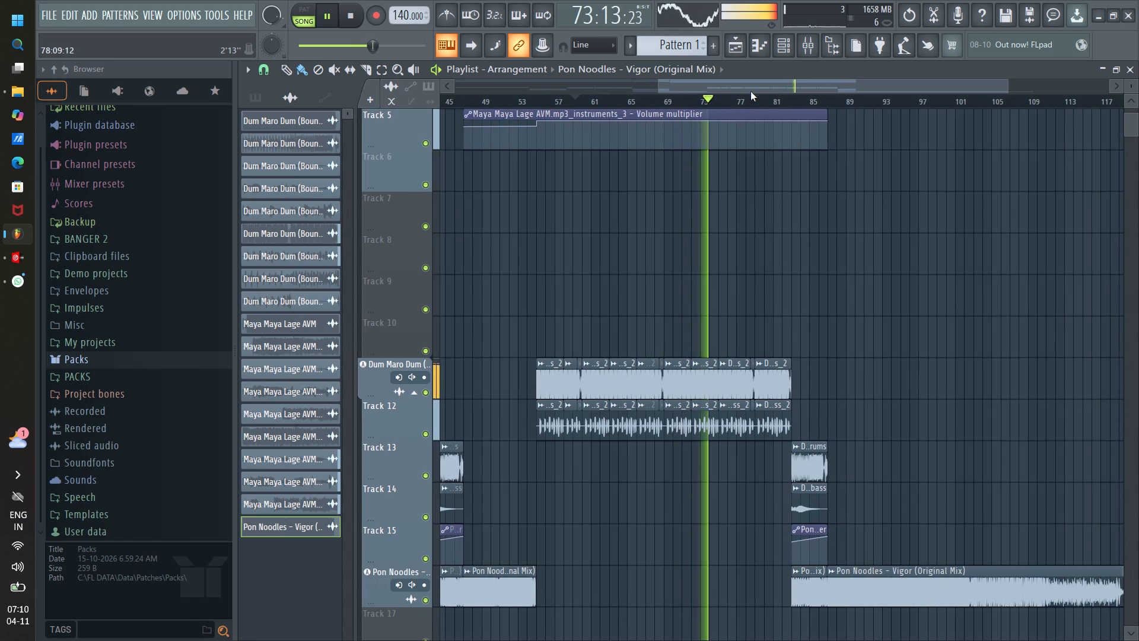
{"action": "left_click_drag", "start_coordinate": [750, 90], "coordinate": [773, 106]}
{"action": "scroll", "coordinate": [726, 97], "scroll_direction": "up", "scroll_amount": 1}
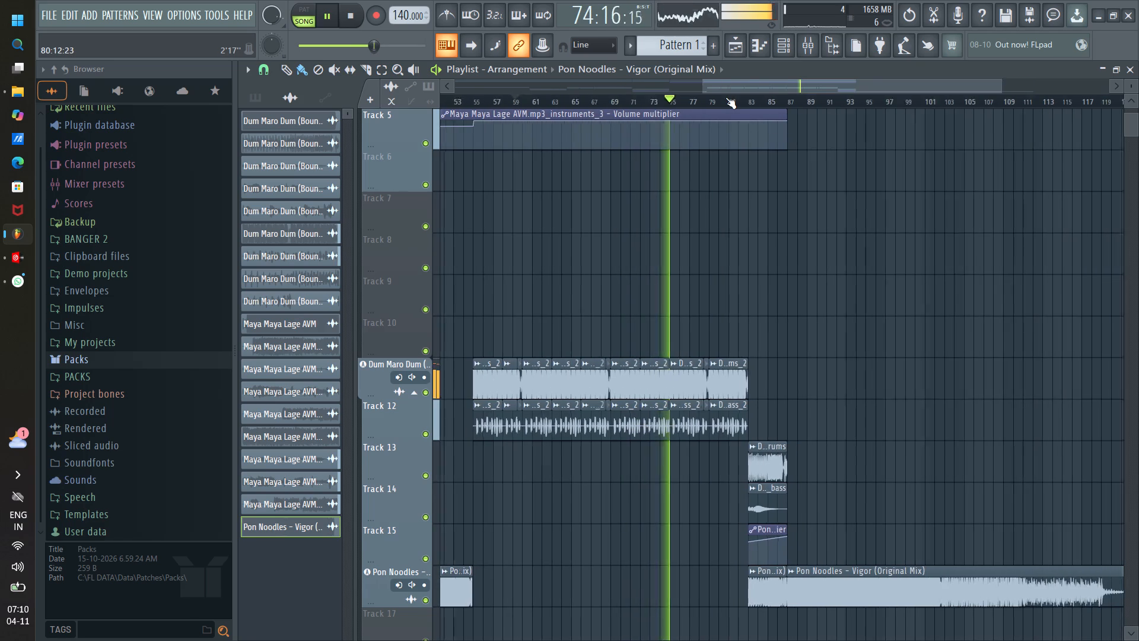
{"action": "scroll", "coordinate": [726, 97], "scroll_direction": "up", "scroll_amount": 9}
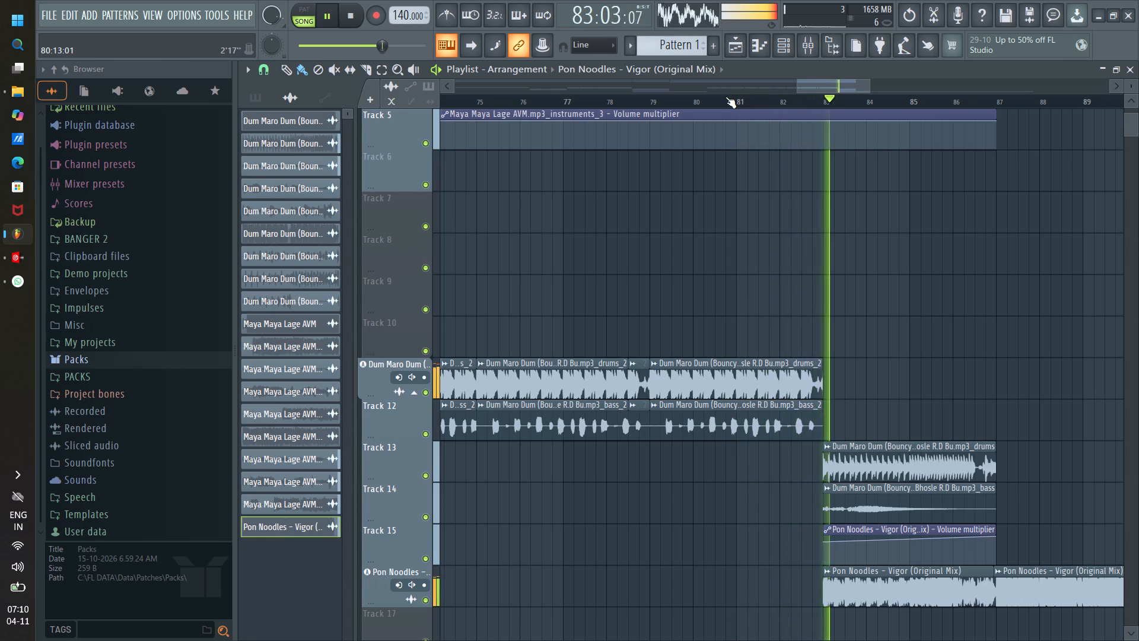
Review the second Vigor build-up from bar 83 and the final drop from bar 87 against the whole arrangement during playback.
{"action": "scroll", "coordinate": [727, 100], "scroll_direction": "down", "scroll_amount": 5}
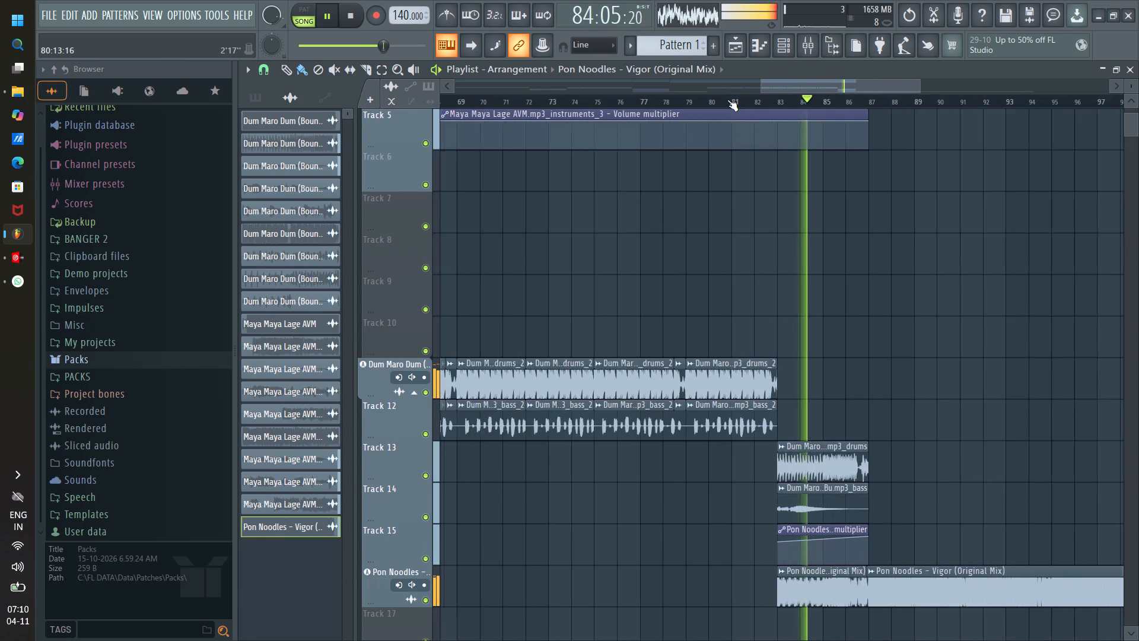
{"action": "scroll", "coordinate": [727, 100], "scroll_direction": "down", "scroll_amount": 2}
{"action": "left_click_drag", "start_coordinate": [817, 85], "coordinate": [831, 93]}
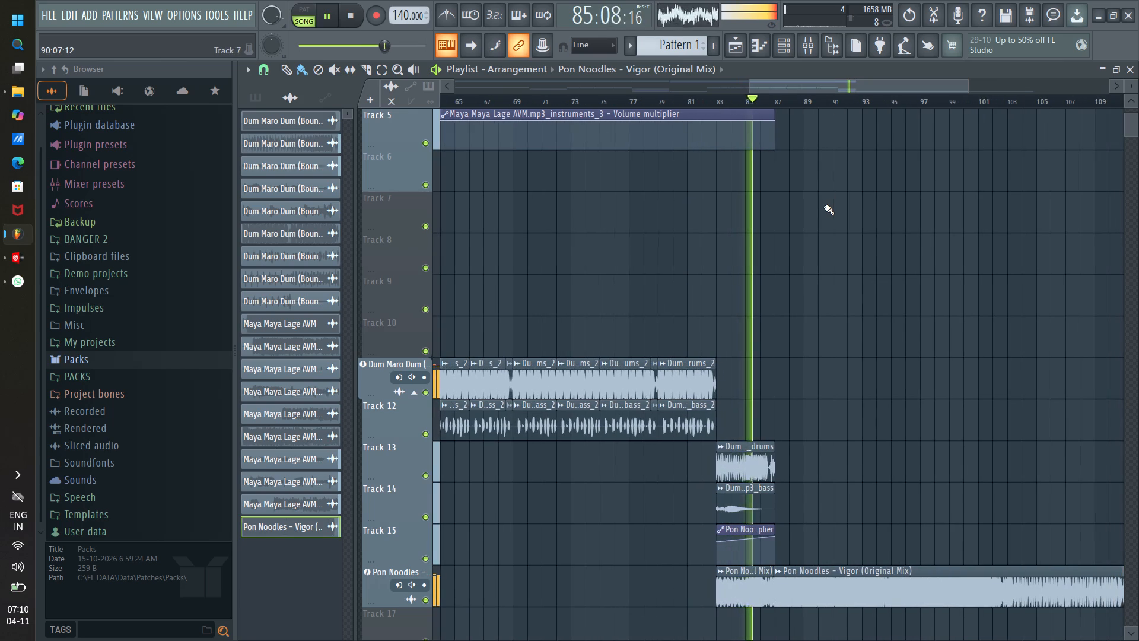
{"action": "scroll", "coordinate": [824, 207], "scroll_direction": "down", "scroll_amount": 3}
{"action": "scroll", "coordinate": [824, 207], "scroll_direction": "up", "scroll_amount": 5}
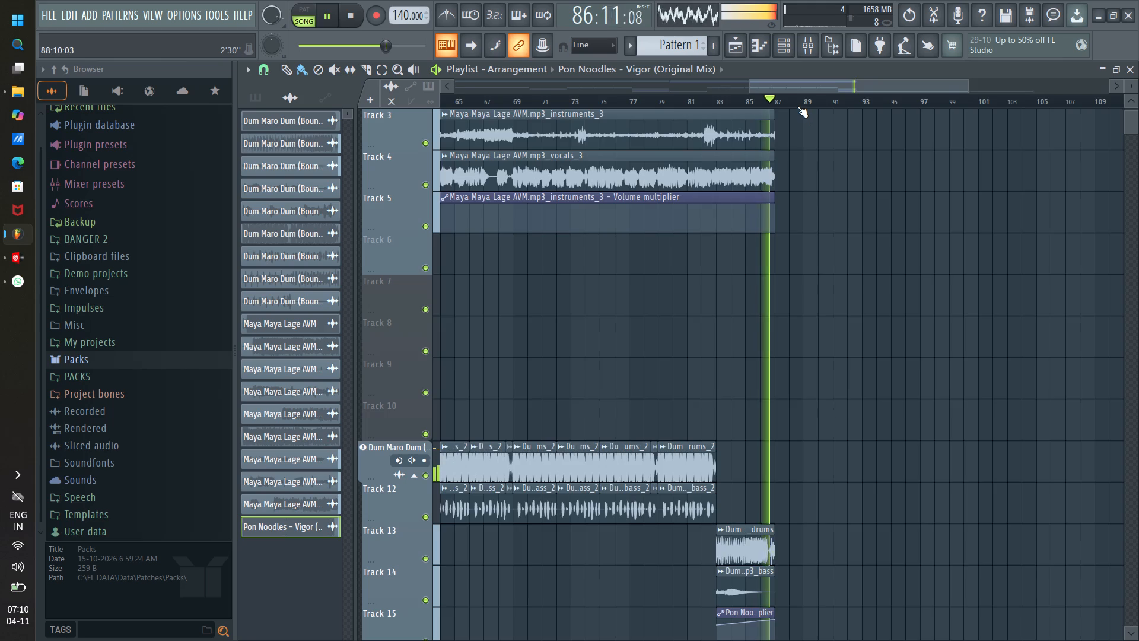
{"action": "scroll", "coordinate": [797, 106], "scroll_direction": "down", "scroll_amount": 6}
{"action": "scroll", "coordinate": [854, 190], "scroll_direction": "down", "scroll_amount": 4}
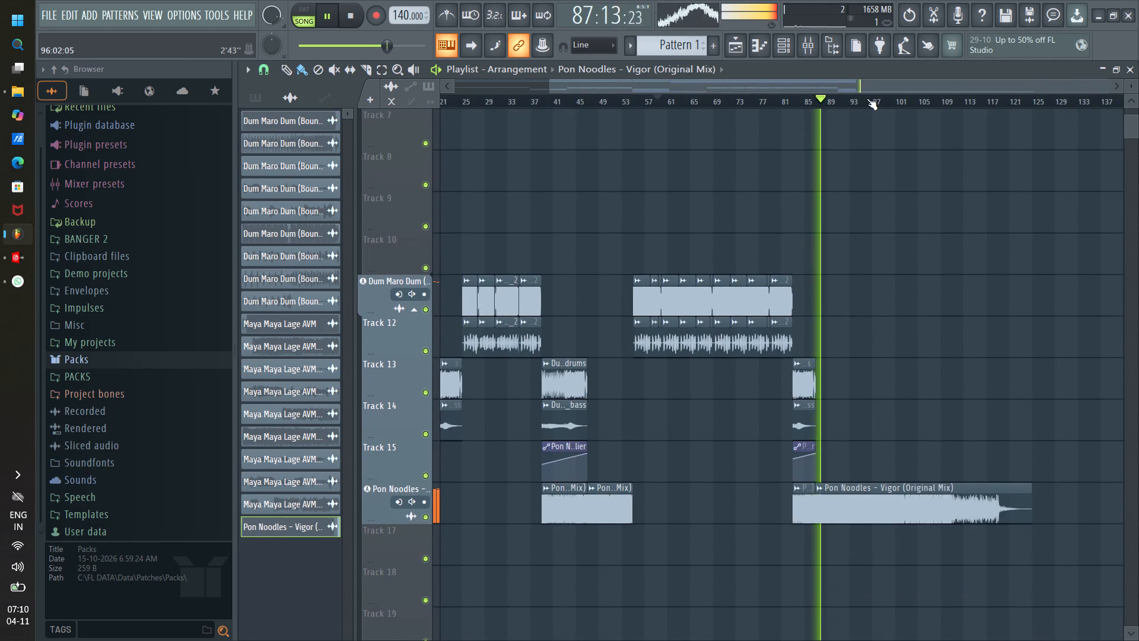
{"action": "scroll", "coordinate": [867, 99], "scroll_direction": "down", "scroll_amount": 7}
{"action": "scroll", "coordinate": [956, 254], "scroll_direction": "up", "scroll_amount": 3}
{"action": "scroll", "coordinate": [956, 246], "scroll_direction": "down", "scroll_amount": 1}
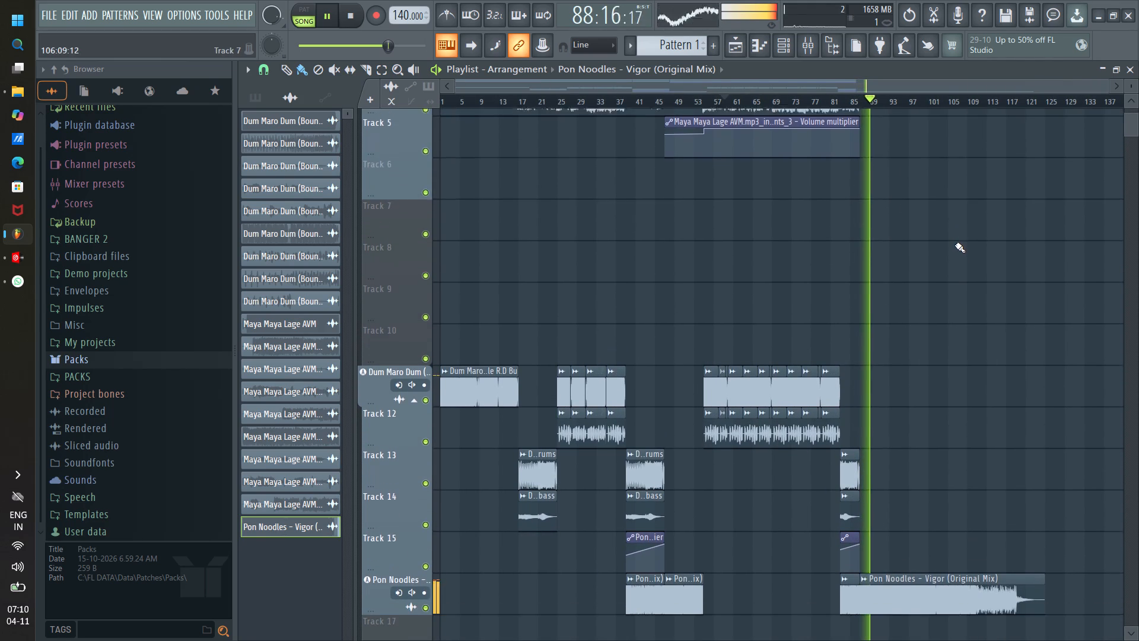
{"action": "scroll", "coordinate": [955, 245], "scroll_direction": "down", "scroll_amount": 2}
{"action": "scroll", "coordinate": [895, 106], "scroll_direction": "down", "scroll_amount": 6}
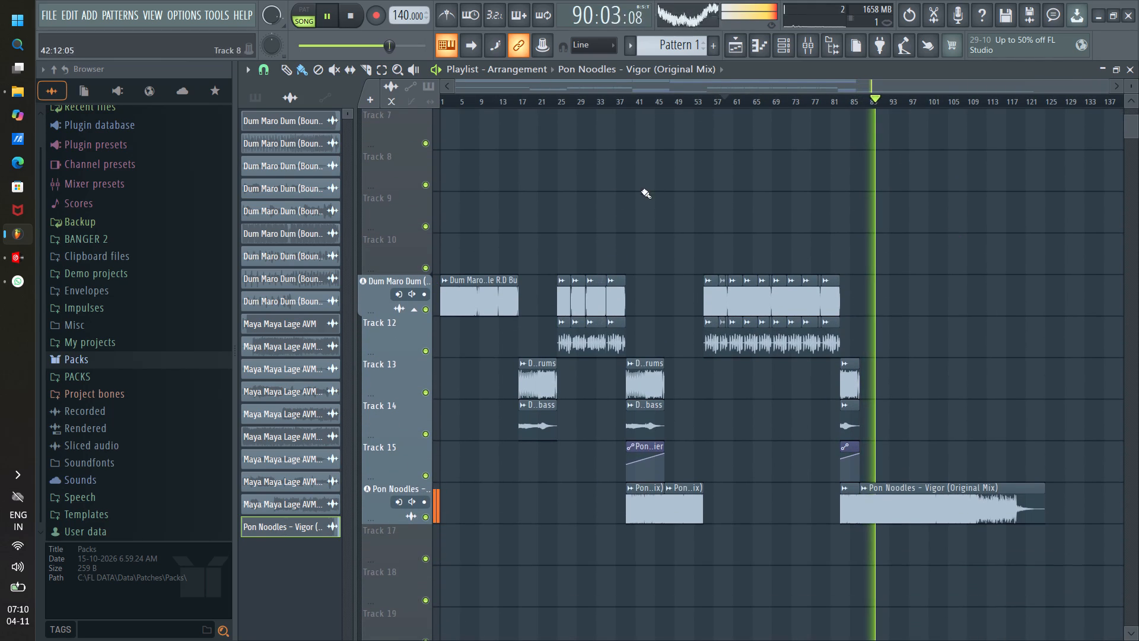
{"action": "scroll", "coordinate": [667, 307], "scroll_direction": "up", "scroll_amount": 3}
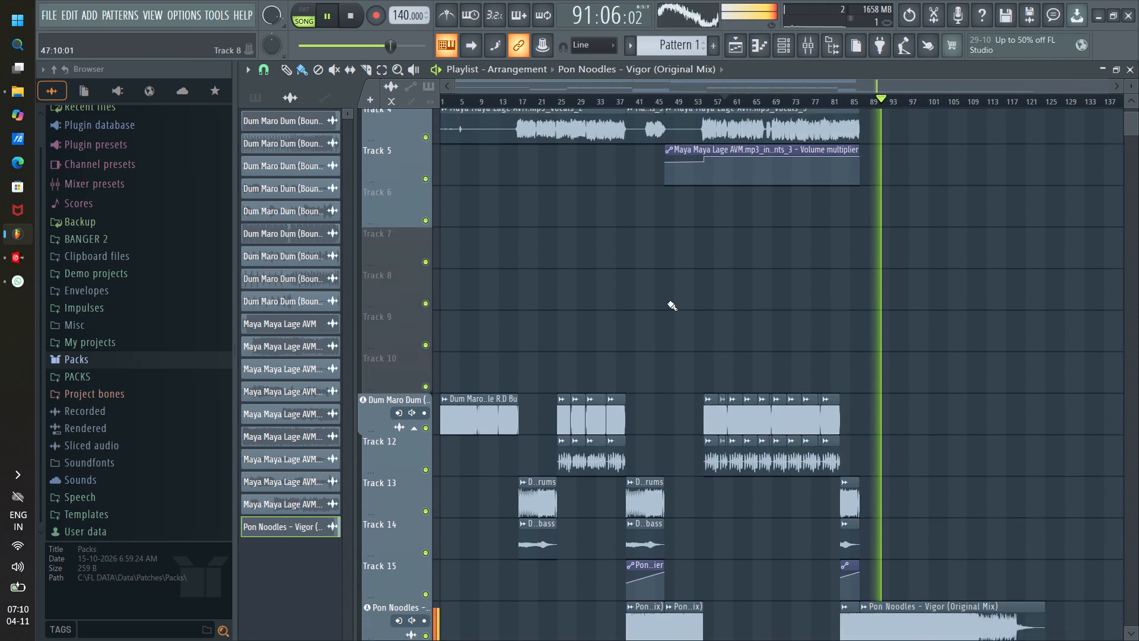
{"action": "scroll", "coordinate": [667, 303], "scroll_direction": "up", "scroll_amount": 3}
Replay the opening from about bar 2, skipping to bars 8 and 15, and check the transition into the vocal section at bar 17.
{"action": "left_click", "coordinate": [446, 97]}
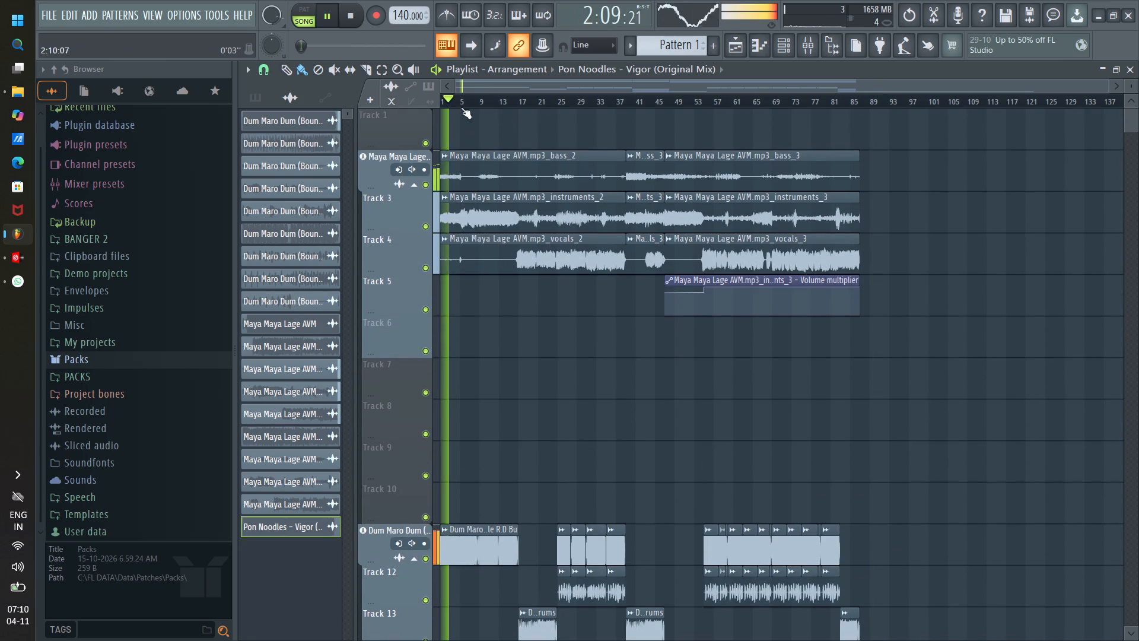
{"action": "left_click", "coordinate": [478, 100]}
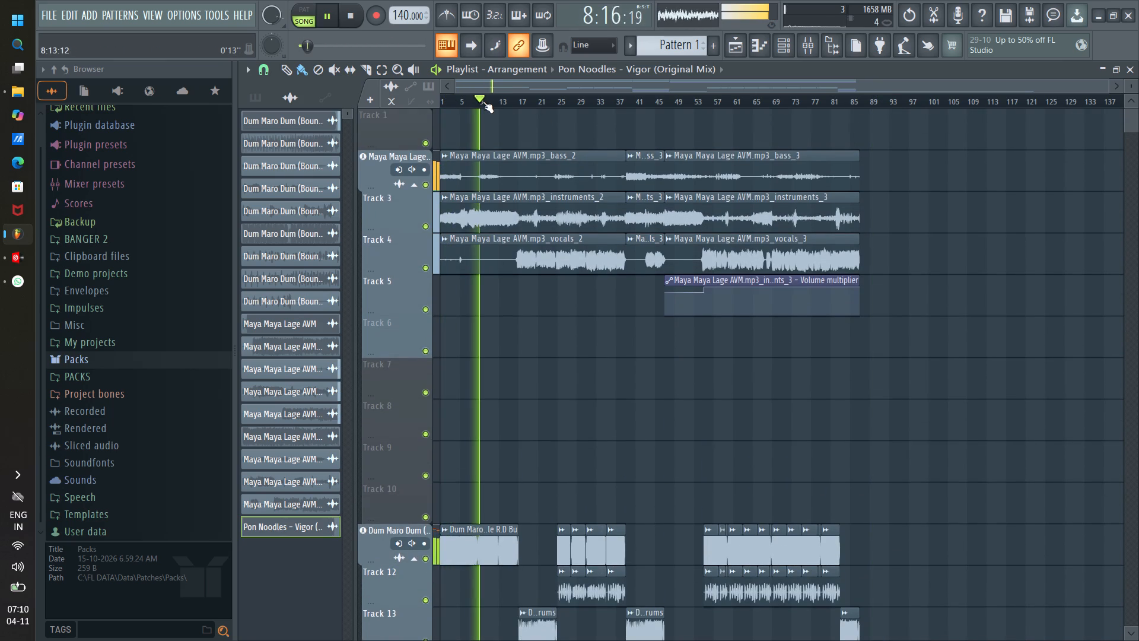
{"action": "scroll", "coordinate": [508, 100], "scroll_direction": "up", "scroll_amount": 5}
{"action": "left_click_drag", "start_coordinate": [518, 89], "coordinate": [497, 87]}
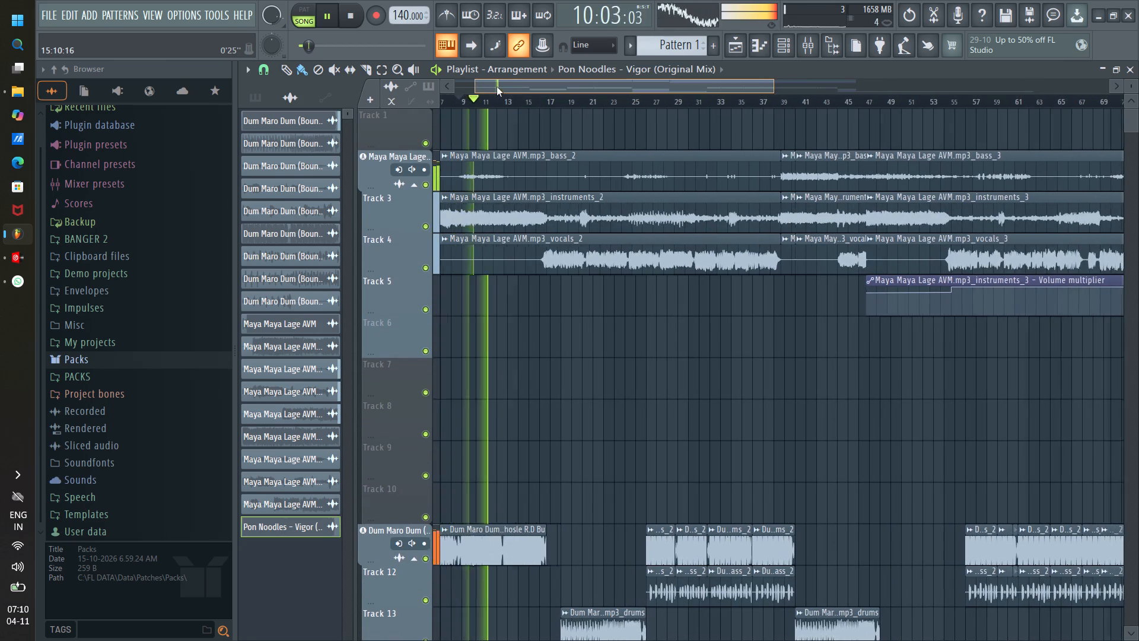
{"action": "left_click_drag", "start_coordinate": [497, 87], "coordinate": [479, 84]}
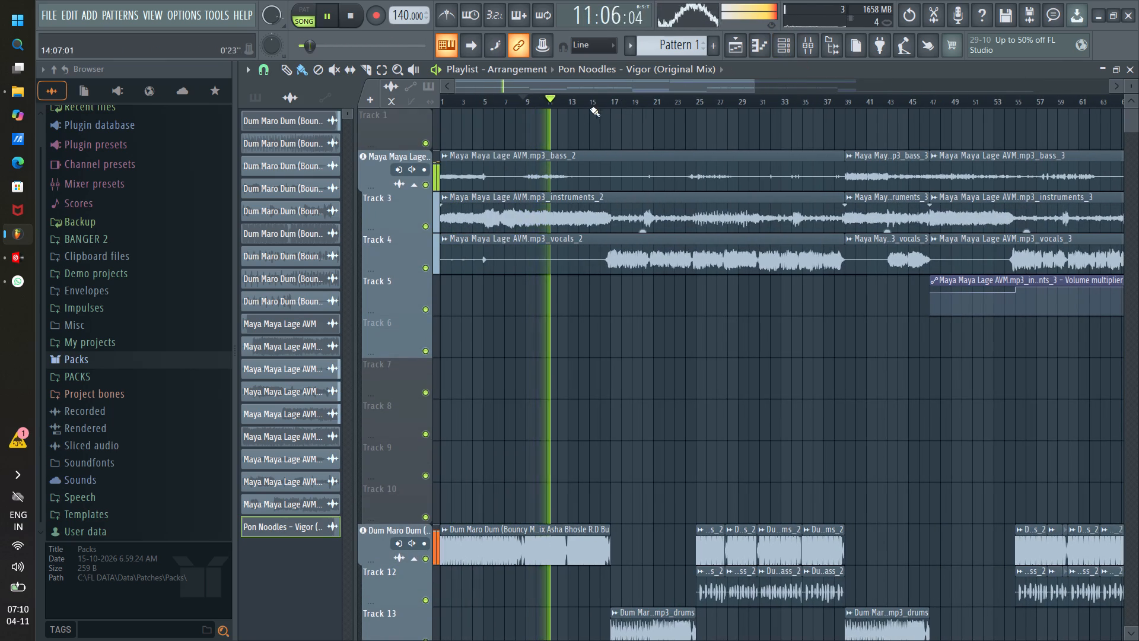
{"action": "left_click", "coordinate": [591, 104]}
{"action": "scroll", "coordinate": [603, 99], "scroll_direction": "up", "scroll_amount": 5}
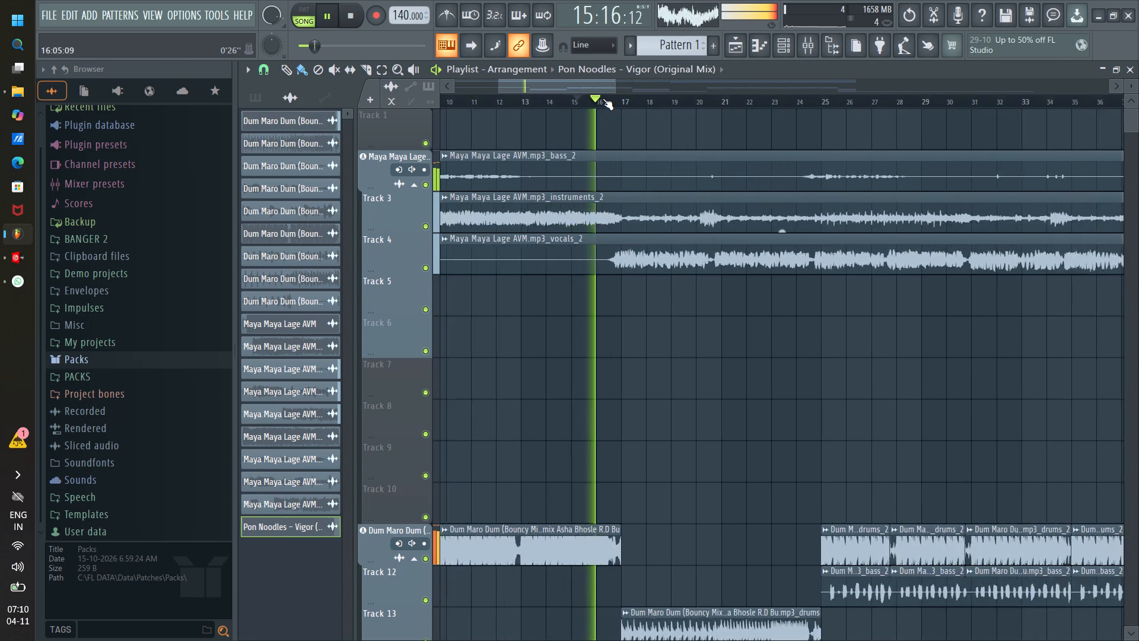
{"action": "scroll", "coordinate": [603, 99], "scroll_direction": "up", "scroll_amount": 6}
{"action": "scroll", "coordinate": [603, 97], "scroll_direction": "down", "scroll_amount": 3}
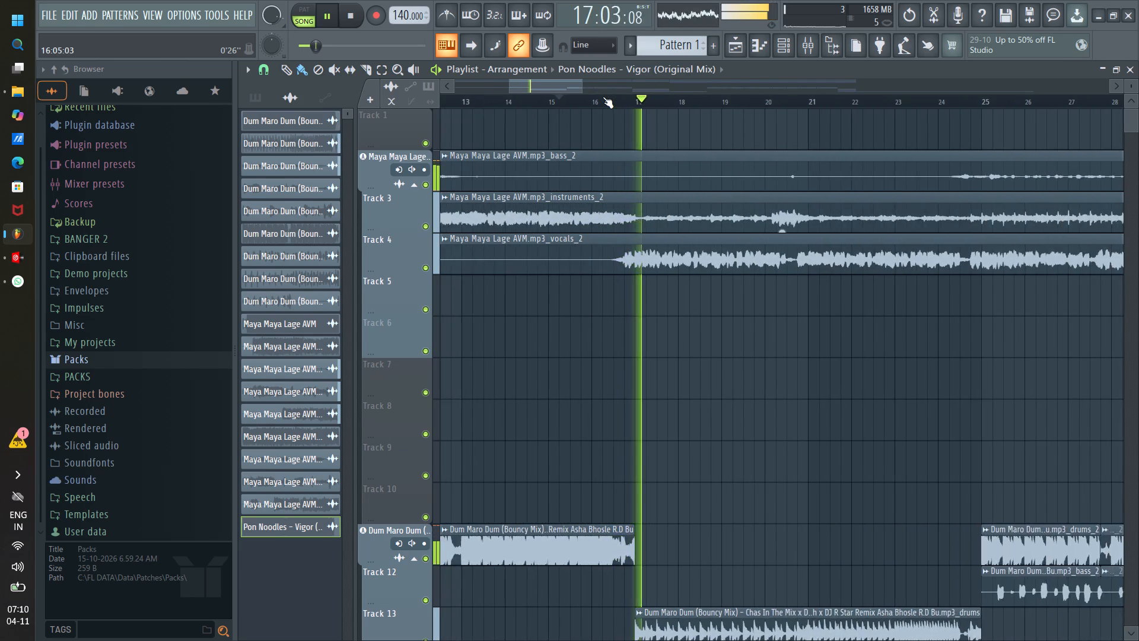
Show the channel rack for Pattern 1 and set its filter to display all channels.
{"action": "scroll", "coordinate": [603, 97], "scroll_direction": "down", "scroll_amount": 4}
{"action": "scroll", "coordinate": [680, 302], "scroll_direction": "down", "scroll_amount": 7}
{"action": "scroll", "coordinate": [680, 303], "scroll_direction": "up", "scroll_amount": 10}
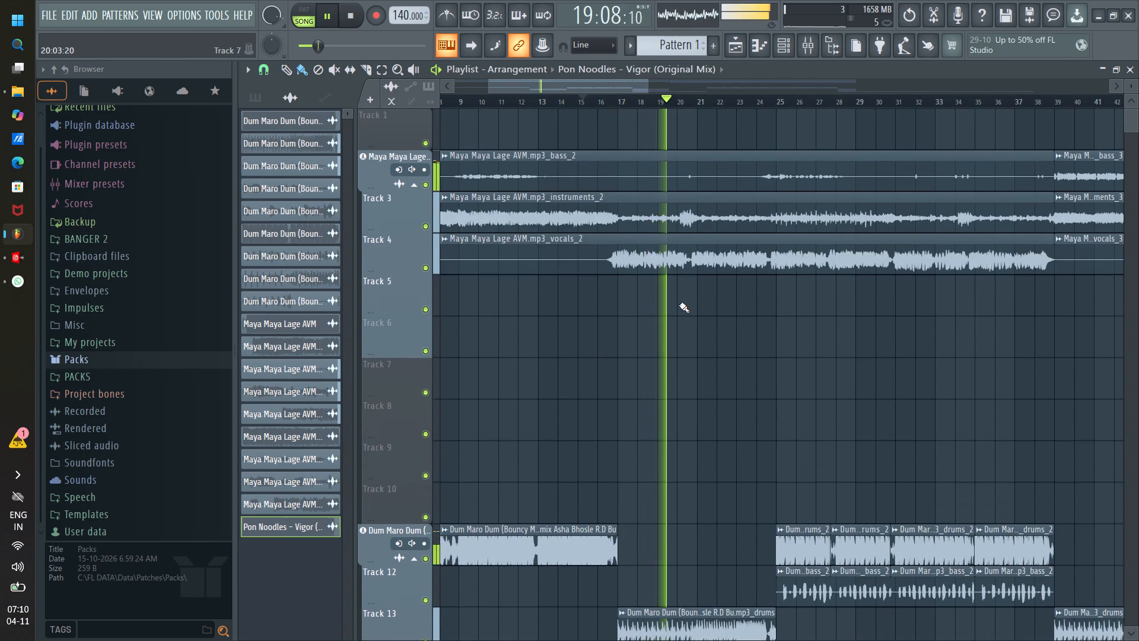
{"action": "left_click", "coordinate": [862, 50]}
{"action": "left_click", "coordinate": [330, 324]}
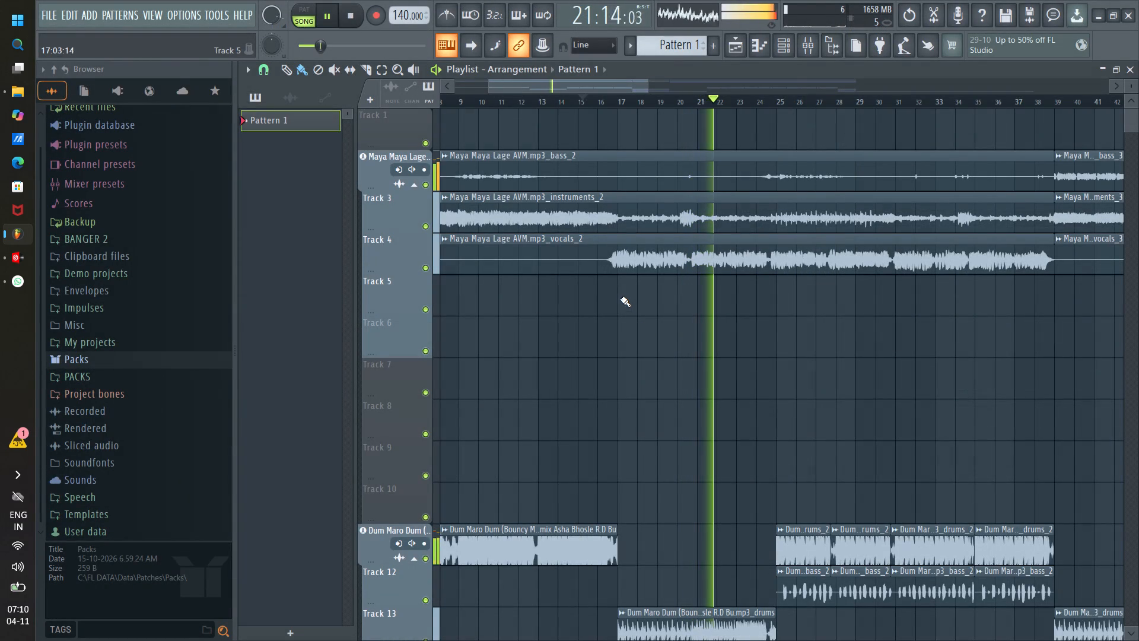
{"action": "left_click", "coordinate": [618, 298]}
{"action": "double_click", "coordinate": [624, 299]}
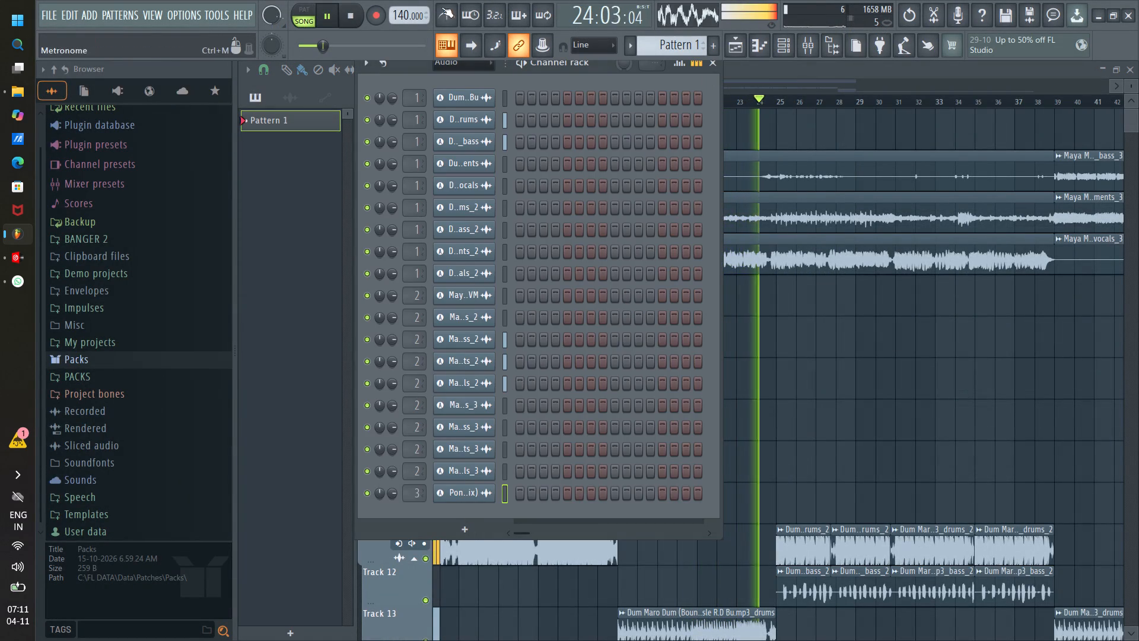
{"action": "left_click", "coordinate": [450, 66]}
{"action": "left_click", "coordinate": [450, 74]}
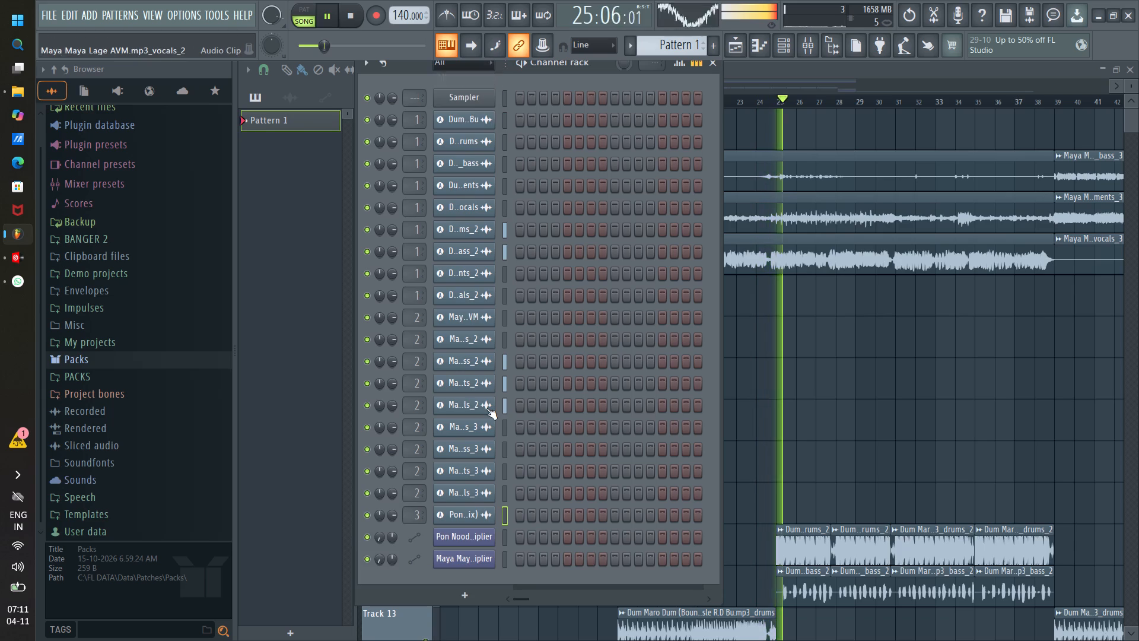
Add an FL Keys instrument channel to the channel rack and stop playback.
{"action": "scroll", "coordinate": [486, 407], "scroll_direction": "down", "scroll_amount": 2}
{"action": "left_click", "coordinate": [473, 595]}
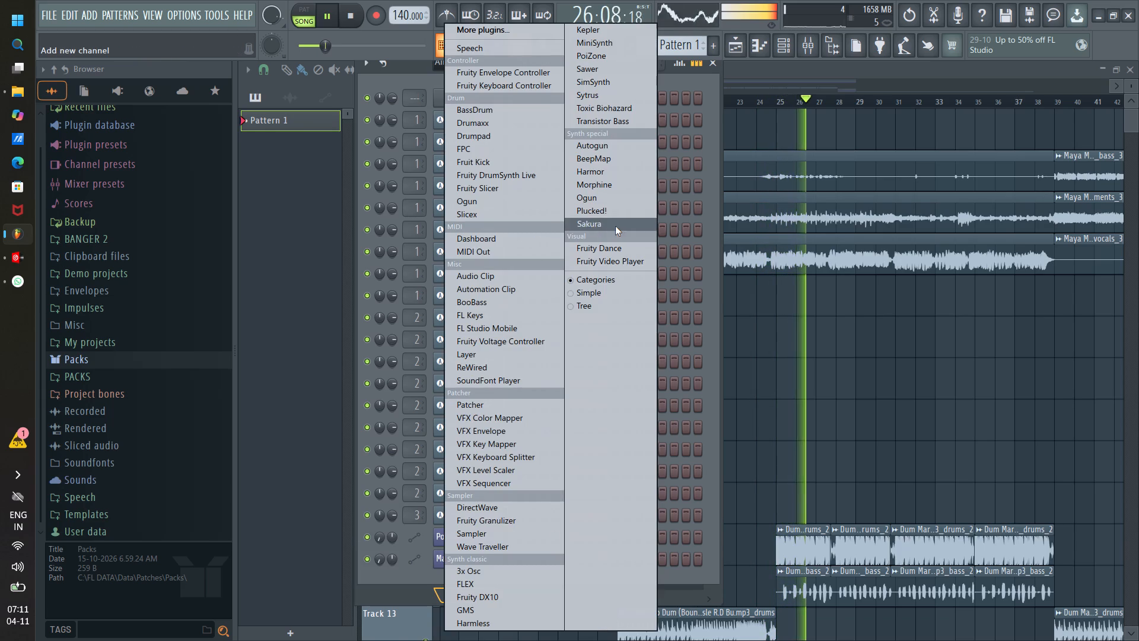
{"action": "key", "text": "space"}
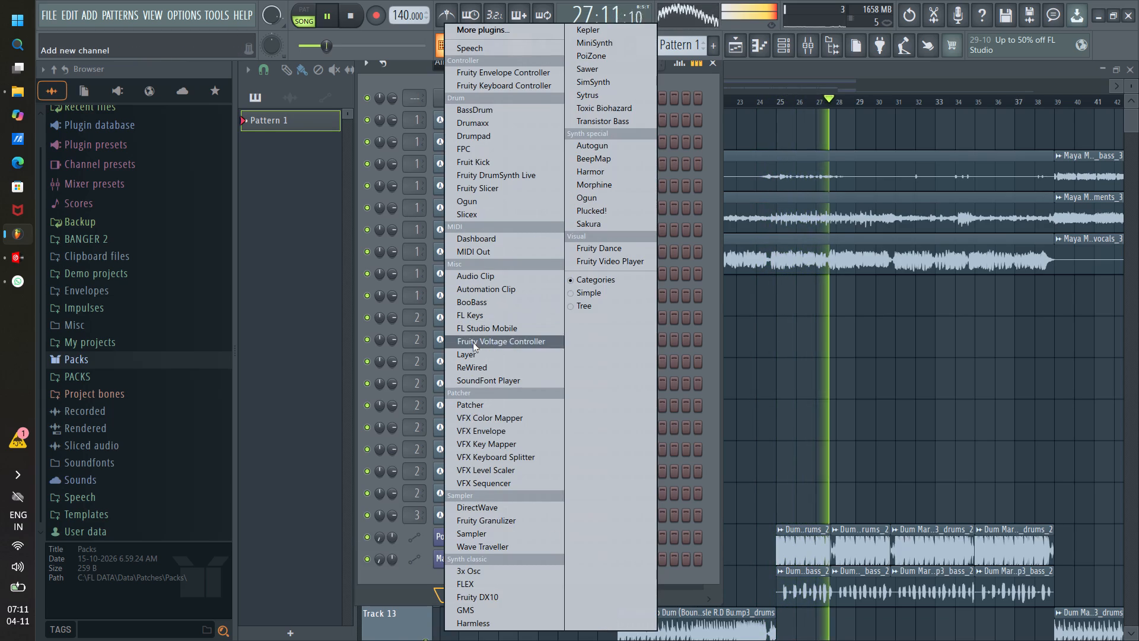
{"action": "left_click", "coordinate": [472, 321]}
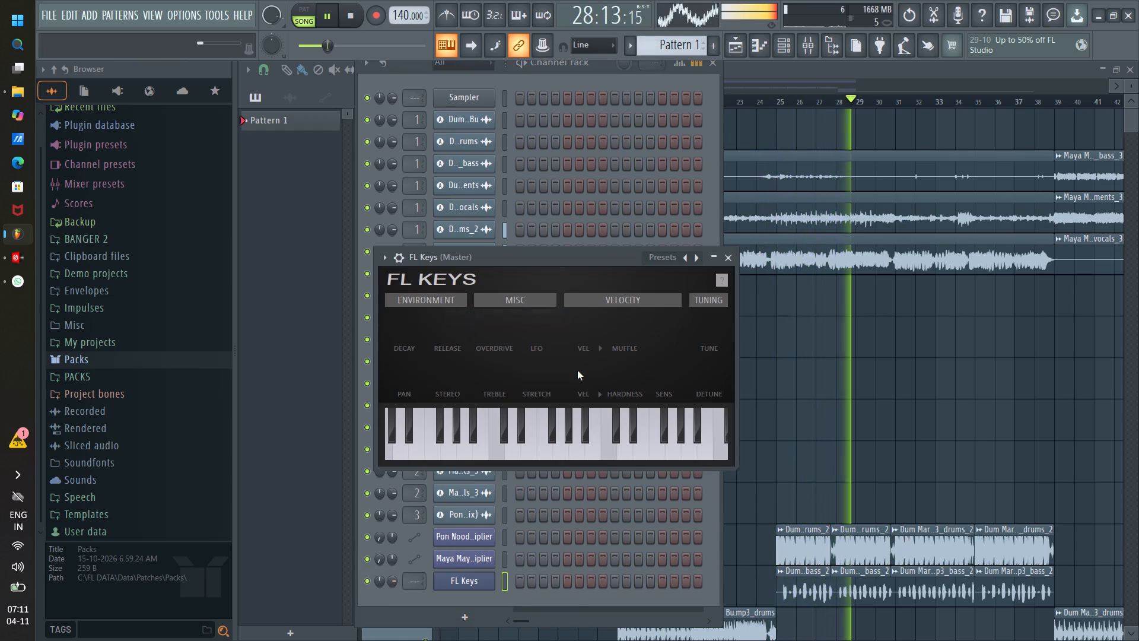
{"action": "key", "text": "space"}
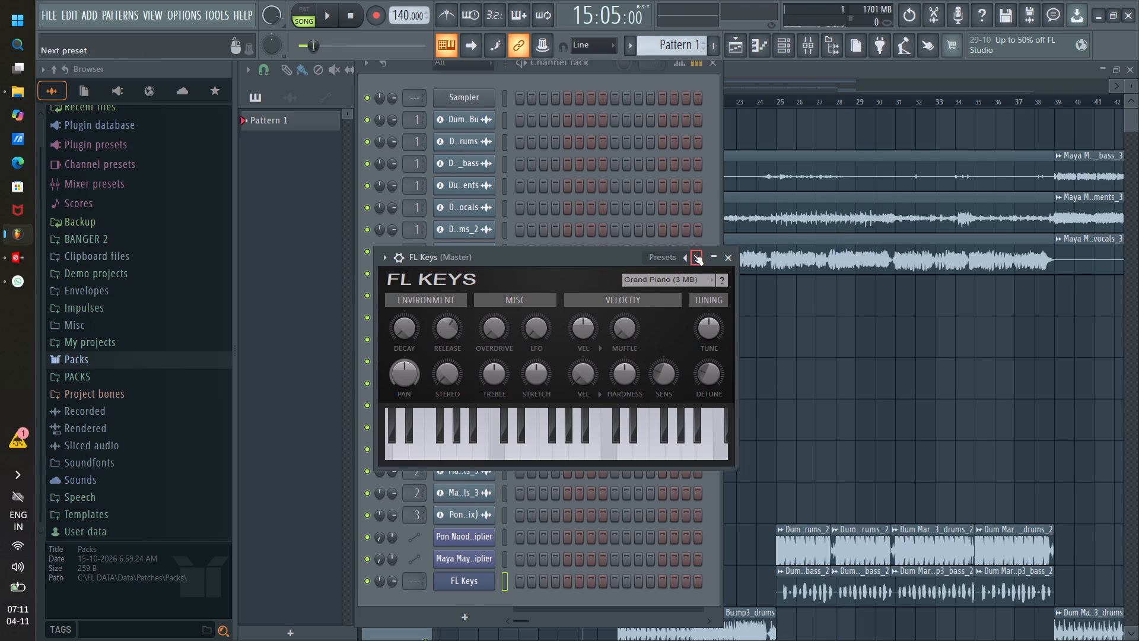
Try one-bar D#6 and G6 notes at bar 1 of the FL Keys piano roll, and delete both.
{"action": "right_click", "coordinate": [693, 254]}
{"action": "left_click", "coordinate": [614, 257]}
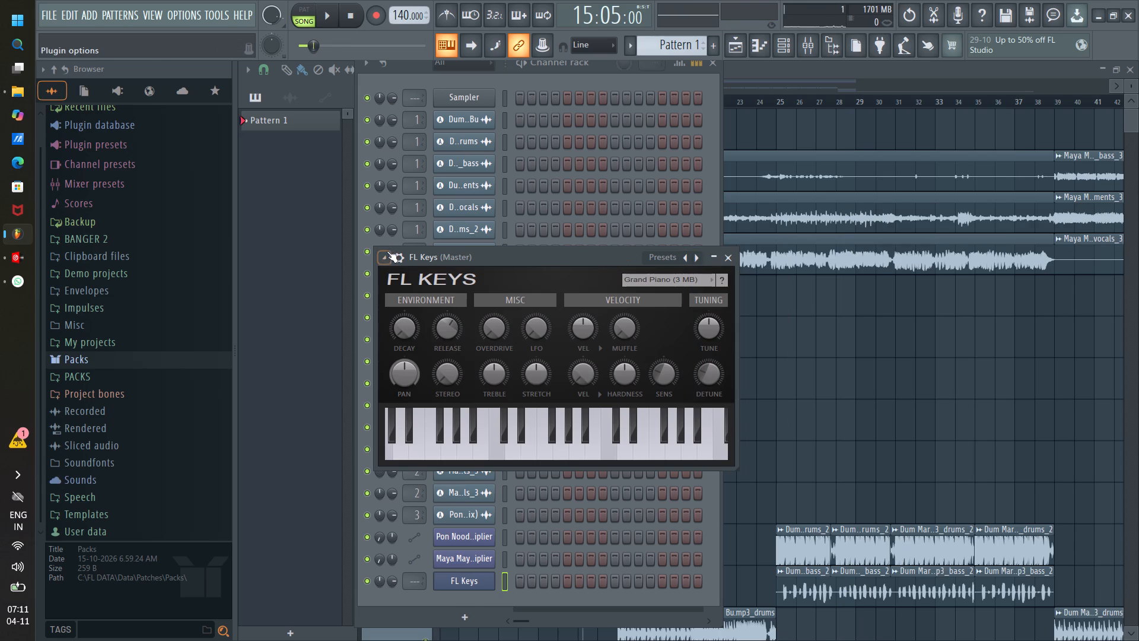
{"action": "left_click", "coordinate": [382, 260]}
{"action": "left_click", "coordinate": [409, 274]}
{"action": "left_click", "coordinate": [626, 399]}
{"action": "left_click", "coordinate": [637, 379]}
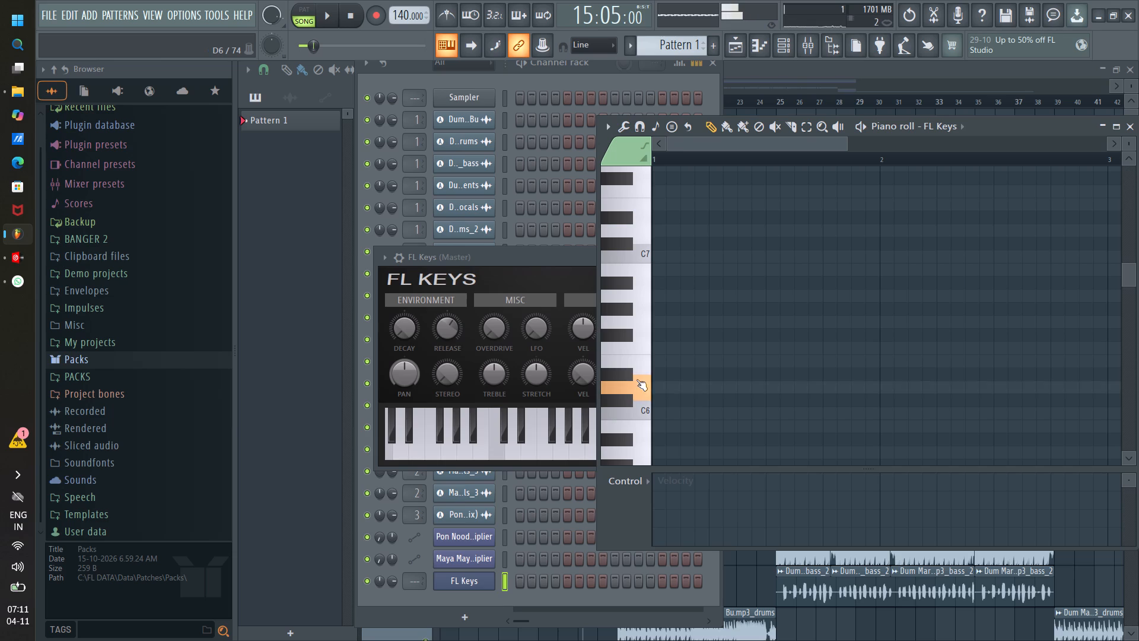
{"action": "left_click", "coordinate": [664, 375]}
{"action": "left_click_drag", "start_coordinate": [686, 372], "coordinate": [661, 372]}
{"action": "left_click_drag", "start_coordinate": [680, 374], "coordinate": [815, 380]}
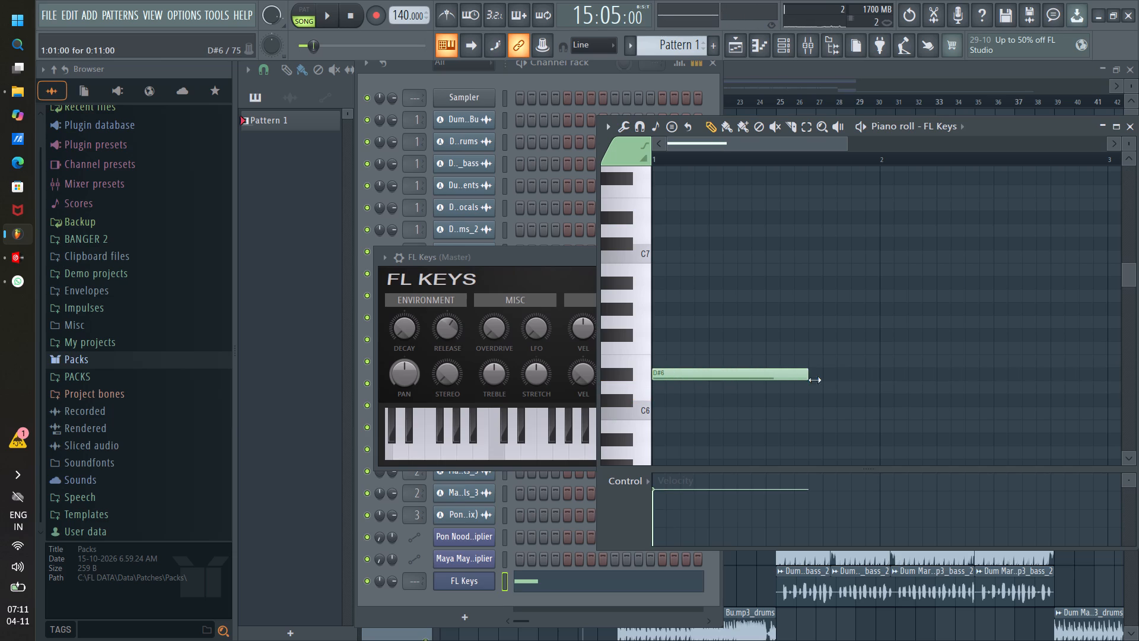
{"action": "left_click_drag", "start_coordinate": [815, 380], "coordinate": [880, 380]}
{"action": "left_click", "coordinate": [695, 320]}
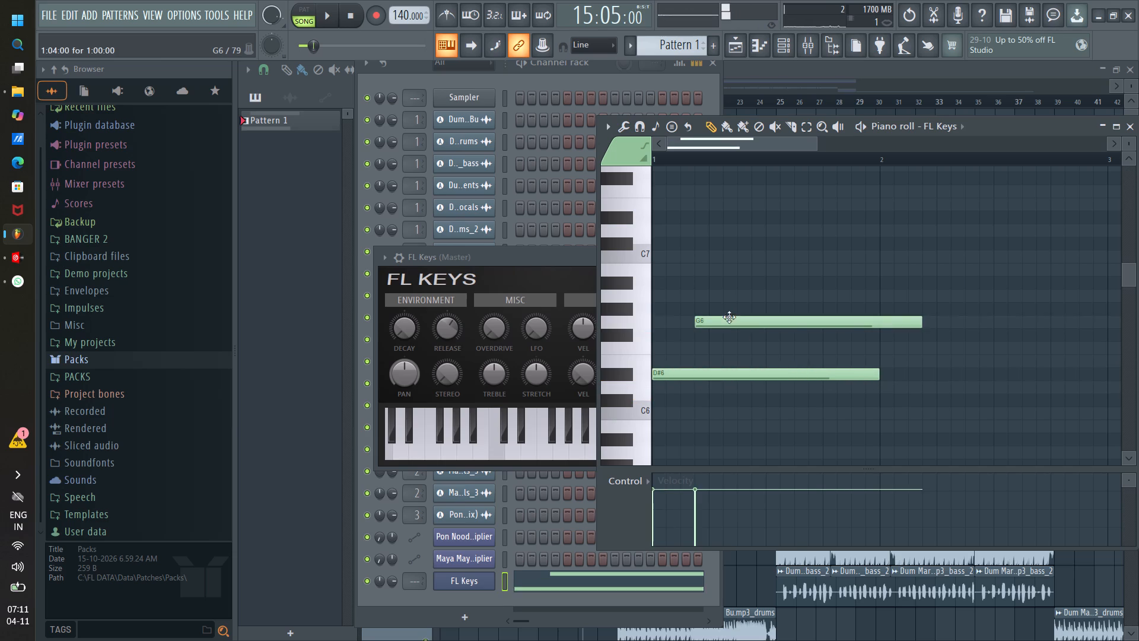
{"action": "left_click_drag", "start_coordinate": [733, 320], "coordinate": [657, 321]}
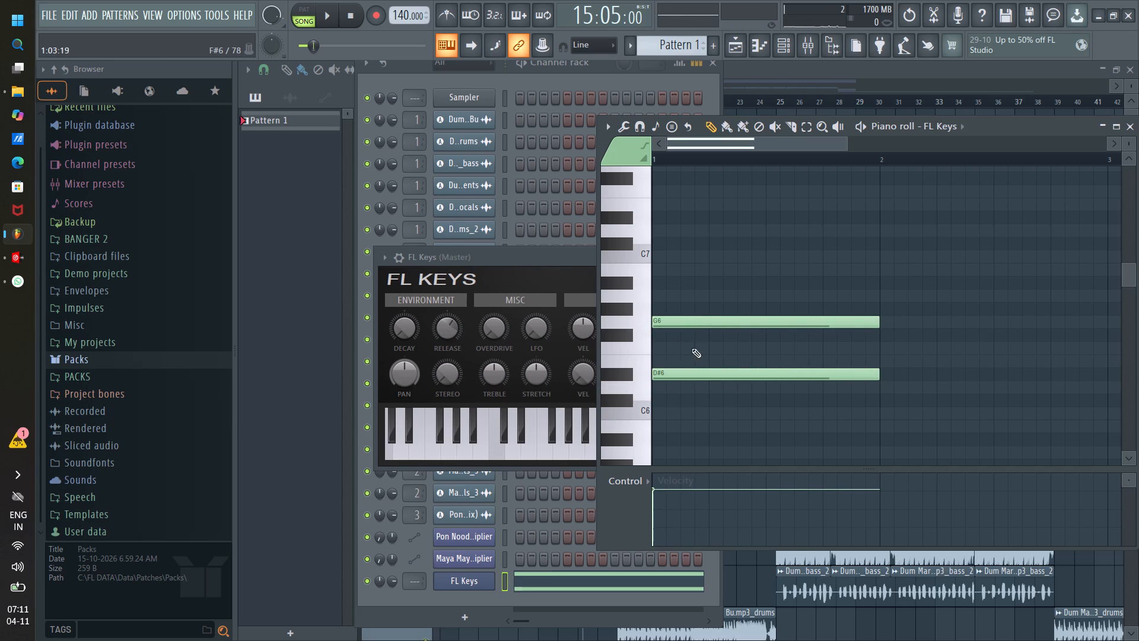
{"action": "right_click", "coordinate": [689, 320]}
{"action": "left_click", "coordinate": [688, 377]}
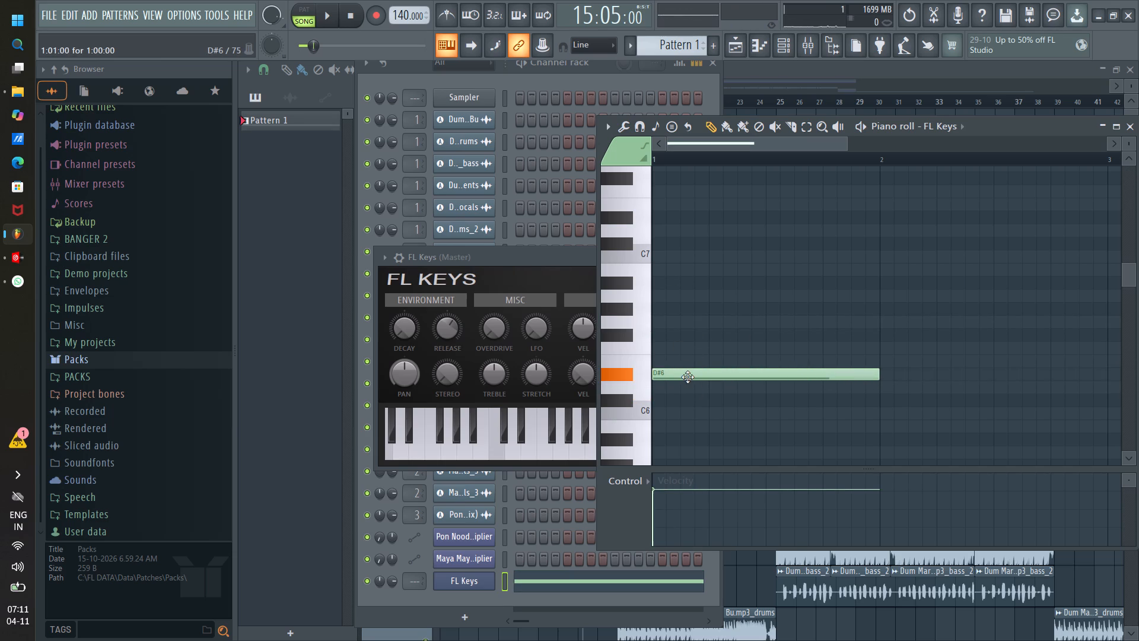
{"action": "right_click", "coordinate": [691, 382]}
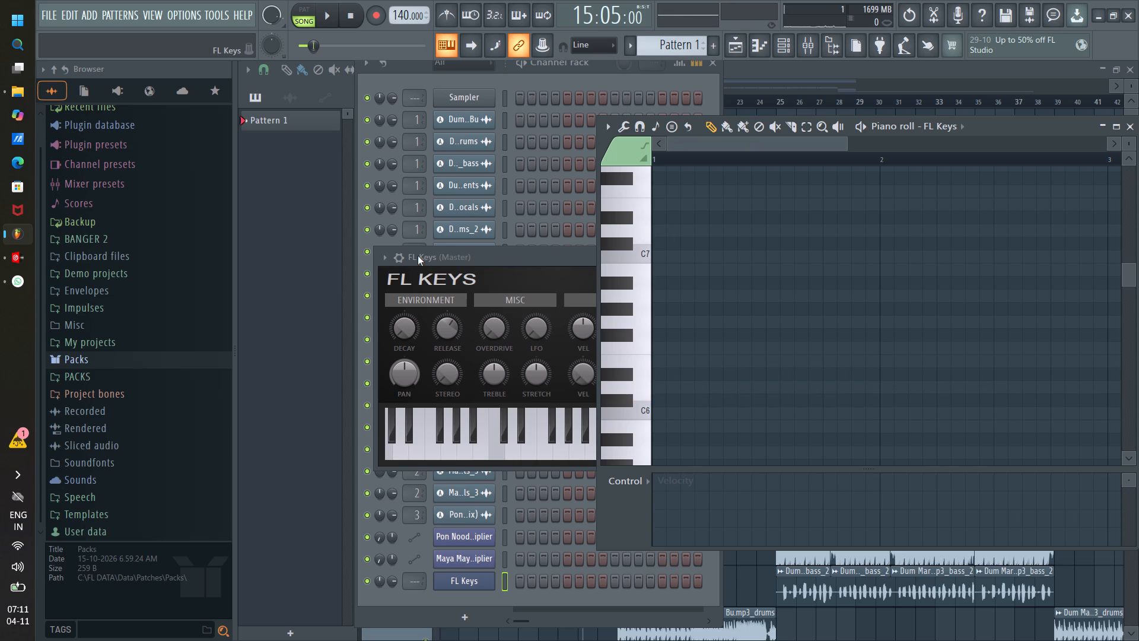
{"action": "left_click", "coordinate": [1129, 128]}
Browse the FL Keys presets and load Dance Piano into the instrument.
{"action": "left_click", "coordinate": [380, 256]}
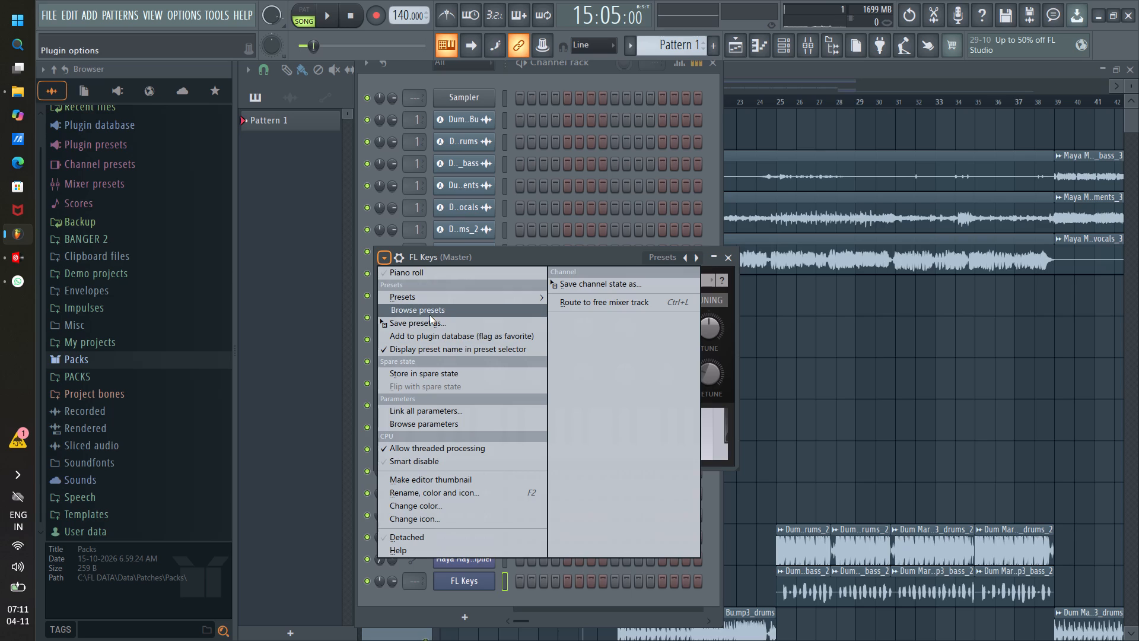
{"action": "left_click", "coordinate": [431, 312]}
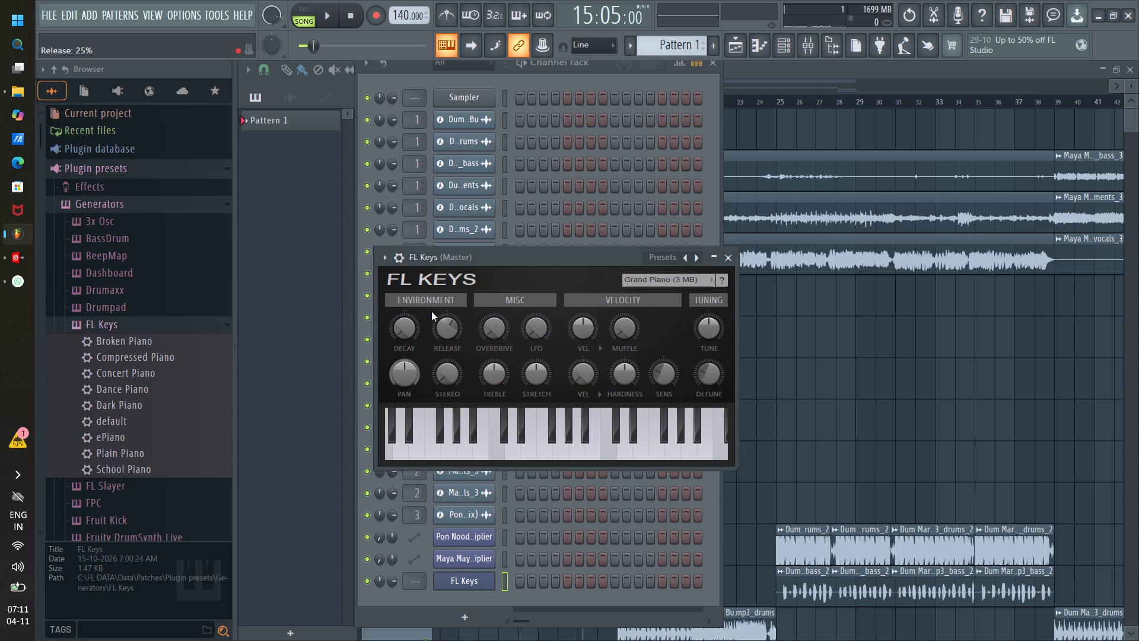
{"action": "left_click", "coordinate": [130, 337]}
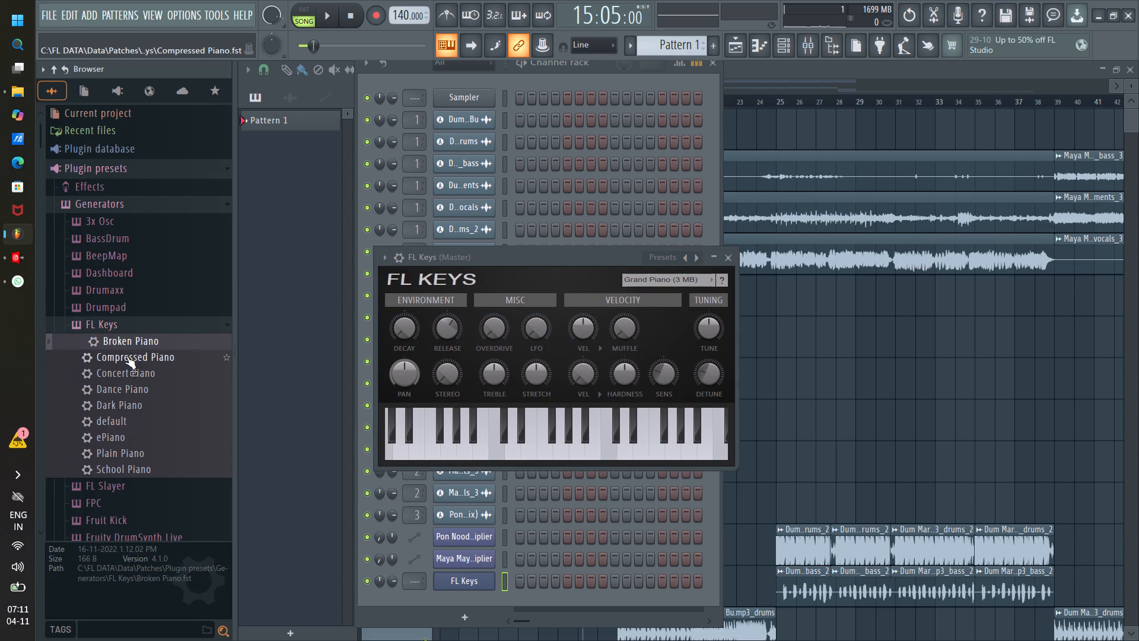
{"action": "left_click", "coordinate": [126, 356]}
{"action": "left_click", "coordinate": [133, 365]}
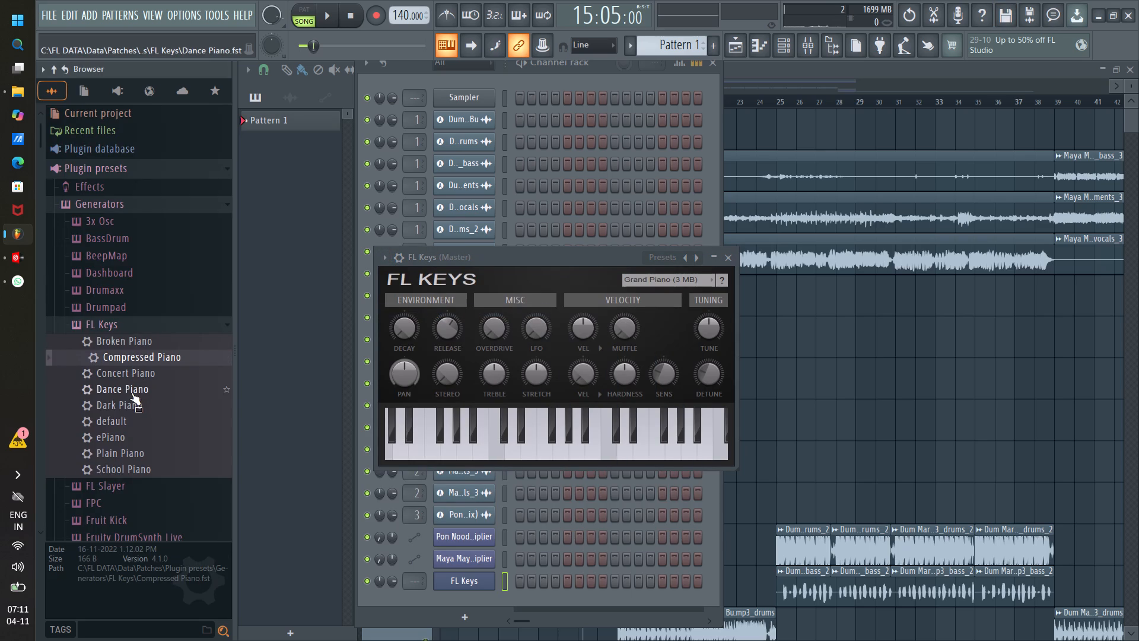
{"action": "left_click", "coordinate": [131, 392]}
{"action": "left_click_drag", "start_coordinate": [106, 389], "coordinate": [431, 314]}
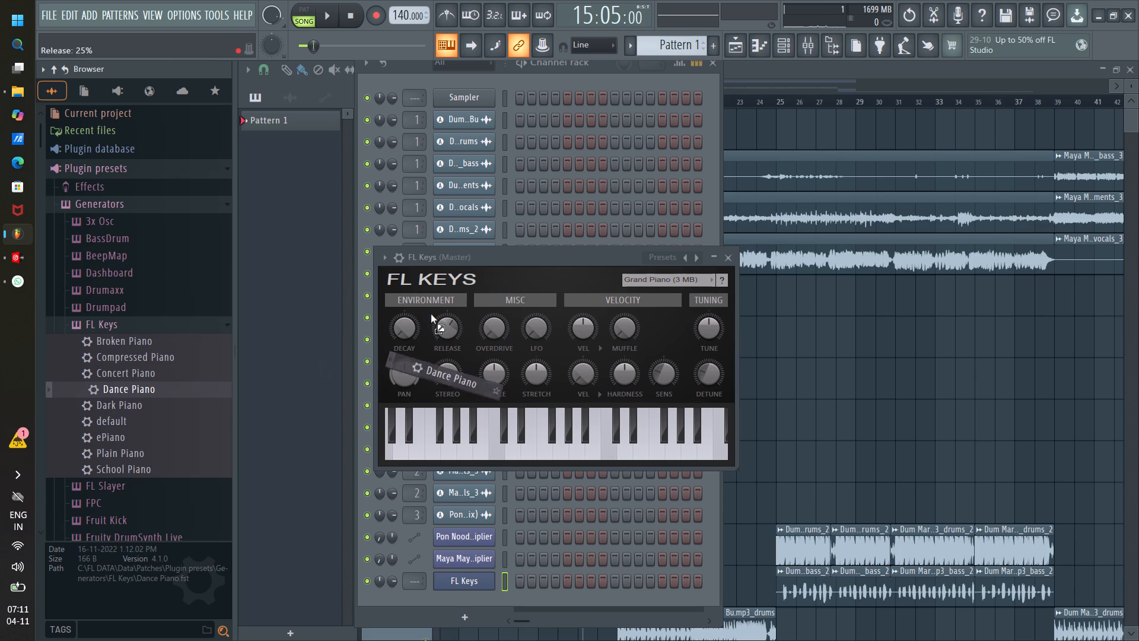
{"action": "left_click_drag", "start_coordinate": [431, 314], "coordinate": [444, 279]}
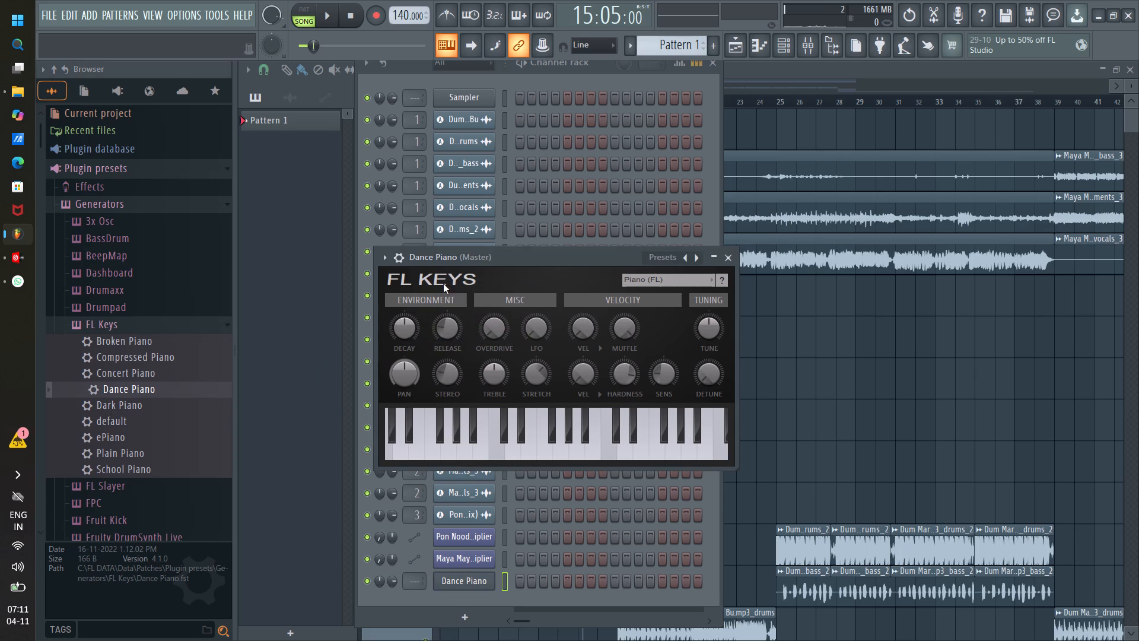
Audition the Dance Piano sound by playing several notes across the instrument's keyboard.
{"action": "left_click", "coordinate": [383, 262]}
{"action": "left_click", "coordinate": [628, 258]}
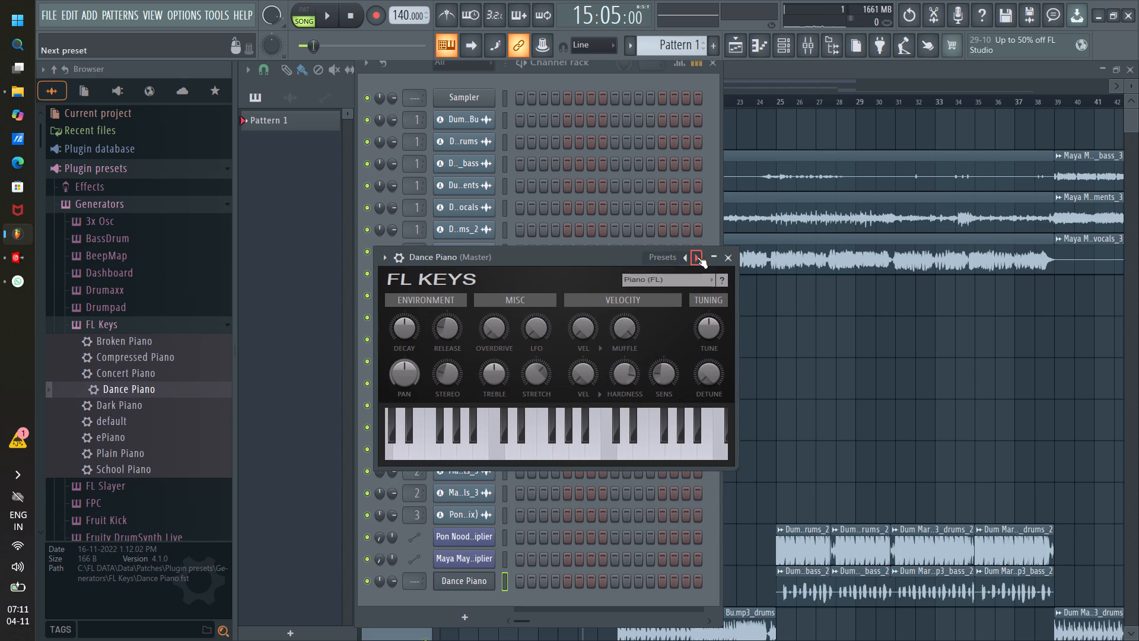
{"action": "right_click", "coordinate": [697, 257]}
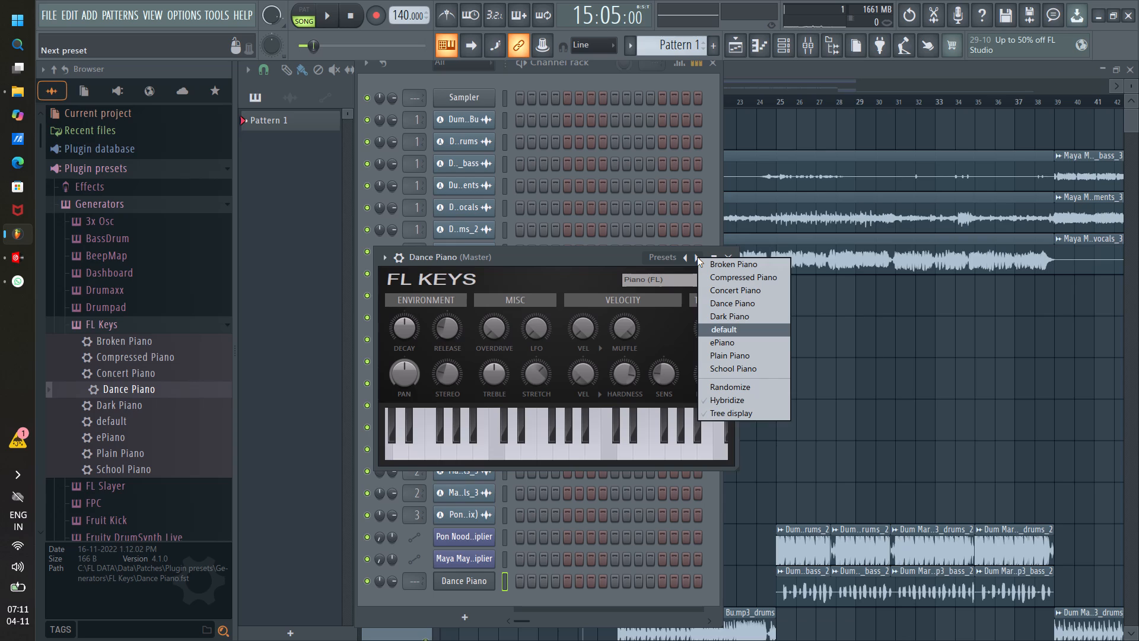
{"action": "left_click", "coordinate": [613, 254]}
{"action": "left_click", "coordinate": [438, 429]}
{"action": "left_click", "coordinate": [464, 431]}
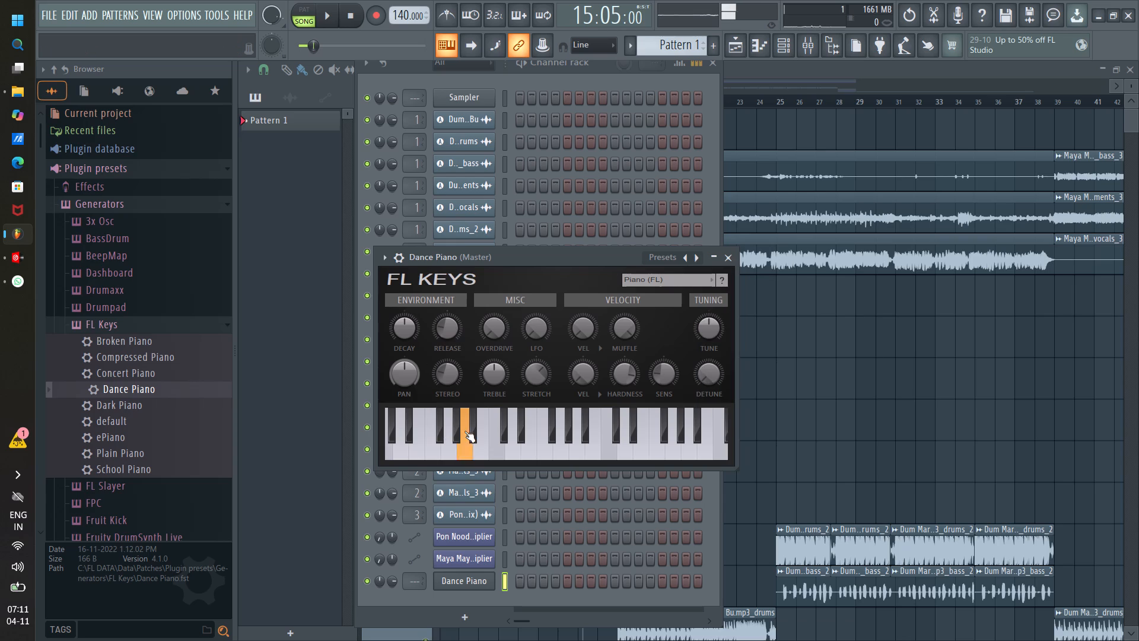
{"action": "left_click", "coordinate": [525, 430]}
{"action": "left_click_drag", "start_coordinate": [581, 437], "coordinate": [588, 437]}
{"action": "left_click", "coordinate": [590, 437]}
Open the instrument's piano roll, load the Plain Piano preset into FL Keys, and collapse the plugin presets listing.
{"action": "left_click", "coordinate": [389, 255]}
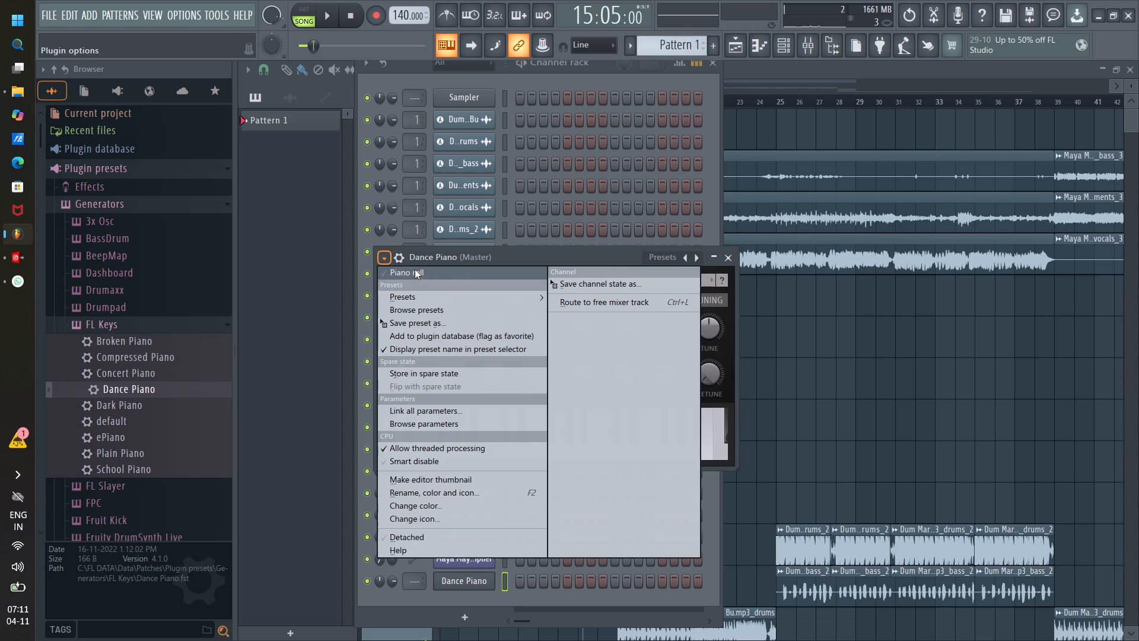
{"action": "left_click", "coordinate": [415, 269]}
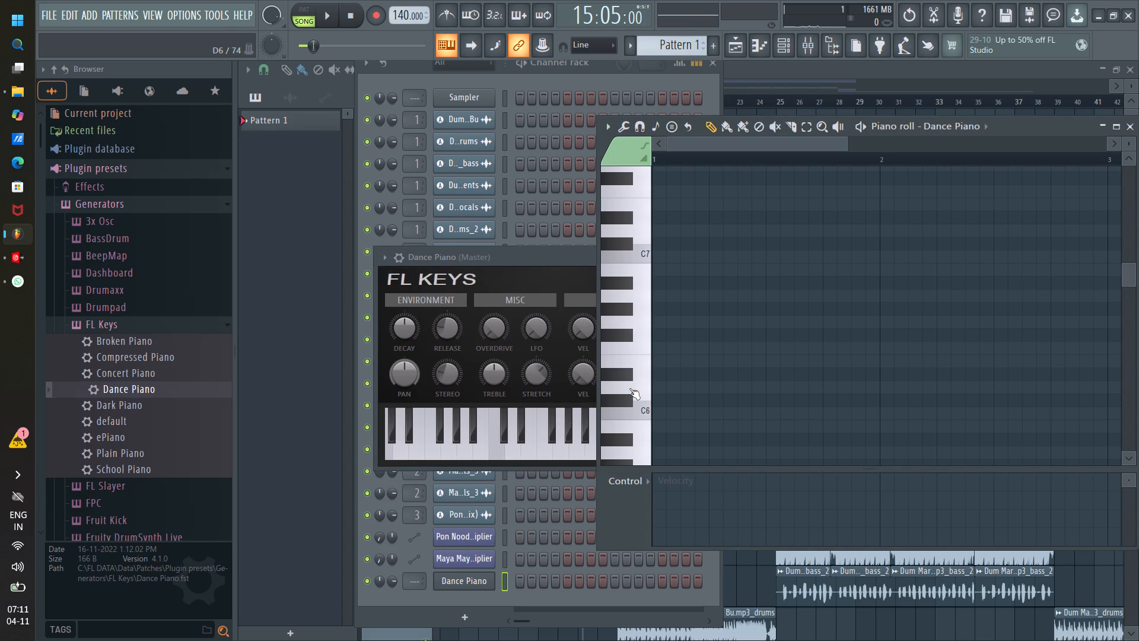
{"action": "left_click", "coordinate": [117, 458]}
{"action": "left_click_drag", "start_coordinate": [103, 450], "coordinate": [563, 276]}
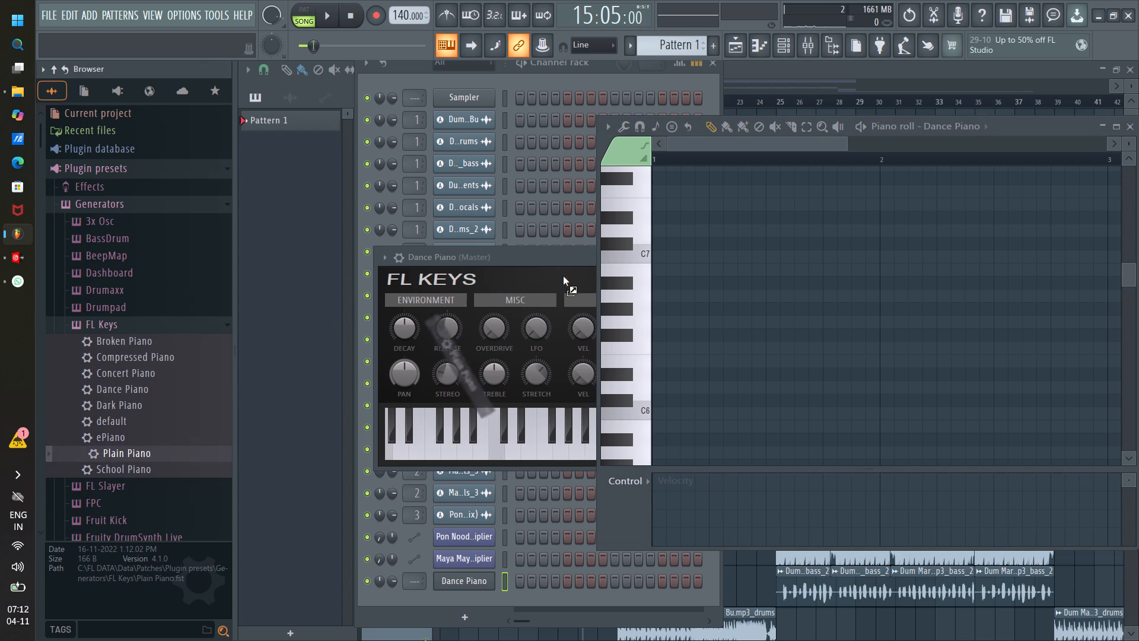
{"action": "left_click_drag", "start_coordinate": [563, 276], "coordinate": [537, 256]}
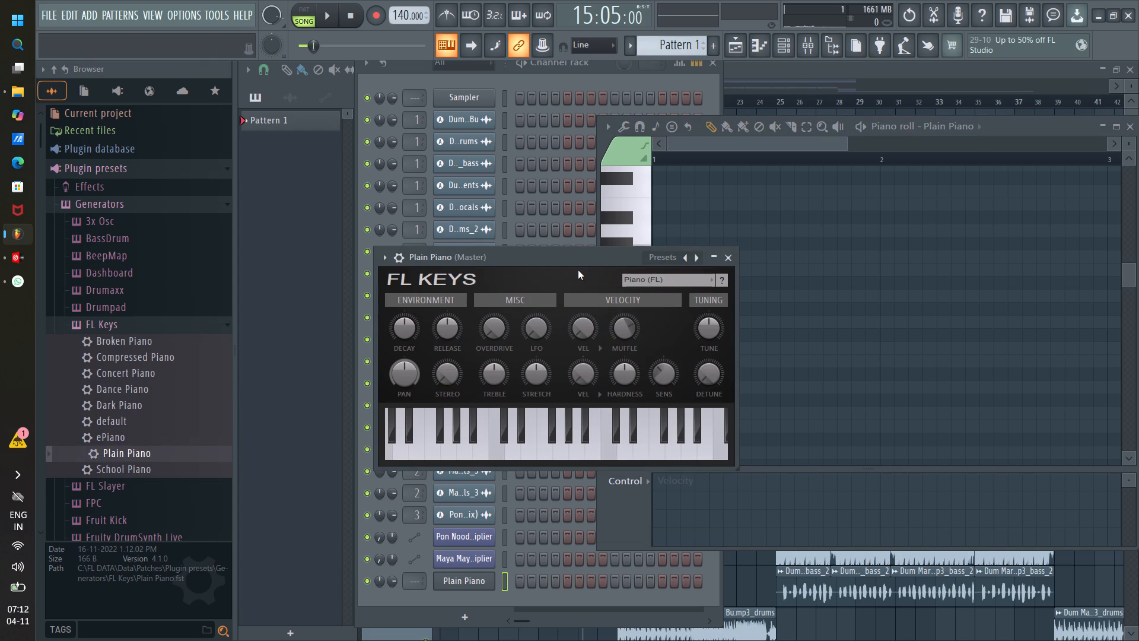
{"action": "left_click", "coordinate": [188, 172]}
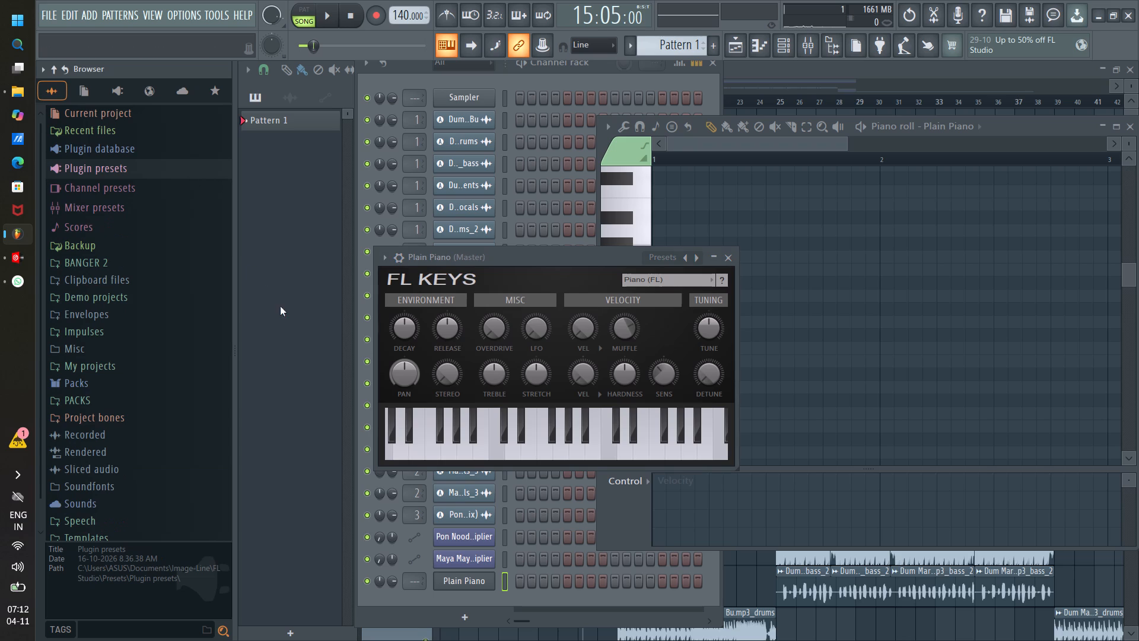
Move the FL Keys window aside, audition the Plain Piano sound over its keyboard, and close the piano roll.
{"action": "left_click_drag", "start_coordinate": [619, 261], "coordinate": [537, 269]}
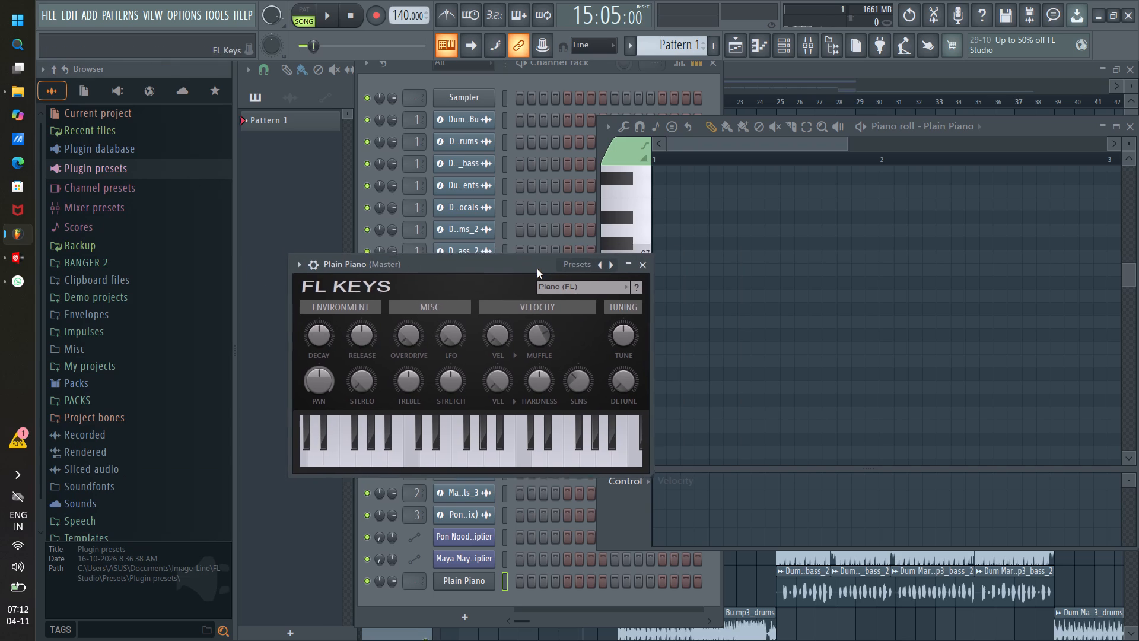
{"action": "left_click_drag", "start_coordinate": [537, 269], "coordinate": [541, 271]}
{"action": "left_click_drag", "start_coordinate": [477, 431], "coordinate": [486, 433]}
{"action": "left_click_drag", "start_coordinate": [460, 431], "coordinate": [359, 431]}
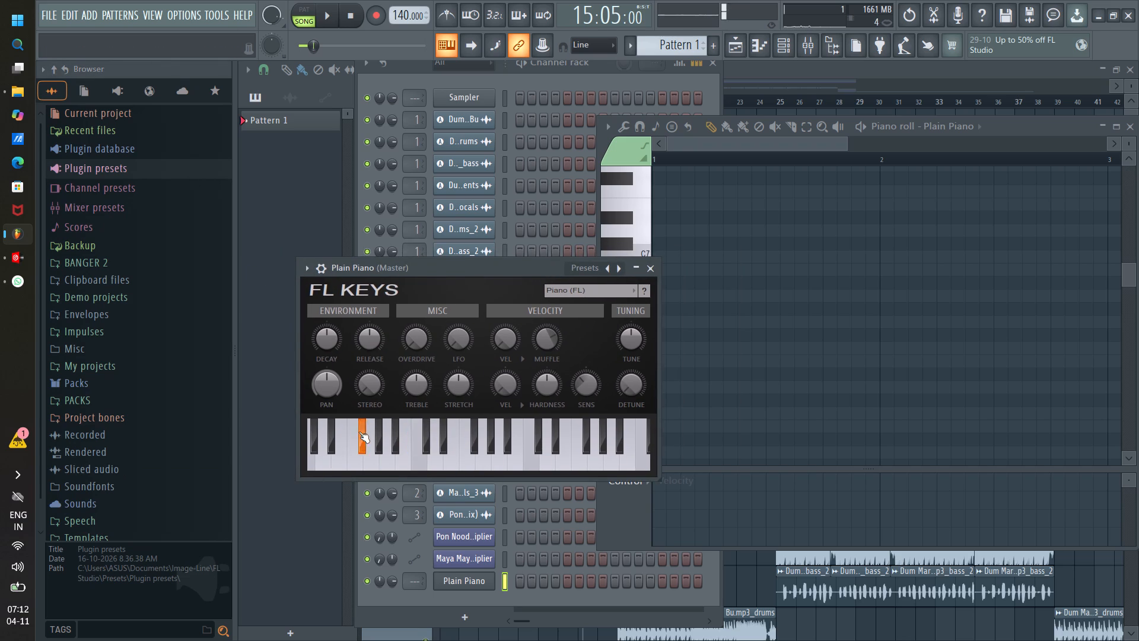
{"action": "left_click_drag", "start_coordinate": [359, 431], "coordinate": [431, 424]}
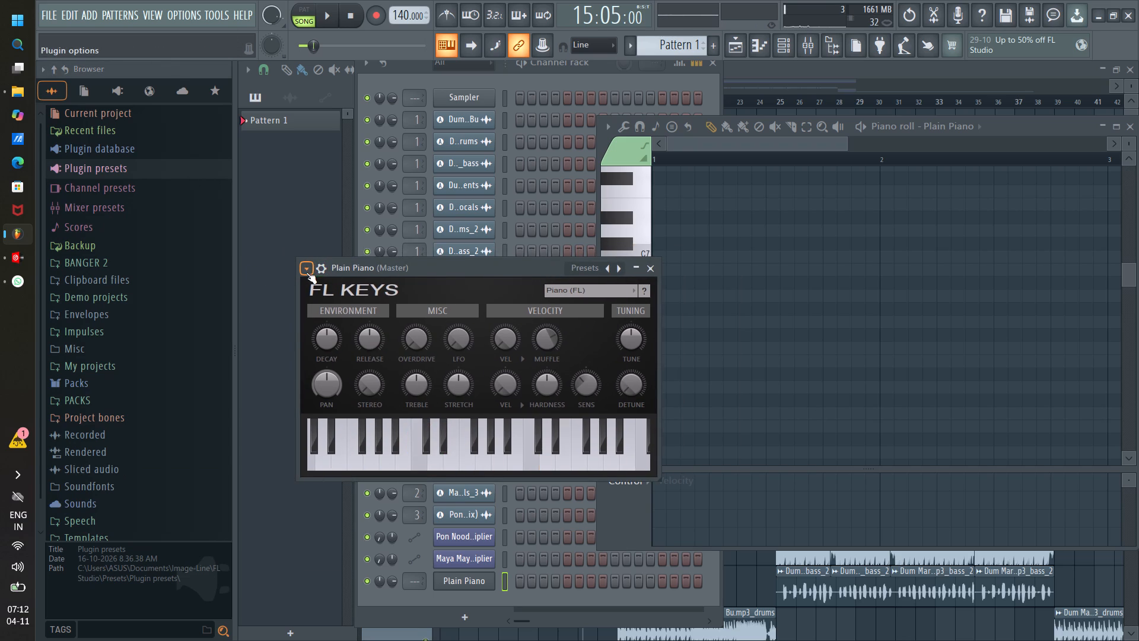
{"action": "left_click", "coordinate": [306, 272]}
{"action": "left_click", "coordinate": [325, 285]}
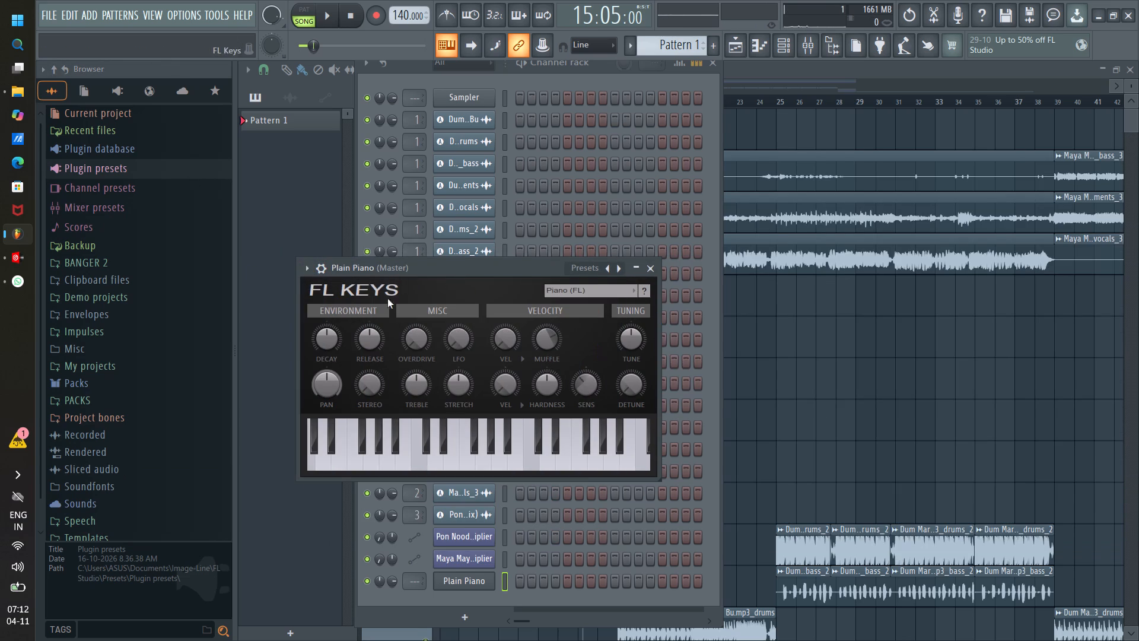
Open the Plain Piano channel's piano roll and place a one-bar A#5 note at the start of bar 1.
{"action": "left_click", "coordinate": [453, 584]}
{"action": "left_click", "coordinate": [457, 584]}
{"action": "left_click", "coordinate": [460, 584]}
{"action": "right_click", "coordinate": [460, 584]}
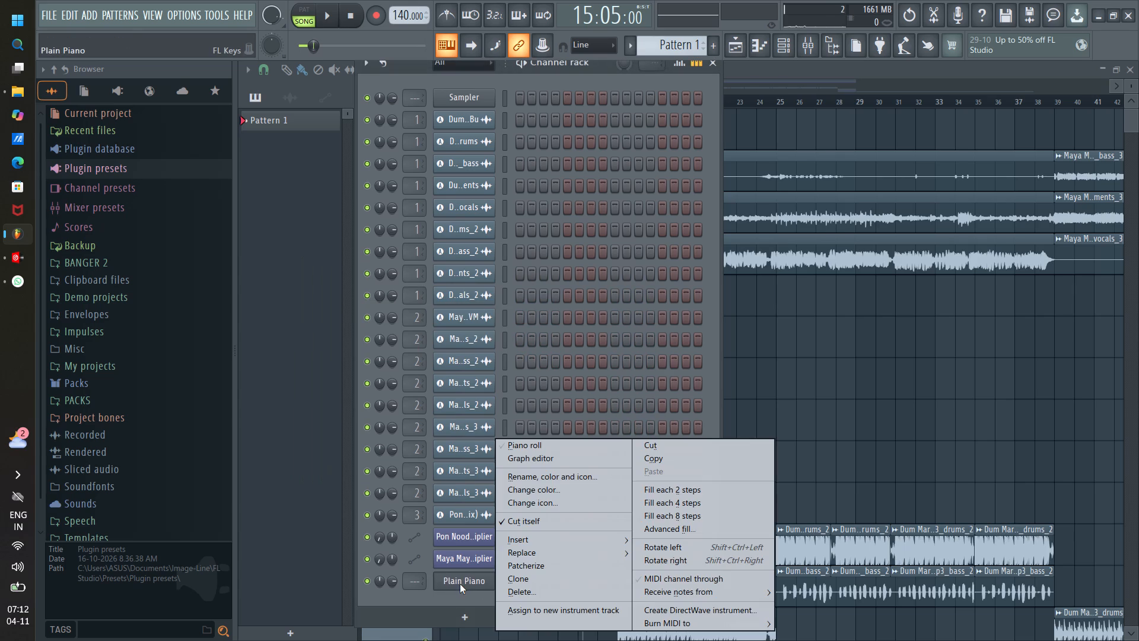
{"action": "left_click", "coordinate": [515, 438]}
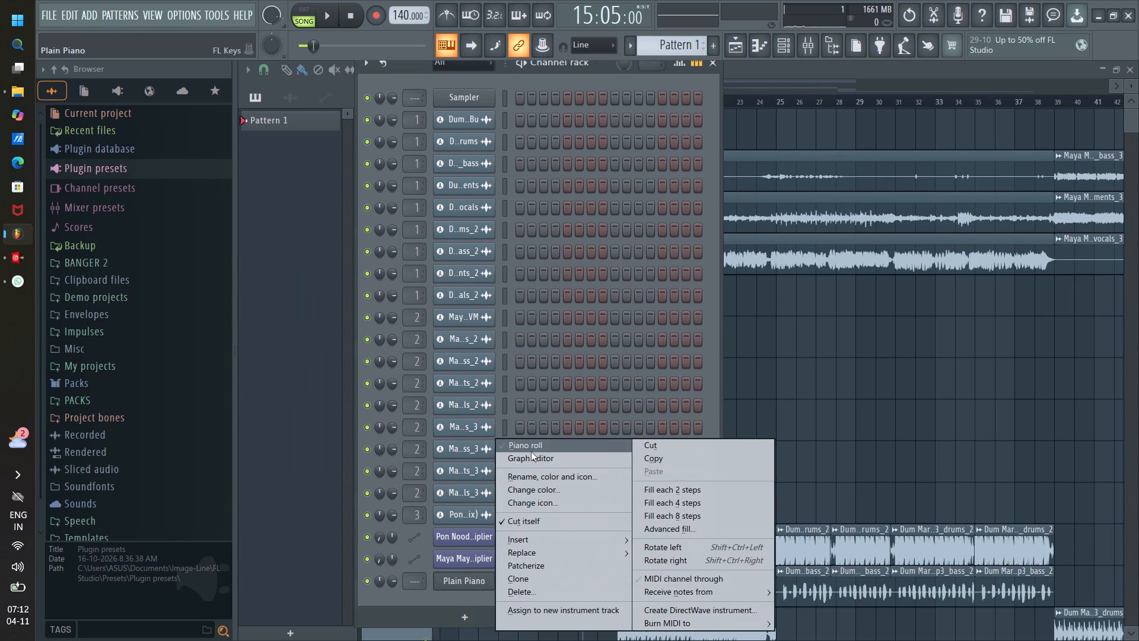
{"action": "left_click", "coordinate": [532, 452]}
{"action": "left_click", "coordinate": [698, 436]}
{"action": "left_click_drag", "start_coordinate": [715, 439], "coordinate": [672, 427]}
{"action": "left_click", "coordinate": [582, 1]}
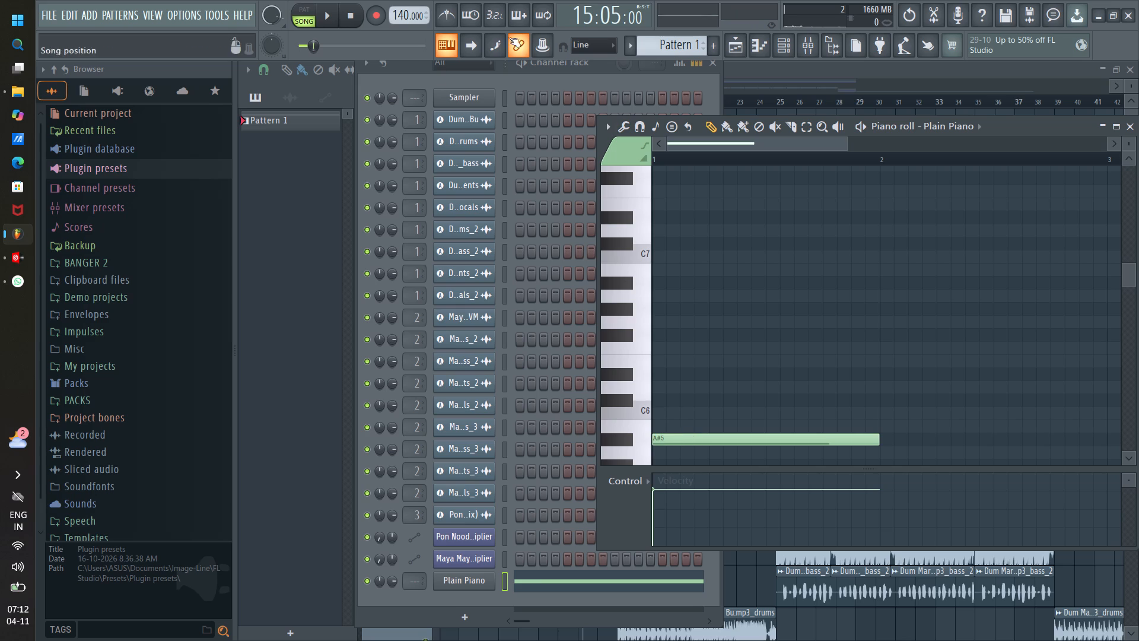
Reposition and shorten the channel rack, close it, and maximize the Plain Piano piano roll.
{"action": "left_click_drag", "start_coordinate": [591, 67], "coordinate": [594, 82]}
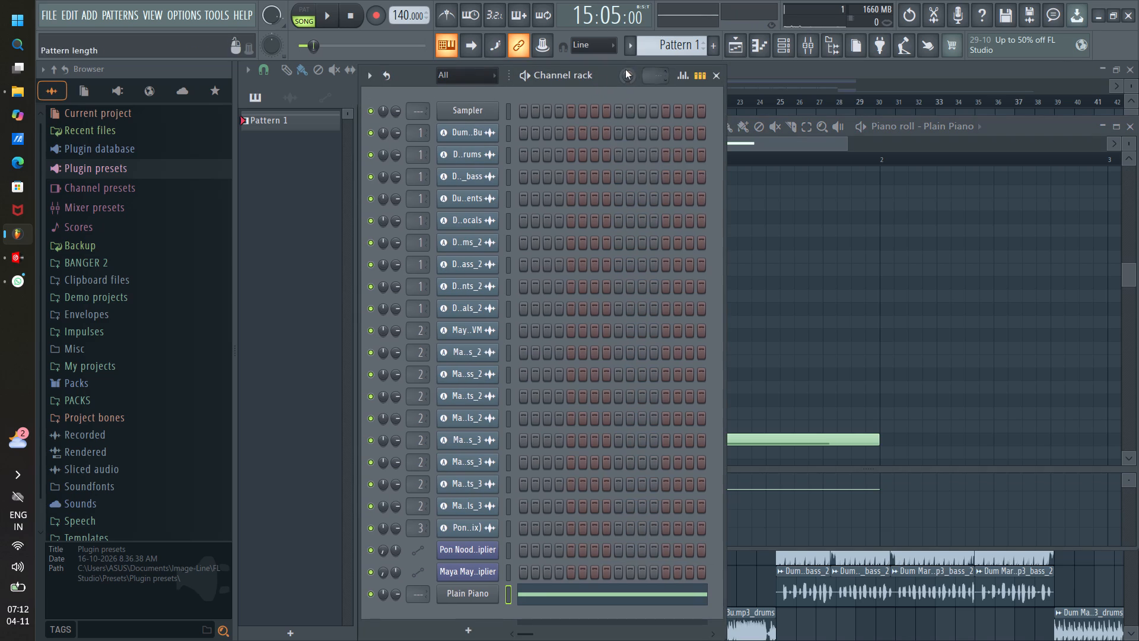
{"action": "left_click_drag", "start_coordinate": [535, 65], "coordinate": [525, 233]}
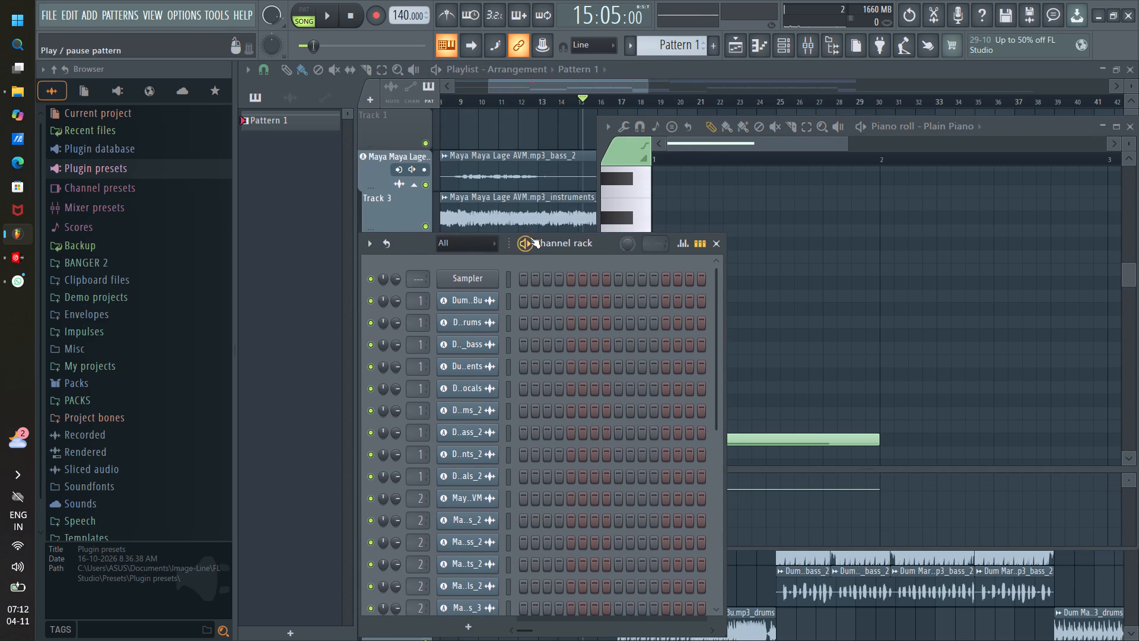
{"action": "left_click_drag", "start_coordinate": [539, 237], "coordinate": [546, 115]}
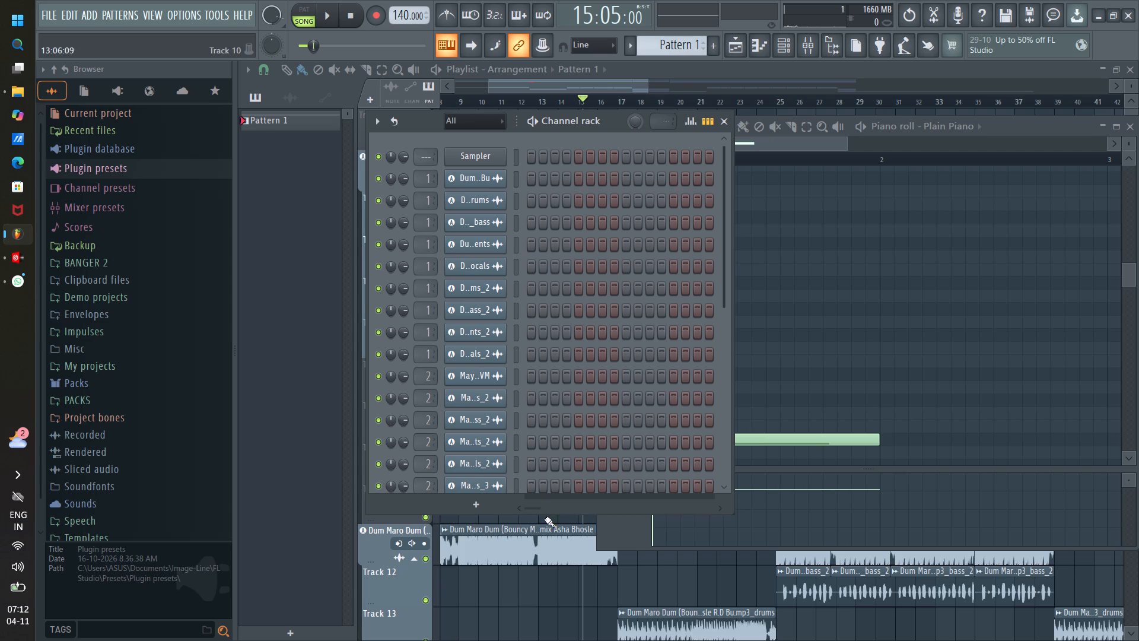
{"action": "scroll", "coordinate": [572, 405], "scroll_direction": "down", "scroll_amount": 7}
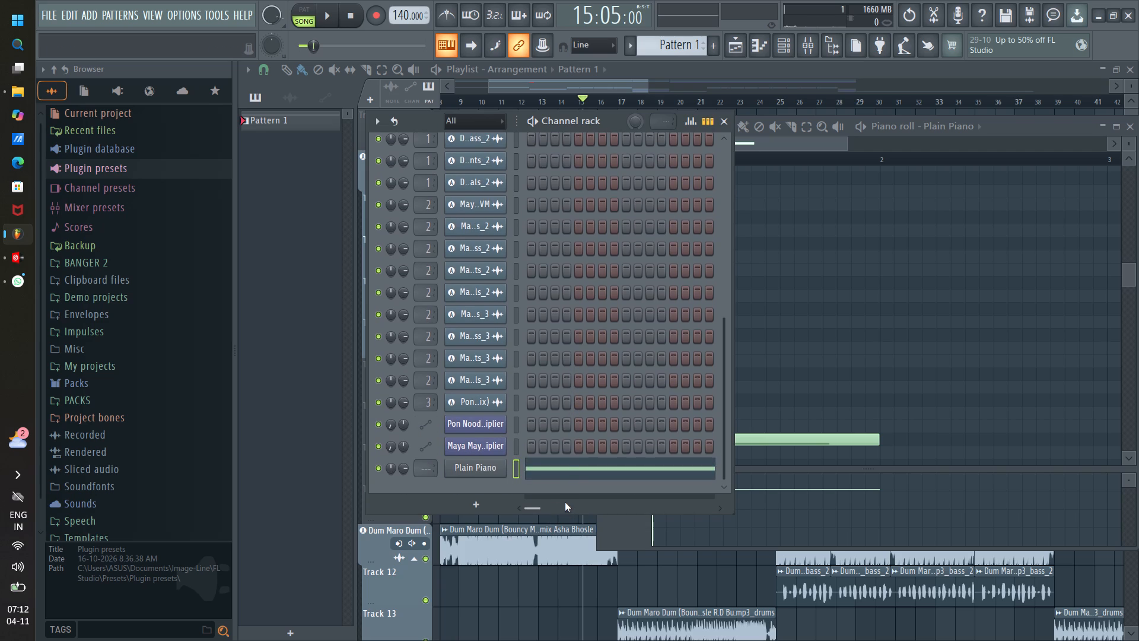
{"action": "left_click_drag", "start_coordinate": [567, 513], "coordinate": [593, 294]}
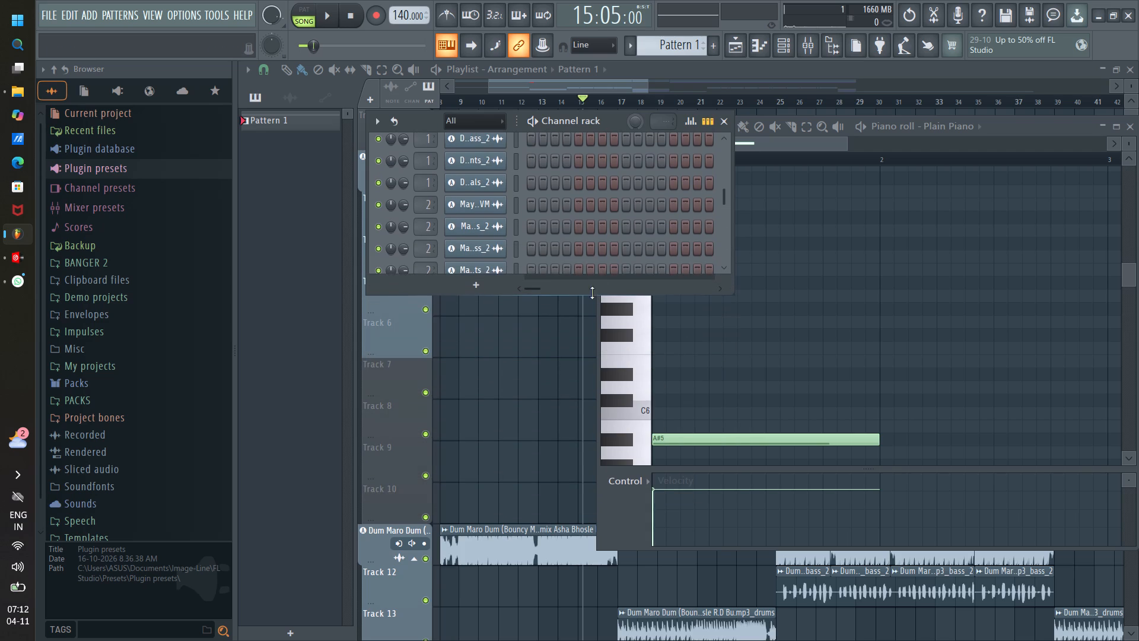
{"action": "scroll", "coordinate": [600, 246], "scroll_direction": "down", "scroll_amount": 8}
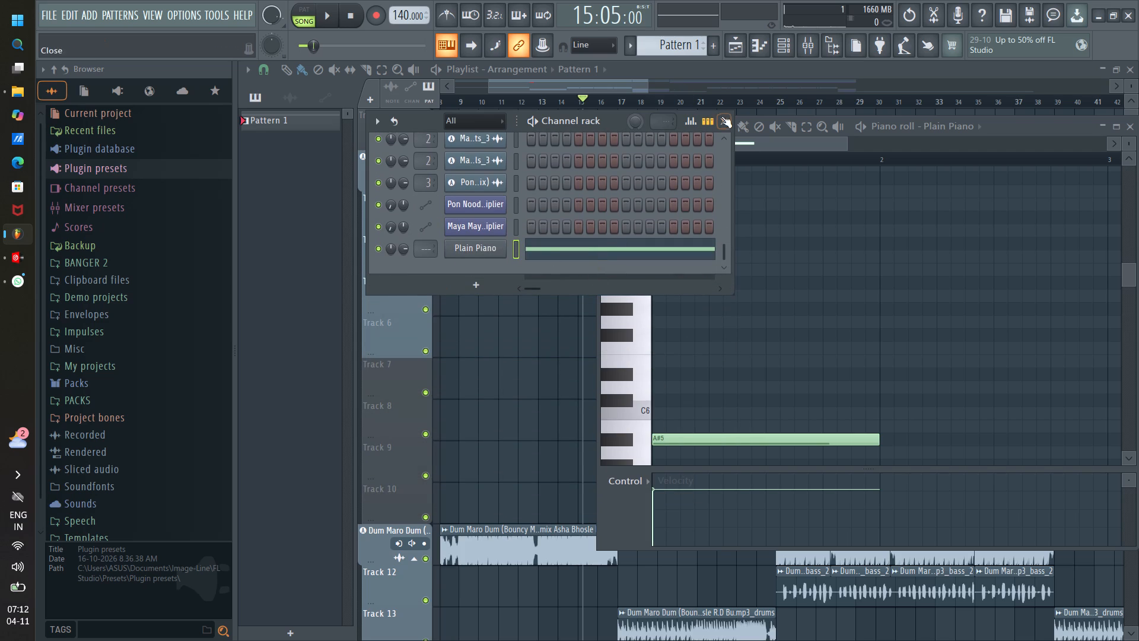
{"action": "left_click", "coordinate": [721, 117]}
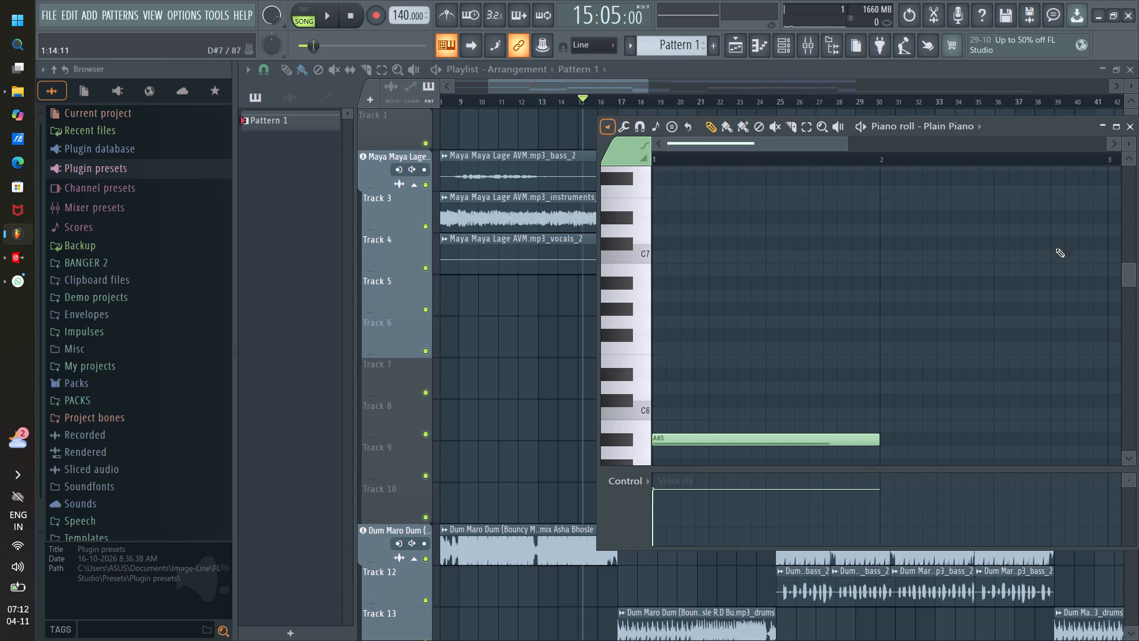
{"action": "left_click", "coordinate": [1119, 131]}
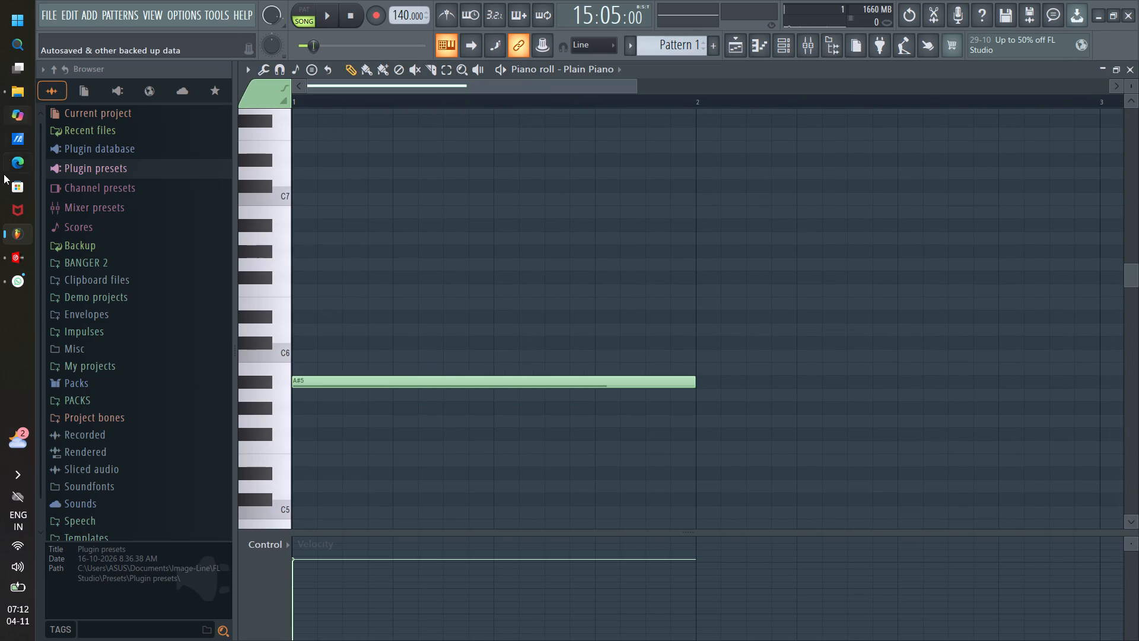
Bring up VirtualDJ, switch to File Explorer, and open the CG ORG folder inside DJ HITESH ROADSHOW > BARAAT ON WHEEL.
{"action": "left_click", "coordinate": [16, 261]}
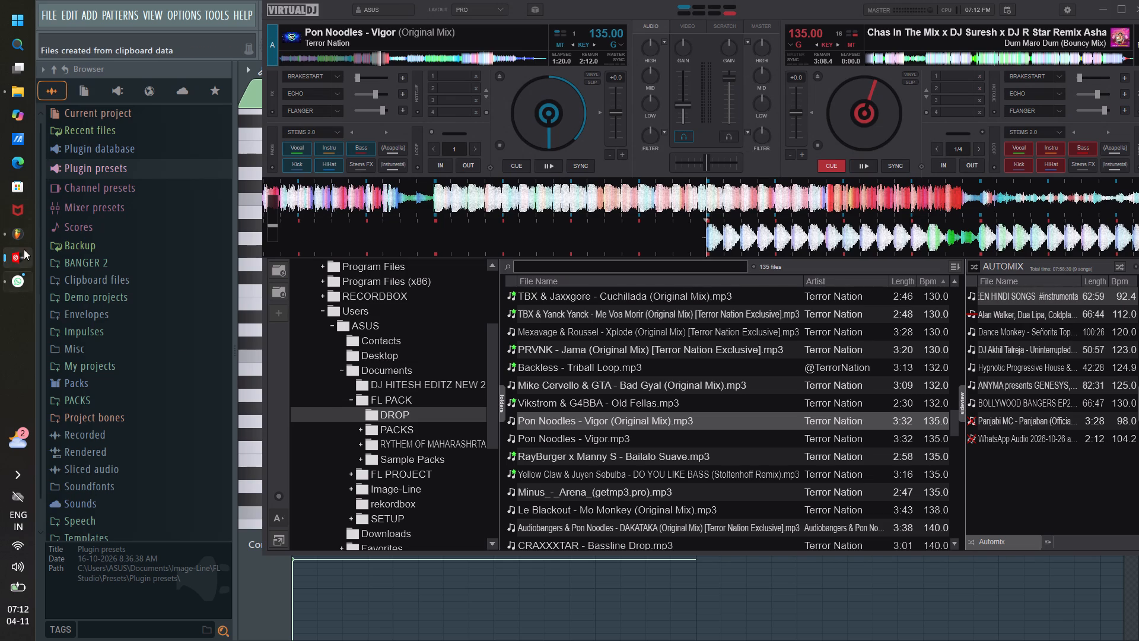
{"action": "left_click", "coordinate": [15, 88]}
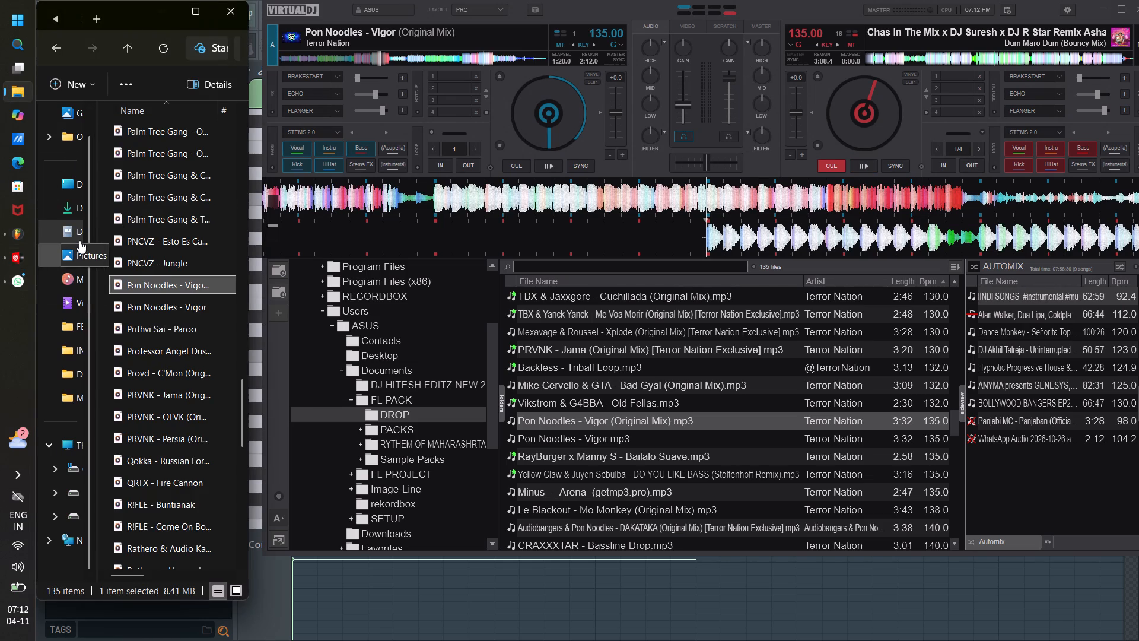
{"action": "left_click", "coordinate": [53, 52]}
{"action": "left_click", "coordinate": [53, 50]}
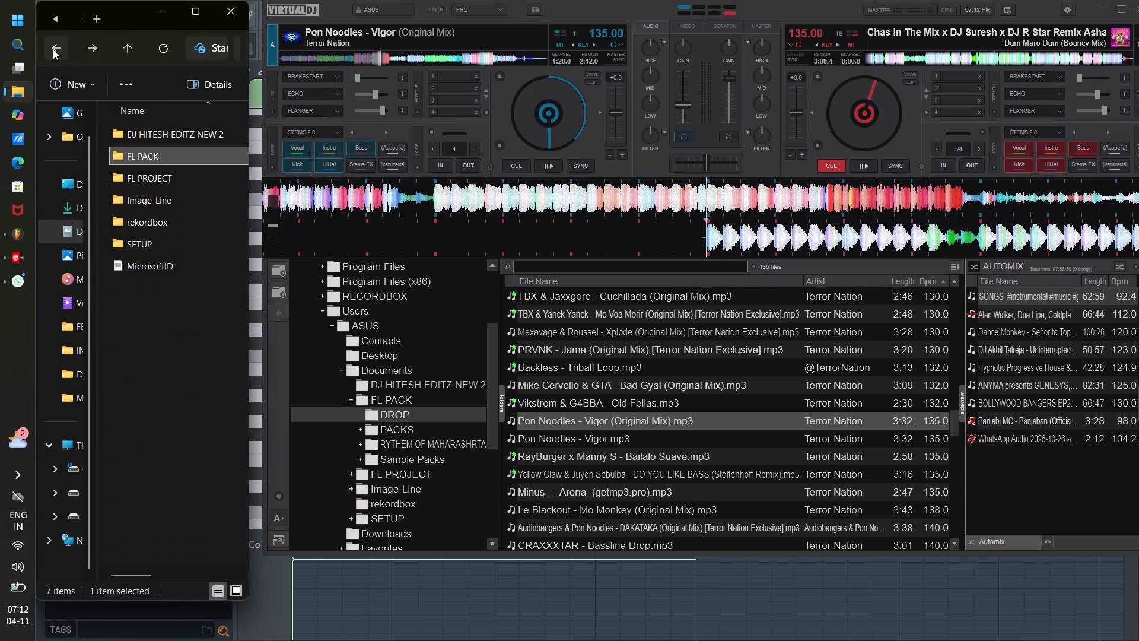
{"action": "left_click", "coordinate": [53, 49]}
{"action": "double_click", "coordinate": [141, 169]}
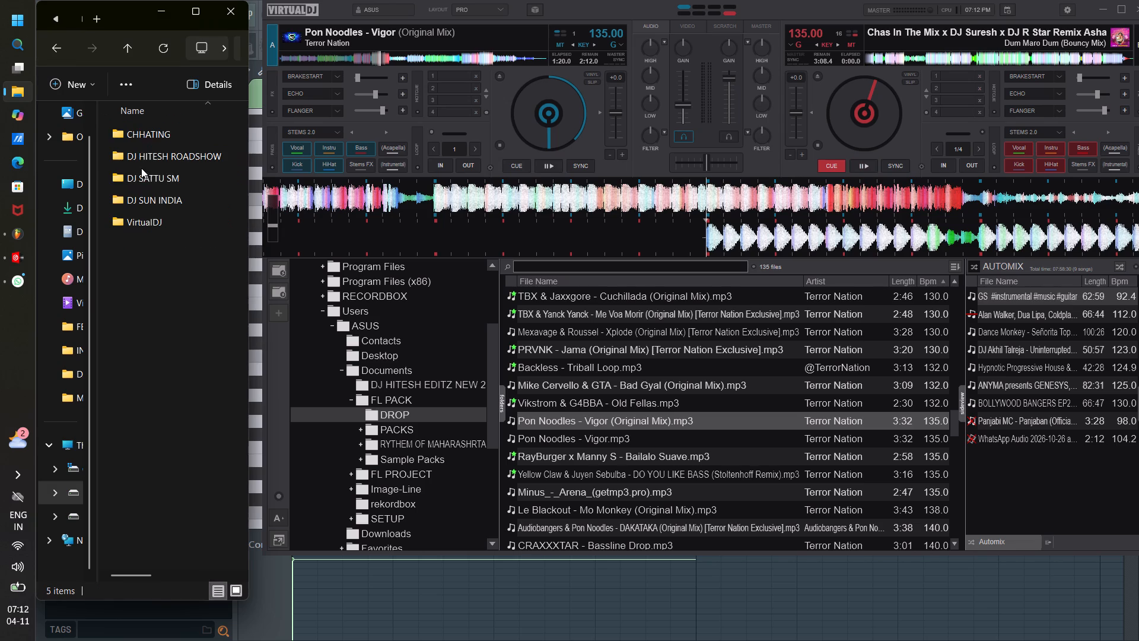
{"action": "left_click", "coordinate": [144, 129]}
{"action": "double_click", "coordinate": [165, 156]}
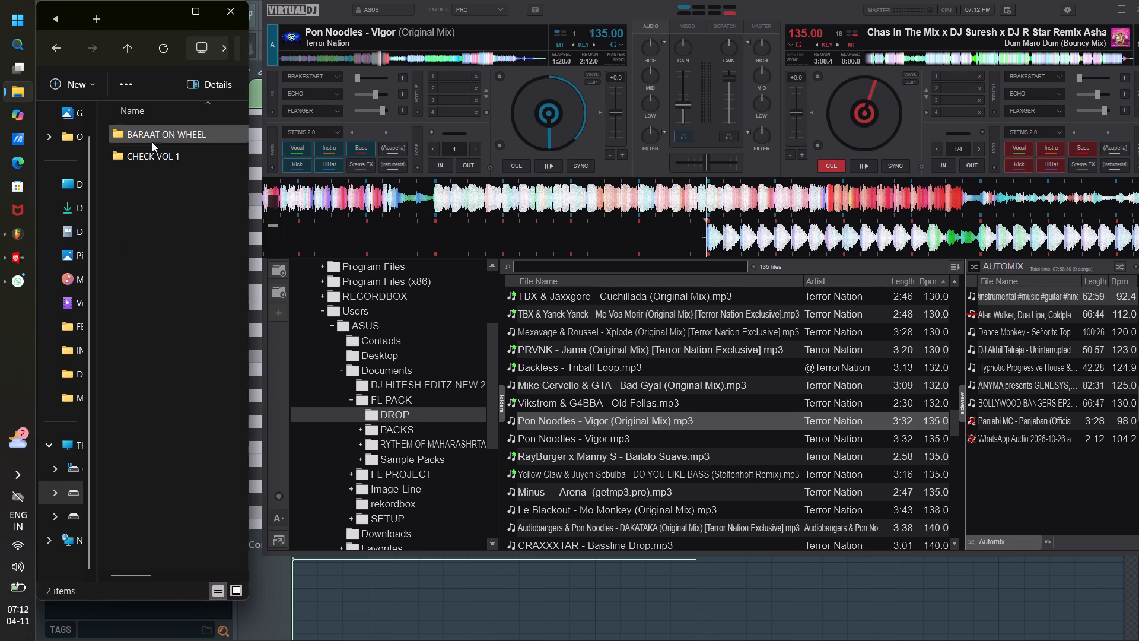
{"action": "double_click", "coordinate": [152, 139]}
{"action": "scroll", "coordinate": [166, 316], "scroll_direction": "down", "scroll_amount": 4}
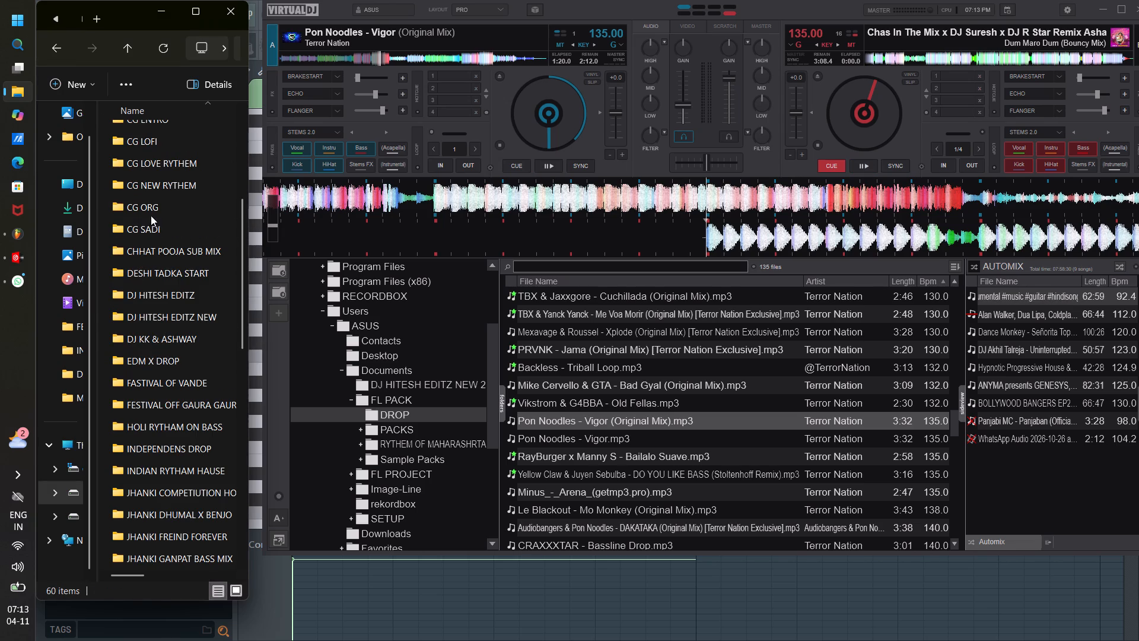
{"action": "double_click", "coordinate": [151, 212]}
Find Maya Maya Lage AVM in the folder and load it into VirtualDJ's deck 1.
{"action": "left_click", "coordinate": [157, 312]}
{"action": "key", "text": "m"}
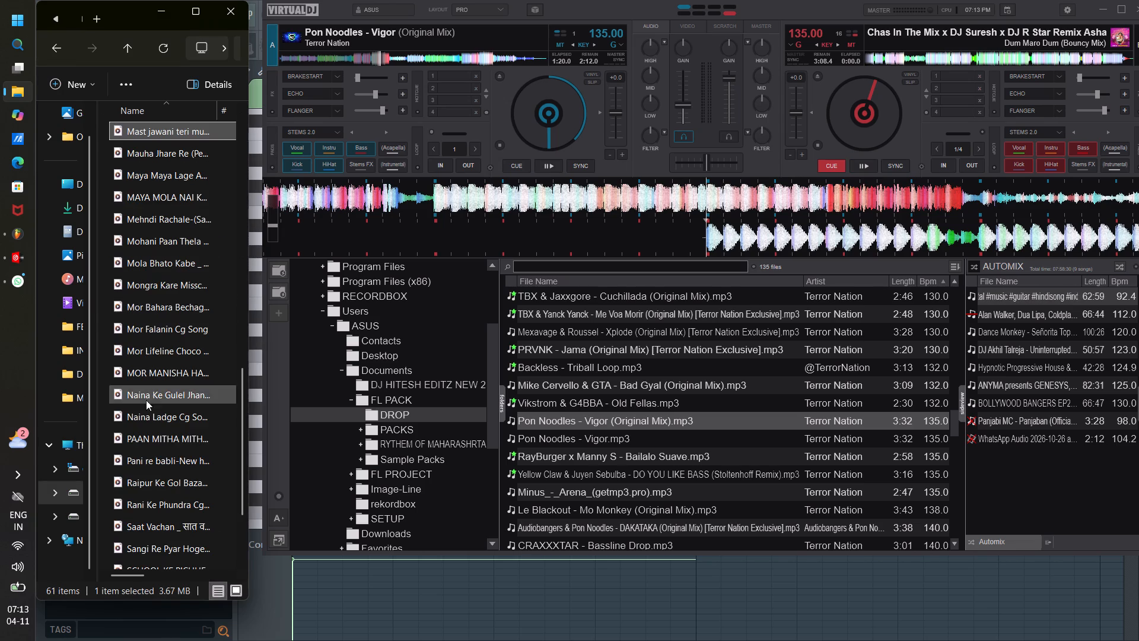
{"action": "left_click_drag", "start_coordinate": [158, 173], "coordinate": [419, 101]}
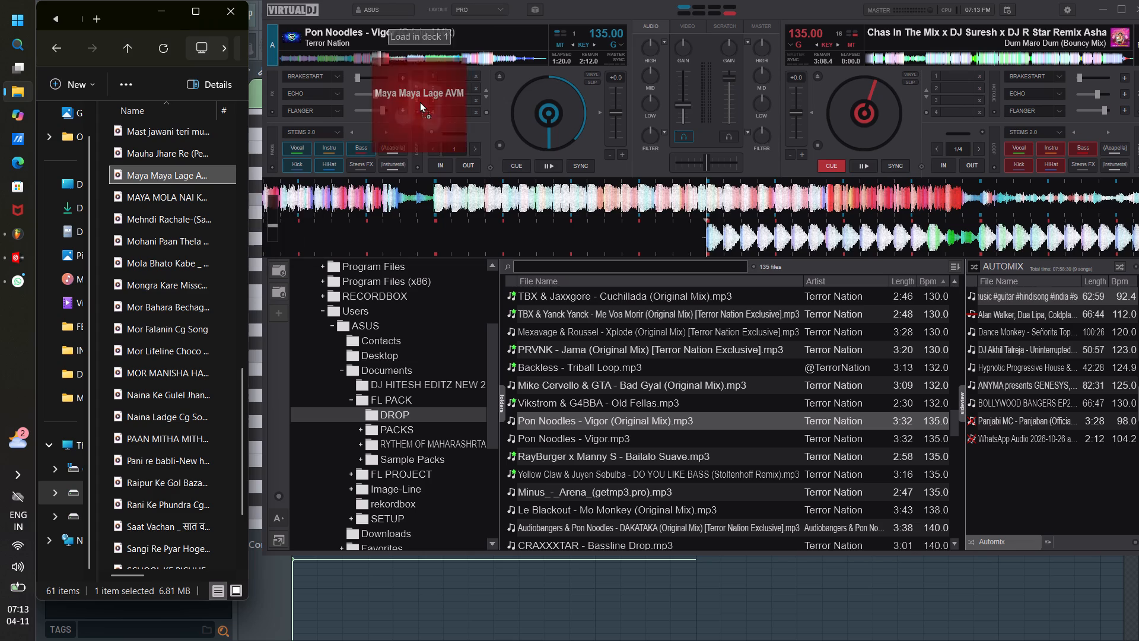
{"action": "left_click_drag", "start_coordinate": [419, 101], "coordinate": [416, 82]}
Check the loaded song's key in its tag editor, close the editor, and minimize VirtualDJ.
{"action": "left_click", "coordinate": [292, 37]}
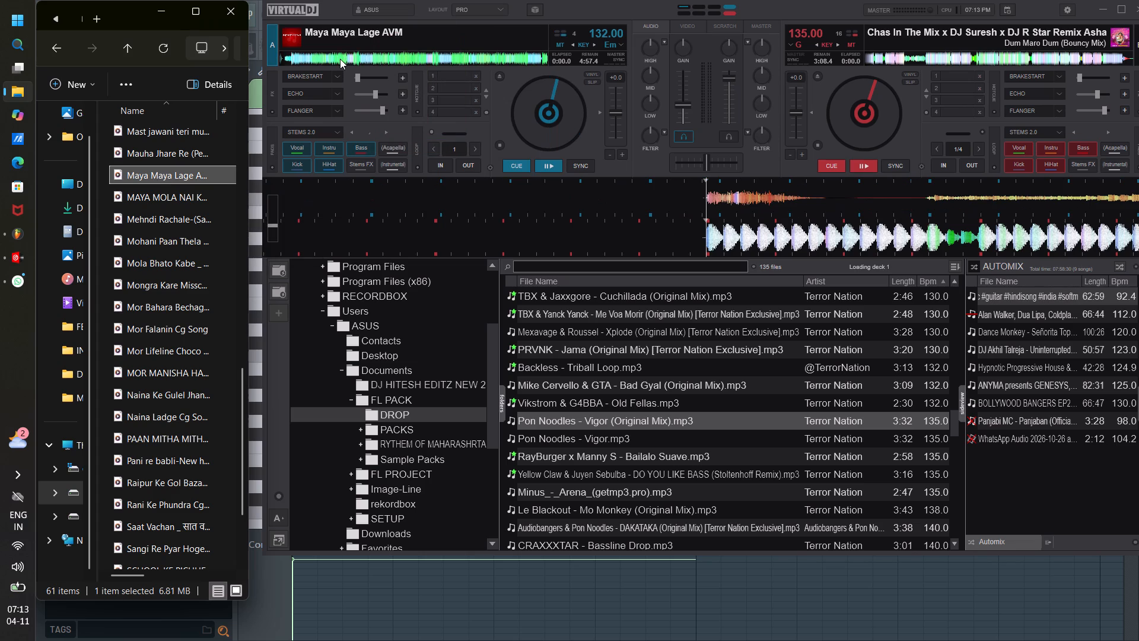
{"action": "left_click", "coordinate": [337, 46]}
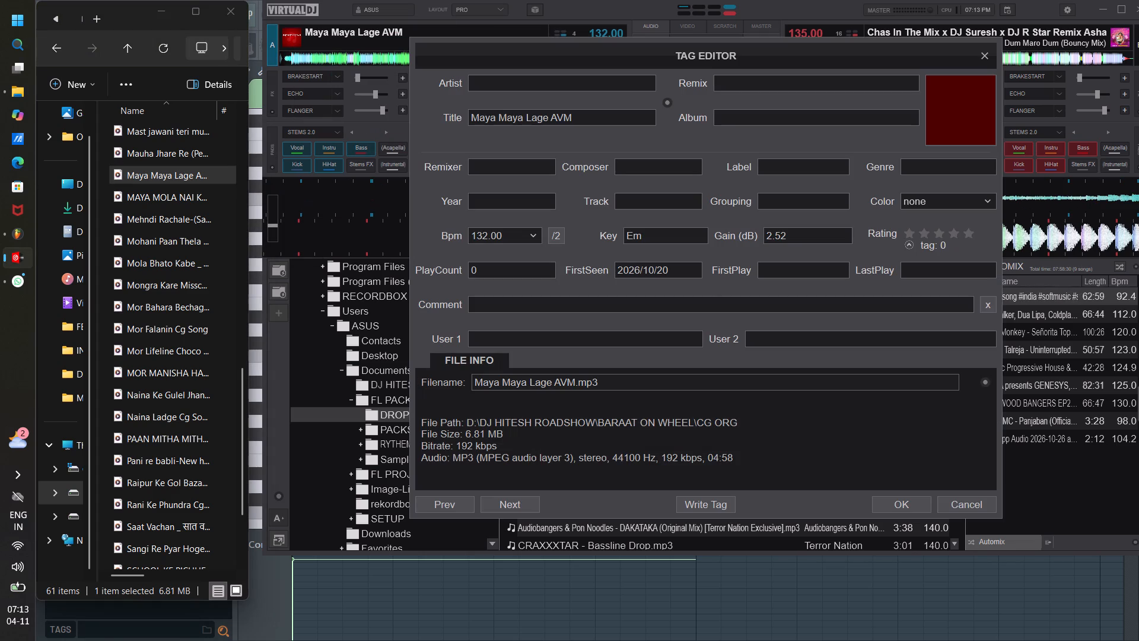
{"action": "left_click", "coordinate": [984, 60]}
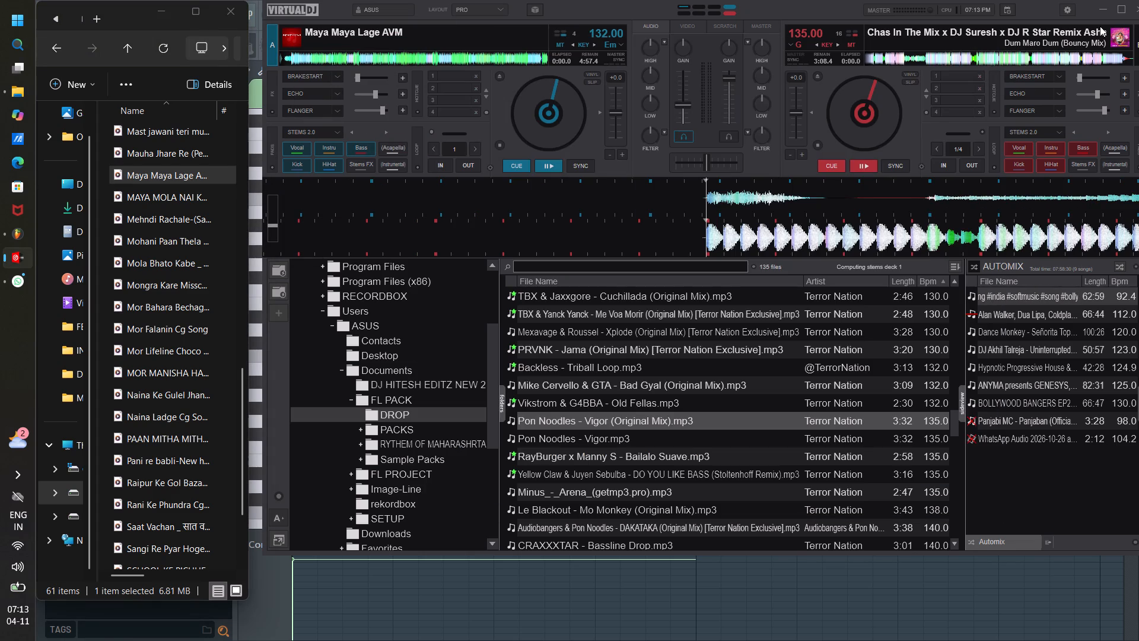
{"action": "left_click", "coordinate": [1103, 7]}
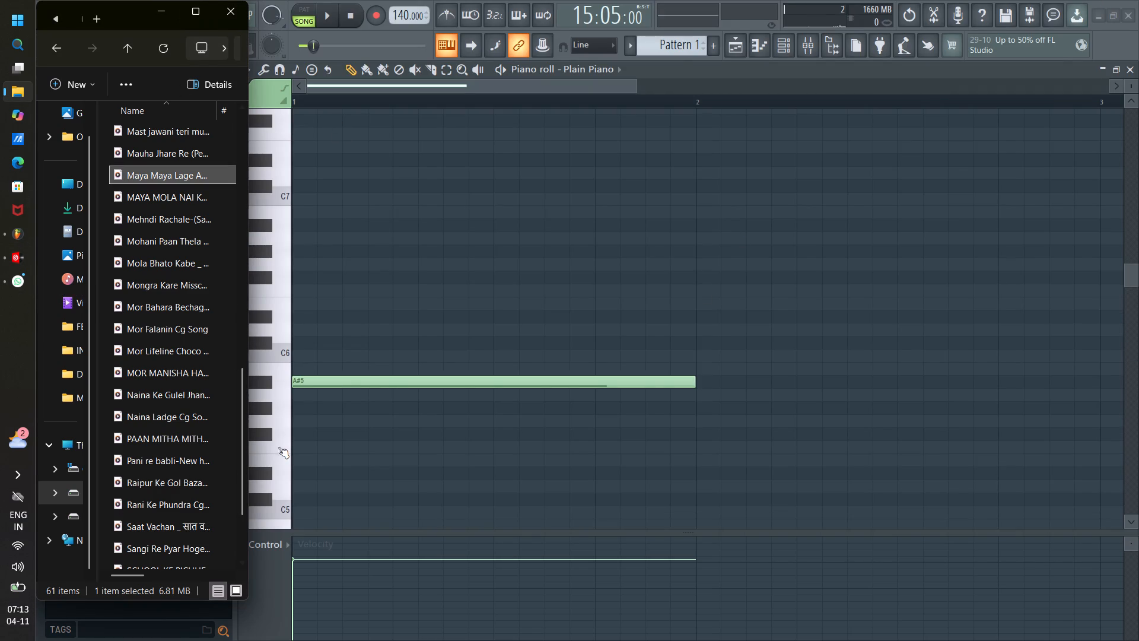
Build a one-bar chord in bar 1 by moving the existing note to E6 and adding G6 and B6.
{"action": "left_click_drag", "start_coordinate": [347, 386], "coordinate": [351, 316]}
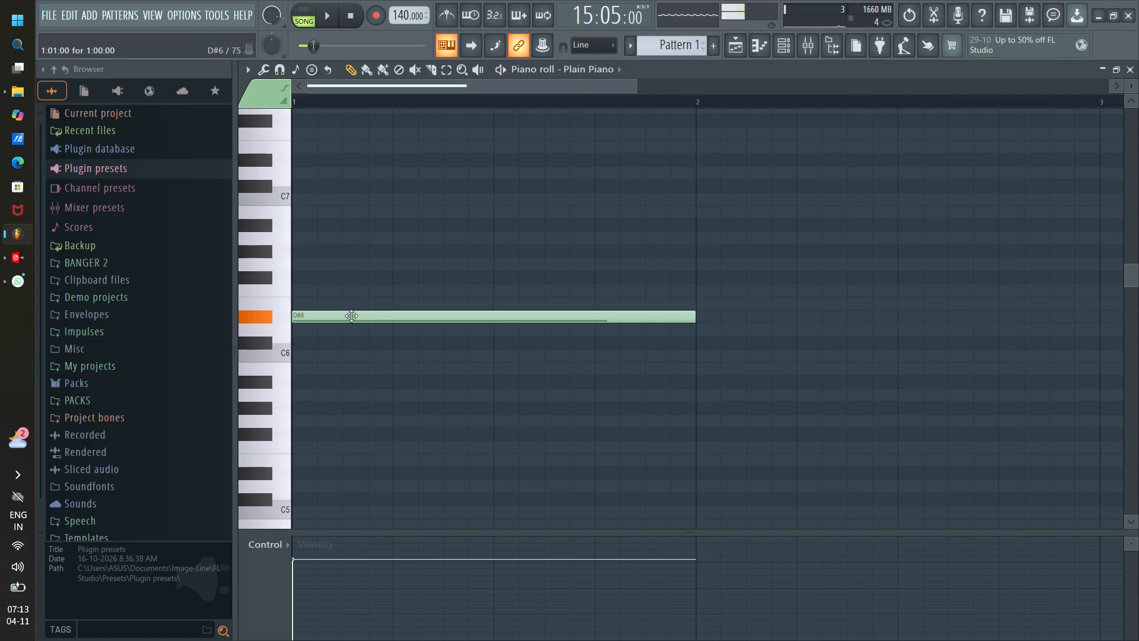
{"action": "left_click_drag", "start_coordinate": [351, 316], "coordinate": [348, 300]}
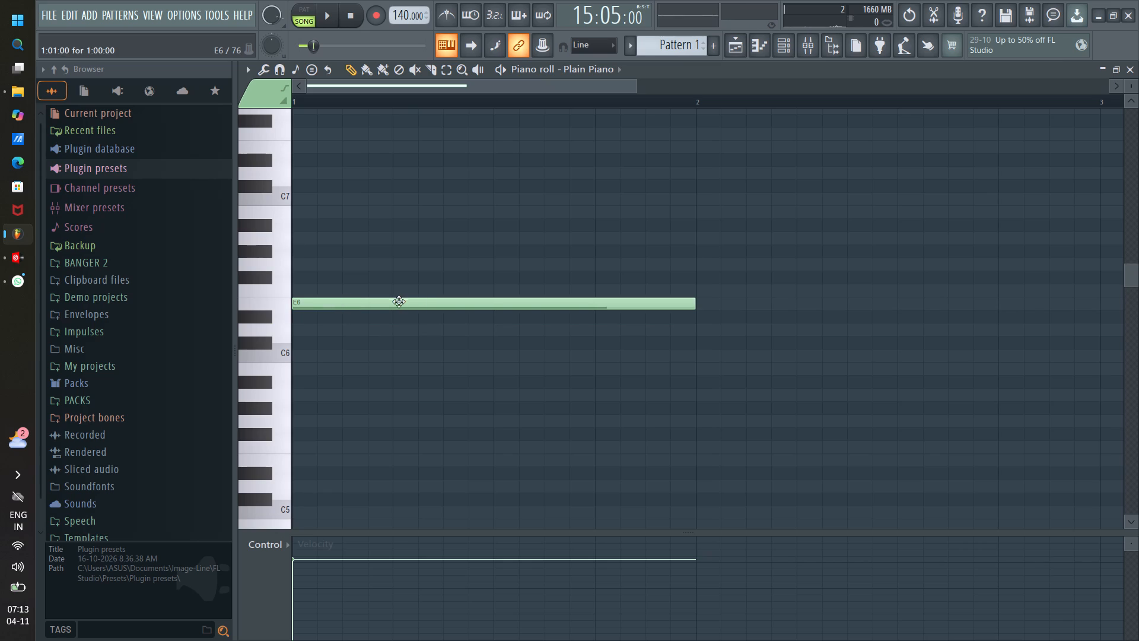
{"action": "left_click", "coordinate": [406, 261]}
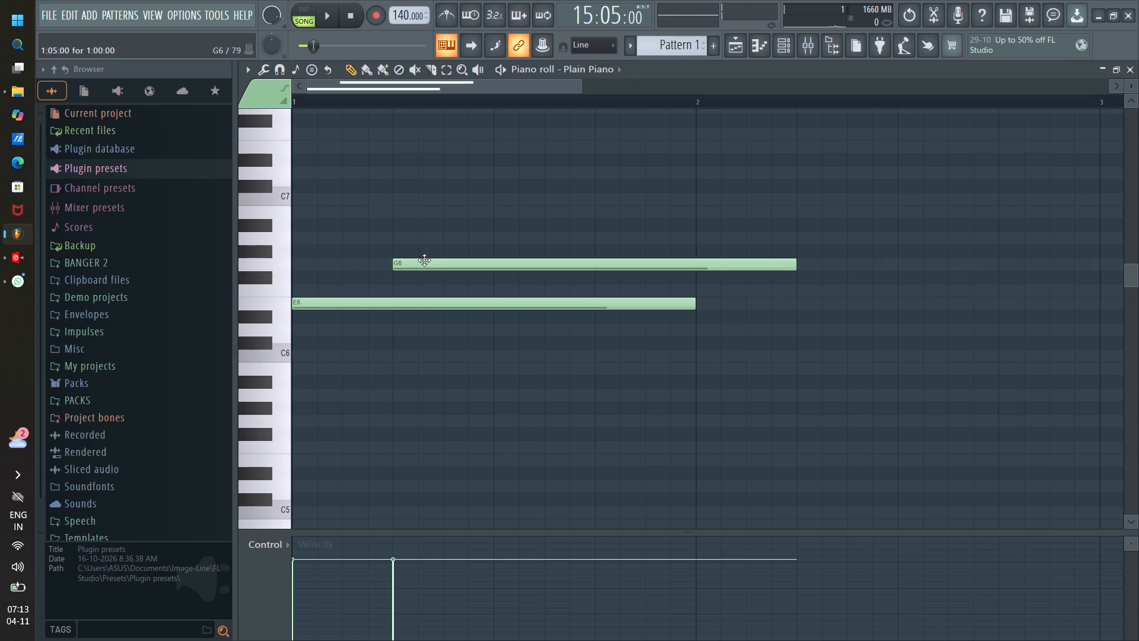
{"action": "left_click_drag", "start_coordinate": [424, 260], "coordinate": [319, 252]}
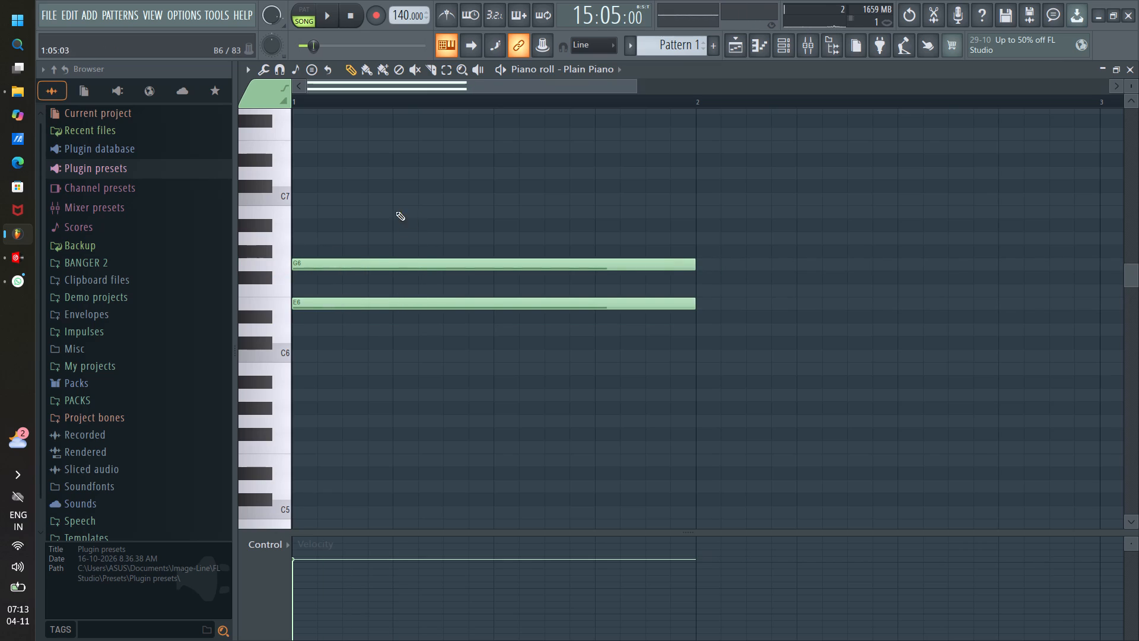
{"action": "left_click", "coordinate": [396, 211]}
{"action": "left_click_drag", "start_coordinate": [416, 211], "coordinate": [276, 207]}
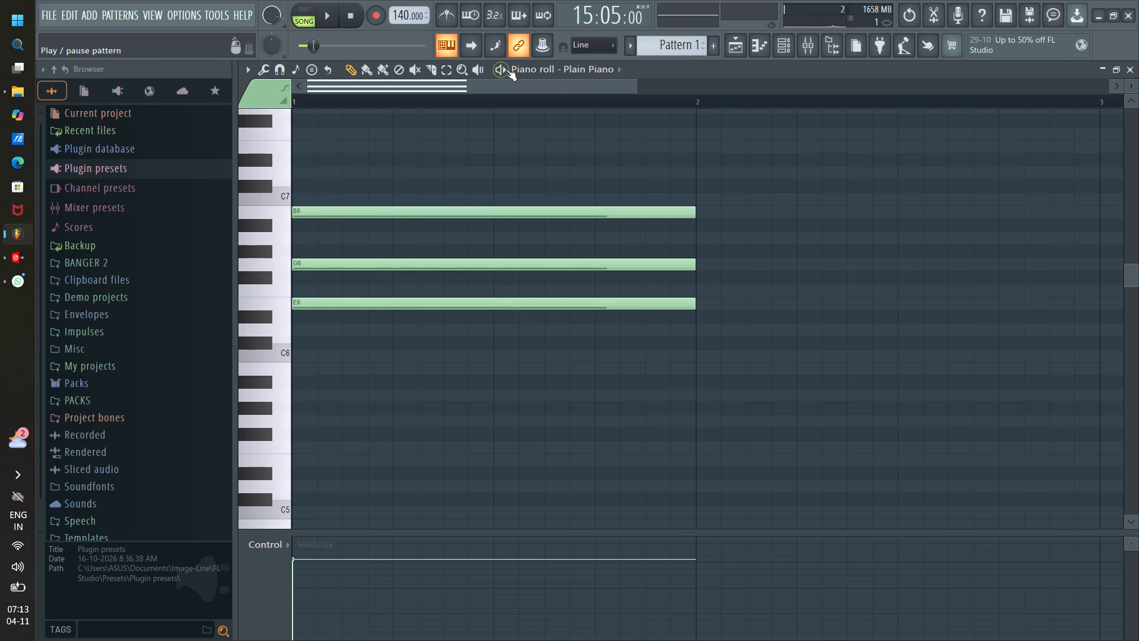
Play the pattern, select all three chord notes, and transpose them down to E3, G3 and B3.
{"action": "left_click", "coordinate": [502, 70]}
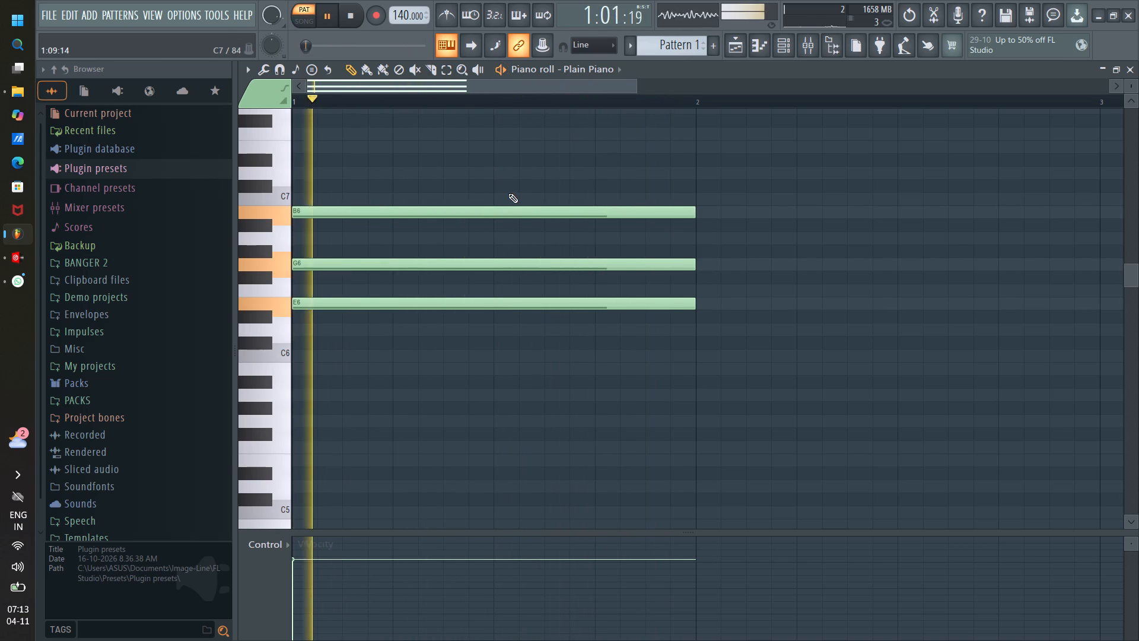
{"action": "left_click_drag", "start_coordinate": [509, 186], "coordinate": [497, 331], "text": "ctrl"}
{"action": "left_click_drag", "start_coordinate": [503, 304], "coordinate": [488, 555]}
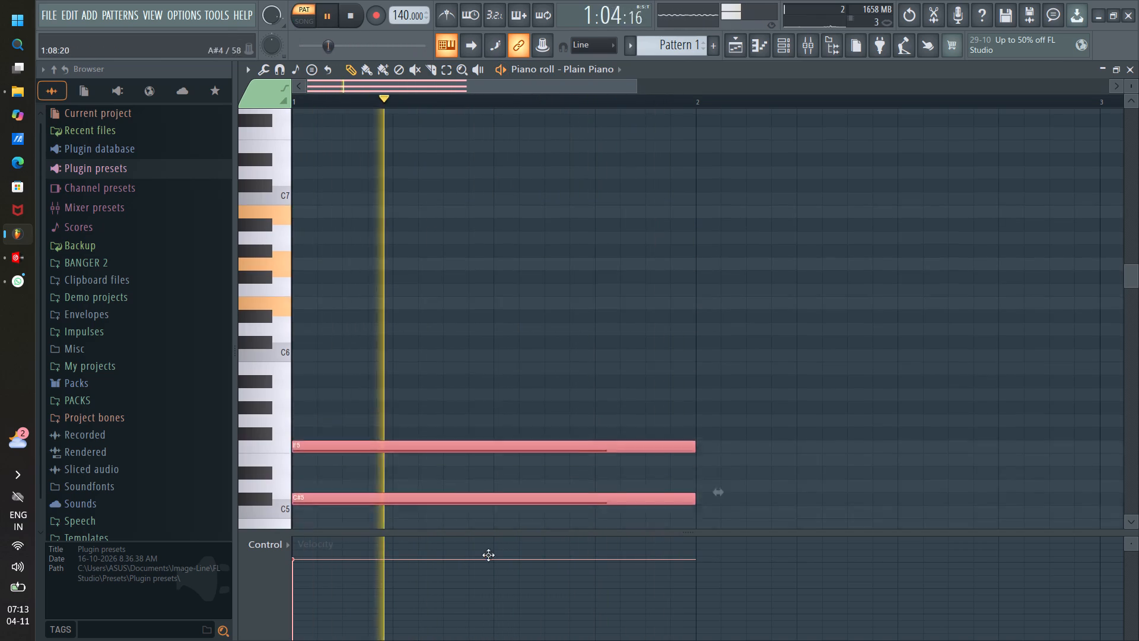
{"action": "left_click_drag", "start_coordinate": [488, 555], "coordinate": [476, 421]}
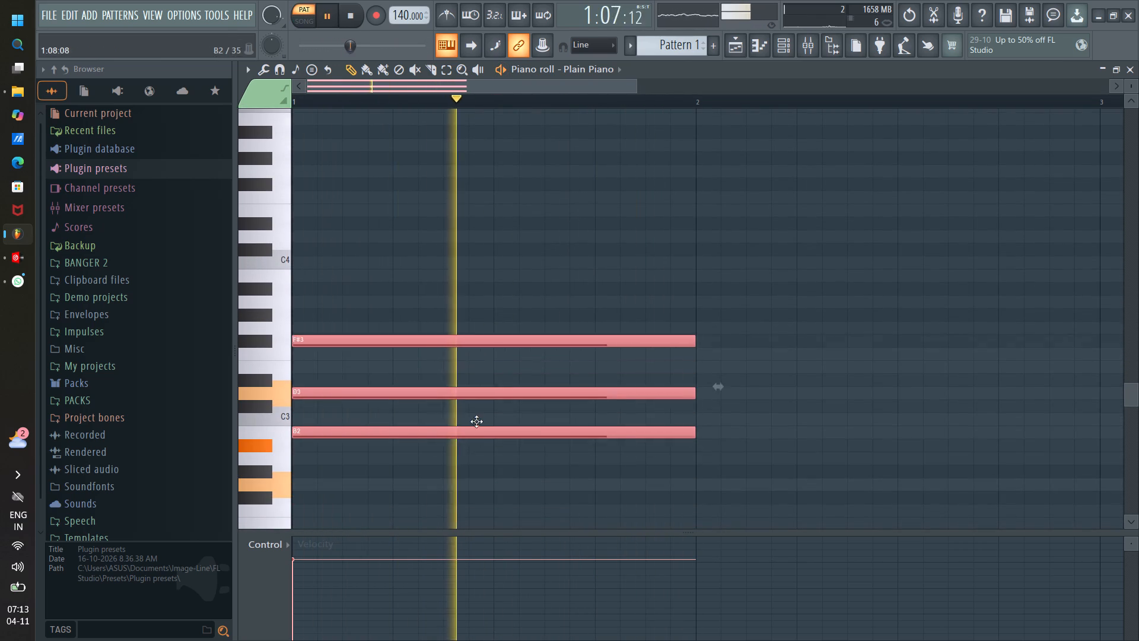
{"action": "left_click_drag", "start_coordinate": [476, 421], "coordinate": [473, 360]}
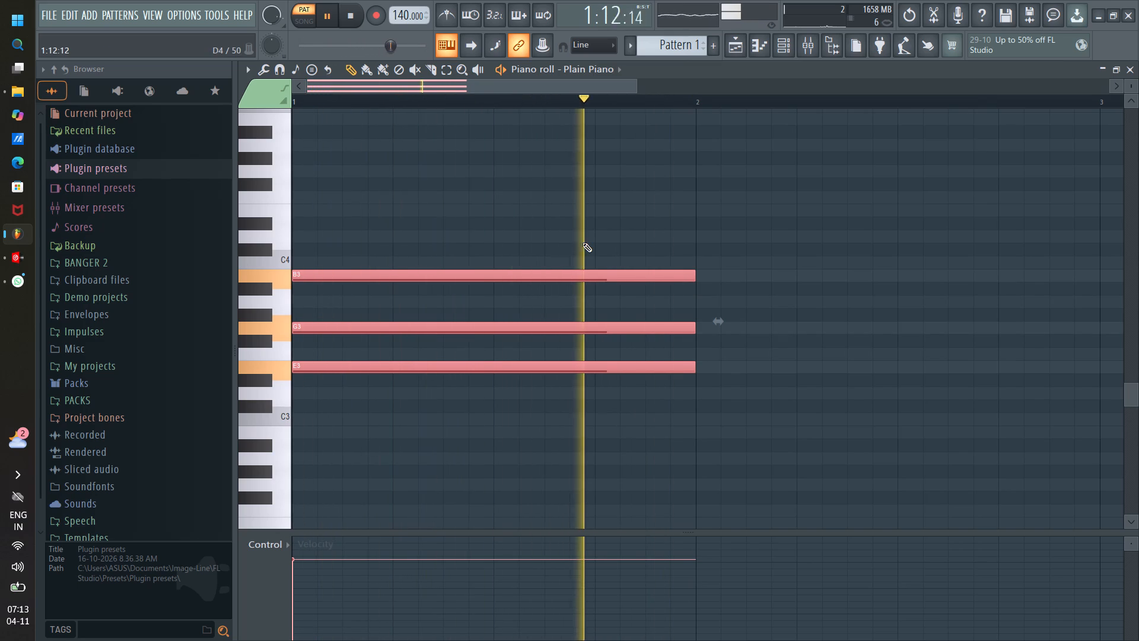
Duplicate the bar 1 chord into bar 2 and transpose the copy to F3, G#3 and C4.
{"action": "scroll", "coordinate": [650, 104], "scroll_direction": "down", "scroll_amount": 6}
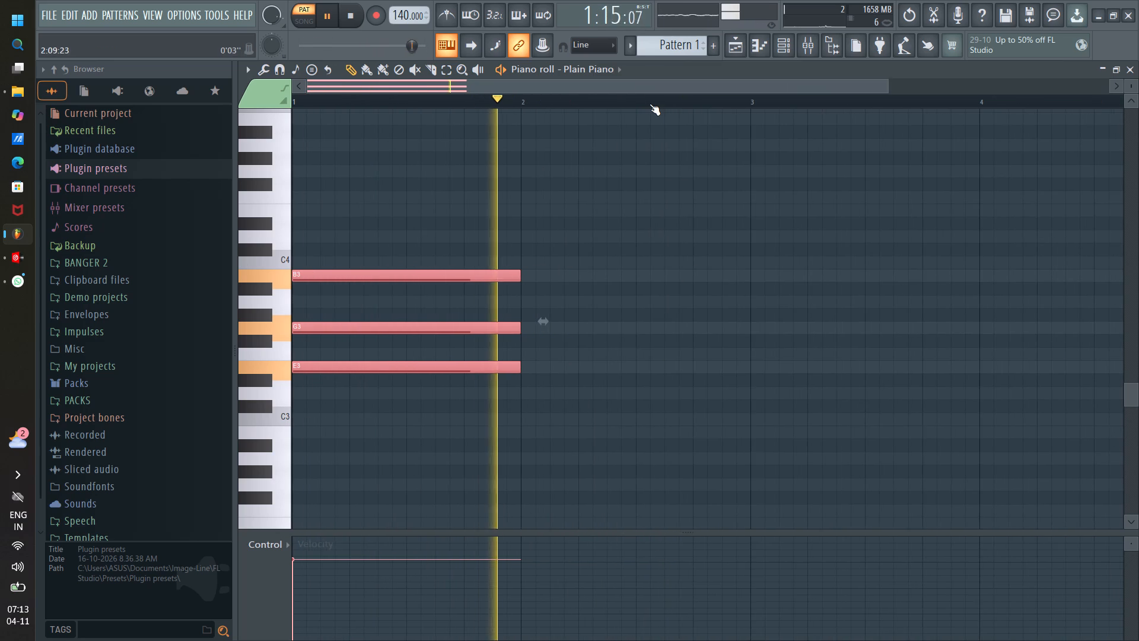
{"action": "left_click_drag", "start_coordinate": [501, 240], "coordinate": [478, 391], "text": "ctrl"}
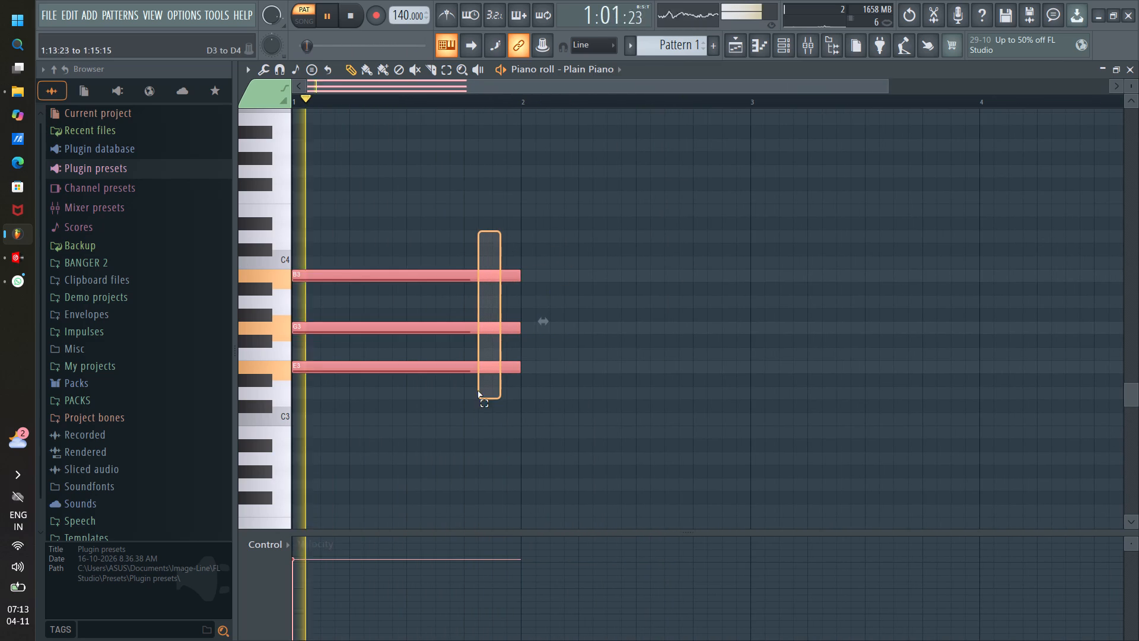
{"action": "left_click_drag", "start_coordinate": [478, 391], "coordinate": [478, 394], "text": "ctrl"}
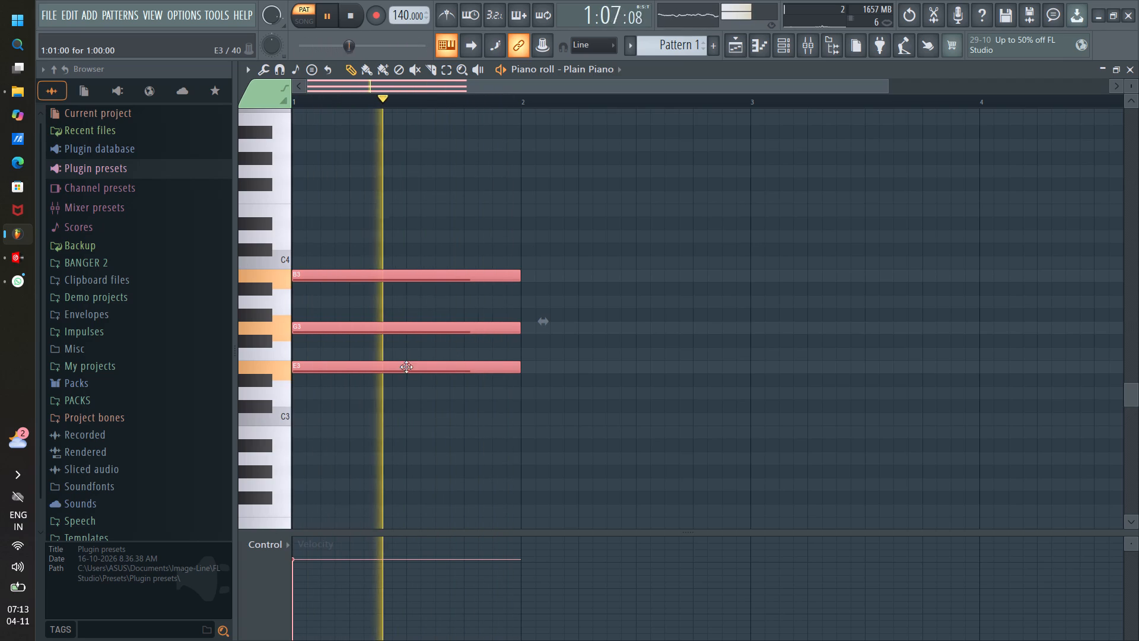
{"action": "left_click_drag", "start_coordinate": [405, 366], "coordinate": [638, 353], "text": "shift"}
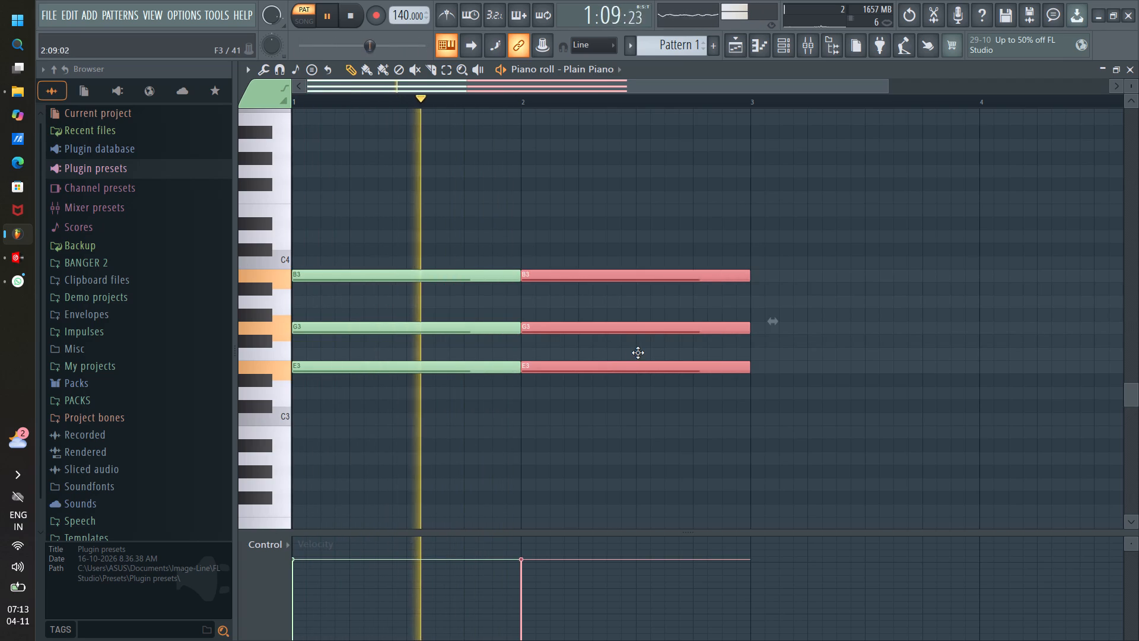
{"action": "left_click_drag", "start_coordinate": [638, 353], "coordinate": [632, 299], "text": "shift"}
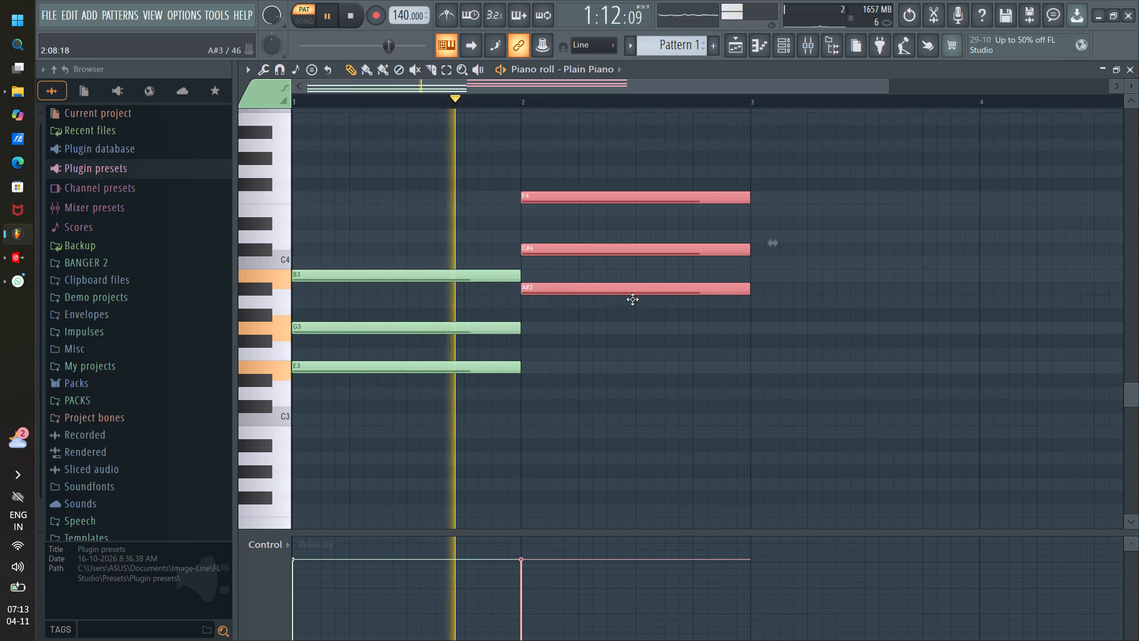
{"action": "left_click_drag", "start_coordinate": [632, 299], "coordinate": [635, 331], "text": "shift"}
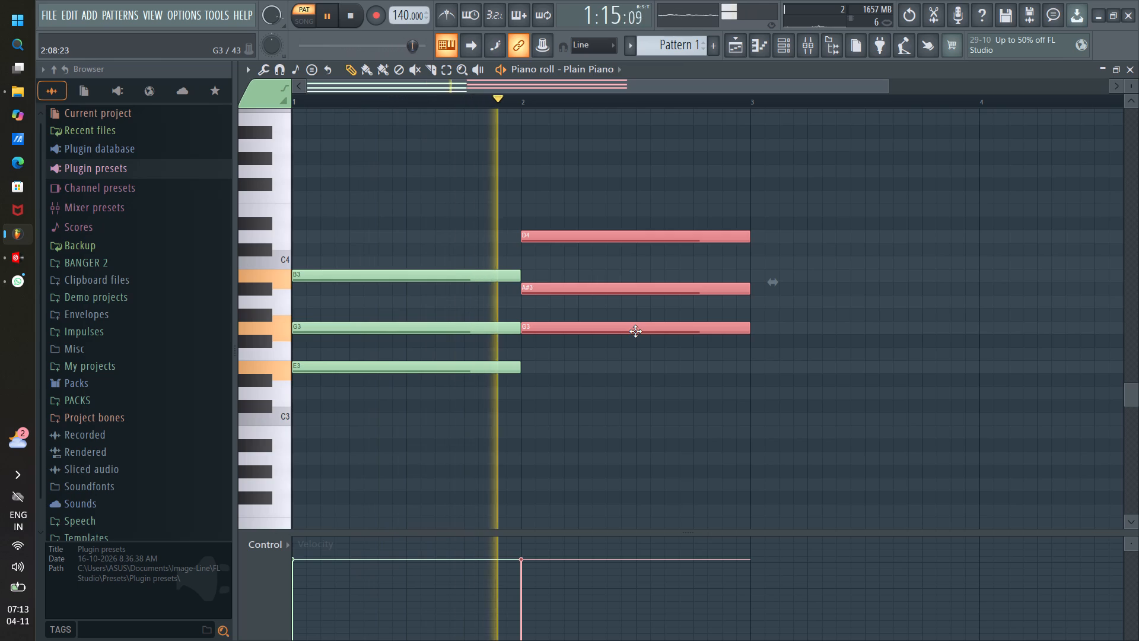
{"action": "left_click_drag", "start_coordinate": [635, 331], "coordinate": [637, 345], "text": "shift"}
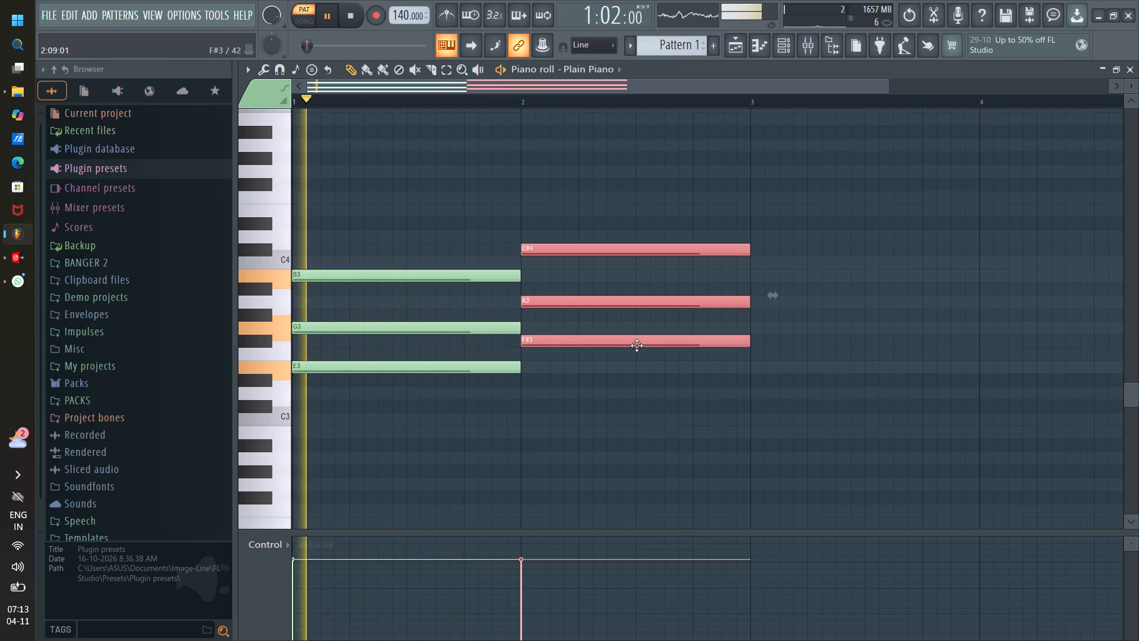
{"action": "left_click_drag", "start_coordinate": [637, 345], "coordinate": [640, 361], "text": "shift"}
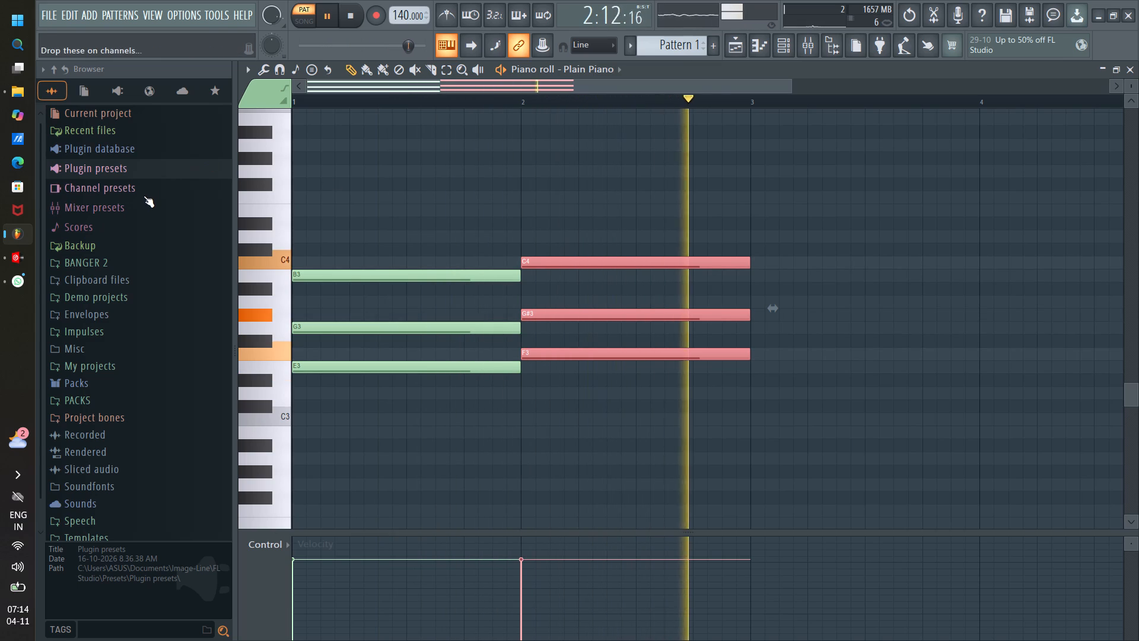
Duplicate the bar 2 chord into bar 3 and transpose the copy up to A3, C4 and E4.
{"action": "scroll", "coordinate": [704, 109], "scroll_direction": "down", "scroll_amount": 3}
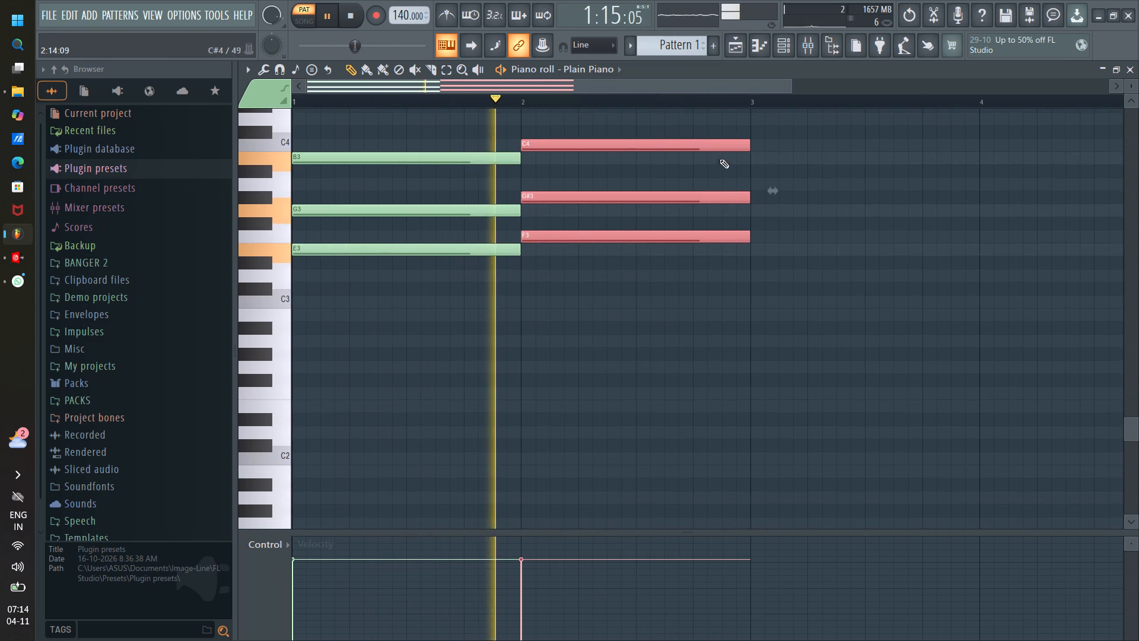
{"action": "scroll", "coordinate": [728, 103], "scroll_direction": "down", "scroll_amount": 5}
{"action": "scroll", "coordinate": [615, 234], "scroll_direction": "up", "scroll_amount": 2}
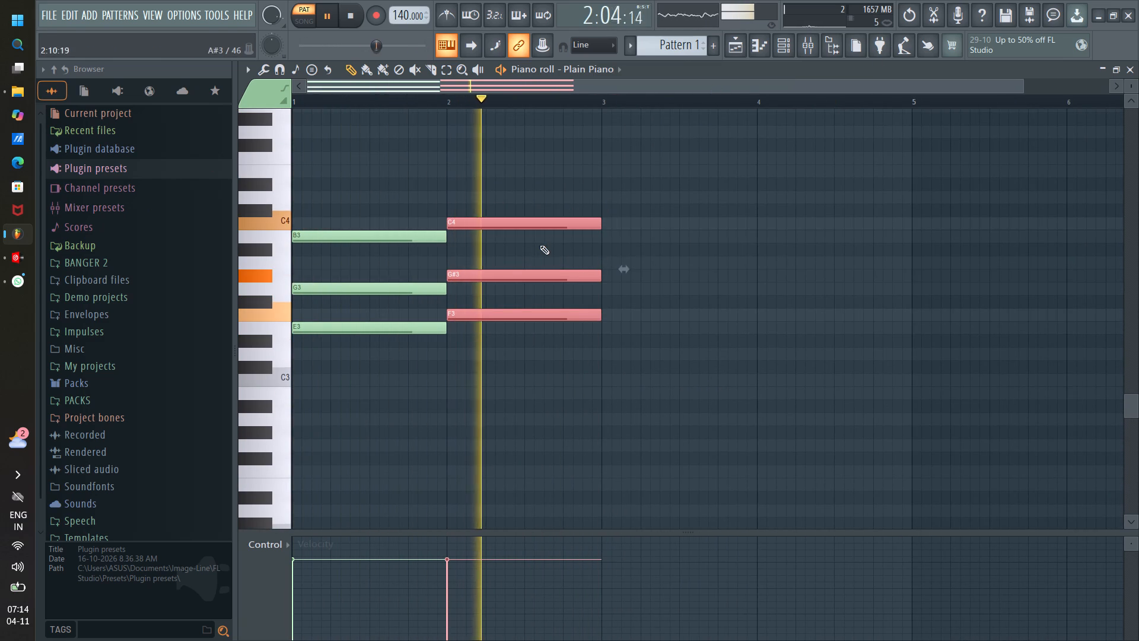
{"action": "key", "text": "ctrl+b"}
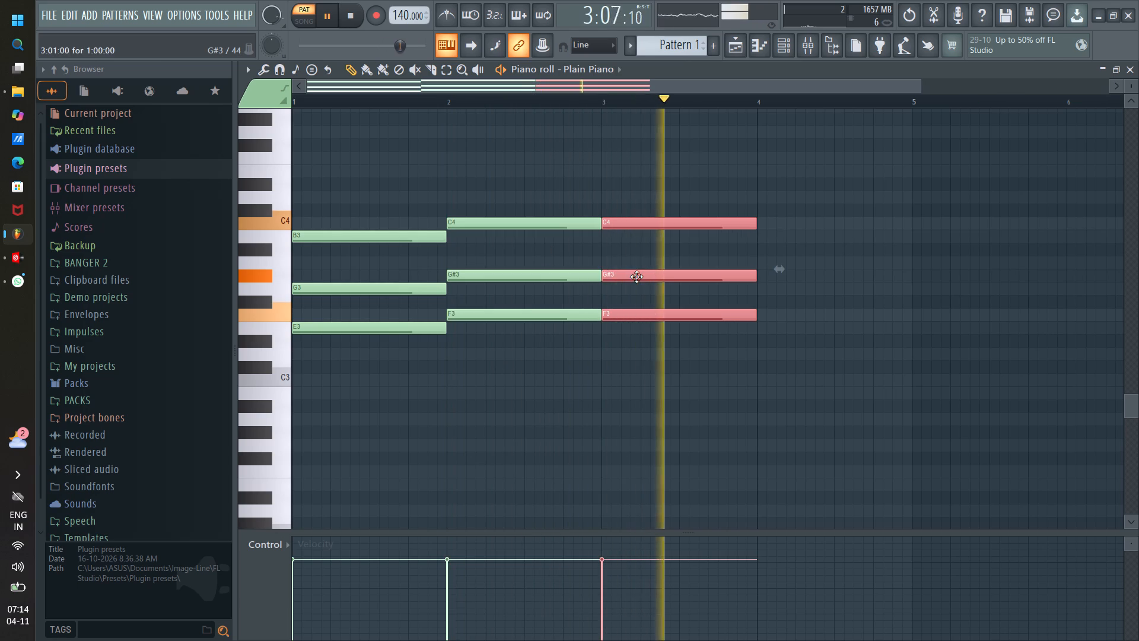
{"action": "left_click_drag", "start_coordinate": [637, 277], "coordinate": [640, 219]}
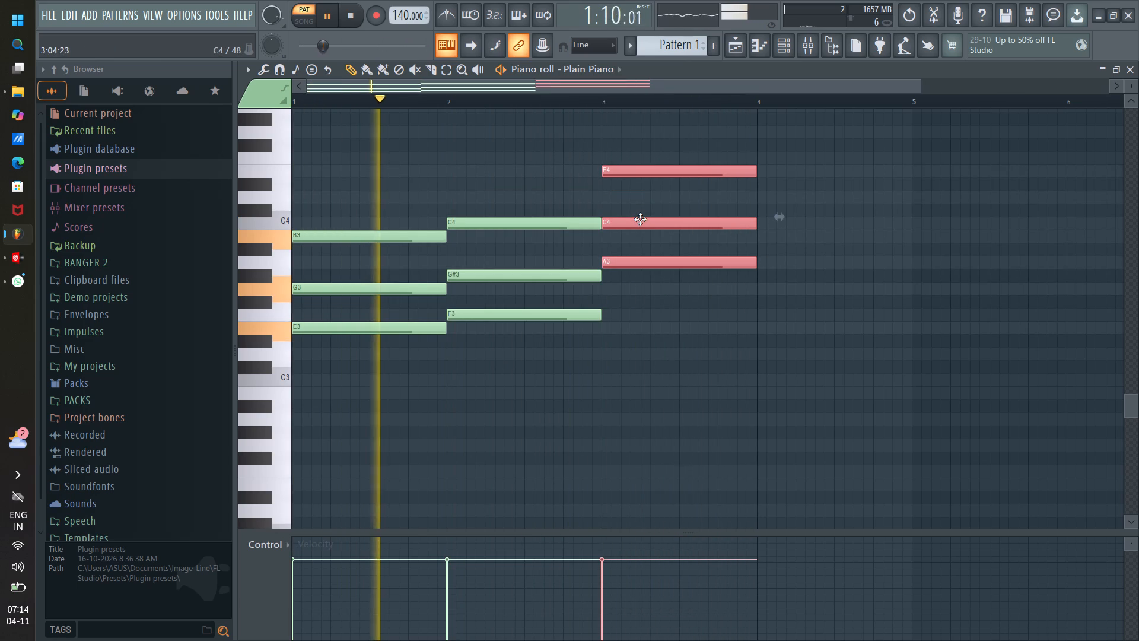
{"action": "left_click_drag", "start_coordinate": [640, 219], "coordinate": [640, 219]}
{"action": "scroll", "coordinate": [781, 105], "scroll_direction": "down", "scroll_amount": 2}
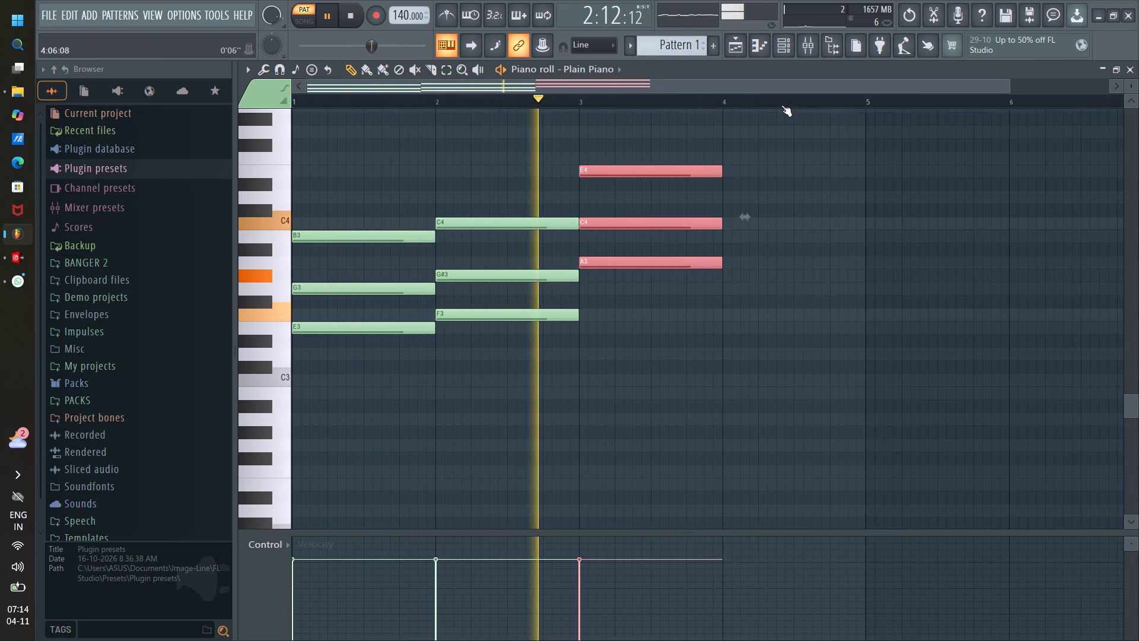
{"action": "scroll", "coordinate": [781, 105], "scroll_direction": "down", "scroll_amount": 3}
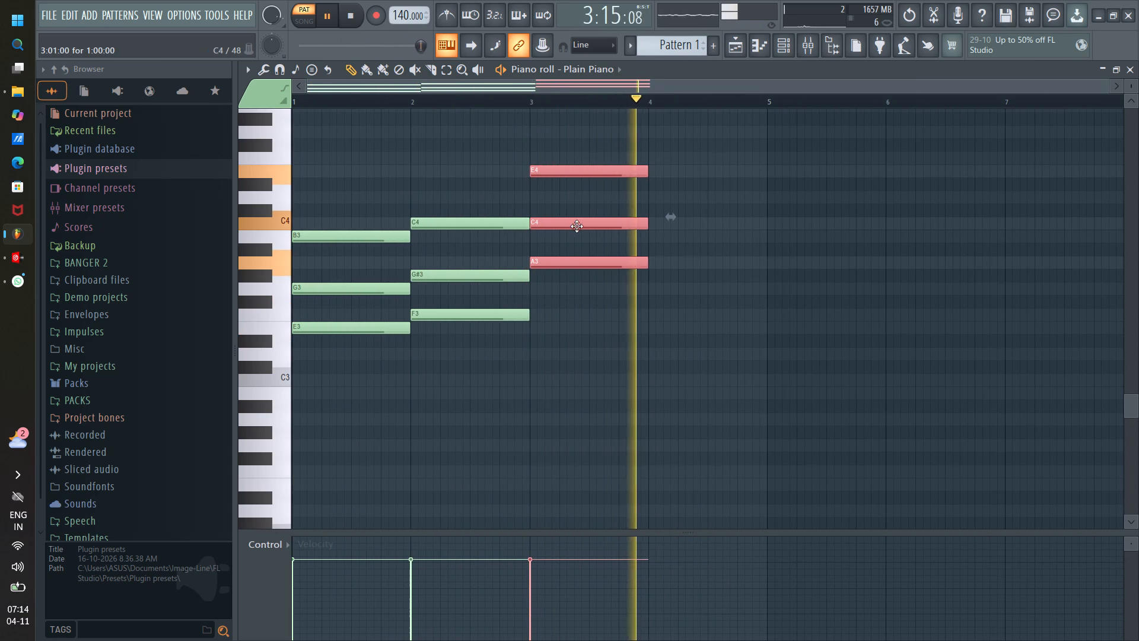
Try the bar 3 chord at different pitches during playback, undo the stray C4 note, and settle the chord on G#3, B3 and D#4.
{"action": "left_click", "coordinate": [578, 225]}
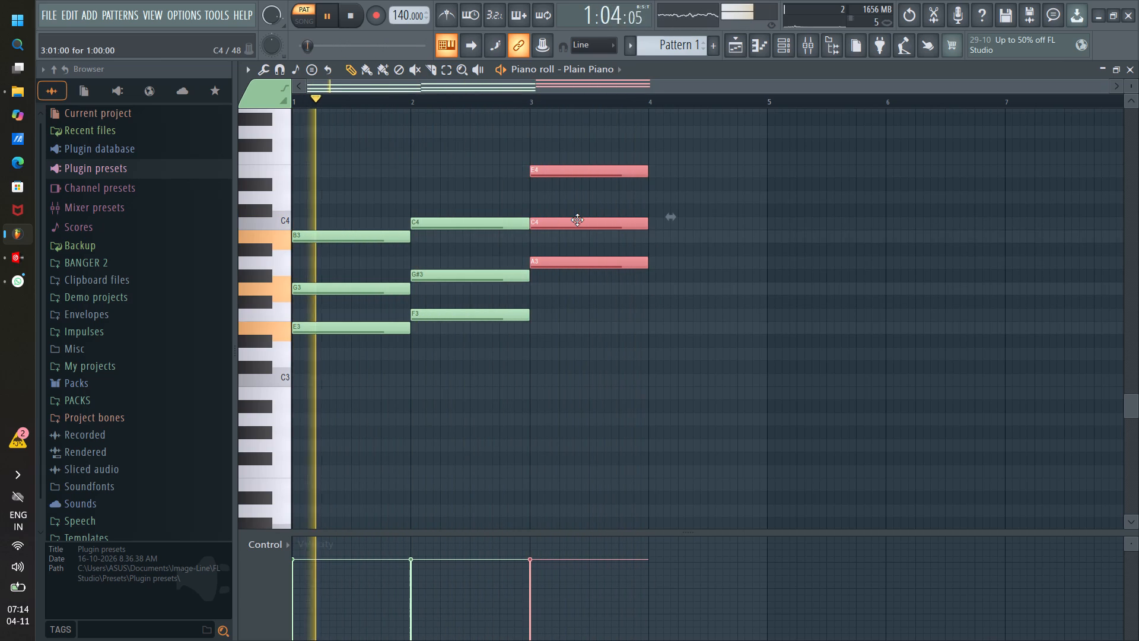
{"action": "left_click_drag", "start_coordinate": [577, 220], "coordinate": [578, 331]}
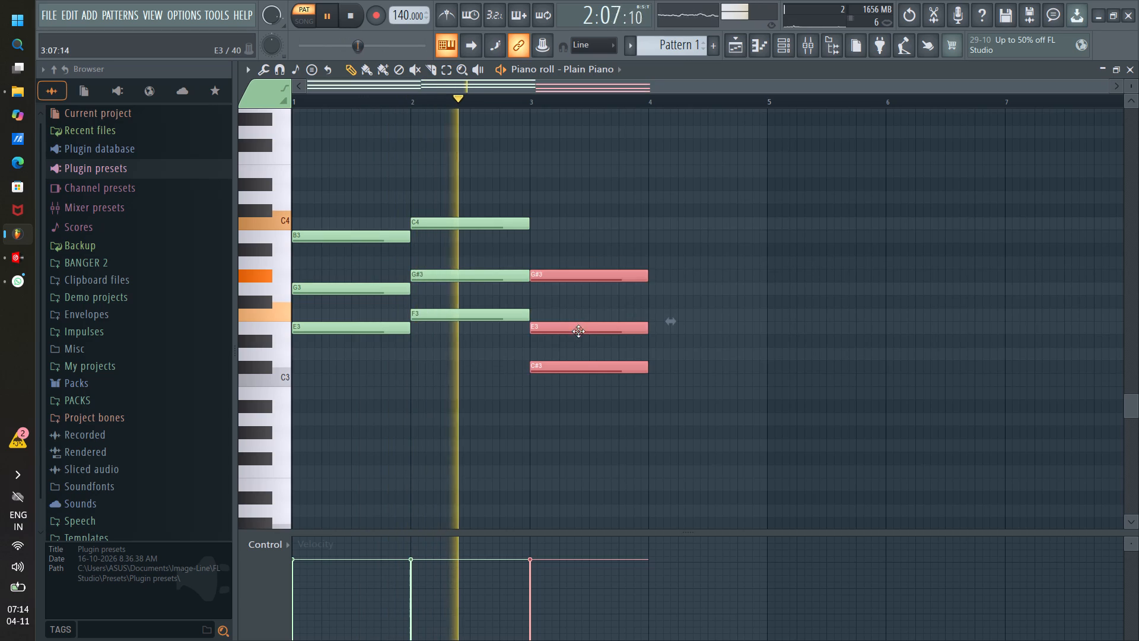
{"action": "left_click_drag", "start_coordinate": [578, 331], "coordinate": [578, 339]}
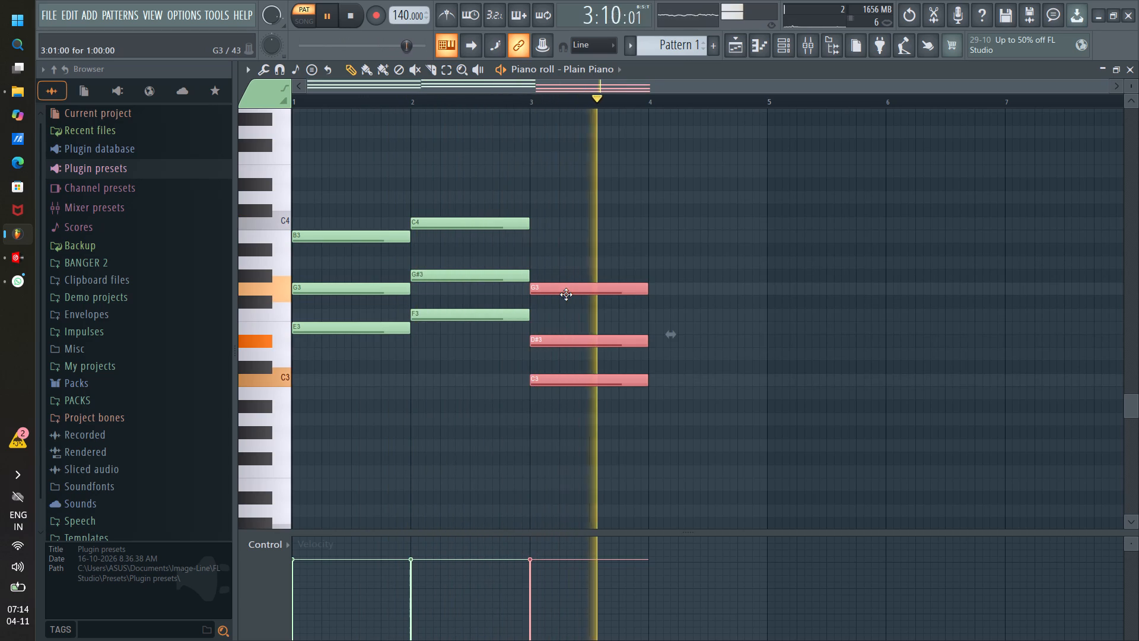
{"action": "left_click_drag", "start_coordinate": [566, 291], "coordinate": [569, 250]}
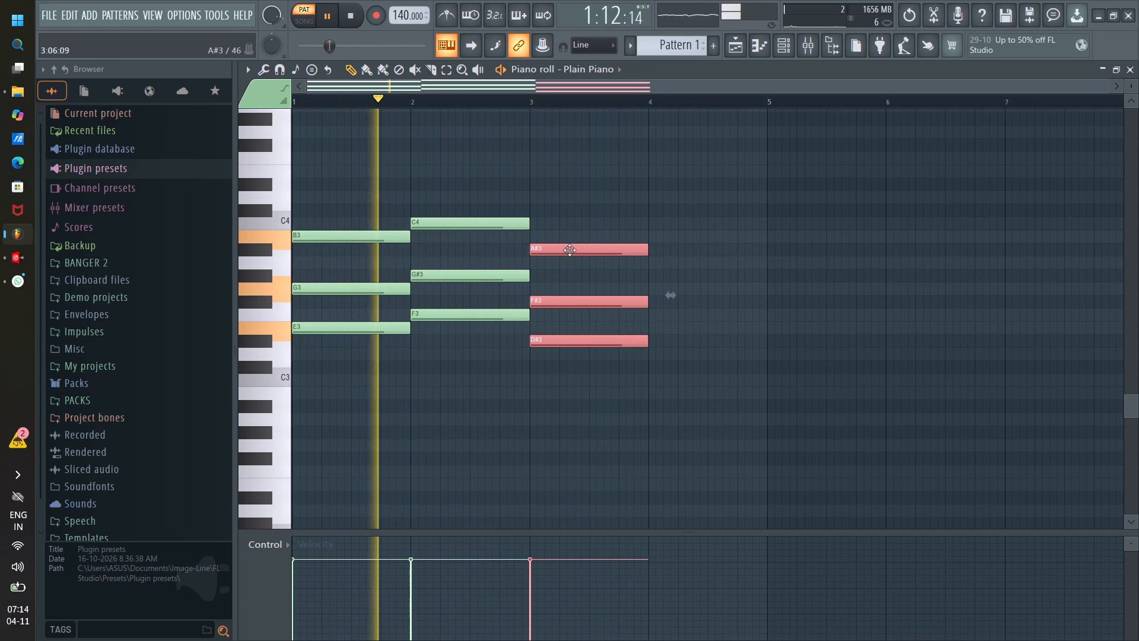
{"action": "left_click_drag", "start_coordinate": [569, 250], "coordinate": [569, 247]}
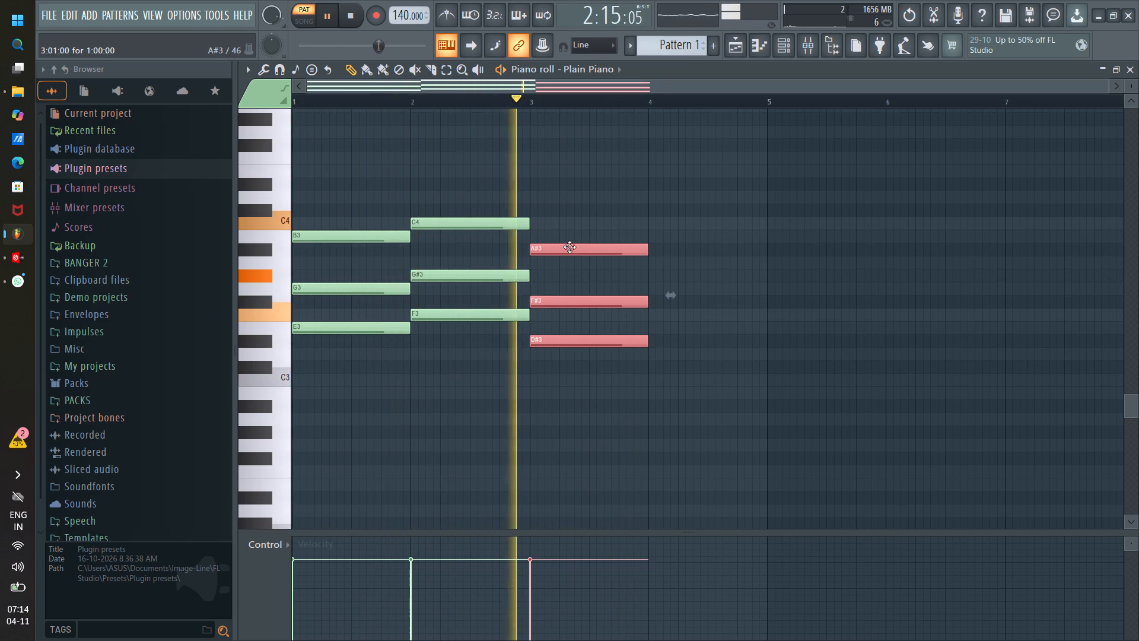
{"action": "left_click_drag", "start_coordinate": [569, 247], "coordinate": [571, 230]}
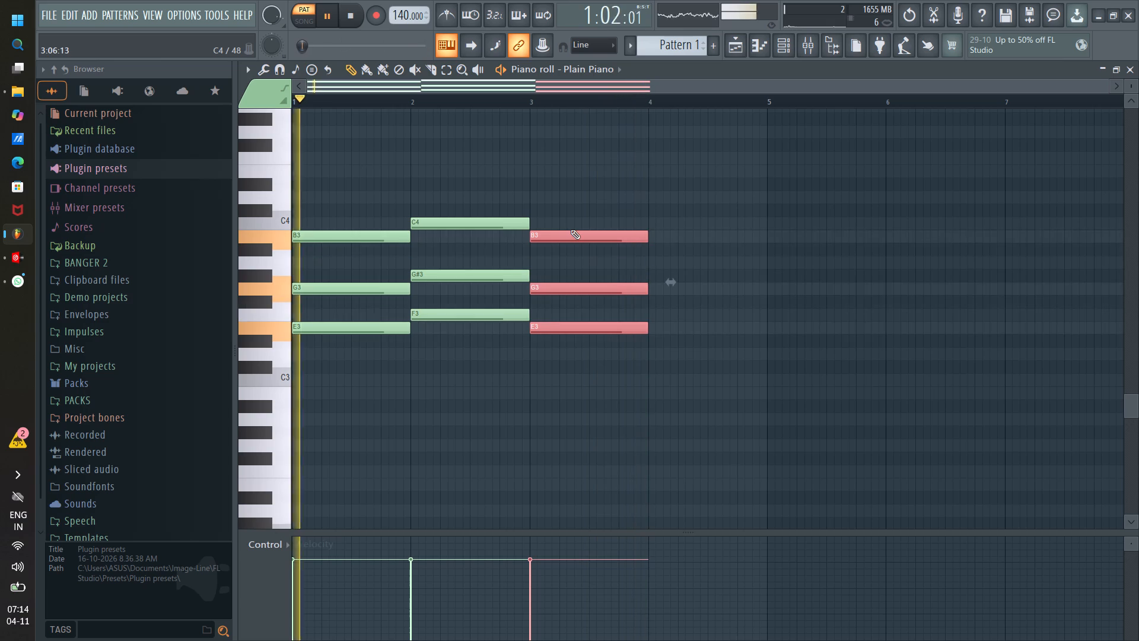
{"action": "left_click_drag", "start_coordinate": [571, 230], "coordinate": [571, 224]}
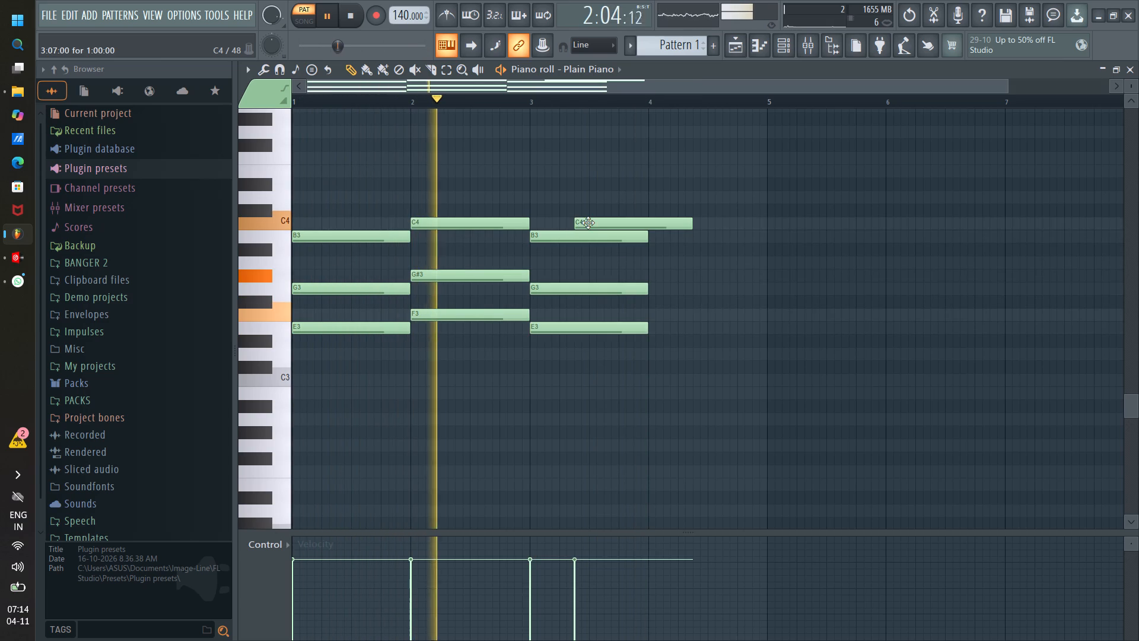
{"action": "key", "text": "ctrl+z"}
{"action": "left_click_drag", "start_coordinate": [578, 235], "coordinate": [575, 204]}
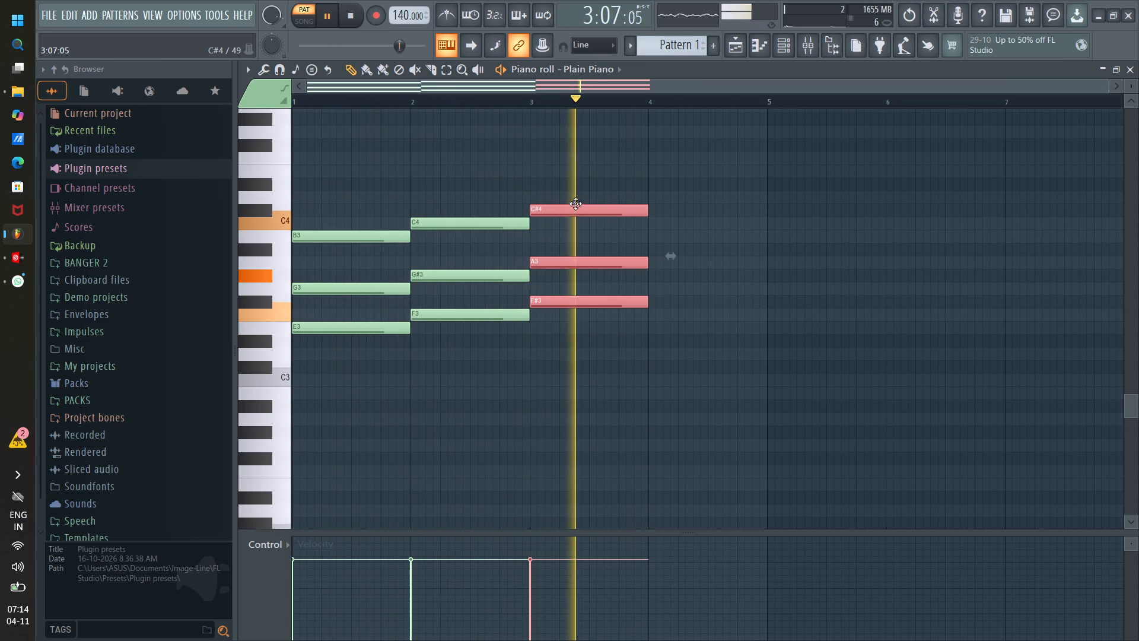
{"action": "left_click_drag", "start_coordinate": [575, 204], "coordinate": [575, 201]}
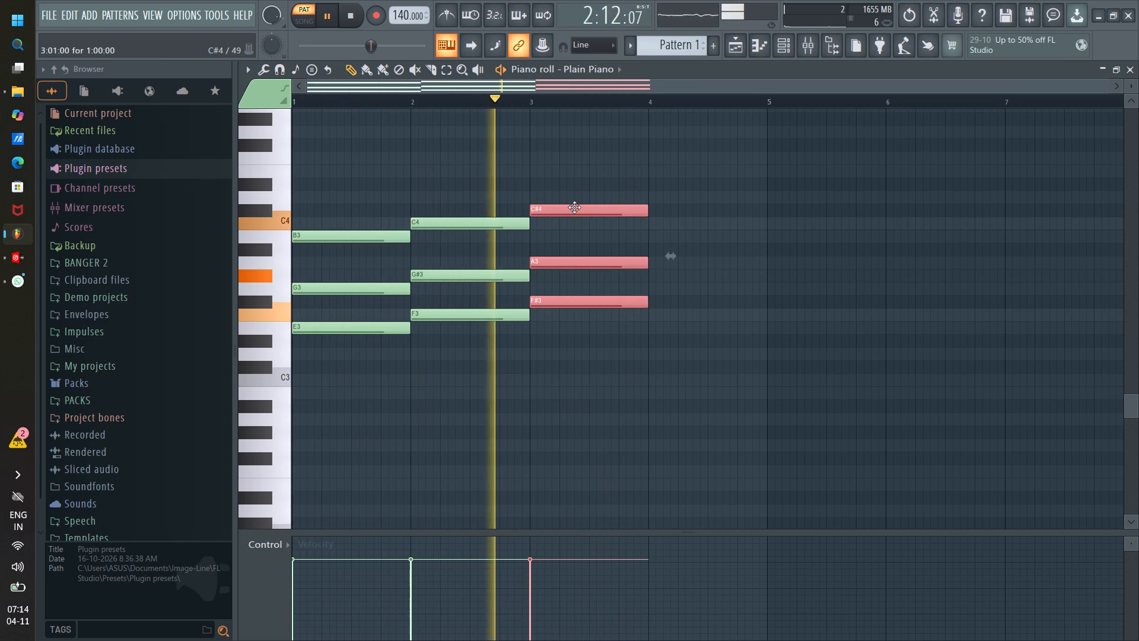
{"action": "left_click_drag", "start_coordinate": [574, 207], "coordinate": [574, 206]}
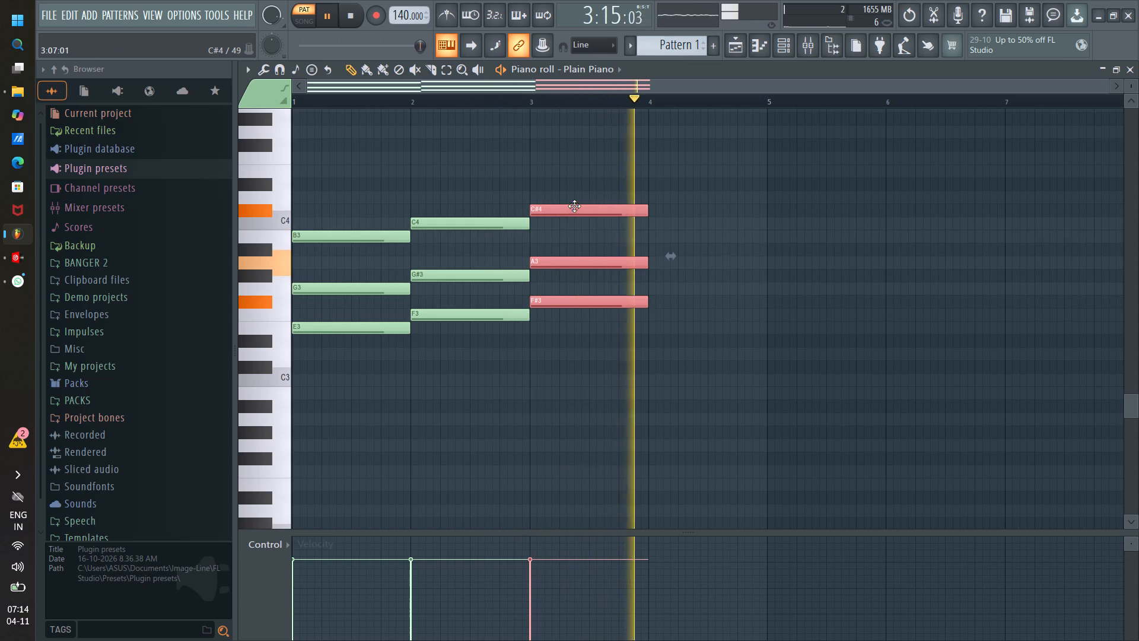
{"action": "left_click_drag", "start_coordinate": [574, 206], "coordinate": [573, 178]}
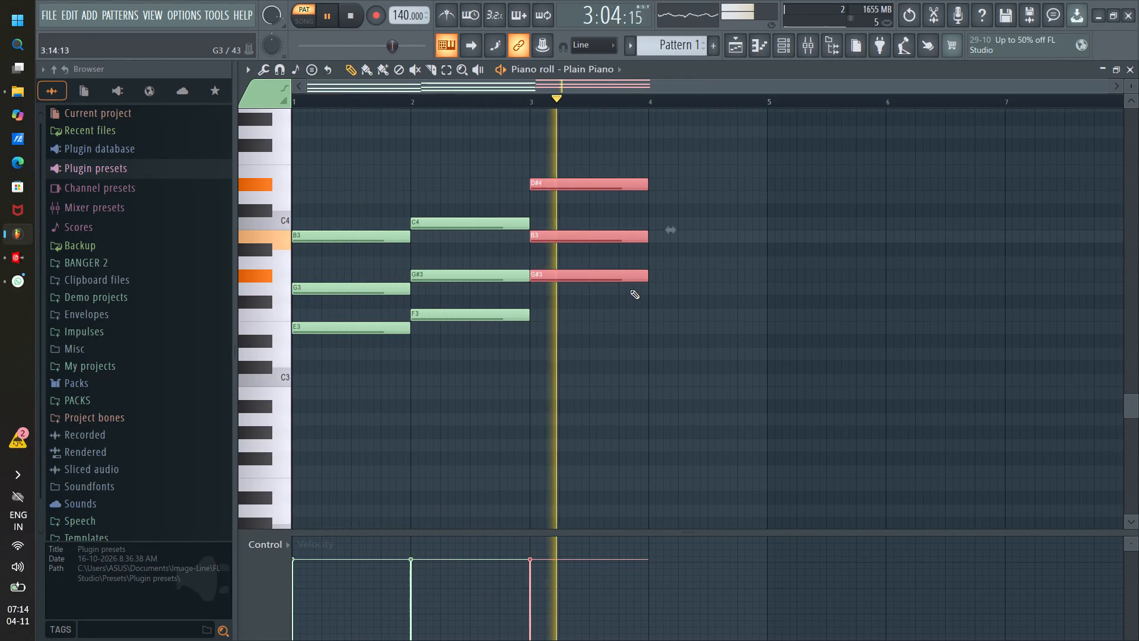
Duplicate the bar 3 chord into bar 4, align it to the bar start, and transpose it to G3, A#3 and D4.
{"action": "key", "text": "ctrl+b"}
{"action": "left_click_drag", "start_coordinate": [682, 277], "coordinate": [687, 358]}
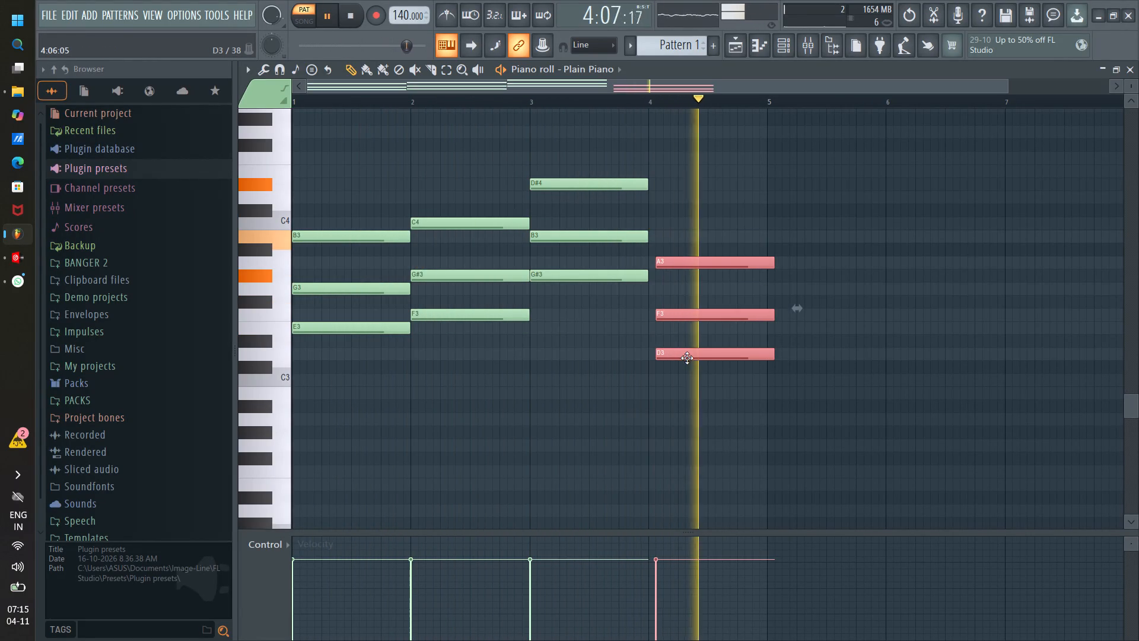
{"action": "left_click_drag", "start_coordinate": [687, 358], "coordinate": [682, 358]}
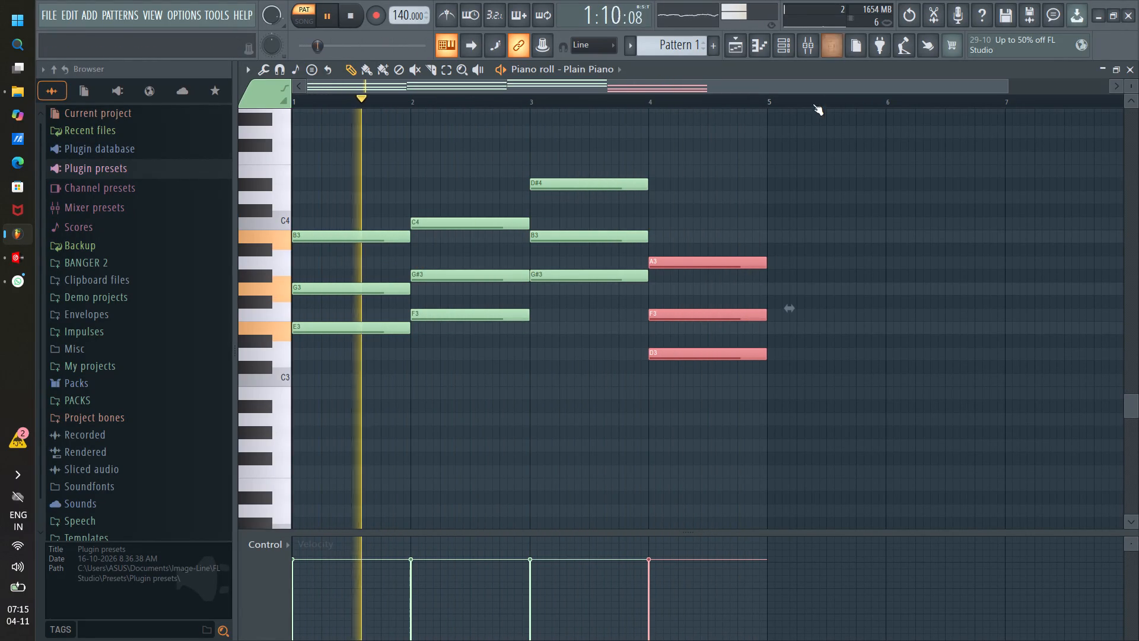
{"action": "scroll", "coordinate": [772, 104], "scroll_direction": "down", "scroll_amount": 7}
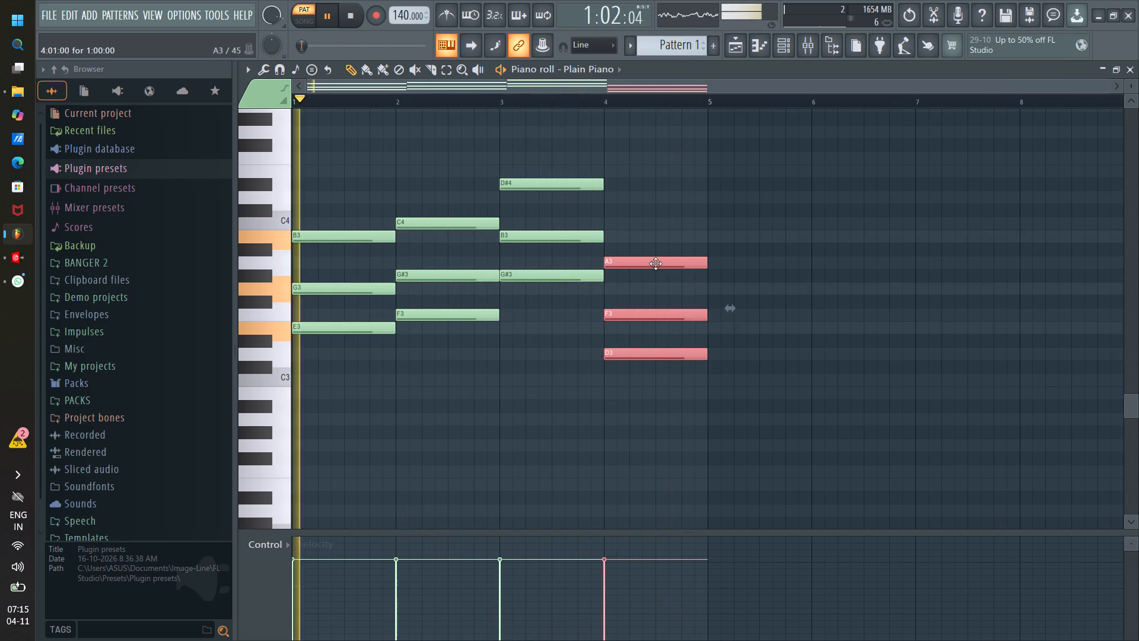
{"action": "left_click_drag", "start_coordinate": [656, 263], "coordinate": [657, 241]}
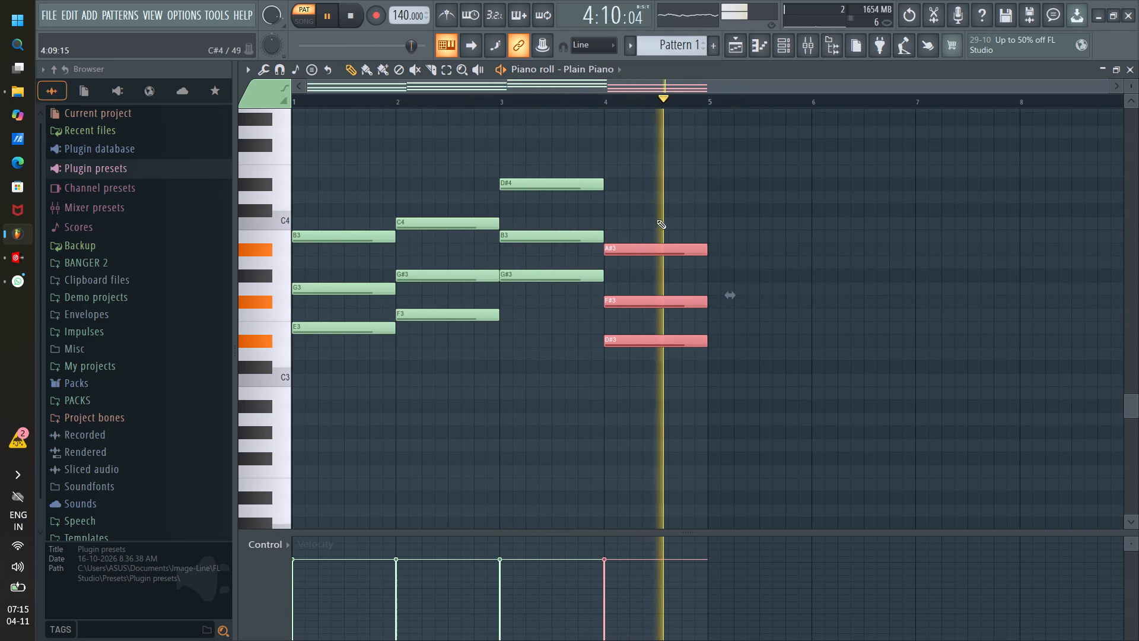
{"action": "left_click_drag", "start_coordinate": [652, 251], "coordinate": [652, 232]}
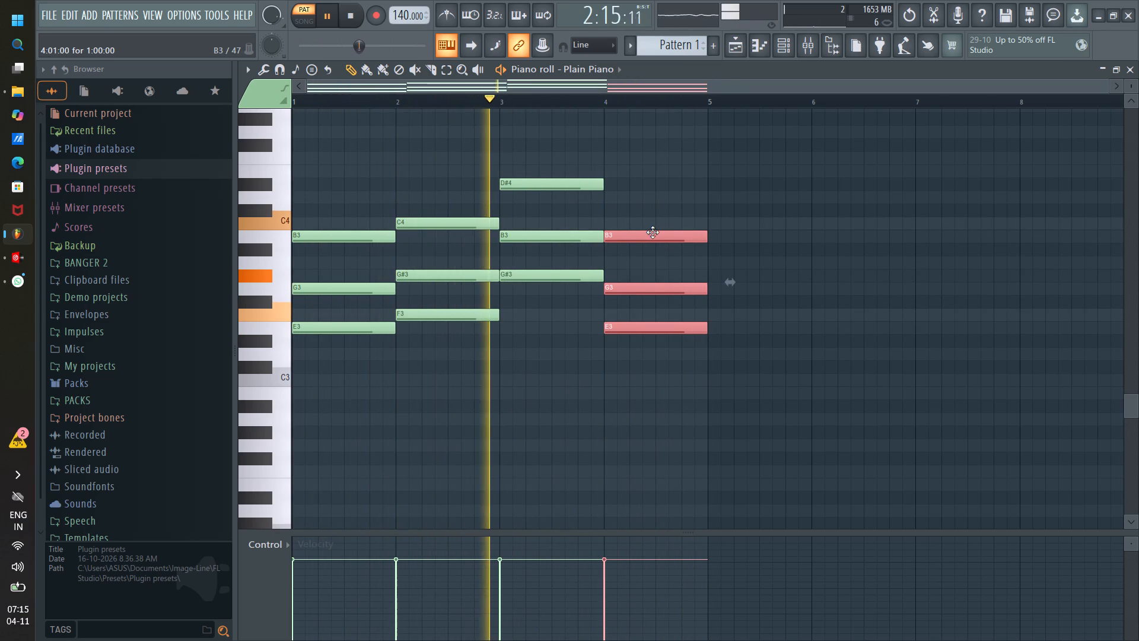
{"action": "left_click_drag", "start_coordinate": [653, 232], "coordinate": [657, 193]}
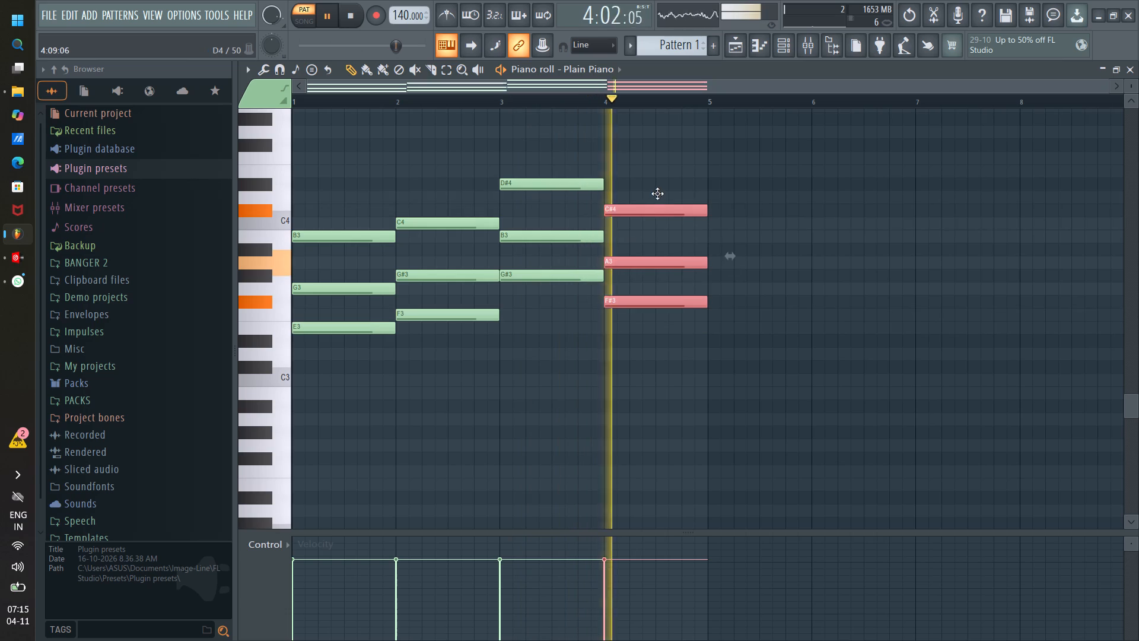
{"action": "left_click_drag", "start_coordinate": [657, 193], "coordinate": [658, 189]}
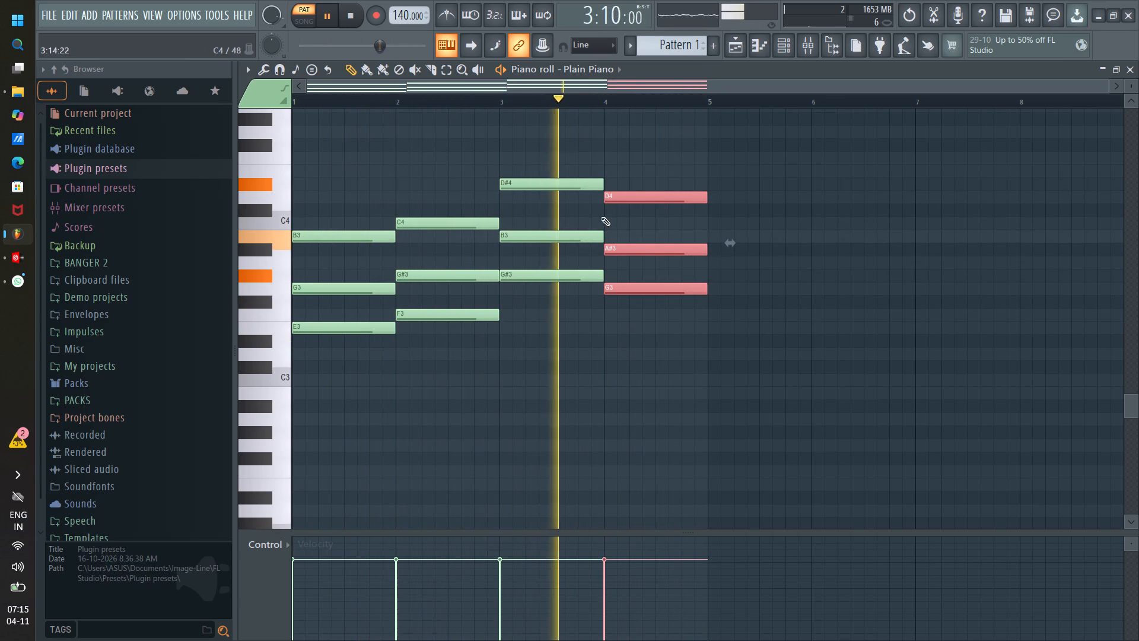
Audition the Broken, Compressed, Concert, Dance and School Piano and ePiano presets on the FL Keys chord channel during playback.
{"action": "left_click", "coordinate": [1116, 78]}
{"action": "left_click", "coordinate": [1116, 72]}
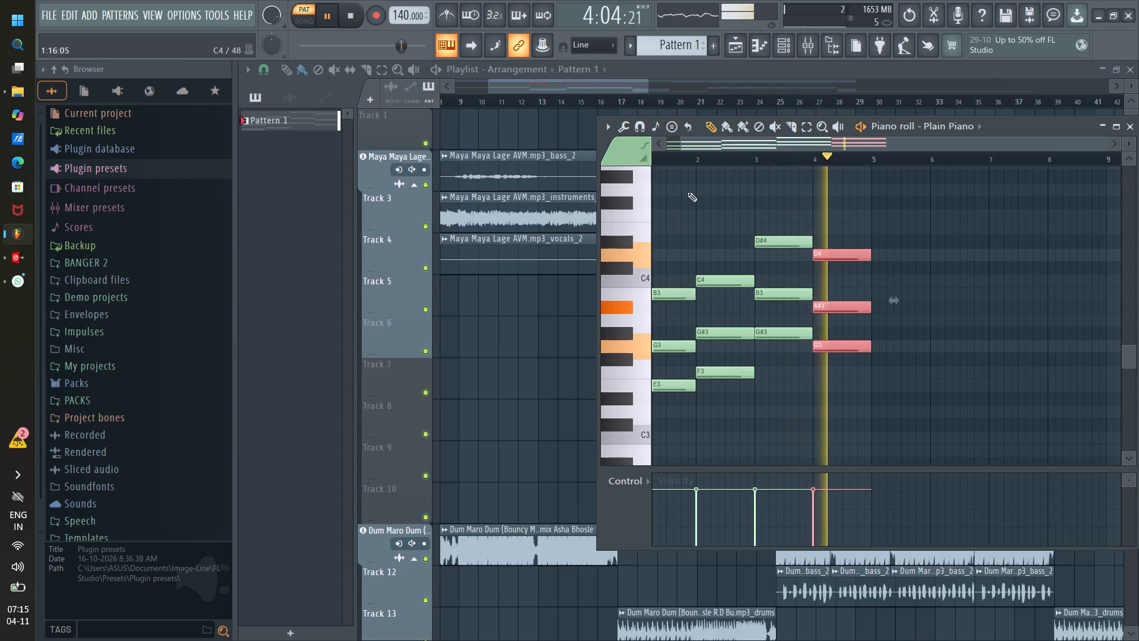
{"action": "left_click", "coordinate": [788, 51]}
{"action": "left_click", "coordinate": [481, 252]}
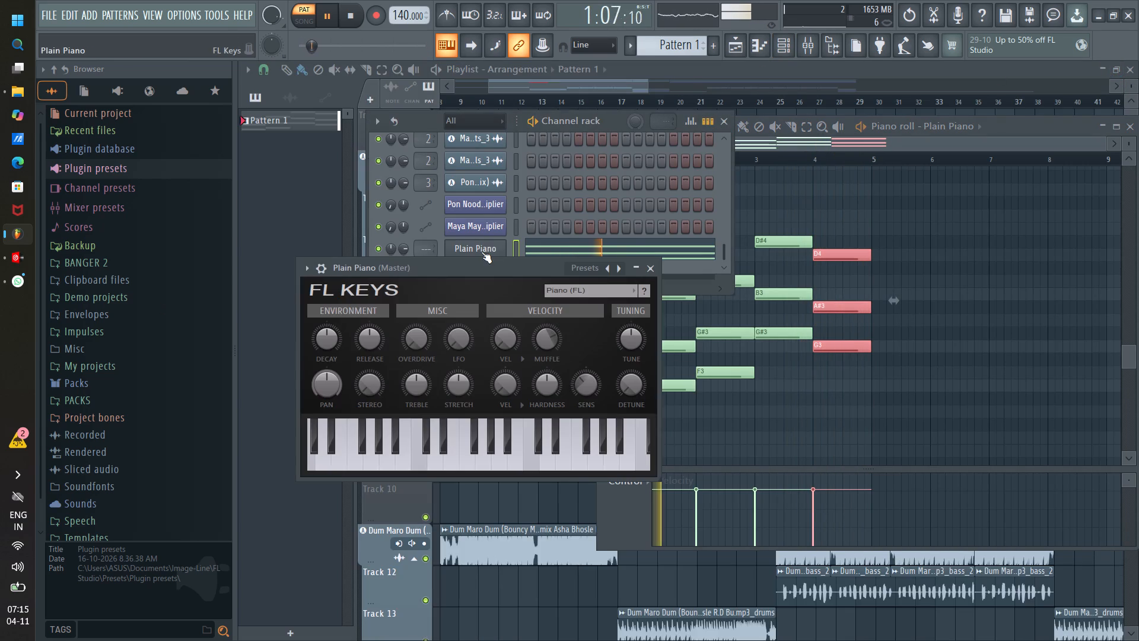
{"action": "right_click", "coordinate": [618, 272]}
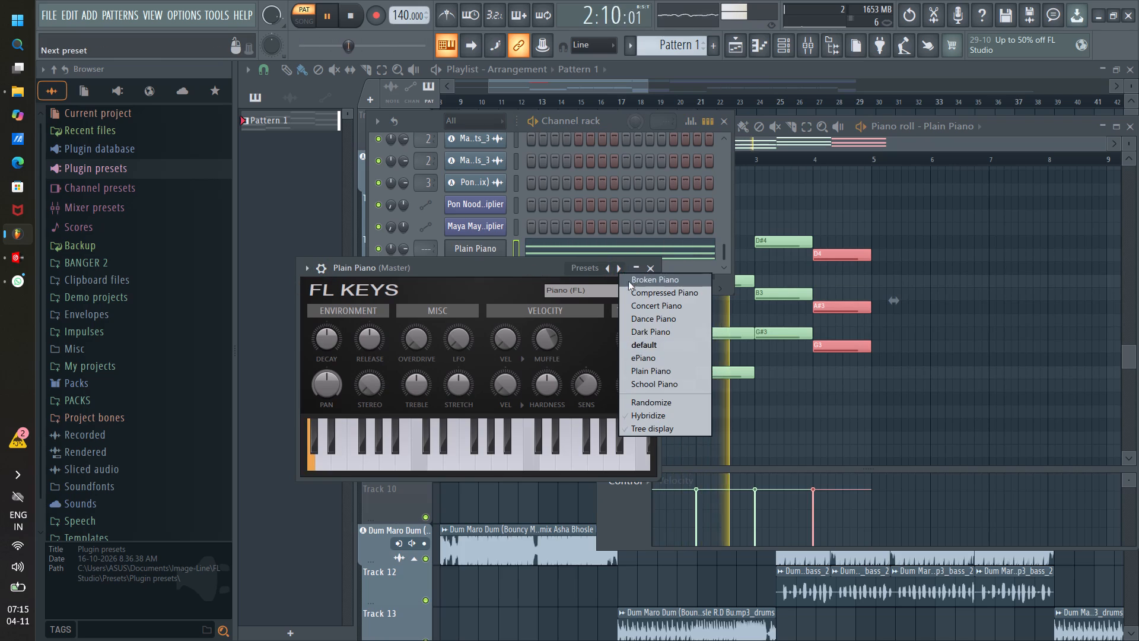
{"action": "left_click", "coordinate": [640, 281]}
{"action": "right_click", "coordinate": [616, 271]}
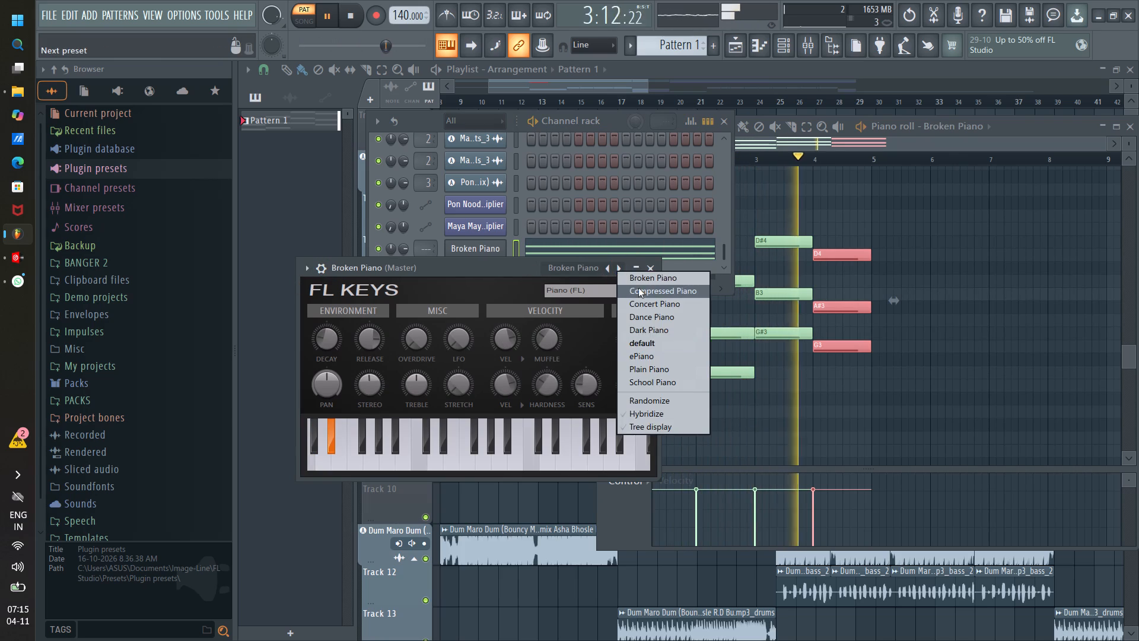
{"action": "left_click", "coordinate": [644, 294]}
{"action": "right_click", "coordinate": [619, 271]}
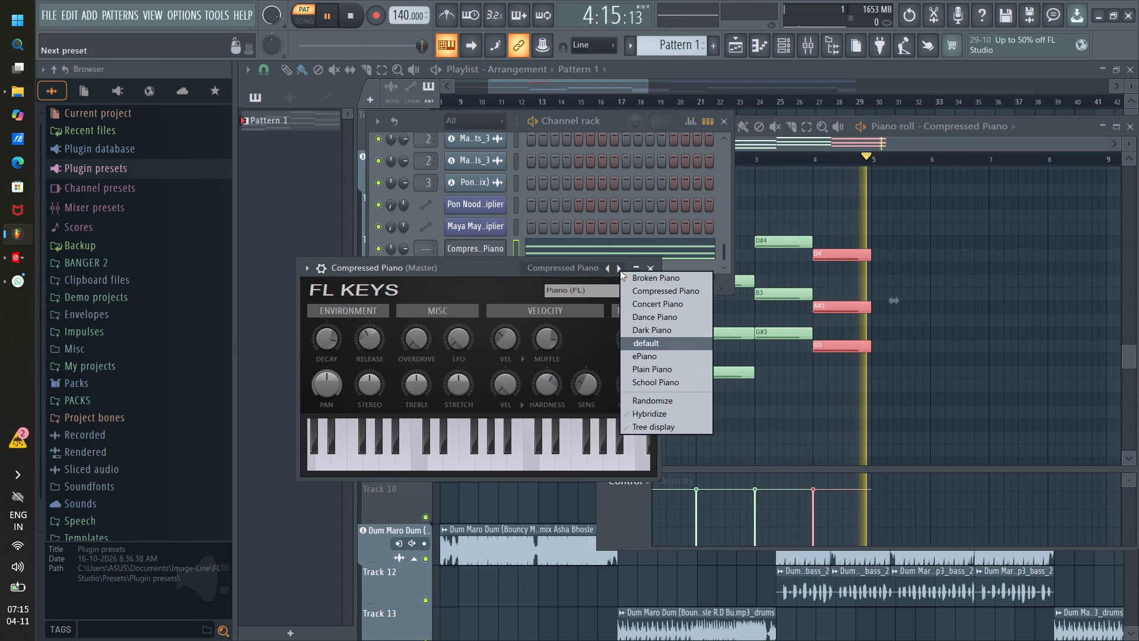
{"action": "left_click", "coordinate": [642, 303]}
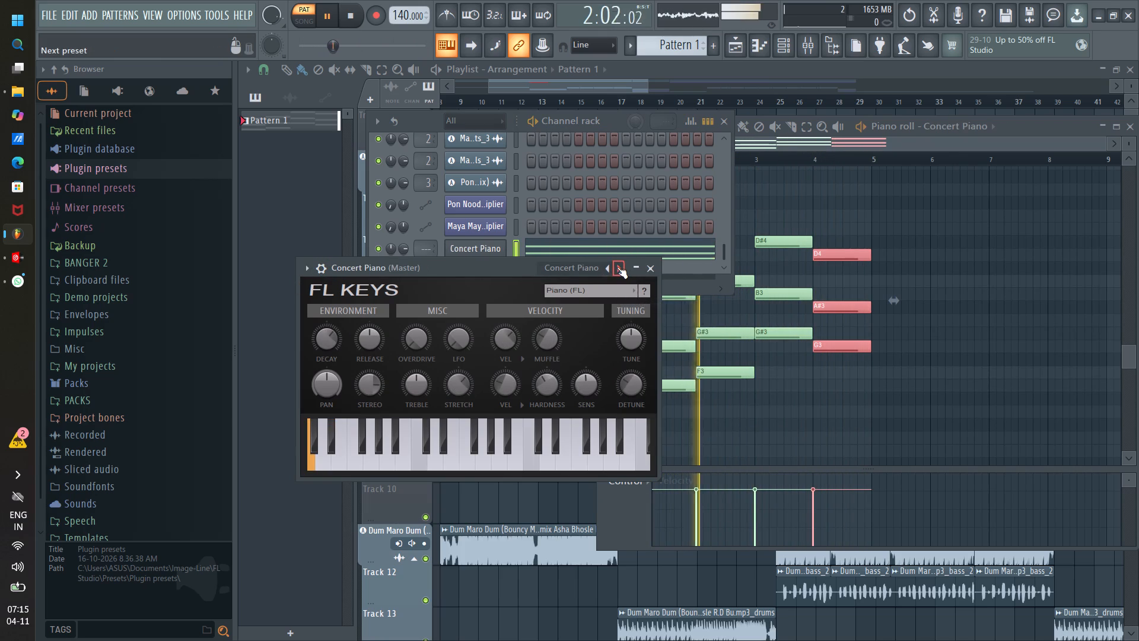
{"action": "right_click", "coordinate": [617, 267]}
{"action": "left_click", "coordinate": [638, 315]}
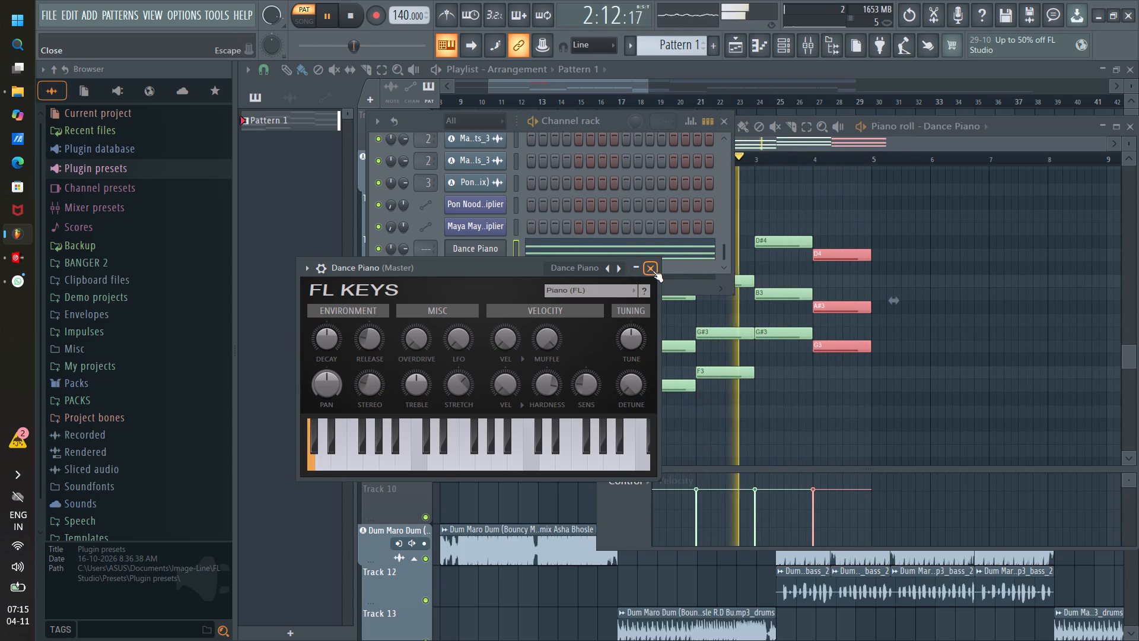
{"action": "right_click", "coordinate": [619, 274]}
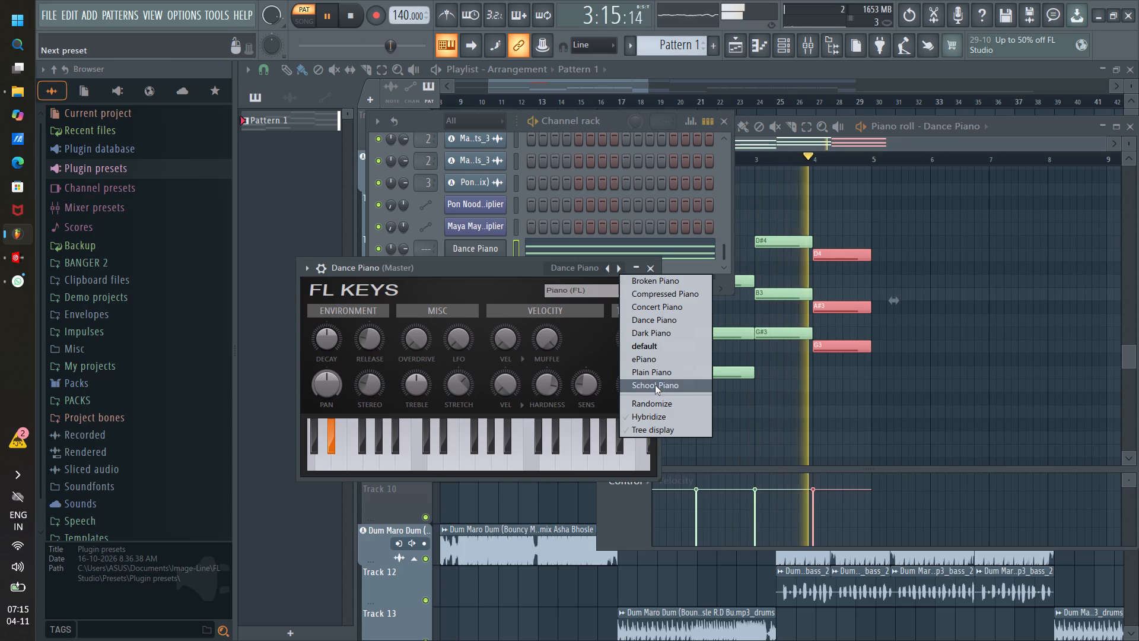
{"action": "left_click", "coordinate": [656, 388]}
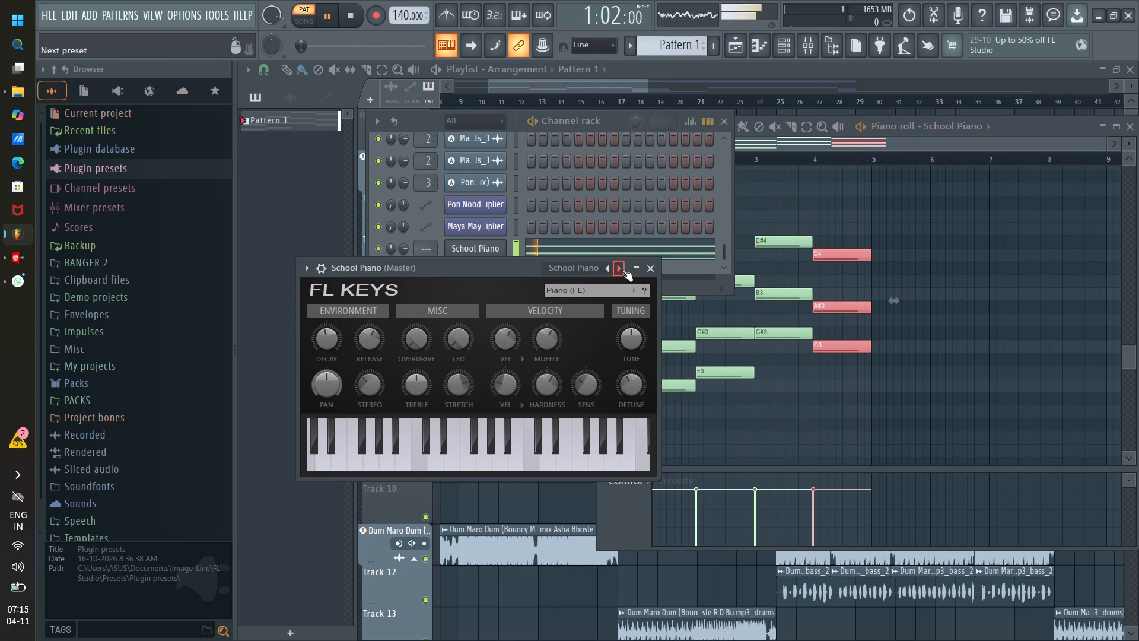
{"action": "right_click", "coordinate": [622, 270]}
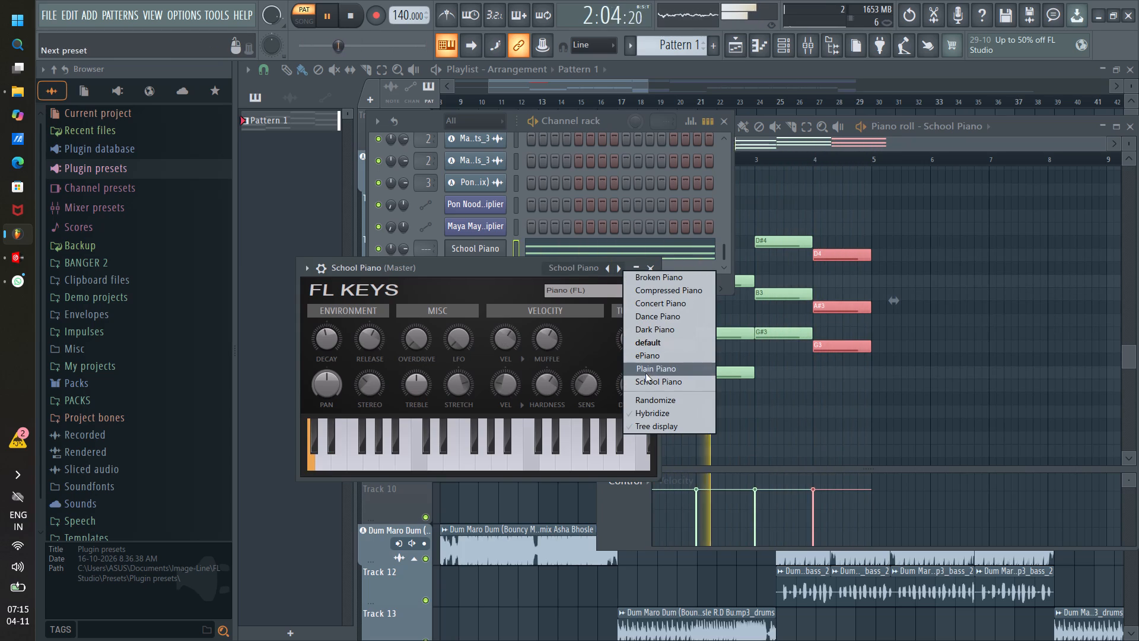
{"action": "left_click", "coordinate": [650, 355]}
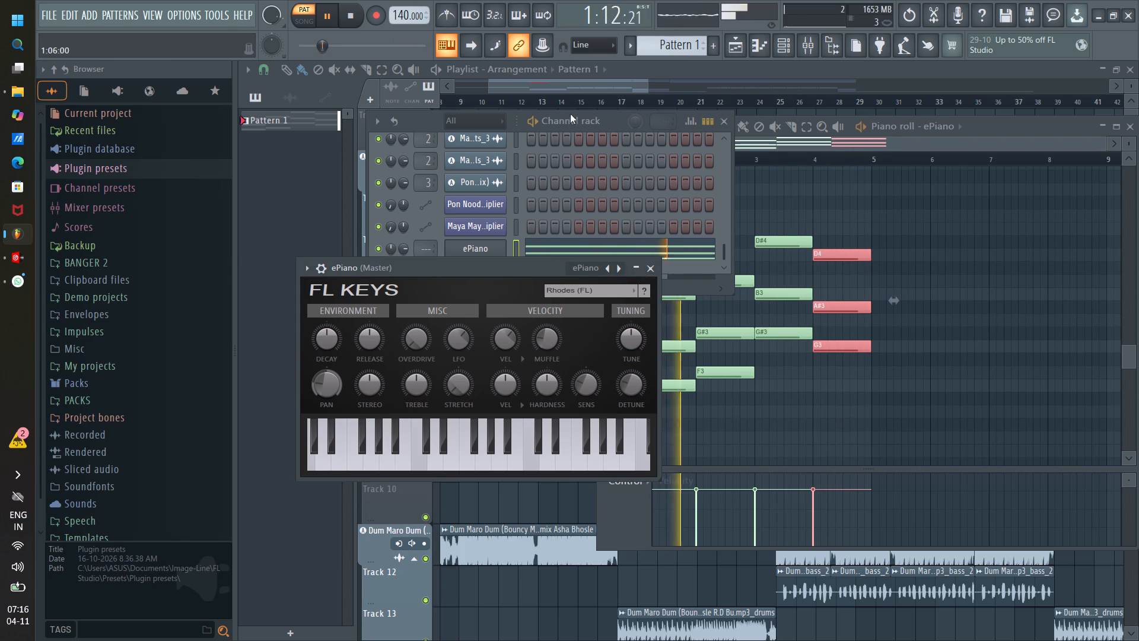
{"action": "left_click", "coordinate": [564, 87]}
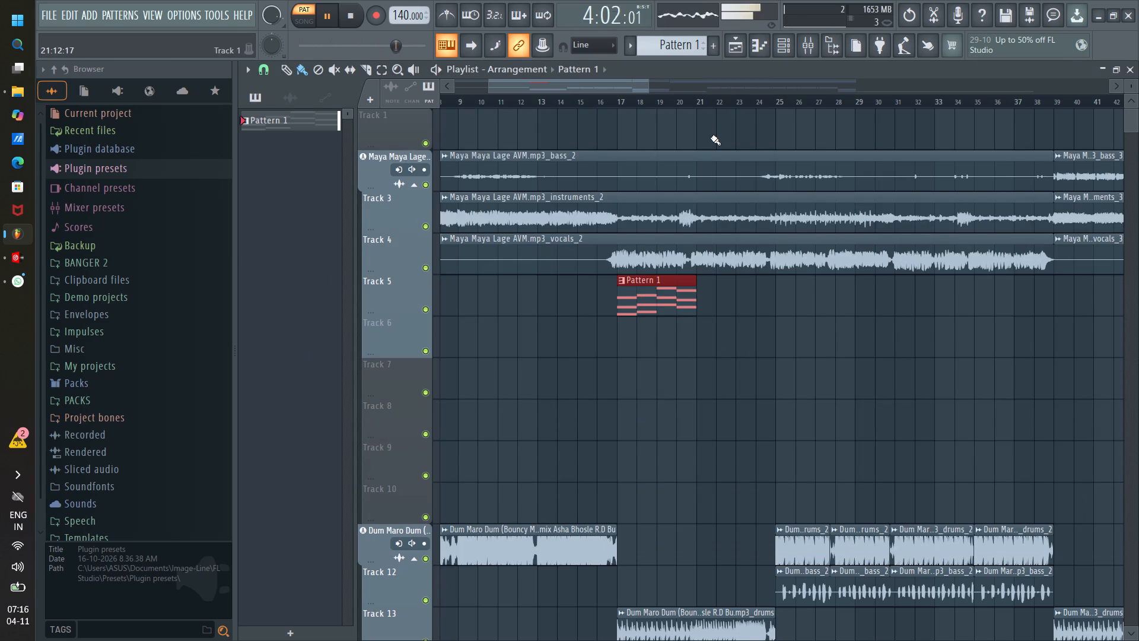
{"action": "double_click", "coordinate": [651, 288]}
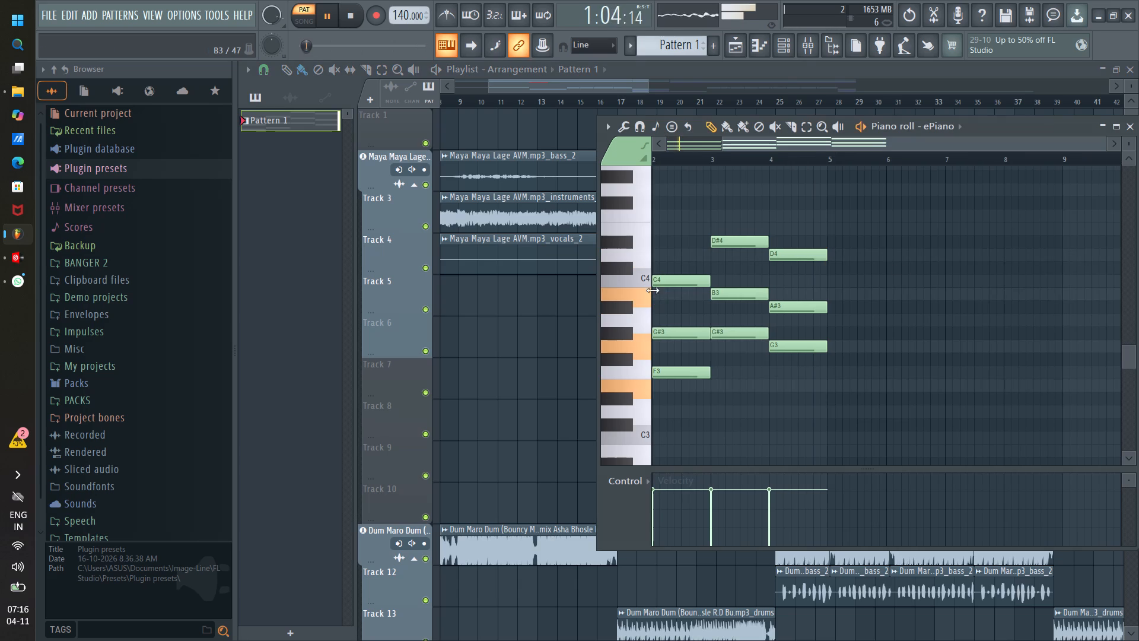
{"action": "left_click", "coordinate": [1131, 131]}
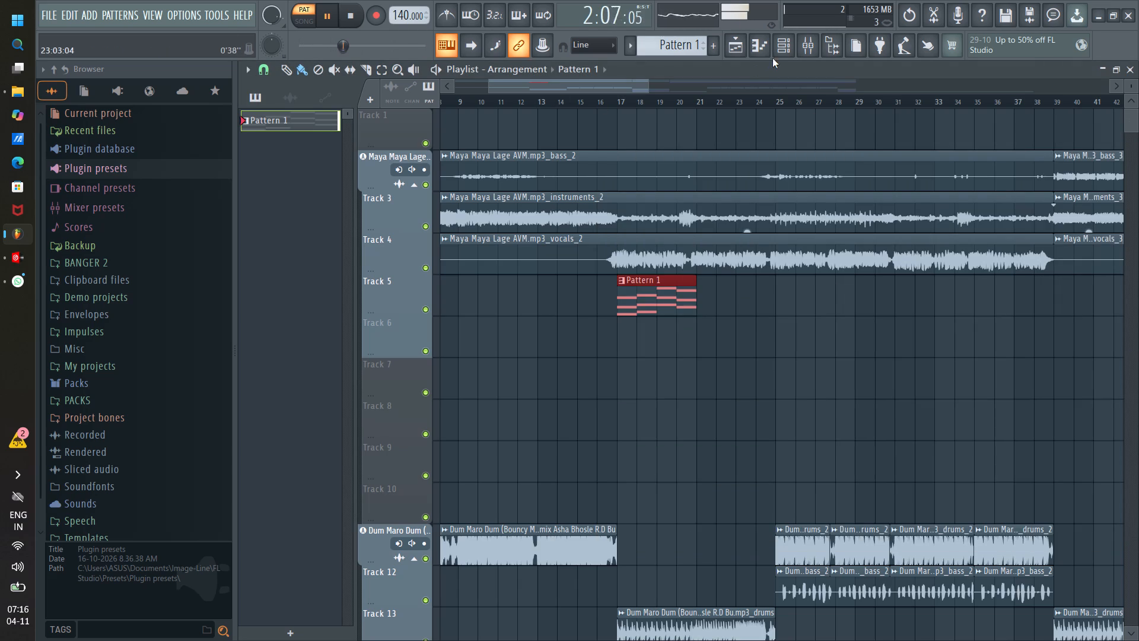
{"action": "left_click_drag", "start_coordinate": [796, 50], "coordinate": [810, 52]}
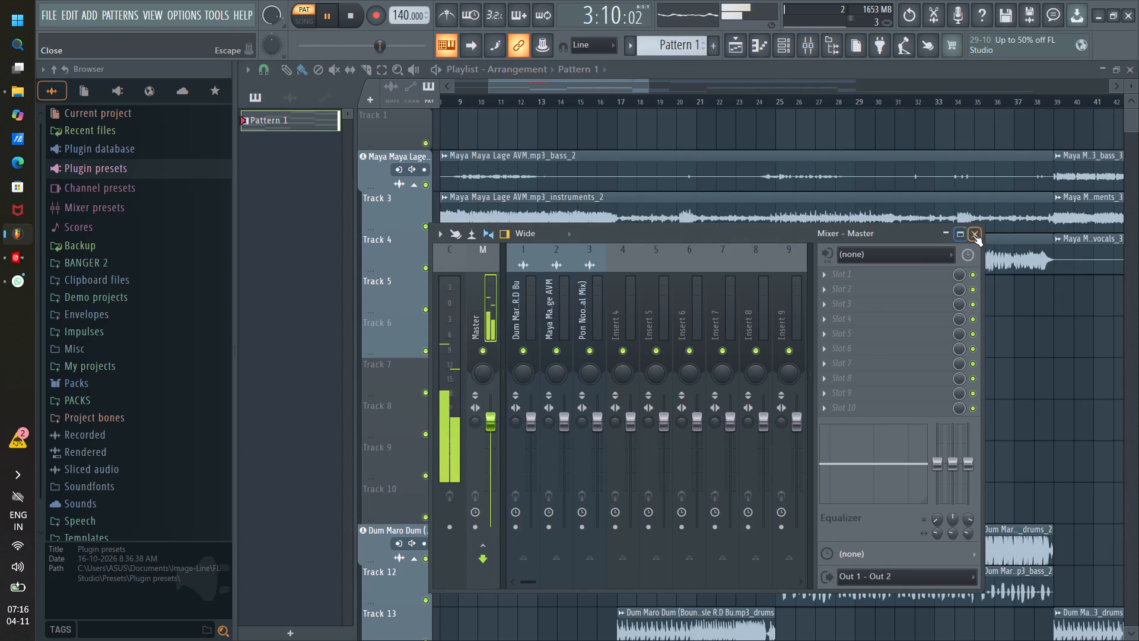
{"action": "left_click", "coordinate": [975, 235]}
Route the ePiano channel to a free mixer track and lower that track's volume fader.
{"action": "left_click", "coordinate": [786, 51]}
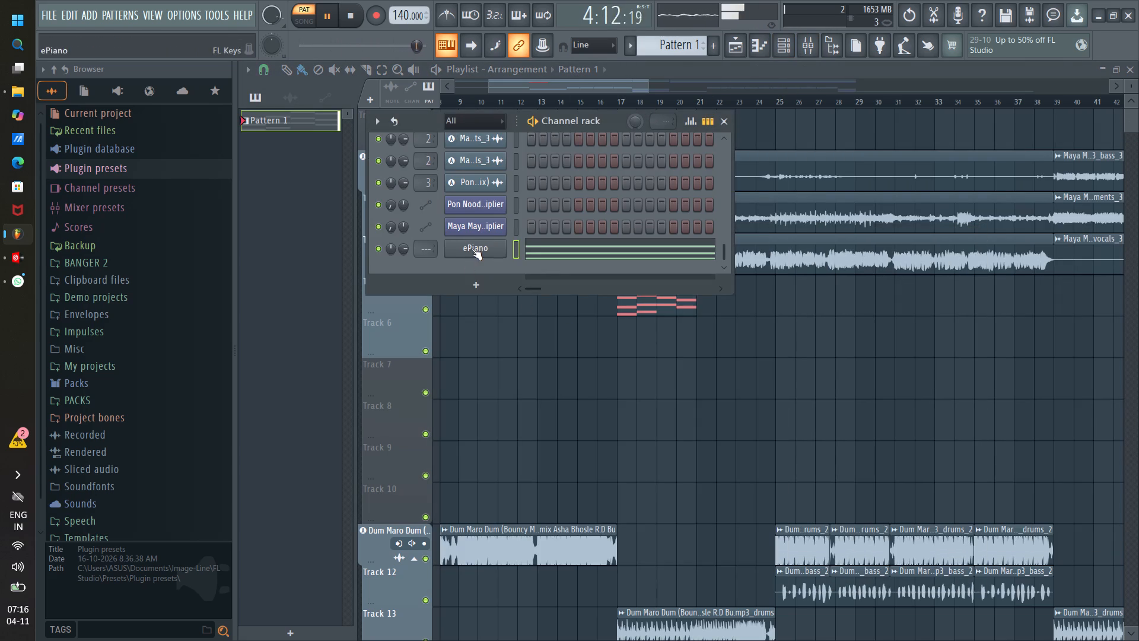
{"action": "left_click", "coordinate": [472, 249]}
{"action": "left_click", "coordinate": [471, 251]}
{"action": "left_click", "coordinate": [308, 270]}
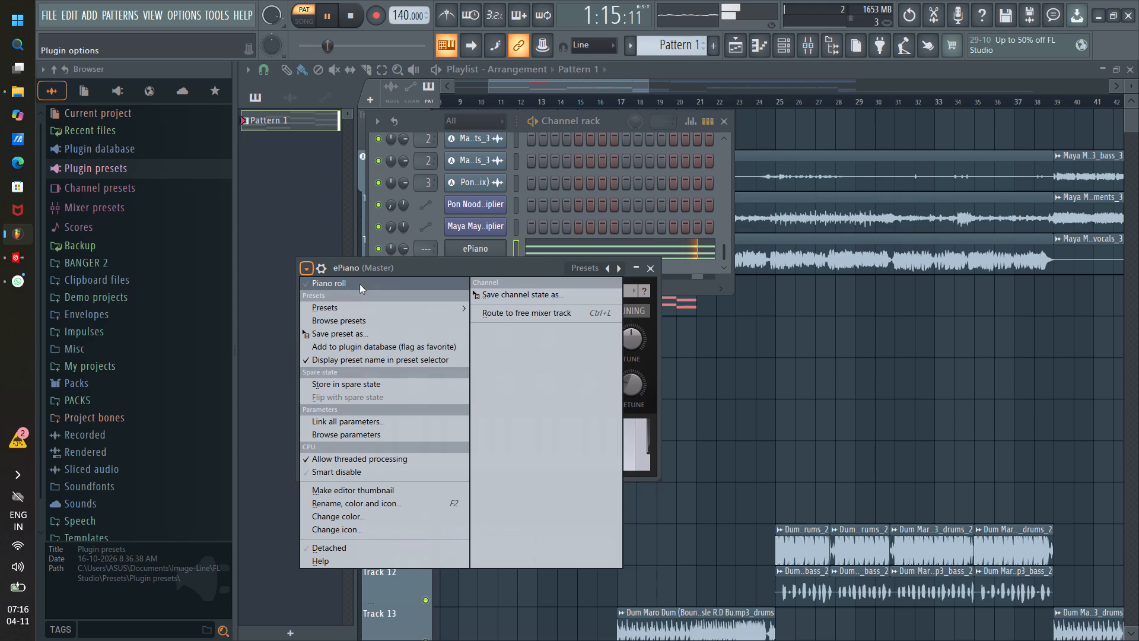
{"action": "left_click", "coordinate": [507, 316]}
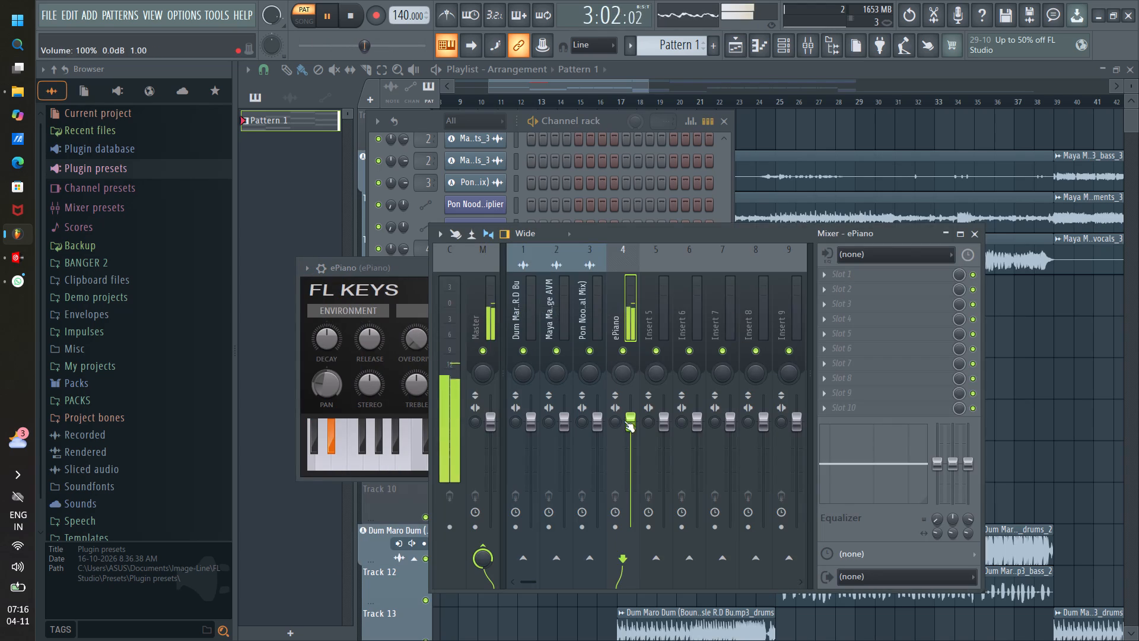
{"action": "scroll", "coordinate": [635, 426], "scroll_direction": "down", "scroll_amount": 6}
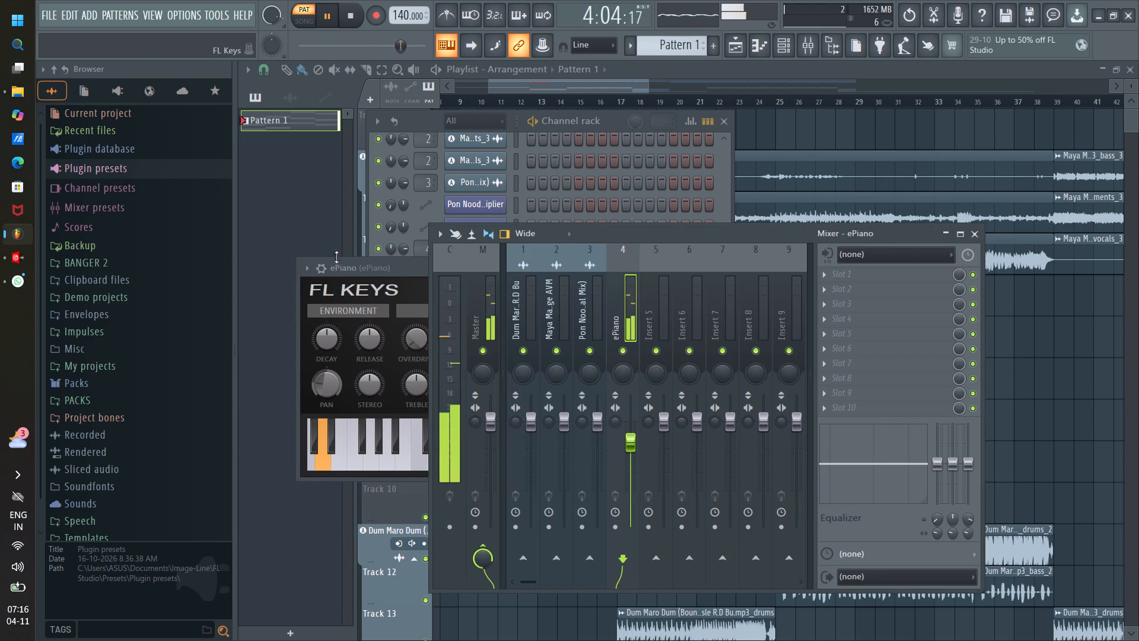
Load the default FL Keys preset, compare the Grand Piano and Rhodes (FL) wavetables, and settle on Grand Piano (3 MB).
{"action": "left_click", "coordinate": [393, 271]}
{"action": "right_click", "coordinate": [618, 265]}
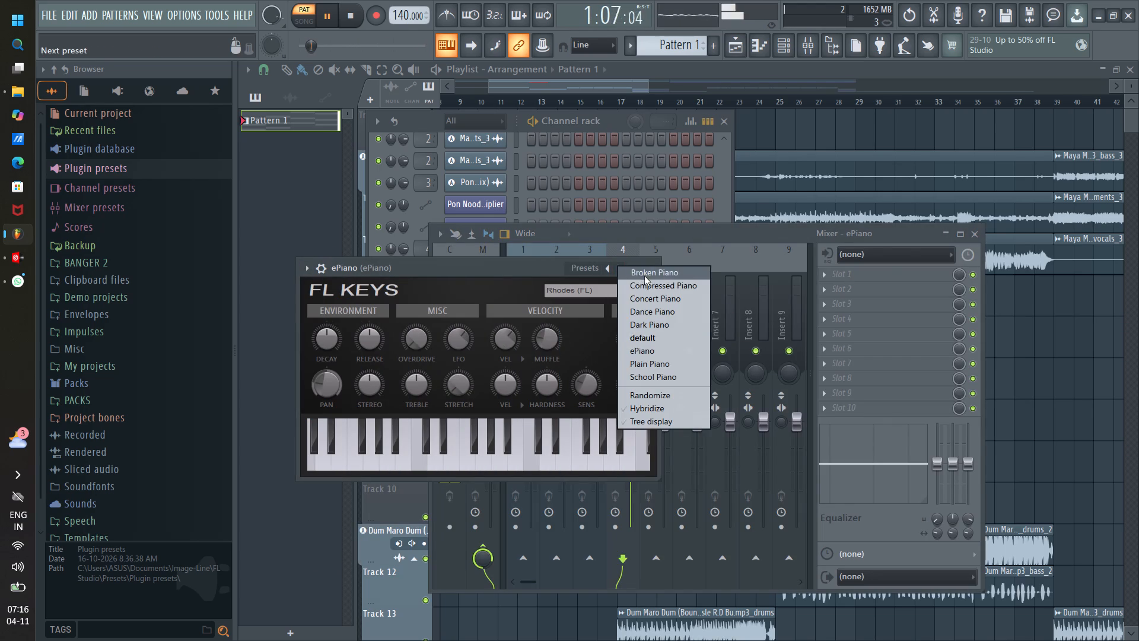
{"action": "left_click", "coordinate": [648, 341]}
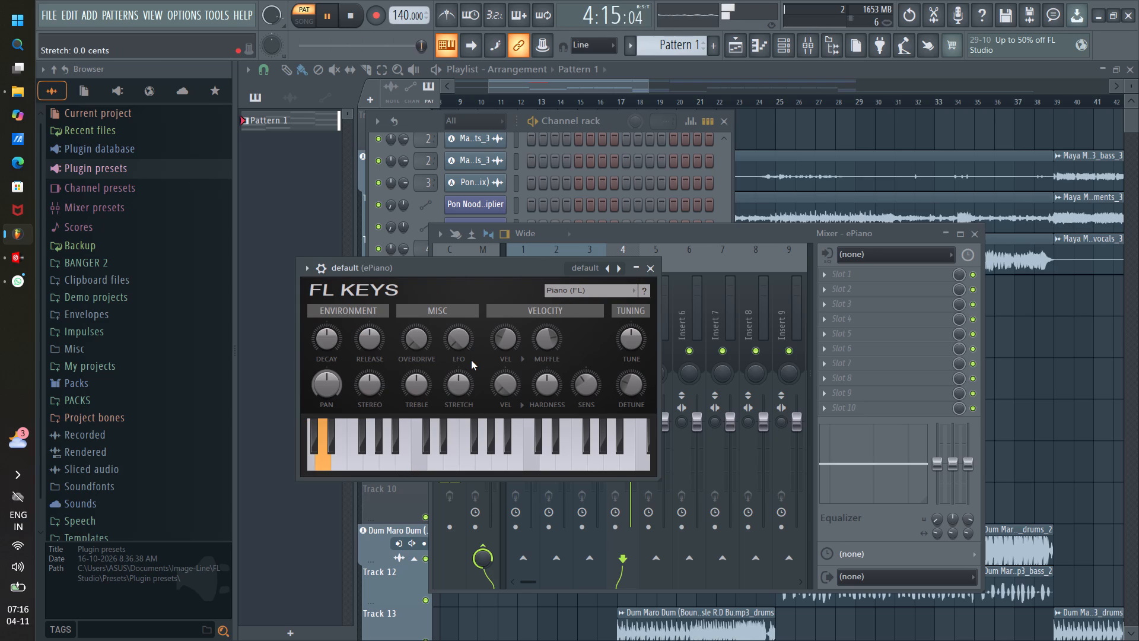
{"action": "left_click", "coordinate": [607, 293]}
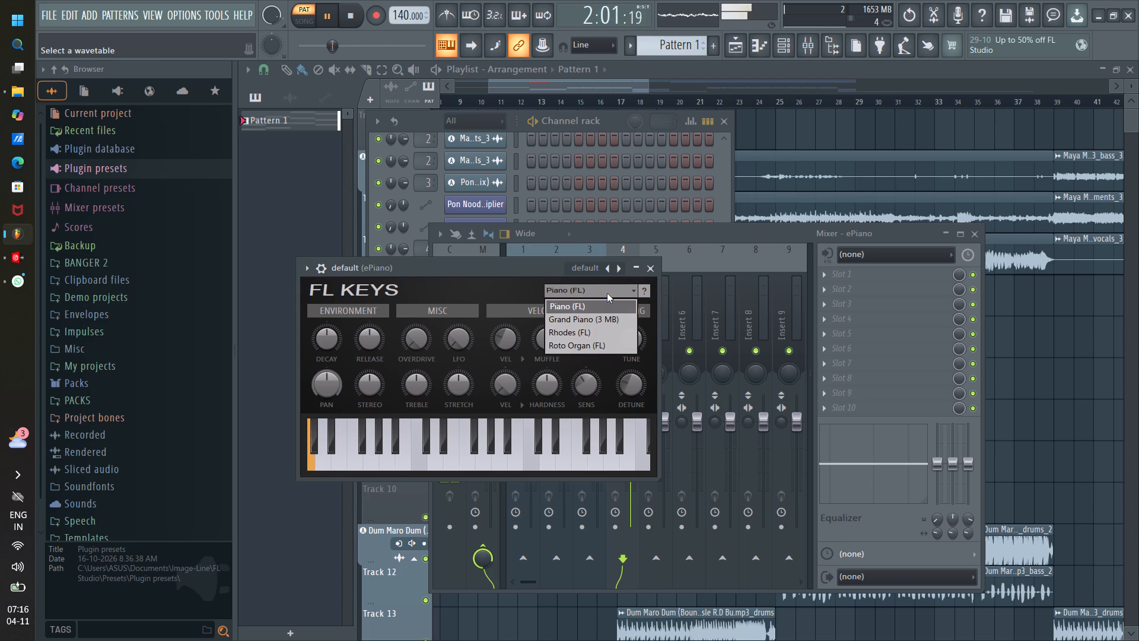
{"action": "left_click", "coordinate": [597, 321]}
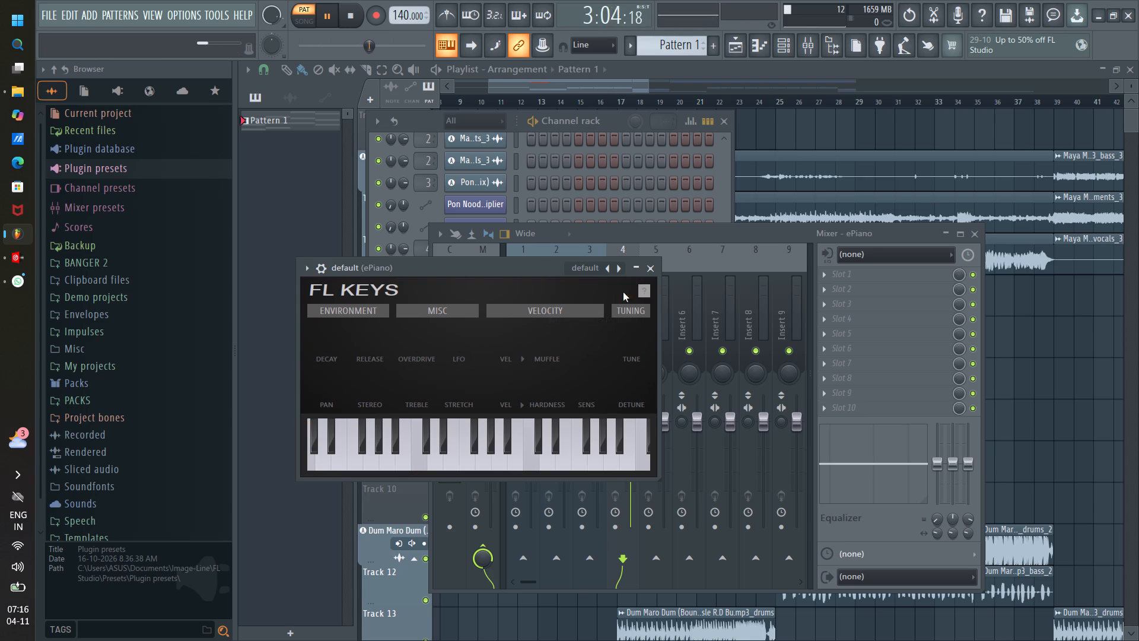
{"action": "left_click", "coordinate": [648, 290]}
{"action": "left_click", "coordinate": [632, 287]}
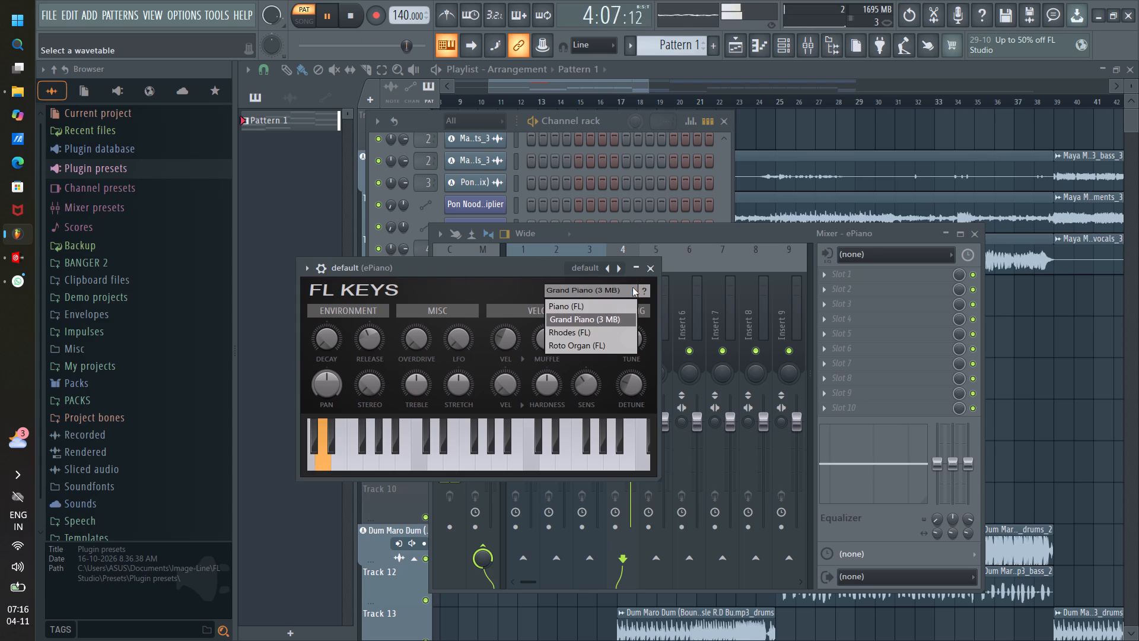
{"action": "left_click", "coordinate": [569, 334]}
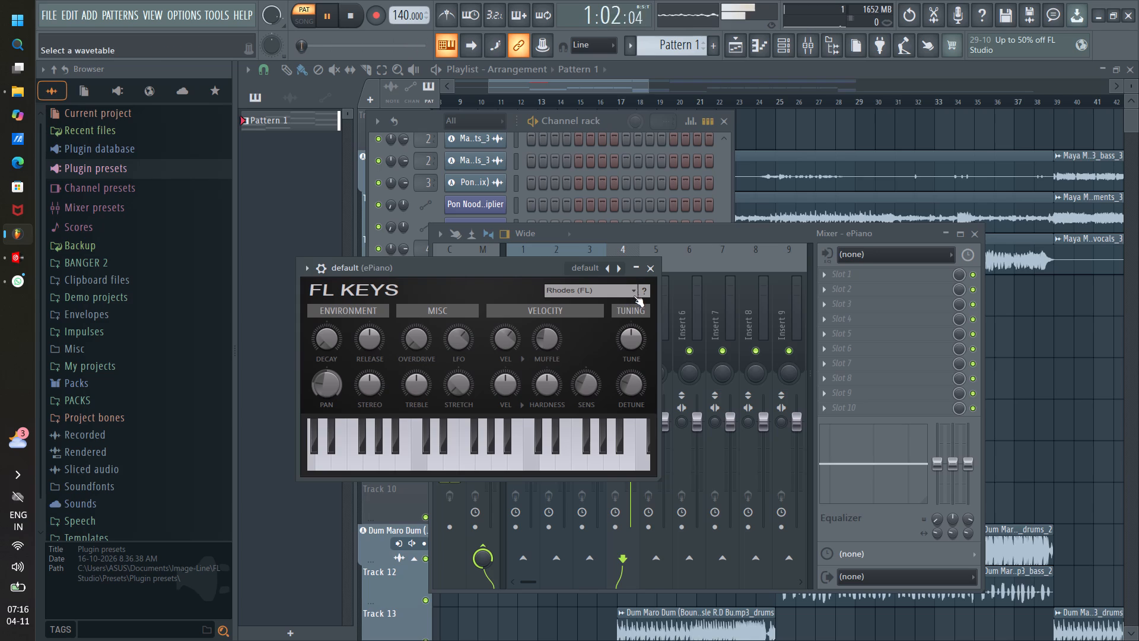
{"action": "left_click", "coordinate": [634, 290]}
{"action": "left_click", "coordinate": [578, 316]}
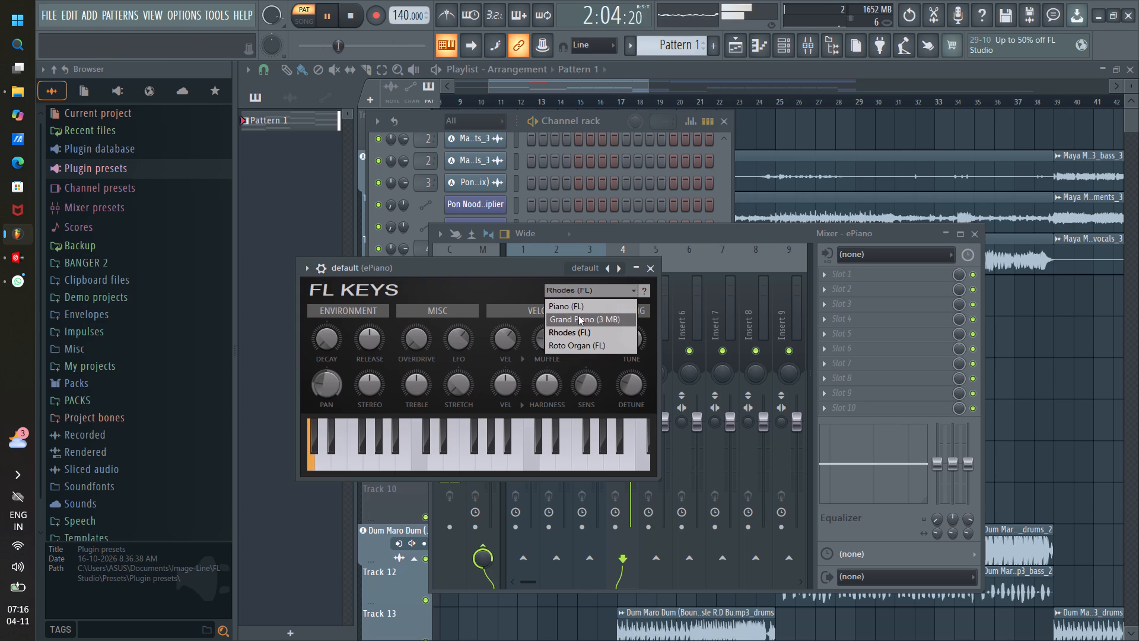
{"action": "left_click", "coordinate": [648, 275]}
{"action": "left_click", "coordinate": [975, 229]}
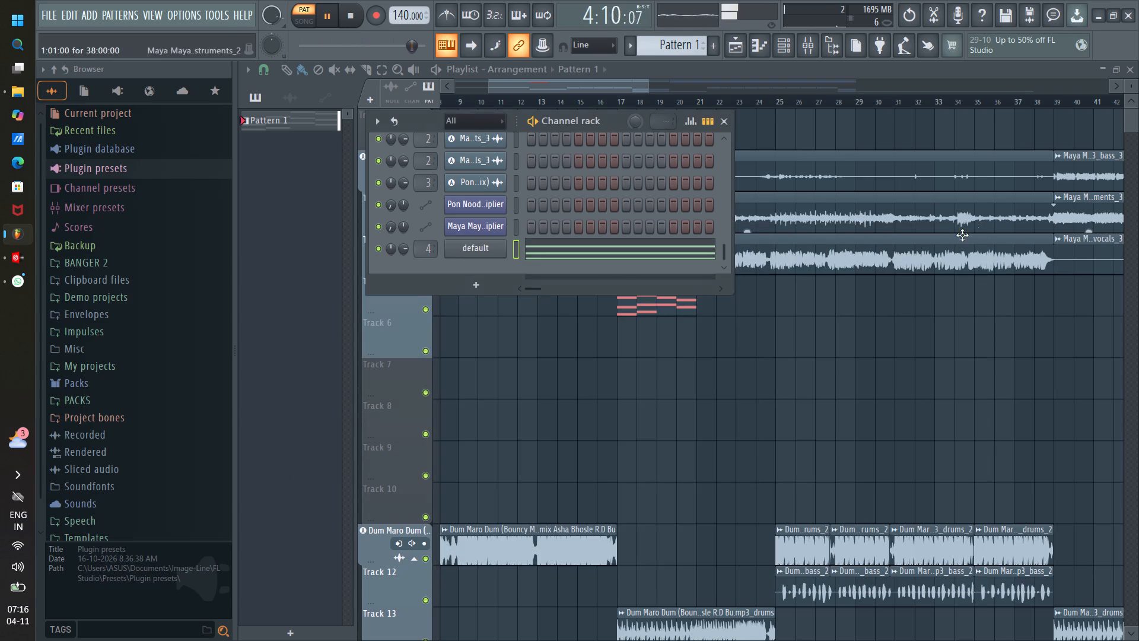
{"action": "left_click", "coordinate": [724, 120]}
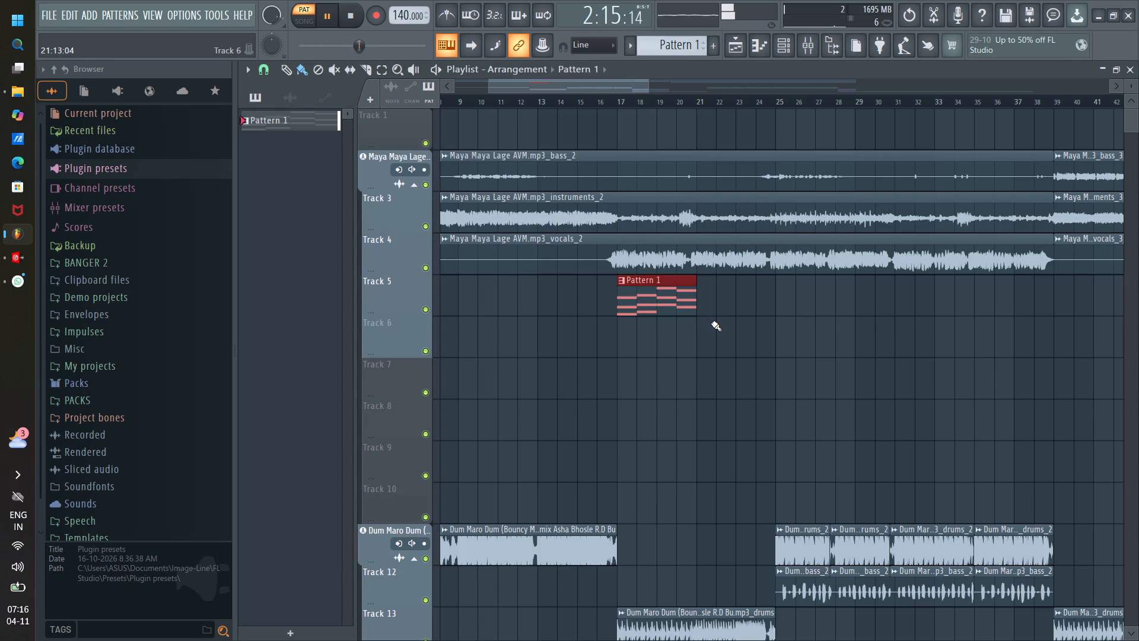
Duplicate the Pattern 1 clip five times in a row on Track 5, from bar 21 up to bar 41.
{"action": "key", "text": "ctrl+b"}
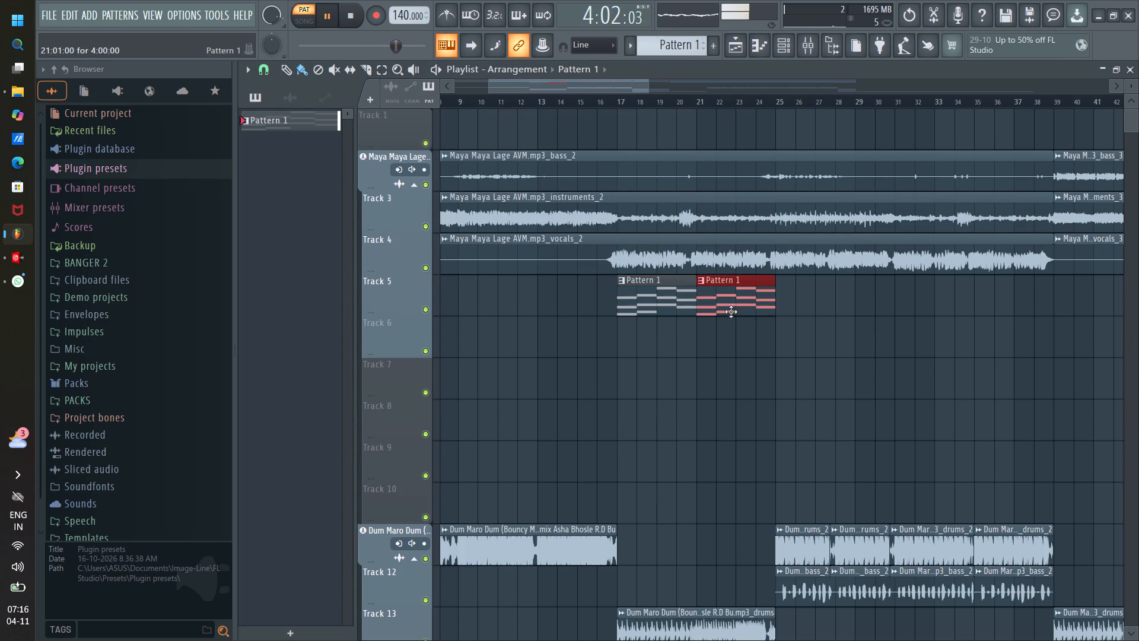
{"action": "key", "text": "ctrl+b"}
{"action": "key", "text": "ctrl+b"}
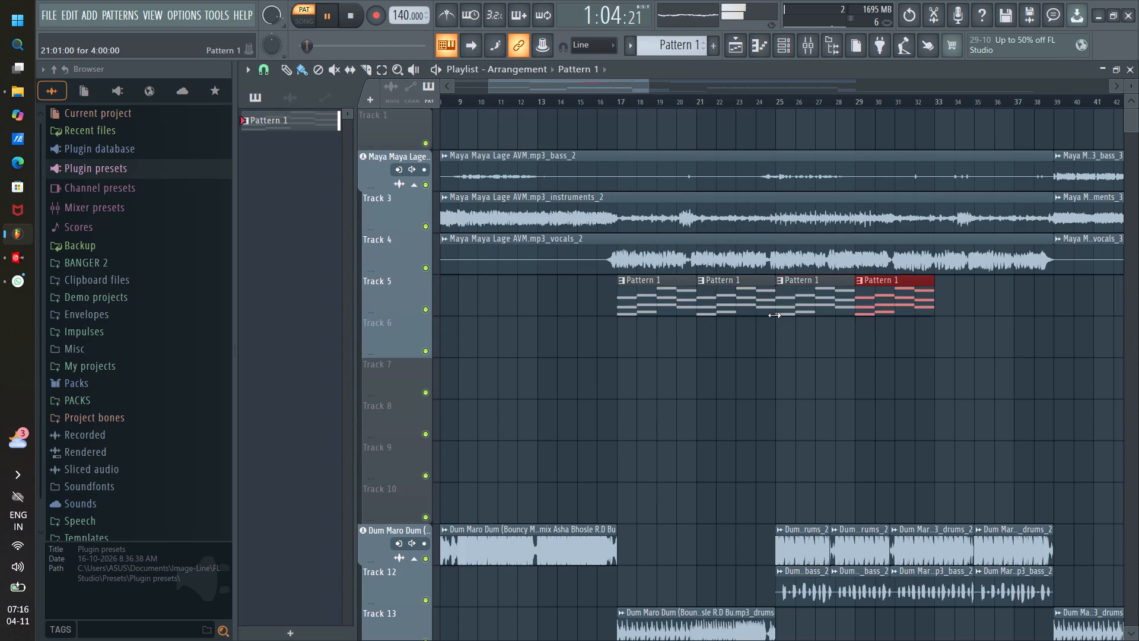
{"action": "key", "text": "ctrl+b"}
{"action": "key", "text": "ctrl+b"}
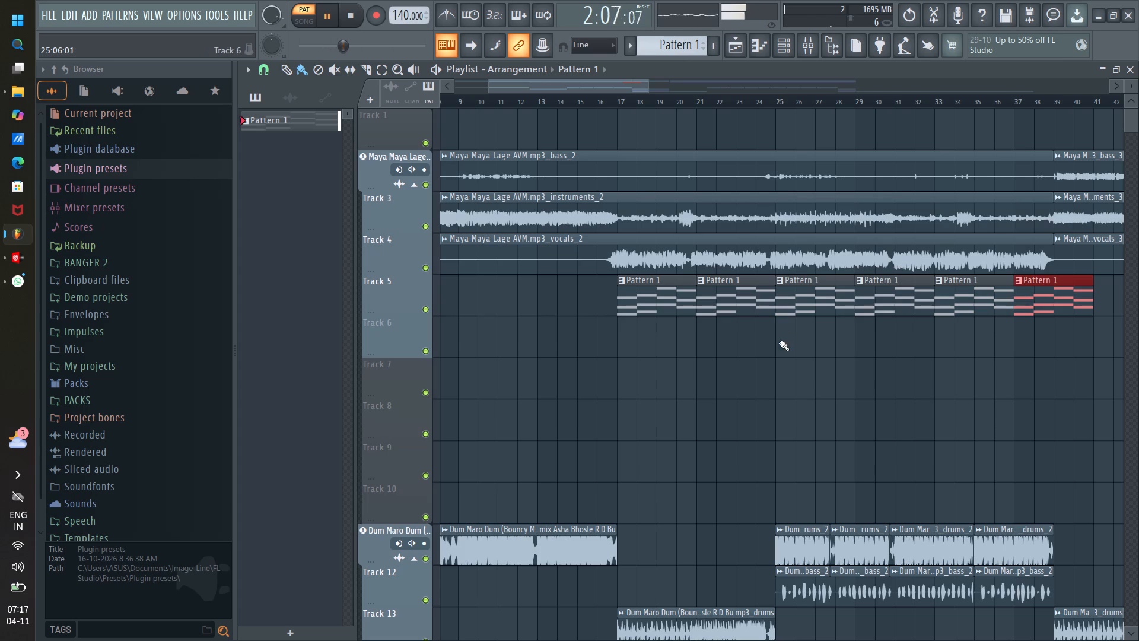
Trim the last Pattern 1 clip on Track 5 so it ends at bar 39, level with the vocals_2 clip.
{"action": "left_click_drag", "start_coordinate": [566, 91], "coordinate": [642, 109]}
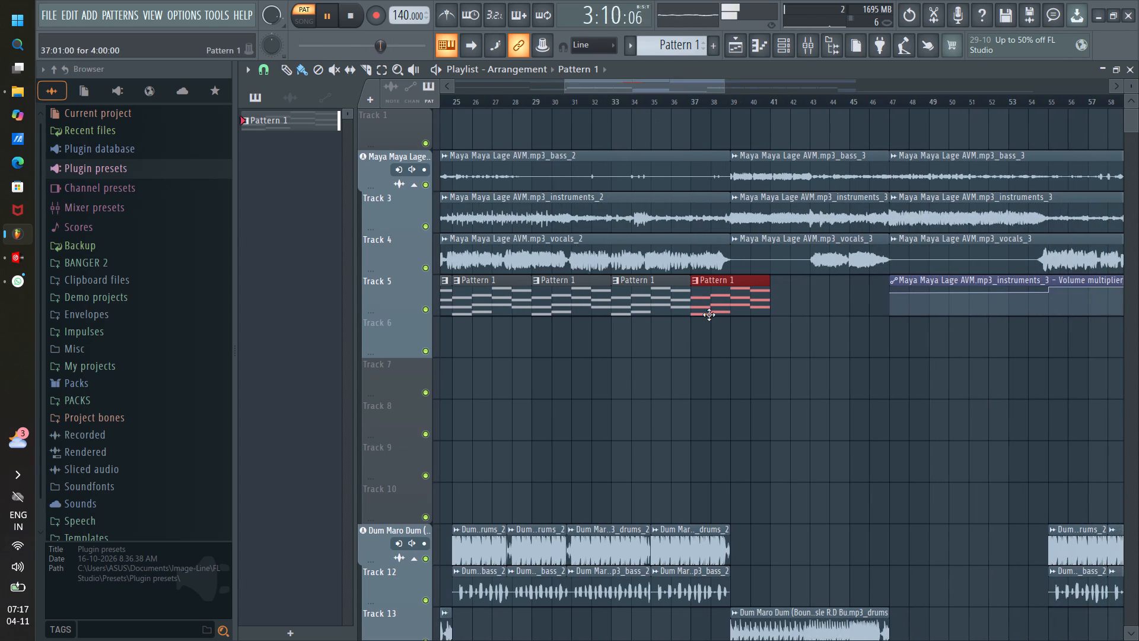
{"action": "scroll", "coordinate": [709, 315], "scroll_direction": "down", "scroll_amount": 1}
{"action": "left_click_drag", "start_coordinate": [767, 240], "coordinate": [733, 239]}
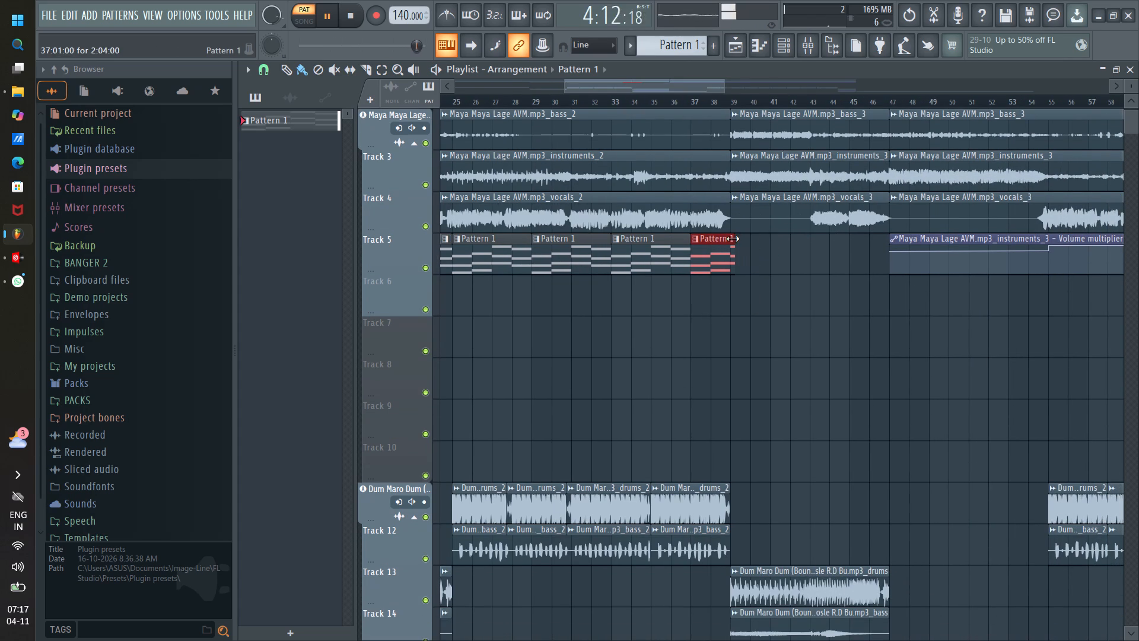
{"action": "left_click_drag", "start_coordinate": [733, 239], "coordinate": [724, 239]}
{"action": "left_click", "coordinate": [724, 239]}
{"action": "left_click_drag", "start_coordinate": [724, 239], "coordinate": [730, 240]}
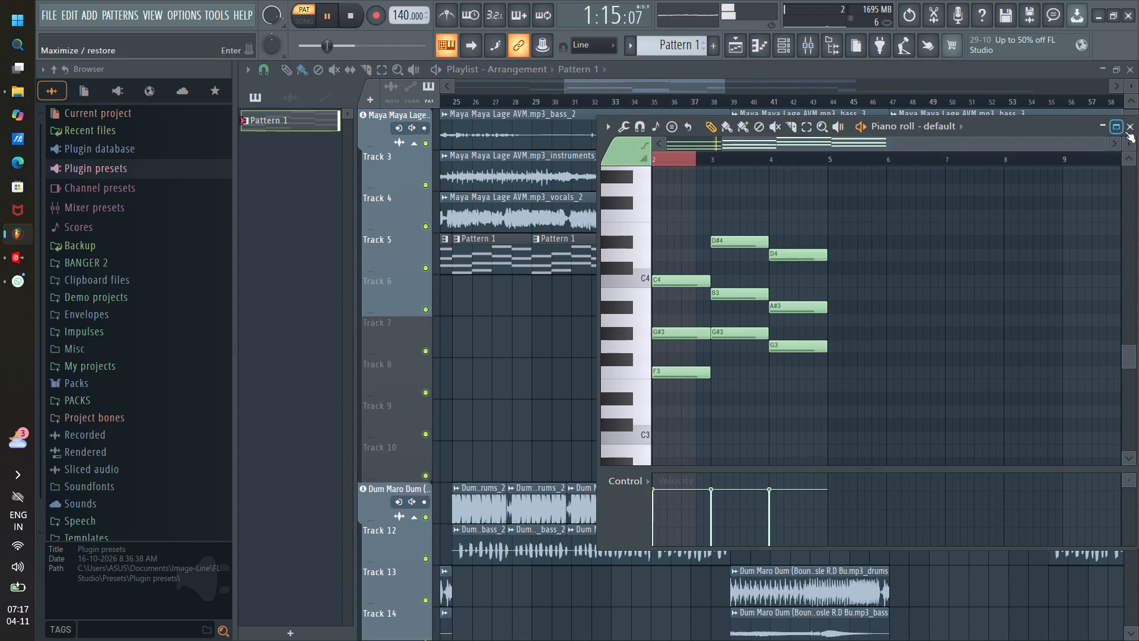
{"action": "left_click", "coordinate": [1127, 129]}
{"action": "left_click_drag", "start_coordinate": [726, 239], "coordinate": [733, 242]}
{"action": "left_click_drag", "start_coordinate": [713, 86], "coordinate": [685, 90]}
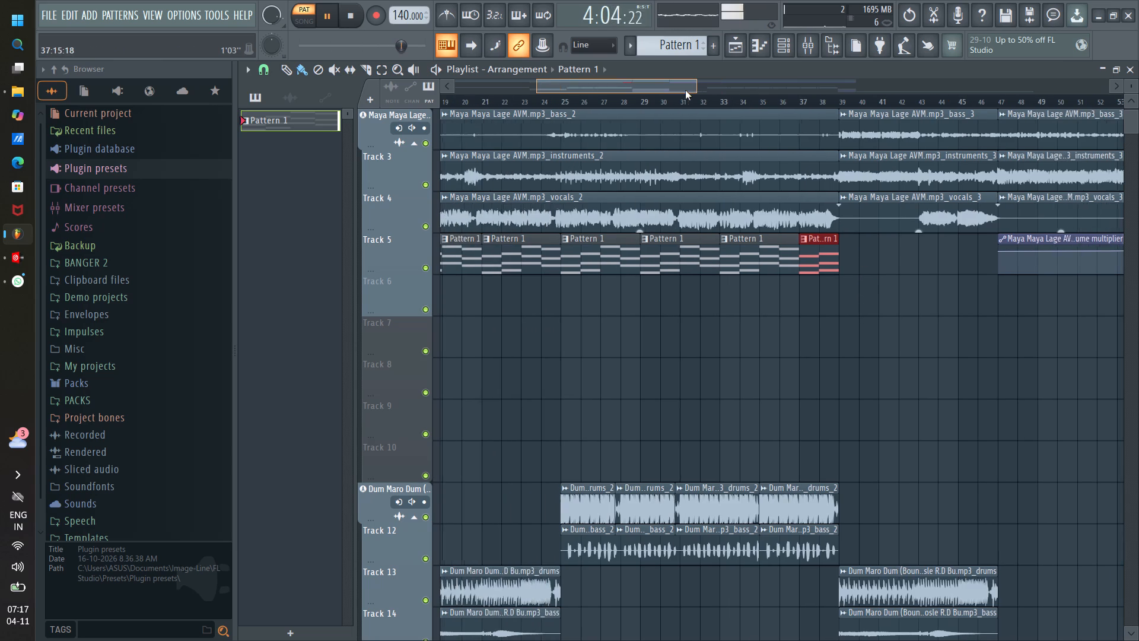
Create a new empty Pattern 2 and place its clip on Track 6 at bar 17, below the first Pattern 1 clip.
{"action": "left_click_drag", "start_coordinate": [685, 90], "coordinate": [684, 90]}
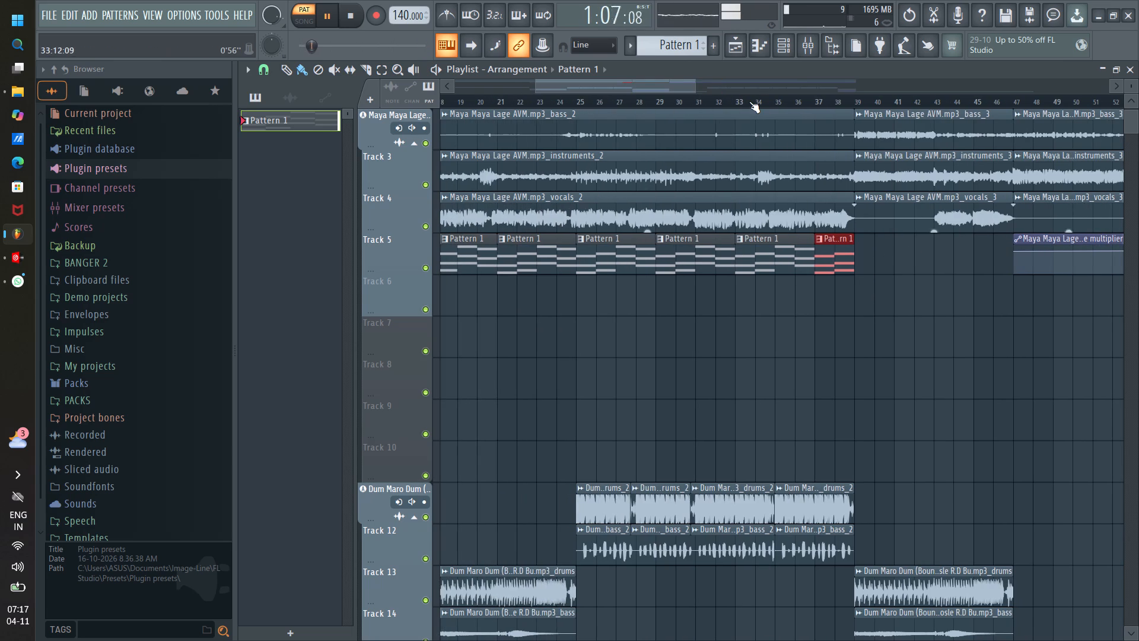
{"action": "scroll", "coordinate": [749, 100], "scroll_direction": "down", "scroll_amount": 5}
{"action": "scroll", "coordinate": [720, 404], "scroll_direction": "down", "scroll_amount": 1}
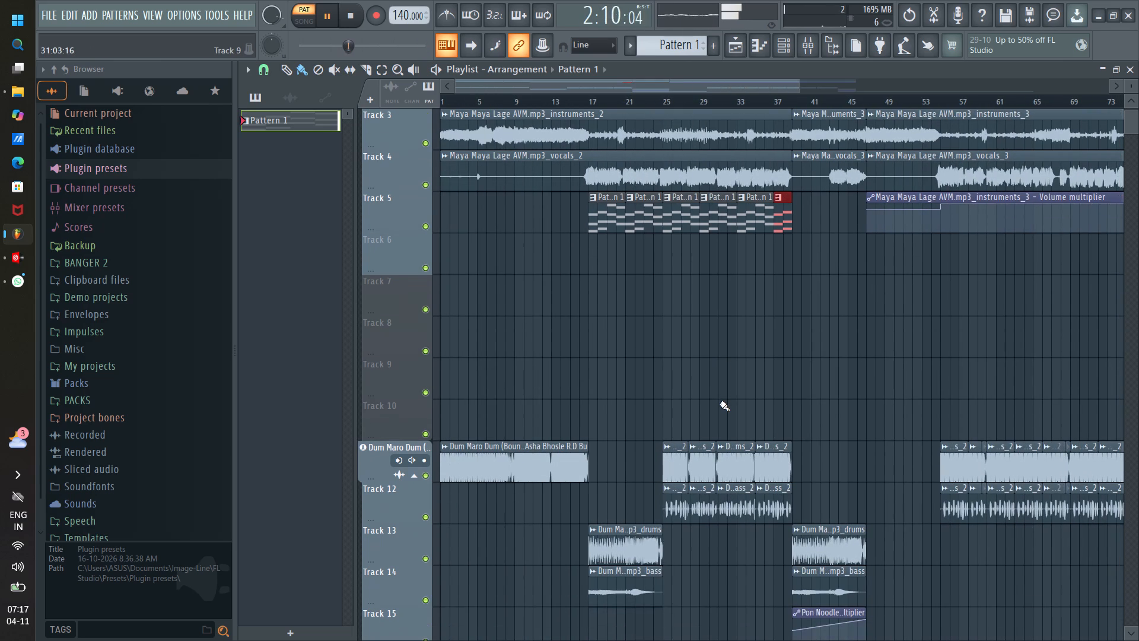
{"action": "scroll", "coordinate": [598, 97], "scroll_direction": "up", "scroll_amount": 6}
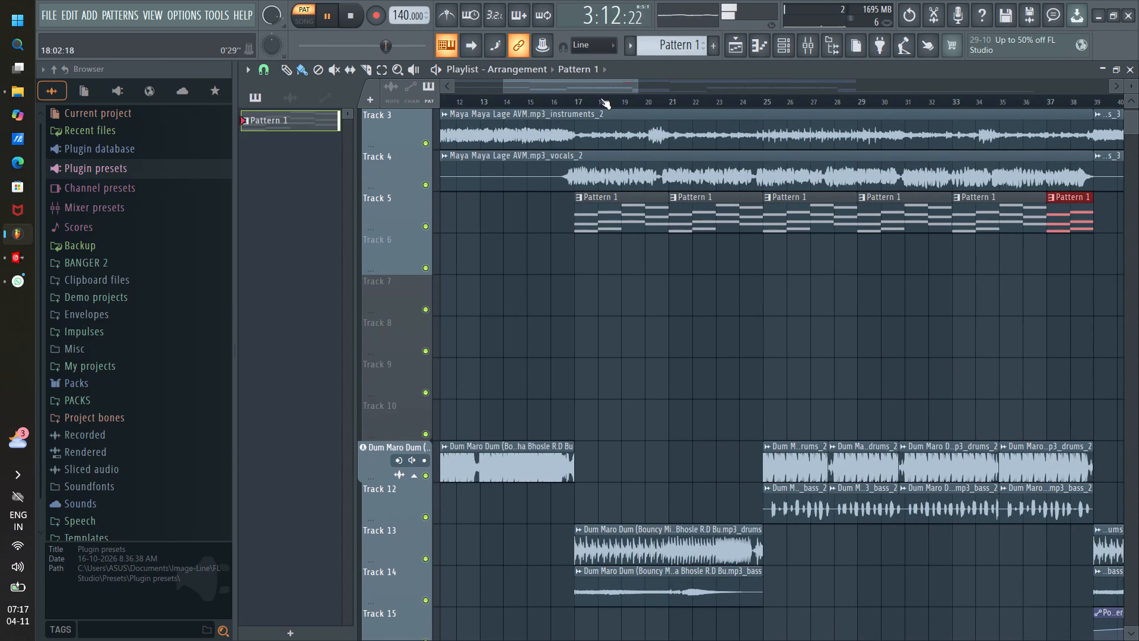
{"action": "left_click", "coordinate": [855, 40]}
{"action": "left_click", "coordinate": [424, 327]}
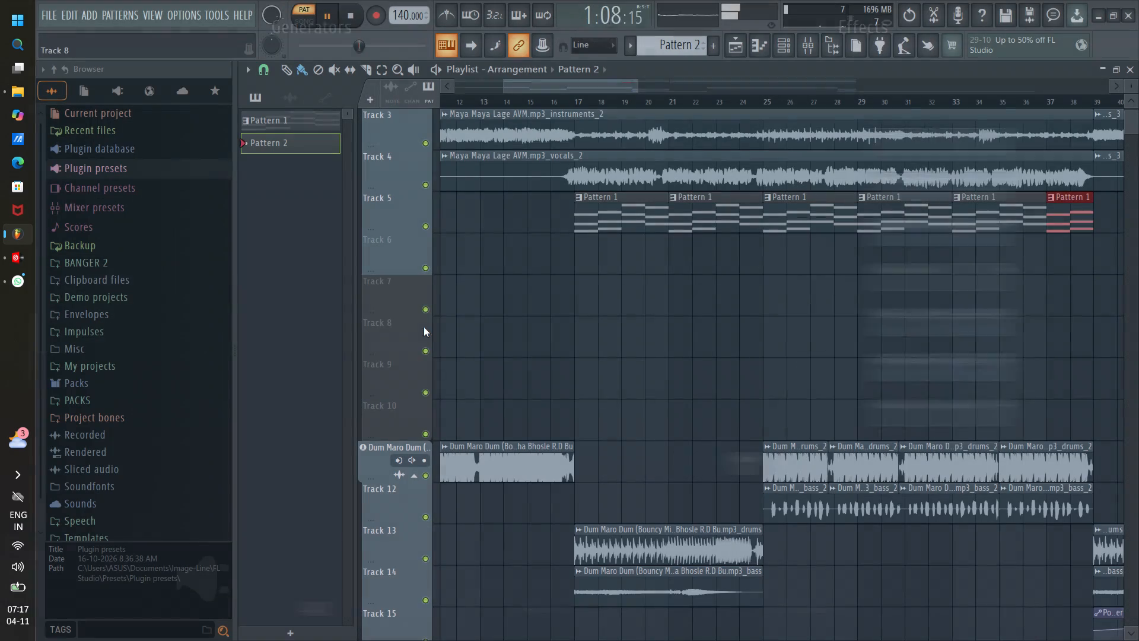
{"action": "left_click", "coordinate": [575, 260]}
Open Pattern 2's channels and add the Plucked! generator as a new channel, chosen from the full plugin list.
{"action": "double_click", "coordinate": [590, 261]}
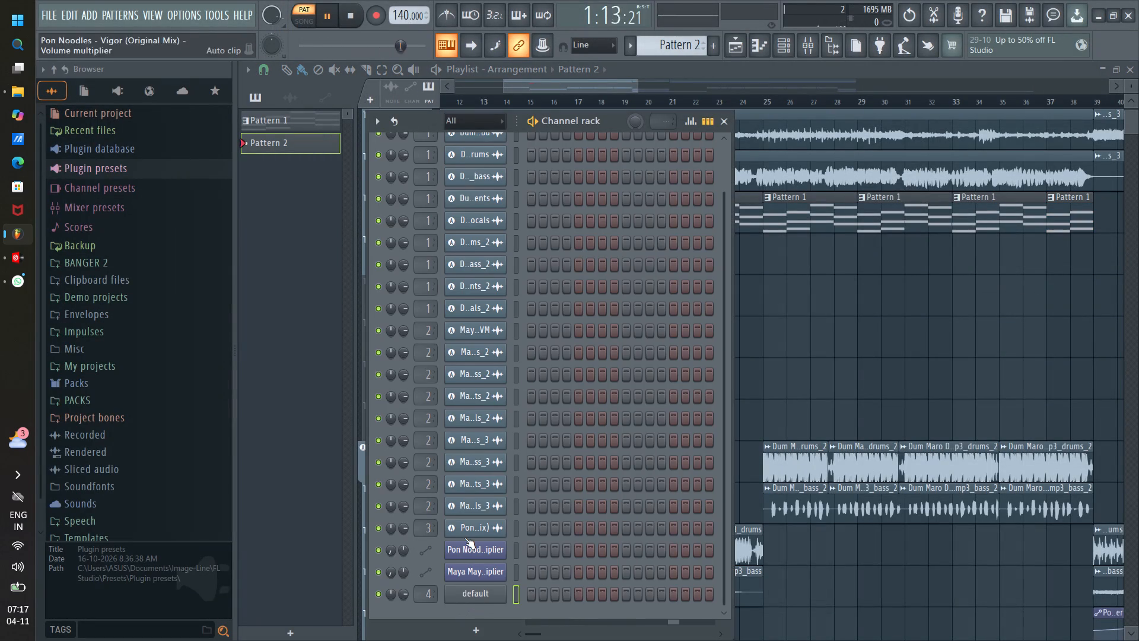
{"action": "scroll", "coordinate": [464, 535], "scroll_direction": "down", "scroll_amount": 2}
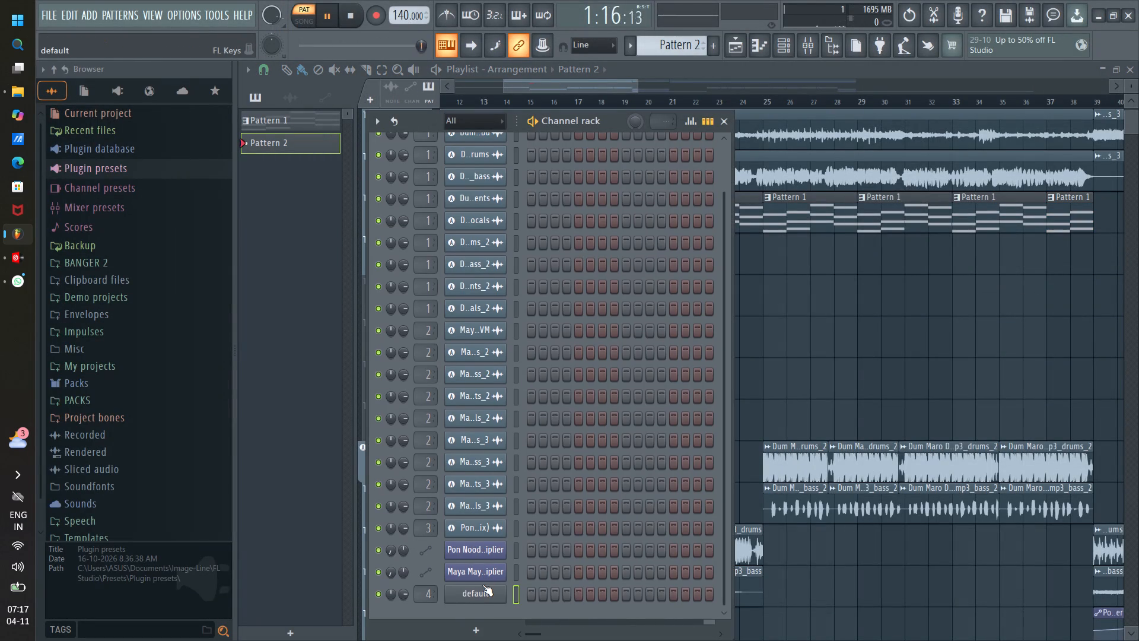
{"action": "left_click", "coordinate": [469, 631]}
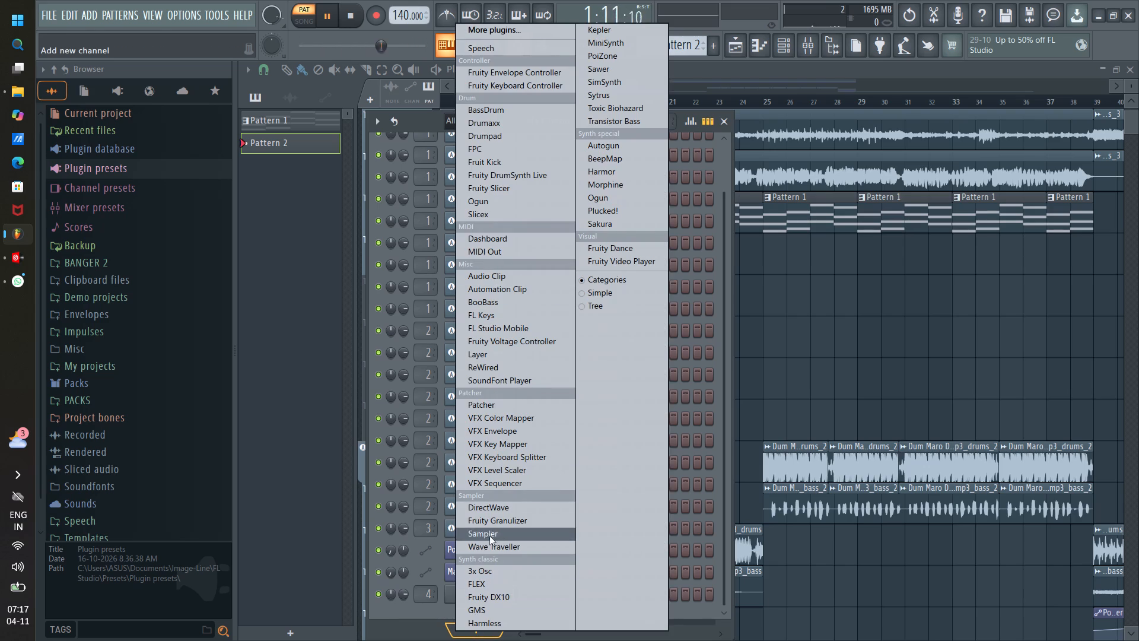
{"action": "left_click", "coordinate": [526, 26]}
{"action": "scroll", "coordinate": [545, 496], "scroll_direction": "down", "scroll_amount": 17}
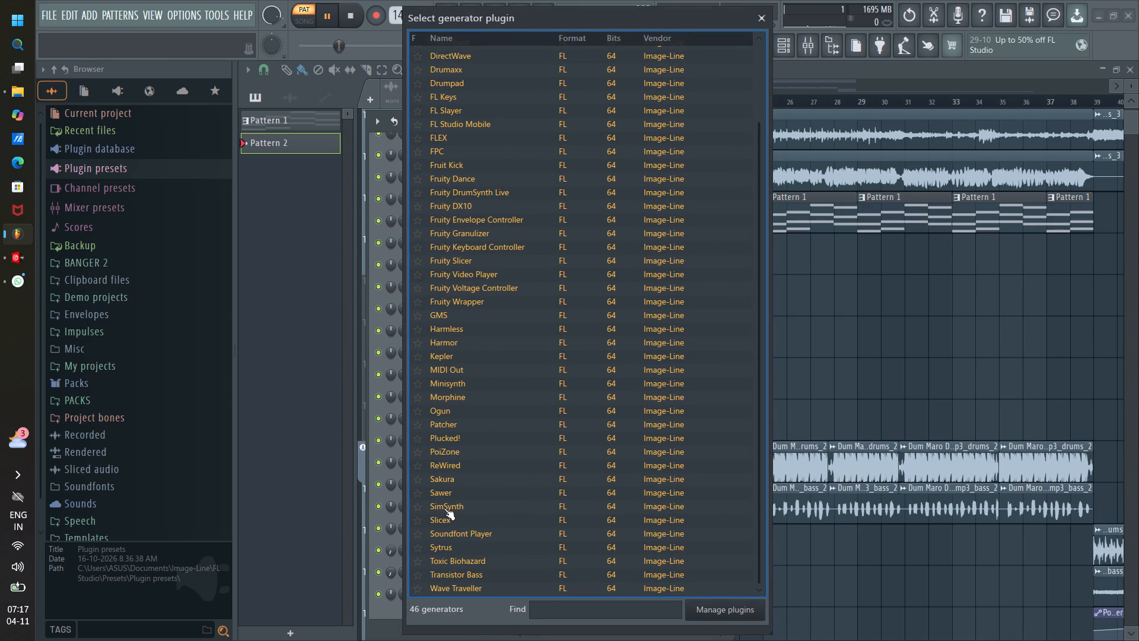
{"action": "scroll", "coordinate": [467, 407], "scroll_direction": "up", "scroll_amount": 11}
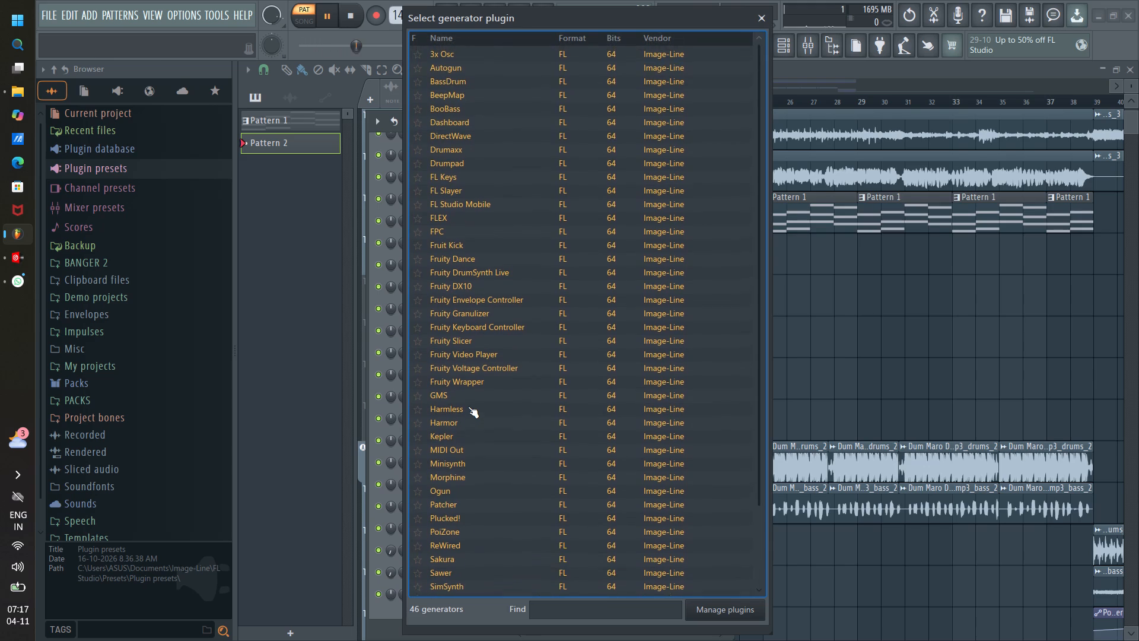
{"action": "scroll", "coordinate": [468, 407], "scroll_direction": "down", "scroll_amount": 5}
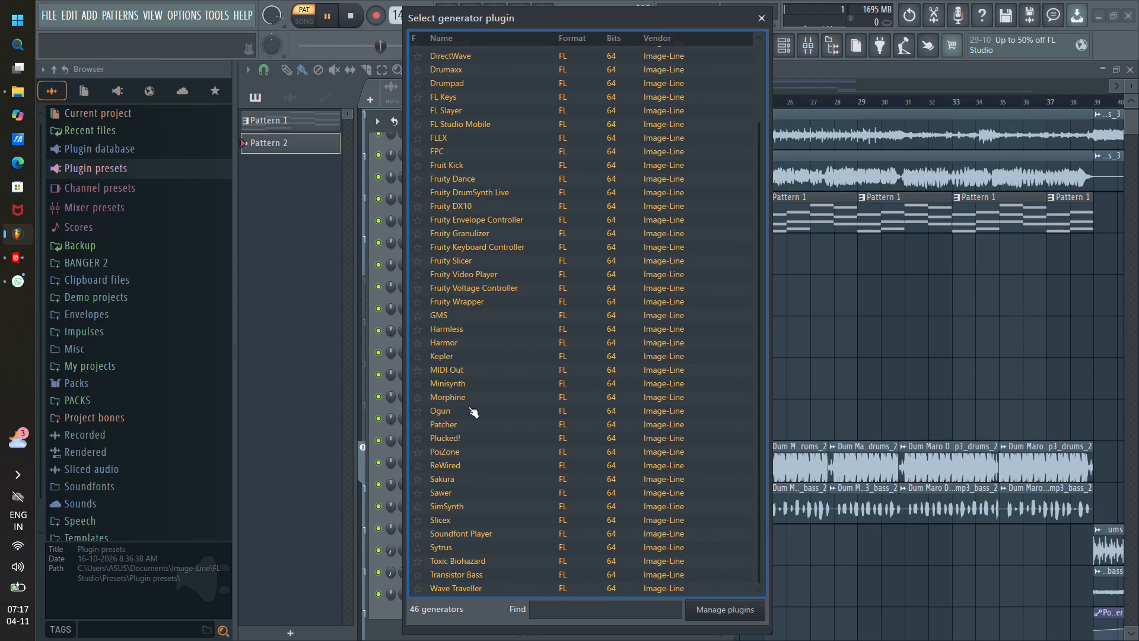
{"action": "scroll", "coordinate": [468, 407], "scroll_direction": "down", "scroll_amount": 3}
{"action": "left_click", "coordinate": [457, 440]}
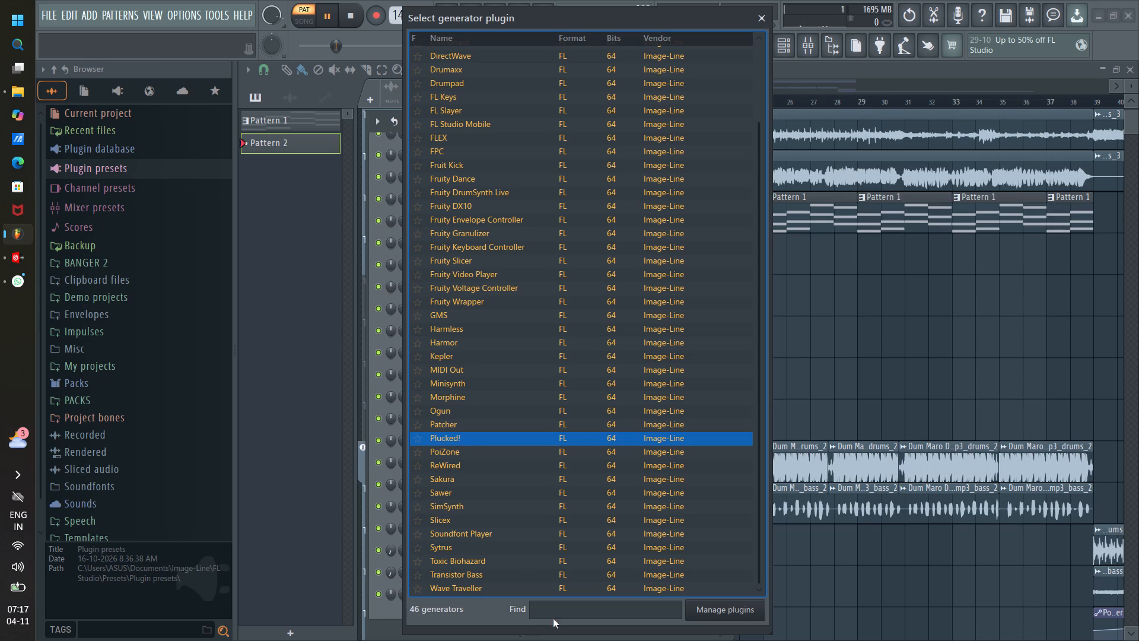
{"action": "double_click", "coordinate": [507, 436]}
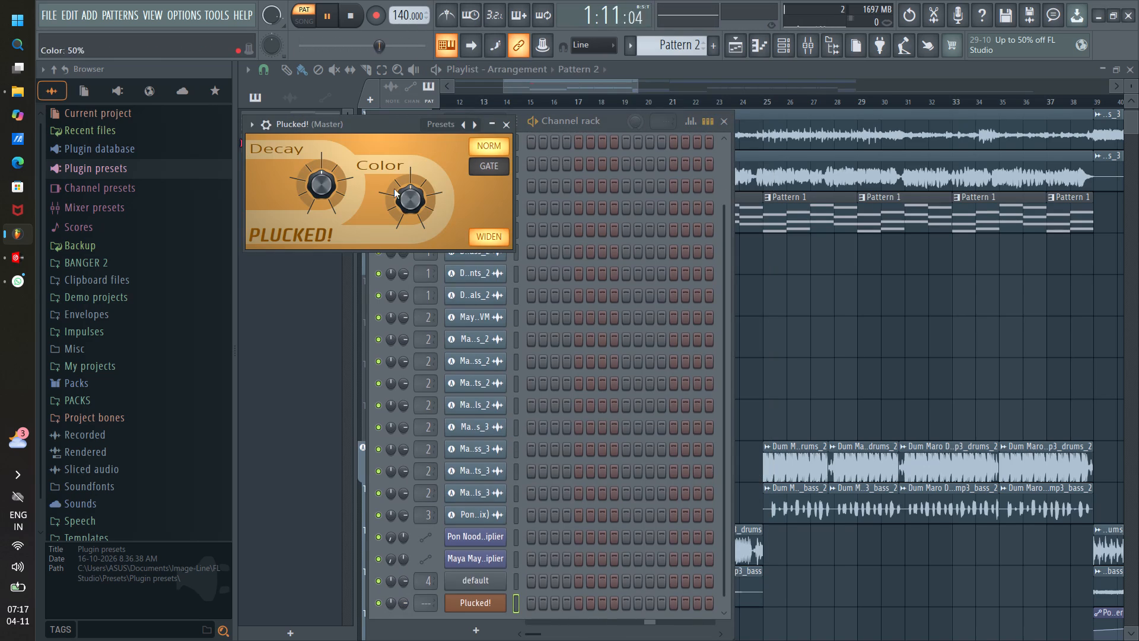
Stop playback and browse the presets available for Plucked!.
{"action": "key", "text": "space"}
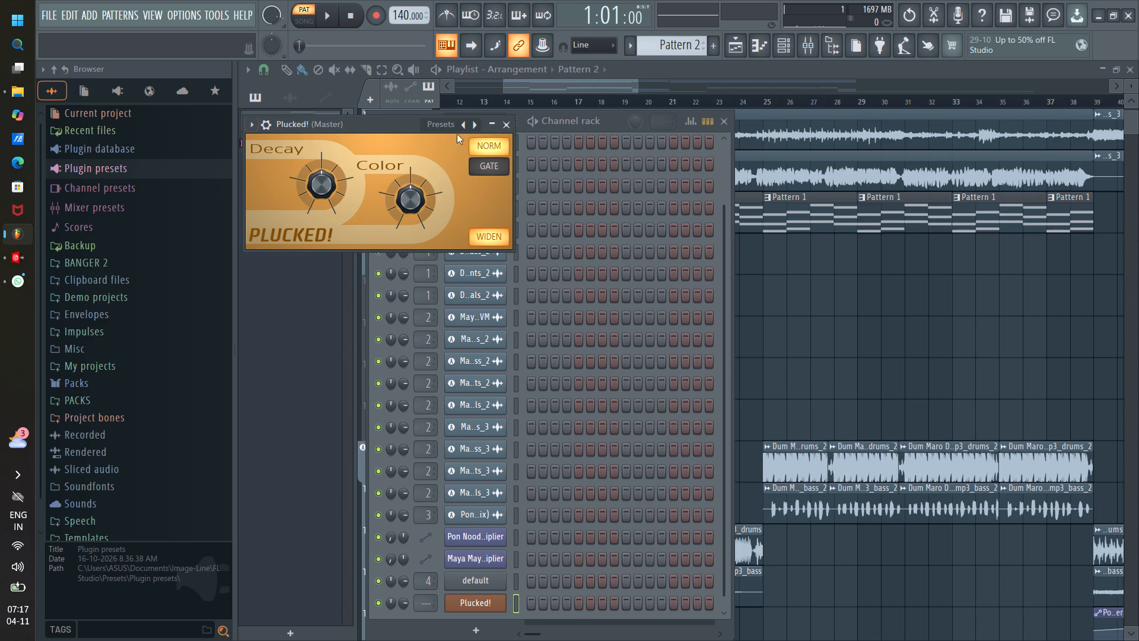
{"action": "right_click", "coordinate": [472, 124]}
{"action": "left_click", "coordinate": [395, 124]}
{"action": "left_click", "coordinate": [248, 126]}
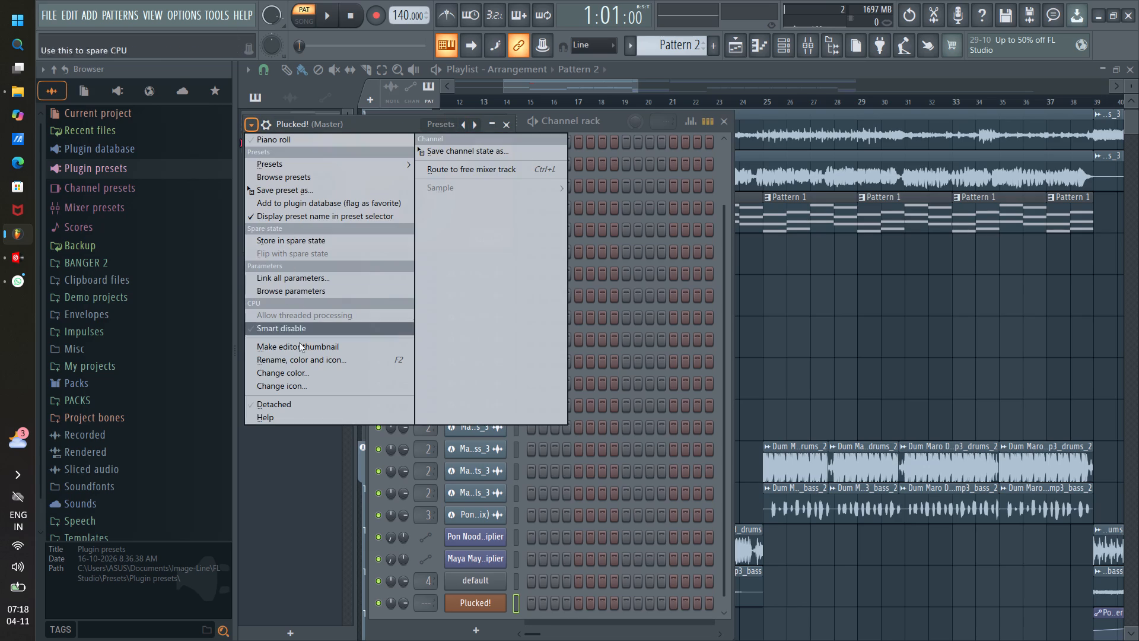
{"action": "left_click", "coordinate": [294, 177]}
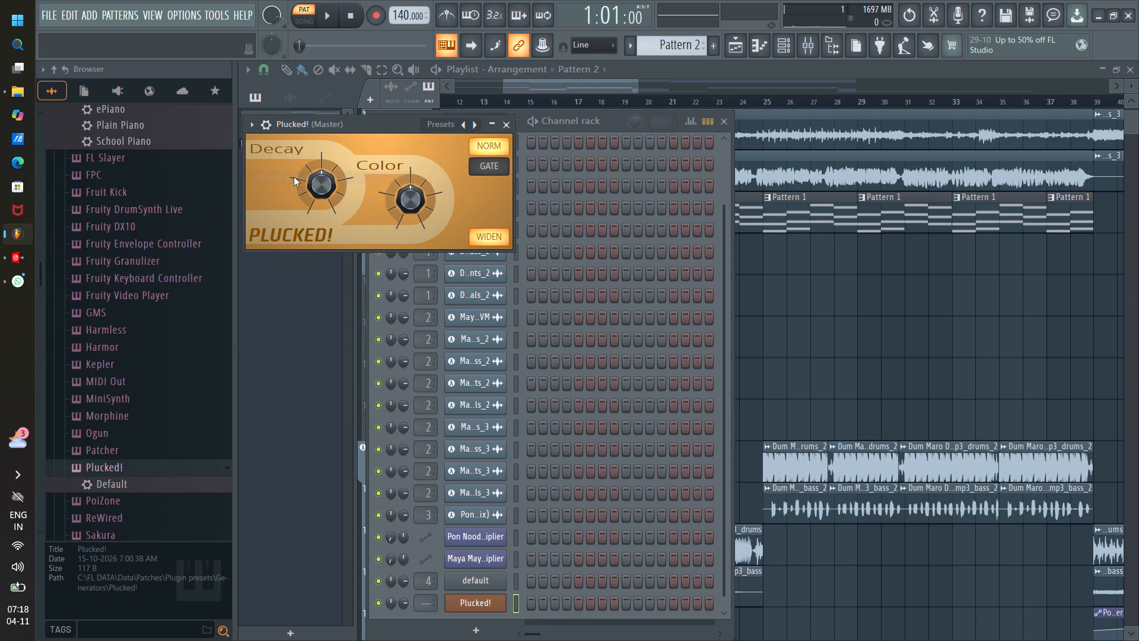
{"action": "scroll", "coordinate": [140, 463], "scroll_direction": "down", "scroll_amount": 1}
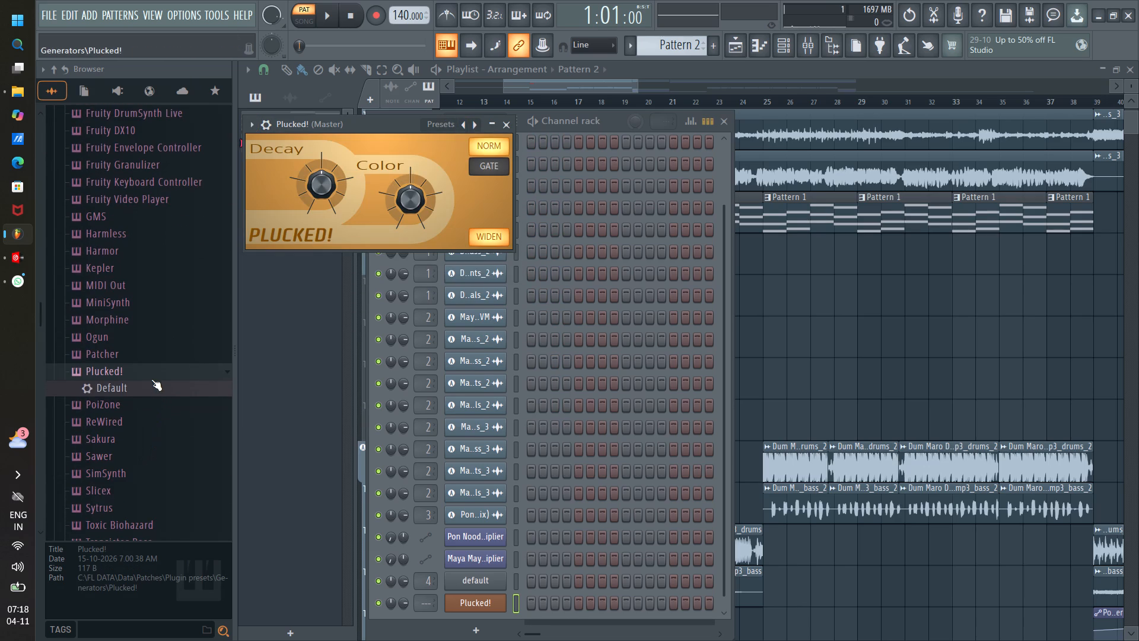
{"action": "left_click", "coordinate": [147, 376]}
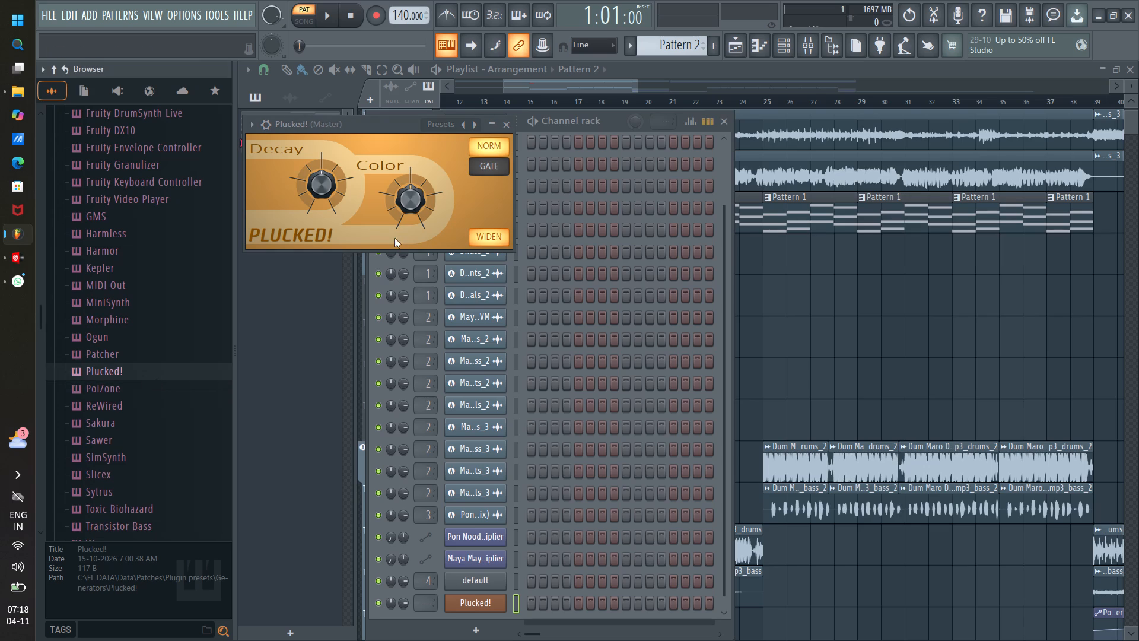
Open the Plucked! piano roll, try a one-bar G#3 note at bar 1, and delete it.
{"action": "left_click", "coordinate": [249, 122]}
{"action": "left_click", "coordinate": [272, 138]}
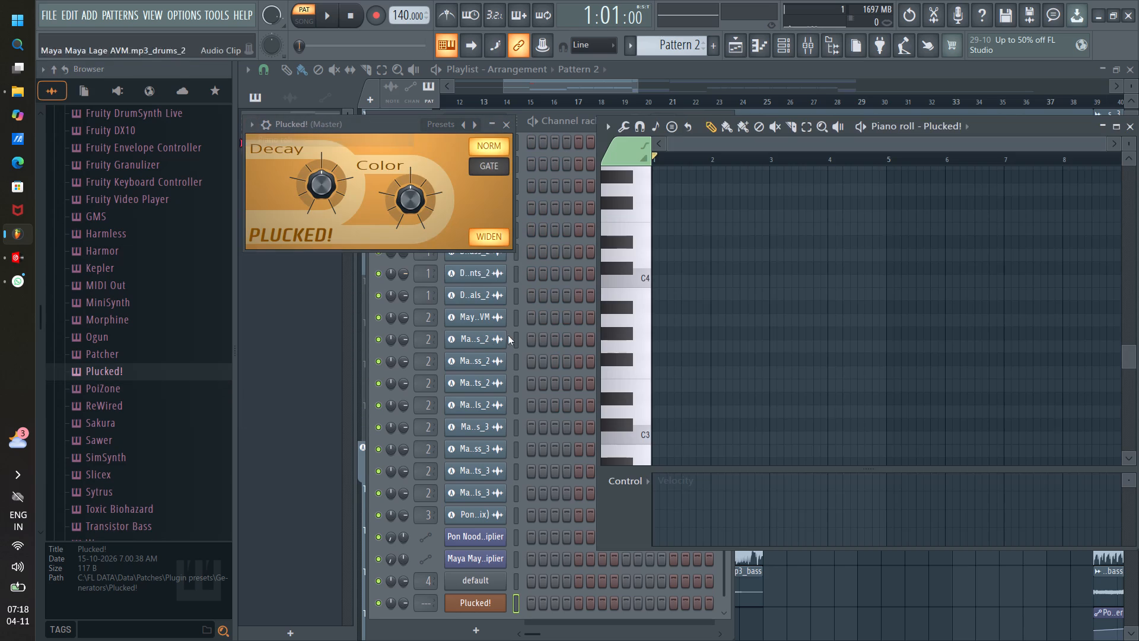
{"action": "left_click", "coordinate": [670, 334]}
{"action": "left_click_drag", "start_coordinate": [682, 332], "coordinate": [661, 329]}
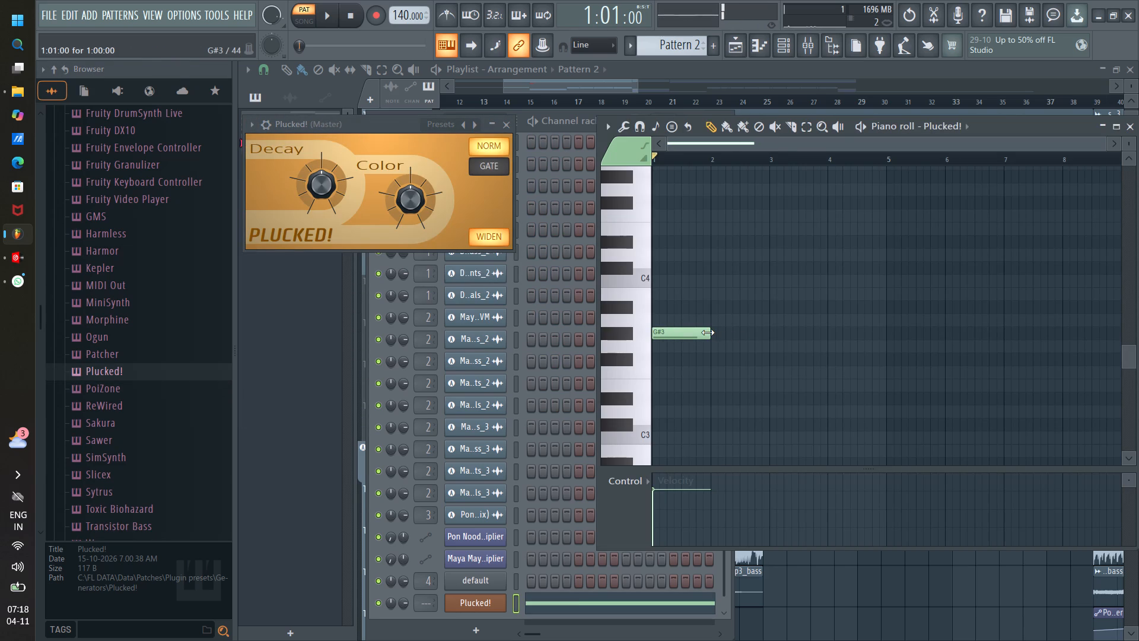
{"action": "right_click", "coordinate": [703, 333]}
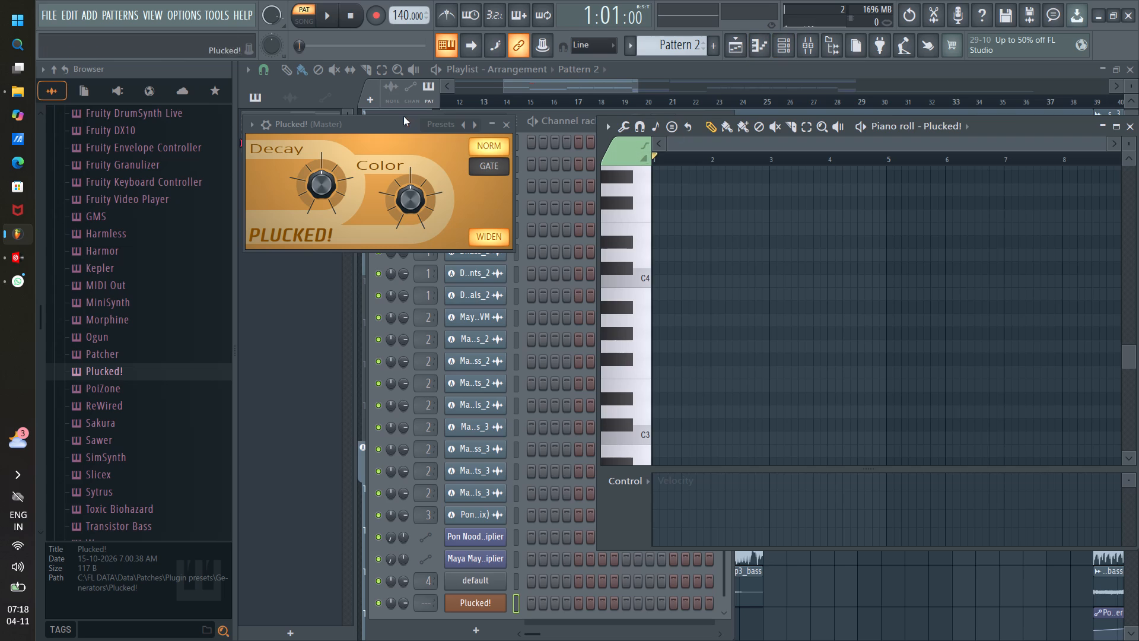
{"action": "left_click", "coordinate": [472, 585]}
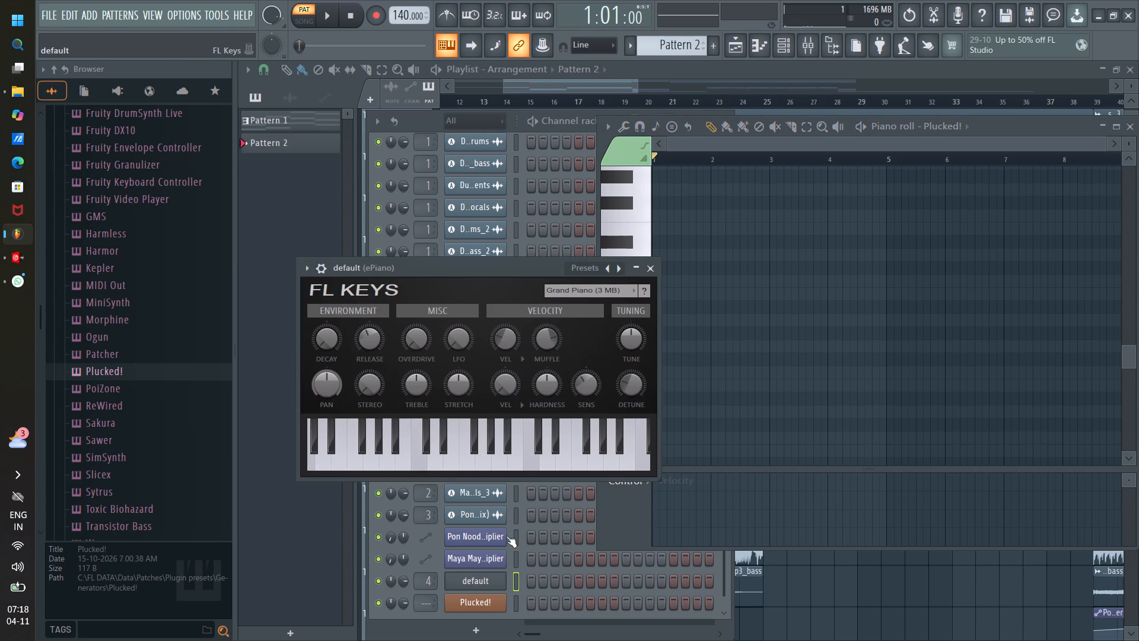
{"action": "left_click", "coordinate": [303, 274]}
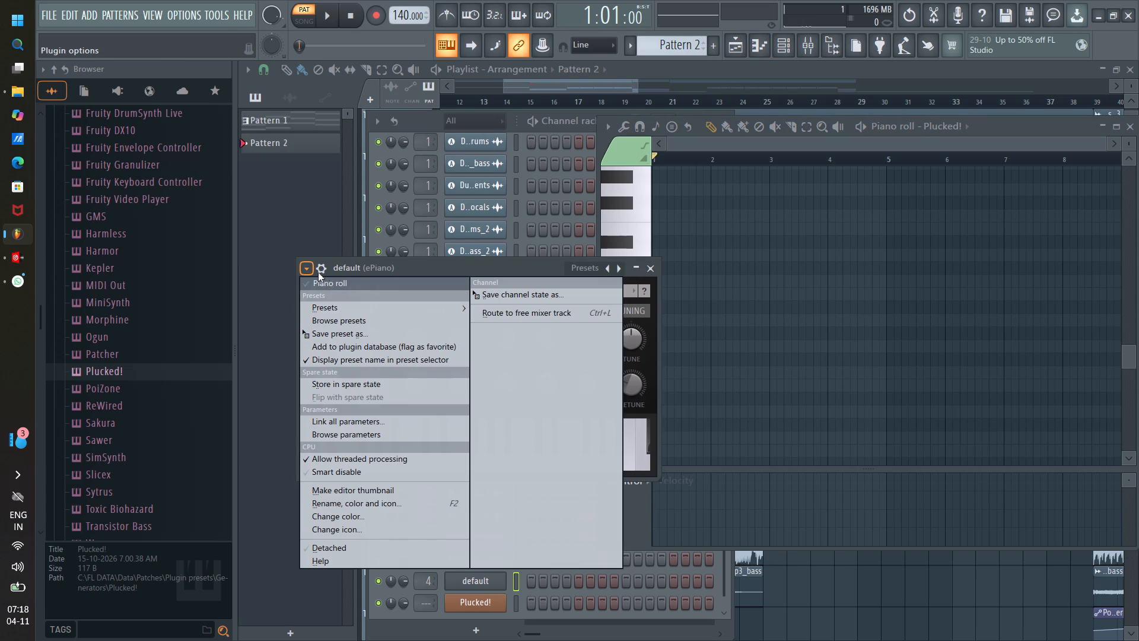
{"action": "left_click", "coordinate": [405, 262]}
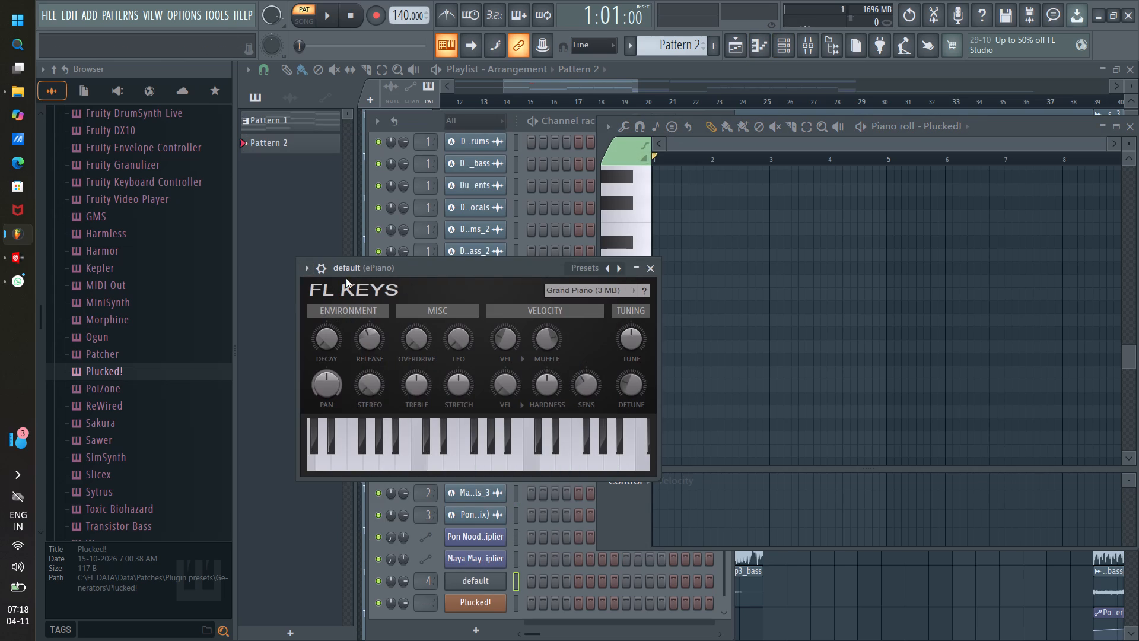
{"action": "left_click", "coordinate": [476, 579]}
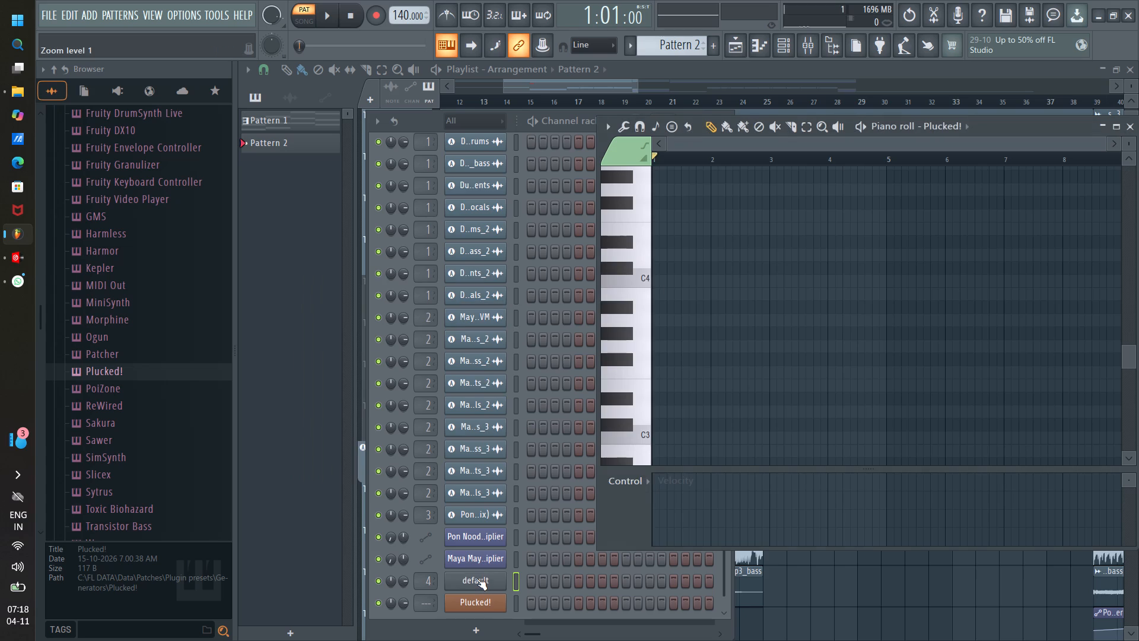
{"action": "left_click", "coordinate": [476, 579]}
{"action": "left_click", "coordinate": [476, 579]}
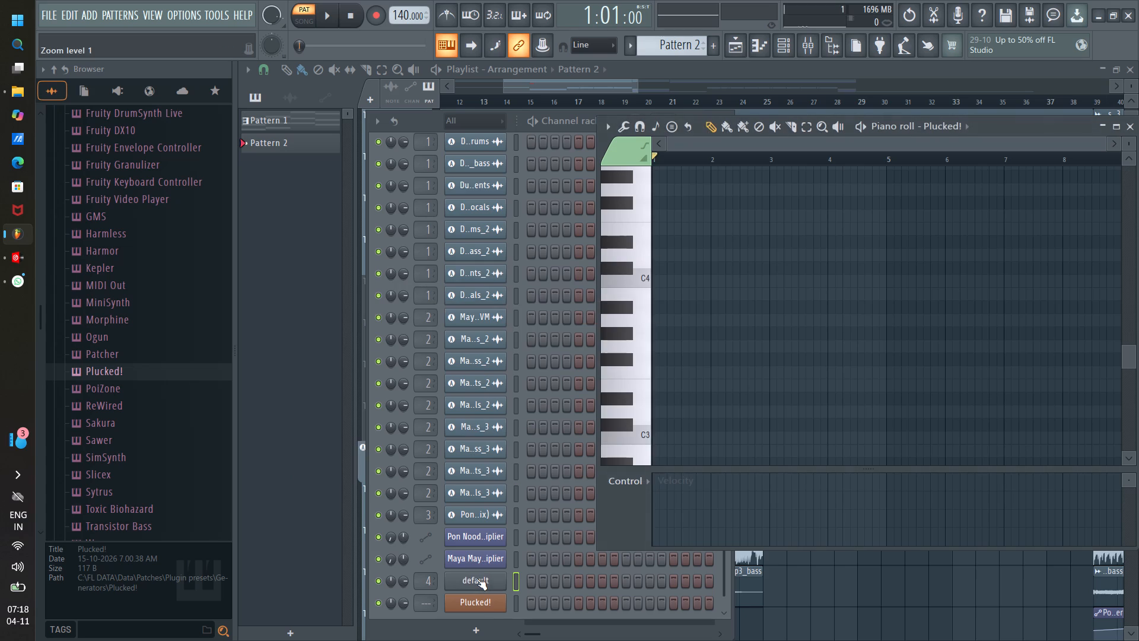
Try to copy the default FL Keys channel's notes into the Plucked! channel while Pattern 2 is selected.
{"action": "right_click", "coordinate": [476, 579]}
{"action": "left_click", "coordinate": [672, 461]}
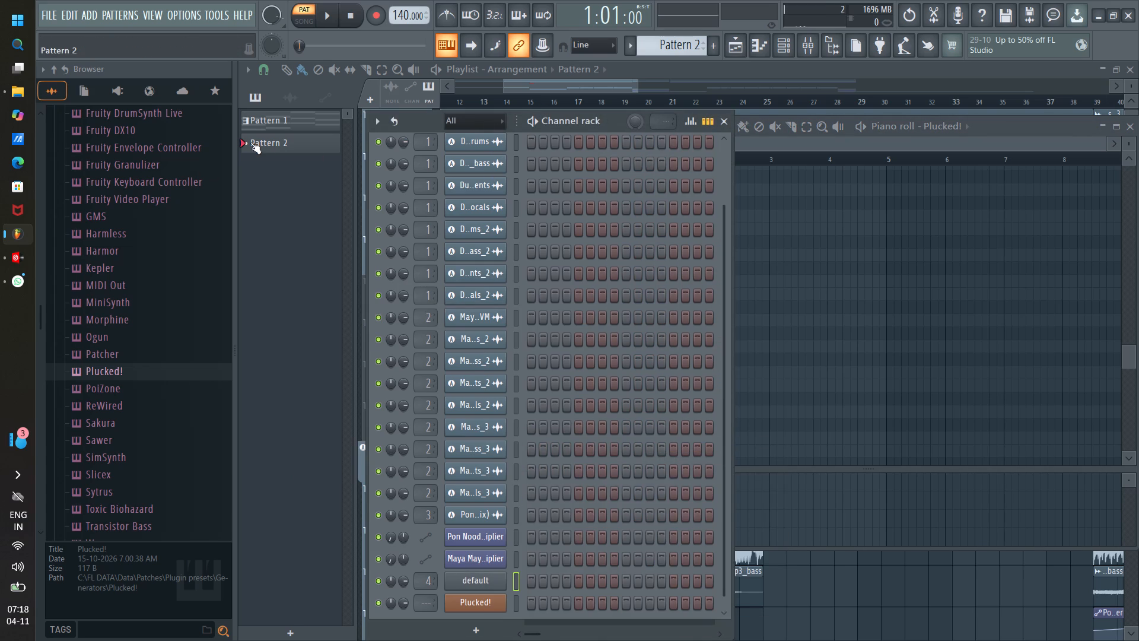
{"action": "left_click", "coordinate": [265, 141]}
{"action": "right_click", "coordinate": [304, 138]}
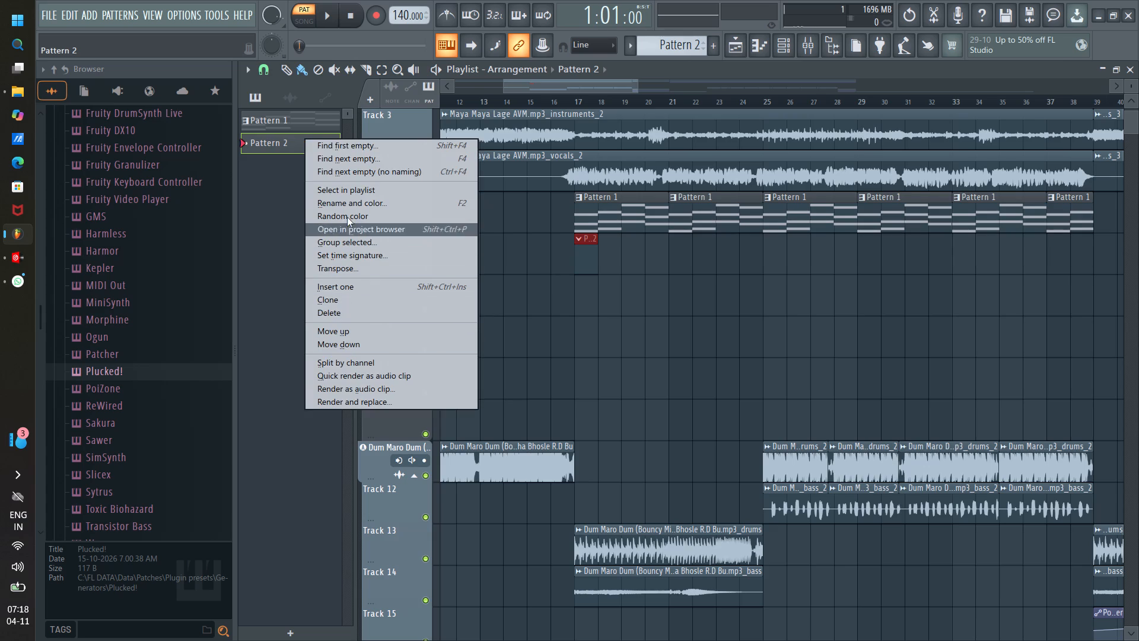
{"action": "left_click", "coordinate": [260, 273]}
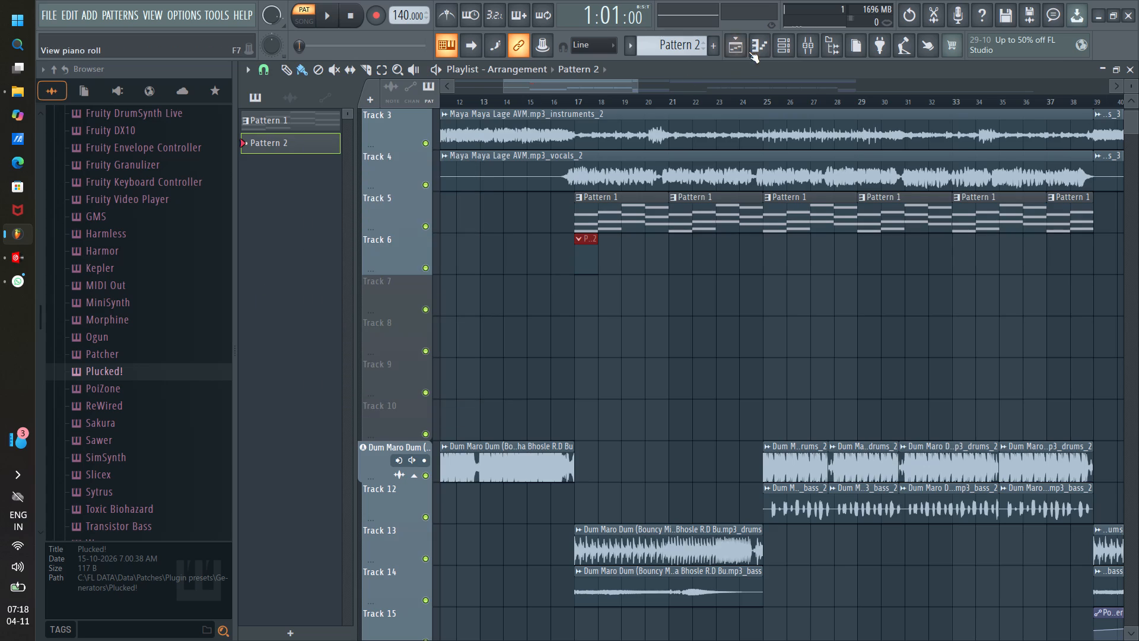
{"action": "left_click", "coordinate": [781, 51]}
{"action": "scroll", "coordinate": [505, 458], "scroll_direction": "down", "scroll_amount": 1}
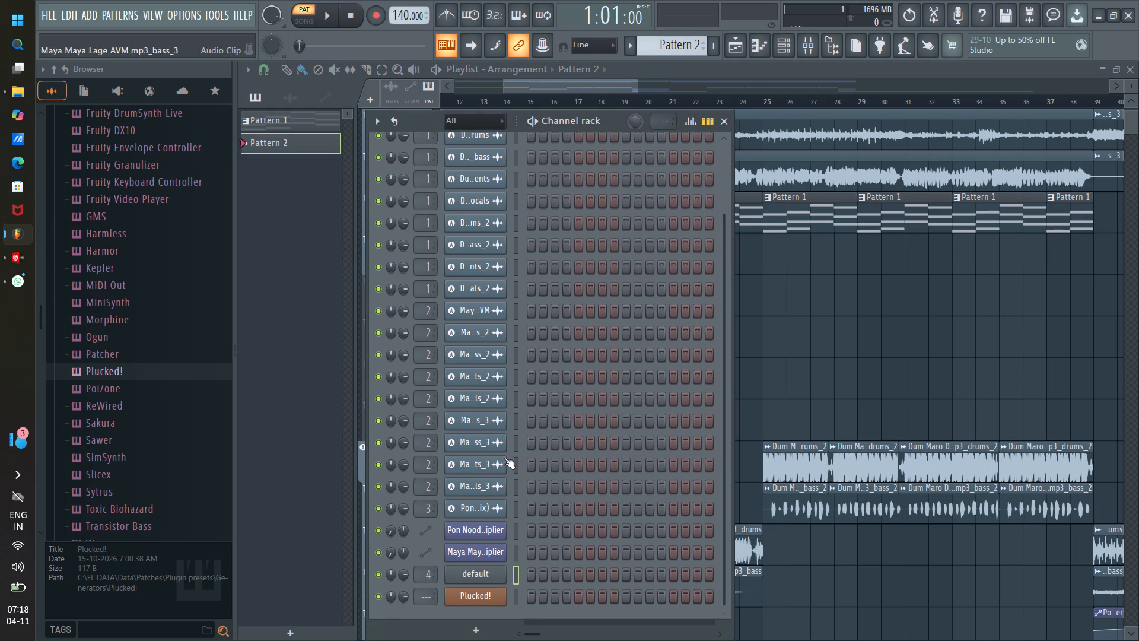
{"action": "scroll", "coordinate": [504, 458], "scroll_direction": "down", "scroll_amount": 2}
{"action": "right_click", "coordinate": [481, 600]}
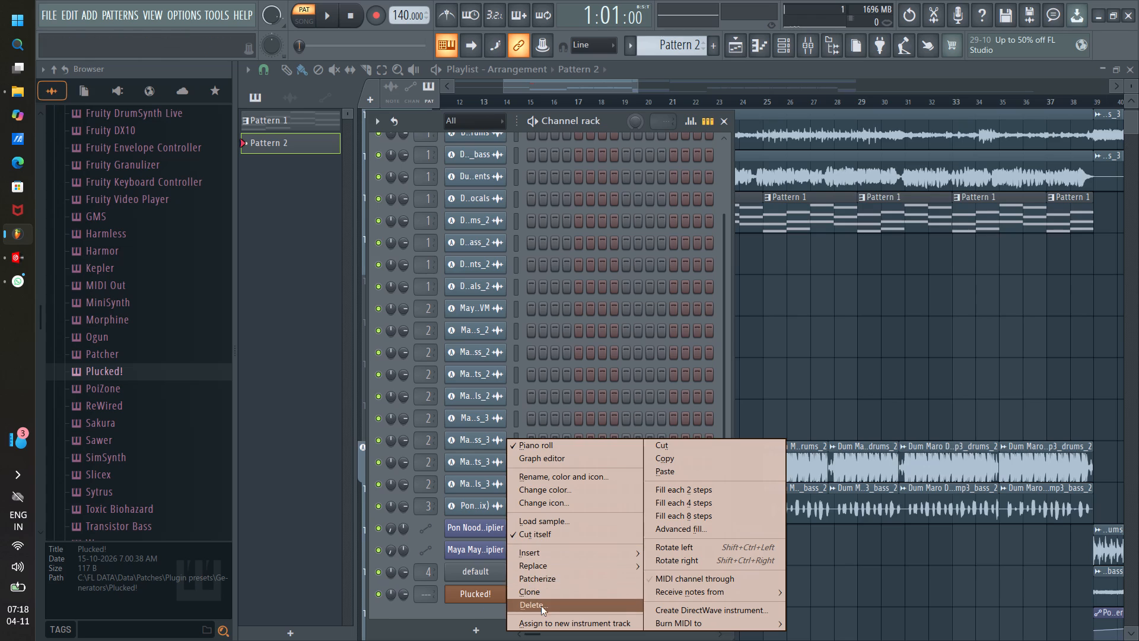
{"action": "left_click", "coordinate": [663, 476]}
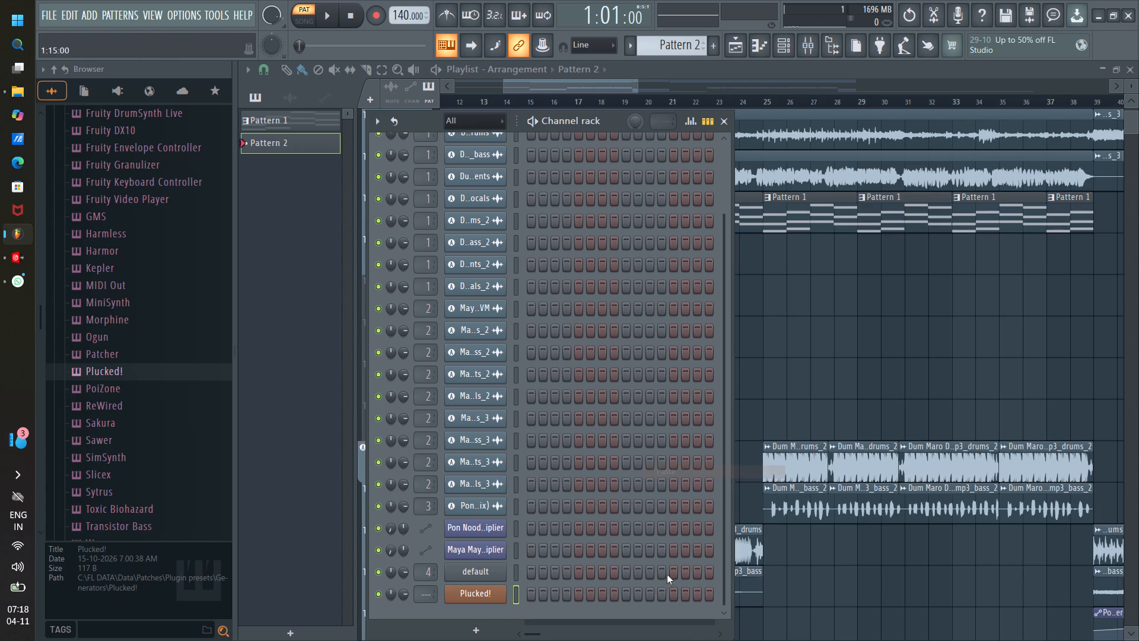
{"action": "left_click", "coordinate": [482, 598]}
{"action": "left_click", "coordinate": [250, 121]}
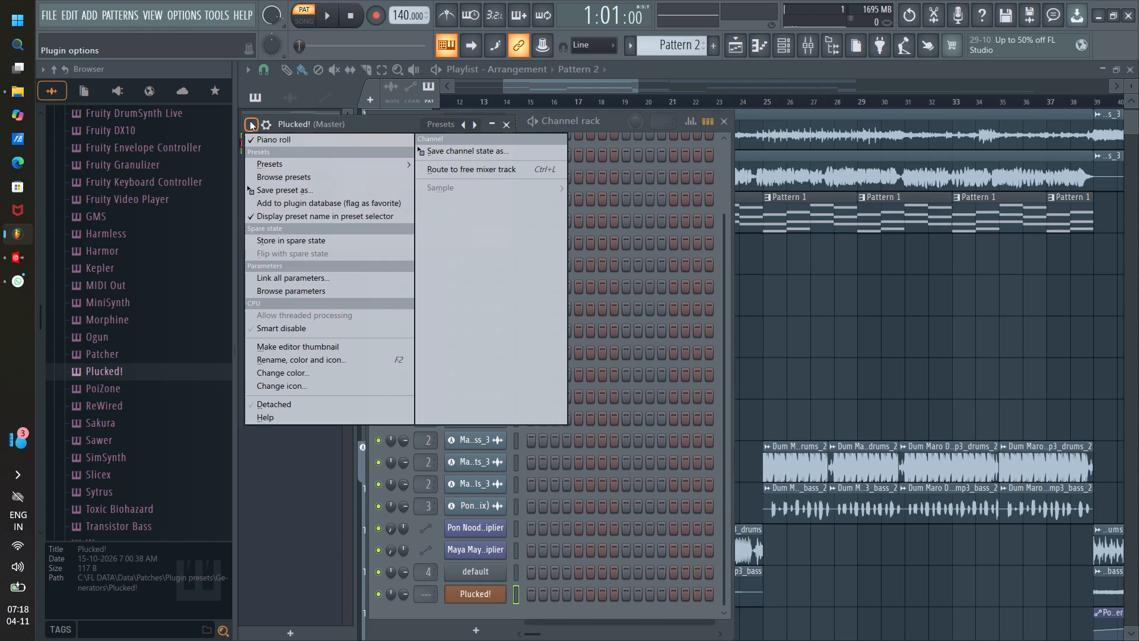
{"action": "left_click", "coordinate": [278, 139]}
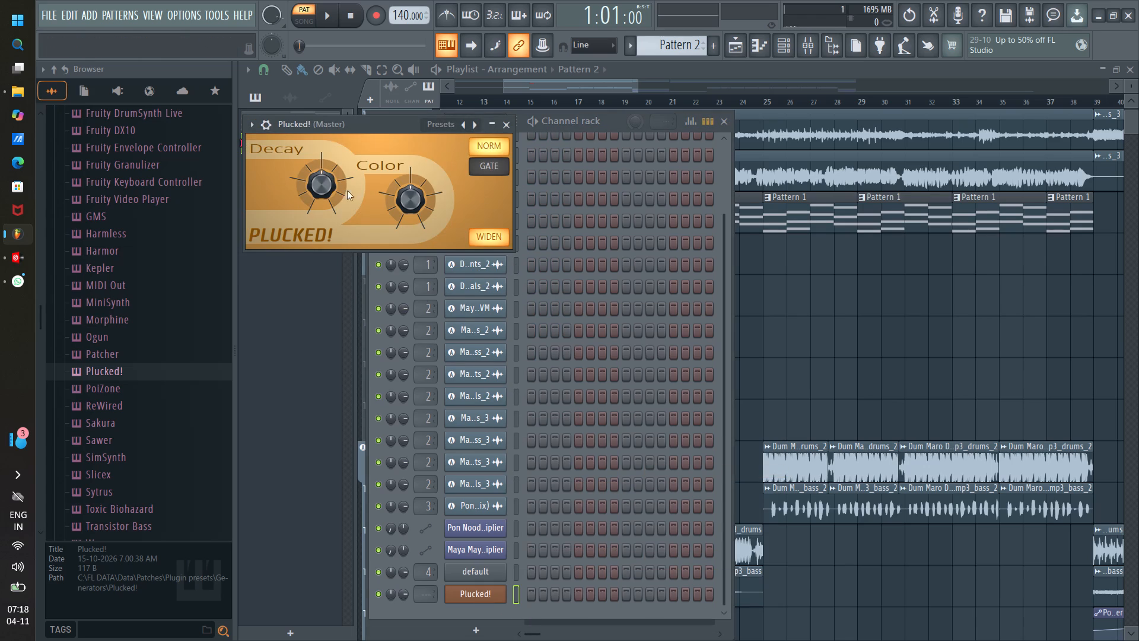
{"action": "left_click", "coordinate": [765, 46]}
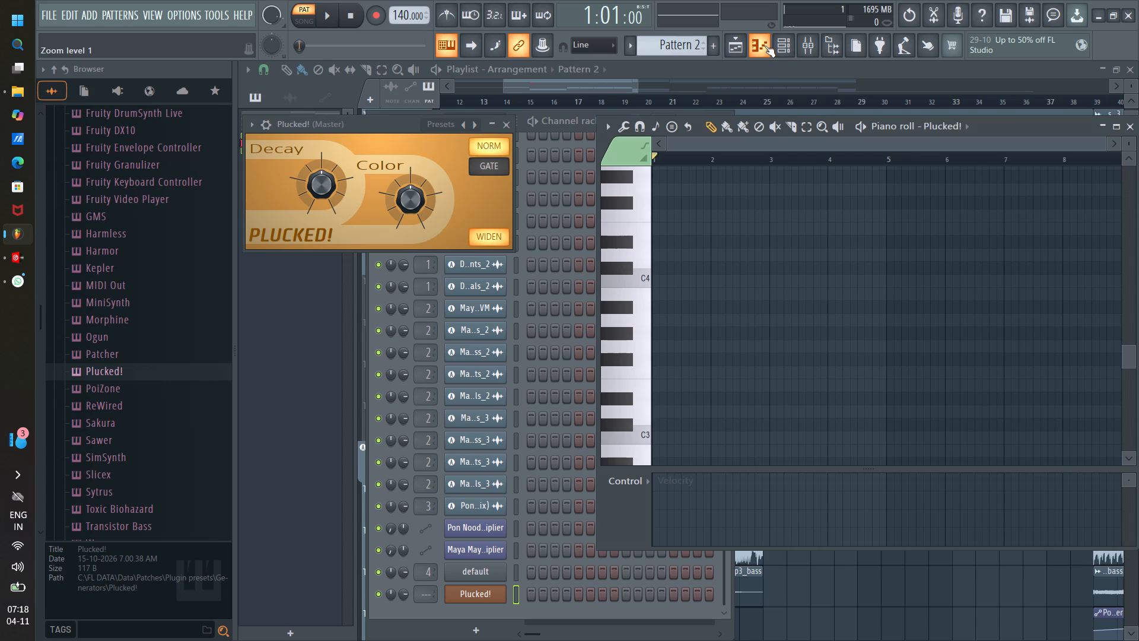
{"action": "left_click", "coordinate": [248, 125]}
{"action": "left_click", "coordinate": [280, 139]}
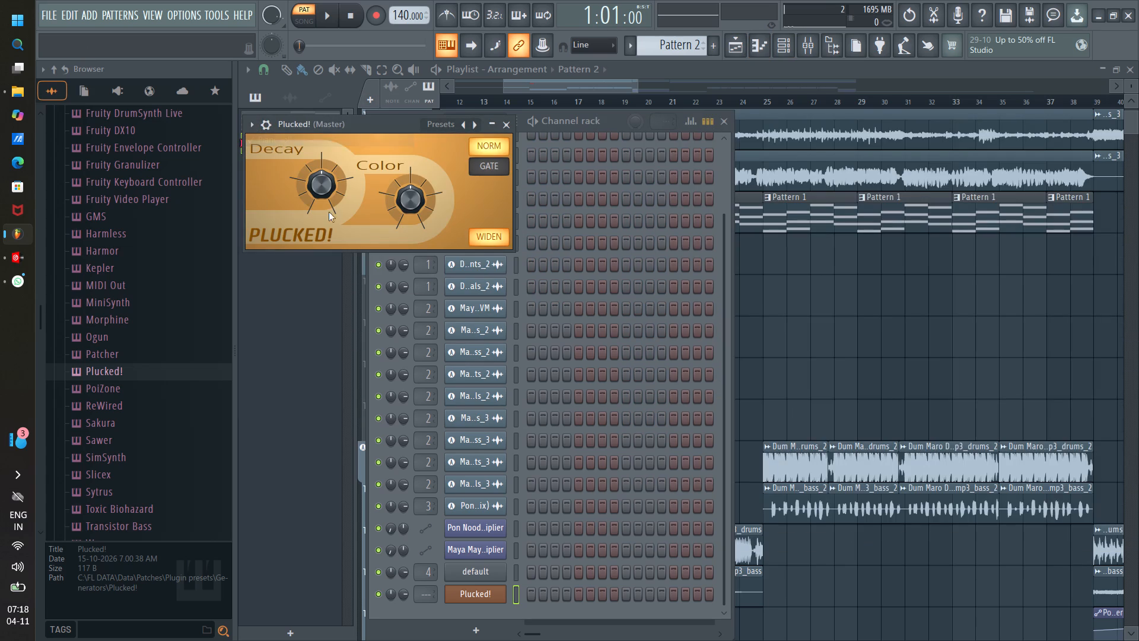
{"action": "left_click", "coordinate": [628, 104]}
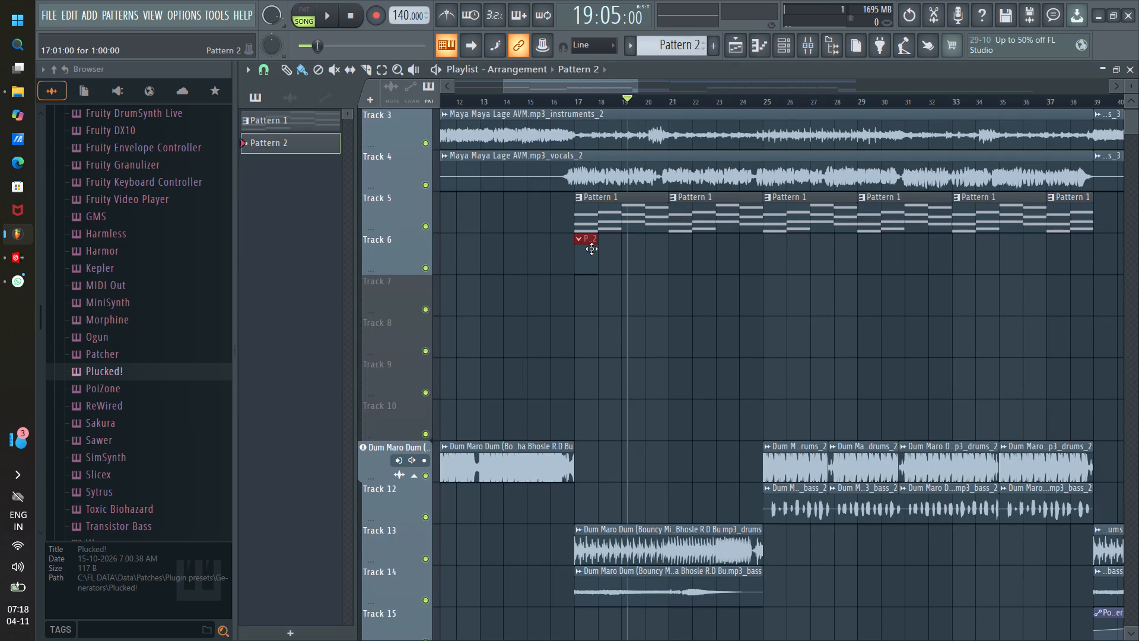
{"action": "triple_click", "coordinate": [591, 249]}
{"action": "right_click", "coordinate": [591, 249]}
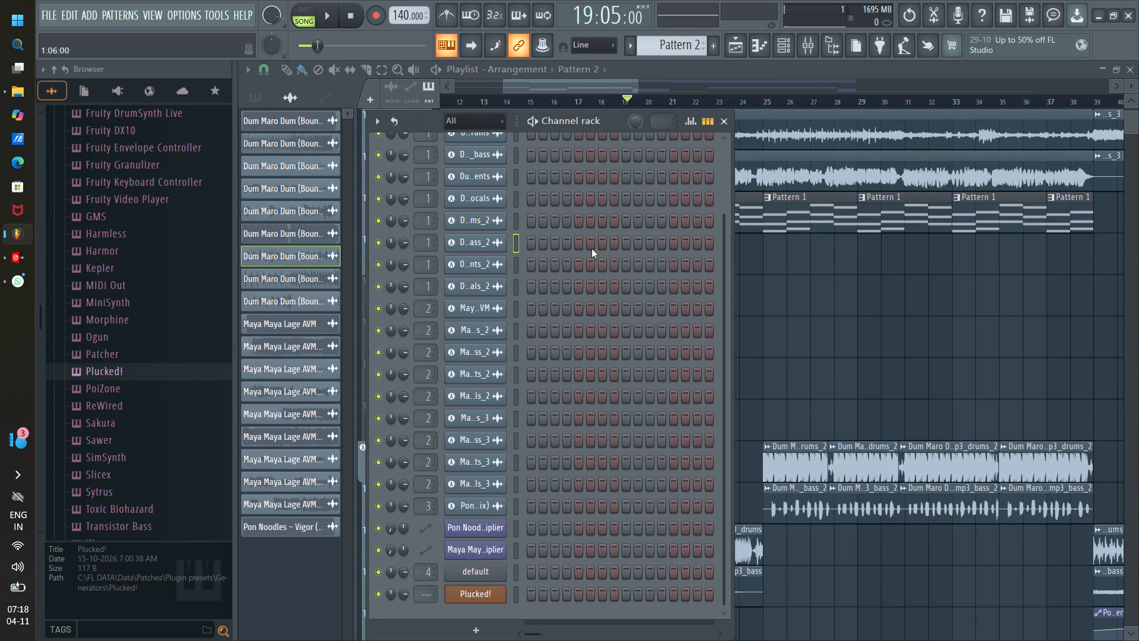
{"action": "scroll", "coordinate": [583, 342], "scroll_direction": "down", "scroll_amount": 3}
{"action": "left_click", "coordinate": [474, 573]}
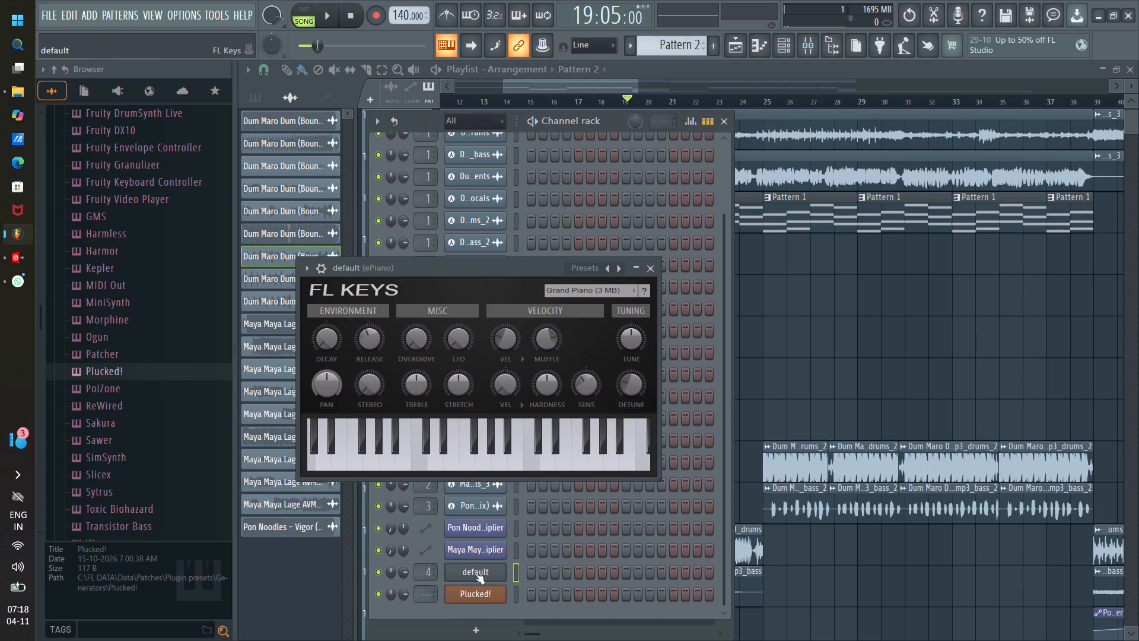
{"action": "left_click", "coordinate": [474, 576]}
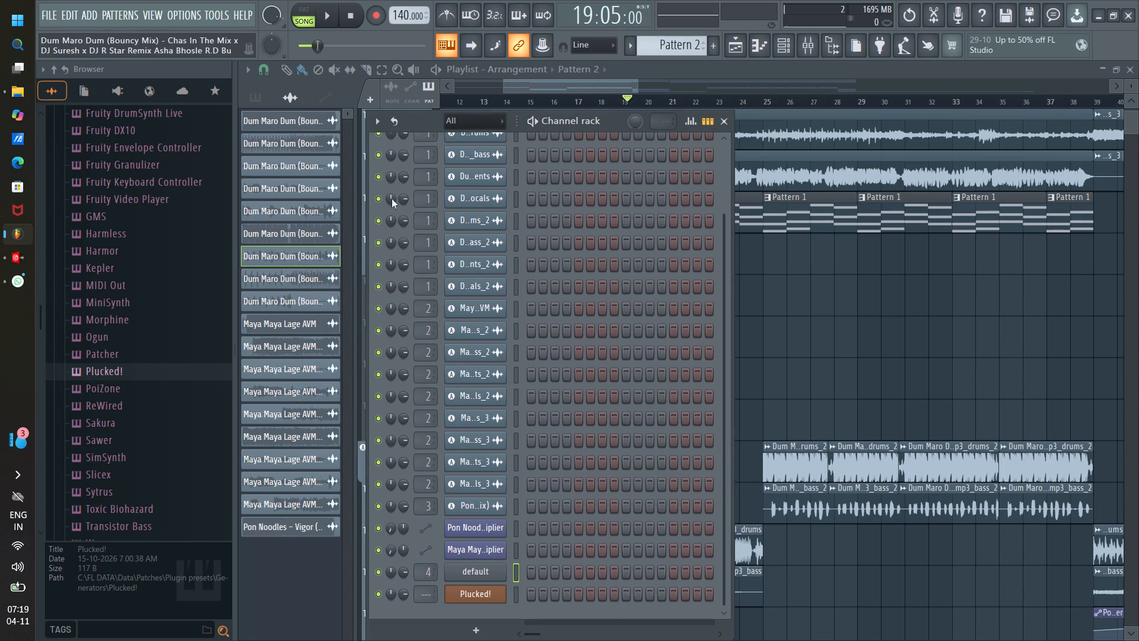
Copy the default FL Keys channel's notes from Pattern 1, undoing any stray Pattern 1 clip placed on Track 6.
{"action": "left_click", "coordinate": [812, 222]}
{"action": "left_click", "coordinate": [812, 222]}
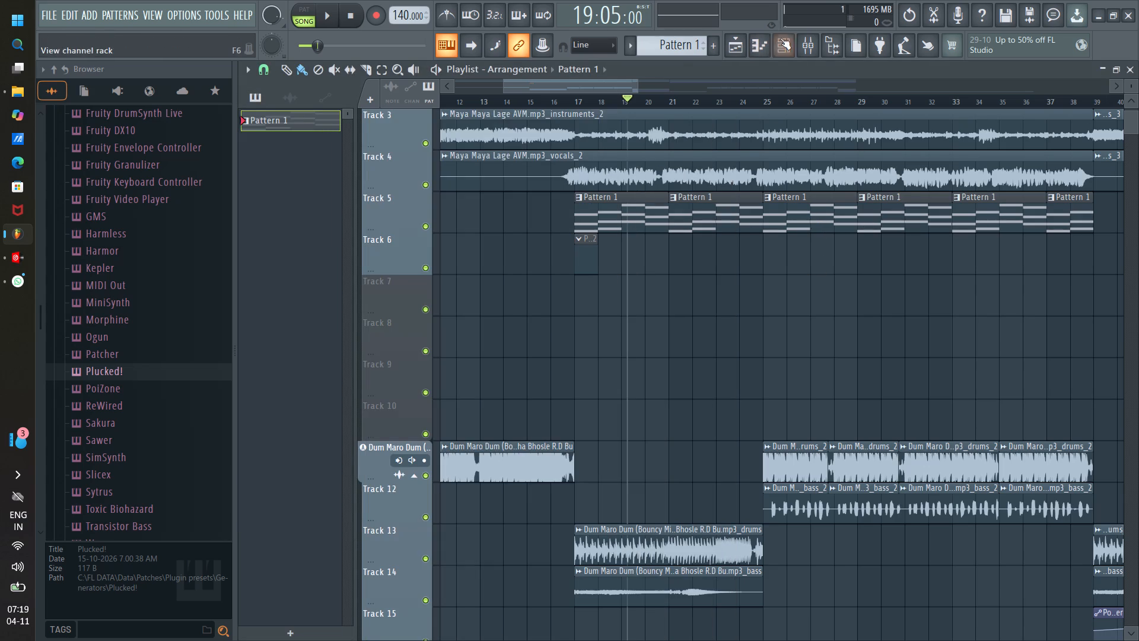
{"action": "left_click", "coordinate": [785, 42]}
{"action": "right_click", "coordinate": [488, 576]}
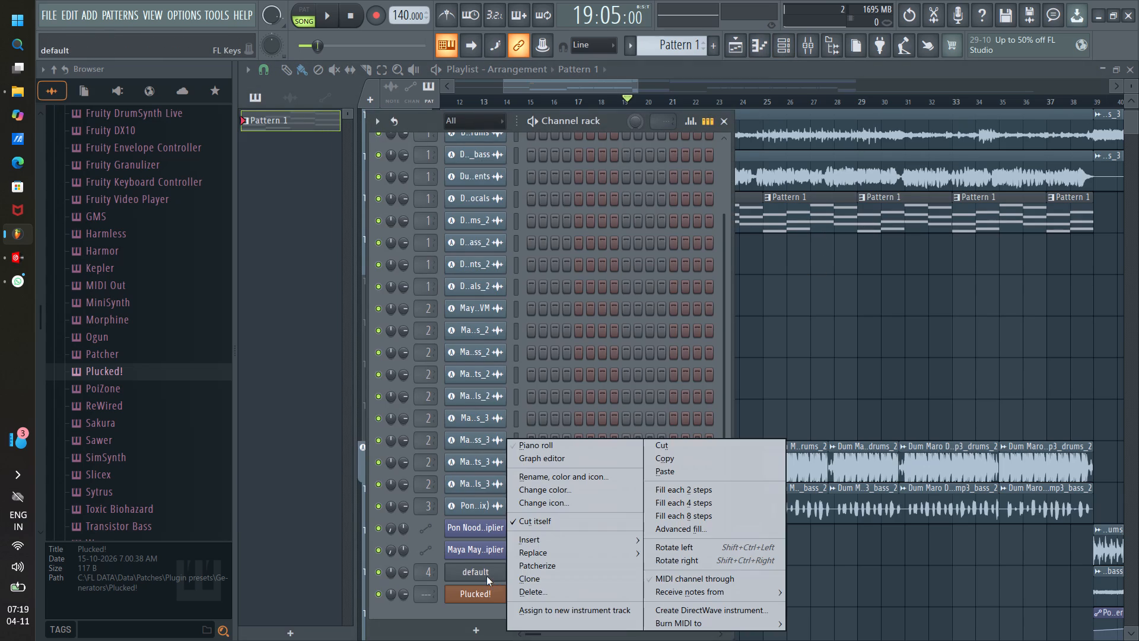
{"action": "left_click", "coordinate": [668, 455]}
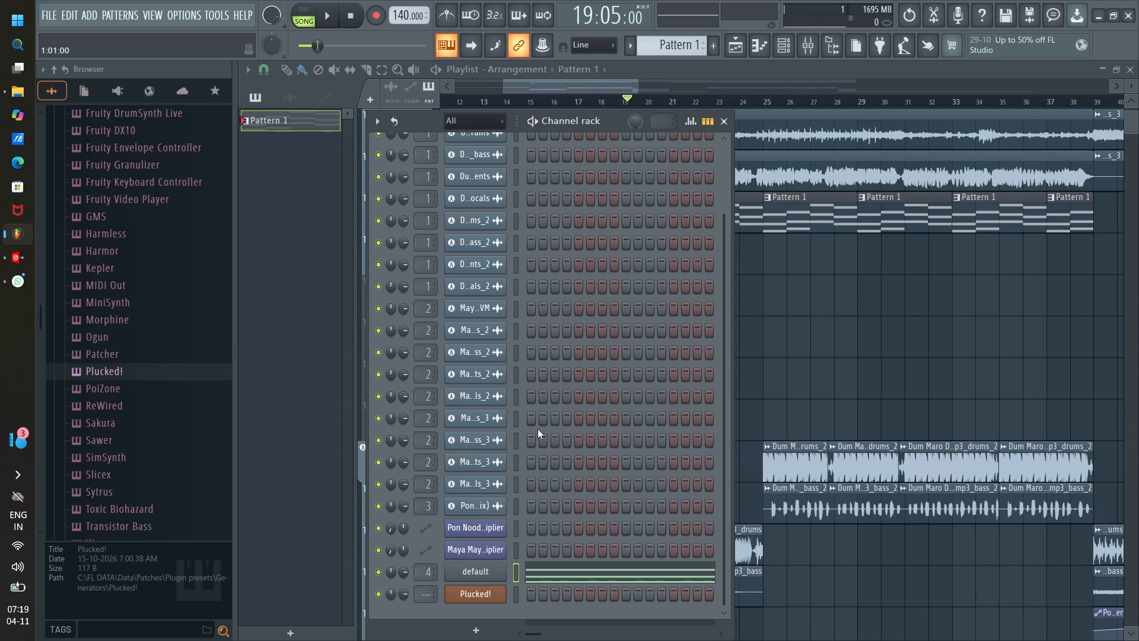
{"action": "left_click", "coordinate": [756, 247]}
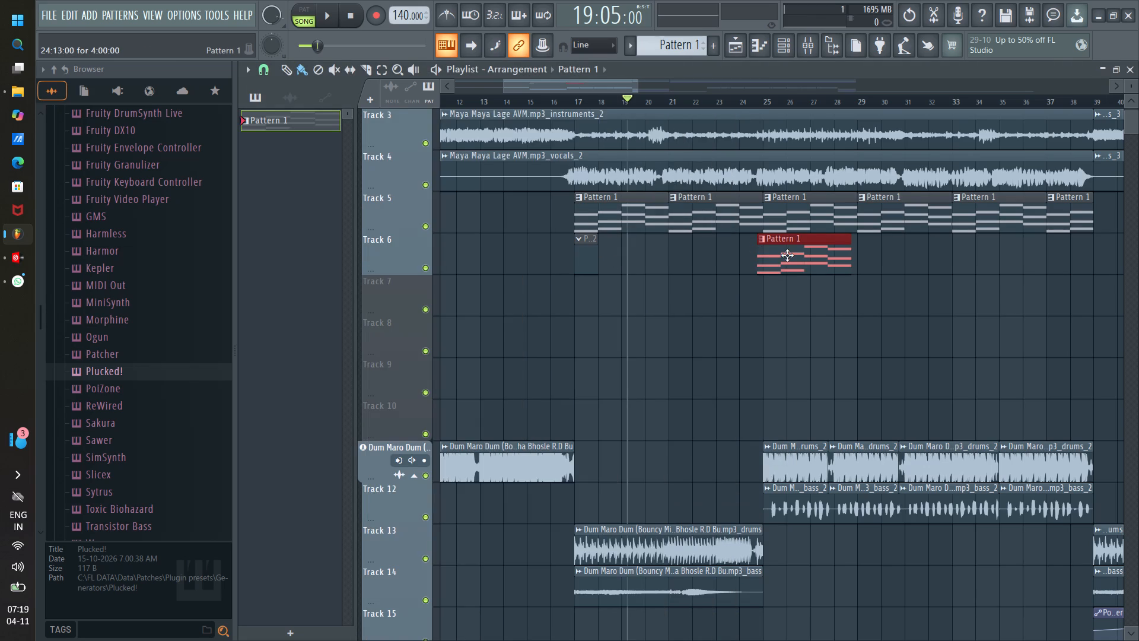
{"action": "key", "text": "ctrl+z"}
Reopen Pattern 2's channels from its Track 6 clip and paste the copied notes into the Plucked! channel.
{"action": "left_click", "coordinate": [585, 262]}
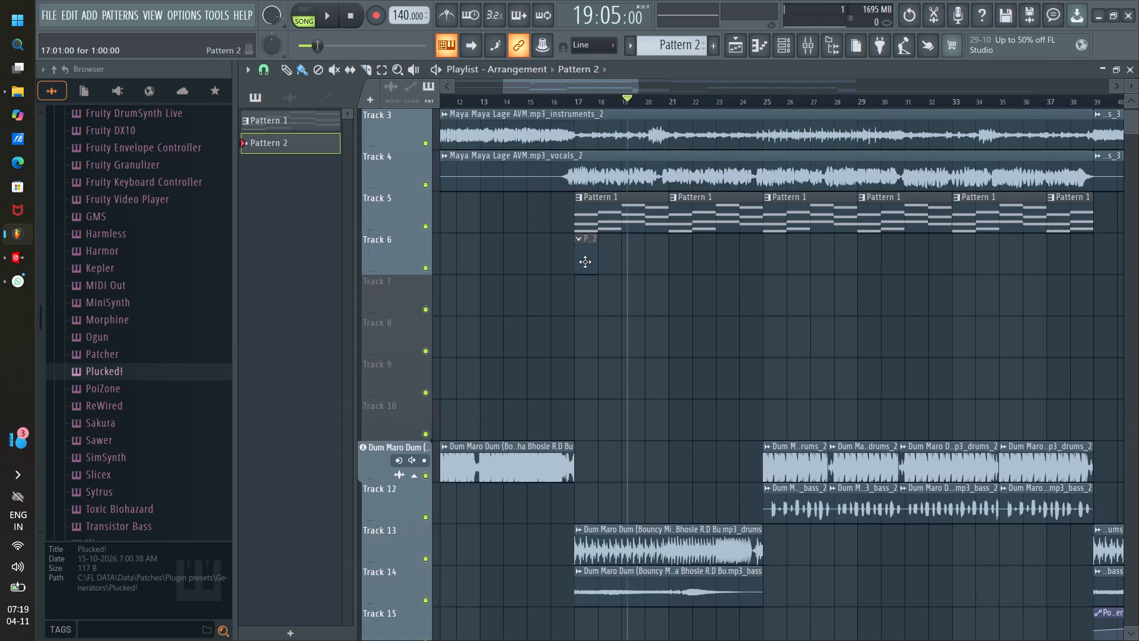
{"action": "double_click", "coordinate": [585, 262]}
{"action": "key", "text": "ctrl+z"}
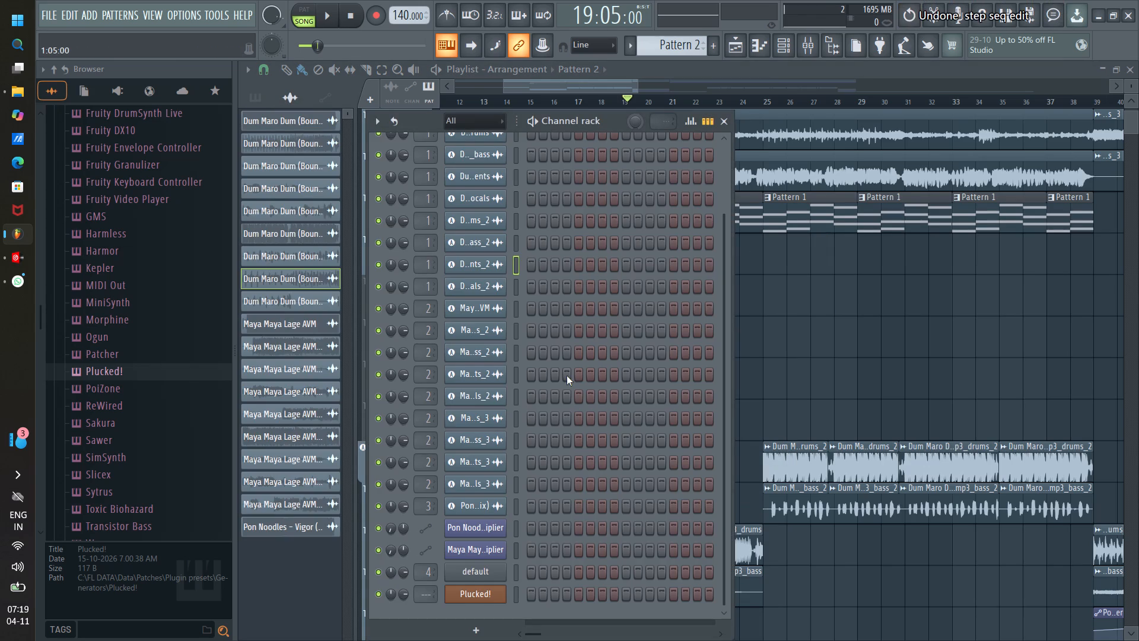
{"action": "scroll", "coordinate": [567, 376], "scroll_direction": "down", "scroll_amount": 3}
{"action": "right_click", "coordinate": [496, 592]}
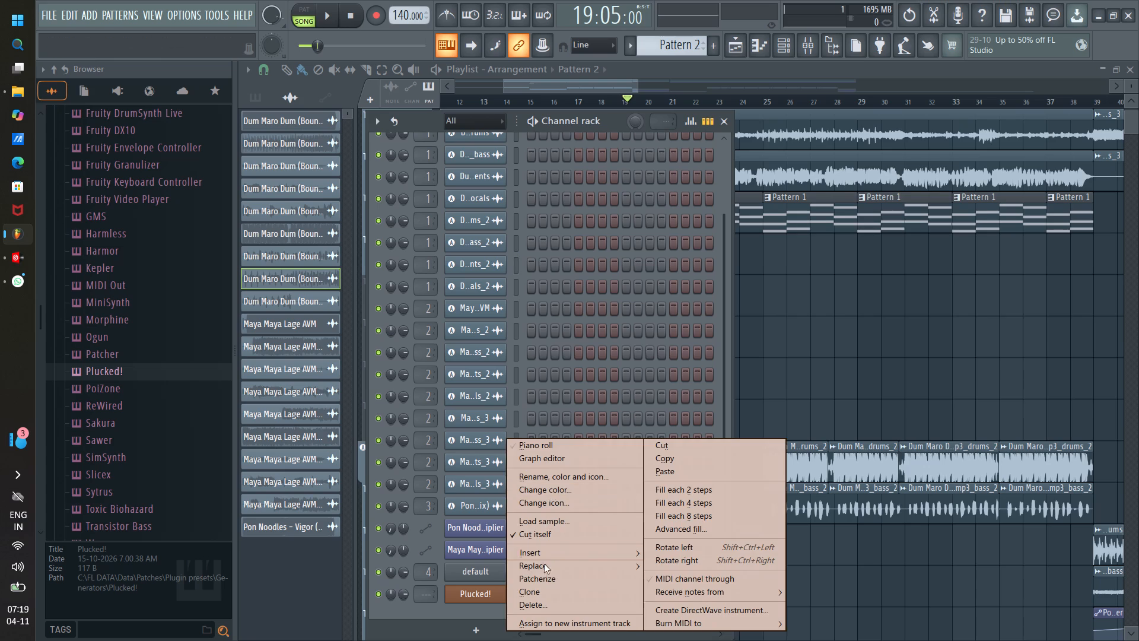
{"action": "left_click", "coordinate": [663, 474]}
Open the Plucked! piano roll in Pattern 2, select all the chord notes and shorten each to two steps.
{"action": "left_click", "coordinate": [612, 595]}
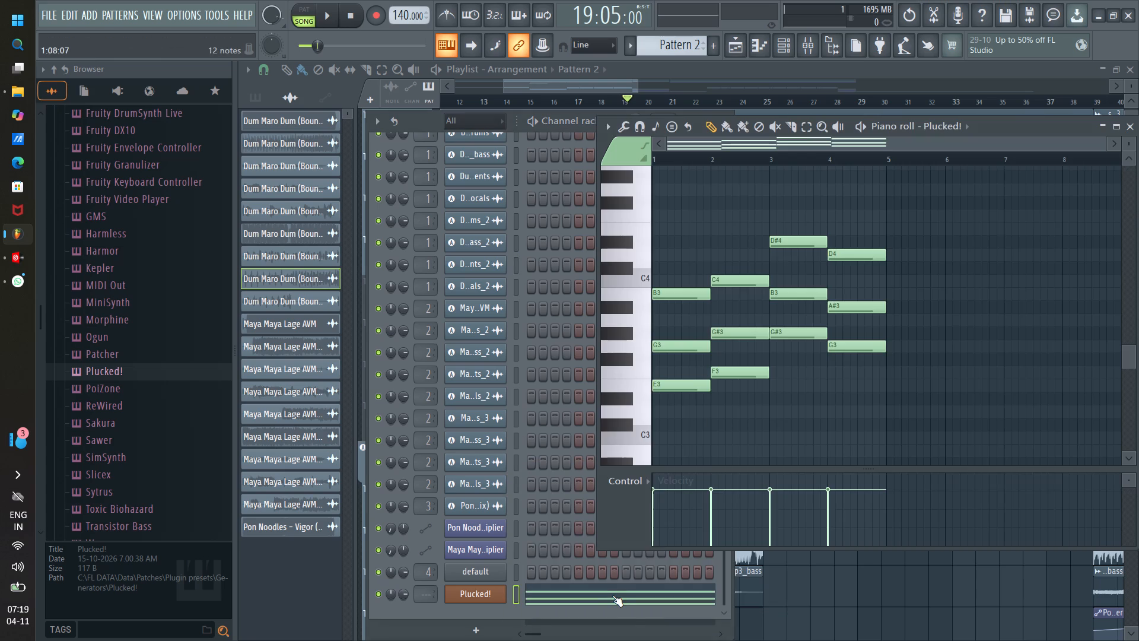
{"action": "left_click_drag", "start_coordinate": [858, 142], "coordinate": [823, 145]}
{"action": "left_click_drag", "start_coordinate": [950, 226], "coordinate": [678, 389], "text": "ctrl"}
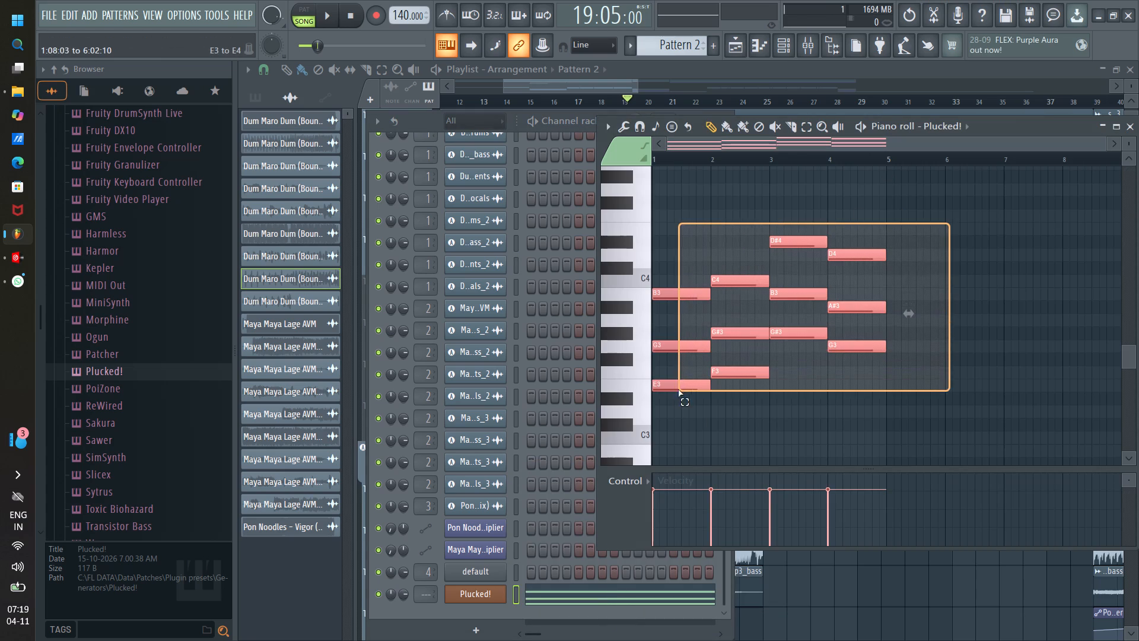
{"action": "left_click_drag", "start_coordinate": [678, 389], "coordinate": [678, 392], "text": "ctrl"}
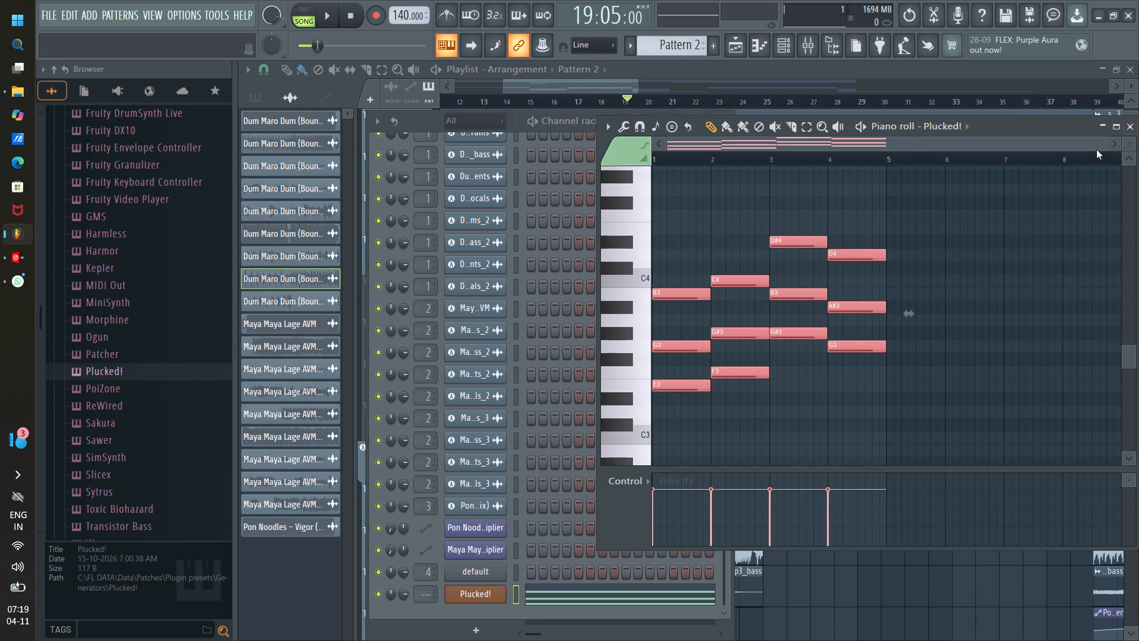
{"action": "scroll", "coordinate": [691, 157], "scroll_direction": "up", "scroll_amount": 9}
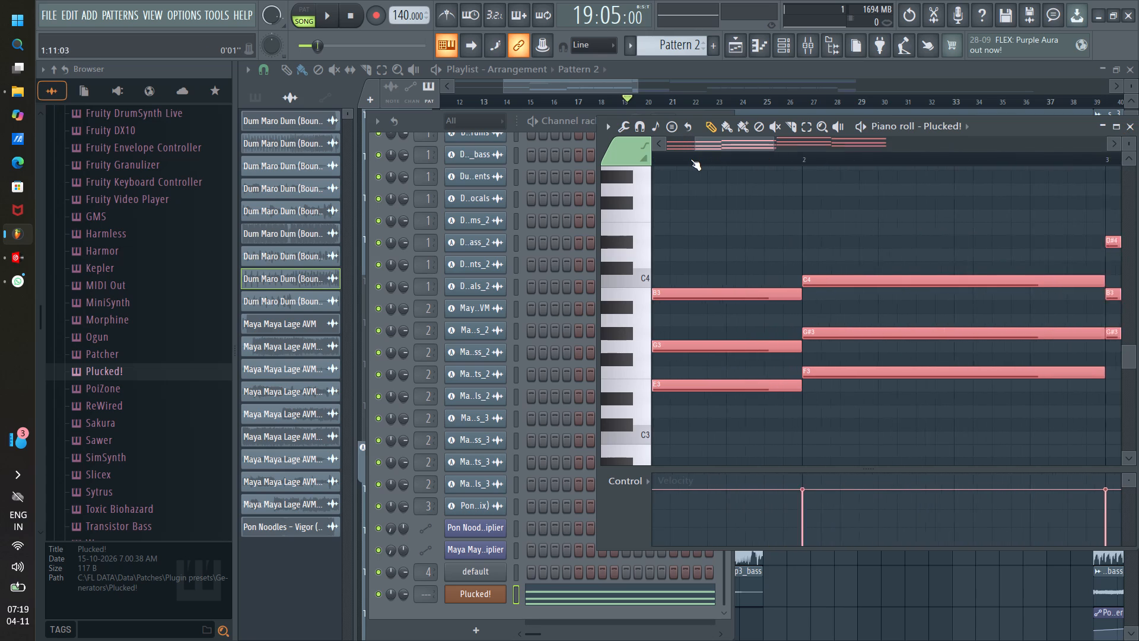
{"action": "scroll", "coordinate": [691, 159], "scroll_direction": "up", "scroll_amount": 4}
{"action": "left_click_drag", "start_coordinate": [721, 148], "coordinate": [664, 162]}
{"action": "left_click_drag", "start_coordinate": [1094, 297], "coordinate": [745, 302]}
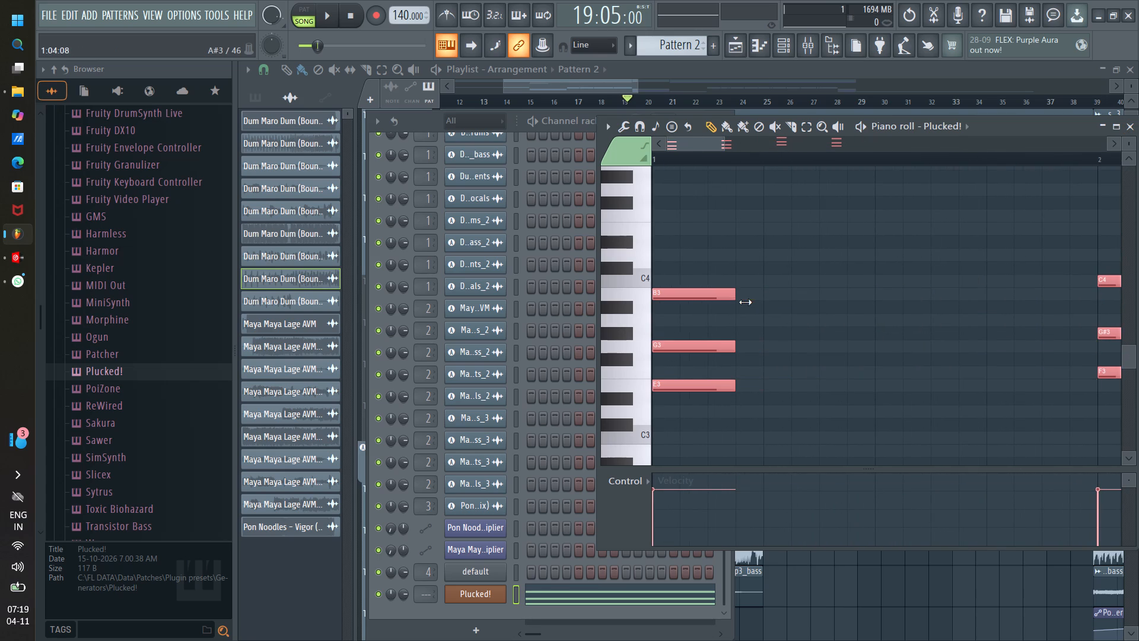
{"action": "left_click_drag", "start_coordinate": [745, 302], "coordinate": [707, 308]}
{"action": "scroll", "coordinate": [704, 161], "scroll_direction": "down", "scroll_amount": 4}
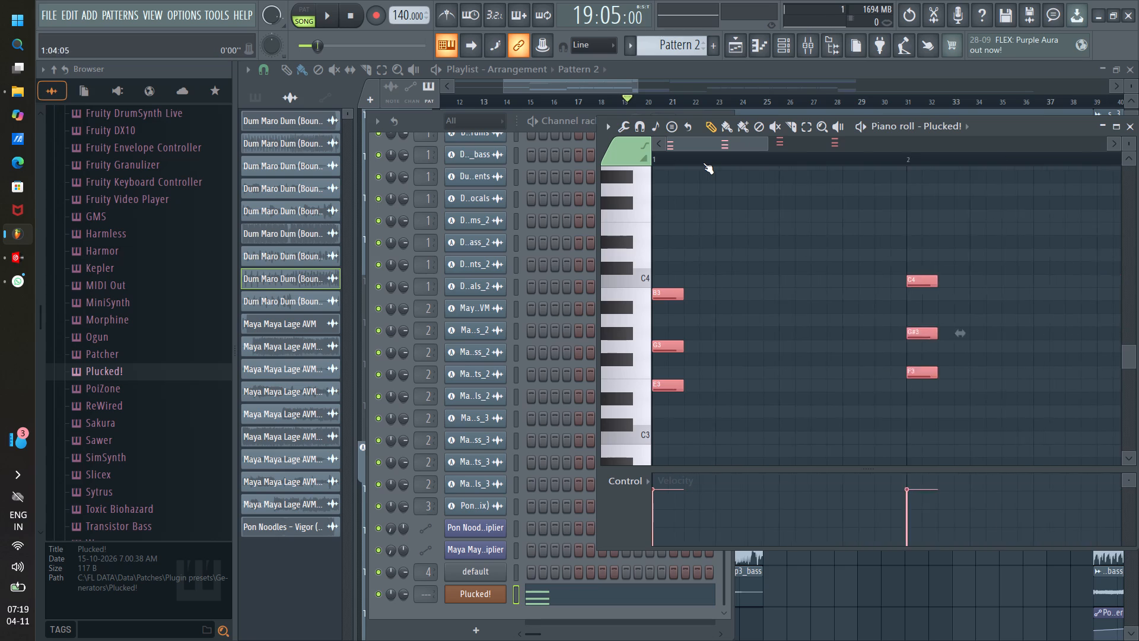
{"action": "scroll", "coordinate": [703, 163], "scroll_direction": "down", "scroll_amount": 9}
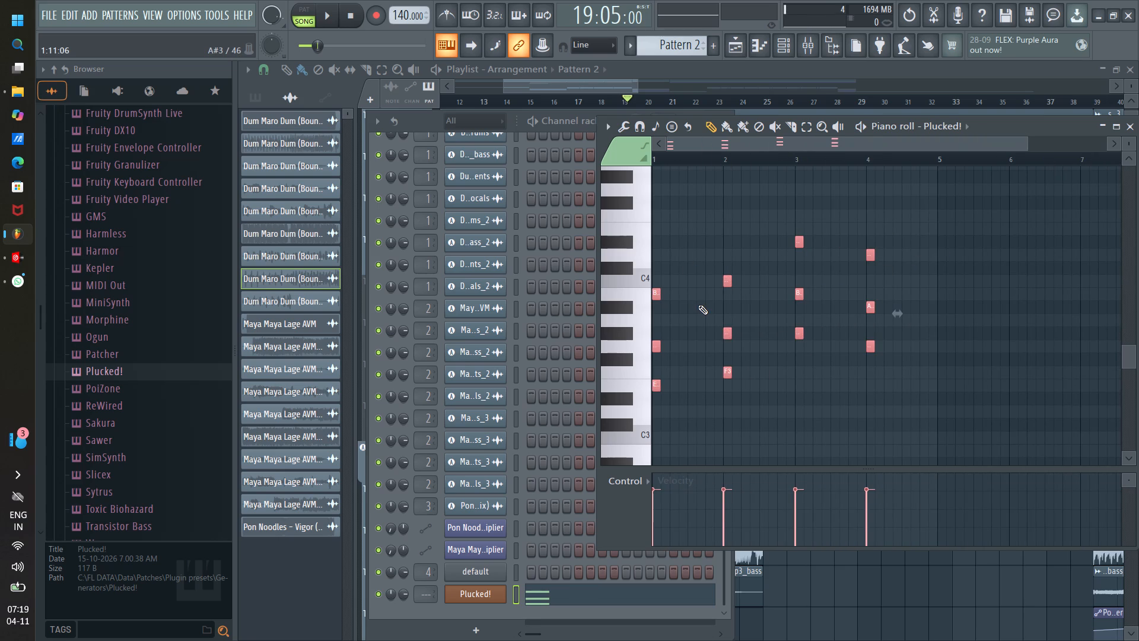
Duplicate the shortened chords and move the copies to one beat after each original, starting at 1:05:00, and play the pattern.
{"action": "key", "text": "ctrl+b"}
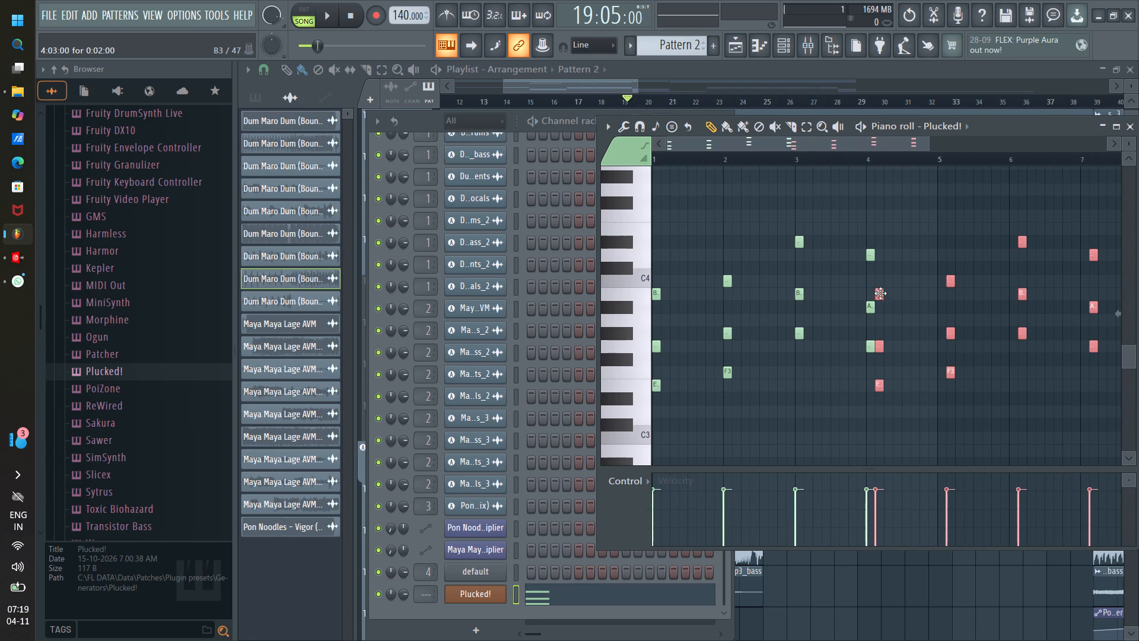
{"action": "left_click_drag", "start_coordinate": [878, 293], "coordinate": [708, 293]}
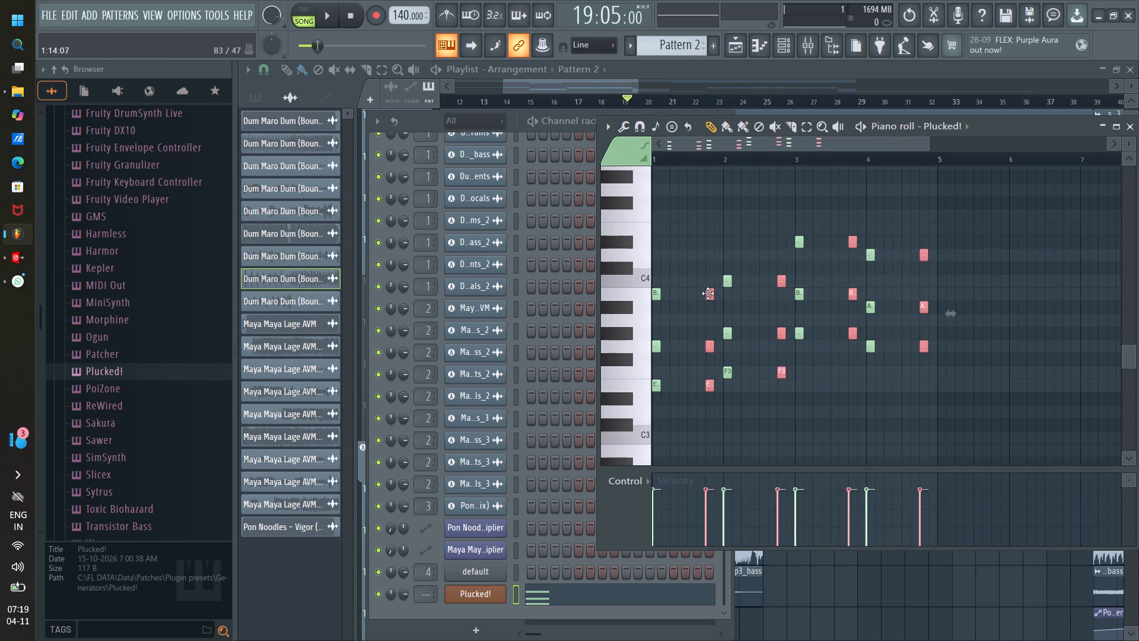
{"action": "left_click_drag", "start_coordinate": [708, 293], "coordinate": [675, 294]}
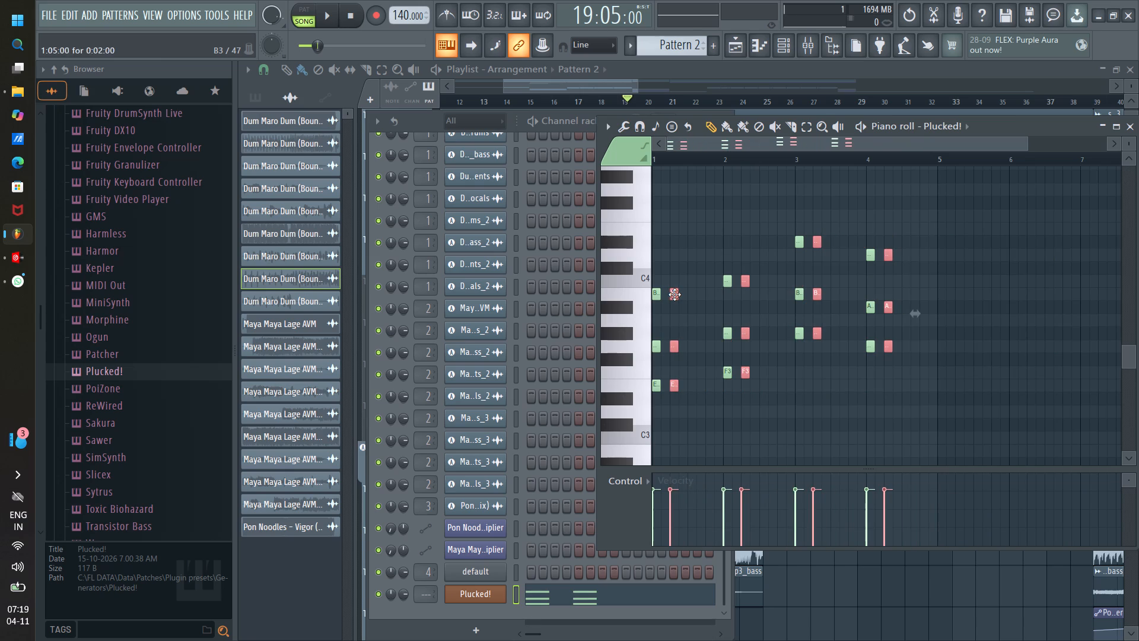
{"action": "left_click", "coordinate": [858, 130]}
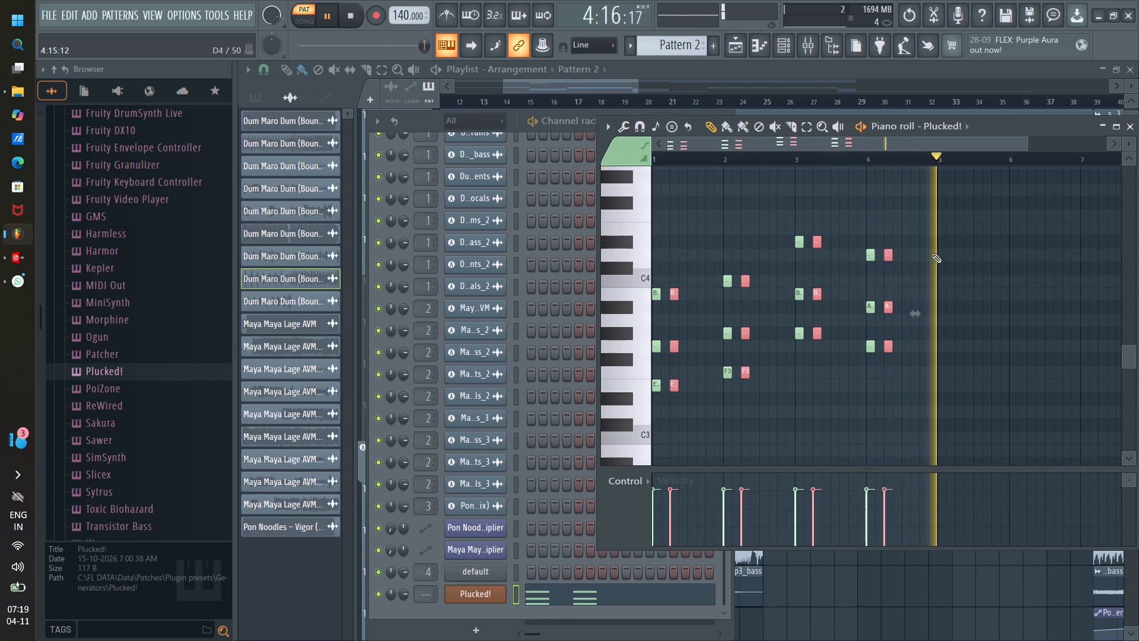
Select all the Plucked! chord stabs and place a copy of them about six steps after the originals within each bar.
{"action": "left_click_drag", "start_coordinate": [951, 253], "coordinate": [752, 375], "text": "ctrl"}
{"action": "left_click_drag", "start_coordinate": [1057, 216], "coordinate": [656, 402], "text": "ctrl"}
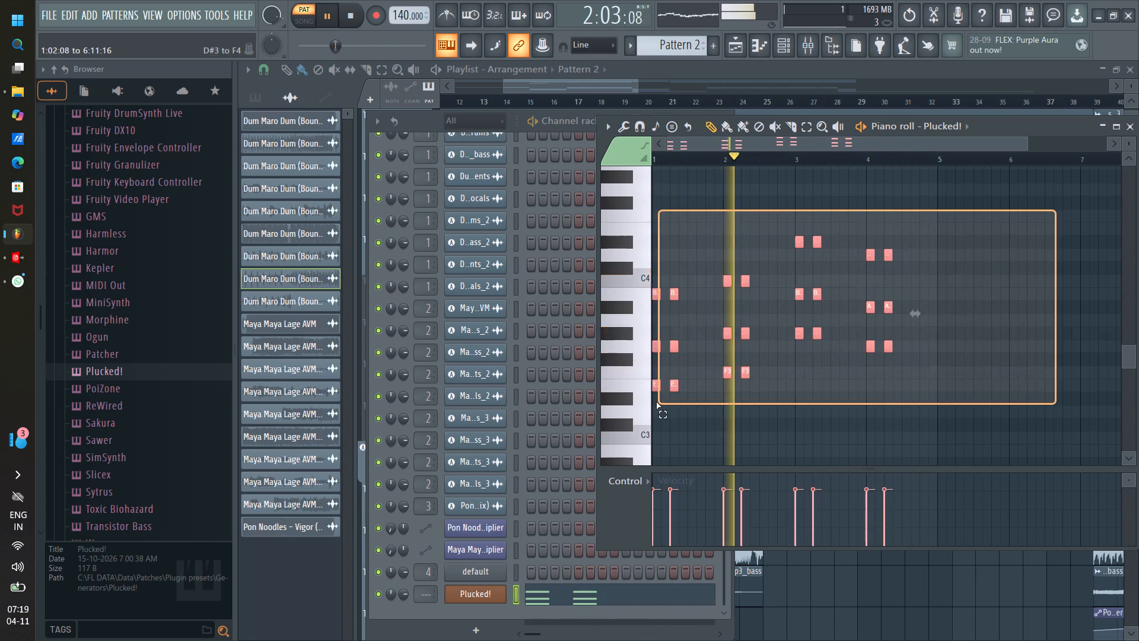
{"action": "left_click_drag", "start_coordinate": [656, 402], "coordinate": [644, 411], "text": "ctrl"}
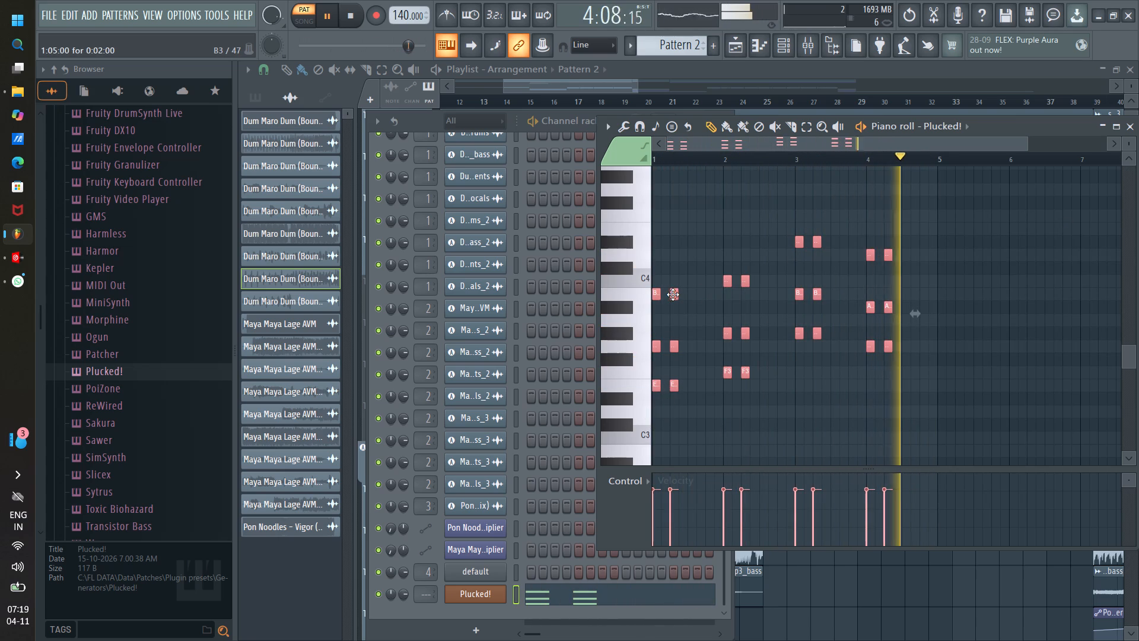
{"action": "left_click_drag", "start_coordinate": [673, 294], "coordinate": [701, 300], "text": "shift"}
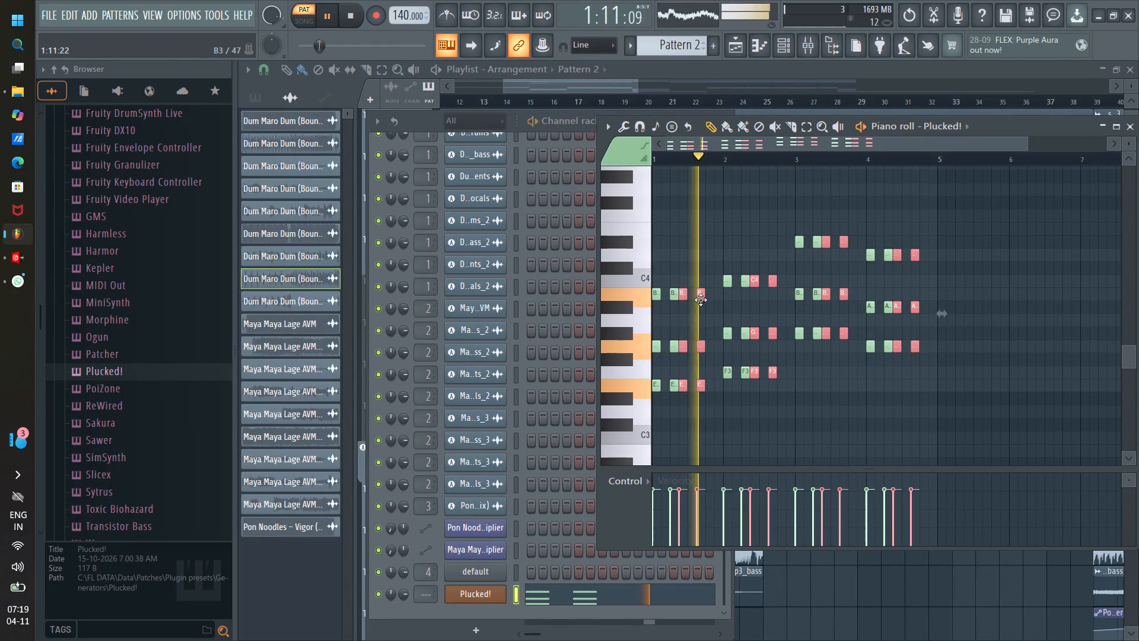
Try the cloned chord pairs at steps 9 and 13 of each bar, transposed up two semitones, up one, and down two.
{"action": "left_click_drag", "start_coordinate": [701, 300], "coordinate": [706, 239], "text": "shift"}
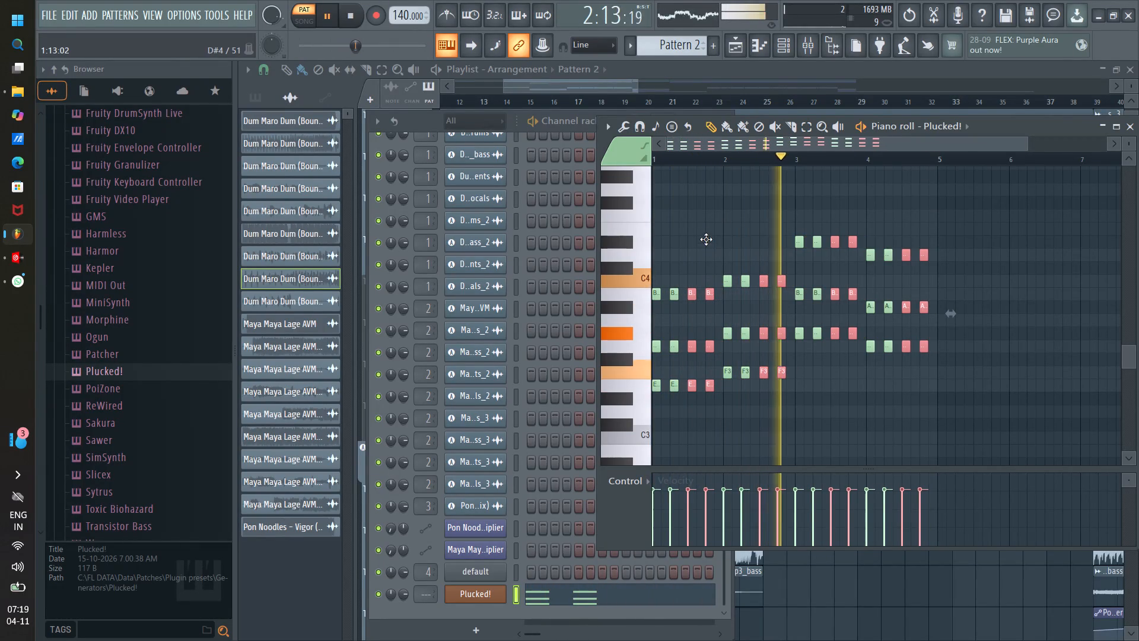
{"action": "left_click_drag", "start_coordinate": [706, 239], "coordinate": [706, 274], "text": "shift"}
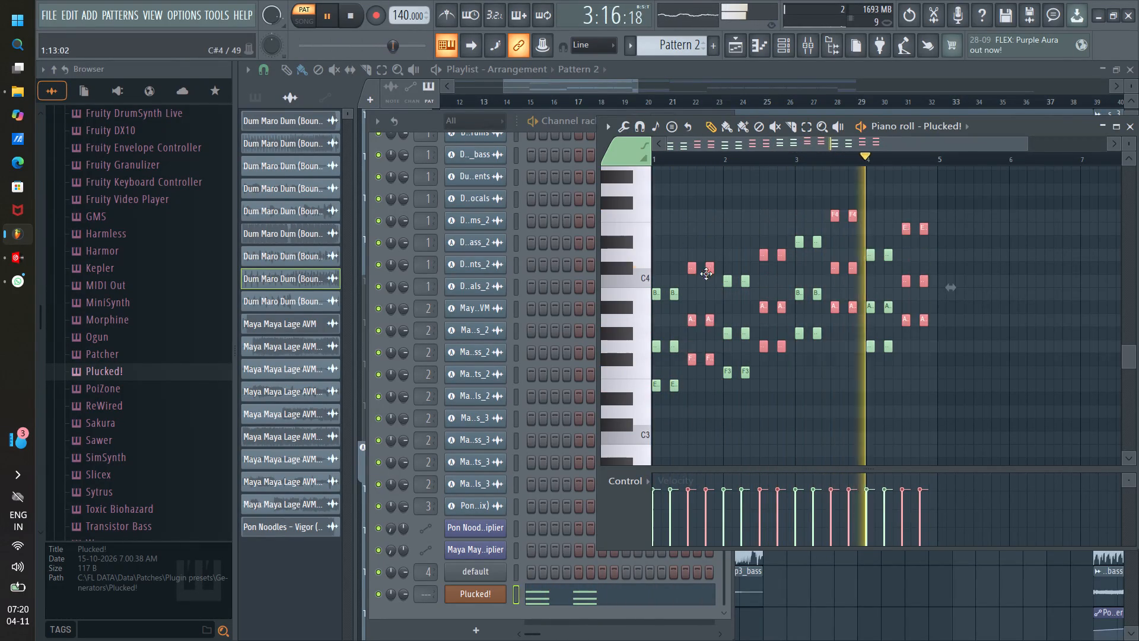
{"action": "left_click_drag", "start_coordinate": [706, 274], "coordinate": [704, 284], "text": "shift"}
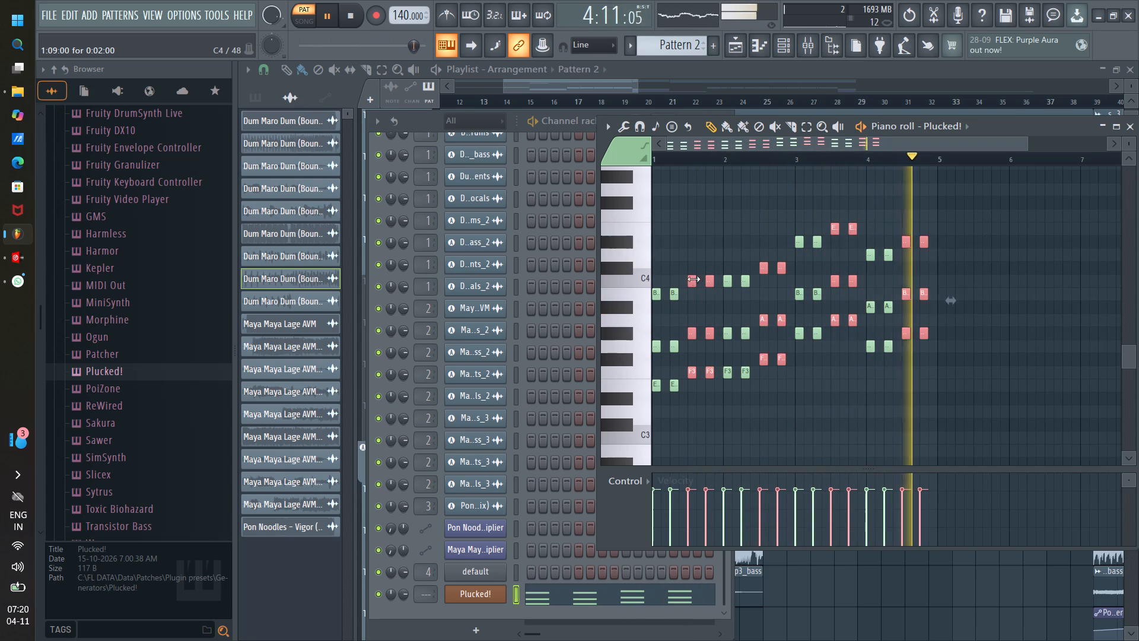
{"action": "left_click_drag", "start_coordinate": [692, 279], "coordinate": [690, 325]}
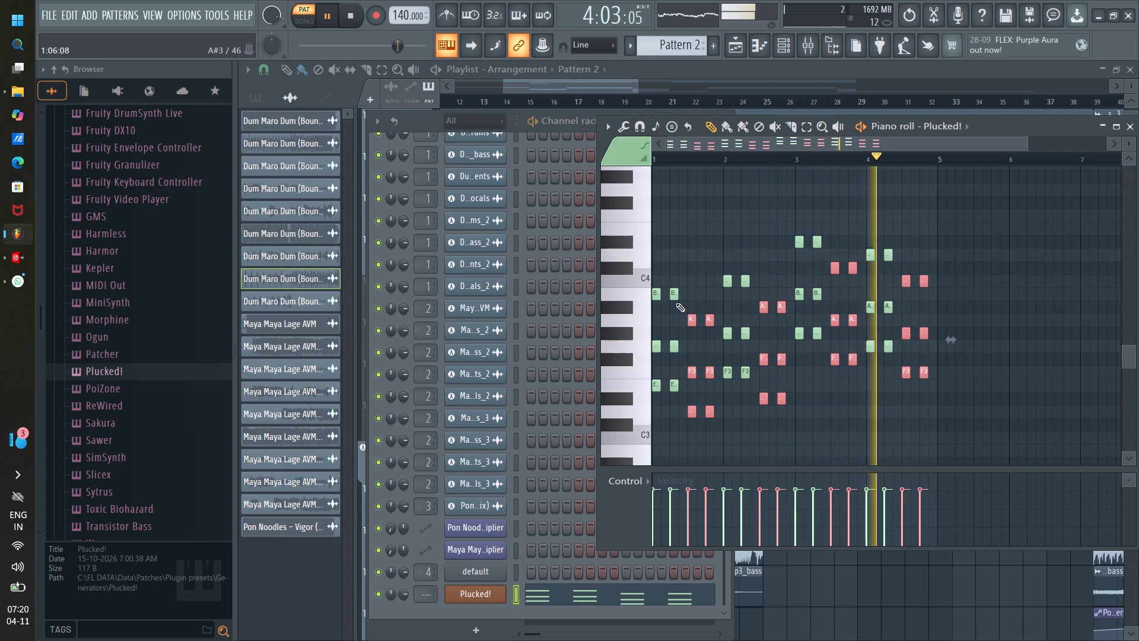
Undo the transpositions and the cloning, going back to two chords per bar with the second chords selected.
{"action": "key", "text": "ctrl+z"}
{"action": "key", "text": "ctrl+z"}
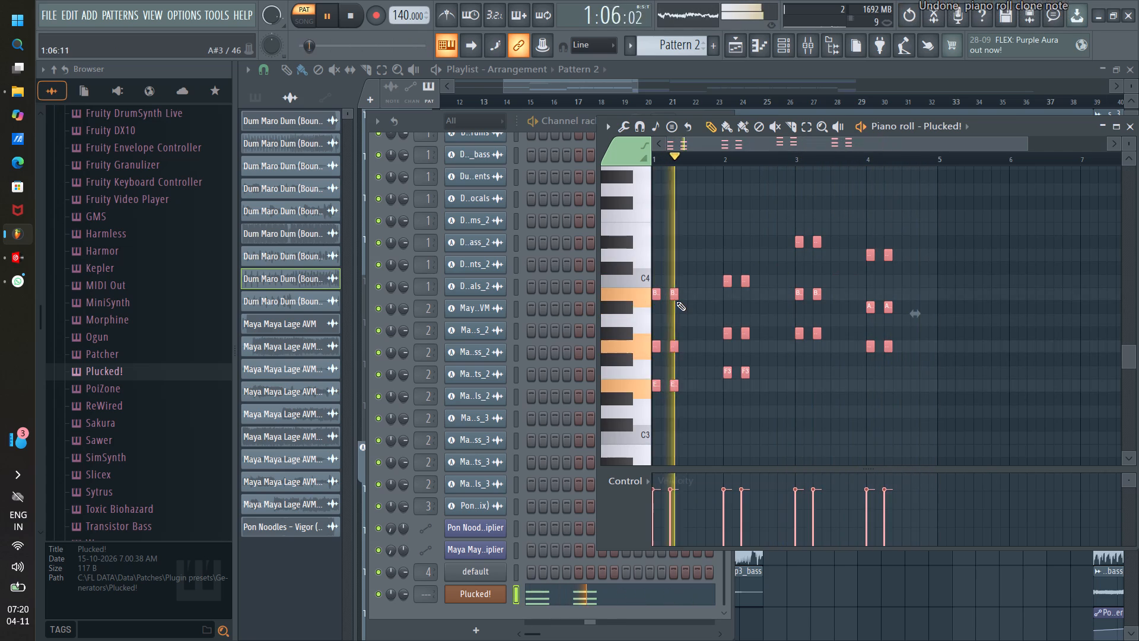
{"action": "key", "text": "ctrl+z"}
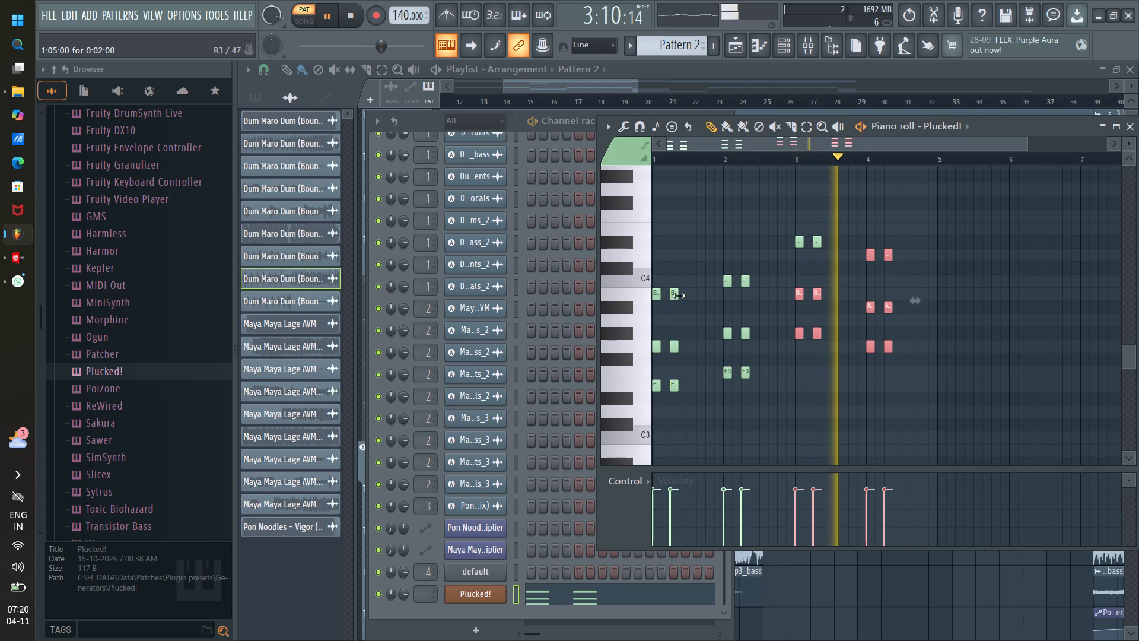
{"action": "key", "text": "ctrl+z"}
Lower the second chord of each bar by one semitone, so bar 1's top note becomes A#3.
{"action": "left_click_drag", "start_coordinate": [673, 294], "coordinate": [673, 318]}
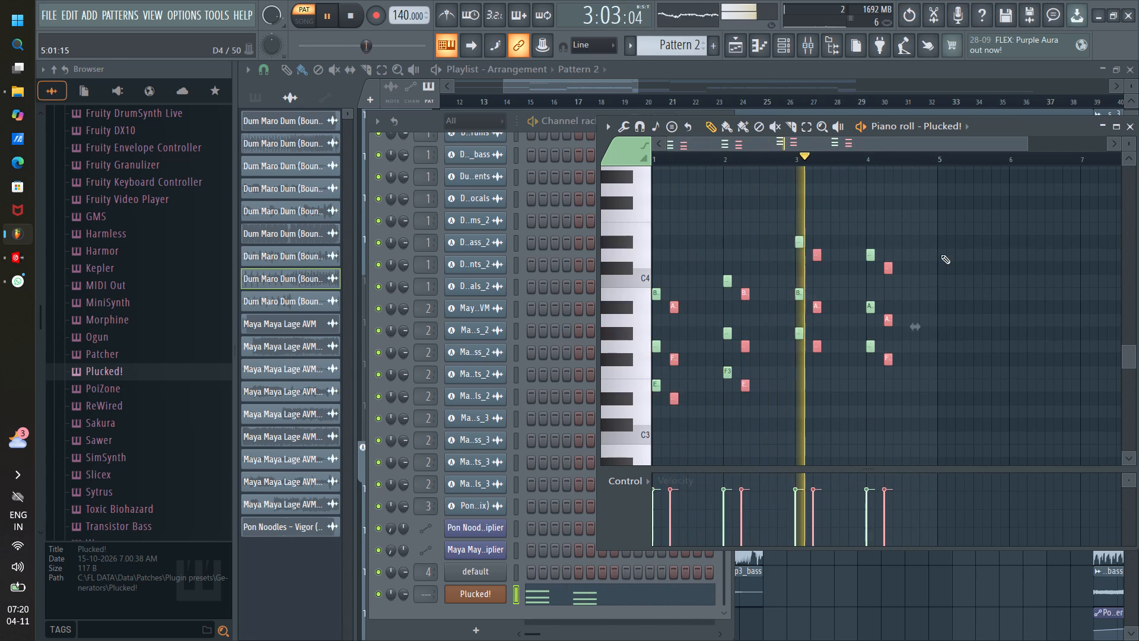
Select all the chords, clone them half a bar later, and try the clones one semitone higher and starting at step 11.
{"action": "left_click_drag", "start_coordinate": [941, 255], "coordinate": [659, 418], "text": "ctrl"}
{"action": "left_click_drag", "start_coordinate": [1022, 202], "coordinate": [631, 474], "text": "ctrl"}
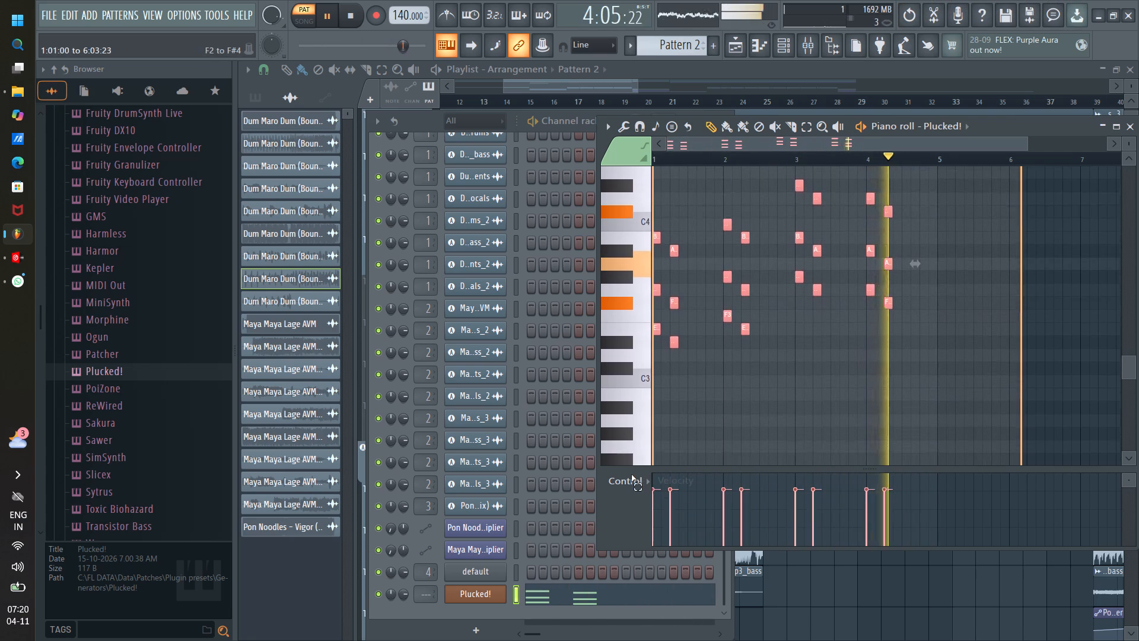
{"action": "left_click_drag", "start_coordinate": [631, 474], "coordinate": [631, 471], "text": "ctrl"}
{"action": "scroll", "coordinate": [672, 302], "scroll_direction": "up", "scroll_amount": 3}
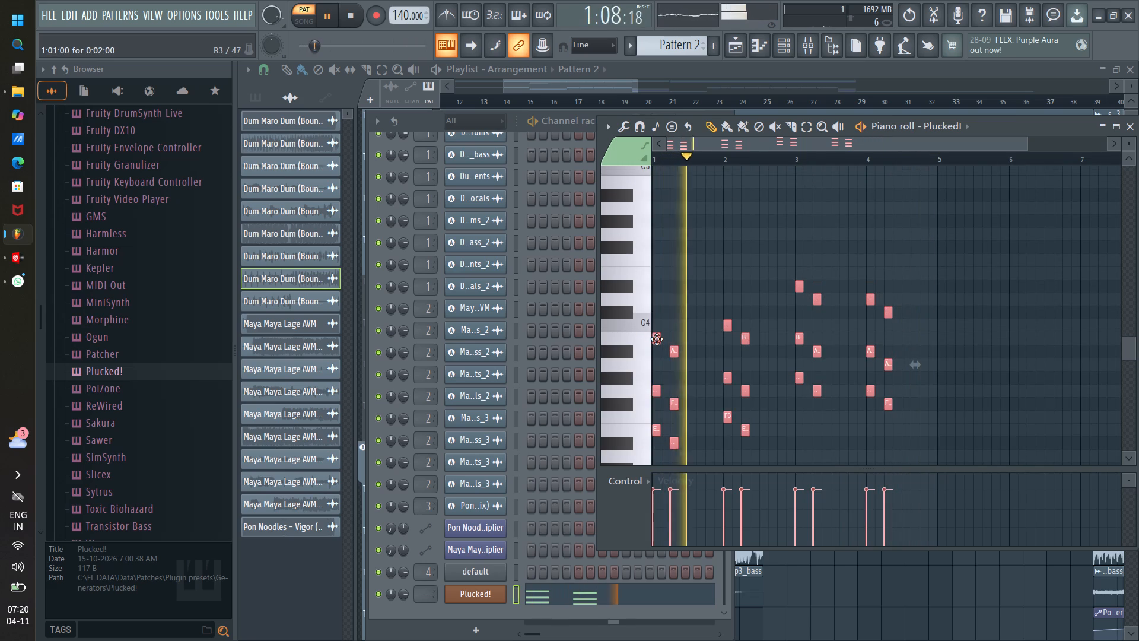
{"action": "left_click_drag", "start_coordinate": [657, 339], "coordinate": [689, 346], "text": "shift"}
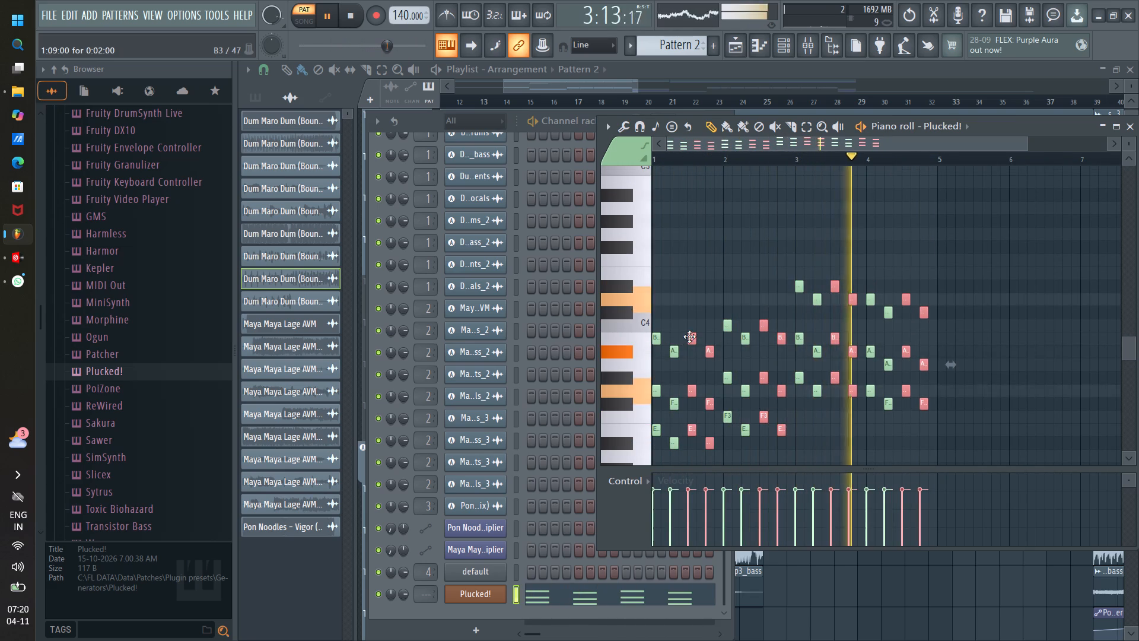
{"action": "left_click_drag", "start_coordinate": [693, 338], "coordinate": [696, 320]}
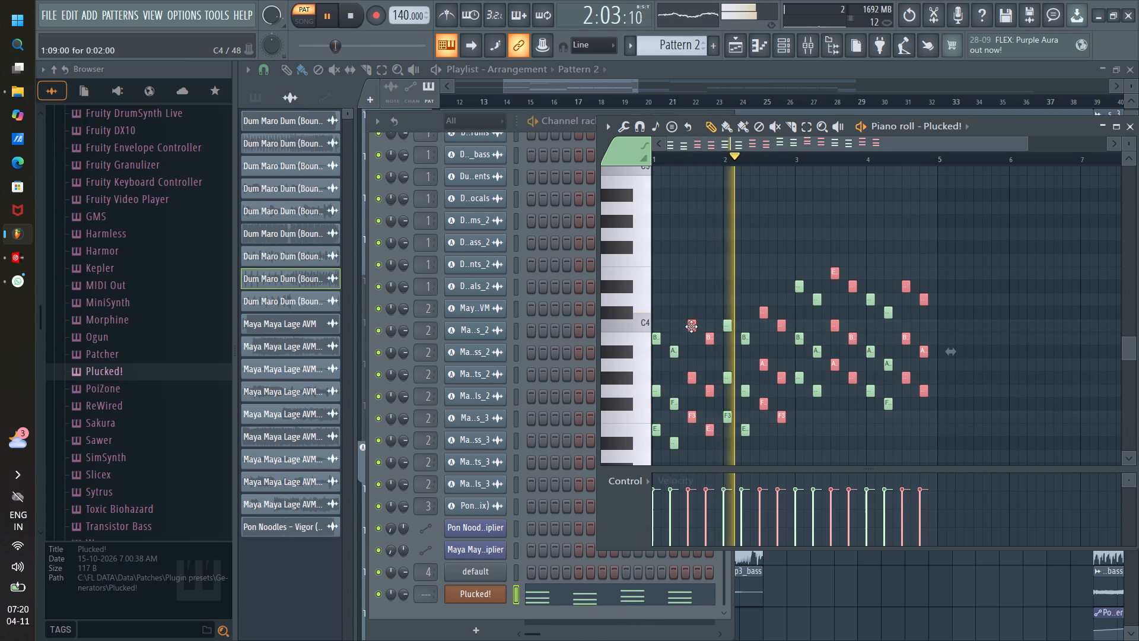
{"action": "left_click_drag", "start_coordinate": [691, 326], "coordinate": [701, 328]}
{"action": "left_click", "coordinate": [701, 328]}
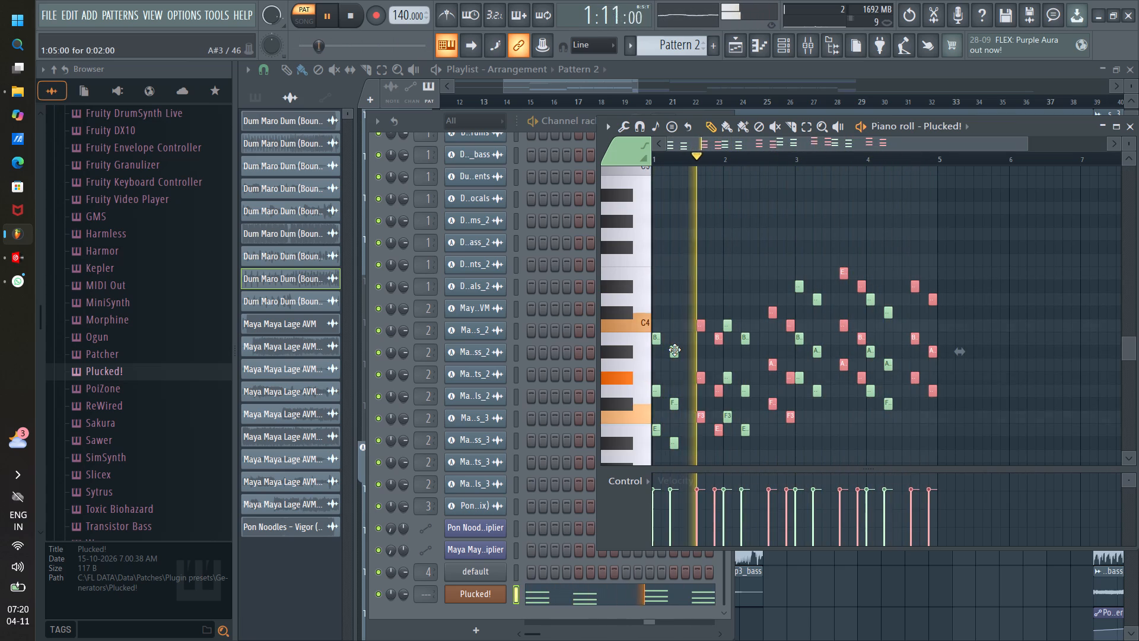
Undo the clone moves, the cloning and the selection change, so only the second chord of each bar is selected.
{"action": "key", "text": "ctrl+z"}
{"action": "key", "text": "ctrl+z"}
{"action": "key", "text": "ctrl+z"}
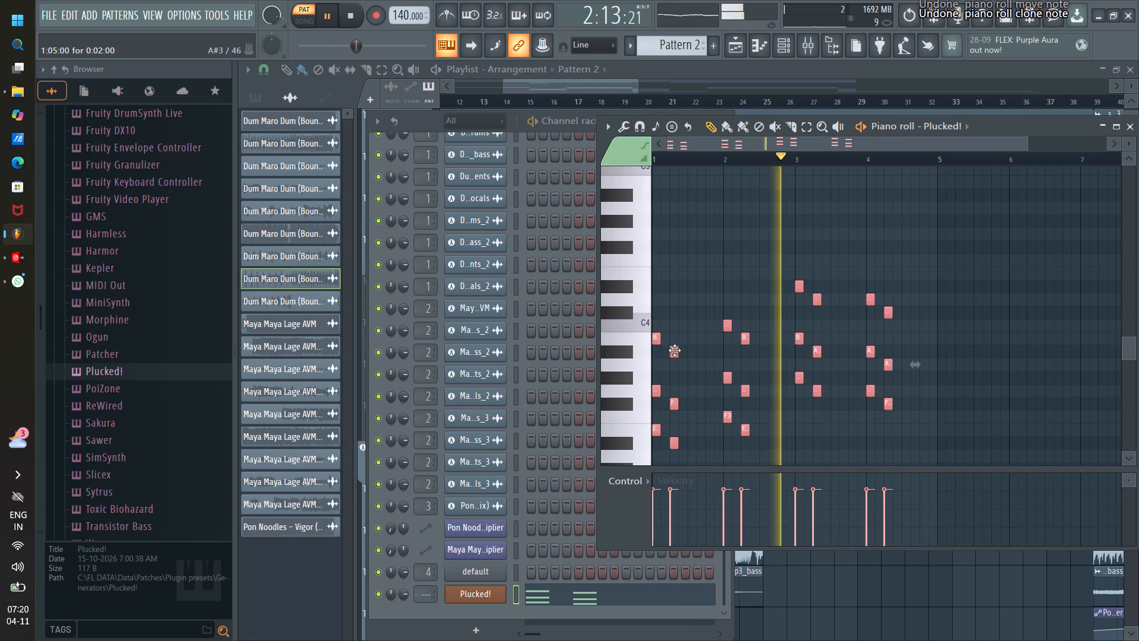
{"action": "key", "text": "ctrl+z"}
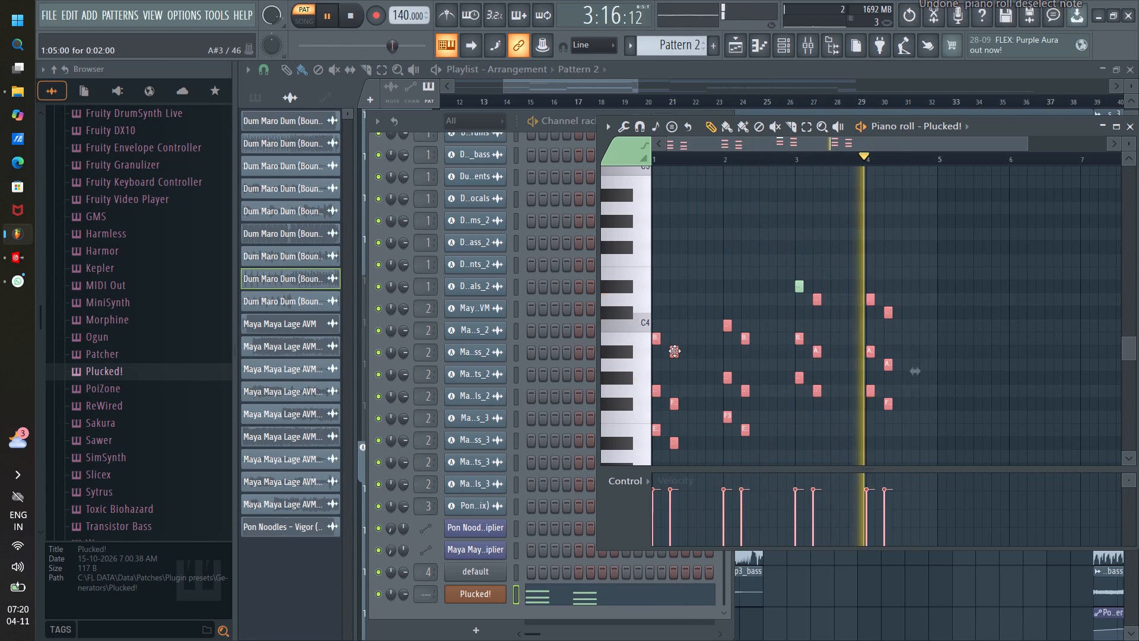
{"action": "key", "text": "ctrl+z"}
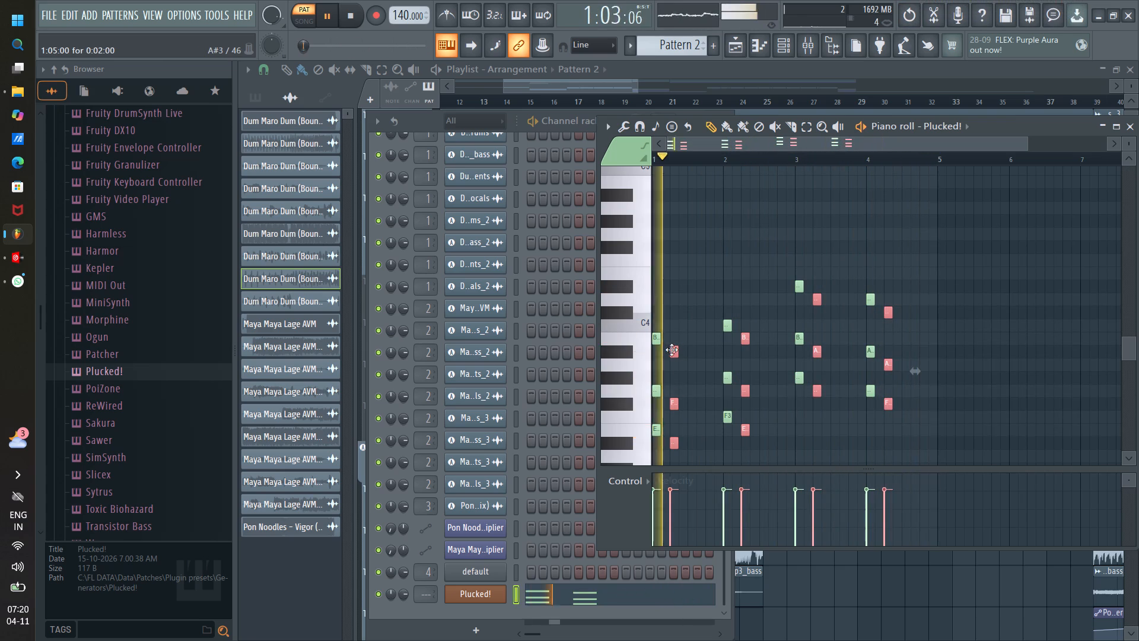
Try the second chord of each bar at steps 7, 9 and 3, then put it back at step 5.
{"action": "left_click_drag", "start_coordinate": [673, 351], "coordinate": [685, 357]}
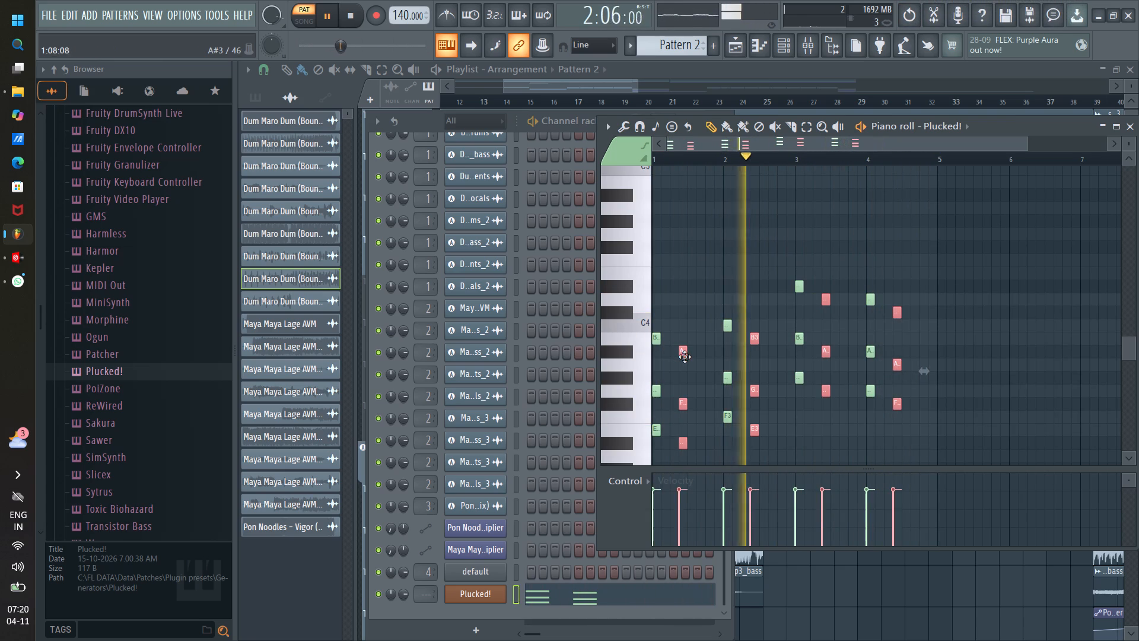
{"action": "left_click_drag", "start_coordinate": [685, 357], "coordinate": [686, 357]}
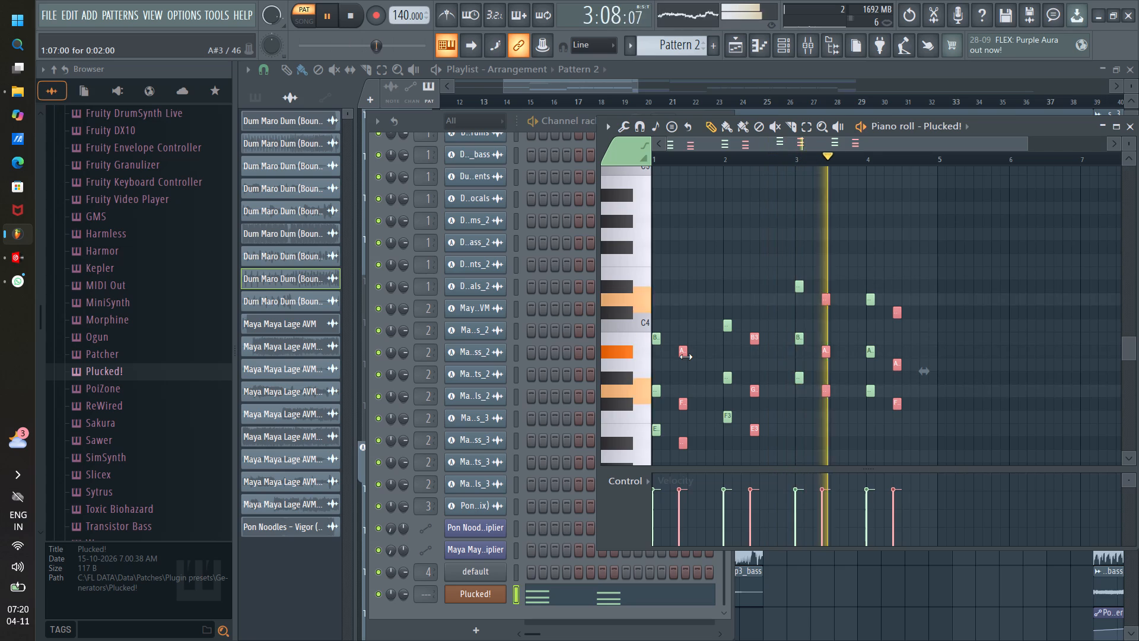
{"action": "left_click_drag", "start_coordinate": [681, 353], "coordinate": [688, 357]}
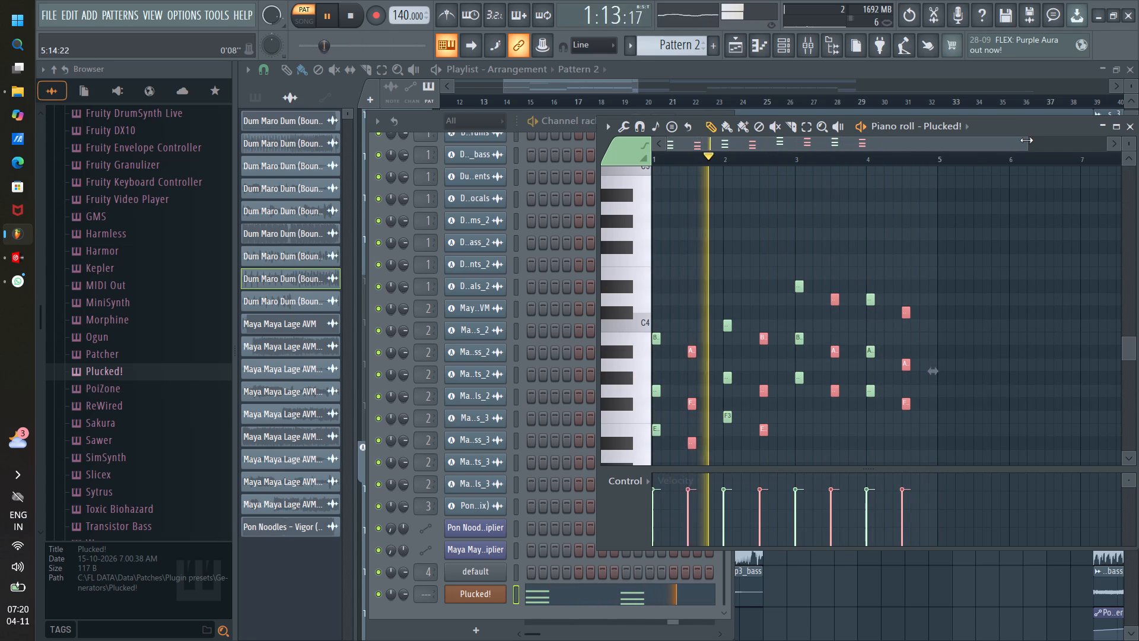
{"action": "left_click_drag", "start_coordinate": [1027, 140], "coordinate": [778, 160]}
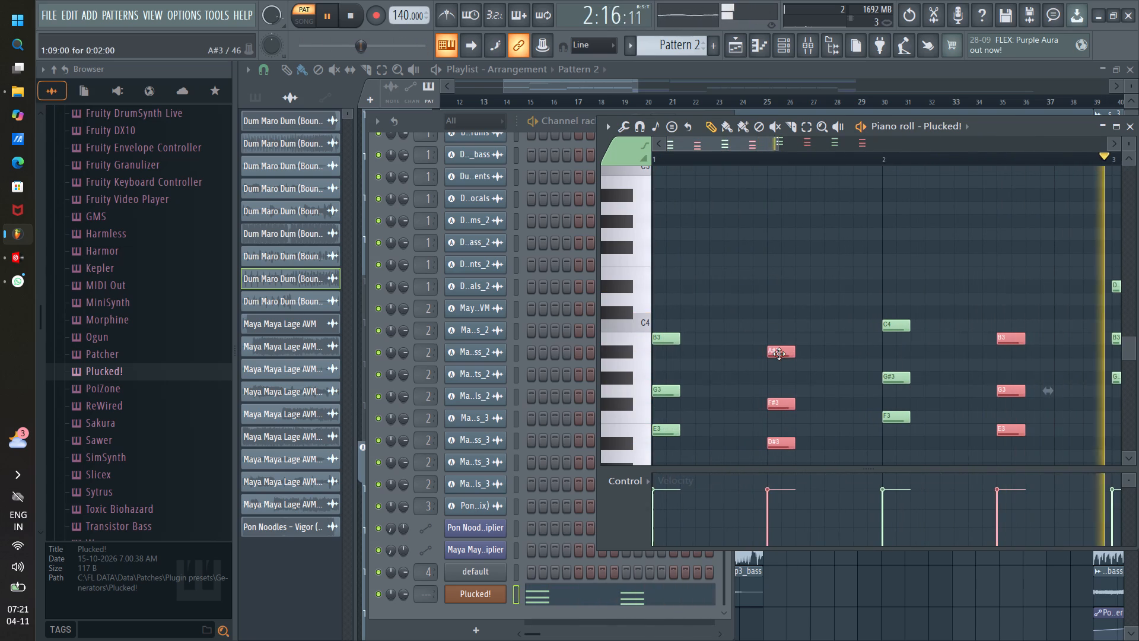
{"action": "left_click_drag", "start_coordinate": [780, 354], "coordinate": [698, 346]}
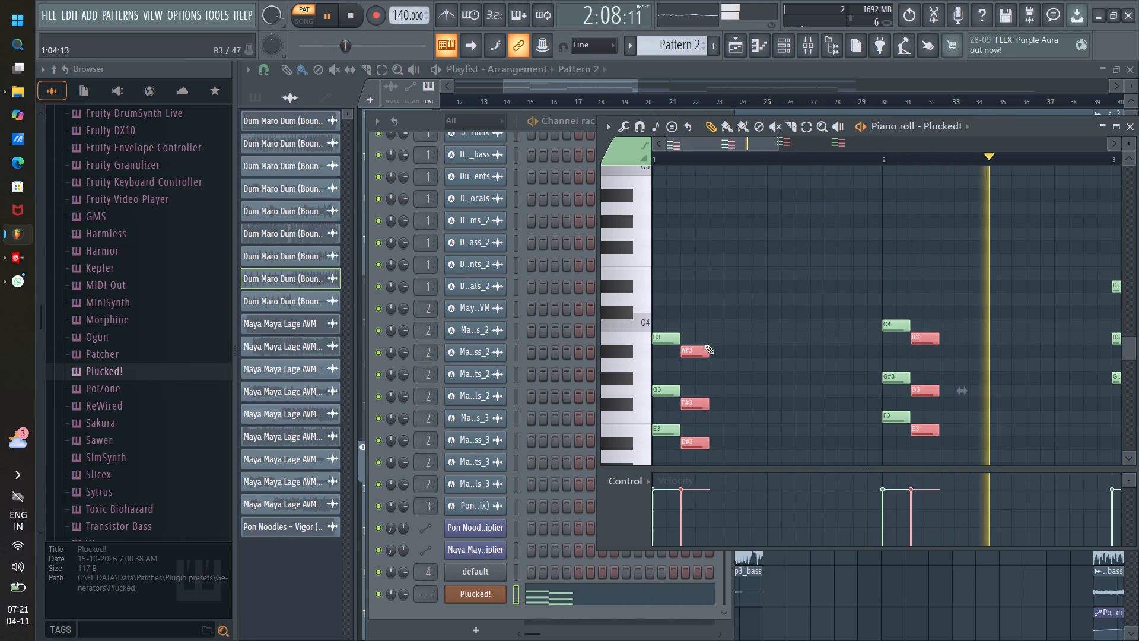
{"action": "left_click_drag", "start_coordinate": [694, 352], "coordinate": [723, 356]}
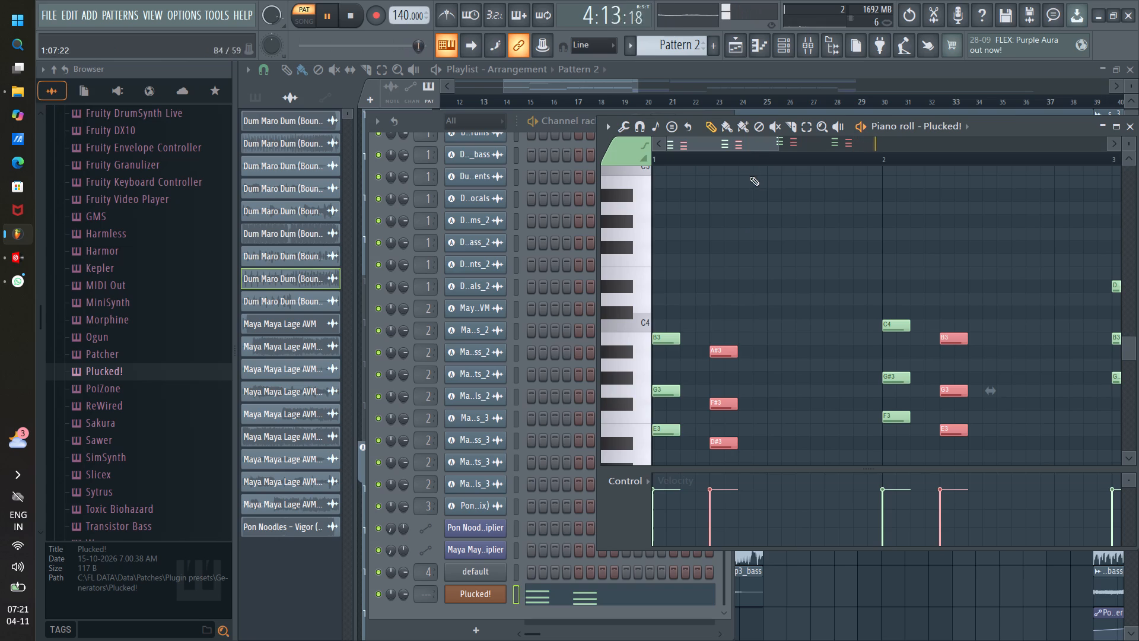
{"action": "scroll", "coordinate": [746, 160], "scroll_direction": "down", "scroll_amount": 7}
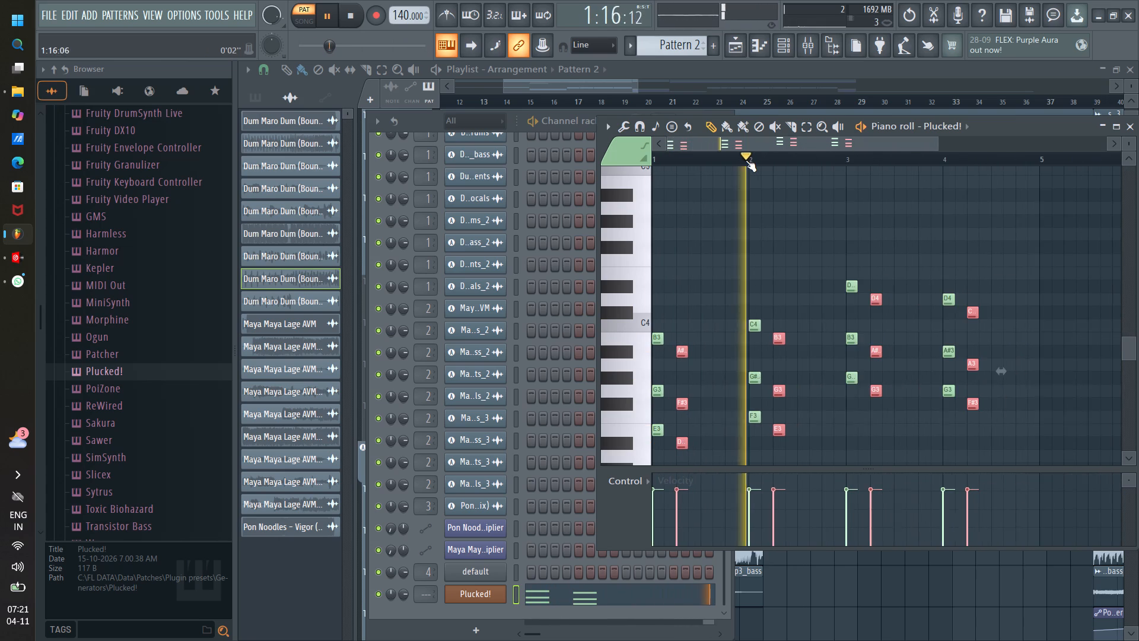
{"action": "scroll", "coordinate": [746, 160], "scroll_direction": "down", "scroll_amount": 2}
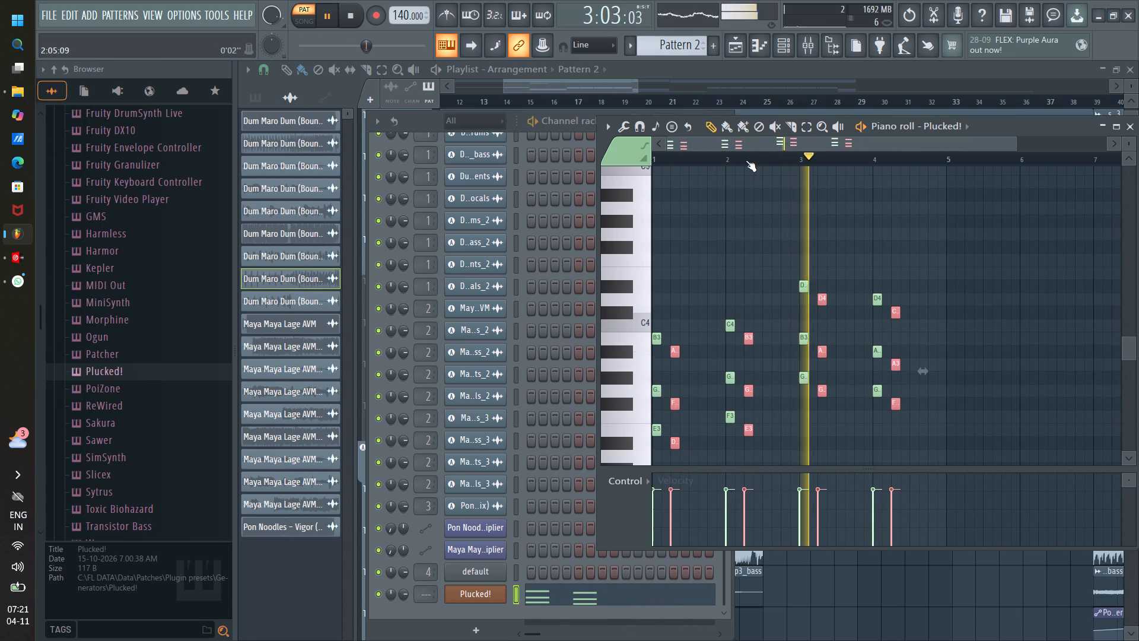
Open the Plucked! instrument's settings from its channel.
{"action": "left_click", "coordinate": [468, 591]}
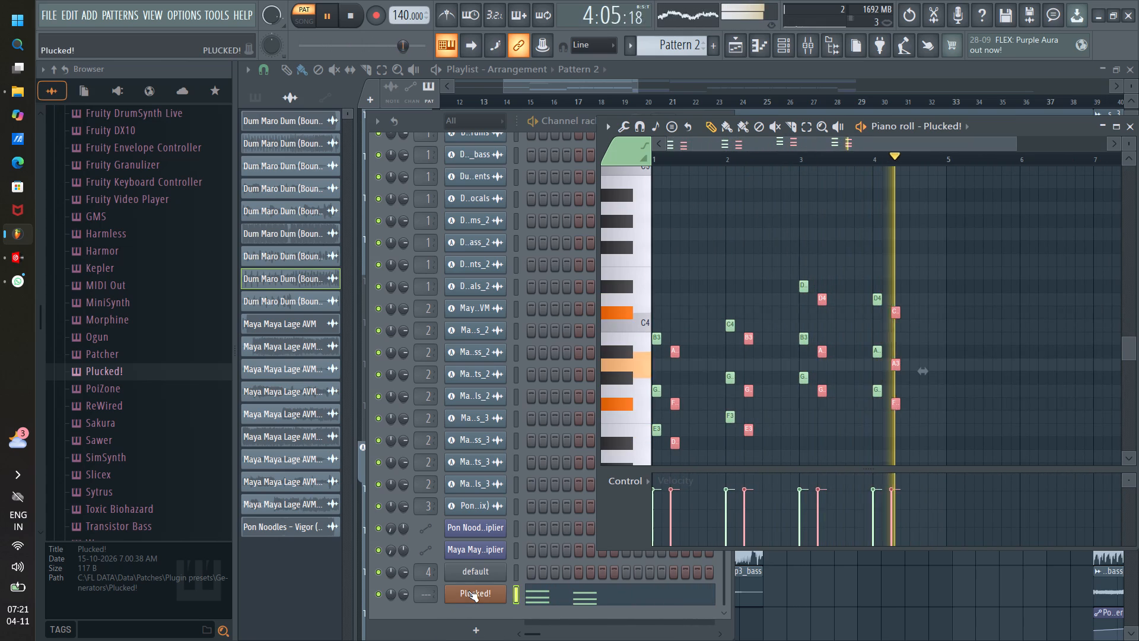
{"action": "left_click", "coordinate": [468, 591]}
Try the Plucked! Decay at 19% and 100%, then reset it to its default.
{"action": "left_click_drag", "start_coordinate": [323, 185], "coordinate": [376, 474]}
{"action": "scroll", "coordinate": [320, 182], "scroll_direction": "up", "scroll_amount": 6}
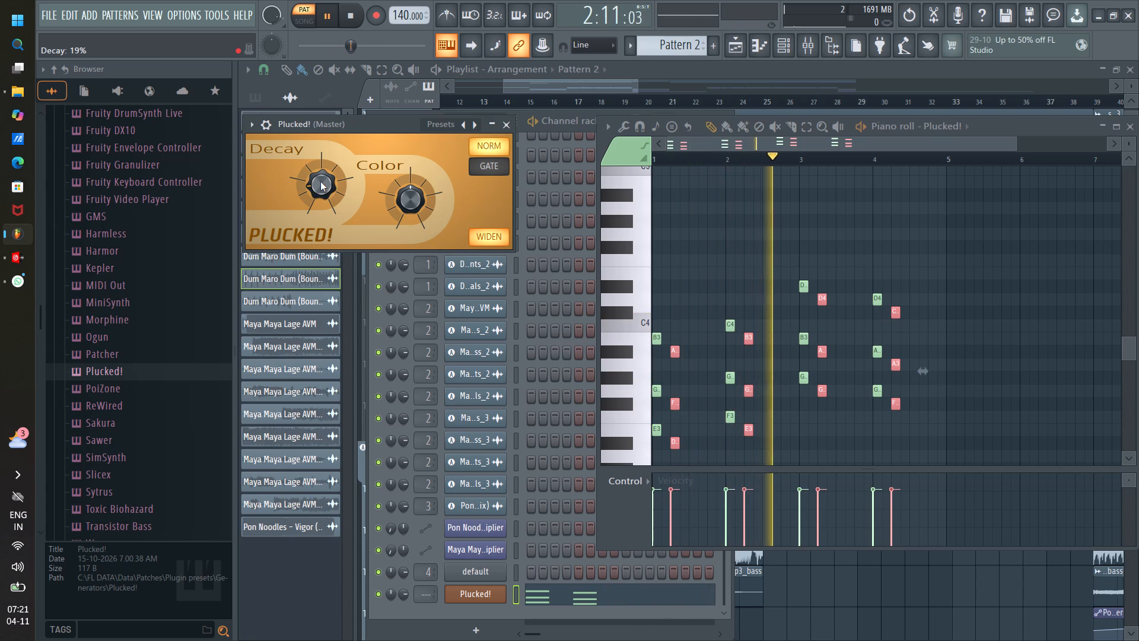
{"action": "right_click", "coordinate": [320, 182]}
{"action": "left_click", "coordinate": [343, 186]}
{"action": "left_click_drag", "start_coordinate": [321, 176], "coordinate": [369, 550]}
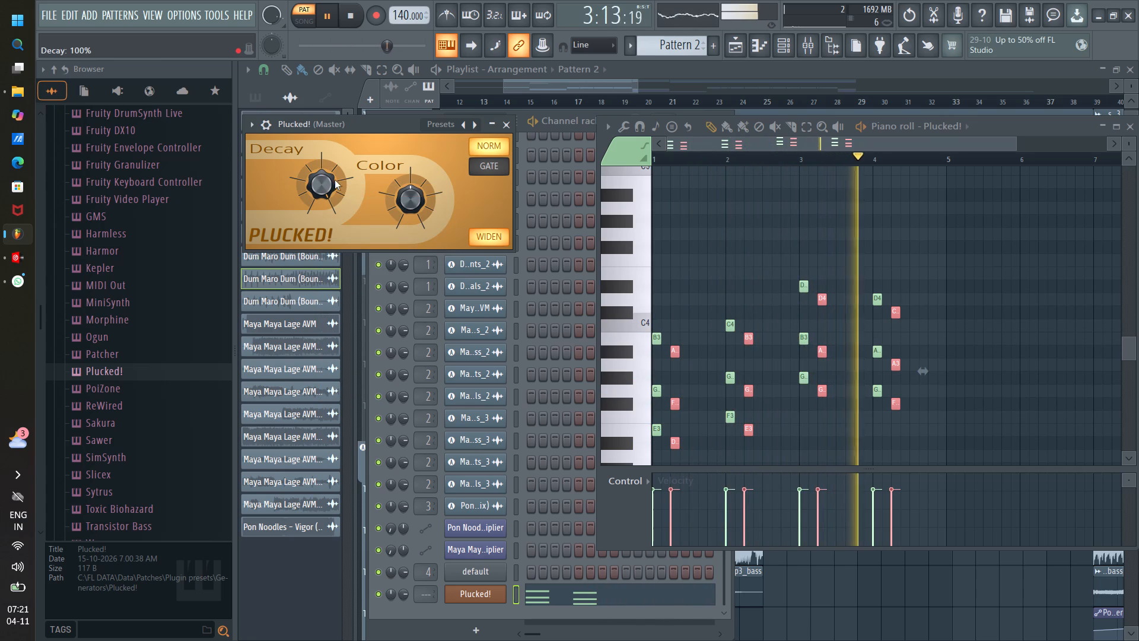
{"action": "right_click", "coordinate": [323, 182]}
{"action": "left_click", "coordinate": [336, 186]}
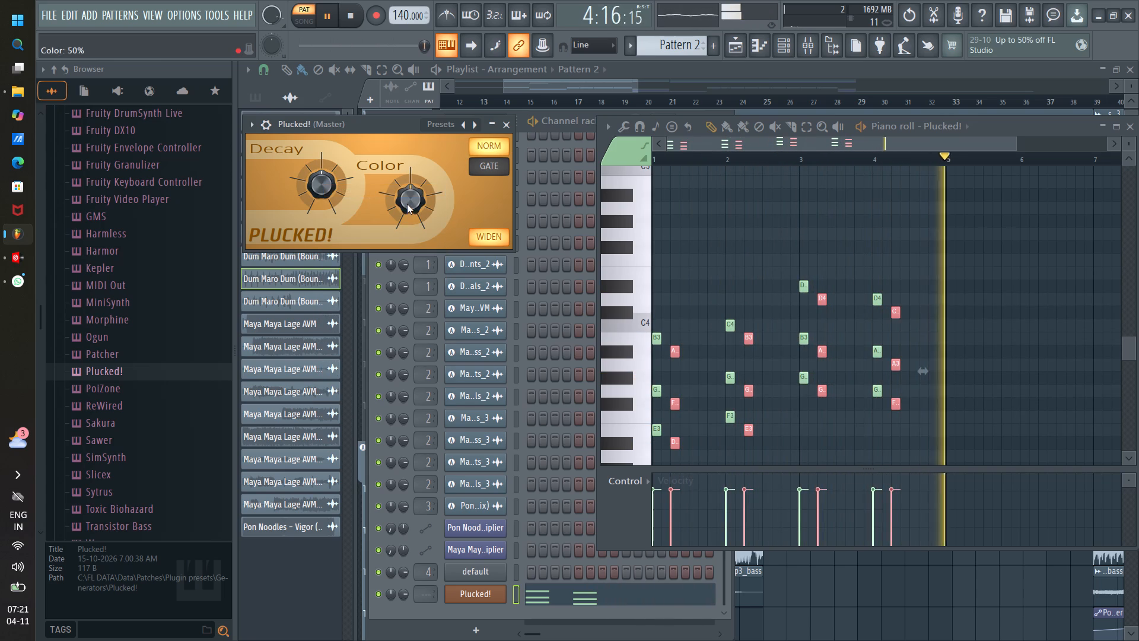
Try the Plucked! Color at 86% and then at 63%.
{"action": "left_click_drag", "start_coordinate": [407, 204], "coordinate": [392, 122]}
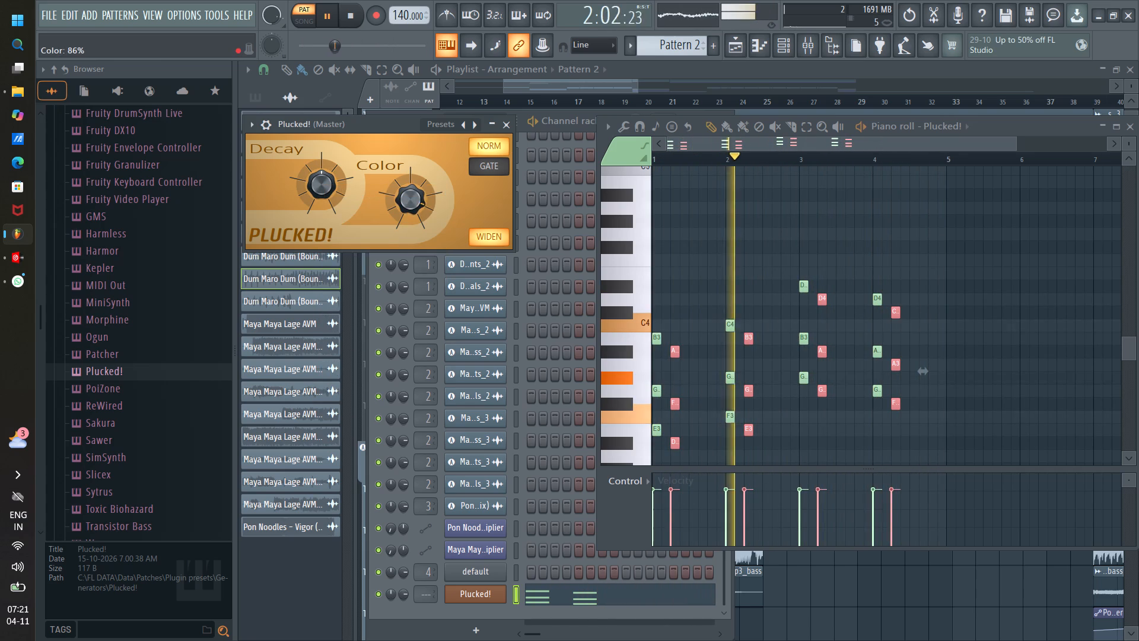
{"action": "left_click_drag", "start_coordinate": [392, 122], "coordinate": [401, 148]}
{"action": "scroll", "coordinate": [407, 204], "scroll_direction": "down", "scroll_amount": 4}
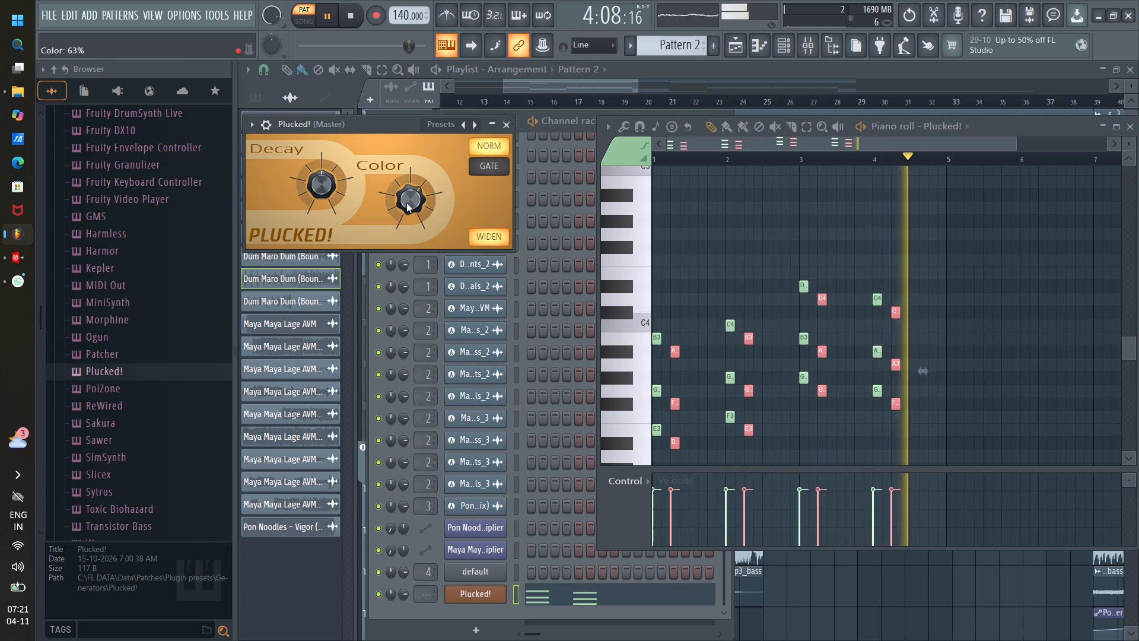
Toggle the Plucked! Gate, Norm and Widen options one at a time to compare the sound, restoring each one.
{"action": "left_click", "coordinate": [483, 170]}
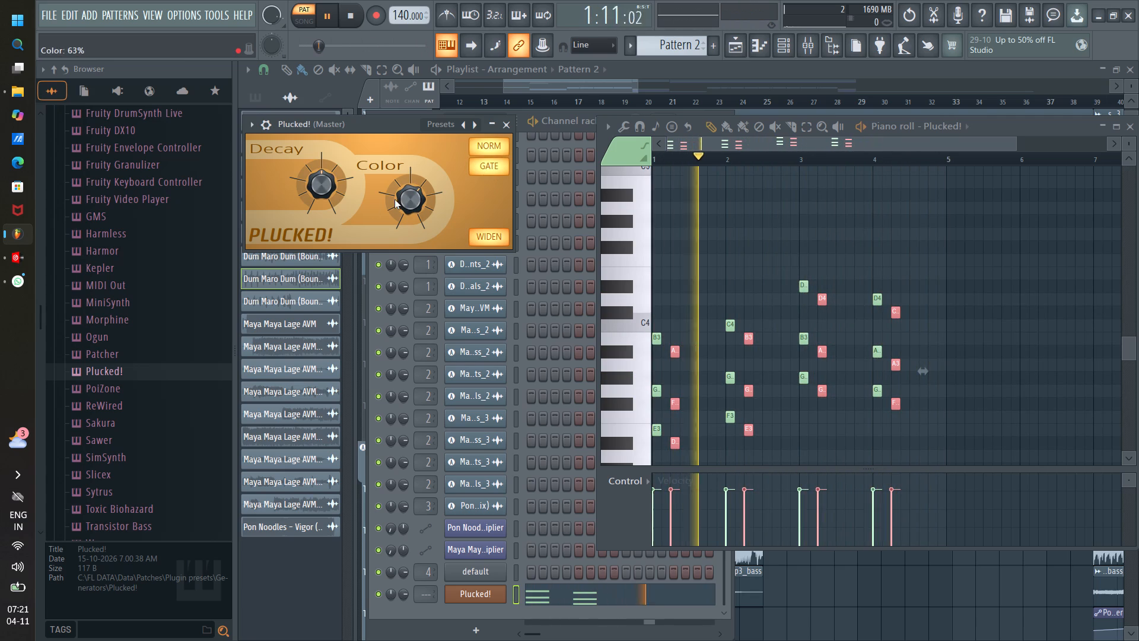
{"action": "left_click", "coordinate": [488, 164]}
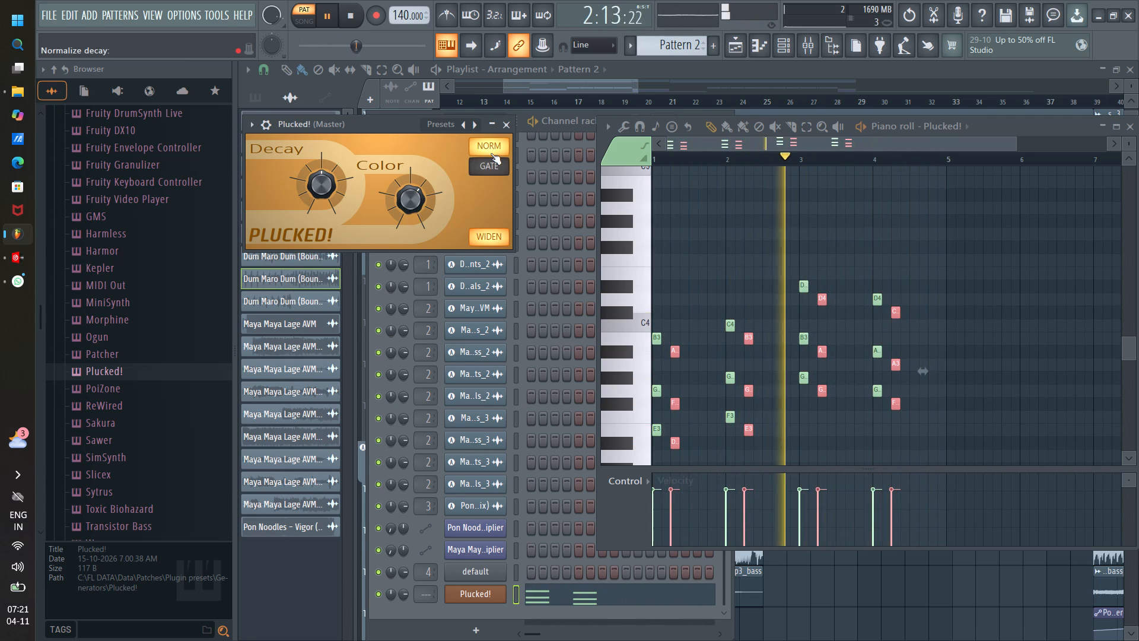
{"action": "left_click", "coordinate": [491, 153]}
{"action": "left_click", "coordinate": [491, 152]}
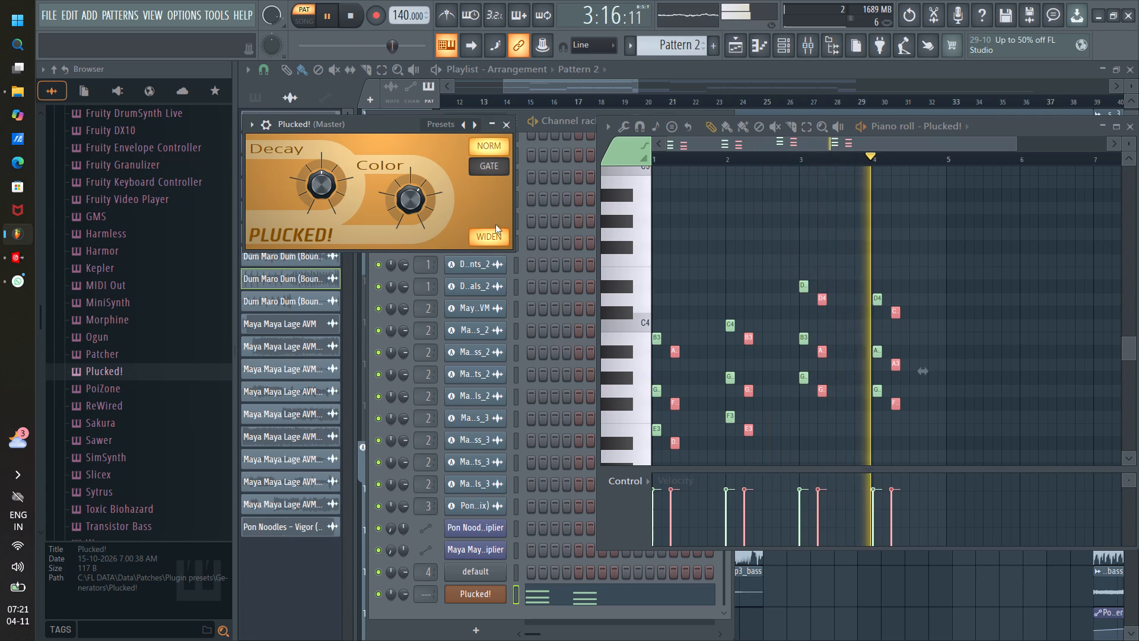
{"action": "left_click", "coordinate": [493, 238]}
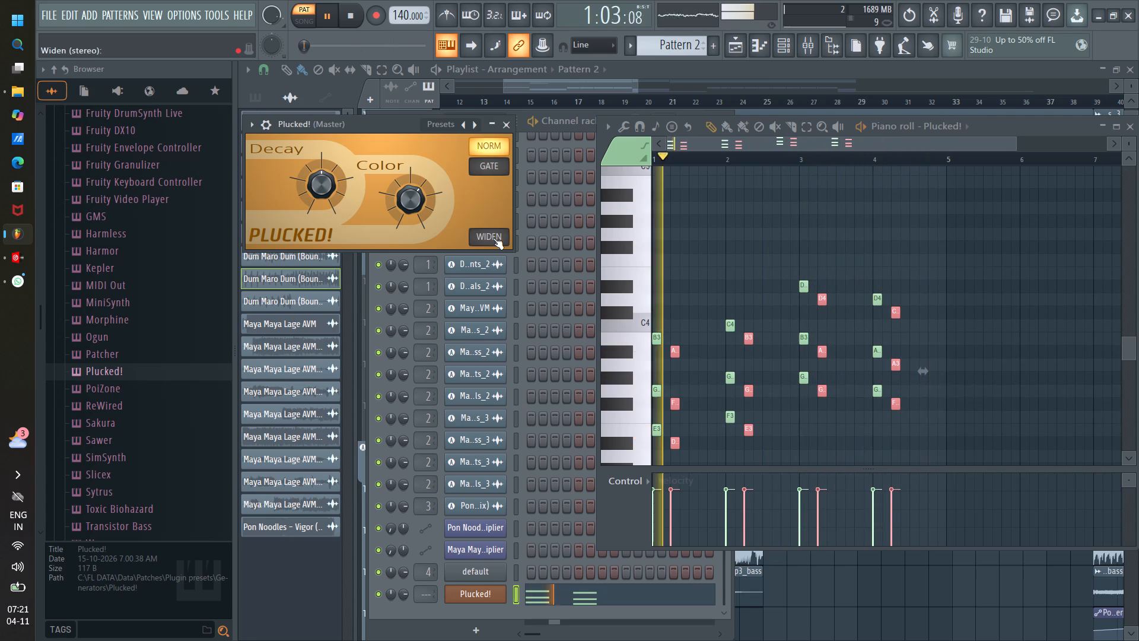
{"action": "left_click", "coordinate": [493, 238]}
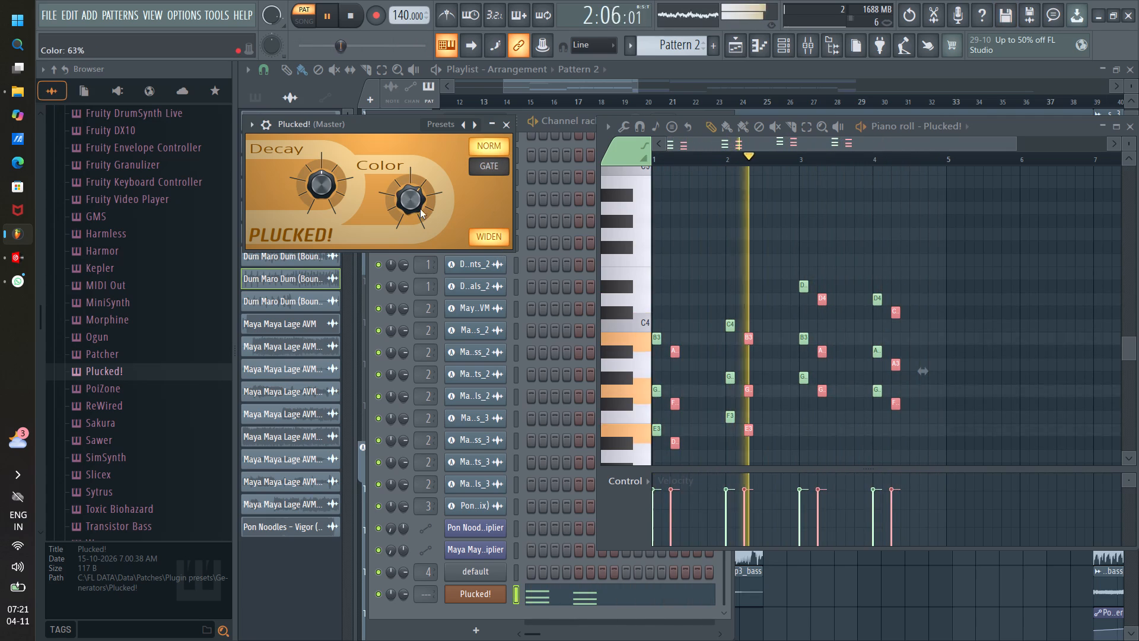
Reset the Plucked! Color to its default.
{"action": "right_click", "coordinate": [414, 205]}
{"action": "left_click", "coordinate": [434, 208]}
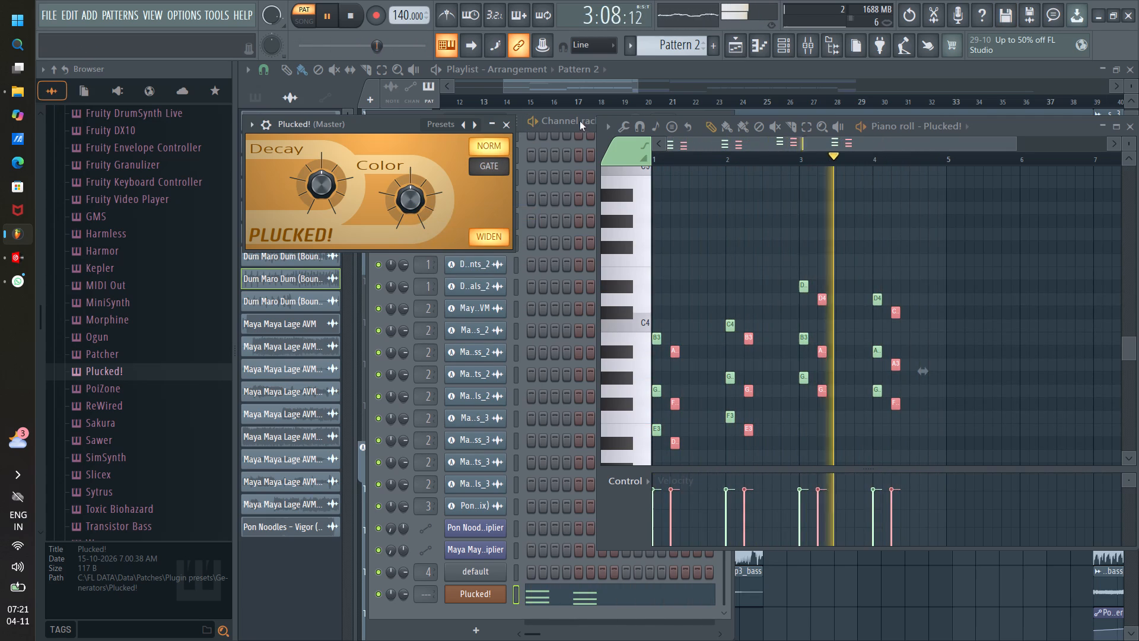
Move the second chord of every bar in Pattern 2 two steps later in the Plucked! piano roll.
{"action": "left_click", "coordinate": [550, 90]}
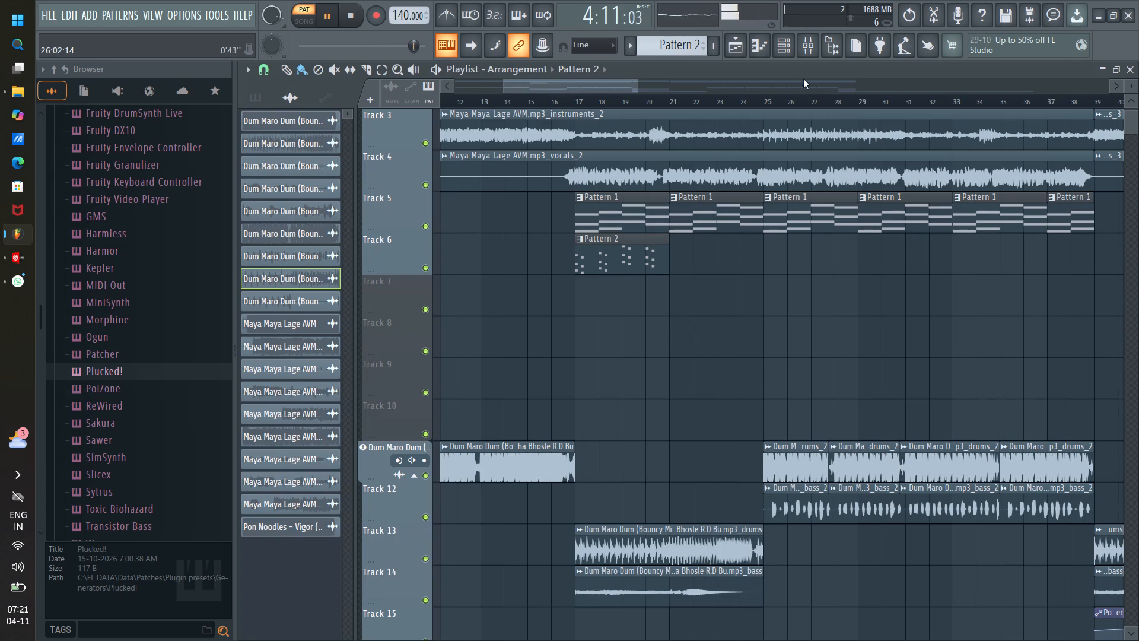
{"action": "left_click", "coordinate": [756, 53]}
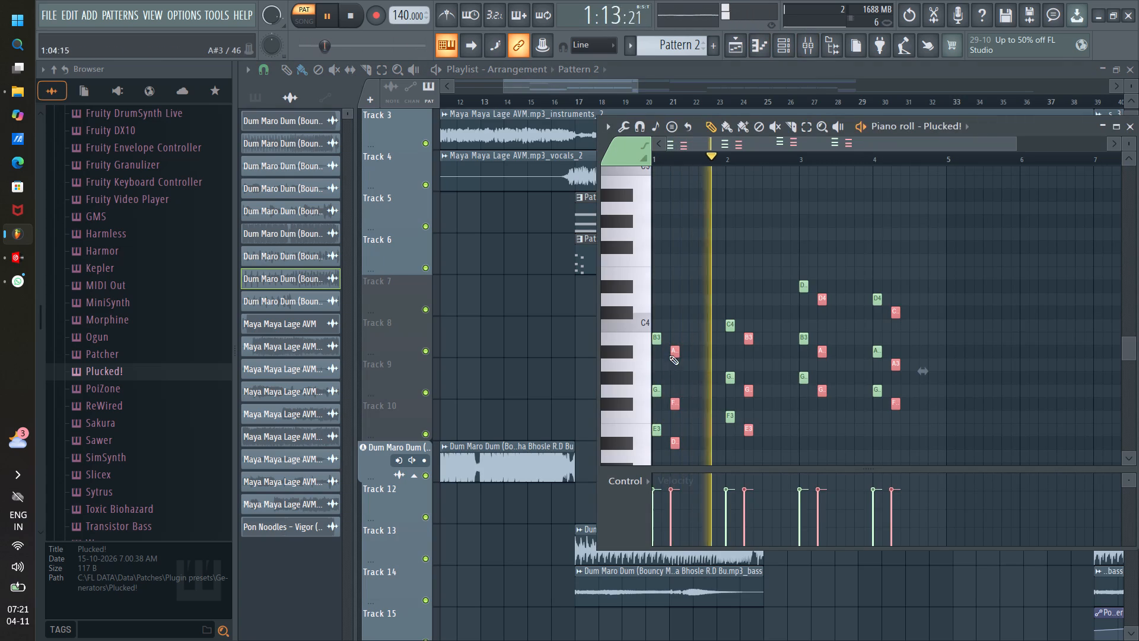
{"action": "left_click_drag", "start_coordinate": [675, 351], "coordinate": [688, 353]}
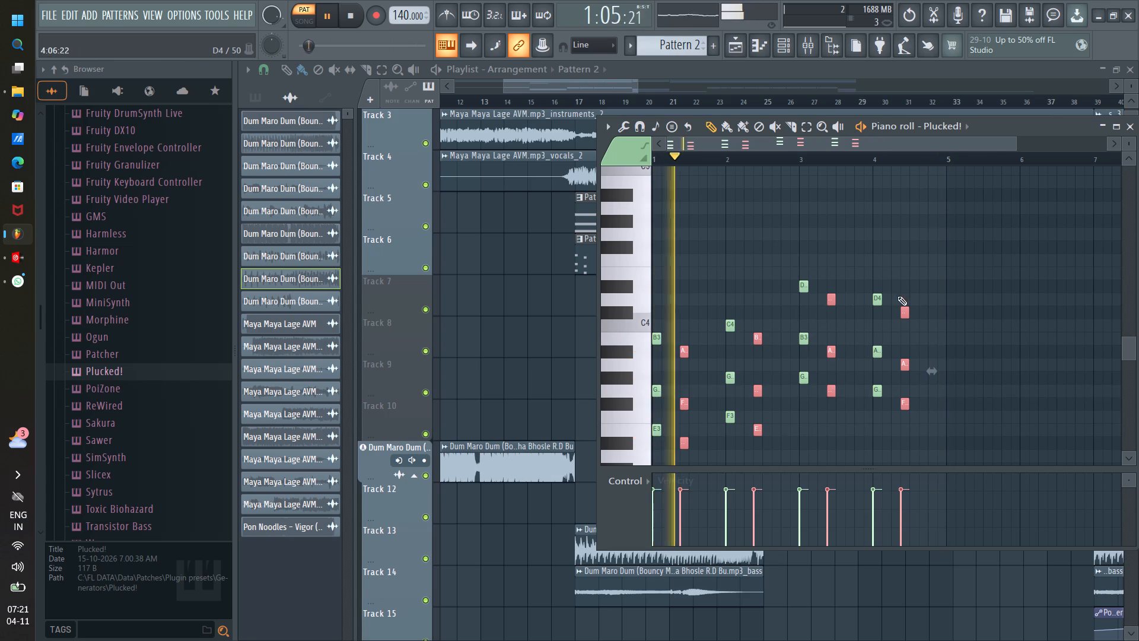
Duplicate all of Pattern 2's chords and place the copies half a bar later at the same pitches.
{"action": "left_click_drag", "start_coordinate": [953, 281], "coordinate": [650, 464], "text": "ctrl"}
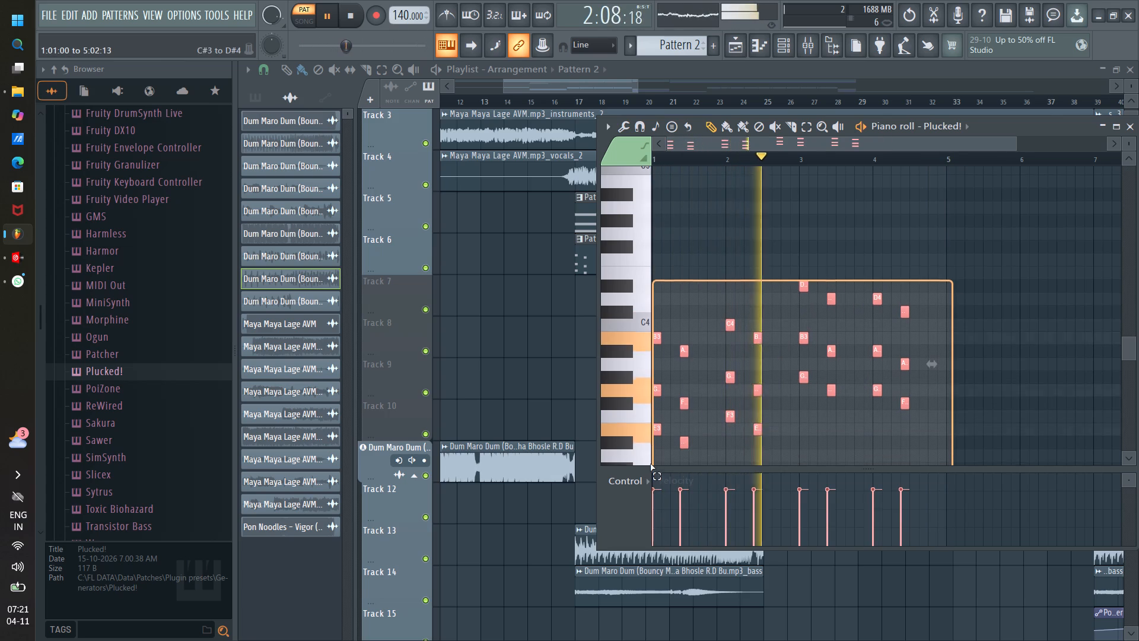
{"action": "left_click_drag", "start_coordinate": [650, 464], "coordinate": [653, 429], "text": "ctrl"}
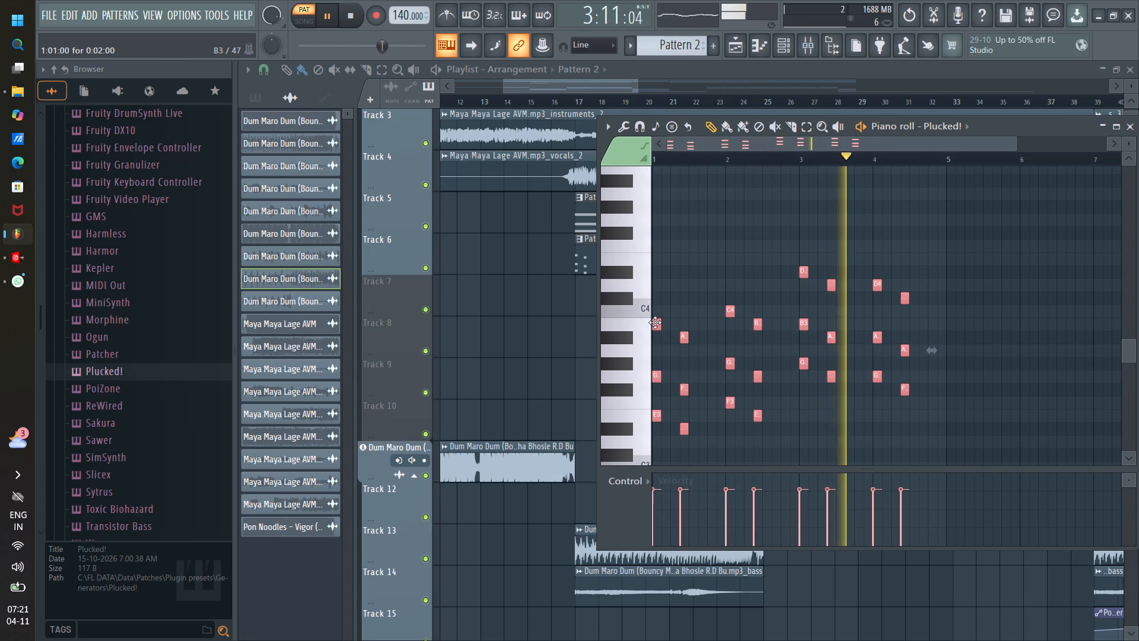
{"action": "left_click_drag", "start_coordinate": [655, 322], "coordinate": [673, 327], "text": "shift"}
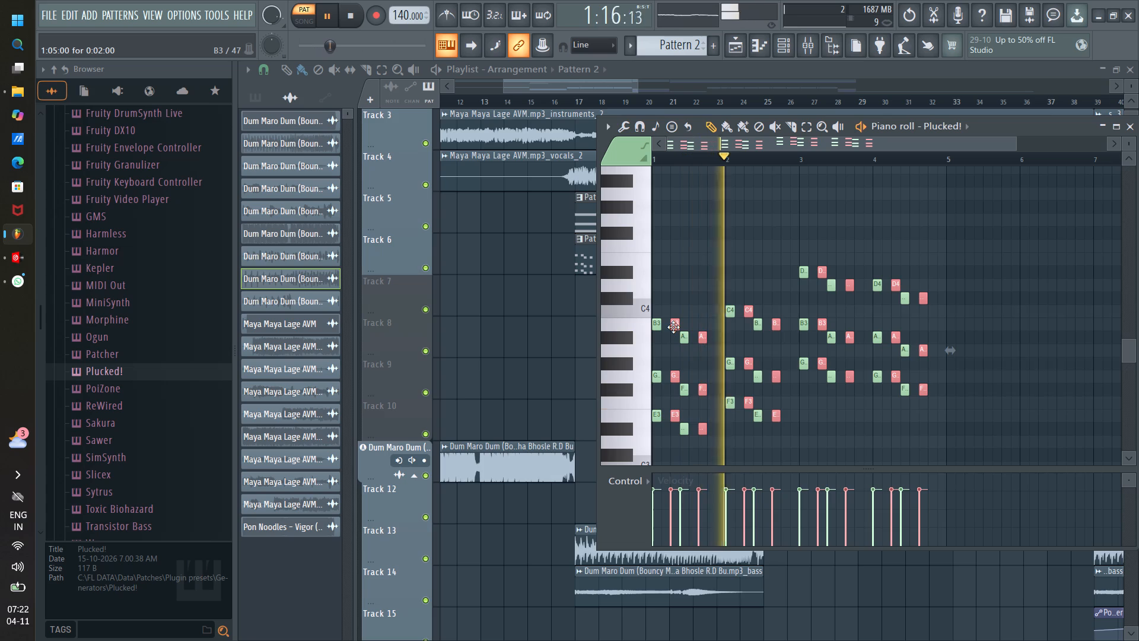
{"action": "left_click_drag", "start_coordinate": [673, 327], "coordinate": [685, 329]}
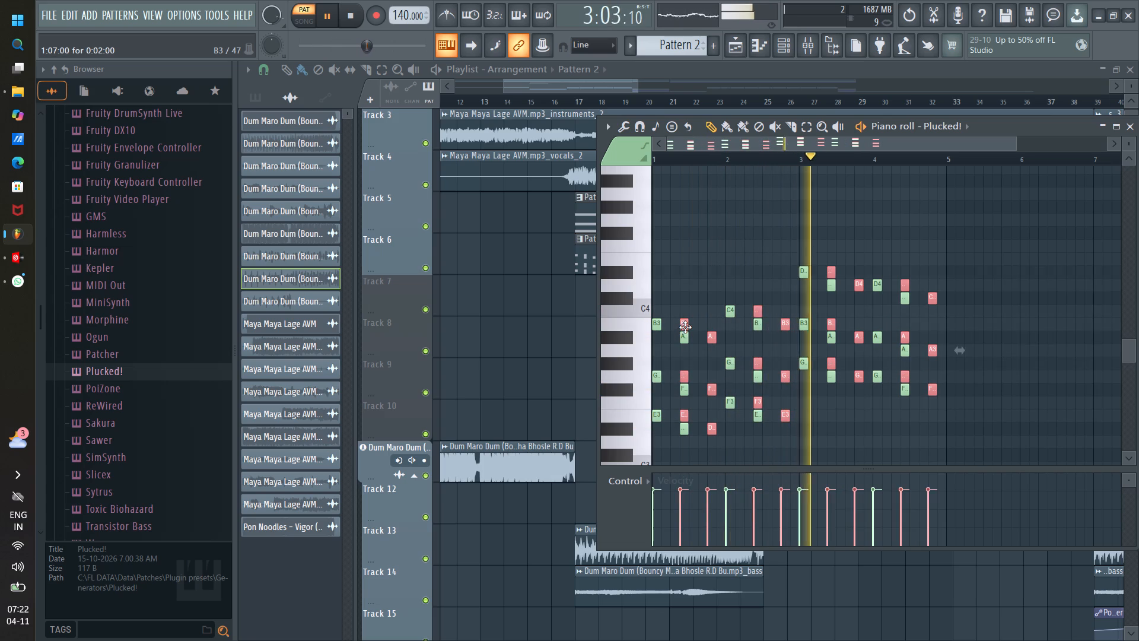
{"action": "left_click_drag", "start_coordinate": [685, 327], "coordinate": [696, 329]}
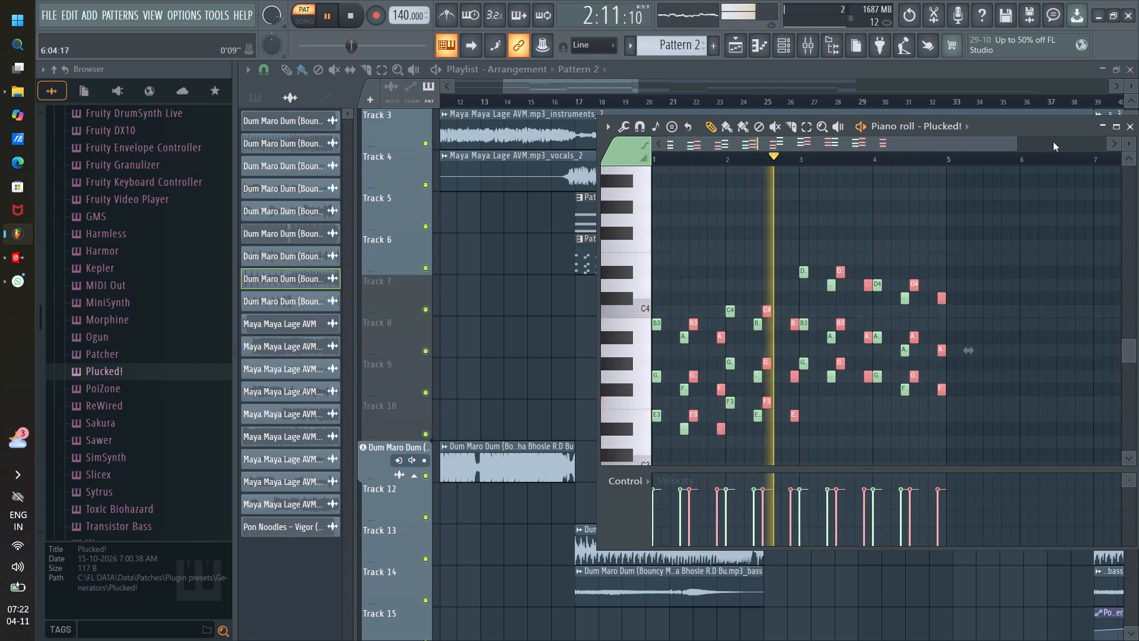
Close the piano roll and play the full song from just before bar 17 to hear Pattern 2 in context.
{"action": "left_click", "coordinate": [1128, 129]}
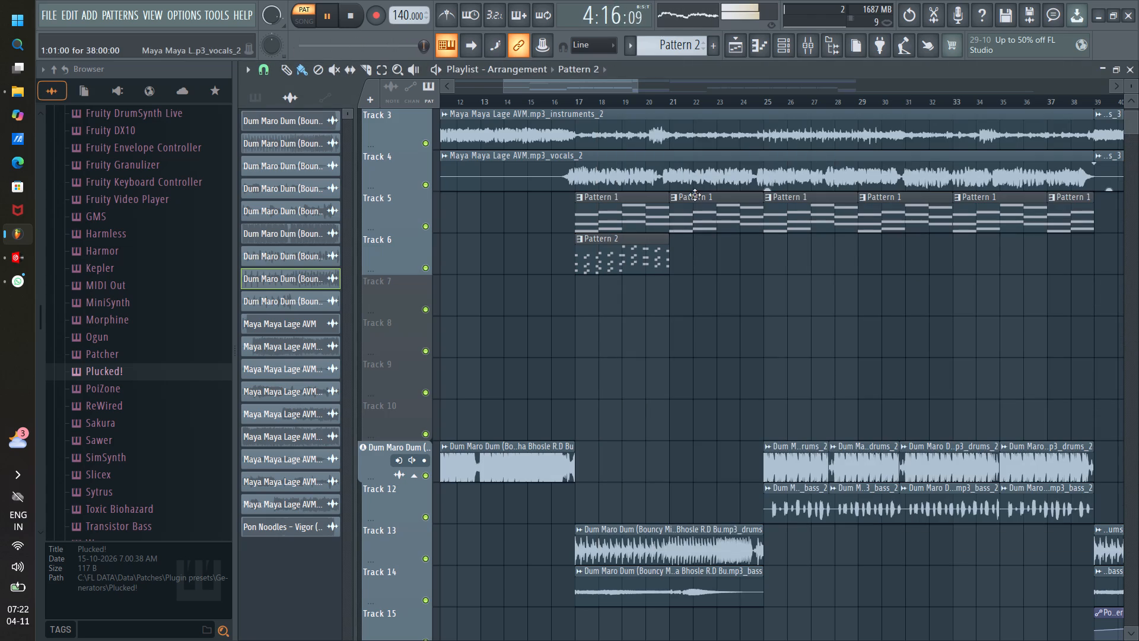
{"action": "key", "text": "space"}
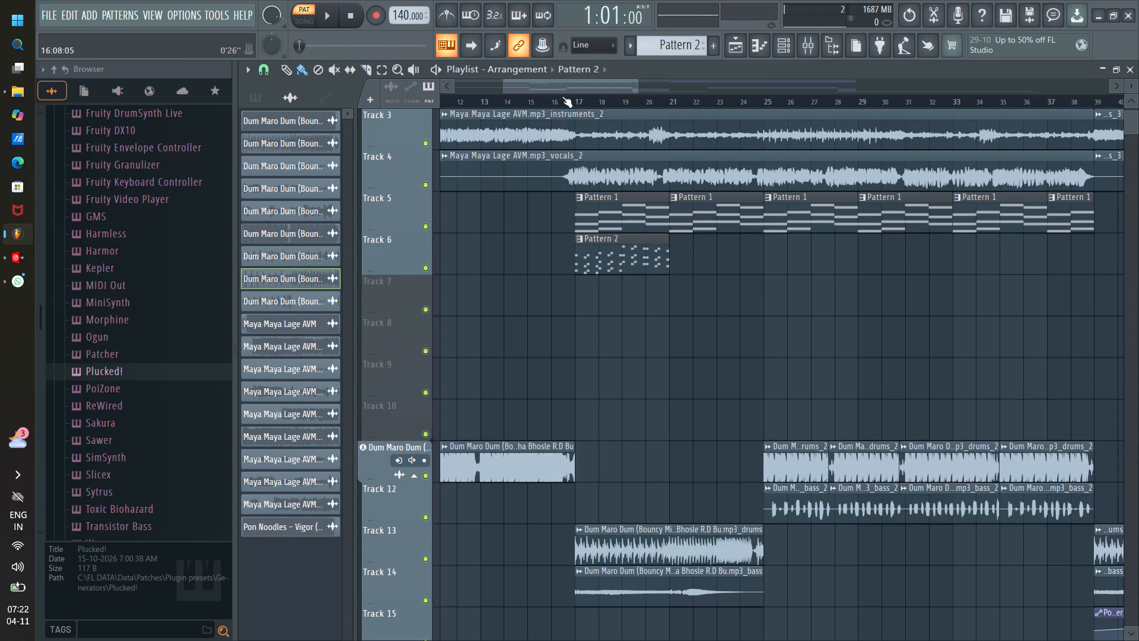
{"action": "left_click", "coordinate": [562, 96]}
{"action": "key", "text": "space"}
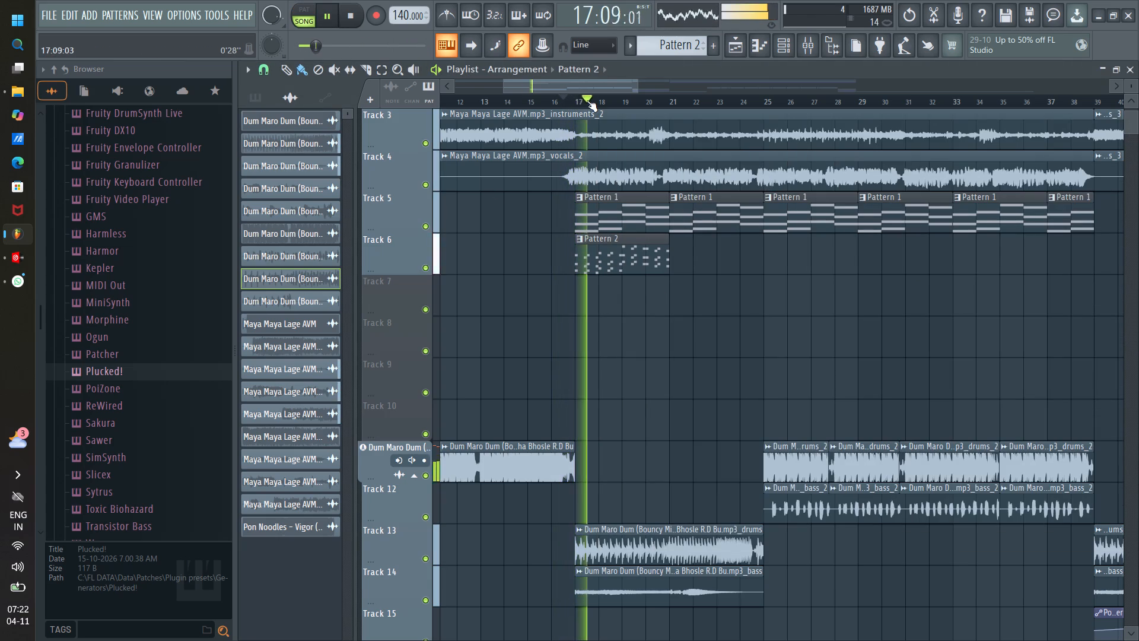
{"action": "scroll", "coordinate": [643, 253], "scroll_direction": "up", "scroll_amount": 1}
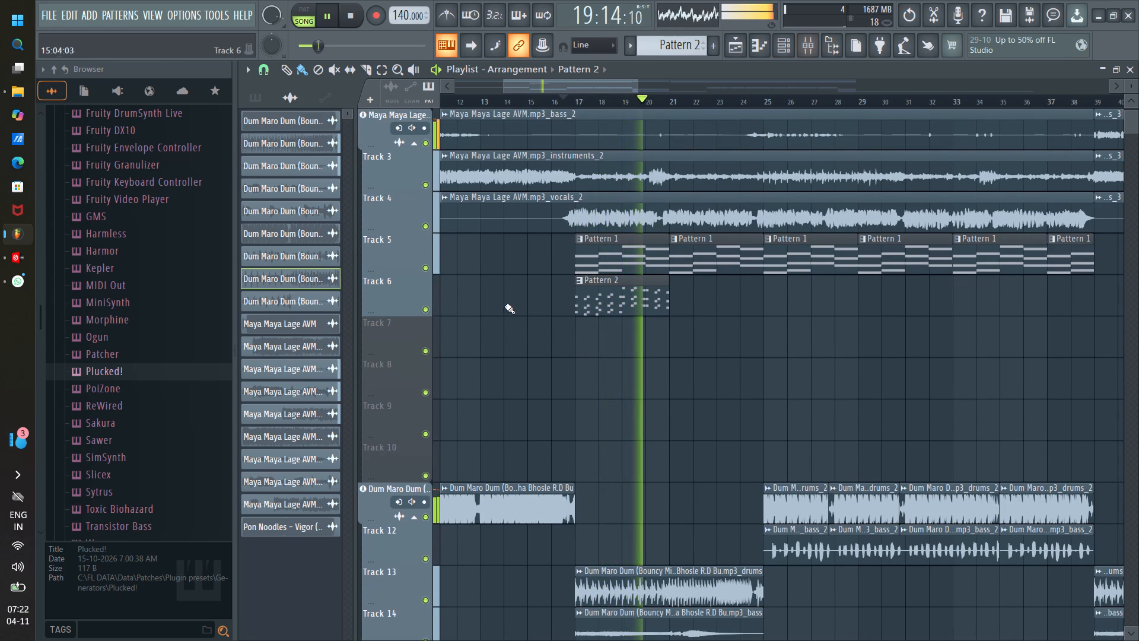
Solo Track 6, add Tracks 5 and 4 to it, and replay from just before bar 17 to check the chords against the vocals.
{"action": "right_click", "coordinate": [423, 309]}
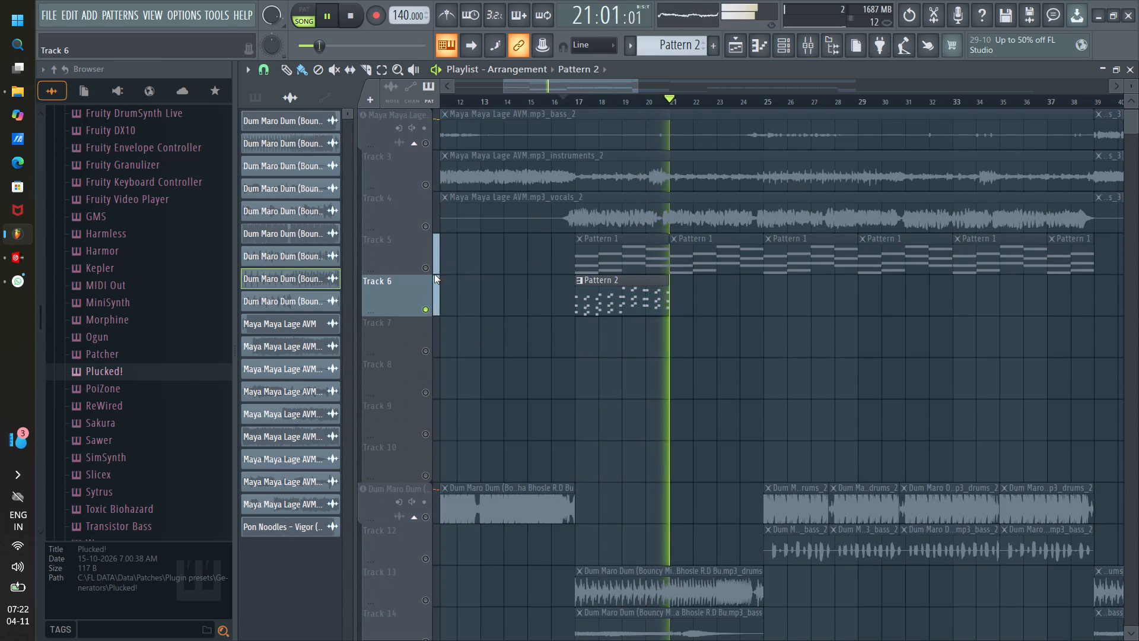
{"action": "left_click", "coordinate": [423, 267]}
{"action": "left_click", "coordinate": [570, 106]}
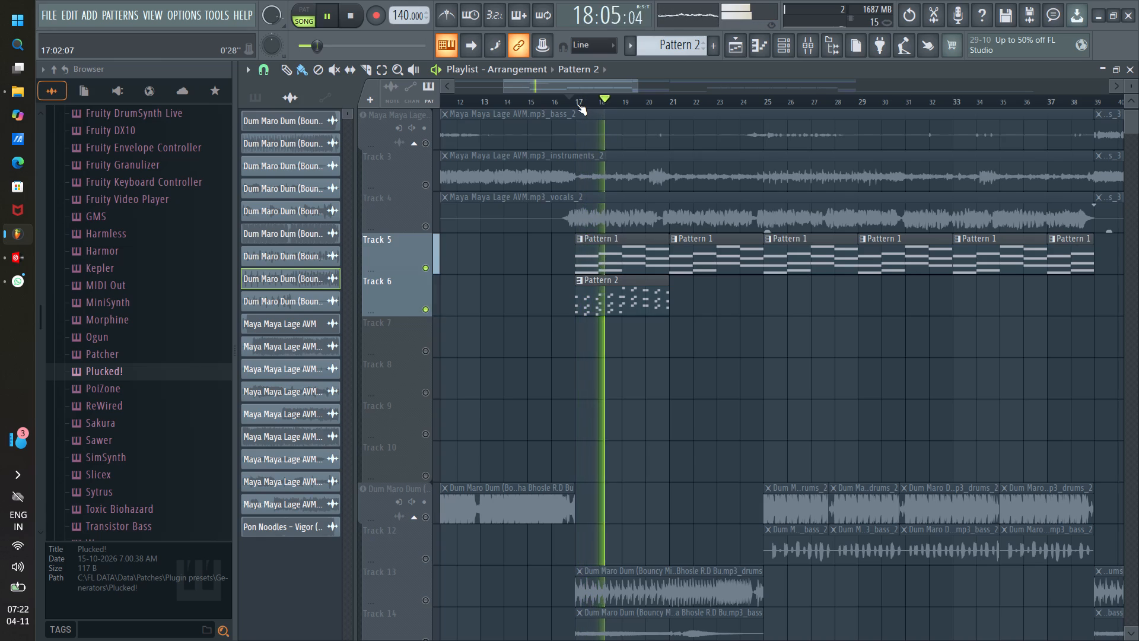
{"action": "left_click", "coordinate": [428, 230]}
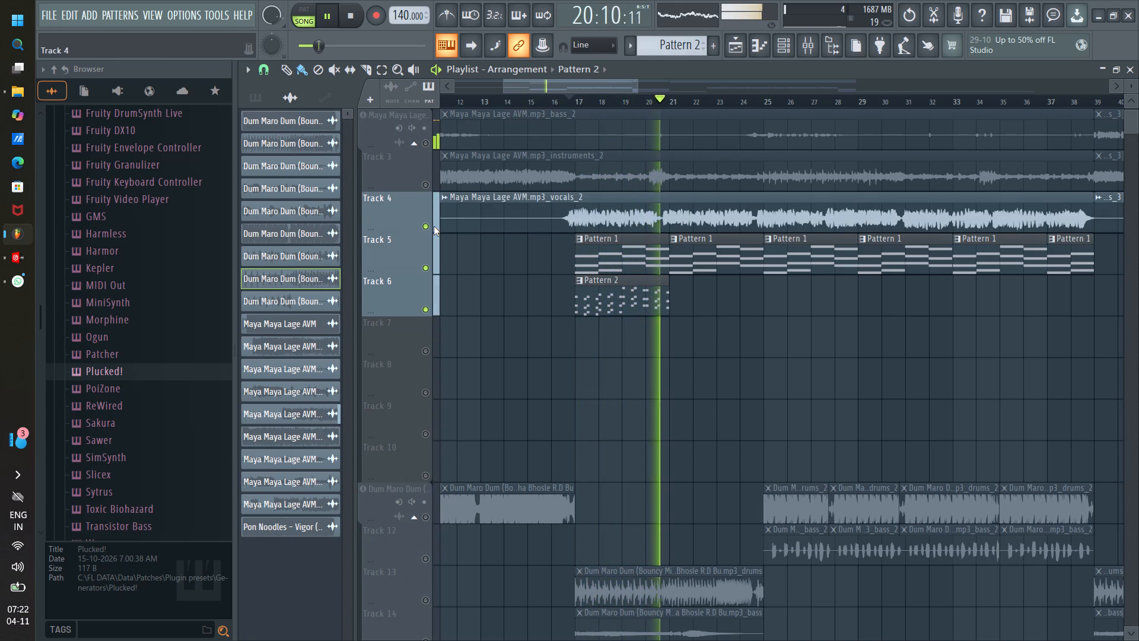
{"action": "left_click", "coordinate": [567, 103]}
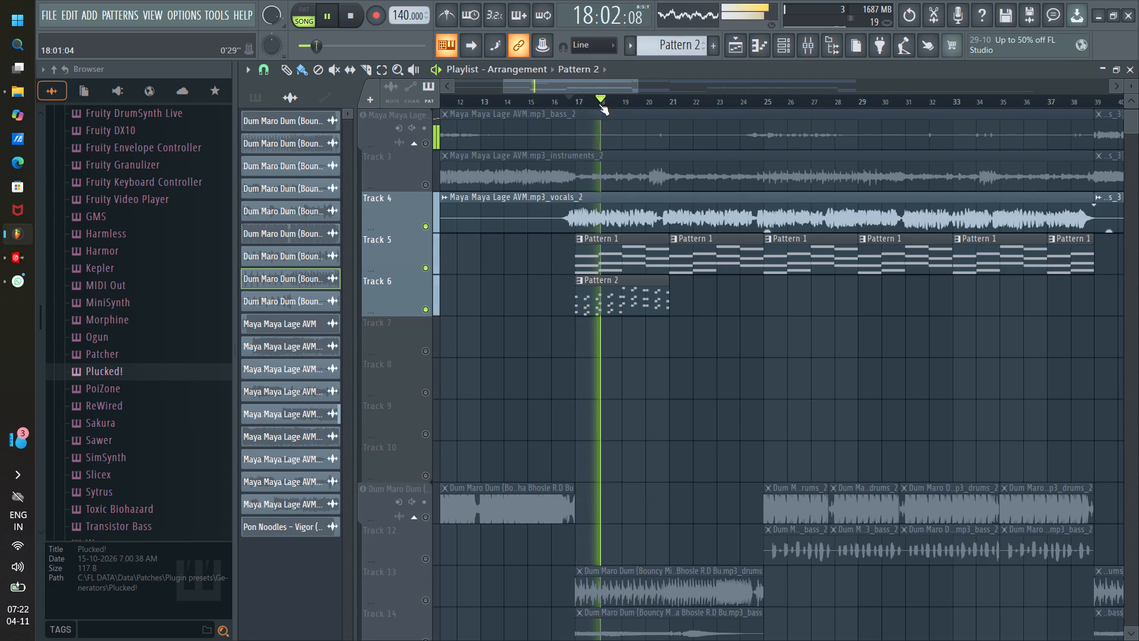
{"action": "scroll", "coordinate": [591, 103], "scroll_direction": "up", "scroll_amount": 9}
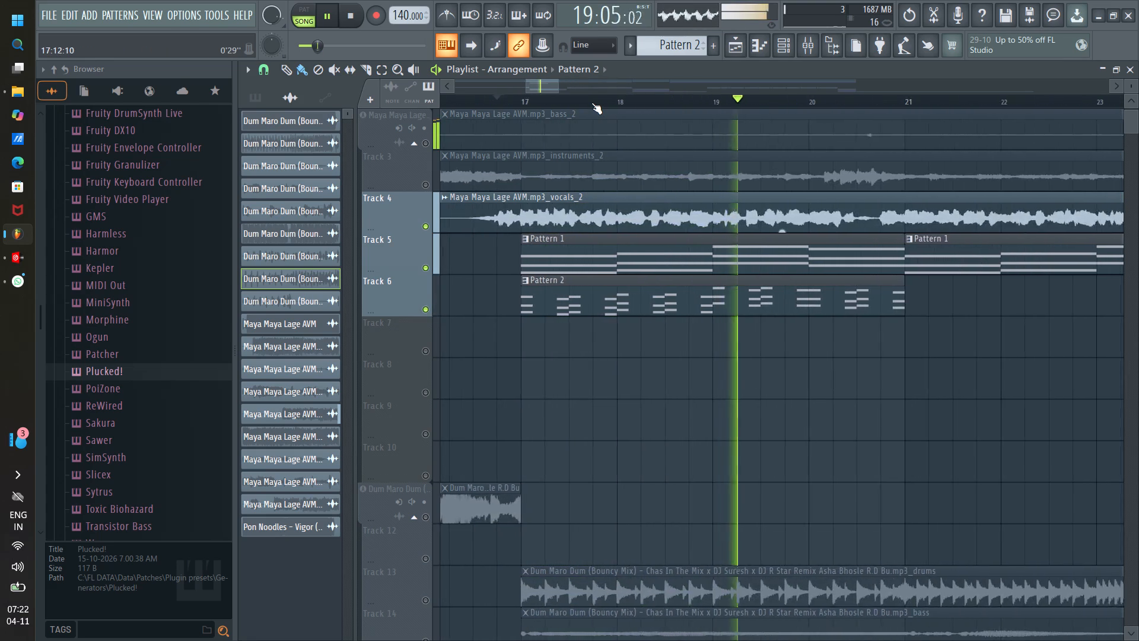
{"action": "scroll", "coordinate": [591, 103], "scroll_direction": "up", "scroll_amount": 5}
{"action": "left_click", "coordinate": [538, 88]}
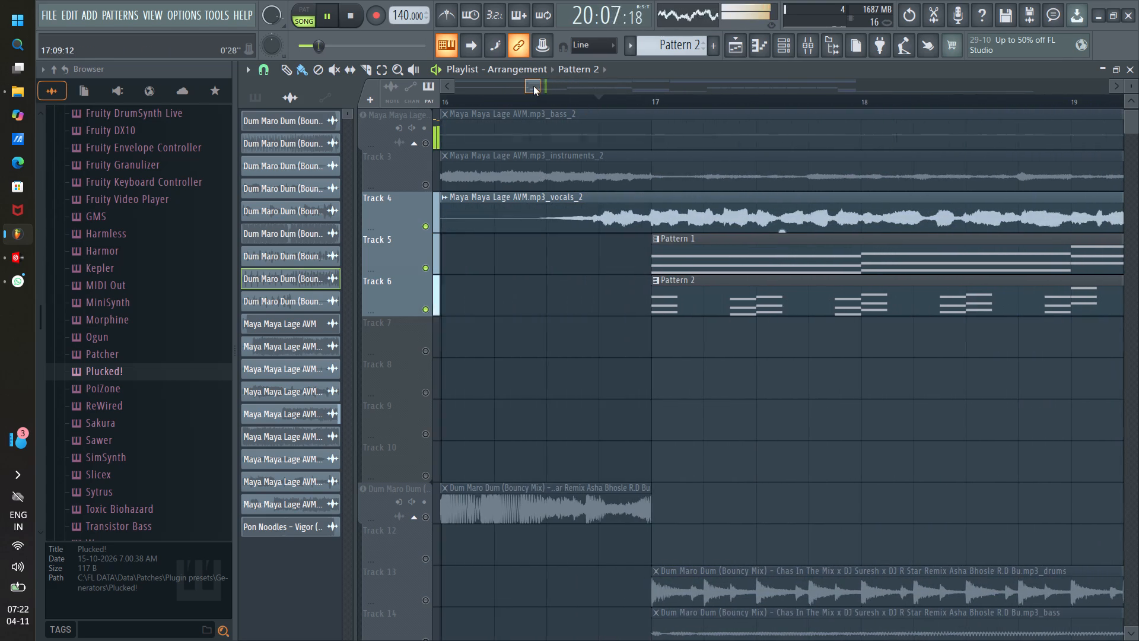
{"action": "left_click", "coordinate": [618, 99]}
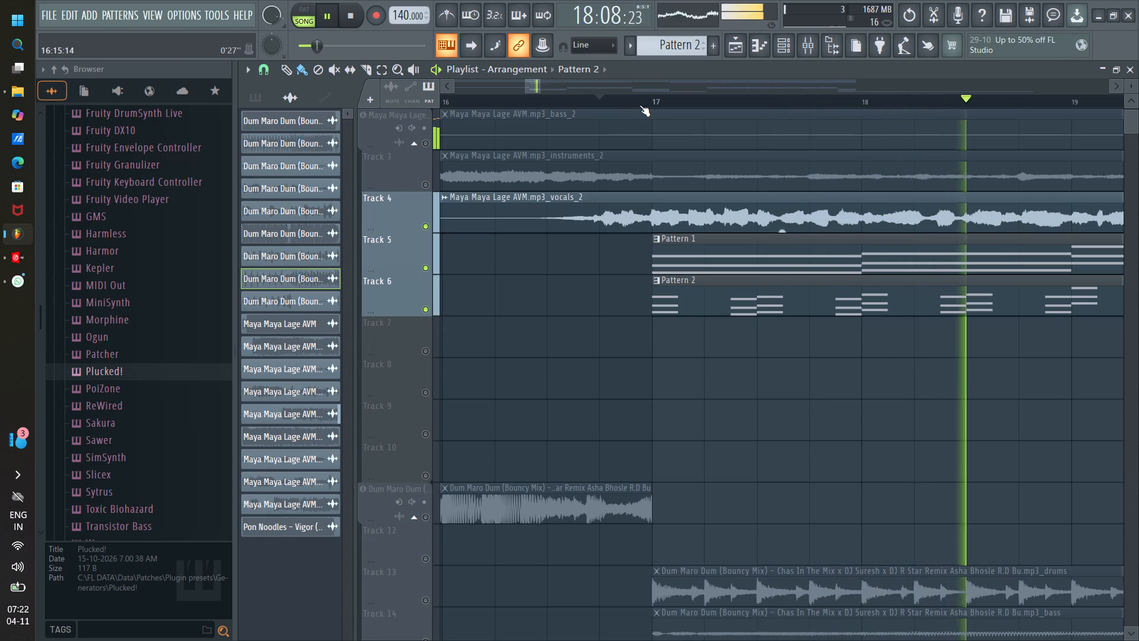
{"action": "scroll", "coordinate": [650, 99], "scroll_direction": "down", "scroll_amount": 3}
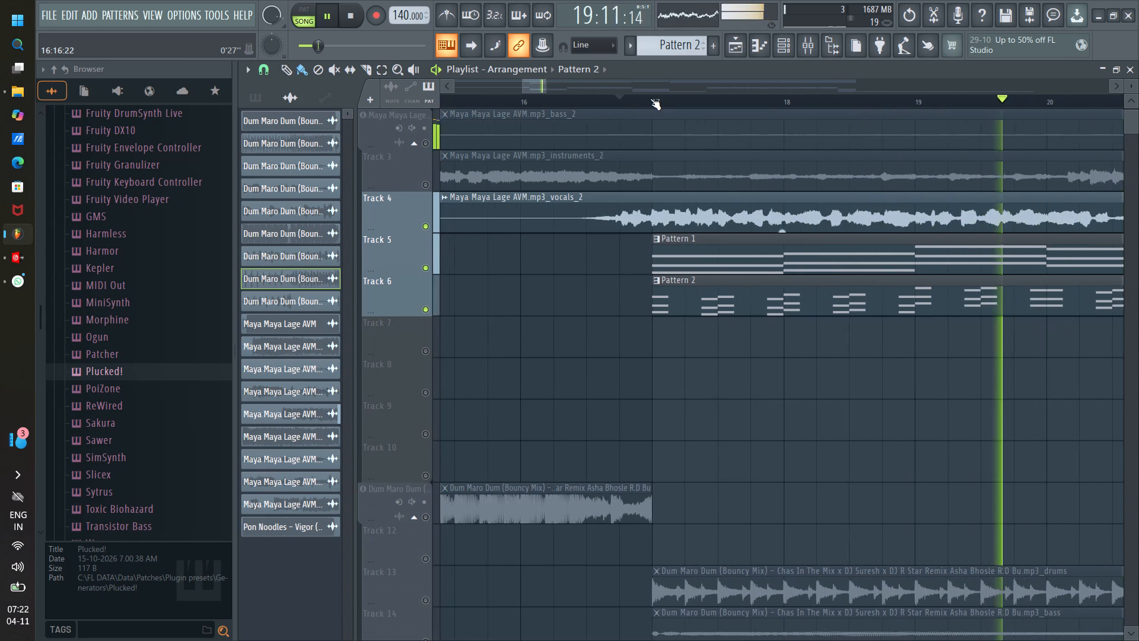
Solo the vocals on Track 4 and replay them repeatedly from just before bar 17 to study their rhythm.
{"action": "right_click", "coordinate": [427, 227]}
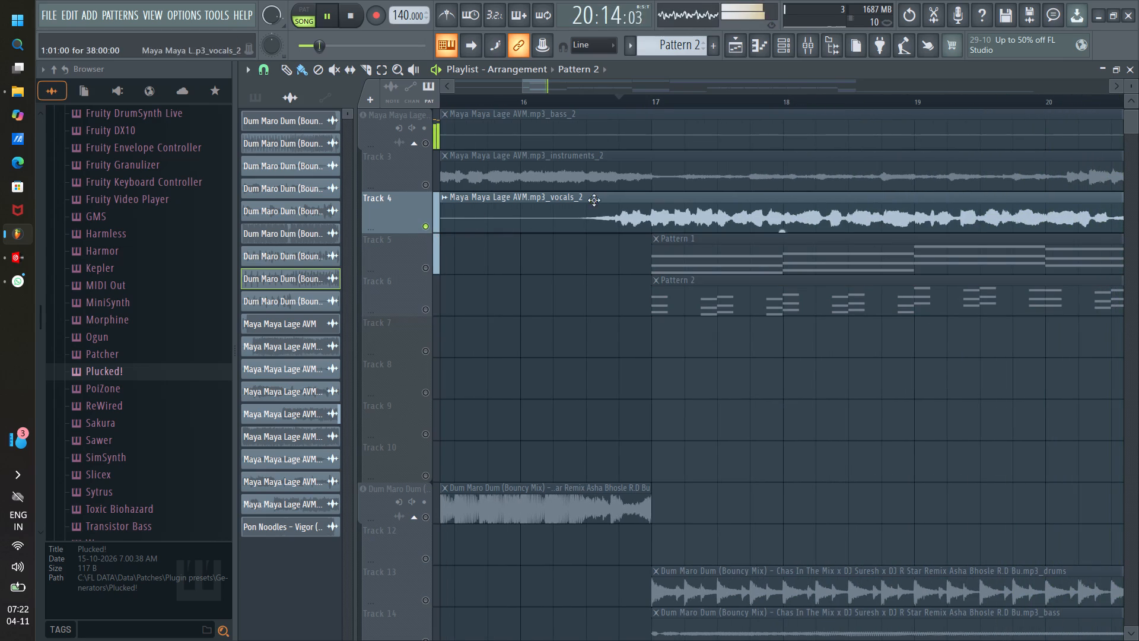
{"action": "left_click", "coordinate": [570, 97]}
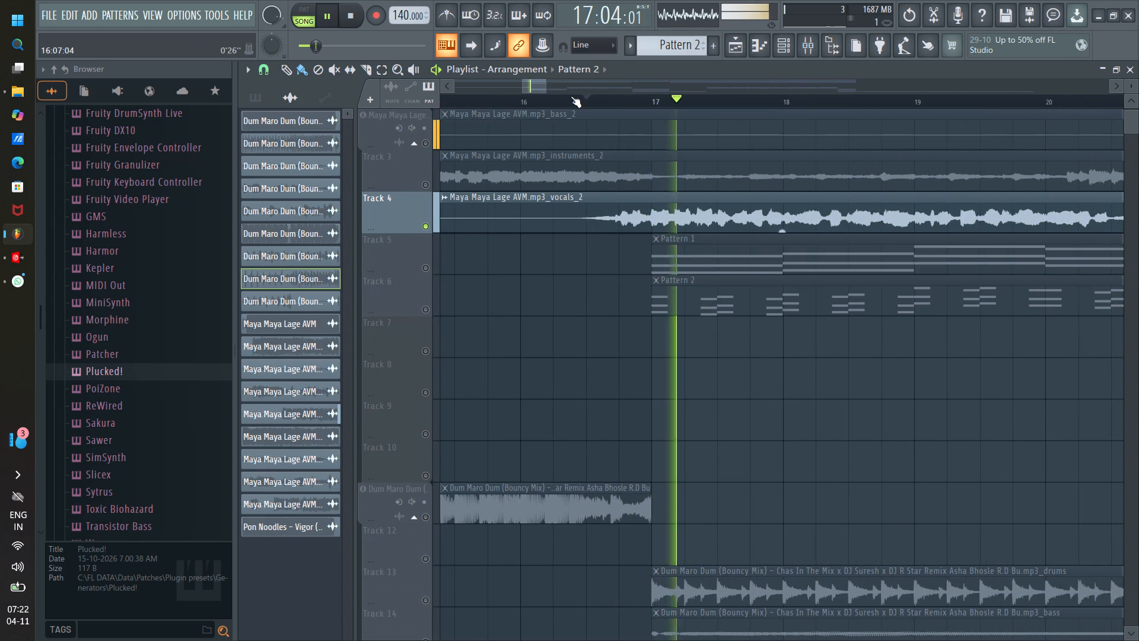
{"action": "left_click", "coordinate": [571, 93]}
{"action": "left_click", "coordinate": [553, 97]}
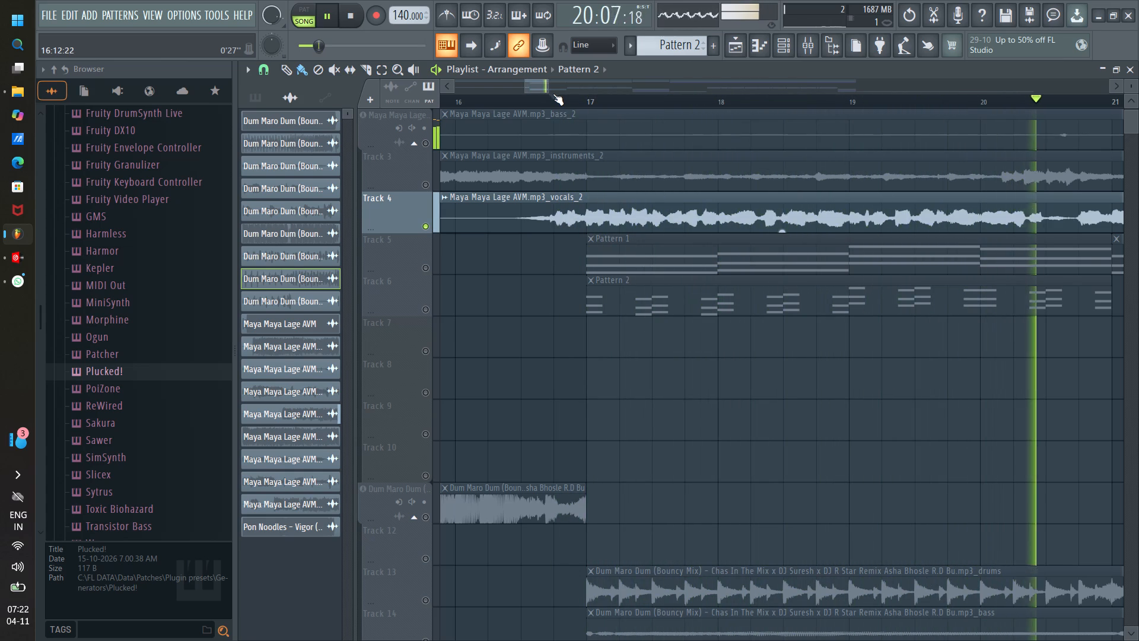
{"action": "left_click", "coordinate": [553, 93]}
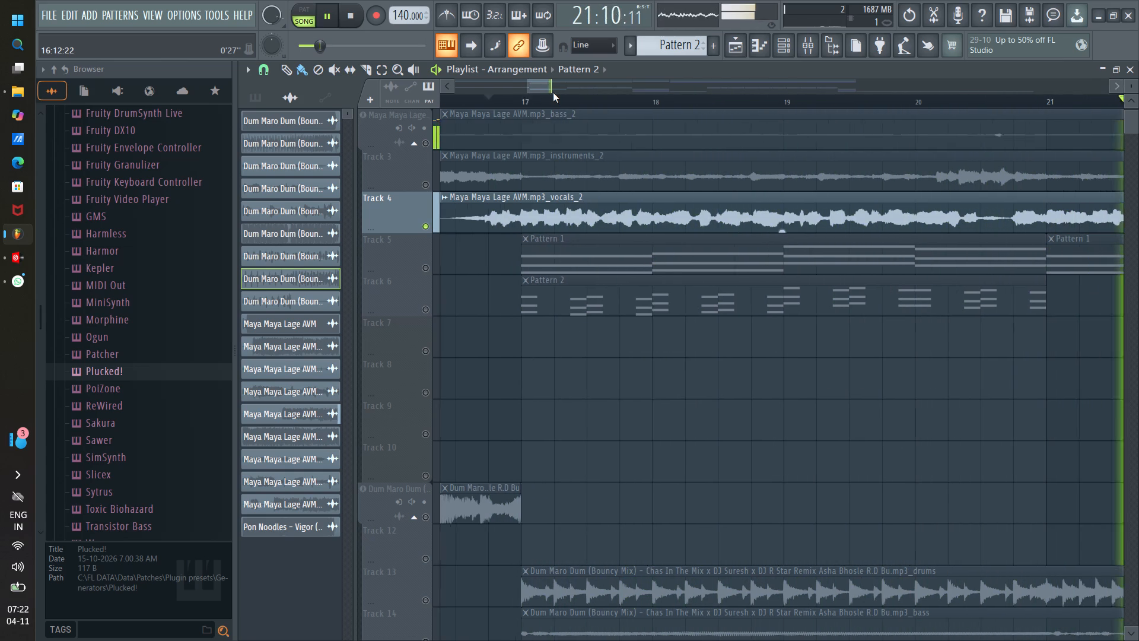
{"action": "left_click", "coordinate": [513, 99]}
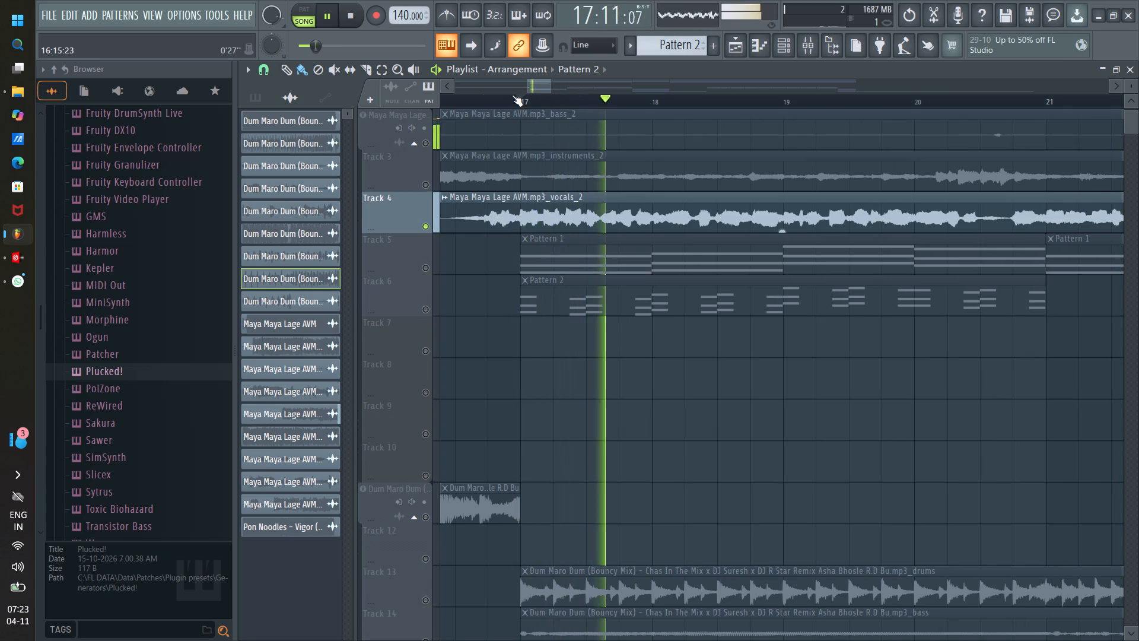
{"action": "left_click", "coordinate": [512, 94]}
In Pattern 2's piano roll, move the first bar's second chord (D#3, F#3, A#3) three steps earlier, to start at 1:04.
{"action": "double_click", "coordinate": [567, 310]}
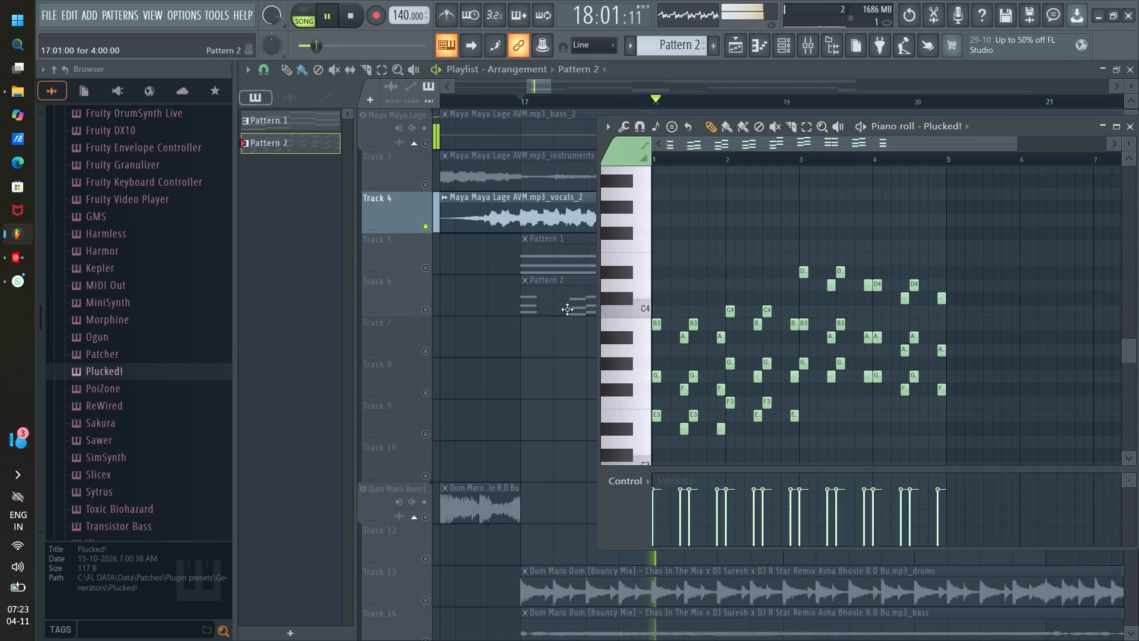
{"action": "left_click_drag", "start_coordinate": [1067, 128], "coordinate": [910, 312]}
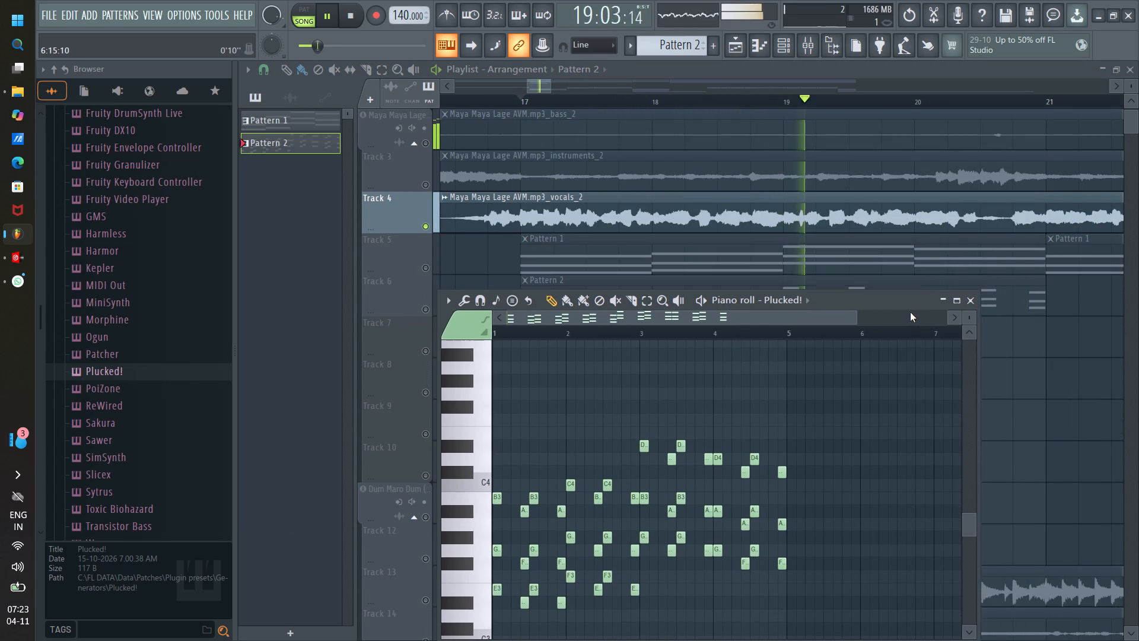
{"action": "left_click_drag", "start_coordinate": [910, 312], "coordinate": [985, 339]}
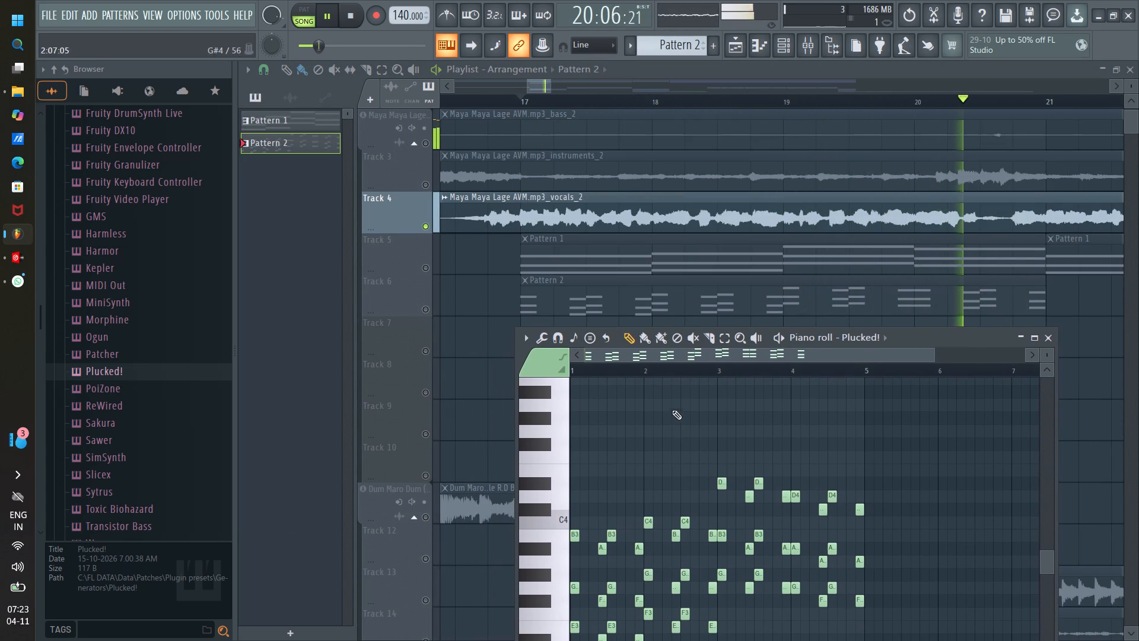
{"action": "left_click_drag", "start_coordinate": [933, 356], "coordinate": [804, 371]}
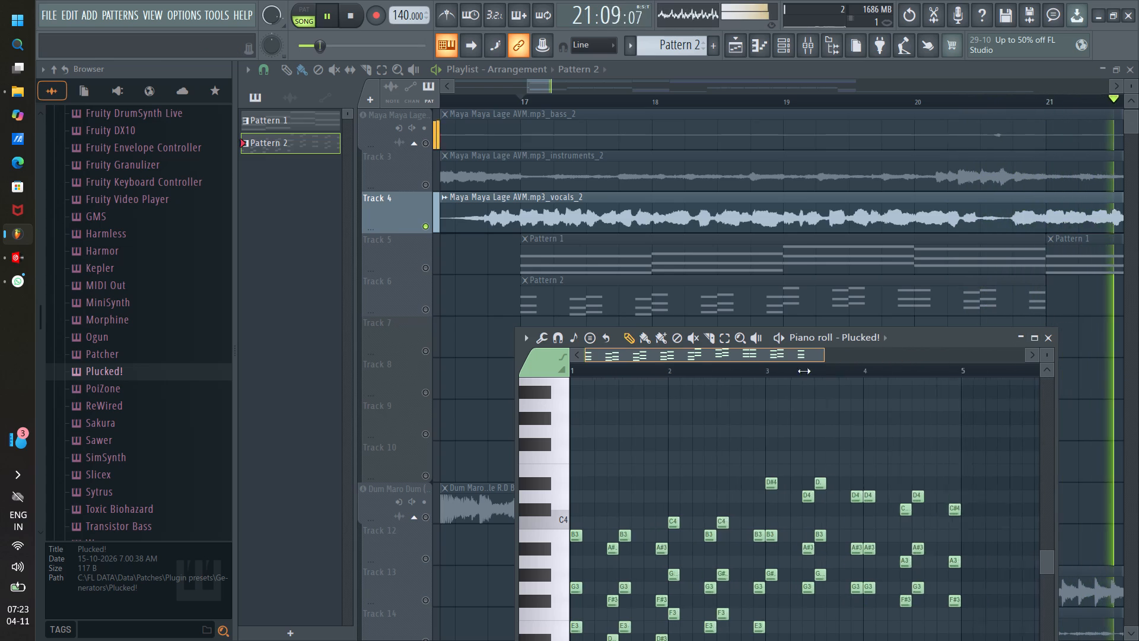
{"action": "left_click_drag", "start_coordinate": [804, 371], "coordinate": [718, 382]}
{"action": "scroll", "coordinate": [731, 436], "scroll_direction": "down", "scroll_amount": 4}
{"action": "scroll", "coordinate": [732, 436], "scroll_direction": "up", "scroll_amount": 2}
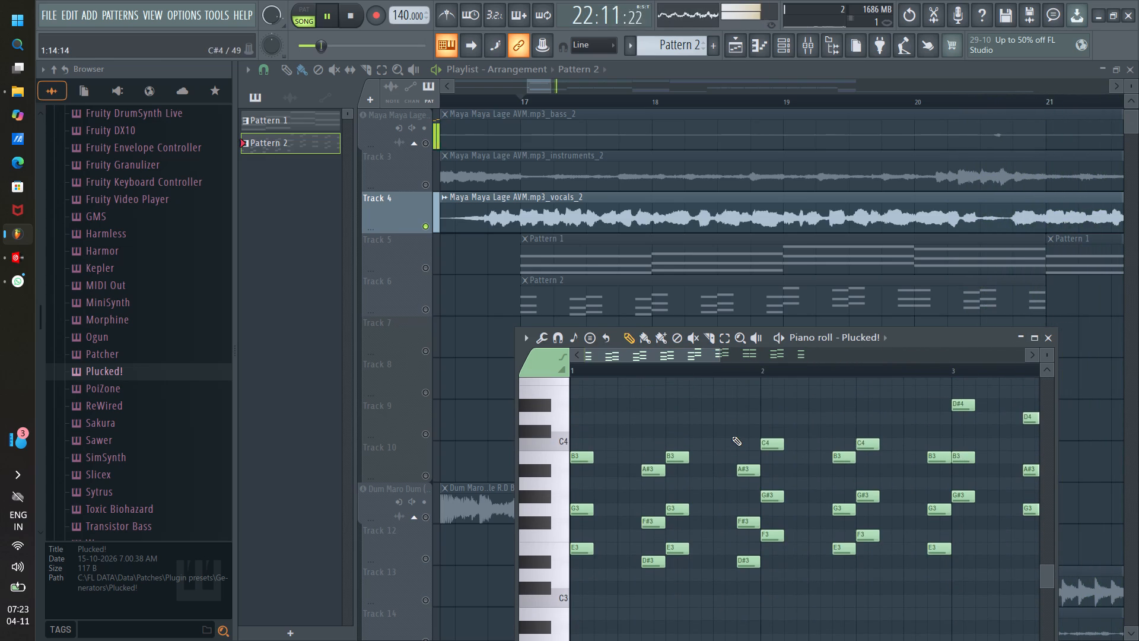
{"action": "left_click_drag", "start_coordinate": [584, 429], "coordinate": [584, 560], "text": "ctrl"}
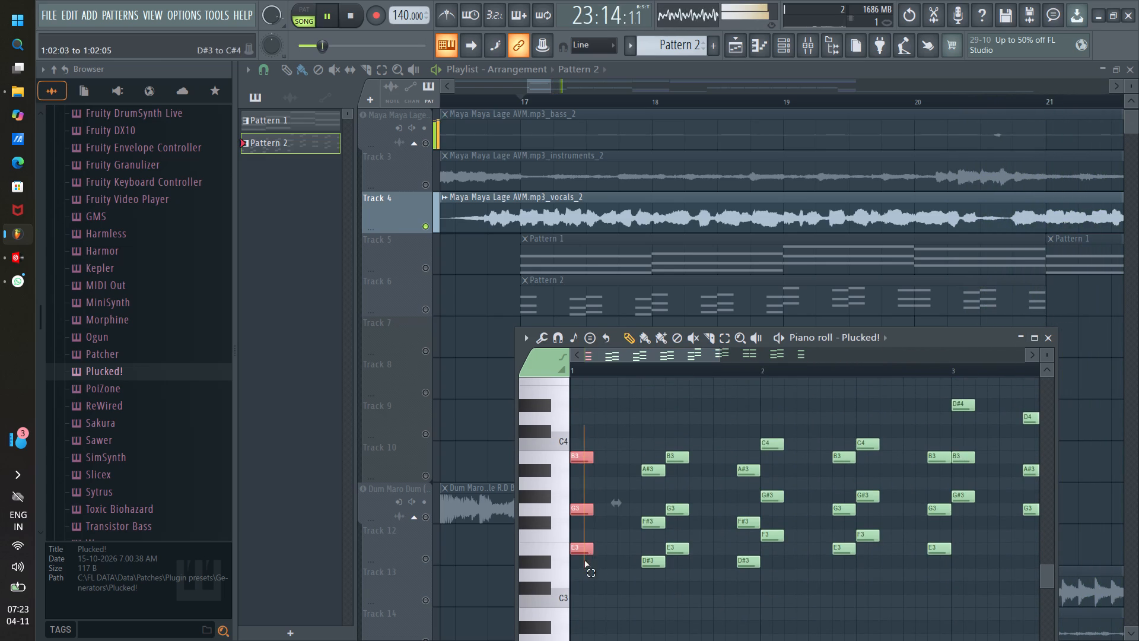
{"action": "left_click_drag", "start_coordinate": [584, 560], "coordinate": [584, 561], "text": "ctrl"}
{"action": "left_click_drag", "start_coordinate": [647, 445], "coordinate": [660, 571], "text": "ctrl"}
{"action": "left_click_drag", "start_coordinate": [653, 560], "coordinate": [633, 559]}
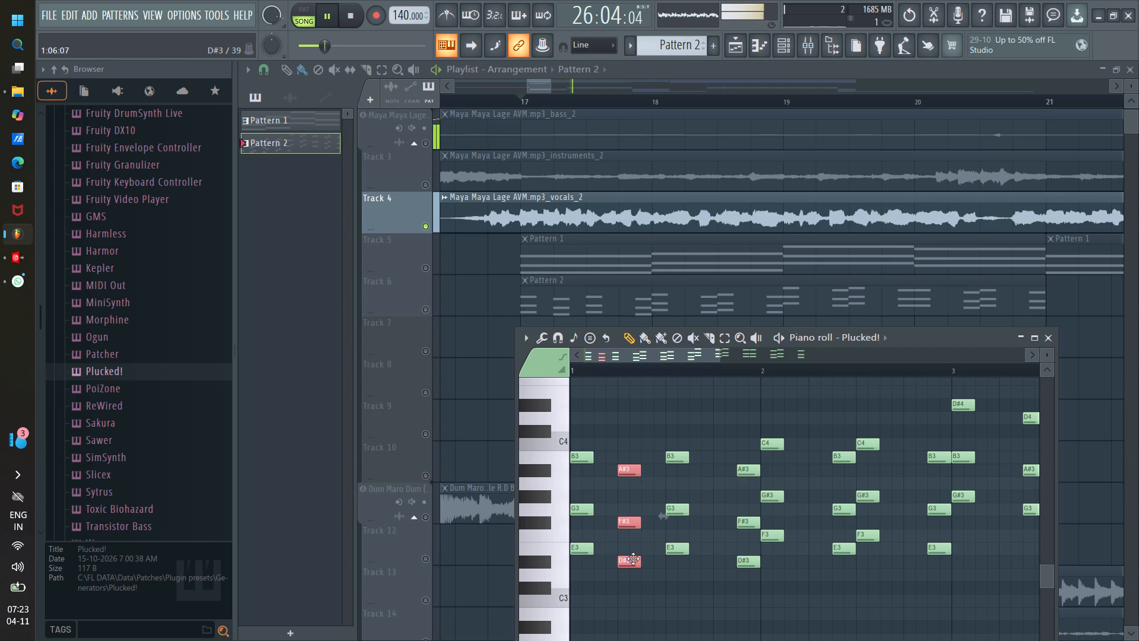
{"action": "left_click_drag", "start_coordinate": [633, 559], "coordinate": [618, 557]}
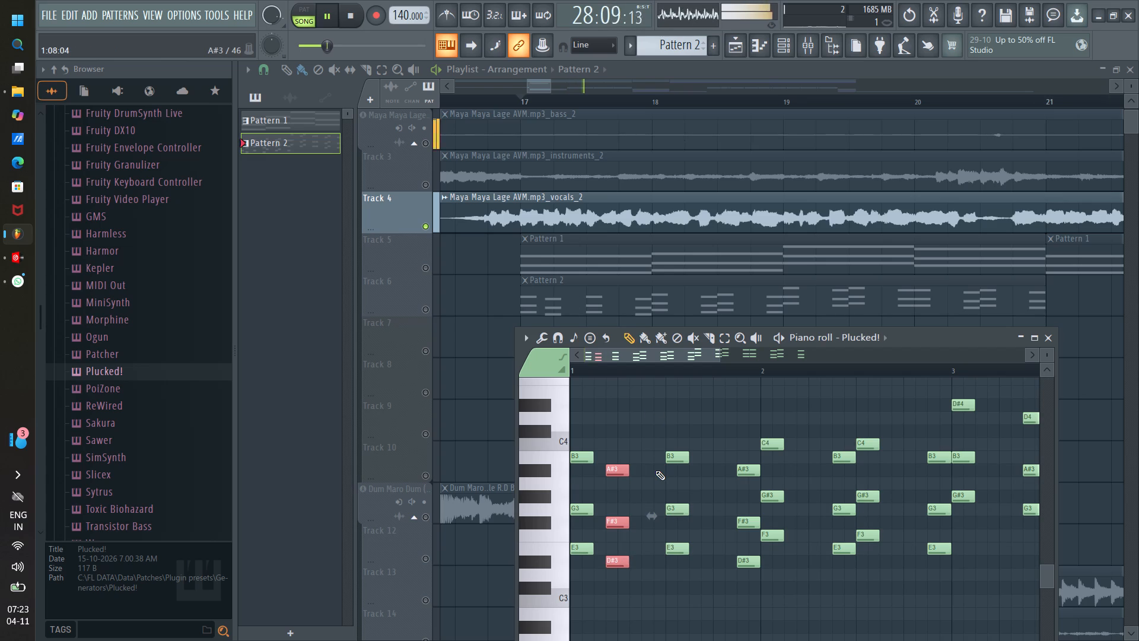
Replay the soloed vocals from just before bar 17 to compare their timing with the moved chord.
{"action": "scroll", "coordinate": [545, 100], "scroll_direction": "up", "scroll_amount": 3}
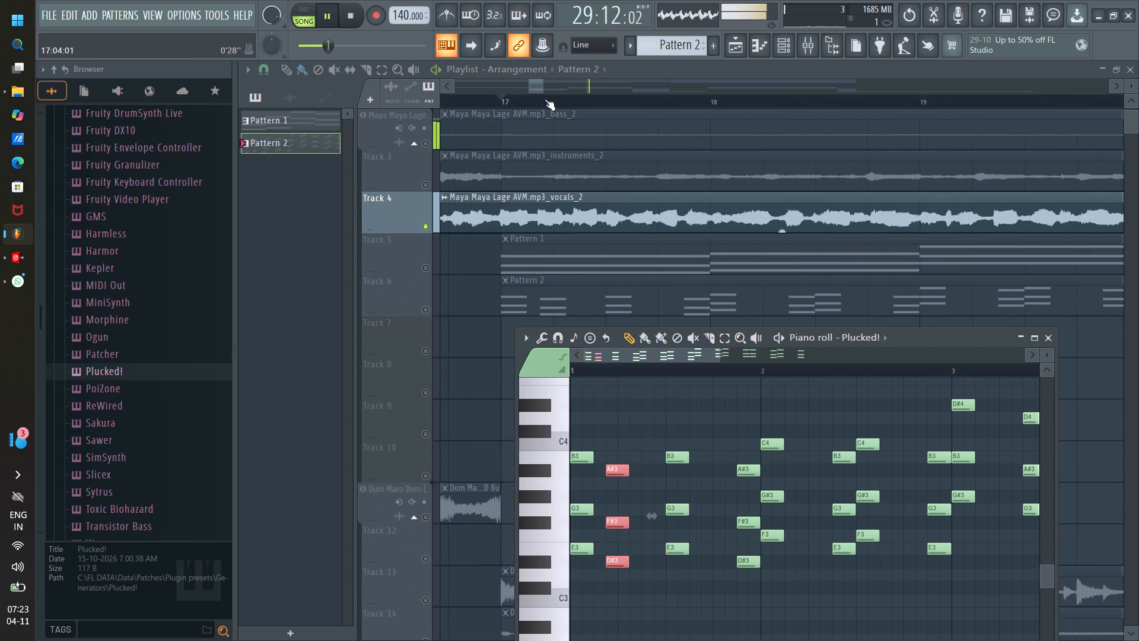
{"action": "left_click", "coordinate": [498, 102]}
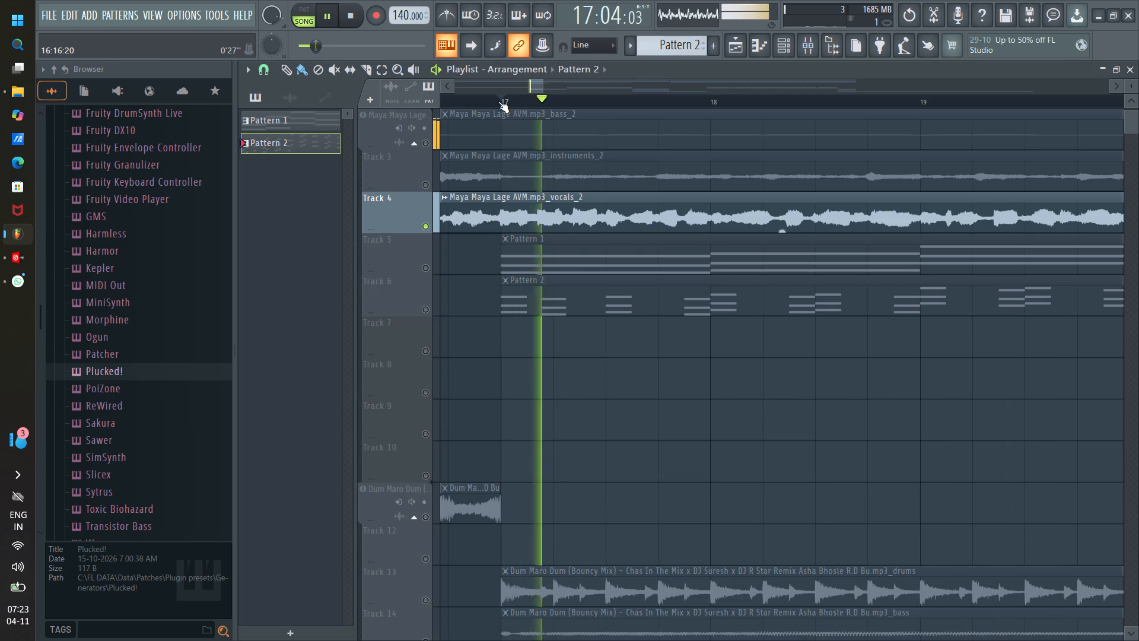
Reopen the Plucked! piano roll, widen its window below the Pattern 2 clip, and stop song playback.
{"action": "scroll", "coordinate": [499, 100], "scroll_direction": "down", "scroll_amount": 1}
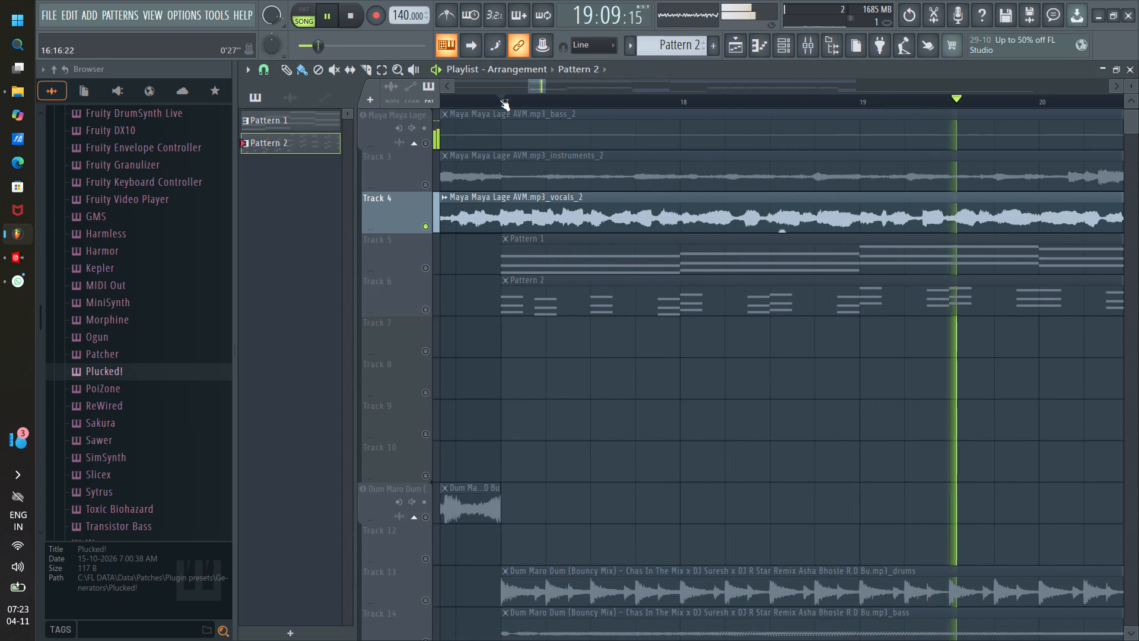
{"action": "scroll", "coordinate": [499, 100], "scroll_direction": "down", "scroll_amount": 2}
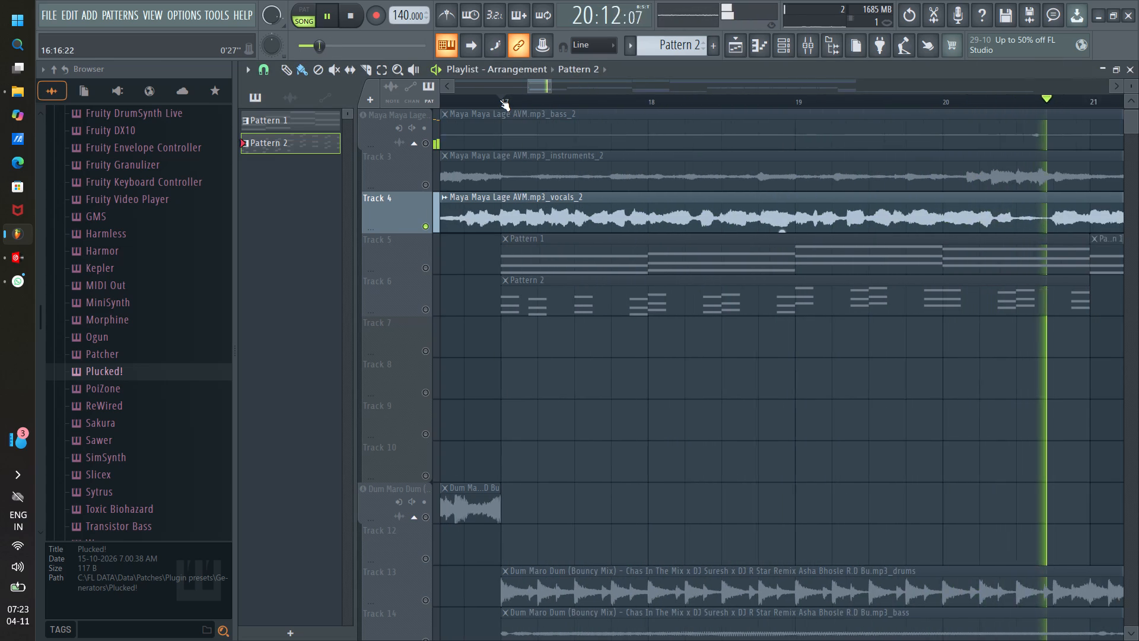
{"action": "scroll", "coordinate": [499, 100], "scroll_direction": "up", "scroll_amount": 1}
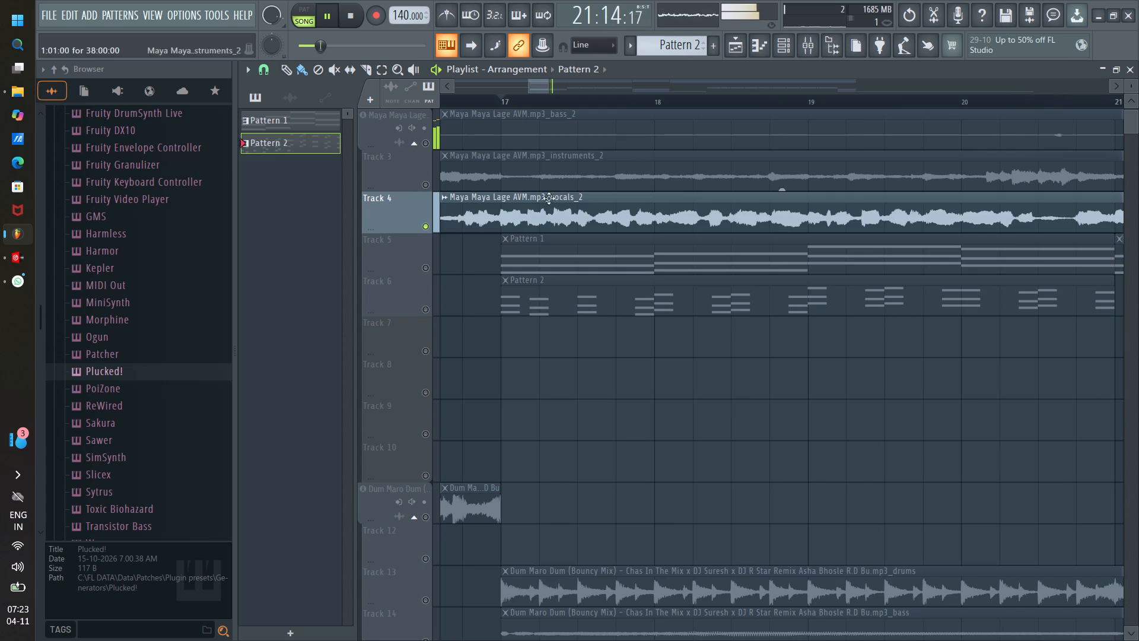
{"action": "left_click", "coordinate": [759, 45]}
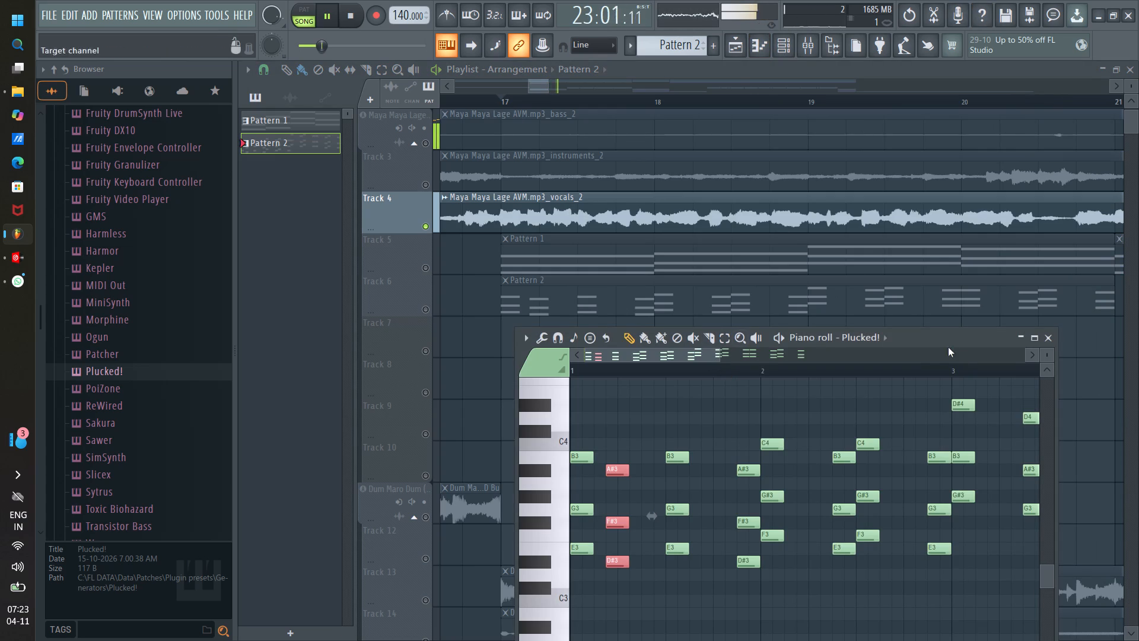
{"action": "left_click_drag", "start_coordinate": [910, 332], "coordinate": [887, 326]}
{"action": "left_click_drag", "start_coordinate": [1035, 434], "coordinate": [1124, 439]}
{"action": "key", "text": "space"}
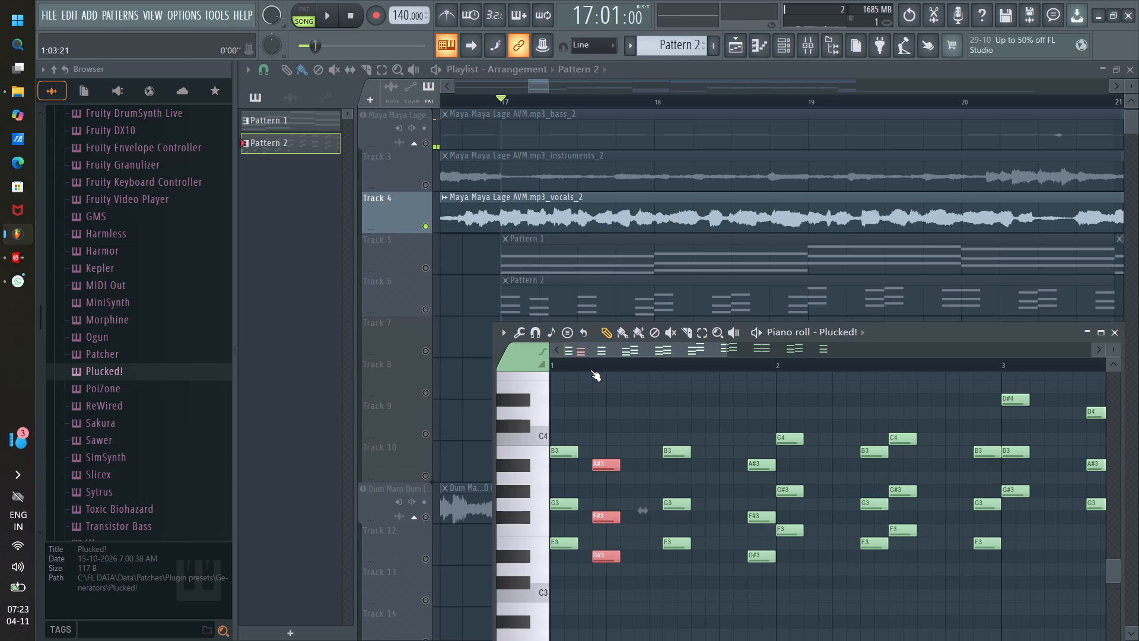
Play Pattern 2 on its own to hear the opening chords.
{"action": "left_click", "coordinate": [763, 328]}
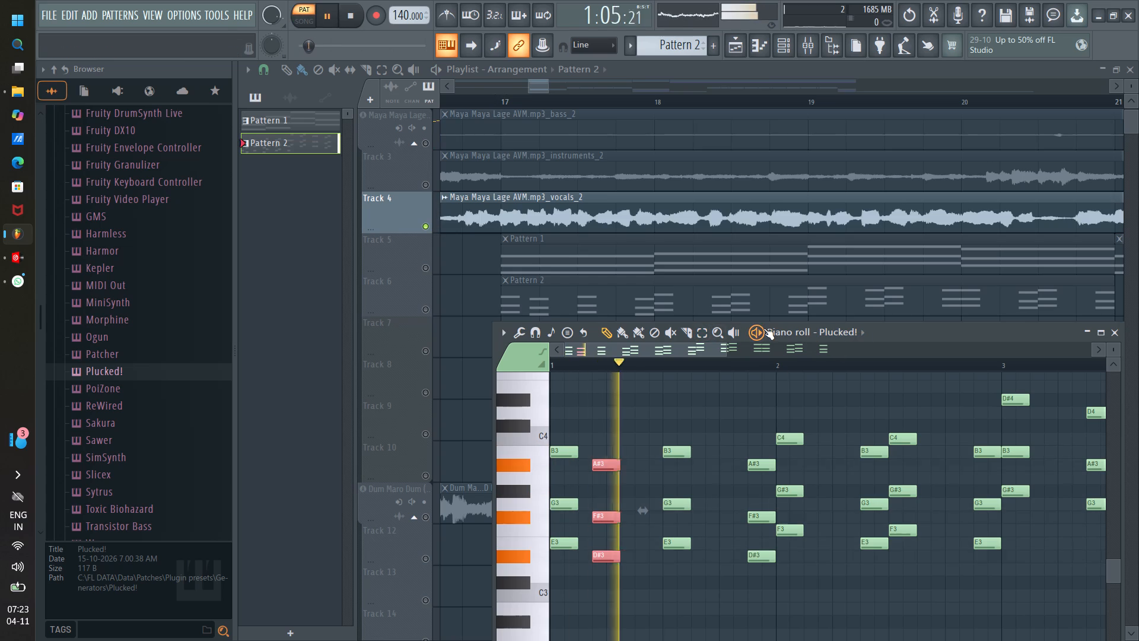
{"action": "key", "text": "space"}
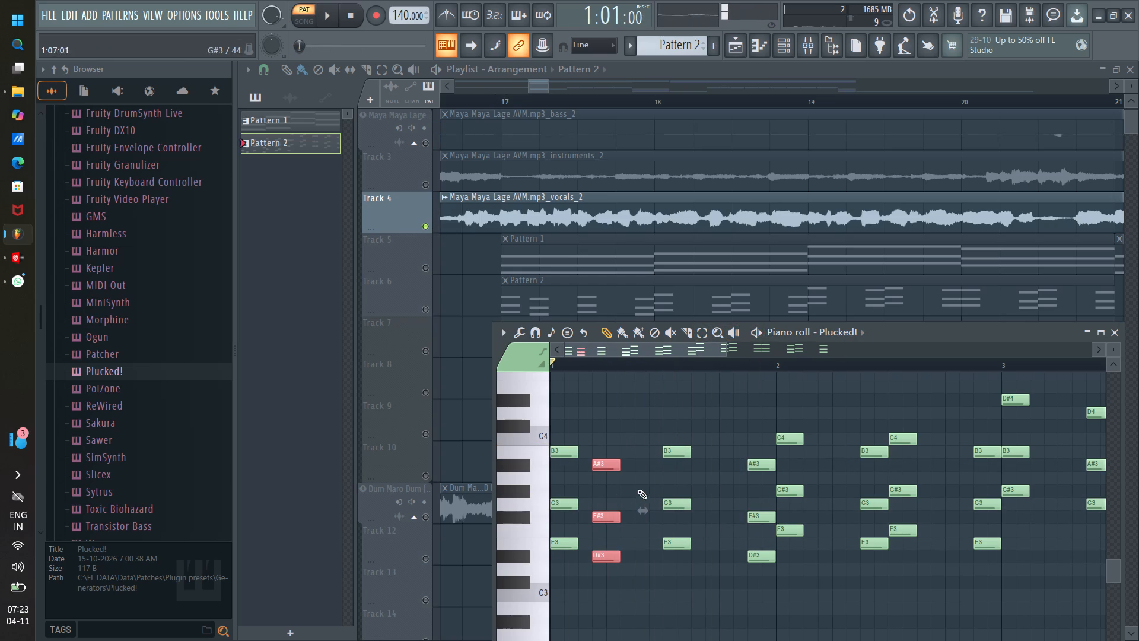
Move the first bar's third chord (E3, G3, B3) to start at 1:07 and its fourth chord (D#3, F#3, A#3) to 1:09.
{"action": "left_click_drag", "start_coordinate": [673, 430], "coordinate": [686, 554], "text": "ctrl"}
{"action": "left_click_drag", "start_coordinate": [680, 543], "coordinate": [650, 547]}
{"action": "left_click_drag", "start_coordinate": [757, 441], "coordinate": [774, 614], "text": "ctrl"}
{"action": "left_click_drag", "start_coordinate": [762, 555], "coordinate": [680, 557]}
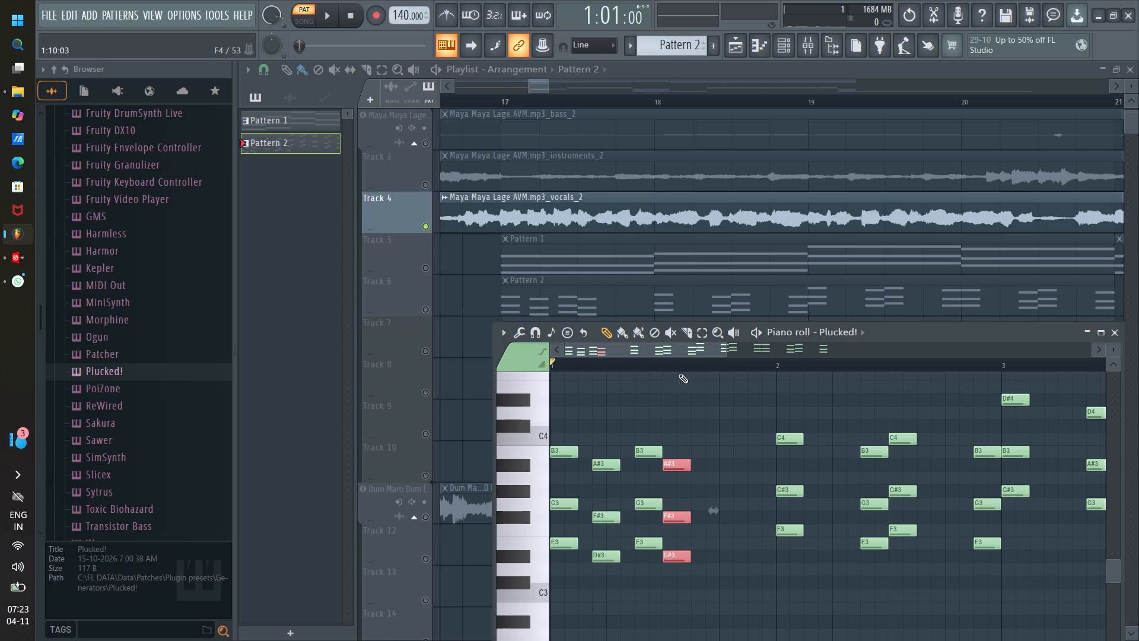
Play Pattern 2 on its own from the start to check the tightened first-bar rhythm.
{"action": "left_click", "coordinate": [762, 334]}
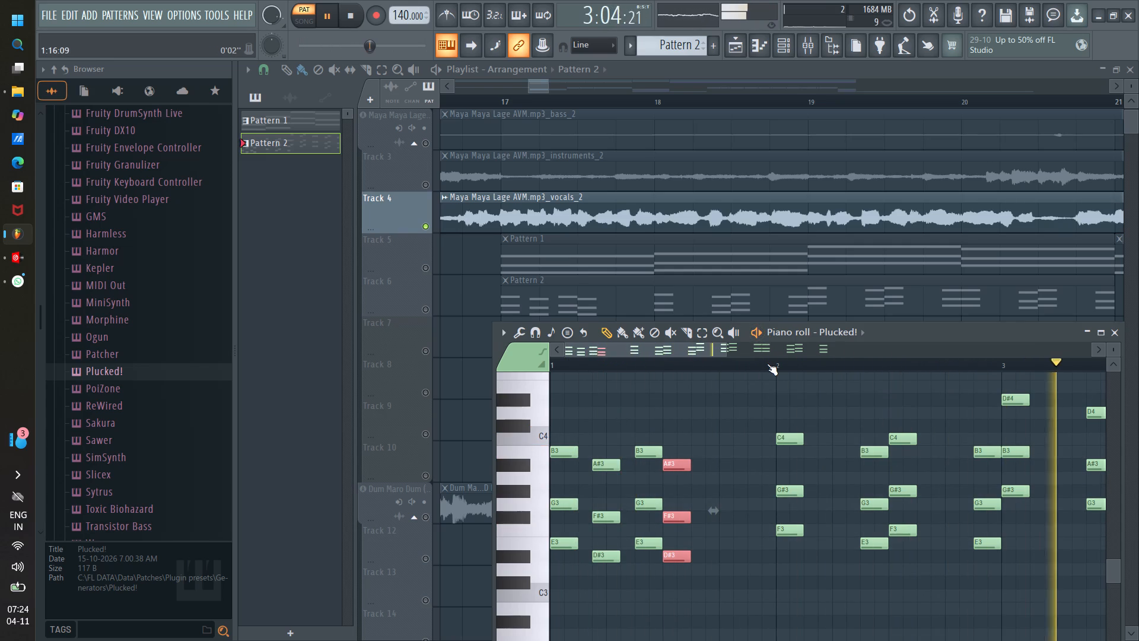
{"action": "left_click", "coordinate": [552, 366]}
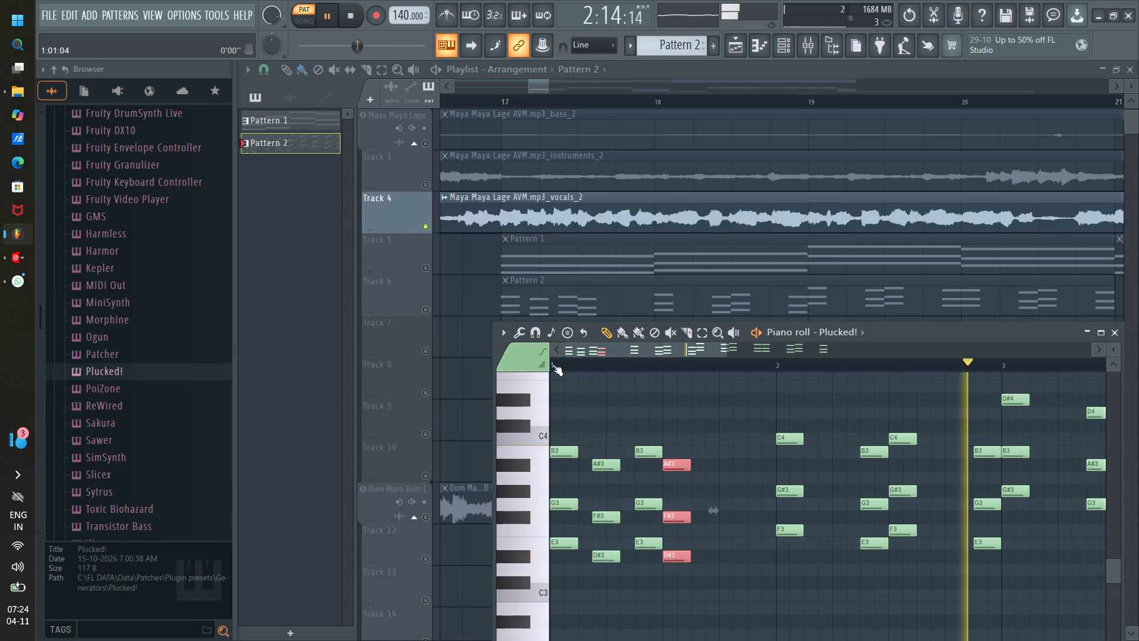
{"action": "key", "text": "space"}
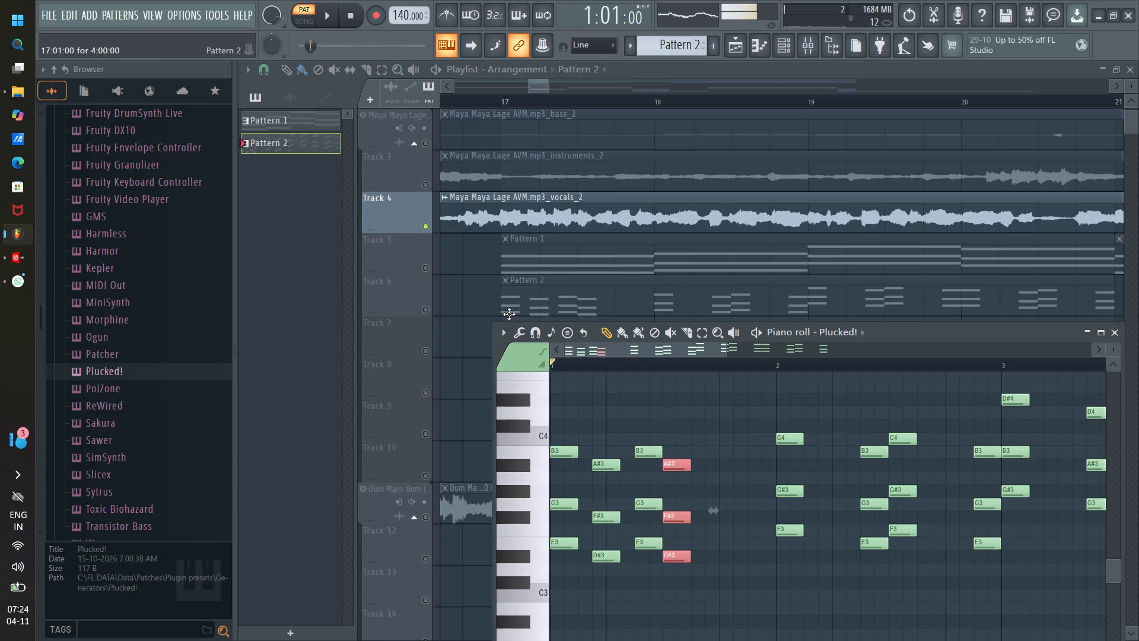
{"action": "key", "text": "space"}
{"action": "key", "text": "space"}
Switch to song mode, replay the soloed vocals from around bar 17 to study their rhythm, and bring back the Plucked! piano roll.
{"action": "left_click", "coordinate": [295, 22]}
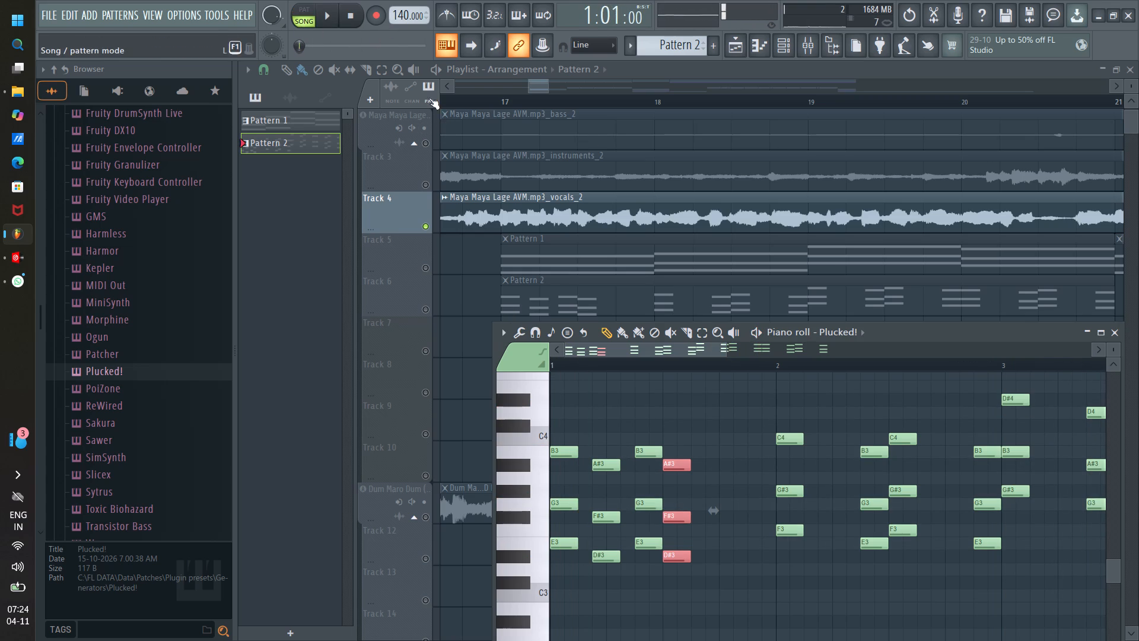
{"action": "key", "text": "space"}
{"action": "key", "text": "space"}
{"action": "key", "text": "space"}
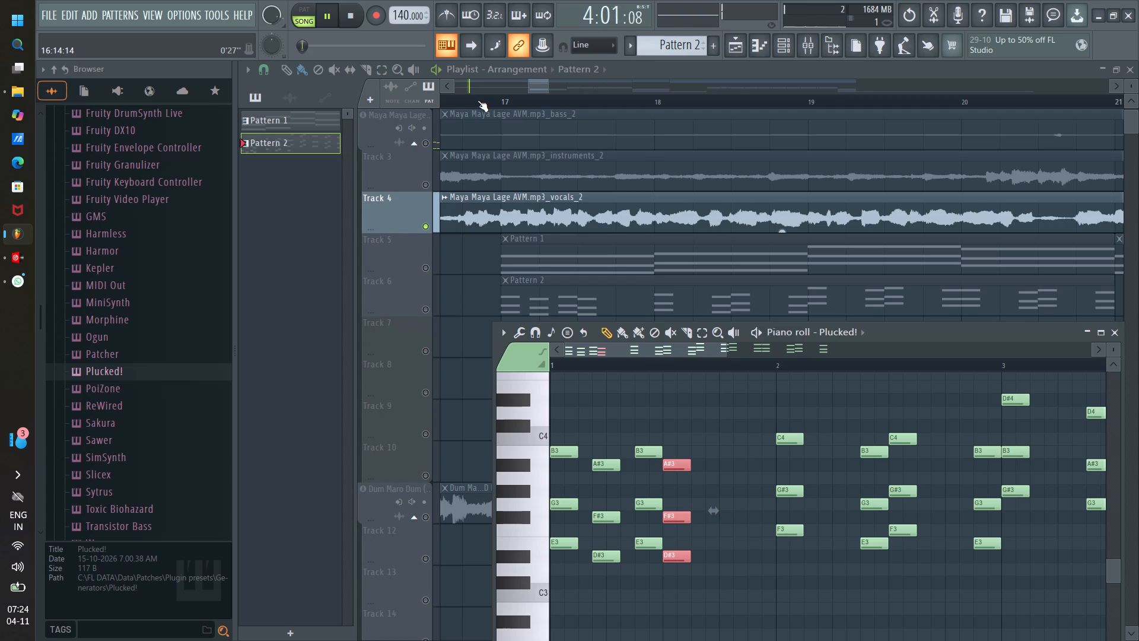
{"action": "left_click", "coordinate": [488, 105]}
{"action": "left_click", "coordinate": [488, 104]}
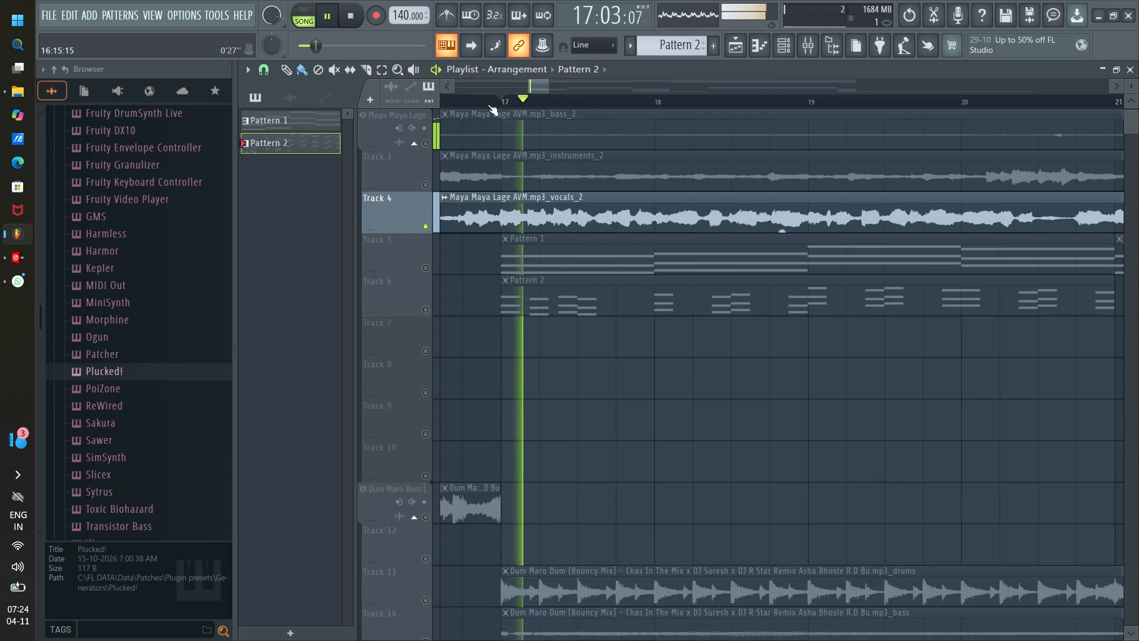
{"action": "left_click", "coordinate": [477, 103]}
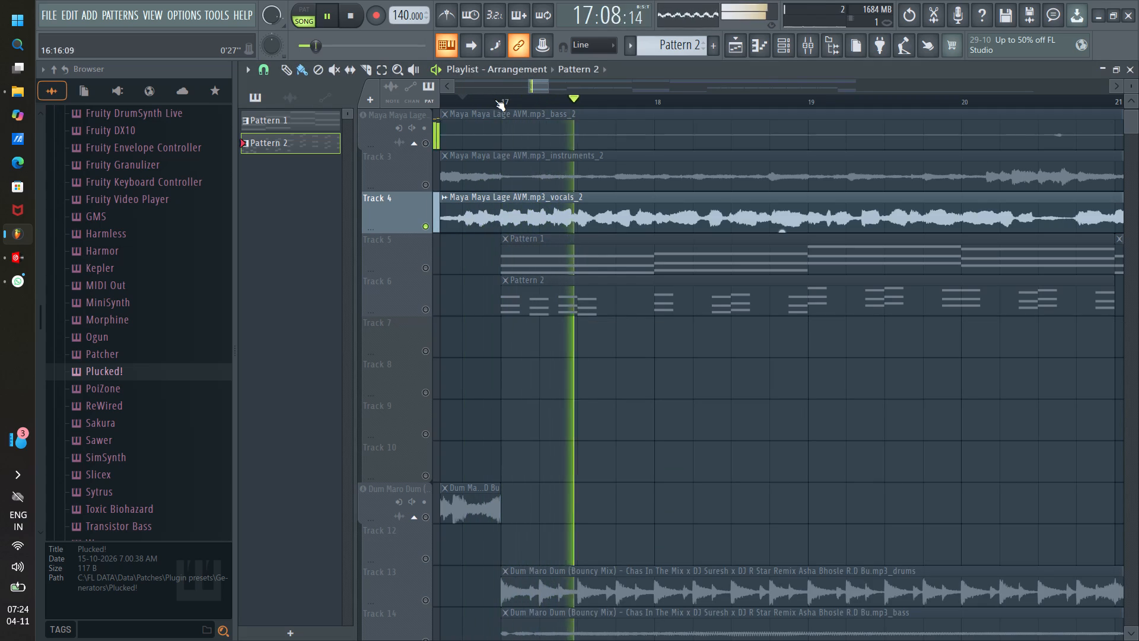
{"action": "left_click", "coordinate": [495, 100]}
{"action": "key", "text": "space"}
{"action": "key", "text": "space"}
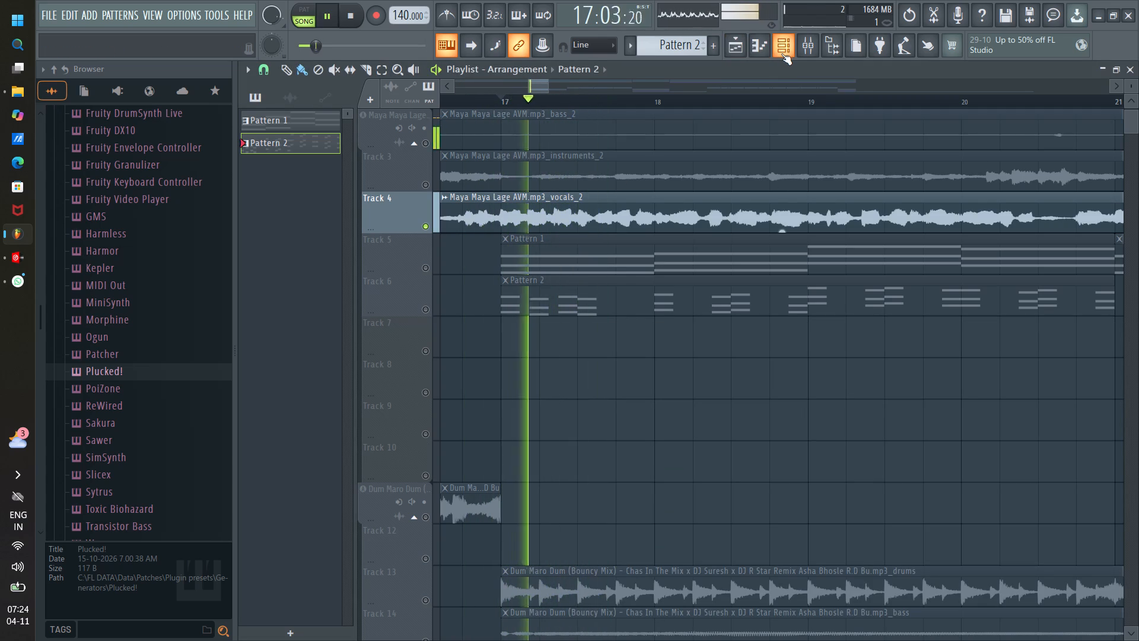
{"action": "left_click", "coordinate": [762, 53]}
{"action": "key", "text": "space"}
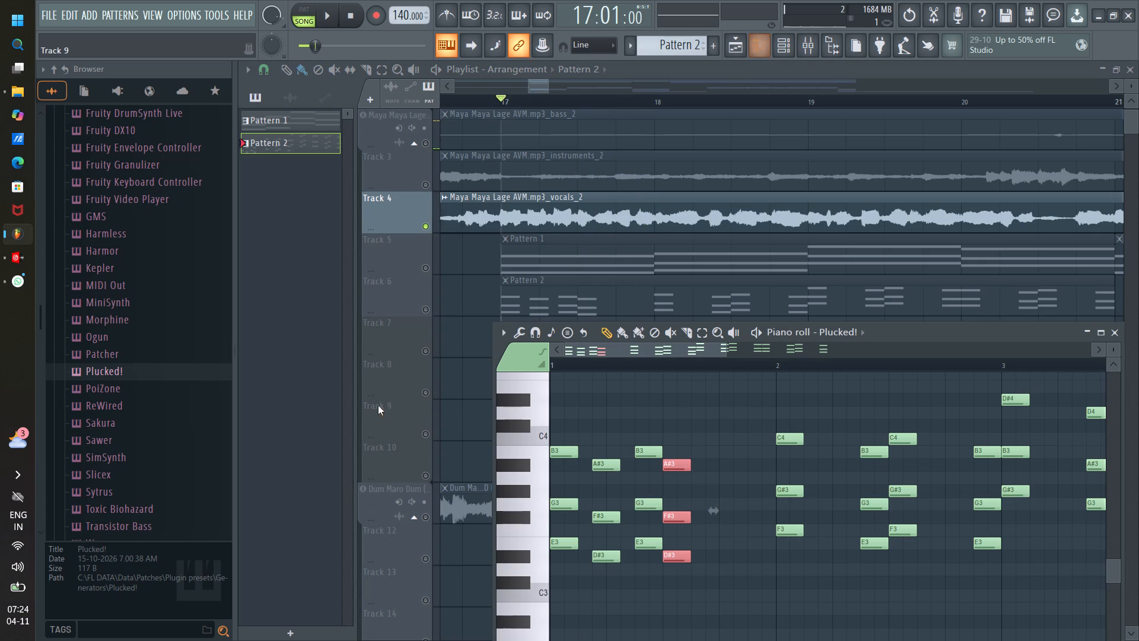
Add Track 6 to the solo and replay repeatedly from bar 17 to compare the chords with the vocals.
{"action": "left_click", "coordinate": [426, 314]}
{"action": "key", "text": "space"}
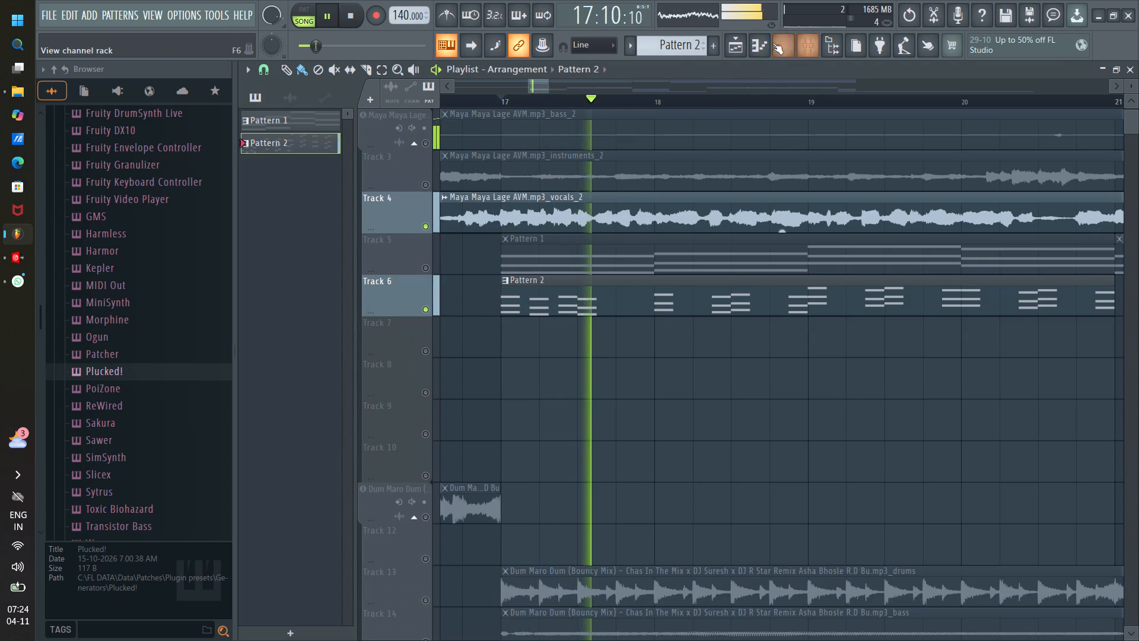
{"action": "left_click", "coordinate": [784, 45]}
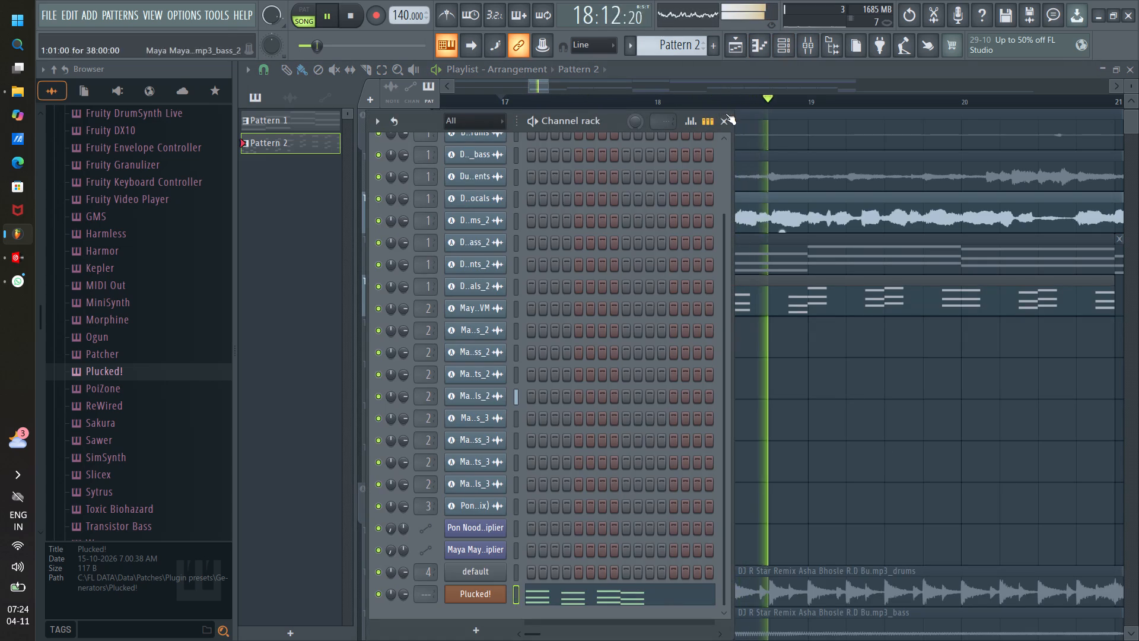
{"action": "left_click", "coordinate": [727, 115]}
{"action": "left_click", "coordinate": [759, 46]}
{"action": "key", "text": "space"}
{"action": "key", "text": "space"}
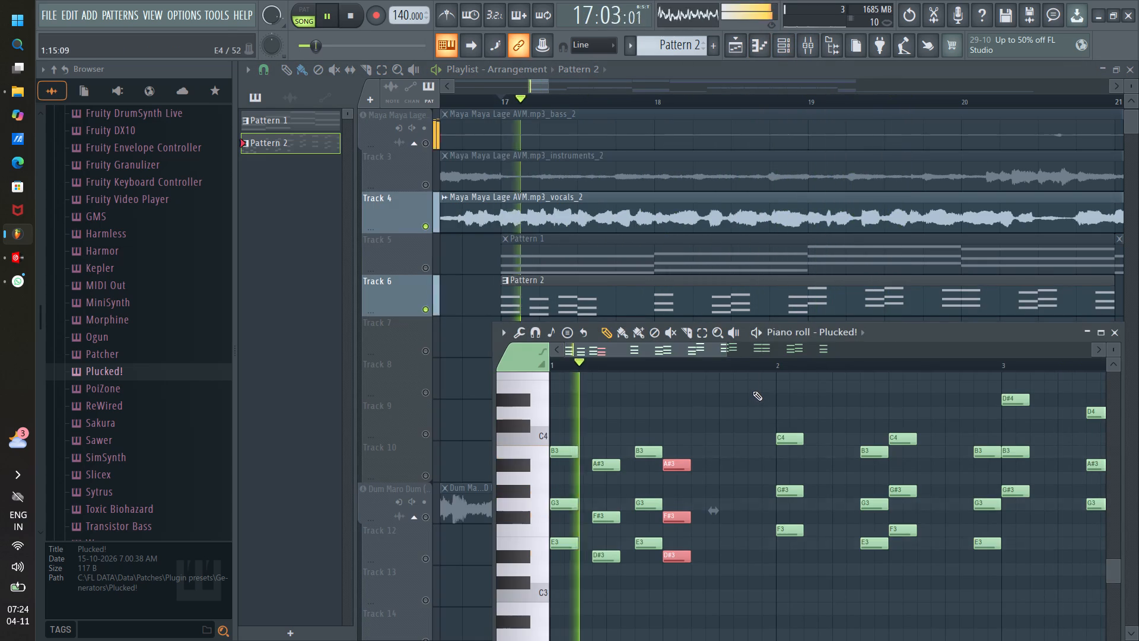
{"action": "key", "text": "space"}
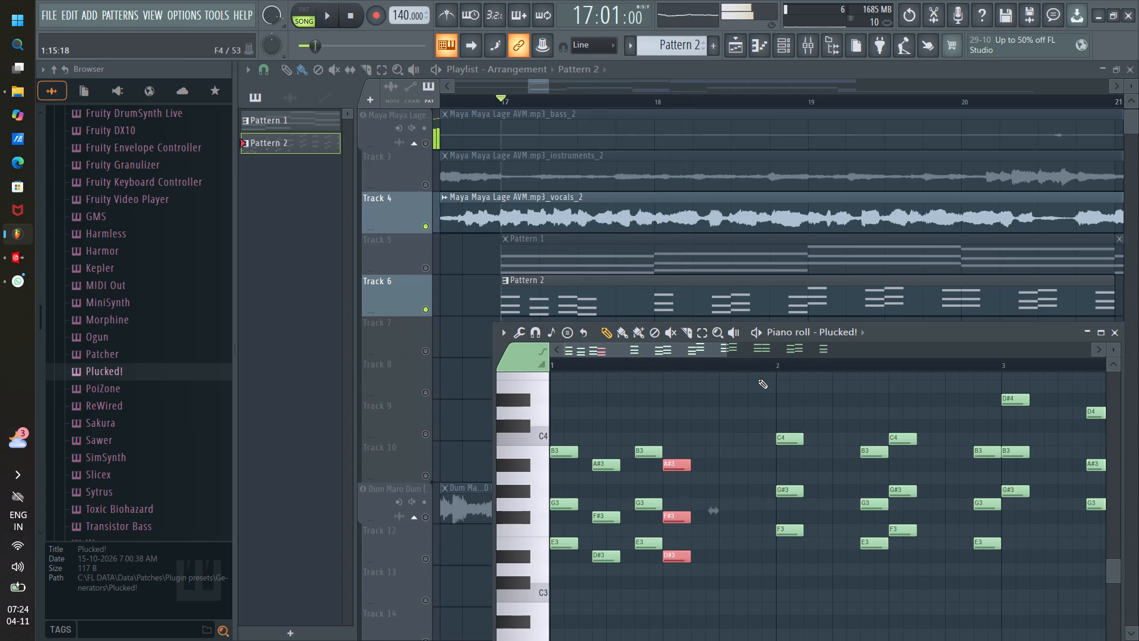
{"action": "key", "text": "space"}
{"action": "key", "text": "space"}
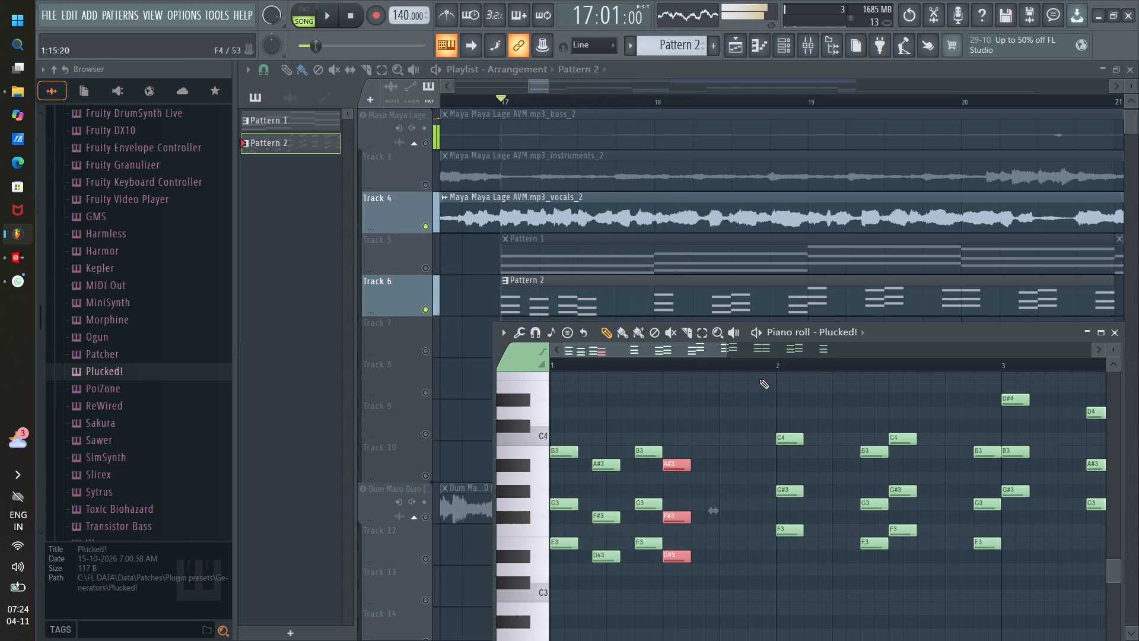
{"action": "key", "text": "space"}
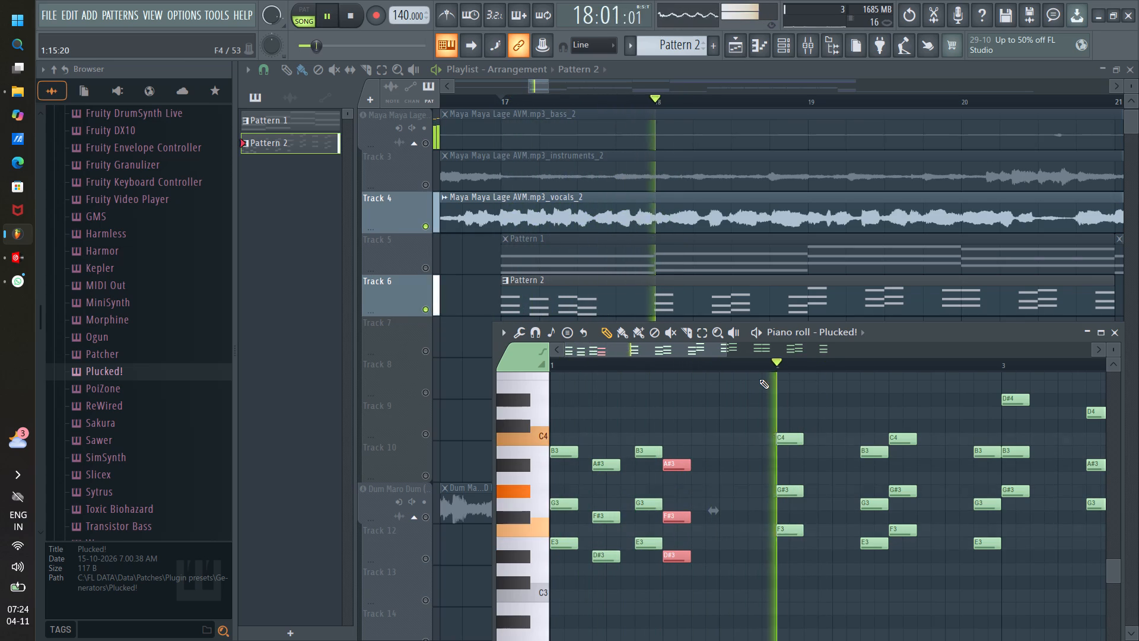
Move bar 2's first chord (F3, G#3, C4) to start at 1:13 and its second chord (E3, G3, B3) to 1:15.
{"action": "left_click_drag", "start_coordinate": [791, 422], "coordinate": [792, 528], "text": "ctrl"}
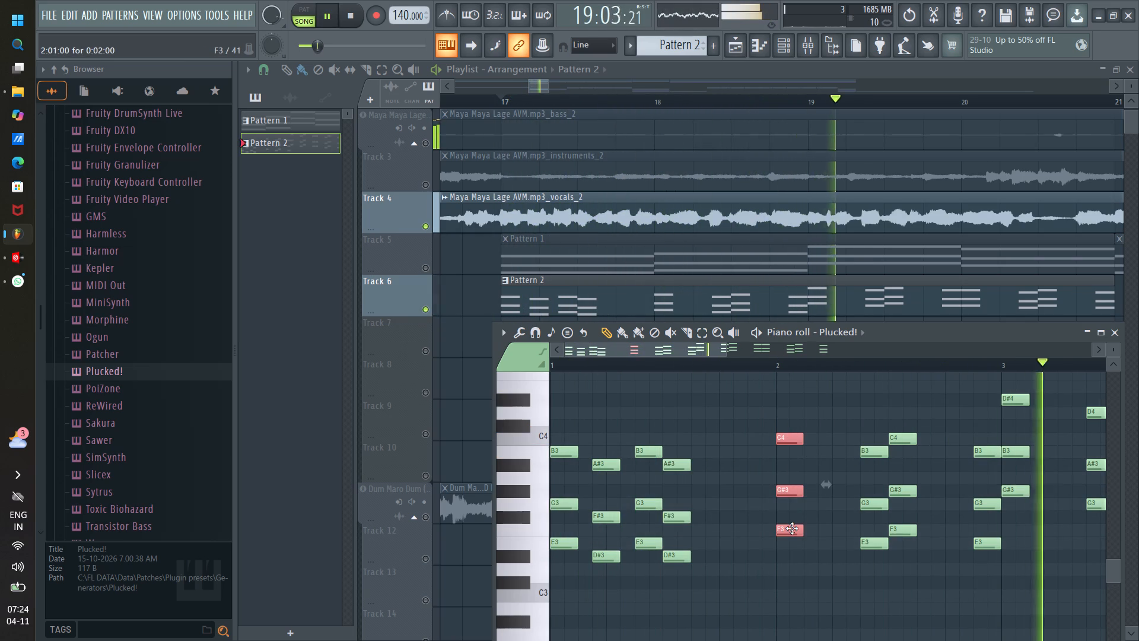
{"action": "left_click_drag", "start_coordinate": [792, 528], "coordinate": [738, 525]}
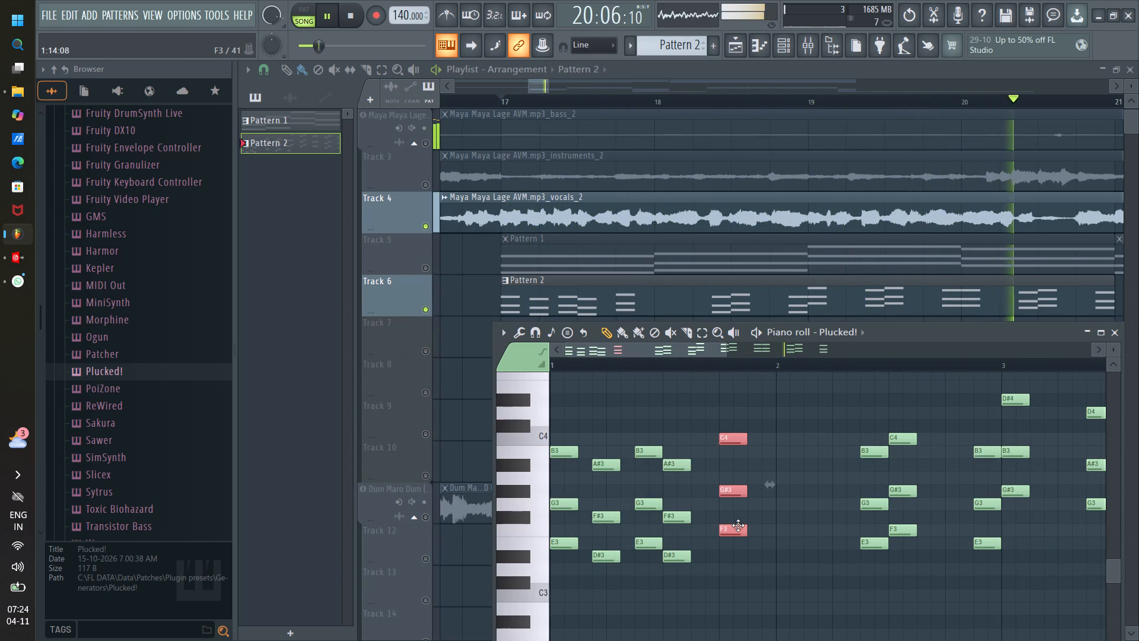
{"action": "left_click_drag", "start_coordinate": [738, 525], "coordinate": [740, 526]}
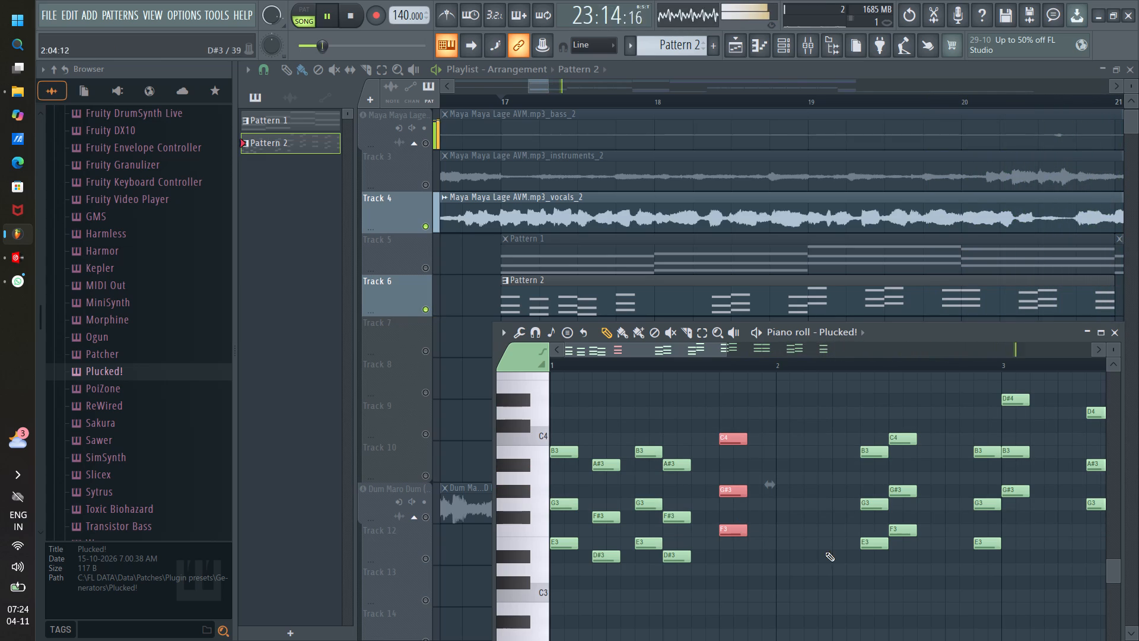
{"action": "left_click_drag", "start_coordinate": [866, 432], "coordinate": [879, 546], "text": "ctrl"}
{"action": "left_click_drag", "start_coordinate": [879, 546], "coordinate": [796, 556]}
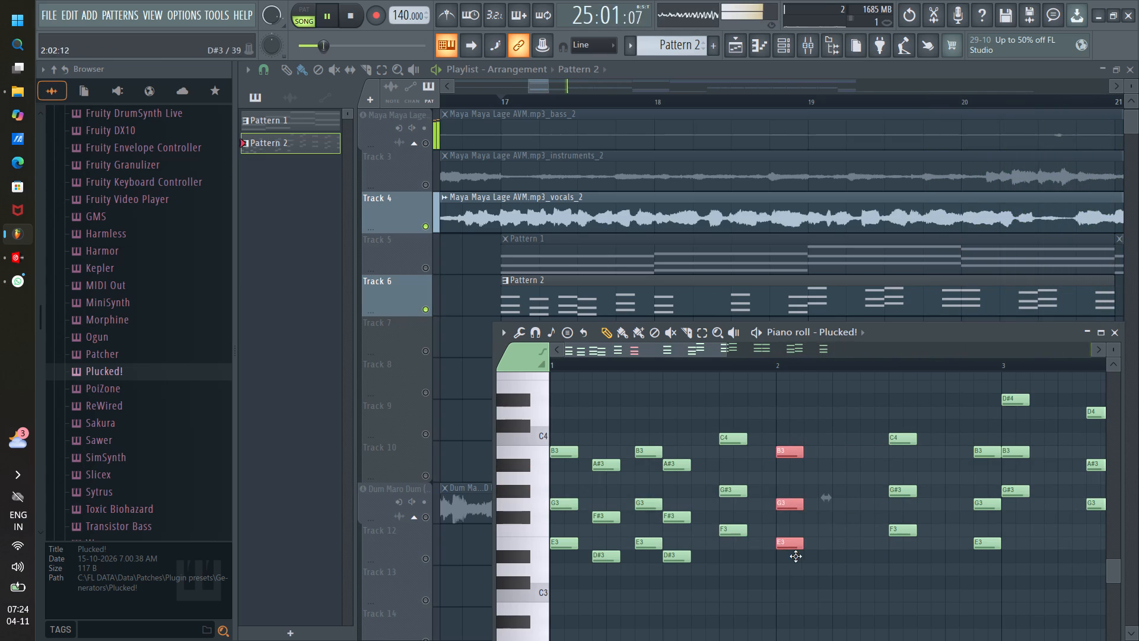
{"action": "left_click_drag", "start_coordinate": [796, 556], "coordinate": [769, 553]}
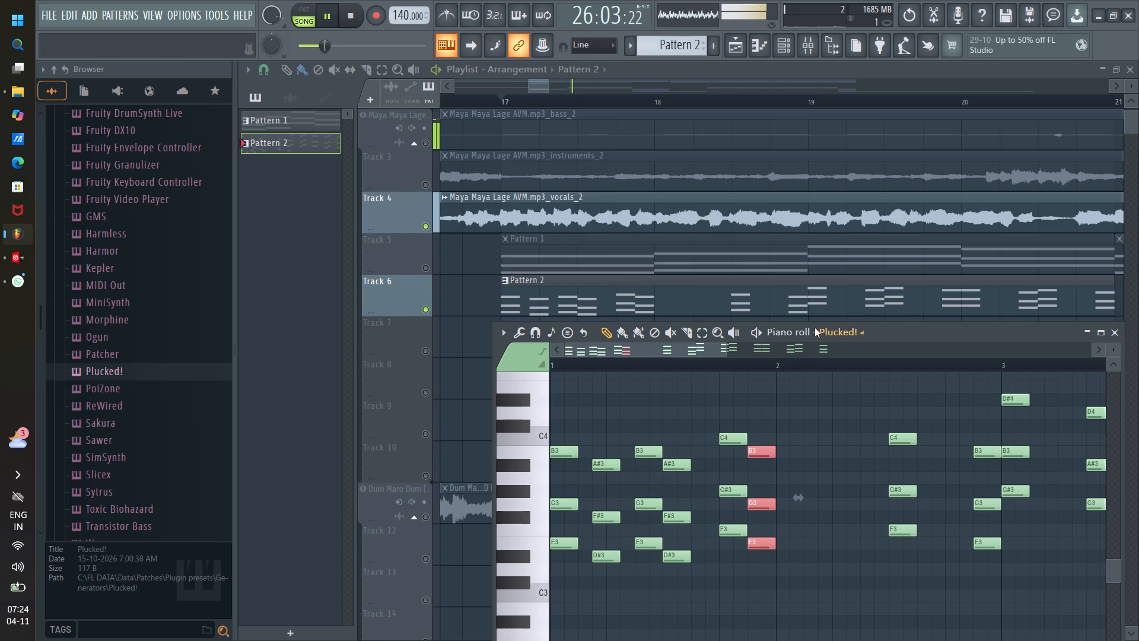
Replay the song from bar 17 to check the filled first bar against the vocals.
{"action": "key", "text": "space"}
{"action": "key", "text": "space"}
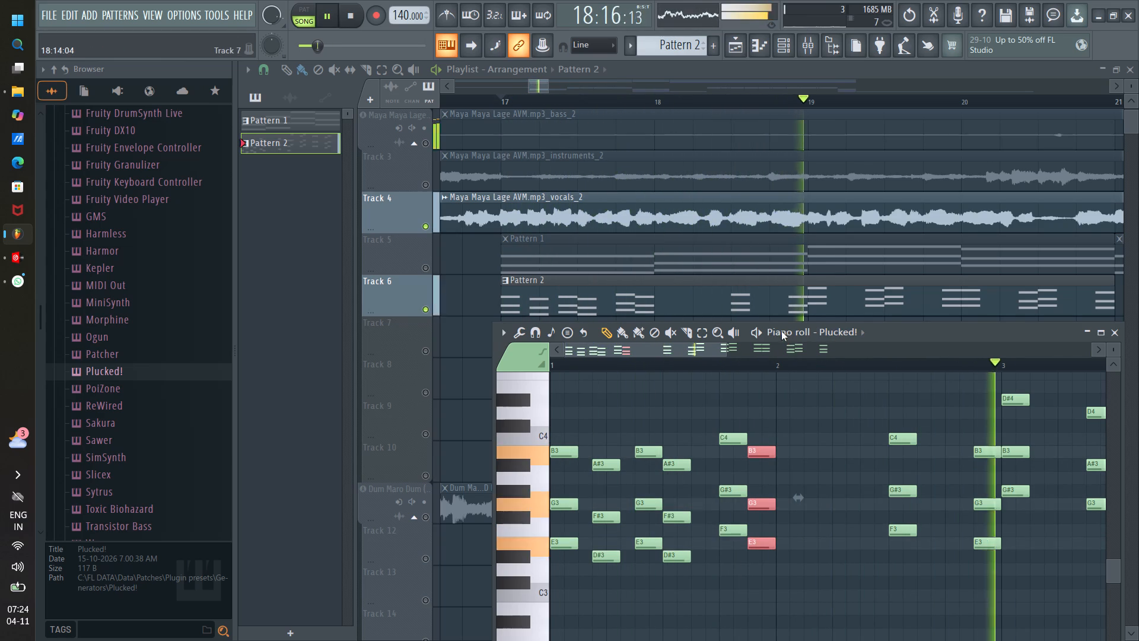
Delete all the remaining chords from bar 2 through bar 4, keeping only the first bar's six chords.
{"action": "scroll", "coordinate": [765, 364], "scroll_direction": "down", "scroll_amount": 9}
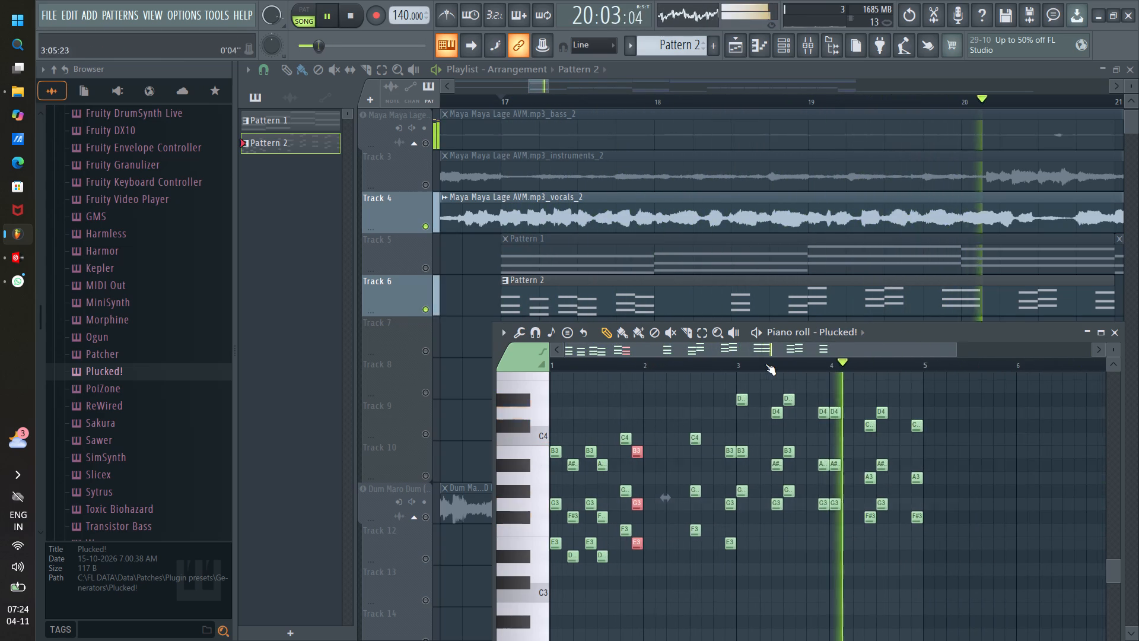
{"action": "left_click_drag", "start_coordinate": [955, 417], "coordinate": [696, 577], "text": "ctrl"}
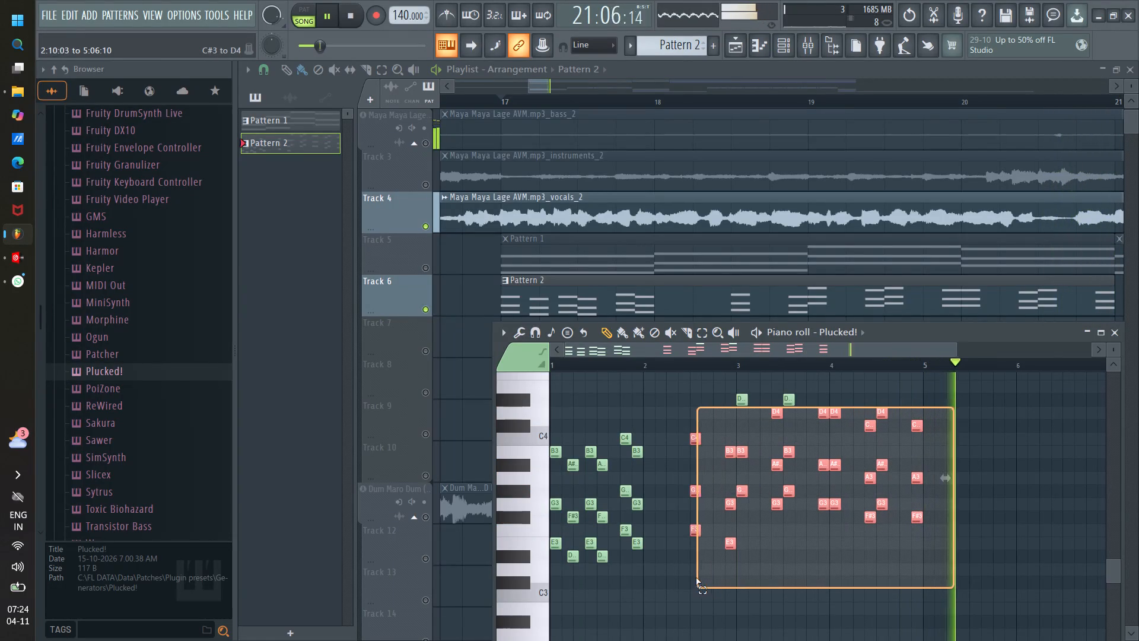
{"action": "left_click_drag", "start_coordinate": [696, 577], "coordinate": [685, 573], "text": "ctrl"}
{"action": "left_click_drag", "start_coordinate": [964, 393], "coordinate": [688, 568], "text": "ctrl"}
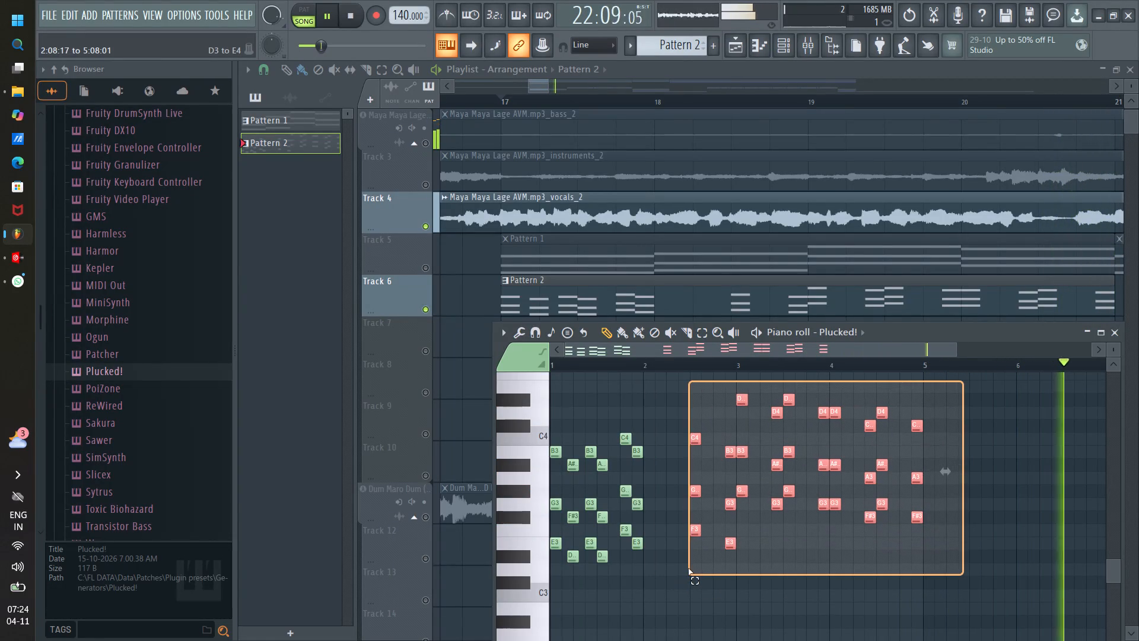
{"action": "left_click_drag", "start_coordinate": [688, 568], "coordinate": [687, 568], "text": "ctrl"}
{"action": "key", "text": "Delete"}
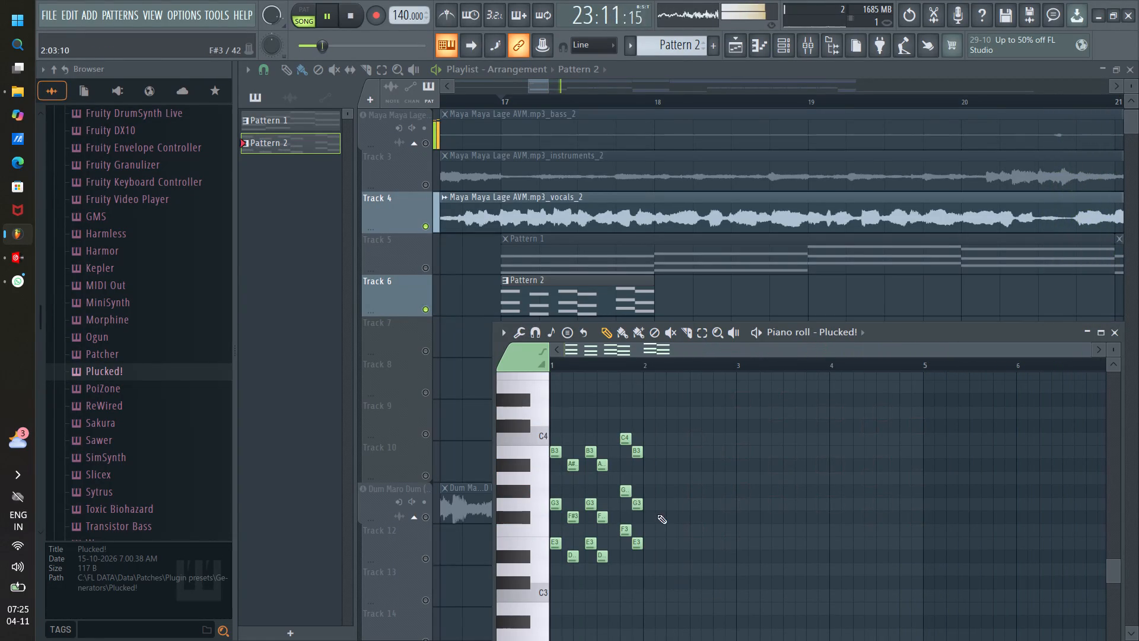
Duplicate all six chords of the first bar into bar 2.
{"action": "left_click_drag", "start_coordinate": [676, 431], "coordinate": [545, 577], "text": "ctrl"}
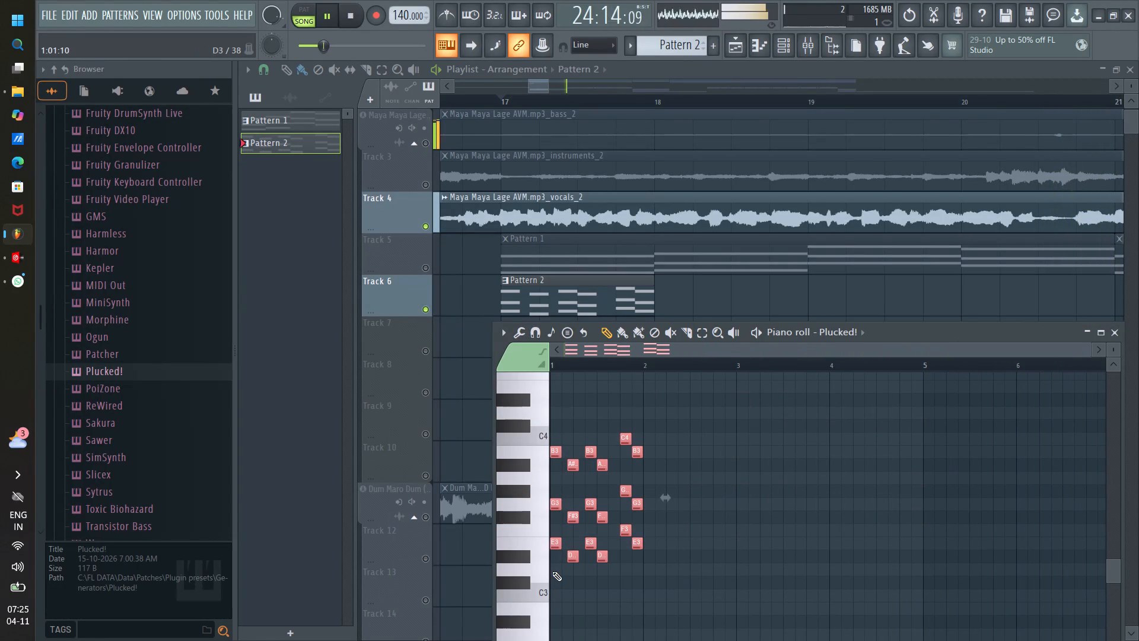
{"action": "key", "text": "ctrl+b"}
Replay the song from bar 17 to check the two-bar chord pattern against the vocals.
{"action": "key", "text": "space"}
{"action": "key", "text": "space"}
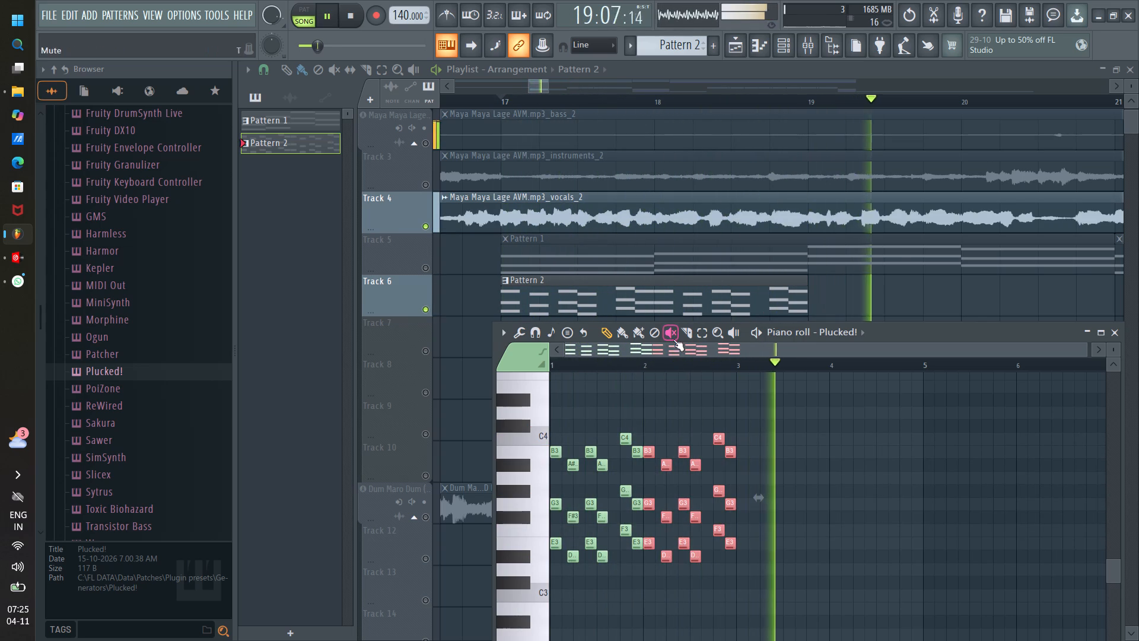
Duplicate all the Plucked! chords of bars 1 and 2 into bars 3 and 4, and close the piano roll.
{"action": "scroll", "coordinate": [663, 364], "scroll_direction": "down", "scroll_amount": 3}
{"action": "left_click_drag", "start_coordinate": [790, 437], "coordinate": [591, 564], "text": "ctrl"}
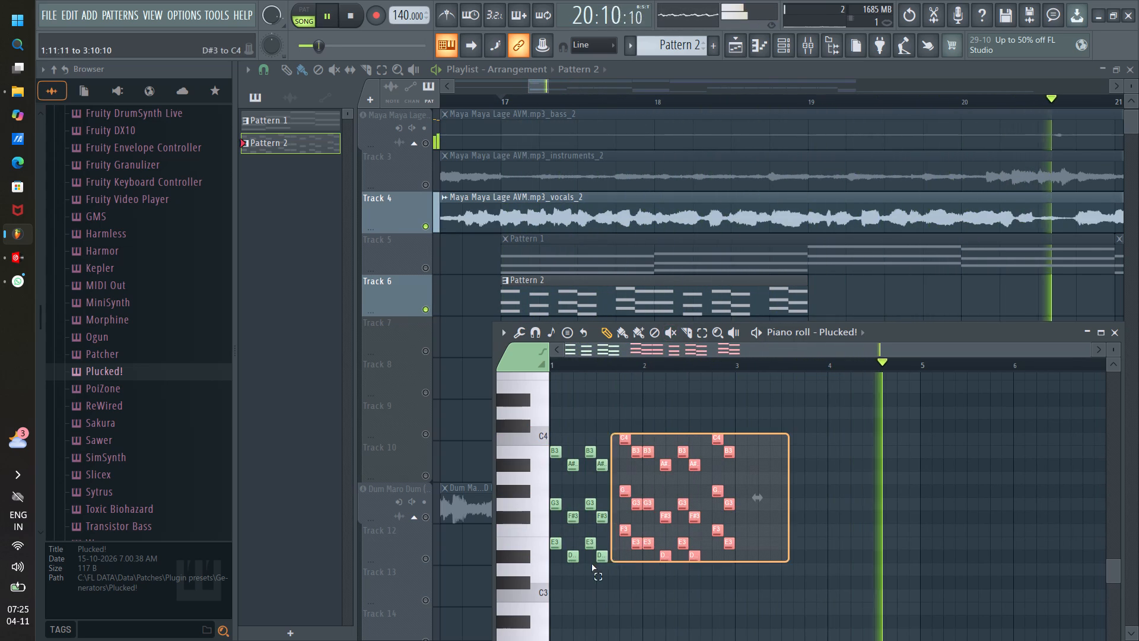
{"action": "left_click_drag", "start_coordinate": [591, 564], "coordinate": [548, 575], "text": "ctrl"}
{"action": "key", "text": "ctrl+b"}
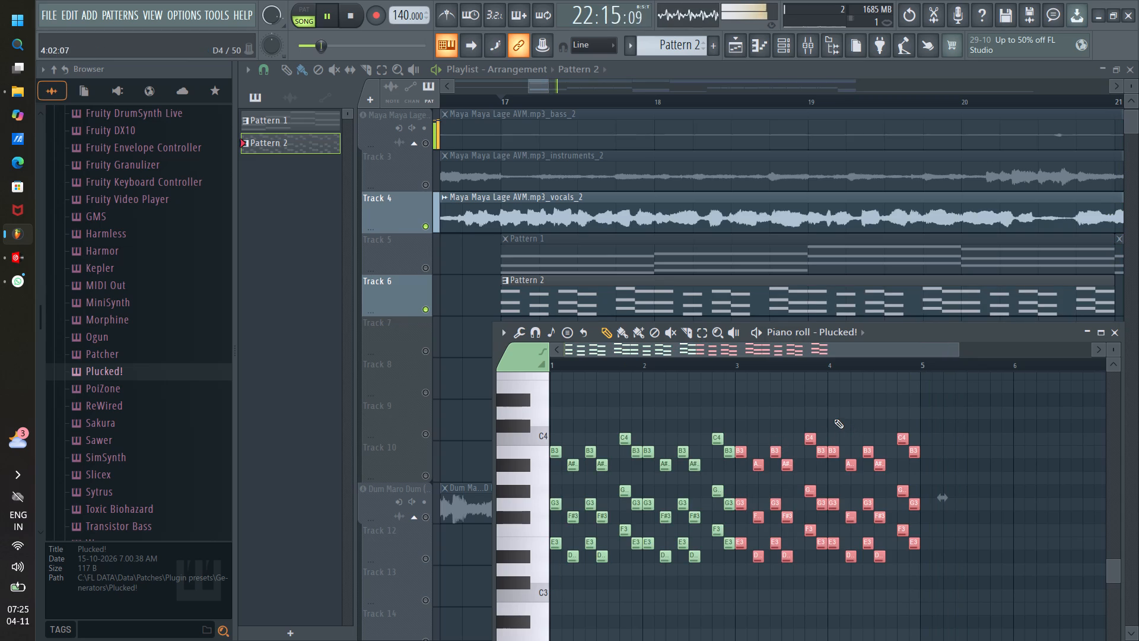
{"action": "key", "text": "ctrl+z"}
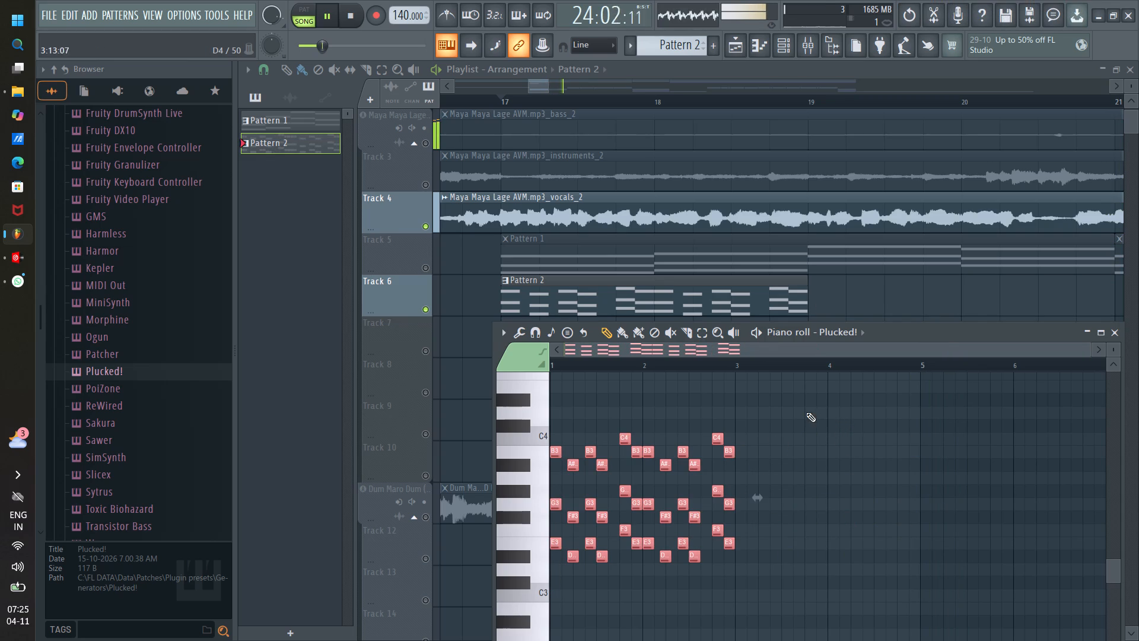
{"action": "key", "text": "ctrl+b"}
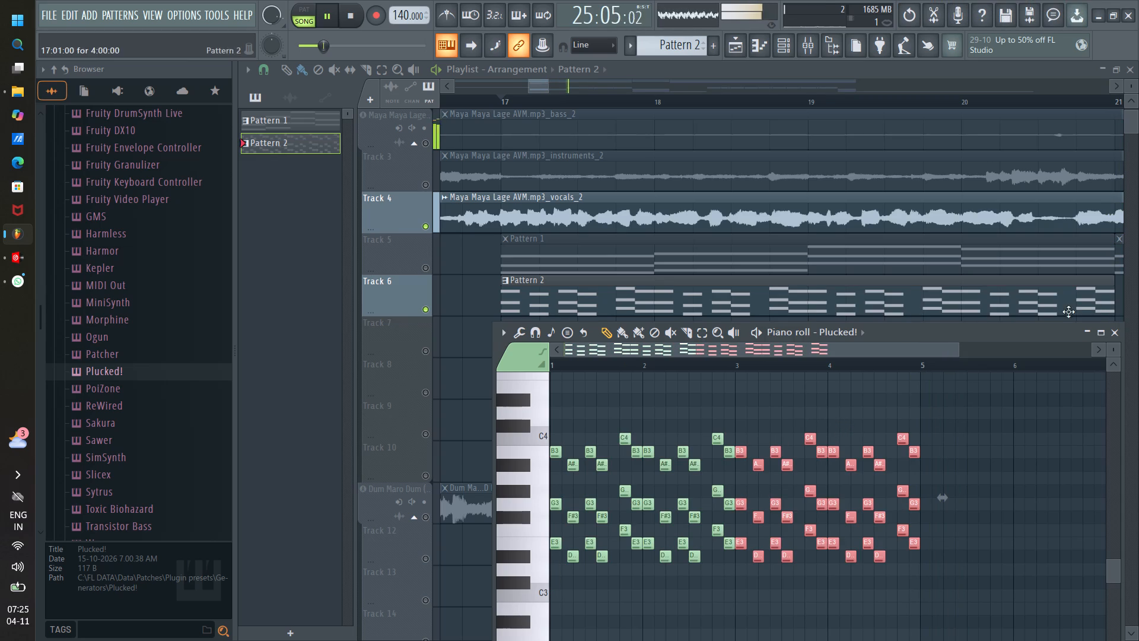
{"action": "scroll", "coordinate": [868, 361], "scroll_direction": "down", "scroll_amount": 7}
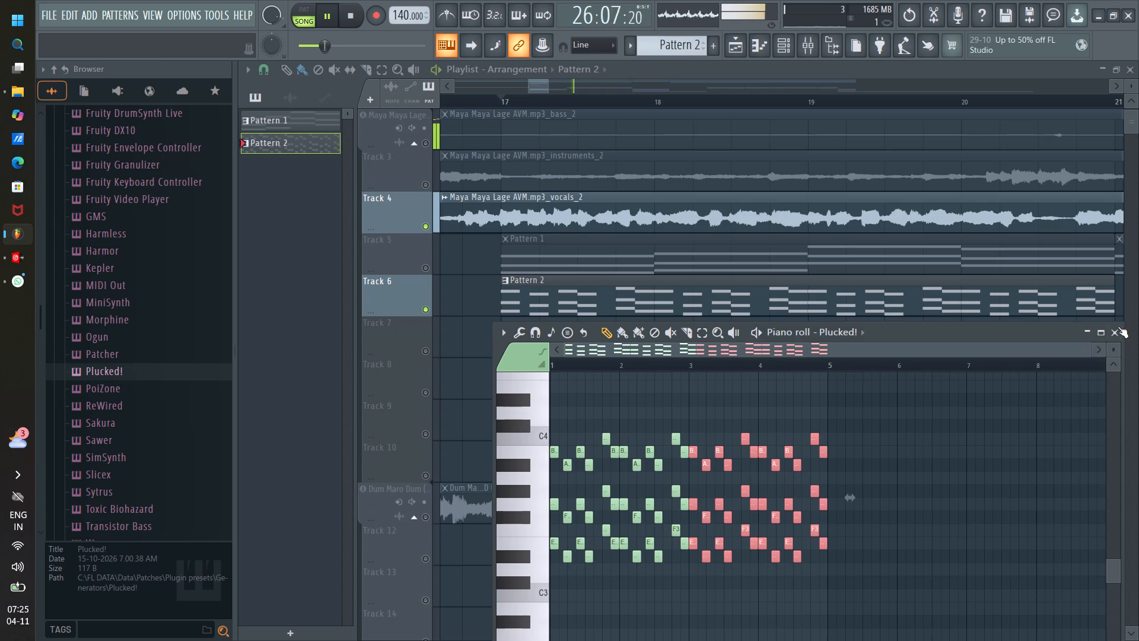
{"action": "left_click", "coordinate": [1114, 329]}
Replay the song from just before bar 17 to check the four-bar chord pattern against the vocals.
{"action": "key", "text": "space"}
{"action": "left_click", "coordinate": [478, 101]}
{"action": "key", "text": "space"}
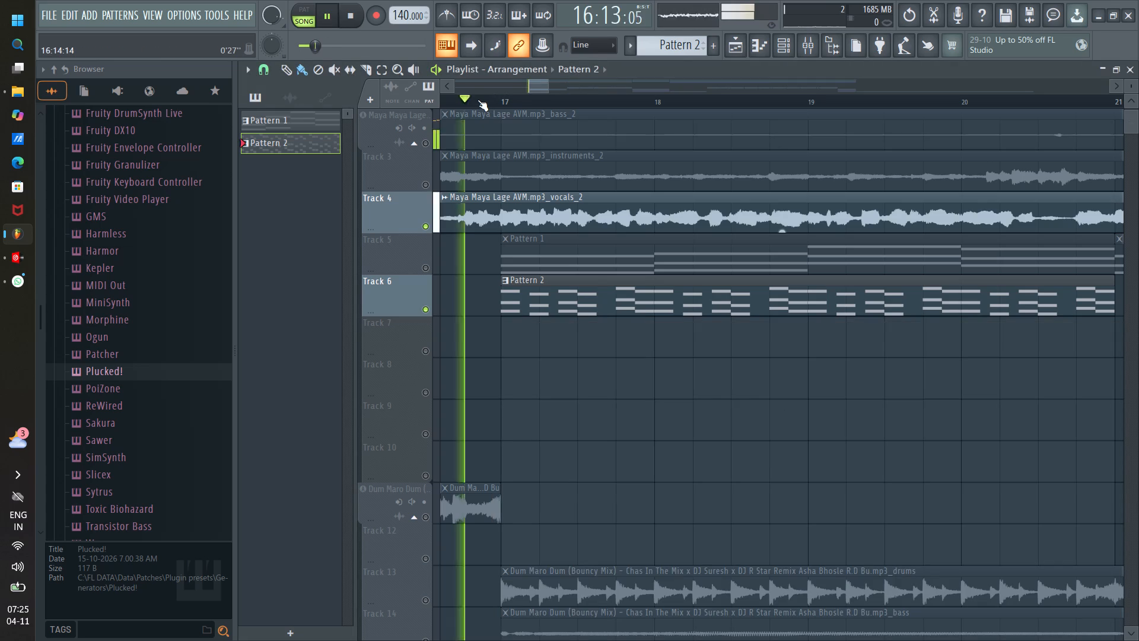
Duplicate the Pattern 2 clip on Track 6 twice so it continues from bar 21 up to bar 29.
{"action": "scroll", "coordinate": [495, 99], "scroll_direction": "down", "scroll_amount": 5}
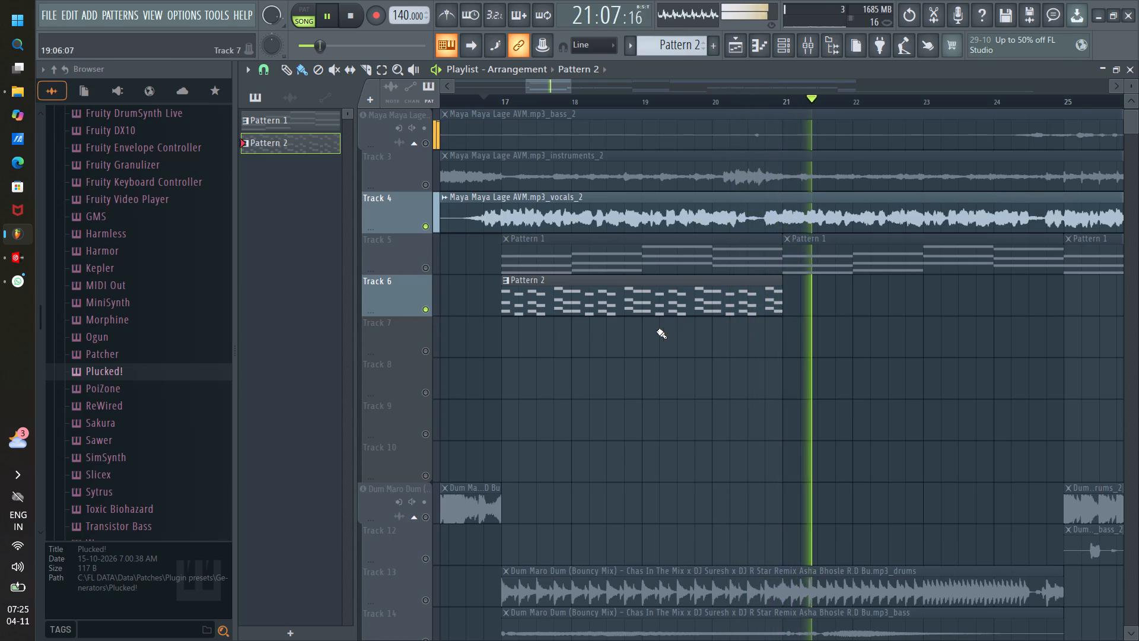
{"action": "left_click", "coordinate": [645, 294], "text": "ctrl"}
{"action": "key", "text": "ctrl+b"}
{"action": "key", "text": "ctrl+b"}
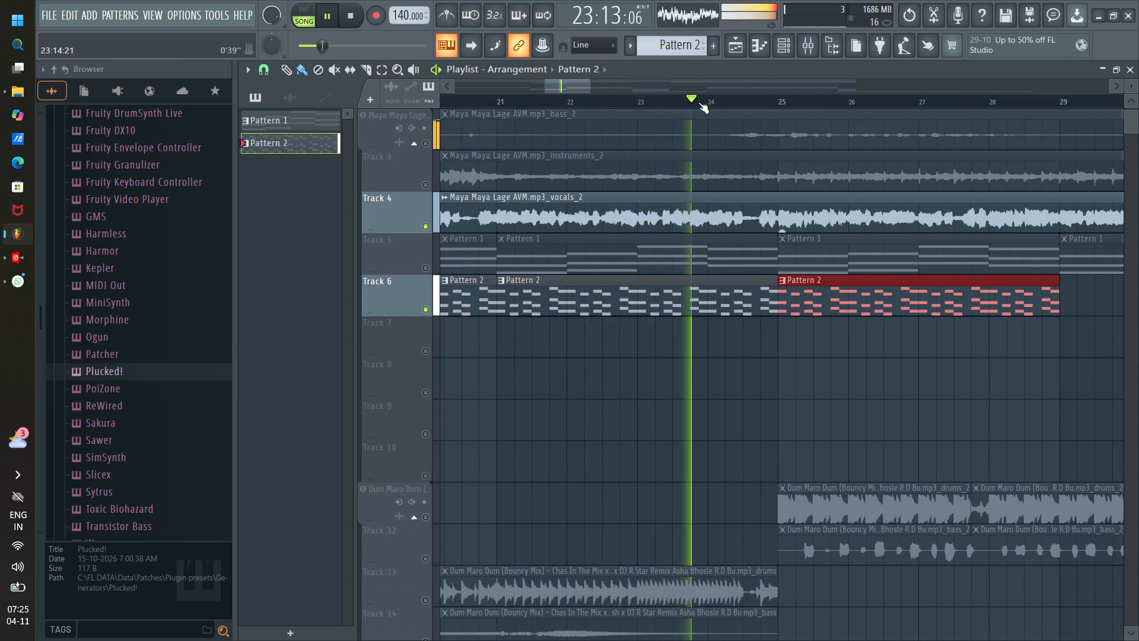
Duplicate the Pattern 2 clip on Track 6 three more times, continuing from bar 29 up to bar 41.
{"action": "scroll", "coordinate": [698, 102], "scroll_direction": "down", "scroll_amount": 3}
{"action": "scroll", "coordinate": [759, 101], "scroll_direction": "up", "scroll_amount": 3}
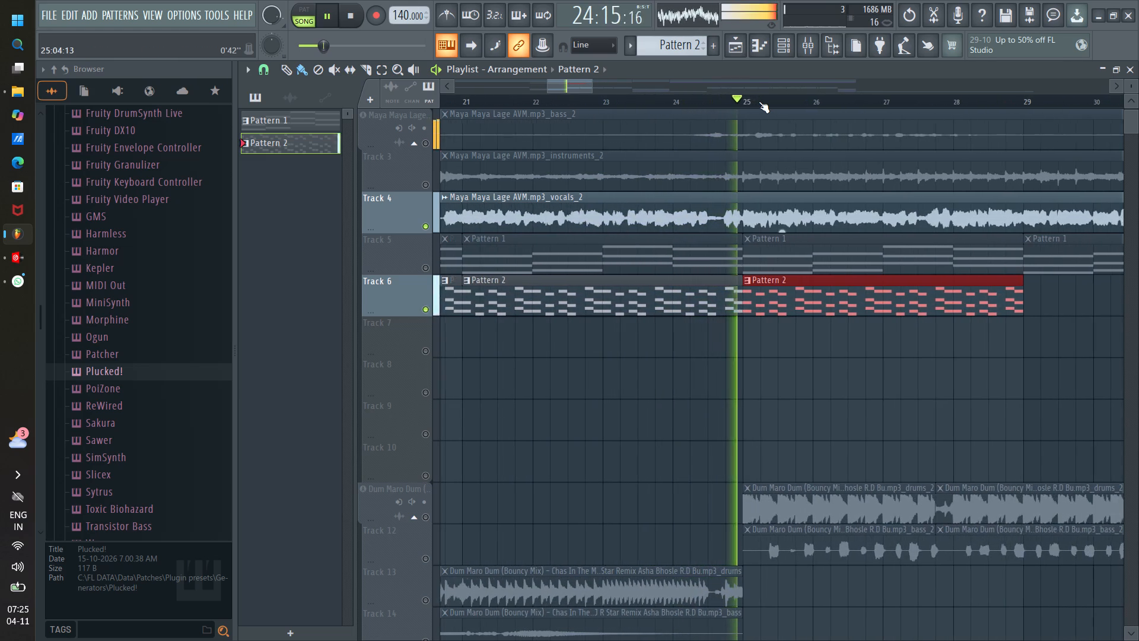
{"action": "scroll", "coordinate": [759, 101], "scroll_direction": "down", "scroll_amount": 1}
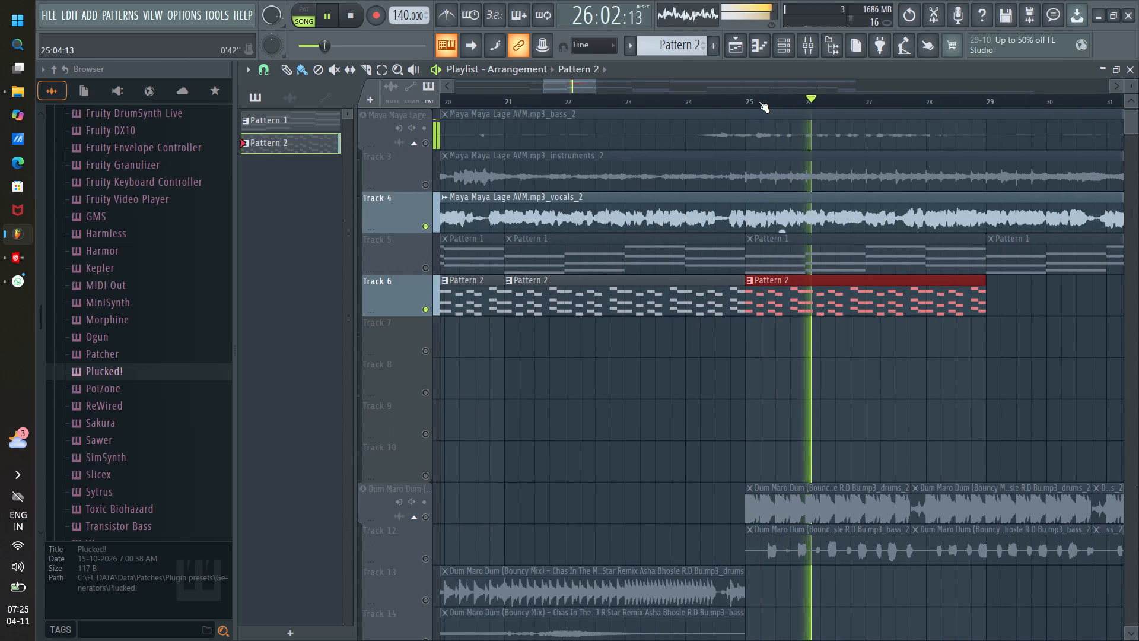
{"action": "scroll", "coordinate": [759, 101], "scroll_direction": "down", "scroll_amount": 3}
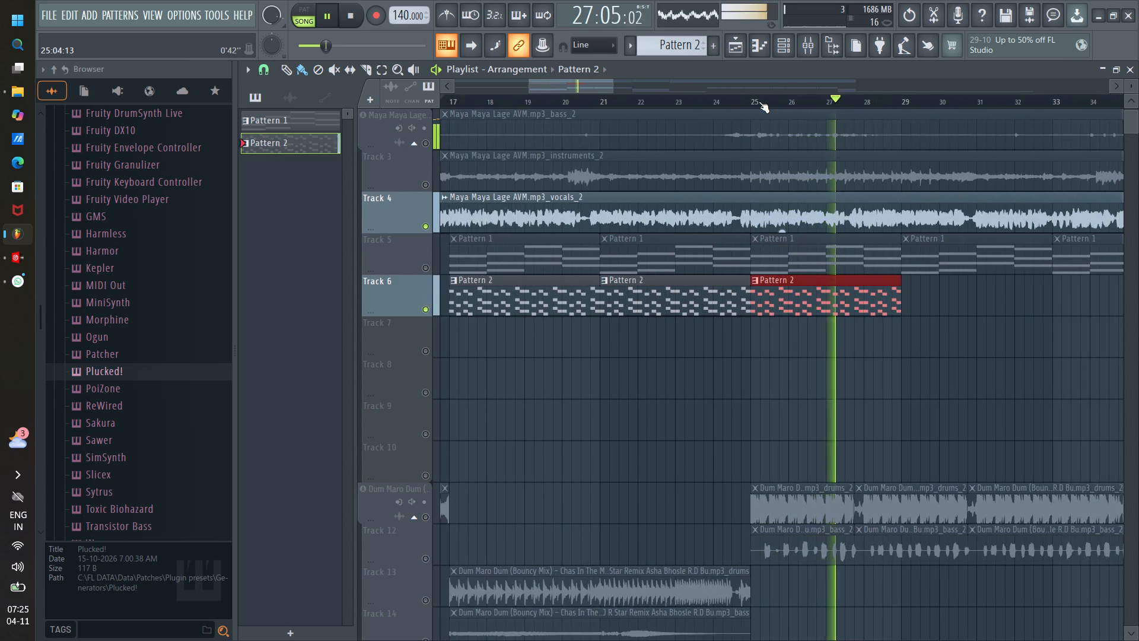
{"action": "scroll", "coordinate": [759, 101], "scroll_direction": "down", "scroll_amount": 3}
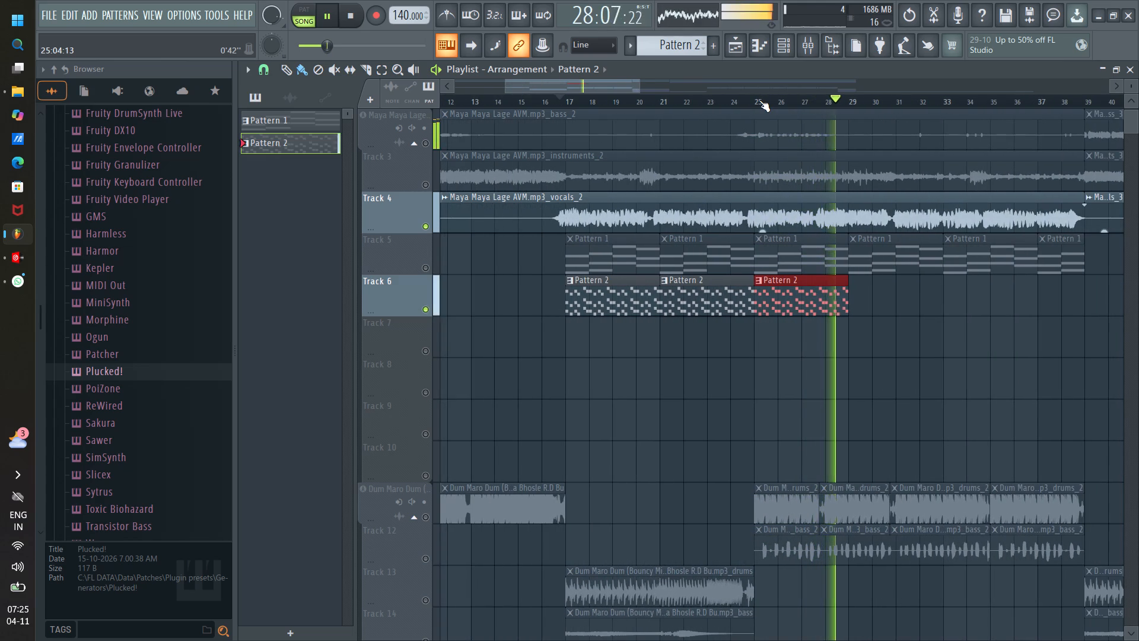
{"action": "scroll", "coordinate": [759, 100], "scroll_direction": "up", "scroll_amount": 1}
{"action": "scroll", "coordinate": [759, 100], "scroll_direction": "down", "scroll_amount": 1, "text": "ctrl"}
{"action": "key", "text": "ctrl+b"}
{"action": "key", "text": "ctrl+b"}
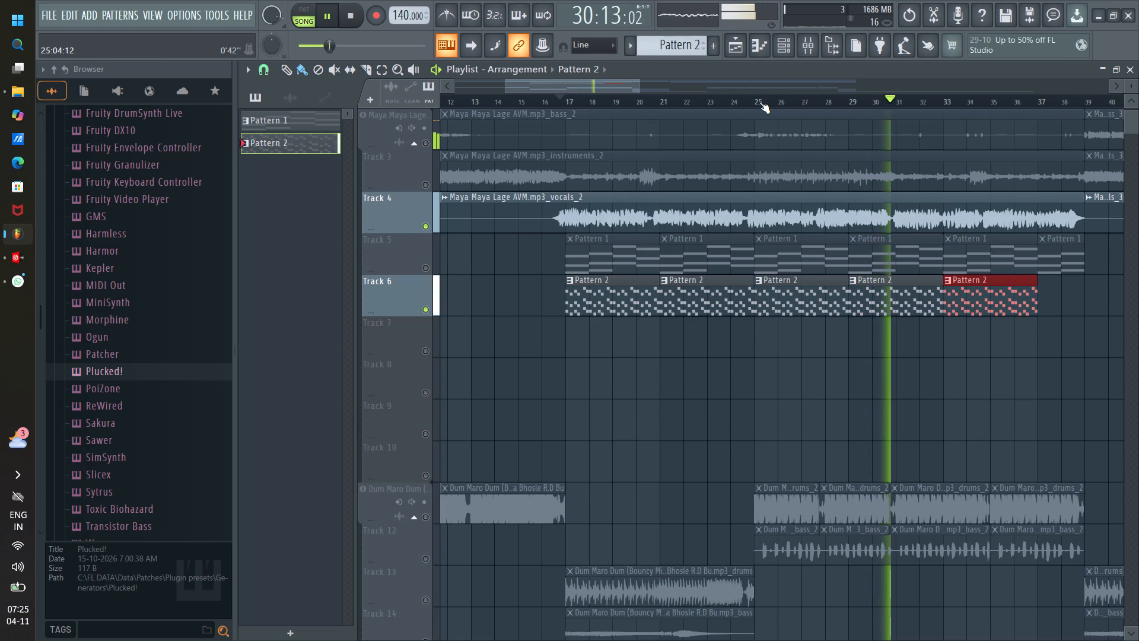
{"action": "left_click_drag", "start_coordinate": [567, 83], "coordinate": [621, 101]}
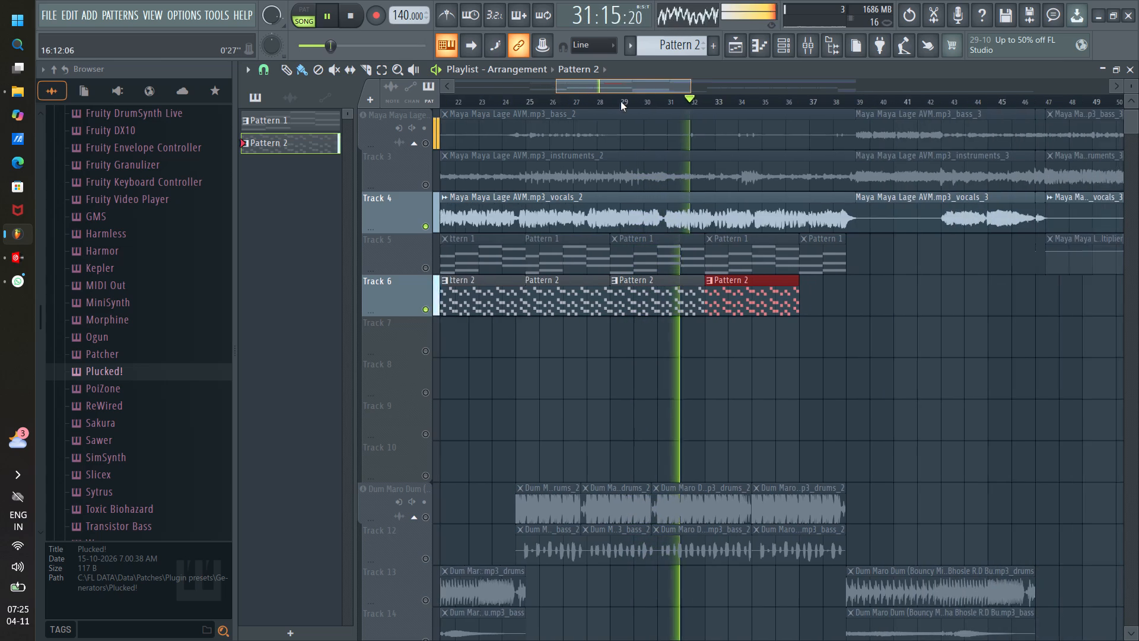
{"action": "left_click_drag", "start_coordinate": [621, 101], "coordinate": [624, 101]}
{"action": "key", "text": "ctrl+b"}
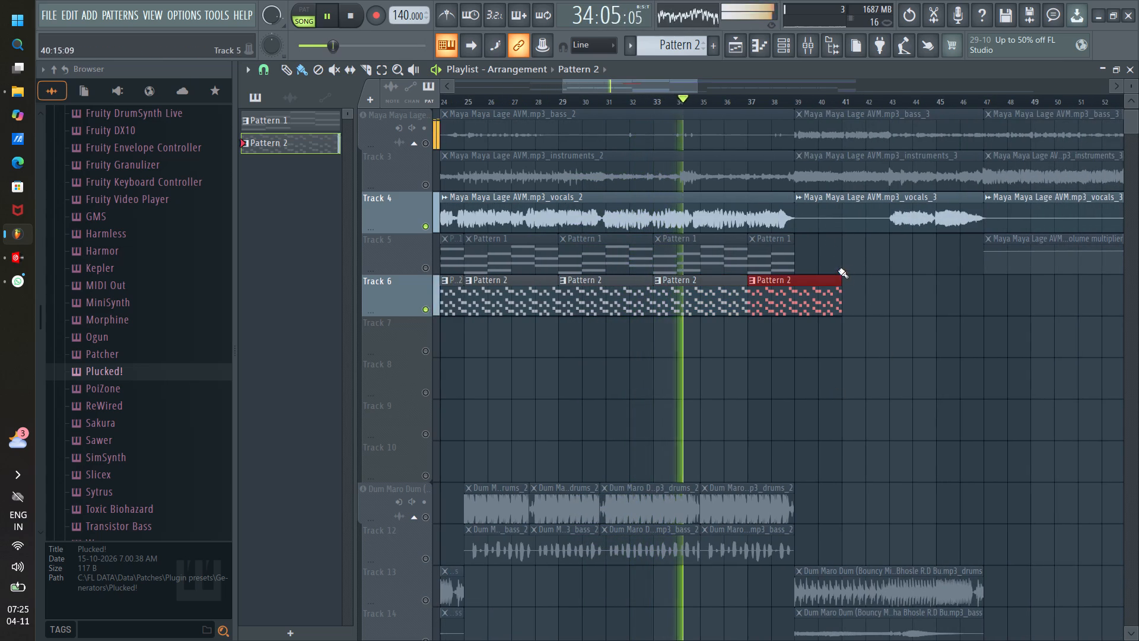
{"action": "scroll", "coordinate": [779, 103], "scroll_direction": "down", "scroll_amount": 5}
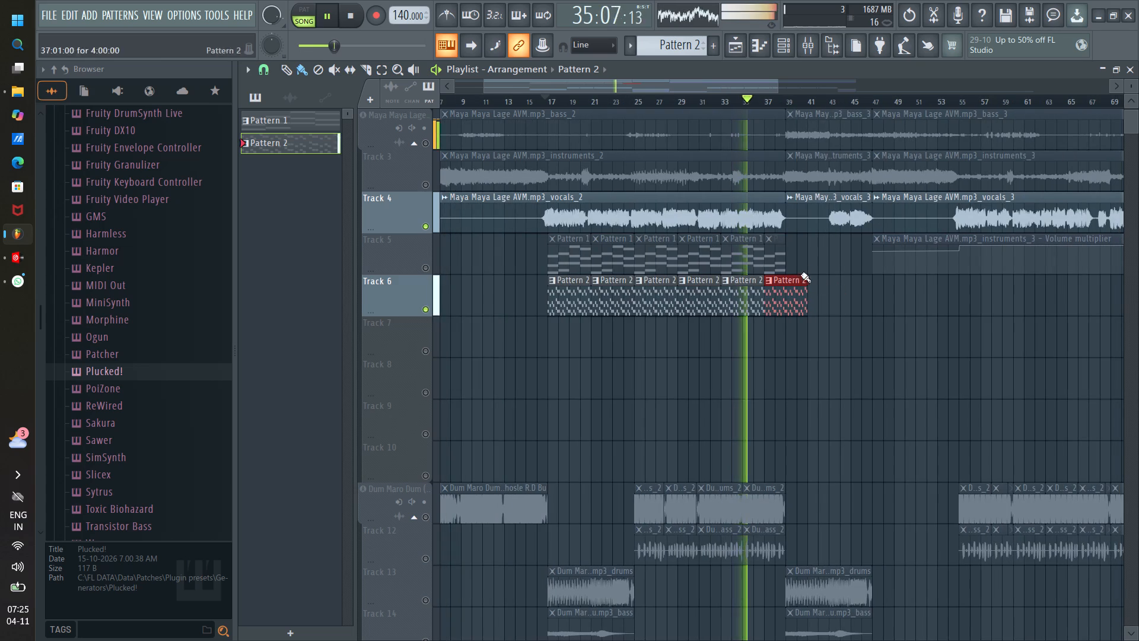
{"action": "scroll", "coordinate": [788, 101], "scroll_direction": "up", "scroll_amount": 10}
Stop playback and unmute Track 5, which holds the Pattern 1 clips.
{"action": "key", "text": "space"}
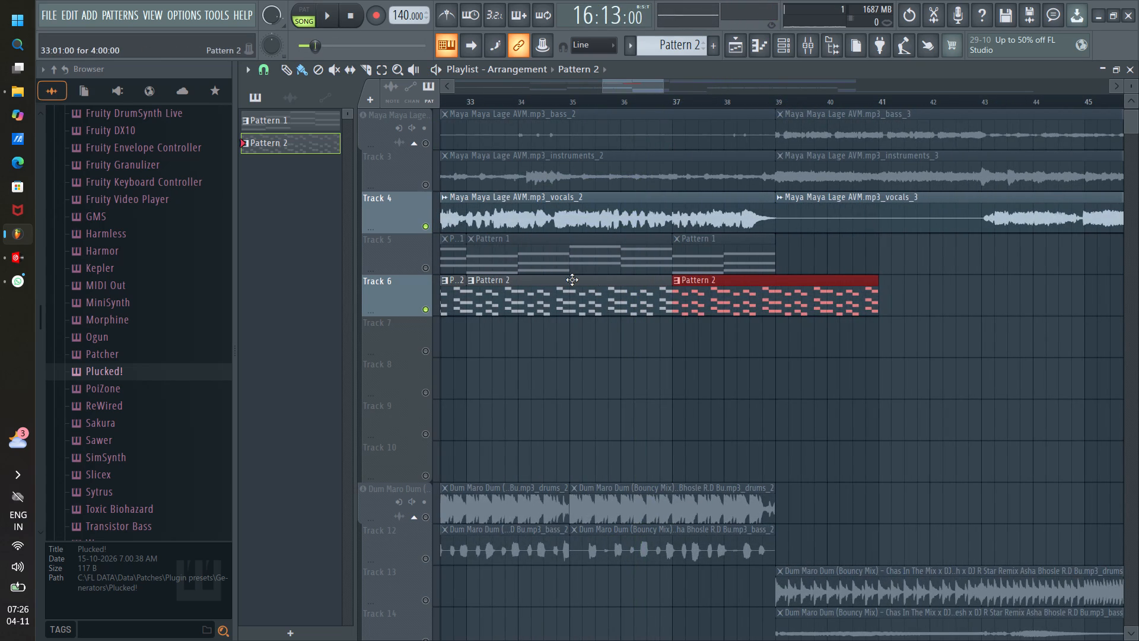
{"action": "left_click", "coordinate": [422, 272]}
Reset the main volume, lower it to 56%, and restart playback.
{"action": "right_click", "coordinate": [275, 20]}
{"action": "left_click", "coordinate": [306, 24]}
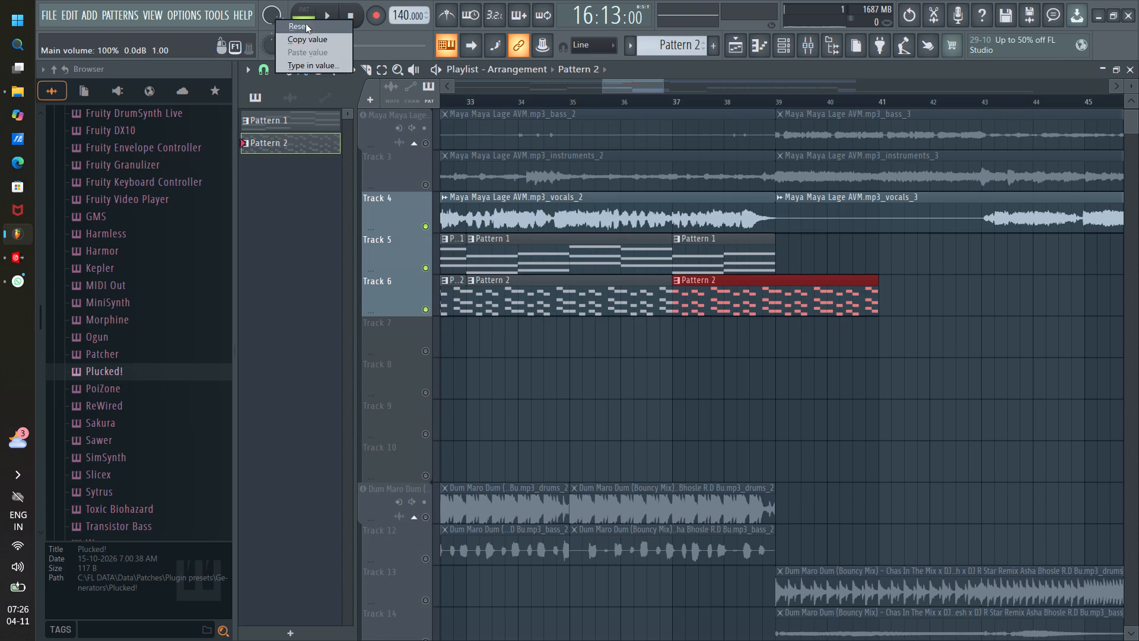
{"action": "scroll", "coordinate": [269, 8], "scroll_direction": "down", "scroll_amount": 14}
{"action": "key", "text": "space"}
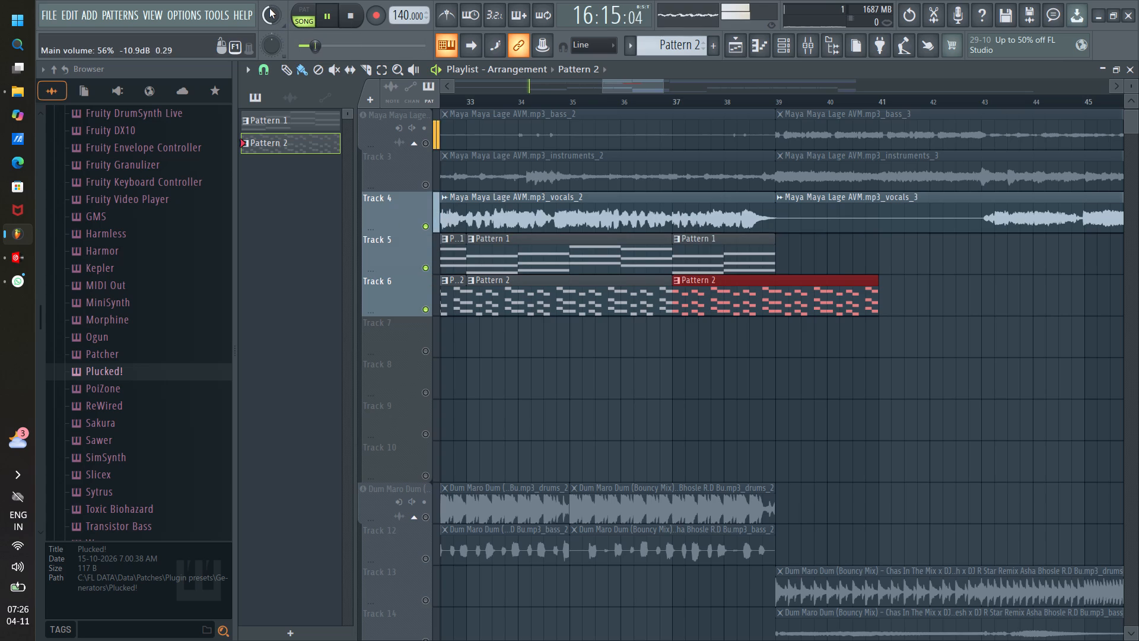
Trim the last Pattern 2 clip on Track 6 to end at bar 39, level with the last Pattern 1 clip.
{"action": "left_click_drag", "start_coordinate": [622, 82], "coordinate": [593, 80]}
{"action": "left_click", "coordinate": [603, 73]}
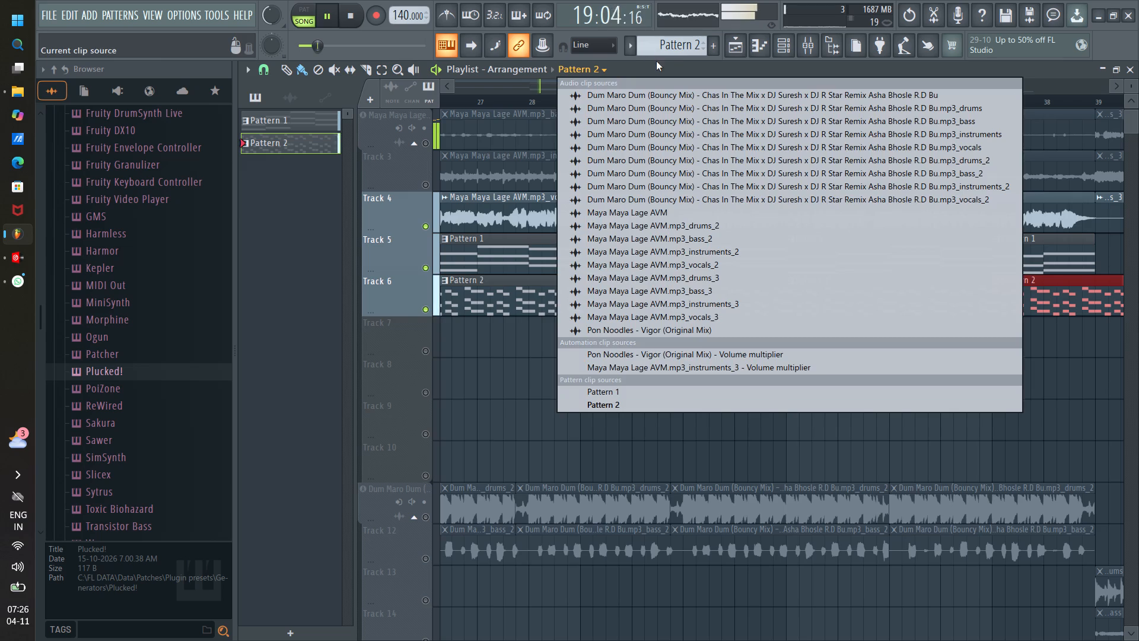
{"action": "left_click", "coordinate": [658, 63]}
{"action": "left_click_drag", "start_coordinate": [616, 90], "coordinate": [661, 104]}
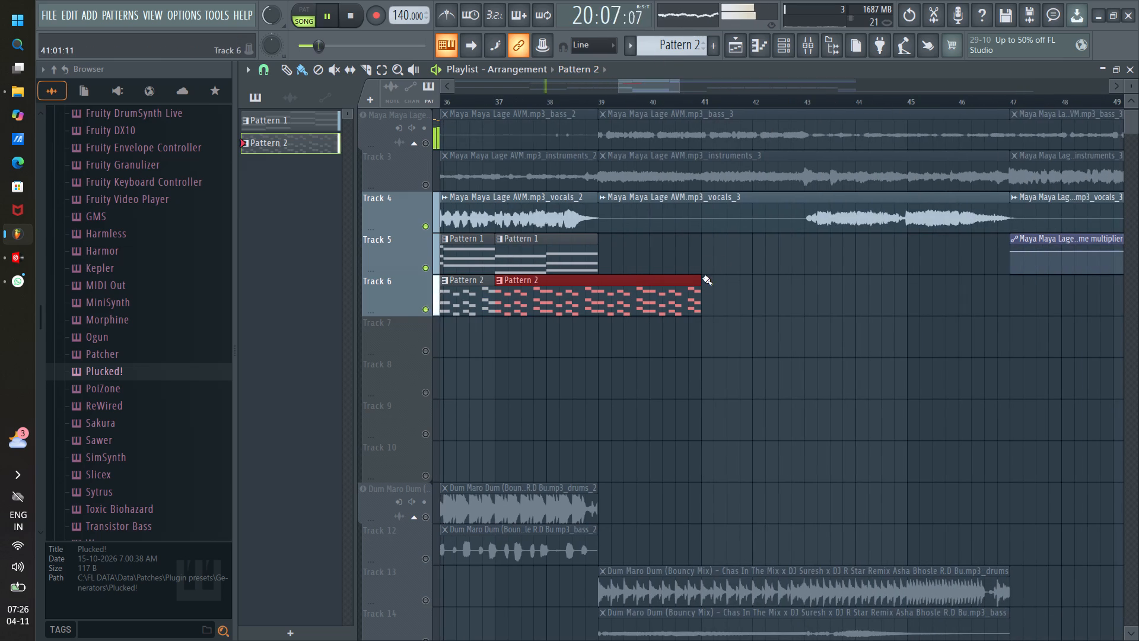
{"action": "left_click_drag", "start_coordinate": [701, 280], "coordinate": [599, 278]}
{"action": "scroll", "coordinate": [605, 101], "scroll_direction": "down", "scroll_amount": 3}
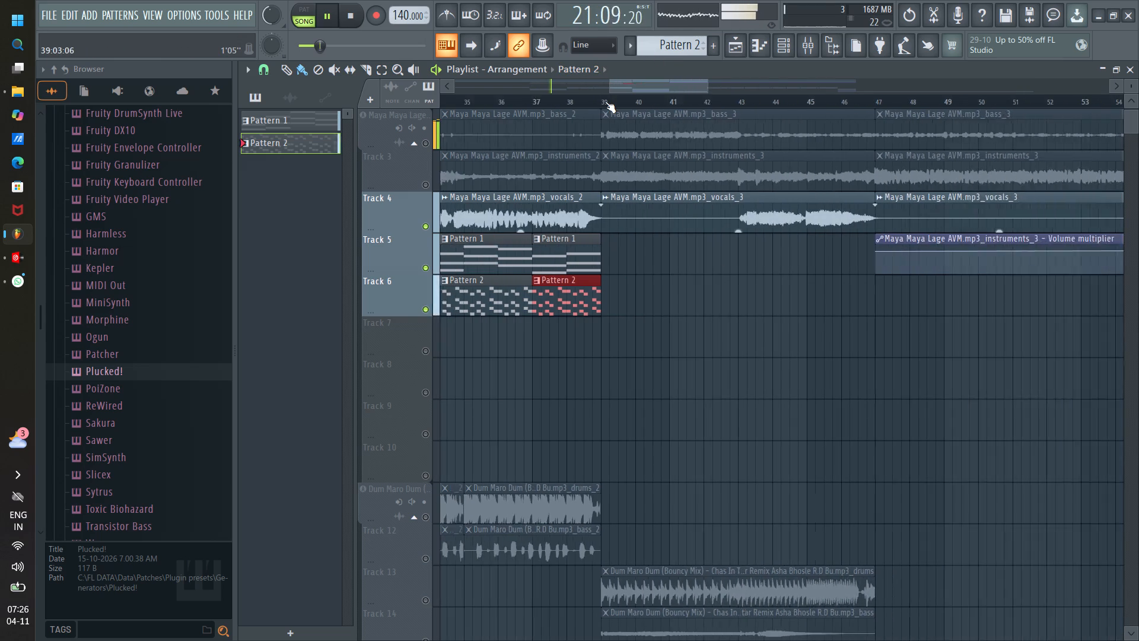
Unmute all the playlist tracks.
{"action": "scroll", "coordinate": [605, 101], "scroll_direction": "down", "scroll_amount": 5}
{"action": "left_click_drag", "start_coordinate": [647, 88], "coordinate": [573, 100]}
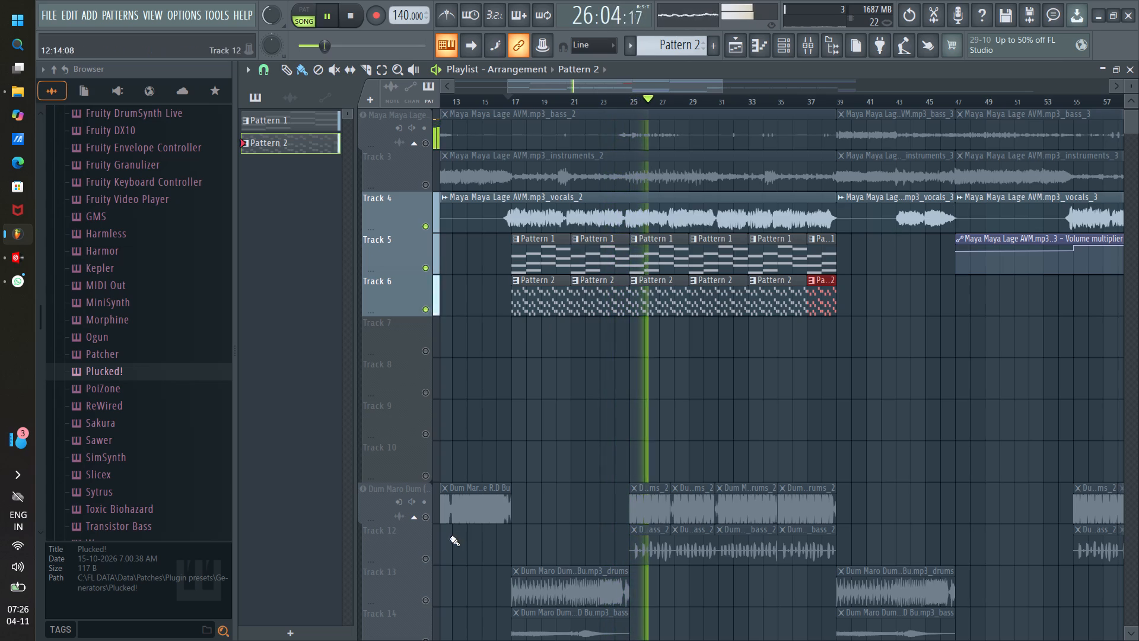
{"action": "right_click", "coordinate": [427, 602]}
{"action": "right_click", "coordinate": [422, 601]}
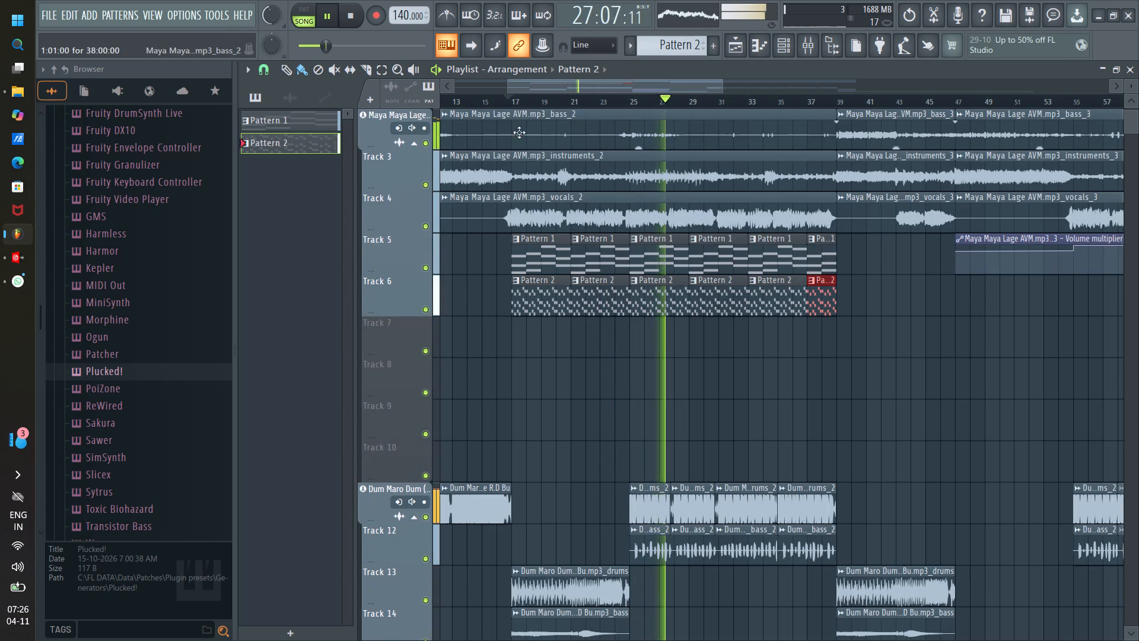
Replay the full arrangement from bar 17 to check how Pattern 1 and Pattern 2 sit with the other tracks.
{"action": "left_click", "coordinate": [511, 99]}
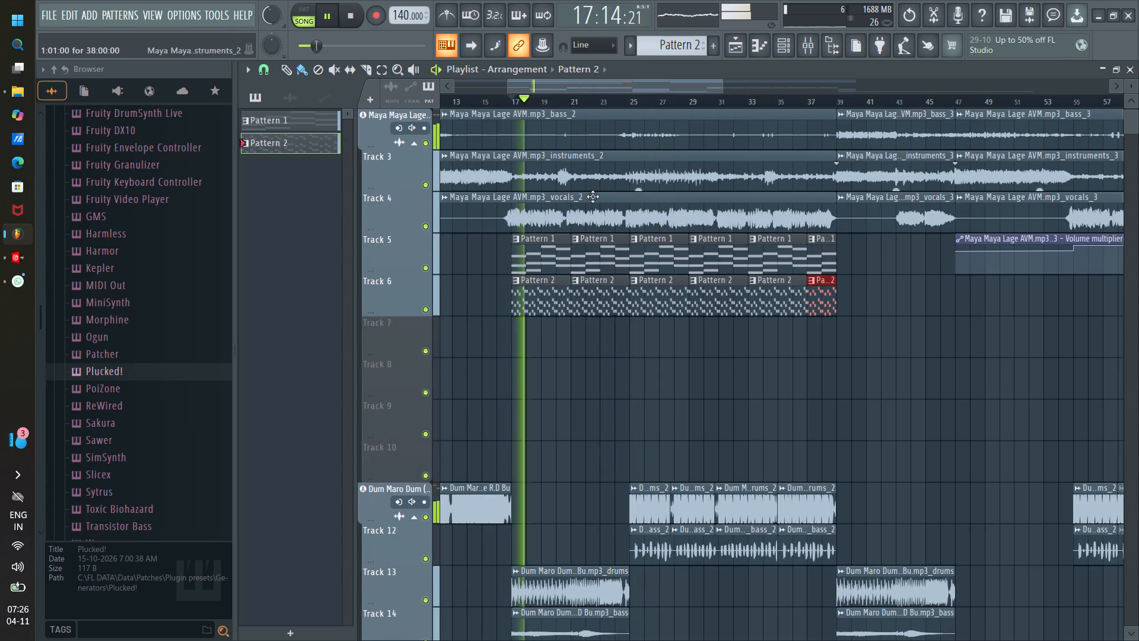
{"action": "scroll", "coordinate": [586, 211], "scroll_direction": "down", "scroll_amount": 1}
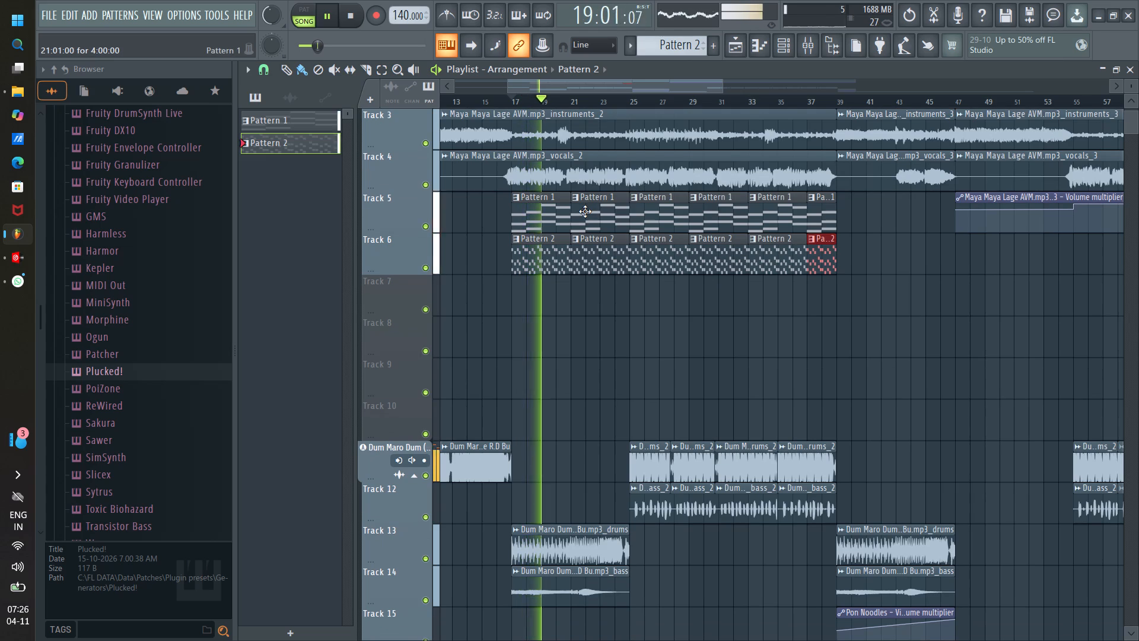
{"action": "scroll", "coordinate": [571, 97], "scroll_direction": "up", "scroll_amount": 6}
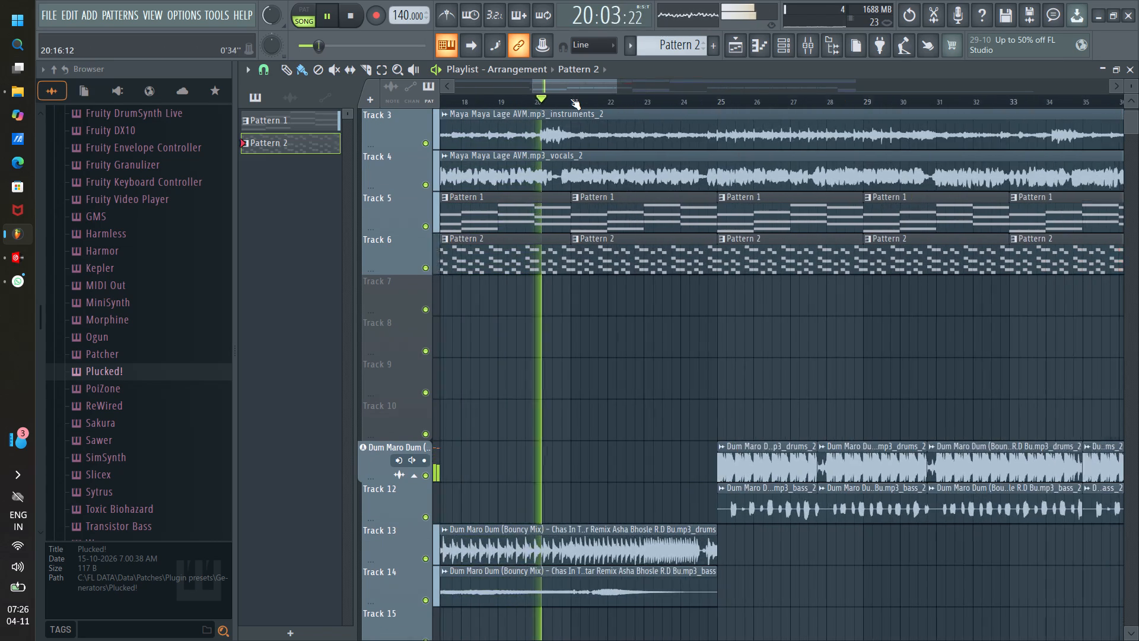
{"action": "scroll", "coordinate": [570, 99], "scroll_direction": "down", "scroll_amount": 2}
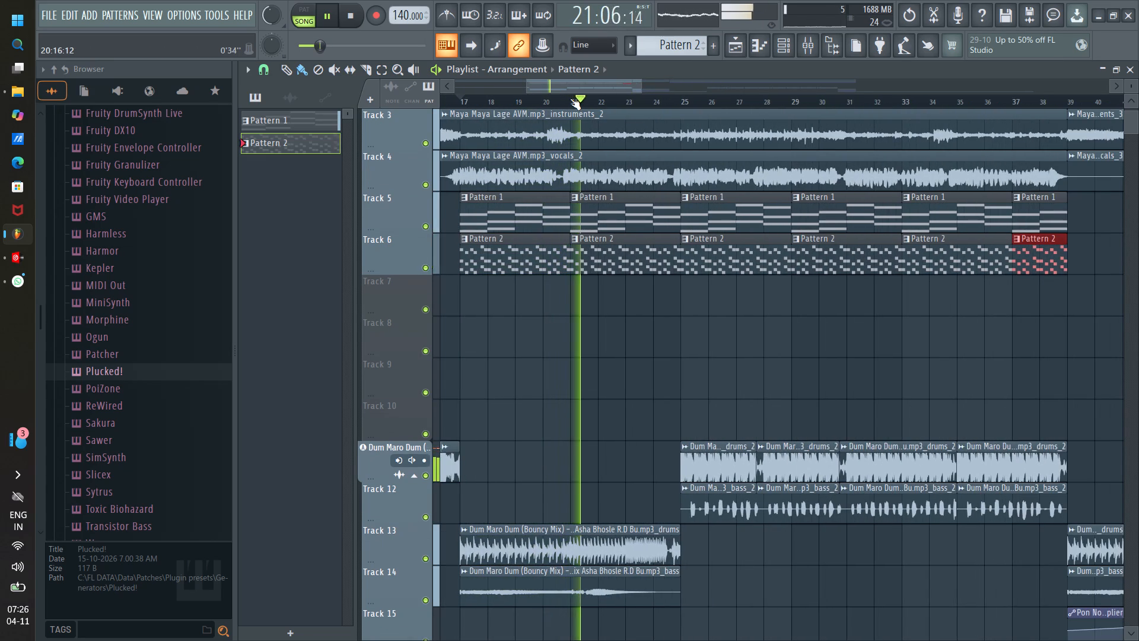
{"action": "scroll", "coordinate": [570, 99], "scroll_direction": "down", "scroll_amount": 1}
{"action": "left_click_drag", "start_coordinate": [571, 89], "coordinate": [552, 87]}
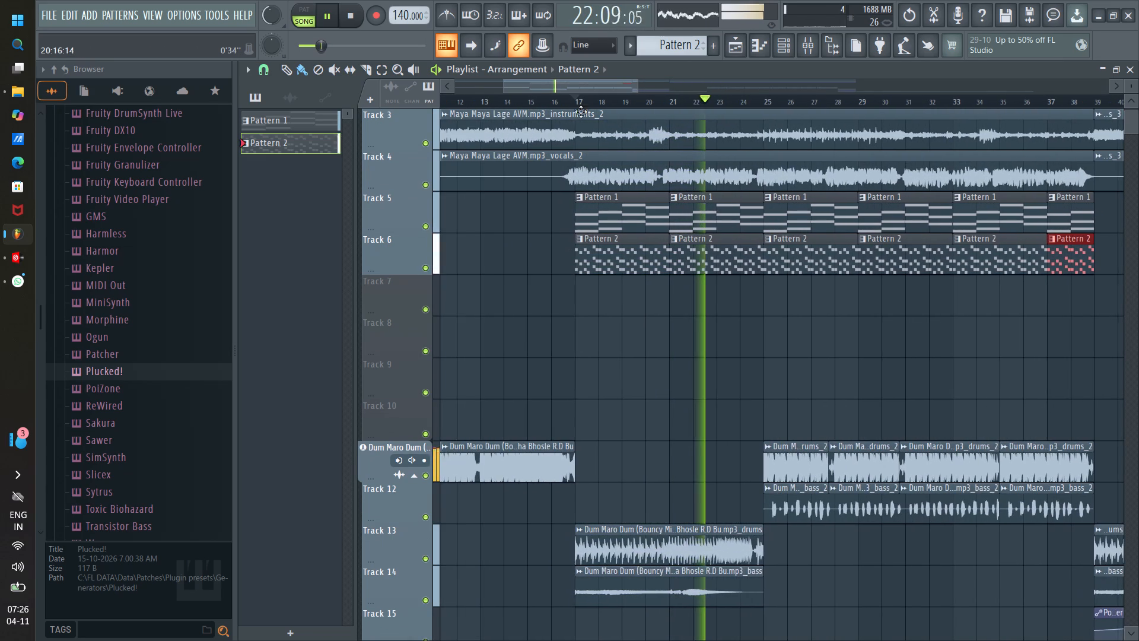
{"action": "scroll", "coordinate": [638, 273], "scroll_direction": "down", "scroll_amount": 2}
{"action": "scroll", "coordinate": [640, 273], "scroll_direction": "up", "scroll_amount": 2}
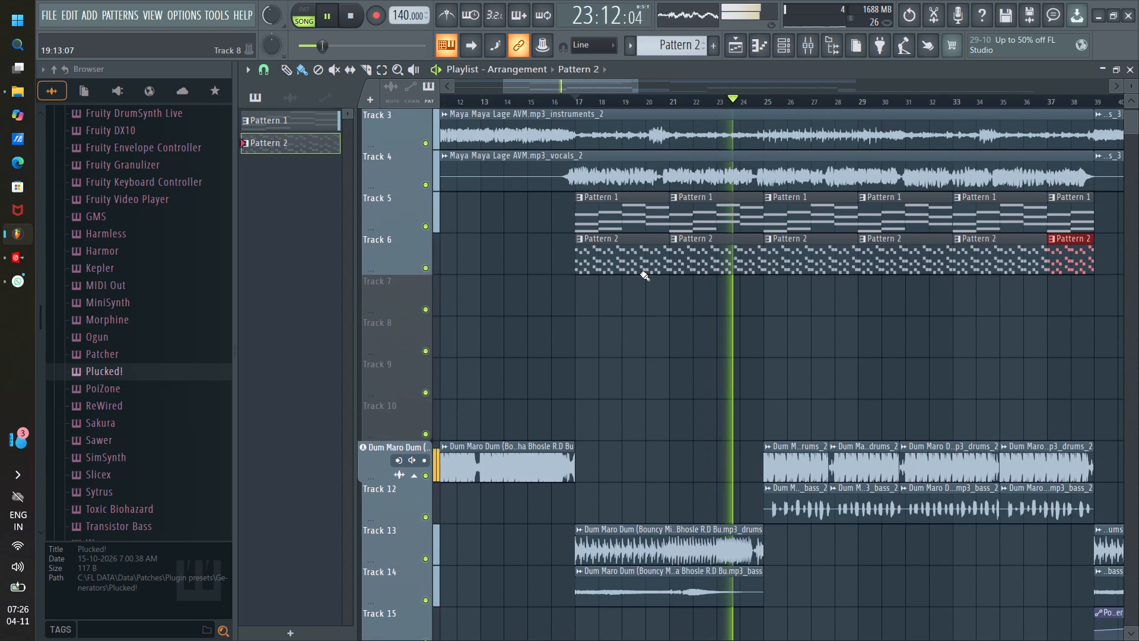
{"action": "key", "text": "space"}
Open the Pattern 2 clip on Track 6 in the piano roll to review its Plucked! chords.
{"action": "double_click", "coordinate": [622, 258]}
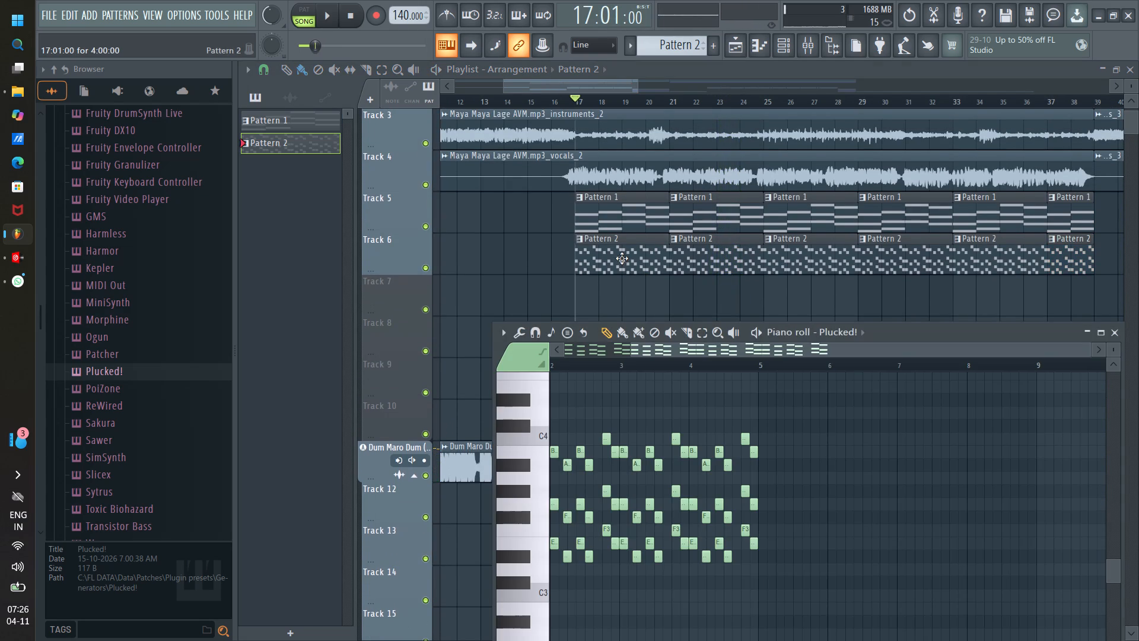
{"action": "left_click_drag", "start_coordinate": [1090, 351], "coordinate": [974, 350]}
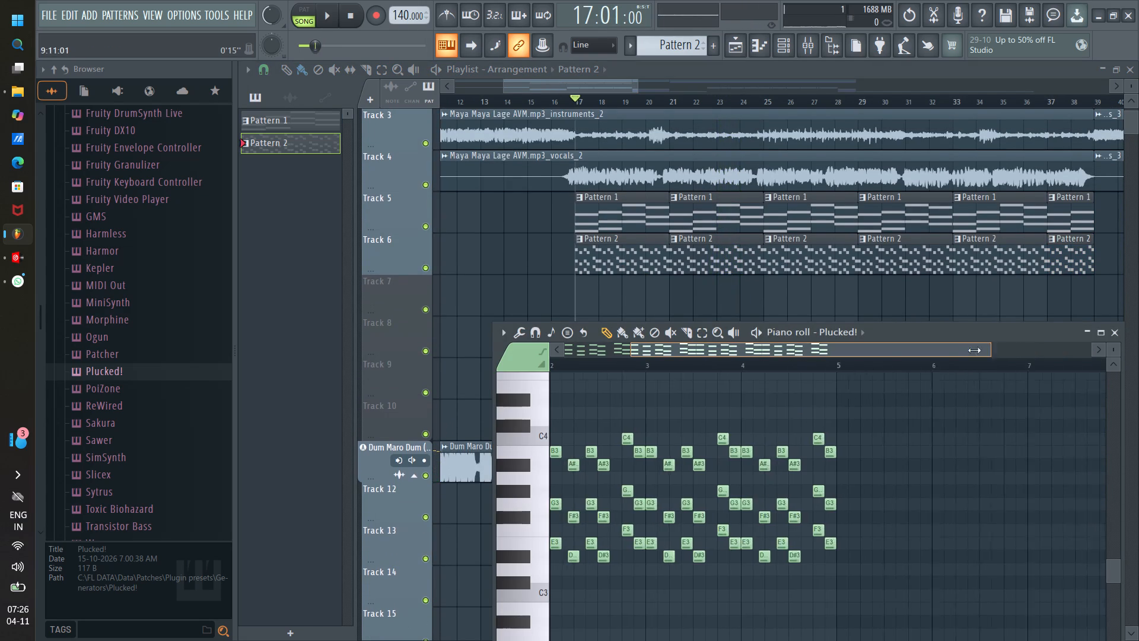
{"action": "left_click_drag", "start_coordinate": [974, 350], "coordinate": [1091, 372]}
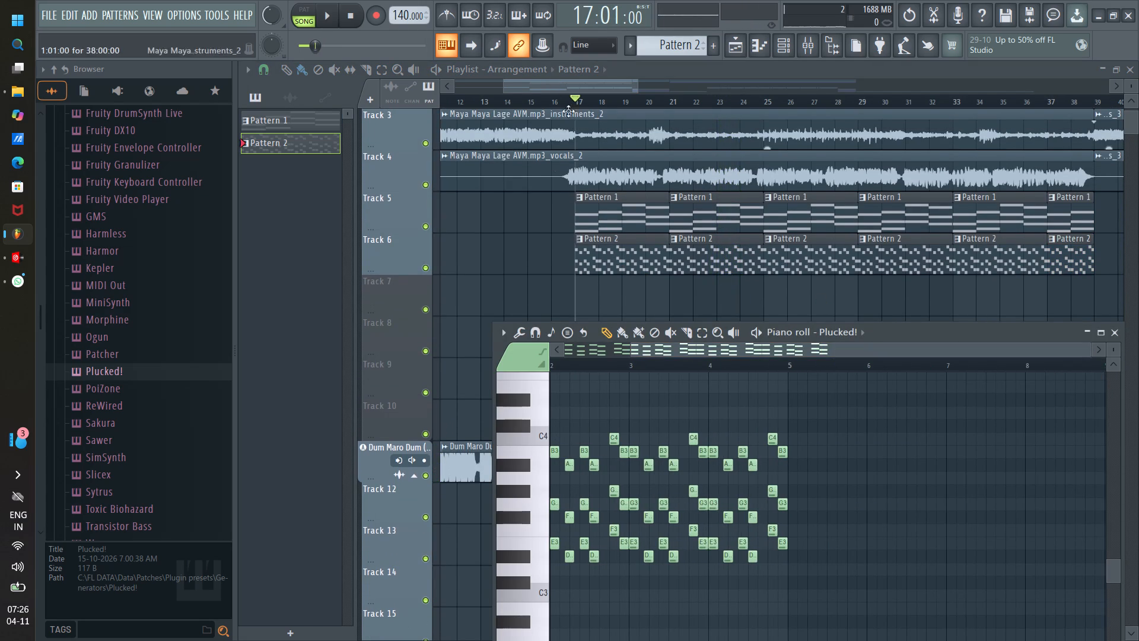
Copy the Plucked! channel's notes from Pattern 2 and return to the playlist.
{"action": "left_click", "coordinate": [780, 46]}
{"action": "scroll", "coordinate": [594, 472], "scroll_direction": "down", "scroll_amount": 2}
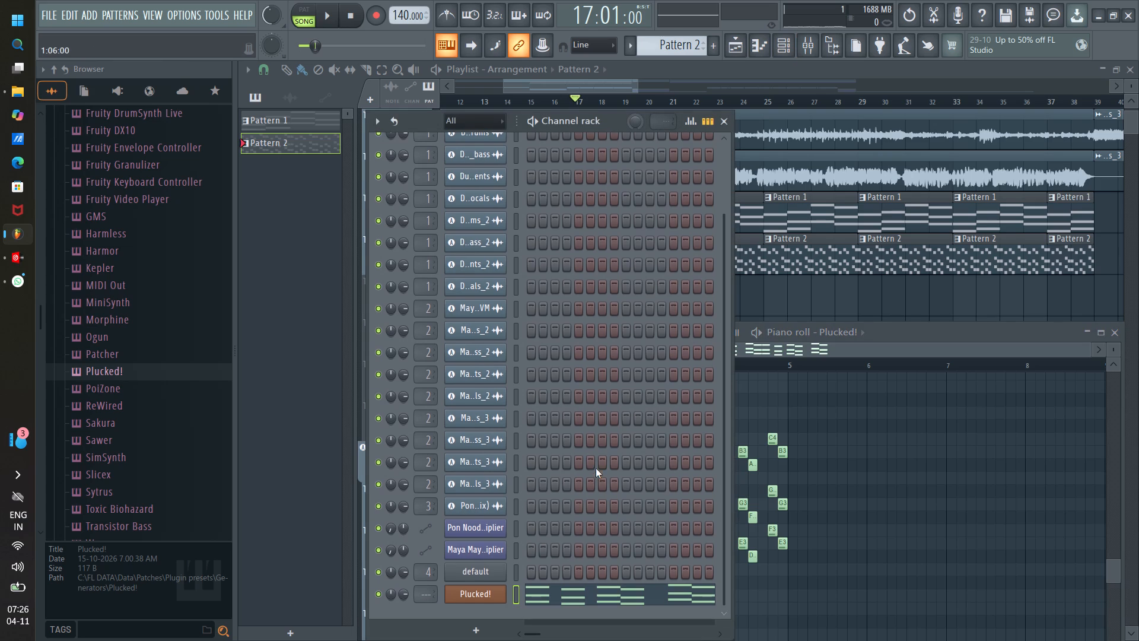
{"action": "right_click", "coordinate": [482, 592]}
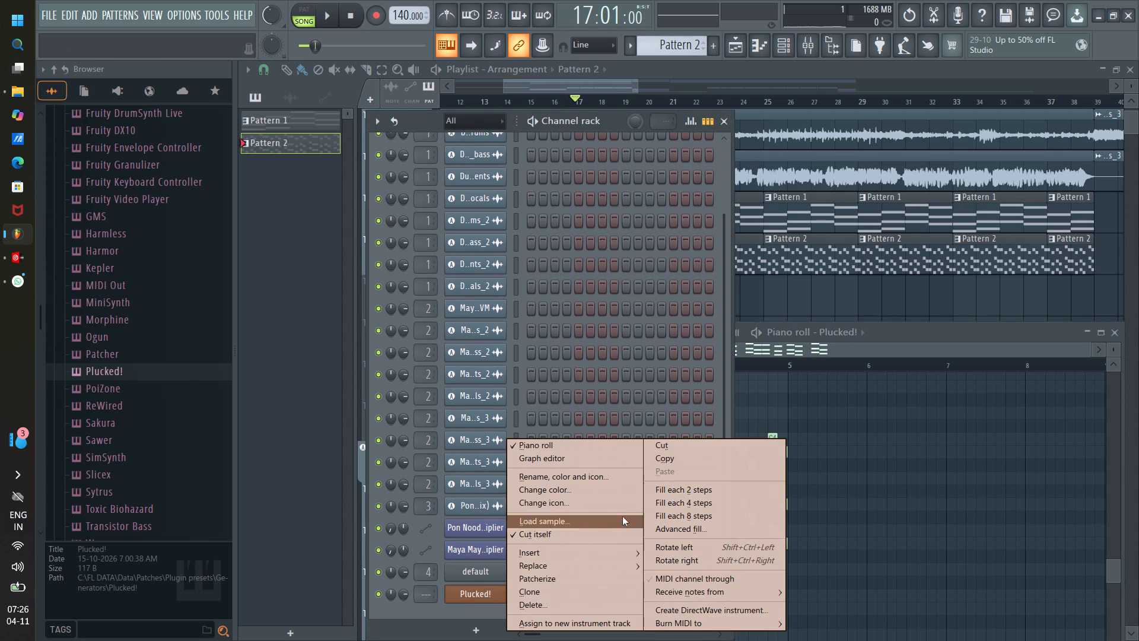
{"action": "left_click", "coordinate": [664, 458]}
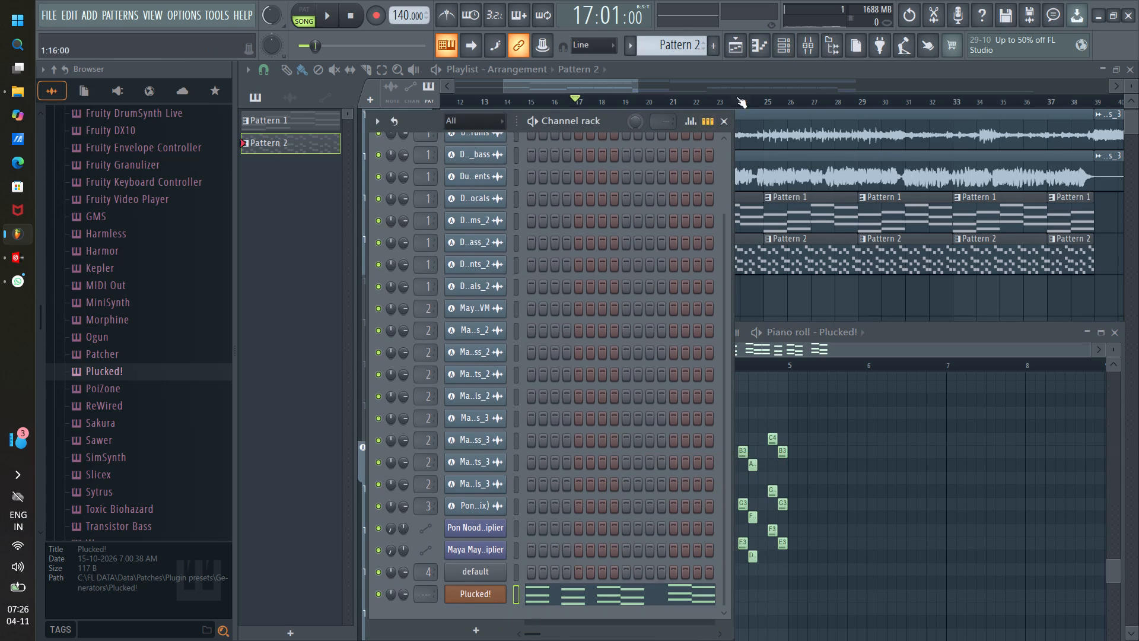
{"action": "left_click", "coordinate": [614, 81]}
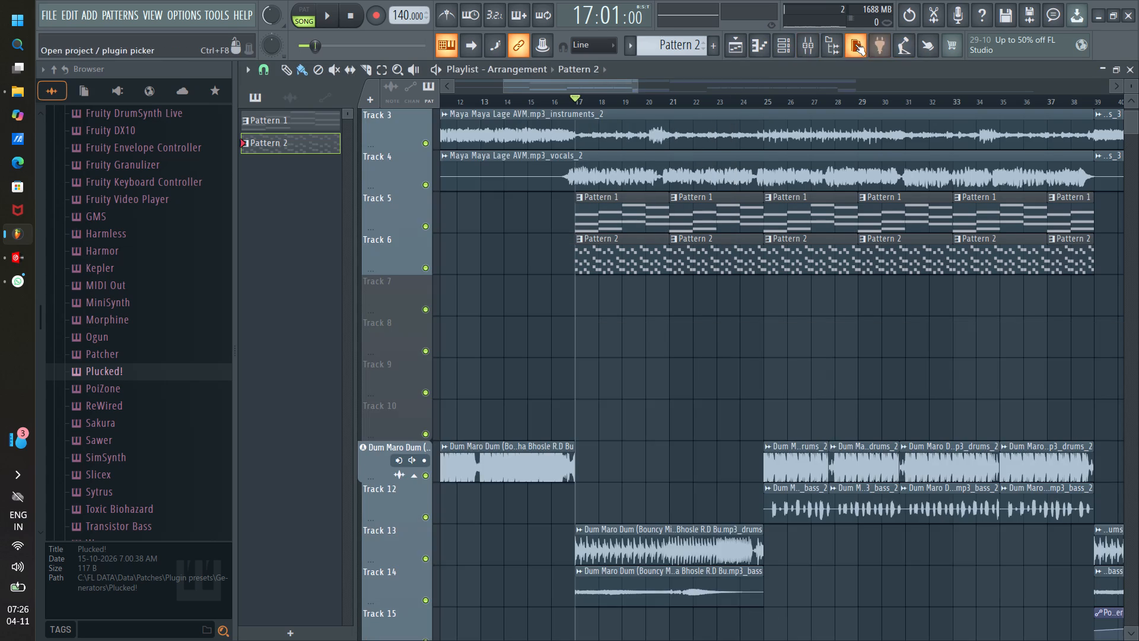
Create an empty Pattern 3, place its clip on Track 7 at bar 17, and open it.
{"action": "left_click", "coordinate": [855, 44]}
{"action": "left_click", "coordinate": [464, 303]}
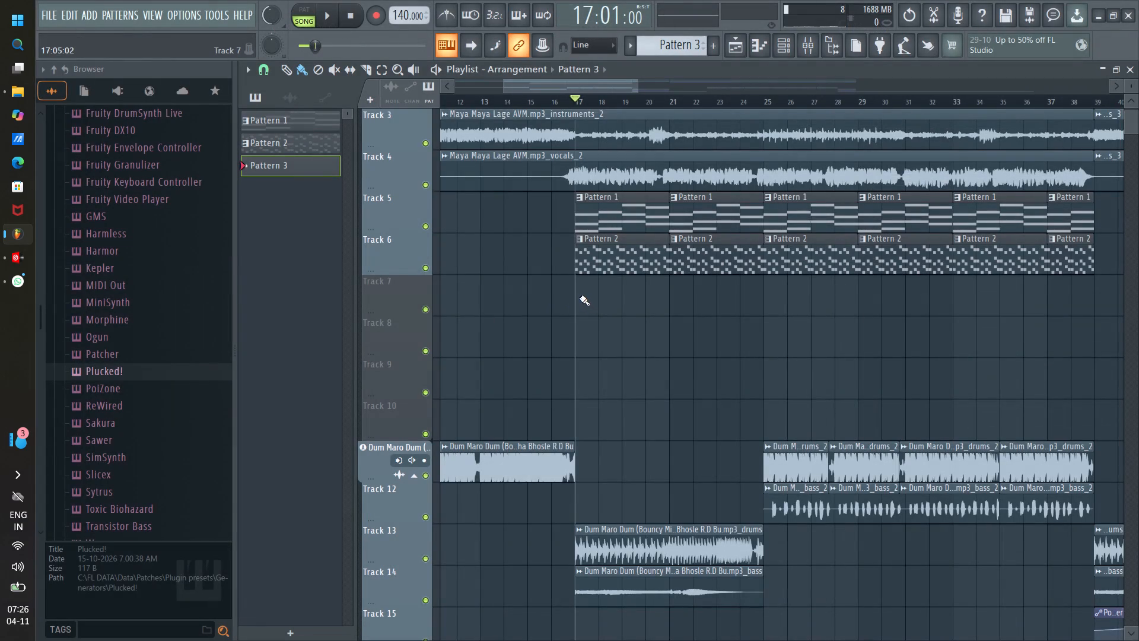
{"action": "left_click", "coordinate": [580, 297]}
{"action": "left_click_drag", "start_coordinate": [588, 297], "coordinate": [581, 297]}
{"action": "double_click", "coordinate": [582, 297]}
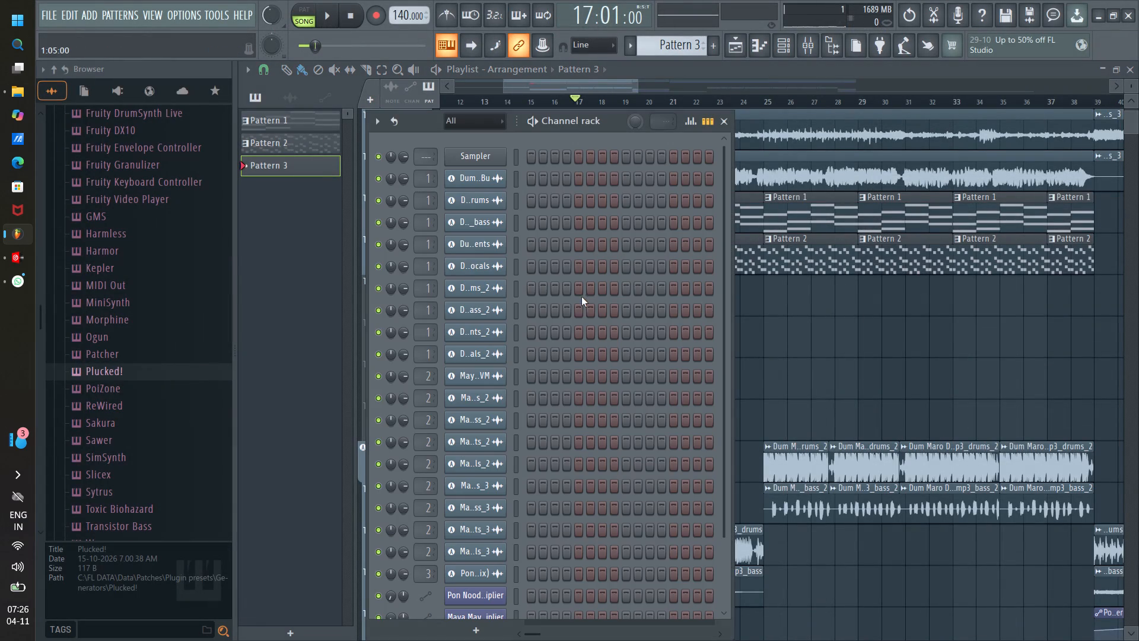
Add a GMS synth channel below Plucked! in the channel rack.
{"action": "scroll", "coordinate": [506, 308], "scroll_direction": "down", "scroll_amount": 5}
{"action": "left_click", "coordinate": [473, 631]}
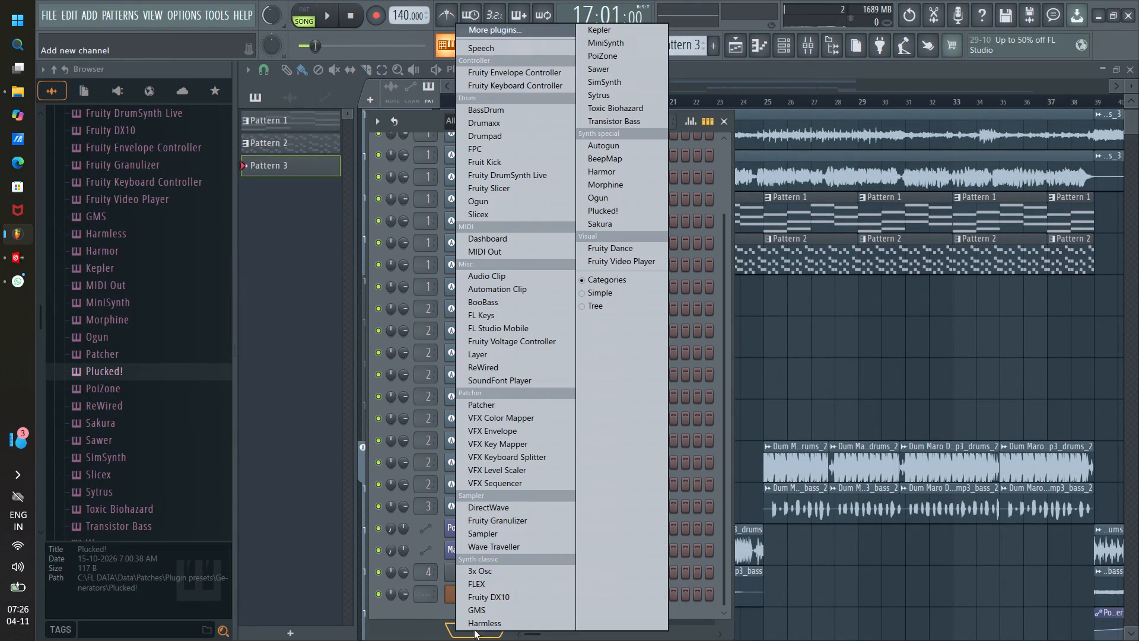
{"action": "left_click", "coordinate": [486, 612]}
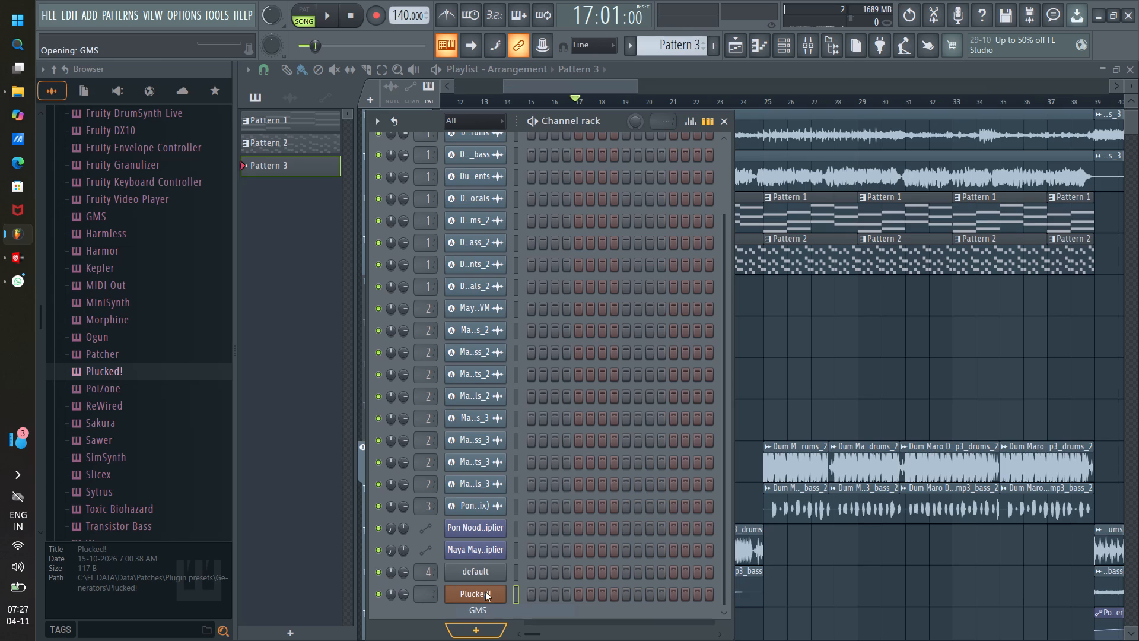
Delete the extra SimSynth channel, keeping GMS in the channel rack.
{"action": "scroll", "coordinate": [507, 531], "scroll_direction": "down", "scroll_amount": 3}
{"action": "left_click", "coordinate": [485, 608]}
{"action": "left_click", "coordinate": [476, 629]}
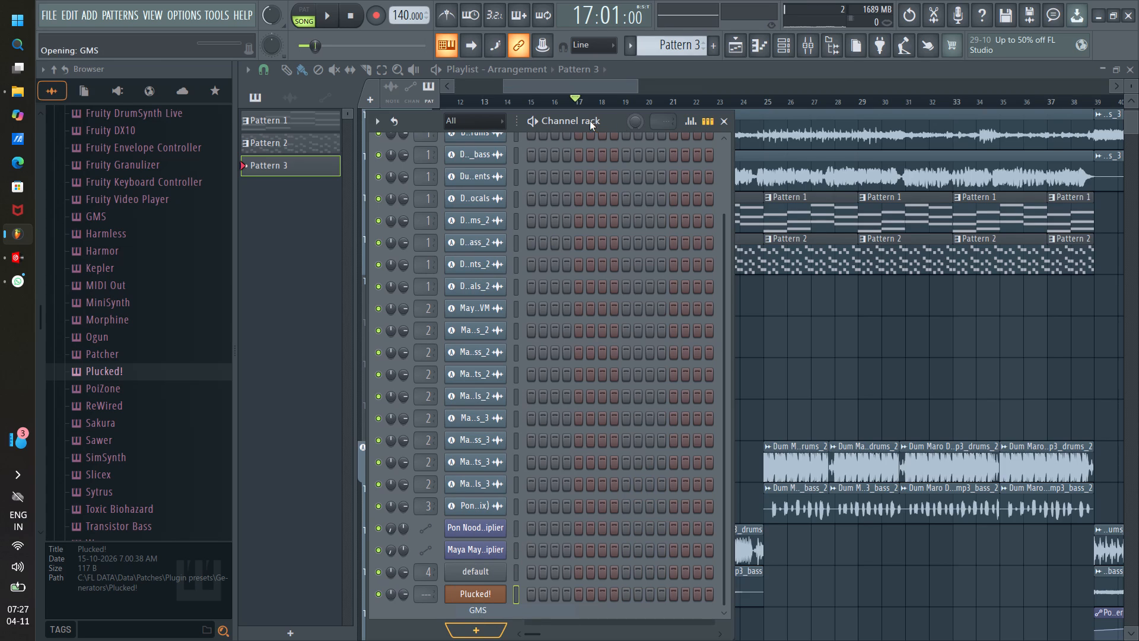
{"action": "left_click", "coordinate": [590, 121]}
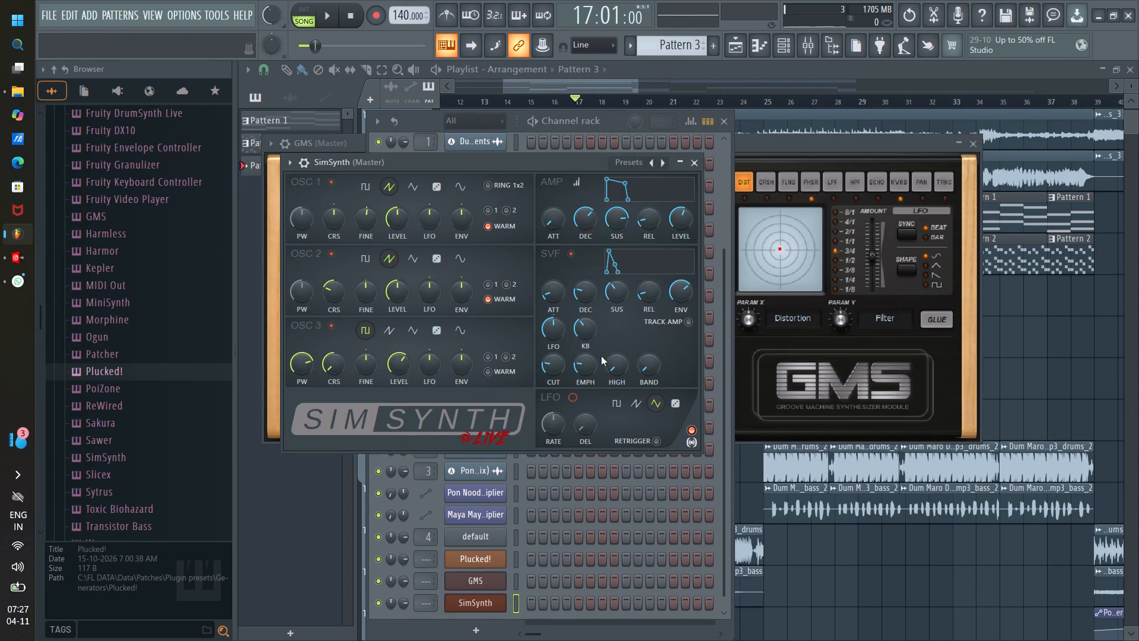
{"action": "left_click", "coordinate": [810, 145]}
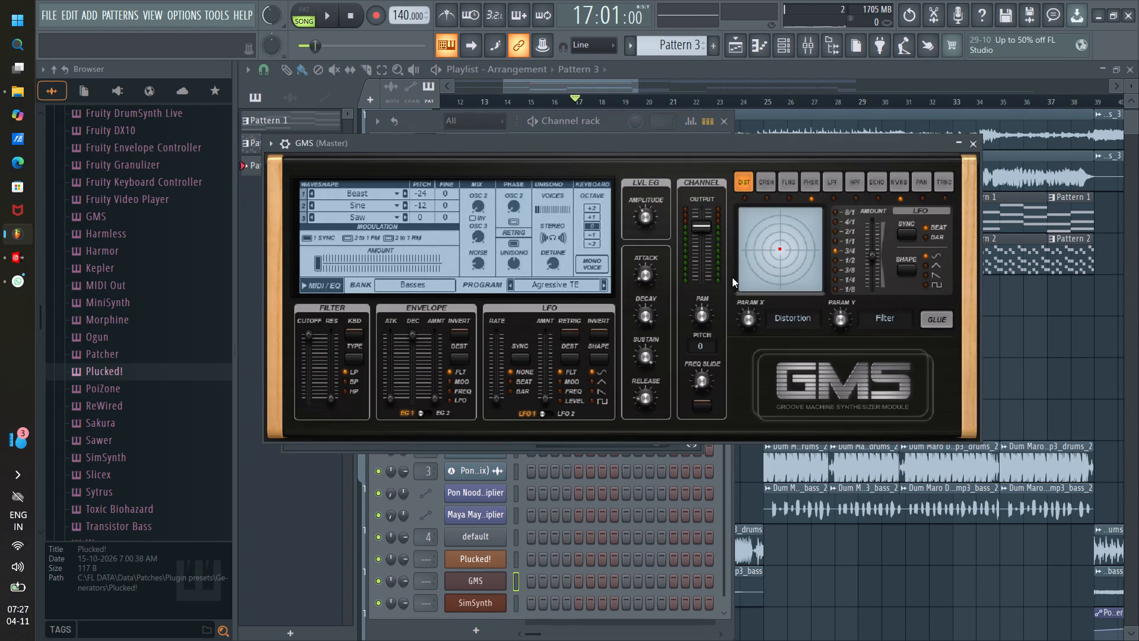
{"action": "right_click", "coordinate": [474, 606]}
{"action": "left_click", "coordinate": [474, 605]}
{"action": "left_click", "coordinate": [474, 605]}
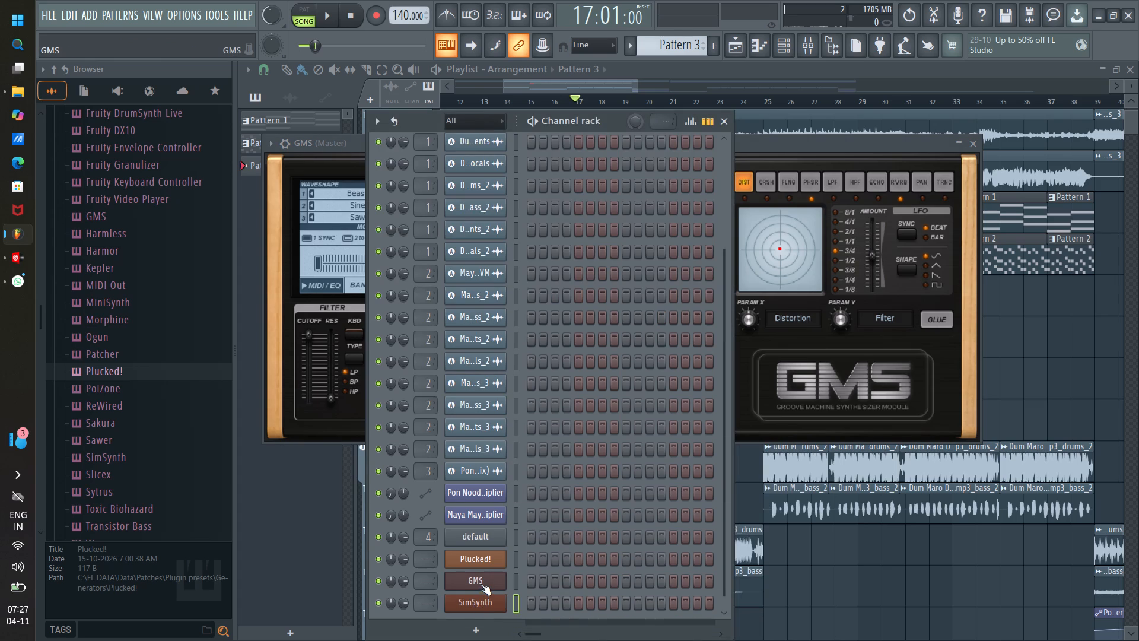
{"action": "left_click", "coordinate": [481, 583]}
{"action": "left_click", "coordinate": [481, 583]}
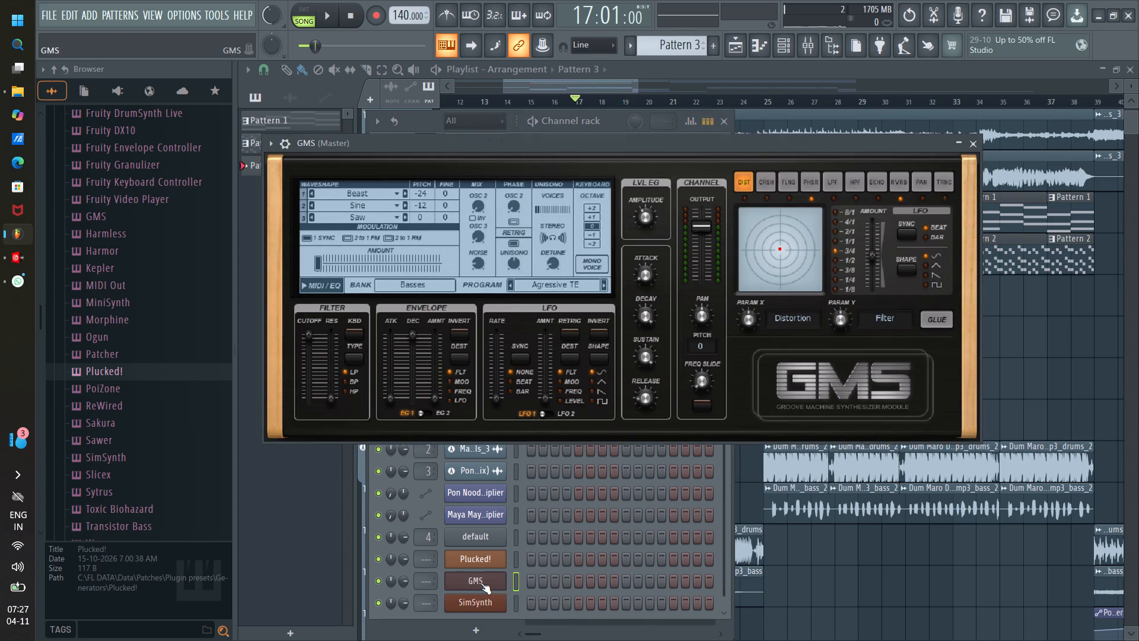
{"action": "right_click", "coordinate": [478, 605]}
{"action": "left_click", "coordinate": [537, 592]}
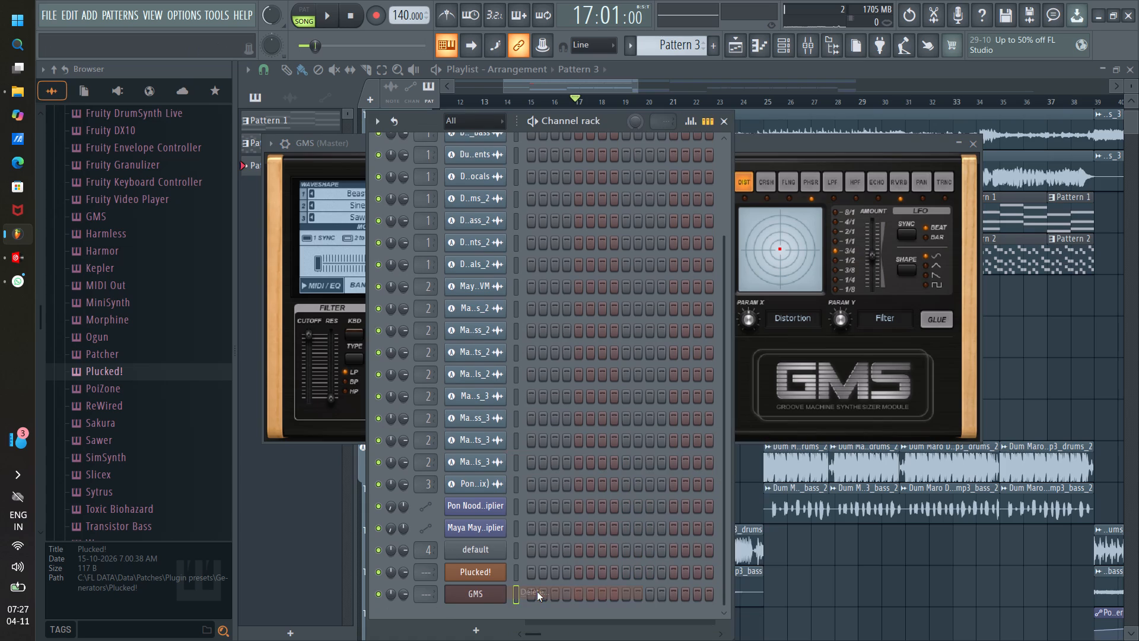
Paste the copied Plucked! notes into the GMS channel of Pattern 3.
{"action": "double_click", "coordinate": [491, 594]}
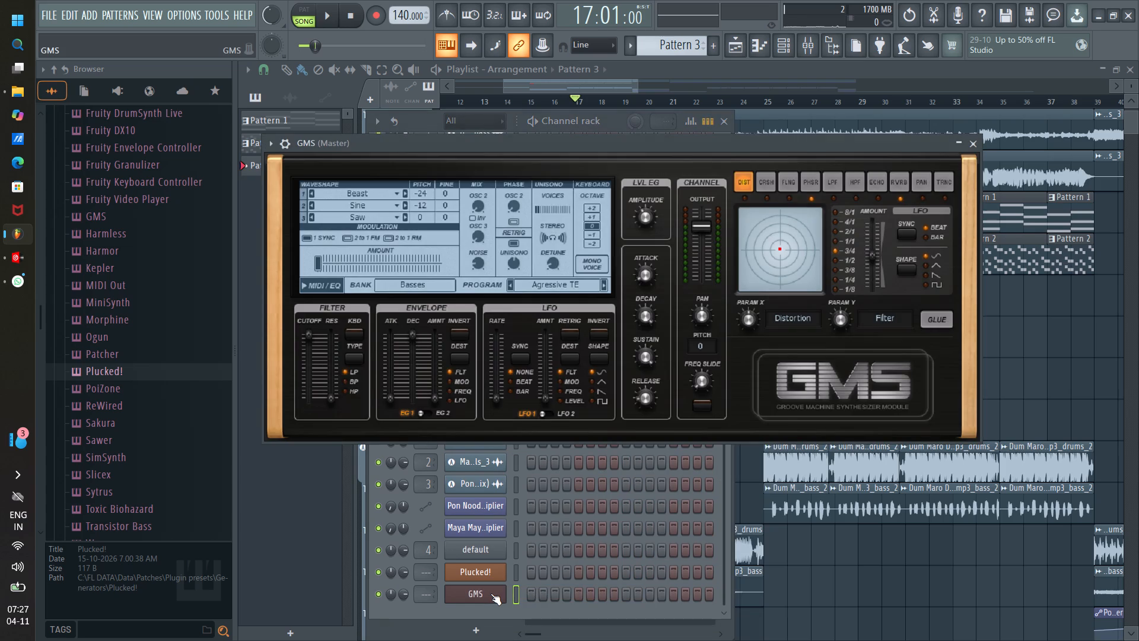
{"action": "right_click", "coordinate": [490, 594]}
{"action": "left_click", "coordinate": [666, 468]}
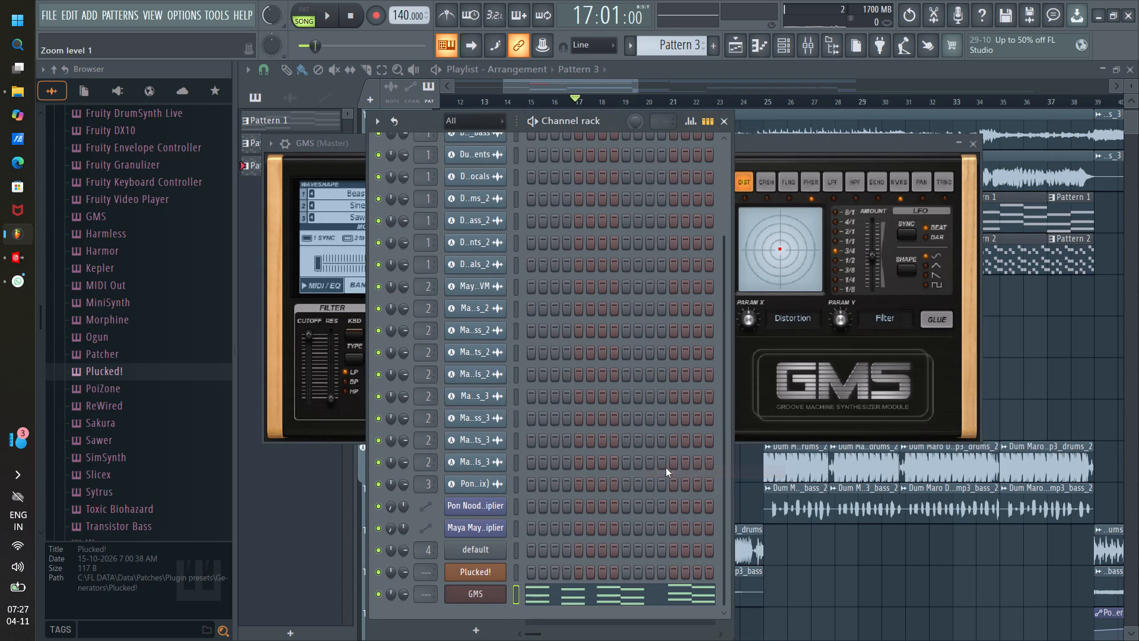
Close the channel rack and GMS windows, solo Track 7, and play its Pattern 3 clip from bar 17.
{"action": "key", "text": "space"}
{"action": "left_click", "coordinate": [721, 123]}
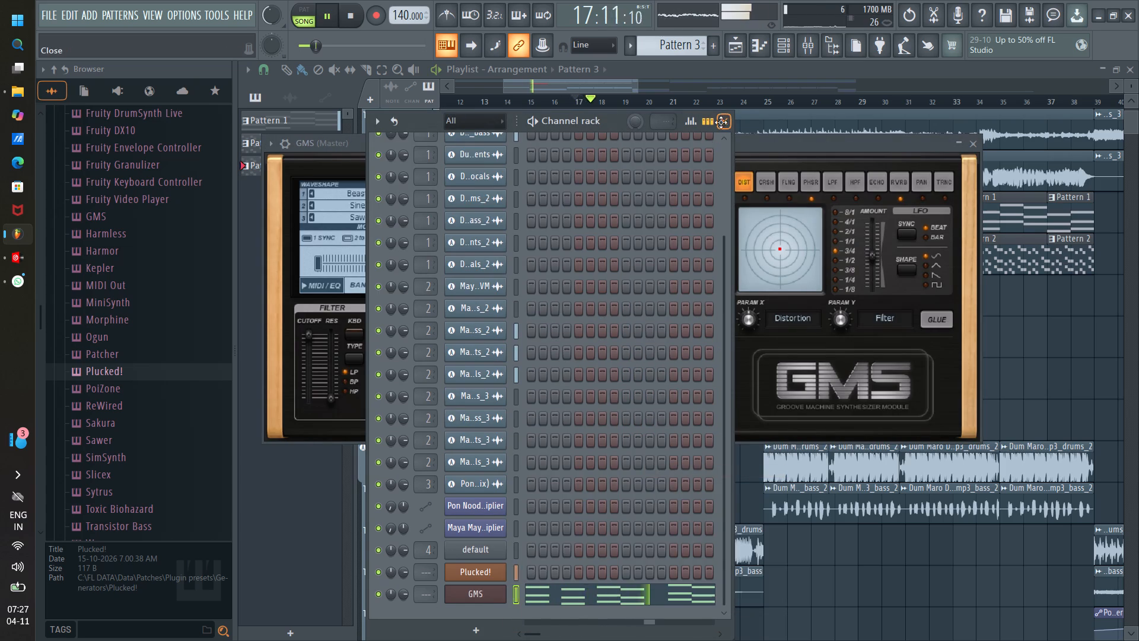
{"action": "left_click", "coordinate": [969, 139]}
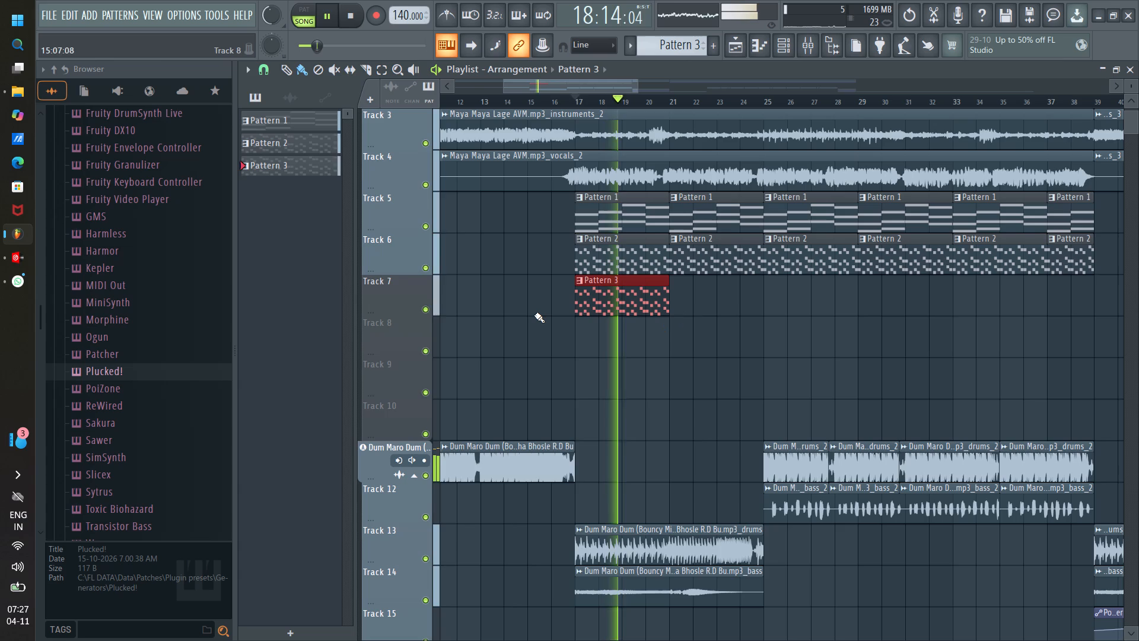
{"action": "key", "text": "space"}
{"action": "right_click", "coordinate": [422, 311]}
{"action": "key", "text": "space"}
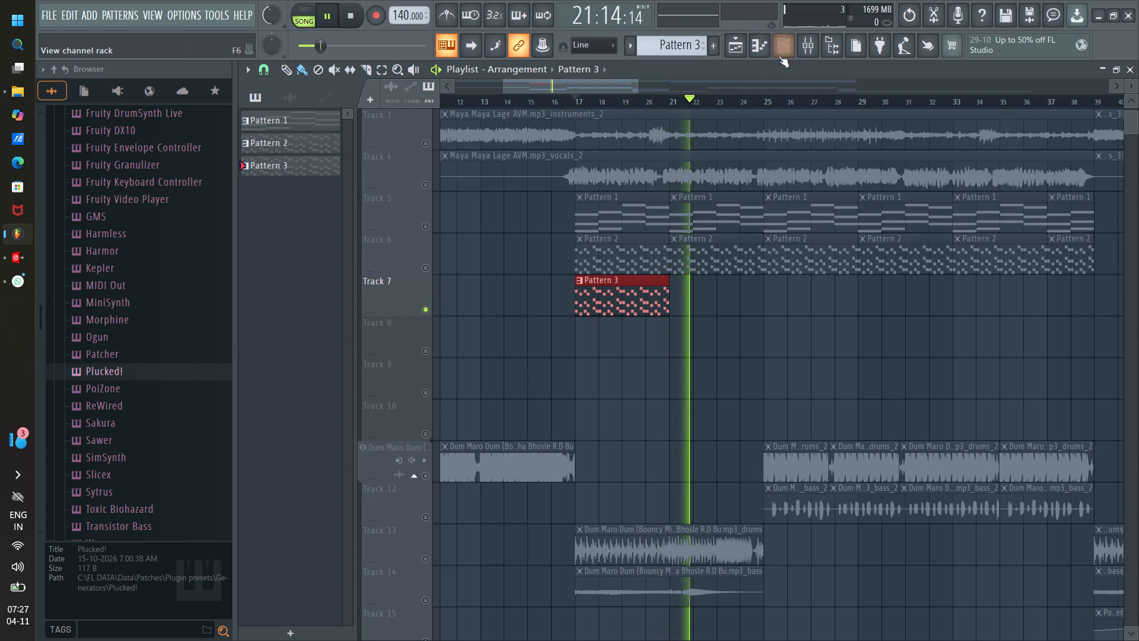
Open the GMS synth and replay the soloed Pattern 3 clip to hear its current sound.
{"action": "left_click", "coordinate": [787, 51]}
{"action": "left_click", "coordinate": [472, 597]}
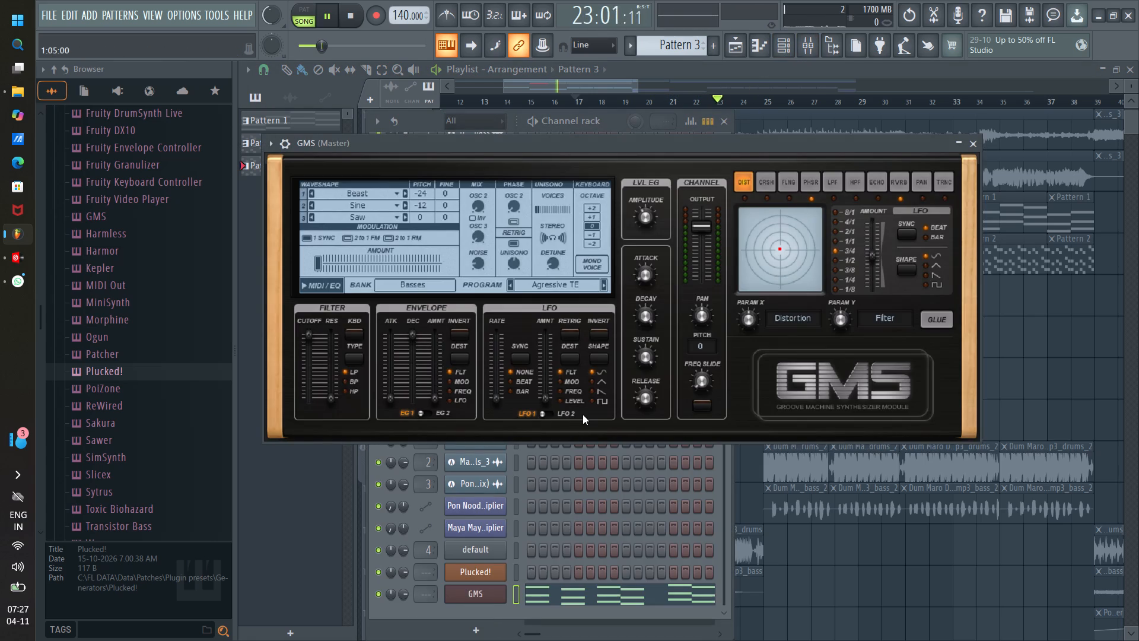
{"action": "right_click", "coordinate": [378, 596]}
{"action": "key", "text": "space"}
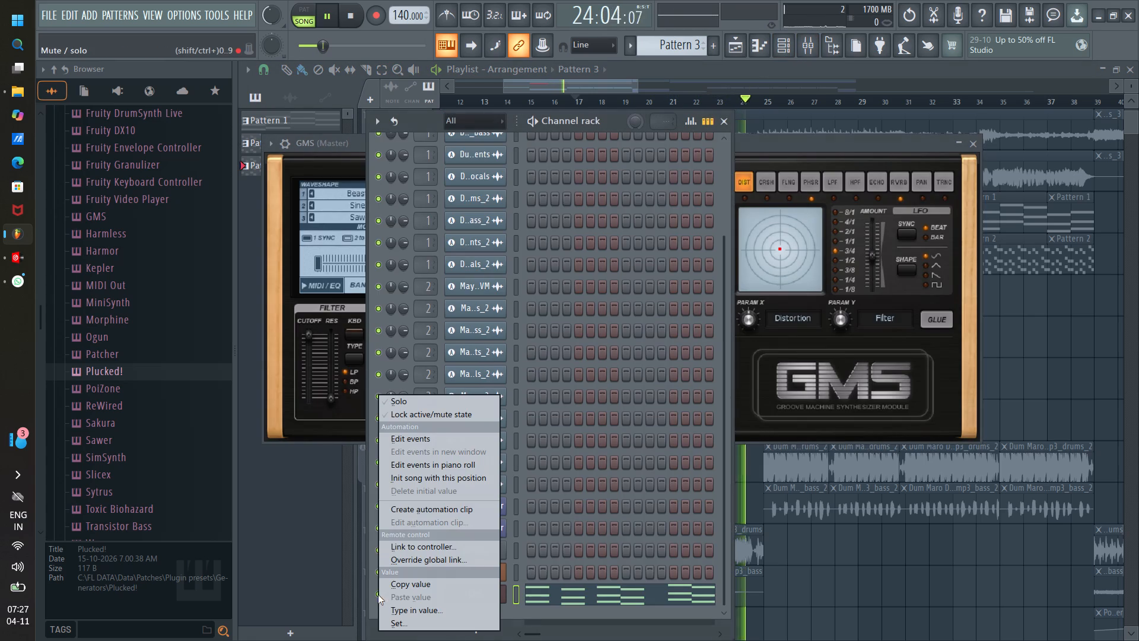
{"action": "left_click", "coordinate": [371, 581]}
{"action": "key", "text": "space"}
{"action": "key", "text": "space"}
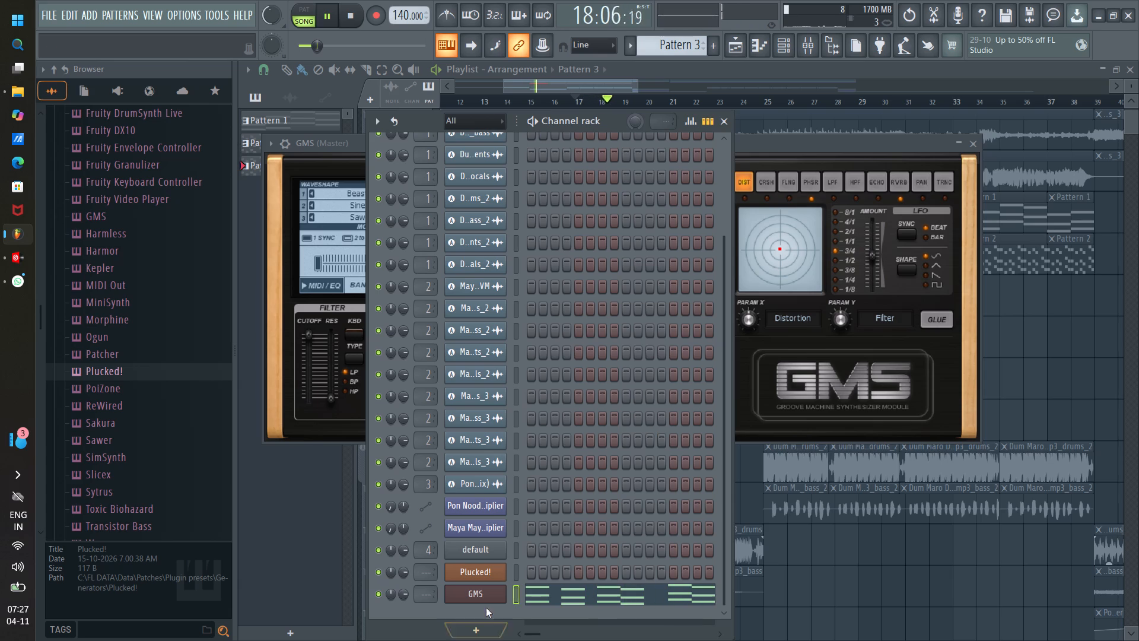
{"action": "left_click", "coordinate": [797, 147]}
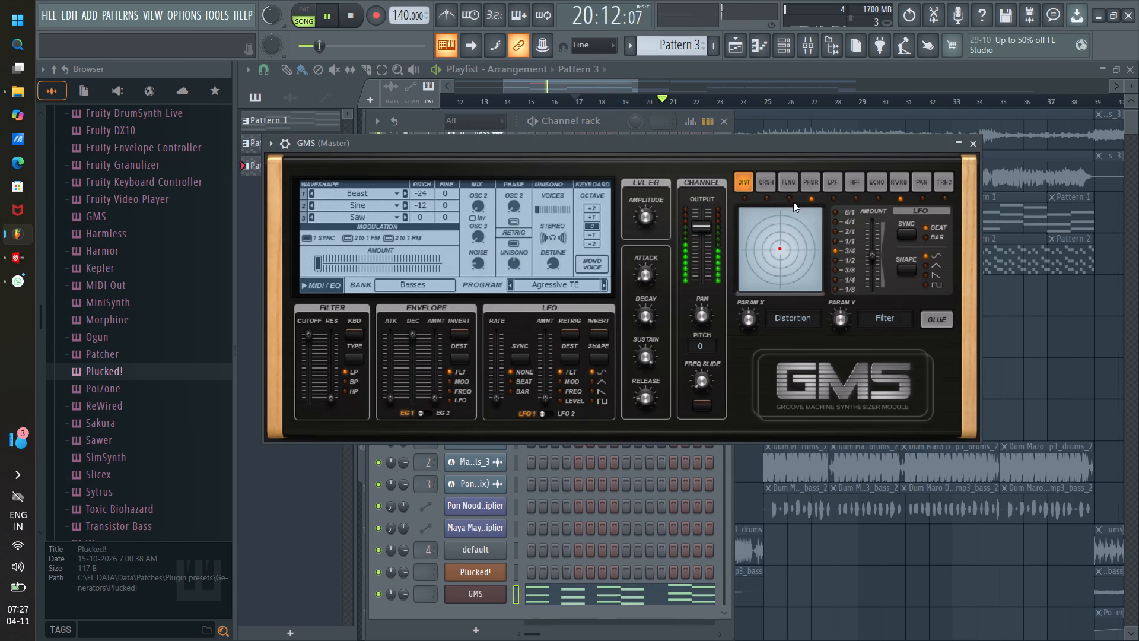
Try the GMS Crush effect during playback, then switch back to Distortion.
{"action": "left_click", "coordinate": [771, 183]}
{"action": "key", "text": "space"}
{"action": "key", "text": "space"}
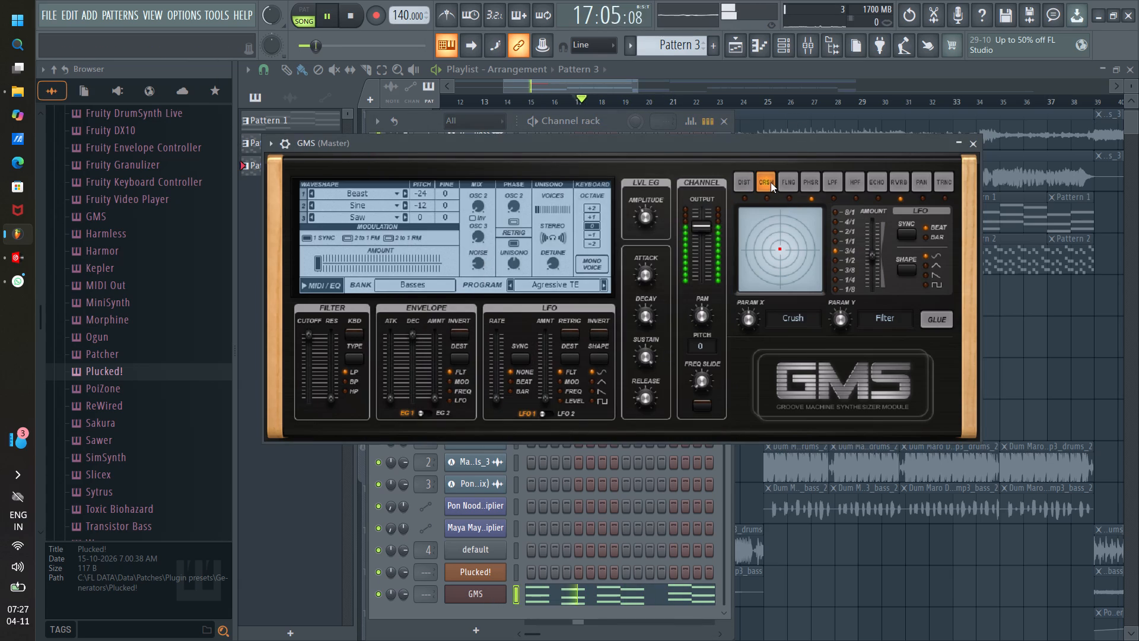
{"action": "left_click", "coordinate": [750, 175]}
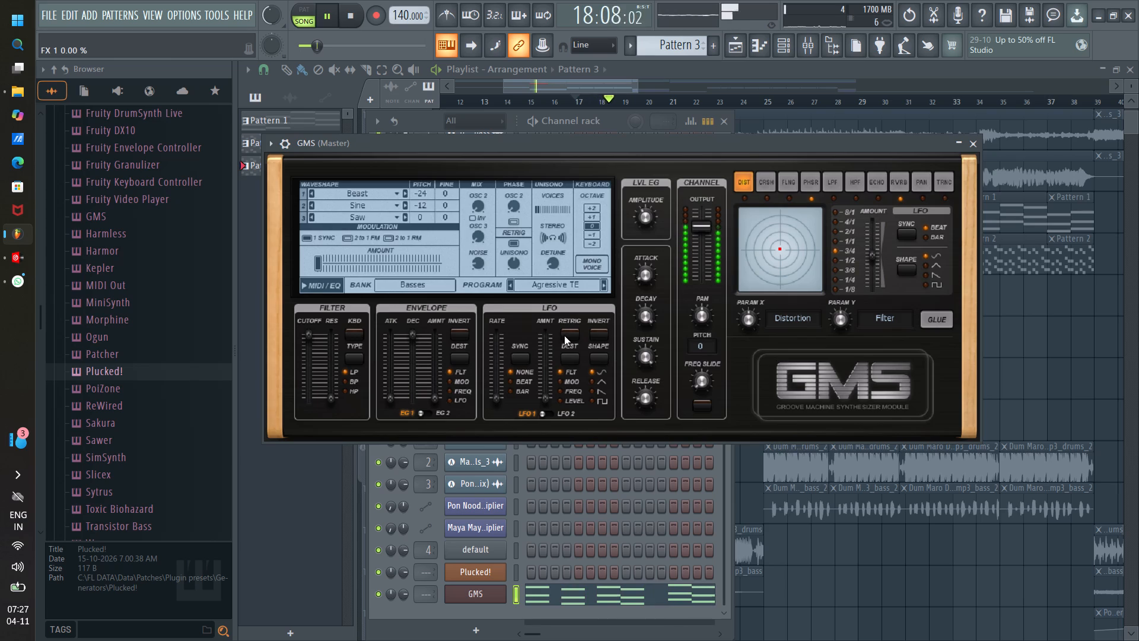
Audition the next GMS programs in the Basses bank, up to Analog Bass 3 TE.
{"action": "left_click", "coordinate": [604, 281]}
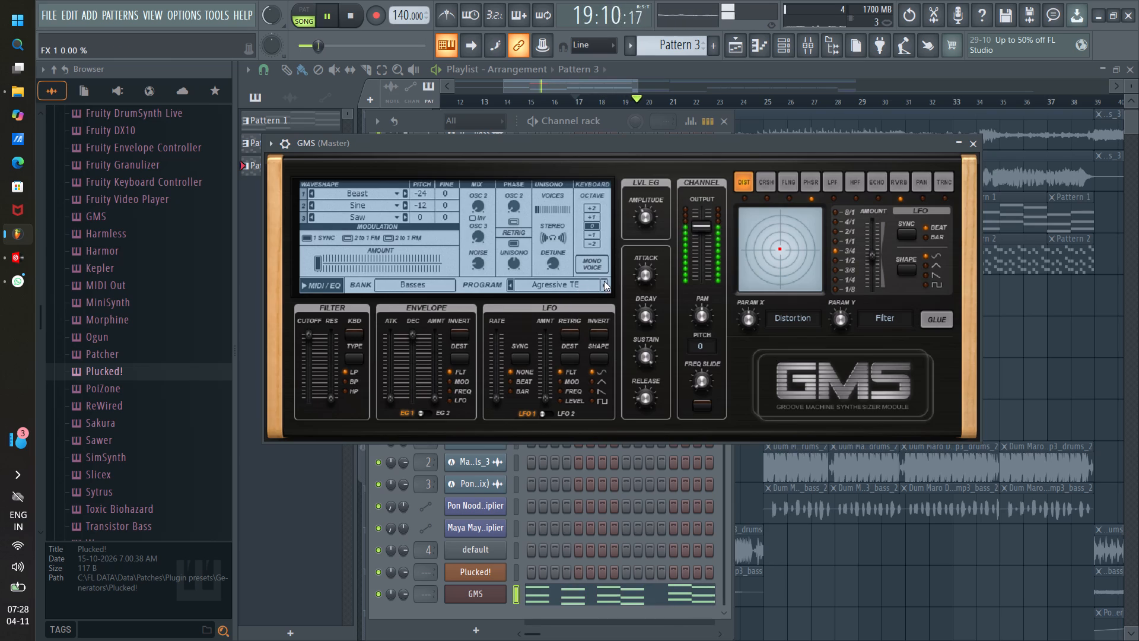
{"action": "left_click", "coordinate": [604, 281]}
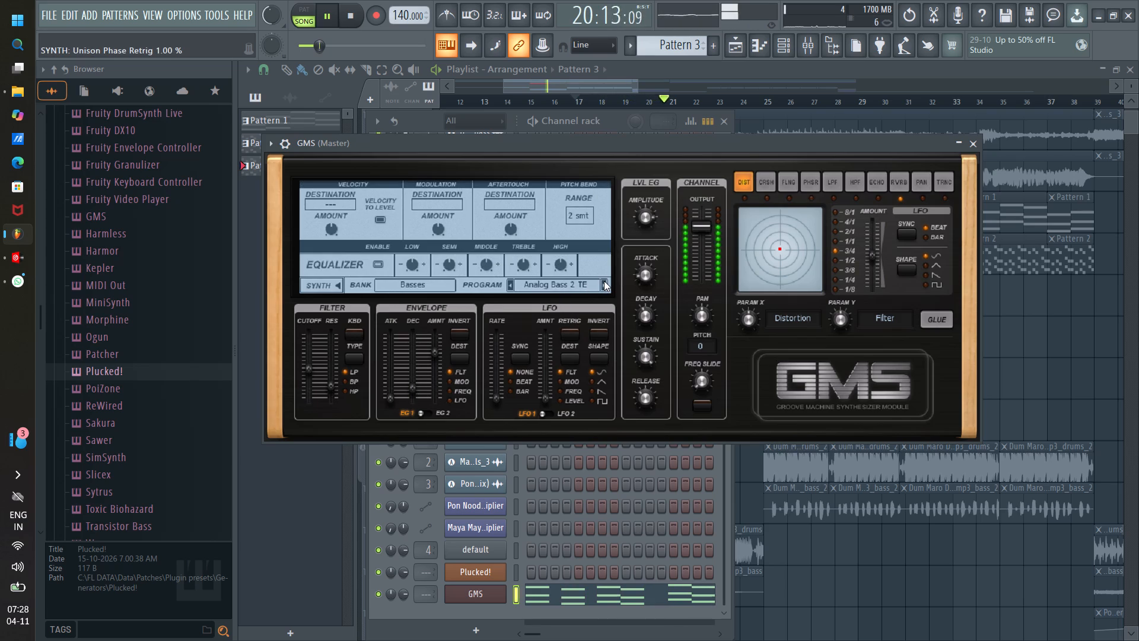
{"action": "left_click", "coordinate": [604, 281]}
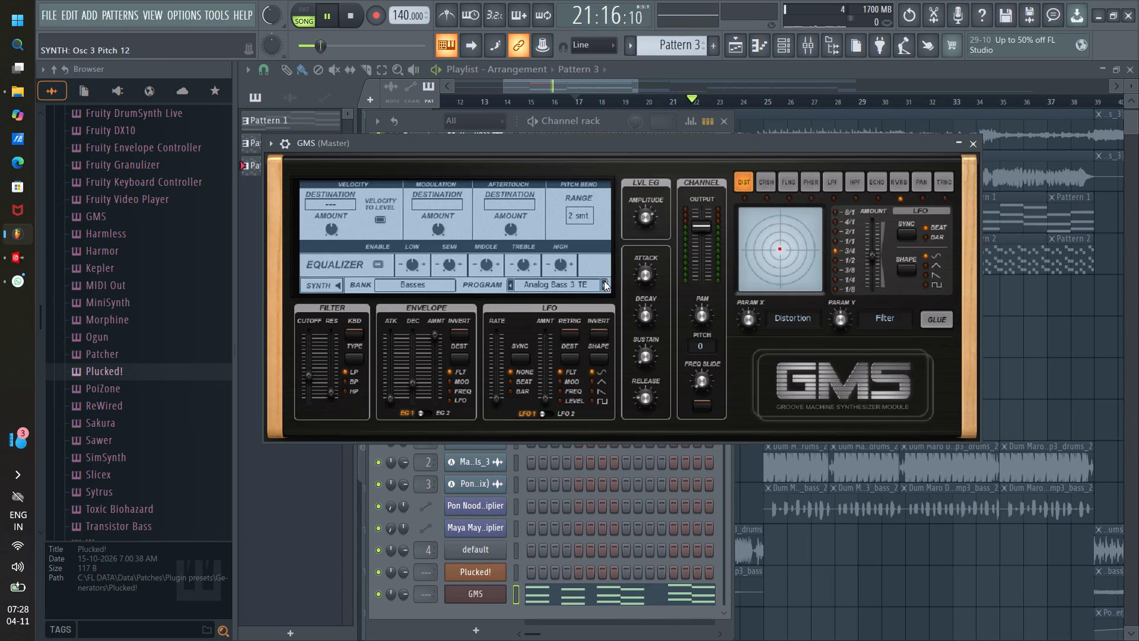
Open the GMS Presets Library and switch the program bank to Leads & Synths.
{"action": "left_click", "coordinate": [577, 281]}
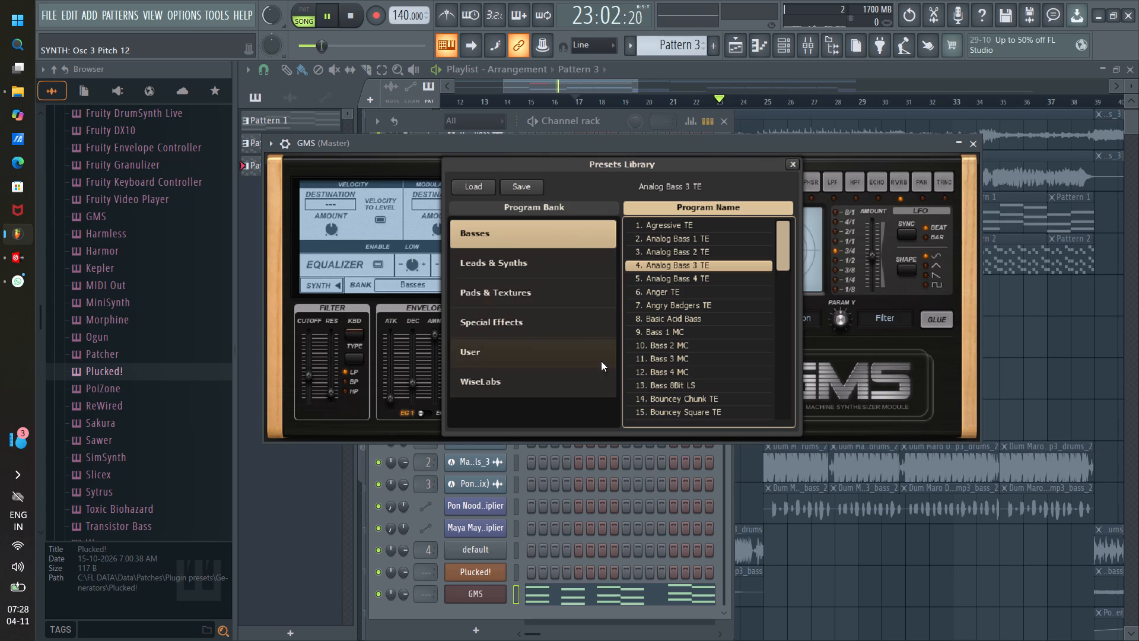
{"action": "left_click", "coordinate": [516, 269]}
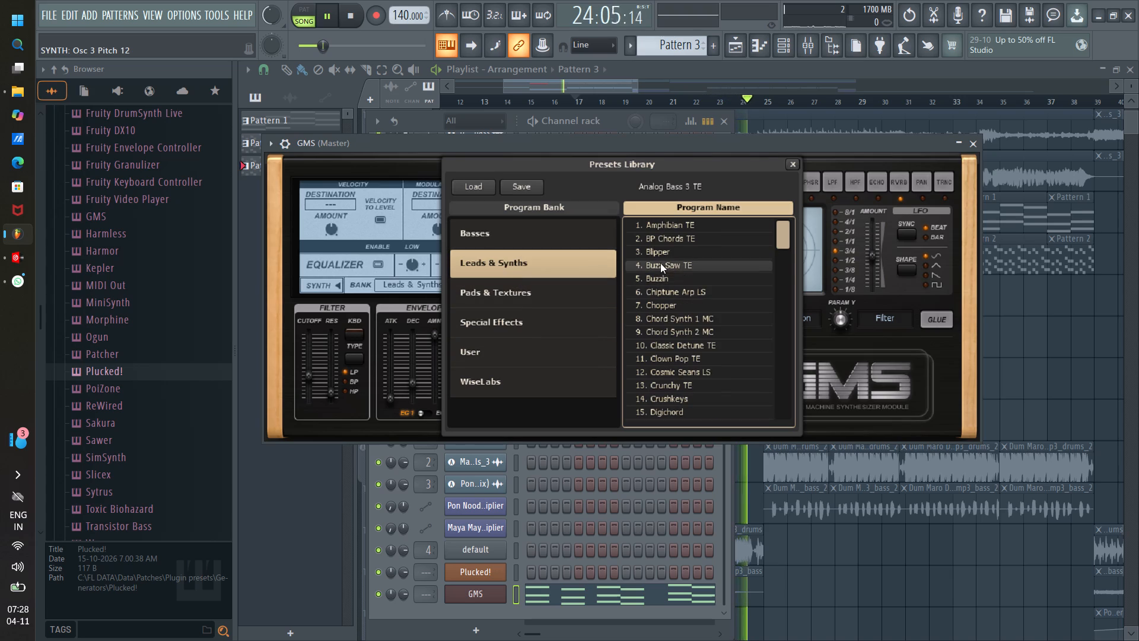
Audition the Leads & Synths programs from Buzz Saw TE through Chord Synth 1 MC, restarting playback to hear them.
{"action": "left_click", "coordinate": [660, 265]}
{"action": "key", "text": "space"}
{"action": "key", "text": "space"}
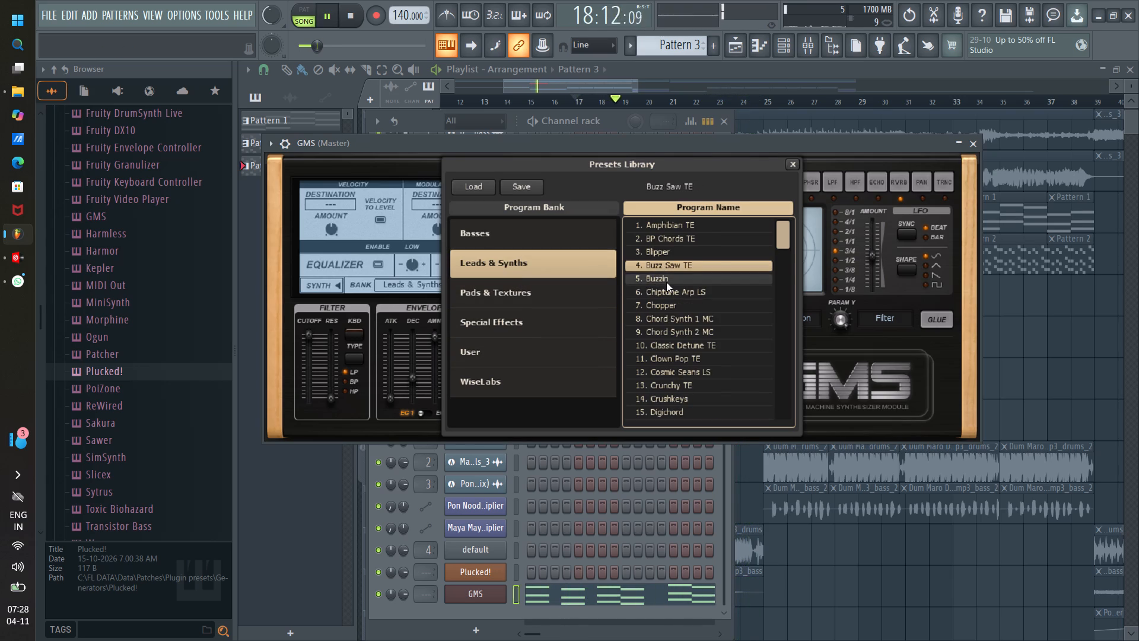
{"action": "left_click", "coordinate": [666, 282]}
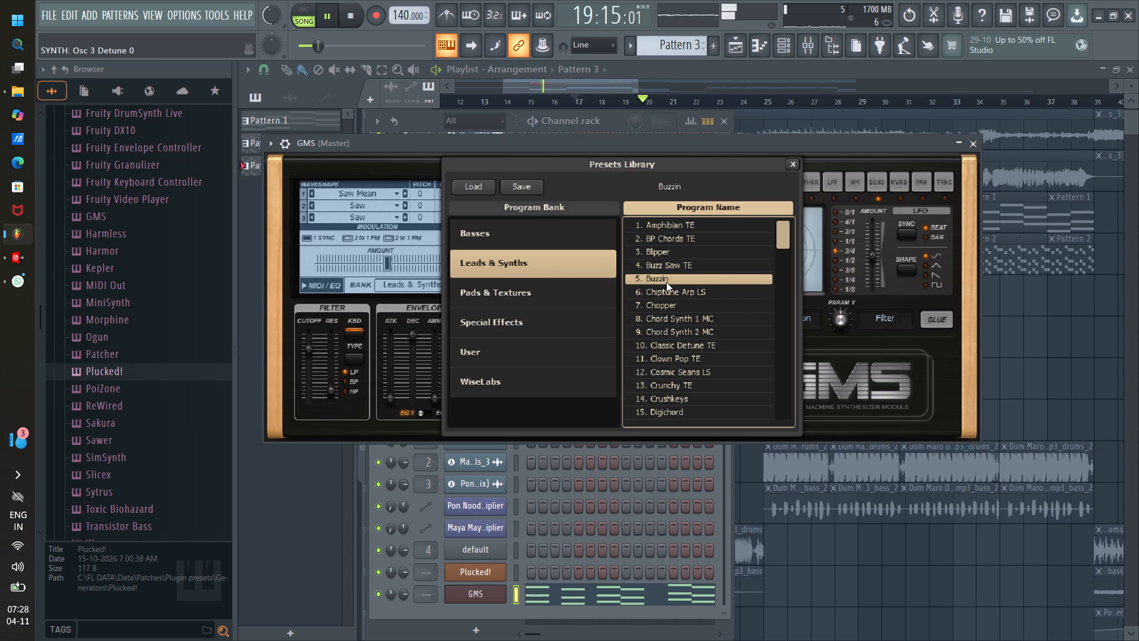
{"action": "left_click", "coordinate": [667, 294]}
{"action": "left_click", "coordinate": [665, 306]}
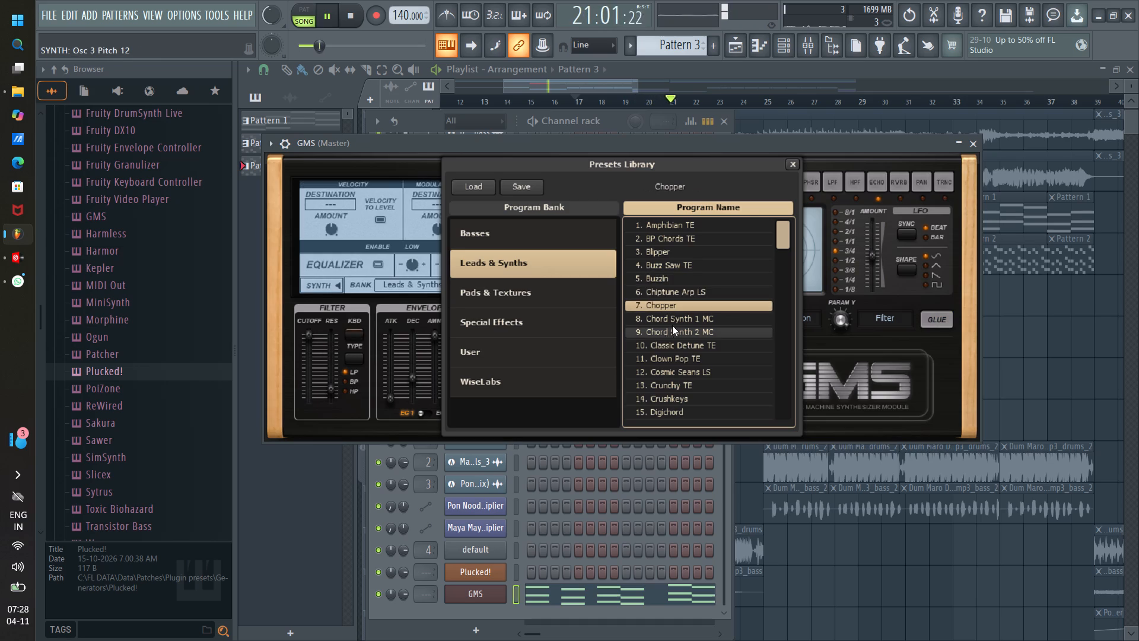
{"action": "left_click", "coordinate": [672, 320]}
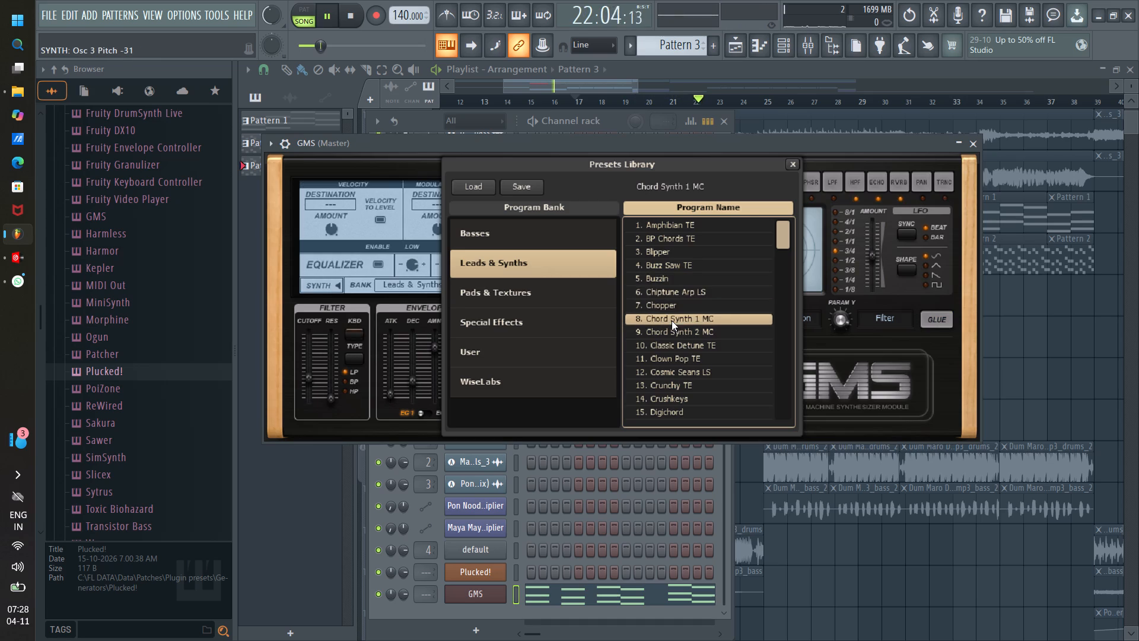
{"action": "key", "text": "space"}
{"action": "key", "text": "space"}
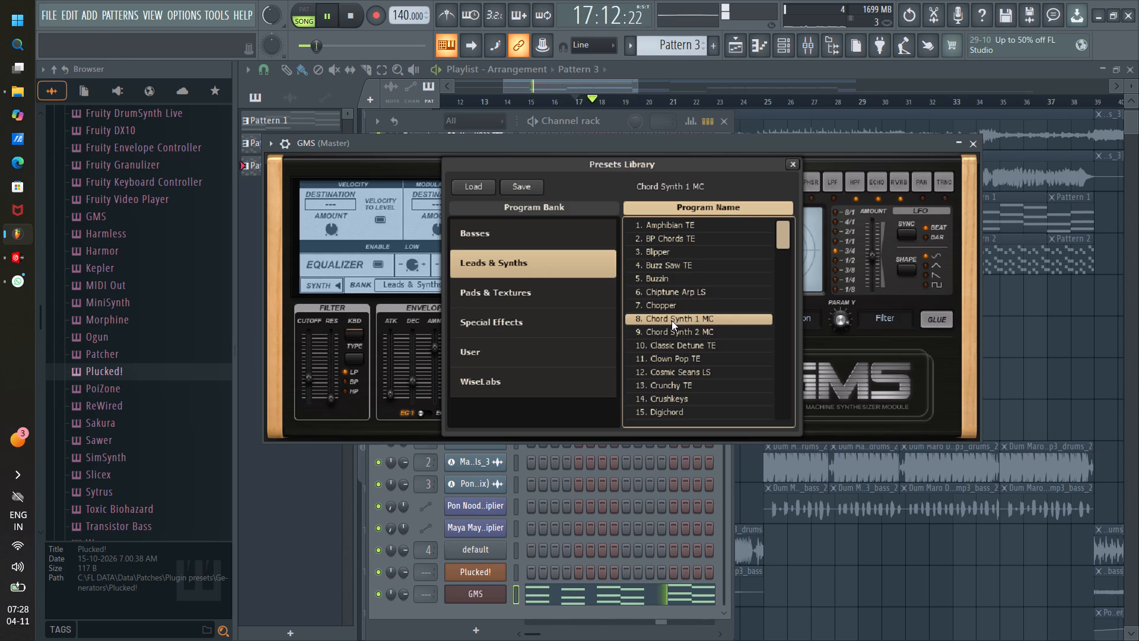
Audition Chord Synth 2 MC, Classic Detune TE, Clown Pop TE and Cosmic Seans LS during playback.
{"action": "left_click", "coordinate": [675, 329]}
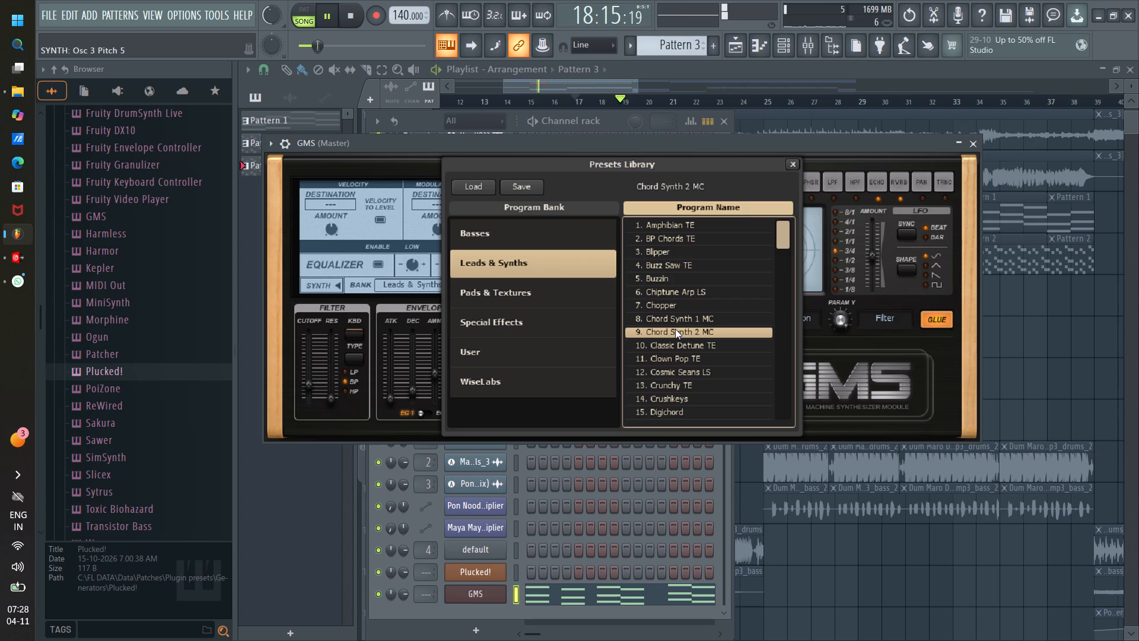
{"action": "left_click", "coordinate": [675, 345]}
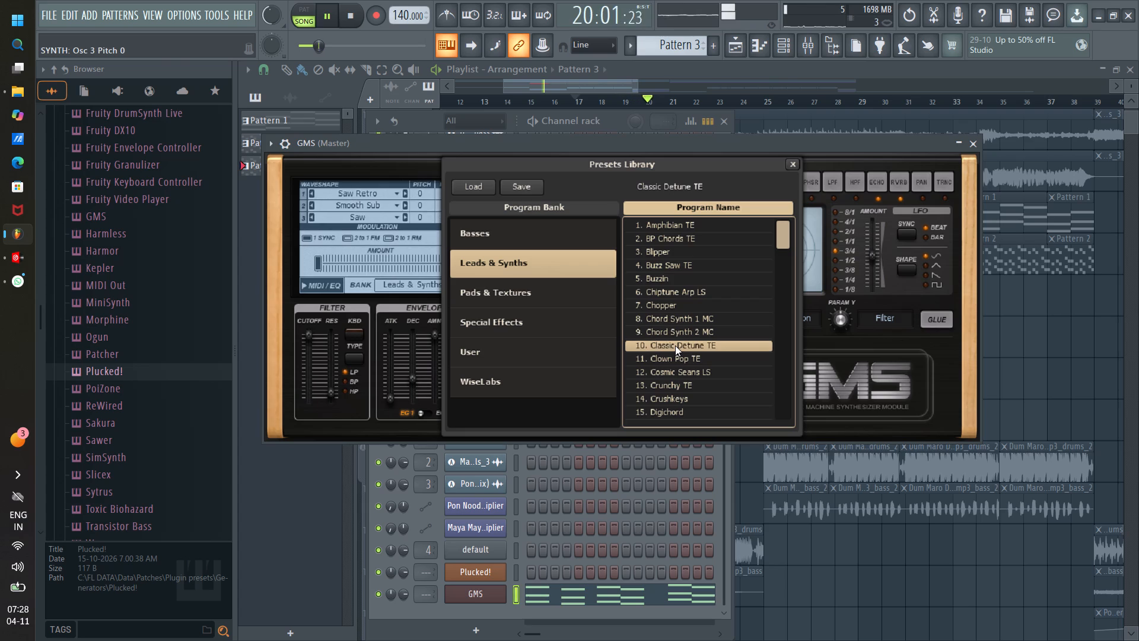
{"action": "left_click", "coordinate": [675, 354]}
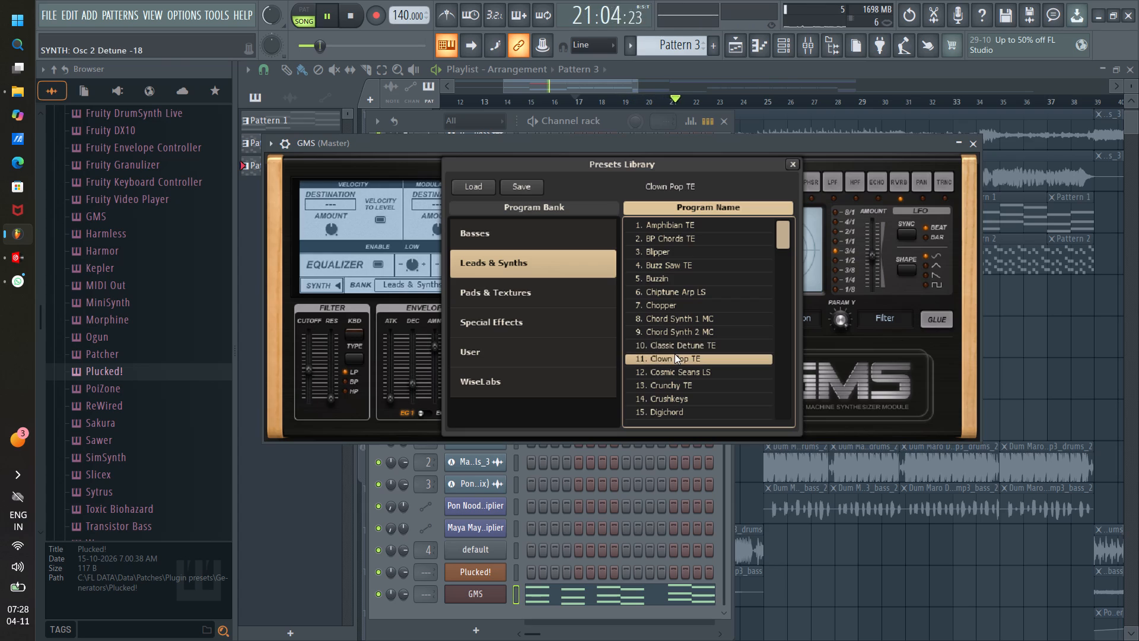
{"action": "key", "text": "space"}
{"action": "key", "text": "space"}
{"action": "left_click", "coordinate": [680, 370]}
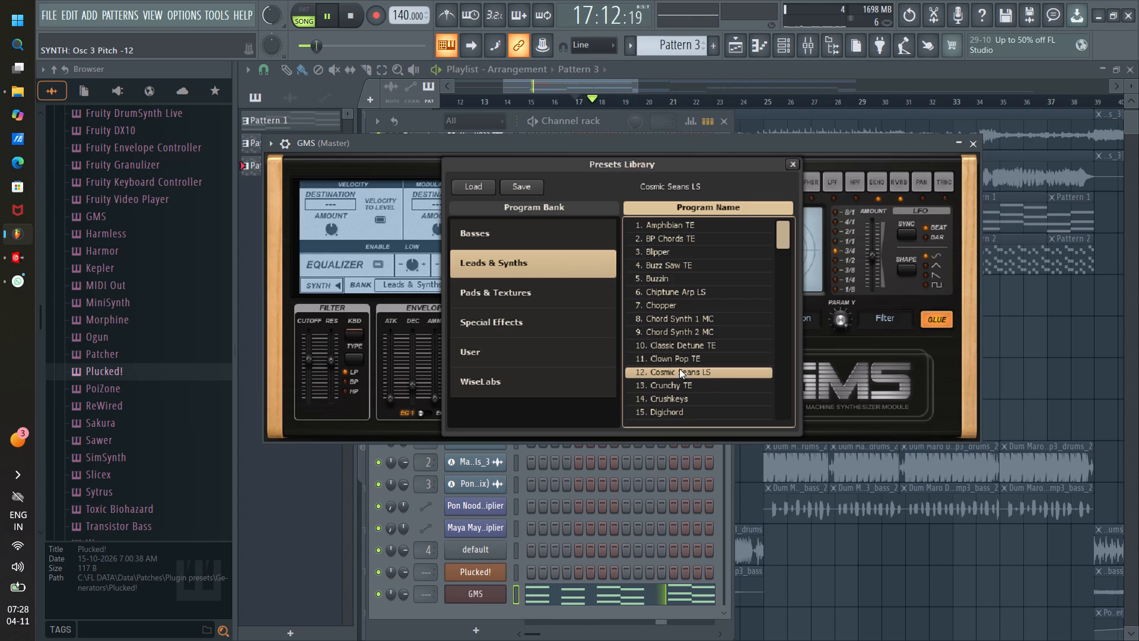
Go to the end of the Leads & Synths list and audition Synth 9 and Touch Of Nature LS, restarting playback for each.
{"action": "scroll", "coordinate": [677, 364], "scroll_direction": "down", "scroll_amount": 10}
{"action": "left_click_drag", "start_coordinate": [786, 259], "coordinate": [801, 489]}
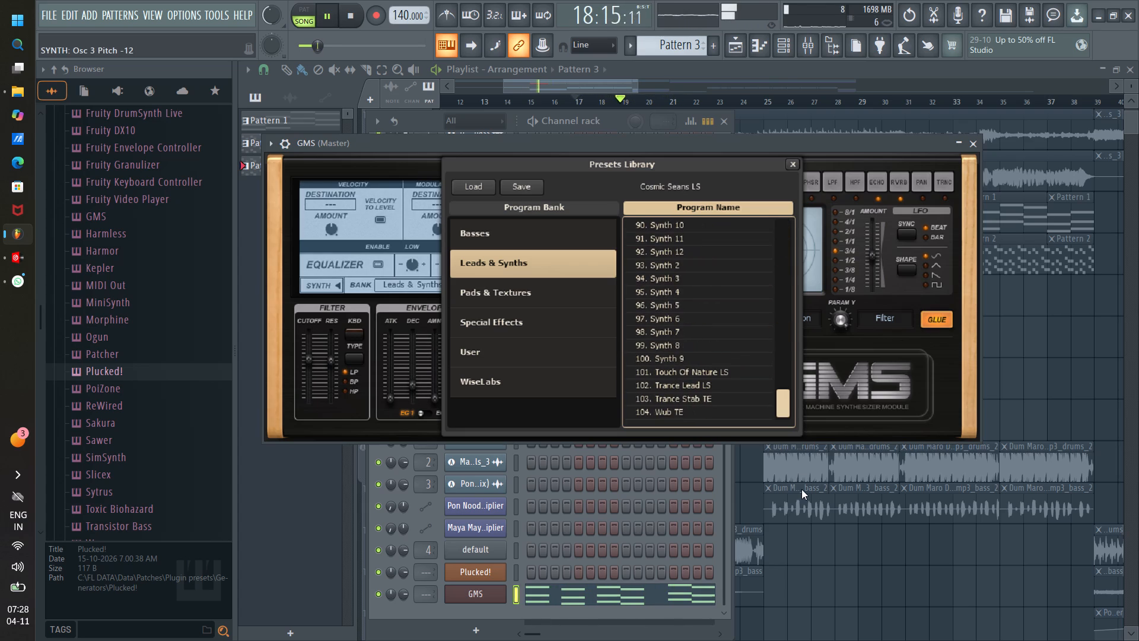
{"action": "left_click_drag", "start_coordinate": [801, 489], "coordinate": [801, 490]}
{"action": "left_click", "coordinate": [667, 363]}
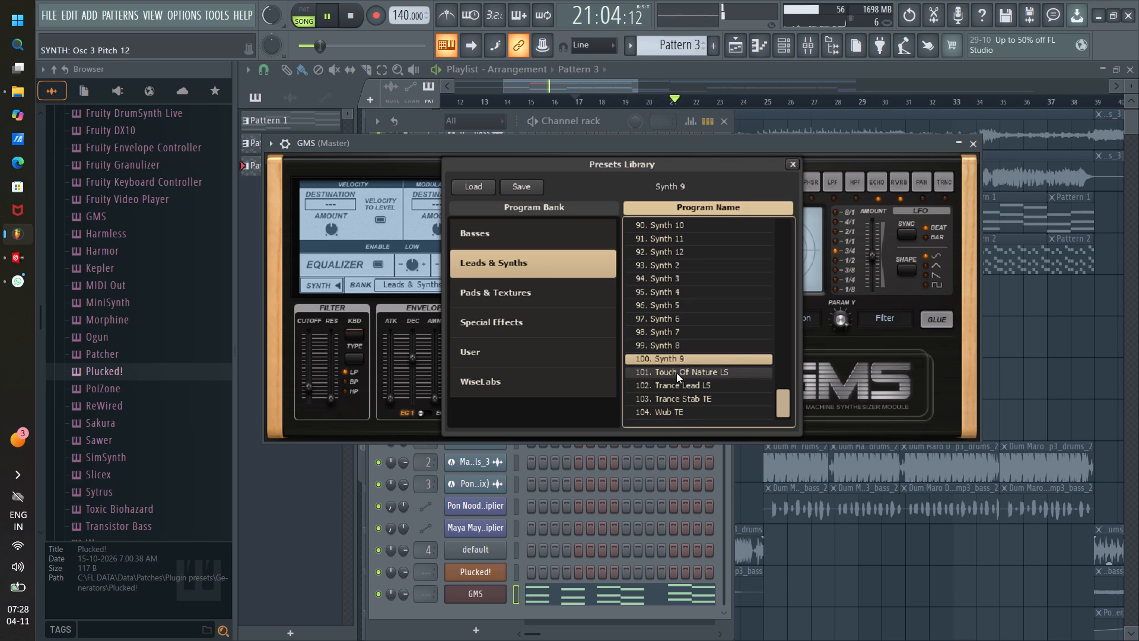
{"action": "key", "text": "space"}
{"action": "key", "text": "space"}
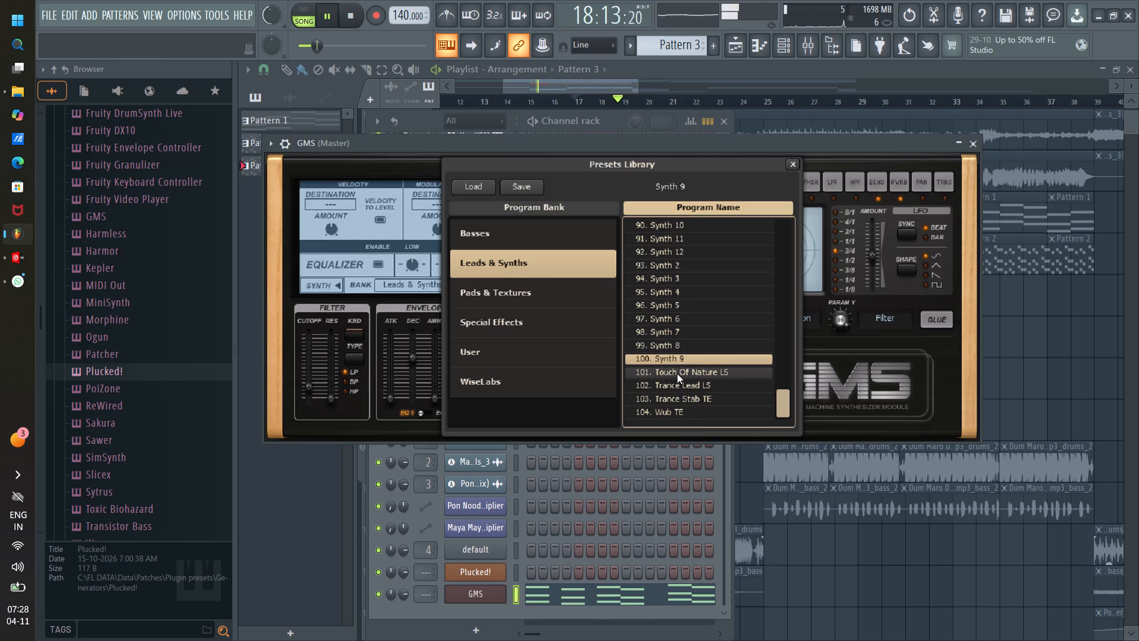
{"action": "left_click", "coordinate": [677, 373]}
{"action": "key", "text": "space"}
{"action": "key", "text": "space"}
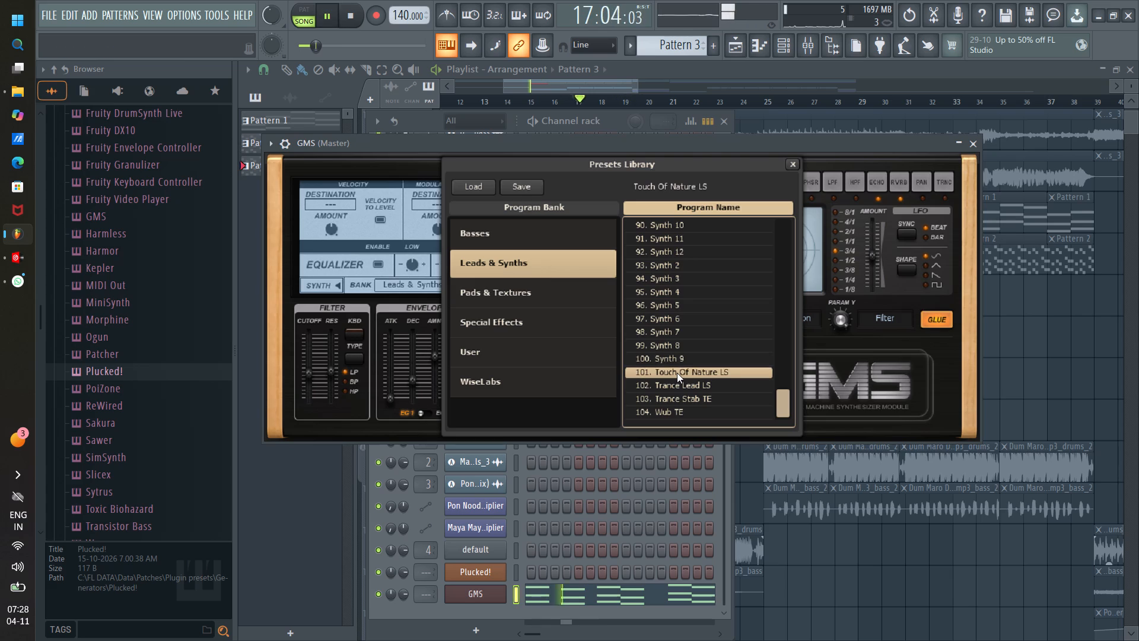
Audition Trance Lead LS, Trance Stab TE and Wub TE, restarting playback for each.
{"action": "left_click", "coordinate": [677, 383]}
{"action": "key", "text": "space"}
{"action": "key", "text": "space"}
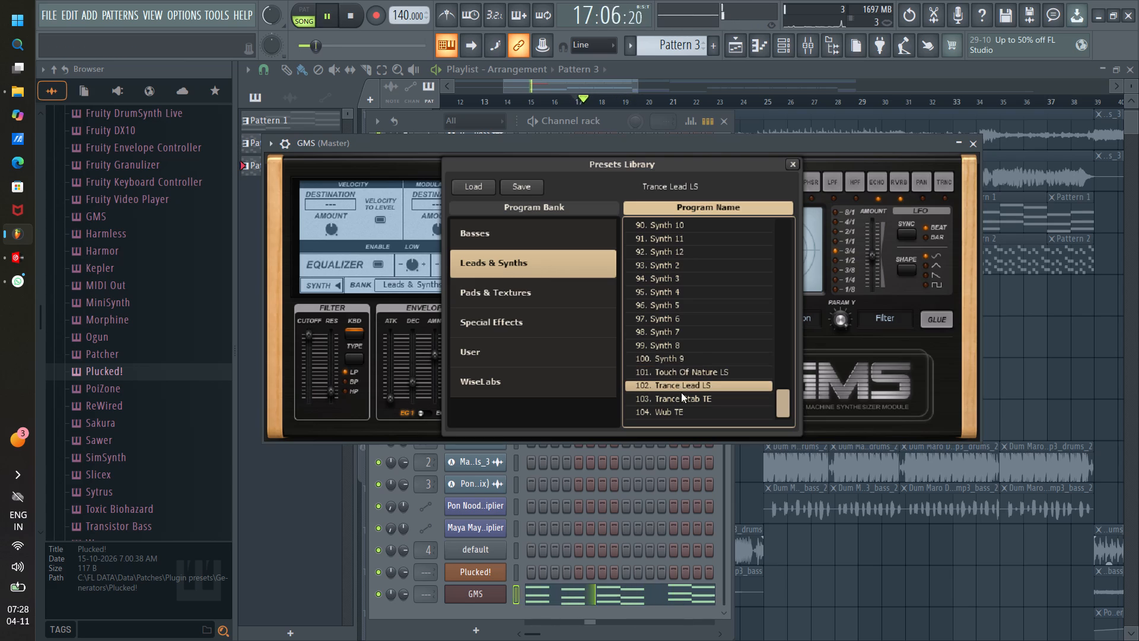
{"action": "left_click", "coordinate": [678, 394]}
{"action": "key", "text": "space"}
{"action": "key", "text": "space"}
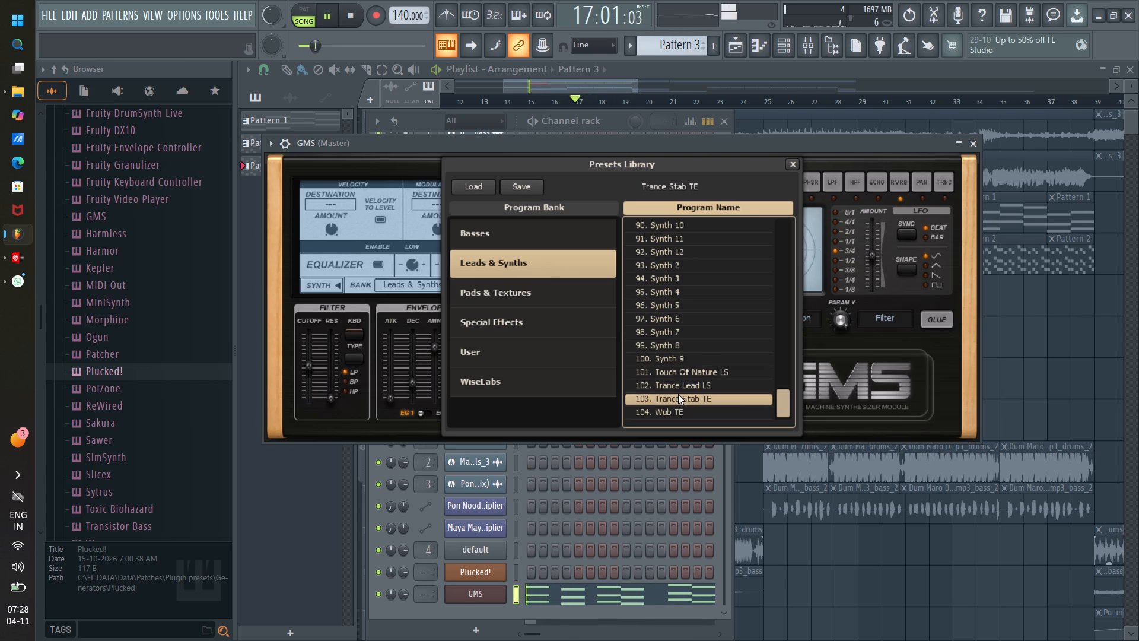
{"action": "key", "text": "space"}
{"action": "left_click", "coordinate": [666, 407]}
{"action": "key", "text": "space"}
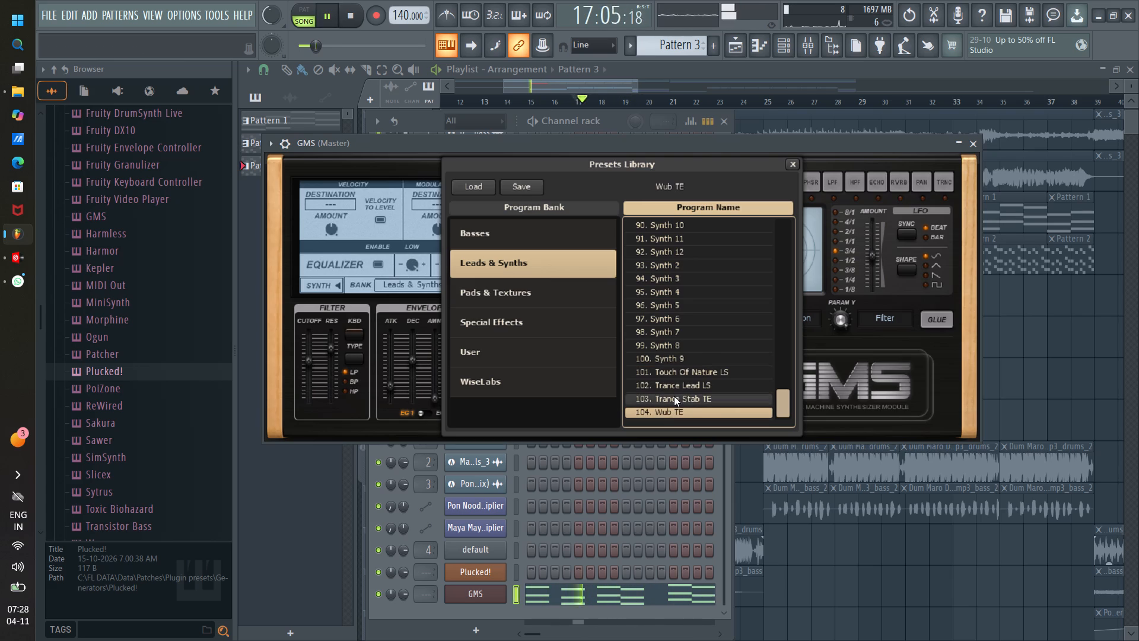
Return to Synth 9 and audition the Synth programs in descending order down to Synth 3.
{"action": "left_click", "coordinate": [670, 359]}
{"action": "scroll", "coordinate": [670, 358], "scroll_direction": "up", "scroll_amount": 1}
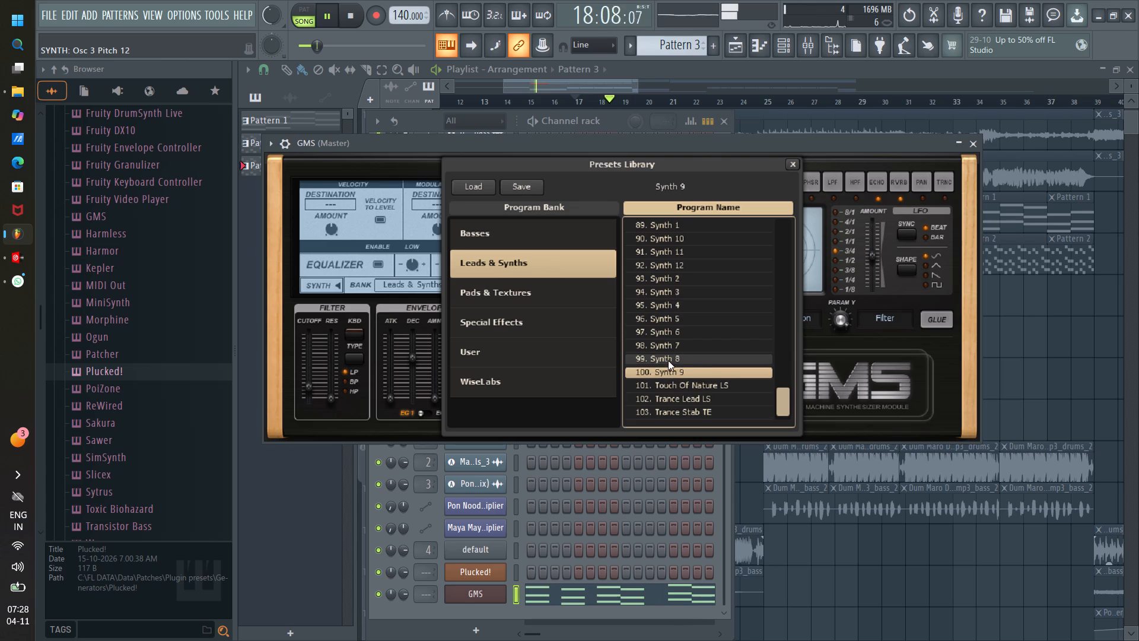
{"action": "left_click", "coordinate": [668, 361]}
{"action": "left_click", "coordinate": [666, 345]}
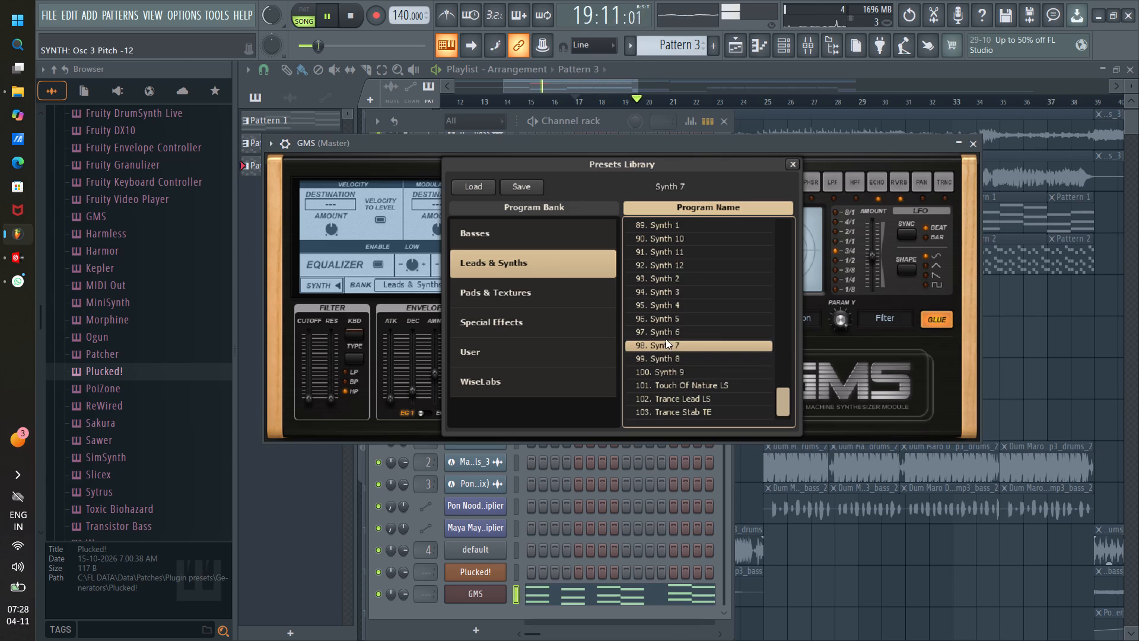
{"action": "left_click", "coordinate": [666, 334]}
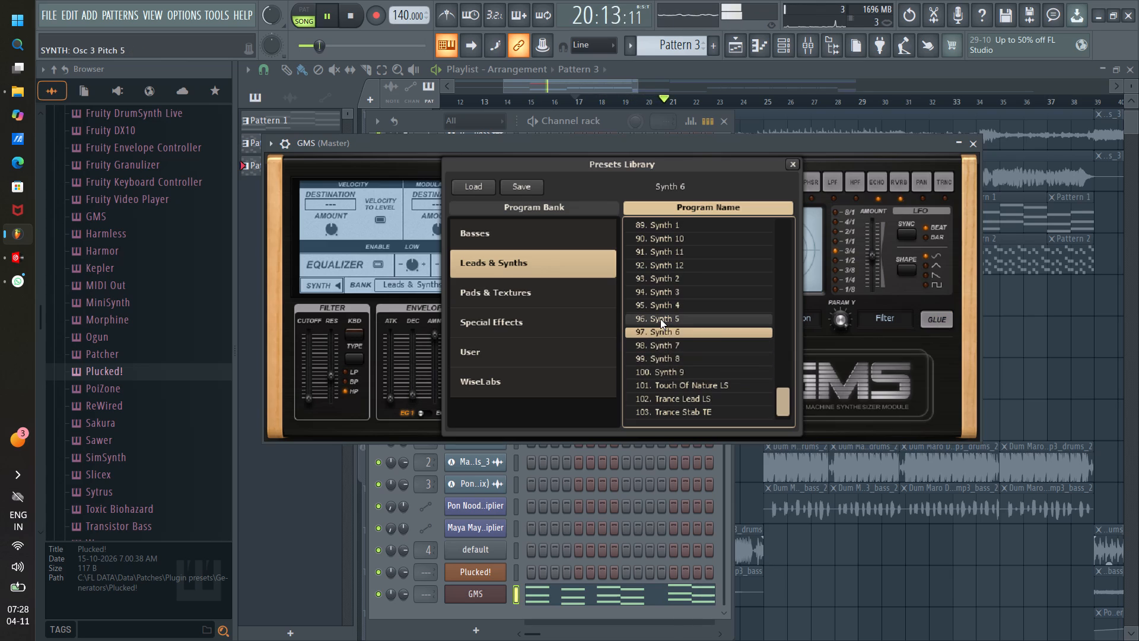
{"action": "left_click", "coordinate": [660, 319]}
{"action": "key", "text": "space"}
{"action": "key", "text": "space"}
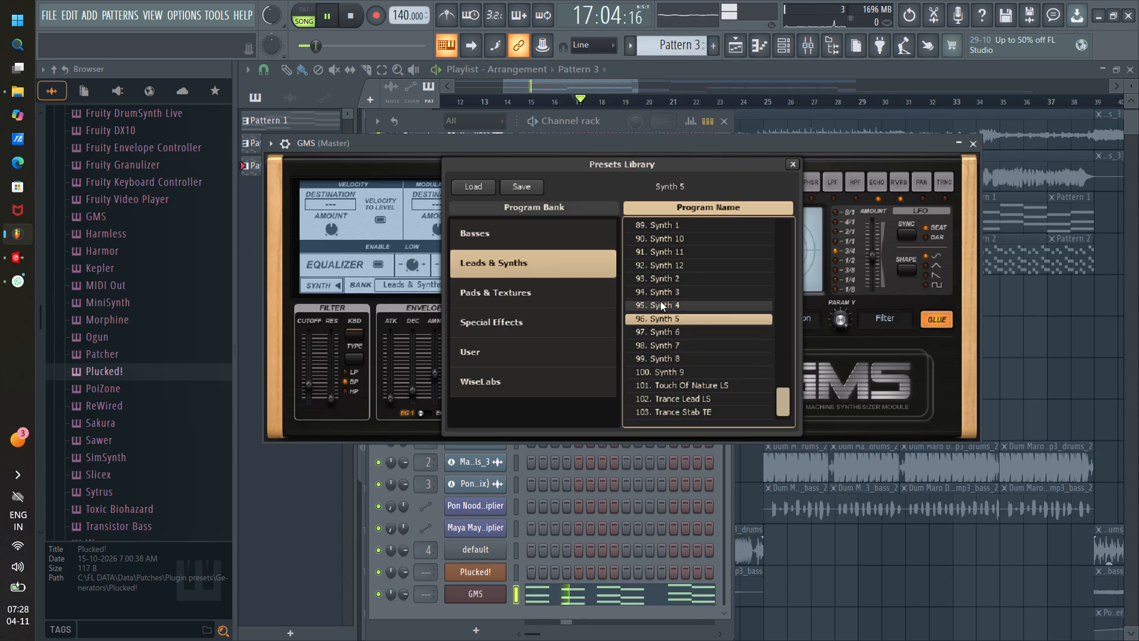
{"action": "left_click", "coordinate": [660, 301]}
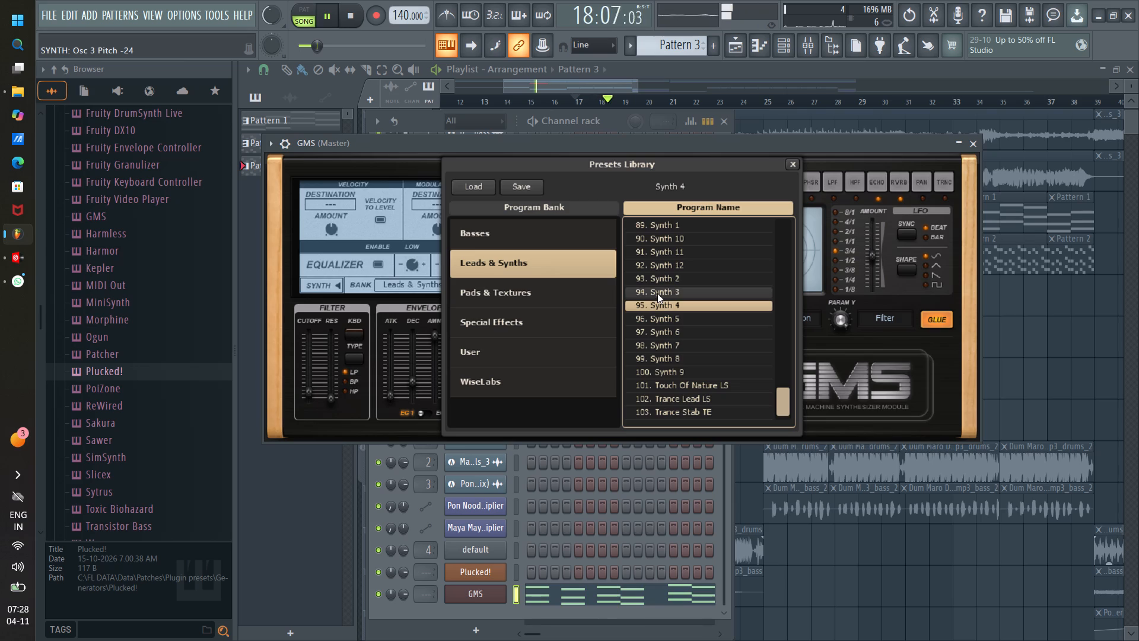
{"action": "left_click", "coordinate": [657, 293]}
{"action": "key", "text": "space"}
{"action": "key", "text": "space"}
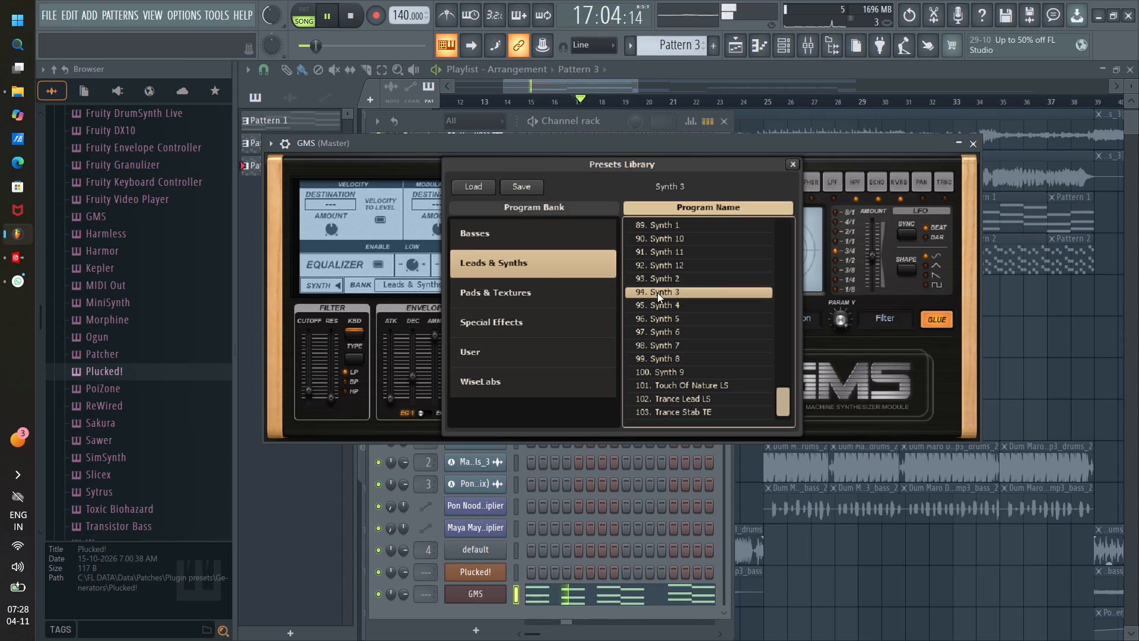
Audition Synth 2, Synth 12, Synth 11 and Synth 10, restarting playback as needed.
{"action": "scroll", "coordinate": [657, 293], "scroll_direction": "up", "scroll_amount": 1}
{"action": "left_click", "coordinate": [657, 297]}
{"action": "scroll", "coordinate": [657, 294], "scroll_direction": "up", "scroll_amount": 1}
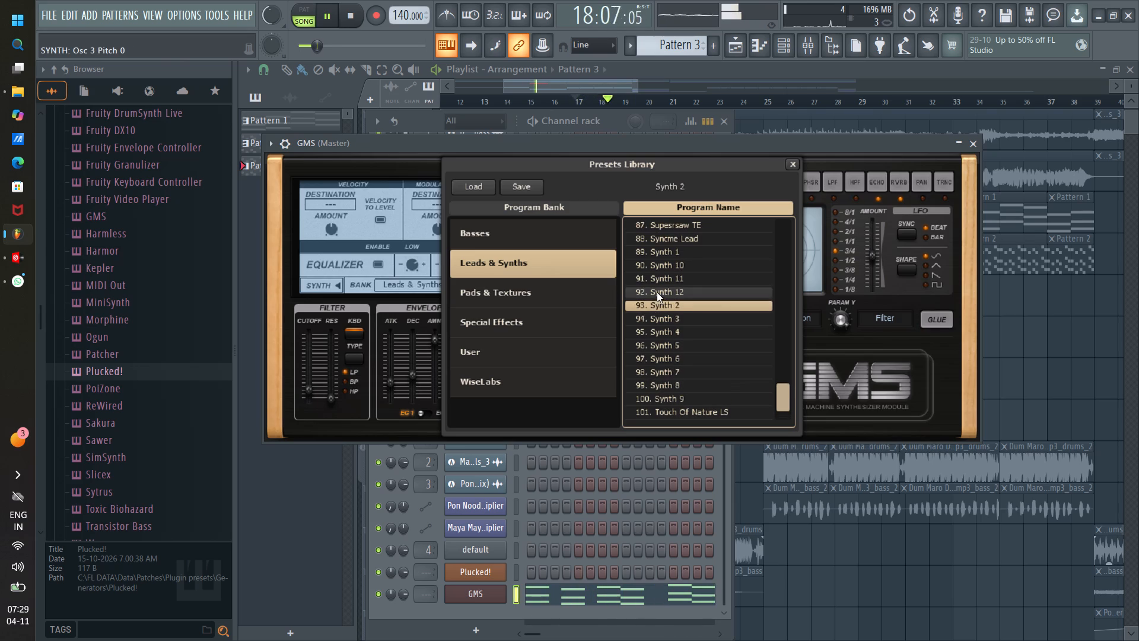
{"action": "left_click", "coordinate": [657, 292]}
{"action": "key", "text": "space"}
{"action": "key", "text": "space"}
{"action": "scroll", "coordinate": [657, 292], "scroll_direction": "up", "scroll_amount": 1}
{"action": "left_click", "coordinate": [657, 292]}
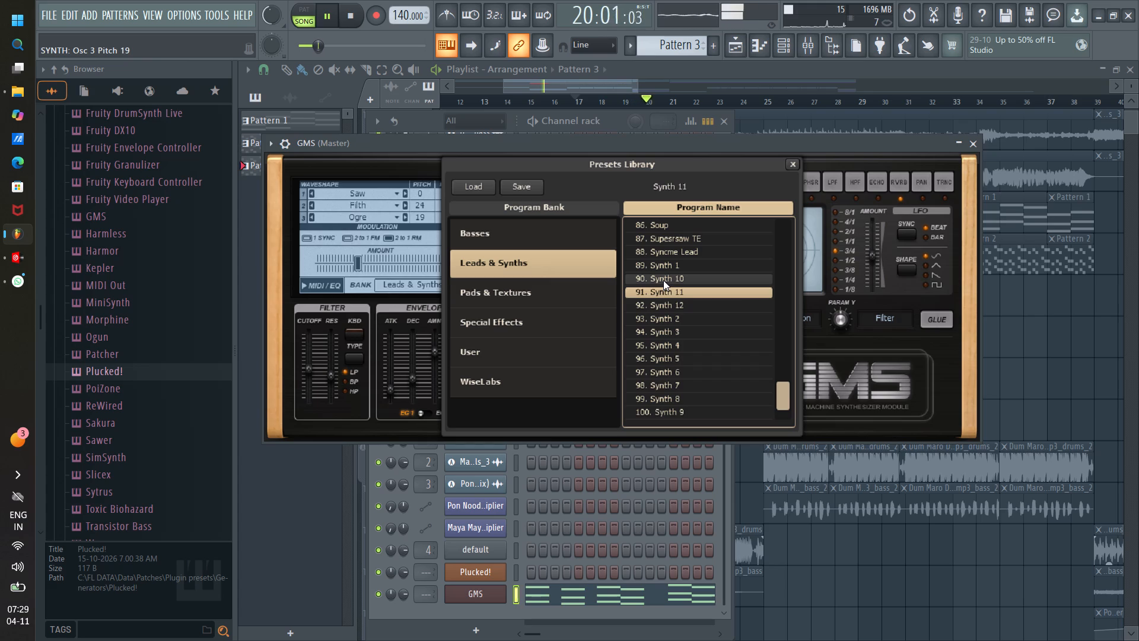
{"action": "left_click", "coordinate": [663, 280]}
{"action": "key", "text": "space"}
{"action": "key", "text": "space"}
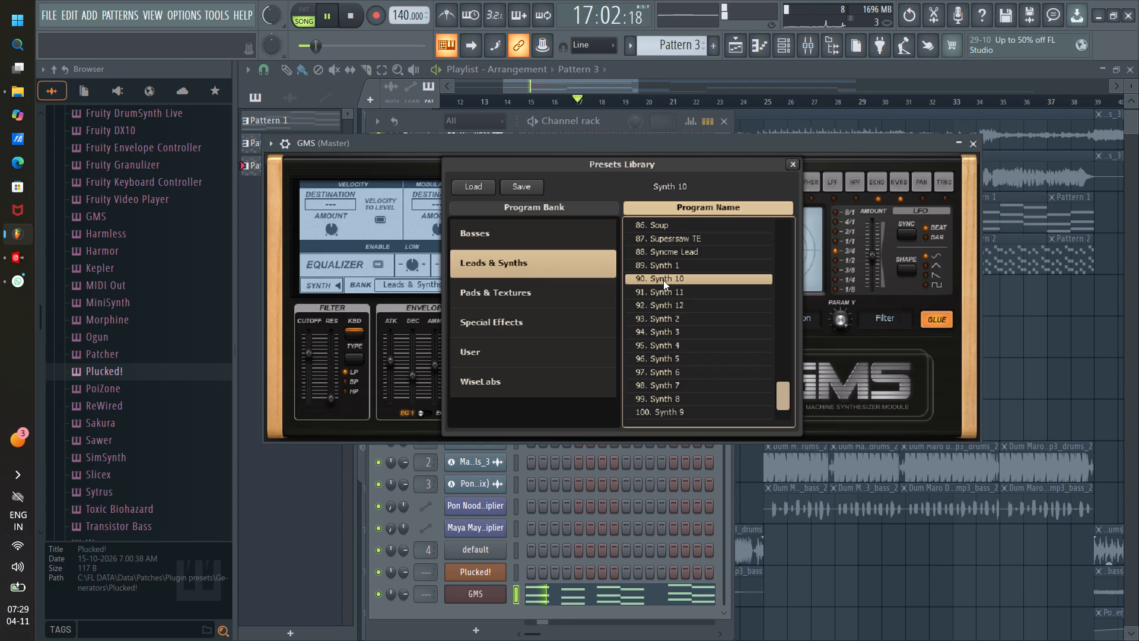
Continue backward through the Leads & Synths programs, auditioning from Synth 1 through Syncme Lead to Soup.
{"action": "scroll", "coordinate": [663, 280], "scroll_direction": "up", "scroll_amount": 1}
{"action": "left_click", "coordinate": [663, 280]}
{"action": "scroll", "coordinate": [663, 279], "scroll_direction": "up", "scroll_amount": 1}
{"action": "left_click", "coordinate": [663, 280]}
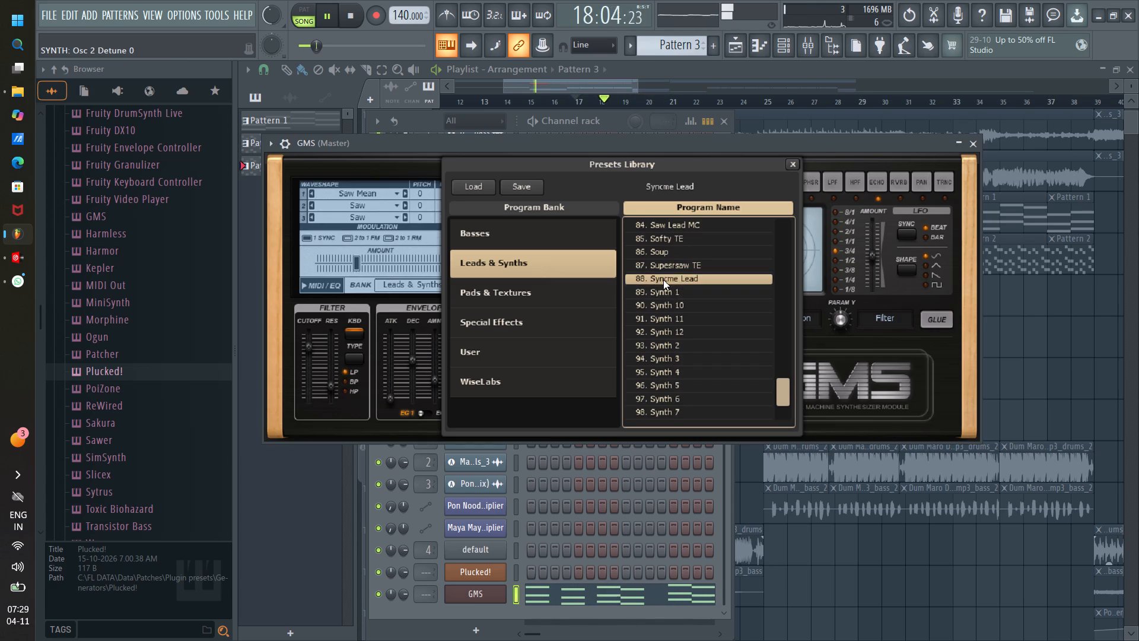
{"action": "scroll", "coordinate": [663, 280], "scroll_direction": "up", "scroll_amount": 1}
{"action": "left_click", "coordinate": [663, 280]}
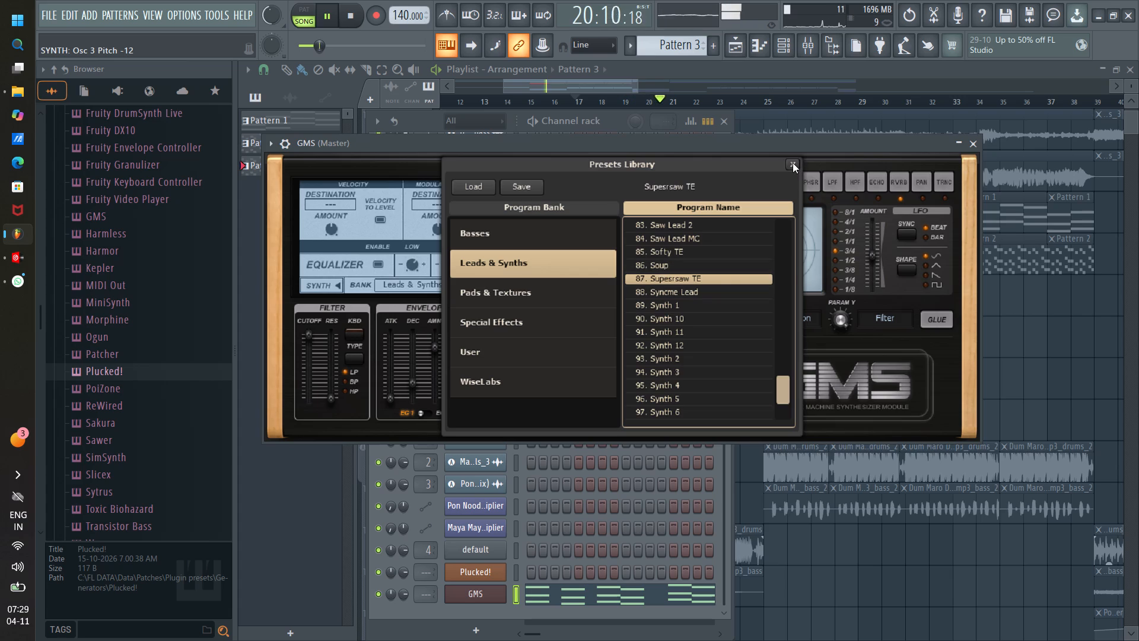
{"action": "left_click", "coordinate": [651, 266]}
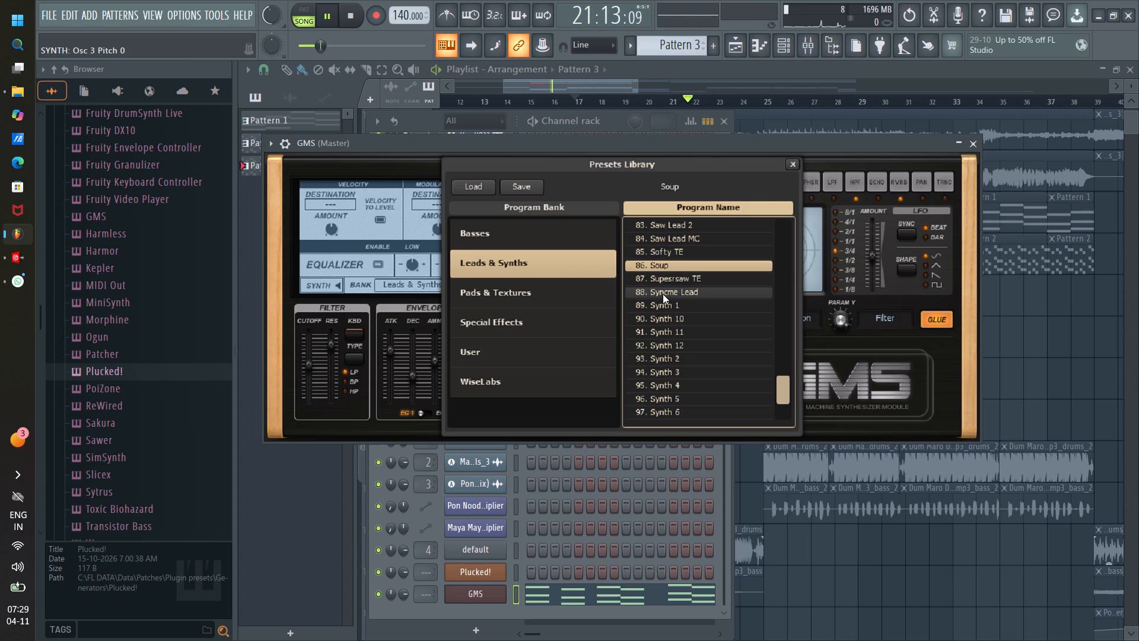
{"action": "key", "text": "space"}
{"action": "key", "text": "space"}
Audition Softy TE, Saw Lead MC, Saw Lead 2, Saw 3 and Saw 2 during playback.
{"action": "scroll", "coordinate": [659, 274], "scroll_direction": "up", "scroll_amount": 1}
{"action": "left_click", "coordinate": [660, 268]}
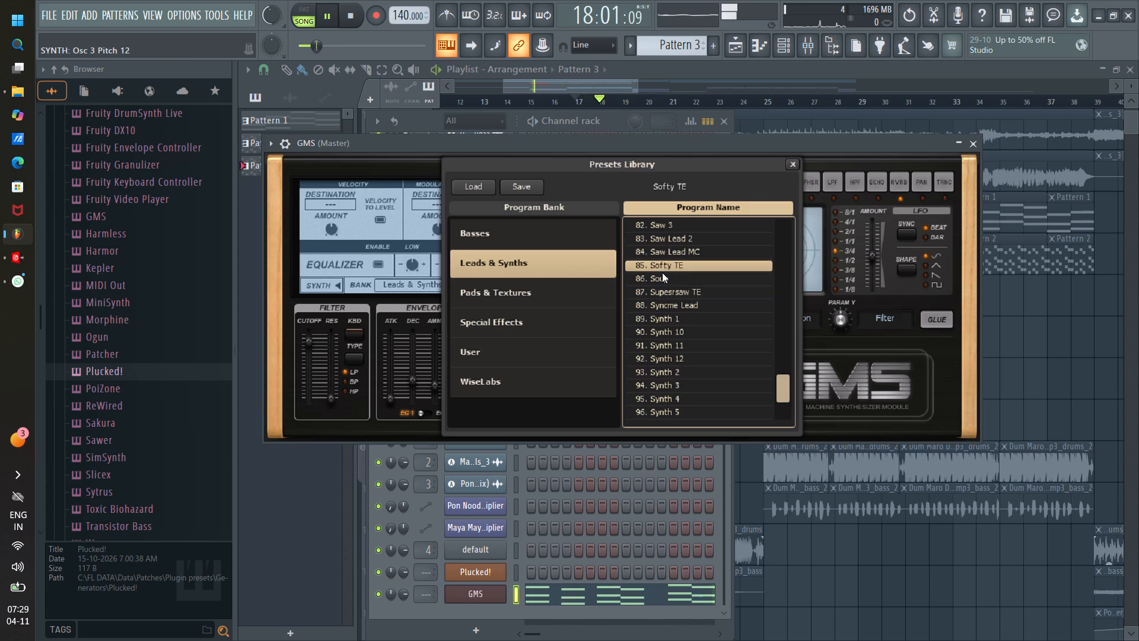
{"action": "scroll", "coordinate": [662, 275], "scroll_direction": "up", "scroll_amount": 1}
{"action": "left_click", "coordinate": [666, 263]}
{"action": "scroll", "coordinate": [664, 266], "scroll_direction": "up", "scroll_amount": 1}
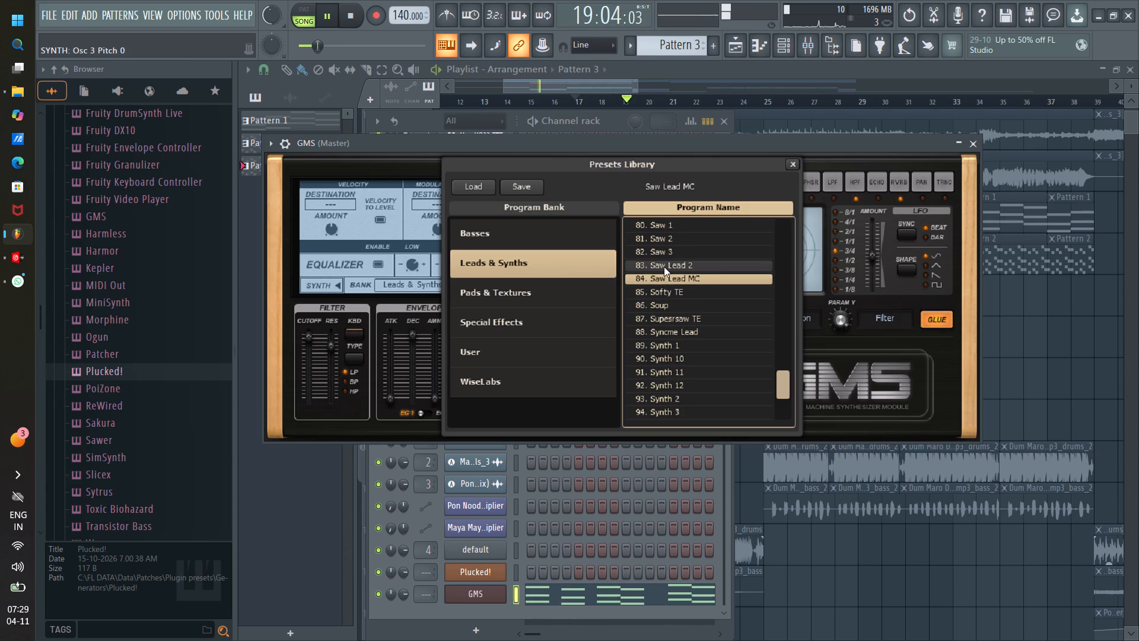
{"action": "left_click", "coordinate": [664, 266]}
{"action": "left_click", "coordinate": [660, 253]}
{"action": "left_click", "coordinate": [666, 236]}
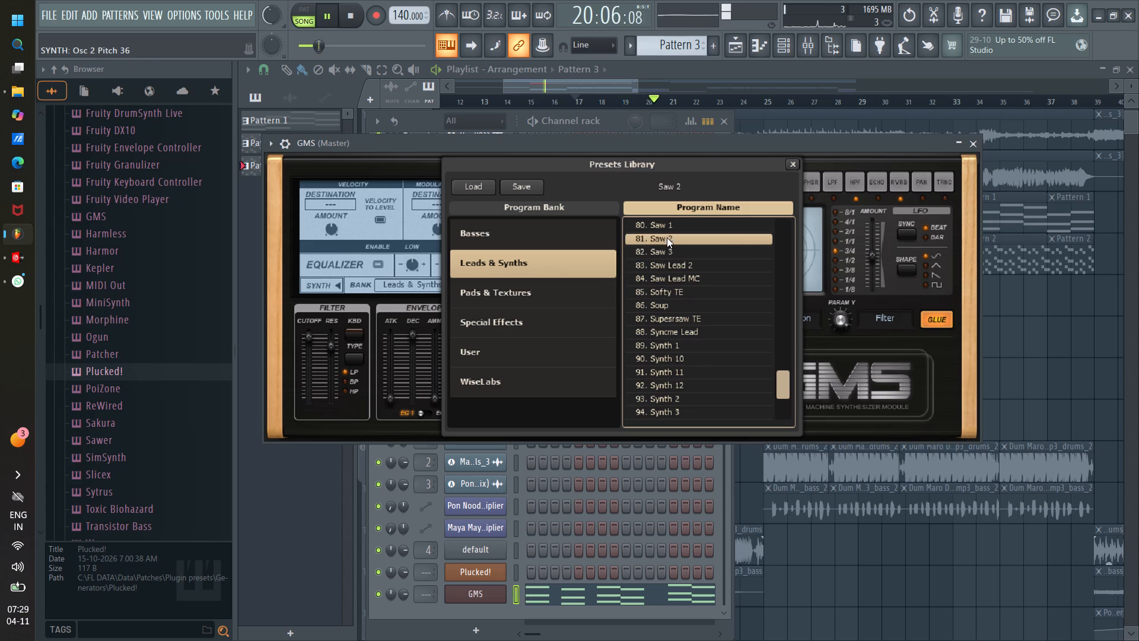
Audition the programs listed before Saw 2, including Sad Machines TE, back to Robot Chunkies TE.
{"action": "scroll", "coordinate": [667, 237], "scroll_direction": "up", "scroll_amount": 3}
{"action": "left_click", "coordinate": [664, 271]}
{"action": "left_click", "coordinate": [667, 254]}
{"action": "scroll", "coordinate": [669, 252], "scroll_direction": "up", "scroll_amount": 2}
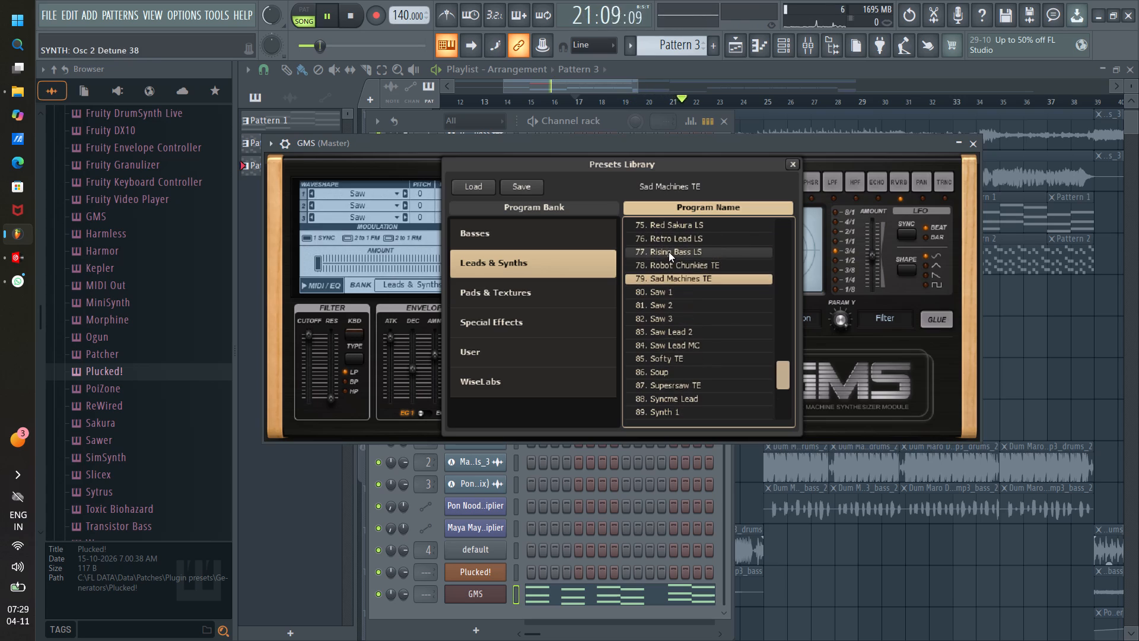
{"action": "key", "text": "space"}
{"action": "key", "text": "space"}
{"action": "left_click", "coordinate": [672, 269]}
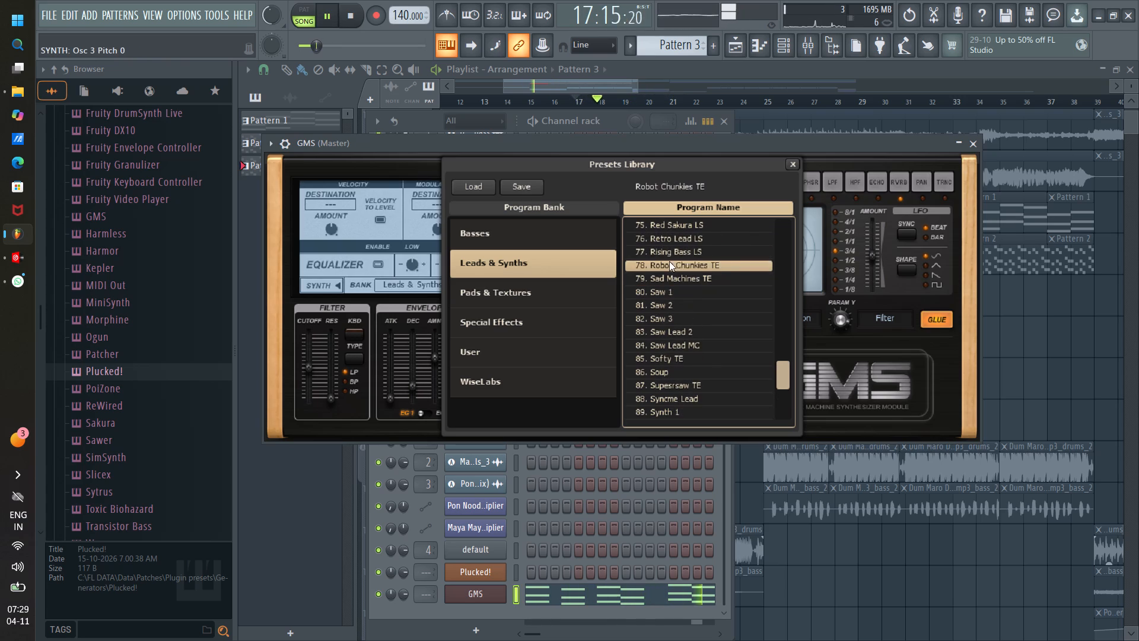
Audition Rising Bass LS and Retro Lead LS, keep Retro Lead LS in GMS, and close the synth and channel rack.
{"action": "left_click", "coordinate": [667, 254]}
{"action": "key", "text": "space"}
{"action": "key", "text": "space"}
{"action": "scroll", "coordinate": [667, 254], "scroll_direction": "up", "scroll_amount": 1}
{"action": "left_click", "coordinate": [667, 254]}
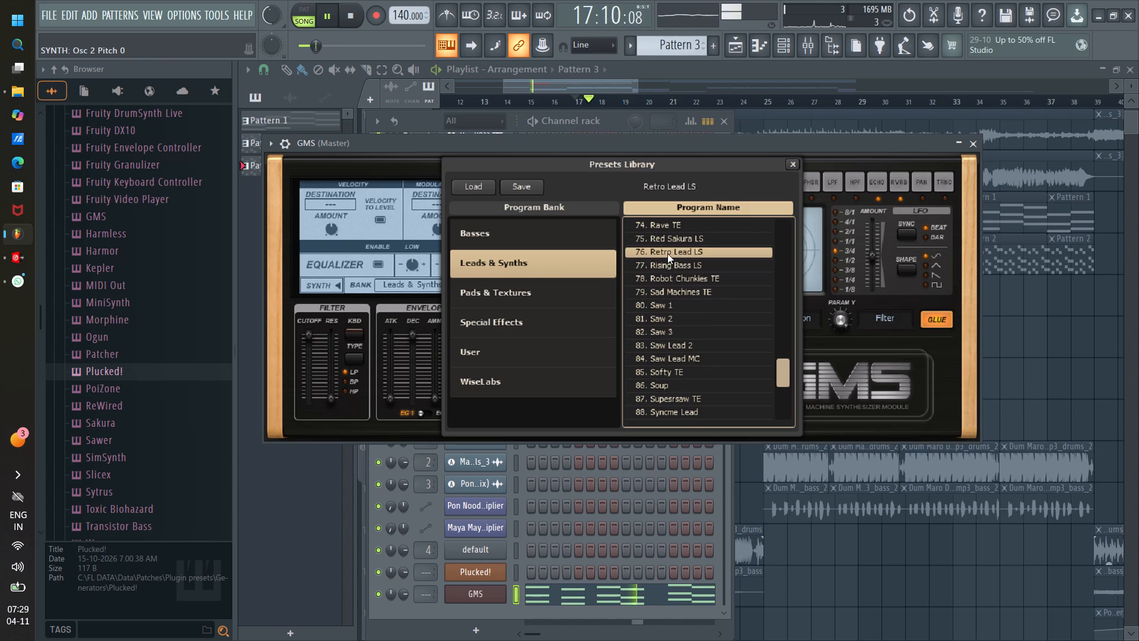
{"action": "scroll", "coordinate": [667, 253], "scroll_direction": "up", "scroll_amount": 2}
{"action": "scroll", "coordinate": [667, 253], "scroll_direction": "down", "scroll_amount": 1}
{"action": "key", "text": "space"}
{"action": "key", "text": "space"}
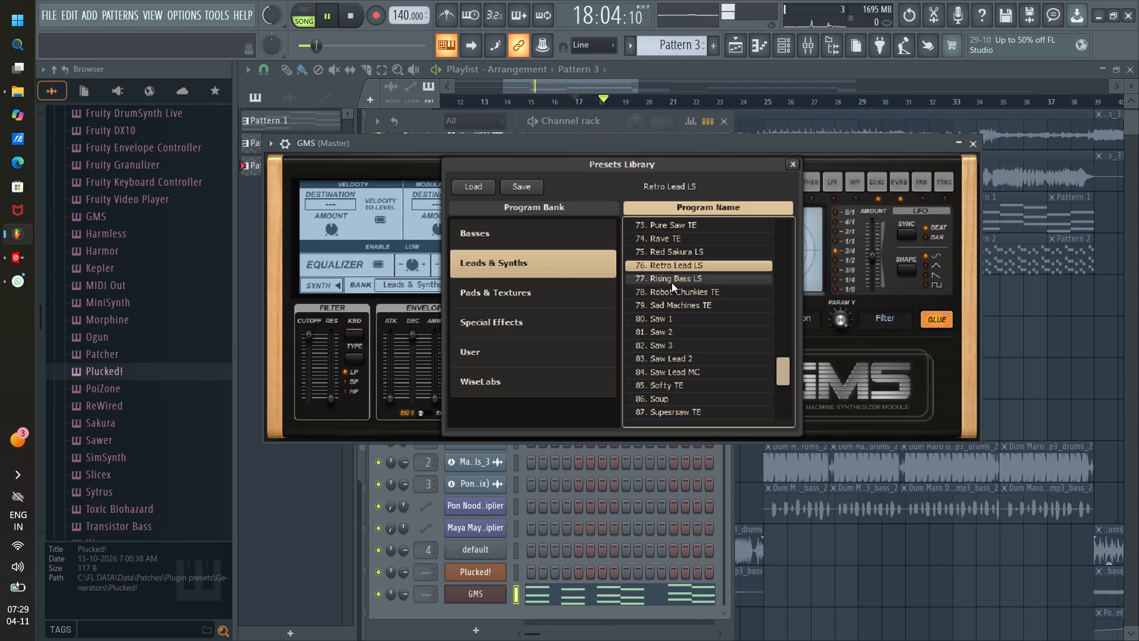
{"action": "scroll", "coordinate": [656, 272], "scroll_direction": "up", "scroll_amount": 1}
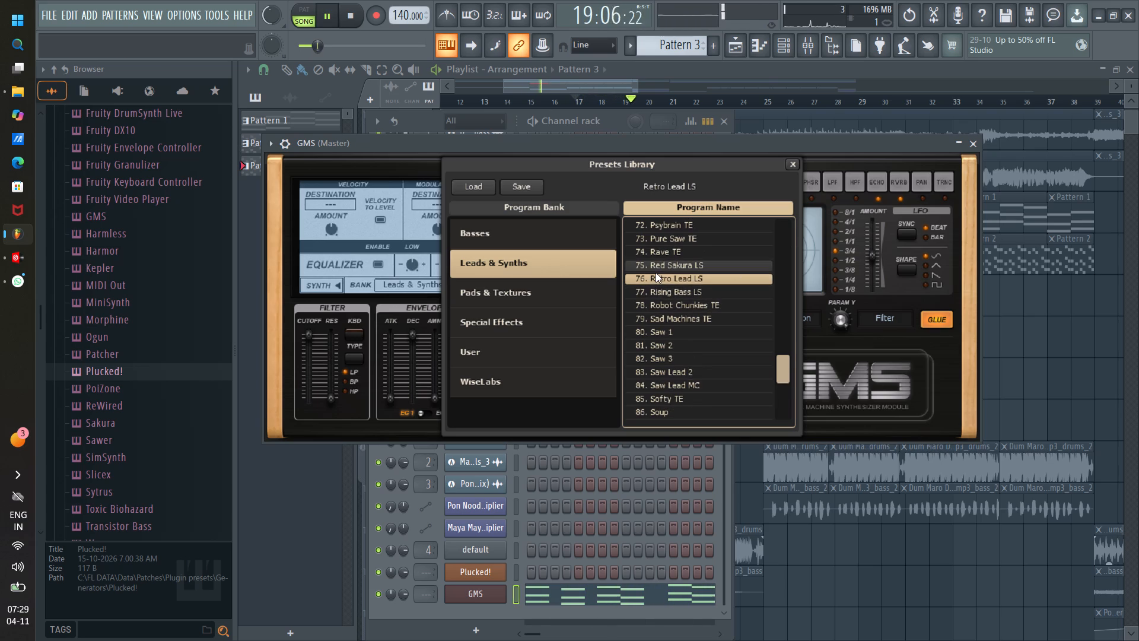
{"action": "left_click", "coordinate": [790, 164]}
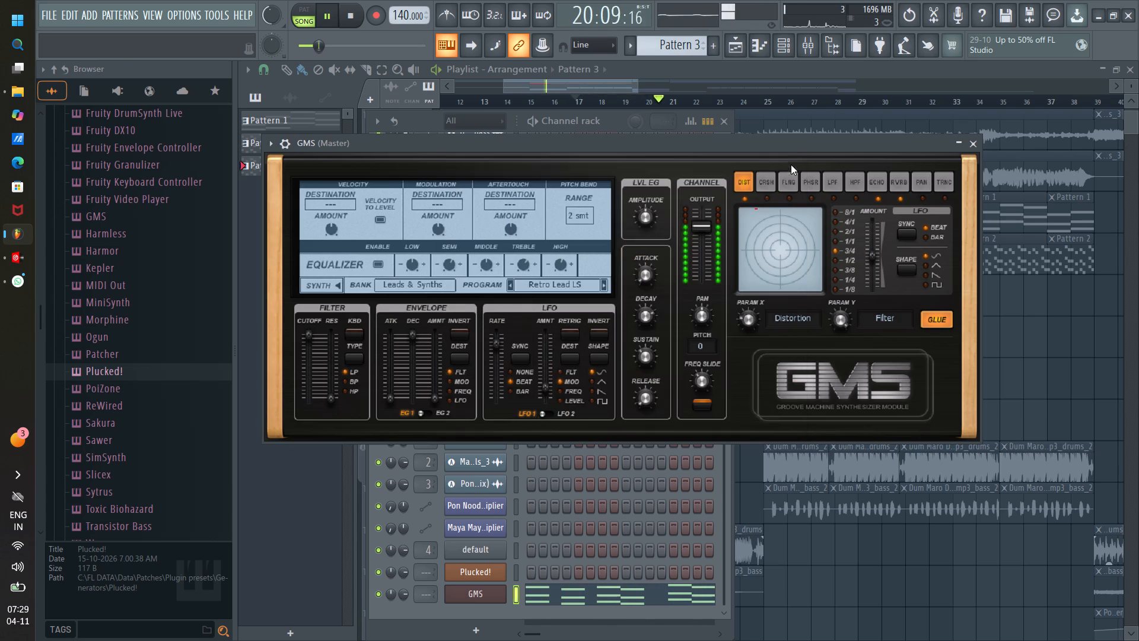
{"action": "left_click", "coordinate": [969, 143]}
{"action": "left_click", "coordinate": [721, 125]}
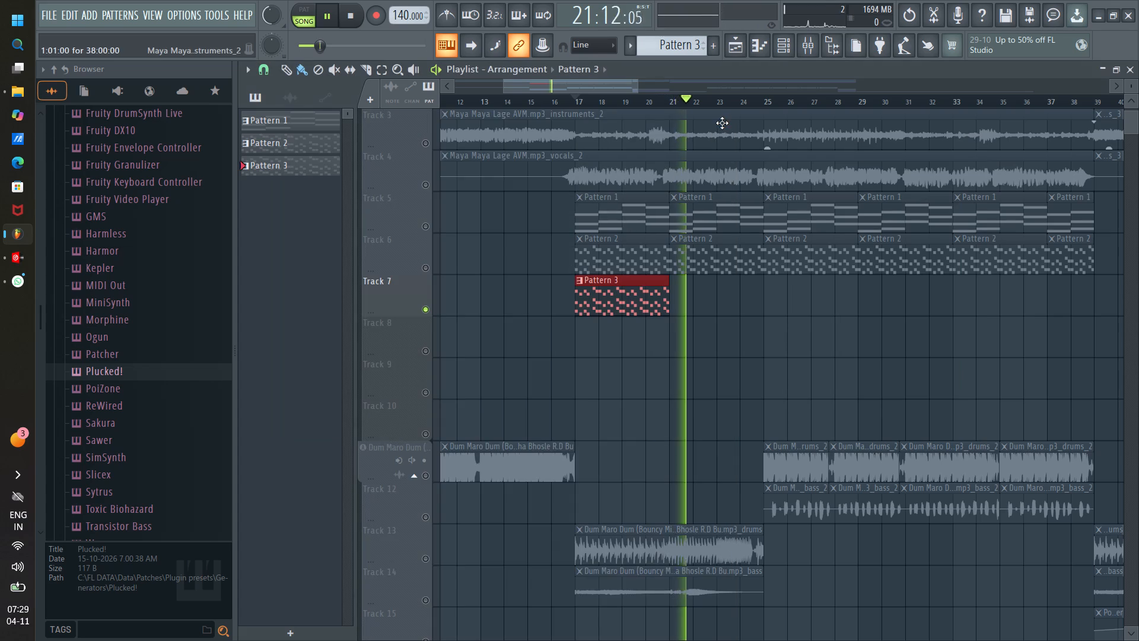
{"action": "key", "text": "space"}
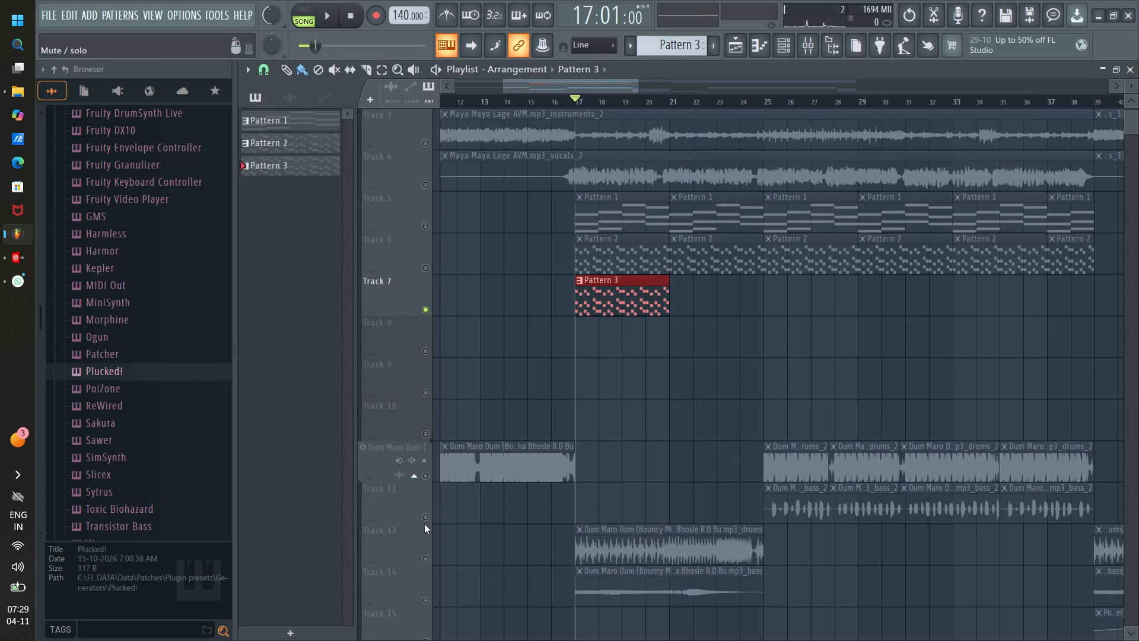
Unmute playlist Tracks 13, 14, 4, 6 and 5 and play the section together with Pattern 3.
{"action": "left_click", "coordinate": [429, 559]}
{"action": "left_click", "coordinate": [425, 601]}
{"action": "key", "text": "space"}
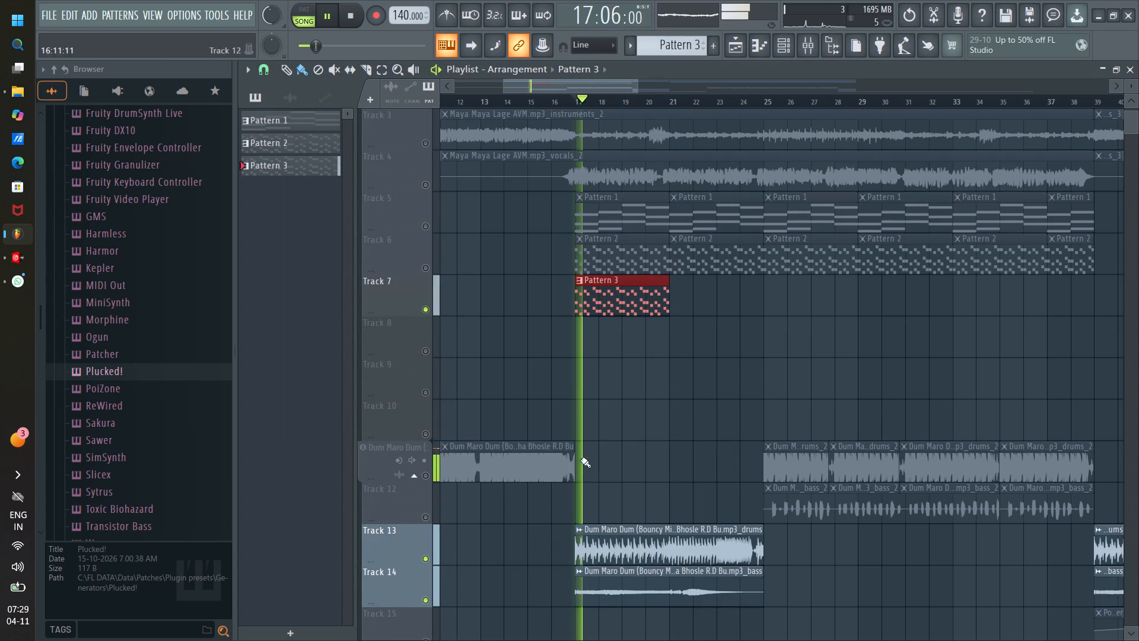
{"action": "scroll", "coordinate": [475, 411], "scroll_direction": "up", "scroll_amount": 1}
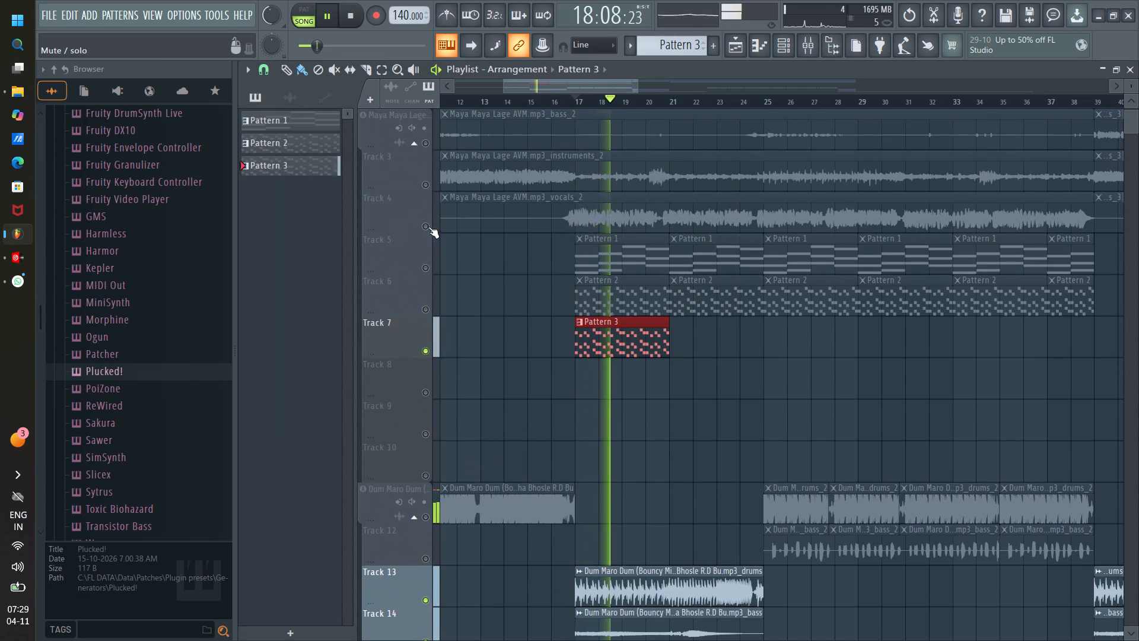
{"action": "left_click", "coordinate": [427, 227]}
{"action": "left_click", "coordinate": [427, 310]}
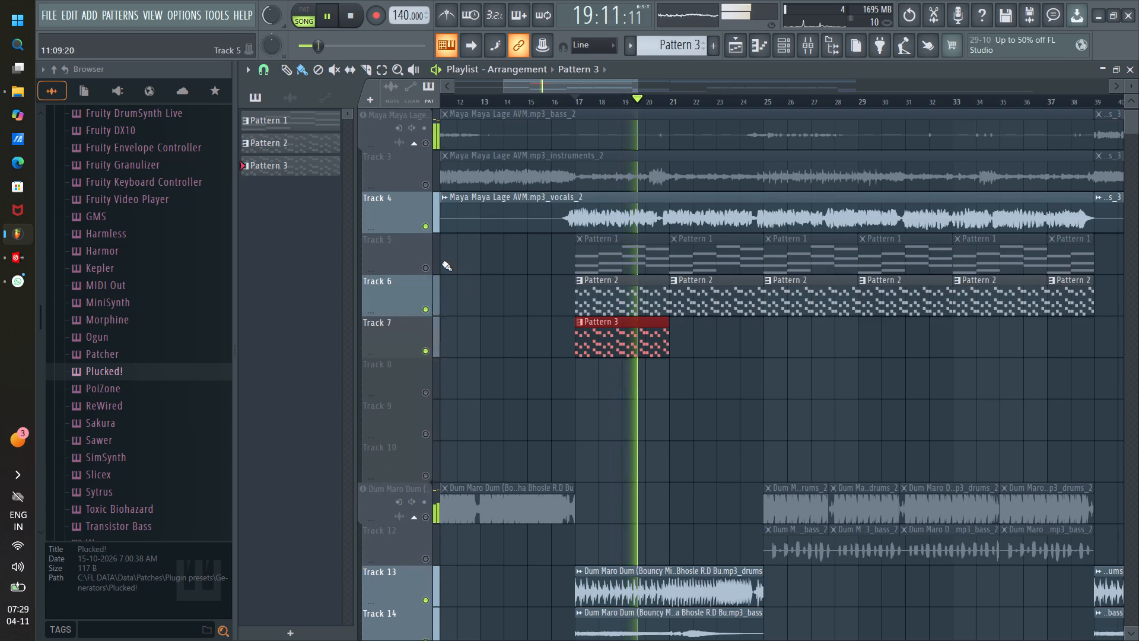
{"action": "left_click", "coordinate": [428, 266]}
{"action": "key", "text": "space"}
{"action": "key", "text": "space"}
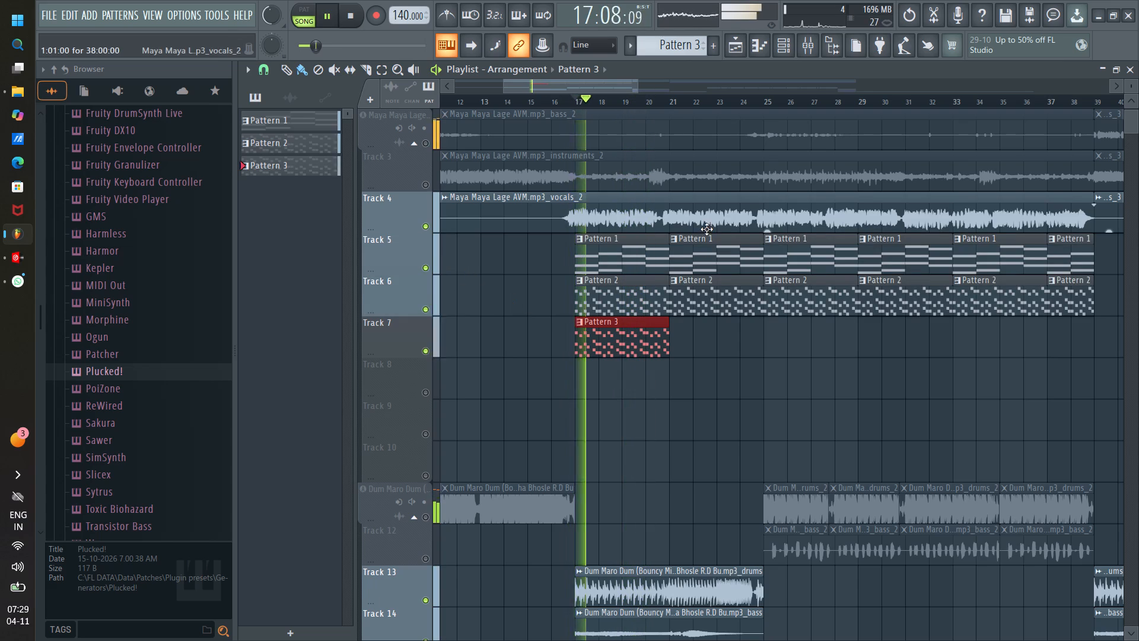
{"action": "scroll", "coordinate": [707, 229], "scroll_direction": "down", "scroll_amount": 2}
{"action": "scroll", "coordinate": [707, 230], "scroll_direction": "up", "scroll_amount": 1}
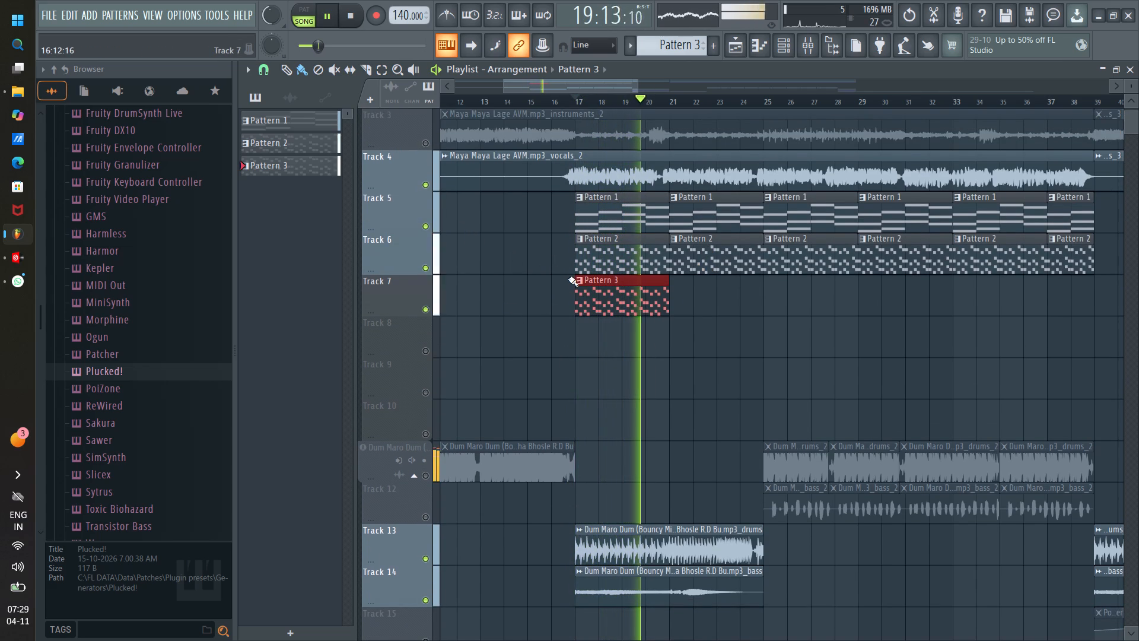
Reset the ePiano mixer track's volume to 100% and replay the section.
{"action": "left_click", "coordinate": [809, 48]}
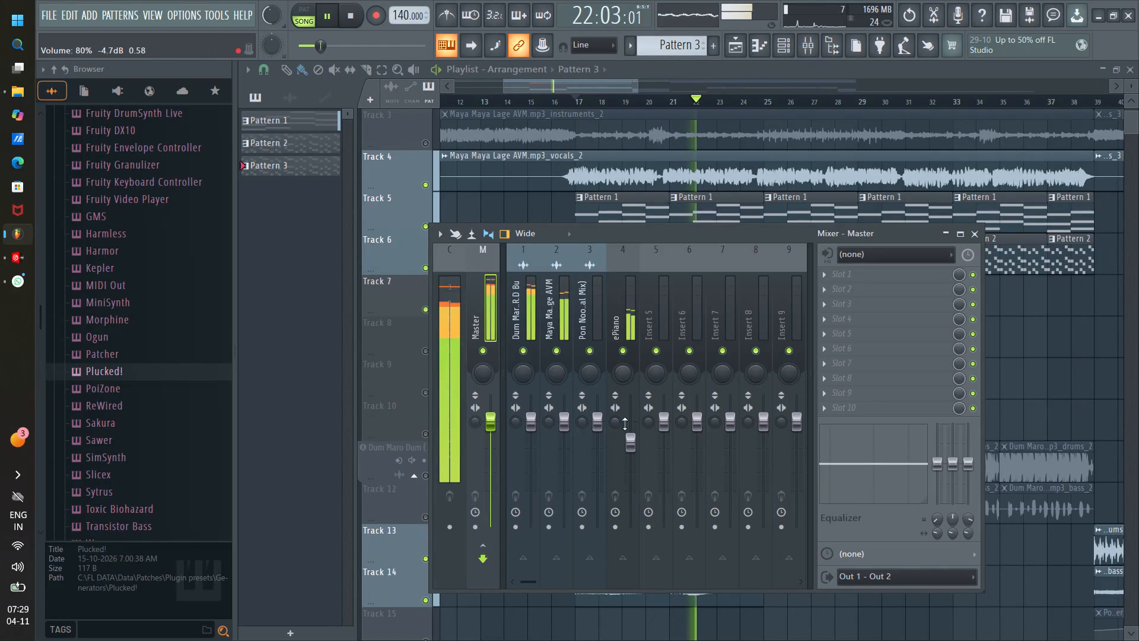
{"action": "right_click", "coordinate": [634, 444]}
{"action": "left_click", "coordinate": [659, 418]}
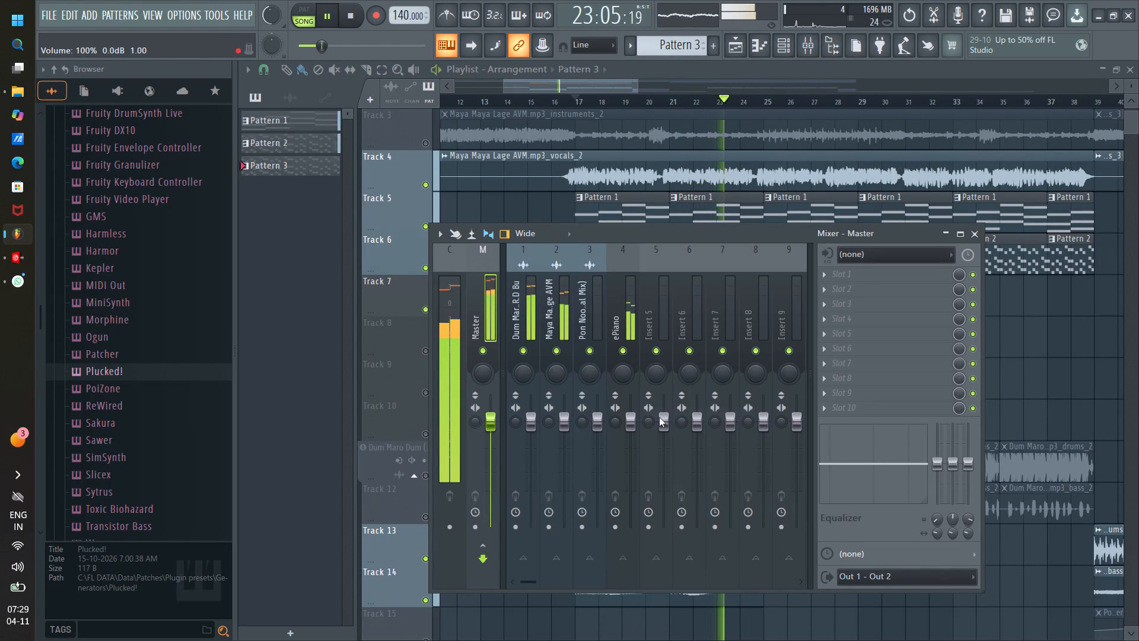
{"action": "key", "text": "space"}
{"action": "key", "text": "space"}
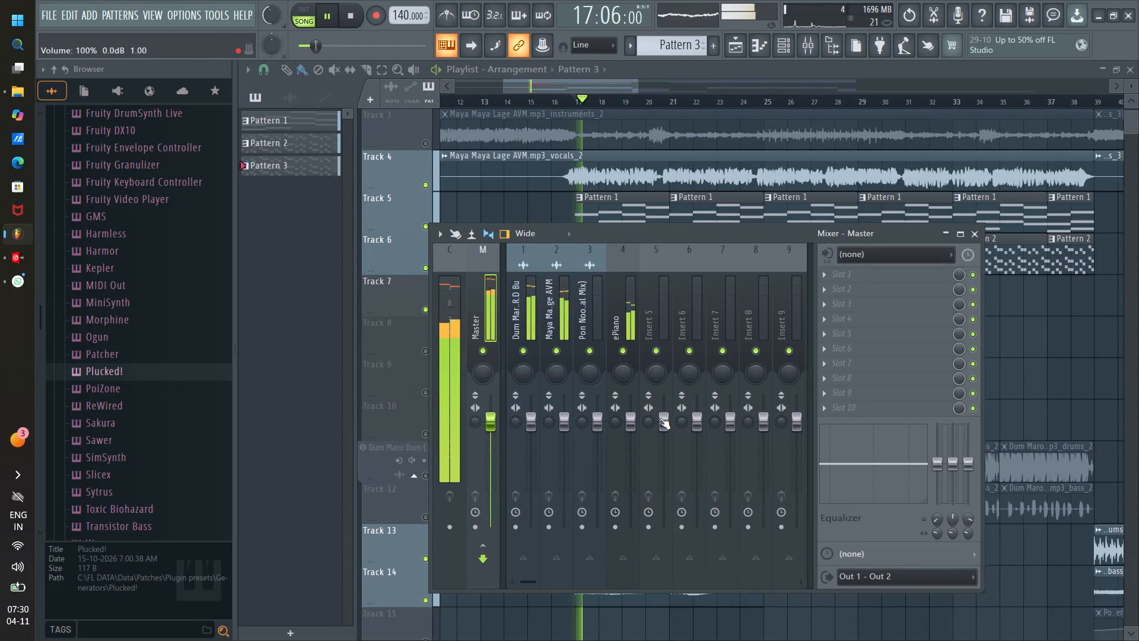
Solo the ePiano mixer track and check the channel rack to see which channels are routed to it, including Pattern 1's.
{"action": "right_click", "coordinate": [623, 350]}
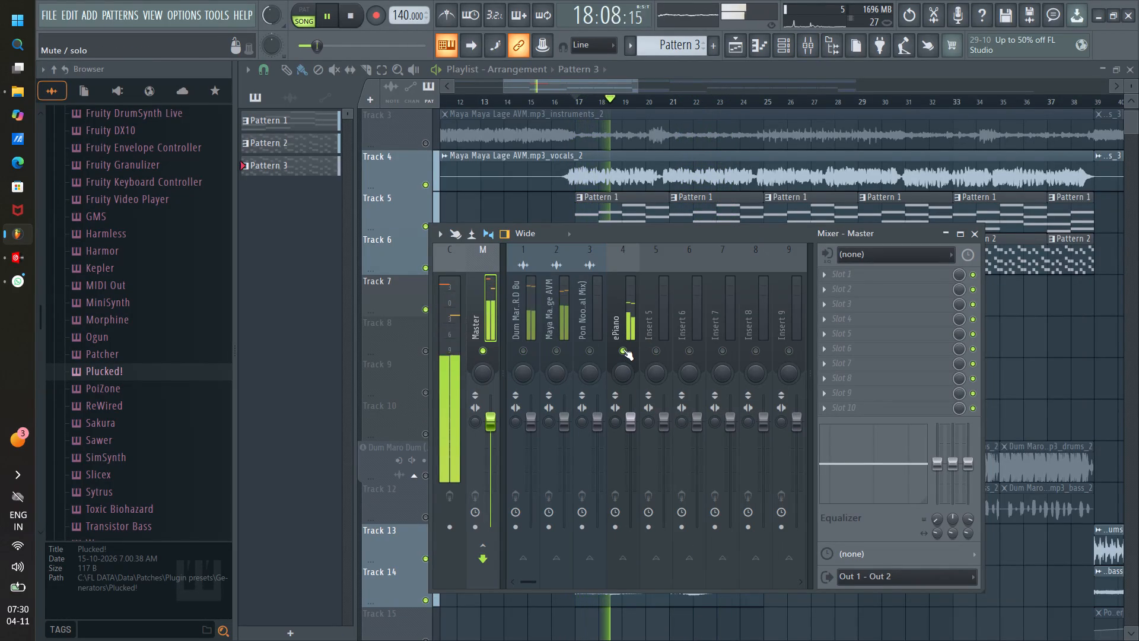
{"action": "left_click", "coordinate": [626, 258]}
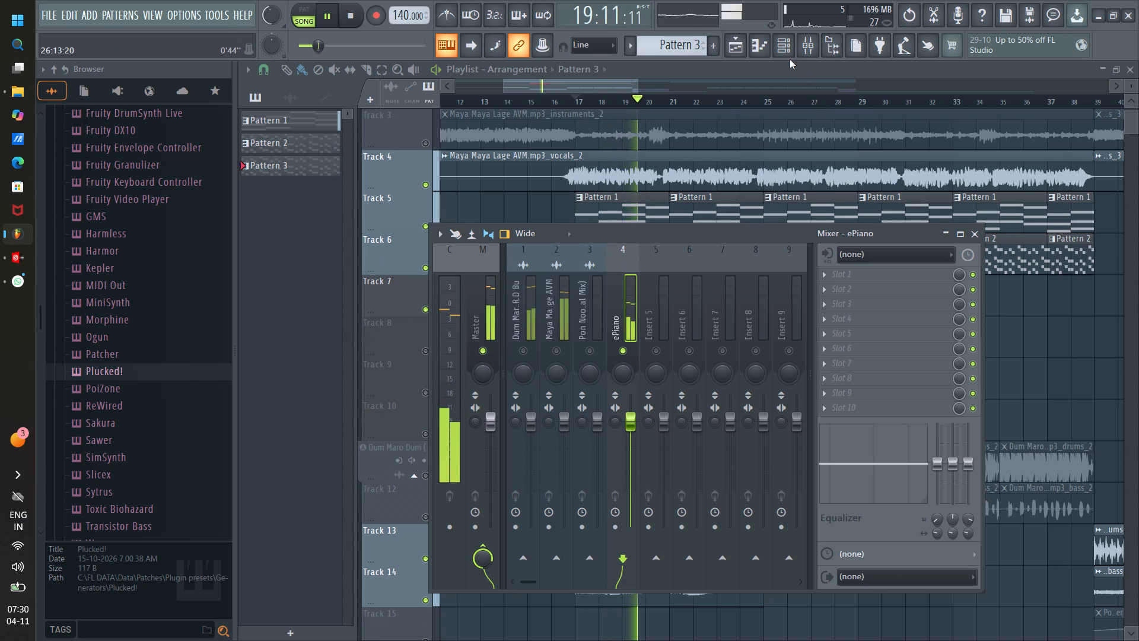
{"action": "left_click", "coordinate": [781, 46]}
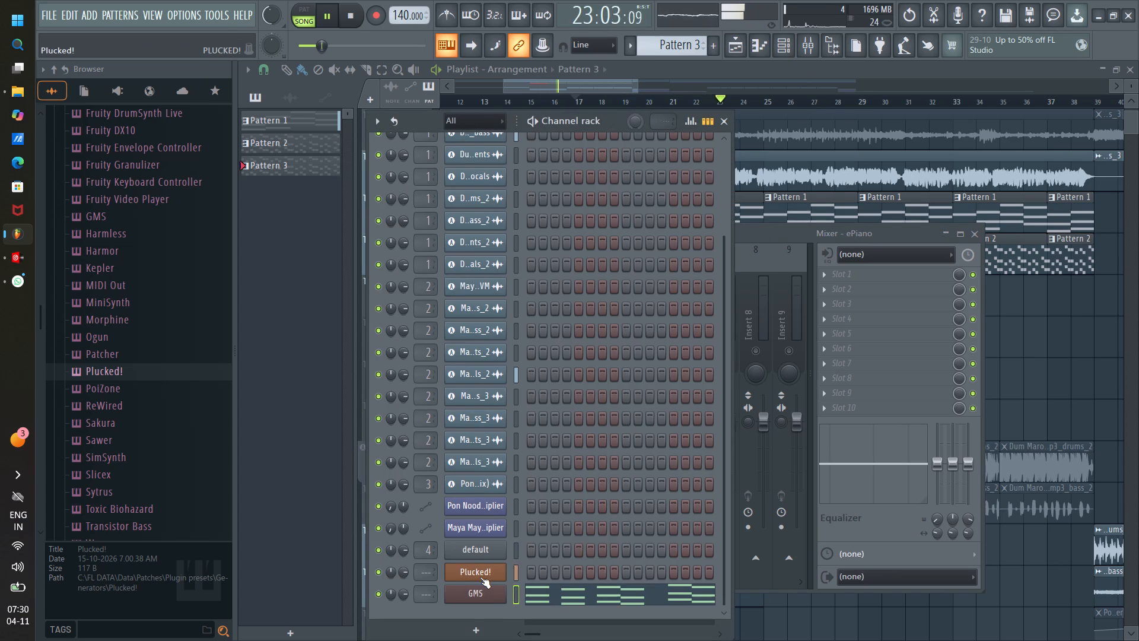
{"action": "left_click", "coordinate": [784, 234]}
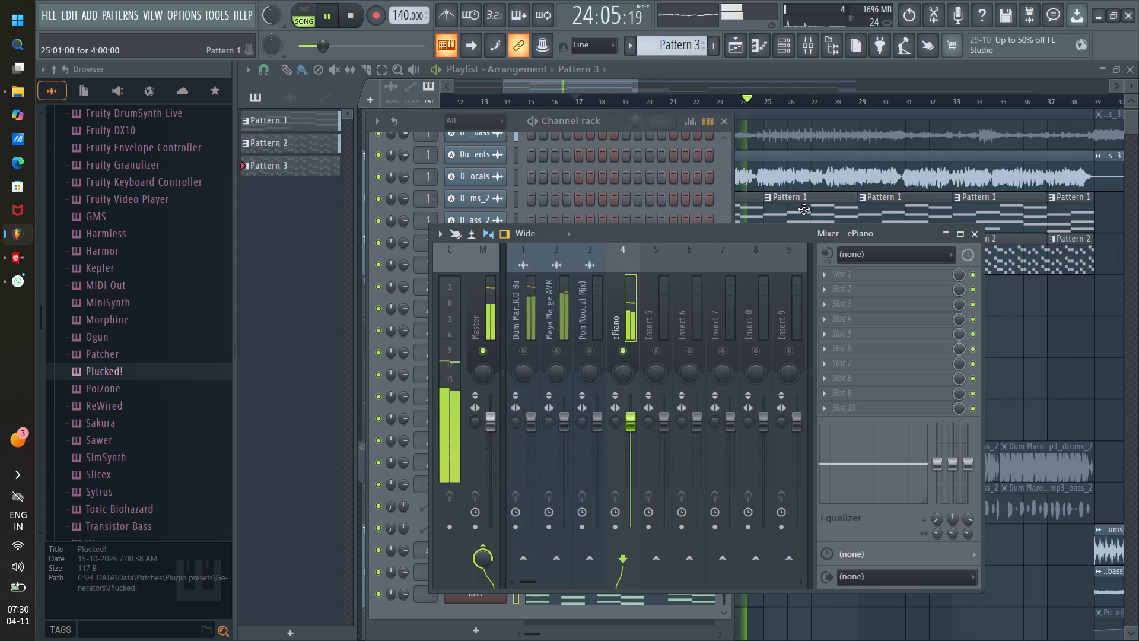
{"action": "left_click", "coordinate": [804, 209]}
{"action": "left_click", "coordinate": [805, 47]}
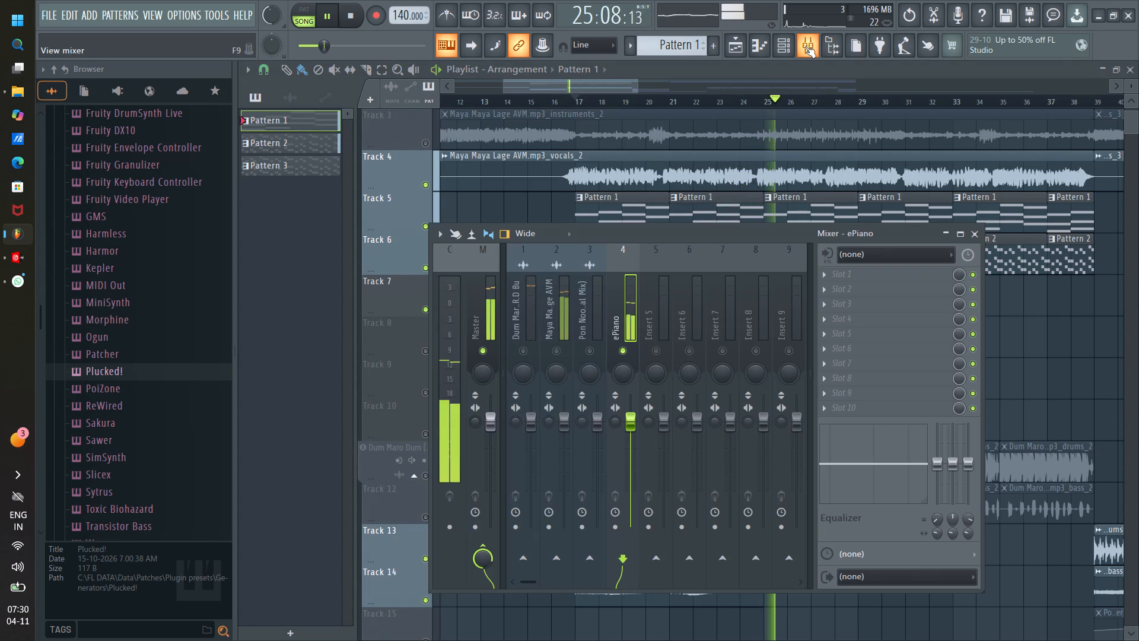
{"action": "left_click", "coordinate": [805, 46]}
{"action": "left_click", "coordinate": [778, 40]}
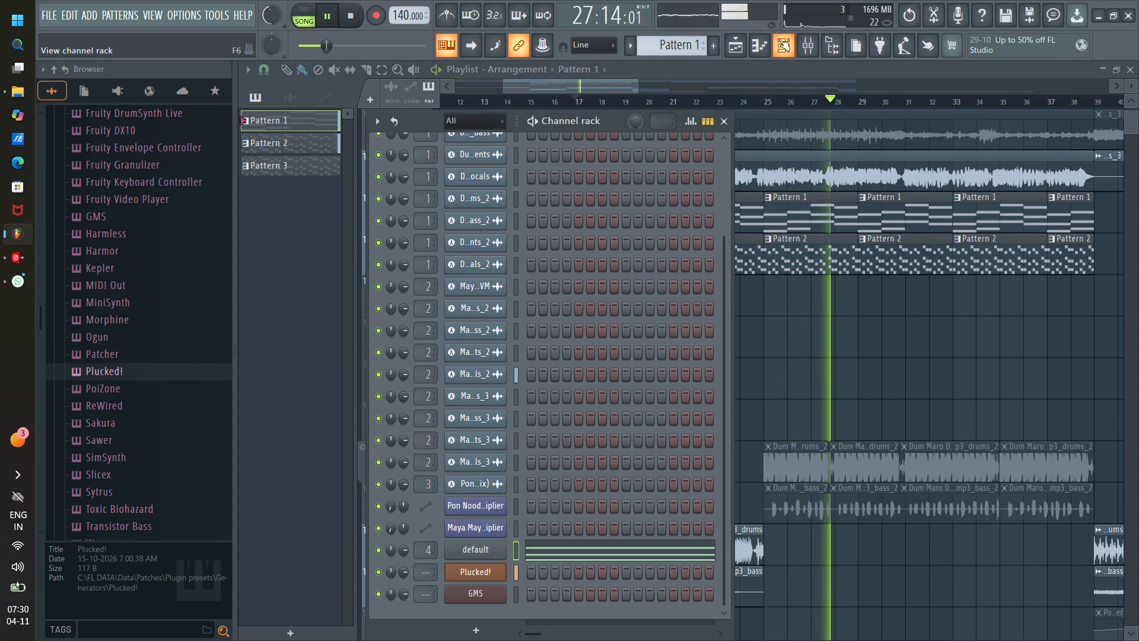
{"action": "left_click", "coordinate": [721, 116]}
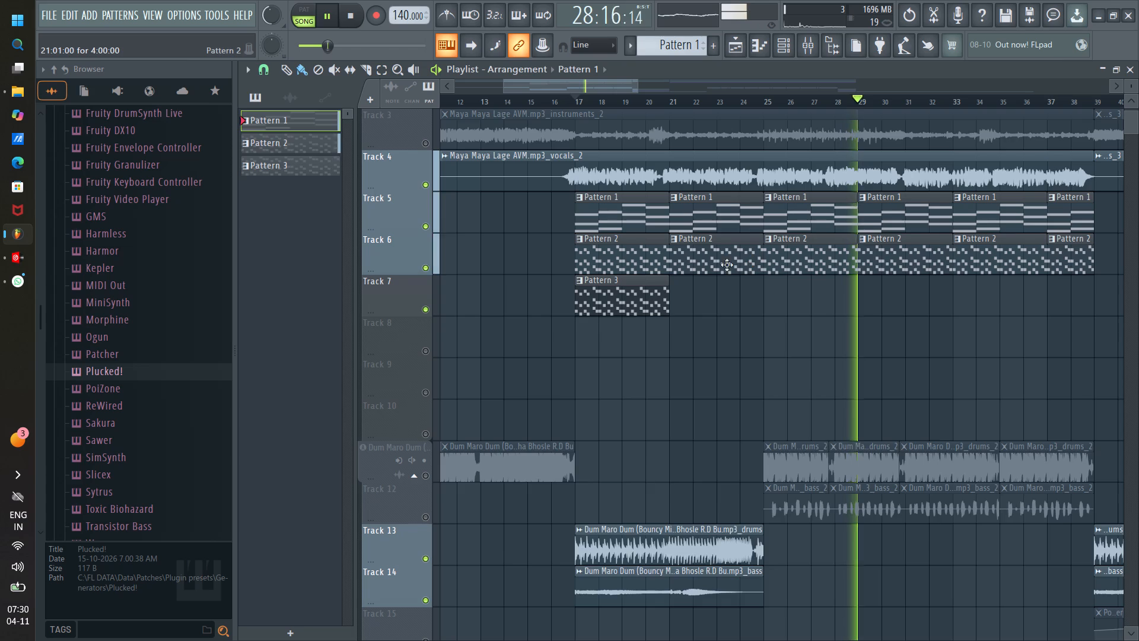
Examine the Plucked! notes of Pattern 2 in the piano roll during playback, closing the piano roll when done.
{"action": "double_click", "coordinate": [724, 264]}
{"action": "key", "text": "space"}
{"action": "key", "text": "space"}
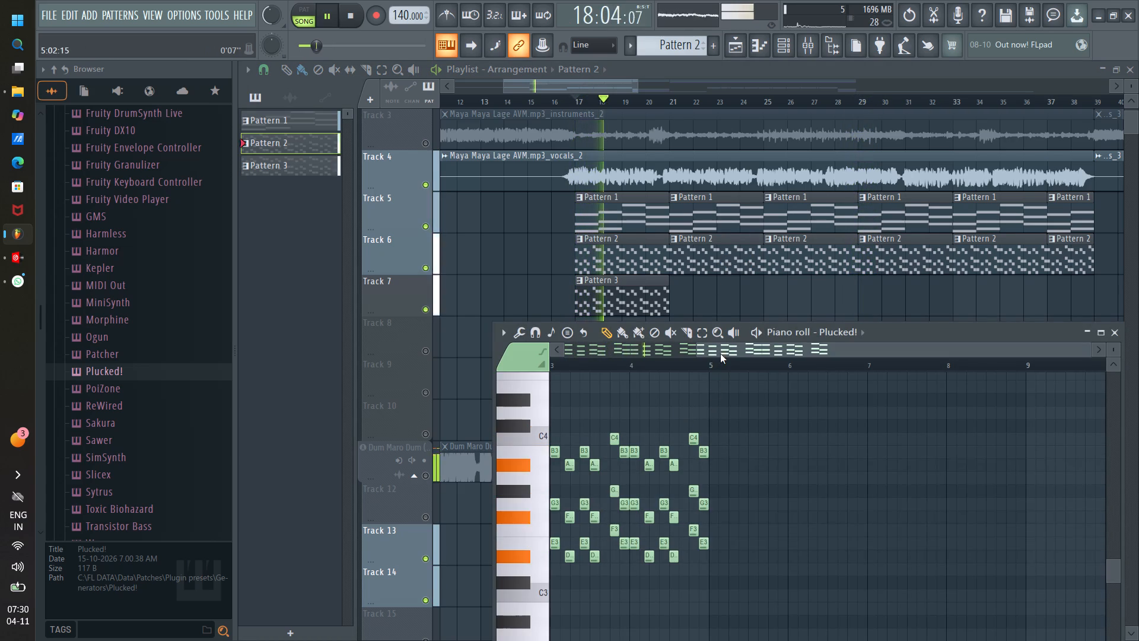
{"action": "left_click_drag", "start_coordinate": [720, 354], "coordinate": [711, 366]}
{"action": "scroll", "coordinate": [711, 366], "scroll_direction": "down", "scroll_amount": 6}
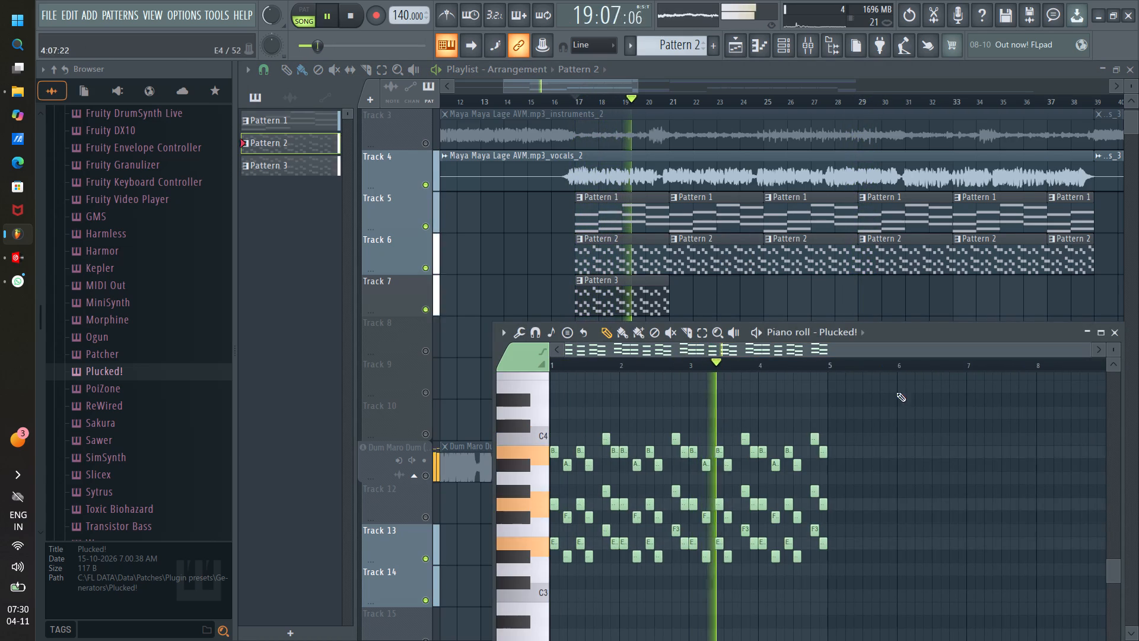
{"action": "left_click", "coordinate": [1116, 326]}
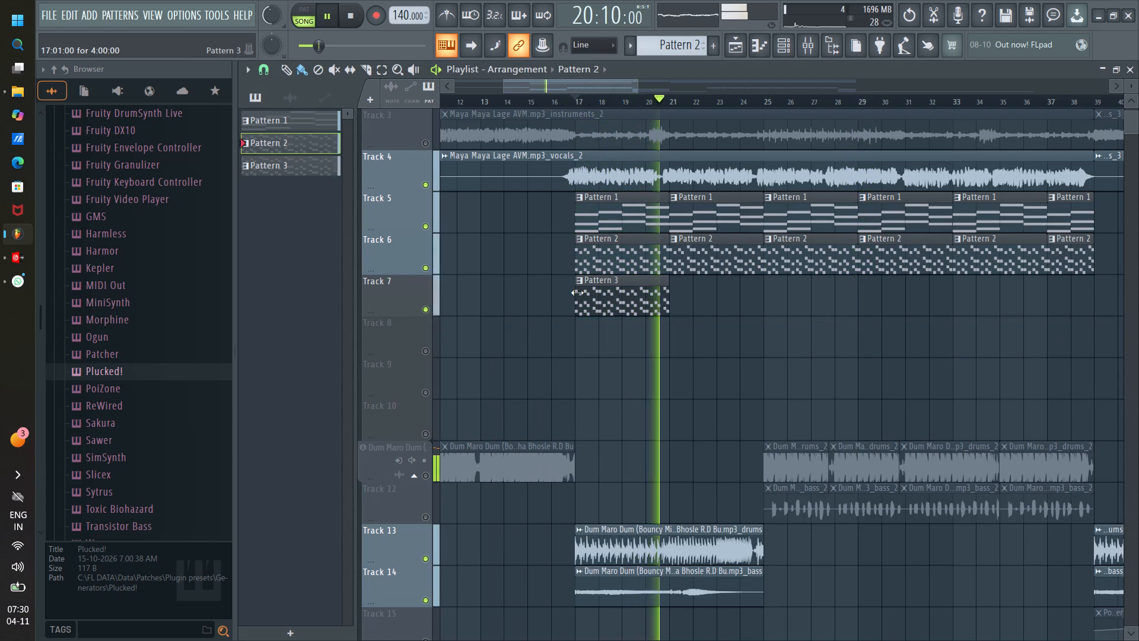
{"action": "key", "text": "space"}
{"action": "double_click", "coordinate": [627, 260]}
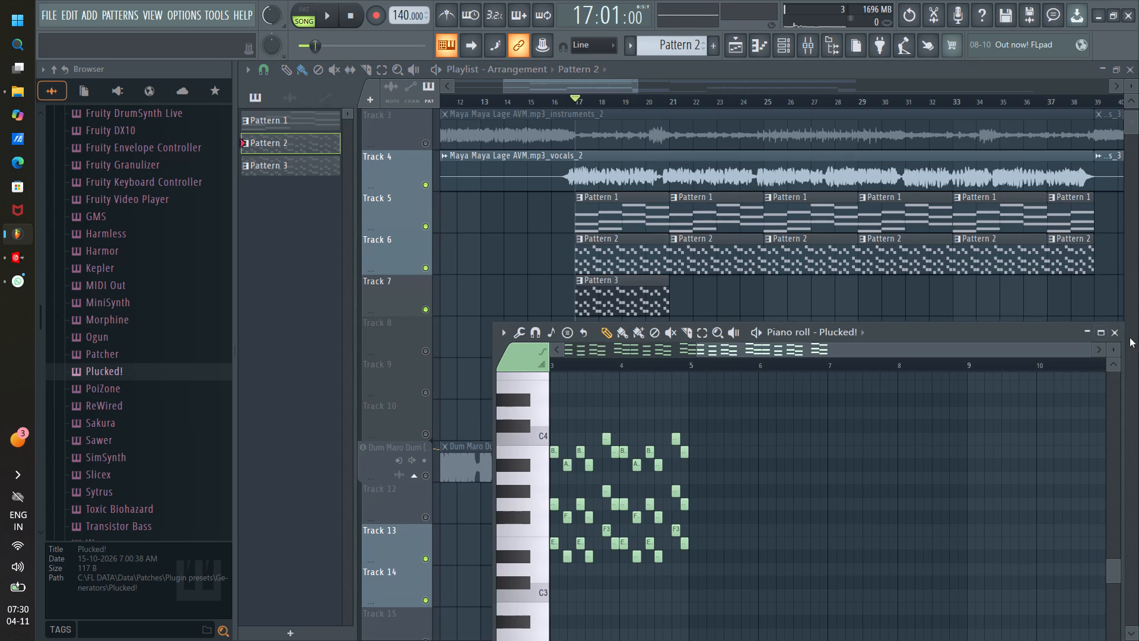
{"action": "left_click", "coordinate": [1118, 332]}
Play the arrangement with playlist Track 6, holding Pattern 2, soloed.
{"action": "key", "text": "space"}
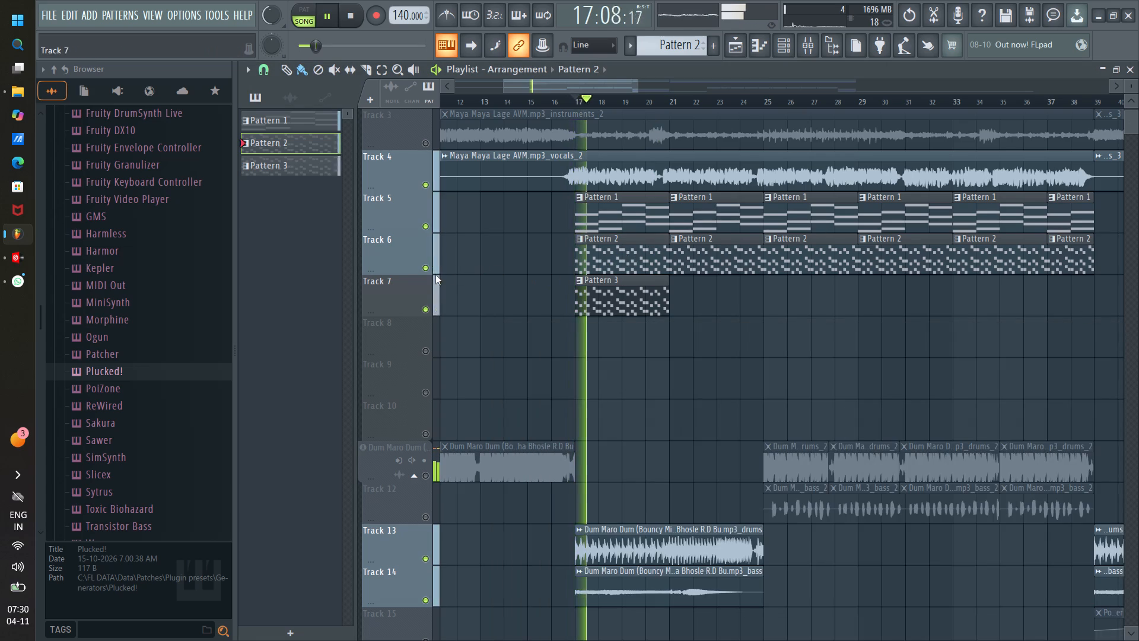
{"action": "right_click", "coordinate": [421, 267]}
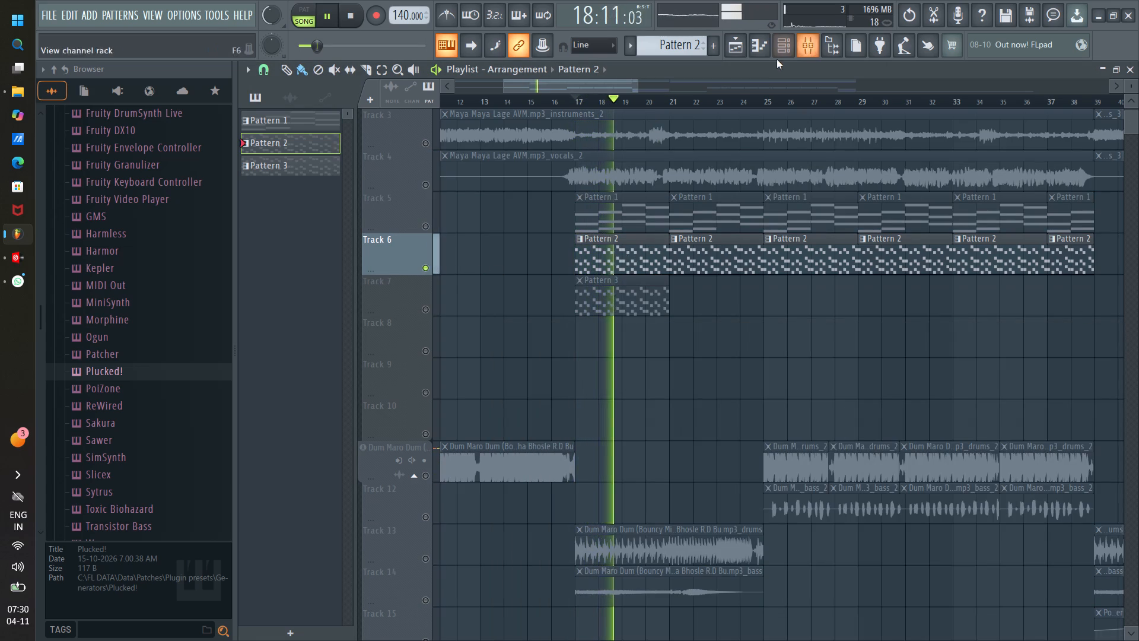
Route the Plucked! channel to a free mixer track.
{"action": "left_click", "coordinate": [774, 55]}
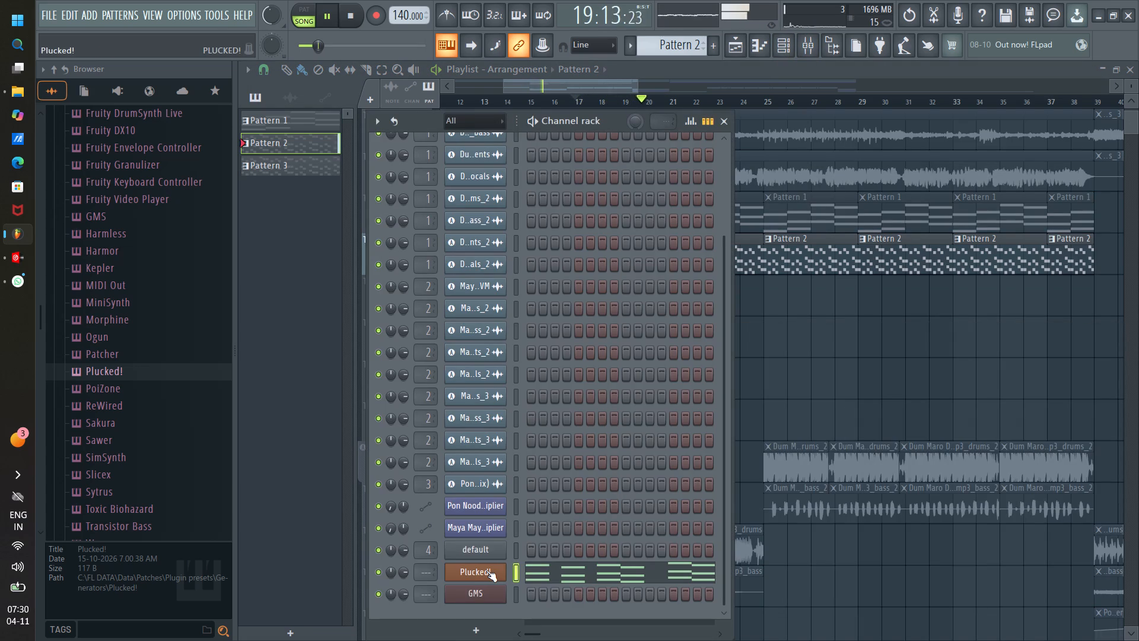
{"action": "left_click", "coordinate": [810, 38]}
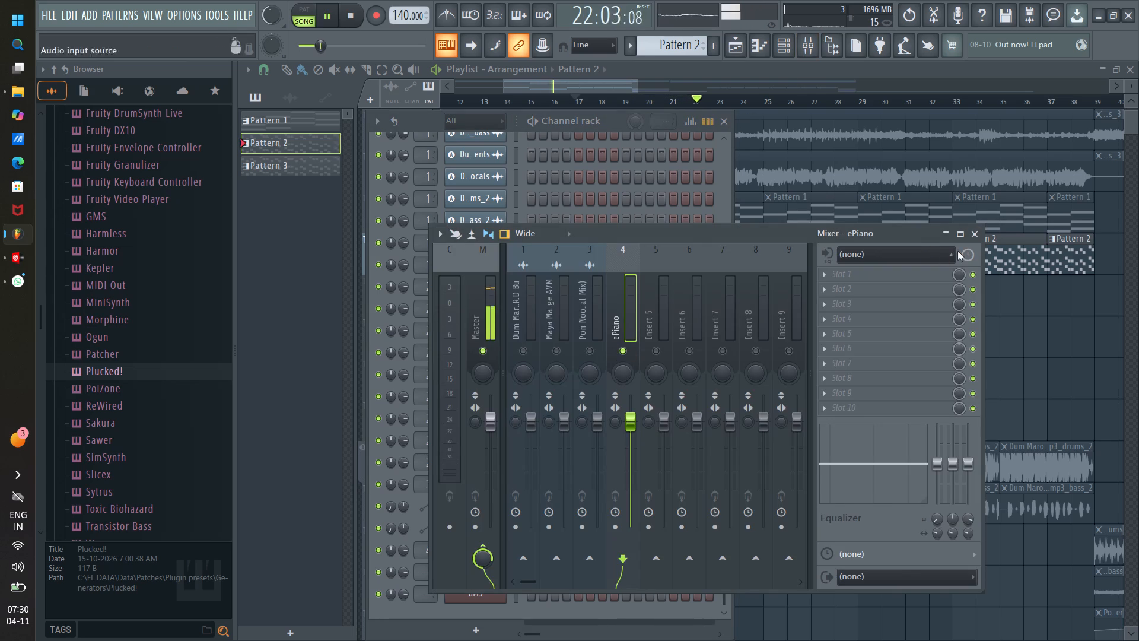
{"action": "left_click", "coordinate": [972, 227]}
{"action": "left_click", "coordinate": [483, 576]}
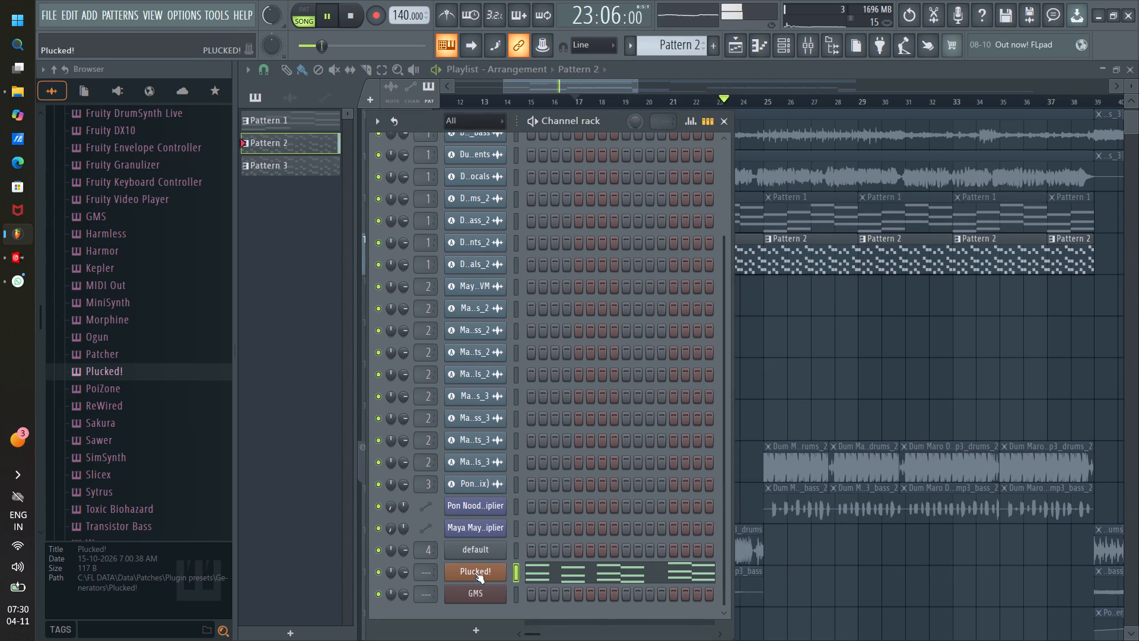
{"action": "left_click", "coordinate": [473, 553]}
{"action": "left_click", "coordinate": [473, 553]}
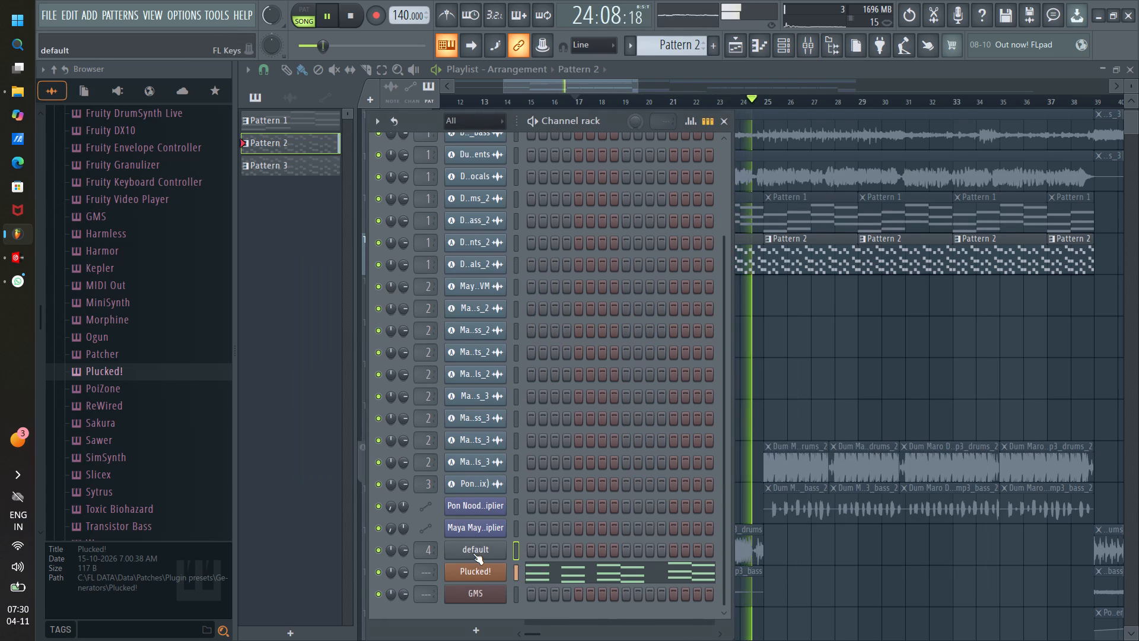
{"action": "left_click", "coordinate": [475, 570]}
{"action": "left_click", "coordinate": [251, 126]}
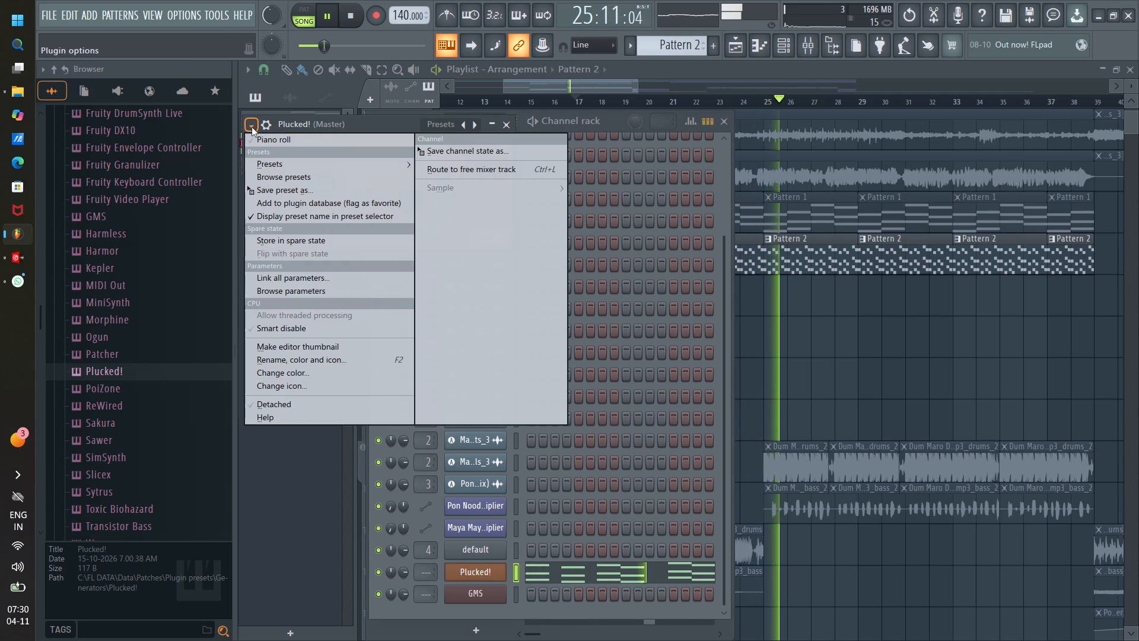
{"action": "left_click", "coordinate": [451, 174]}
Clear the mixer solo so every mixer track is audible, replay Pattern 2, and close the mixer and channel rack.
{"action": "key", "text": "space"}
{"action": "key", "text": "space"}
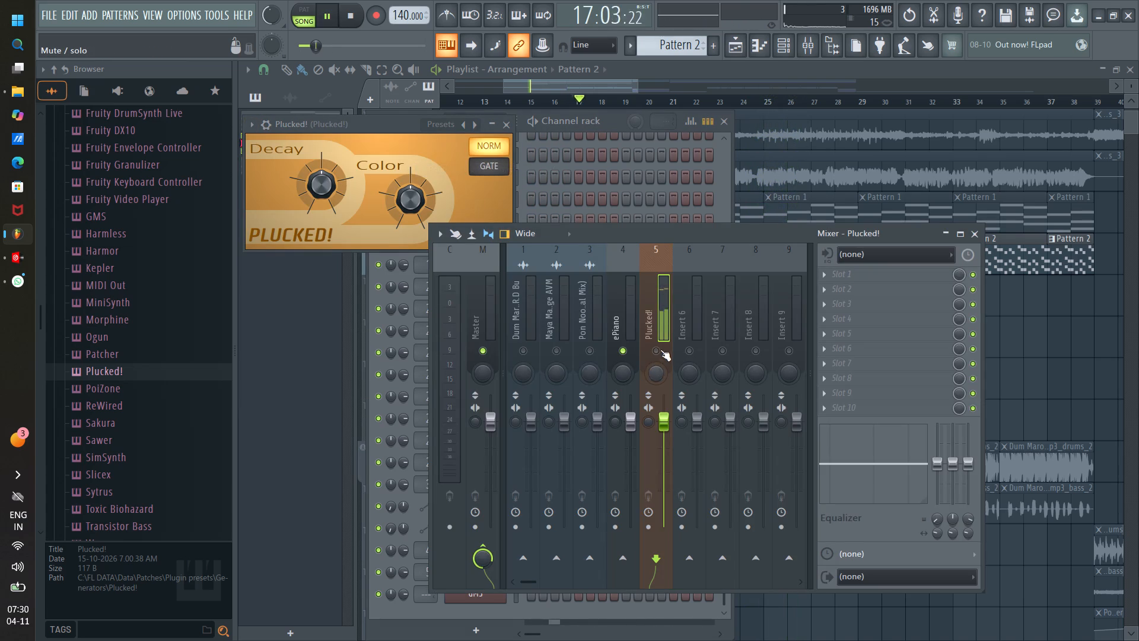
{"action": "right_click", "coordinate": [656, 348]}
{"action": "right_click", "coordinate": [656, 348]}
{"action": "key", "text": "space"}
{"action": "key", "text": "space"}
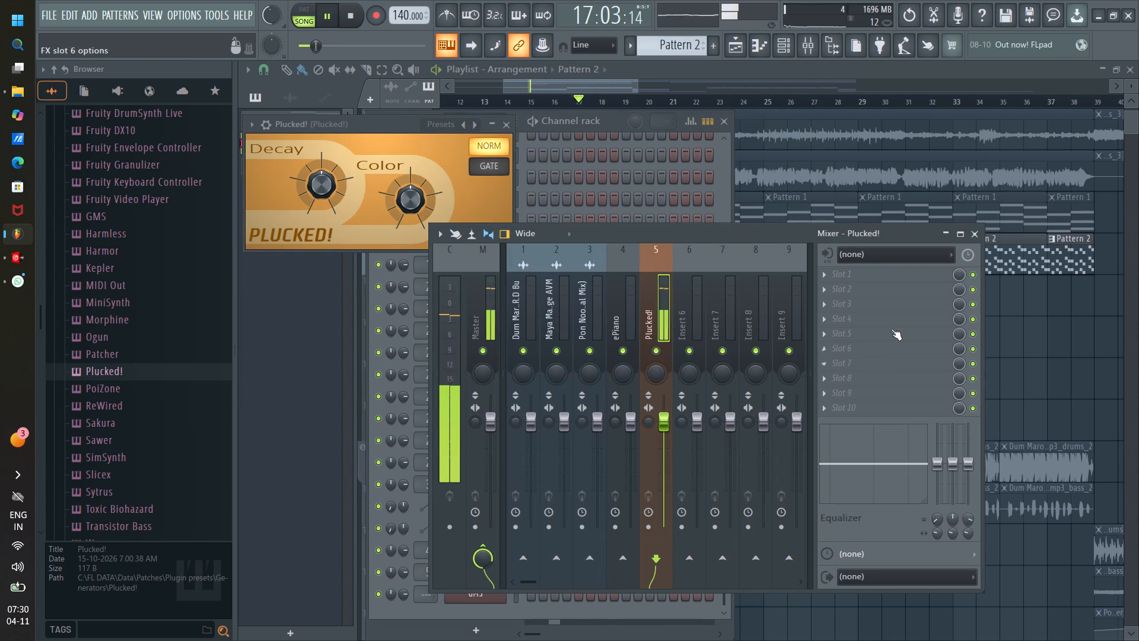
{"action": "left_click", "coordinate": [974, 230]}
{"action": "left_click", "coordinate": [727, 119]}
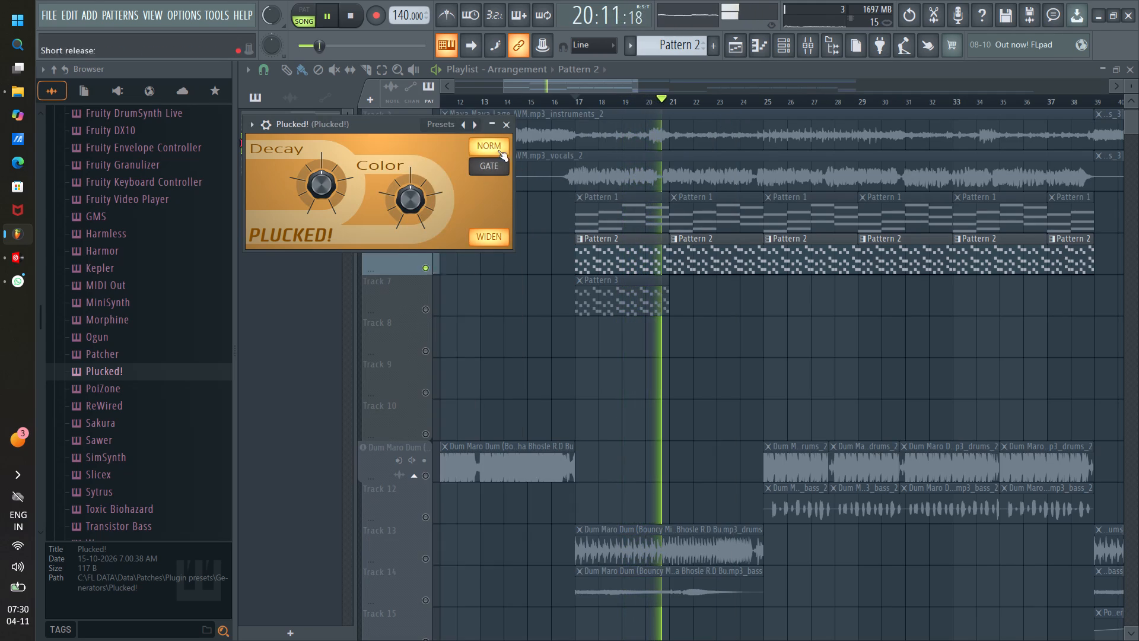
Solo playlist Tracks 5, 6 and 7 in turn during playback, checking the mixer levels, and replay with Track 7 soloed.
{"action": "left_click", "coordinate": [501, 119]}
{"action": "right_click", "coordinate": [425, 221]}
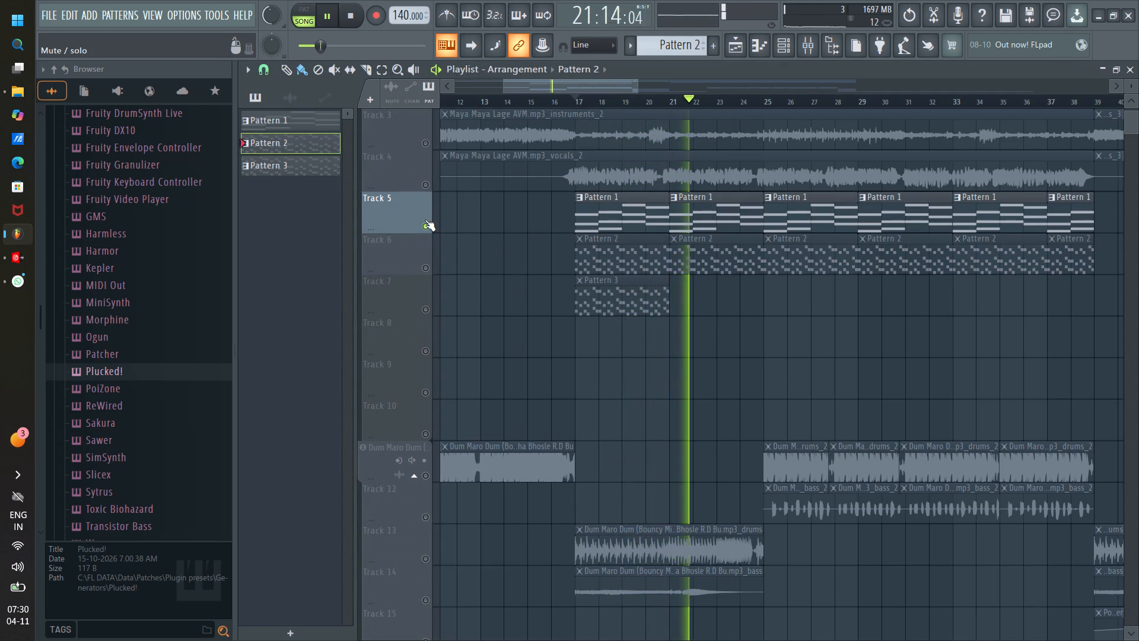
{"action": "left_click", "coordinate": [809, 43]}
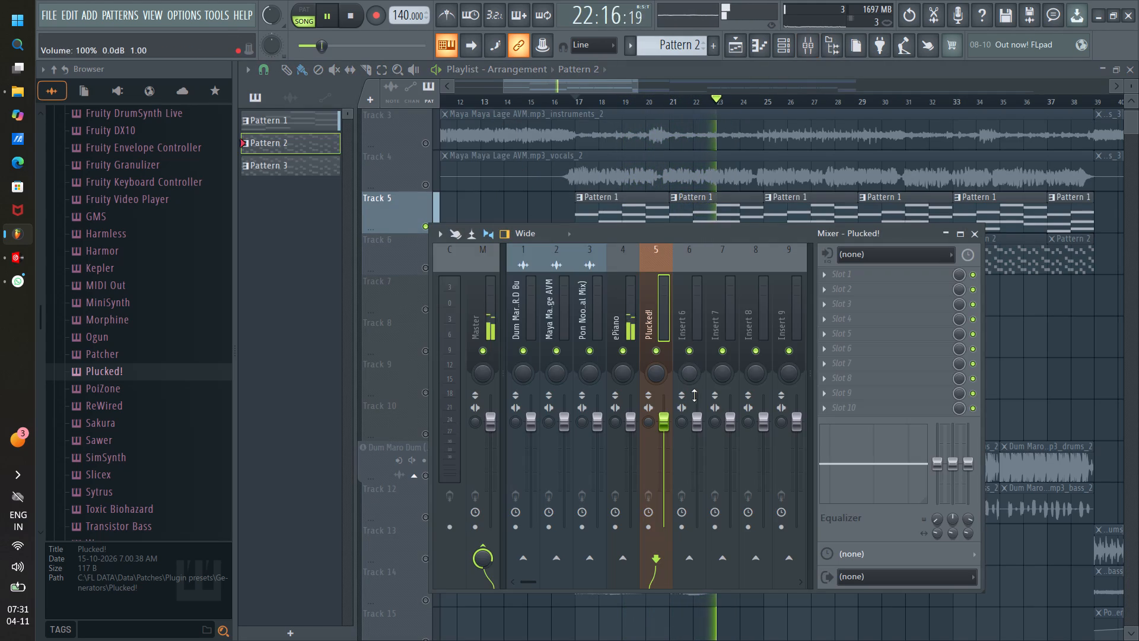
{"action": "left_click", "coordinate": [976, 230]}
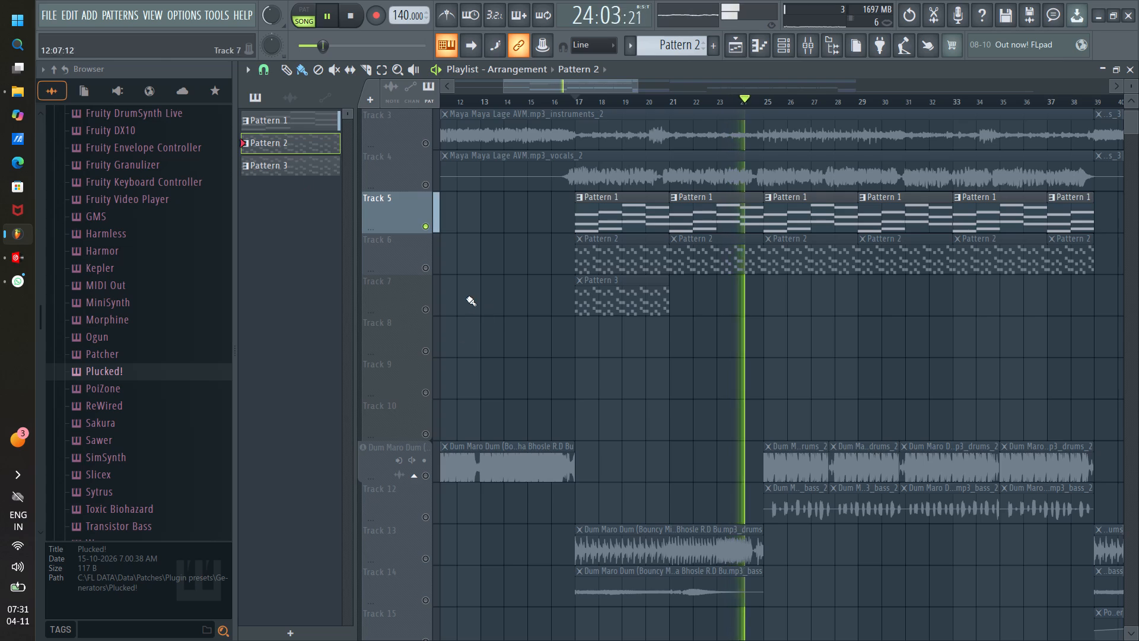
{"action": "right_click", "coordinate": [428, 269]}
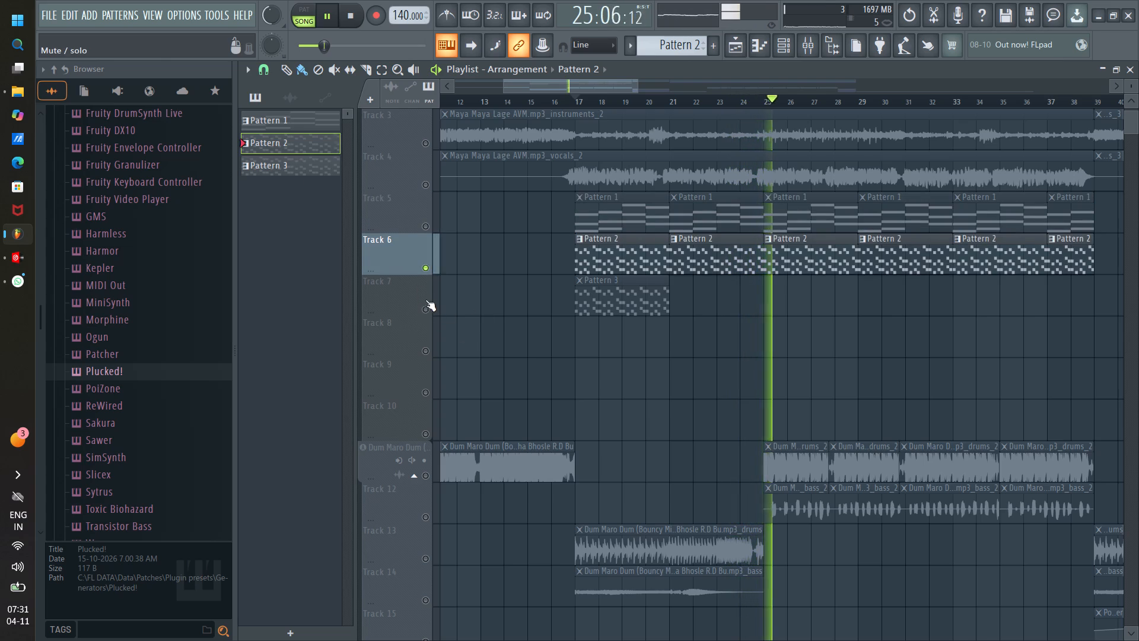
{"action": "right_click", "coordinate": [425, 305]}
{"action": "key", "text": "space"}
{"action": "key", "text": "space"}
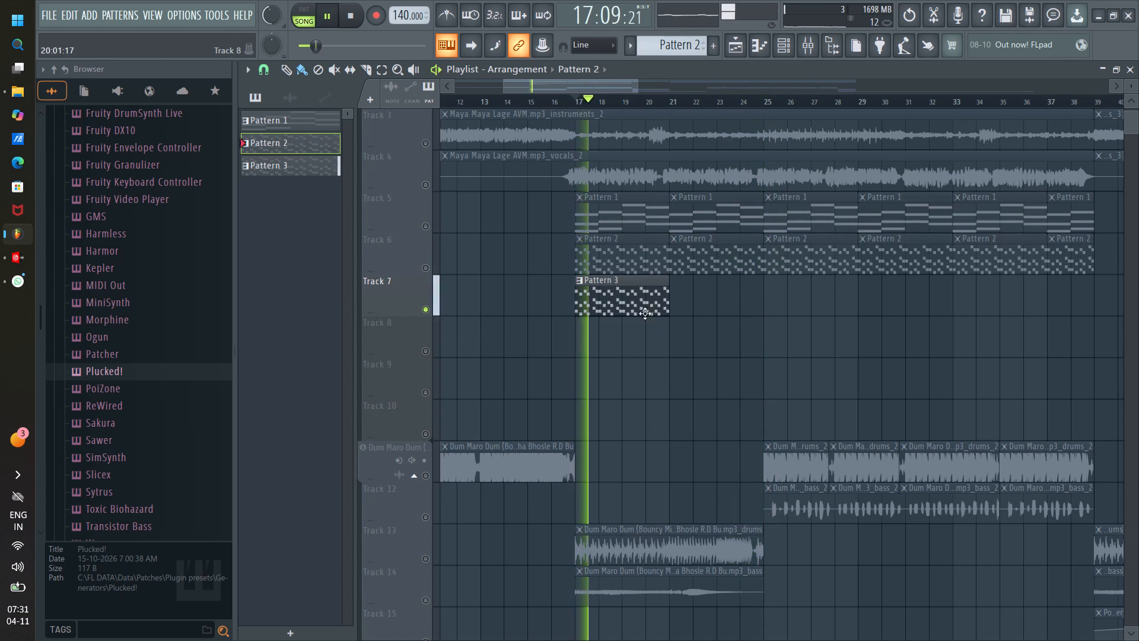
Duplicate the Pattern 3 clip end to end along Track 7 and trim the last copy to finish at bar 39.
{"action": "left_click", "coordinate": [642, 302], "text": "ctrl"}
{"action": "key", "text": "ctrl+b"}
{"action": "key", "text": "ctrl+b"}
{"action": "key", "text": "ctrl+b"}
{"action": "key", "text": "ctrl+b"}
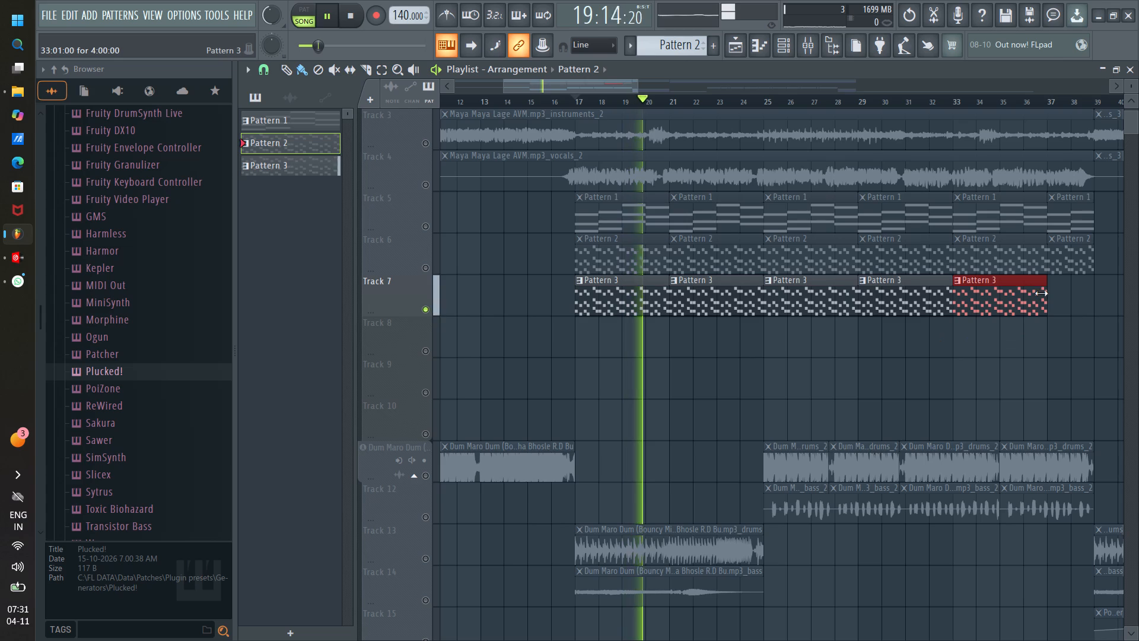
{"action": "left_click", "coordinate": [1048, 279], "text": "ctrl"}
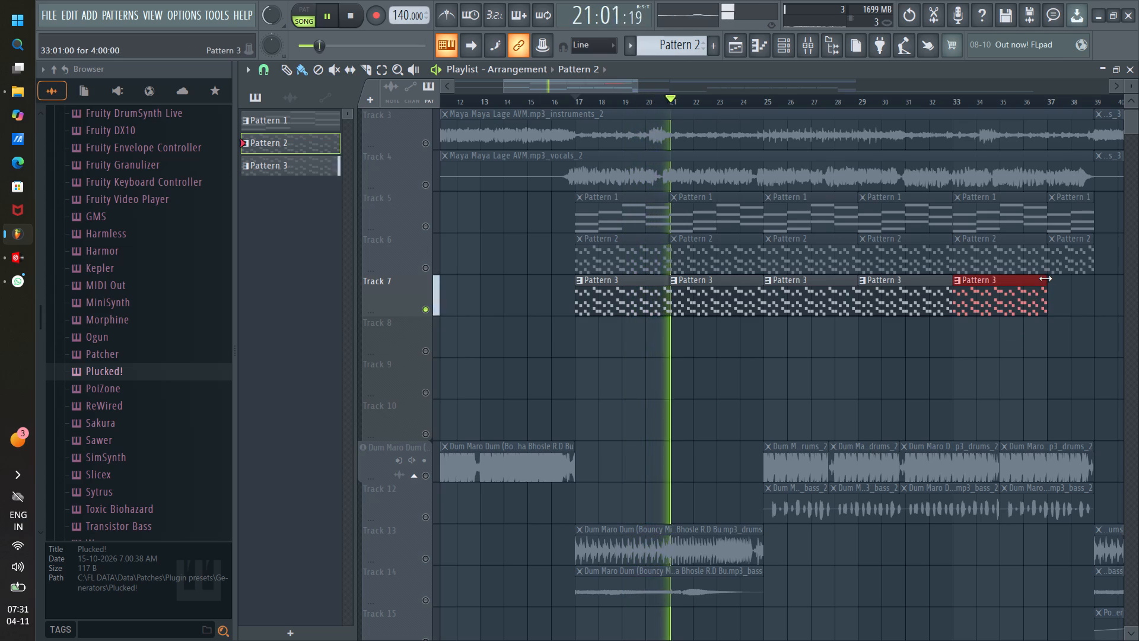
{"action": "key", "text": "ctrl+b"}
{"action": "left_click_drag", "start_coordinate": [1059, 278], "coordinate": [1010, 280]}
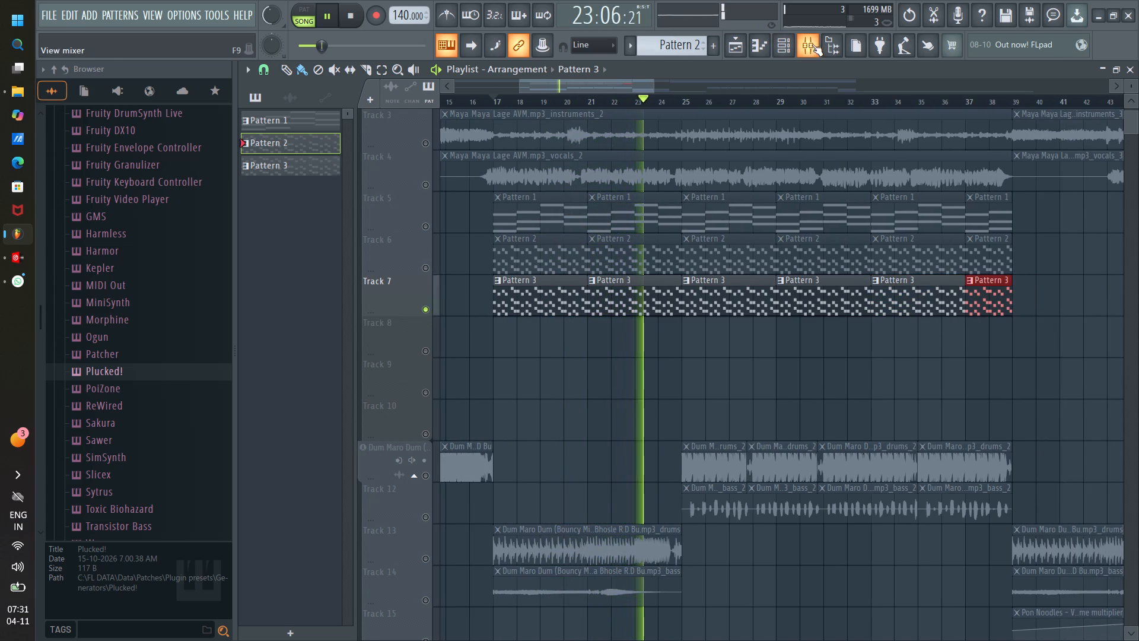
Route the GMS channel to free mixer track 6, closing the mixer, synth window and channel rack when done.
{"action": "left_click", "coordinate": [778, 46]}
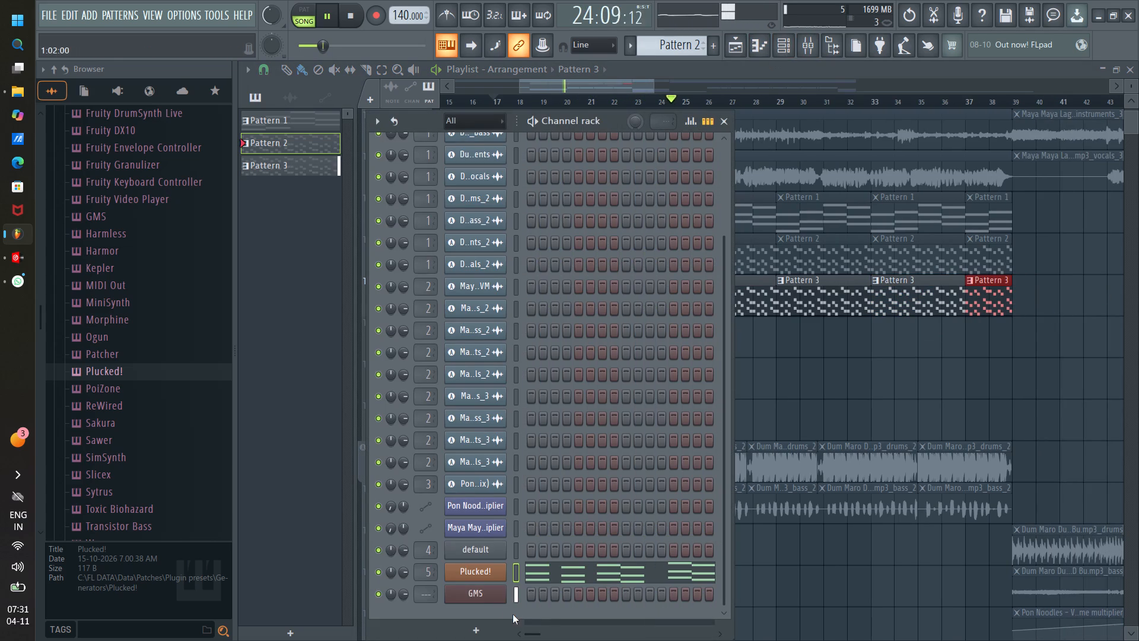
{"action": "left_click", "coordinate": [485, 596]}
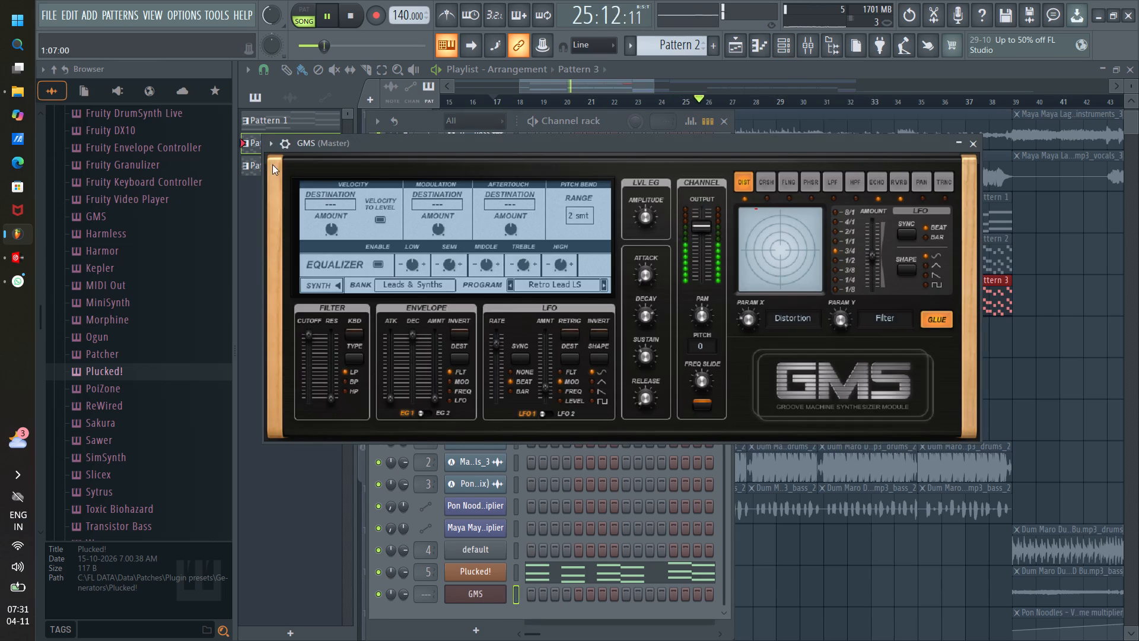
{"action": "left_click", "coordinate": [272, 138]}
{"action": "left_click", "coordinate": [478, 186]}
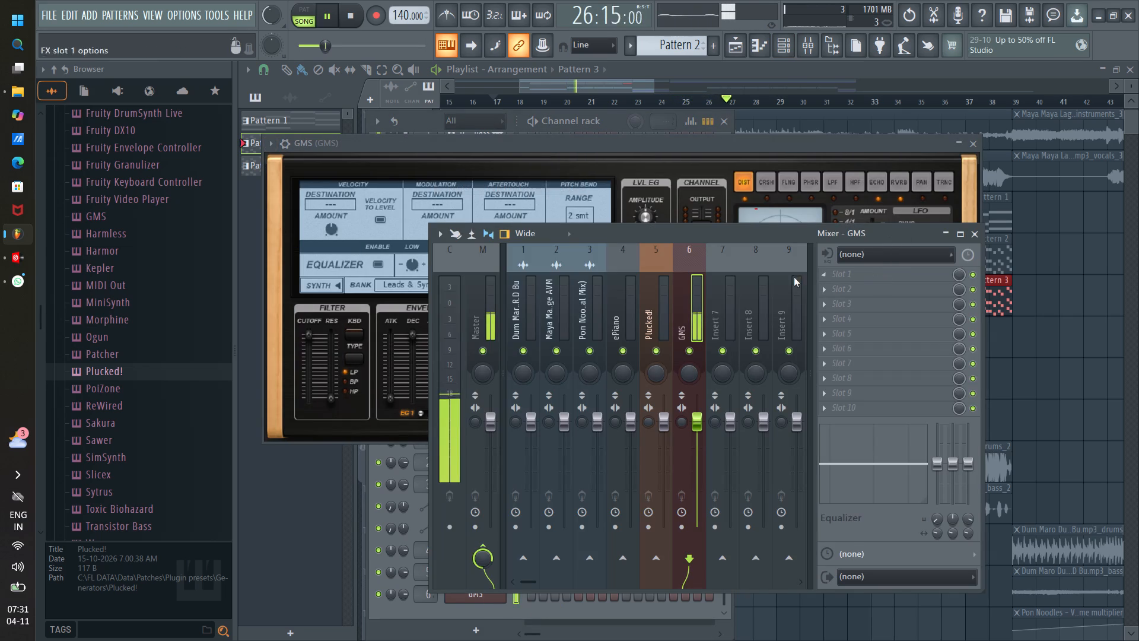
{"action": "left_click", "coordinate": [978, 236]}
{"action": "left_click", "coordinate": [972, 142]}
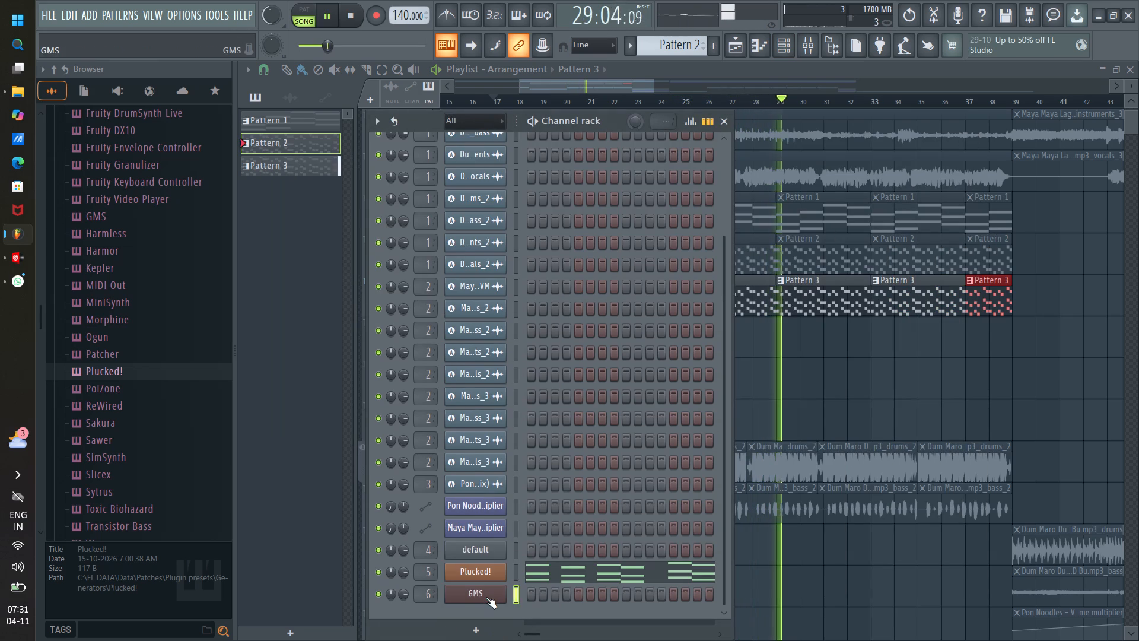
{"action": "scroll", "coordinate": [561, 459], "scroll_direction": "down", "scroll_amount": 1}
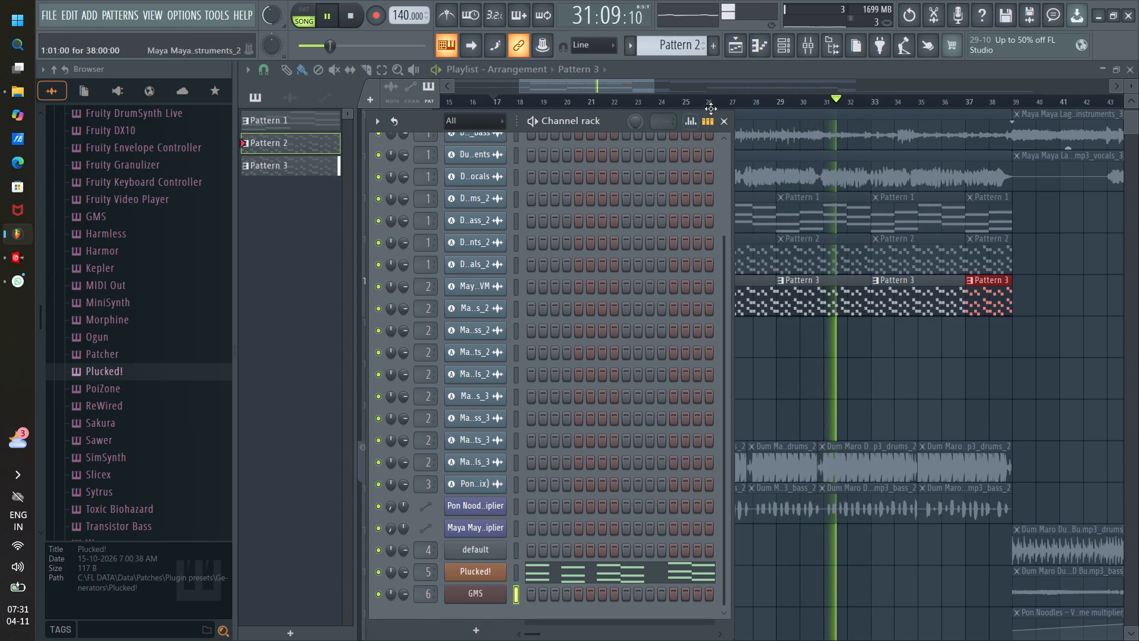
{"action": "left_click", "coordinate": [724, 124]}
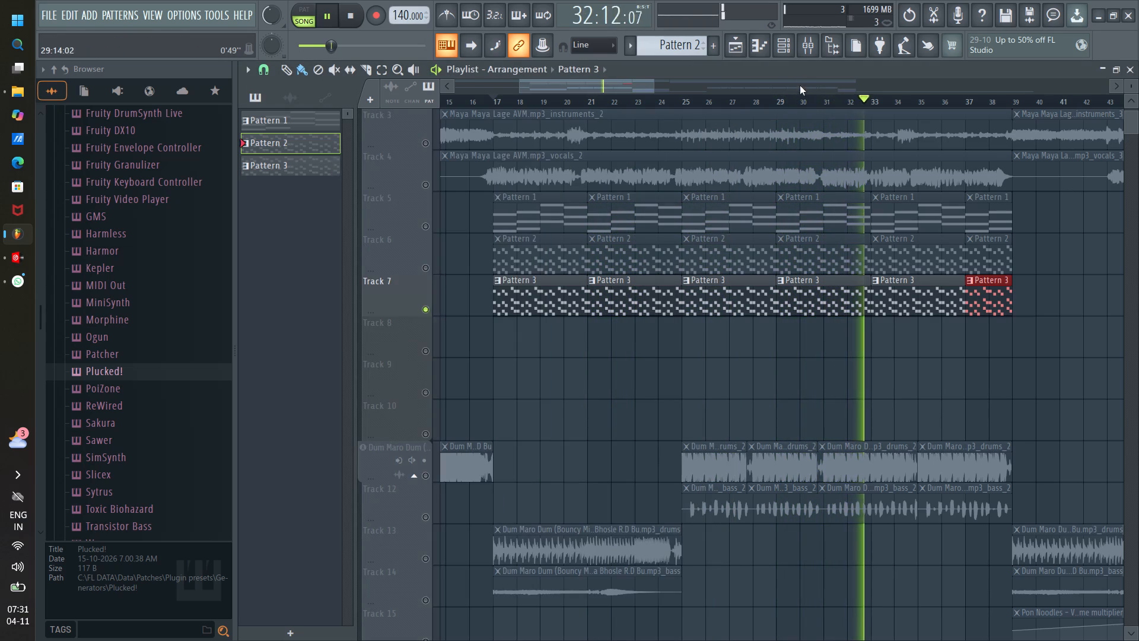
Create a new empty Pattern 4, place it on playlist Track 8 at bar 17 and open it in the channel rack.
{"action": "left_click", "coordinate": [852, 43]}
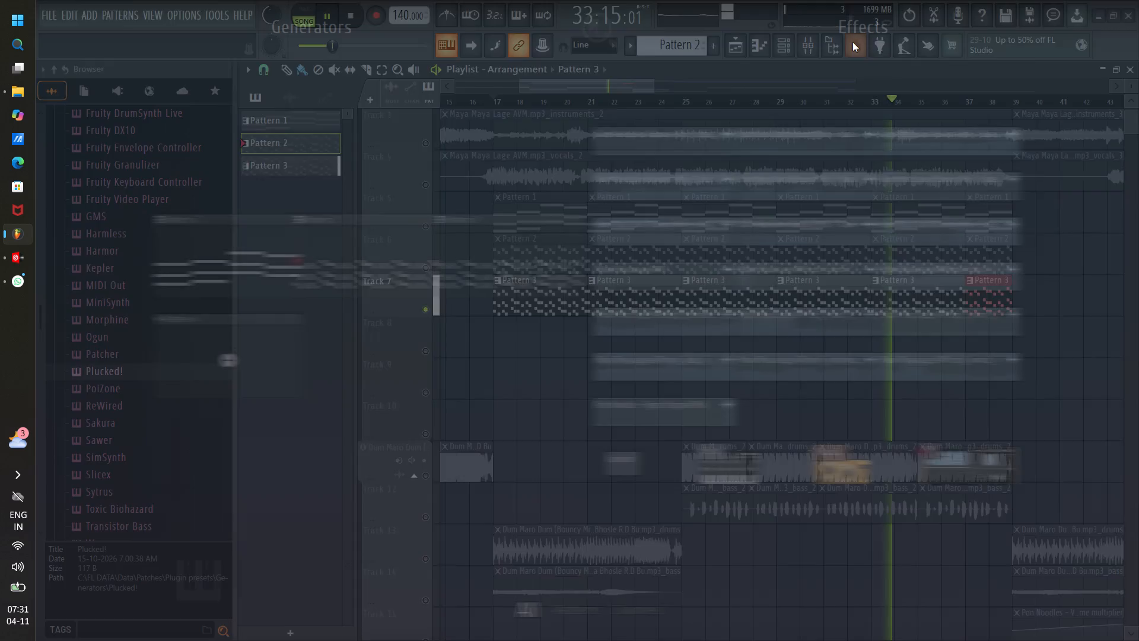
{"action": "left_click", "coordinate": [158, 367]}
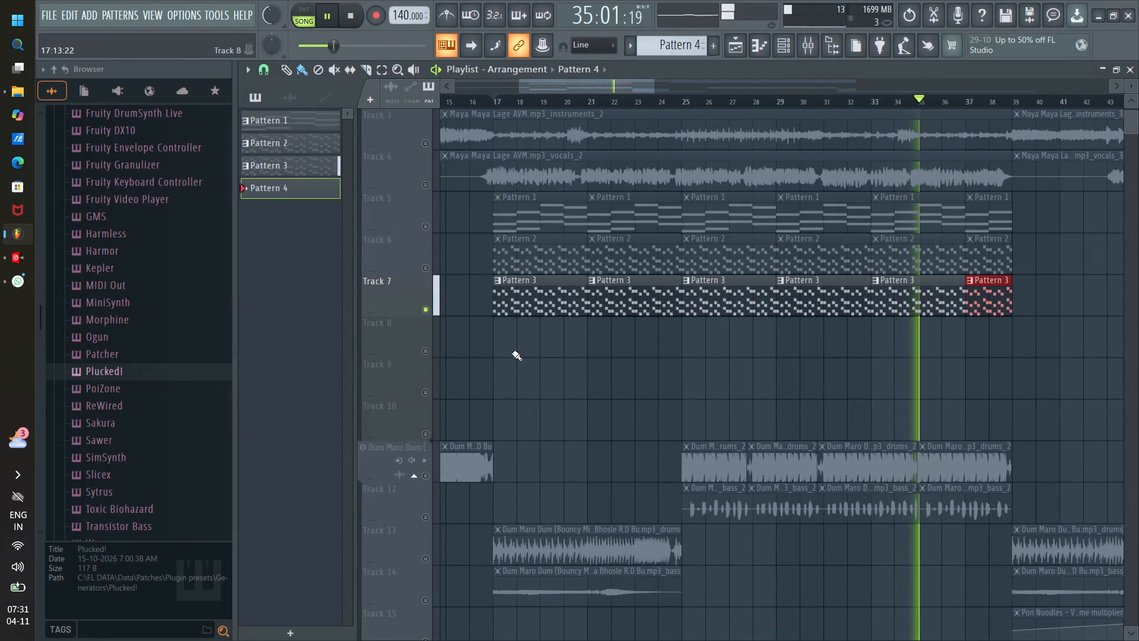
{"action": "left_click", "coordinate": [492, 347]}
{"action": "double_click", "coordinate": [505, 341]}
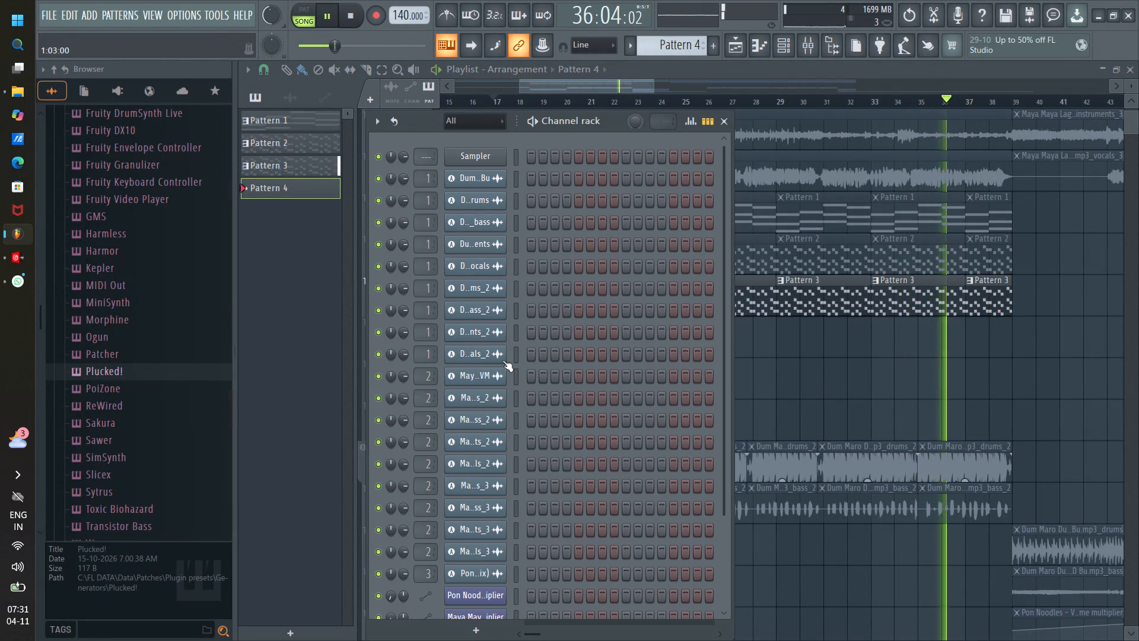
Add a Layer channel to the channel rack, look over its settings and options, and close its window.
{"action": "scroll", "coordinate": [551, 329], "scroll_direction": "down", "scroll_amount": 8}
{"action": "left_click", "coordinate": [472, 630]}
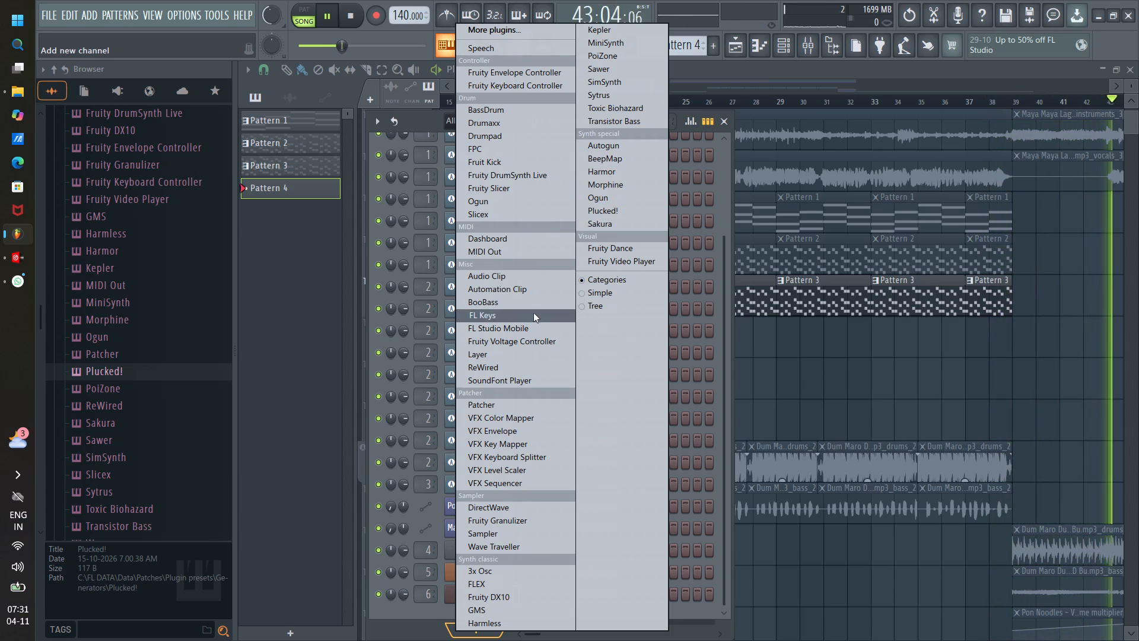
{"action": "left_click", "coordinate": [486, 357]}
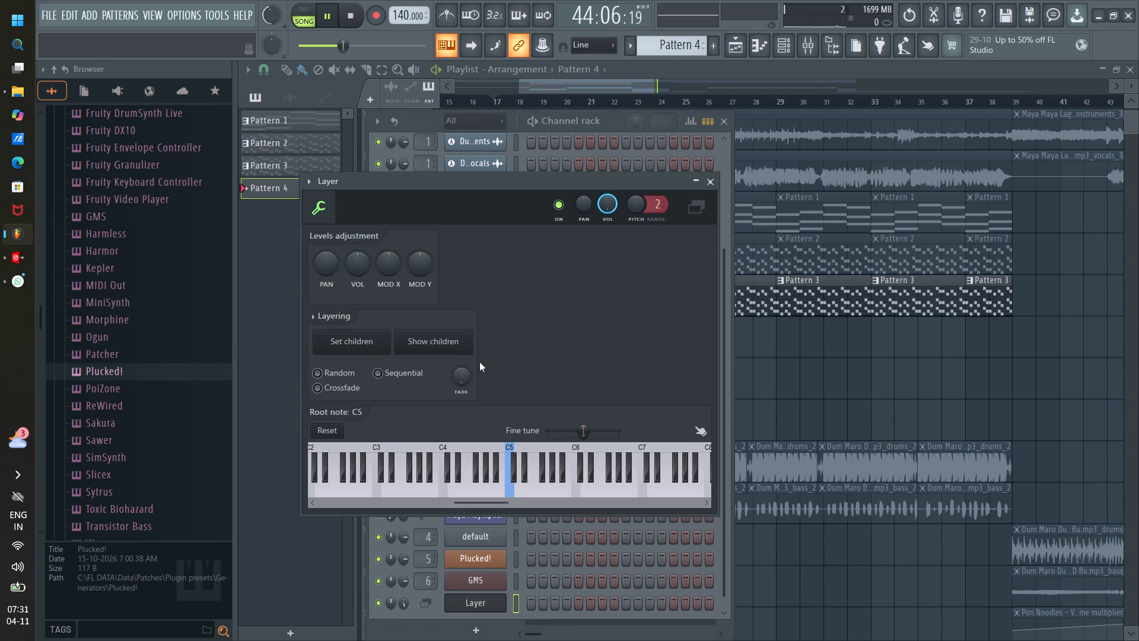
{"action": "left_click_drag", "start_coordinate": [394, 458], "coordinate": [587, 484]}
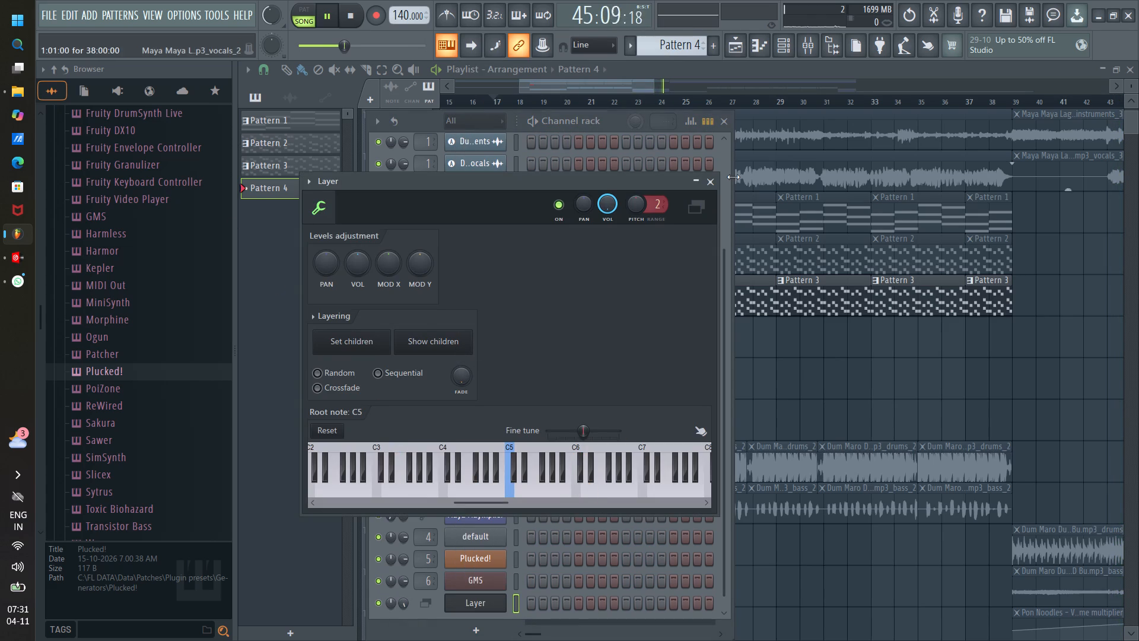
{"action": "left_click", "coordinate": [712, 178]}
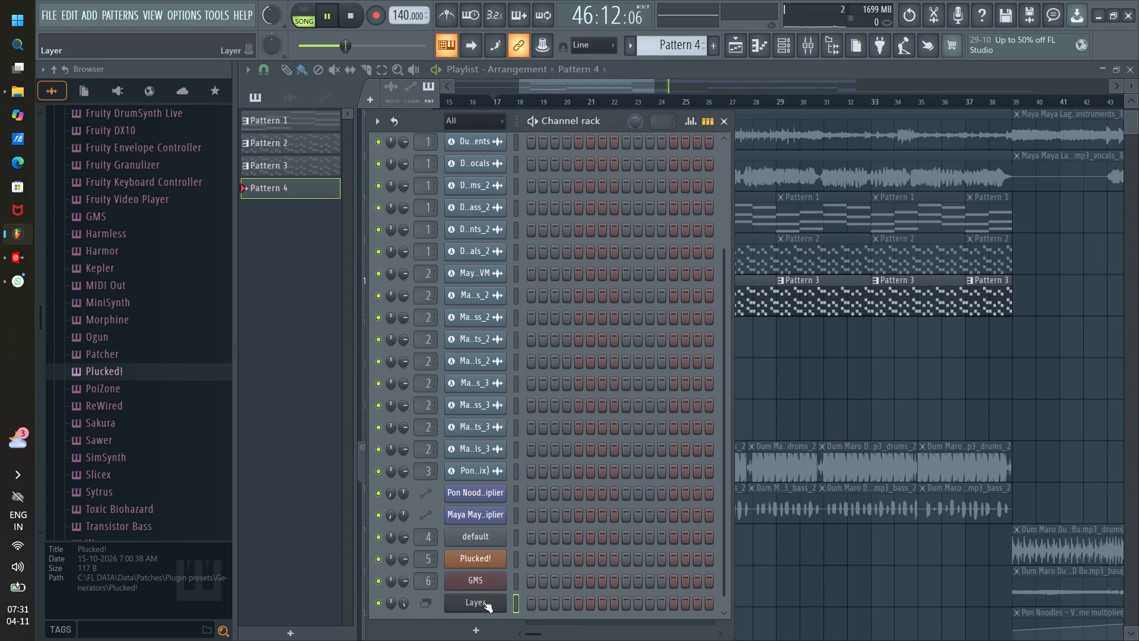
{"action": "left_click", "coordinate": [482, 601]}
{"action": "left_click", "coordinate": [311, 183]}
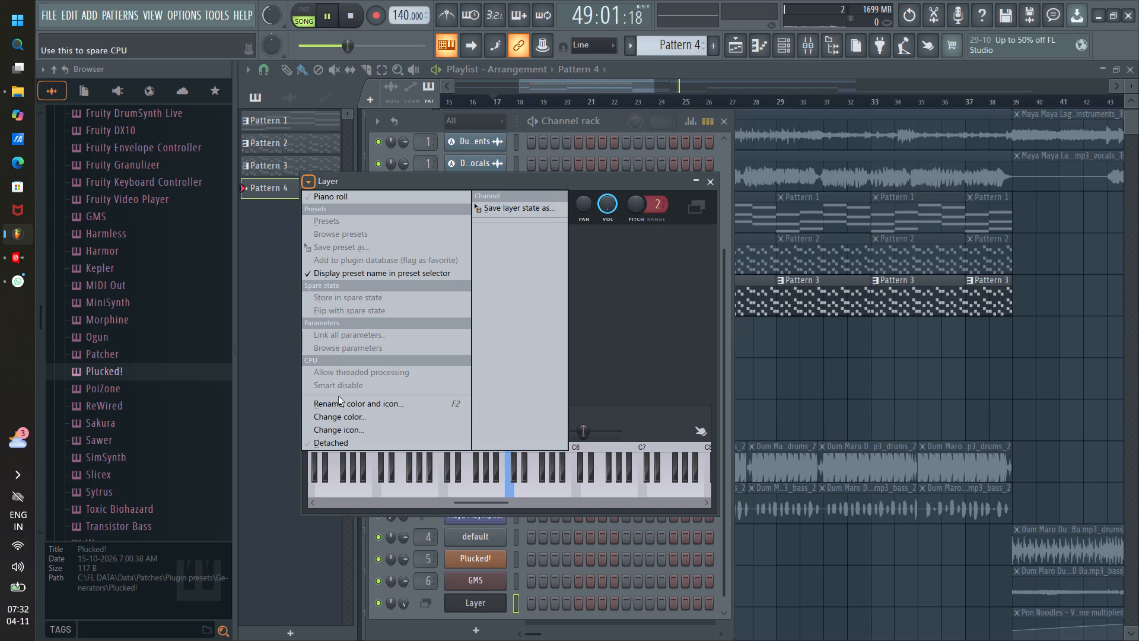
{"action": "left_click", "coordinate": [554, 186]}
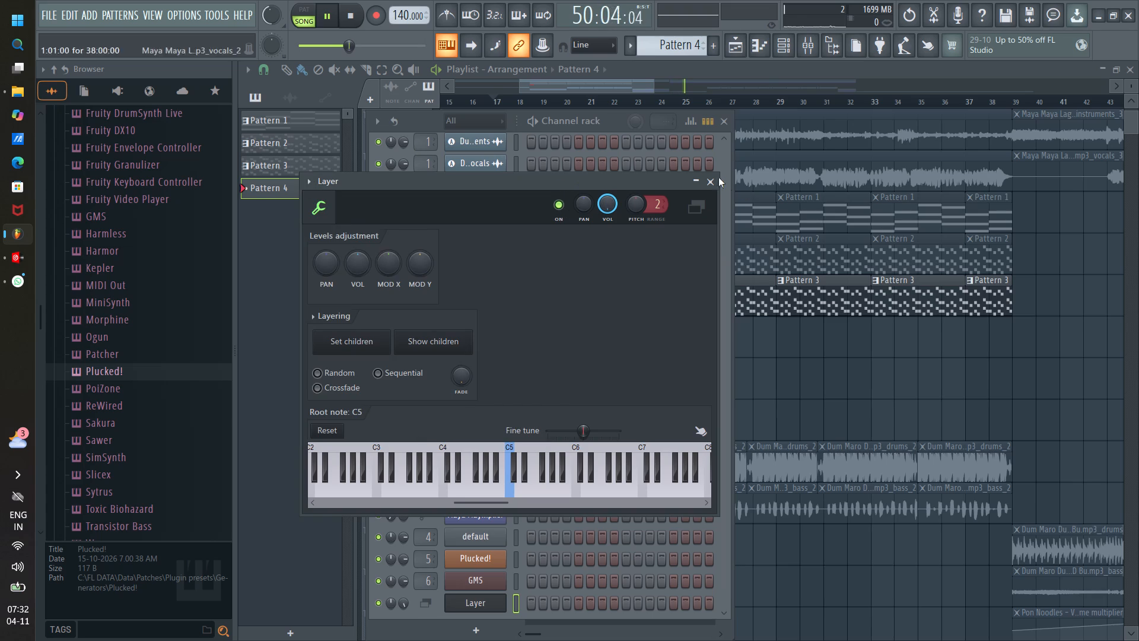
{"action": "left_click", "coordinate": [704, 179]}
Replace the Layer channel with the Harmless synthesizer.
{"action": "right_click", "coordinate": [483, 610]}
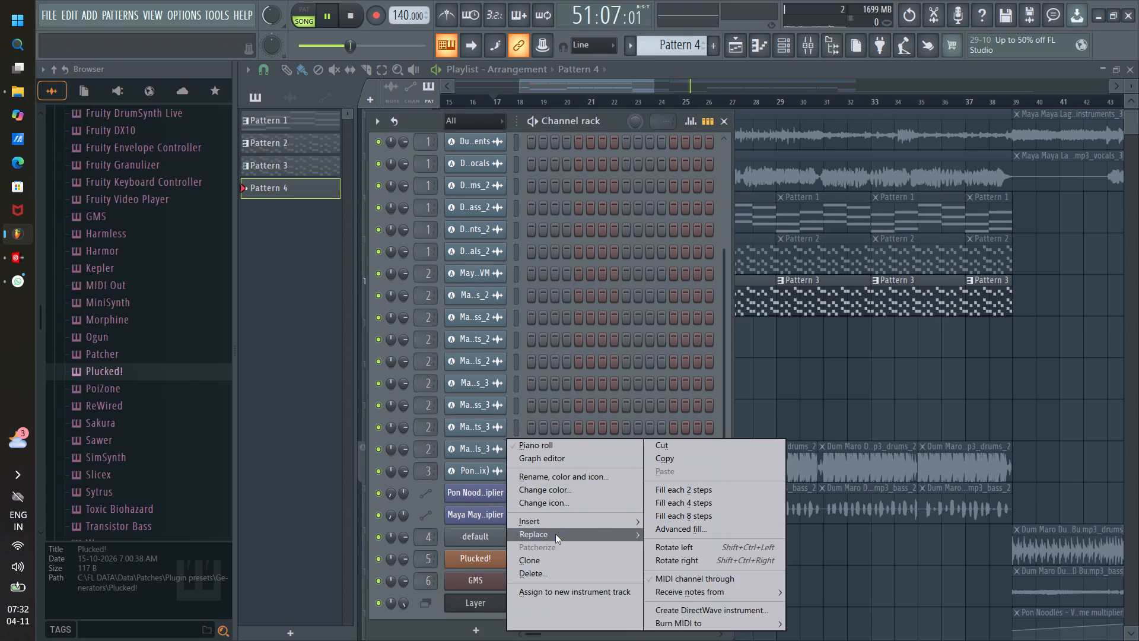
{"action": "left_click", "coordinate": [555, 534]}
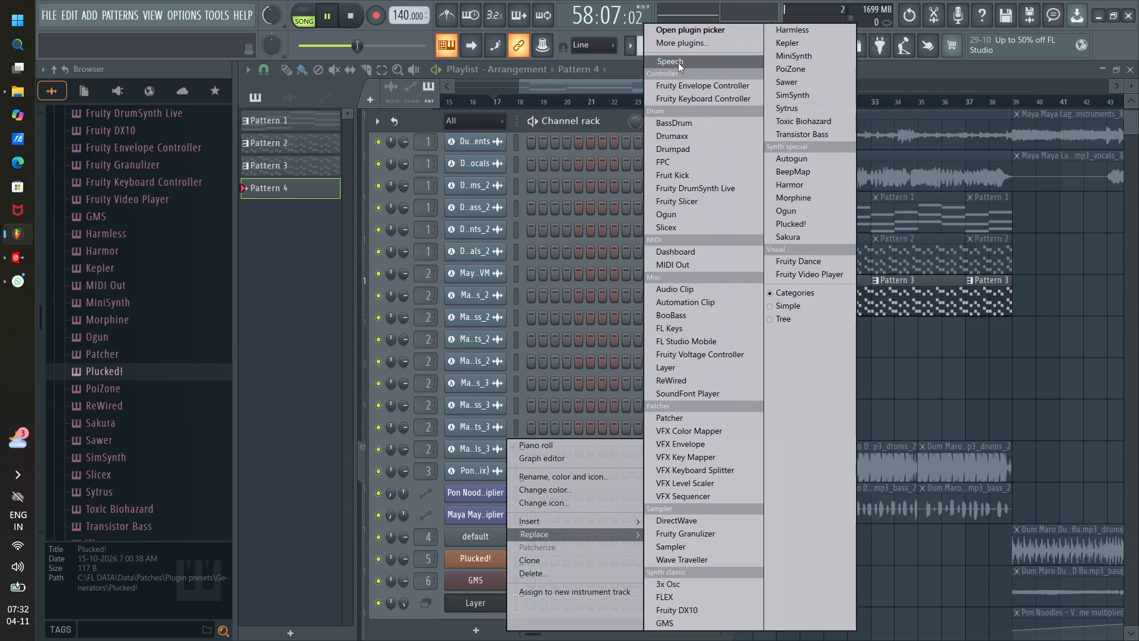
{"action": "left_click", "coordinate": [789, 28]}
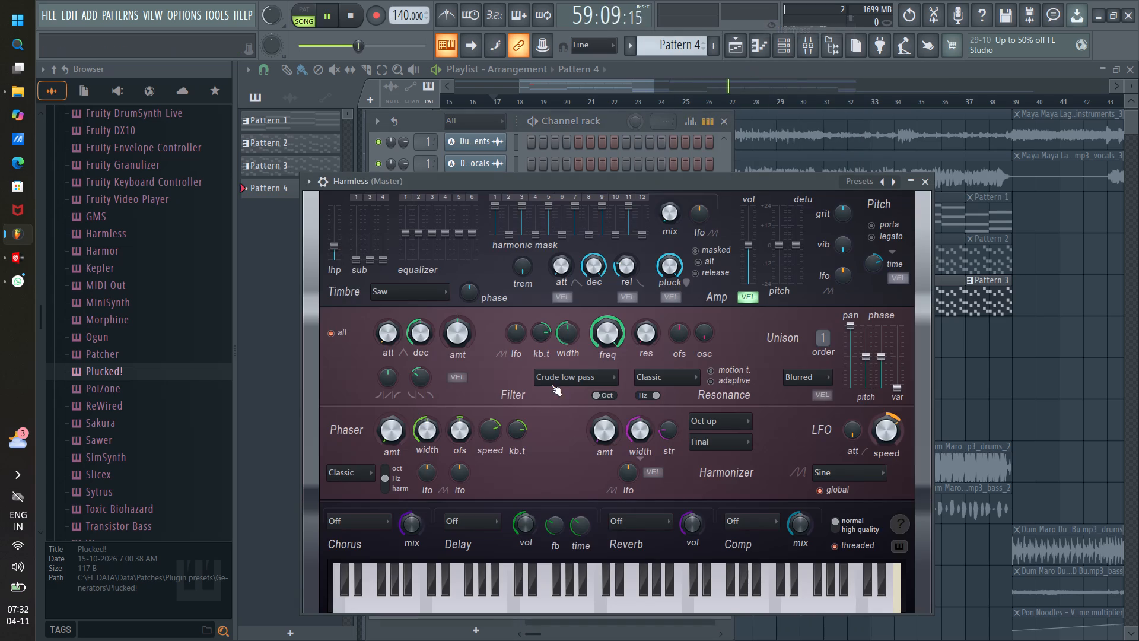
Browse the Harmless presets, including the X Nucleon Lead category, and close the synth window without choosing one.
{"action": "right_click", "coordinate": [895, 182]}
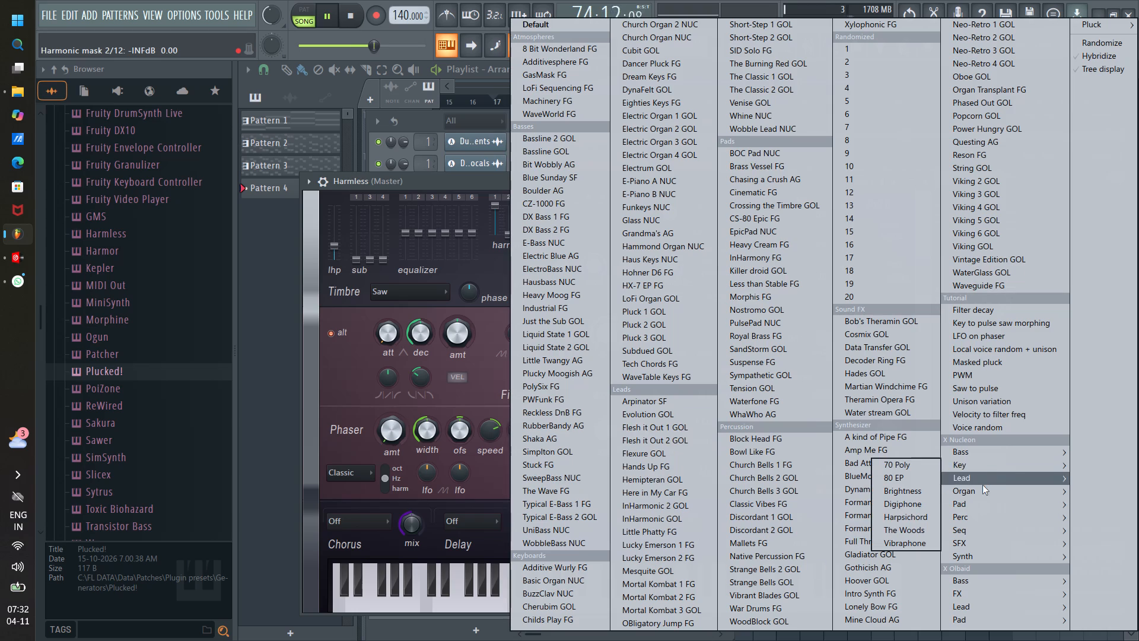
{"action": "scroll", "coordinate": [906, 532], "scroll_direction": "down", "scroll_amount": 4}
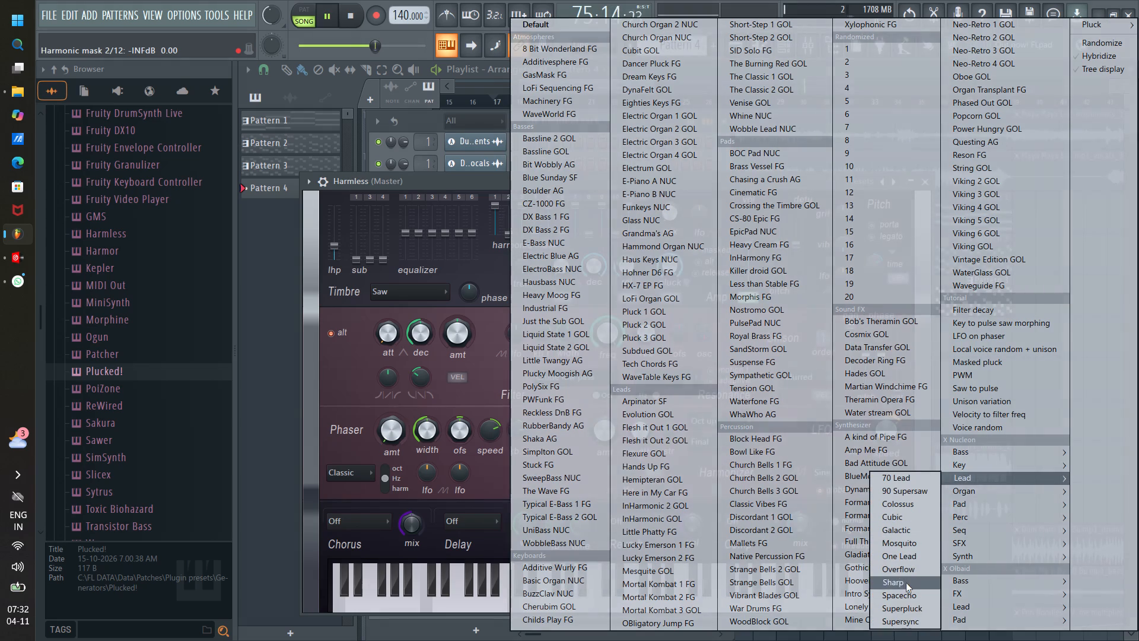
{"action": "scroll", "coordinate": [906, 583], "scroll_direction": "down", "scroll_amount": 3}
{"action": "scroll", "coordinate": [906, 622], "scroll_direction": "up", "scroll_amount": 5}
{"action": "scroll", "coordinate": [906, 557], "scroll_direction": "up", "scroll_amount": 4}
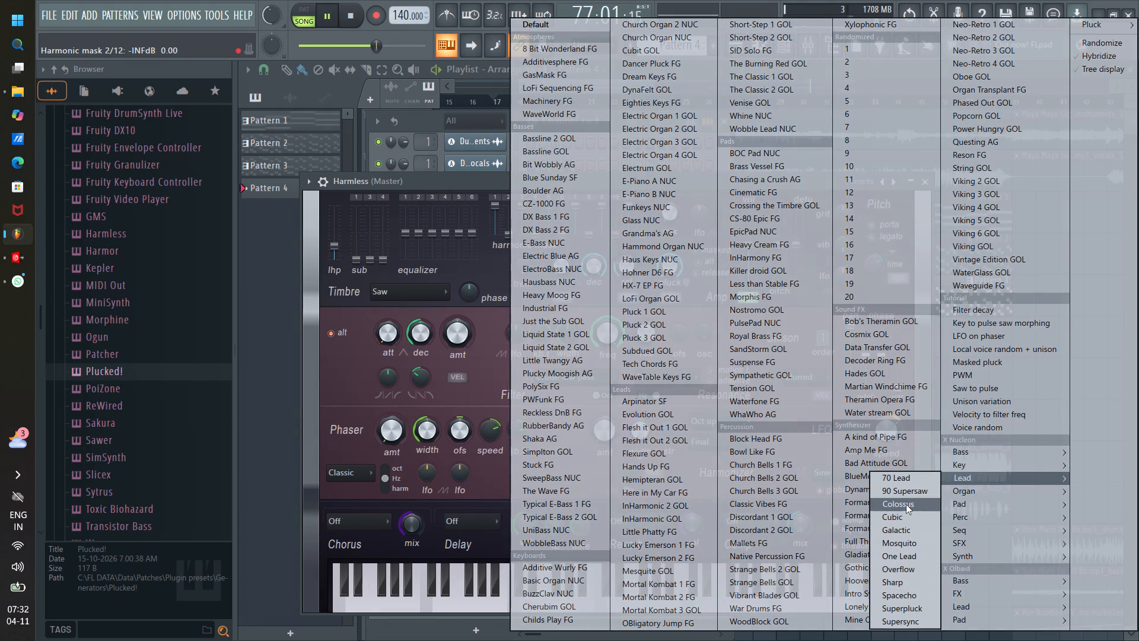
{"action": "scroll", "coordinate": [906, 504], "scroll_direction": "up", "scroll_amount": 1}
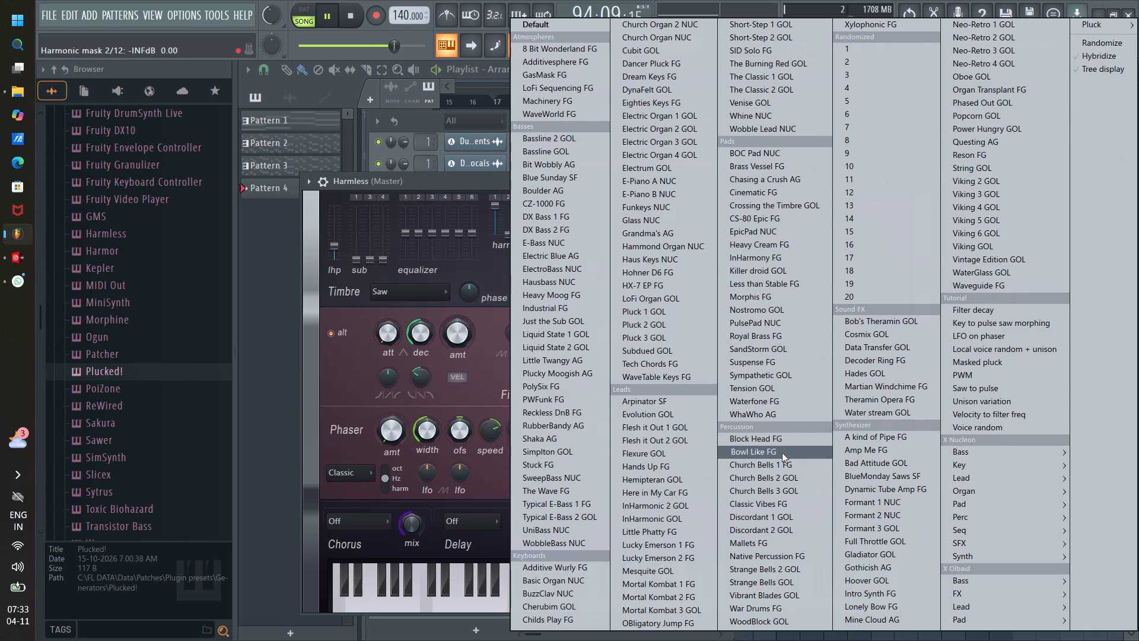
{"action": "left_click", "coordinate": [431, 180]}
{"action": "left_click", "coordinate": [924, 180]}
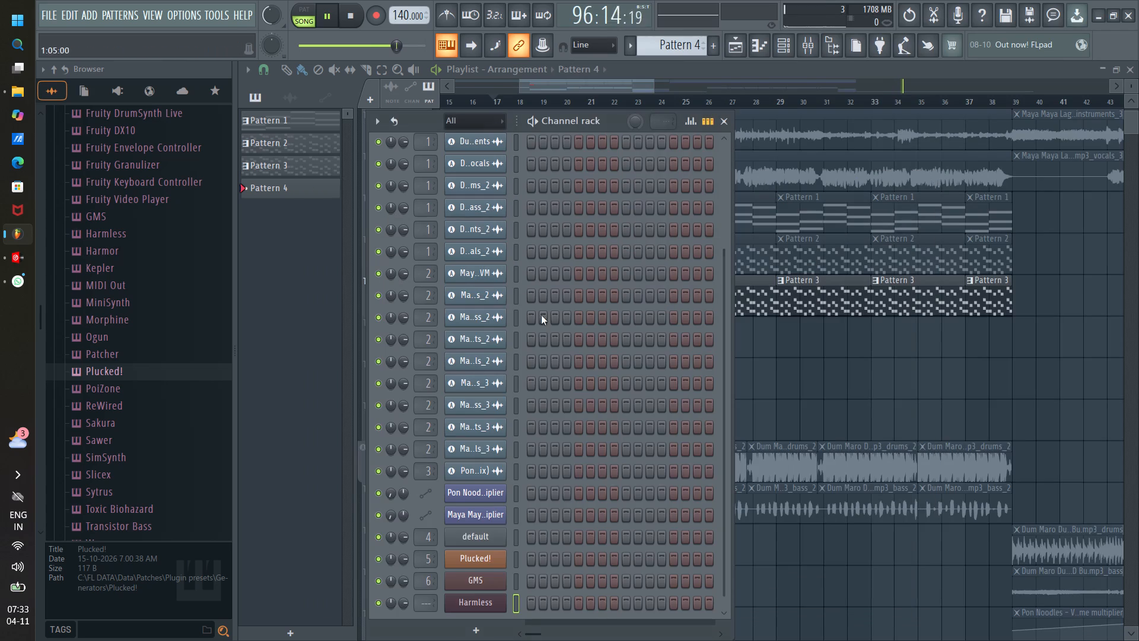
{"action": "left_click", "coordinate": [475, 597]}
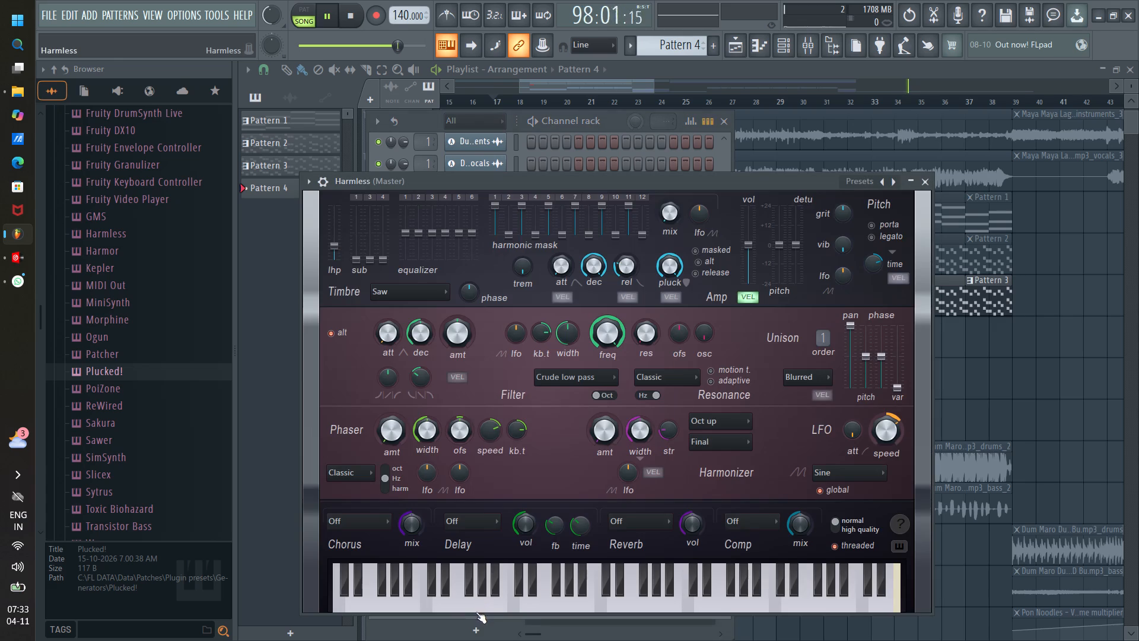
{"action": "left_click", "coordinate": [925, 178]}
Search the generator plugins available as a replacement for the Harmless channel for VOI and VIO, and clear the search.
{"action": "right_click", "coordinate": [497, 610]}
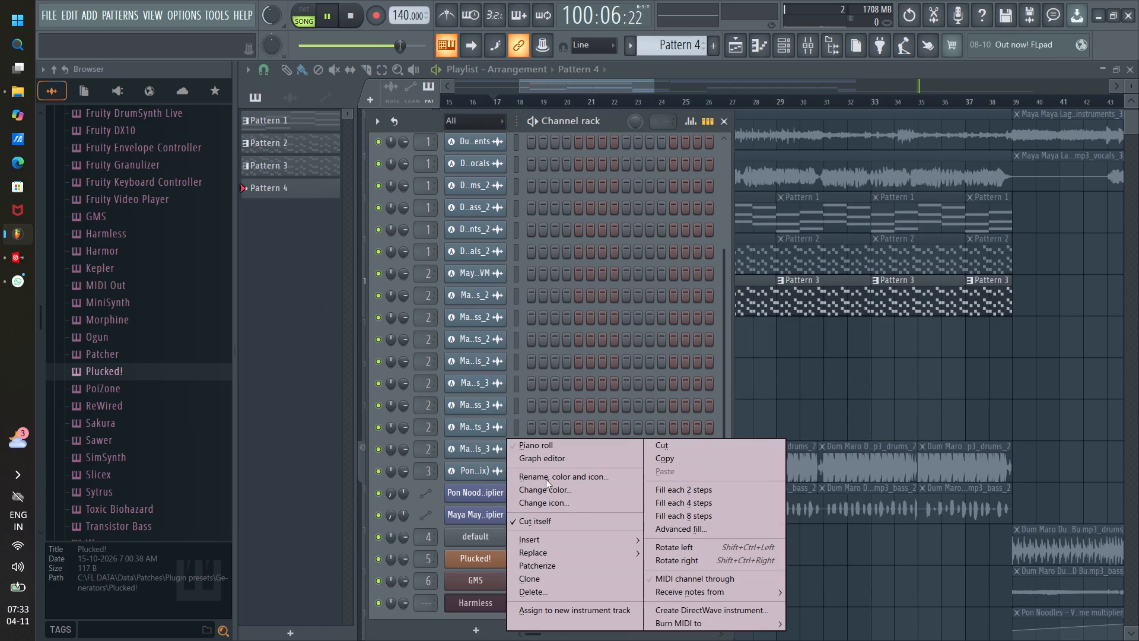
{"action": "left_click", "coordinate": [545, 552]}
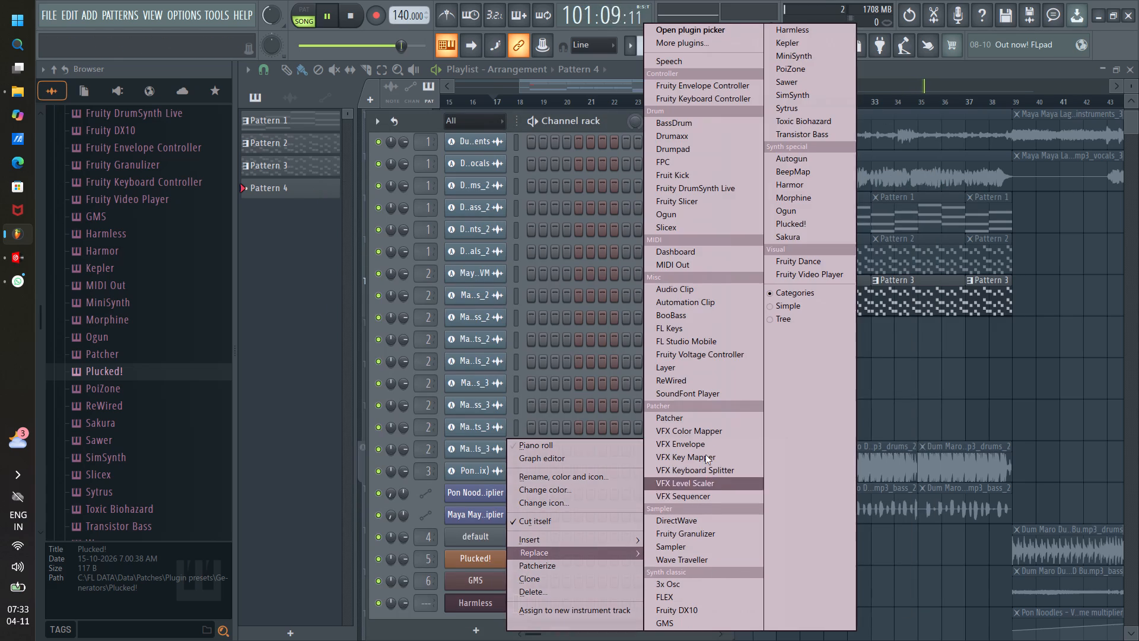
{"action": "left_click", "coordinate": [694, 39]}
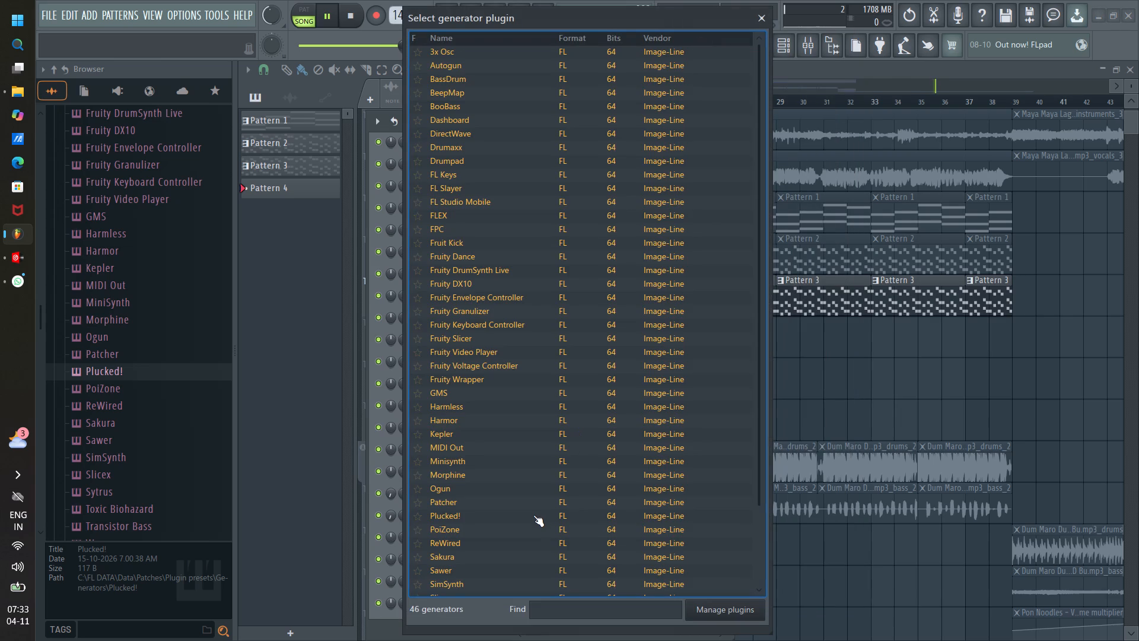
{"action": "key", "text": "v"}
{"action": "type", "text": "OI"}
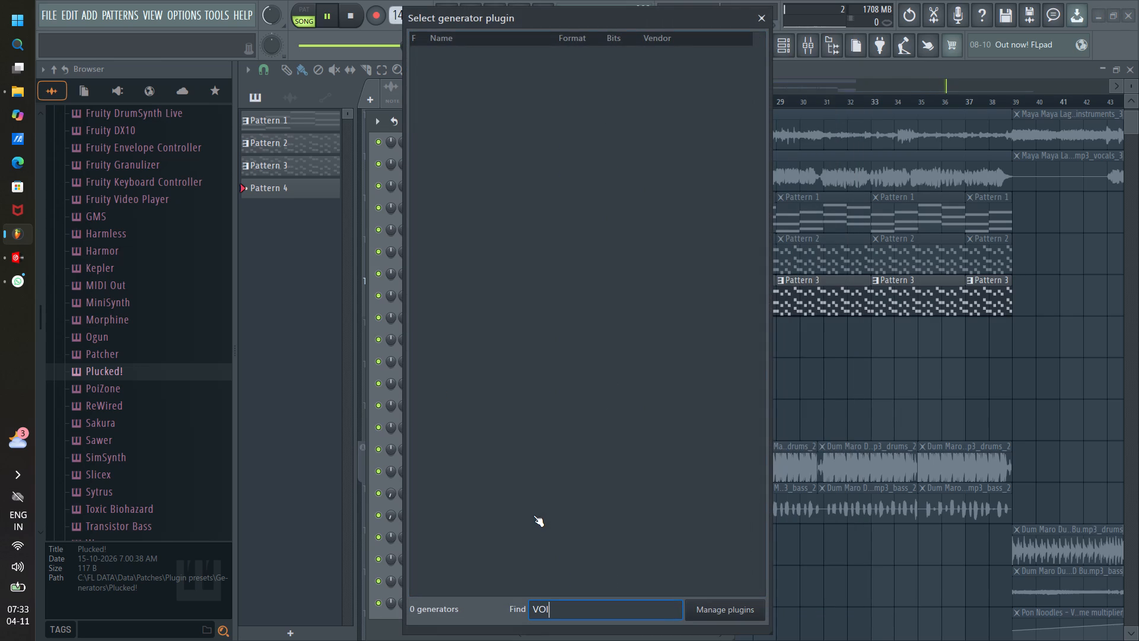
{"action": "key", "text": "BackSpace"}
{"action": "key", "text": "BackSpace"}
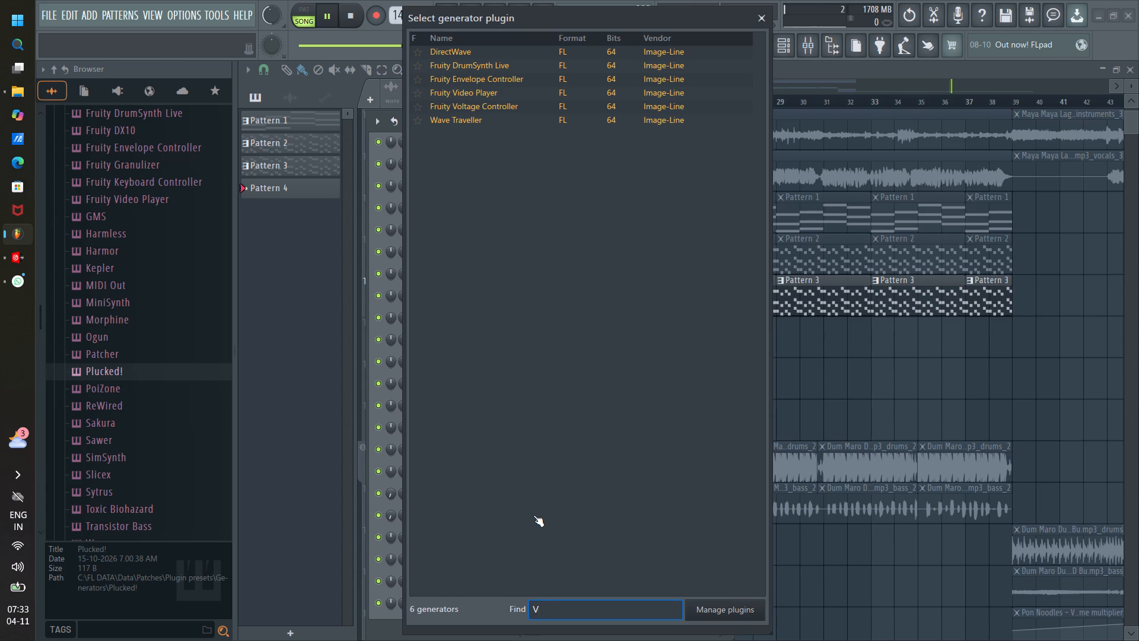
{"action": "key", "text": "i"}
{"action": "key", "text": "o"}
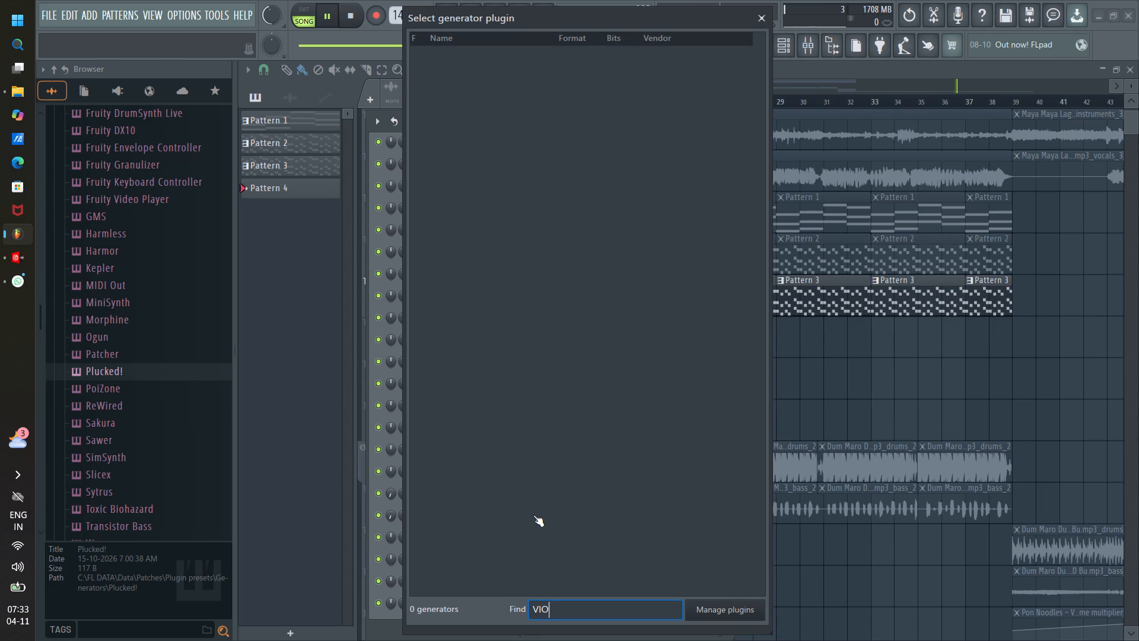
{"action": "key", "text": "BackSpace"}
{"action": "key", "text": "BackSpace"}
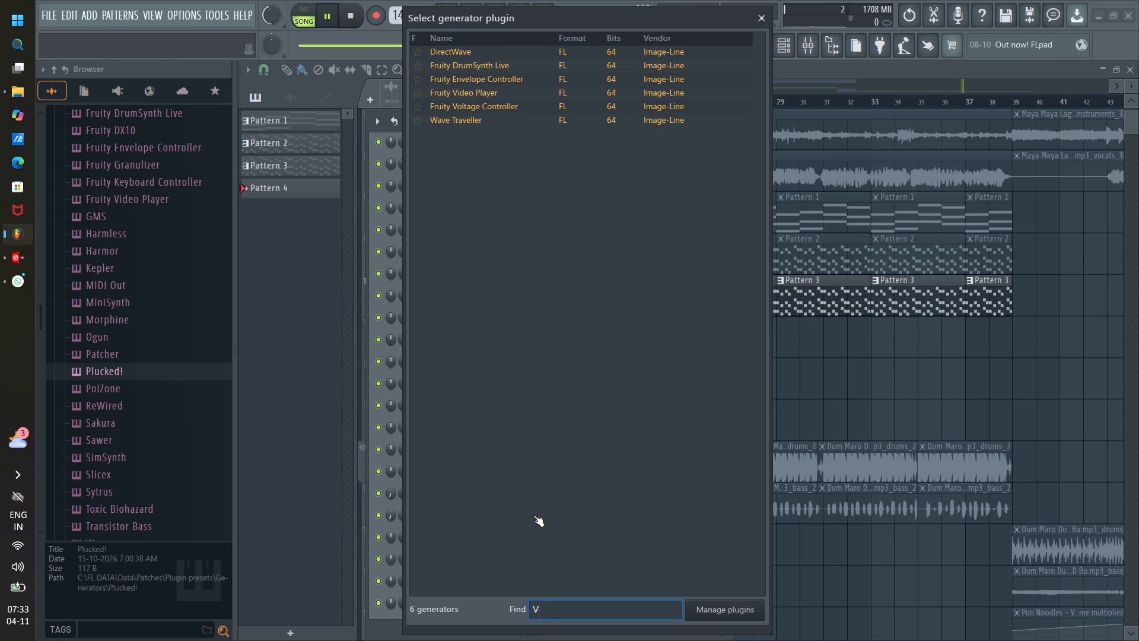
{"action": "key", "text": "BackSpace"}
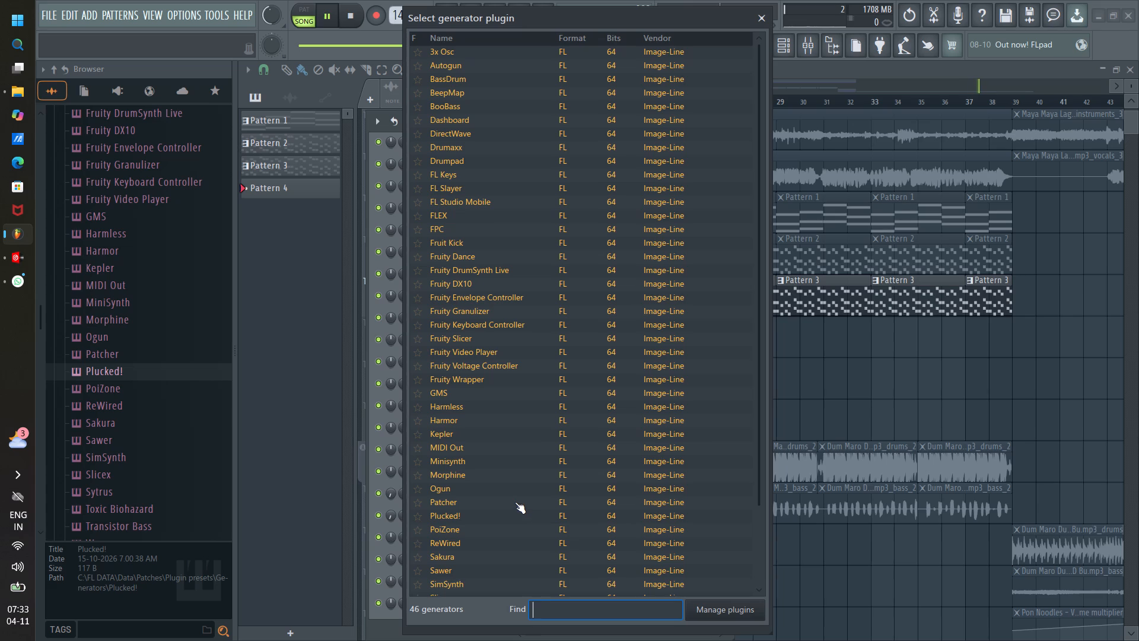
Look through the full generator list for a suitable instrument, check the plugin manager and close it.
{"action": "scroll", "coordinate": [515, 502], "scroll_direction": "down", "scroll_amount": 6}
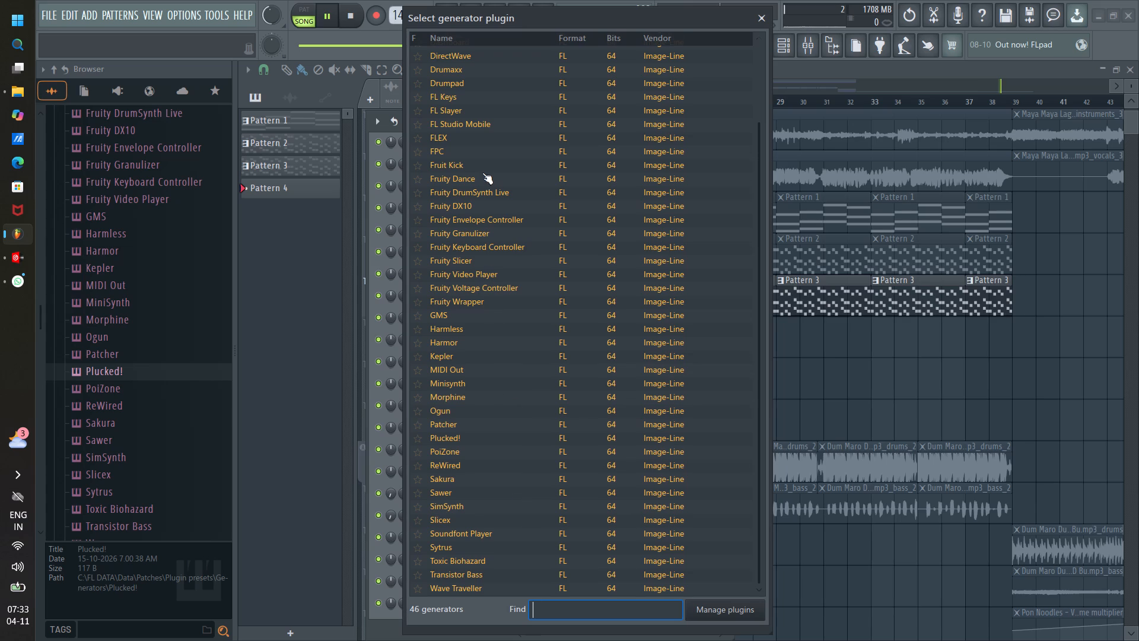
{"action": "scroll", "coordinate": [482, 173], "scroll_direction": "up", "scroll_amount": 15}
{"action": "scroll", "coordinate": [484, 163], "scroll_direction": "down", "scroll_amount": 4}
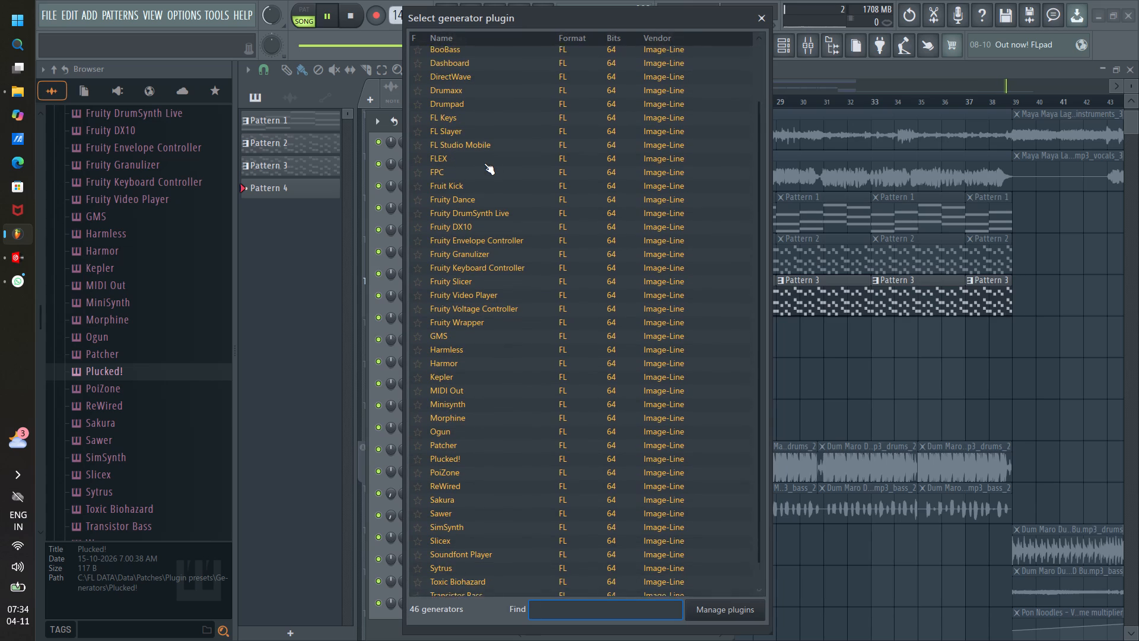
{"action": "scroll", "coordinate": [484, 163], "scroll_direction": "down", "scroll_amount": 2}
{"action": "left_click", "coordinate": [732, 609]}
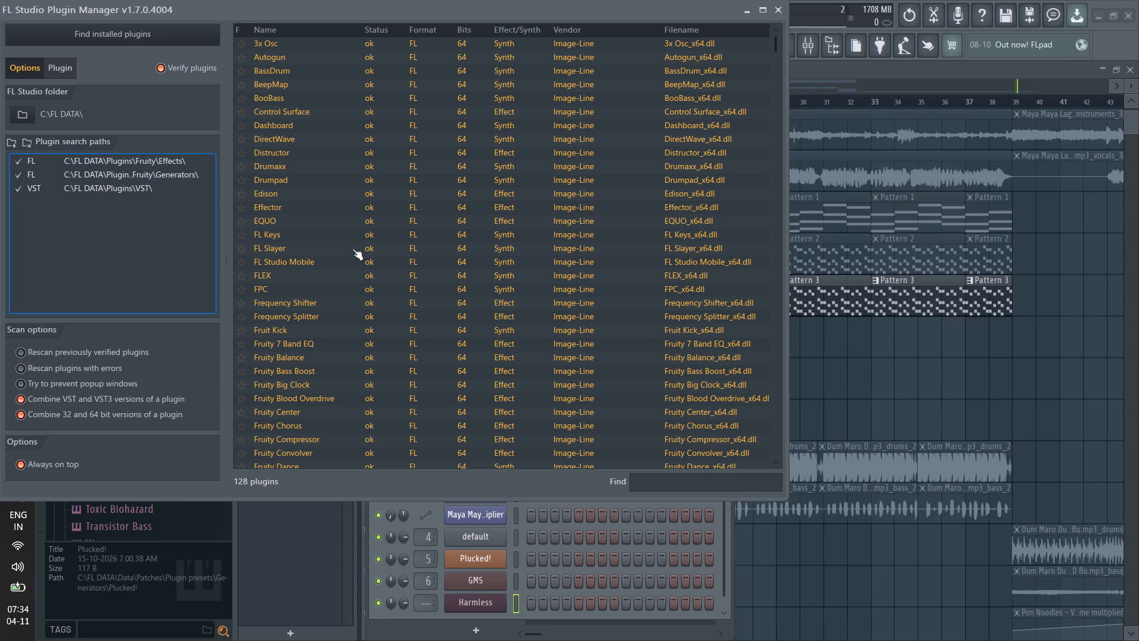
{"action": "left_click", "coordinate": [775, 11]}
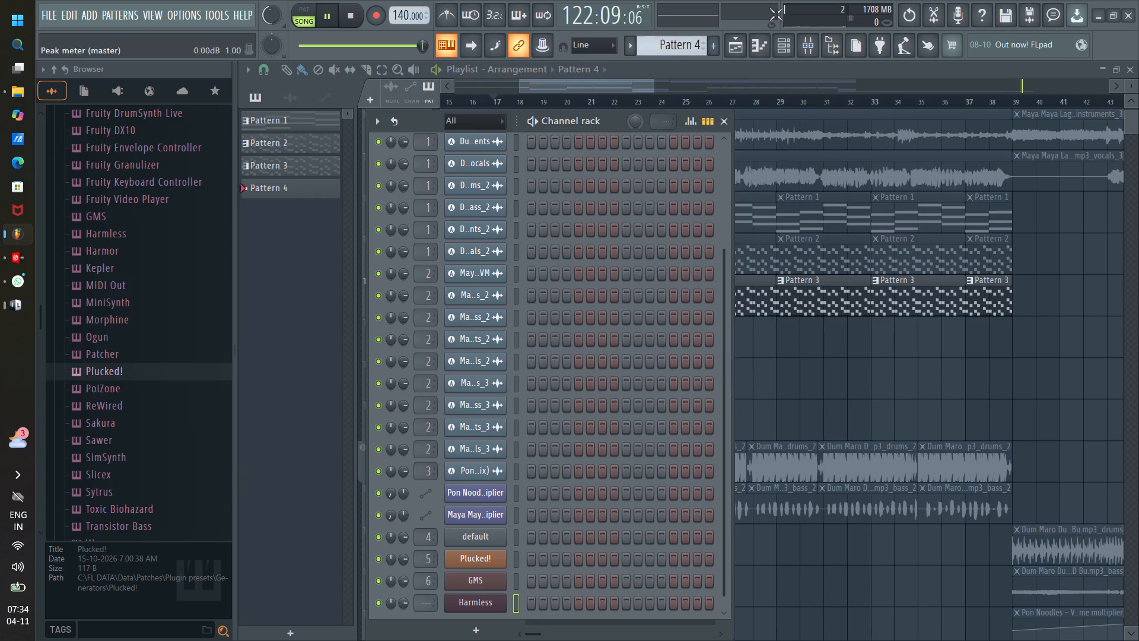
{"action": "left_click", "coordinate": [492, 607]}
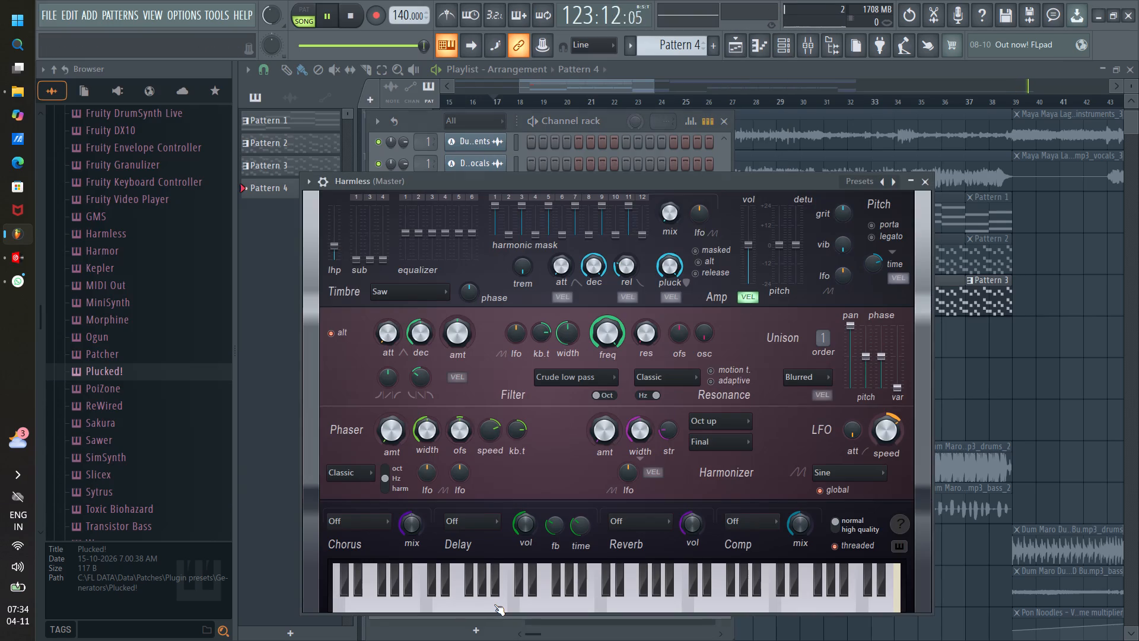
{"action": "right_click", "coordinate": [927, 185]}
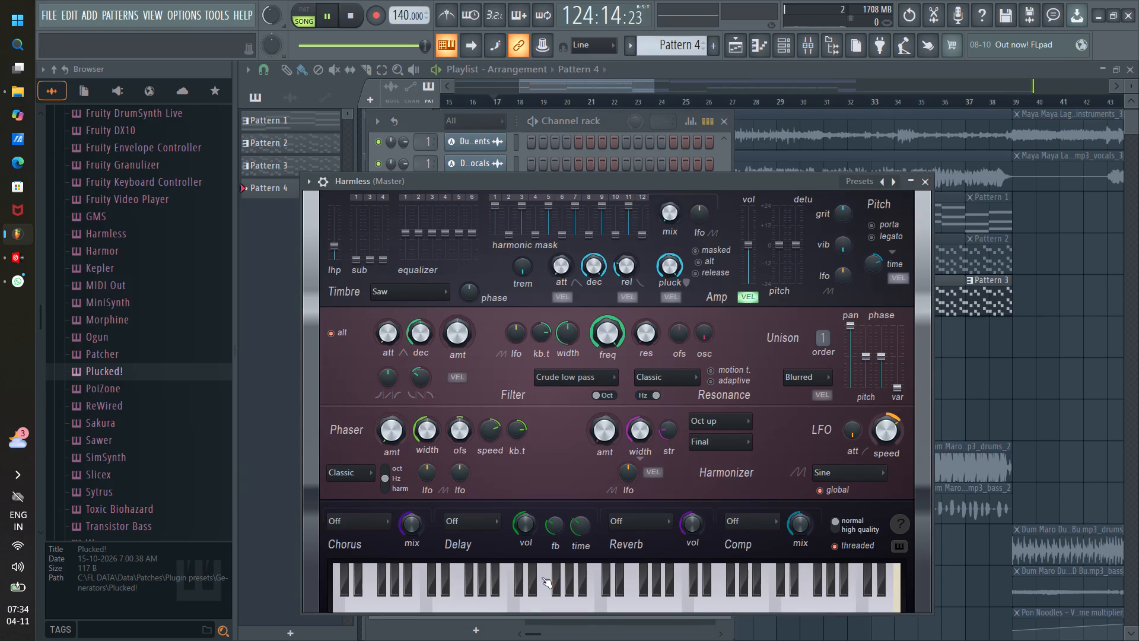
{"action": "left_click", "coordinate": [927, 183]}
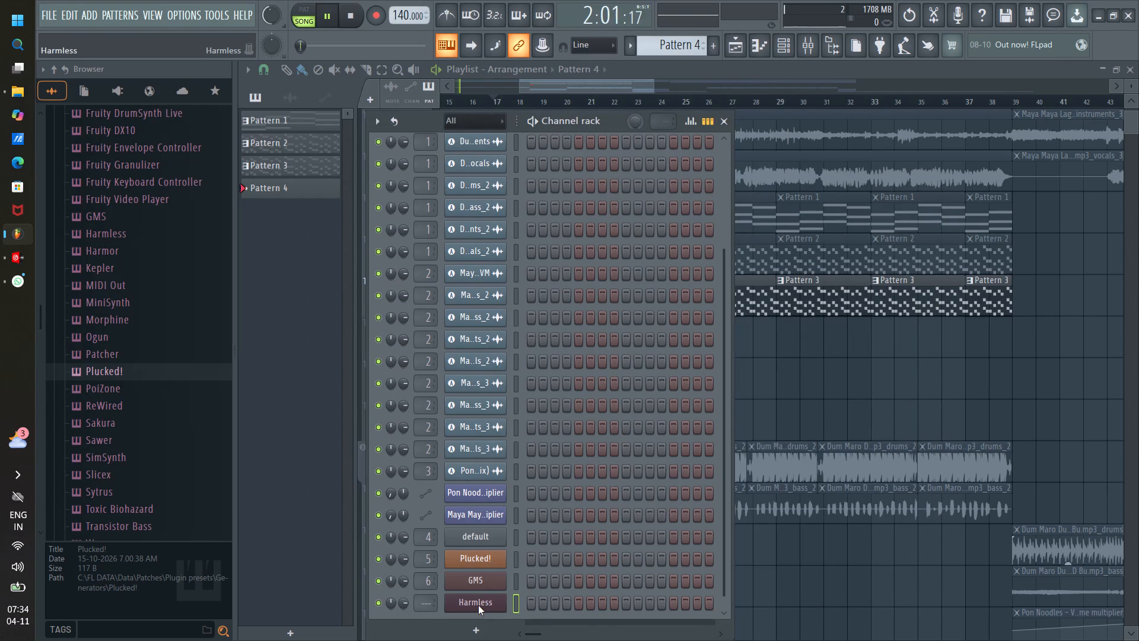
Reopen the full list of replacement generators for the Harmless channel and look through it for another instrument.
{"action": "right_click", "coordinate": [478, 605]}
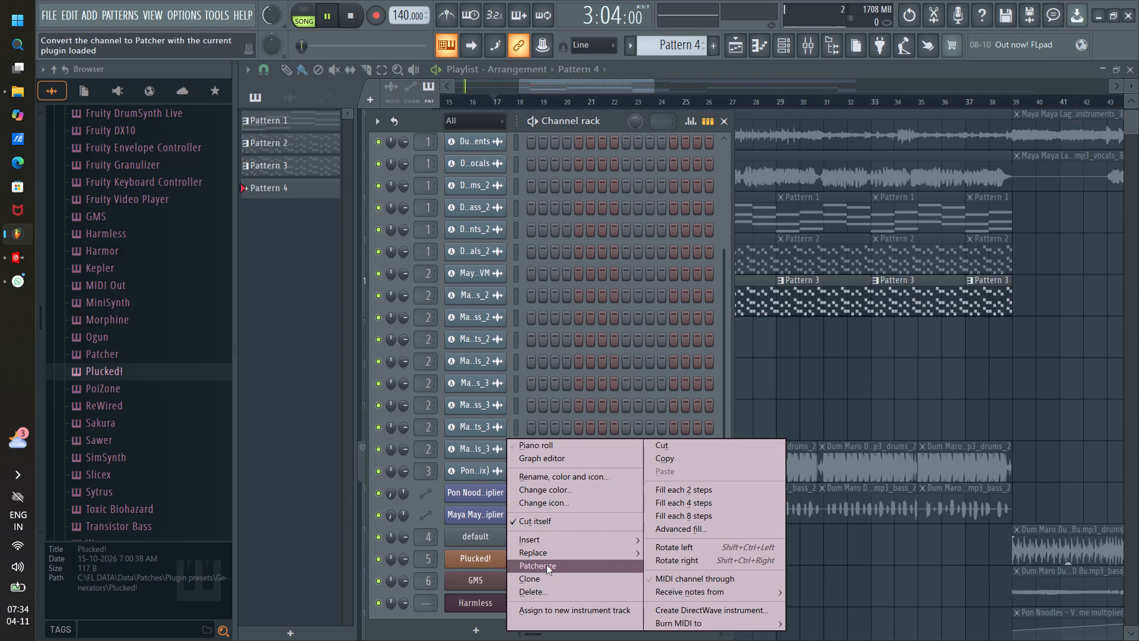
{"action": "left_click", "coordinate": [547, 550]}
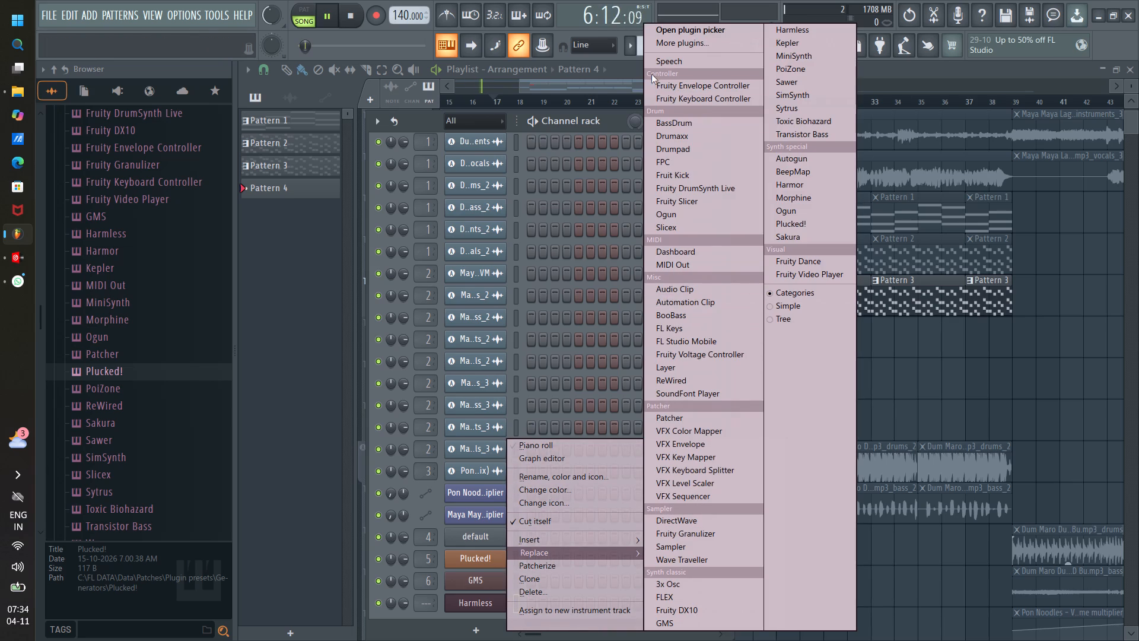
{"action": "left_click", "coordinate": [672, 45]}
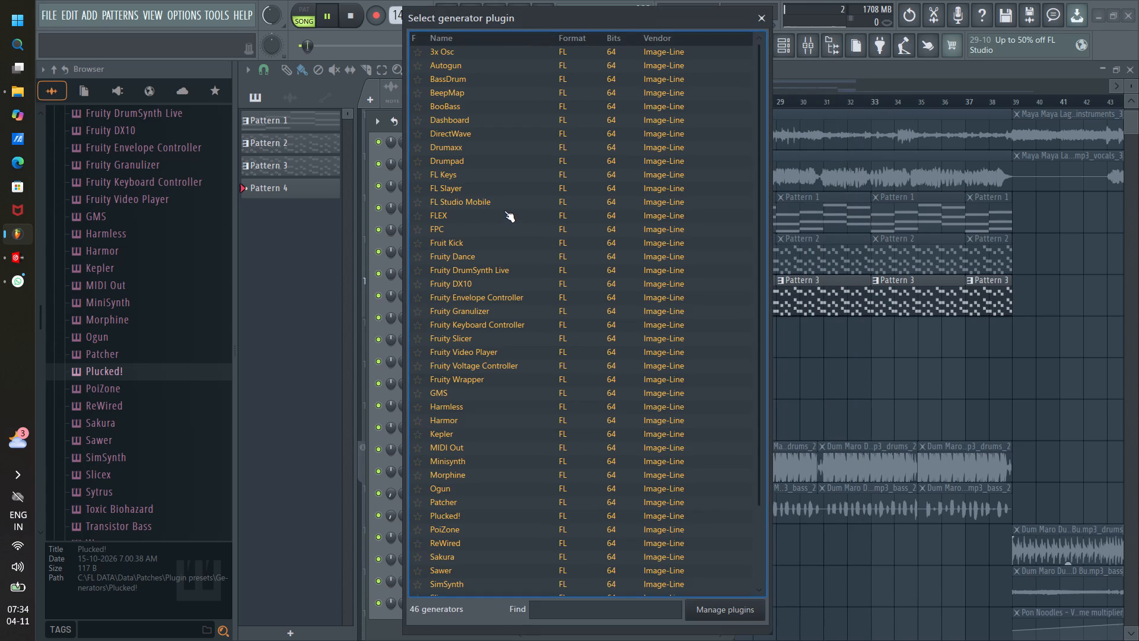
{"action": "scroll", "coordinate": [494, 325], "scroll_direction": "down", "scroll_amount": 8}
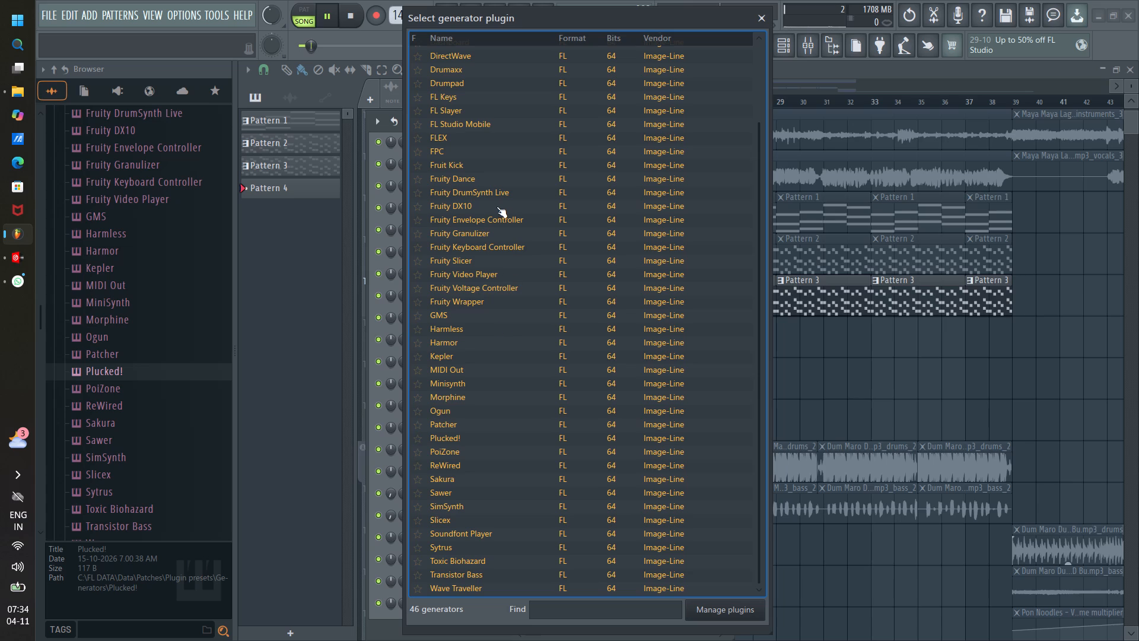
{"action": "scroll", "coordinate": [496, 209], "scroll_direction": "up", "scroll_amount": 8}
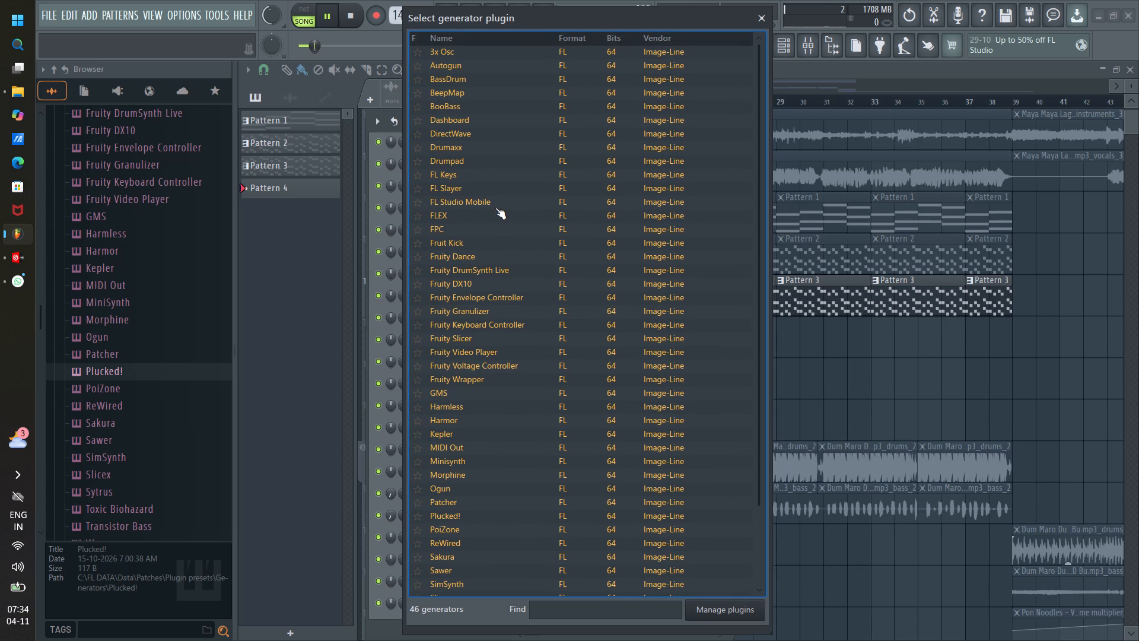
Search the generator list by V, W and MI, look over the unfiltered list, highlight Harmor and close the list.
{"action": "left_click", "coordinate": [551, 605]}
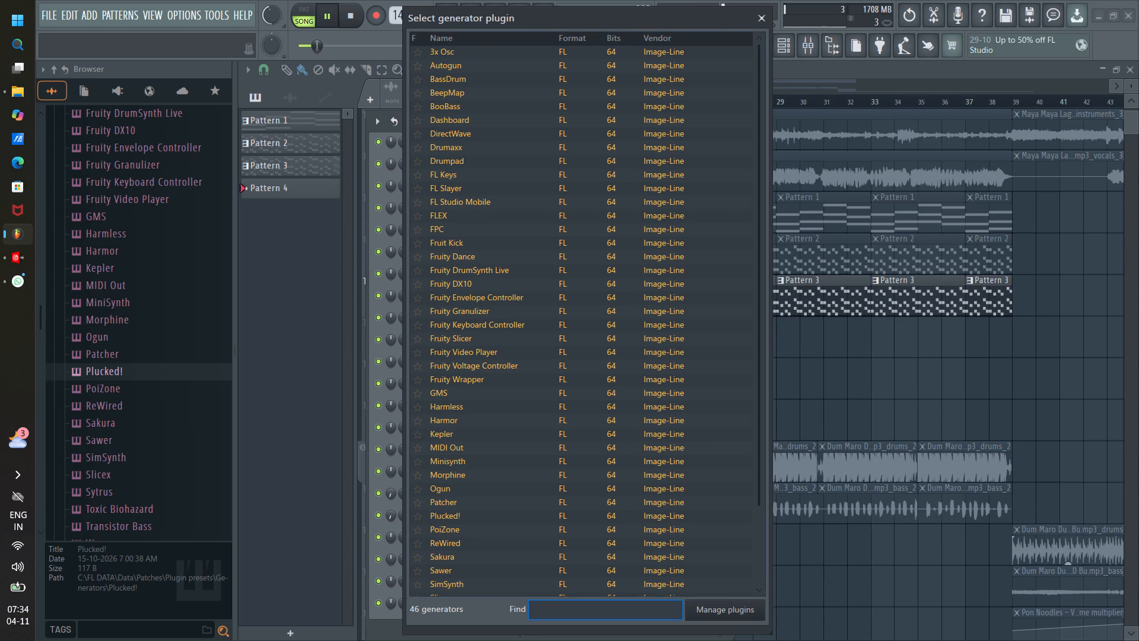
{"action": "key", "text": "space"}
{"action": "key", "text": "space"}
{"action": "key", "text": "v"}
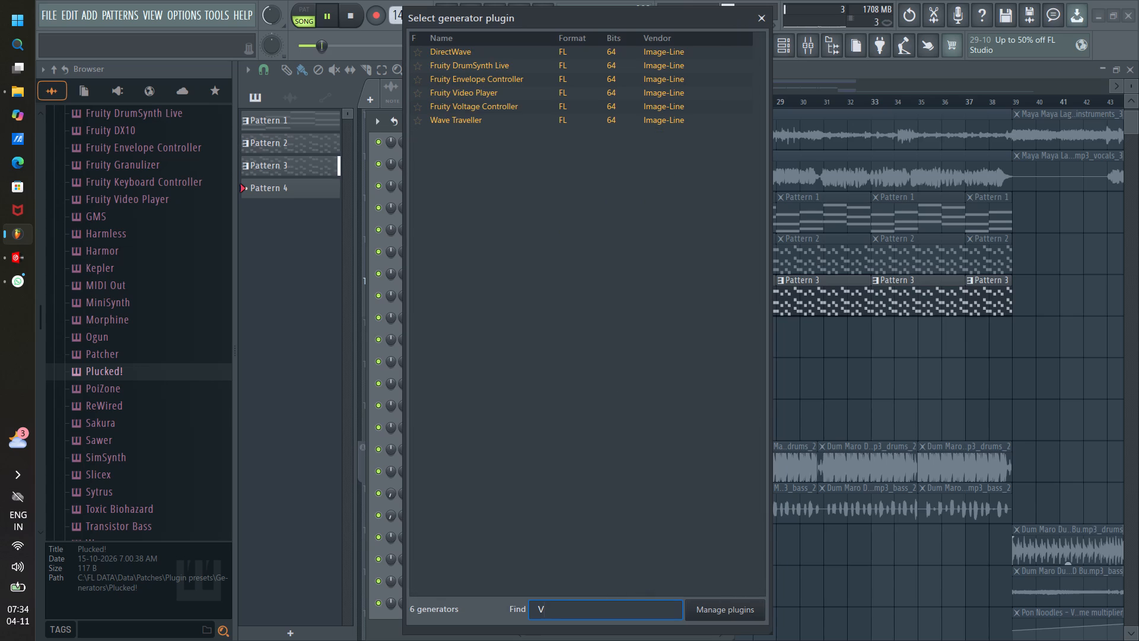
{"action": "key", "text": "BackSpace"}
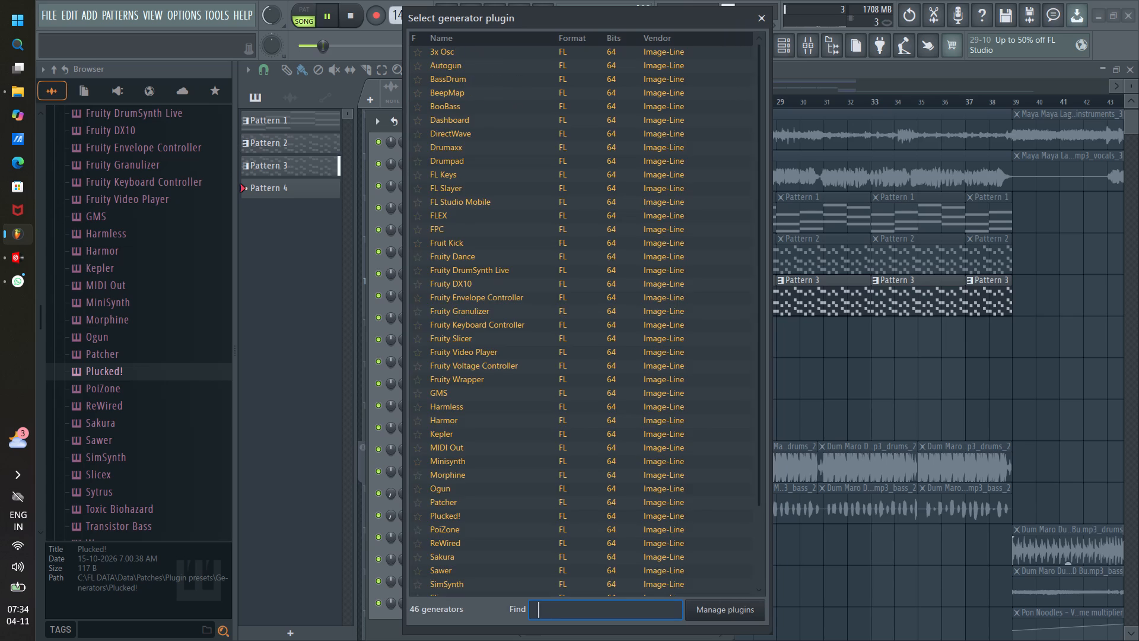
{"action": "key", "text": "w"}
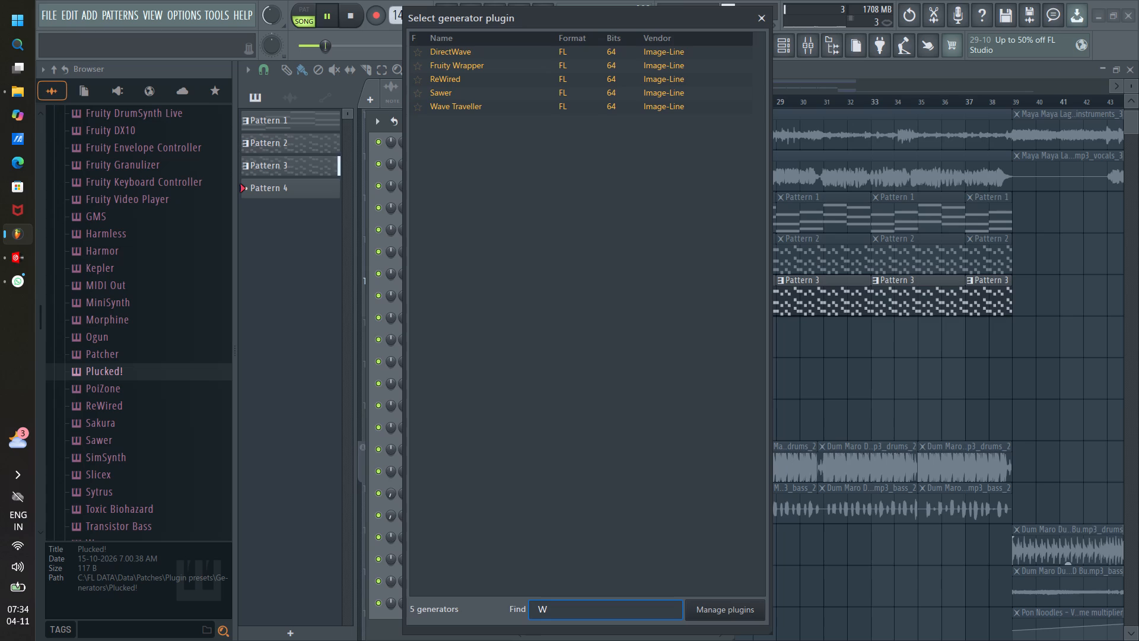
{"action": "key", "text": "BackSpace"}
{"action": "key", "text": "m"}
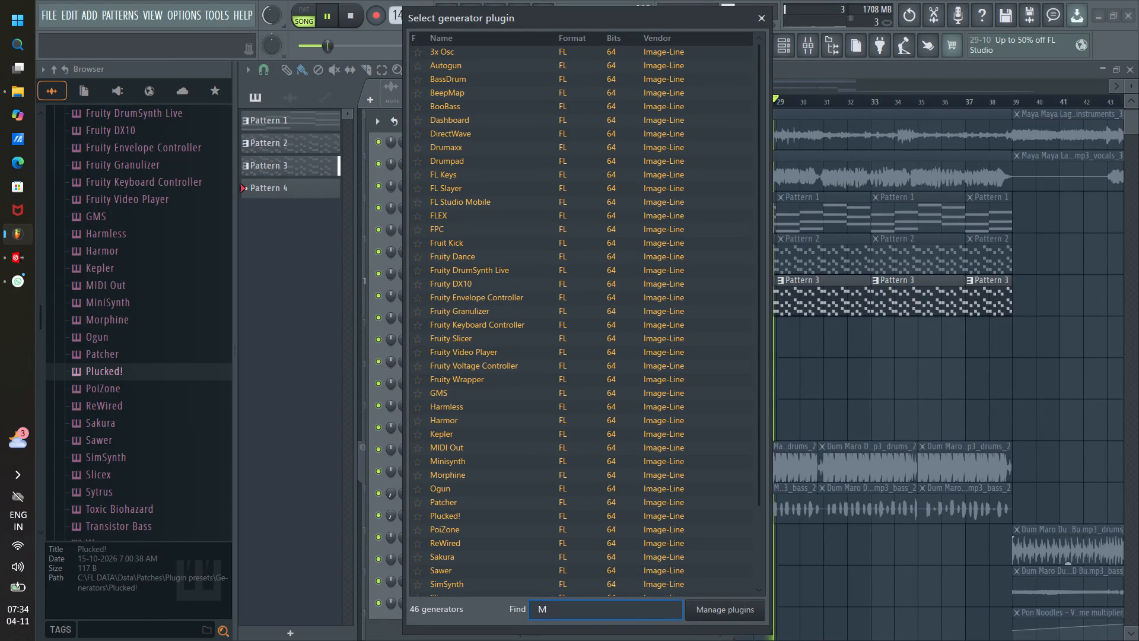
{"action": "key", "text": "i"}
{"action": "key", "text": "BackSpace"}
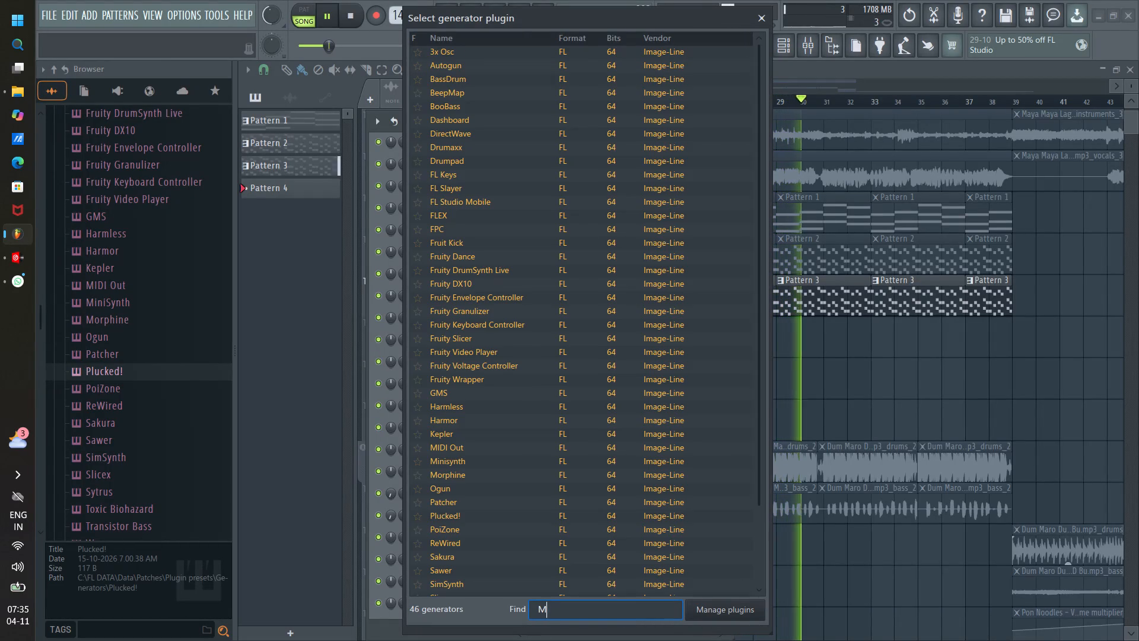
{"action": "key", "text": "BackSpace"}
{"action": "key", "text": "BackSpace"}
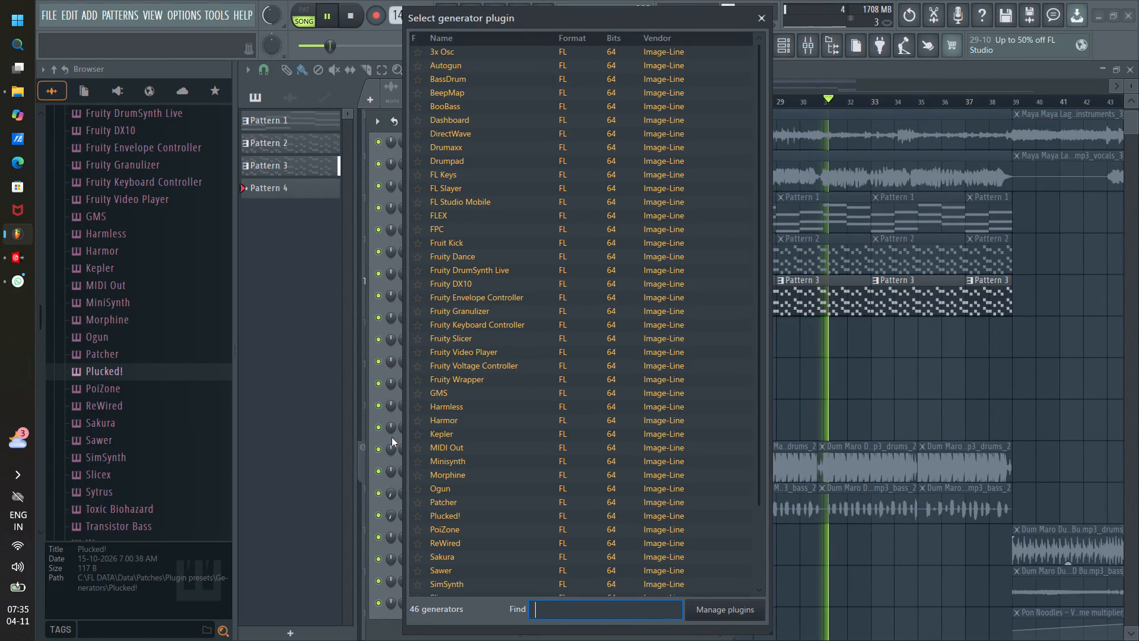
{"action": "scroll", "coordinate": [438, 491], "scroll_direction": "down", "scroll_amount": 10}
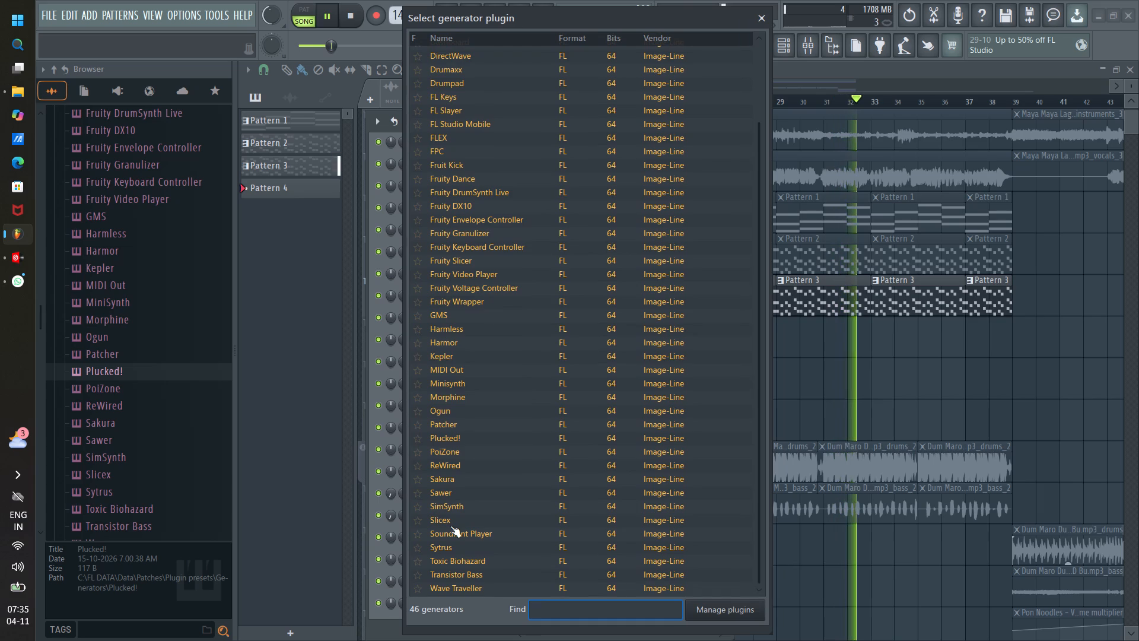
{"action": "left_click", "coordinate": [448, 344]}
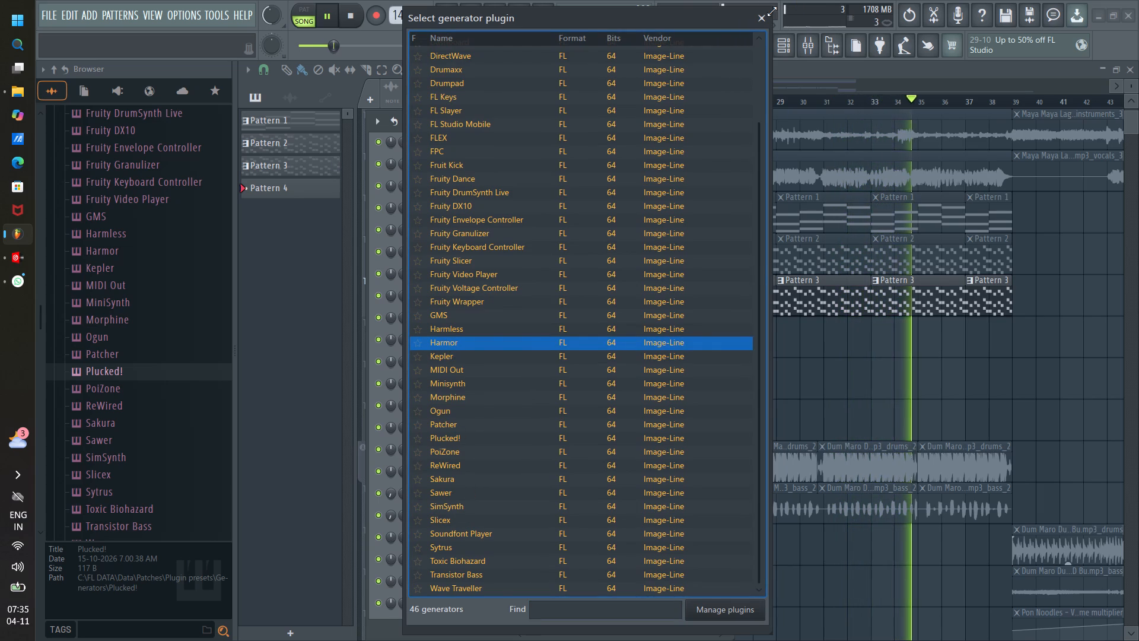
{"action": "left_click", "coordinate": [763, 19]}
Replace the Harmless channel with the Harmor synthesizer.
{"action": "left_click", "coordinate": [479, 602]}
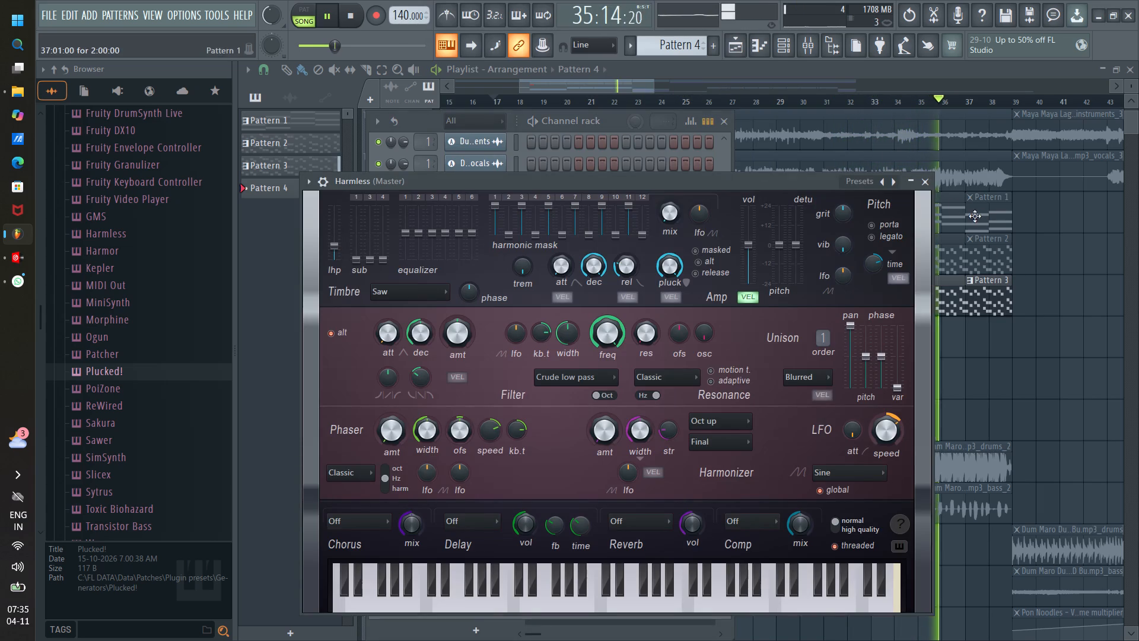
{"action": "left_click", "coordinate": [929, 184]}
{"action": "right_click", "coordinate": [468, 607]}
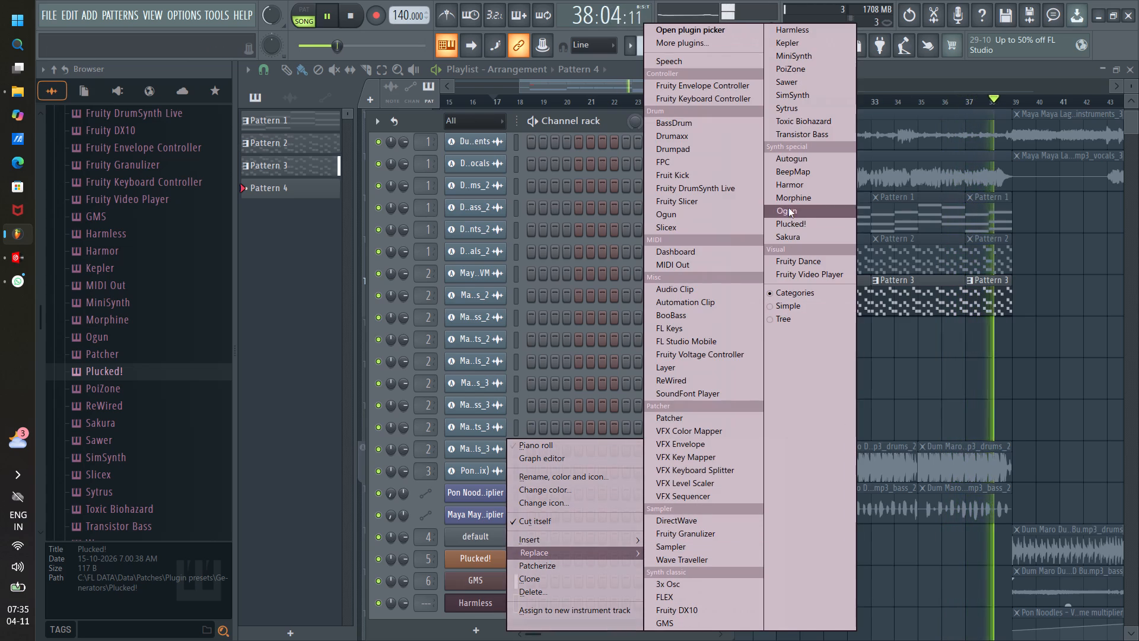
{"action": "left_click", "coordinate": [788, 187]}
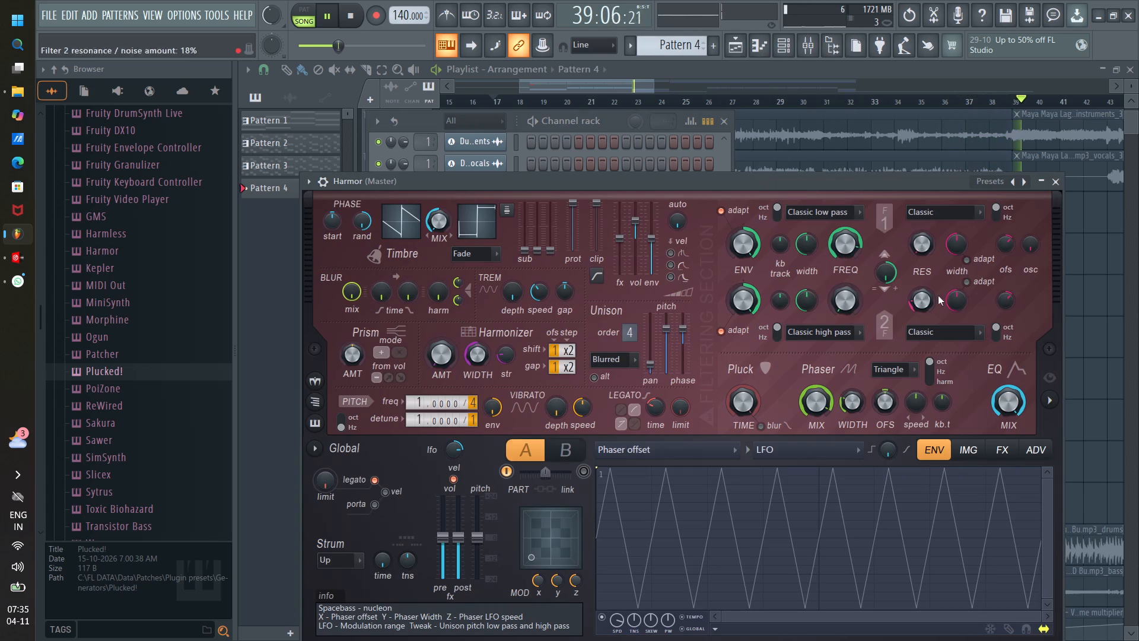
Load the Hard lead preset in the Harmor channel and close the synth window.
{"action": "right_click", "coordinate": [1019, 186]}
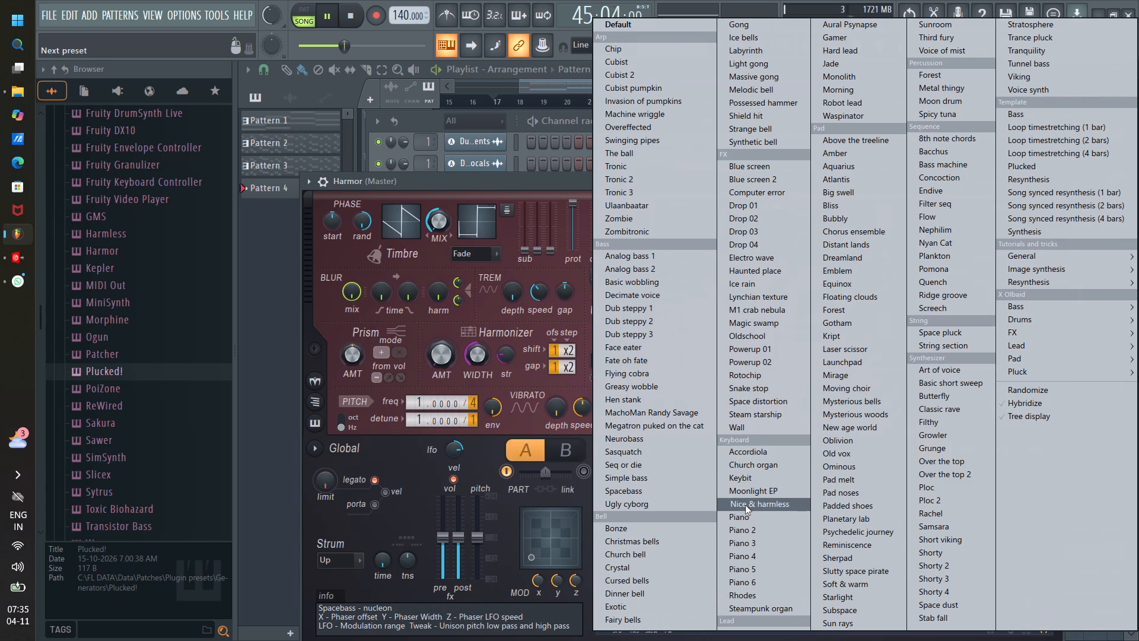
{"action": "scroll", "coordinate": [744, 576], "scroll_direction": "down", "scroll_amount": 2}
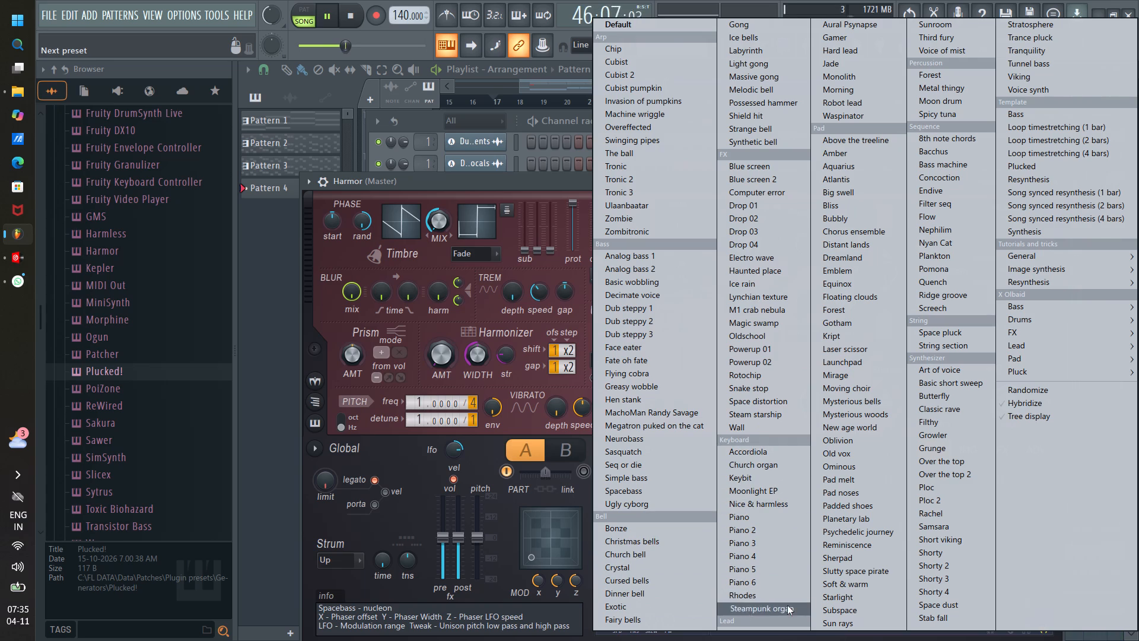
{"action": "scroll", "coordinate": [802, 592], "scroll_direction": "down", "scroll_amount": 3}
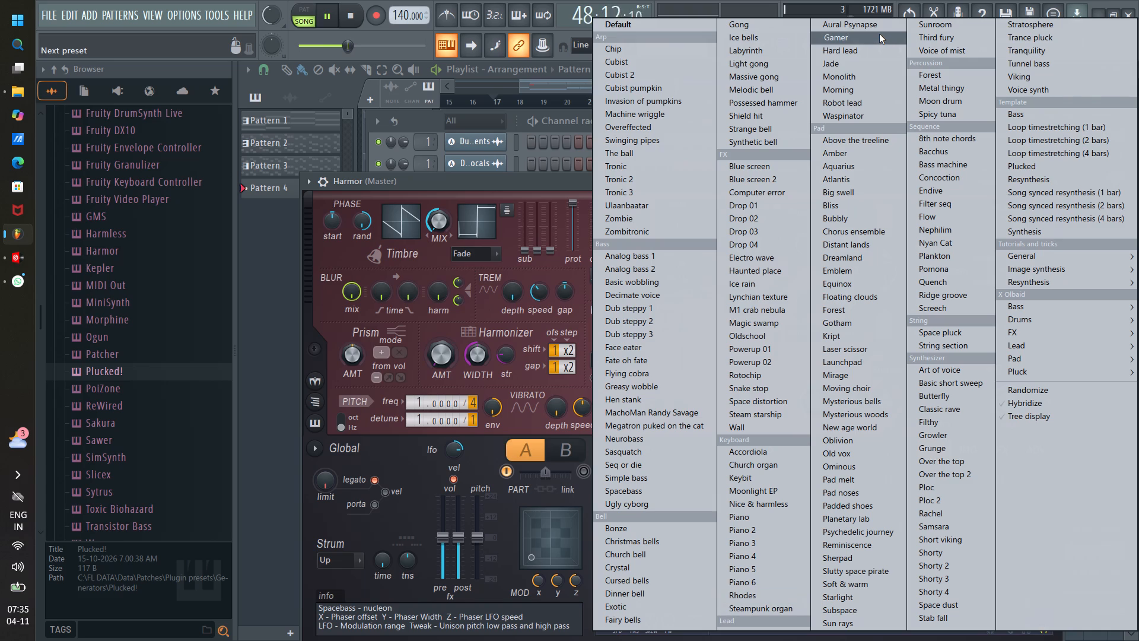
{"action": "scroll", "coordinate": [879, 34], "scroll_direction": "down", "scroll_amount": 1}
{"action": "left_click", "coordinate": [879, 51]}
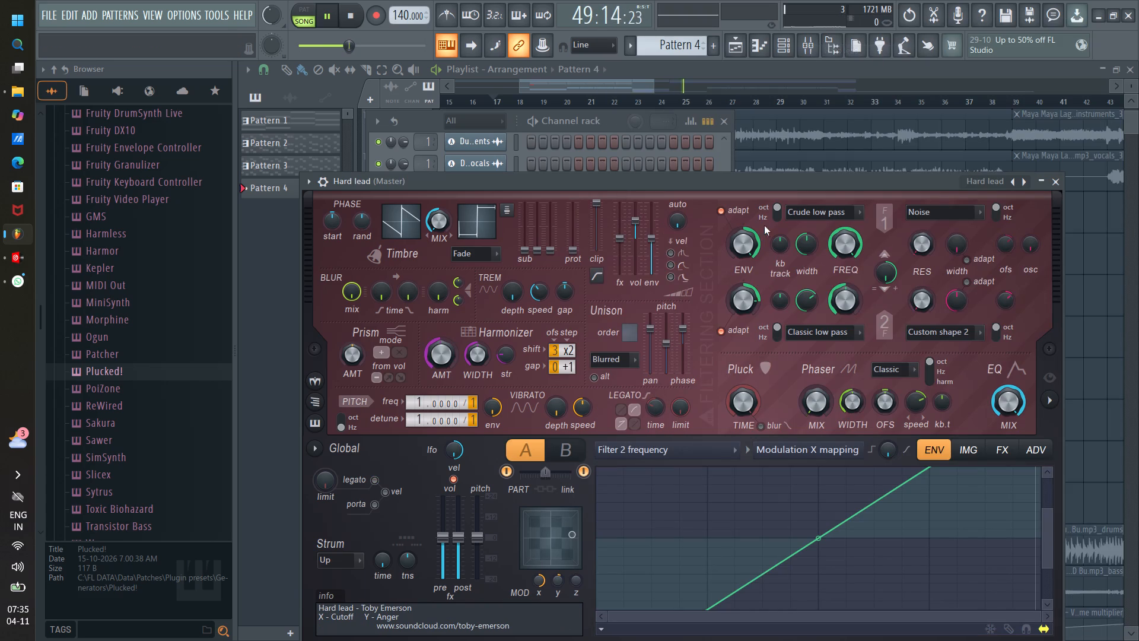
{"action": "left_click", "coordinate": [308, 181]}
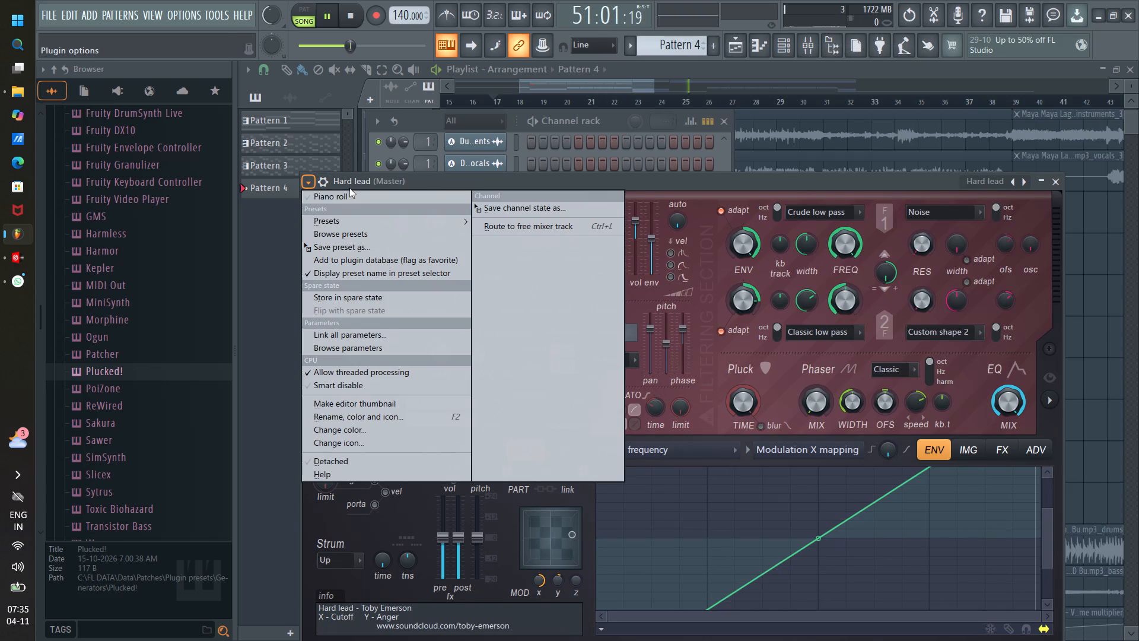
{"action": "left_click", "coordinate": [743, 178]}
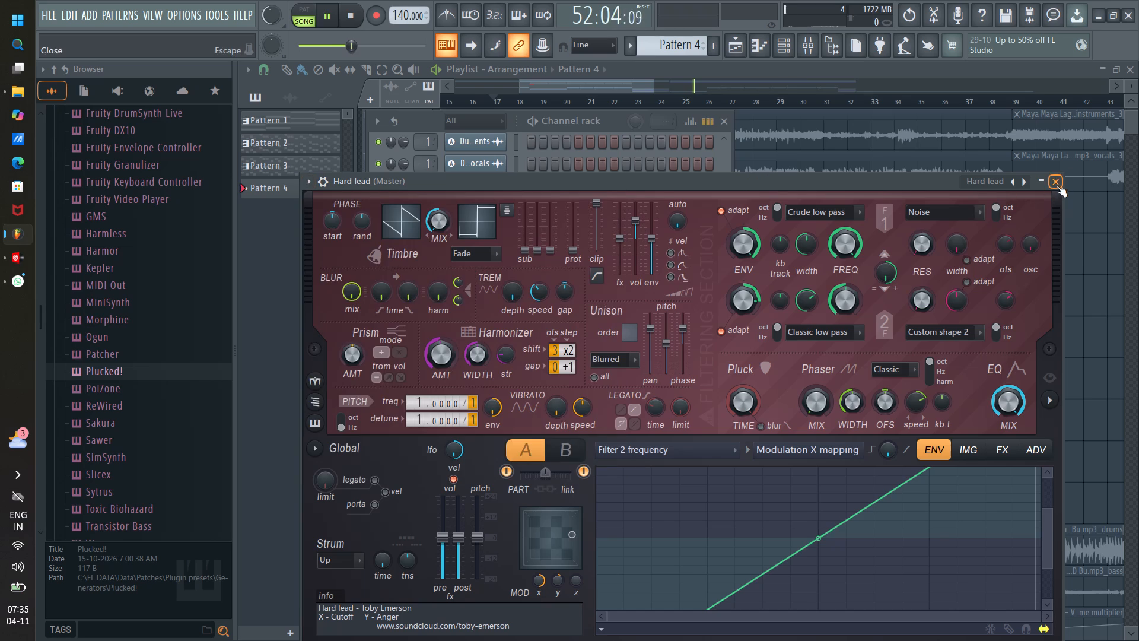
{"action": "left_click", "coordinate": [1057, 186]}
Look over the GMS channel and the Pattern 2 and Pattern 3 clips, viewing Pattern 3's notes in the piano roll.
{"action": "left_click", "coordinate": [798, 295]}
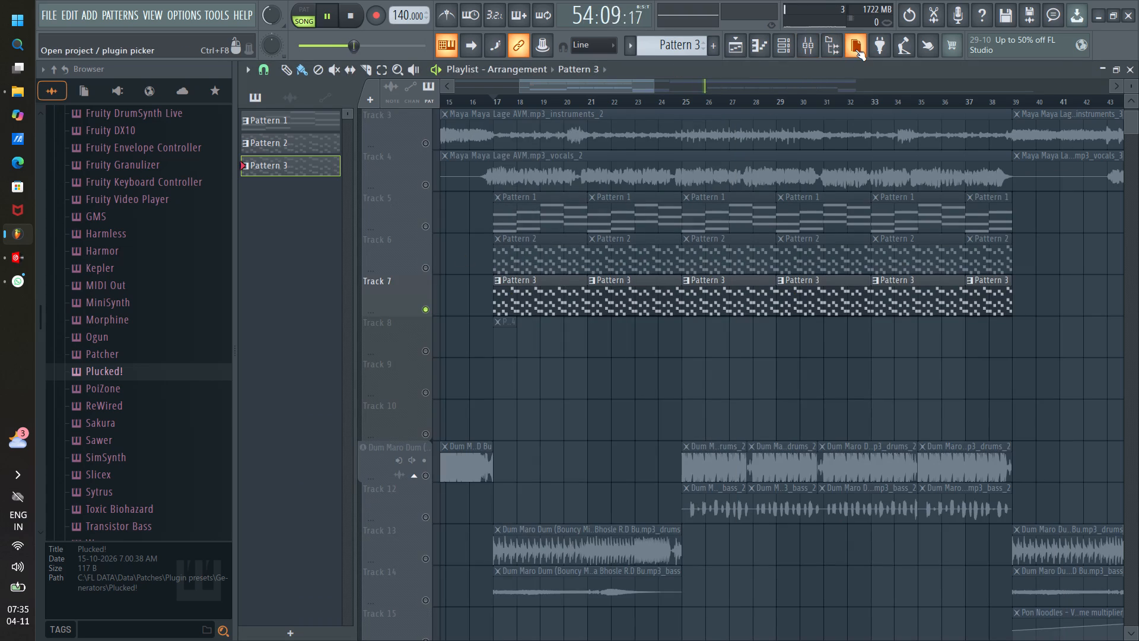
{"action": "left_click", "coordinate": [781, 50]}
{"action": "scroll", "coordinate": [516, 491], "scroll_direction": "down", "scroll_amount": 3}
{"action": "right_click", "coordinate": [486, 589]}
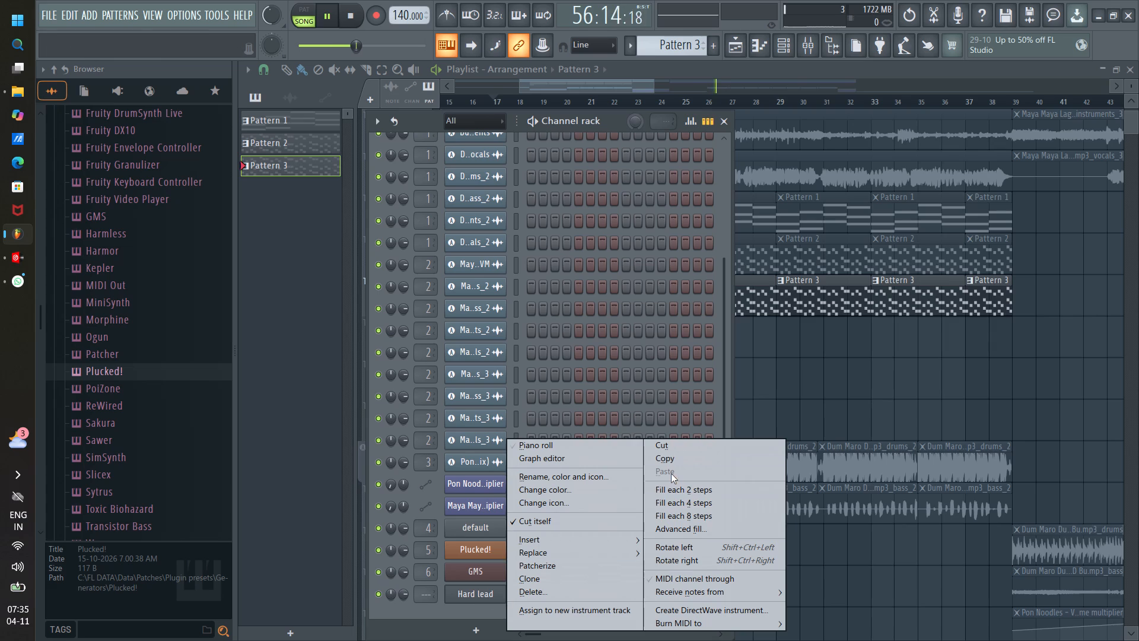
{"action": "left_click", "coordinate": [464, 575]}
{"action": "left_click", "coordinate": [464, 574]}
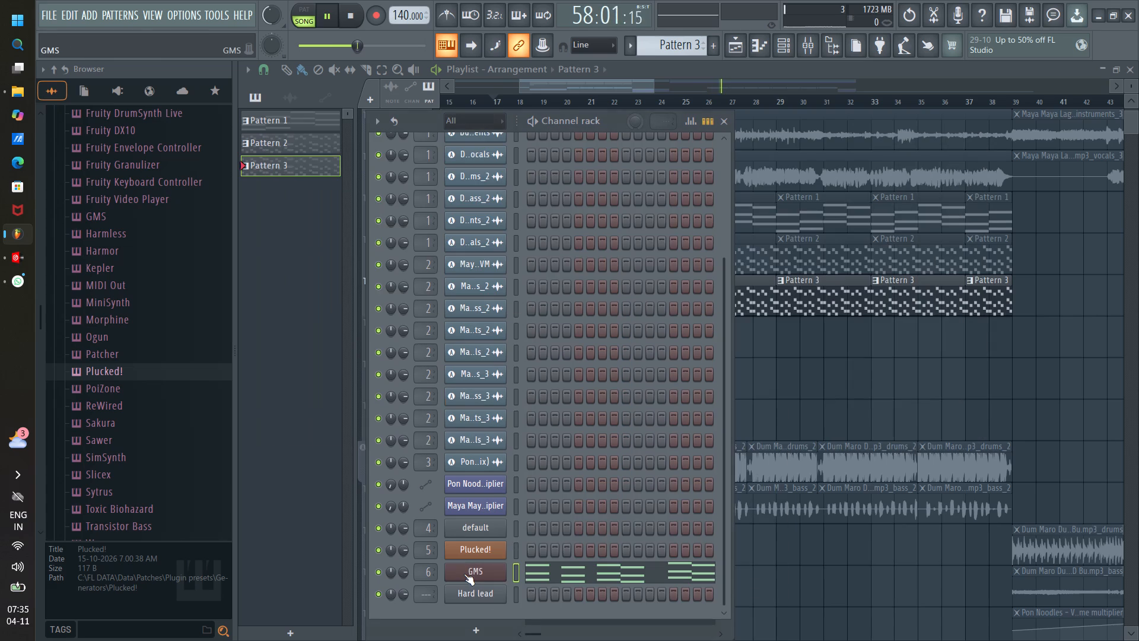
{"action": "left_click", "coordinate": [285, 145]}
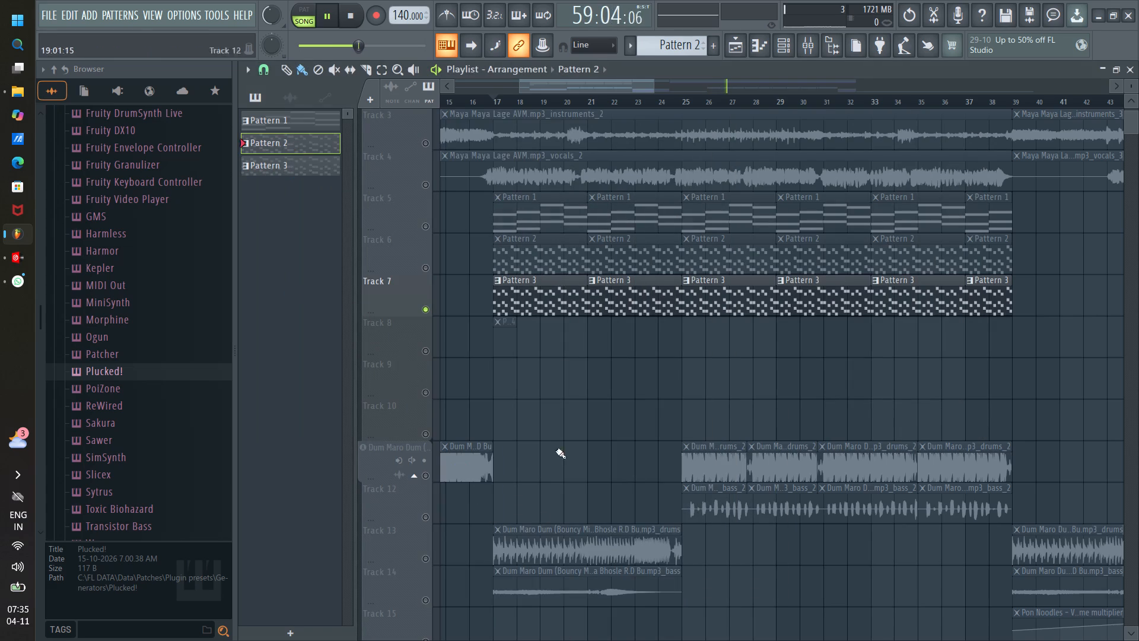
{"action": "left_click", "coordinate": [529, 262]}
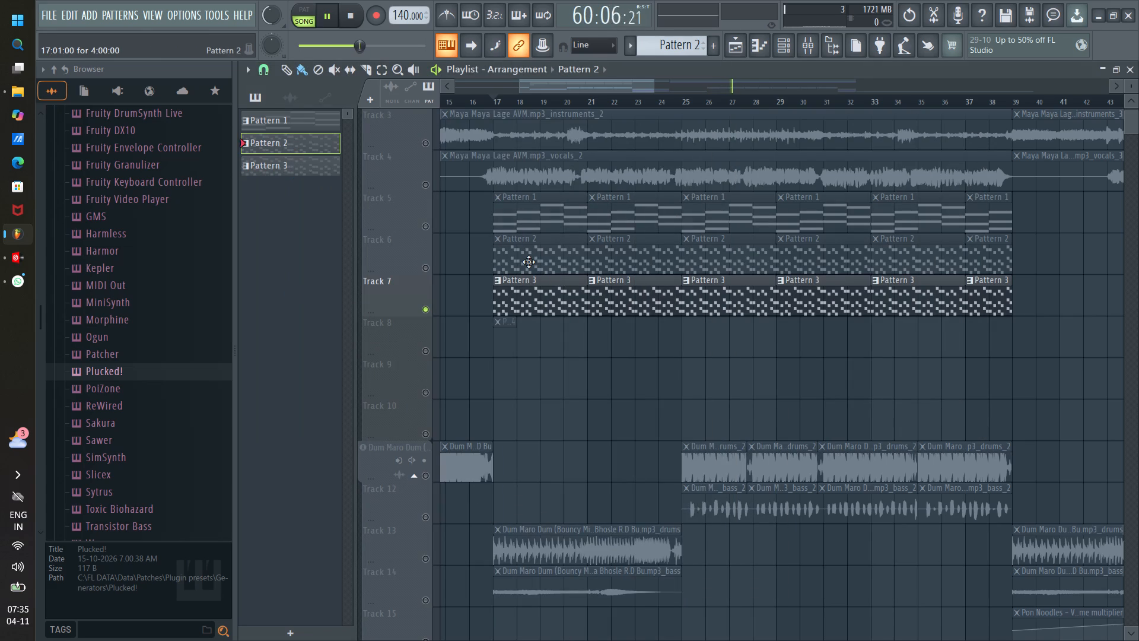
{"action": "left_click", "coordinate": [529, 262]}
{"action": "double_click", "coordinate": [527, 295]}
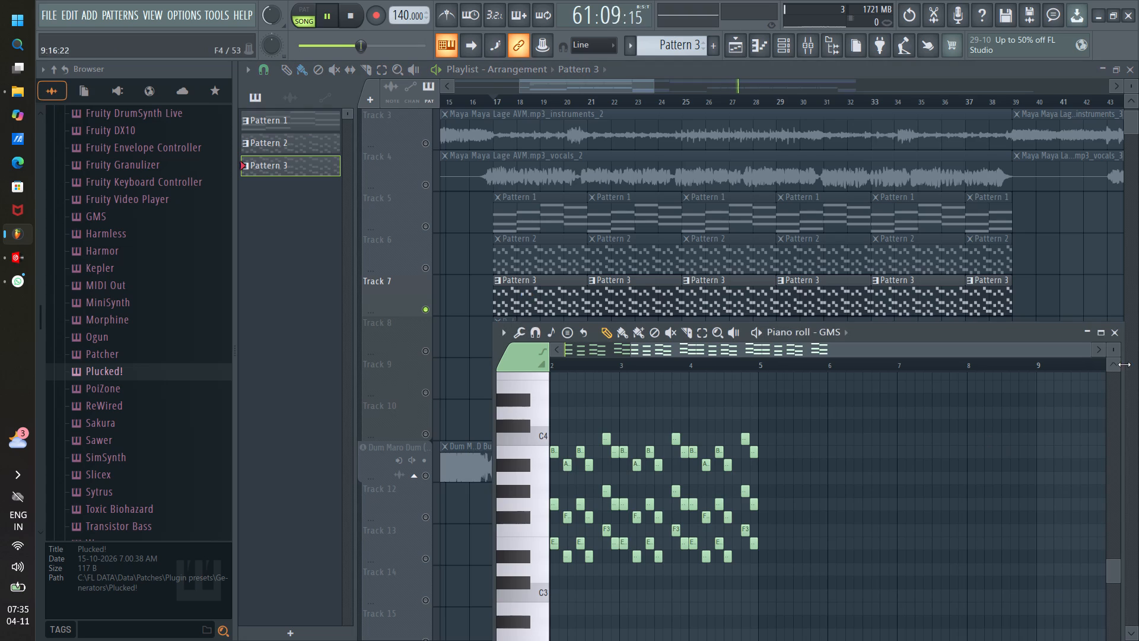
{"action": "left_click", "coordinate": [1109, 334]}
Copy the GMS channel's notes from Pattern 3 and paste them into the Hard lead channel of Pattern 4.
{"action": "left_click", "coordinate": [784, 41]}
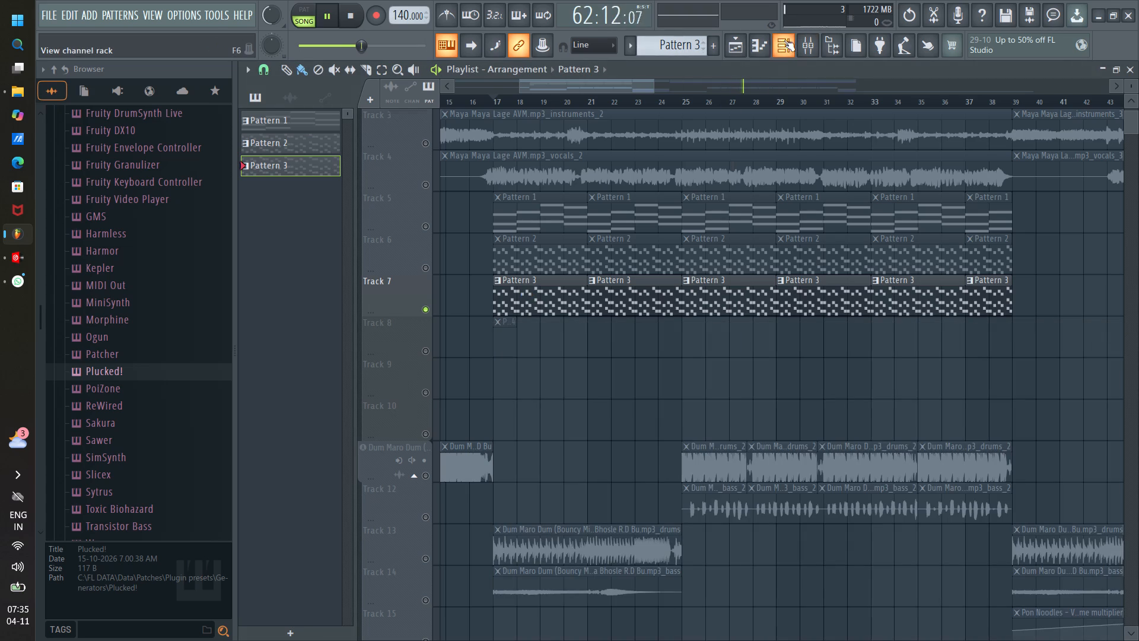
{"action": "right_click", "coordinate": [476, 569]}
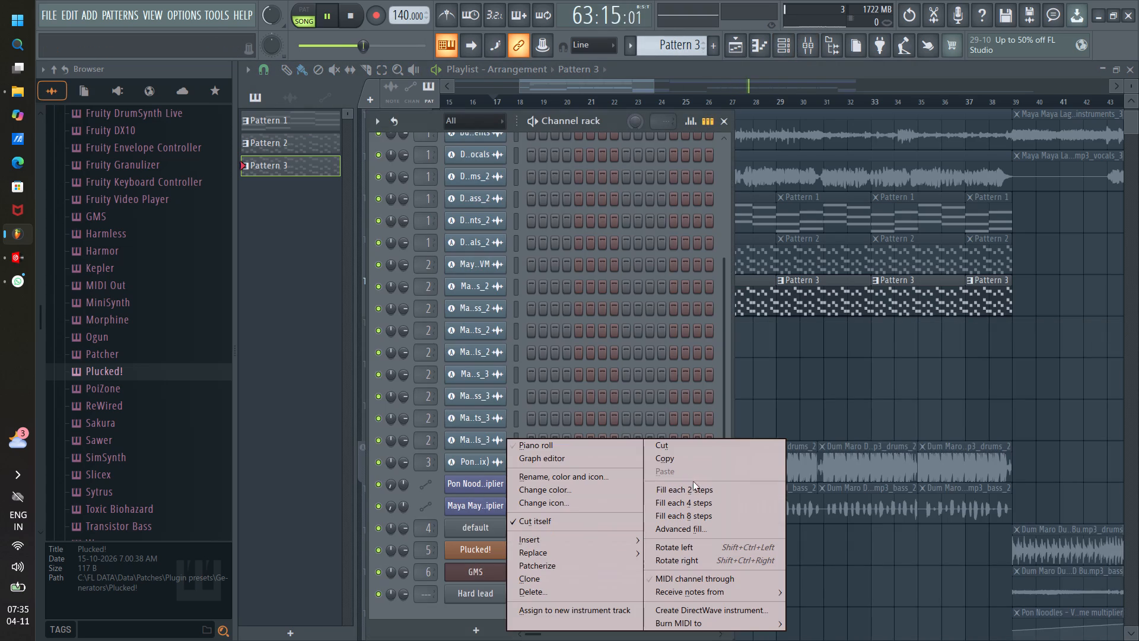
{"action": "left_click", "coordinate": [673, 463]}
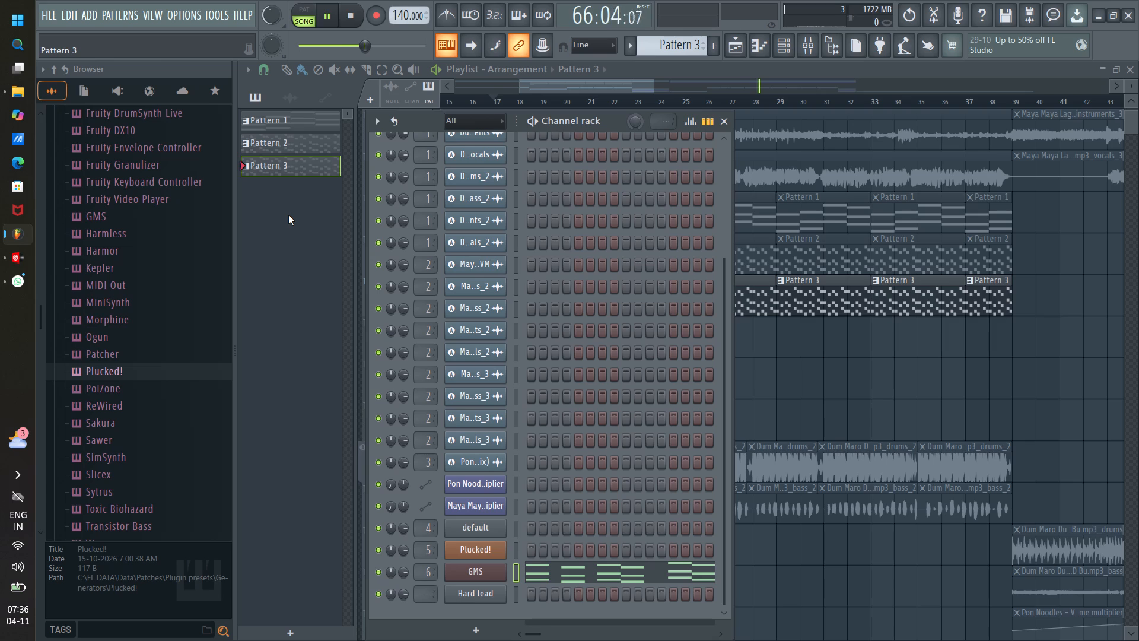
{"action": "left_click", "coordinate": [797, 365]}
{"action": "right_click", "coordinate": [820, 376]}
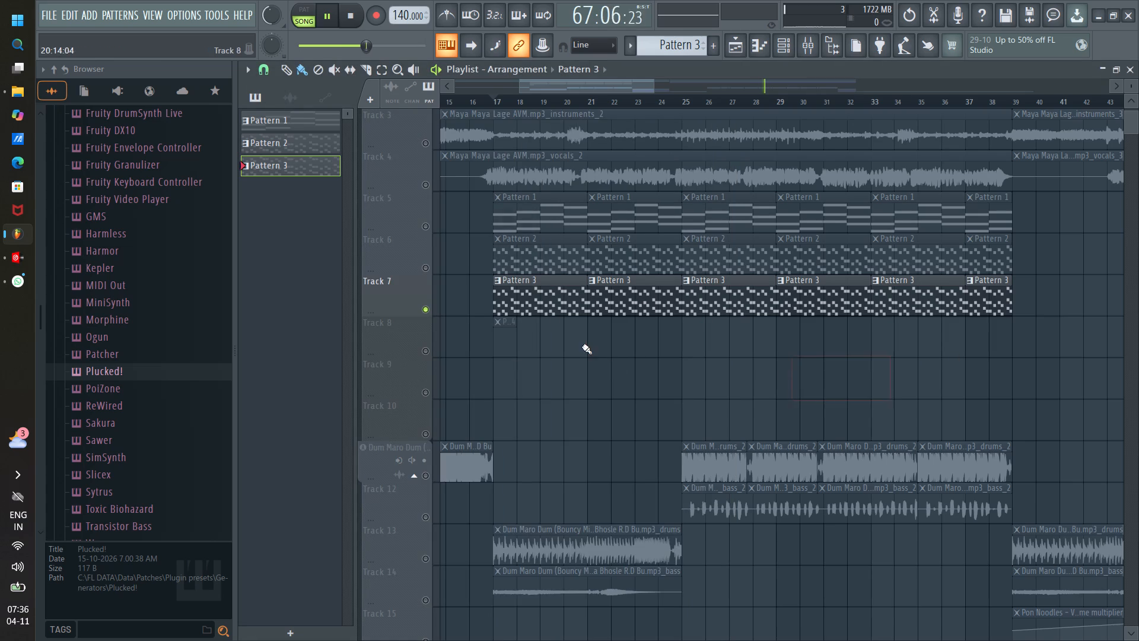
{"action": "left_click", "coordinate": [502, 345]}
{"action": "left_click", "coordinate": [781, 43]}
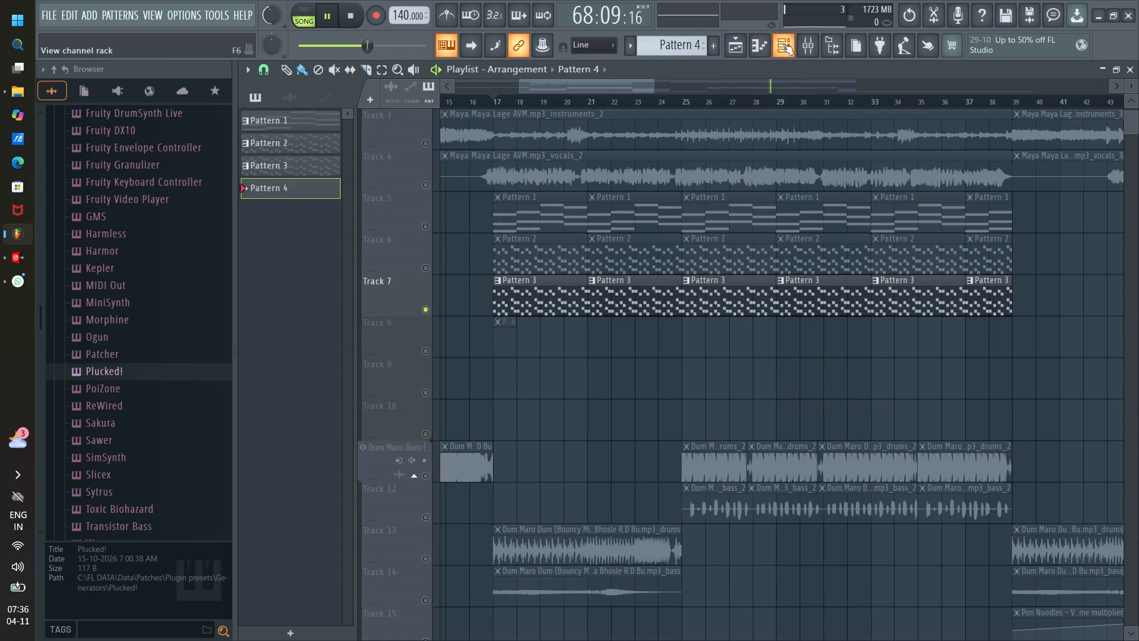
{"action": "right_click", "coordinate": [478, 594]}
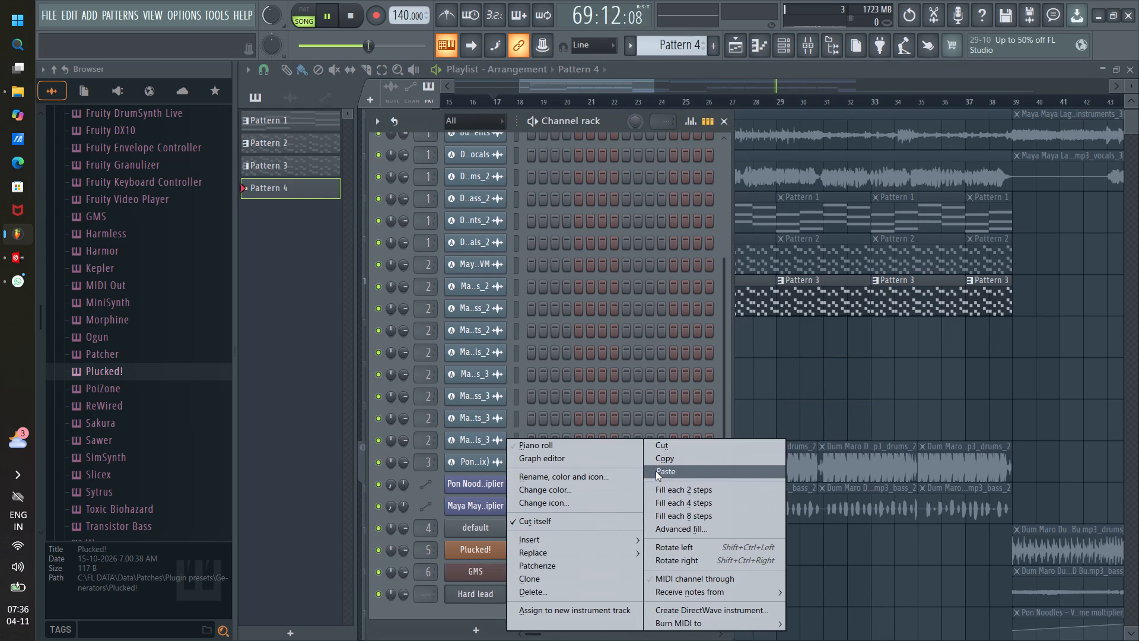
{"action": "left_click", "coordinate": [656, 471]}
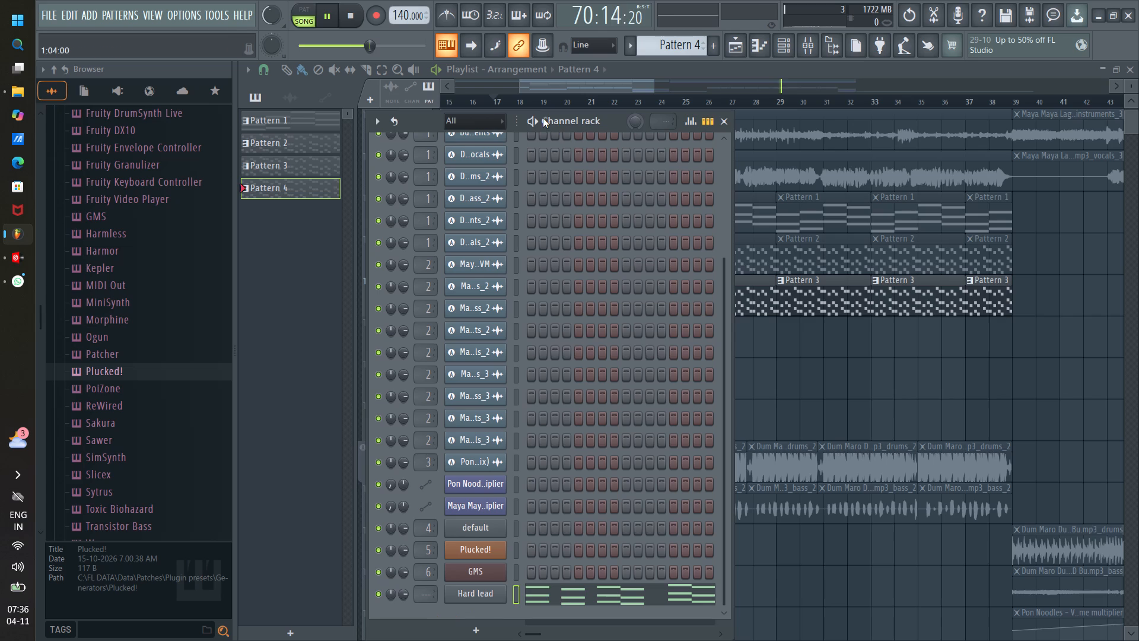
Switch playback to pattern mode and play Pattern 4 with the Hard lead synth open.
{"action": "left_click", "coordinate": [534, 117]}
{"action": "left_click", "coordinate": [536, 113]}
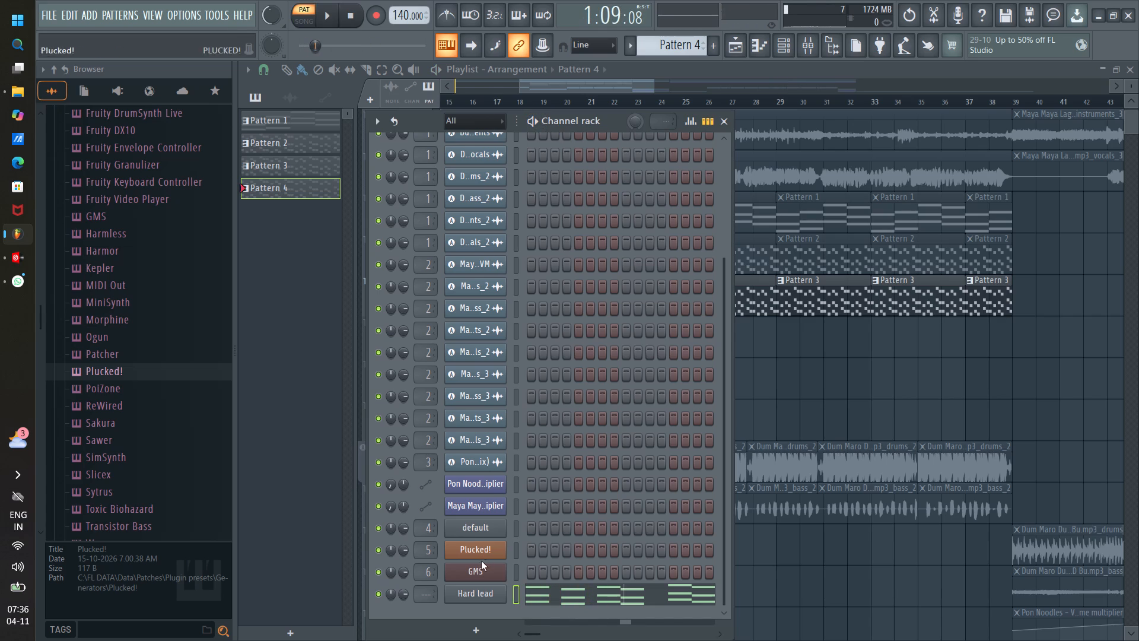
{"action": "left_click", "coordinate": [485, 595]}
{"action": "key", "text": "space"}
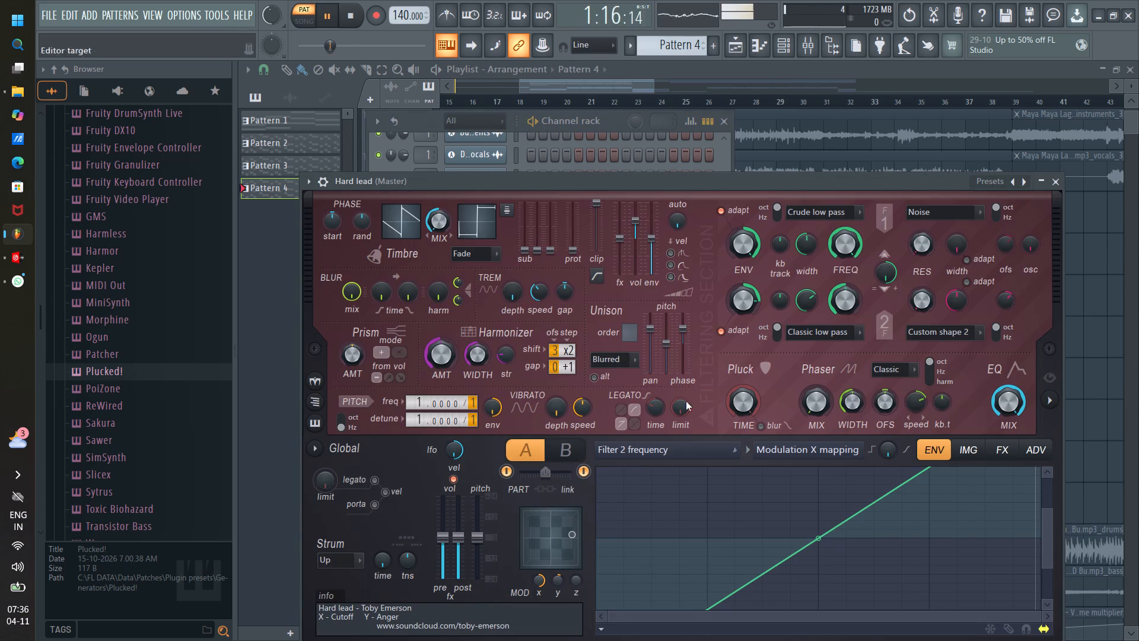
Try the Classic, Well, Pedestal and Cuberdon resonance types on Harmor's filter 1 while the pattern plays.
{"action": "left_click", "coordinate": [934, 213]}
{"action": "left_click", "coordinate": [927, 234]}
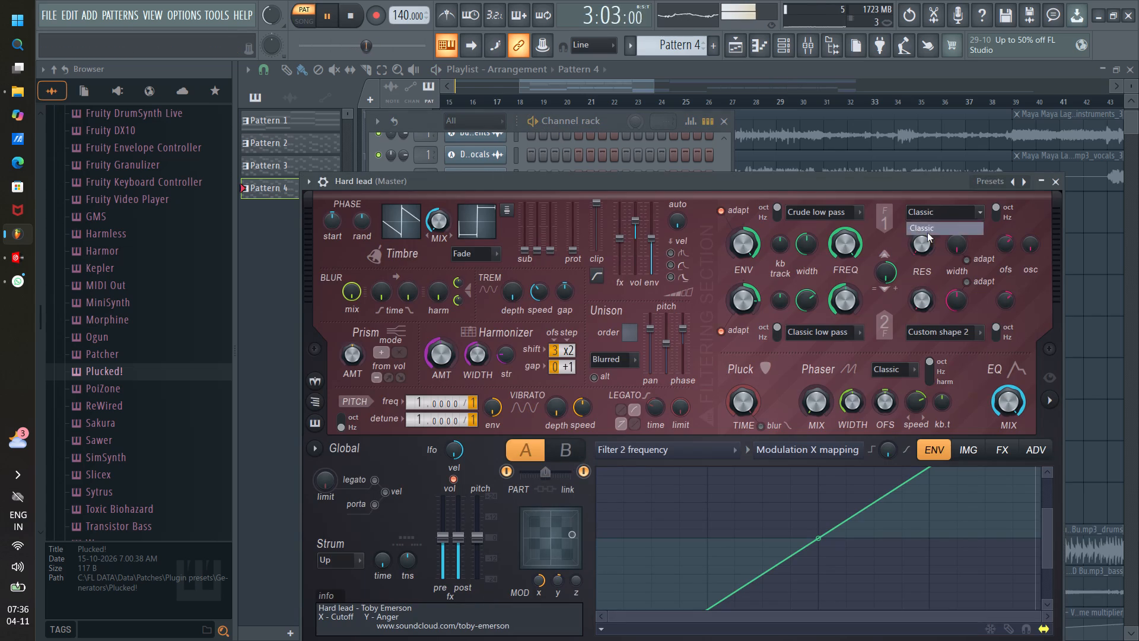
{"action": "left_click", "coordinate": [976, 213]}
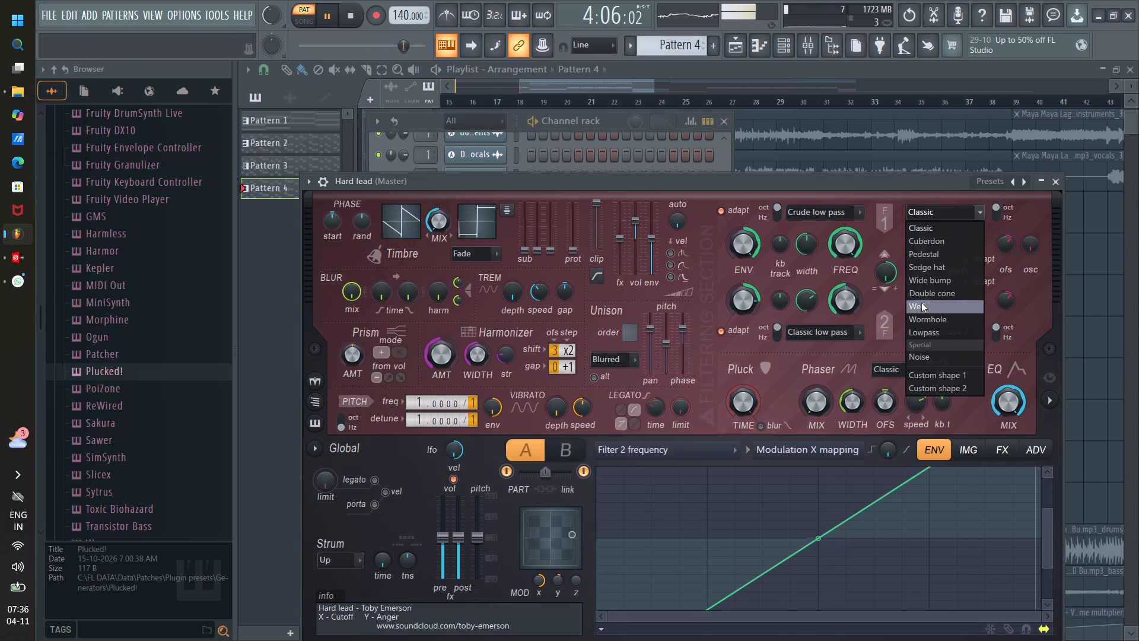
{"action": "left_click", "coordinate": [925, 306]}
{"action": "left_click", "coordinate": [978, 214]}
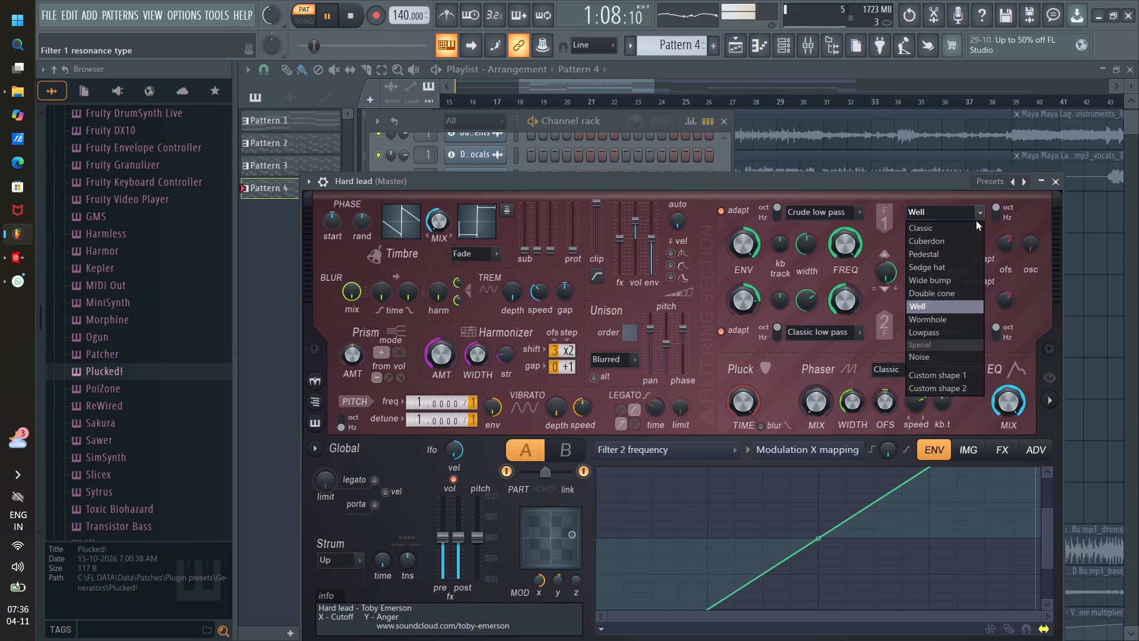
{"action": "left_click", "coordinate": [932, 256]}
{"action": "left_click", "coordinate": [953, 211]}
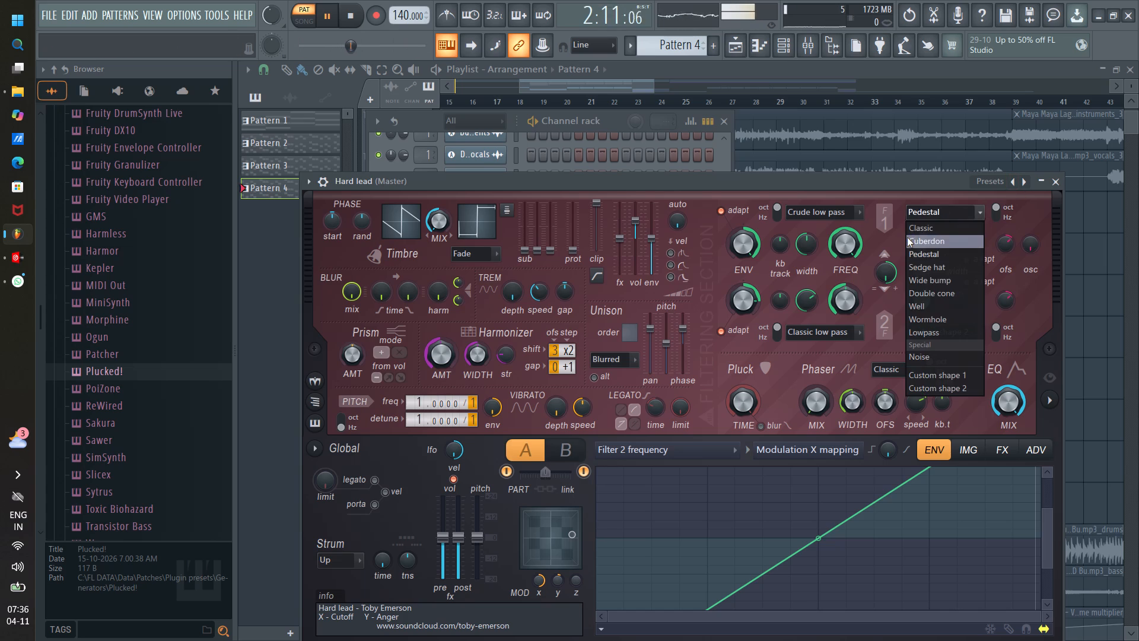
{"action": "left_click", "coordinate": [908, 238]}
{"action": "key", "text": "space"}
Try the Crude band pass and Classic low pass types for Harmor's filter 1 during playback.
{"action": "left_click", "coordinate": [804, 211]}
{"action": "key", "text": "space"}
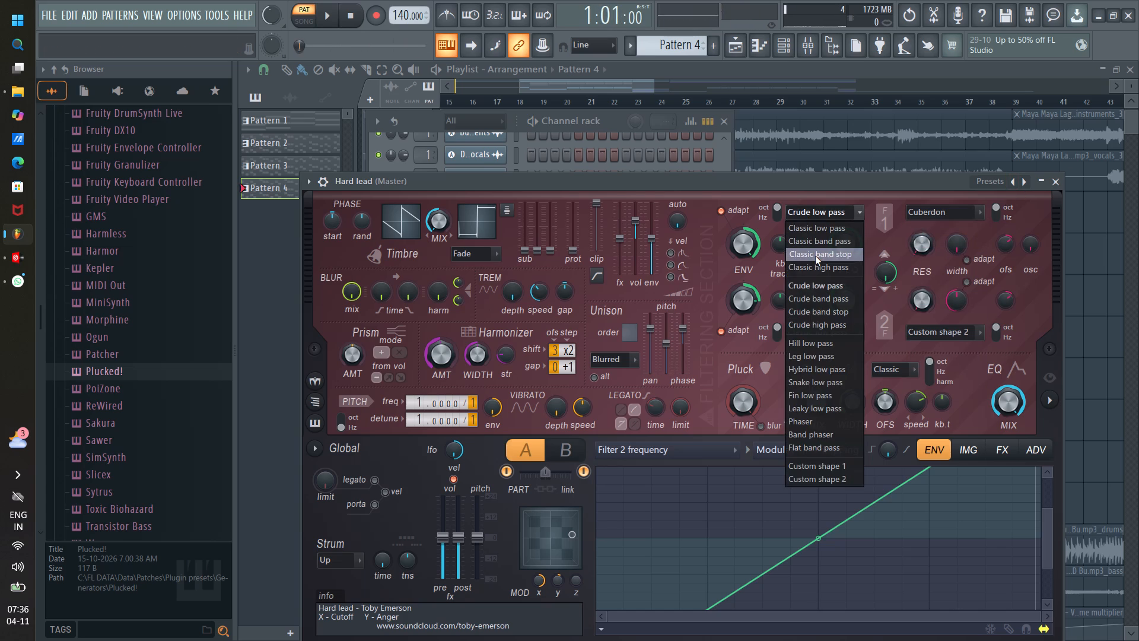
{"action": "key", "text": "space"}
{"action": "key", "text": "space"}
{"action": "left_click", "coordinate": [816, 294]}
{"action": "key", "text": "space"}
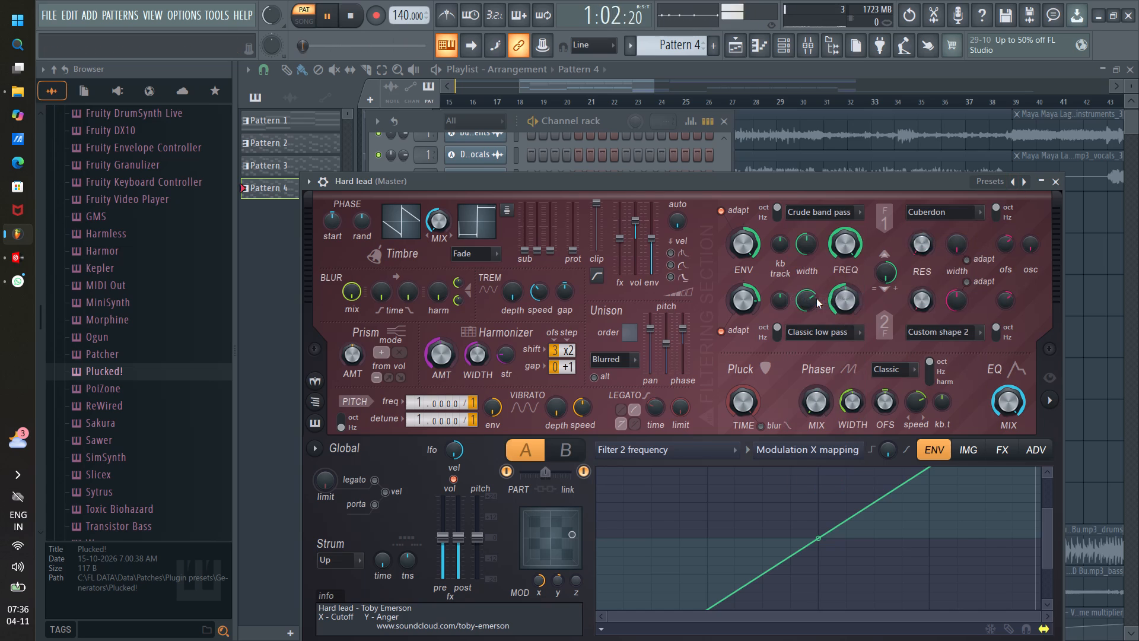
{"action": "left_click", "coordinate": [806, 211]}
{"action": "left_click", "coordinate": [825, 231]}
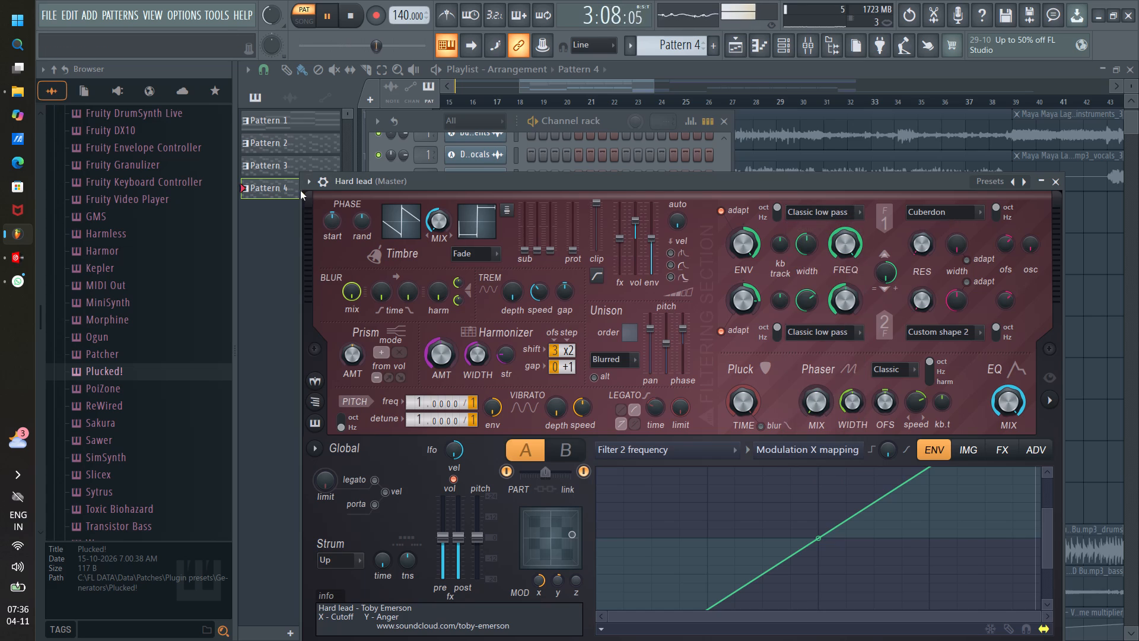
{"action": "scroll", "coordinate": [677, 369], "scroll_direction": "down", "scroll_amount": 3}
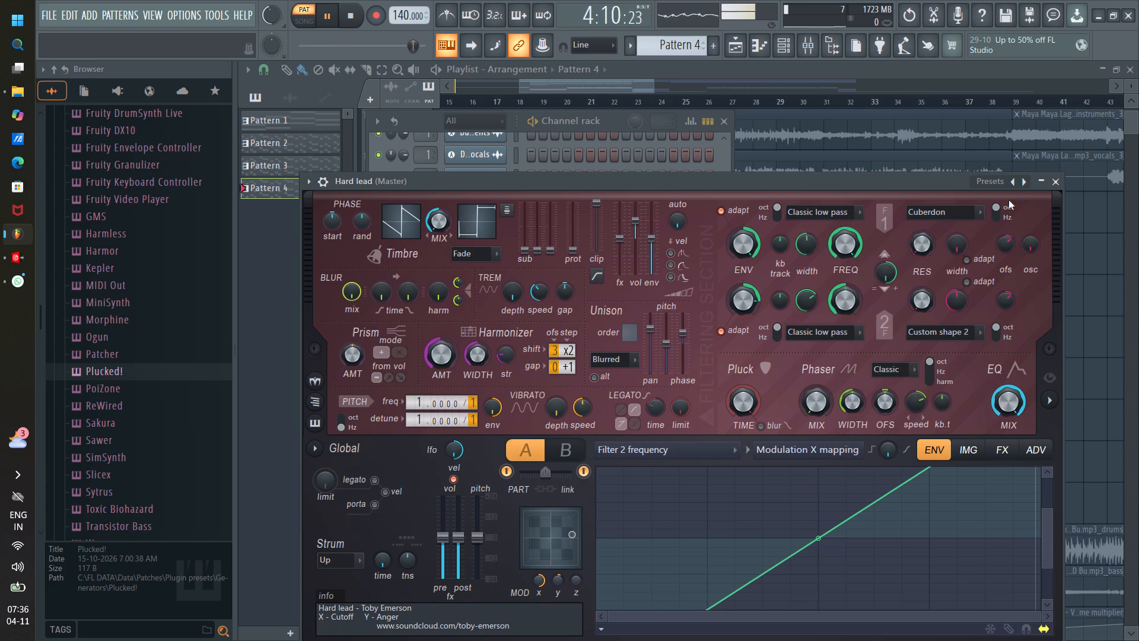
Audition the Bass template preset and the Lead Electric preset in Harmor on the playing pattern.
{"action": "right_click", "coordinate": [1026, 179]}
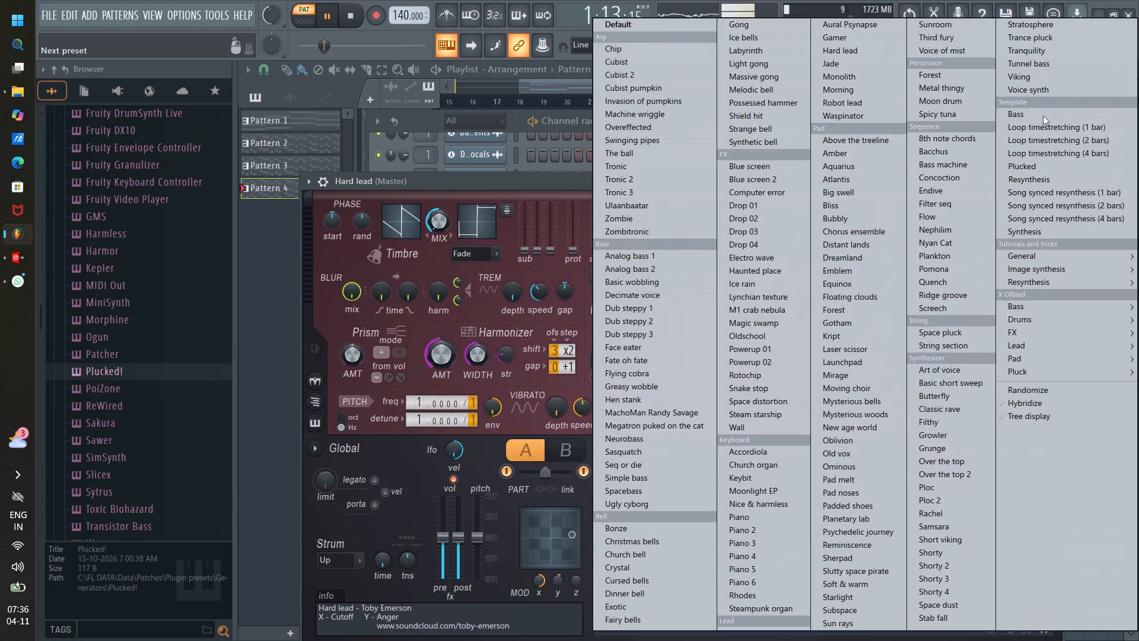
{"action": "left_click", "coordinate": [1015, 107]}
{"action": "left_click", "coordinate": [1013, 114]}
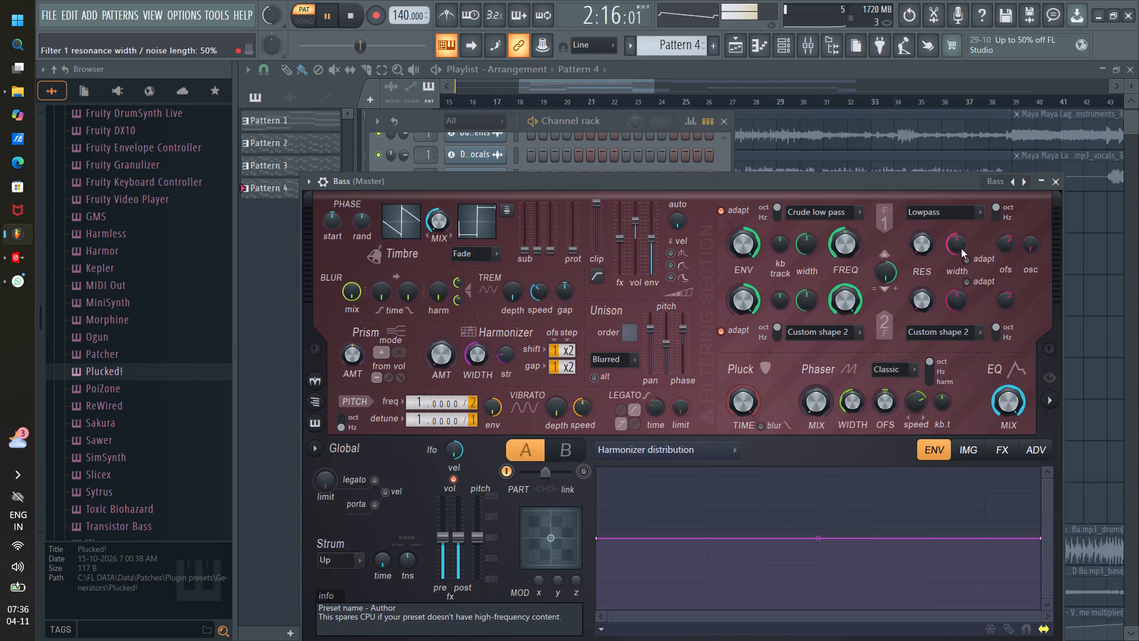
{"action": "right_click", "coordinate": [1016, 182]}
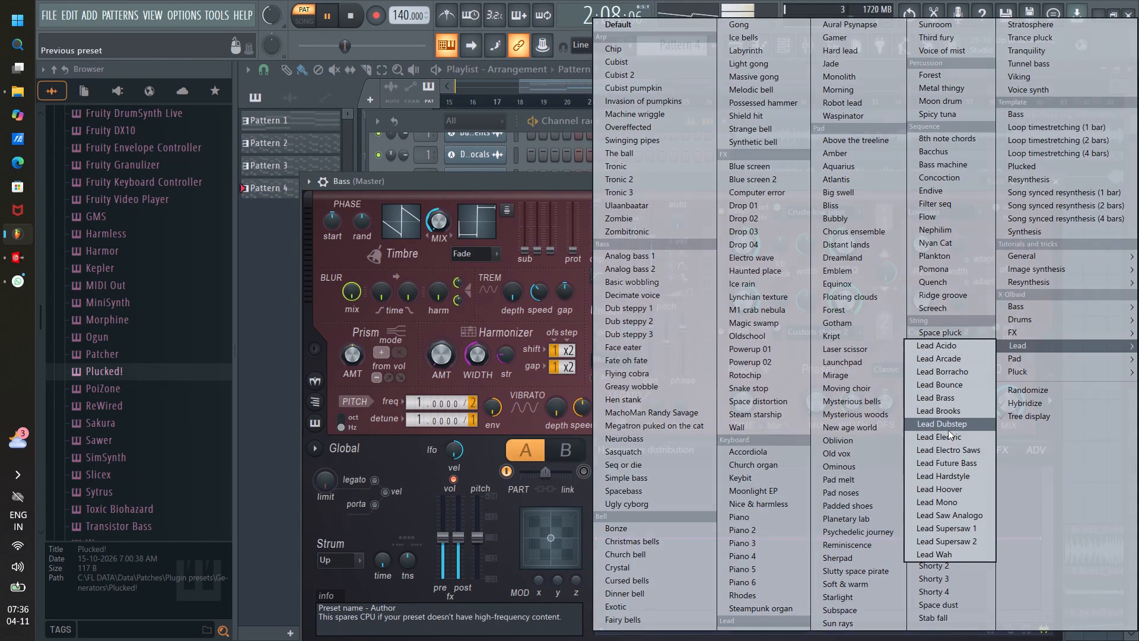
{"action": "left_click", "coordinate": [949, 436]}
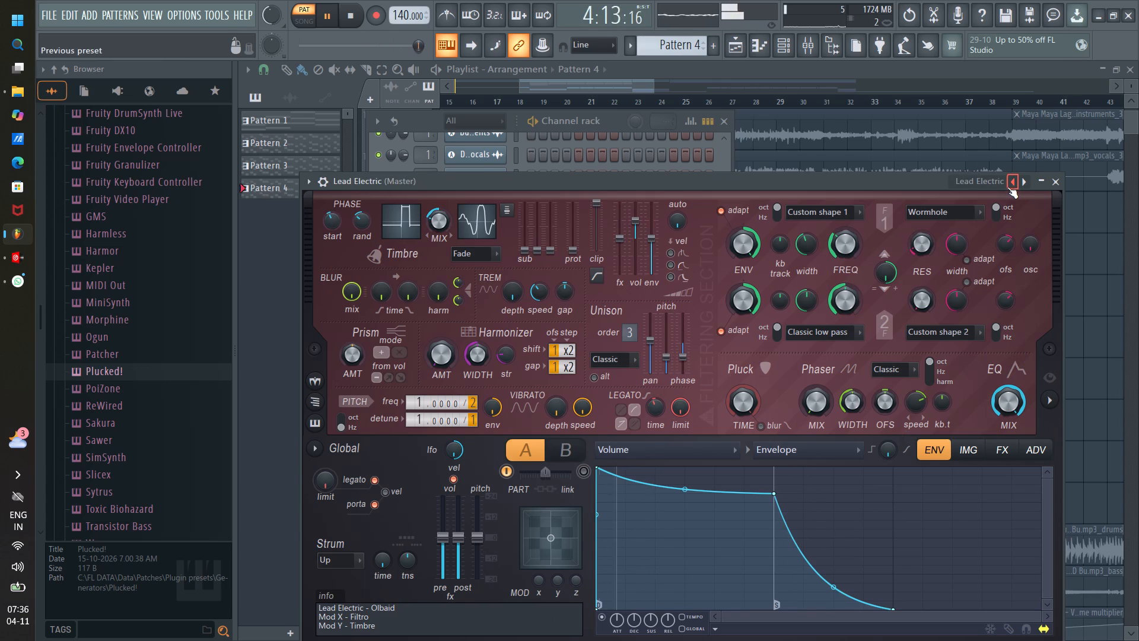
Load the Piano preset from Harmor's Keyboard presets.
{"action": "right_click", "coordinate": [1029, 177]}
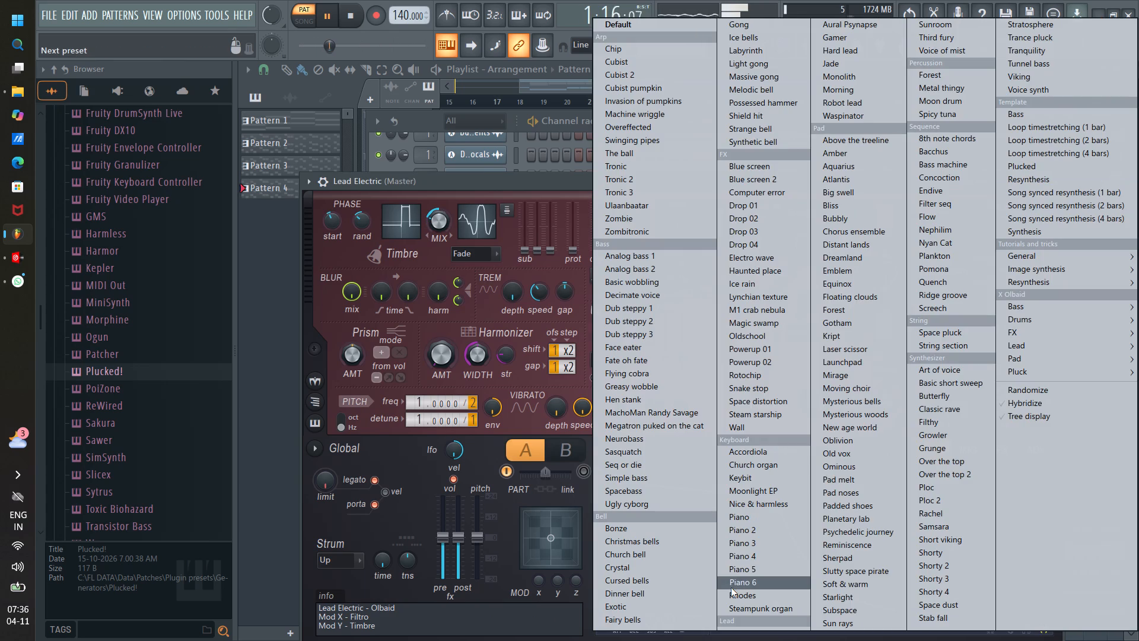
{"action": "left_click", "coordinate": [749, 519]}
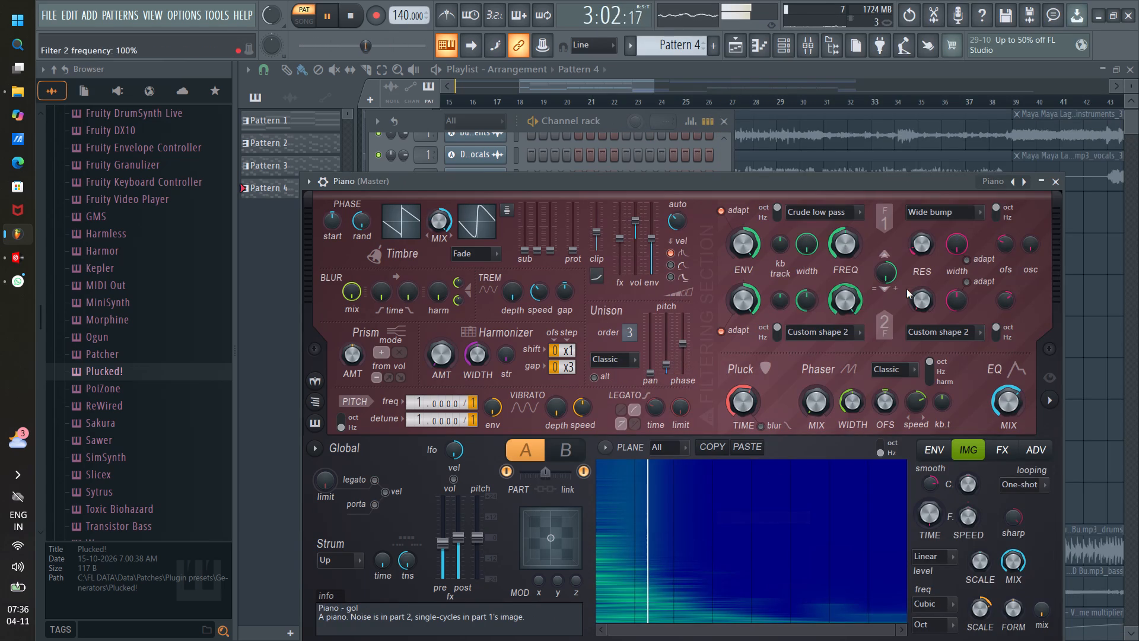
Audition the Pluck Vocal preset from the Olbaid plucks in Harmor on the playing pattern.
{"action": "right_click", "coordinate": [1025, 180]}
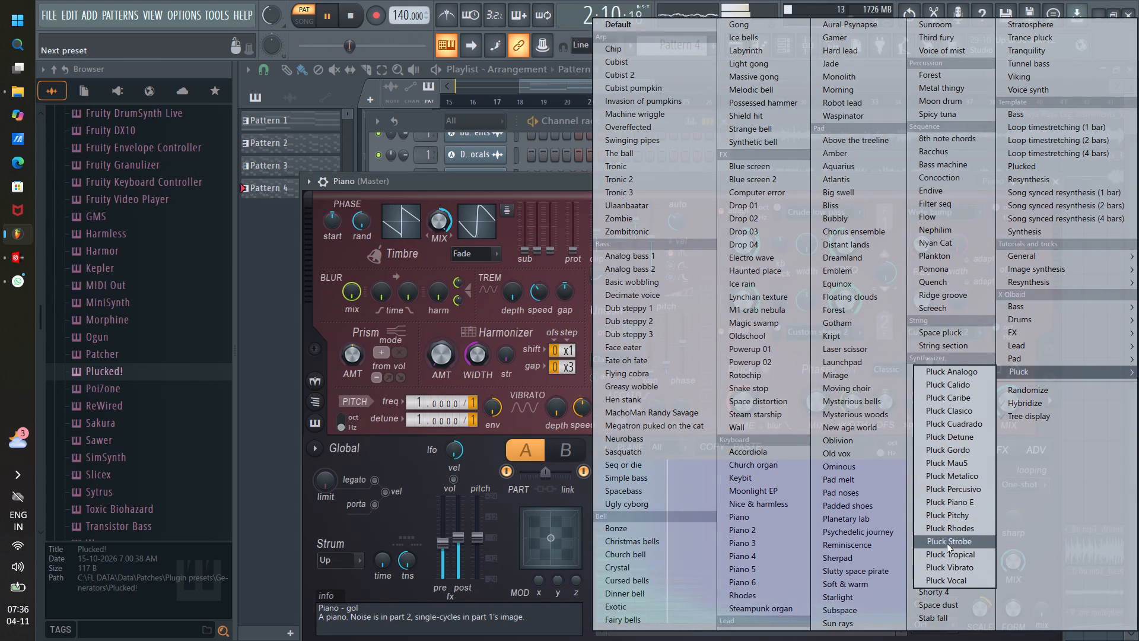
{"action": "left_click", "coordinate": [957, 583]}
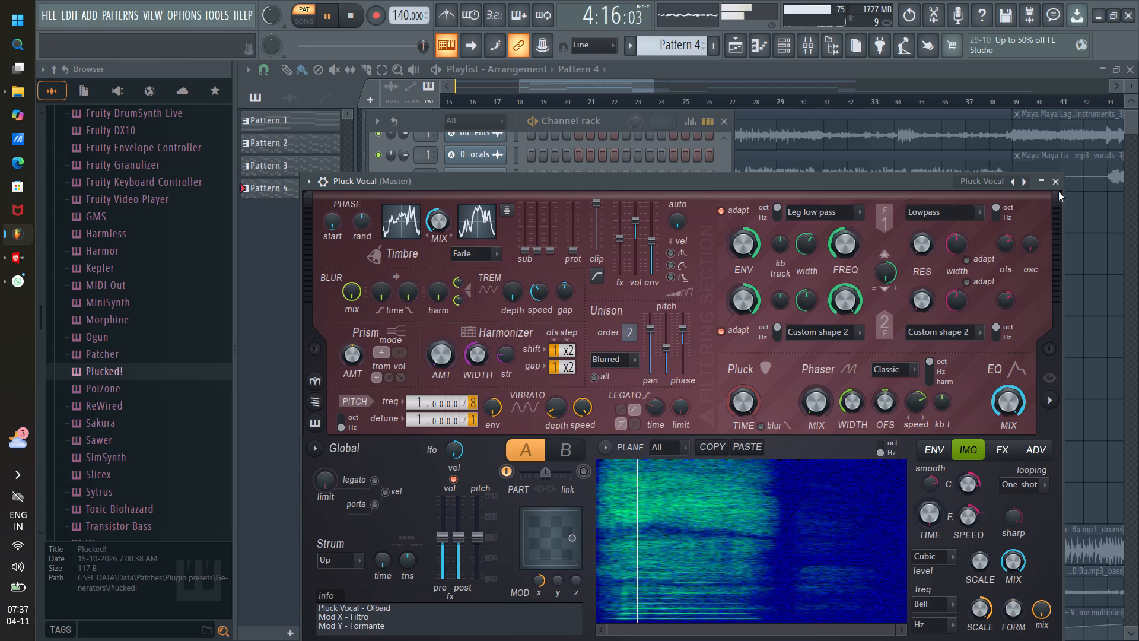
Load the Pad Future preset from the Olbaid pads in Harmor, then close the plugin and channel rack windows.
{"action": "right_click", "coordinate": [1022, 186]}
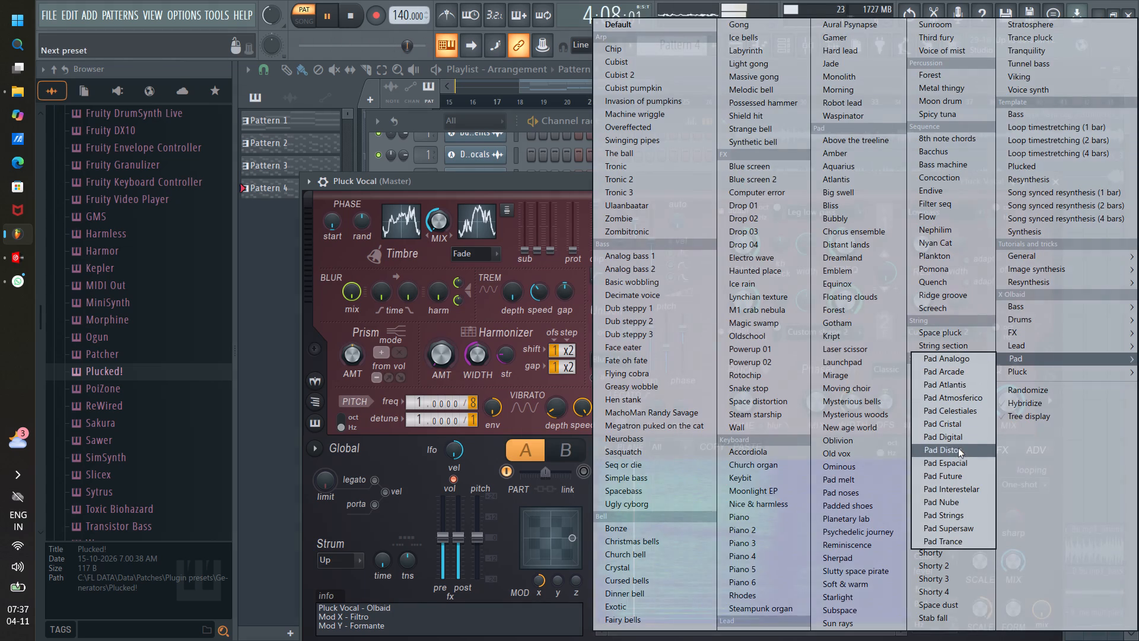
{"action": "left_click", "coordinate": [959, 481]}
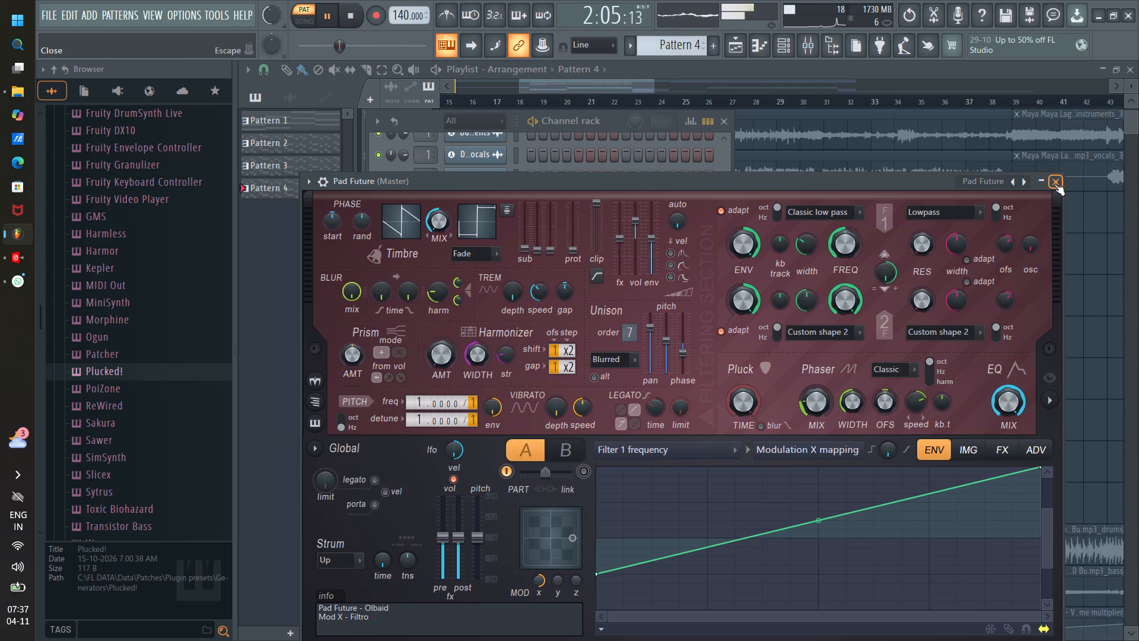
{"action": "left_click", "coordinate": [1054, 184]}
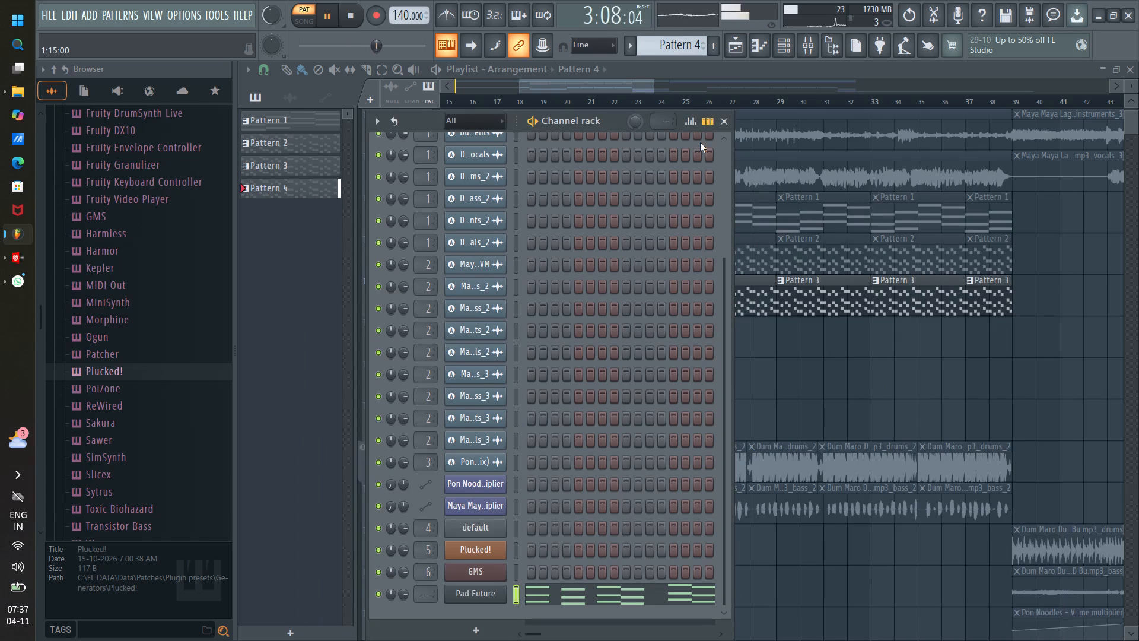
{"action": "left_click", "coordinate": [724, 116]}
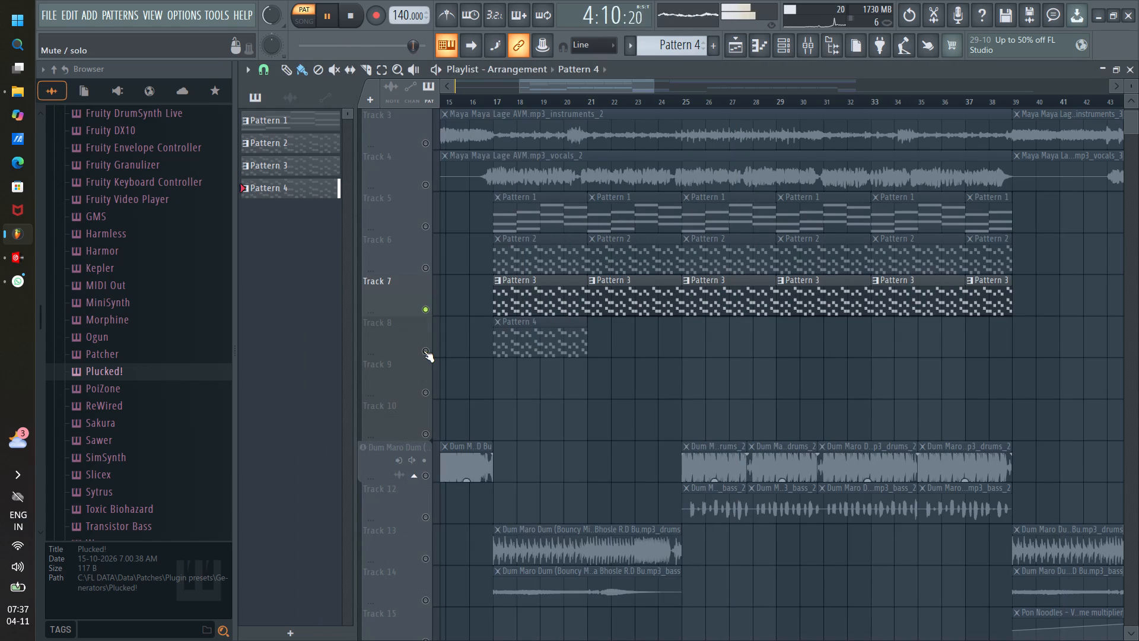
Take the playlist tracks out of solo so all are active, and stop playback.
{"action": "right_click", "coordinate": [424, 351]}
{"action": "right_click", "coordinate": [424, 351]}
{"action": "key", "text": "space"}
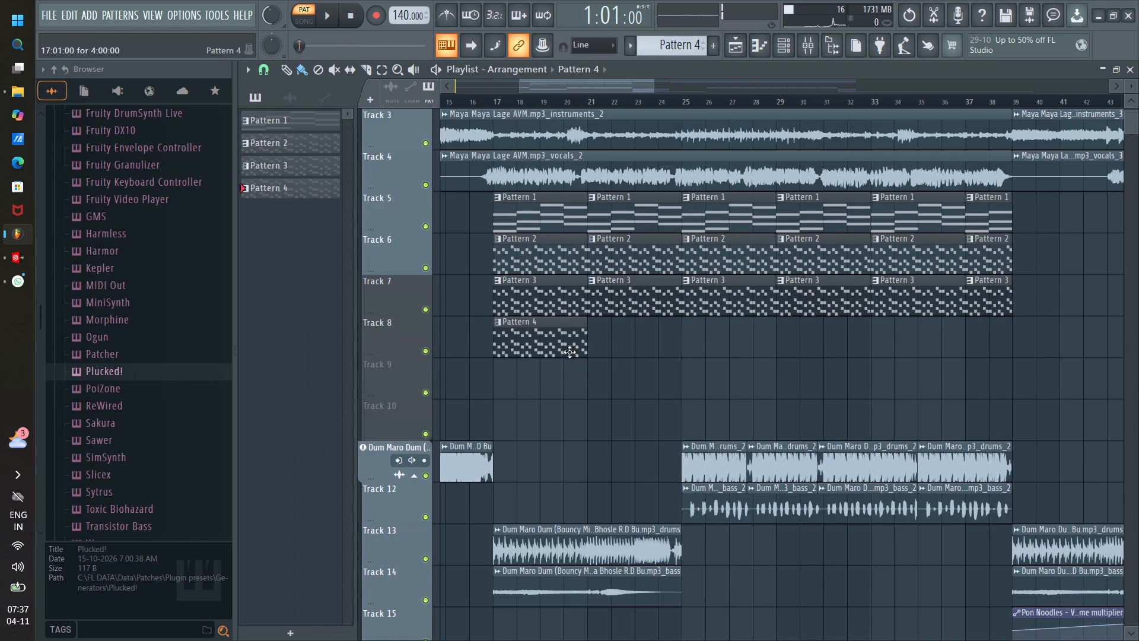
Repeat the Pattern 4 clip back to back along Track 8 and trim the last copy to end at bar 39.
{"action": "left_click", "coordinate": [569, 350], "text": "ctrl"}
{"action": "key", "text": "ctrl+b"}
{"action": "key", "text": "ctrl+b"}
{"action": "key", "text": "ctrl+b"}
{"action": "key", "text": "ctrl+b"}
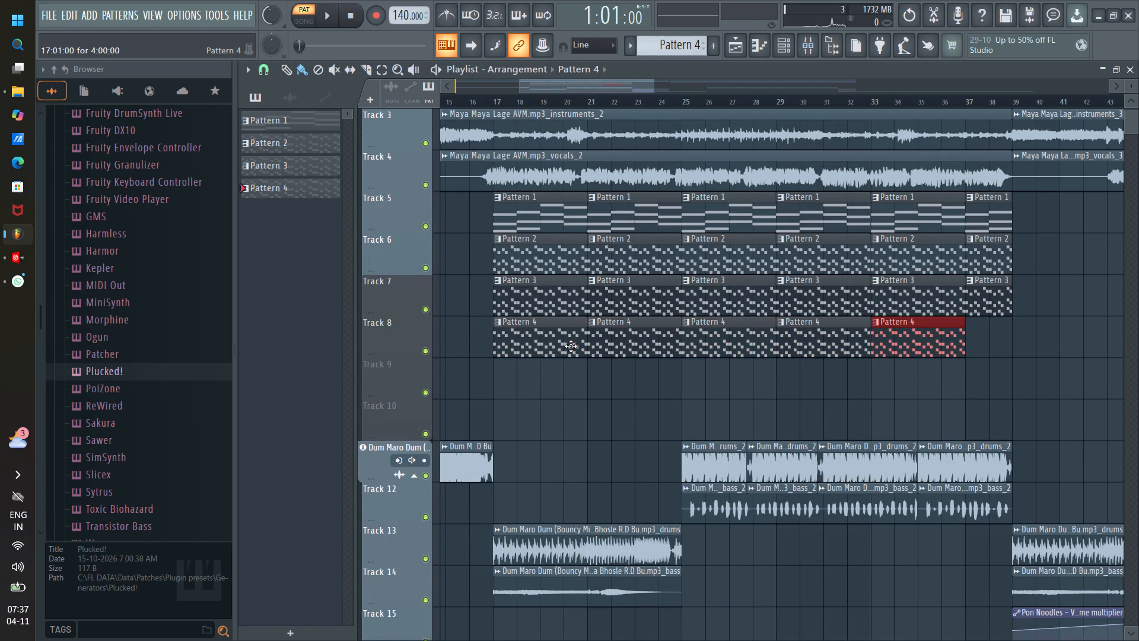
{"action": "key", "text": "ctrl+b"}
{"action": "left_click_drag", "start_coordinate": [1057, 320], "coordinate": [1040, 318]}
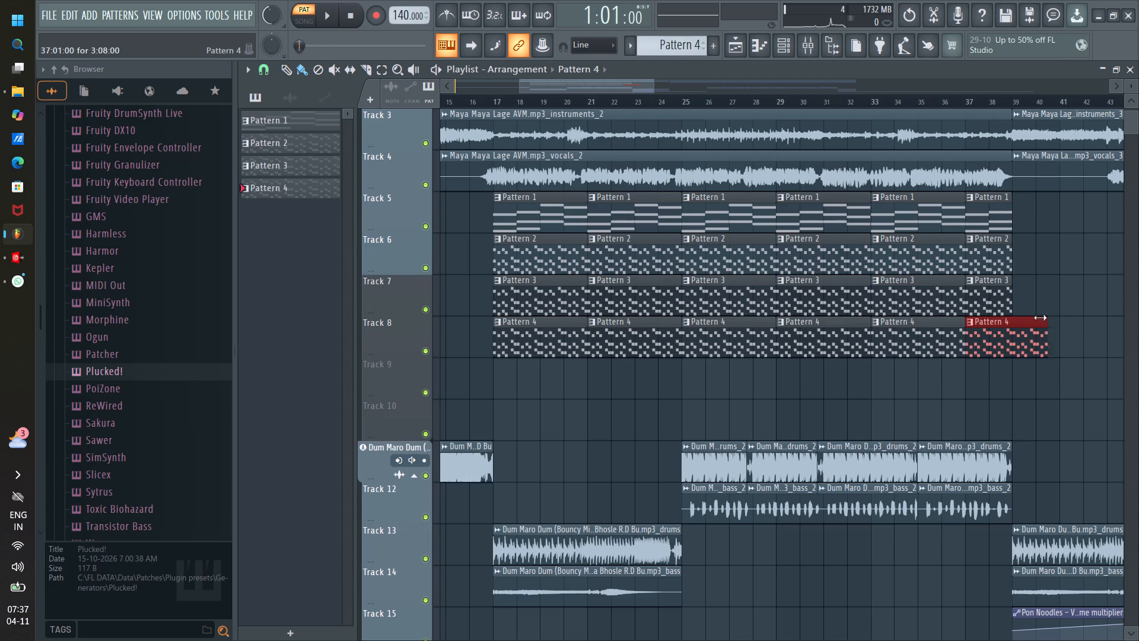
{"action": "left_click_drag", "start_coordinate": [1040, 318], "coordinate": [1010, 316]}
Solo Tracks 5 to 8 in the playlist and play the song from bar 17.
{"action": "scroll", "coordinate": [758, 103], "scroll_direction": "down", "scroll_amount": 3}
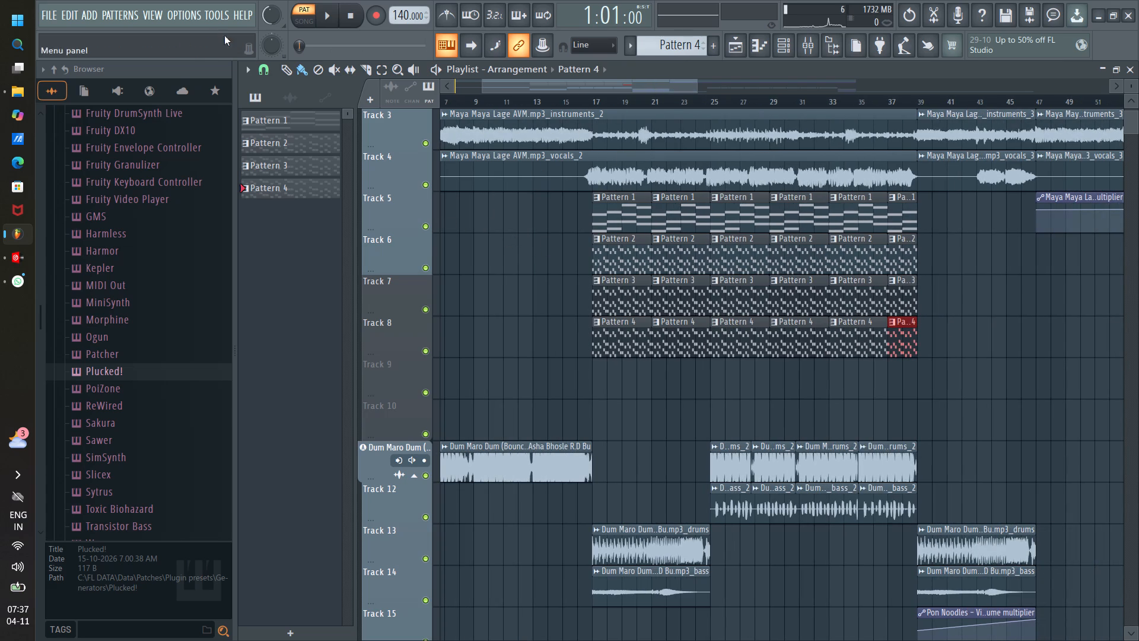
{"action": "left_click_drag", "start_coordinate": [263, 24], "coordinate": [264, 621]}
{"action": "scroll", "coordinate": [273, 17], "scroll_direction": "down", "scroll_amount": 4}
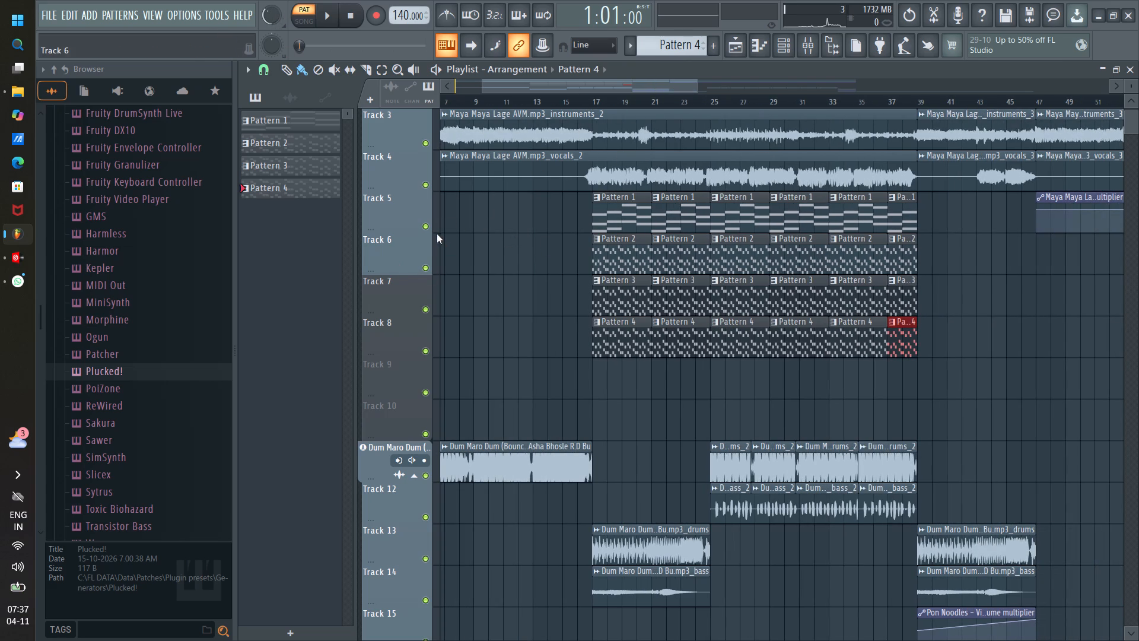
{"action": "right_click", "coordinate": [427, 226]}
{"action": "left_click", "coordinate": [422, 266]}
{"action": "left_click", "coordinate": [427, 309]}
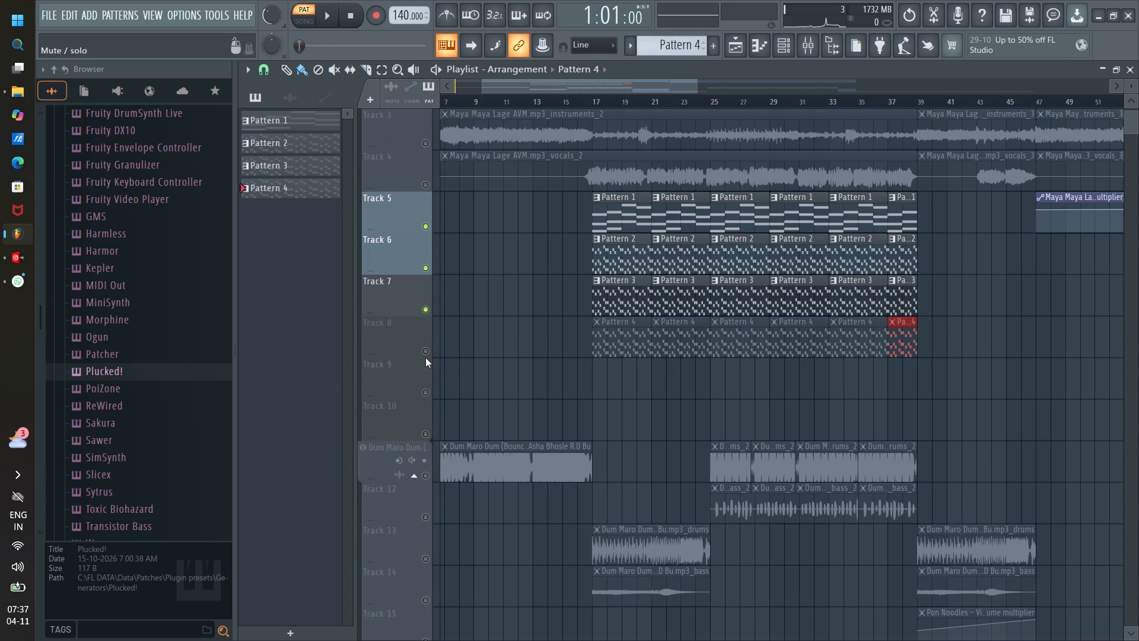
{"action": "left_click", "coordinate": [425, 355]}
{"action": "key", "text": "space"}
{"action": "key", "text": "space"}
{"action": "left_click", "coordinate": [591, 99]}
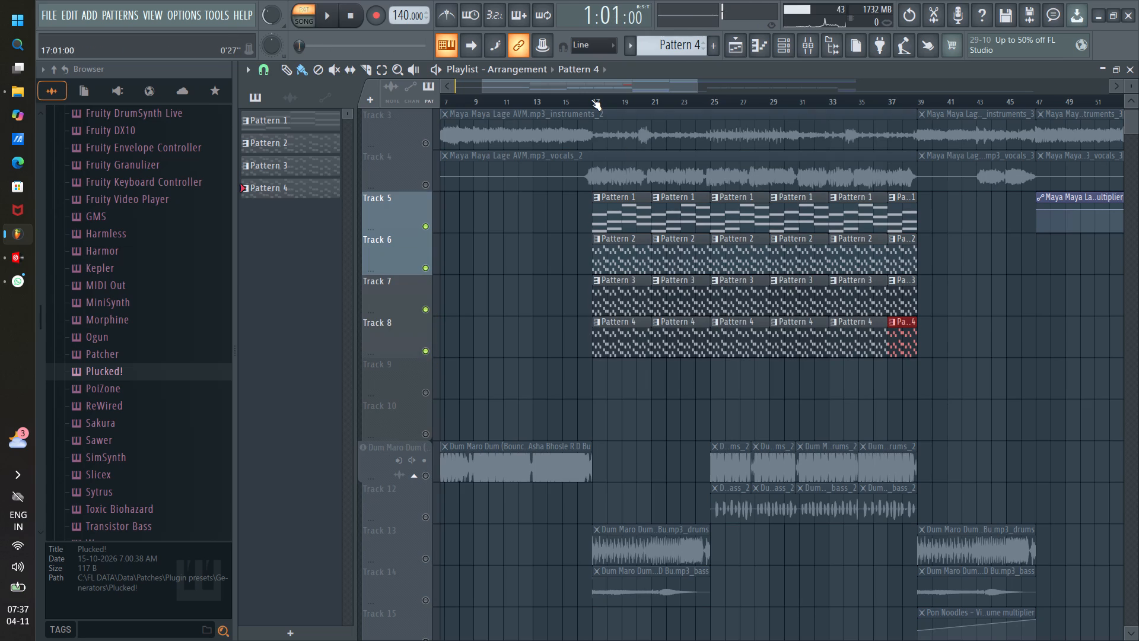
{"action": "key", "text": "space"}
{"action": "scroll", "coordinate": [647, 101], "scroll_direction": "up", "scroll_amount": 5}
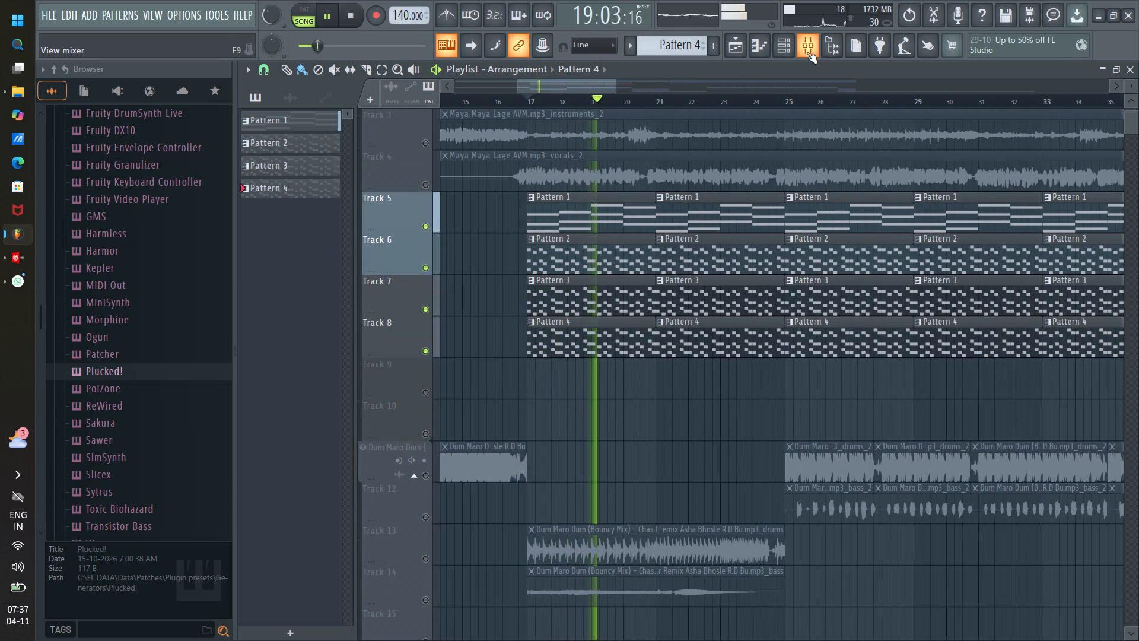
Route the Pad Future Harmor channel to a free mixer track and close its window.
{"action": "left_click", "coordinate": [807, 52]}
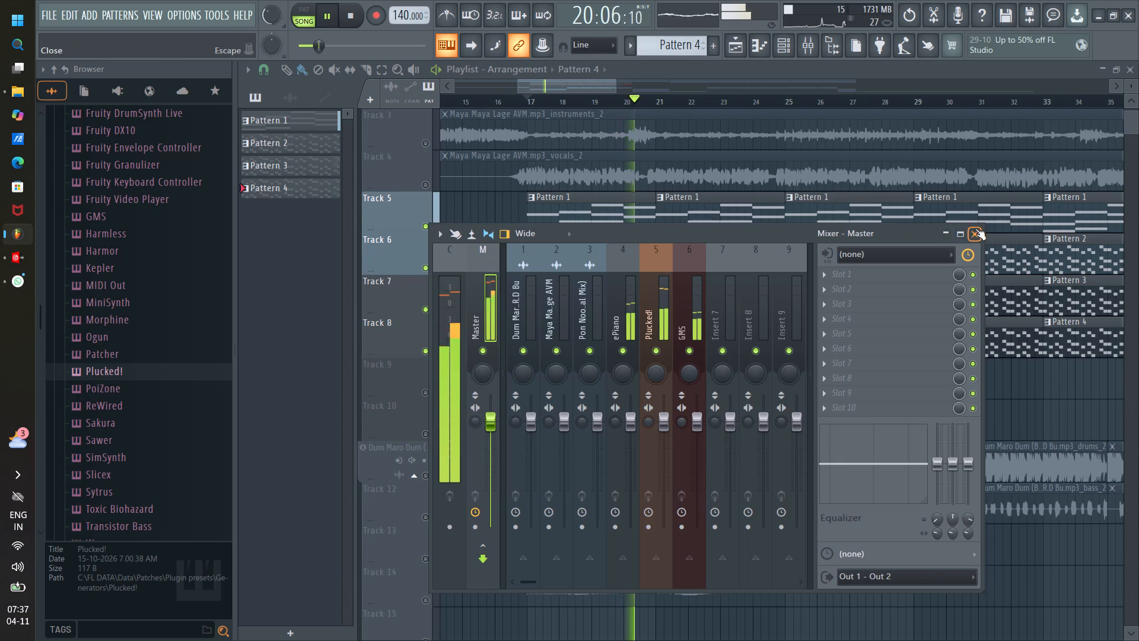
{"action": "left_click", "coordinate": [976, 229]}
{"action": "left_click", "coordinate": [602, 309]}
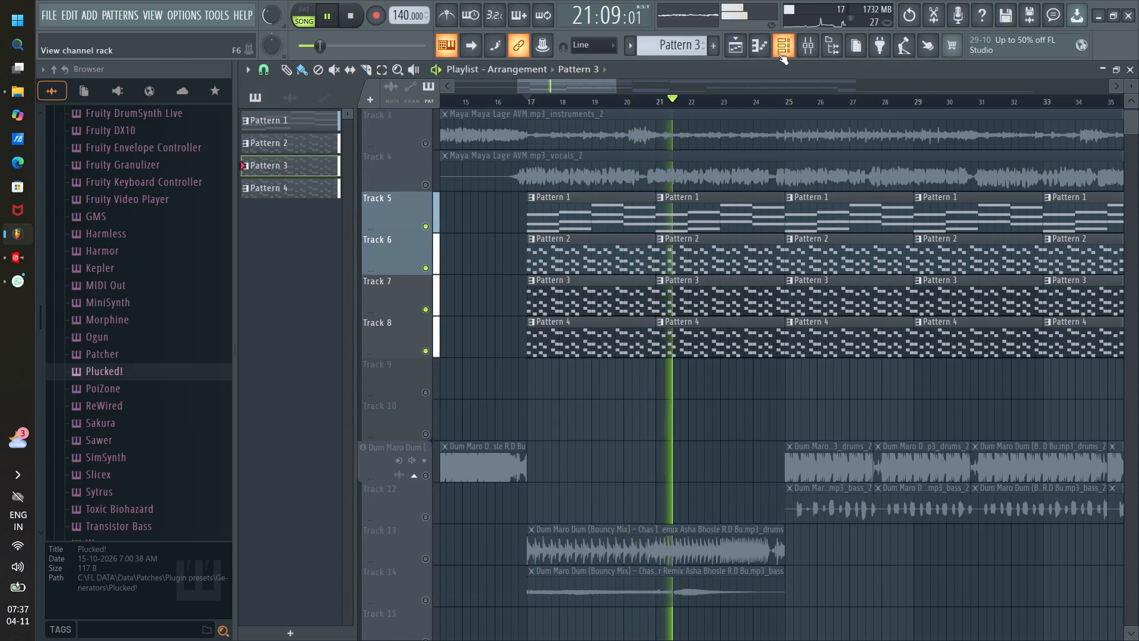
{"action": "left_click", "coordinate": [778, 53]}
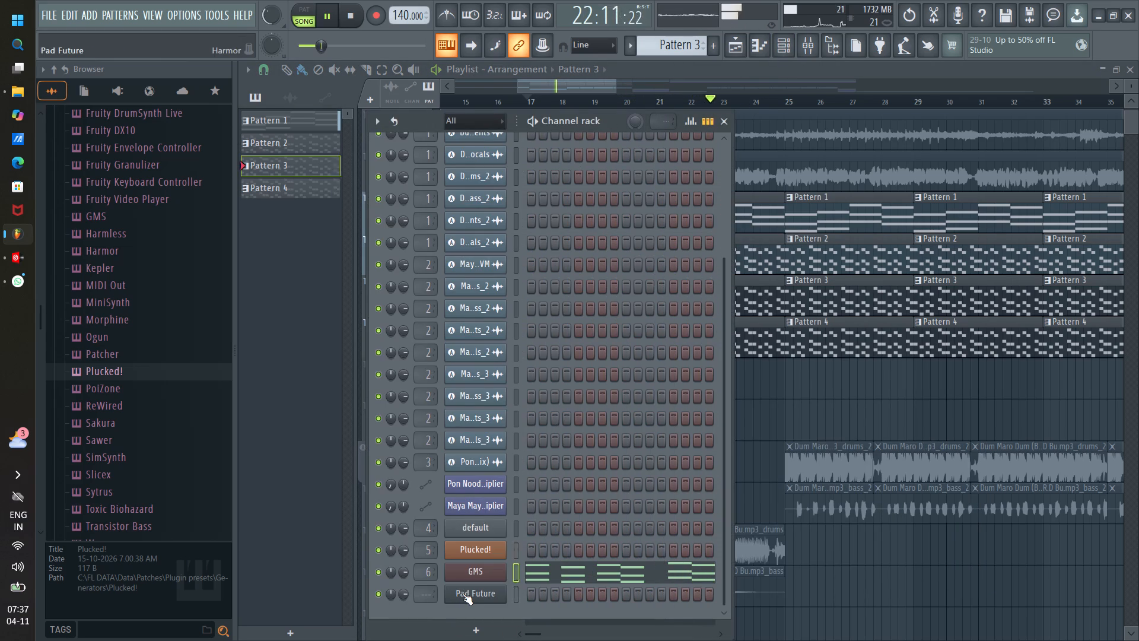
{"action": "right_click", "coordinate": [461, 595]}
{"action": "double_click", "coordinate": [462, 594]}
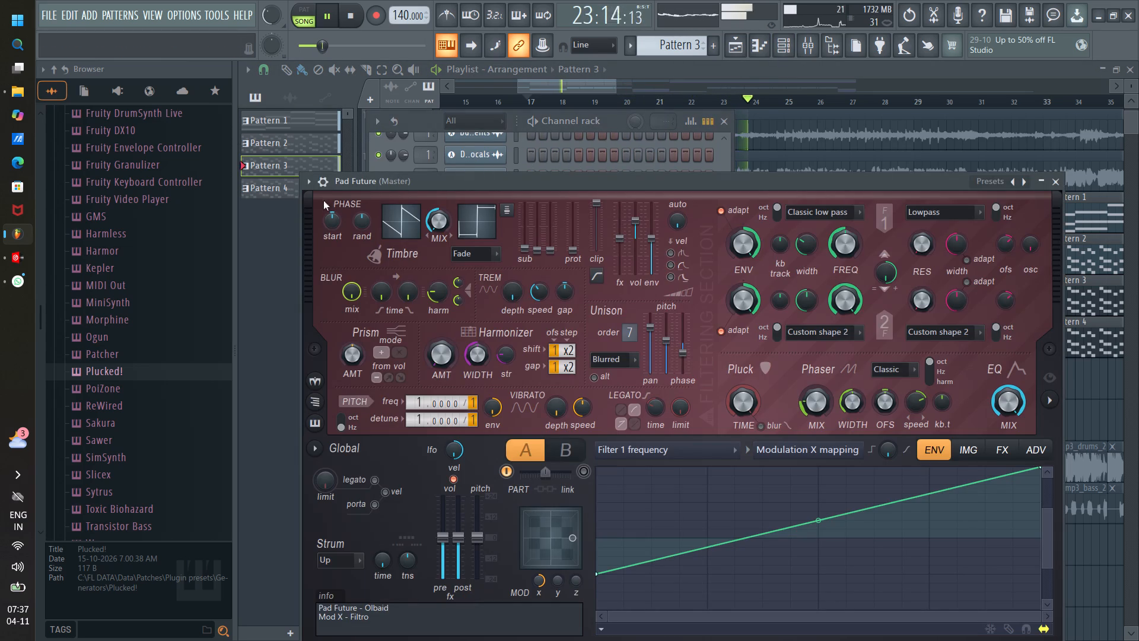
{"action": "left_click", "coordinate": [309, 180]}
{"action": "left_click", "coordinate": [550, 219]}
{"action": "left_click", "coordinate": [545, 225]}
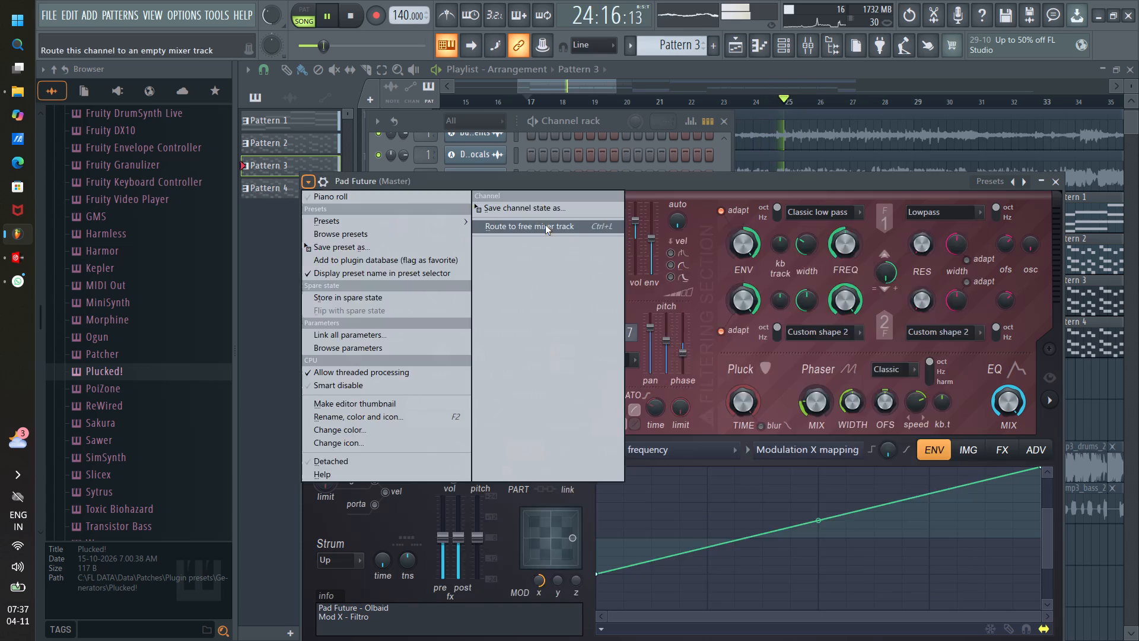
{"action": "left_click", "coordinate": [1057, 177]}
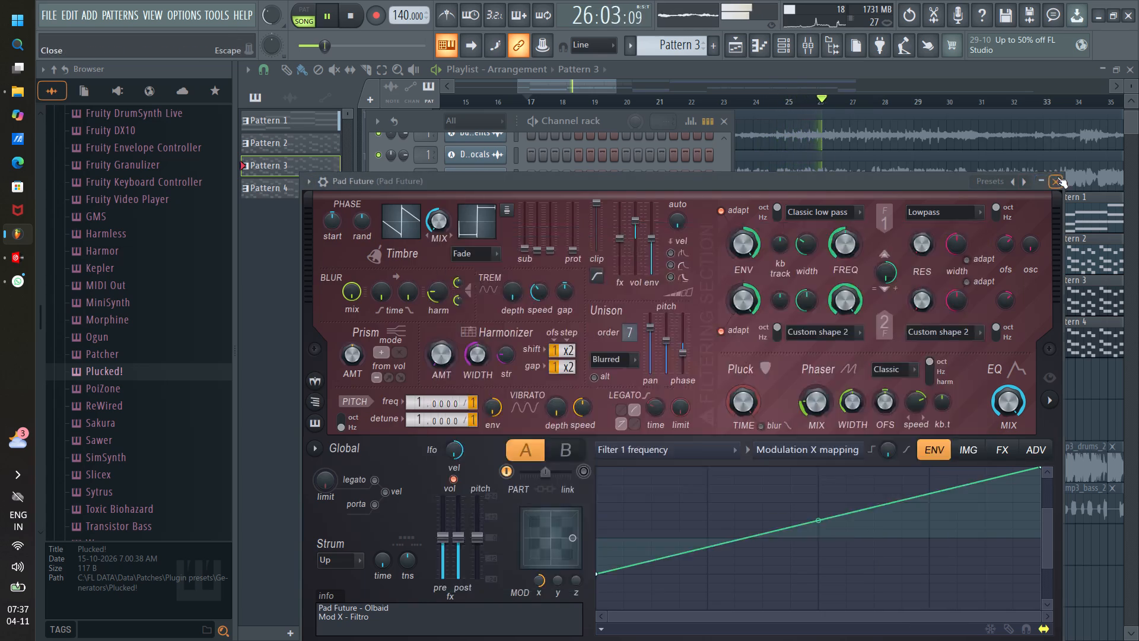
{"action": "left_click", "coordinate": [610, 85]}
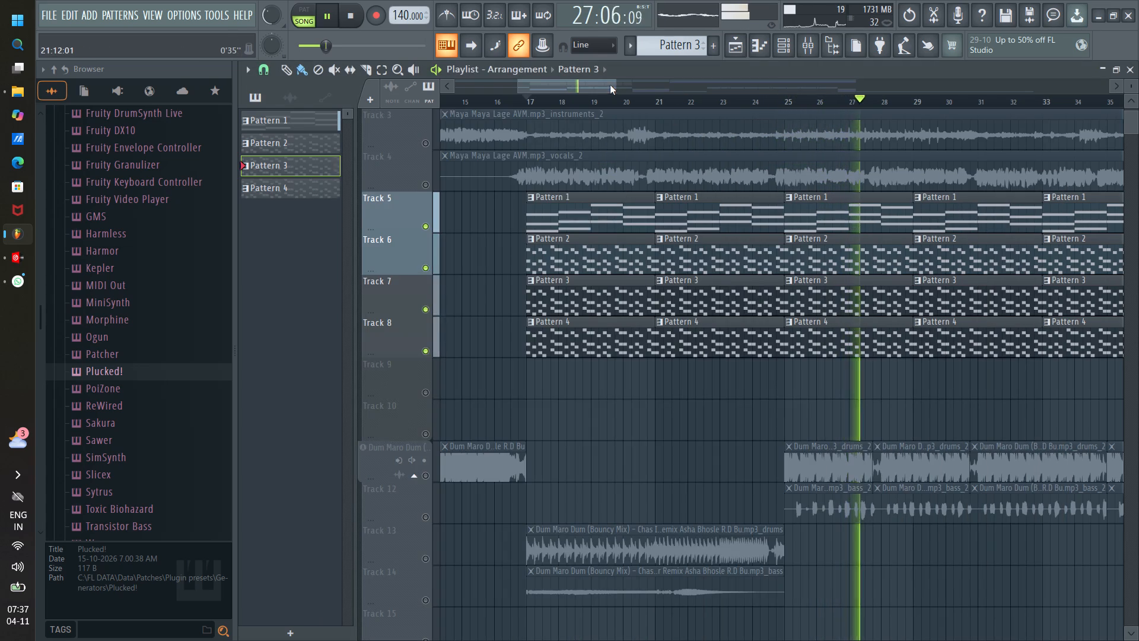
Replay the four layered patterns from bar 17 to hear how they sound together.
{"action": "left_click", "coordinate": [532, 100]}
{"action": "key", "text": "space"}
{"action": "key", "text": "space"}
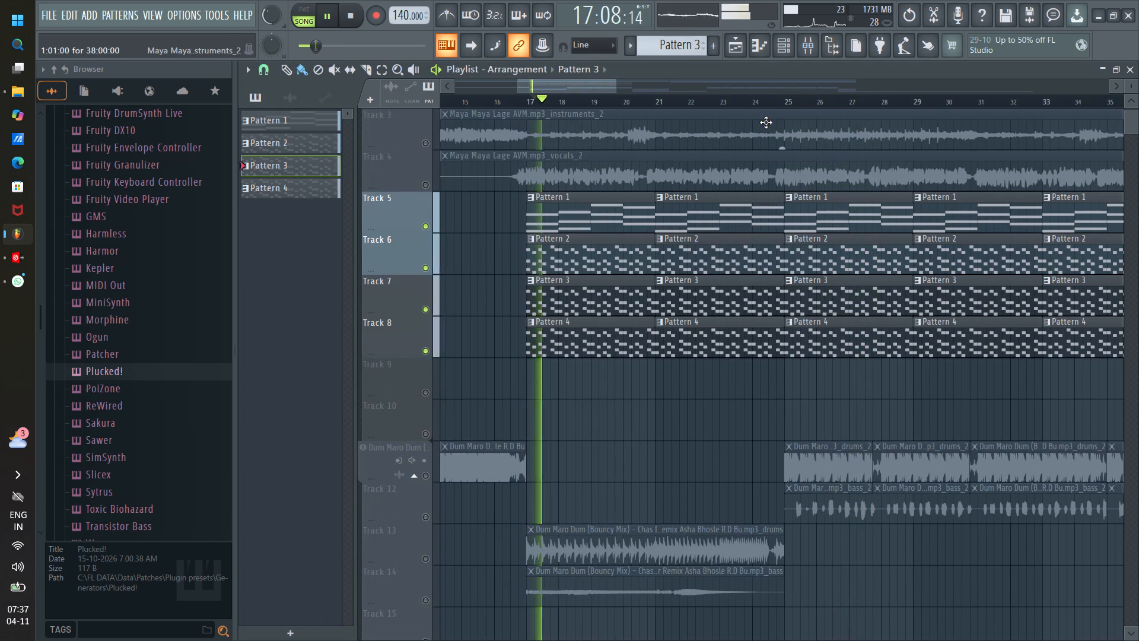
{"action": "left_click", "coordinate": [527, 104]}
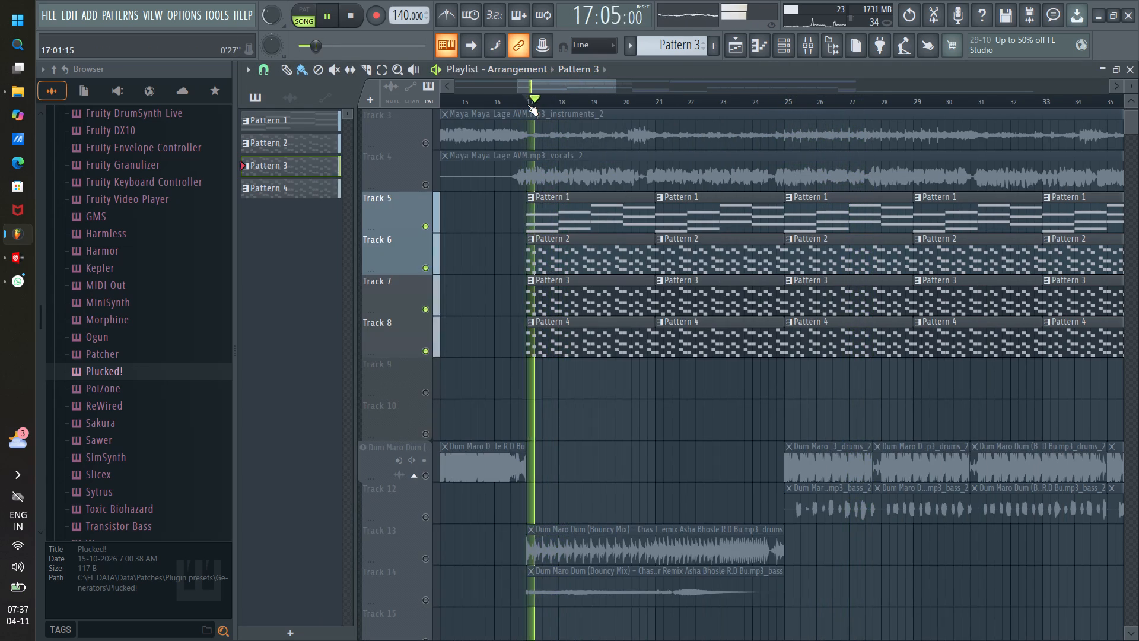
{"action": "key", "text": "space"}
{"action": "key", "text": "space"}
Lower the Pad Future, GMS and Plucked! mixer faders to 0% while the song plays.
{"action": "left_click", "coordinate": [803, 47]}
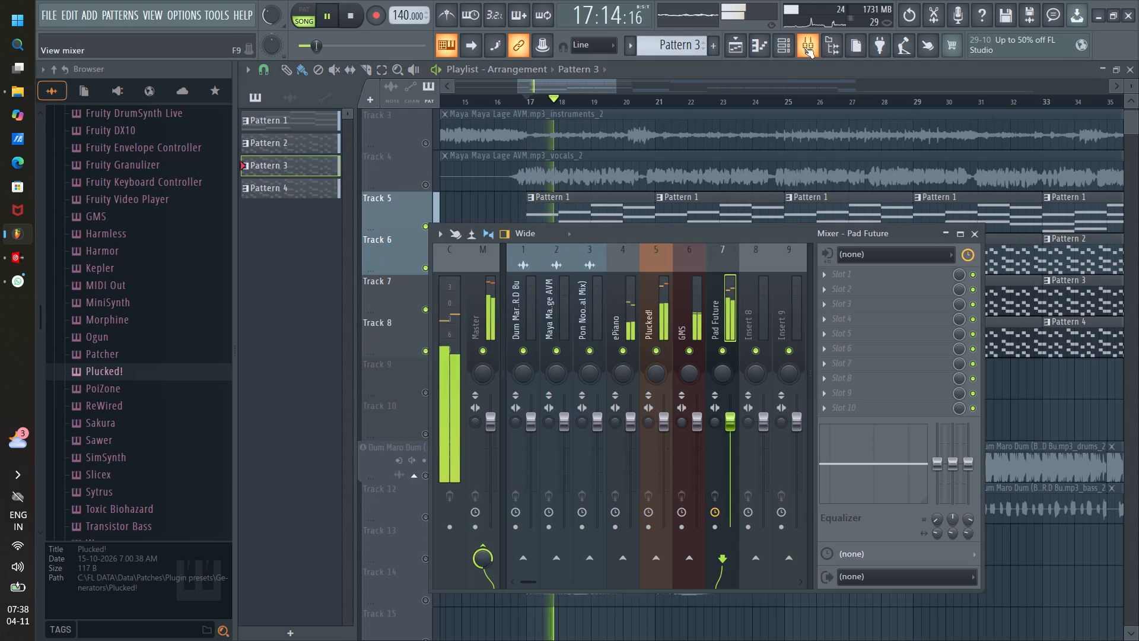
{"action": "left_click_drag", "start_coordinate": [725, 420], "coordinate": [732, 478]}
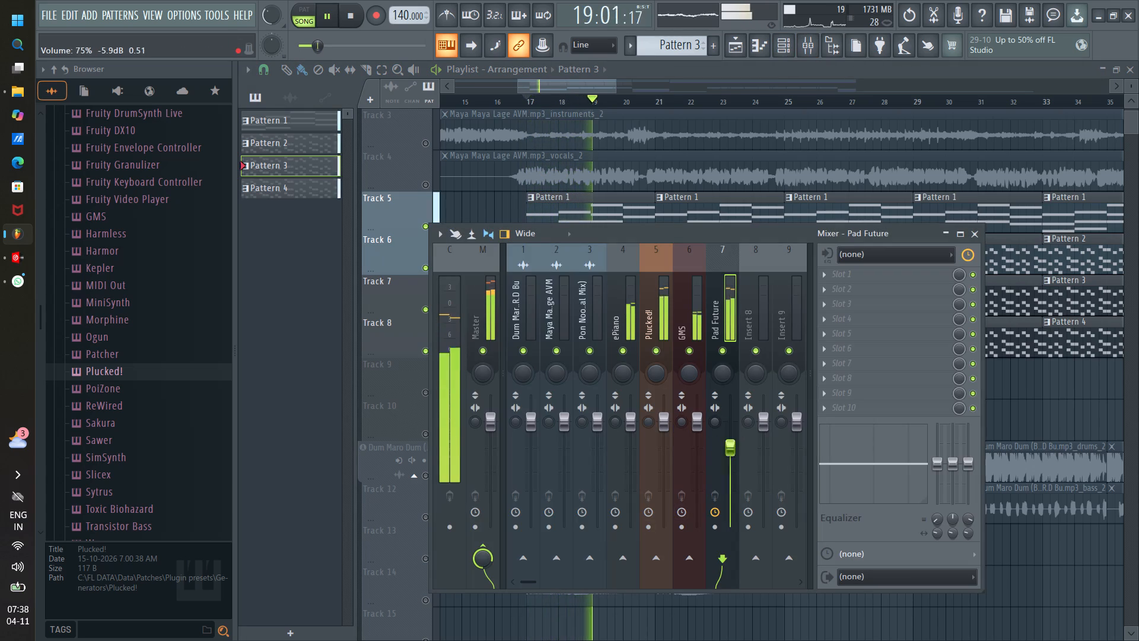
{"action": "left_click_drag", "start_coordinate": [732, 478], "coordinate": [742, 144]}
{"action": "left_click_drag", "start_coordinate": [693, 408], "coordinate": [721, 75]}
{"action": "left_click_drag", "start_coordinate": [664, 418], "coordinate": [666, 430]}
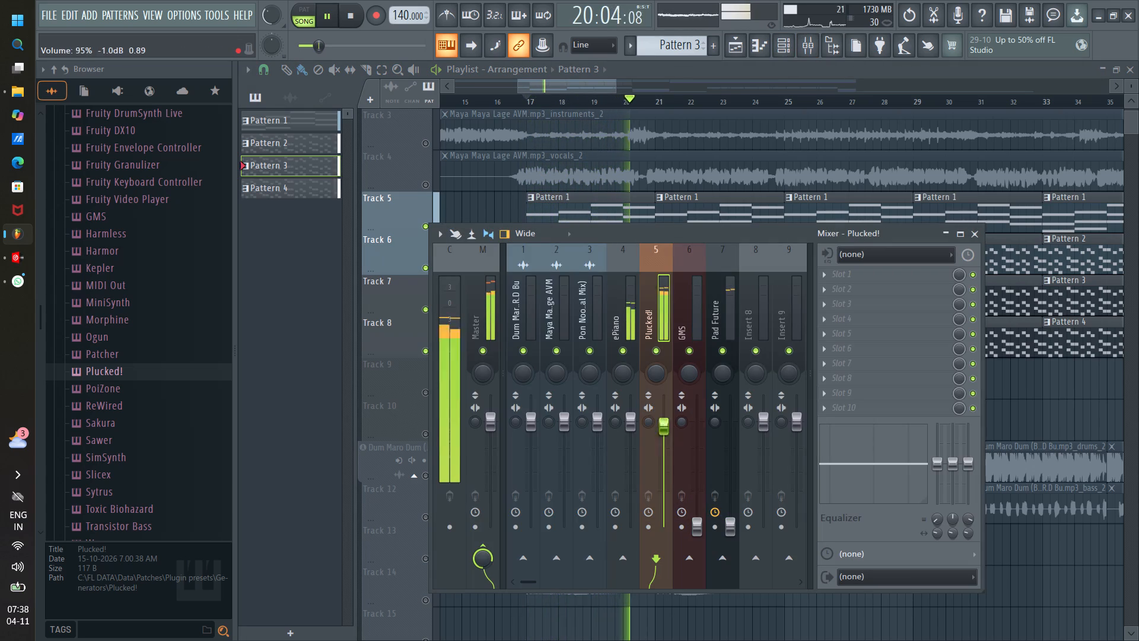
{"action": "left_click_drag", "start_coordinate": [666, 430], "coordinate": [683, 144]}
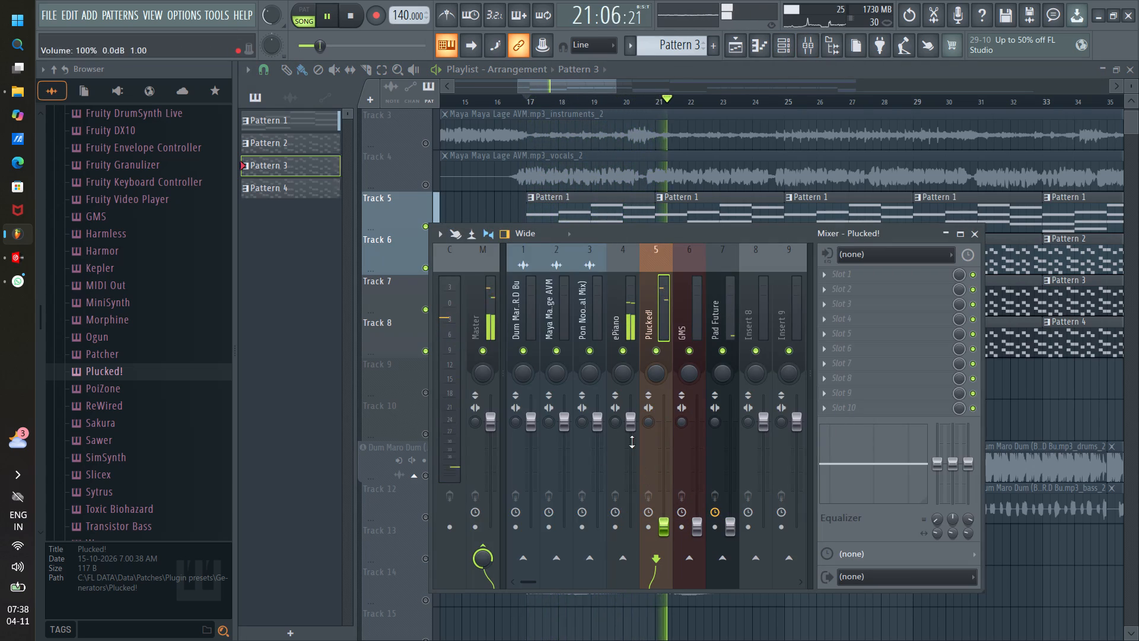
Raise the Plucked! mixer fader to about 50% during playback.
{"action": "scroll", "coordinate": [664, 474], "scroll_direction": "up", "scroll_amount": 6}
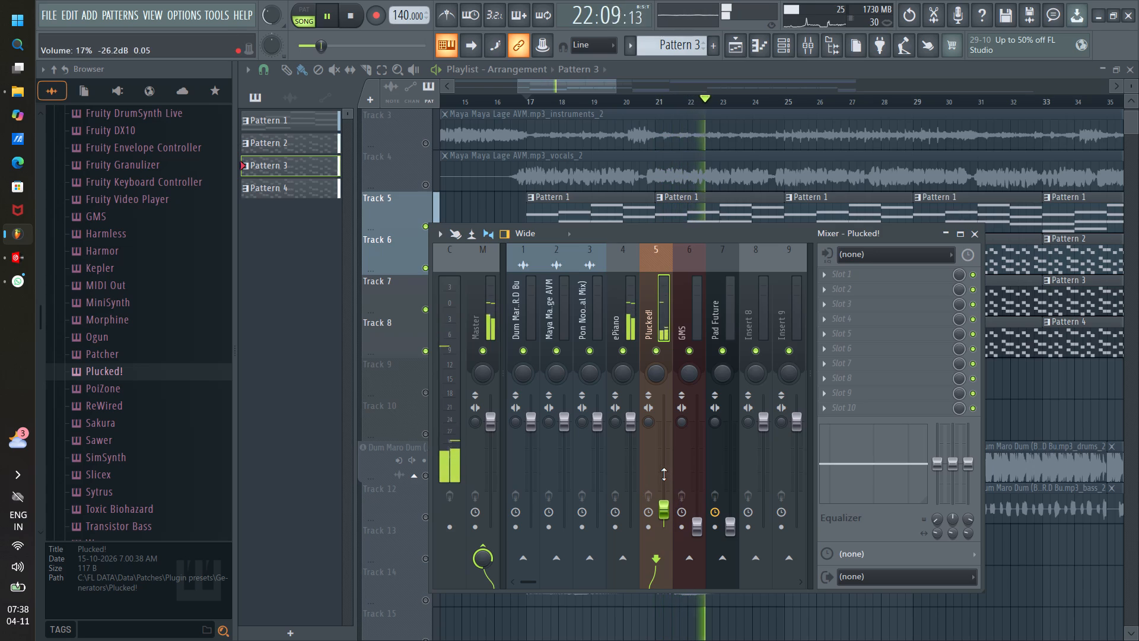
{"action": "scroll", "coordinate": [664, 474], "scroll_direction": "up", "scroll_amount": 5}
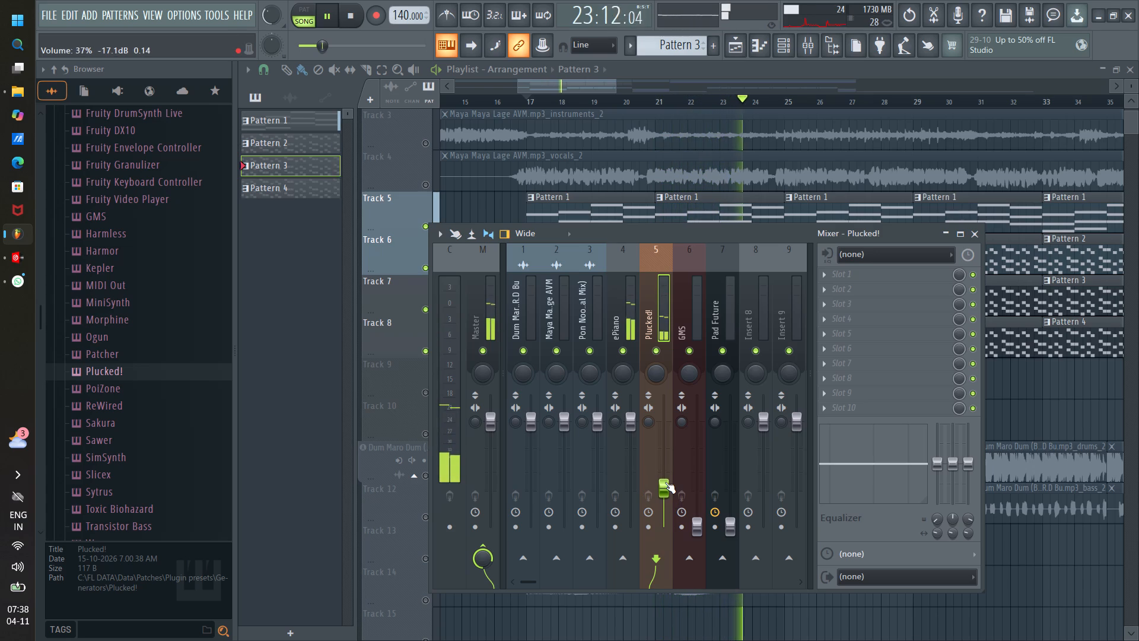
{"action": "scroll", "coordinate": [665, 482], "scroll_direction": "up", "scroll_amount": 4}
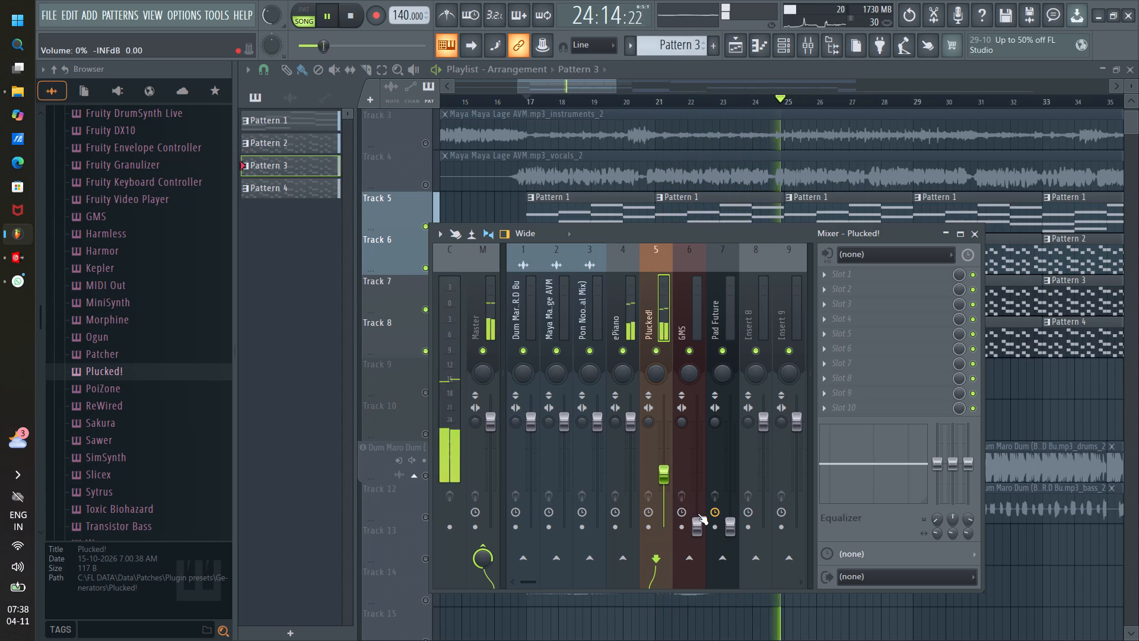
Raise the GMS mixer fader to 100% and the Plucked! fader to about 73% while listening to the blend.
{"action": "scroll", "coordinate": [698, 514], "scroll_direction": "up", "scroll_amount": 12}
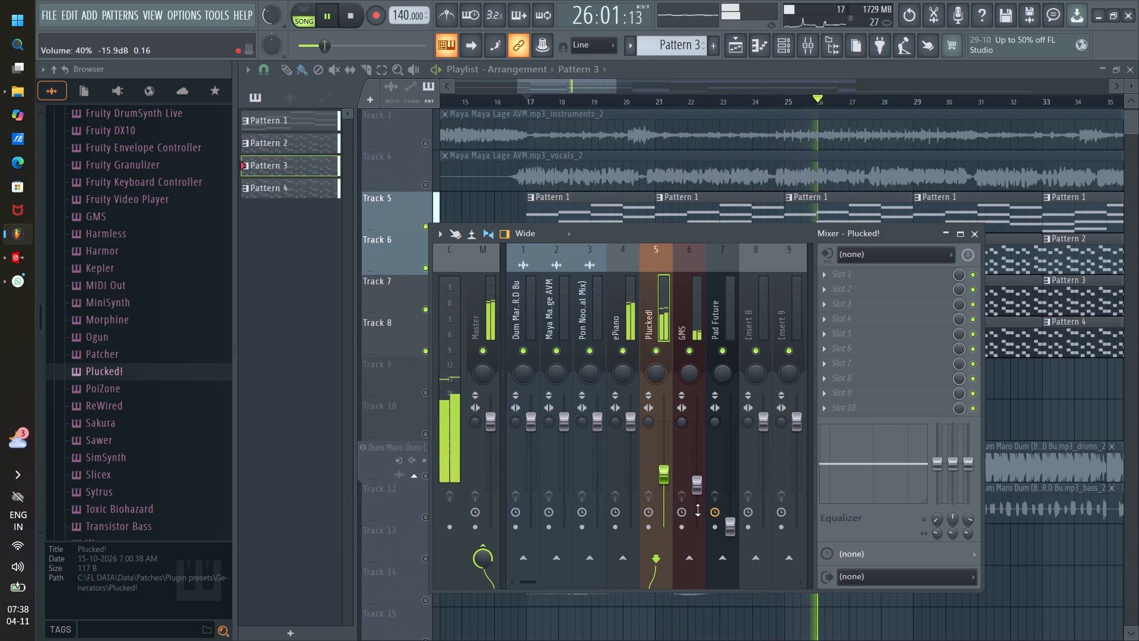
{"action": "scroll", "coordinate": [698, 510], "scroll_direction": "up", "scroll_amount": 9}
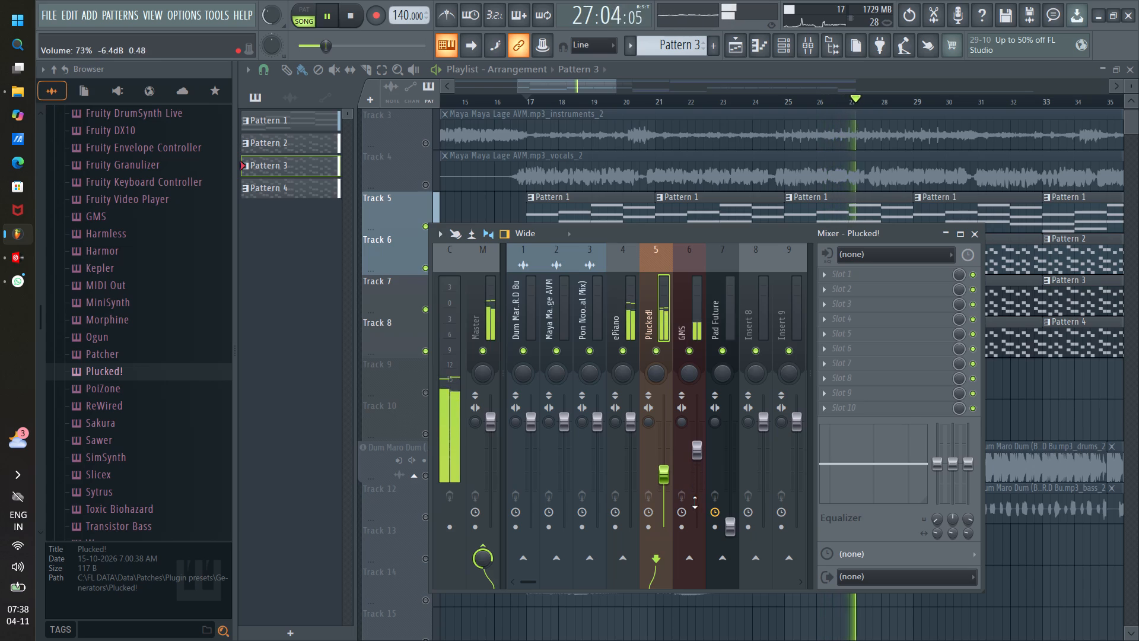
{"action": "scroll", "coordinate": [695, 502], "scroll_direction": "up", "scroll_amount": 4}
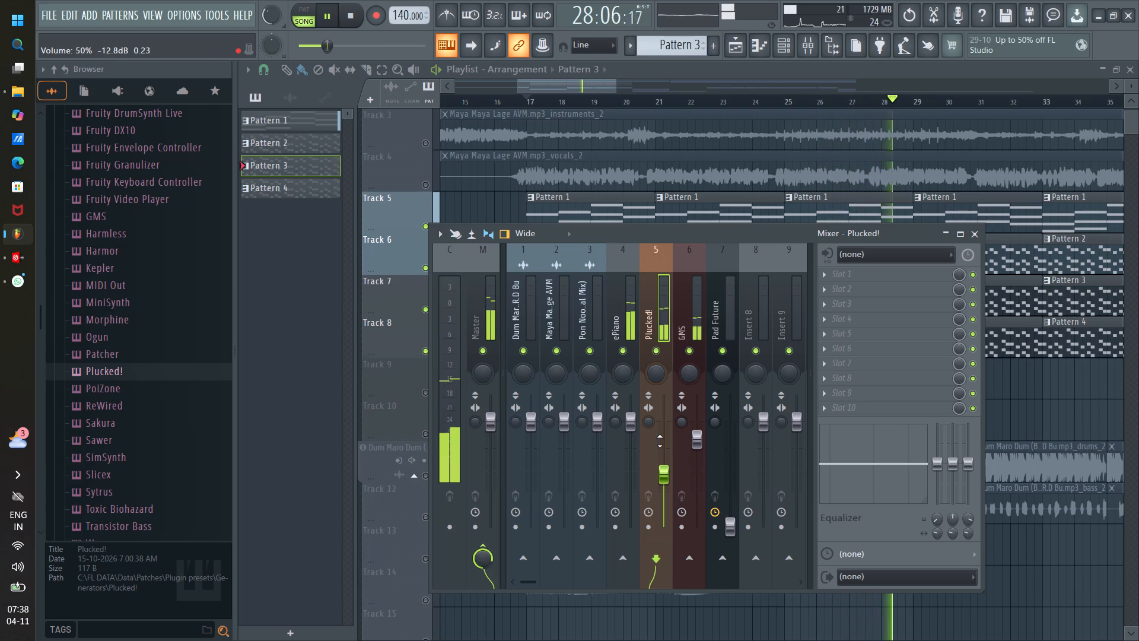
{"action": "scroll", "coordinate": [660, 441], "scroll_direction": "up", "scroll_amount": 7}
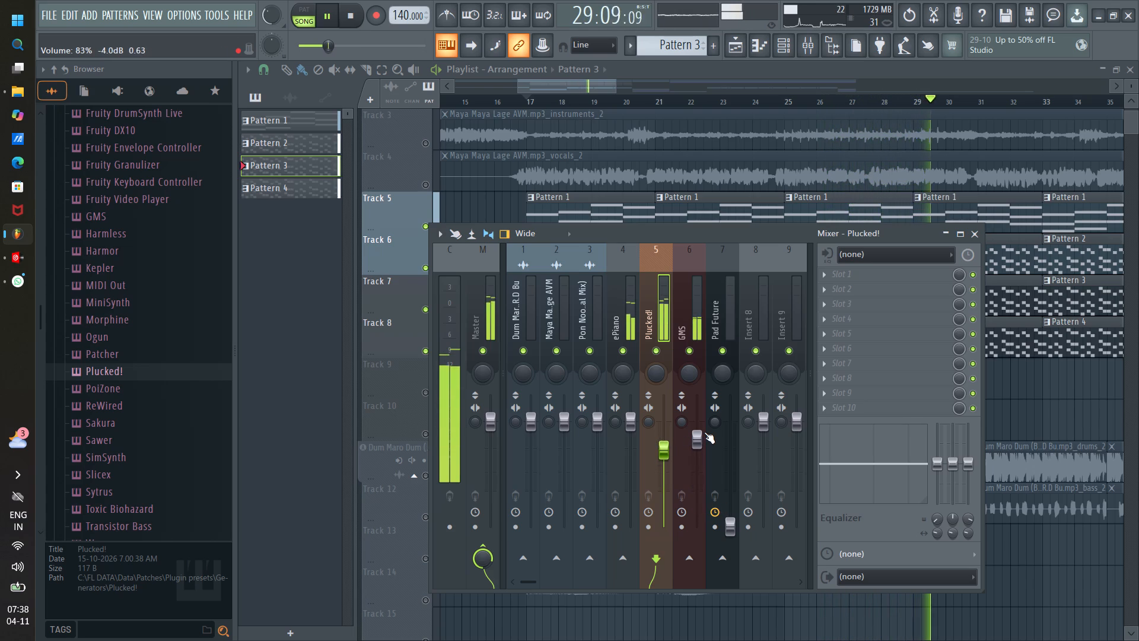
{"action": "scroll", "coordinate": [704, 431], "scroll_direction": "up", "scroll_amount": 5}
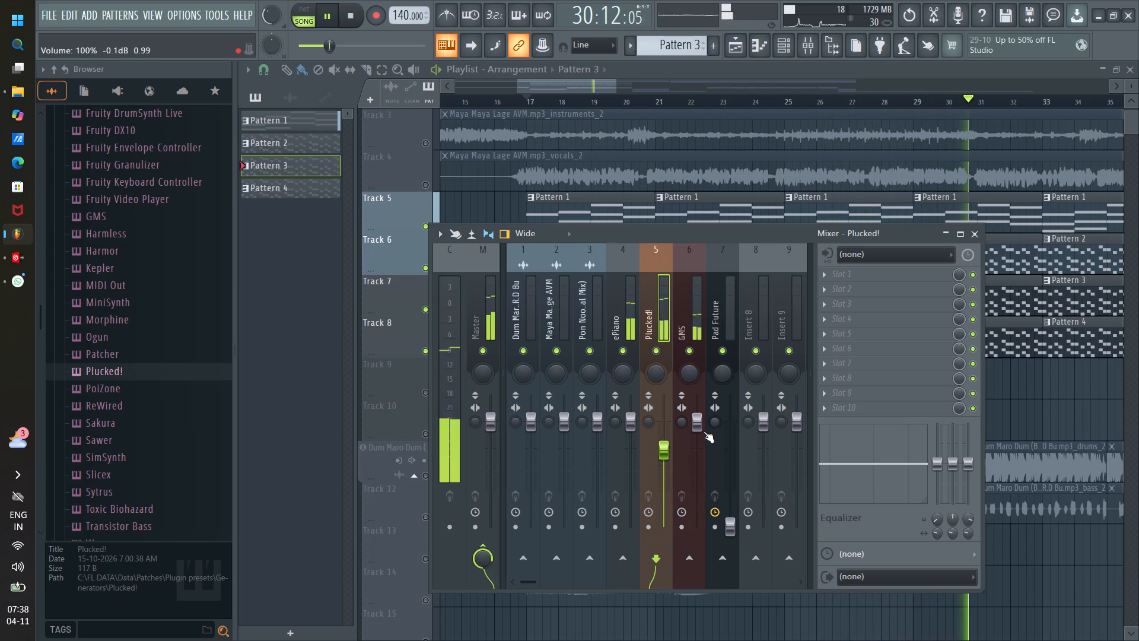
Reset the GMS mixer fader to its default level during playback.
{"action": "scroll", "coordinate": [701, 429], "scroll_direction": "down", "scroll_amount": 1}
{"action": "right_click", "coordinate": [702, 427]}
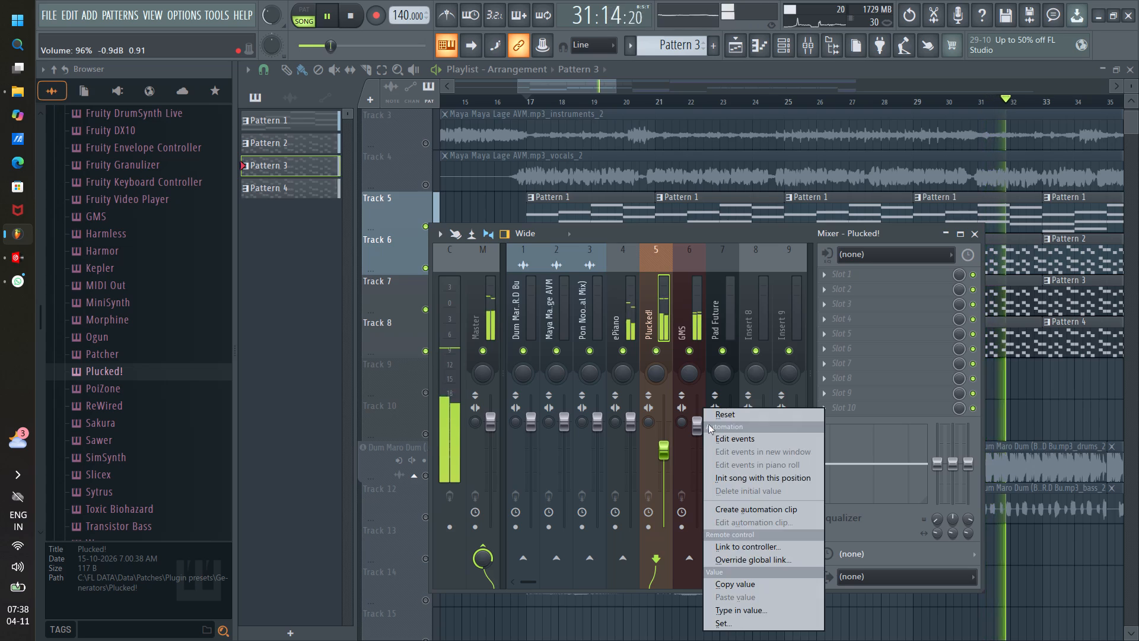
{"action": "left_click", "coordinate": [717, 418]}
Raise the Pad Future mixer fader to about 60% and toggle the track's solo on and off to judge the blend.
{"action": "scroll", "coordinate": [734, 492], "scroll_direction": "up", "scroll_amount": 6}
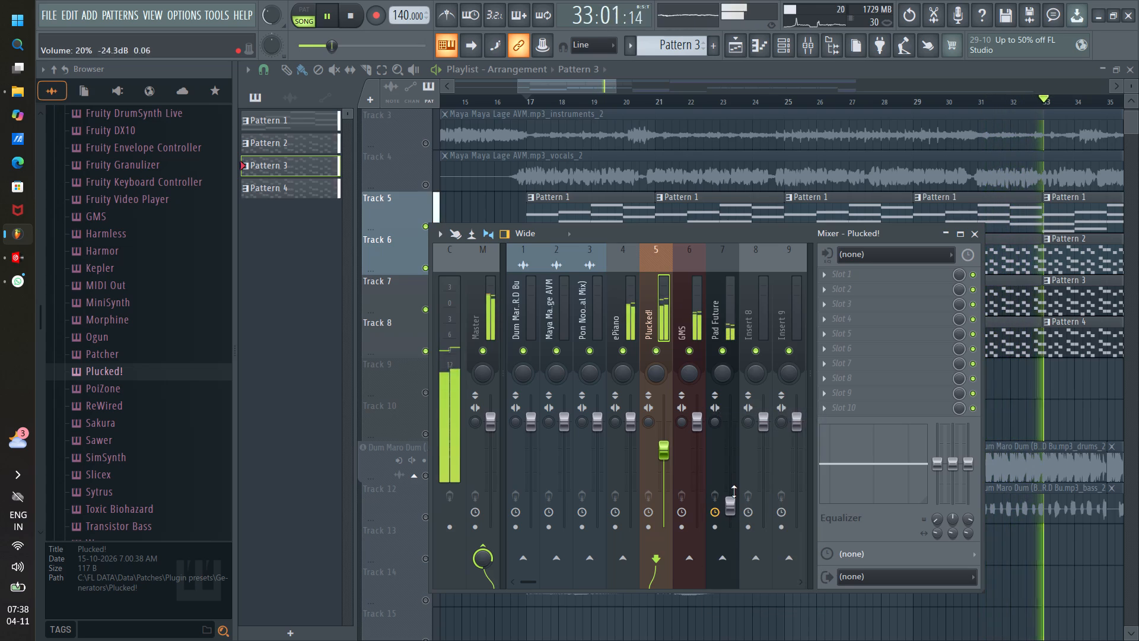
{"action": "scroll", "coordinate": [734, 491], "scroll_direction": "up", "scroll_amount": 11}
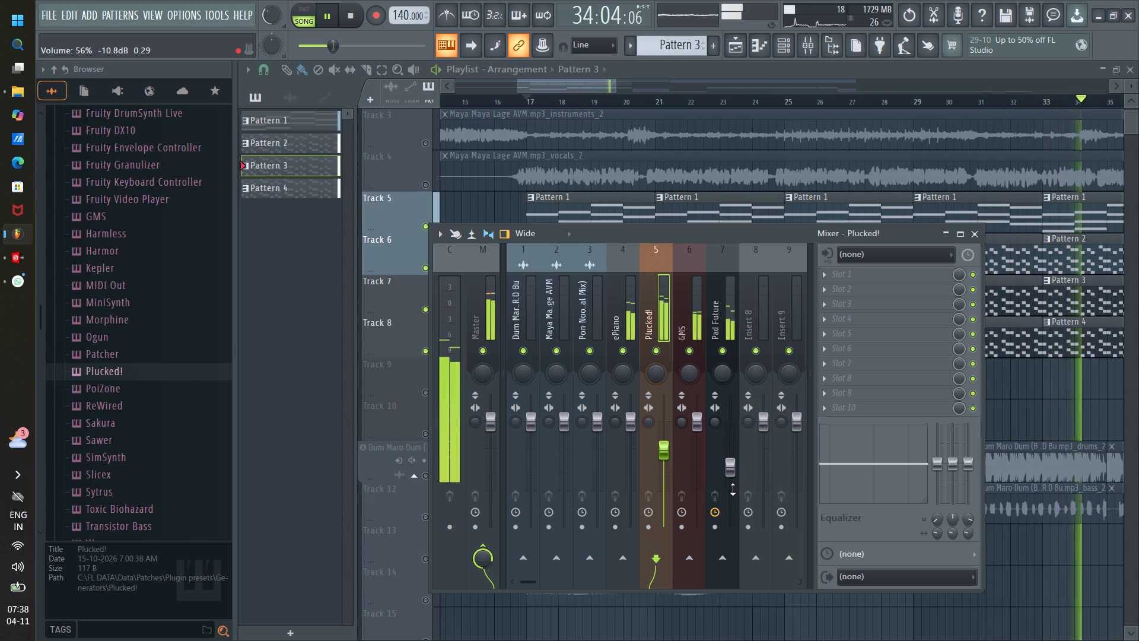
{"action": "scroll", "coordinate": [733, 489], "scroll_direction": "up", "scroll_amount": 4}
{"action": "scroll", "coordinate": [731, 485], "scroll_direction": "down", "scroll_amount": 2}
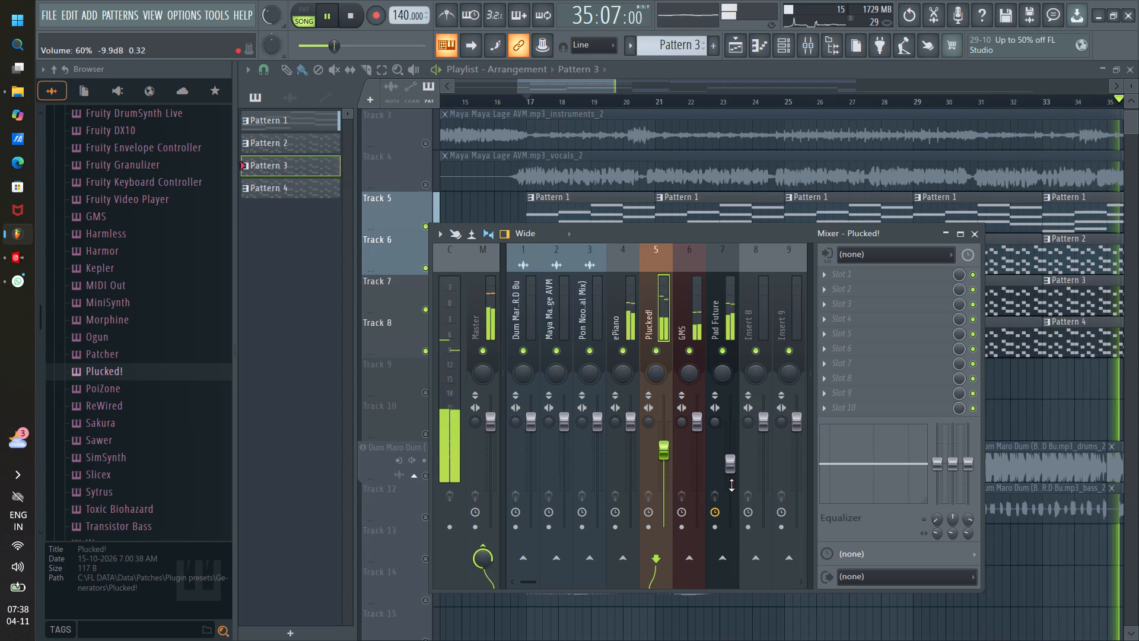
{"action": "right_click", "coordinate": [721, 356]}
{"action": "right_click", "coordinate": [721, 356]}
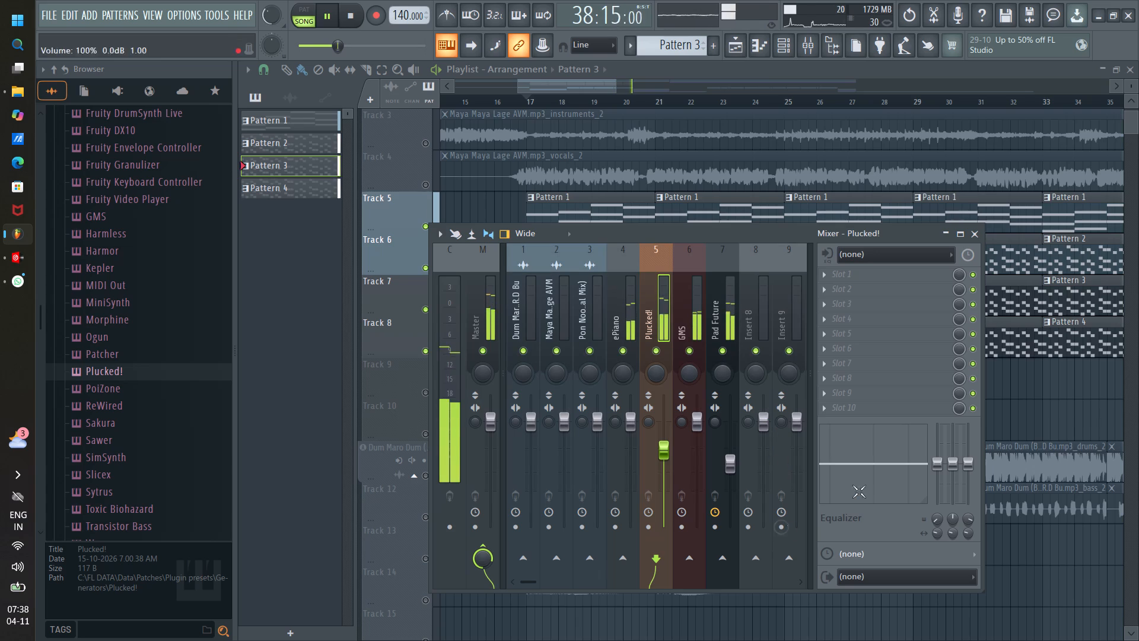
{"action": "left_click", "coordinate": [972, 237]}
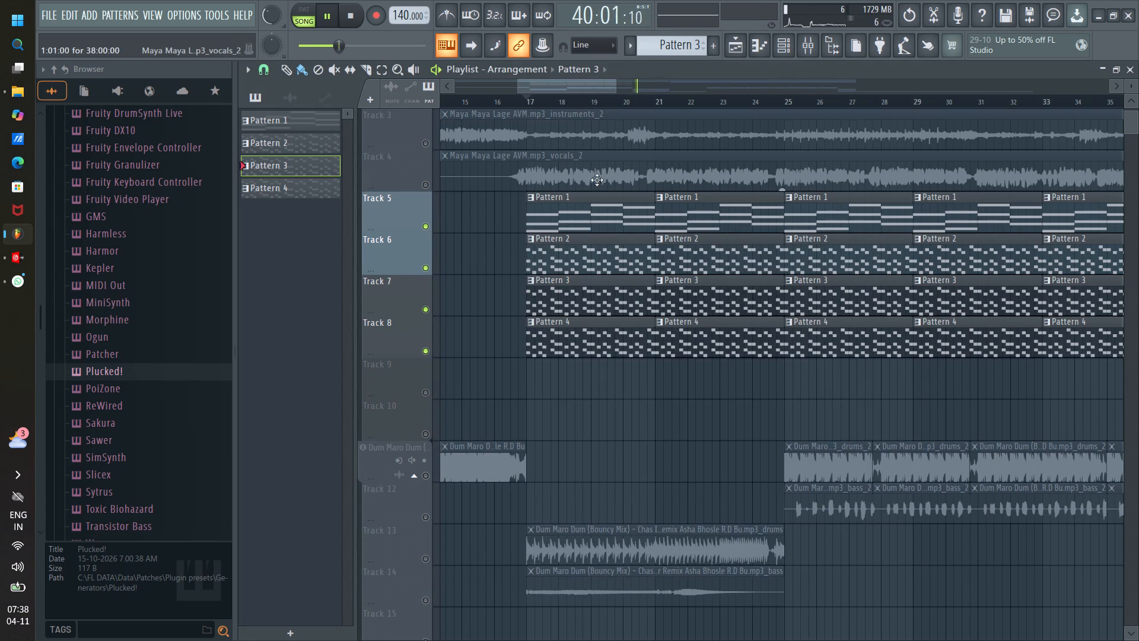
Restart playback just before bar 17 and place a new empty Pattern 5 clip on Track 9 at bar 17.
{"action": "left_click", "coordinate": [513, 103]}
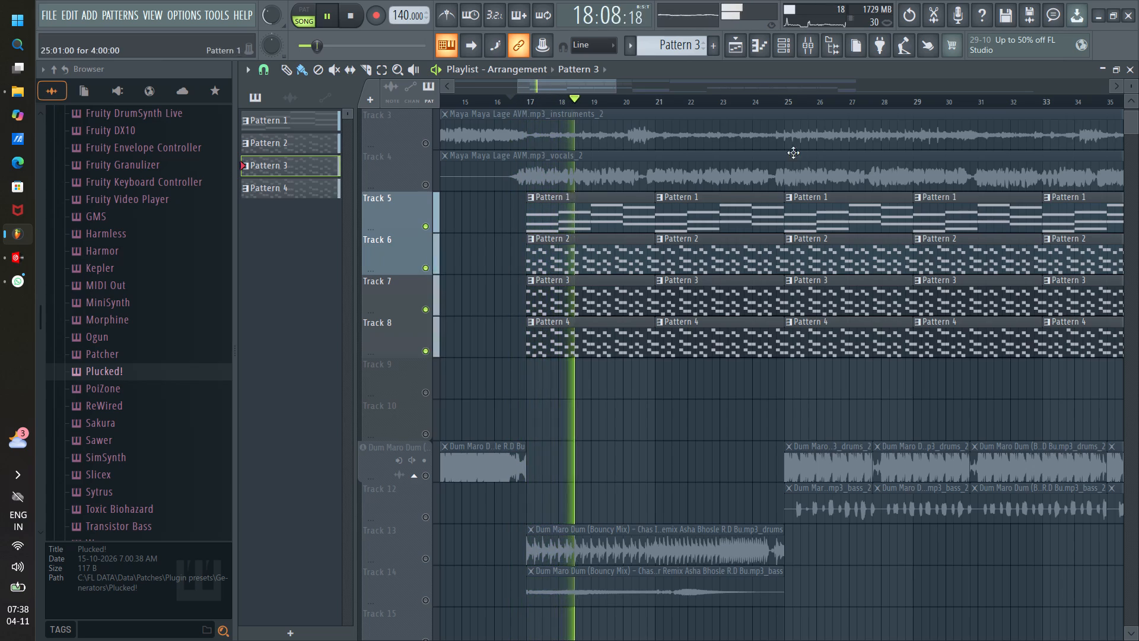
{"action": "left_click", "coordinate": [853, 46]}
{"action": "left_click", "coordinate": [473, 355]}
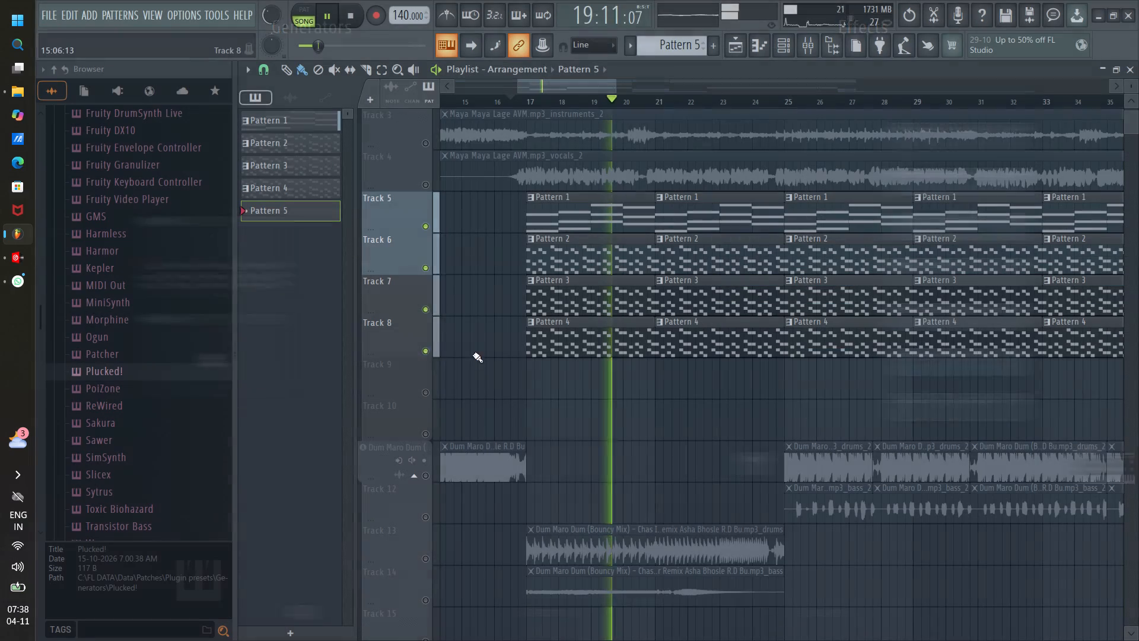
{"action": "left_click", "coordinate": [526, 382]}
{"action": "double_click", "coordinate": [541, 385]}
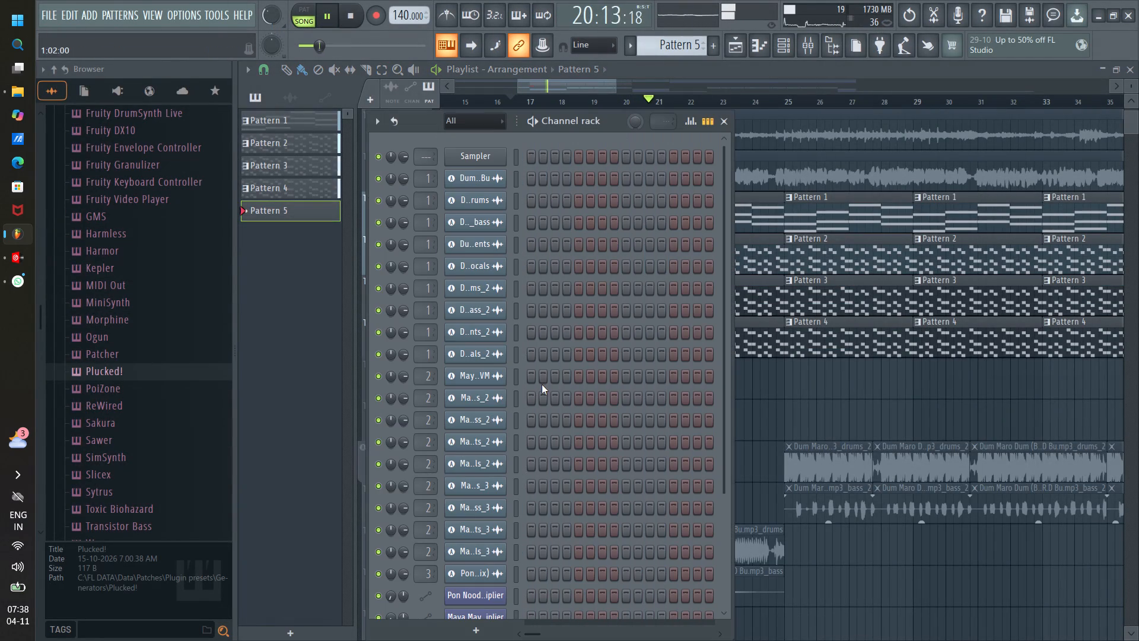
{"action": "left_click", "coordinate": [726, 127]}
Copy the notes of the default FL Keys channel from Pattern 1.
{"action": "left_click", "coordinate": [724, 207]}
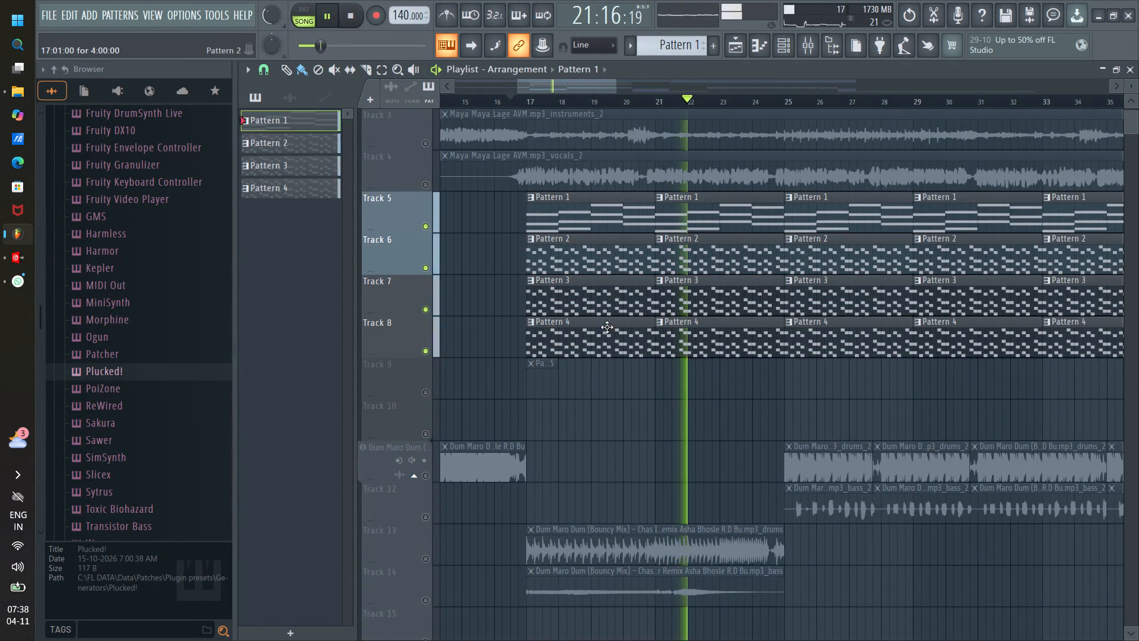
{"action": "left_click", "coordinate": [785, 50]}
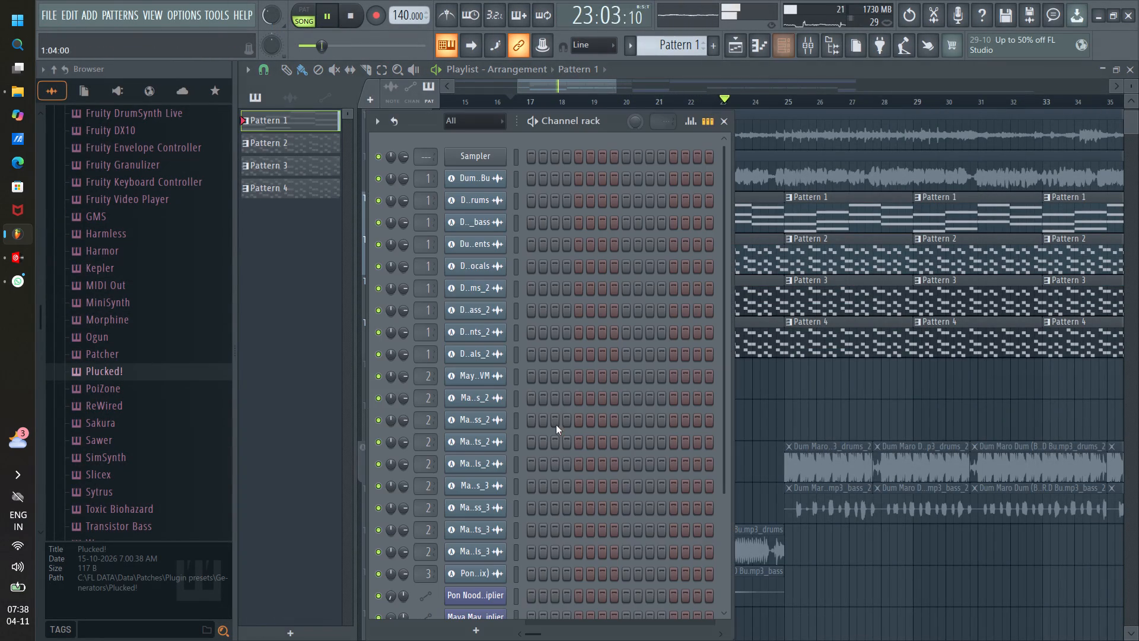
{"action": "scroll", "coordinate": [542, 496], "scroll_direction": "down", "scroll_amount": 12}
{"action": "right_click", "coordinate": [485, 529]}
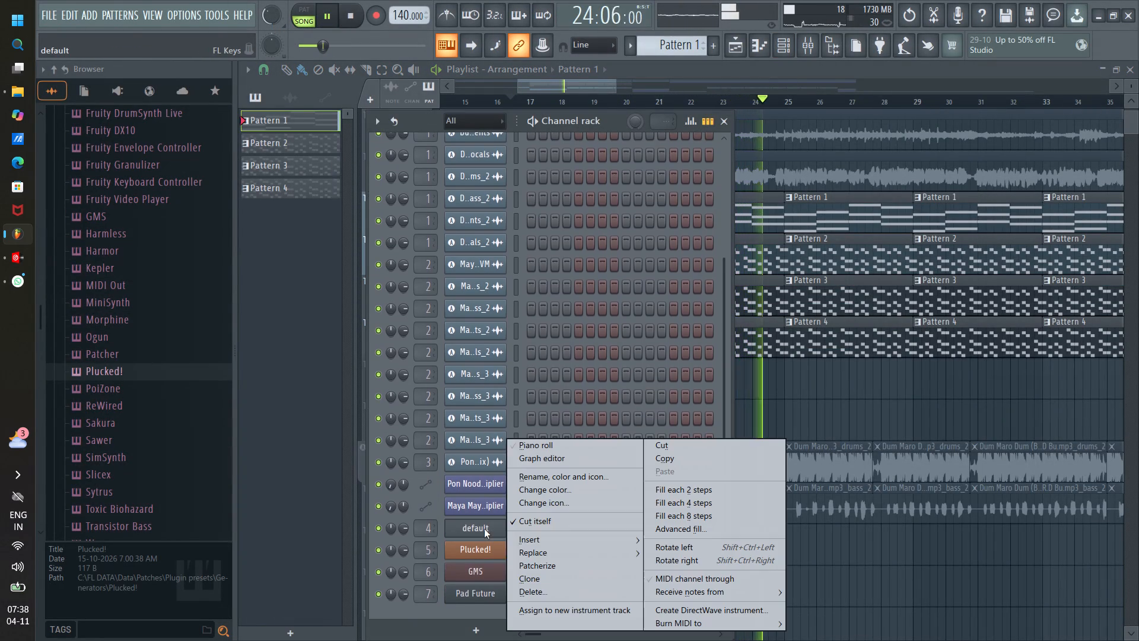
{"action": "left_click", "coordinate": [672, 459]}
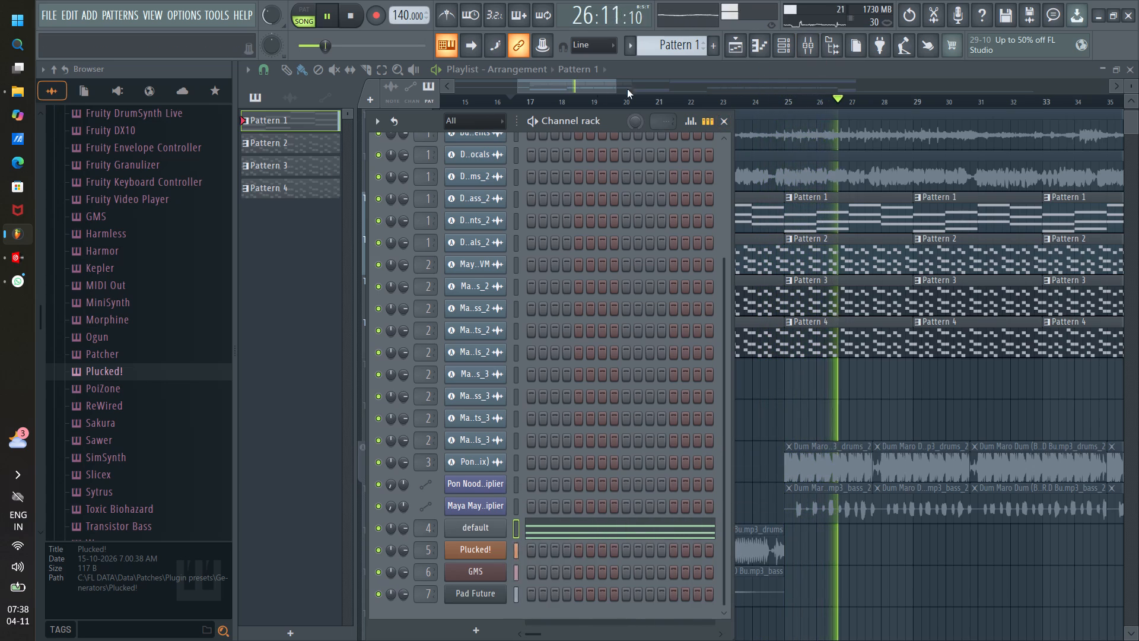
Switch back to Pattern 5 and add a new Harmor channel.
{"action": "left_click", "coordinate": [584, 87]}
{"action": "left_click", "coordinate": [548, 381]}
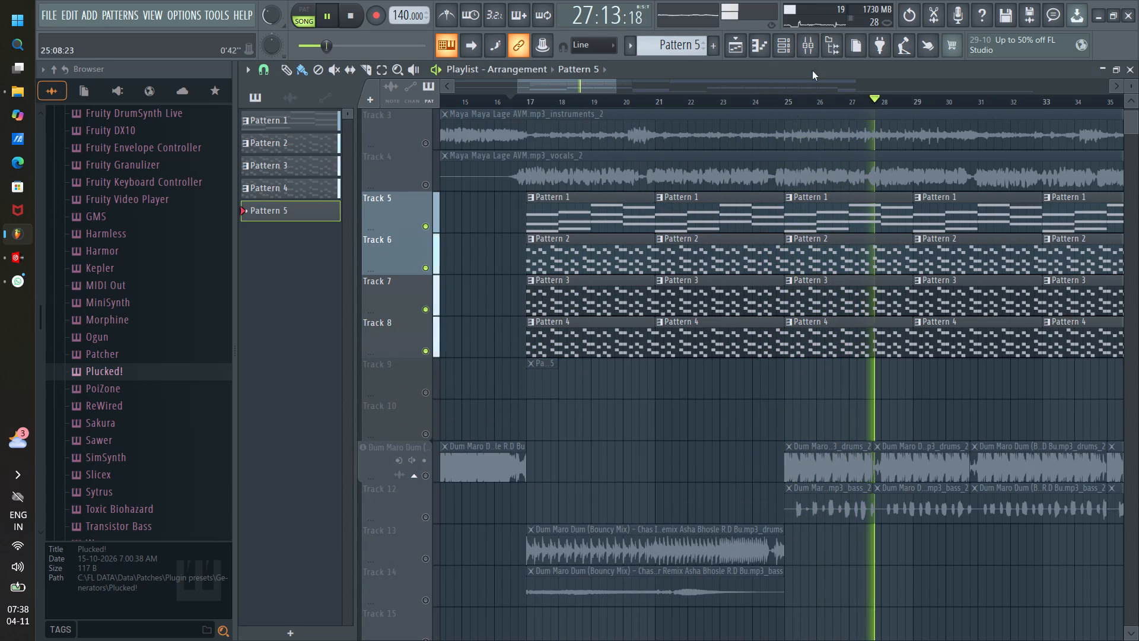
{"action": "left_click", "coordinate": [786, 44]}
{"action": "scroll", "coordinate": [496, 533], "scroll_direction": "down", "scroll_amount": 3}
{"action": "left_click", "coordinate": [486, 632]}
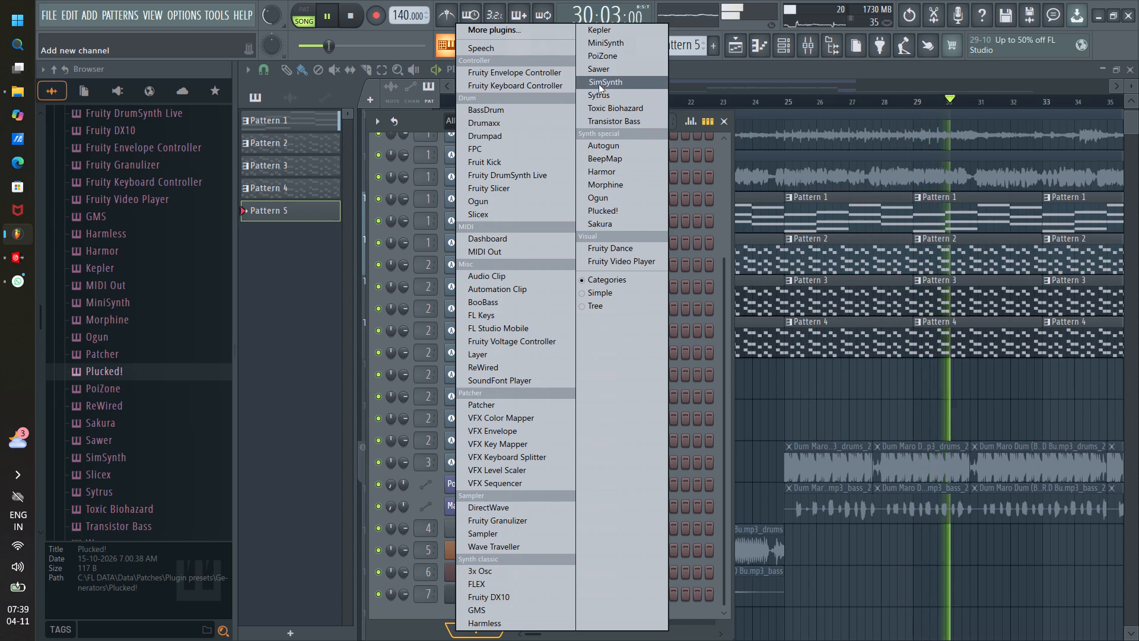
{"action": "left_click", "coordinate": [594, 175]}
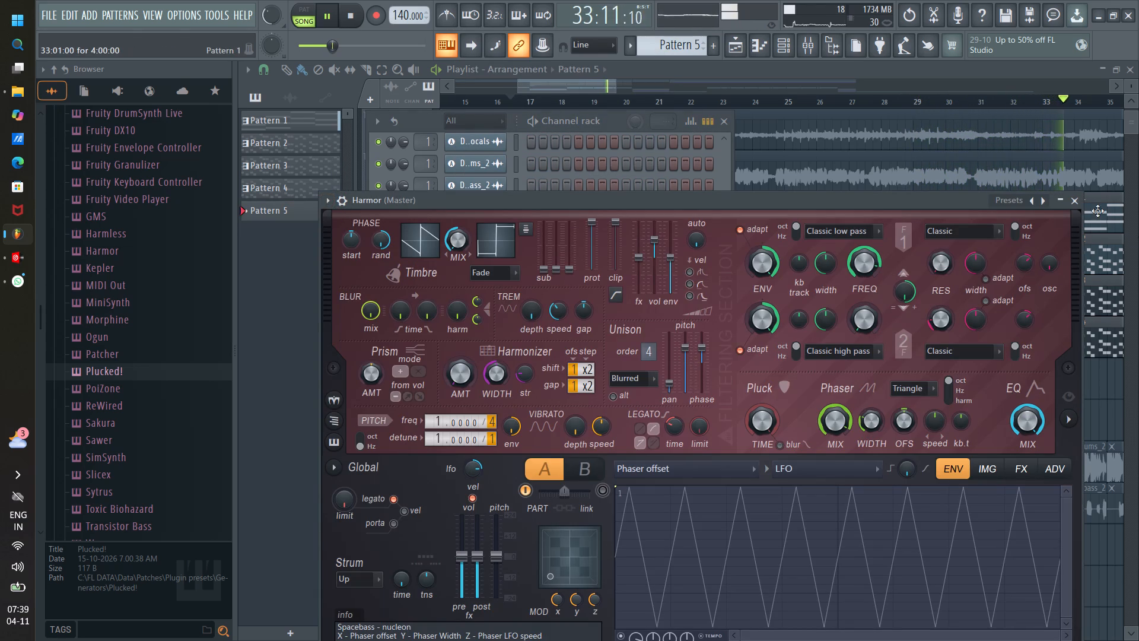
{"action": "left_click", "coordinate": [1070, 194]}
Paste the copied chord notes into Pattern 5's Harmor channel and stop playback.
{"action": "right_click", "coordinate": [479, 604]}
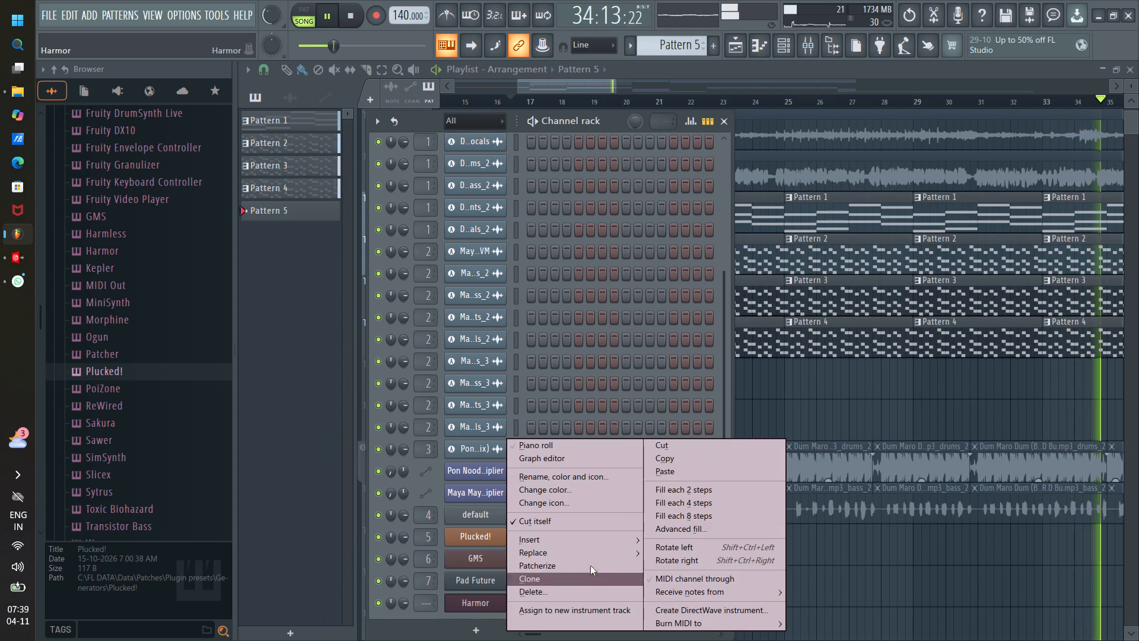
{"action": "left_click", "coordinate": [672, 472]}
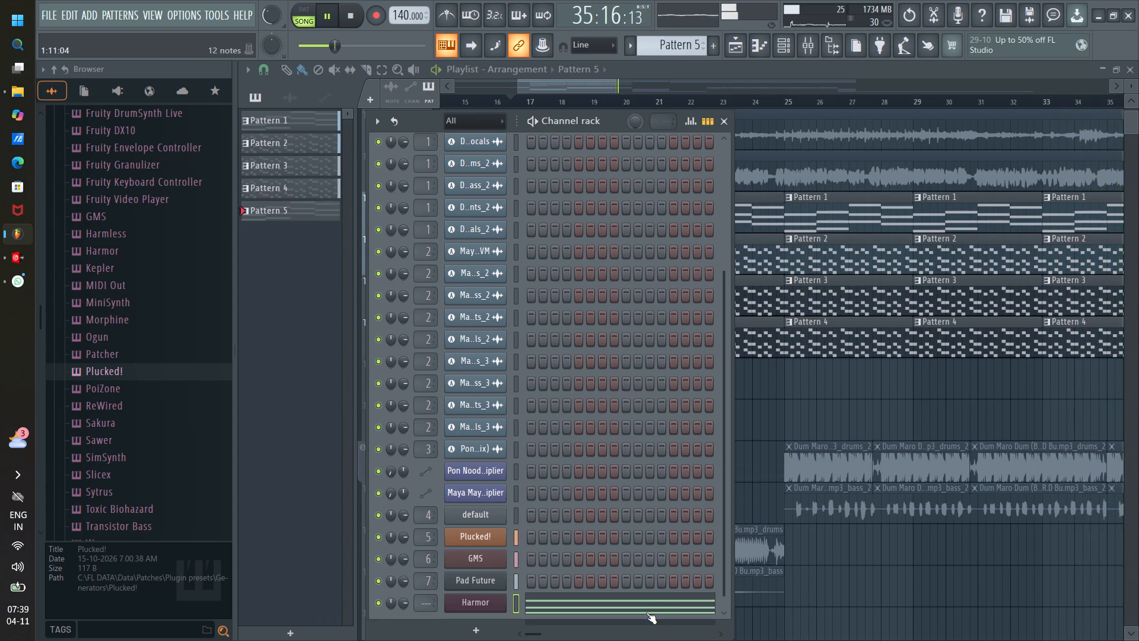
{"action": "key", "text": "space"}
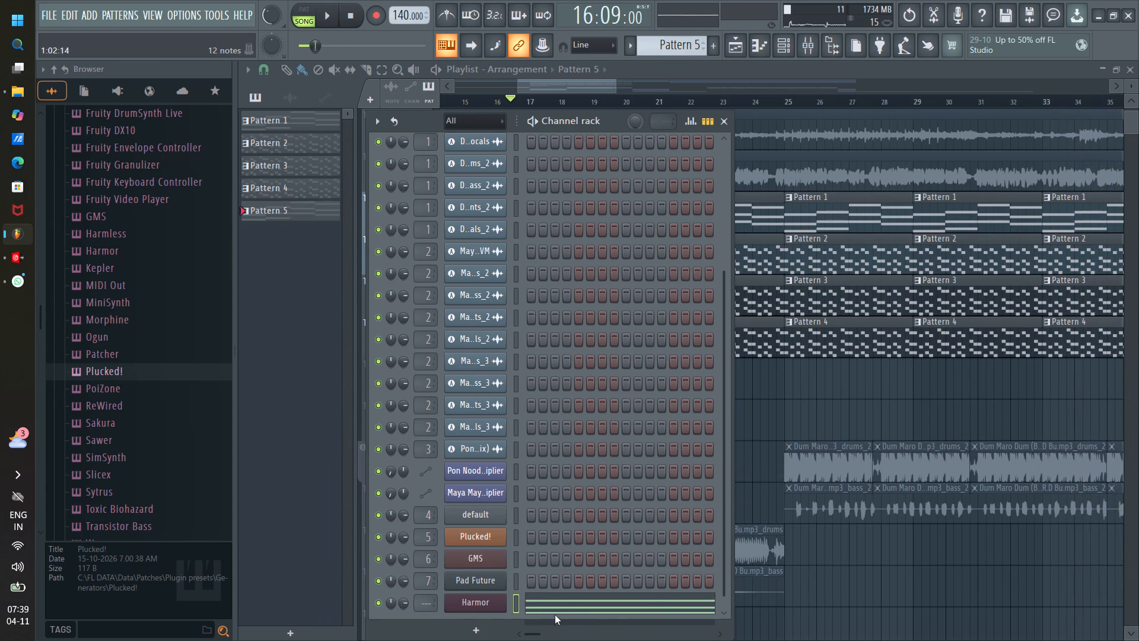
Examine Harmor's chord notes in the piano roll and its synth settings while starting and stopping song playback.
{"action": "left_click", "coordinate": [564, 599]}
{"action": "left_click", "coordinate": [466, 599]}
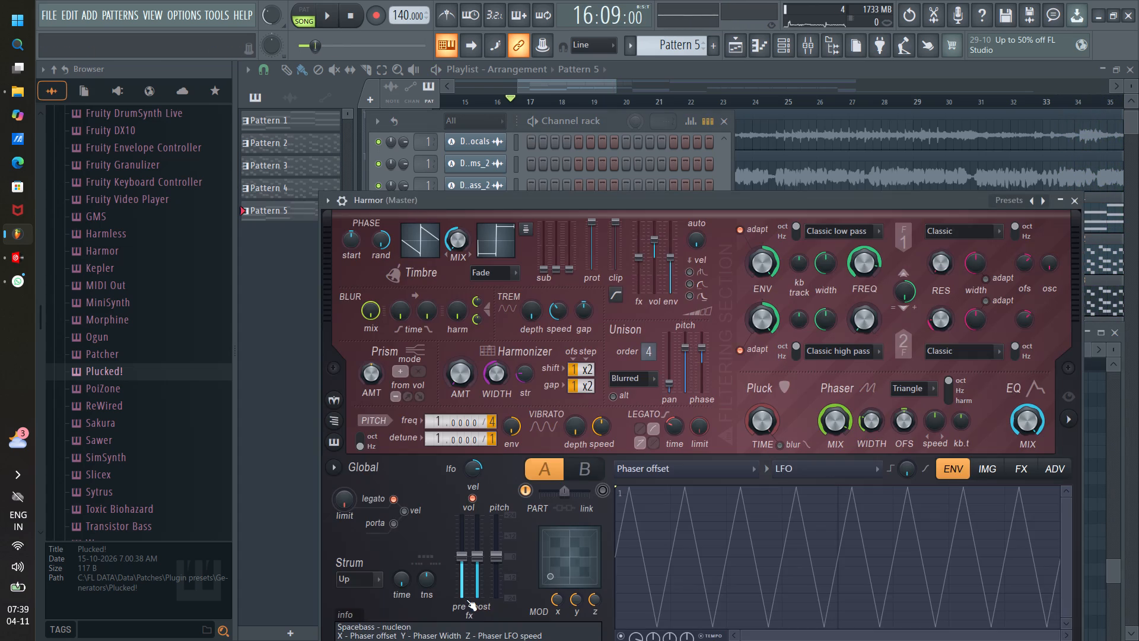
{"action": "key", "text": "space"}
{"action": "key", "text": "space"}
{"action": "key", "text": "space"}
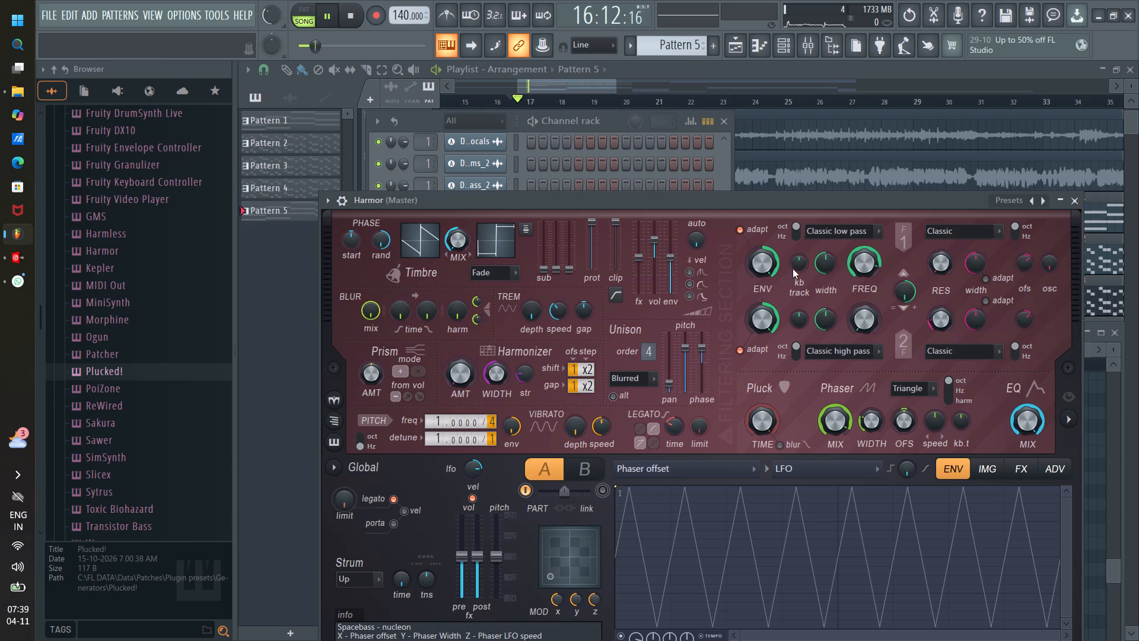
{"action": "key", "text": "space"}
{"action": "key", "text": "space"}
{"action": "left_click", "coordinate": [1072, 200]}
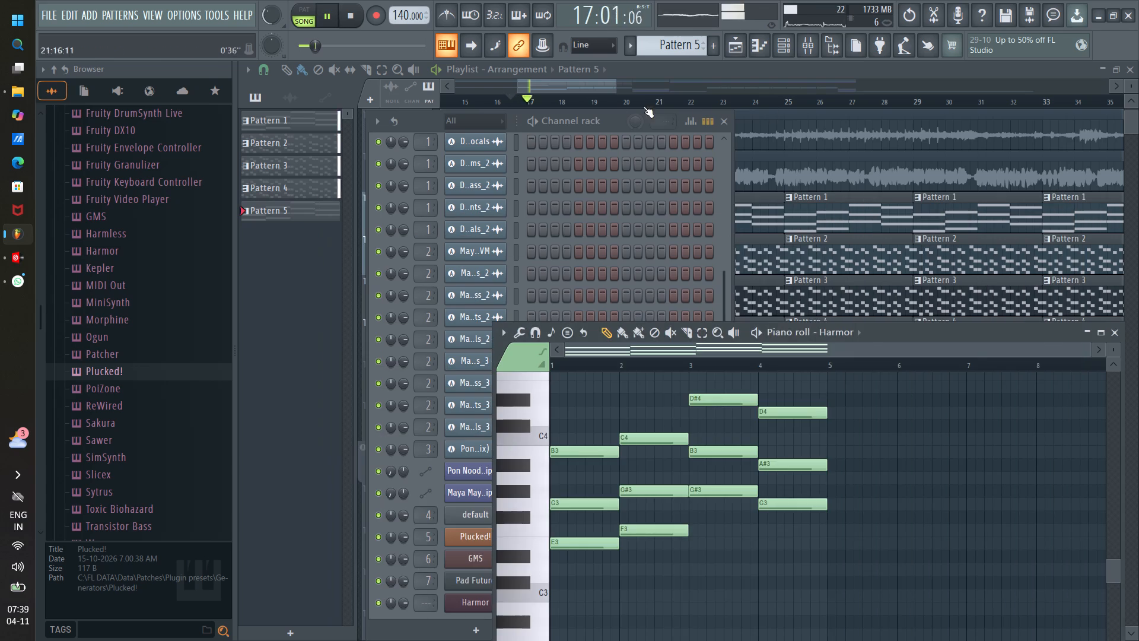
Solo Track 9 and replay from just before bar 17 to hear Pattern 5 alone.
{"action": "left_click", "coordinate": [580, 88]}
{"action": "right_click", "coordinate": [423, 391]}
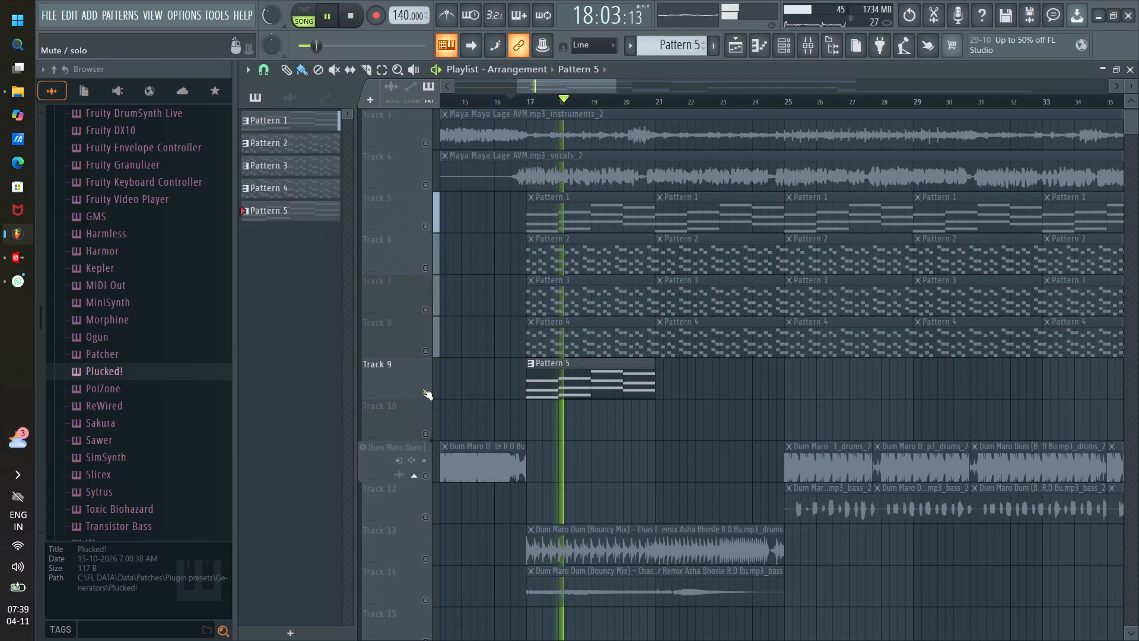
{"action": "key", "text": "space"}
{"action": "key", "text": "space"}
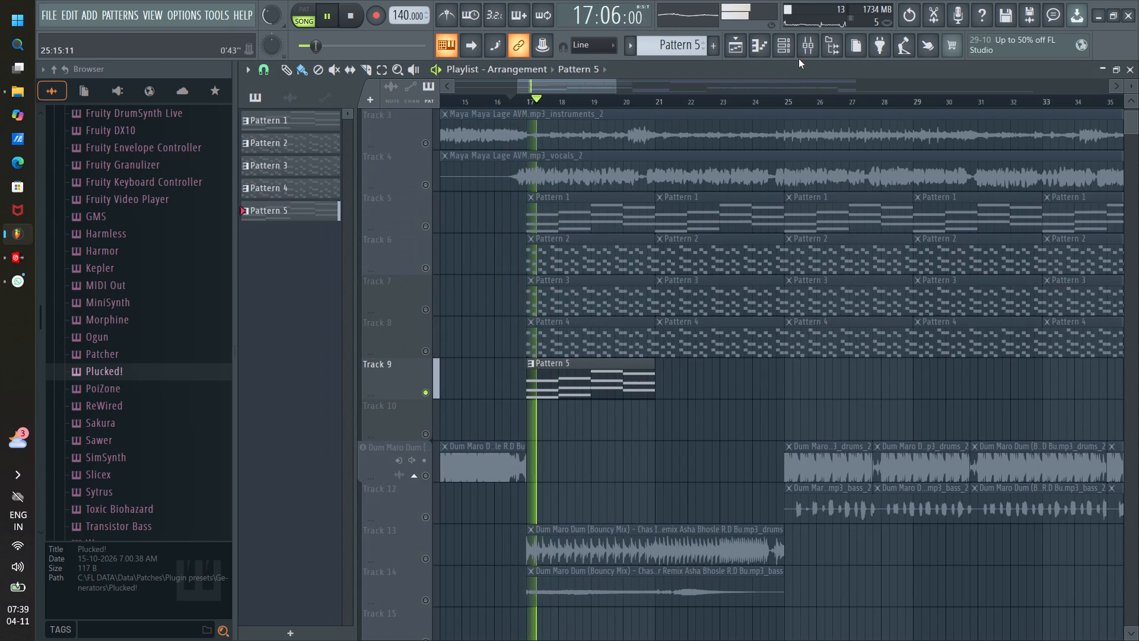
Load the Lead Electro Saws preset from the X Olbaid Lead group into Pattern 5's Harmor and replay it.
{"action": "left_click", "coordinate": [784, 47]}
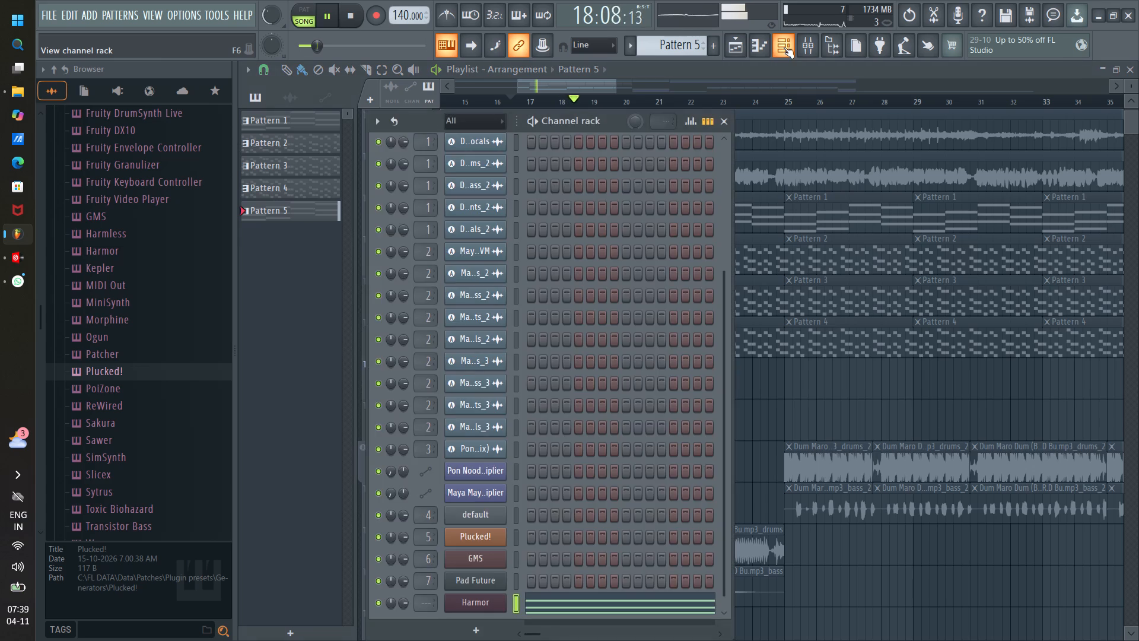
{"action": "left_click", "coordinate": [784, 47]}
{"action": "left_click", "coordinate": [784, 47]}
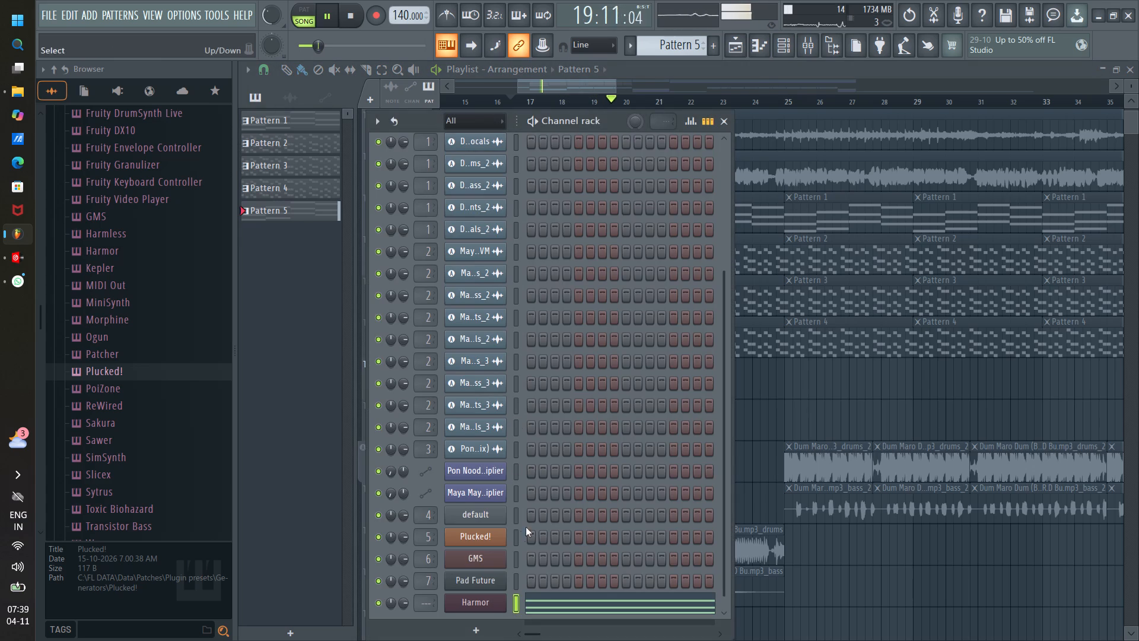
{"action": "left_click", "coordinate": [482, 606]}
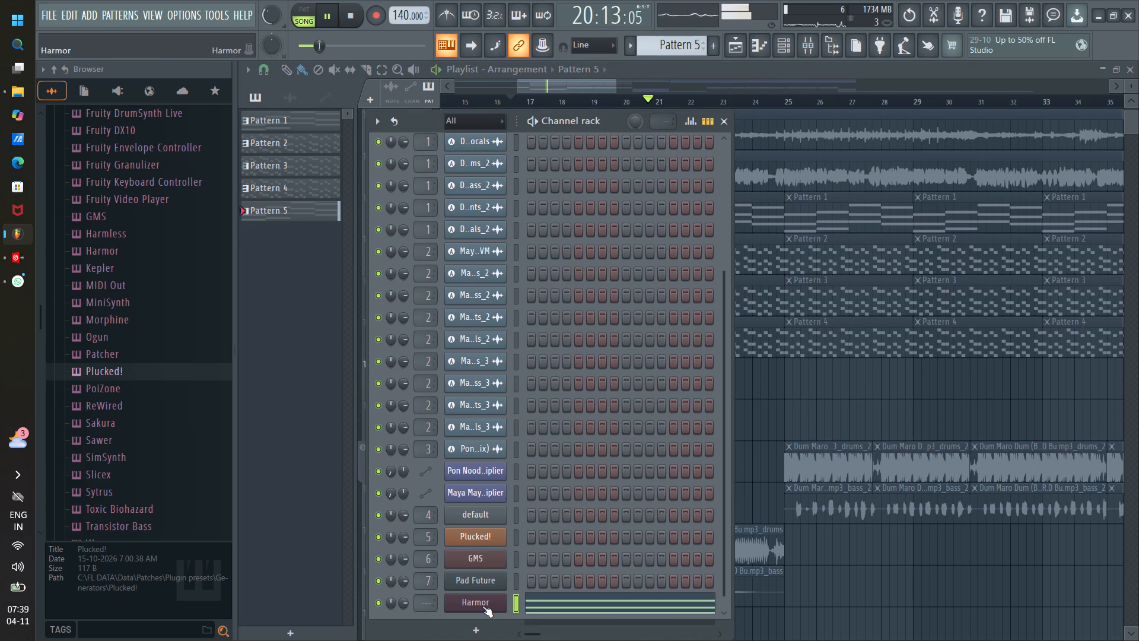
{"action": "right_click", "coordinate": [1044, 202]}
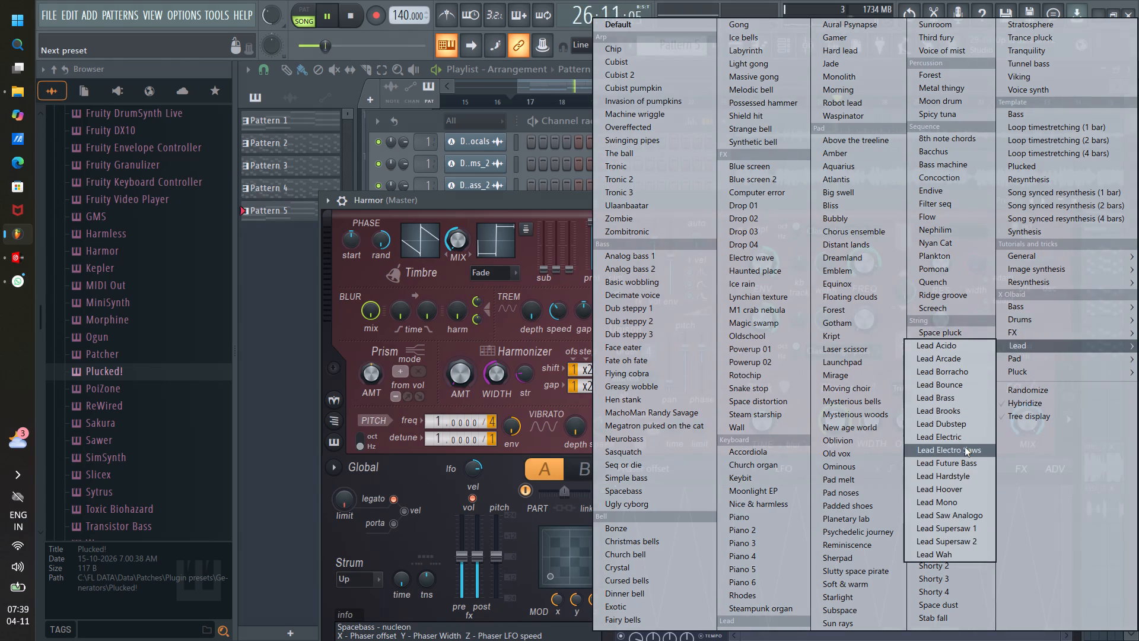
{"action": "left_click", "coordinate": [959, 448]}
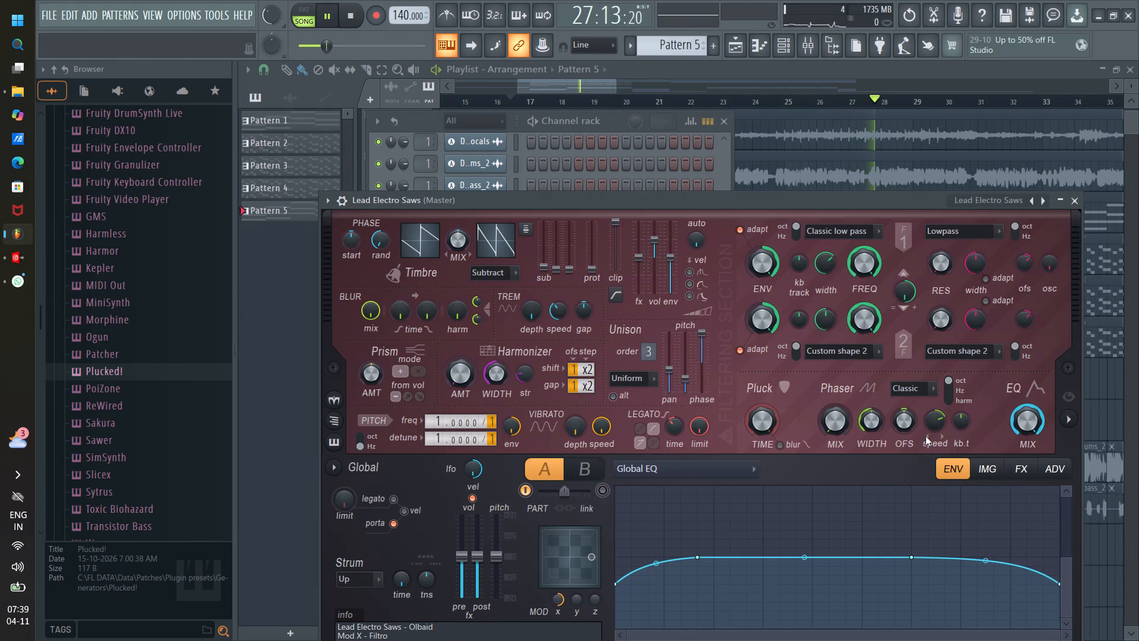
{"action": "key", "text": "space"}
{"action": "key", "text": "space"}
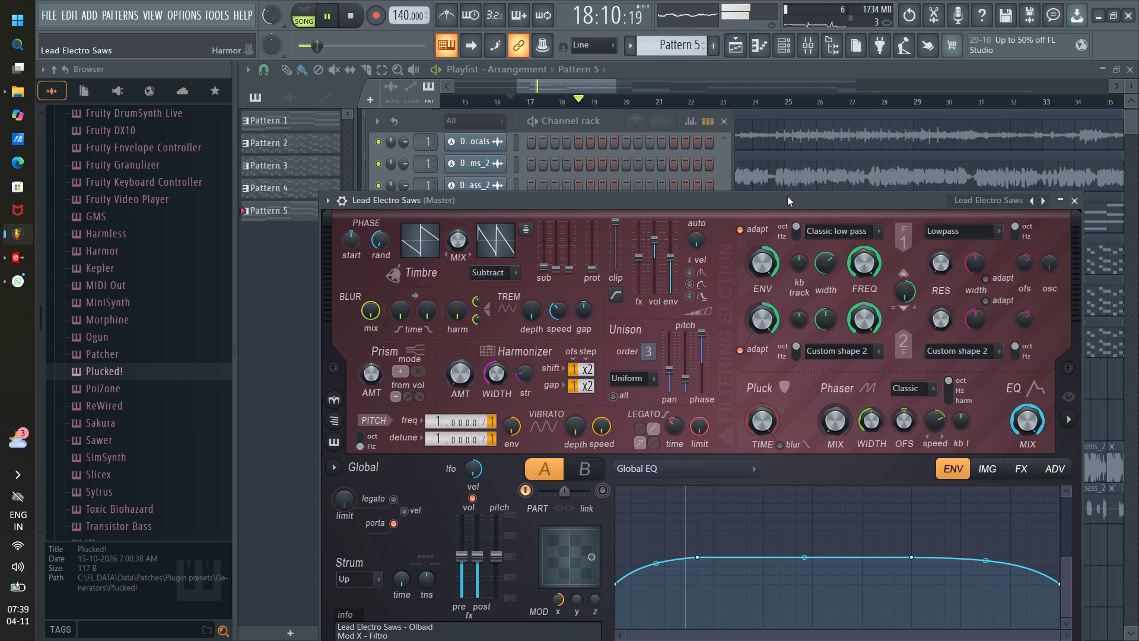
{"action": "left_click", "coordinate": [1075, 201]}
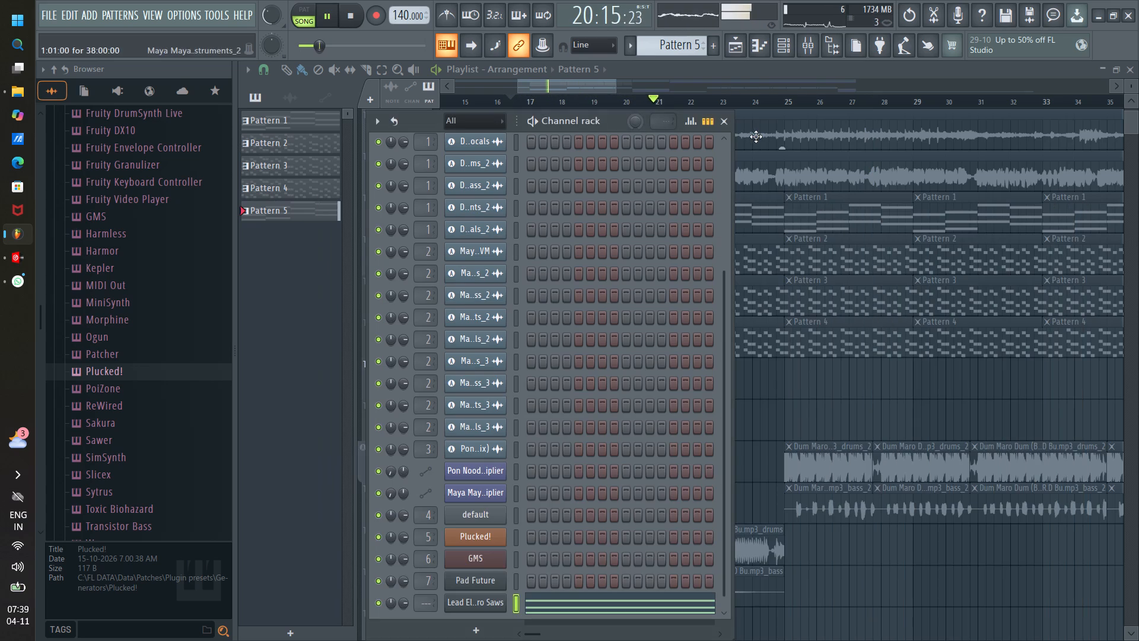
{"action": "left_click", "coordinate": [726, 118]}
Solo Track 5 instead of Track 9 and replay Pattern 1 alone from just before bar 17.
{"action": "key", "text": "space"}
{"action": "key", "text": "space"}
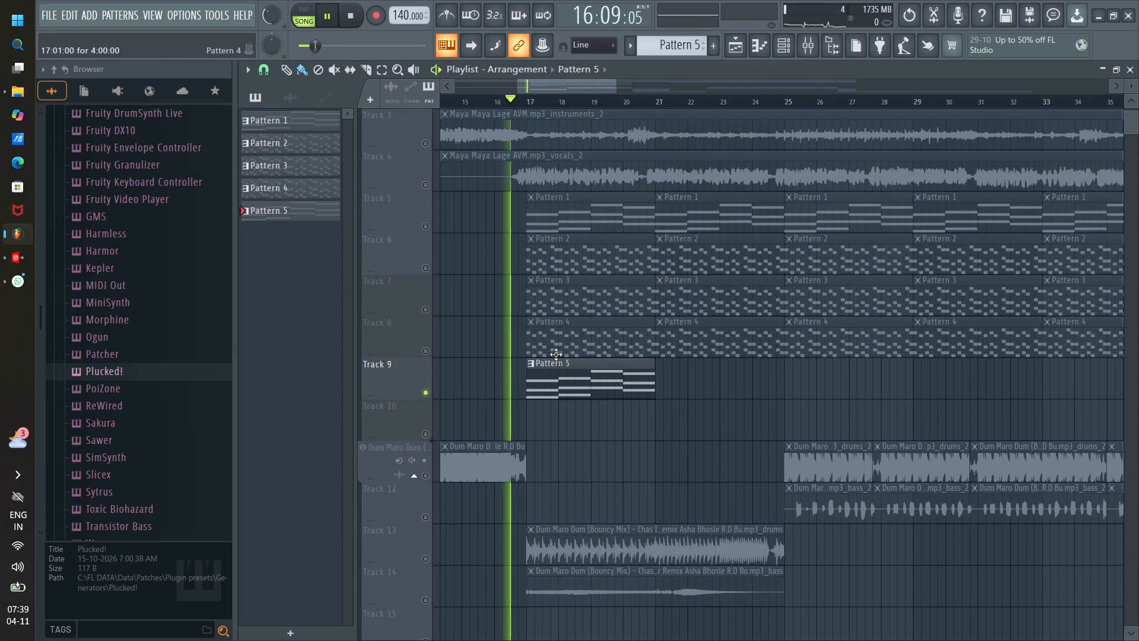
{"action": "key", "text": "space"}
{"action": "right_click", "coordinate": [429, 227]}
{"action": "key", "text": "space"}
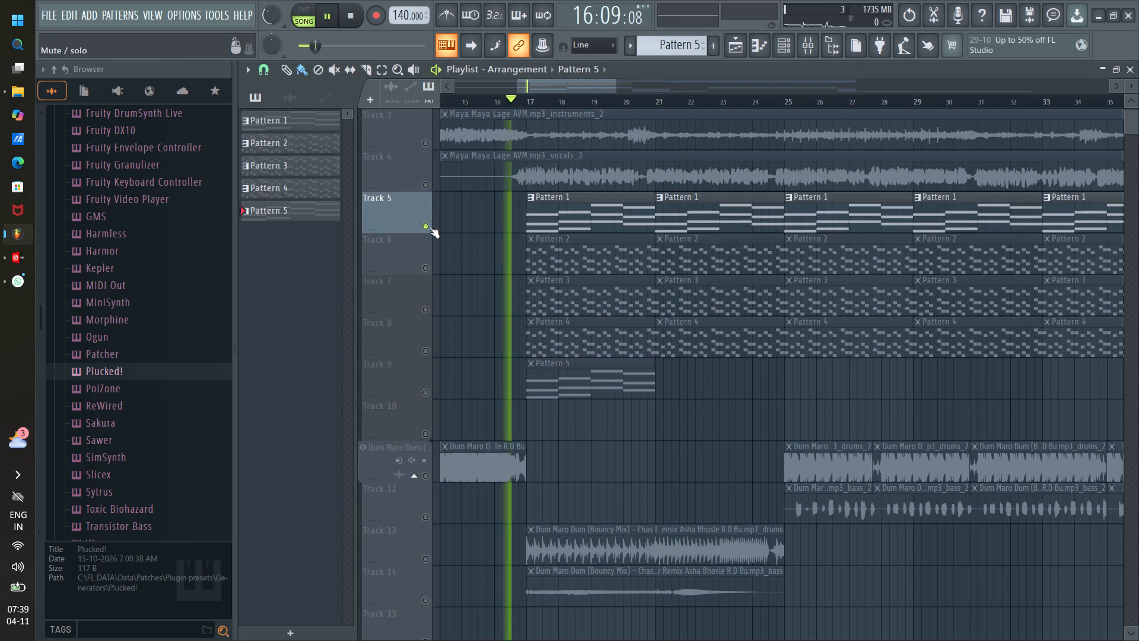
Check the ePiano insert in the mixer while Pattern 1 plays.
{"action": "left_click", "coordinate": [806, 46]}
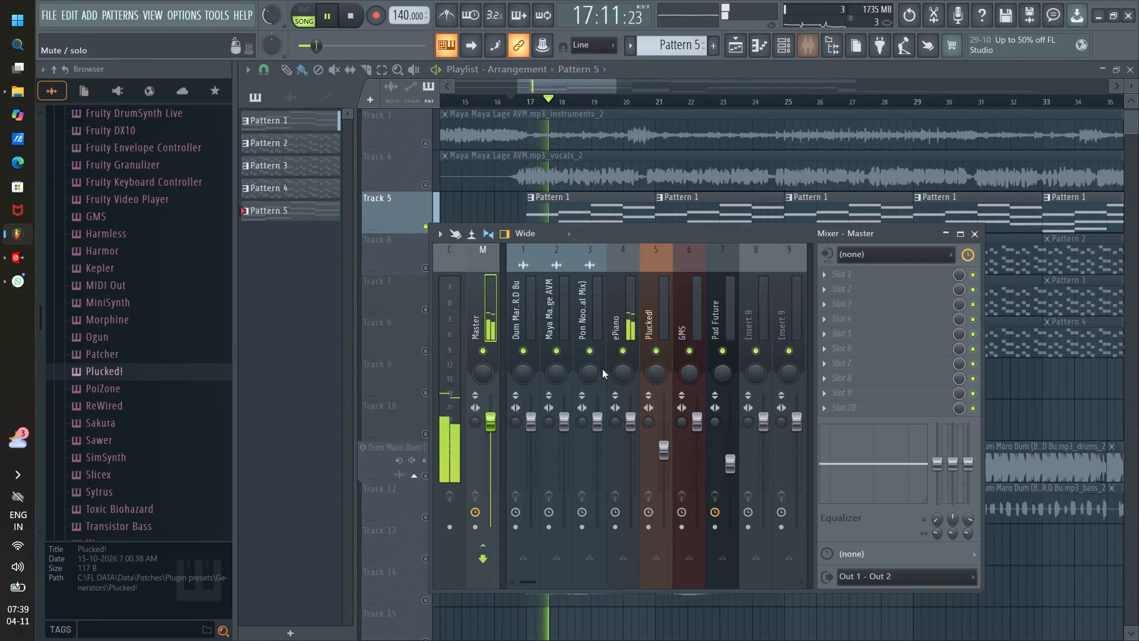
{"action": "left_click", "coordinate": [628, 253]}
{"action": "double_click", "coordinate": [628, 253]}
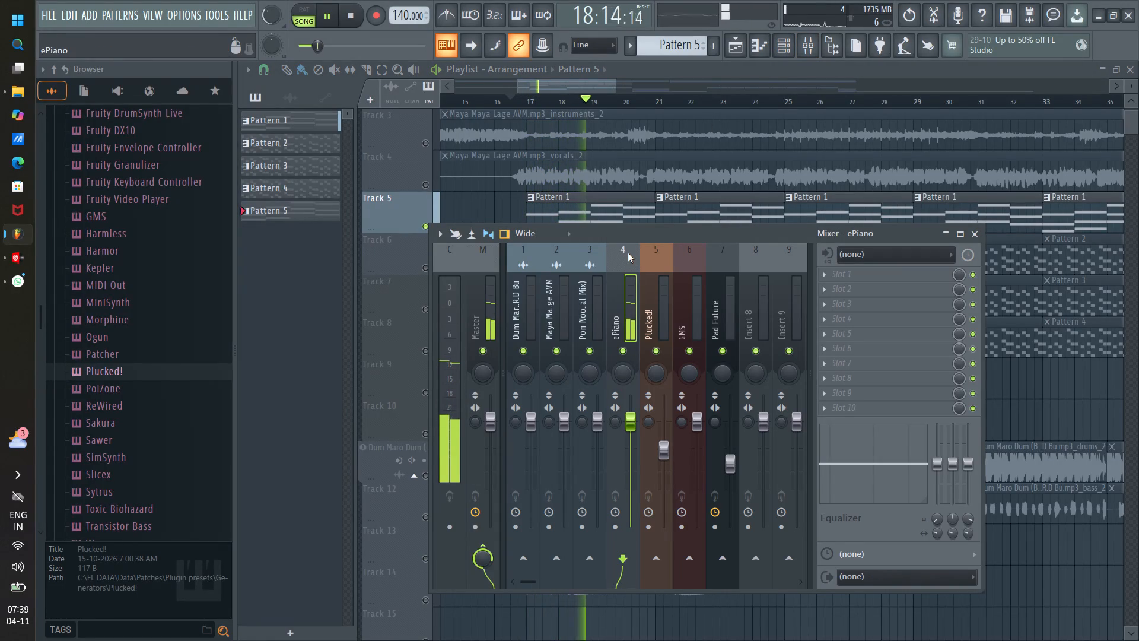
{"action": "left_click", "coordinate": [977, 237]}
Make Pattern 1 from Track 5 the active pattern and replay it with its channels shown in the channel rack.
{"action": "left_click", "coordinate": [781, 46]}
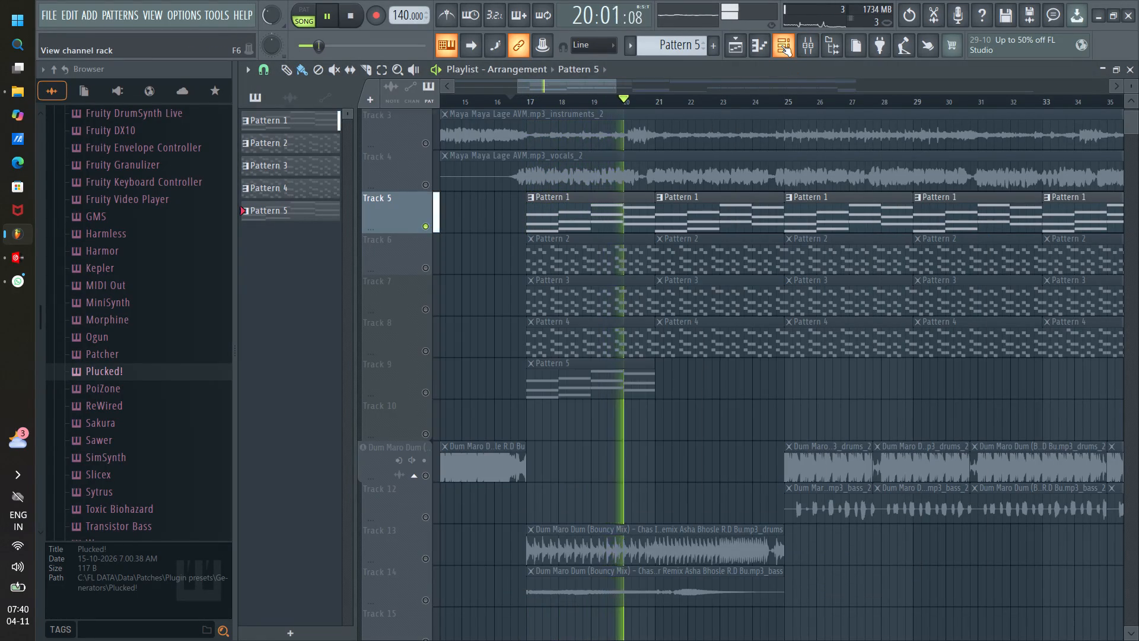
{"action": "scroll", "coordinate": [512, 542], "scroll_direction": "down", "scroll_amount": 2}
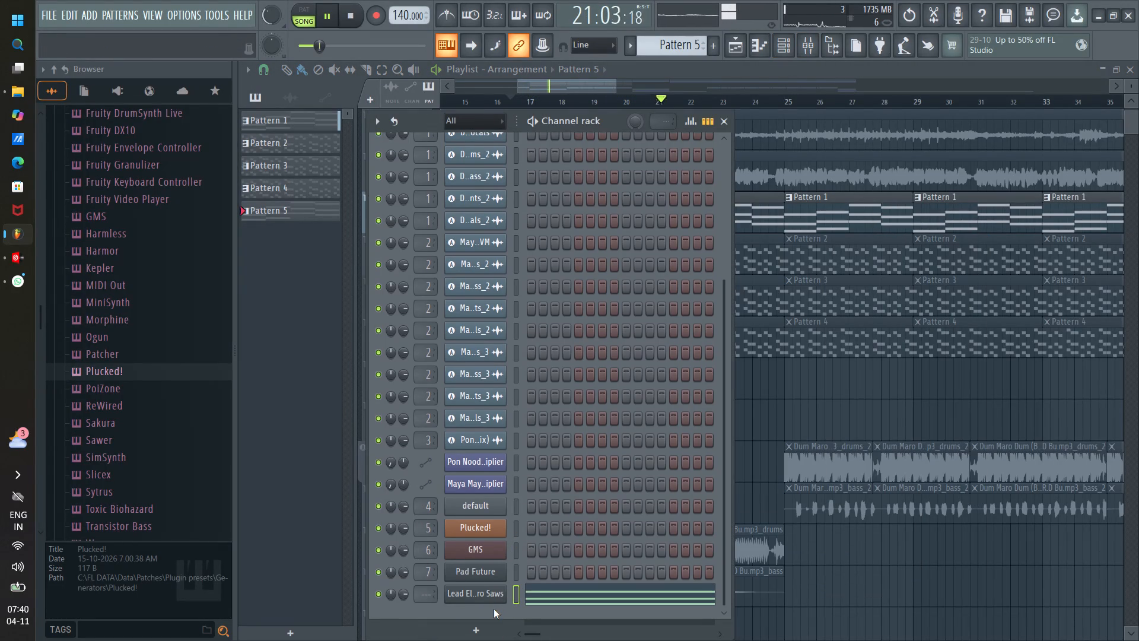
{"action": "key", "text": "space"}
{"action": "left_click", "coordinate": [810, 208]}
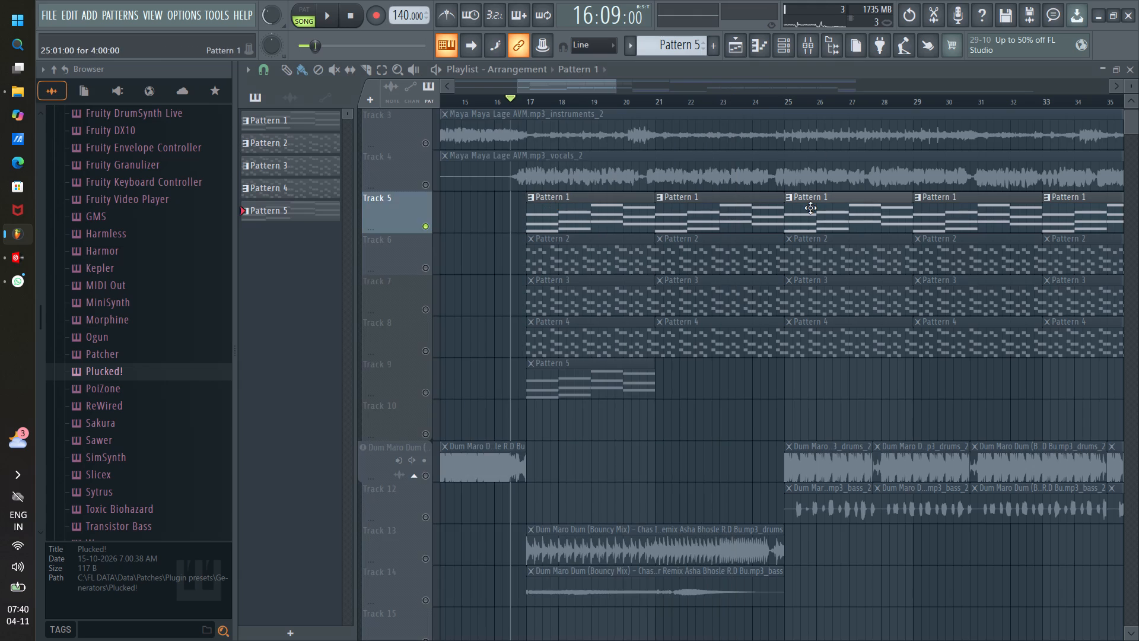
{"action": "left_click", "coordinate": [783, 49]}
{"action": "key", "text": "space"}
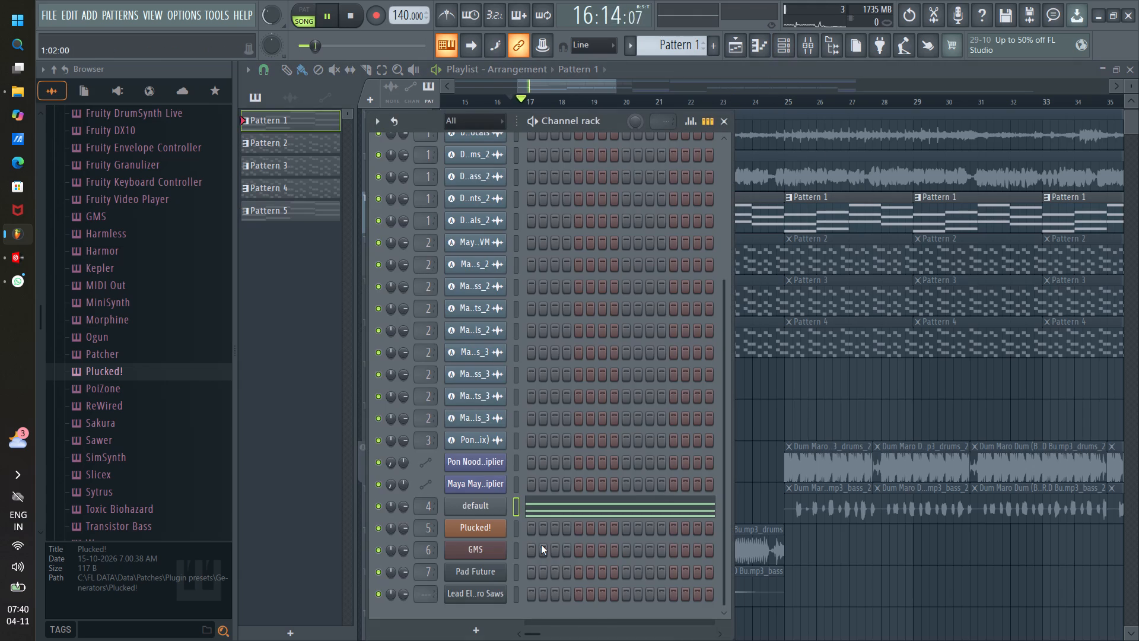
Sweep the detune of Pattern 1's FL Keys up to about 11.8 during playback and bring it back to about 3.6.
{"action": "left_click", "coordinate": [477, 501]}
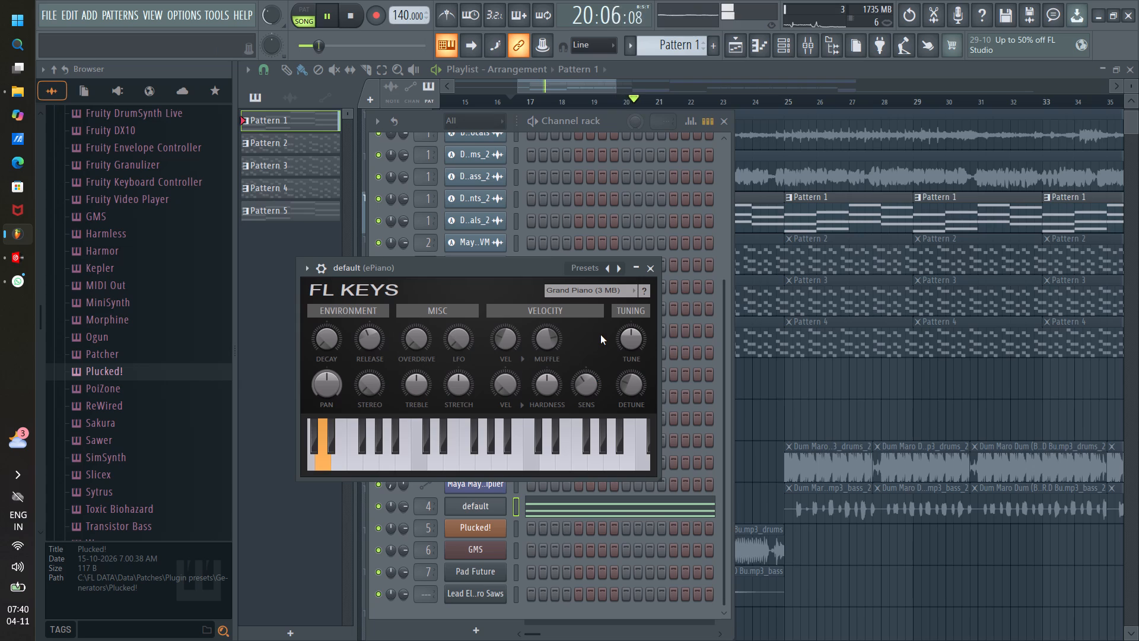
{"action": "right_click", "coordinate": [633, 395]}
{"action": "left_click", "coordinate": [661, 404]}
{"action": "scroll", "coordinate": [629, 383], "scroll_direction": "up", "scroll_amount": 2}
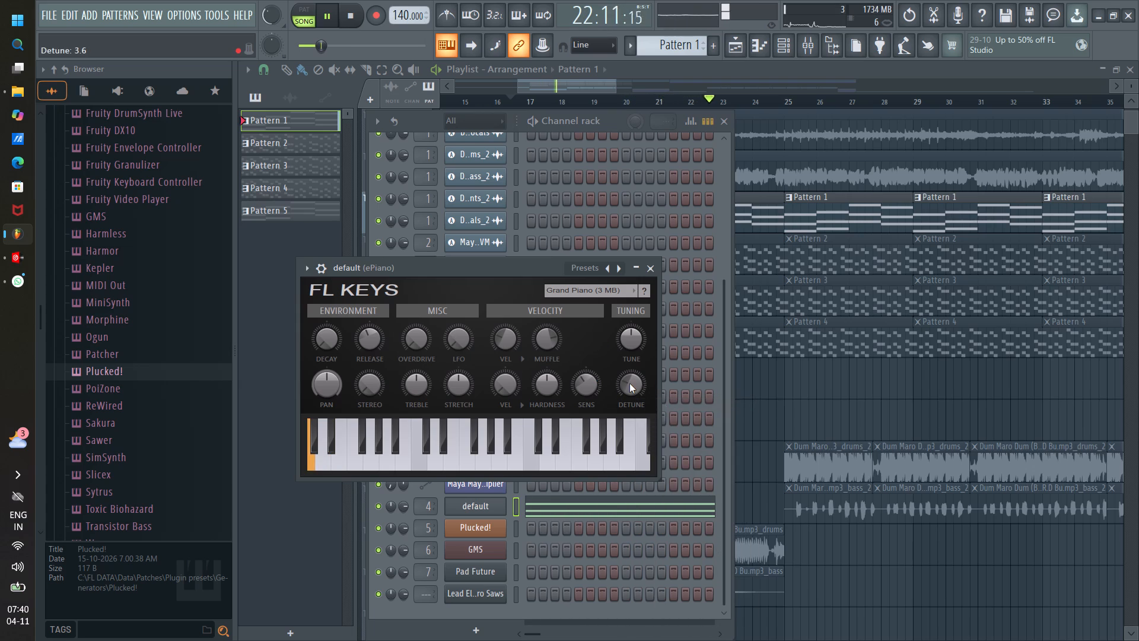
{"action": "scroll", "coordinate": [629, 383], "scroll_direction": "up", "scroll_amount": 10}
{"action": "scroll", "coordinate": [629, 382], "scroll_direction": "down", "scroll_amount": 2}
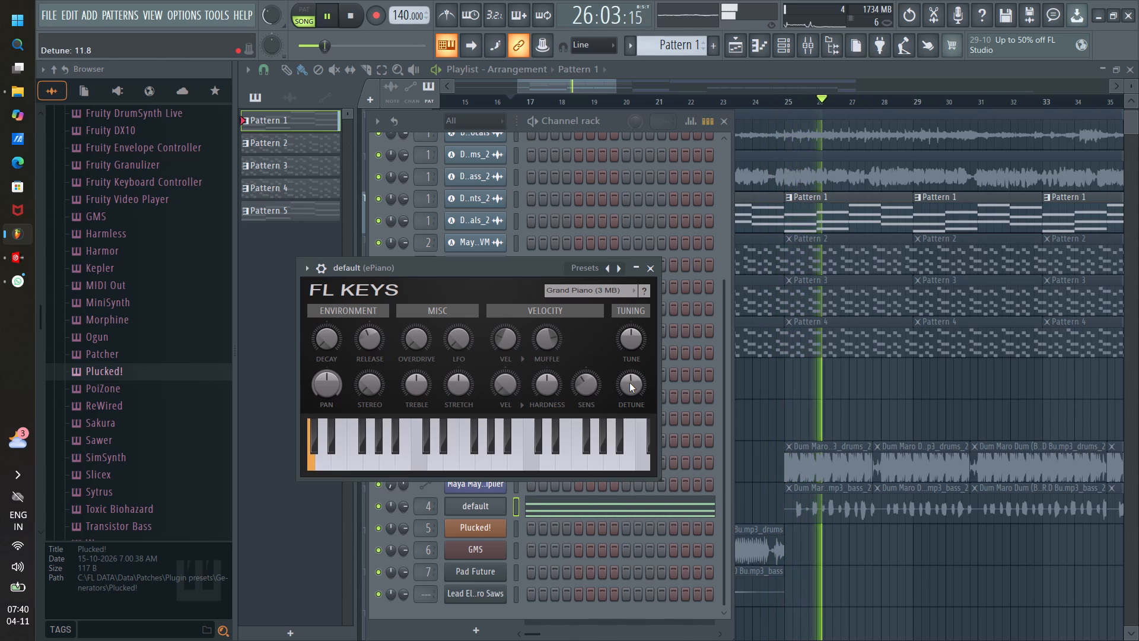
{"action": "scroll", "coordinate": [629, 383], "scroll_direction": "down", "scroll_amount": 9}
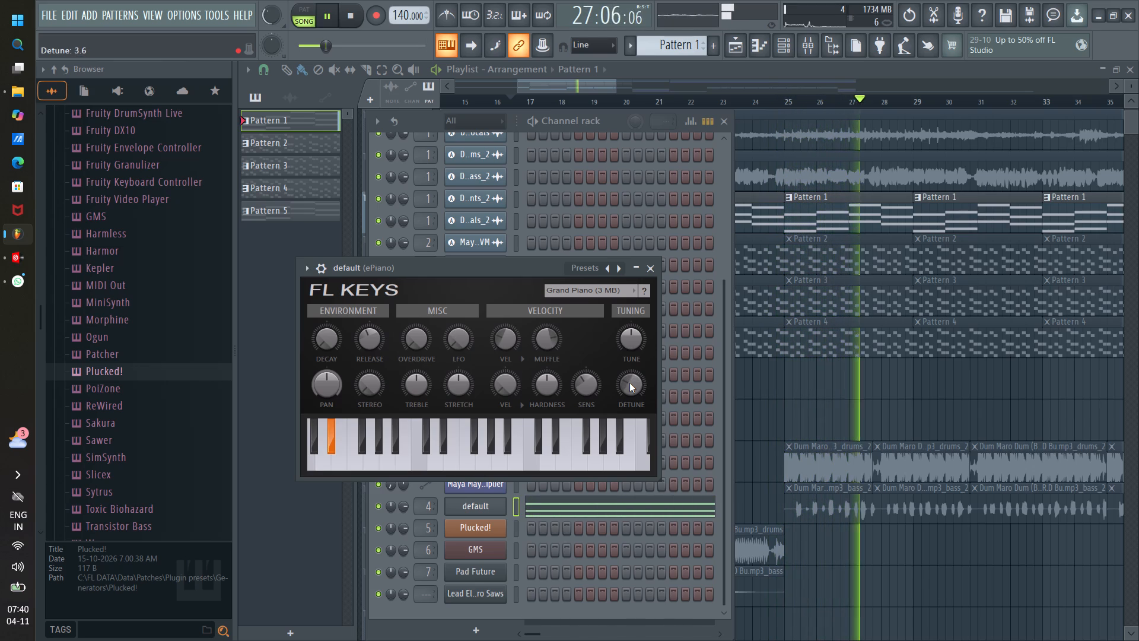
{"action": "left_click", "coordinate": [650, 271]}
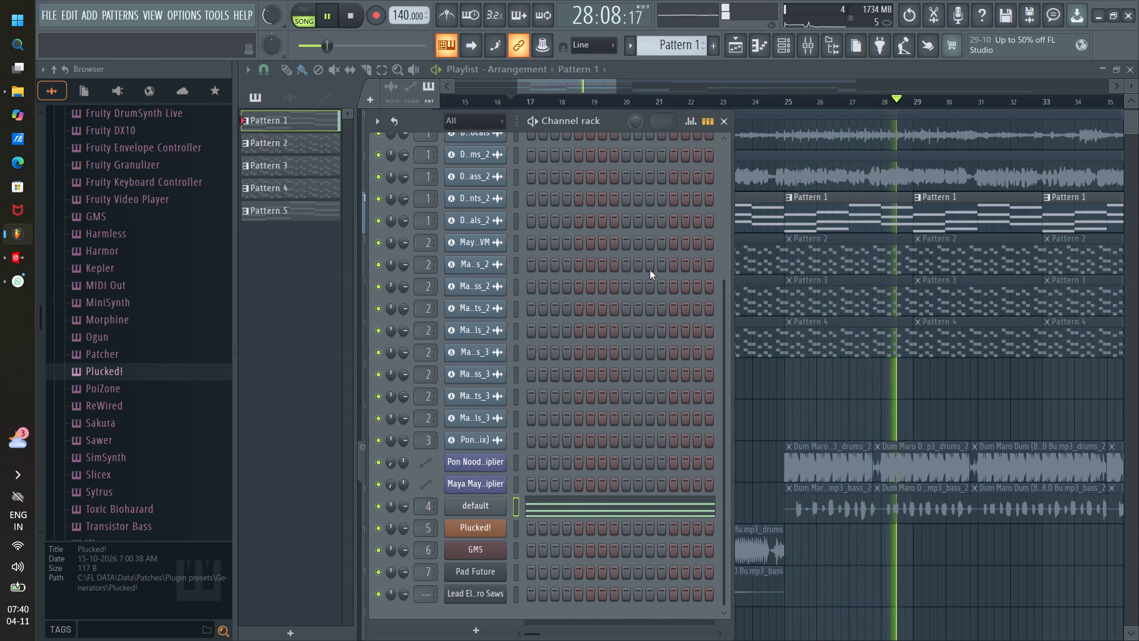
Add Fruity Reeverb 2 to the first effect slot of the ePiano mixer insert.
{"action": "left_click", "coordinate": [810, 40]}
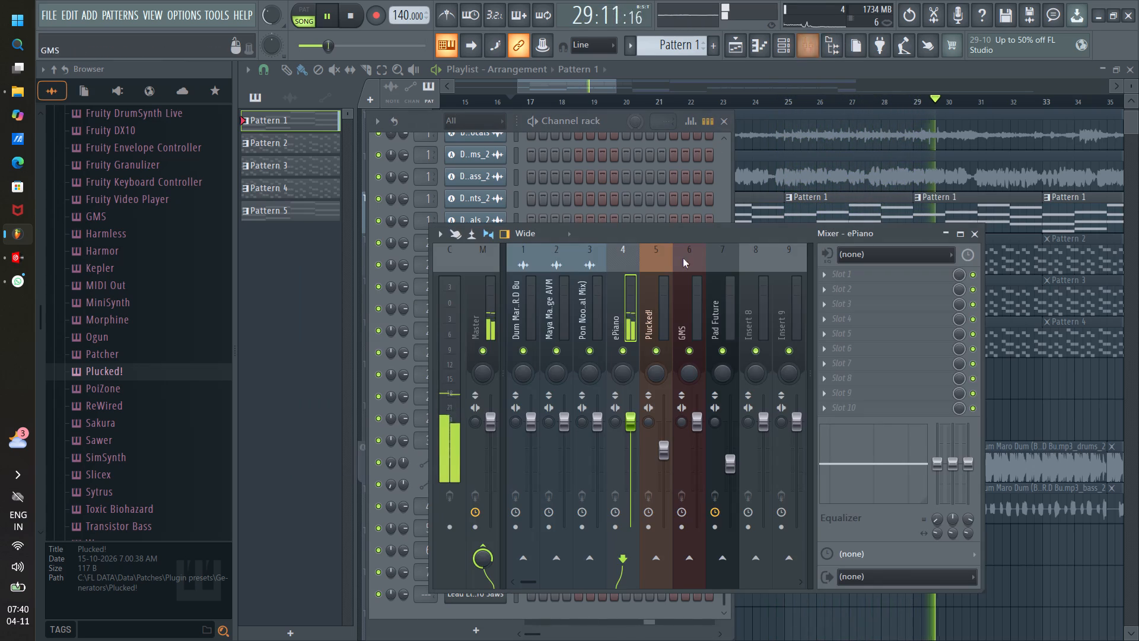
{"action": "left_click", "coordinate": [626, 249]}
{"action": "left_click", "coordinate": [833, 275]}
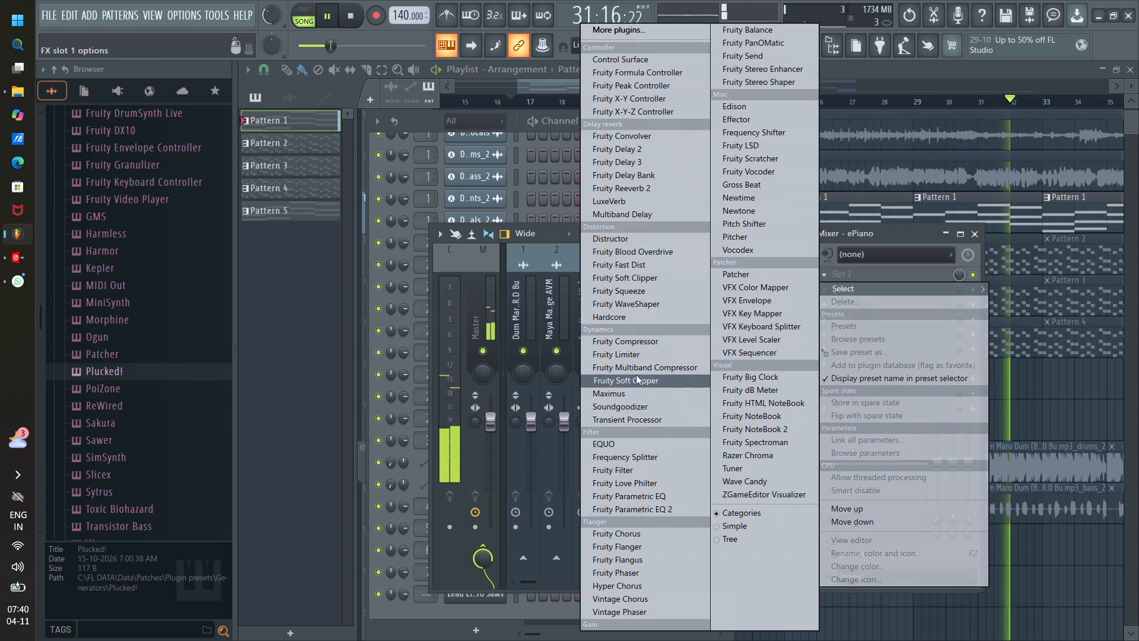
{"action": "left_click", "coordinate": [631, 189]}
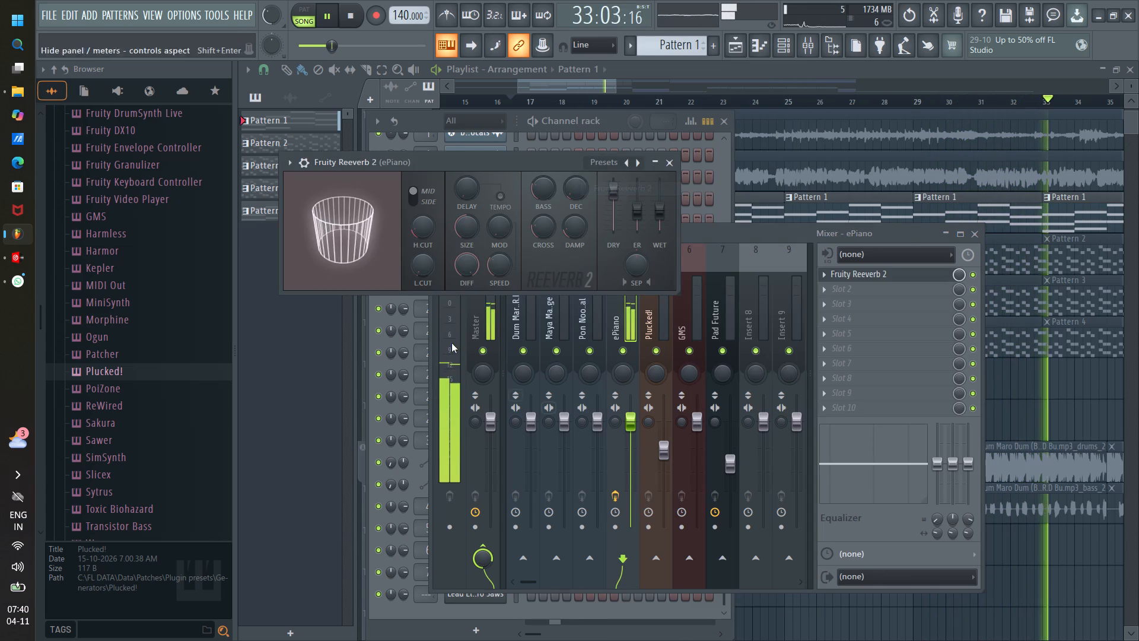
Raise the reverb's room size to at least 90, wet level to about 100% and early reflection level to at least 56%.
{"action": "scroll", "coordinate": [472, 231], "scroll_direction": "up", "scroll_amount": 9}
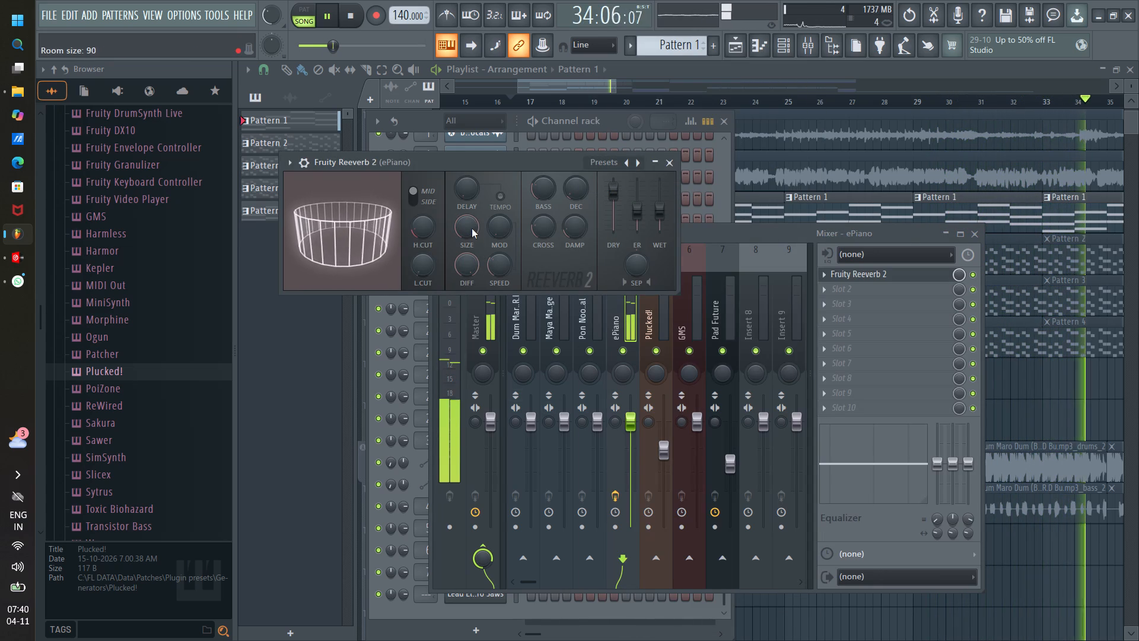
{"action": "scroll", "coordinate": [472, 229], "scroll_direction": "up", "scroll_amount": 2}
{"action": "scroll", "coordinate": [465, 261], "scroll_direction": "down", "scroll_amount": 5}
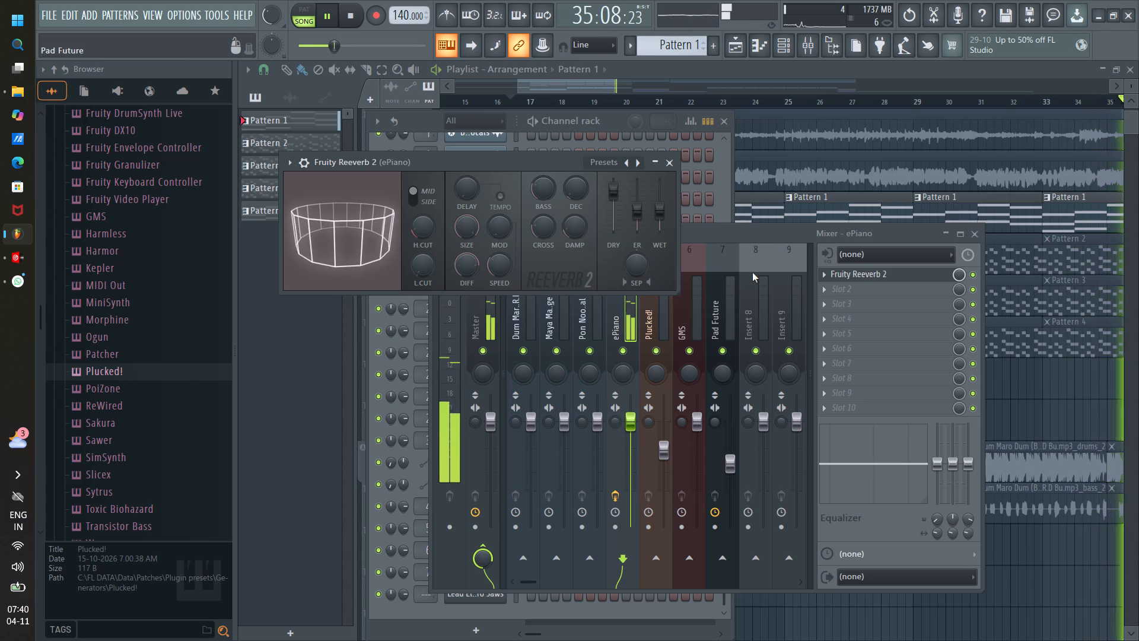
{"action": "scroll", "coordinate": [659, 218], "scroll_direction": "up", "scroll_amount": 5}
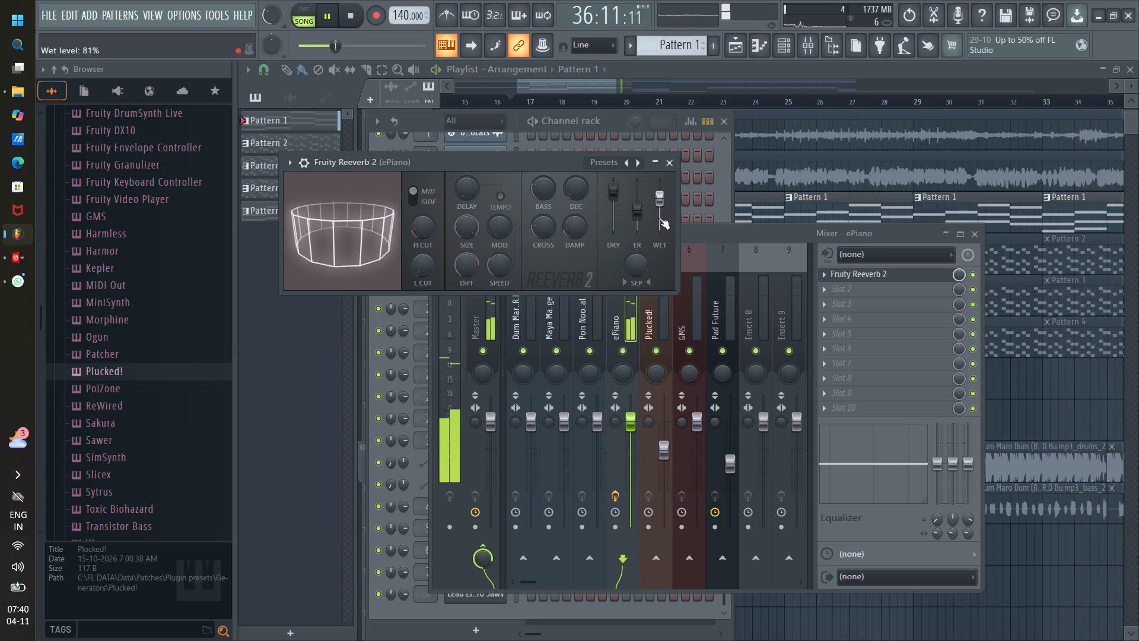
{"action": "scroll", "coordinate": [659, 218], "scroll_direction": "up", "scroll_amount": 3}
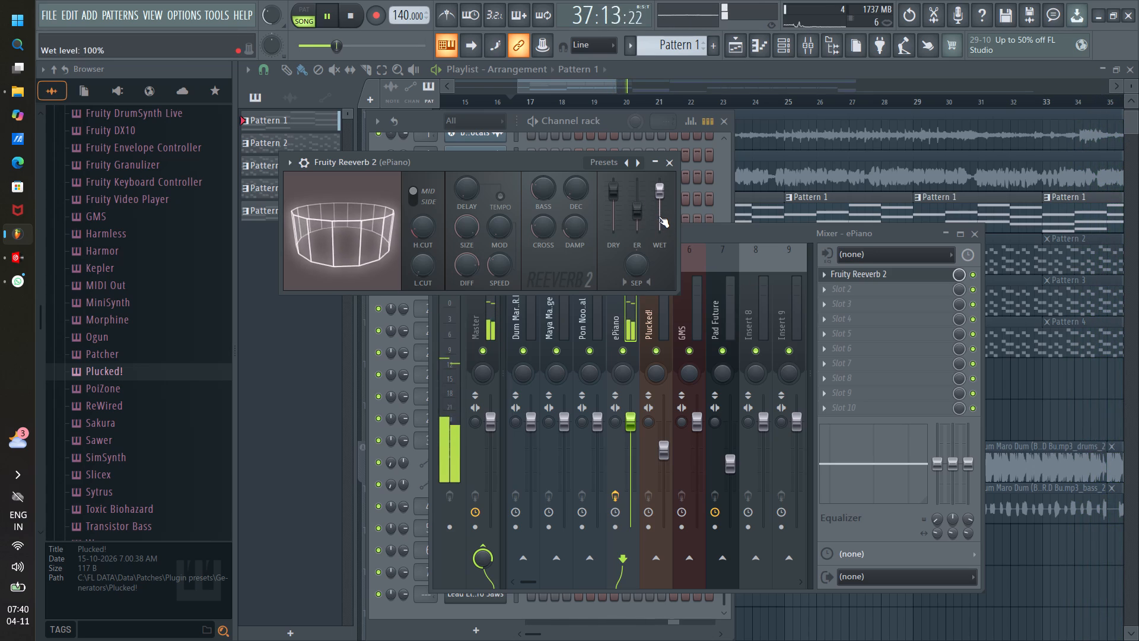
{"action": "scroll", "coordinate": [658, 216], "scroll_direction": "down", "scroll_amount": 1}
{"action": "scroll", "coordinate": [658, 211], "scroll_direction": "up", "scroll_amount": 2}
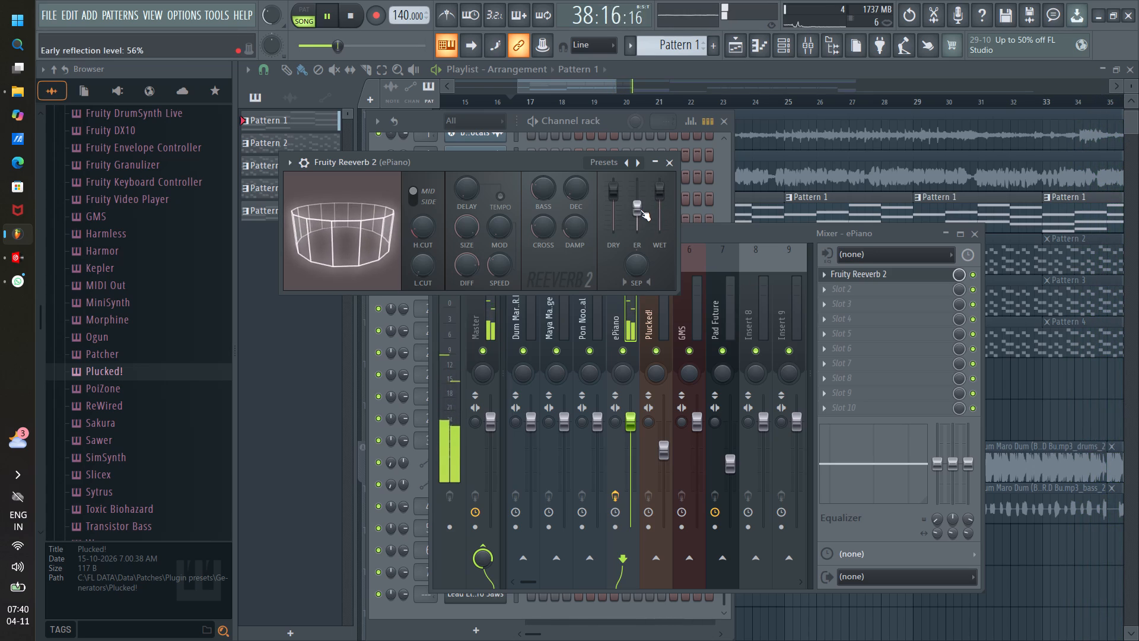
{"action": "scroll", "coordinate": [640, 210], "scroll_direction": "up", "scroll_amount": 1}
Replay Pattern 1 and compare the ePiano with the reverb bypassed and enabled, and with its mixer insert muted and unmuted.
{"action": "key", "text": "space"}
{"action": "key", "text": "space"}
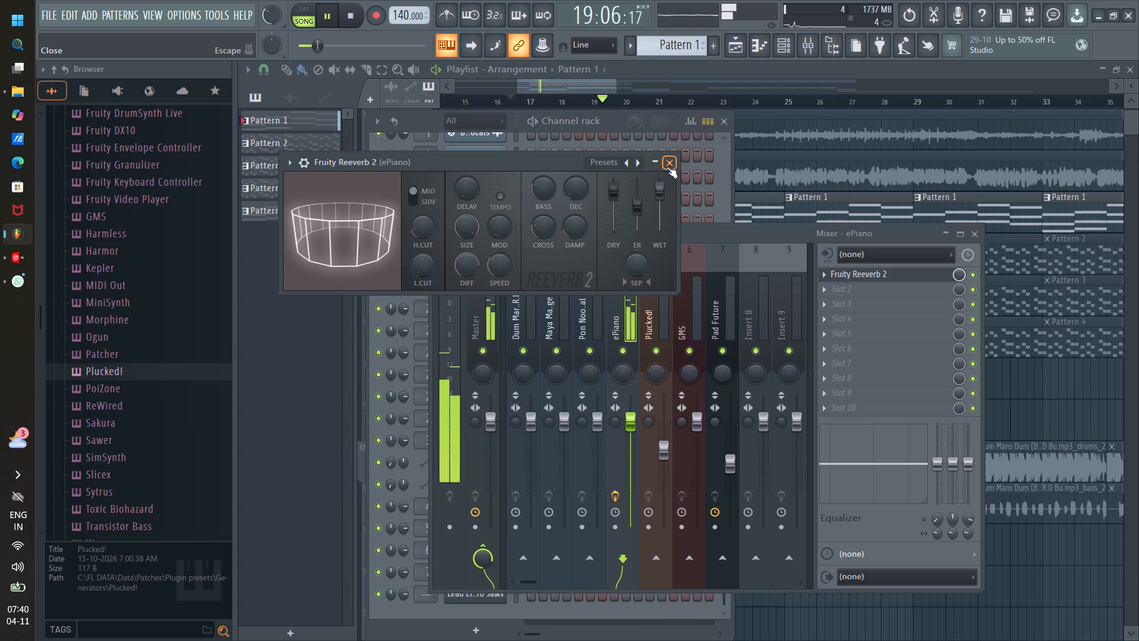
{"action": "left_click", "coordinate": [970, 278]}
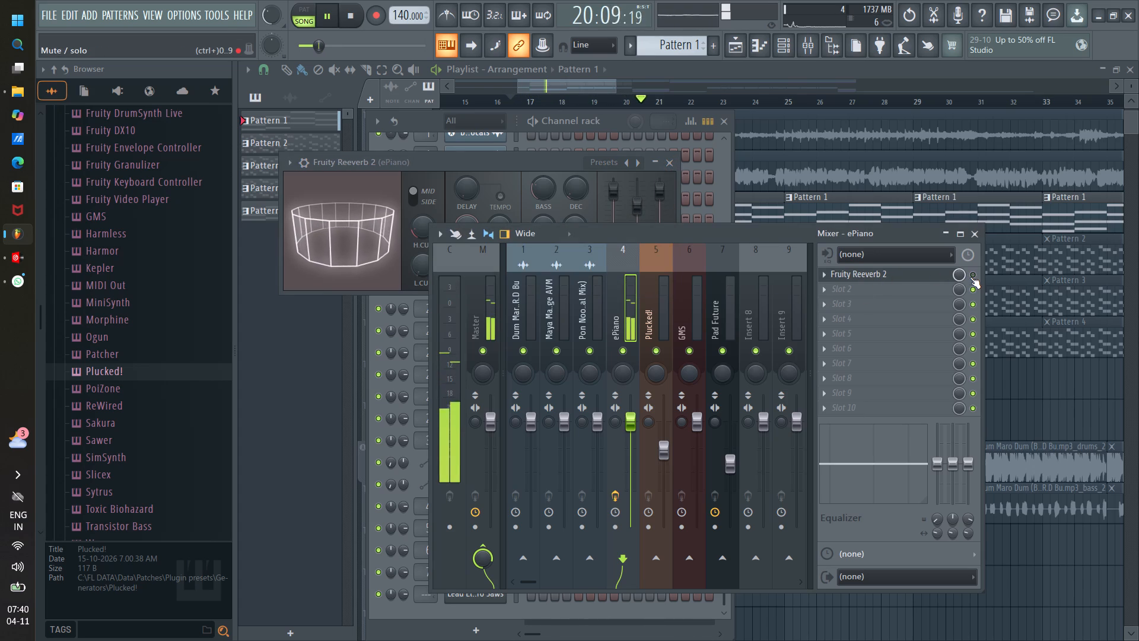
{"action": "left_click", "coordinate": [970, 277]}
{"action": "key", "text": "space"}
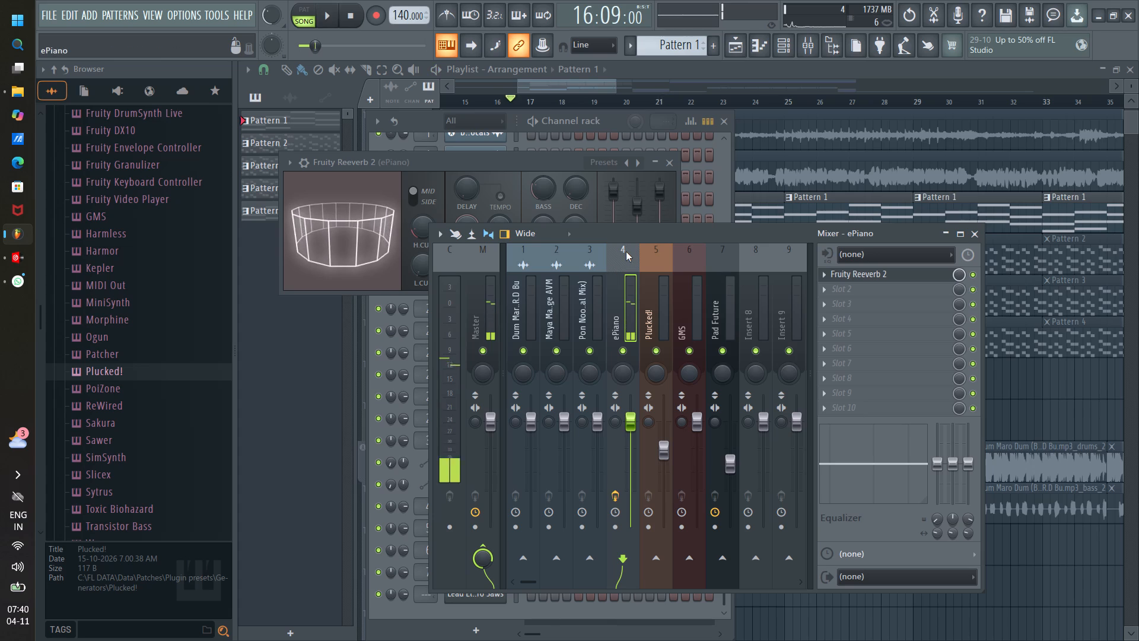
{"action": "triple_click", "coordinate": [626, 250]}
{"action": "key", "text": "space"}
{"action": "key", "text": "space"}
{"action": "key", "text": "space"}
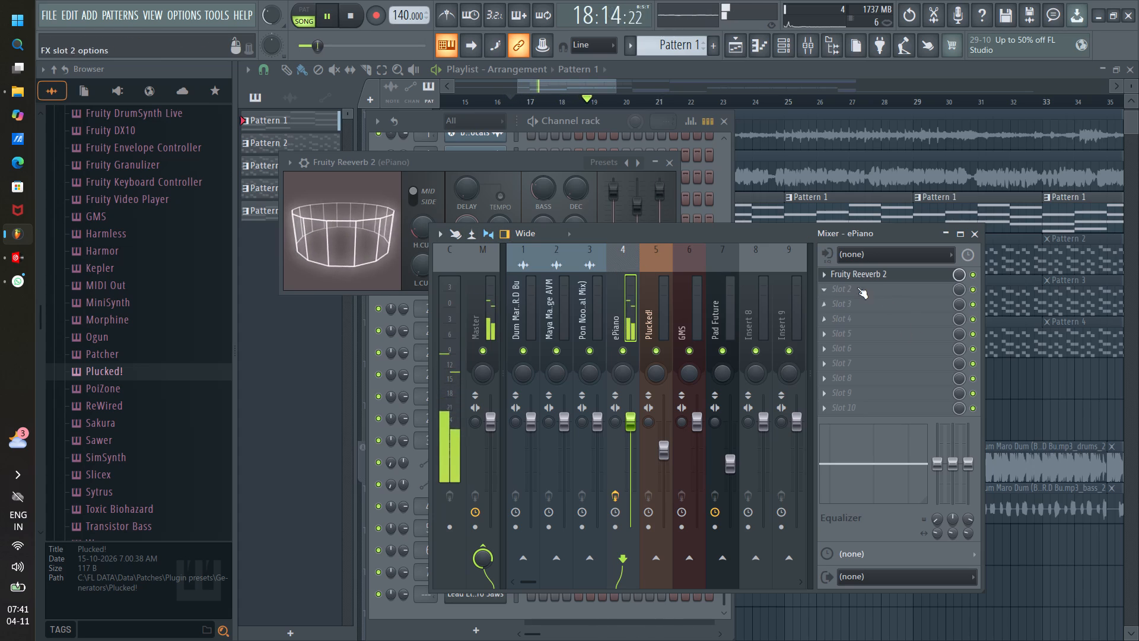
{"action": "left_click", "coordinate": [623, 350]}
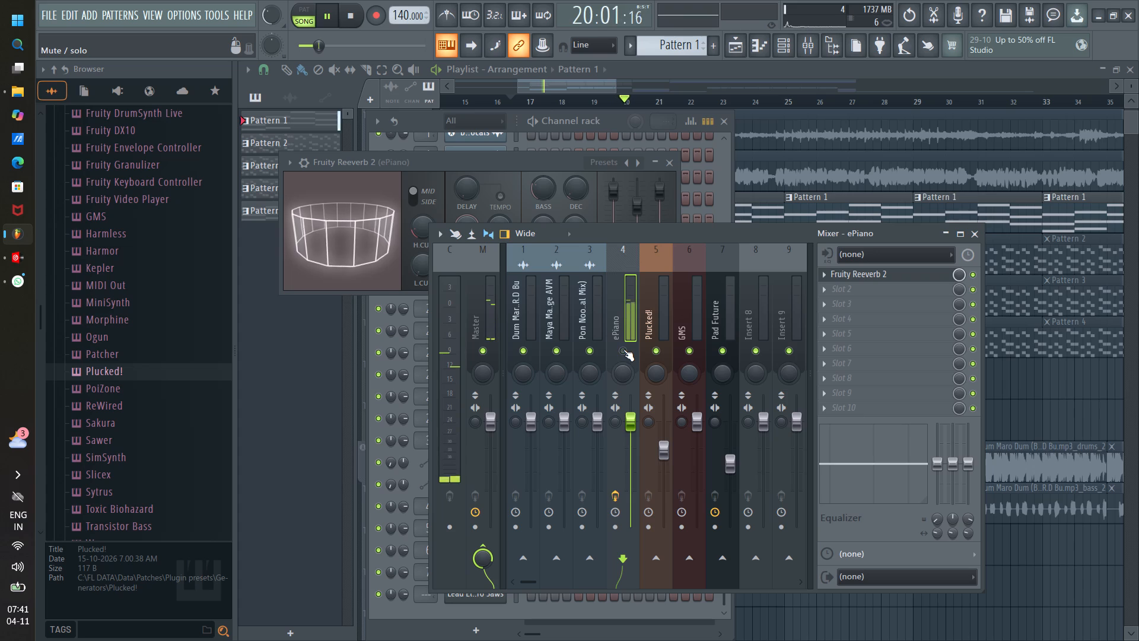
{"action": "left_click", "coordinate": [623, 350]}
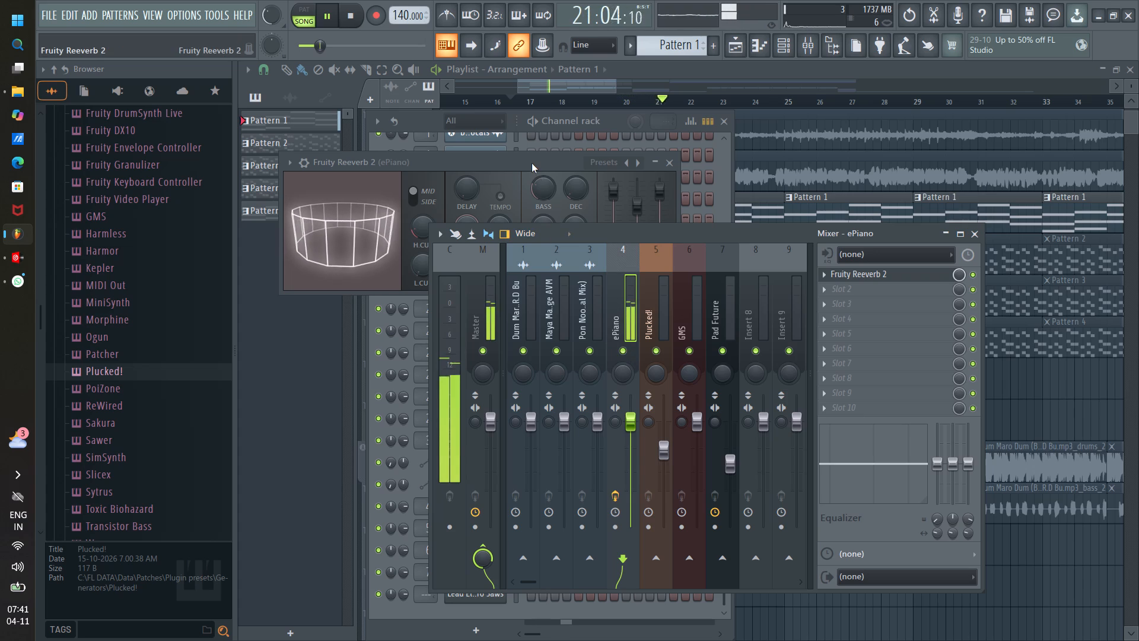
Push Fruity Reeverb 2's wet and dry levels to 125% and its early reflection level to maximum.
{"action": "left_click", "coordinate": [532, 163]}
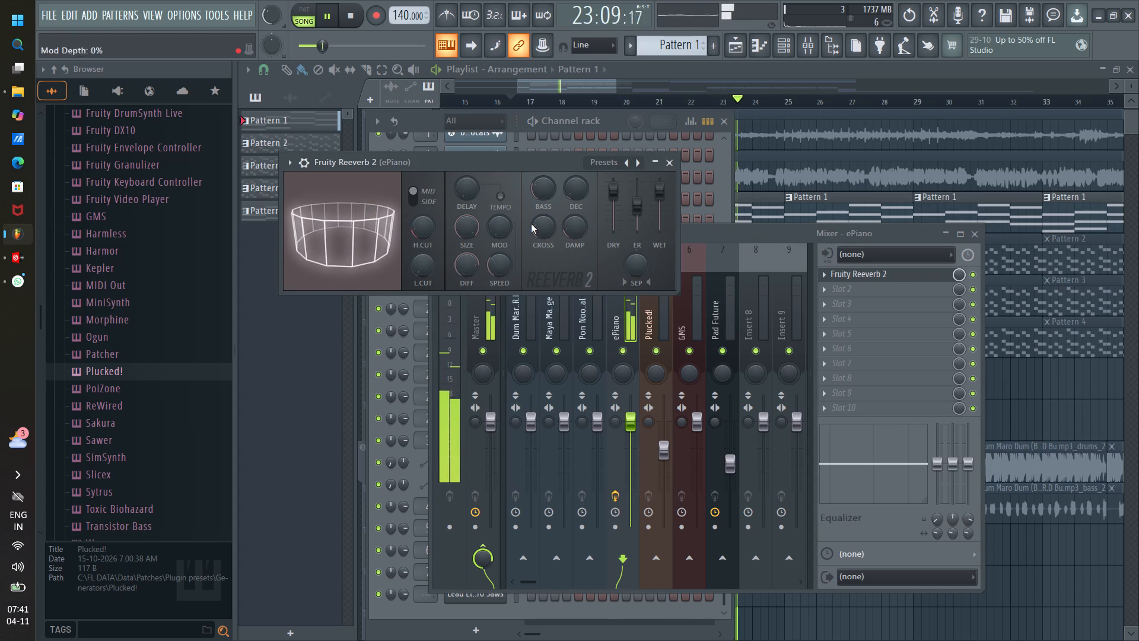
{"action": "left_click_drag", "start_coordinate": [658, 192], "coordinate": [677, 372]}
{"action": "left_click_drag", "start_coordinate": [658, 230], "coordinate": [658, 181]}
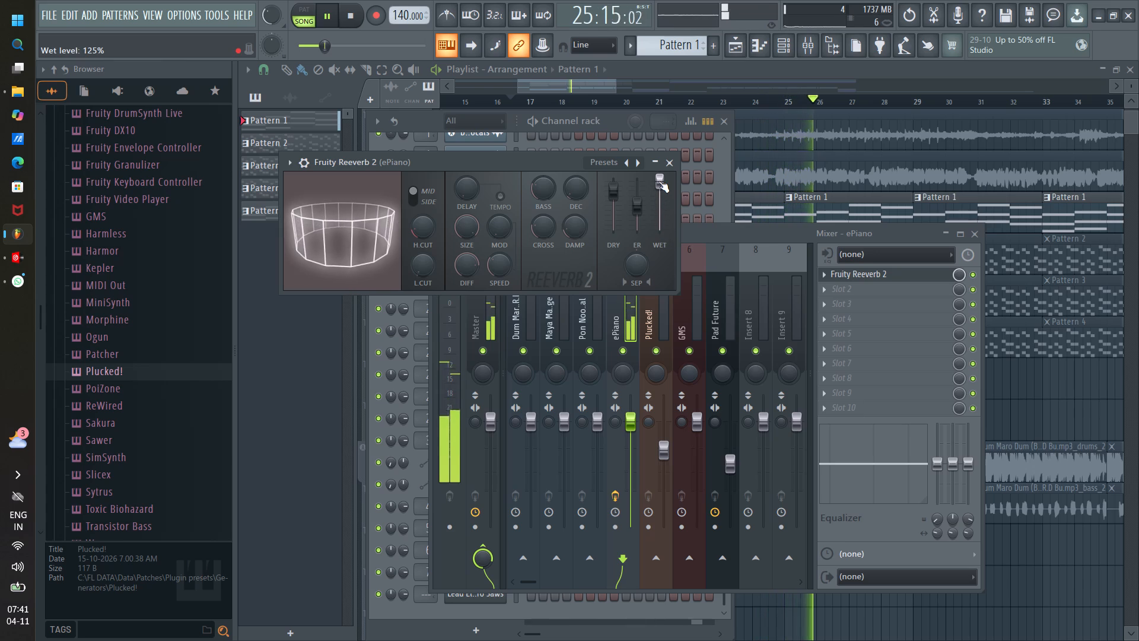
{"action": "left_click_drag", "start_coordinate": [658, 181], "coordinate": [672, 68]}
{"action": "left_click_drag", "start_coordinate": [637, 203], "coordinate": [682, 59]}
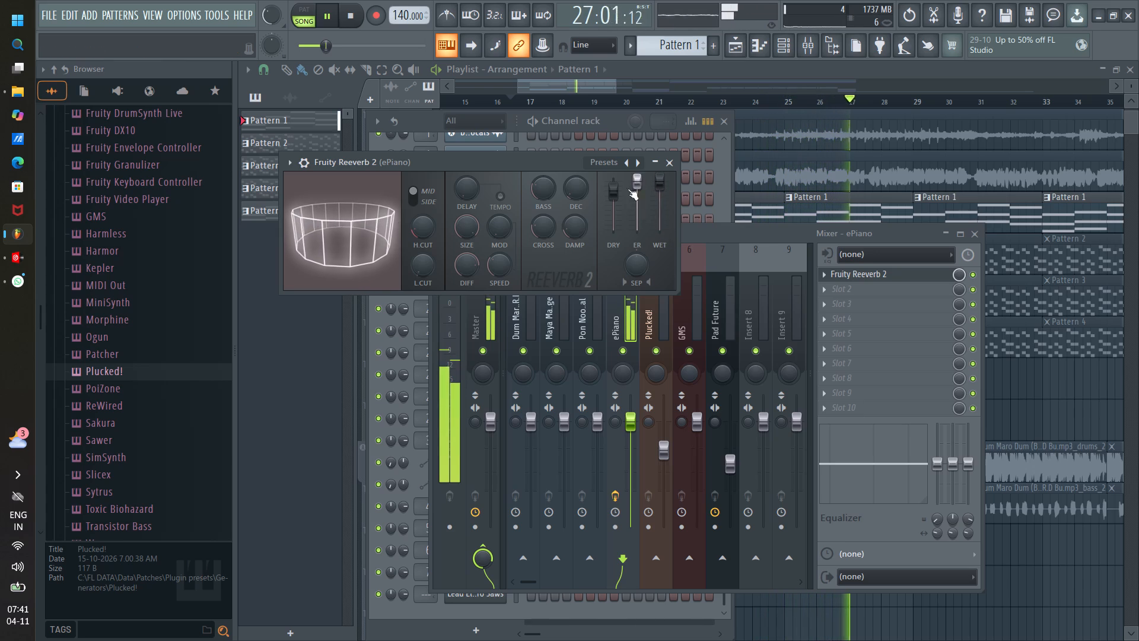
{"action": "left_click_drag", "start_coordinate": [616, 195], "coordinate": [657, 90]}
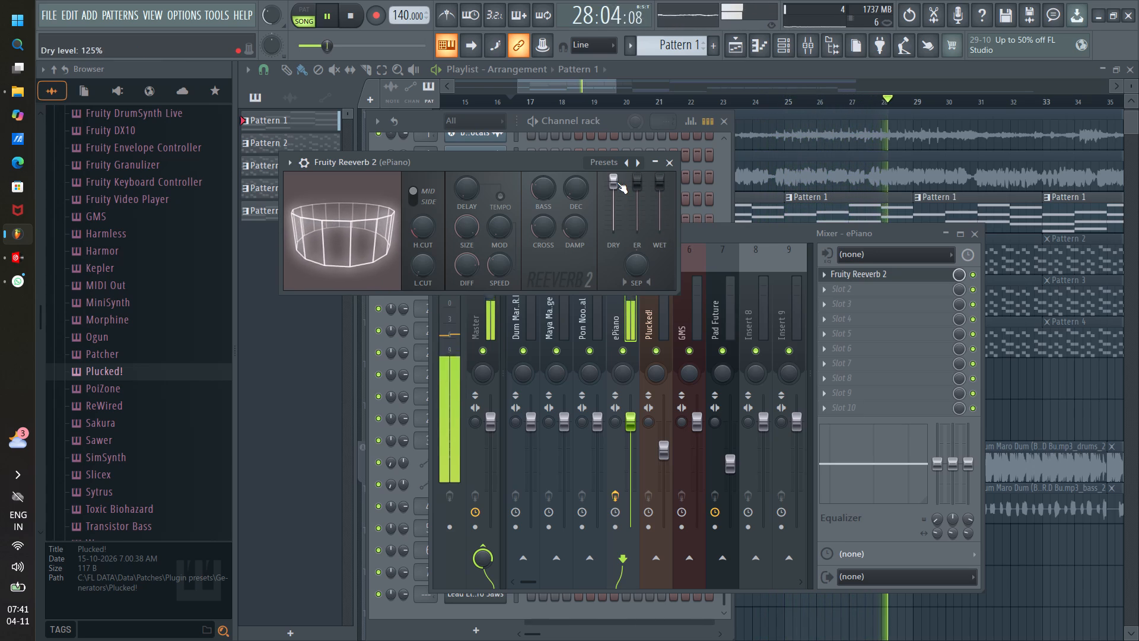
Lower the reverb's early reflection level to 44% or slightly less and ease the wet level down a little.
{"action": "scroll", "coordinate": [638, 186], "scroll_direction": "down", "scroll_amount": 4}
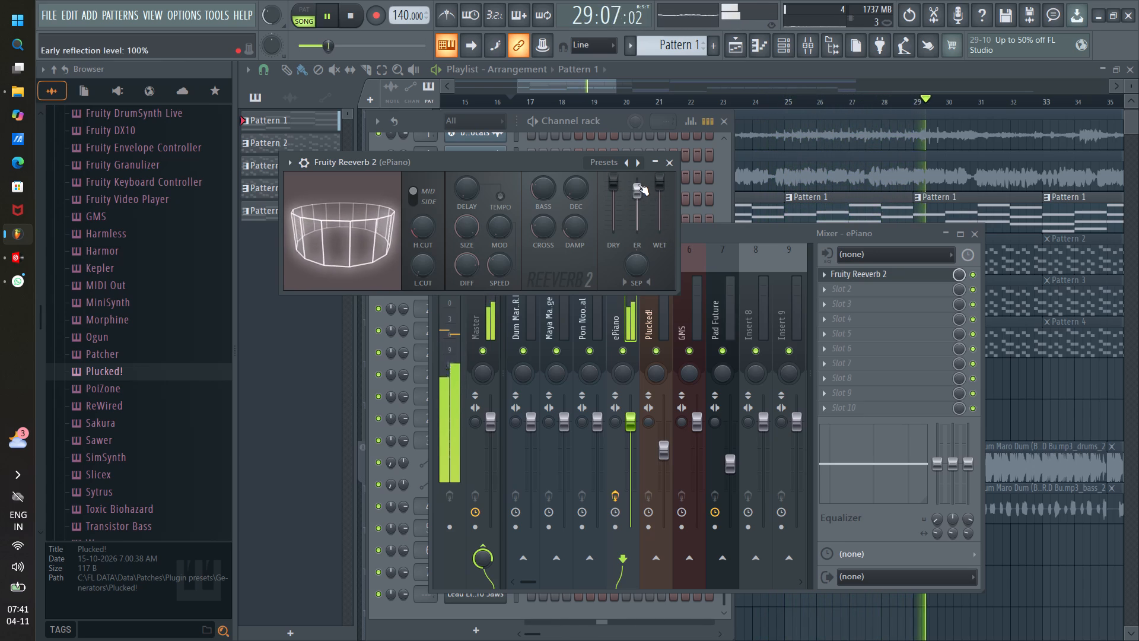
{"action": "scroll", "coordinate": [638, 184], "scroll_direction": "down", "scroll_amount": 9}
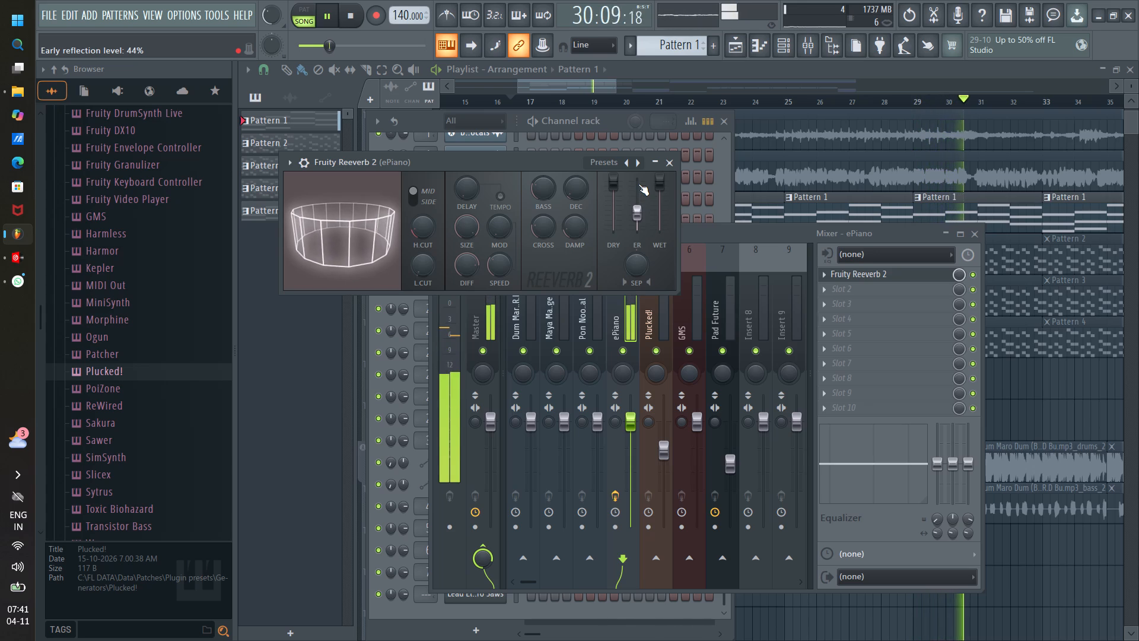
{"action": "scroll", "coordinate": [638, 184], "scroll_direction": "down", "scroll_amount": 4}
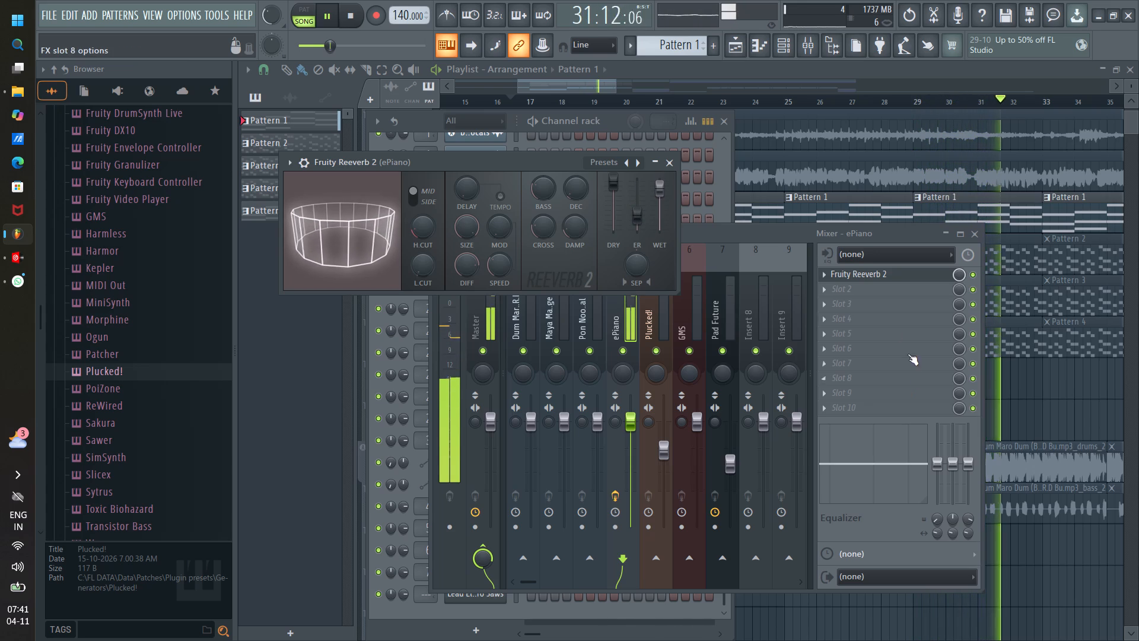
Add Fruity Delay Bank to the ePiano insert's second effect slot and load its 6 voice choir preset.
{"action": "left_click", "coordinate": [850, 292]}
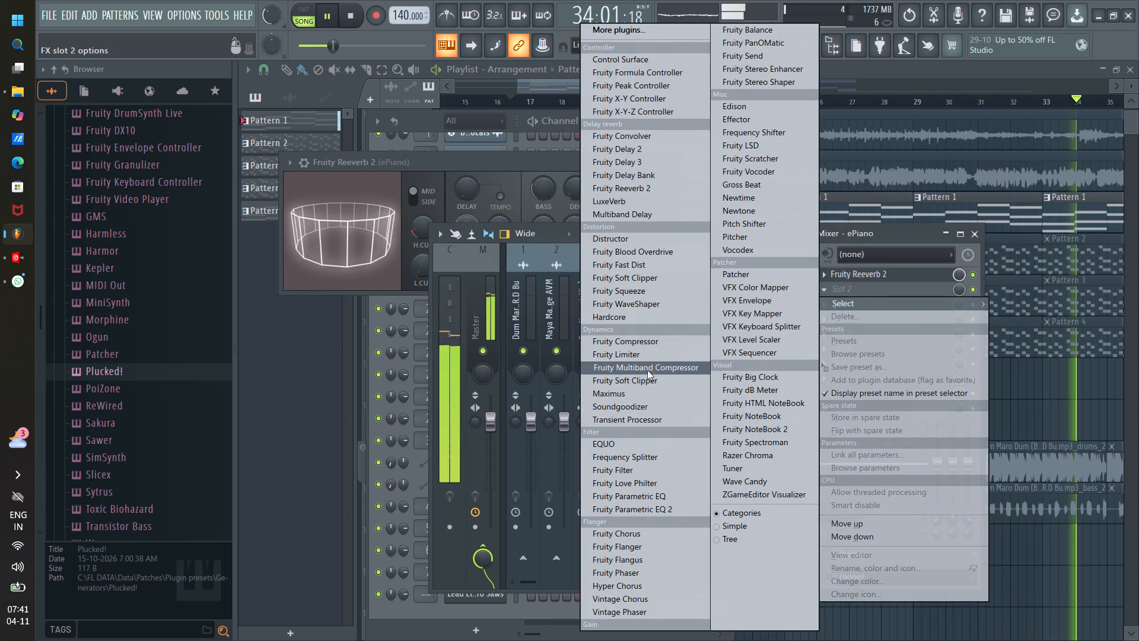
{"action": "left_click", "coordinate": [648, 176]}
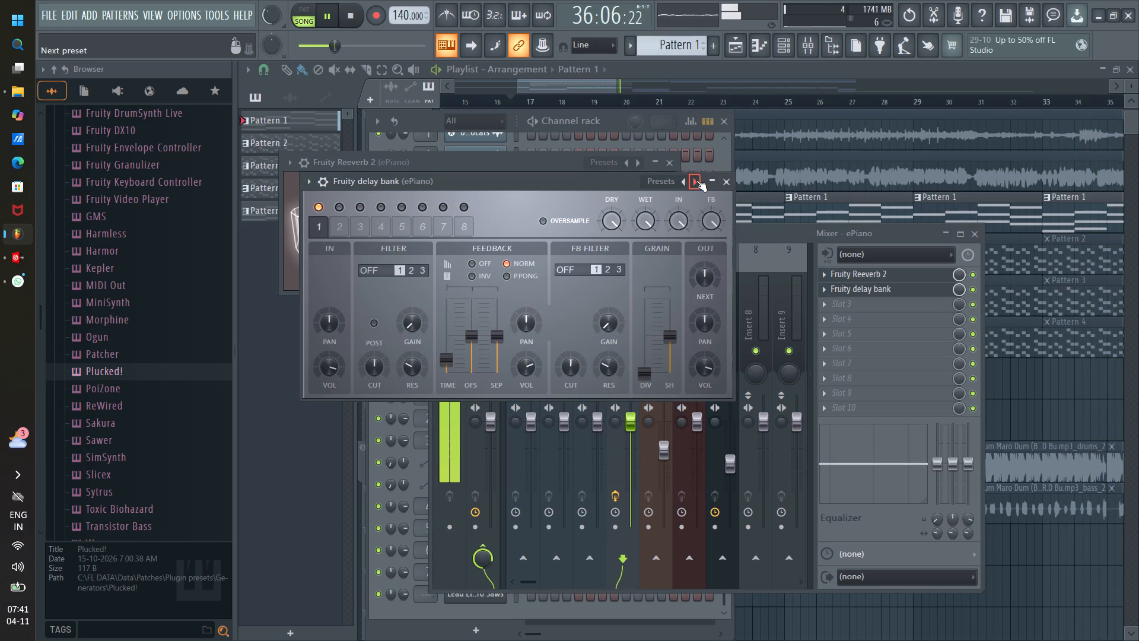
{"action": "right_click", "coordinate": [696, 180]}
{"action": "left_click", "coordinate": [730, 199]}
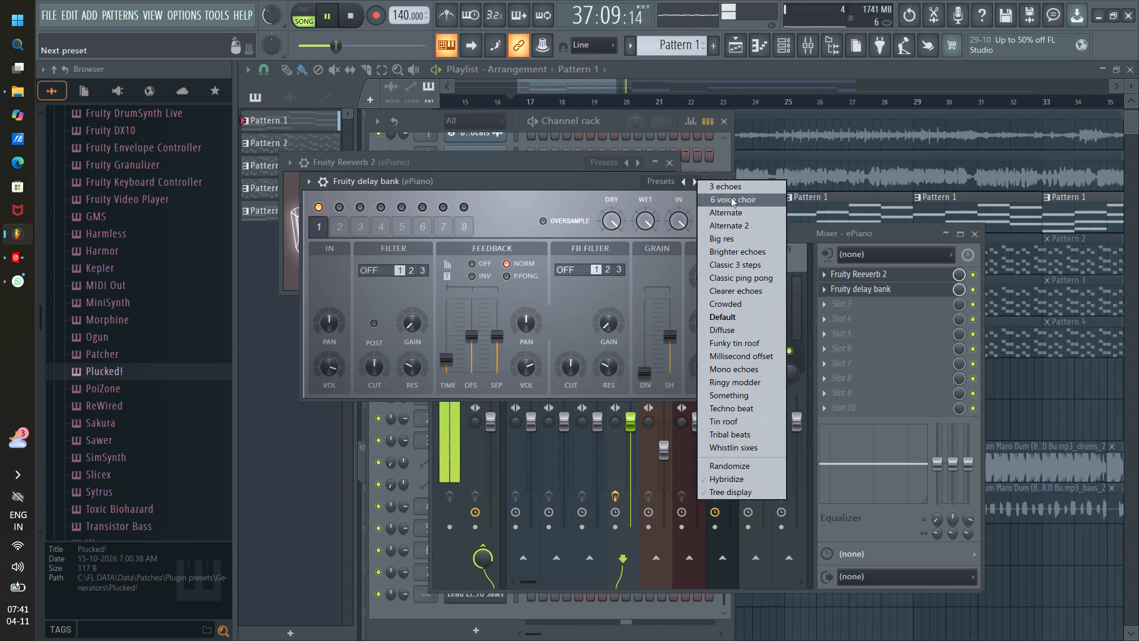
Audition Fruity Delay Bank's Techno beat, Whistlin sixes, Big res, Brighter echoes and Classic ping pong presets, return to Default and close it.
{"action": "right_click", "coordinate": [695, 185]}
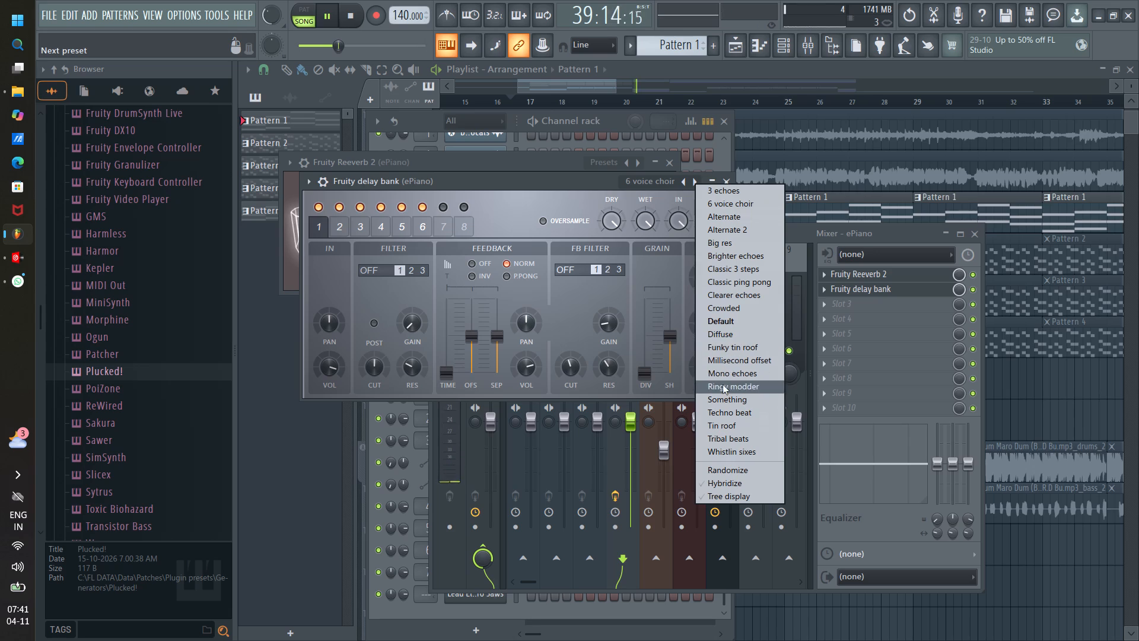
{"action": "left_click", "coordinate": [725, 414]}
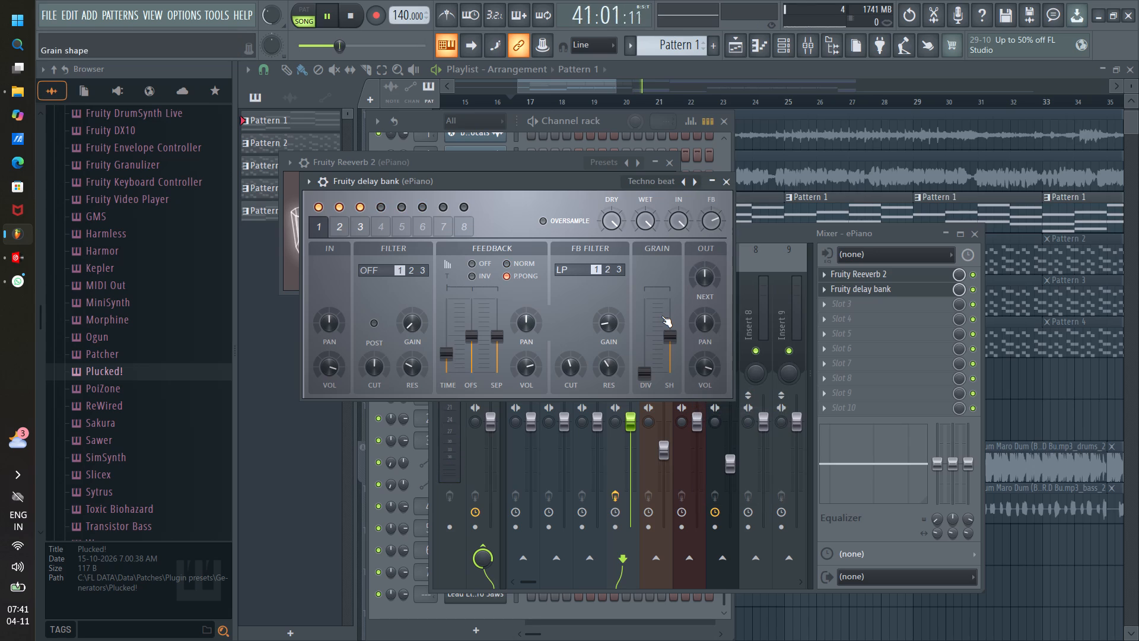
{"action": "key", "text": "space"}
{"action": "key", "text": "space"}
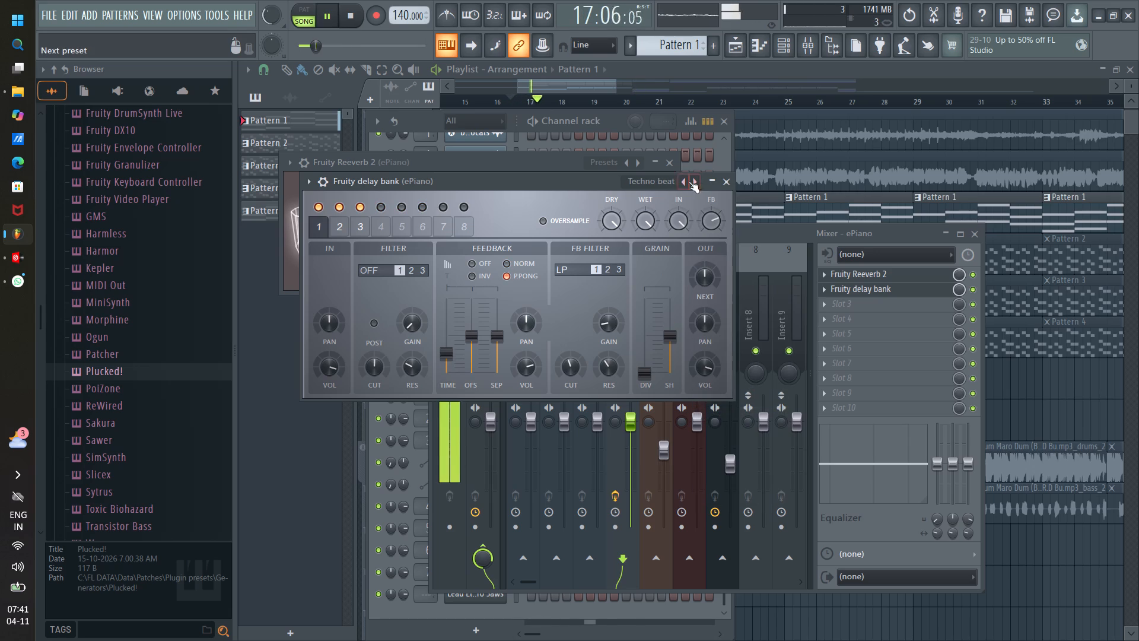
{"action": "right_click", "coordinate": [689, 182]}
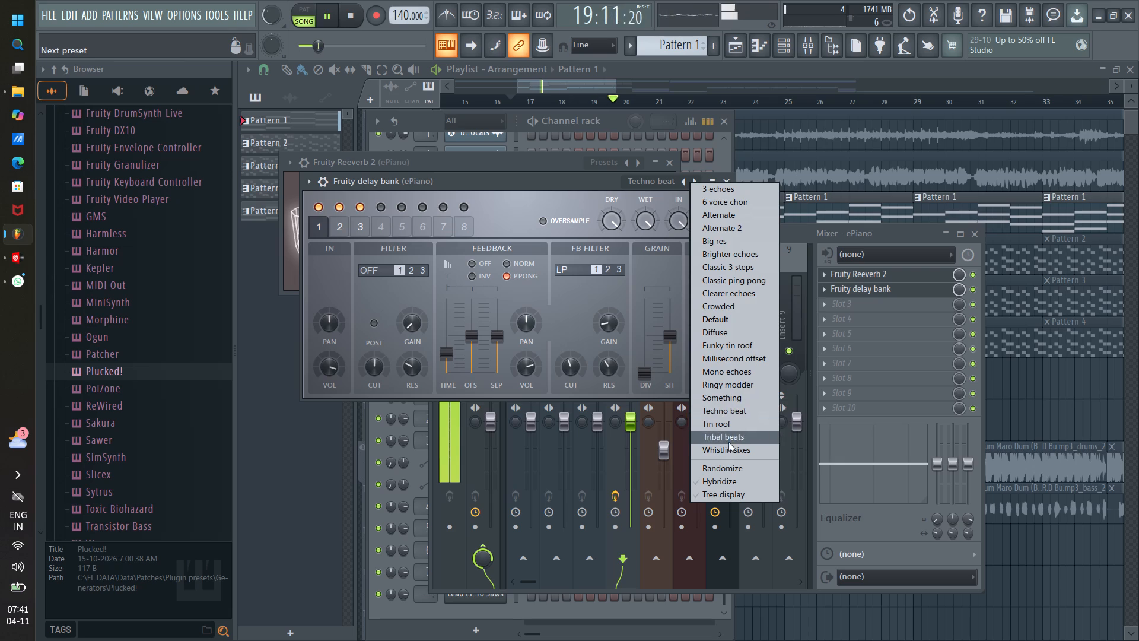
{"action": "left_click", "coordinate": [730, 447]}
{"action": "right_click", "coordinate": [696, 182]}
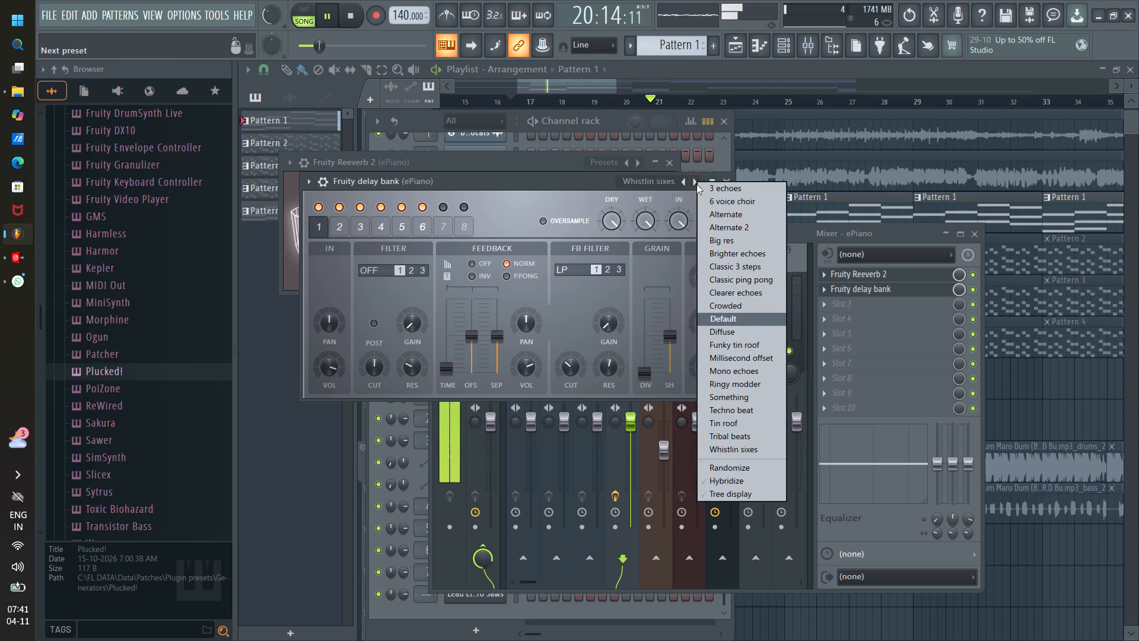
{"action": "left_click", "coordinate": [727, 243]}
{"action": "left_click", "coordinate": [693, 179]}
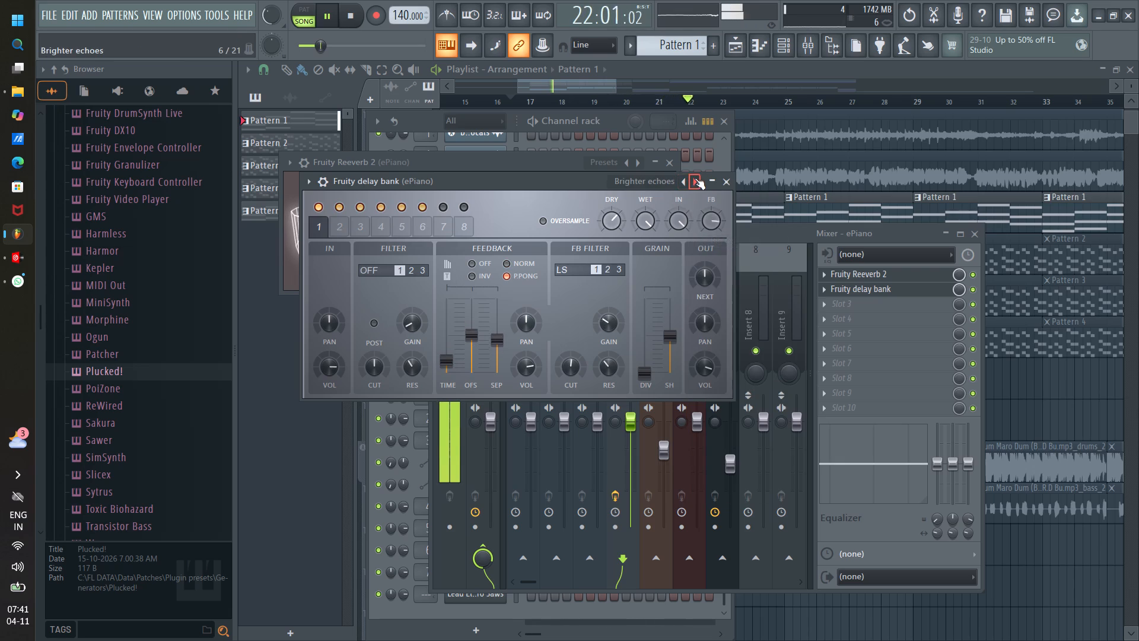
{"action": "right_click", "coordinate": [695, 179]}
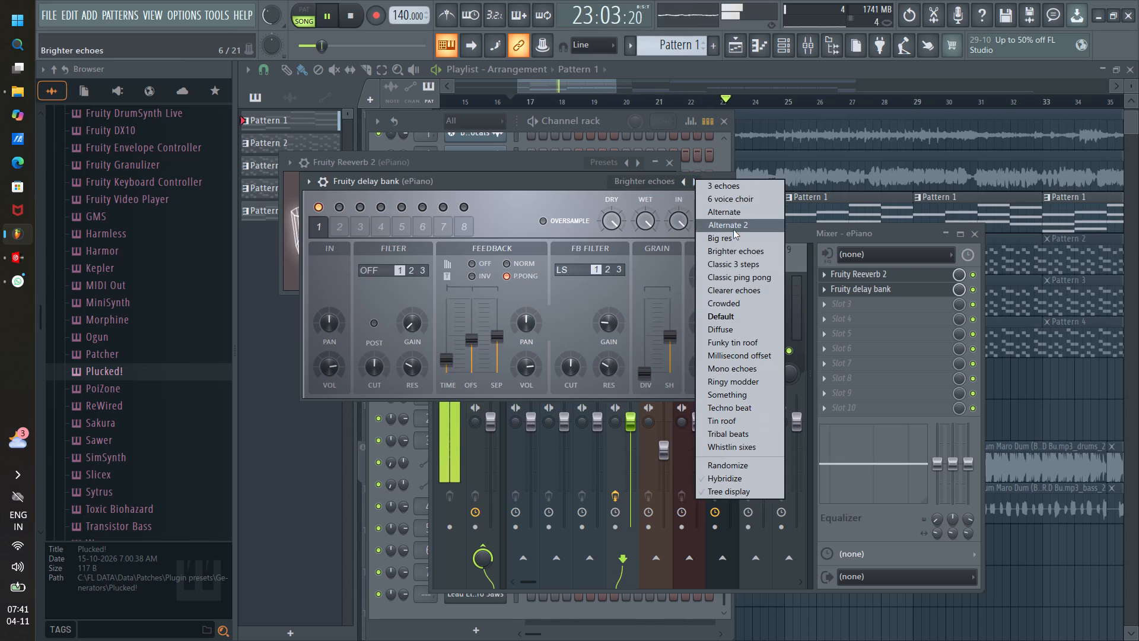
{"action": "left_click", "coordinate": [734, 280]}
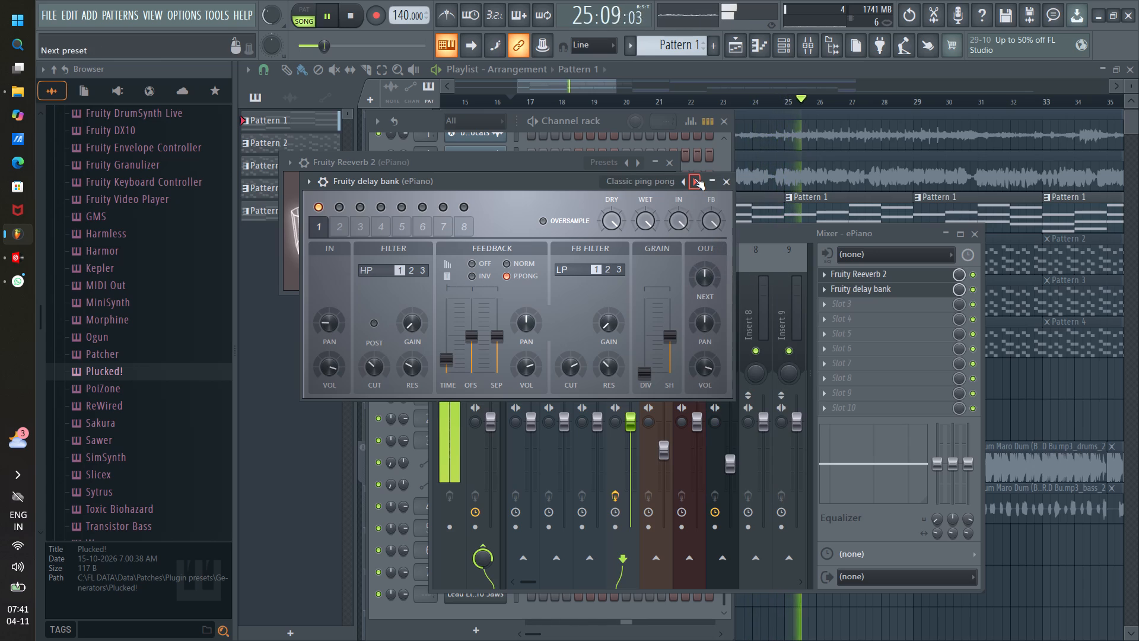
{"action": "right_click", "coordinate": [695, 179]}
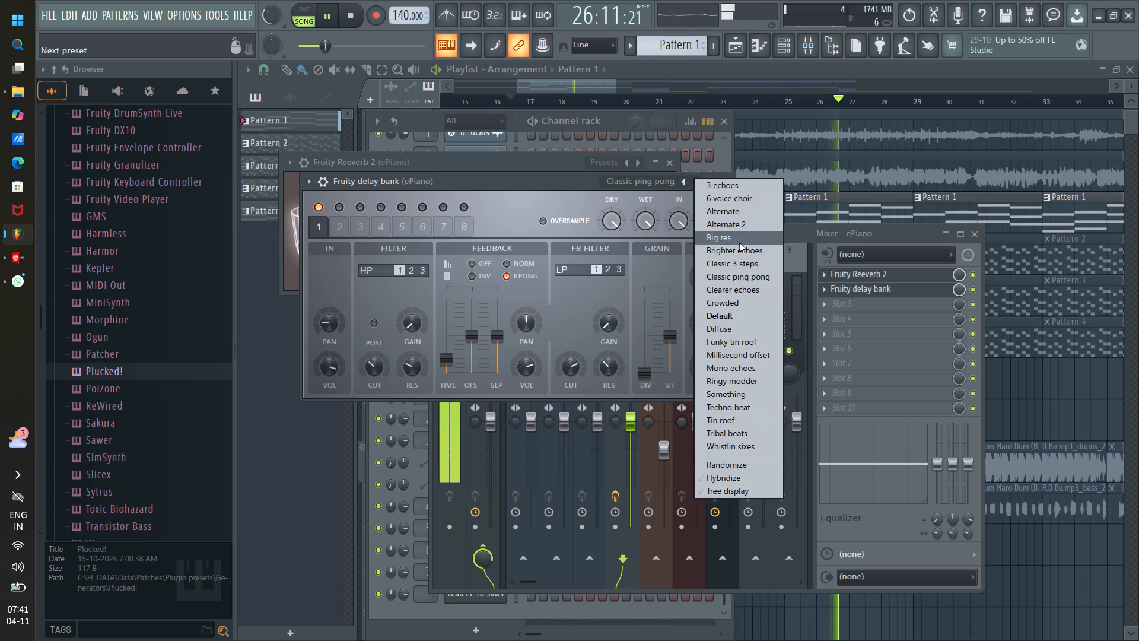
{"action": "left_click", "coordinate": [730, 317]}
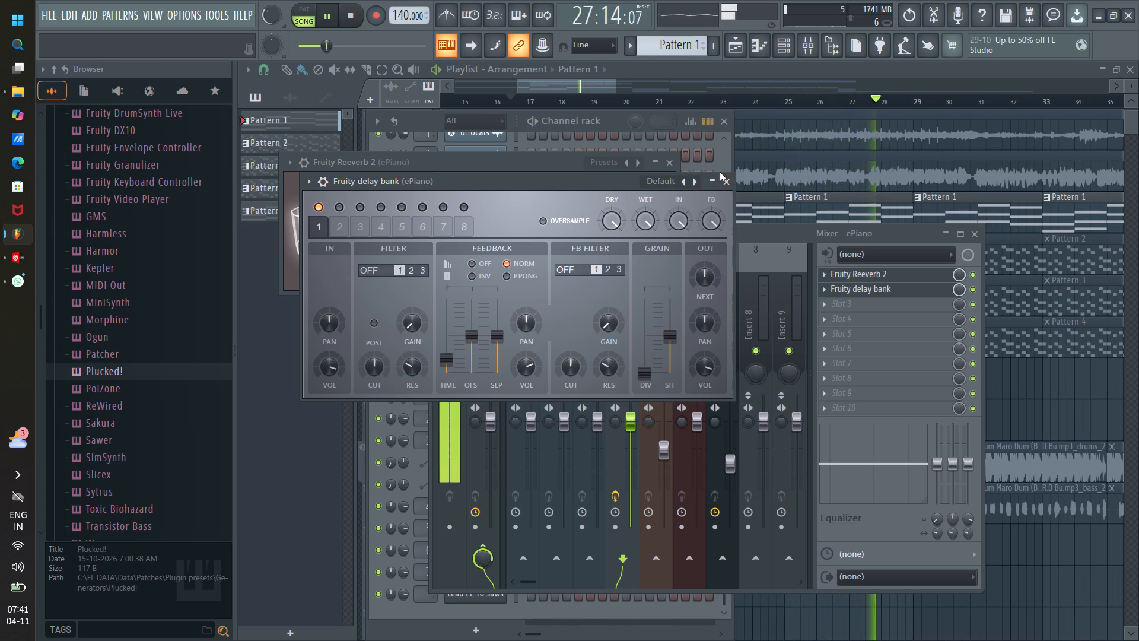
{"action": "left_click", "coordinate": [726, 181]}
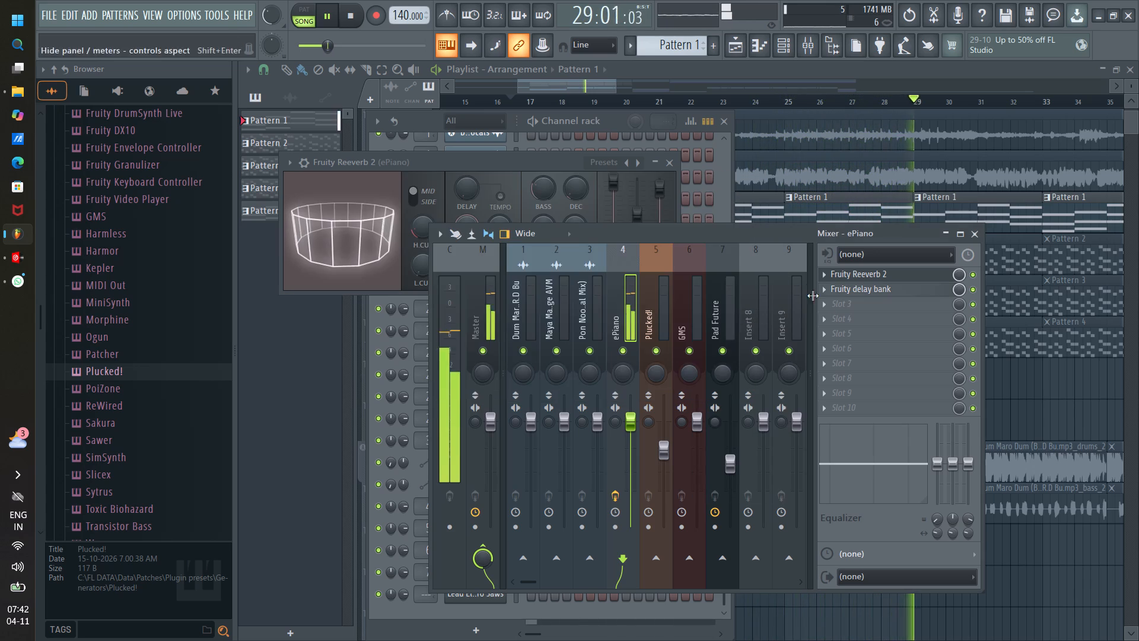
Replace Fruity Delay Bank in the ePiano insert's second slot with Fruity Delay 2 and load its Default (send) preset.
{"action": "left_click", "coordinate": [822, 291]}
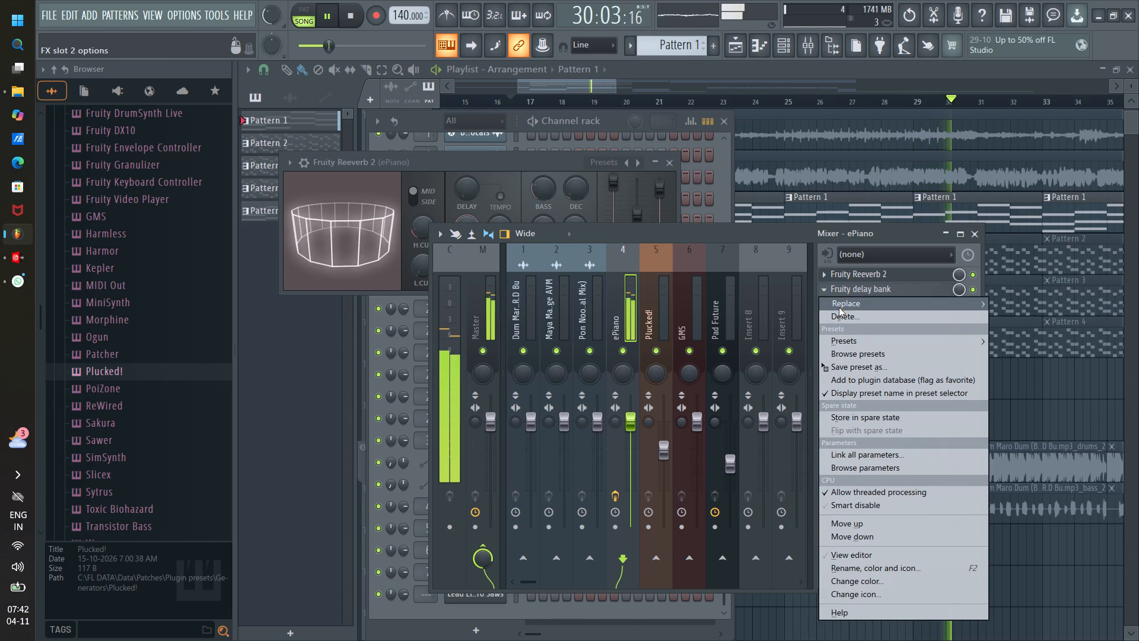
{"action": "left_click", "coordinate": [839, 307]}
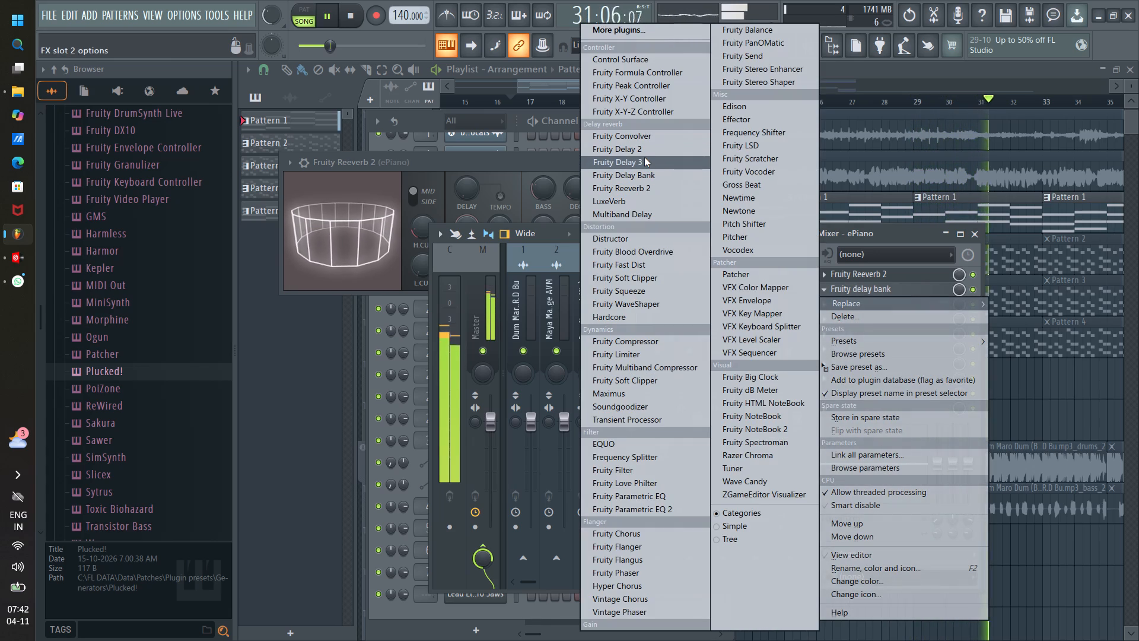
{"action": "left_click", "coordinate": [640, 147]}
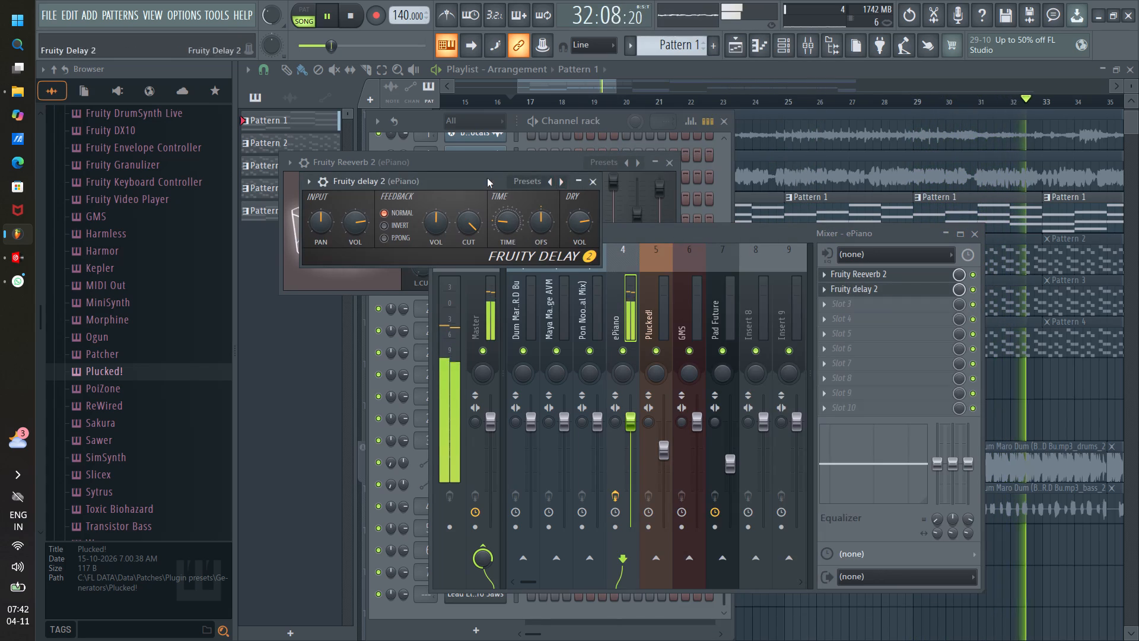
{"action": "right_click", "coordinate": [561, 182]}
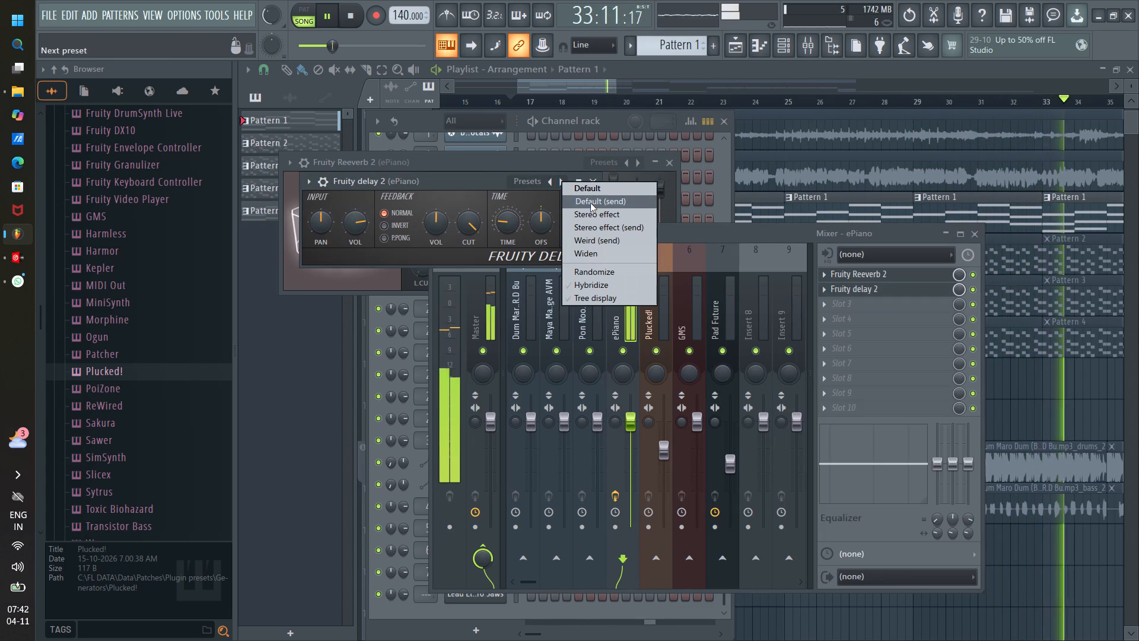
{"action": "left_click", "coordinate": [590, 203]}
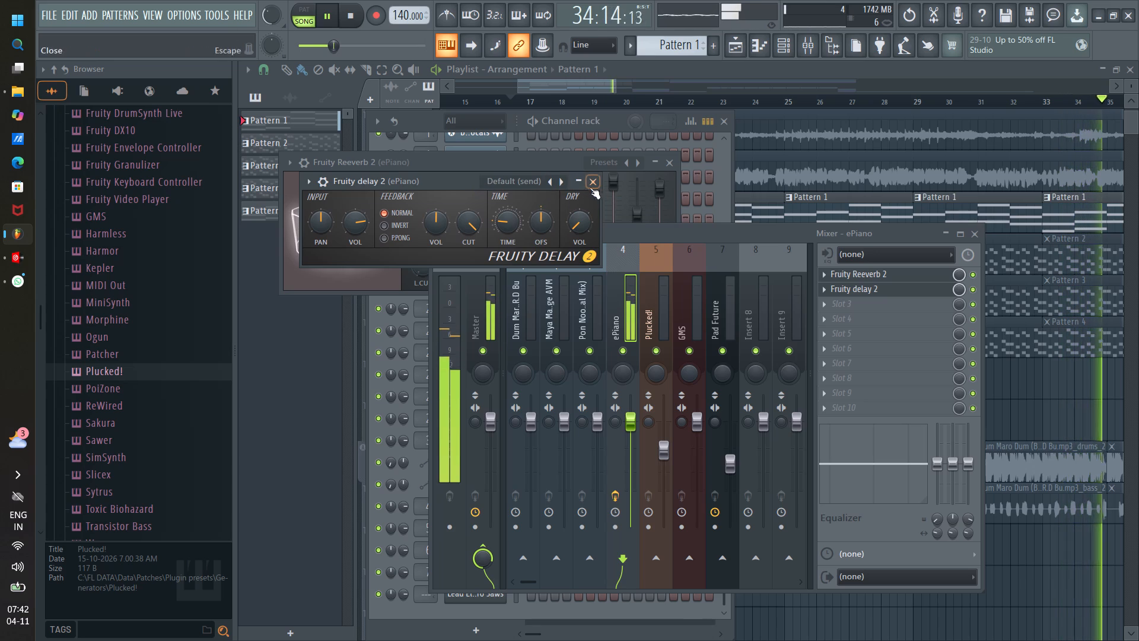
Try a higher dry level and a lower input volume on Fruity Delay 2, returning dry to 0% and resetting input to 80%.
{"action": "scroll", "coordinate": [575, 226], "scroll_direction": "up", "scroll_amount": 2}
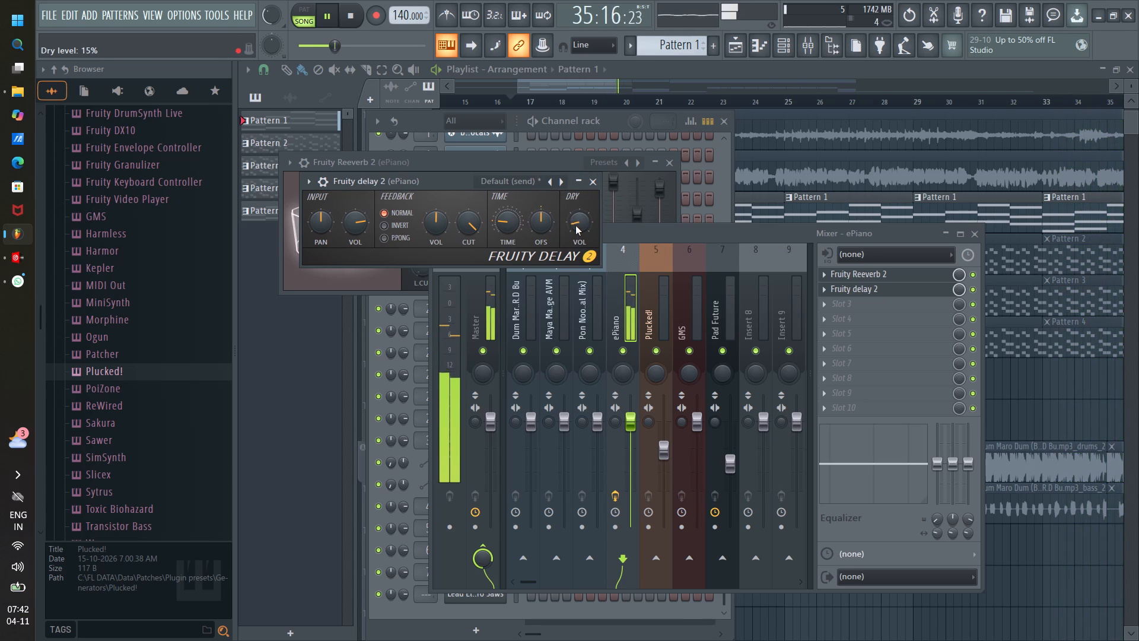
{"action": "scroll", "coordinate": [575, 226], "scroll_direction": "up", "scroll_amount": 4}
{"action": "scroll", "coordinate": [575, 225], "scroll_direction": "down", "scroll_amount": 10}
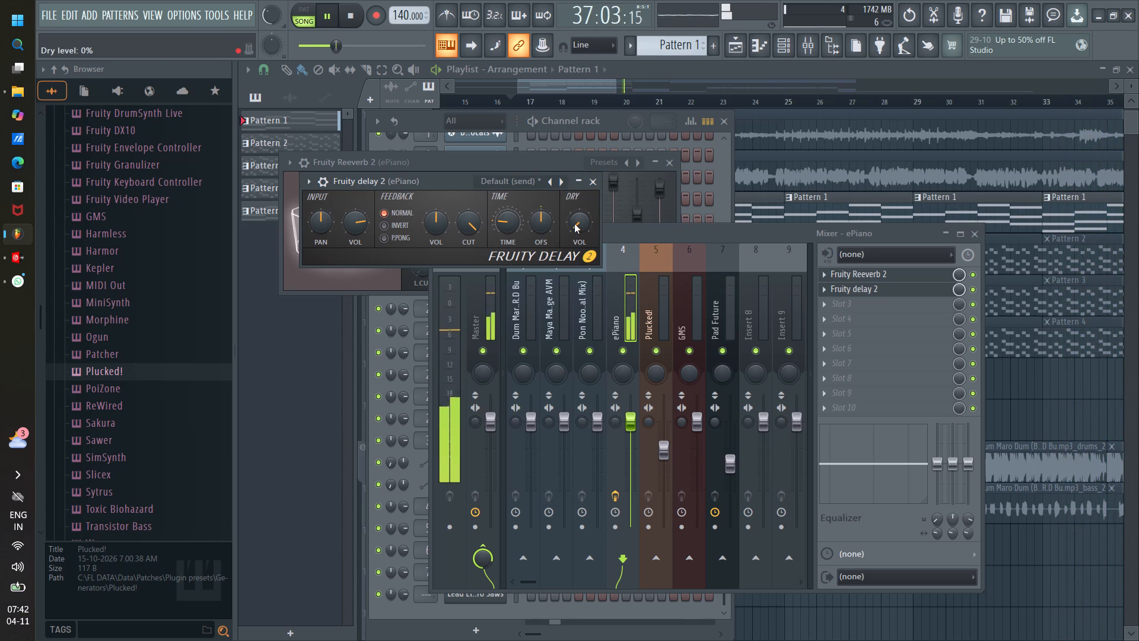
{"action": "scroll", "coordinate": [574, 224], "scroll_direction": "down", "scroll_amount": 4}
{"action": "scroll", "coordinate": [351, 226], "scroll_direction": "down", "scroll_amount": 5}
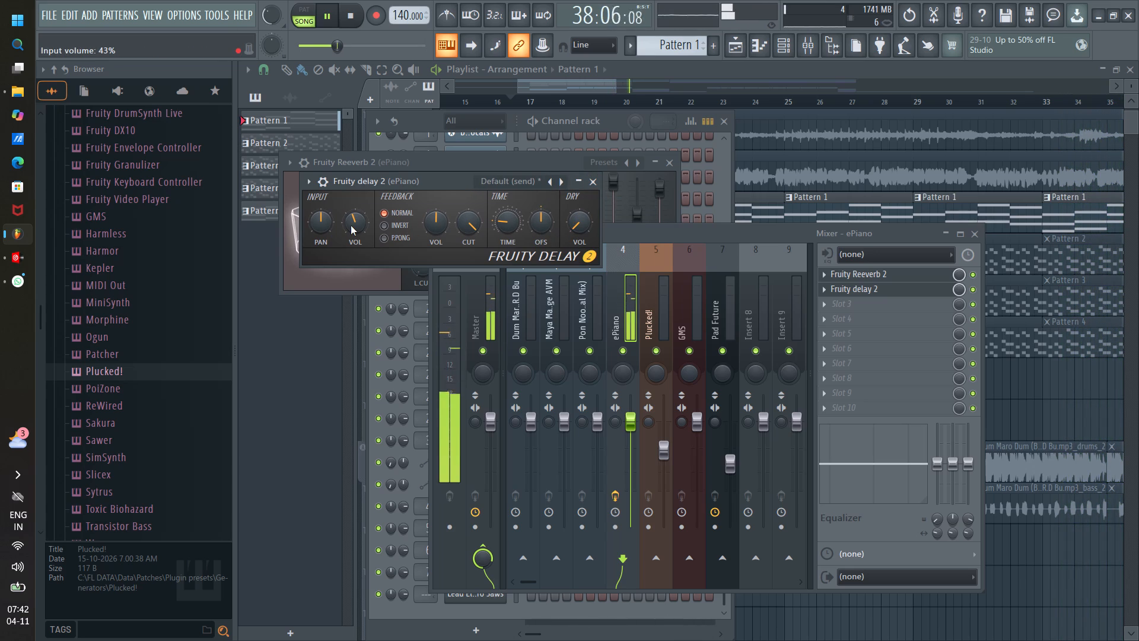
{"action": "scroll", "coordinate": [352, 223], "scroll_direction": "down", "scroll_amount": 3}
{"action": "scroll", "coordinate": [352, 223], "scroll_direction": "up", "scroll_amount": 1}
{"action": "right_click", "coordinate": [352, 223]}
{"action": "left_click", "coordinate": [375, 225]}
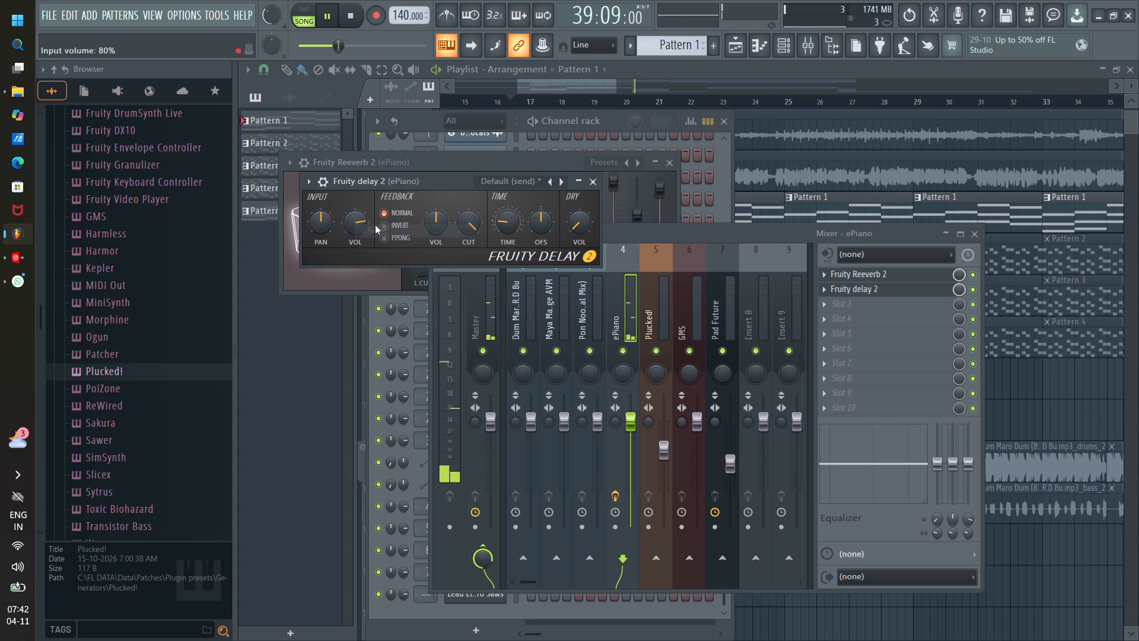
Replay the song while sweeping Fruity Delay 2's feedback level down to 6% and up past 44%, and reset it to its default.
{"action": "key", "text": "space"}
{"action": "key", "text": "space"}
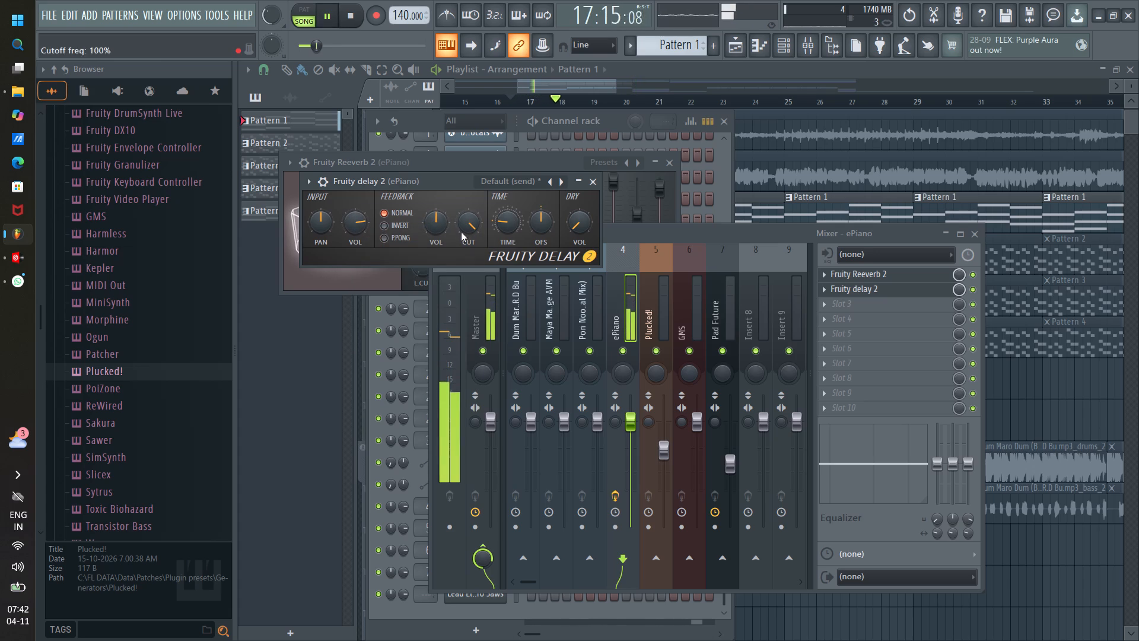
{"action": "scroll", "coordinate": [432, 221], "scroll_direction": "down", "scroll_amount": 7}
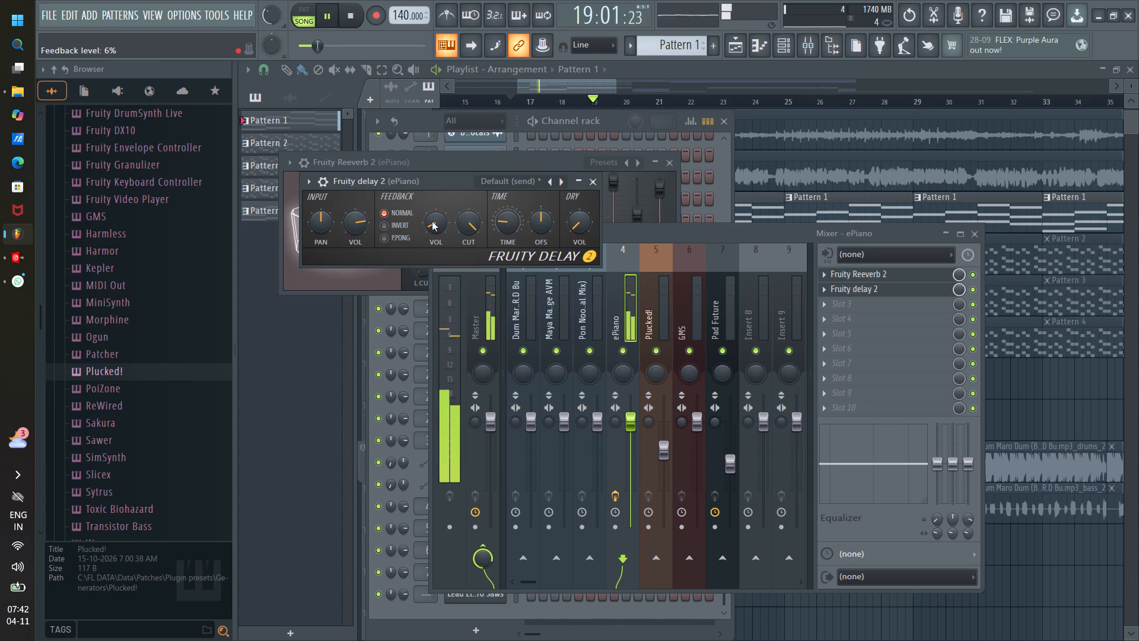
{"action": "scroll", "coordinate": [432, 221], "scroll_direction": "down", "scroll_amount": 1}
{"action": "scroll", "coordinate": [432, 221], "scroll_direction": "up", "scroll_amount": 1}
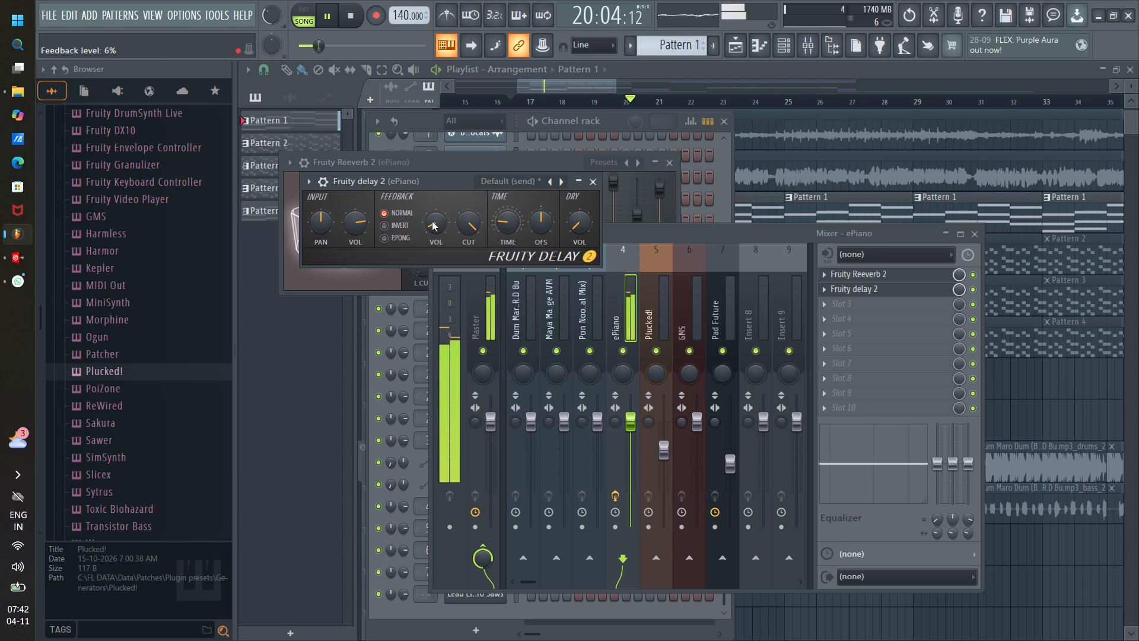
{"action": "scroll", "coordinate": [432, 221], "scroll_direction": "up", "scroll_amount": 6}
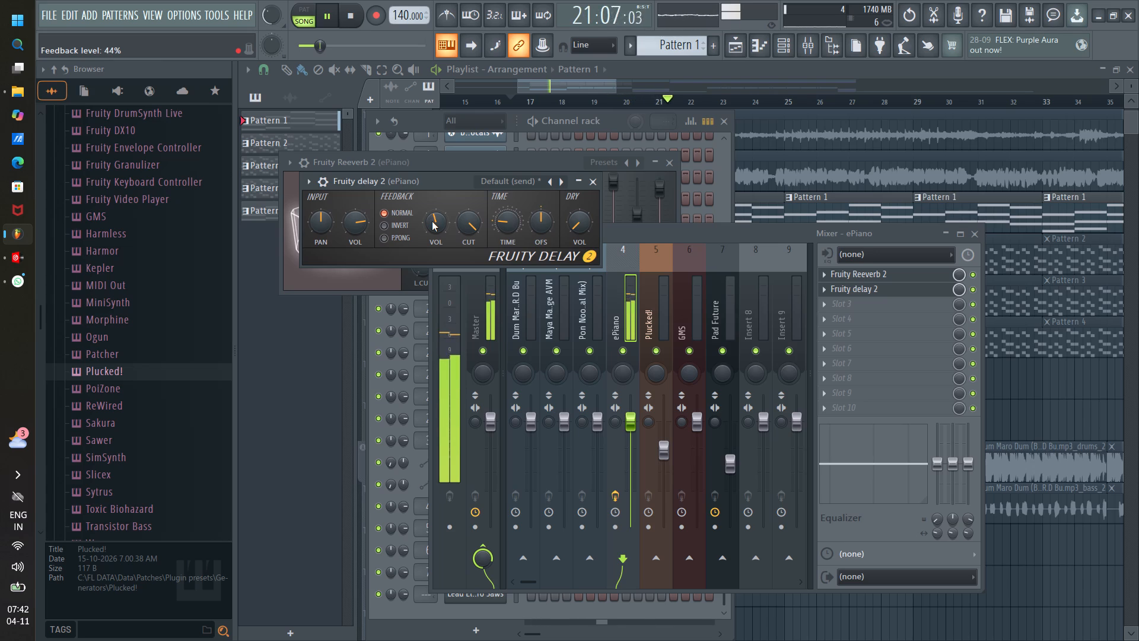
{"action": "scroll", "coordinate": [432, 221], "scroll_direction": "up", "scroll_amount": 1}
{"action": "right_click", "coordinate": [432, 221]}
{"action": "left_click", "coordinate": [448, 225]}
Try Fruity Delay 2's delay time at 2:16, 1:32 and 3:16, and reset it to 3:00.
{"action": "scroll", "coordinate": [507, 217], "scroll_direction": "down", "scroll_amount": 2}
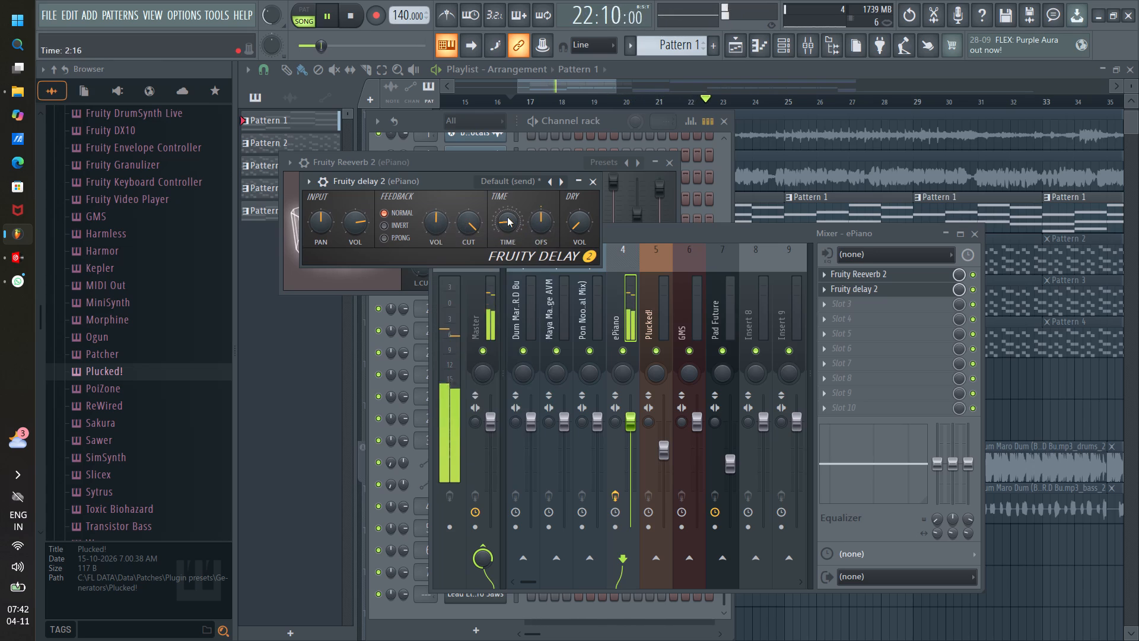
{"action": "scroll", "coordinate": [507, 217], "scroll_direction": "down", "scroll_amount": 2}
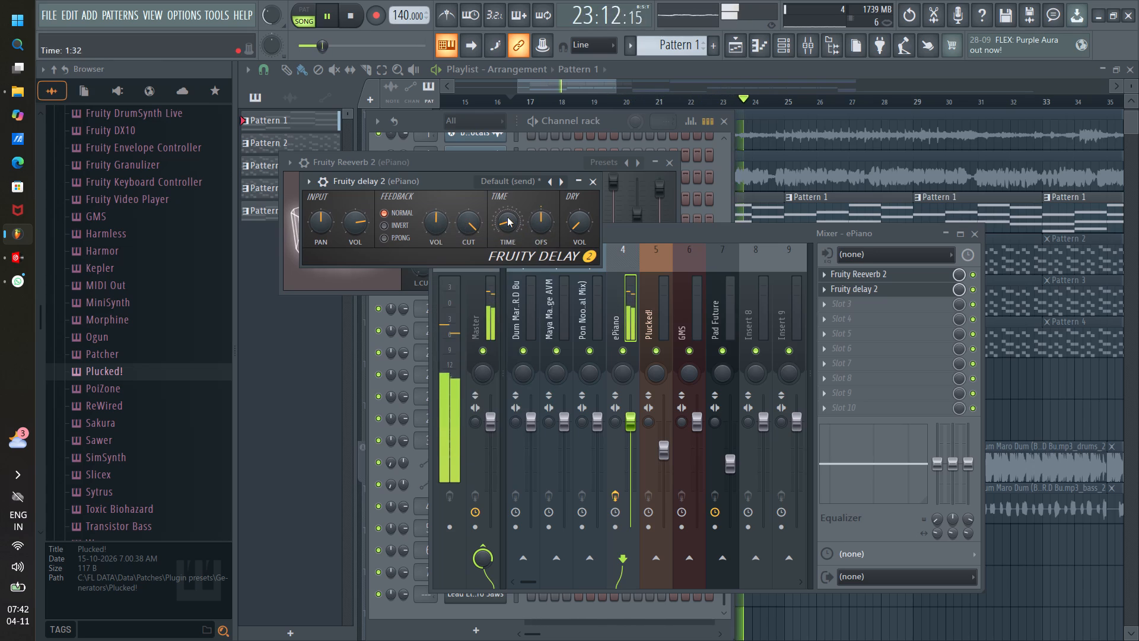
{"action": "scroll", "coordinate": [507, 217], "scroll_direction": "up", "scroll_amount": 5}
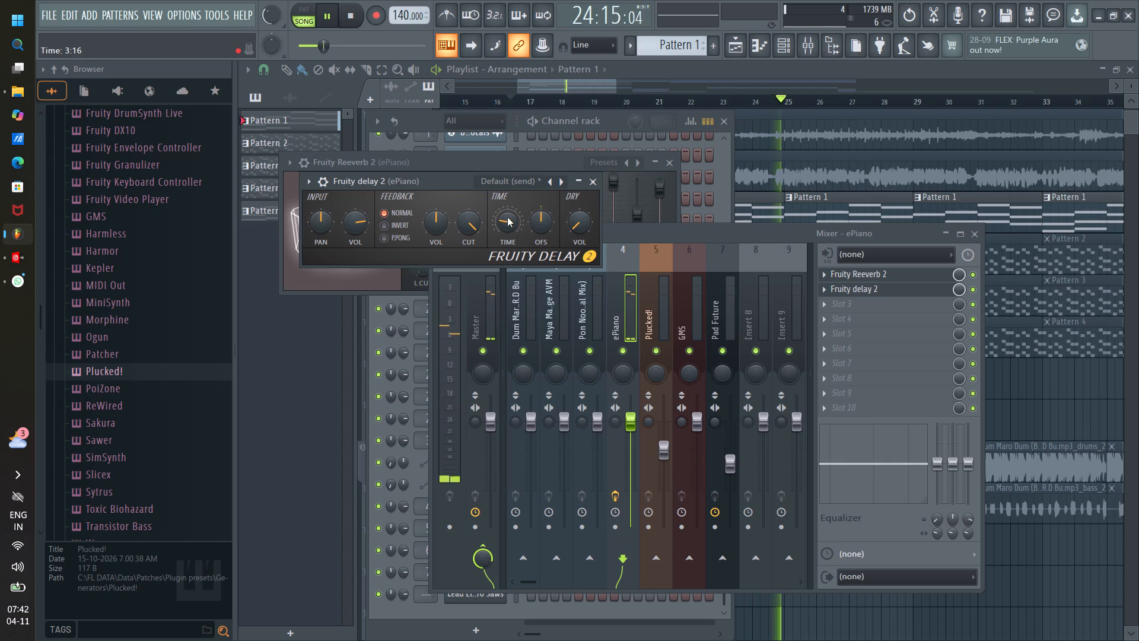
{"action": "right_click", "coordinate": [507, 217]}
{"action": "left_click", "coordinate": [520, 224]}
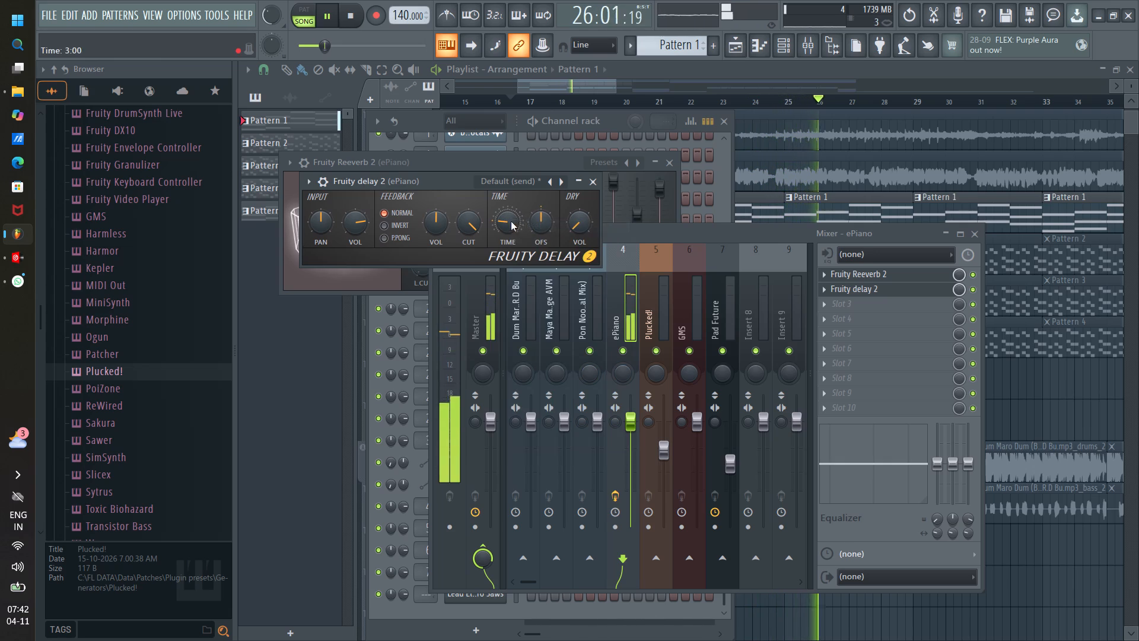
Enter an exact value of 0:00 for Fruity Delay 2's delay time.
{"action": "left_click_drag", "start_coordinate": [511, 221], "coordinate": [543, 96]}
{"action": "right_click", "coordinate": [513, 219]}
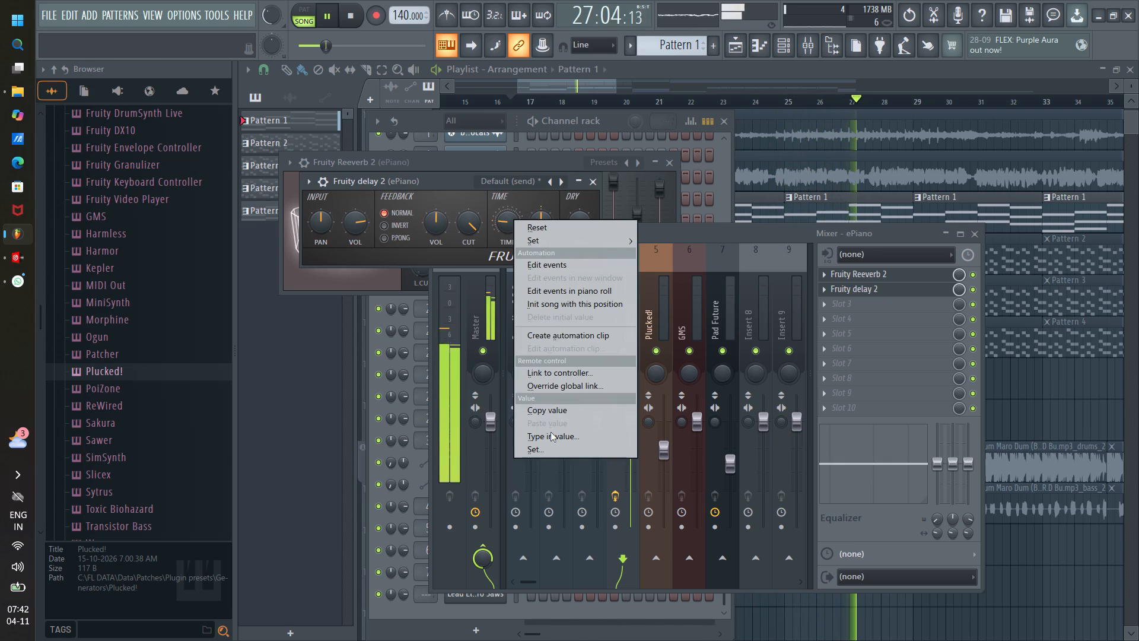
{"action": "left_click", "coordinate": [551, 433]}
{"action": "key", "text": "Left"}
{"action": "key", "text": "Left"}
{"action": "key", "text": "Left"}
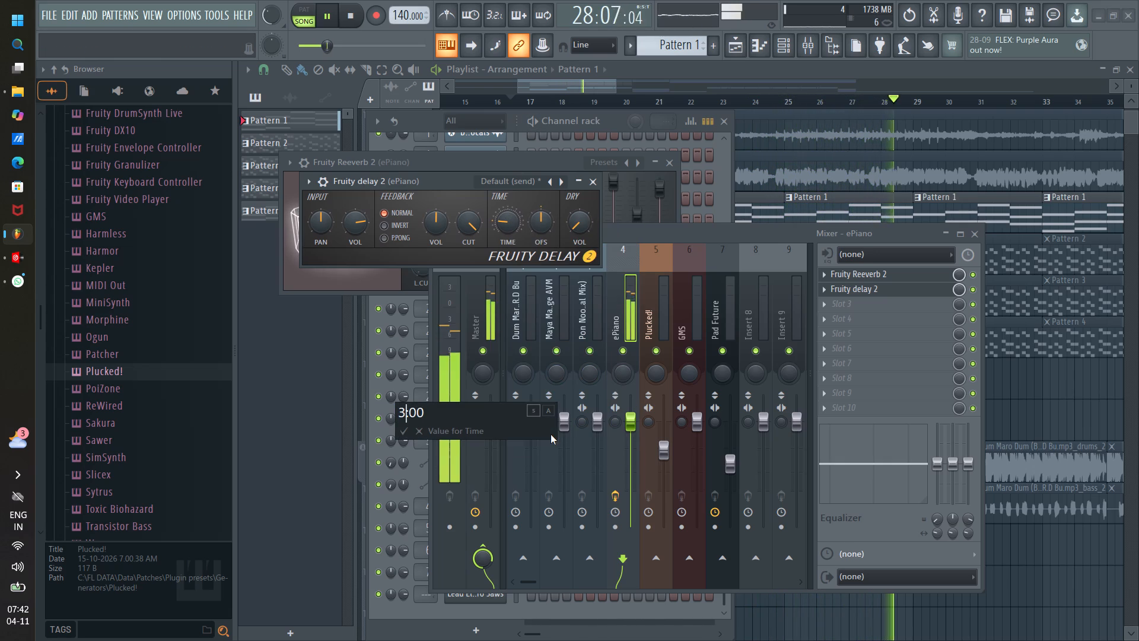
{"action": "key", "text": "Left"}
{"action": "key", "text": "Right"}
{"action": "key", "text": "BackSpace"}
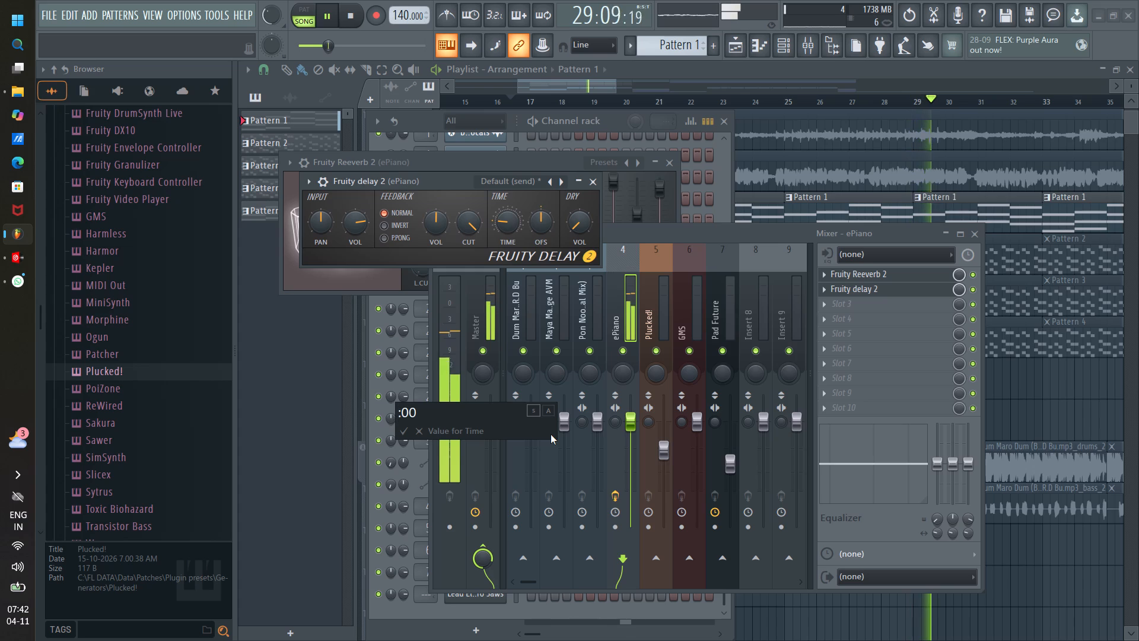
{"action": "key", "text": "0"}
{"action": "key", "text": "Return"}
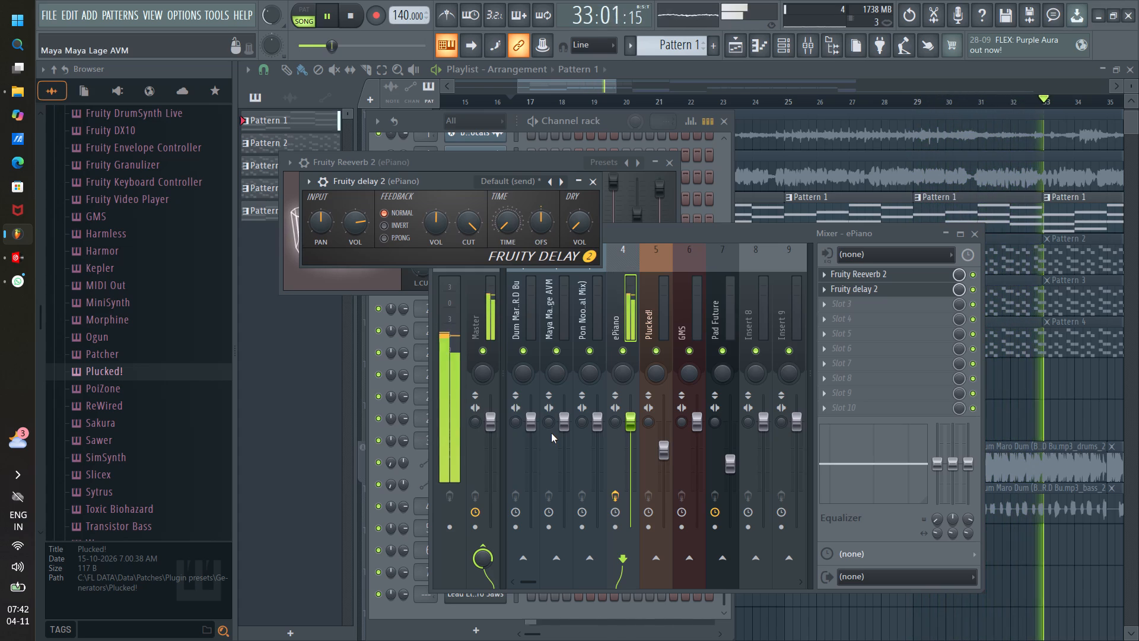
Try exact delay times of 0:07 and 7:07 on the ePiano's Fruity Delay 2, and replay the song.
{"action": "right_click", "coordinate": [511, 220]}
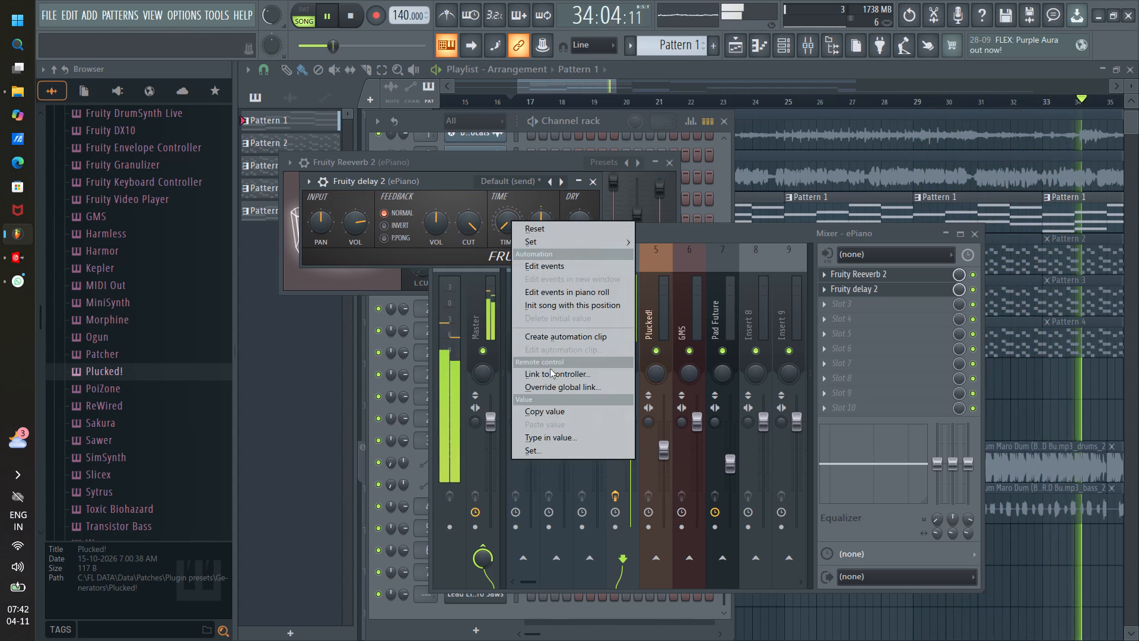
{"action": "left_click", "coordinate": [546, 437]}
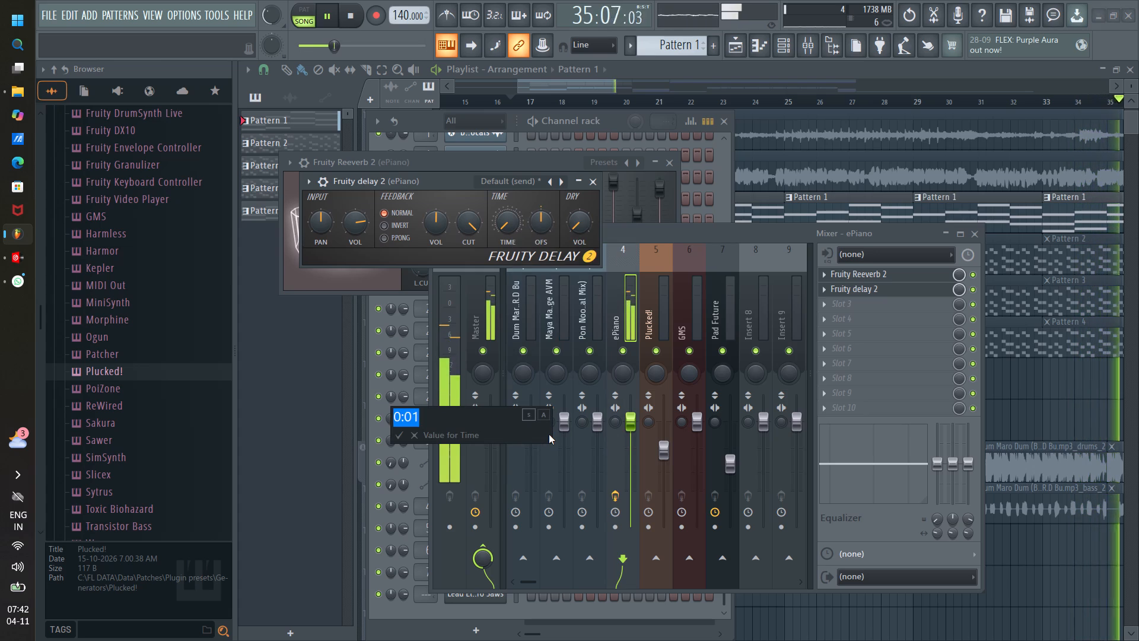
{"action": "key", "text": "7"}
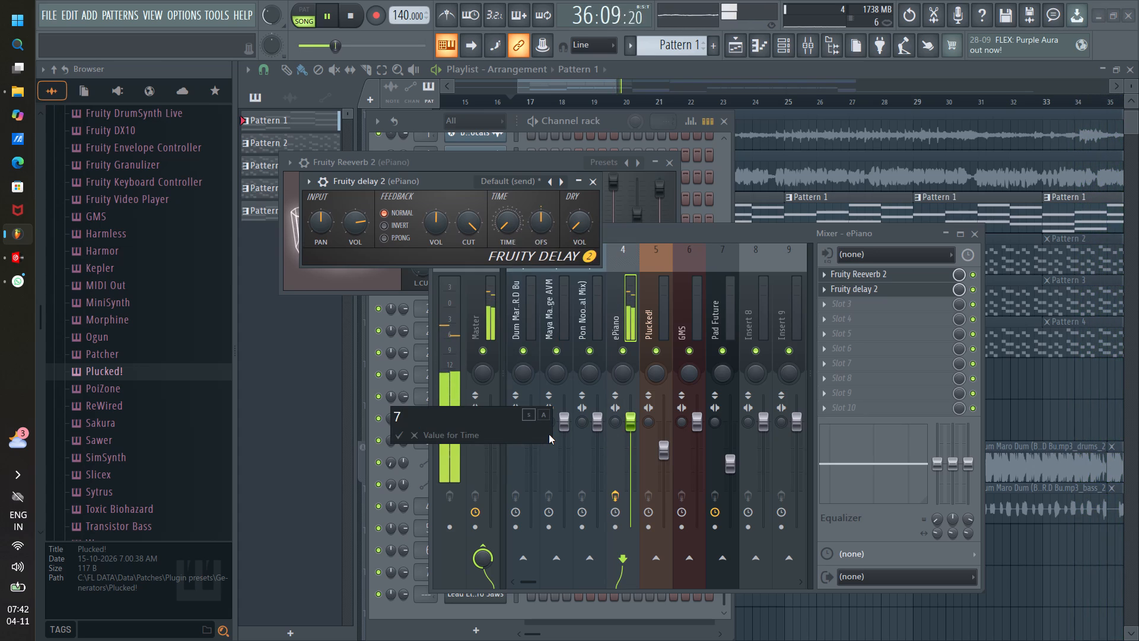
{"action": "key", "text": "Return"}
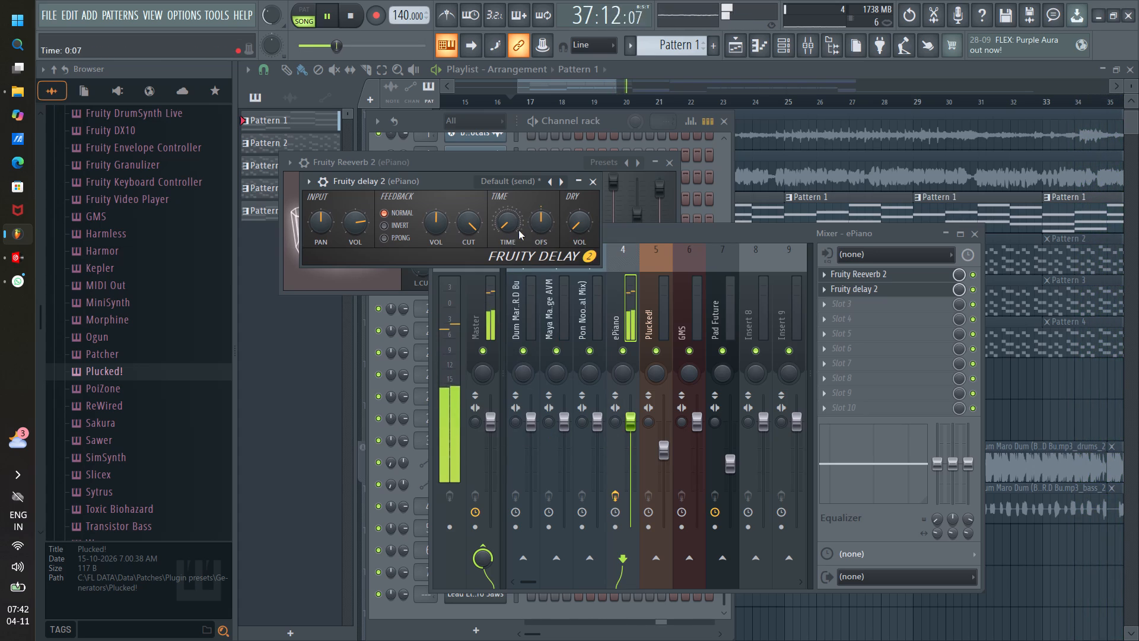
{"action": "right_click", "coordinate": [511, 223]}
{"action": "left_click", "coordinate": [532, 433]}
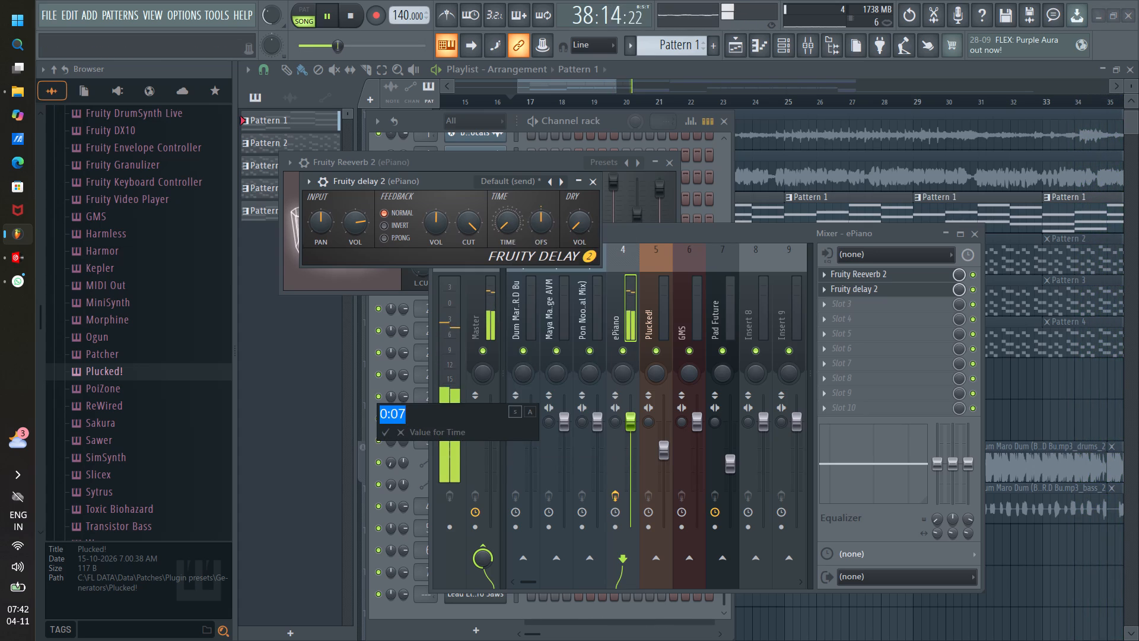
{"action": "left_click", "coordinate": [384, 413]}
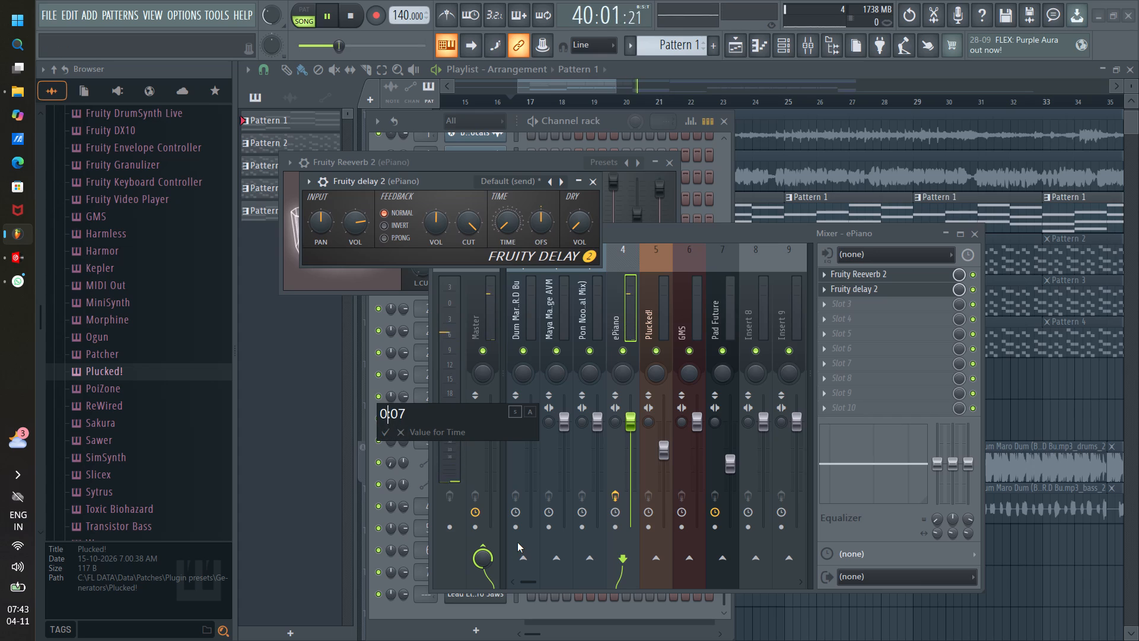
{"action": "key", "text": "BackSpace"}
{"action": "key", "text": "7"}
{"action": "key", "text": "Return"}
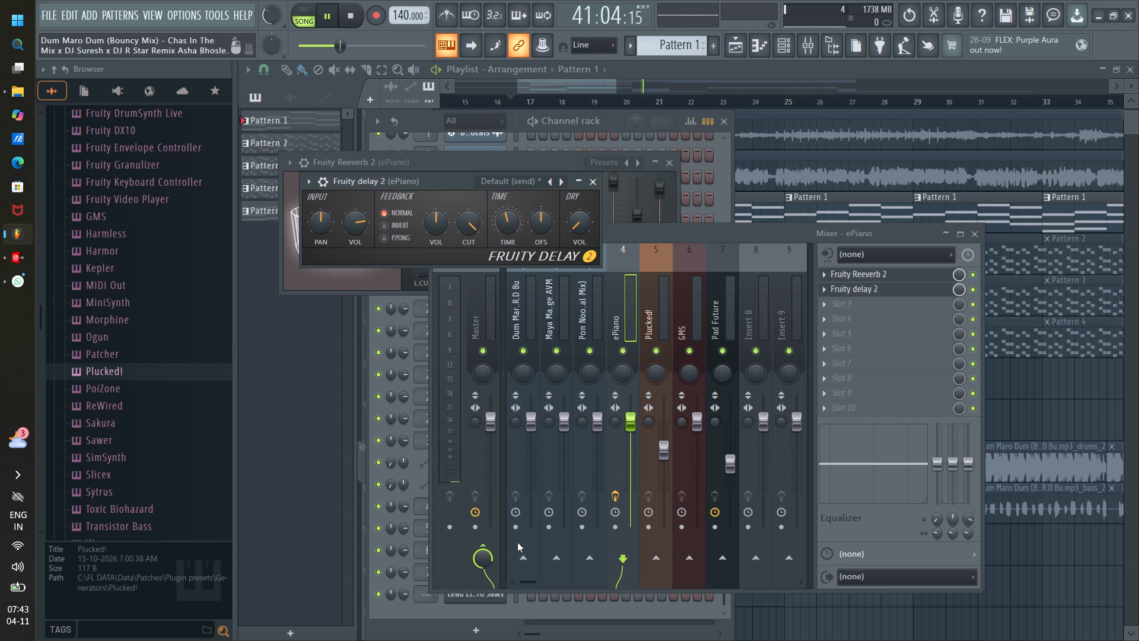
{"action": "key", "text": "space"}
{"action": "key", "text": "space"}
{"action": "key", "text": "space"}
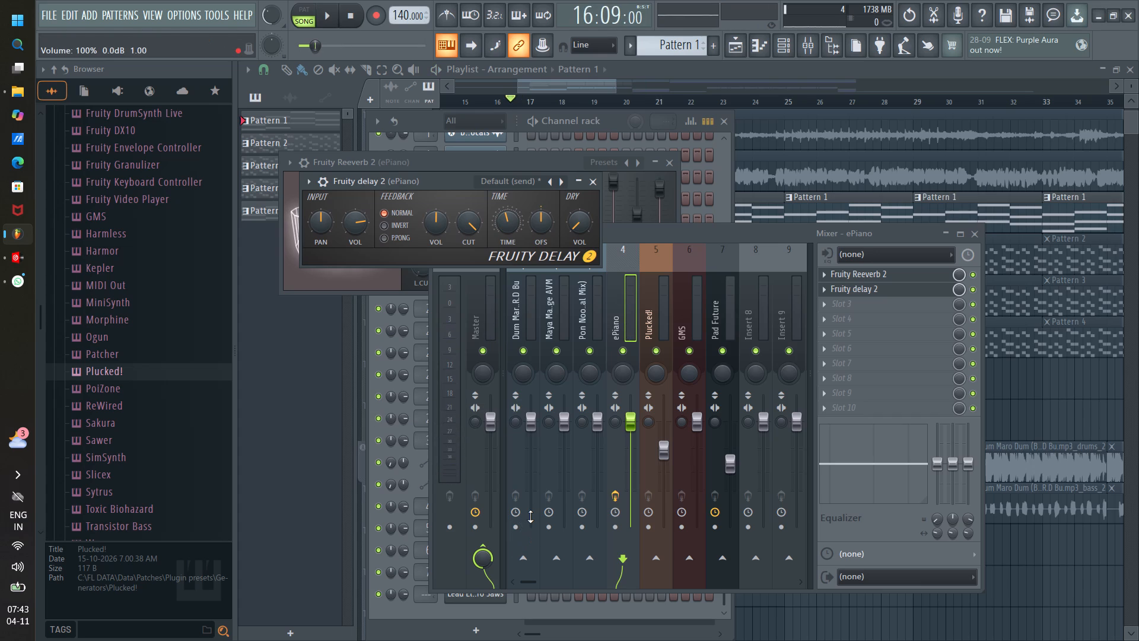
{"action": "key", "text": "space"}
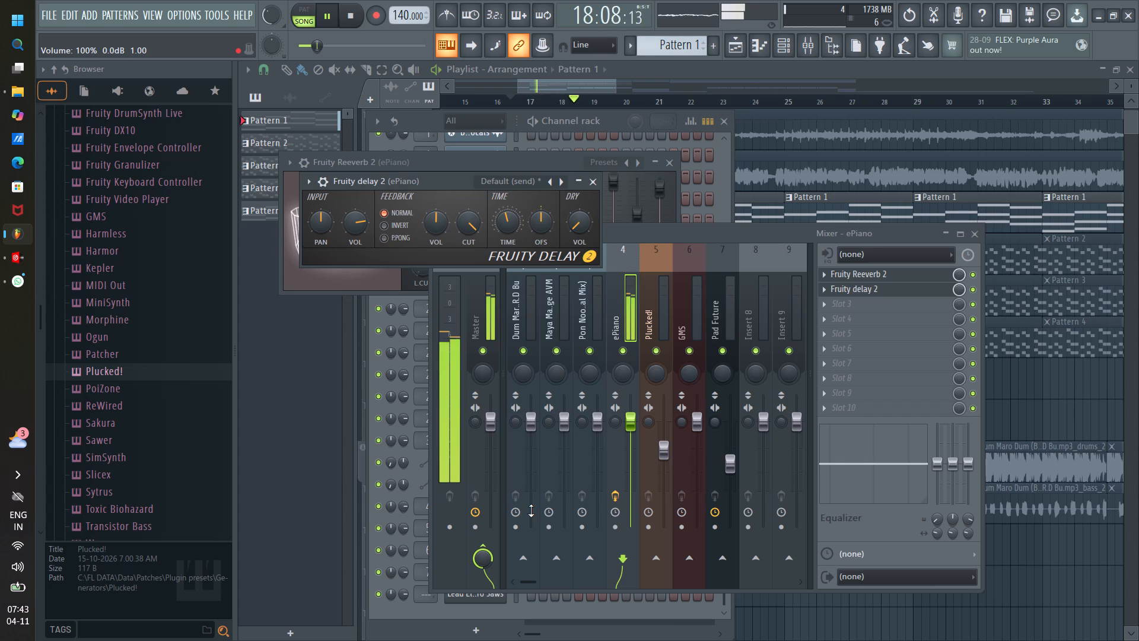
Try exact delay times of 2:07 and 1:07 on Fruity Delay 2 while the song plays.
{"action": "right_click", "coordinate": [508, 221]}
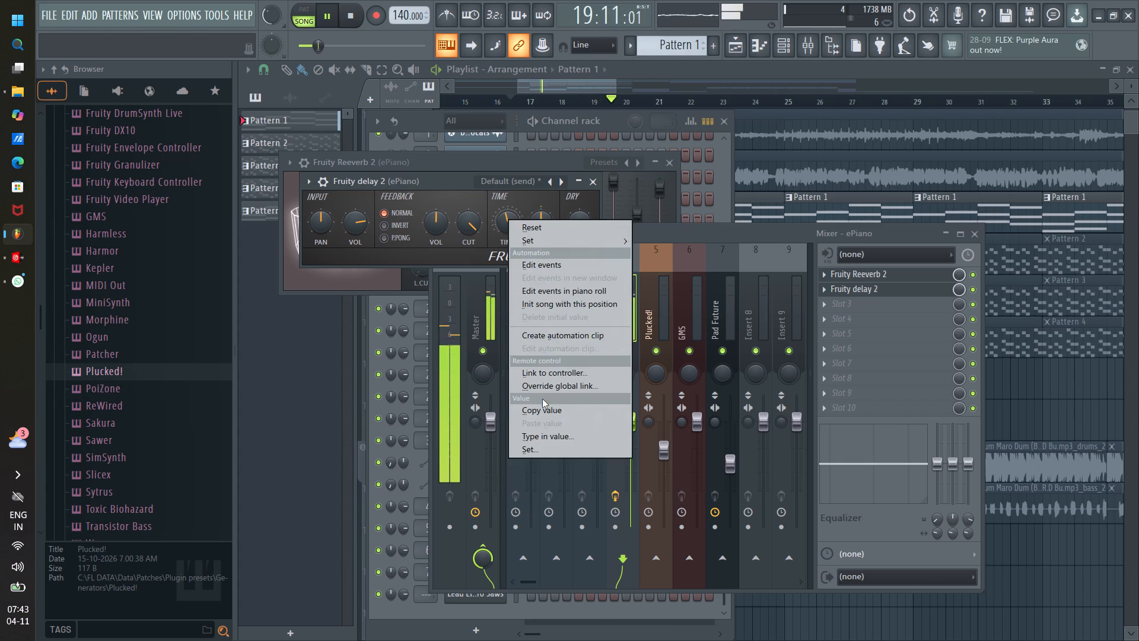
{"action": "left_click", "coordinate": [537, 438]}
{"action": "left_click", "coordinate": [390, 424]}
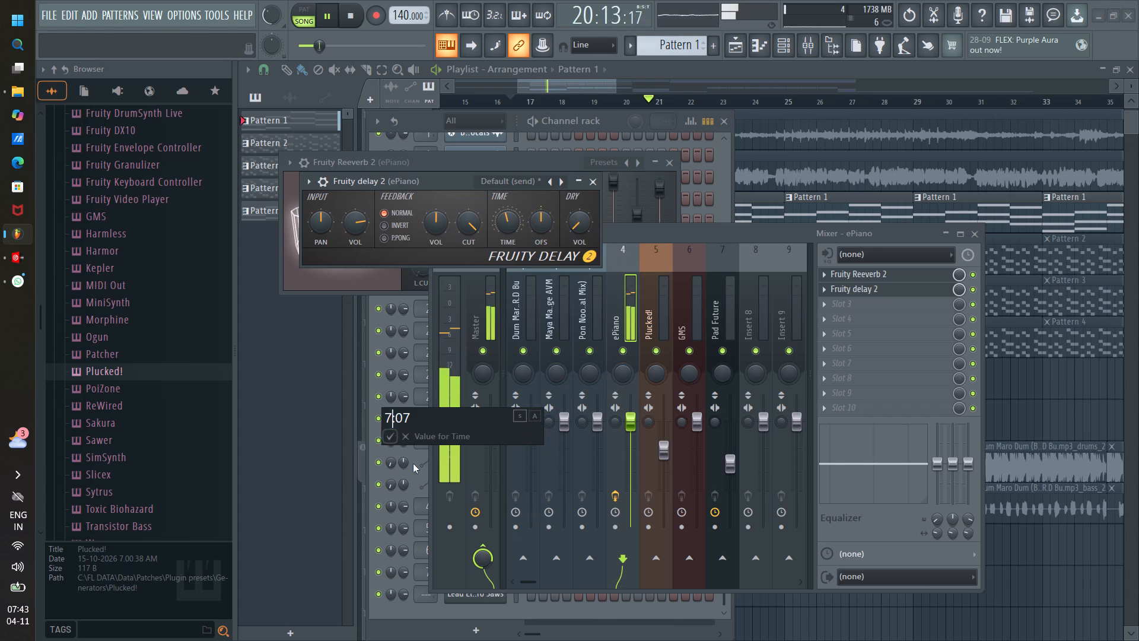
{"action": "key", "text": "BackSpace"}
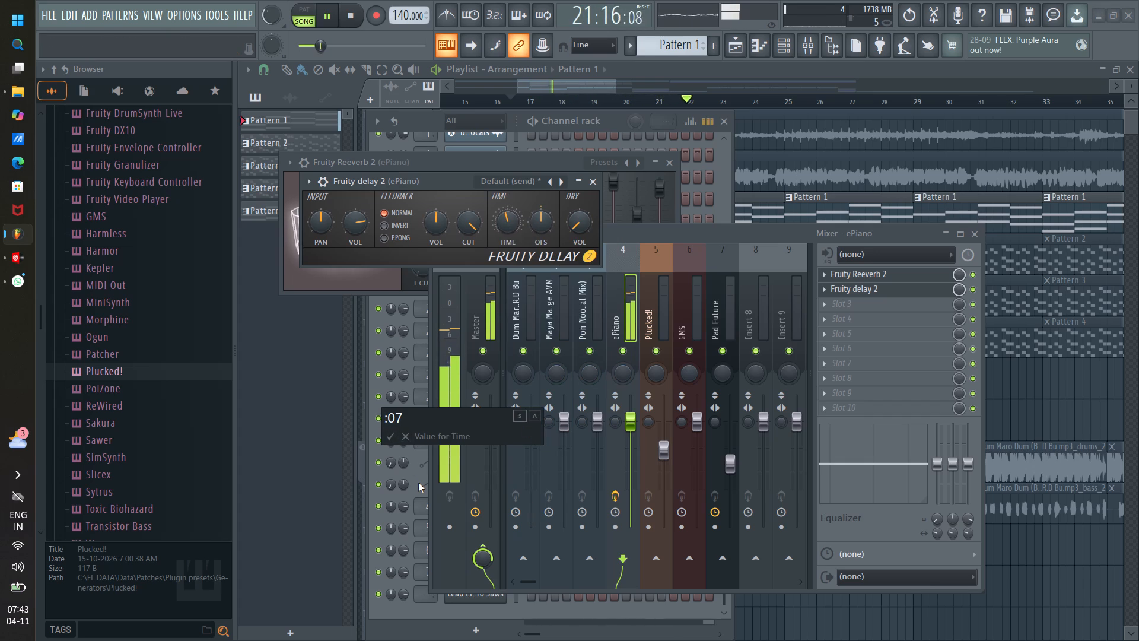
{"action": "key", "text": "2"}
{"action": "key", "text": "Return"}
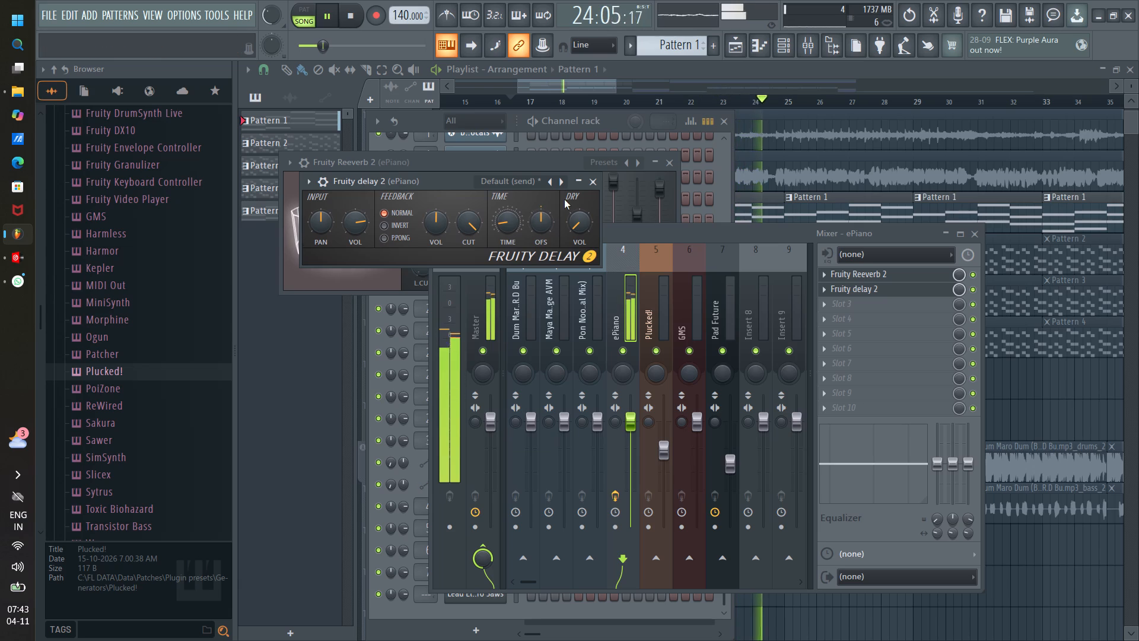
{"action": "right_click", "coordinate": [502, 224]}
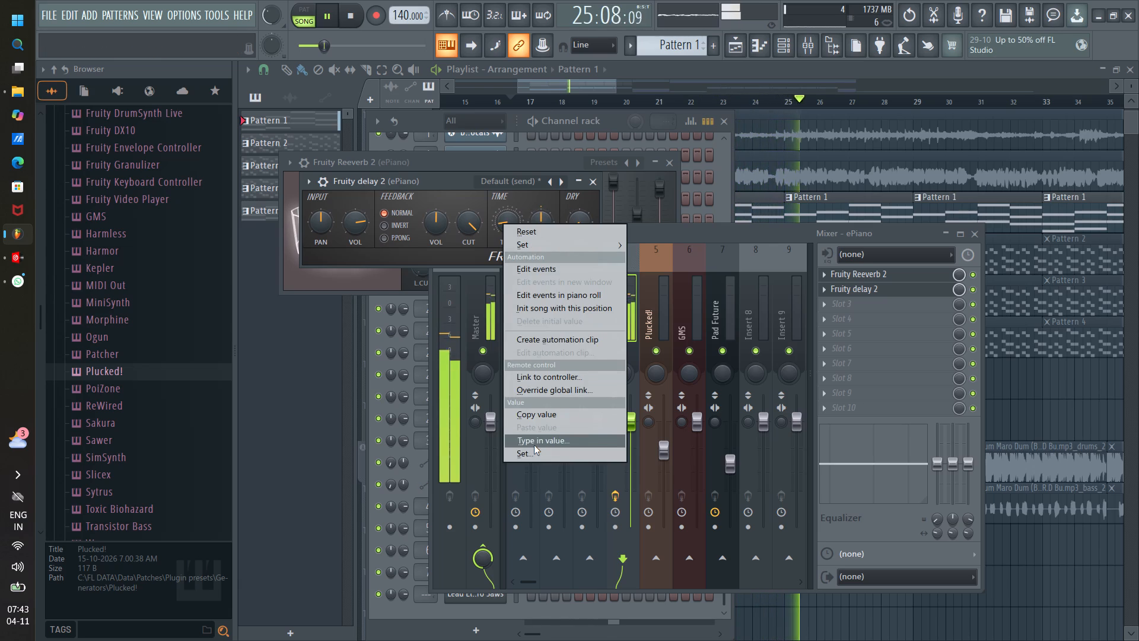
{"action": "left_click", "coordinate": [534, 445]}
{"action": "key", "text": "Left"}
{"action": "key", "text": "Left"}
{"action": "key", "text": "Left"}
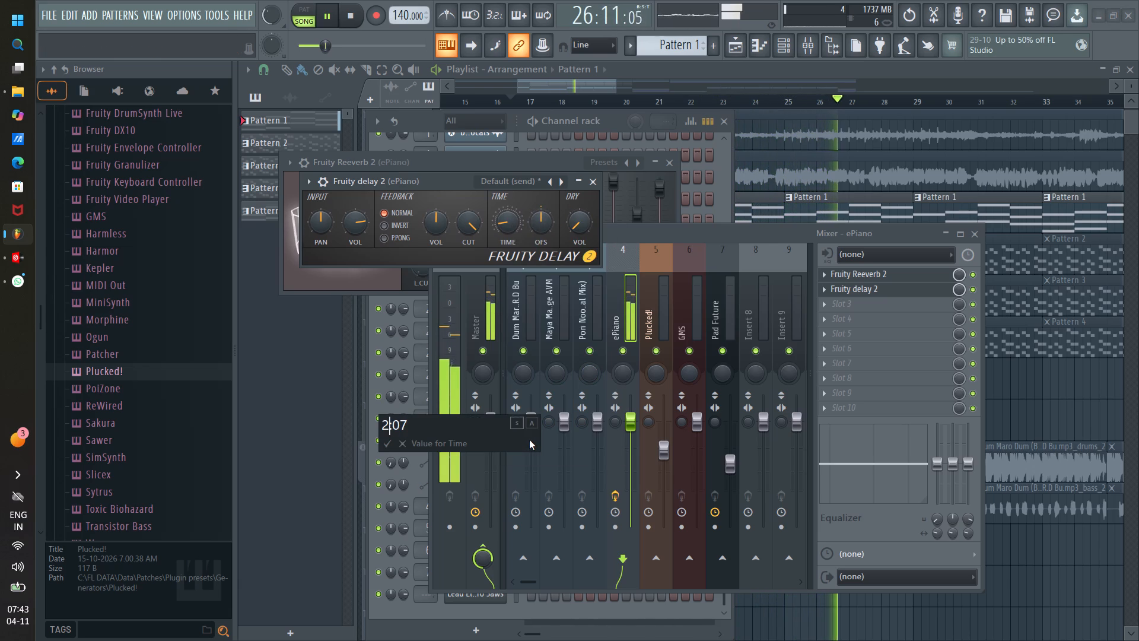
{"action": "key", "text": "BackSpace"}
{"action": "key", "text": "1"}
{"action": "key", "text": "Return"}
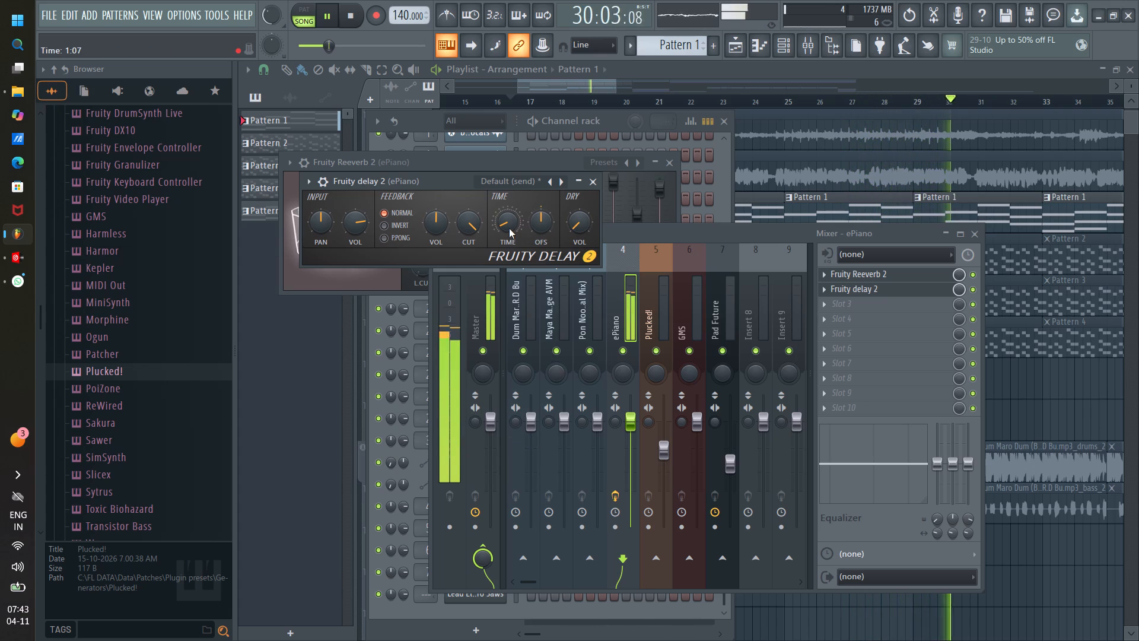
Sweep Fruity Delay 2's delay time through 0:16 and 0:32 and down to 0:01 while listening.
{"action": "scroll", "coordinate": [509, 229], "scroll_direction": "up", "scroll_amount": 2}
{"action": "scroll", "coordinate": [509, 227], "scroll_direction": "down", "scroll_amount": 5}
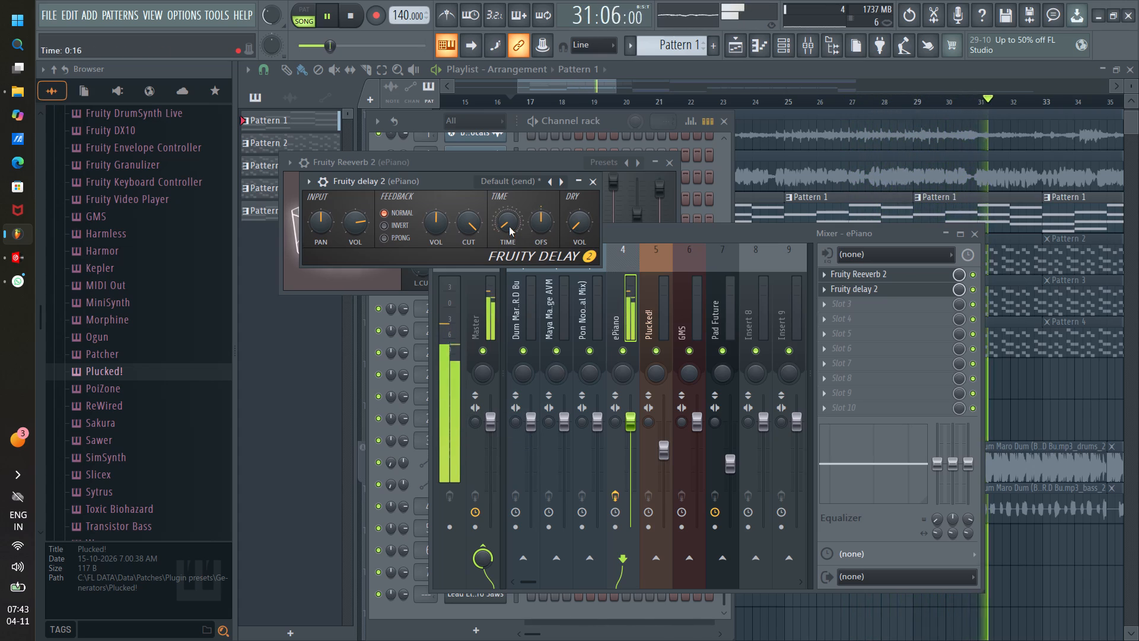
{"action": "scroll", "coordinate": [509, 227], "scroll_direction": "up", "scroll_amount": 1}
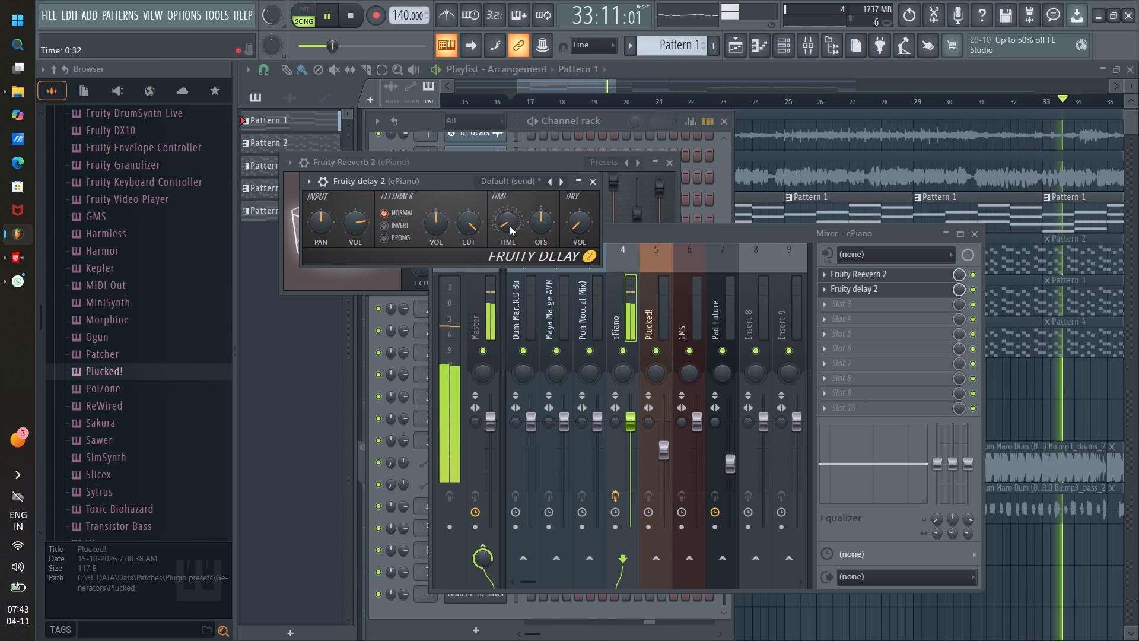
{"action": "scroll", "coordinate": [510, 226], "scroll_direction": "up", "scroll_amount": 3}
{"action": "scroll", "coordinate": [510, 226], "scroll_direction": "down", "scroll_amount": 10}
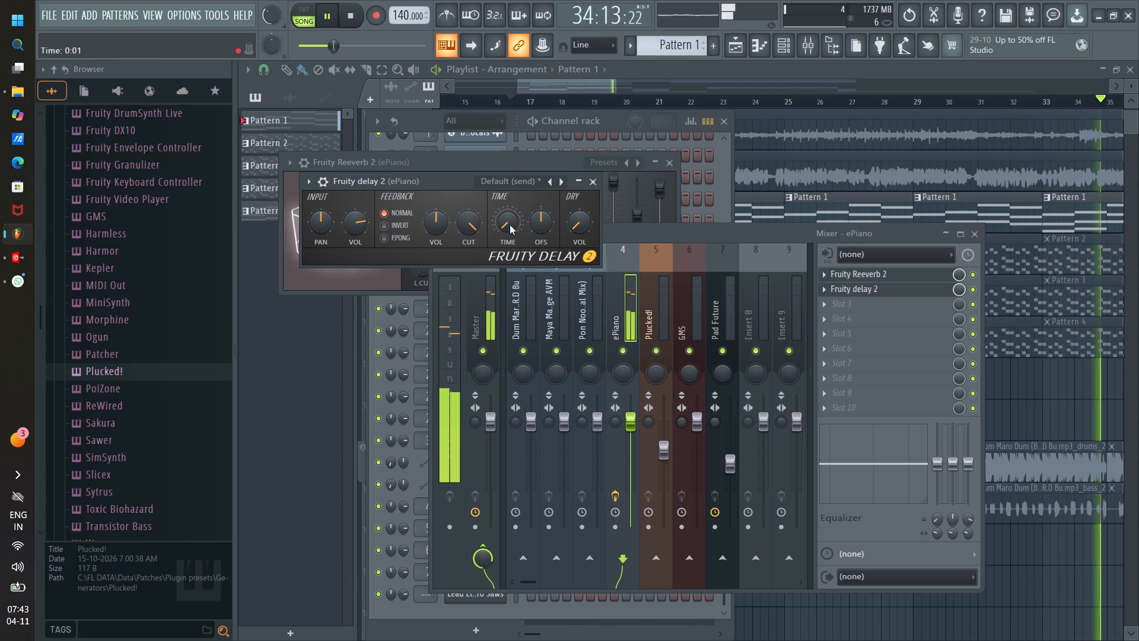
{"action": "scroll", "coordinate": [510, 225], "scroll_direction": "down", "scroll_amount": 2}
Compare the ePiano with Fruity Delay 2 bypassed and active, and leave the delay's effect slot disabled.
{"action": "left_click", "coordinate": [977, 290]}
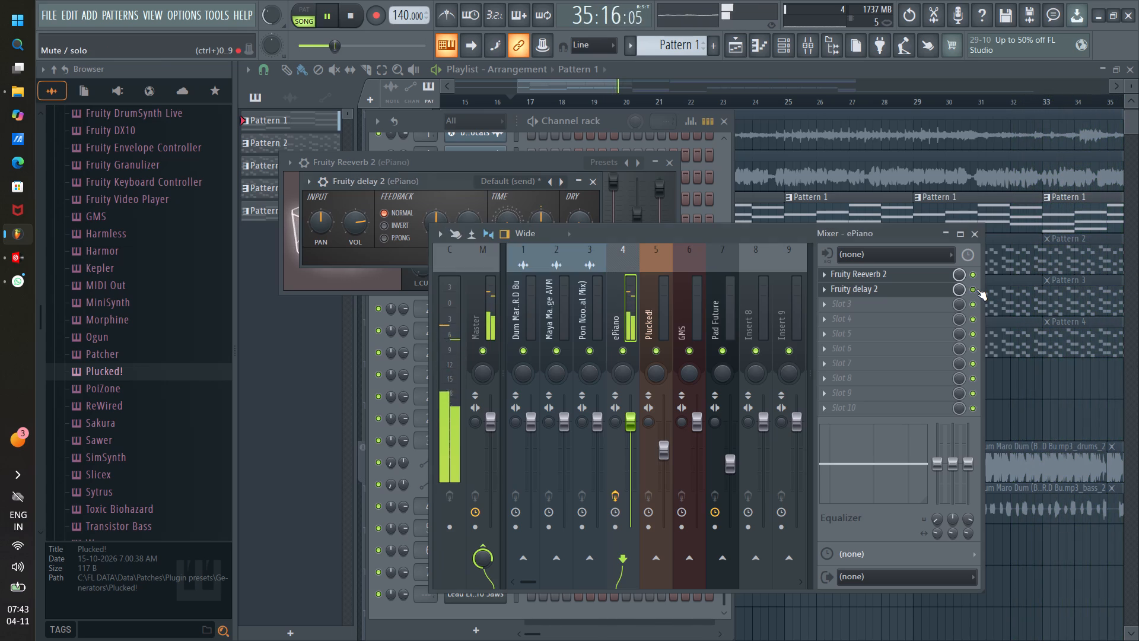
{"action": "left_click", "coordinate": [976, 289]}
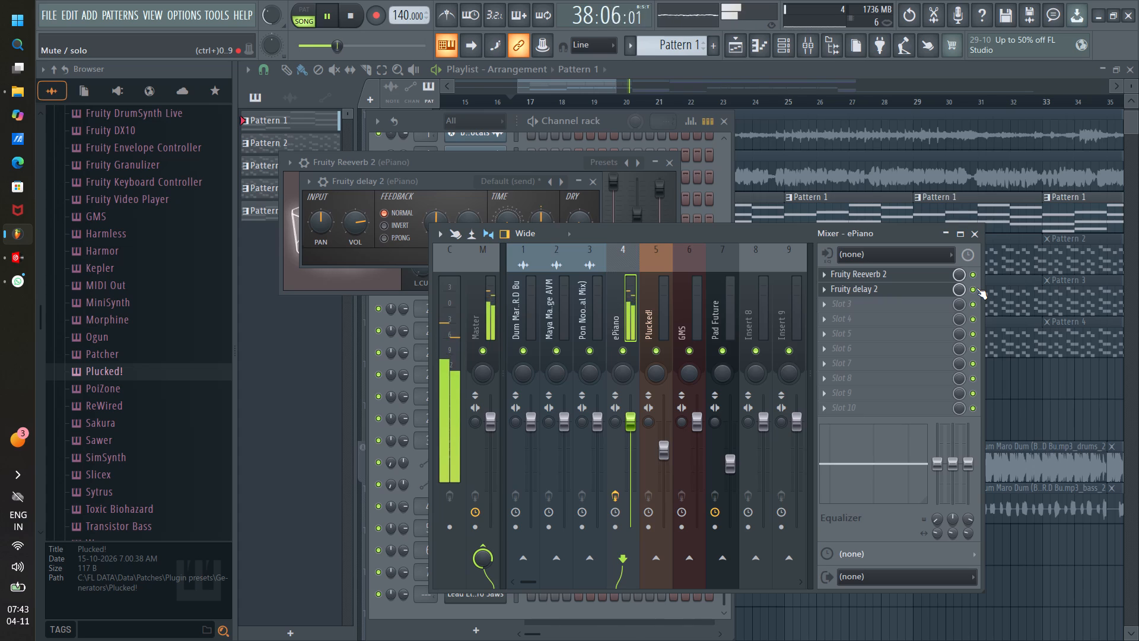
{"action": "left_click", "coordinate": [976, 288]}
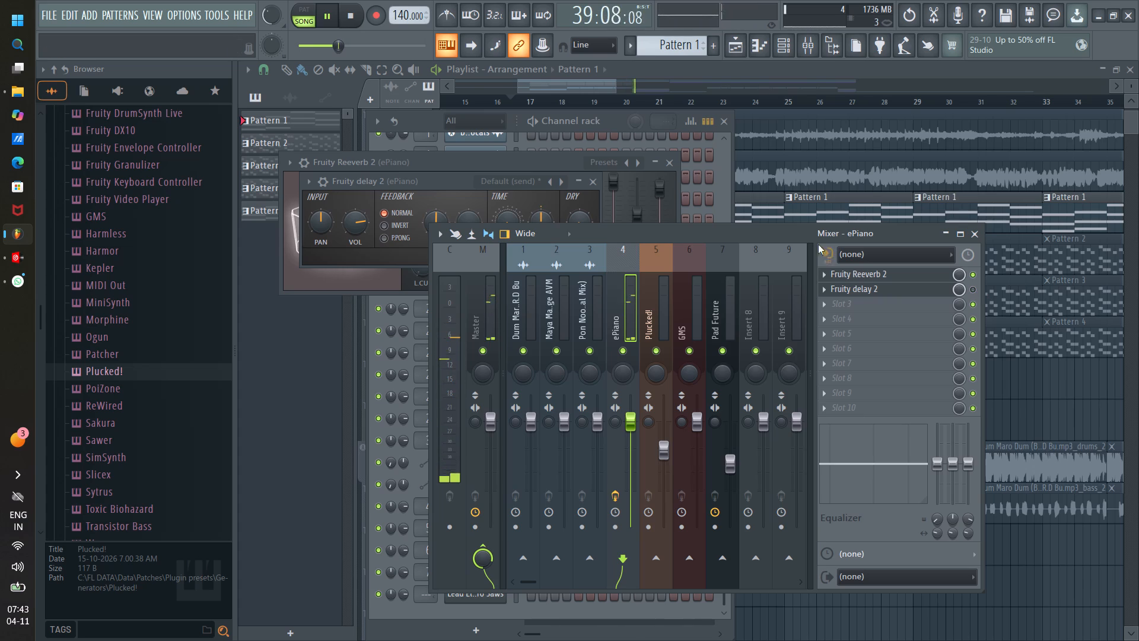
Close the open effect windows and replace Fruity Delay 2 in the ePiano's second slot with Fruity Reeverb 2.
{"action": "left_click", "coordinate": [669, 159]}
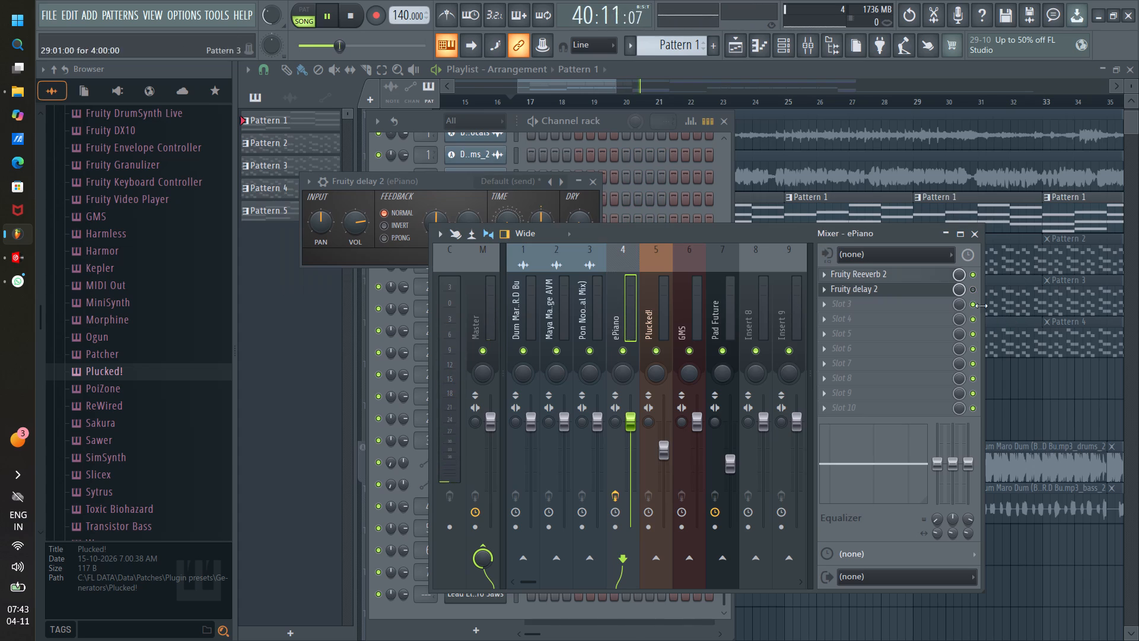
{"action": "left_click", "coordinate": [830, 290]}
{"action": "left_click", "coordinate": [823, 290]}
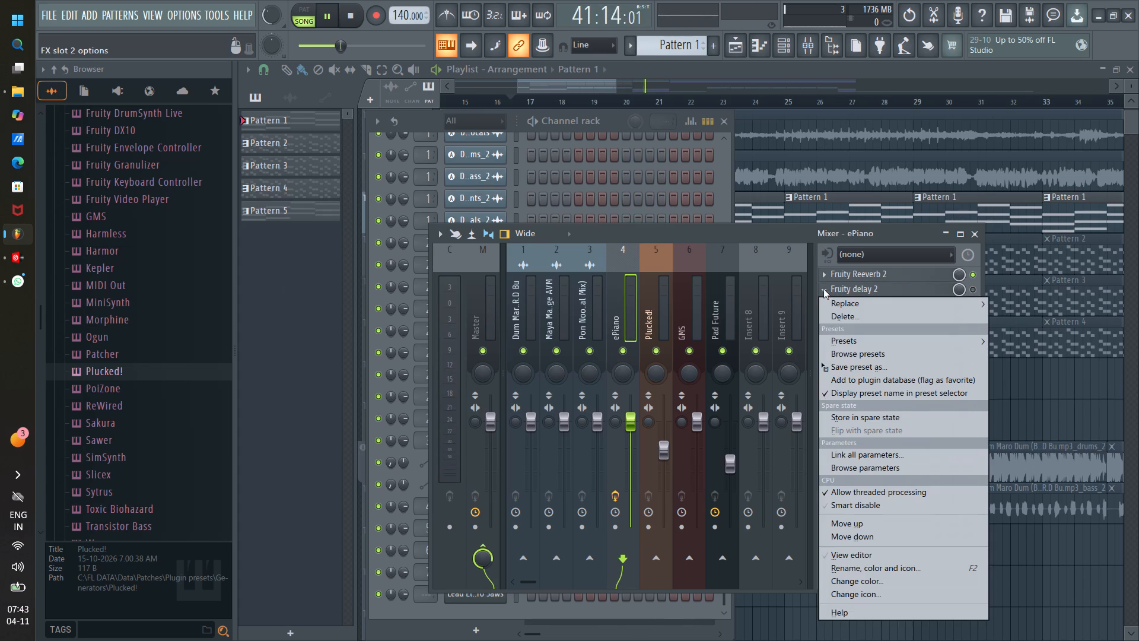
{"action": "left_click", "coordinate": [844, 306]}
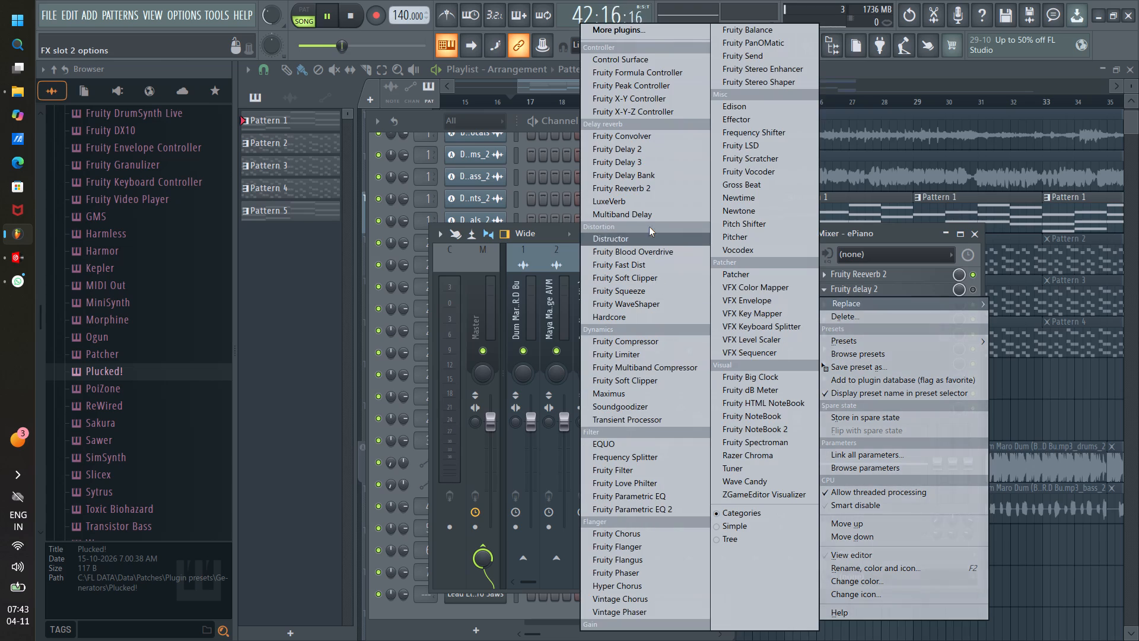
{"action": "left_click", "coordinate": [639, 185]}
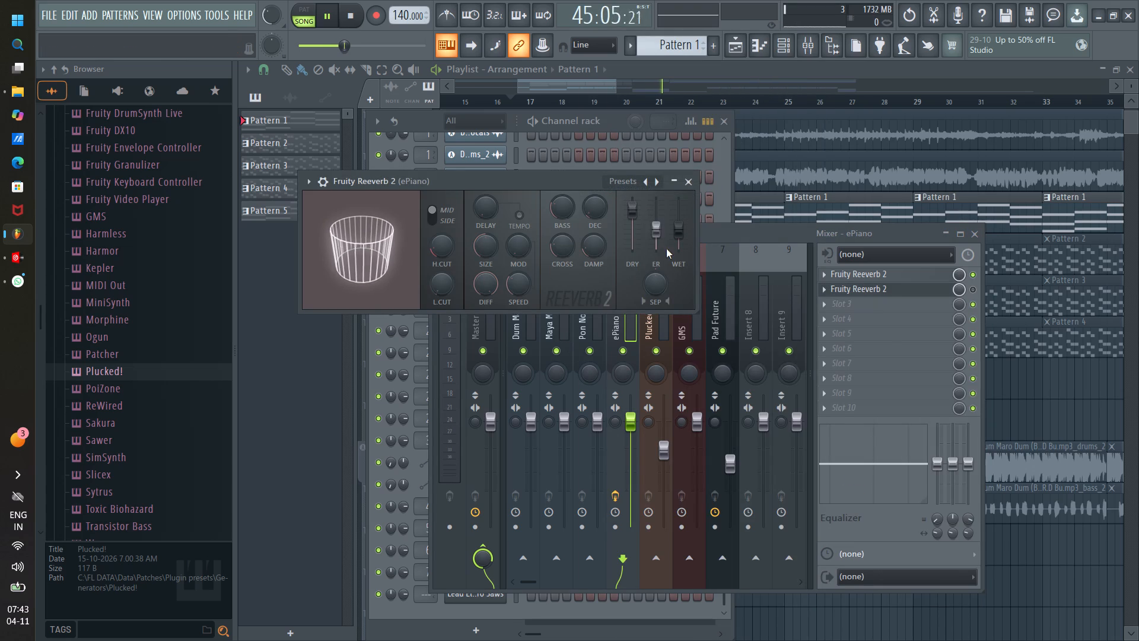
Raise the second Reeverb 2's size, wet and dry levels, lower its early reflections, replay the song and close the effect's window.
{"action": "left_click_drag", "start_coordinate": [480, 243], "coordinate": [509, 141]}
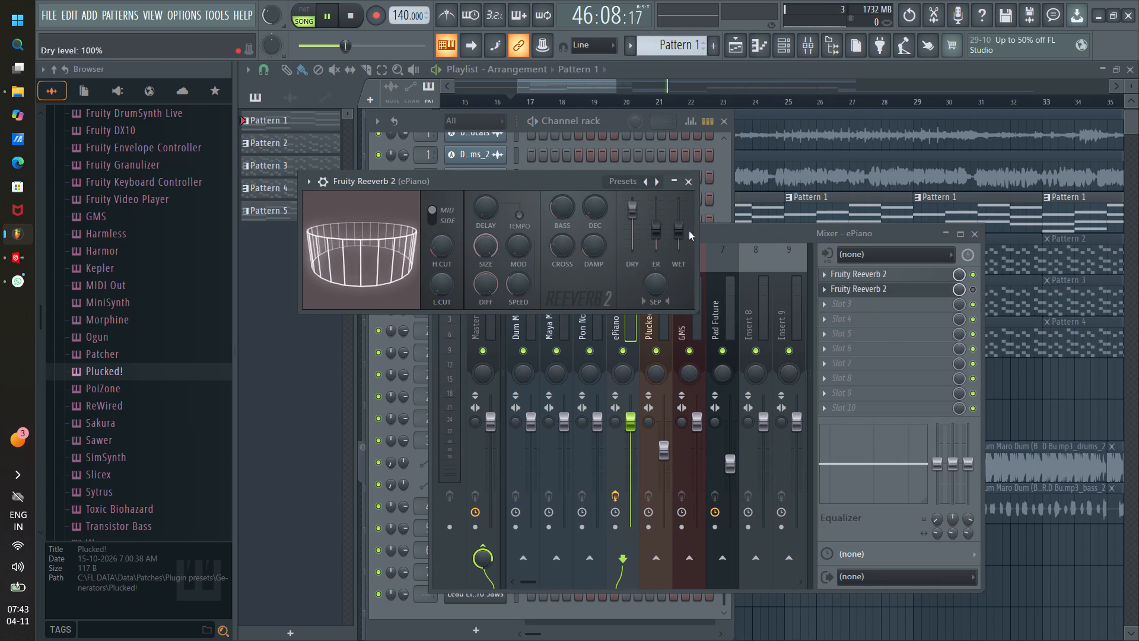
{"action": "left_click_drag", "start_coordinate": [680, 225], "coordinate": [687, 151]}
{"action": "key", "text": "space"}
{"action": "key", "text": "space"}
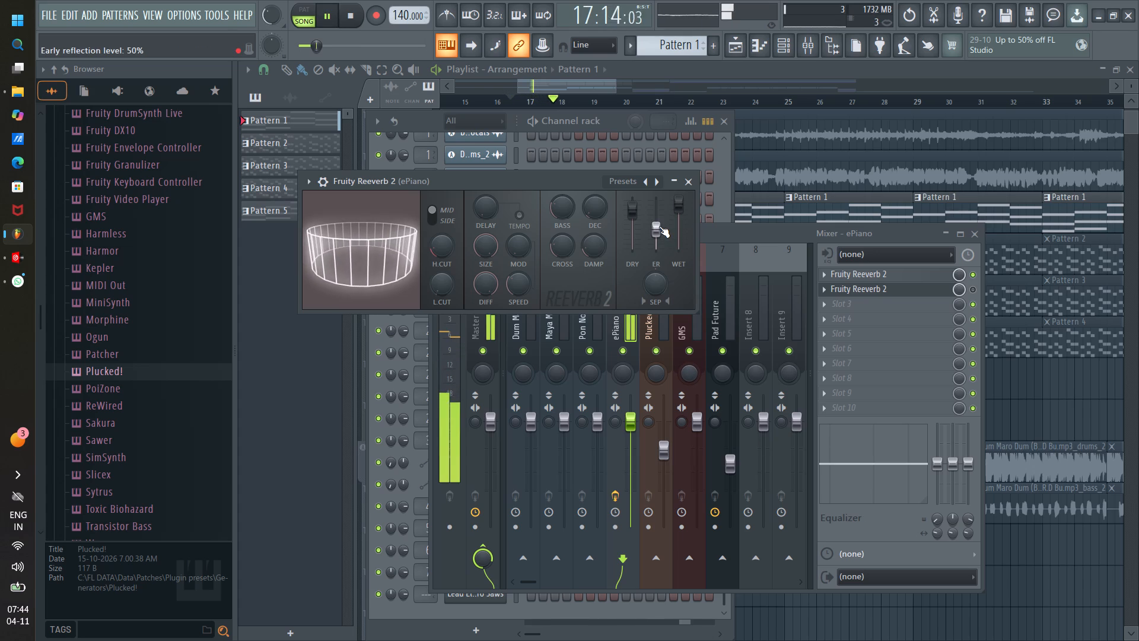
{"action": "scroll", "coordinate": [659, 226], "scroll_direction": "down", "scroll_amount": 2}
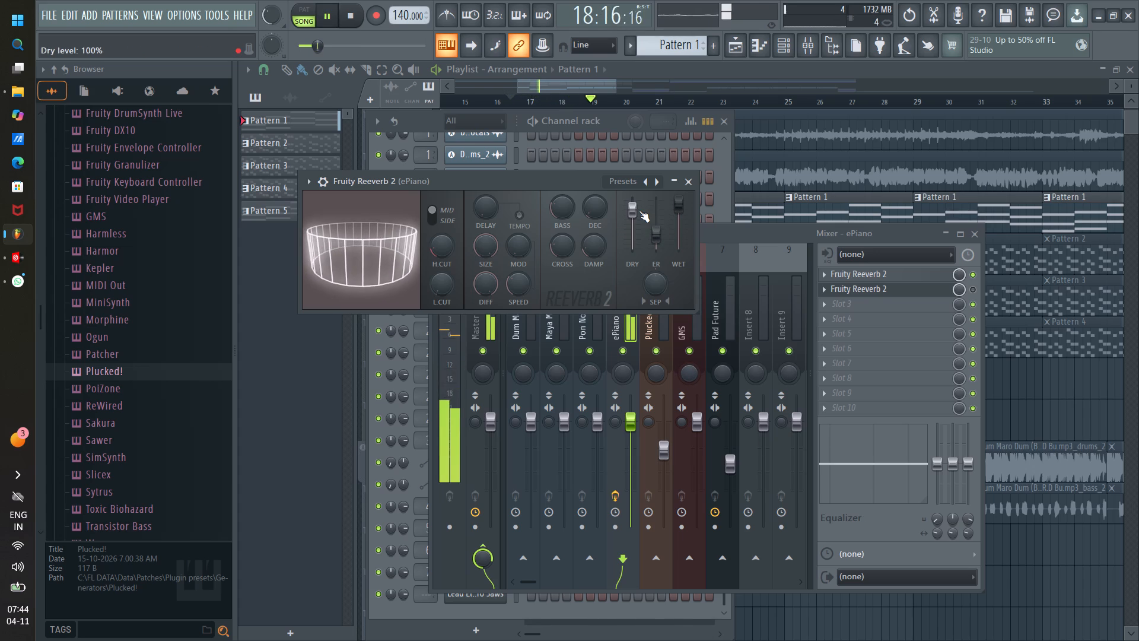
{"action": "scroll", "coordinate": [637, 210], "scroll_direction": "up", "scroll_amount": 1}
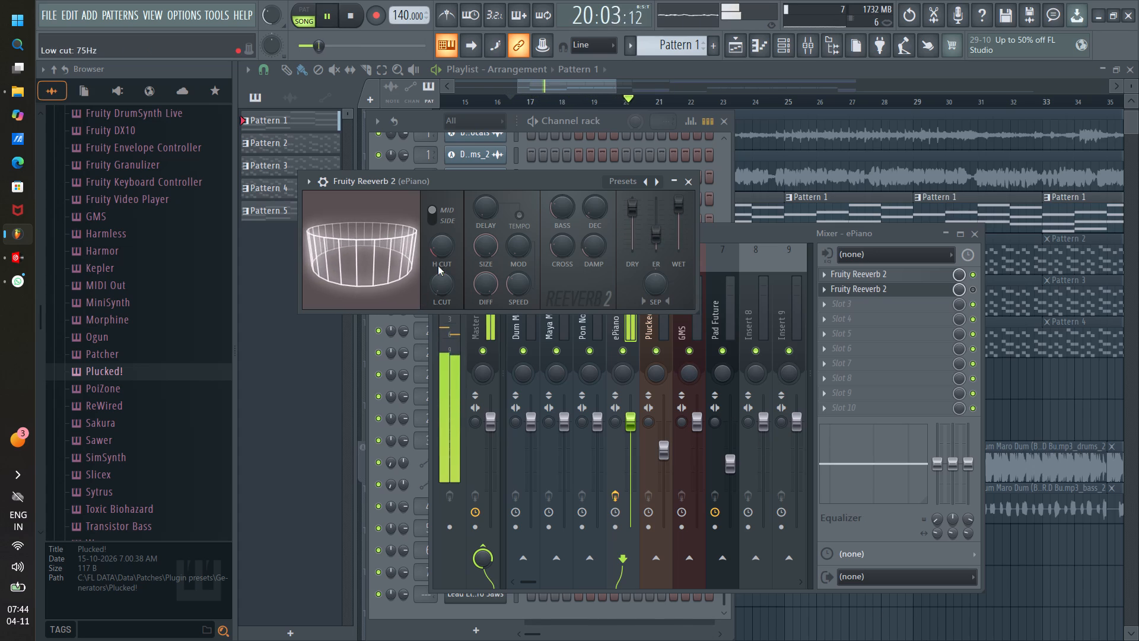
{"action": "left_click", "coordinate": [693, 179]}
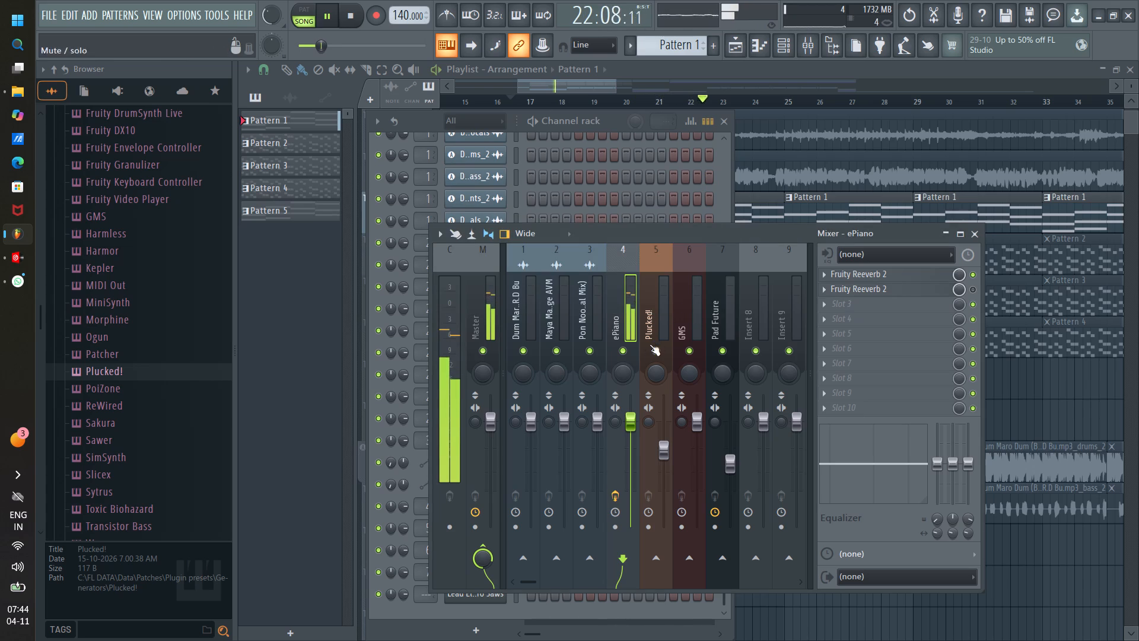
Solo playlist Track 6 with the Pattern 2 clips and play it with the mixer open.
{"action": "key", "text": "space"}
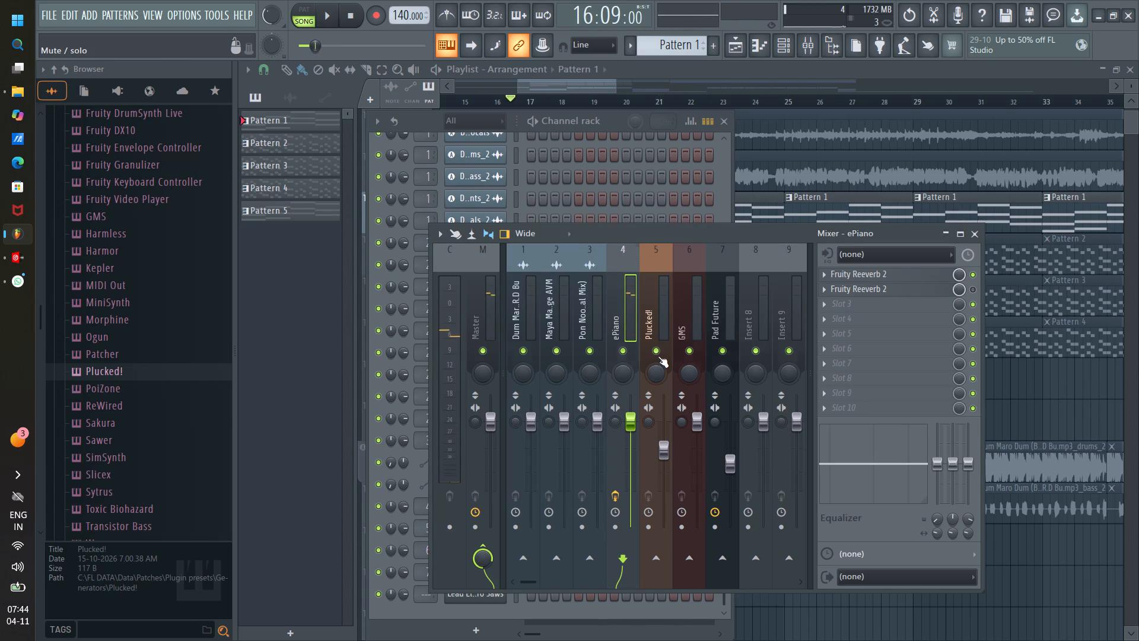
{"action": "right_click", "coordinate": [658, 356]}
{"action": "right_click", "coordinate": [658, 356]}
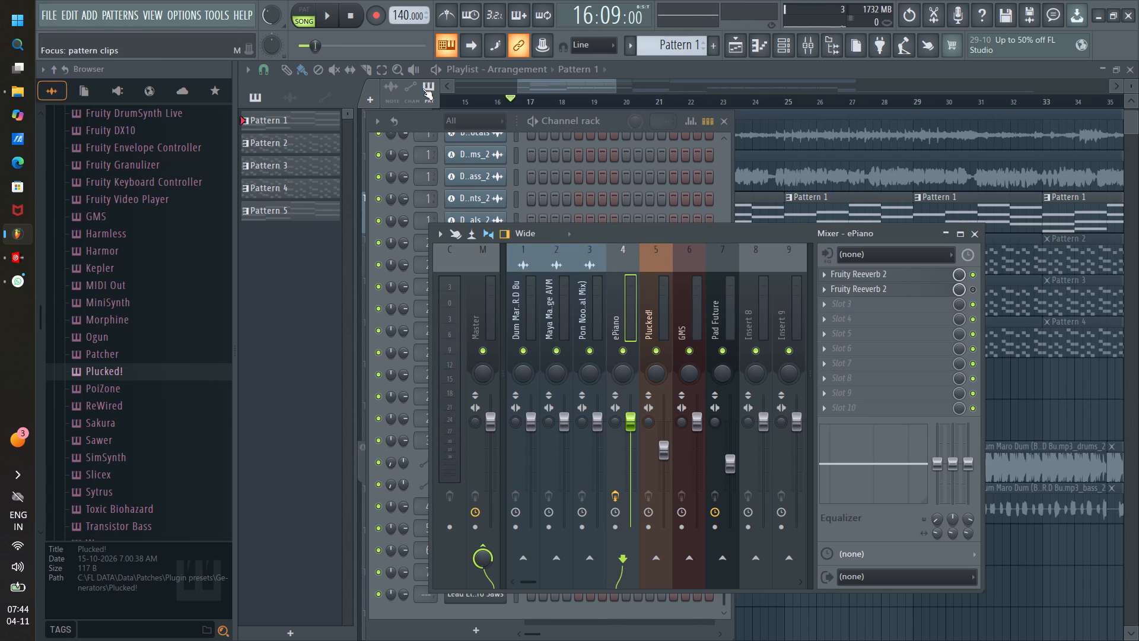
{"action": "left_click", "coordinate": [555, 85]}
{"action": "right_click", "coordinate": [425, 269]}
{"action": "key", "text": "space"}
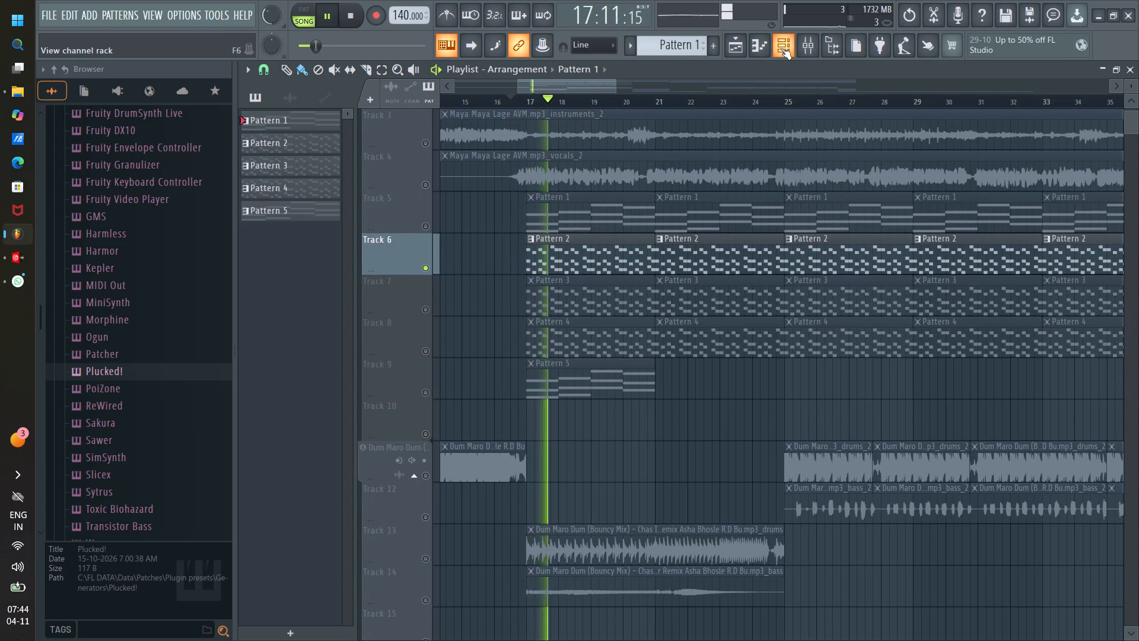
{"action": "left_click", "coordinate": [807, 45]}
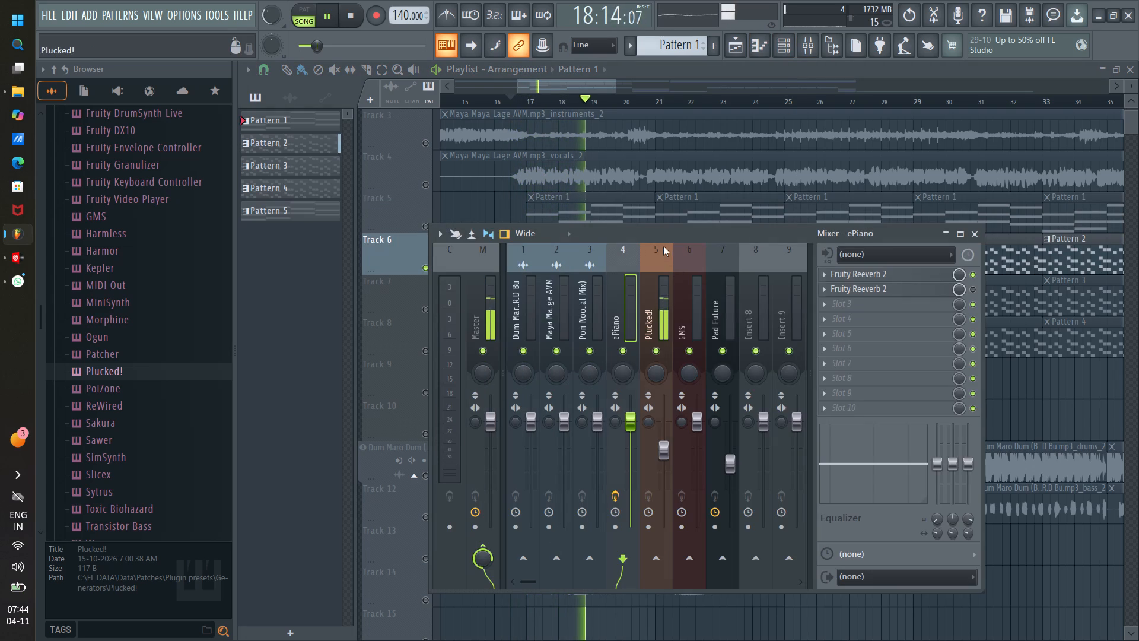
Add Fruity Reeverb 2 to the first effect slot of the Plucked! mixer track.
{"action": "left_click", "coordinate": [663, 247]}
{"action": "left_click", "coordinate": [829, 274]}
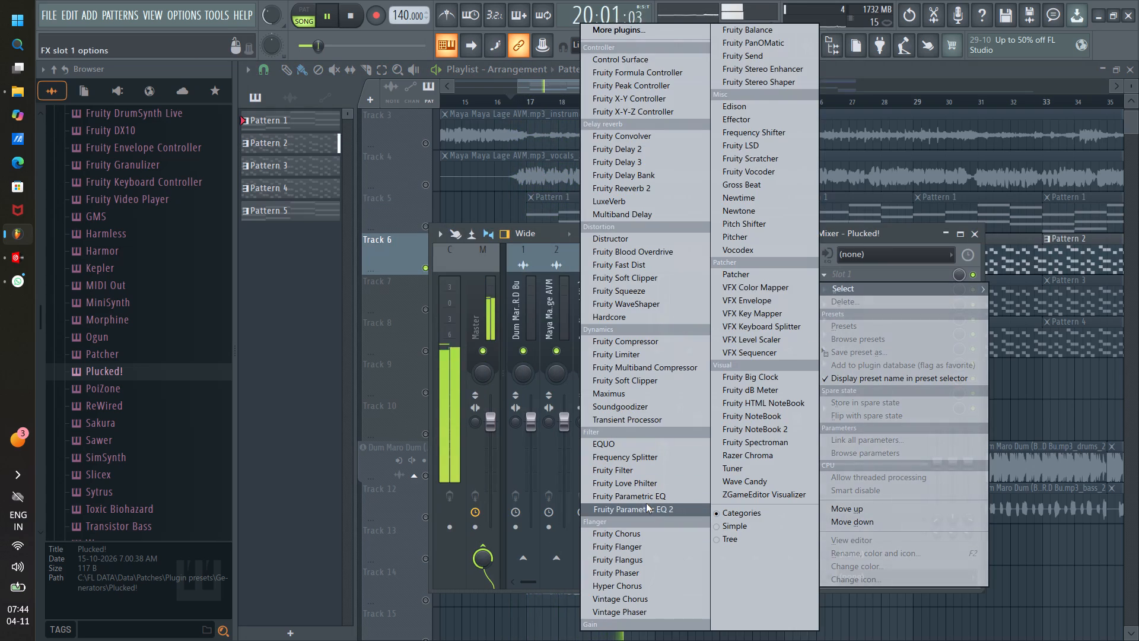
{"action": "left_click", "coordinate": [631, 188]}
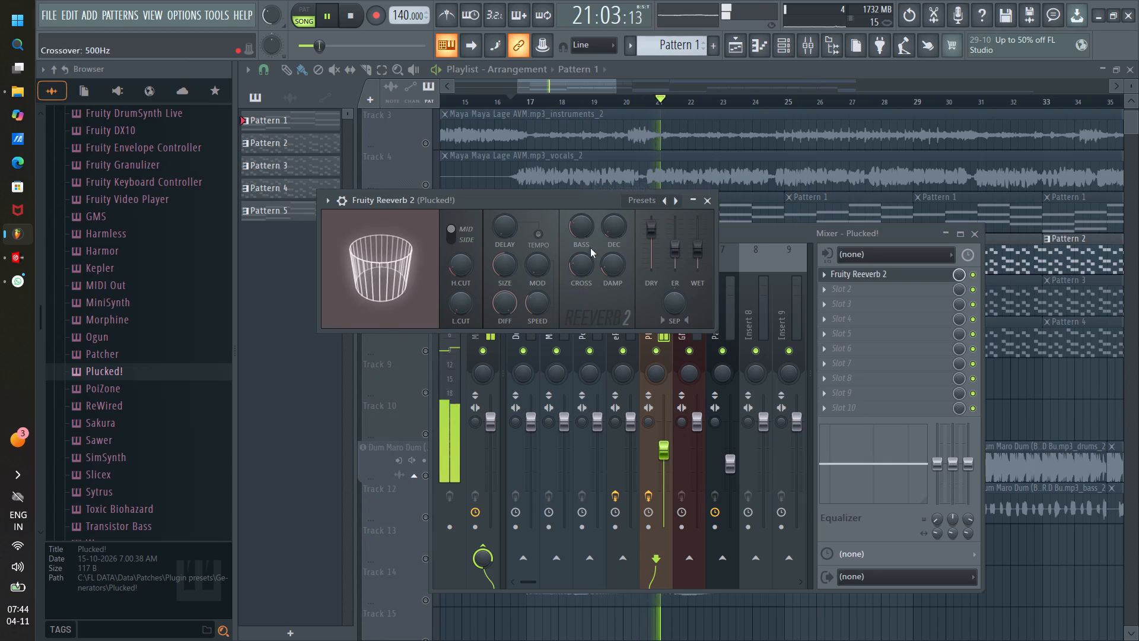
Raise the Plucked! reverb's size, wet level and early reflection level, and slightly lower its diffusion.
{"action": "left_click_drag", "start_coordinate": [506, 266], "coordinate": [517, 181]}
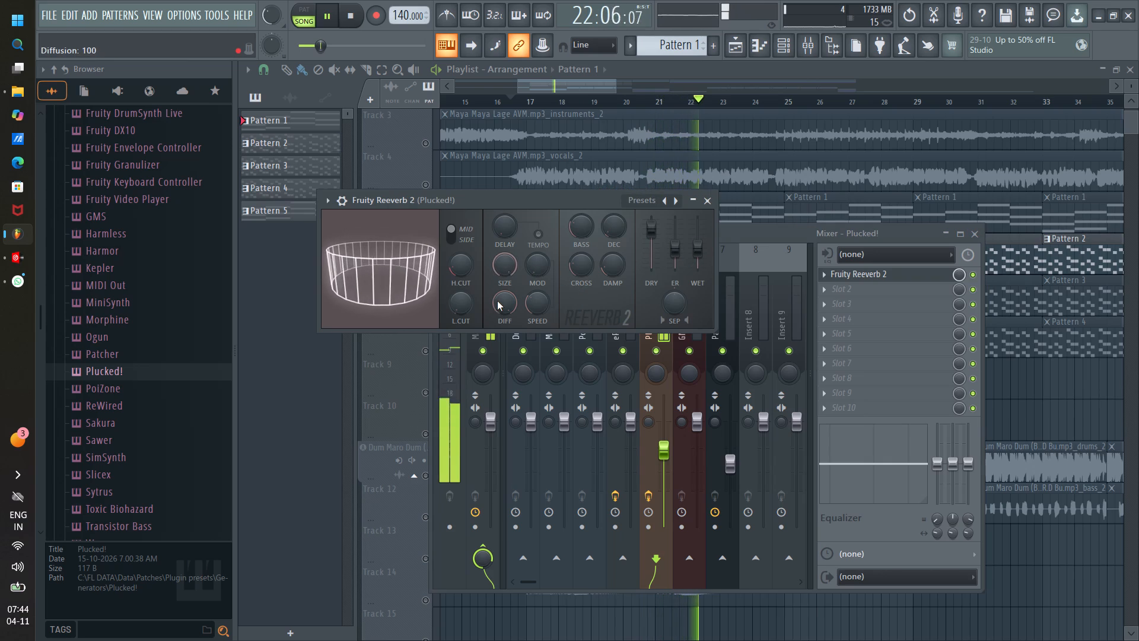
{"action": "scroll", "coordinate": [499, 302], "scroll_direction": "down", "scroll_amount": 5}
{"action": "left_click_drag", "start_coordinate": [698, 246], "coordinate": [698, 212]}
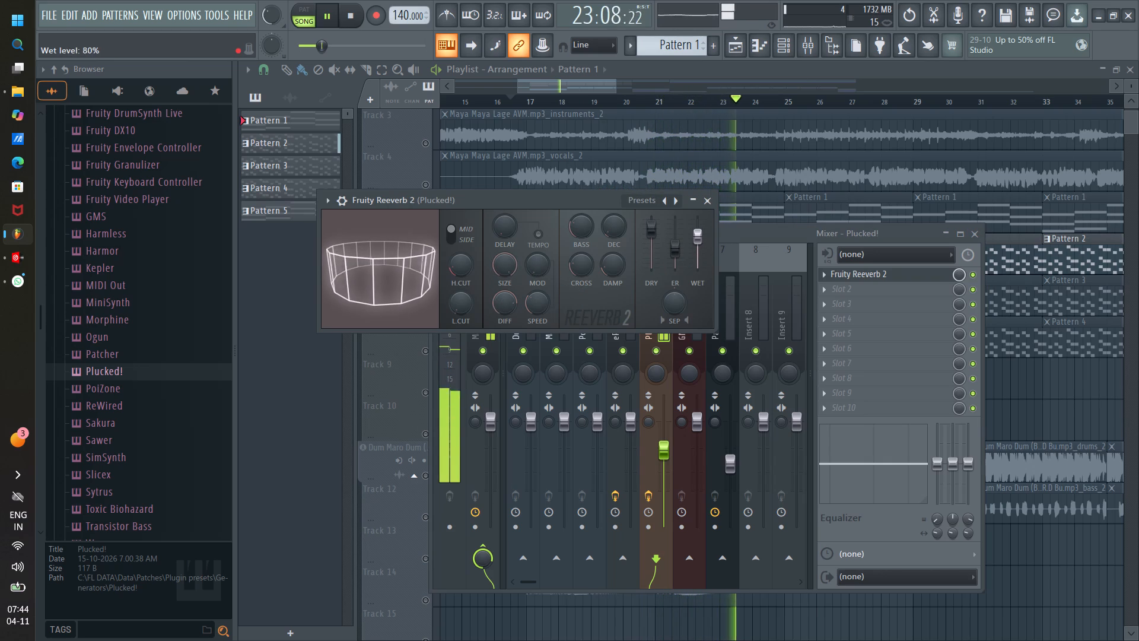
{"action": "left_click_drag", "start_coordinate": [698, 212], "coordinate": [700, 194]}
{"action": "scroll", "coordinate": [698, 230], "scroll_direction": "up", "scroll_amount": 4}
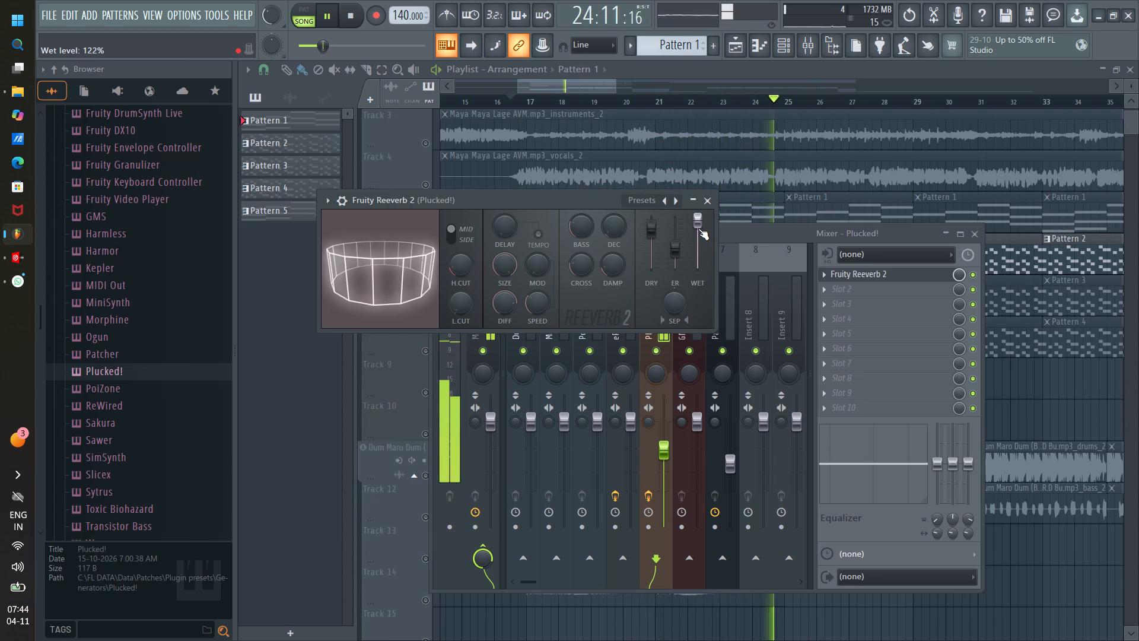
{"action": "scroll", "coordinate": [698, 229], "scroll_direction": "down", "scroll_amount": 2}
{"action": "scroll", "coordinate": [680, 245], "scroll_direction": "up", "scroll_amount": 4}
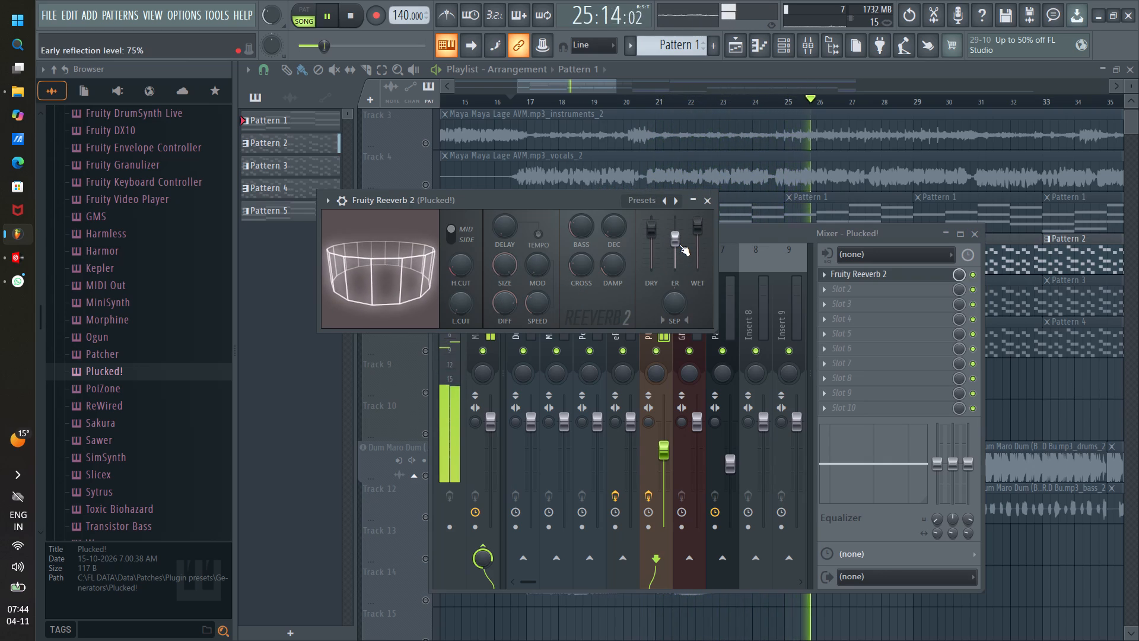
{"action": "scroll", "coordinate": [679, 244], "scroll_direction": "down", "scroll_amount": 2}
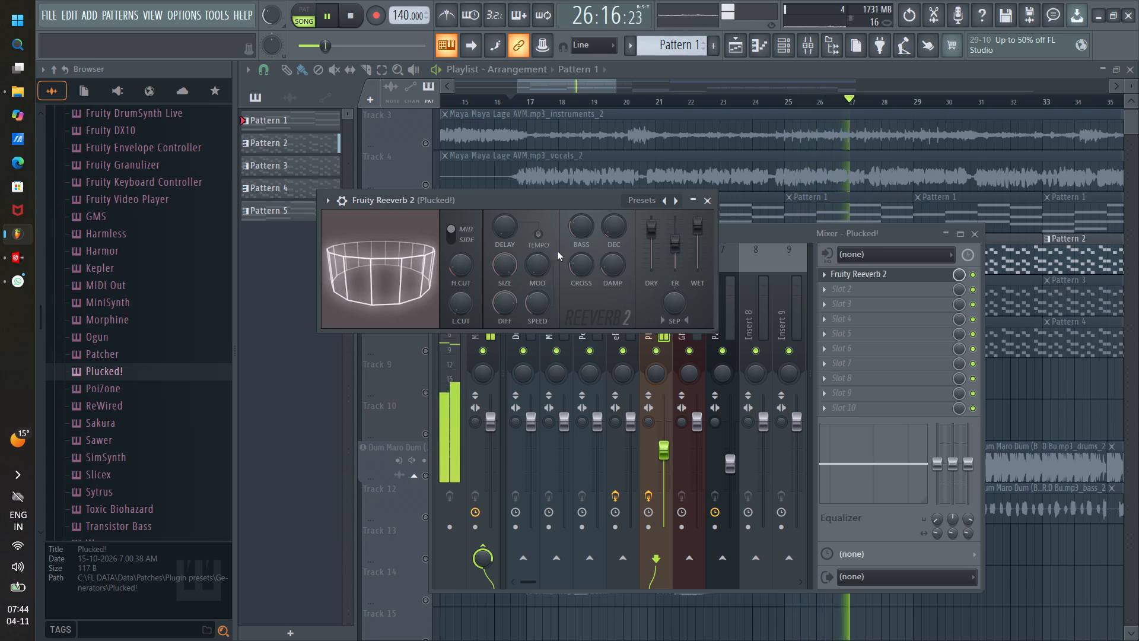
Sync the Plucked! reverb's predelay to the tempo, raise it while listening to different settings, and close the effect window.
{"action": "left_click", "coordinate": [540, 236]}
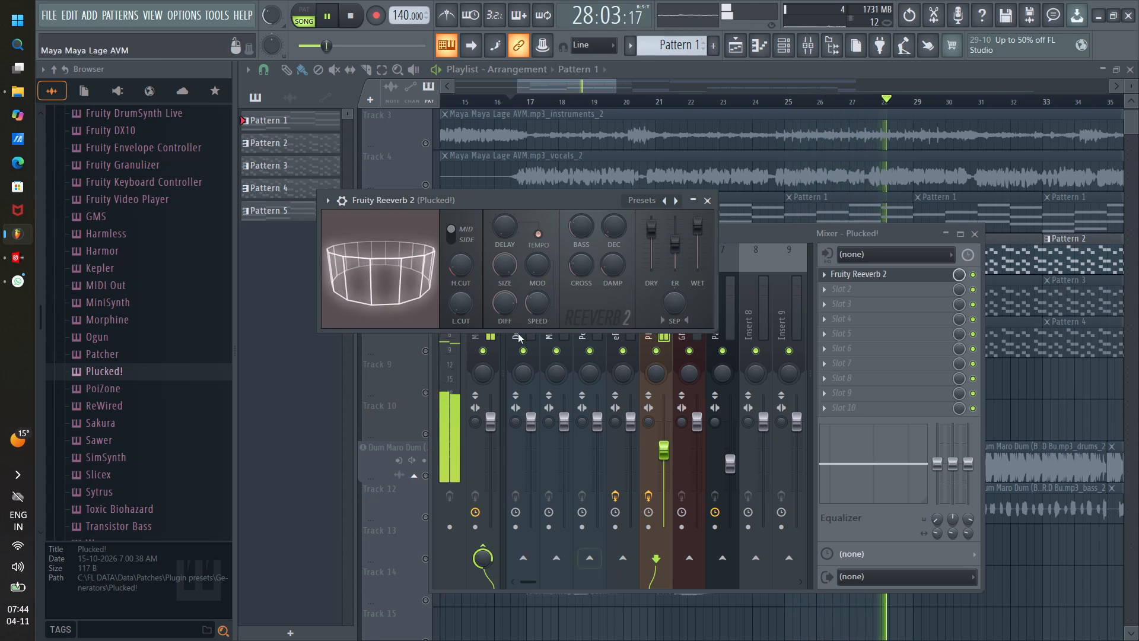
{"action": "scroll", "coordinate": [502, 225], "scroll_direction": "up", "scroll_amount": 3}
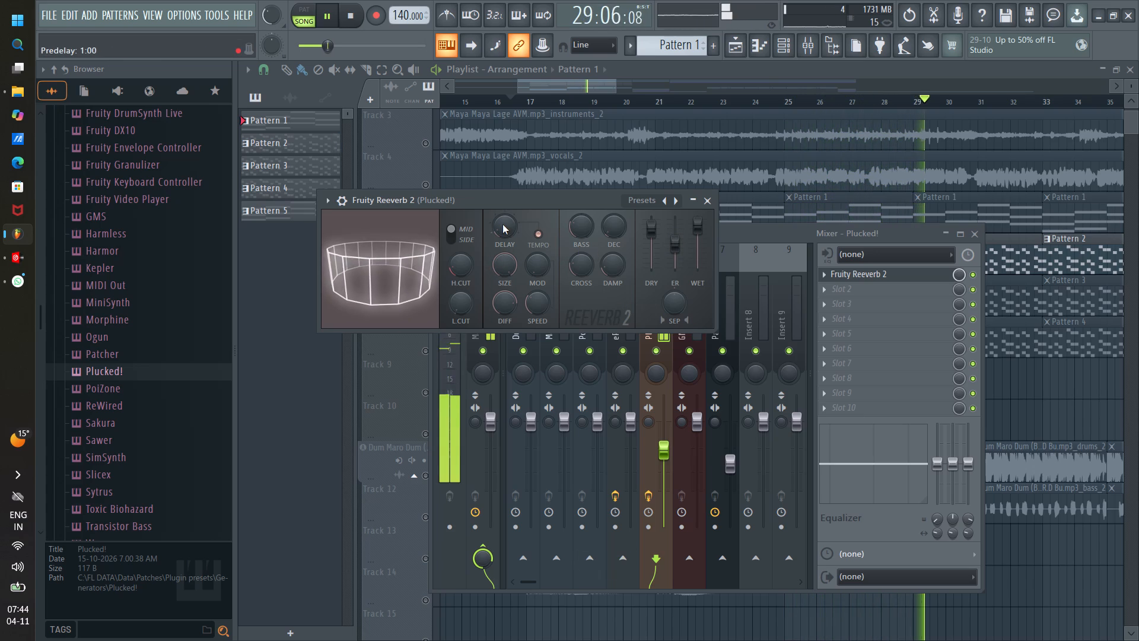
{"action": "scroll", "coordinate": [503, 228], "scroll_direction": "up", "scroll_amount": 1}
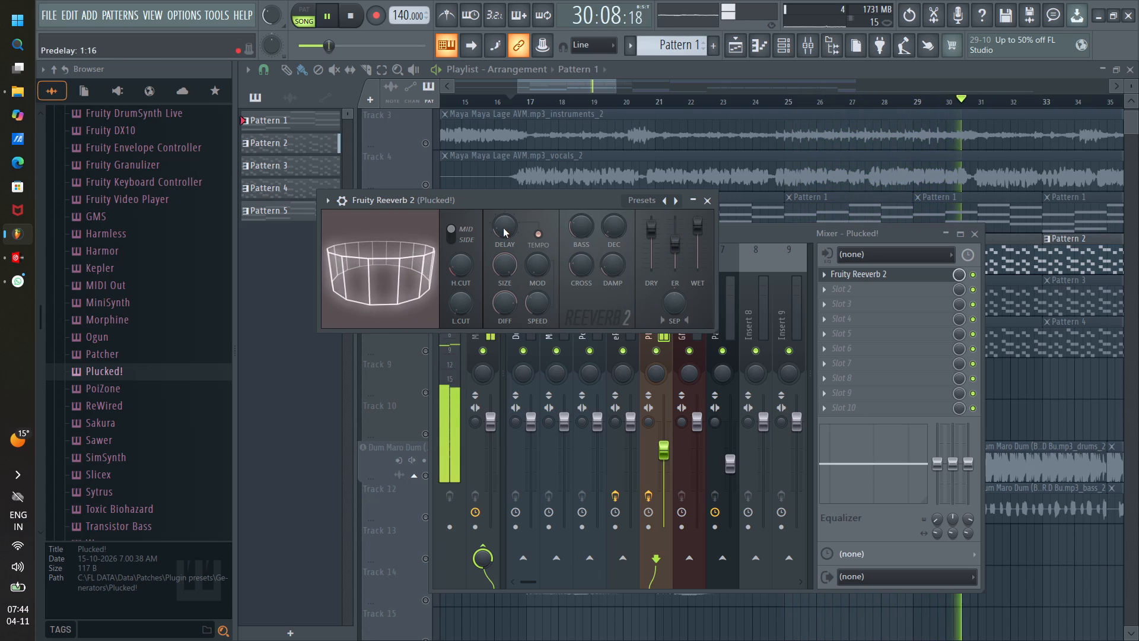
{"action": "scroll", "coordinate": [503, 228], "scroll_direction": "up", "scroll_amount": 3}
{"action": "scroll", "coordinate": [503, 227], "scroll_direction": "down", "scroll_amount": 1}
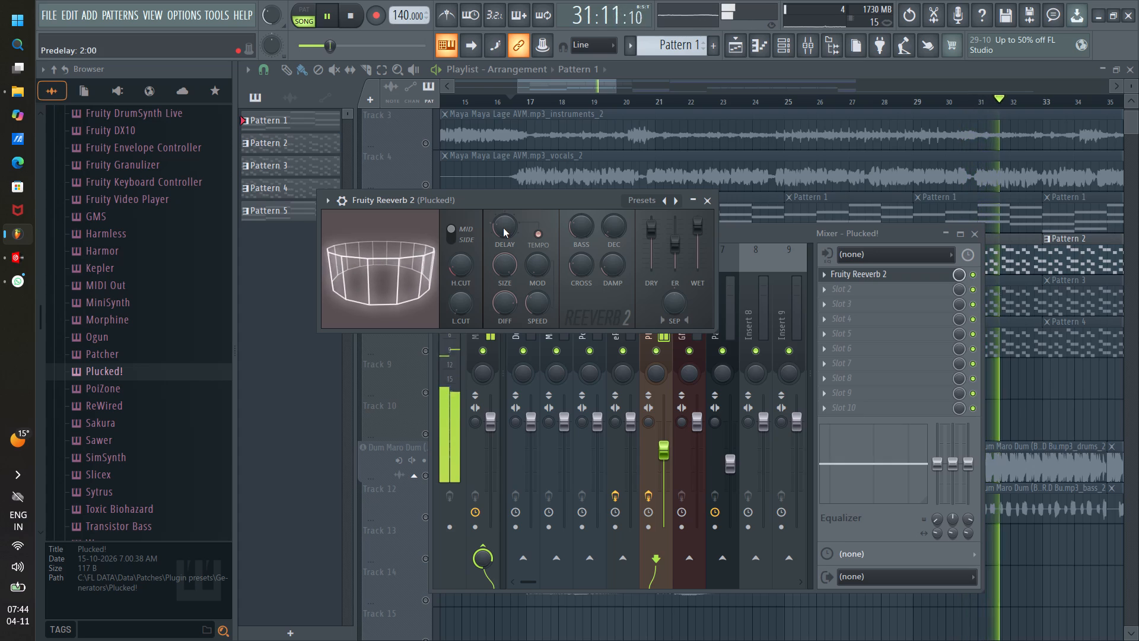
{"action": "scroll", "coordinate": [503, 228], "scroll_direction": "down", "scroll_amount": 3}
{"action": "scroll", "coordinate": [503, 228], "scroll_direction": "up", "scroll_amount": 4}
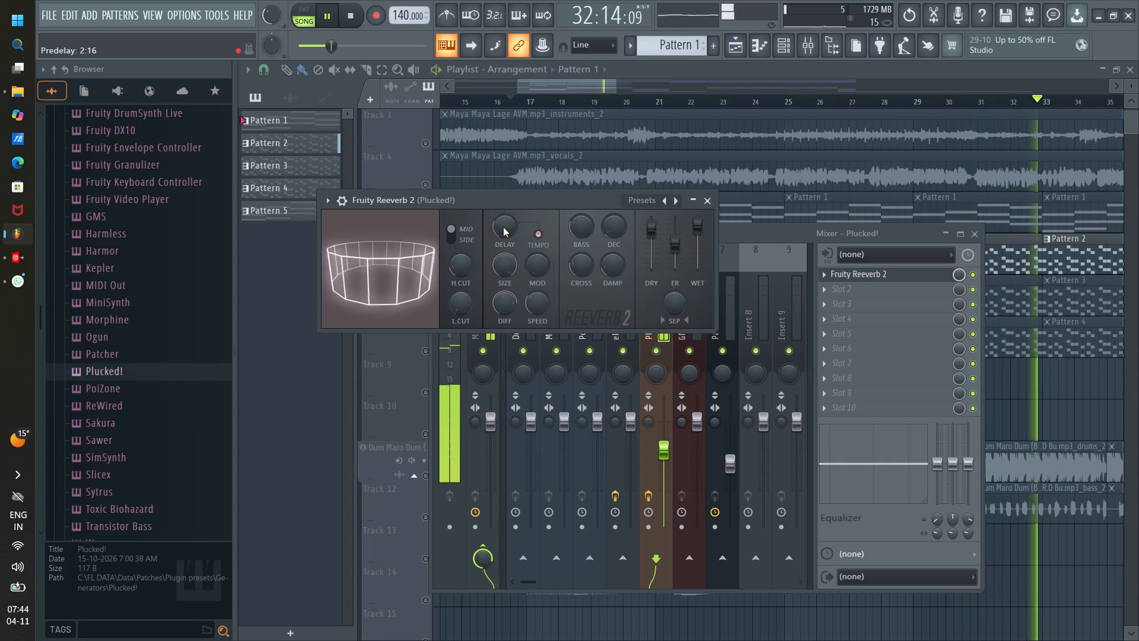
{"action": "scroll", "coordinate": [503, 227], "scroll_direction": "down", "scroll_amount": 1}
{"action": "left_click", "coordinate": [704, 199]}
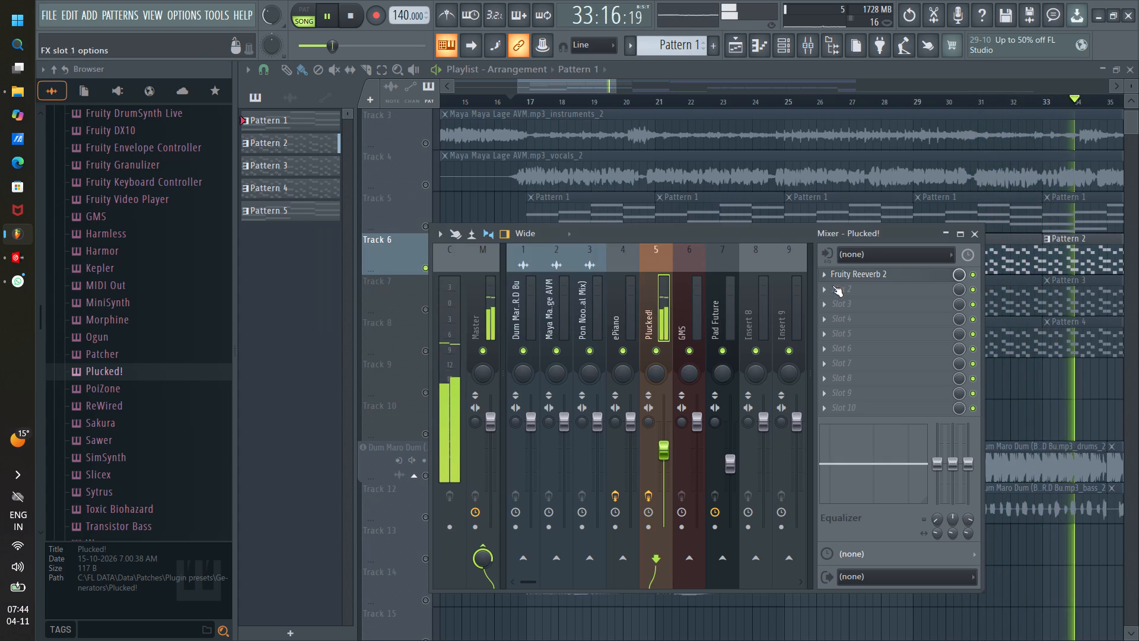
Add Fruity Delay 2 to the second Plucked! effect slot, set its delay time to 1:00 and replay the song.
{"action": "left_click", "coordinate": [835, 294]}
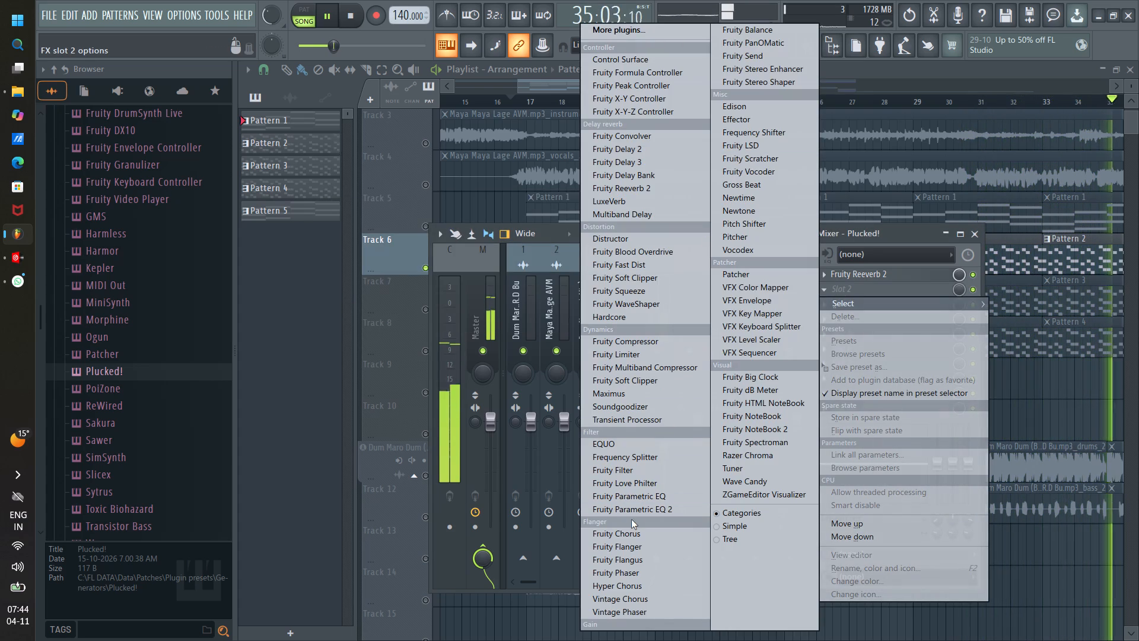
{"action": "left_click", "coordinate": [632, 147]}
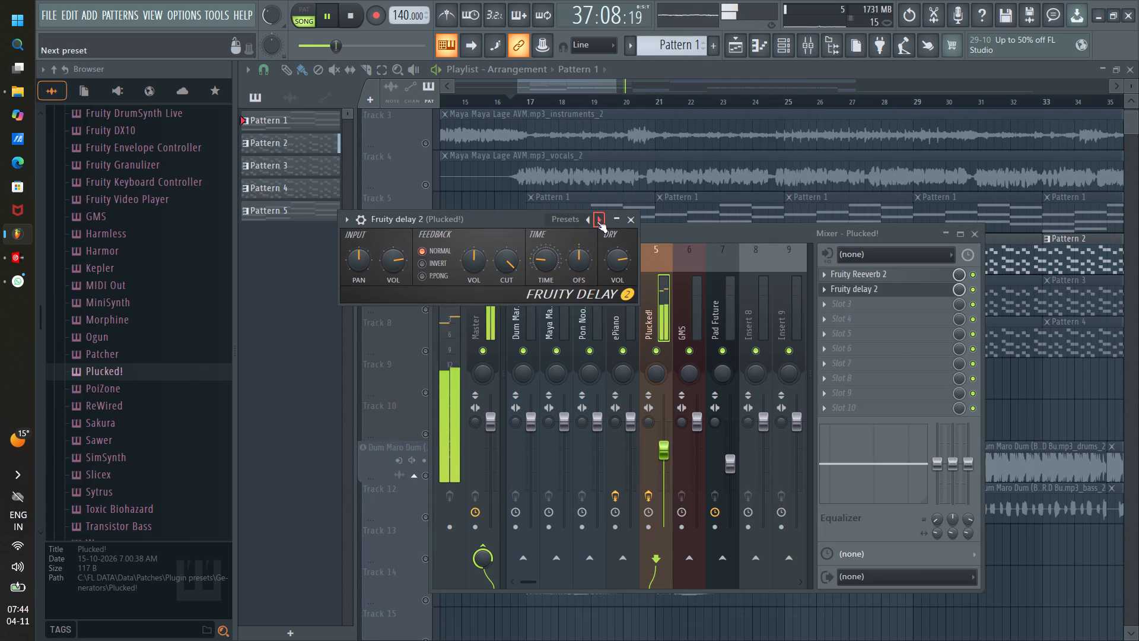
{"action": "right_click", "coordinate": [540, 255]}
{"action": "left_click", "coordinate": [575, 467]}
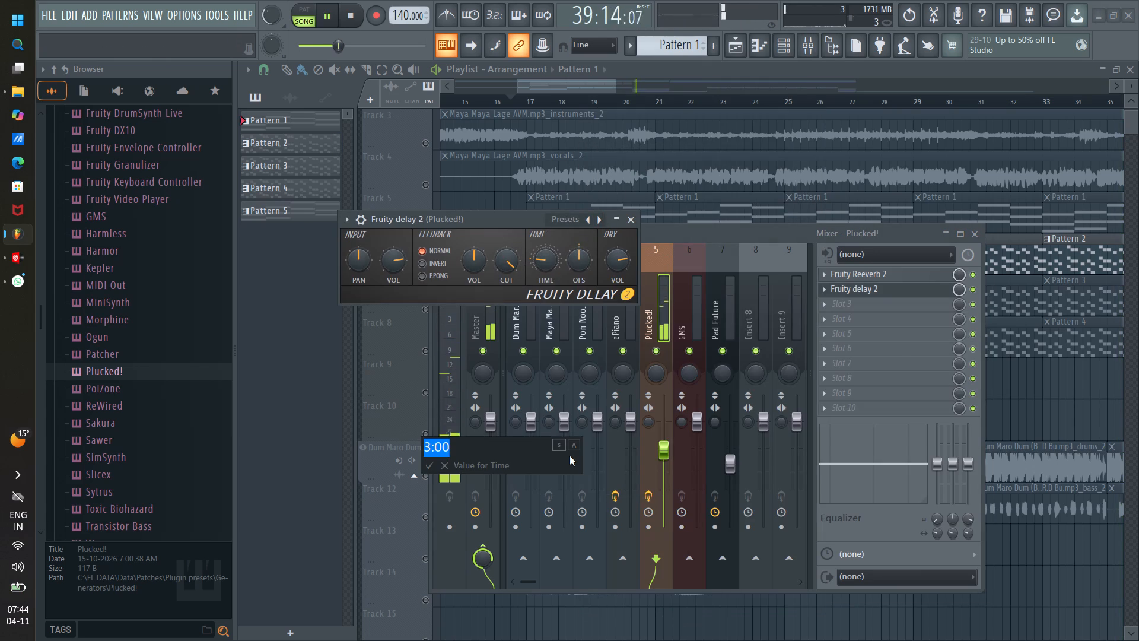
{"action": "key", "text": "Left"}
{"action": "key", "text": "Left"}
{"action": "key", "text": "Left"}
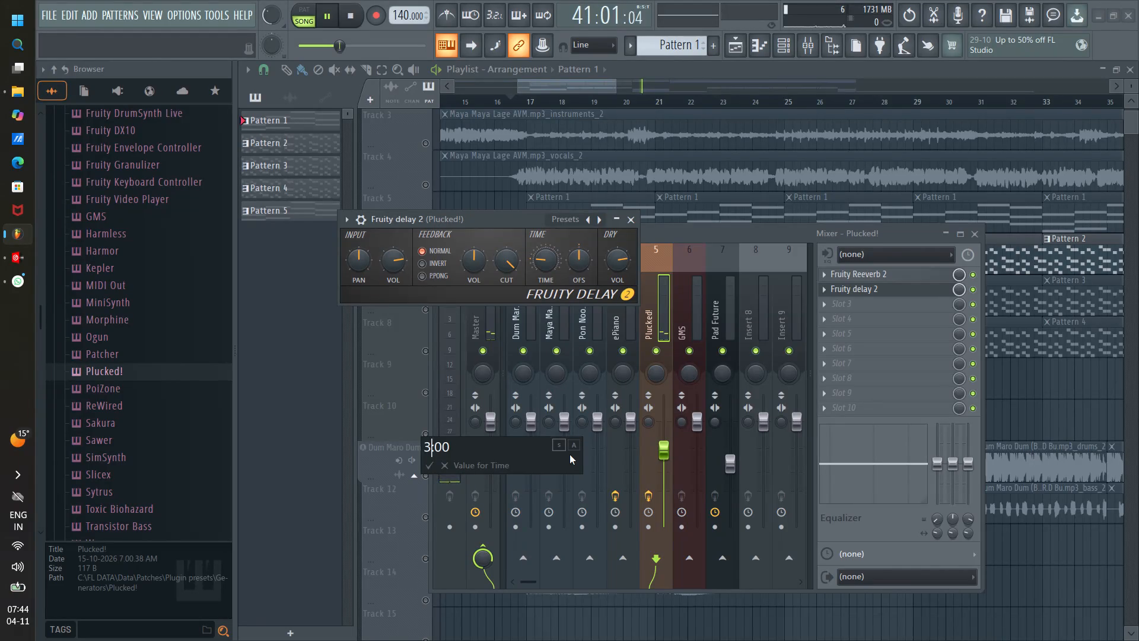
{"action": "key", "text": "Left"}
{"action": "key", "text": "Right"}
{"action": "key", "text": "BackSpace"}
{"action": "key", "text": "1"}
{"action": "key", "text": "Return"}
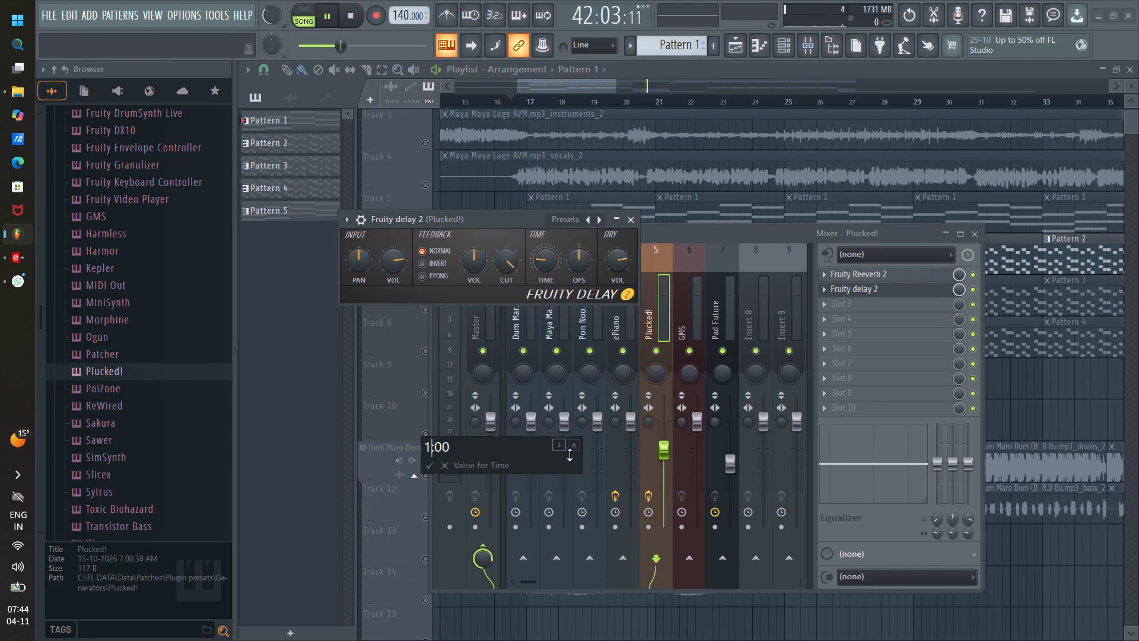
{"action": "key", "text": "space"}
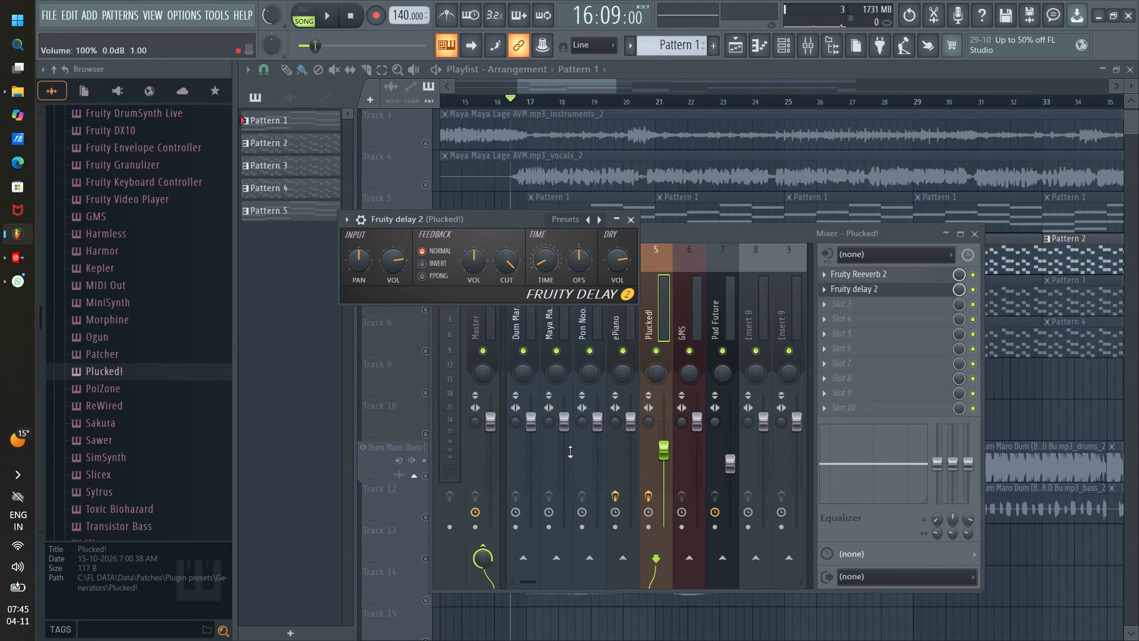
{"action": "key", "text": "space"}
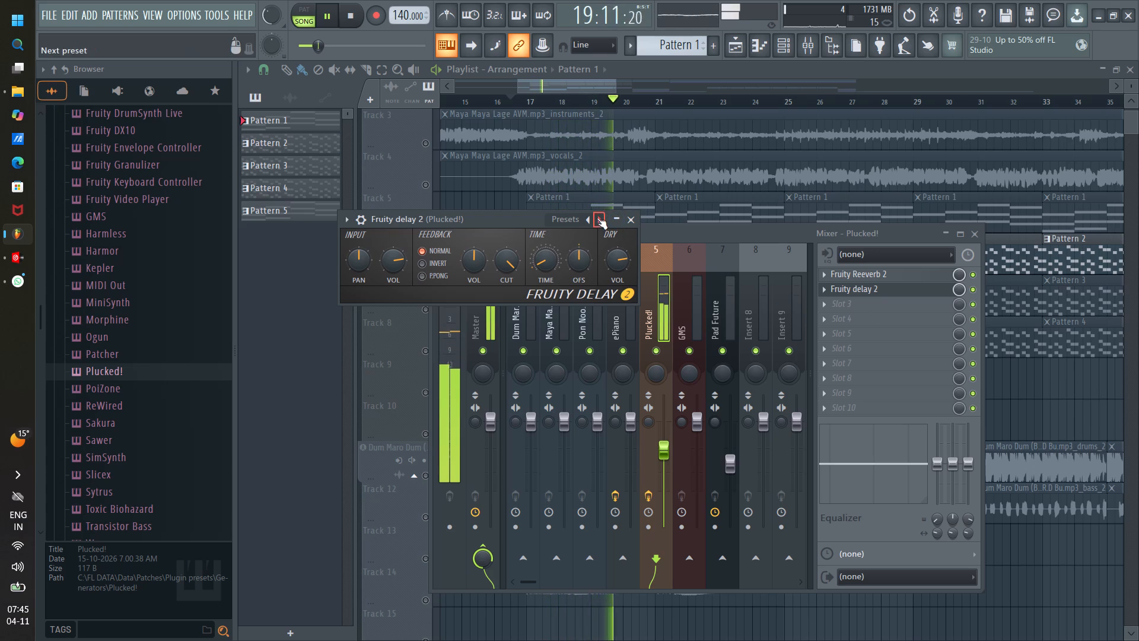
Replace Fruity Delay 2 in the second Plucked! effect slot with Fruity Delay 3.
{"action": "left_click", "coordinate": [825, 290]}
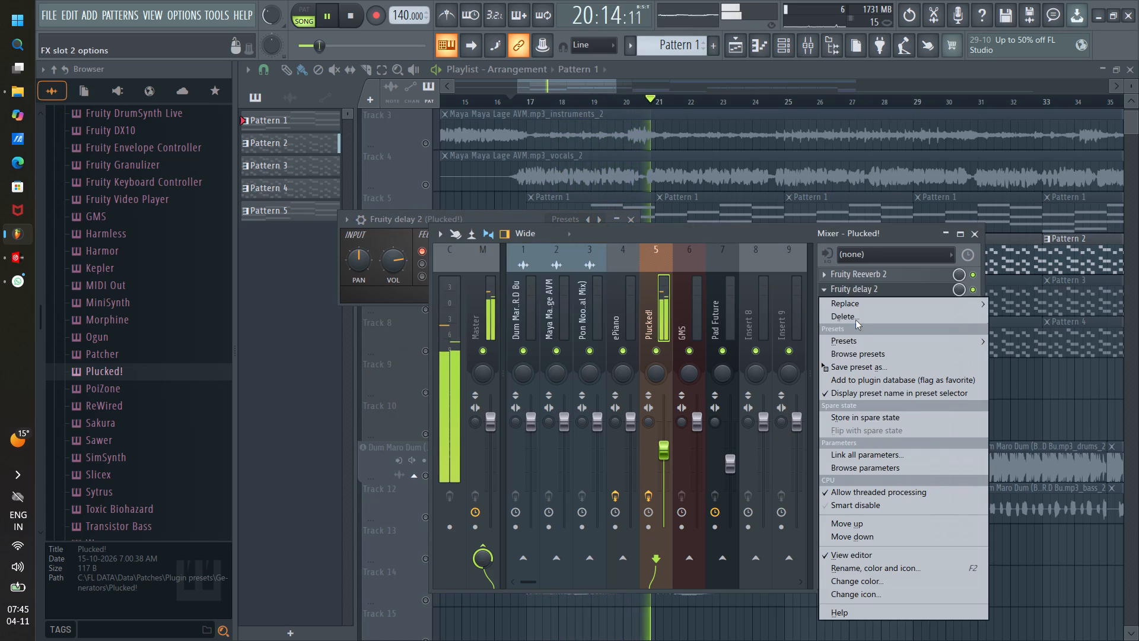
{"action": "left_click", "coordinate": [853, 305]}
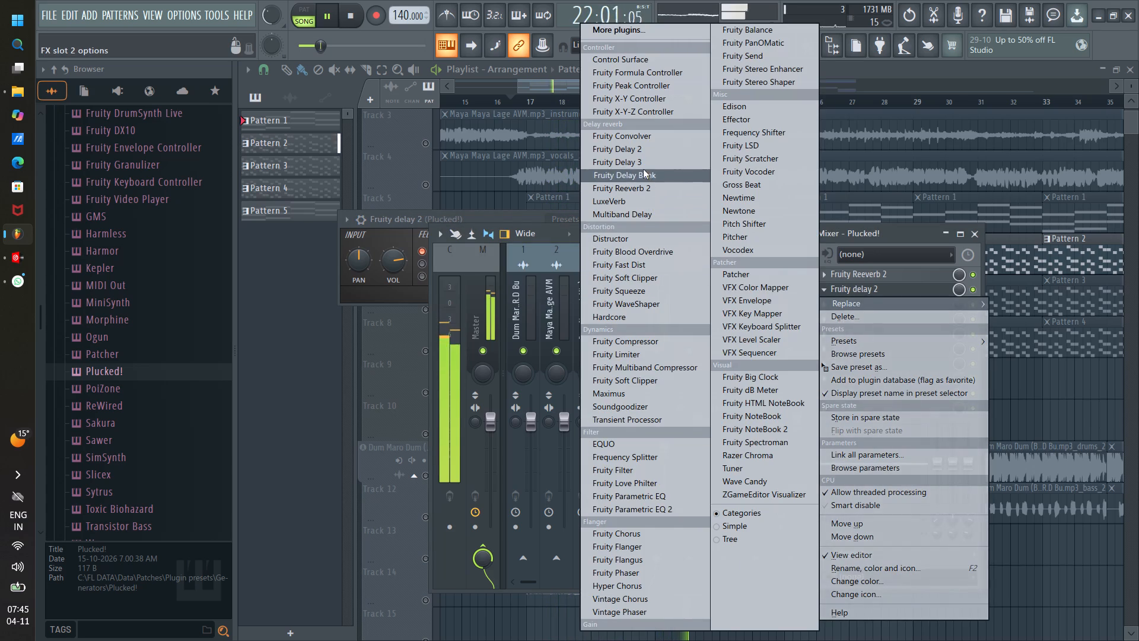
{"action": "left_click", "coordinate": [641, 164]}
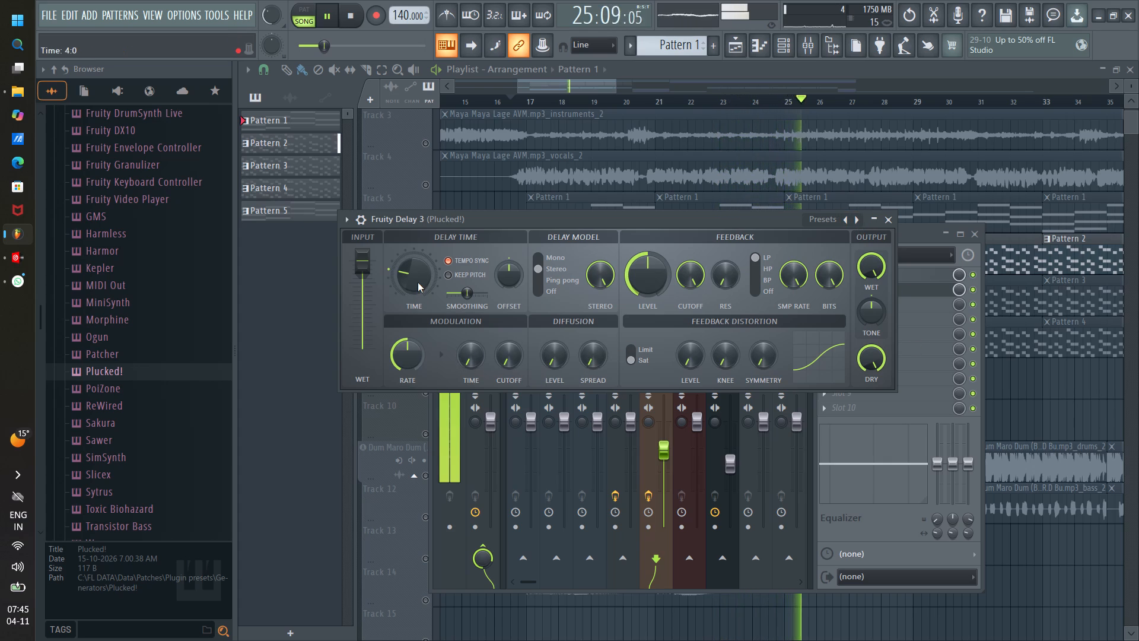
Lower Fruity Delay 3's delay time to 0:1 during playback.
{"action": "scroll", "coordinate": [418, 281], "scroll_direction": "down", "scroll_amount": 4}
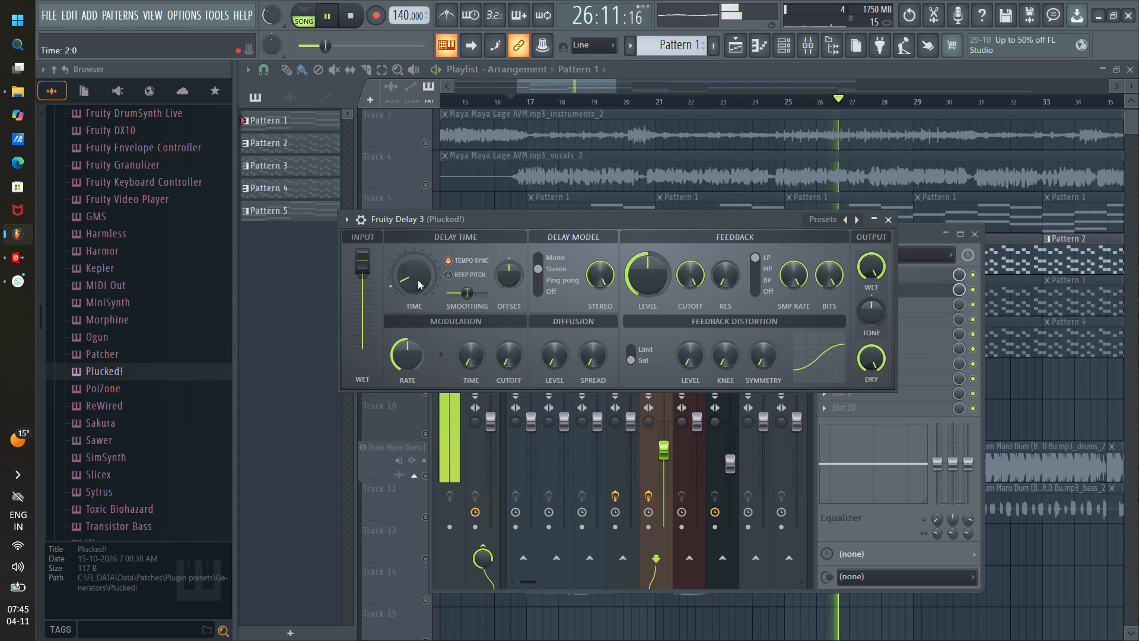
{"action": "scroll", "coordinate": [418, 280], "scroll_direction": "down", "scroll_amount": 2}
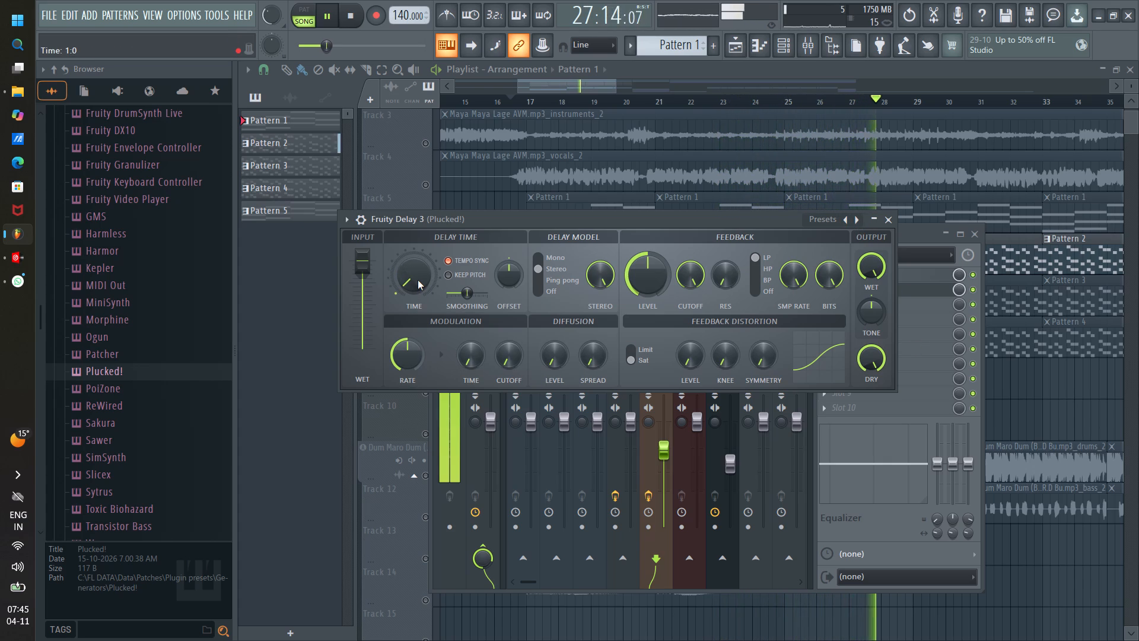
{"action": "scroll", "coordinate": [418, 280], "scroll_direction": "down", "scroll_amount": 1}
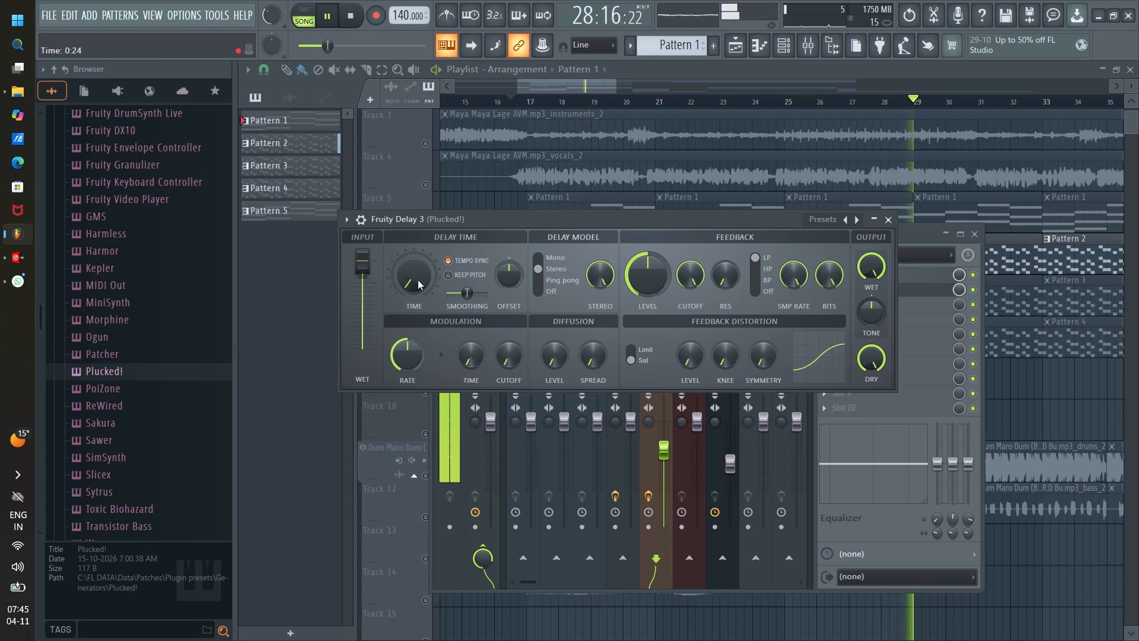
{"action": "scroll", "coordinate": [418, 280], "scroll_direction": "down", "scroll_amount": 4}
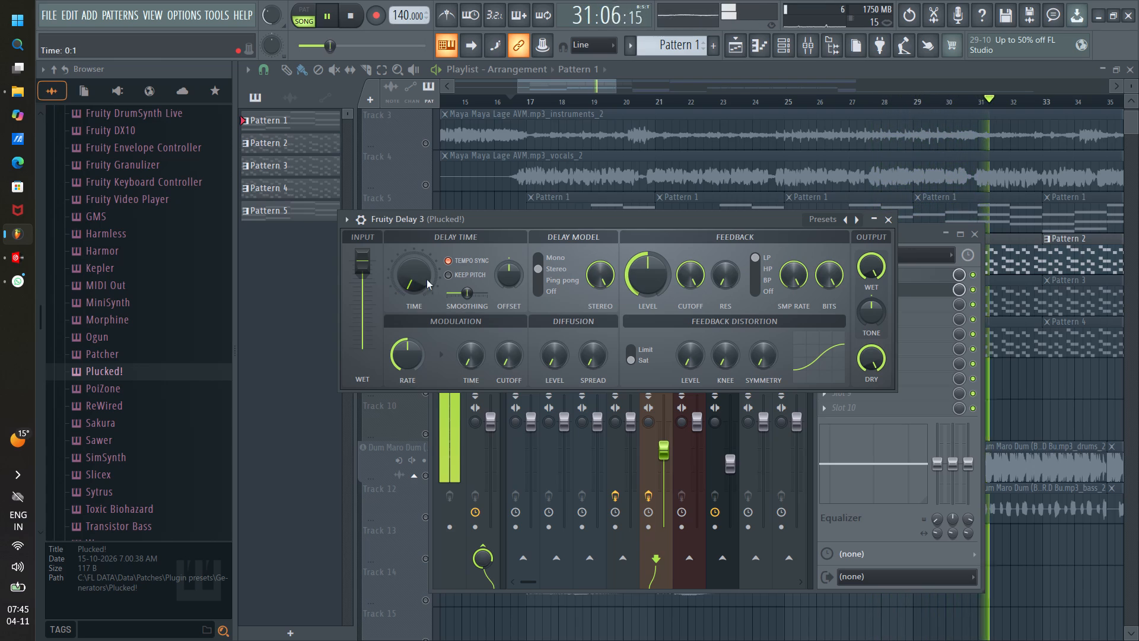
Try Fruity Delay 3's delay-time options, ending with Keep Pitch and Tempo Sync on and Smoothing at its minimum.
{"action": "left_click", "coordinate": [450, 277]}
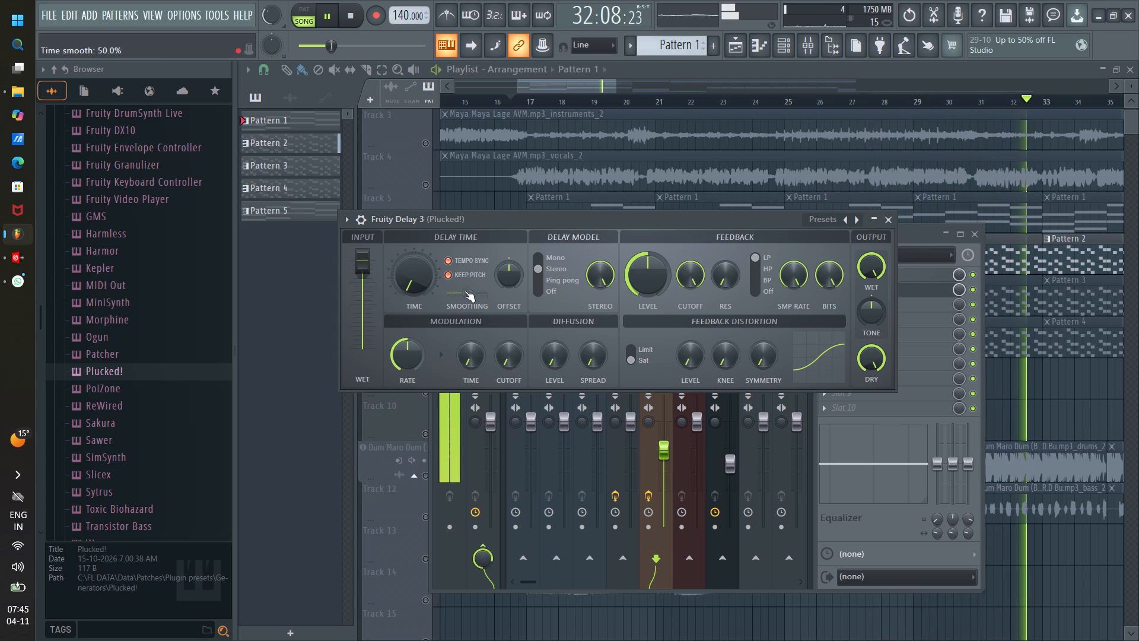
{"action": "left_click_drag", "start_coordinate": [464, 291], "coordinate": [497, 294]}
{"action": "left_click", "coordinate": [446, 259]}
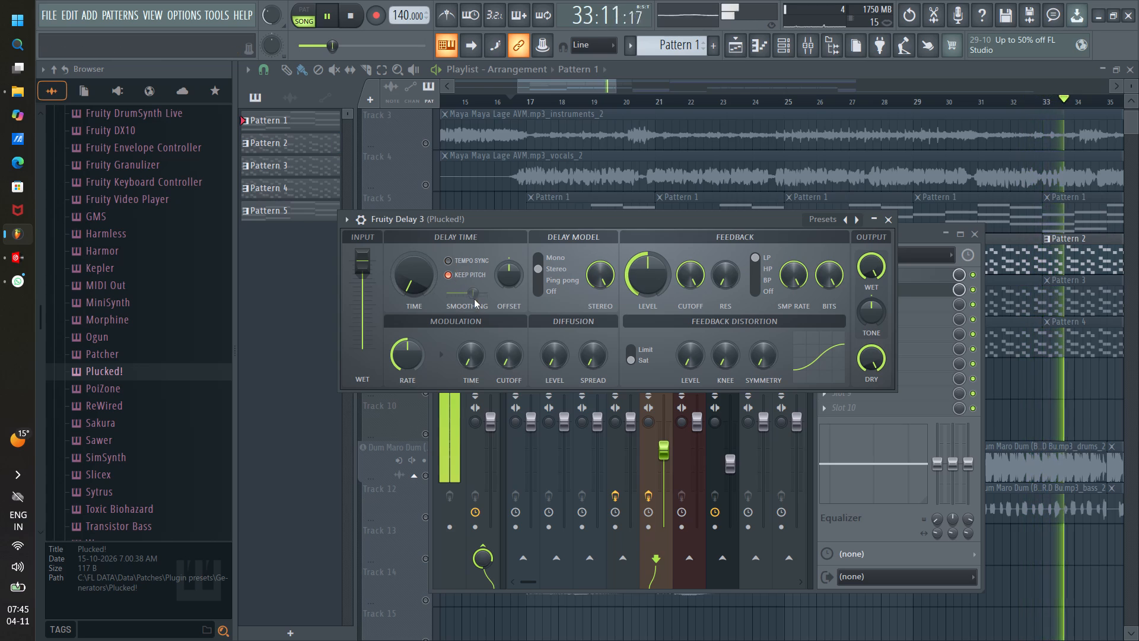
{"action": "left_click_drag", "start_coordinate": [474, 294], "coordinate": [457, 297]}
{"action": "left_click_drag", "start_coordinate": [451, 290], "coordinate": [443, 290]}
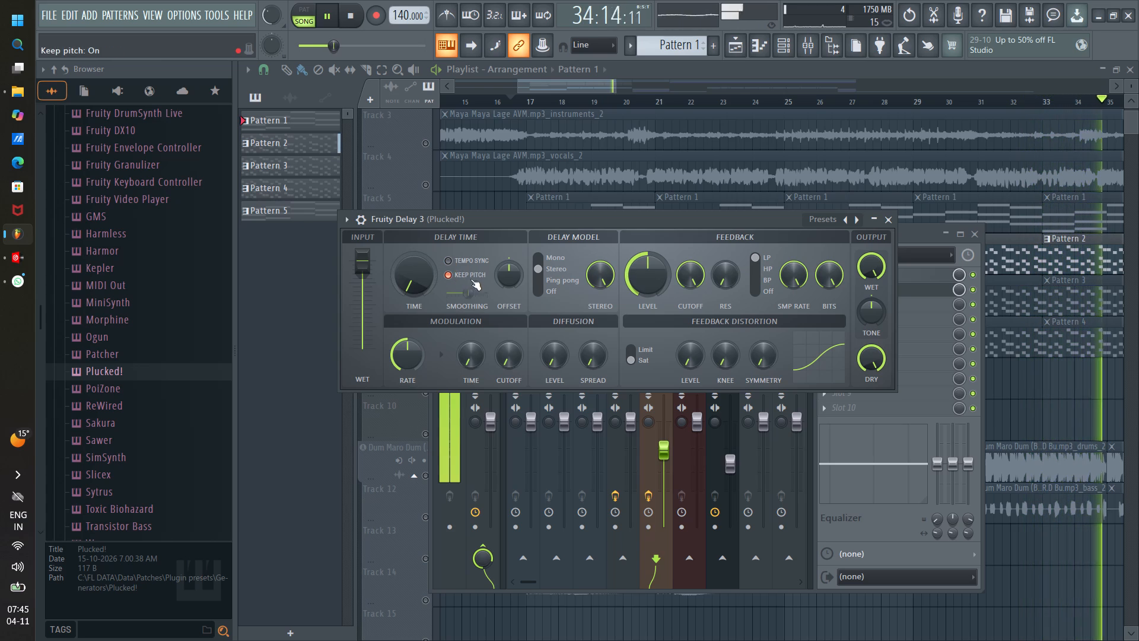
{"action": "left_click", "coordinate": [448, 272]}
{"action": "left_click_drag", "start_coordinate": [469, 293], "coordinate": [541, 317]}
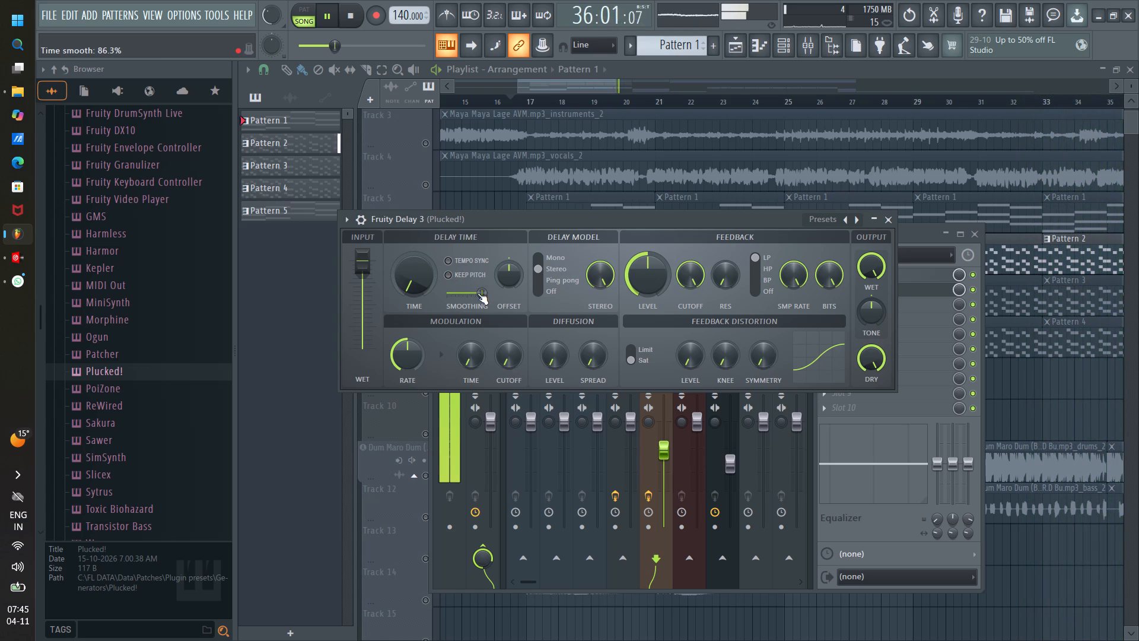
{"action": "left_click_drag", "start_coordinate": [483, 294], "coordinate": [335, 278]}
{"action": "left_click", "coordinate": [456, 277]}
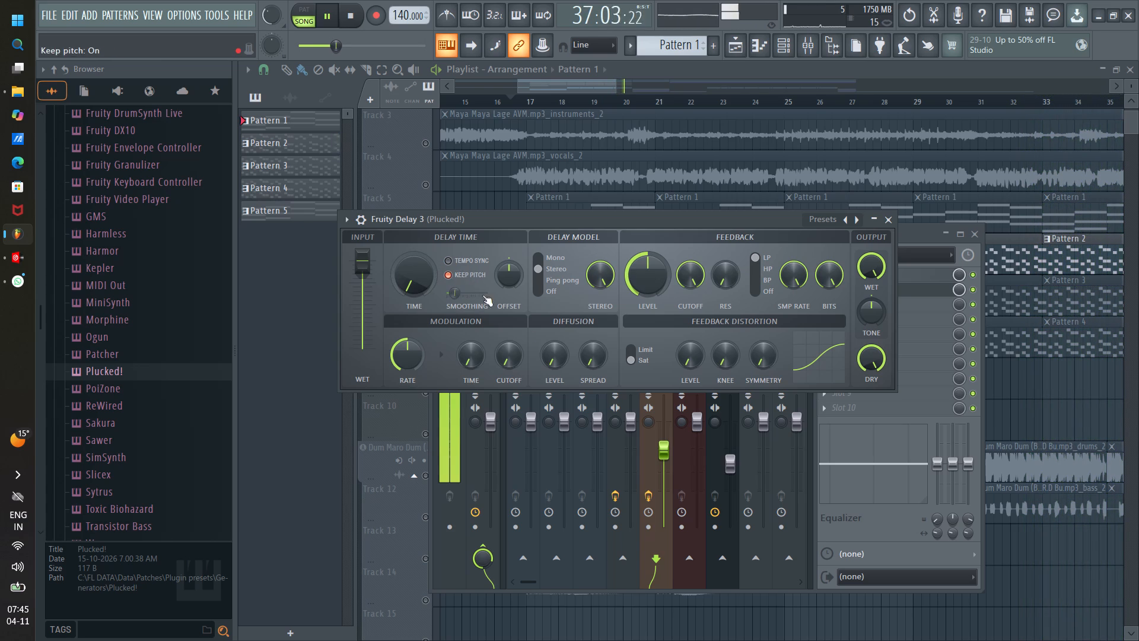
{"action": "left_click", "coordinate": [459, 266]}
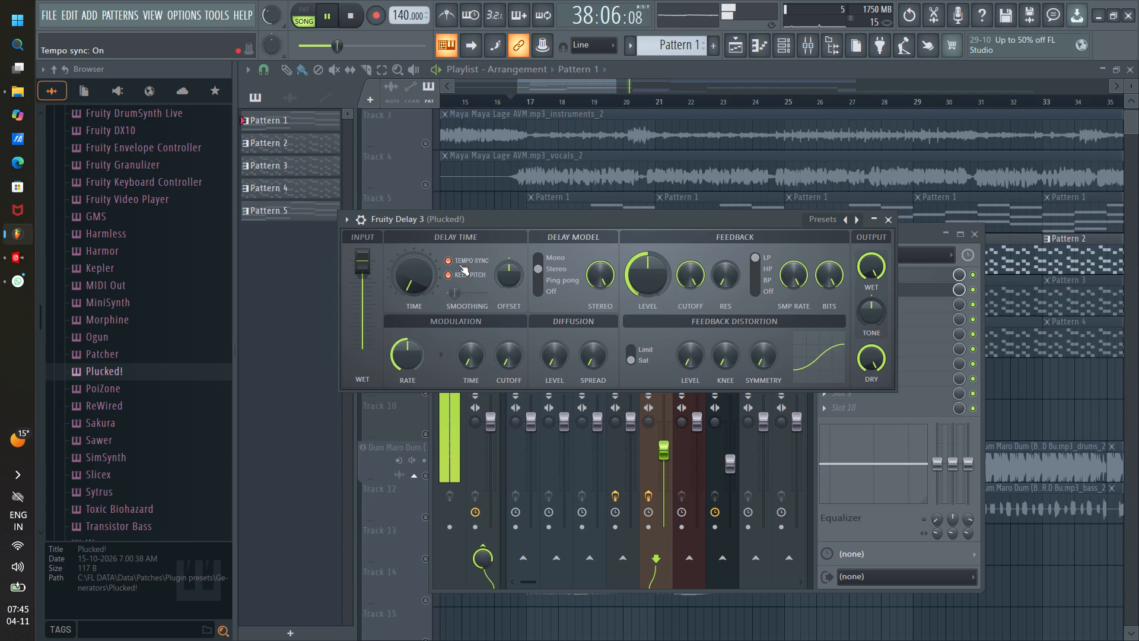
Raise Fruity Delay 3's delay time well above 2:16 and replay the song to hear it.
{"action": "left_click_drag", "start_coordinate": [409, 281], "coordinate": [401, 211]}
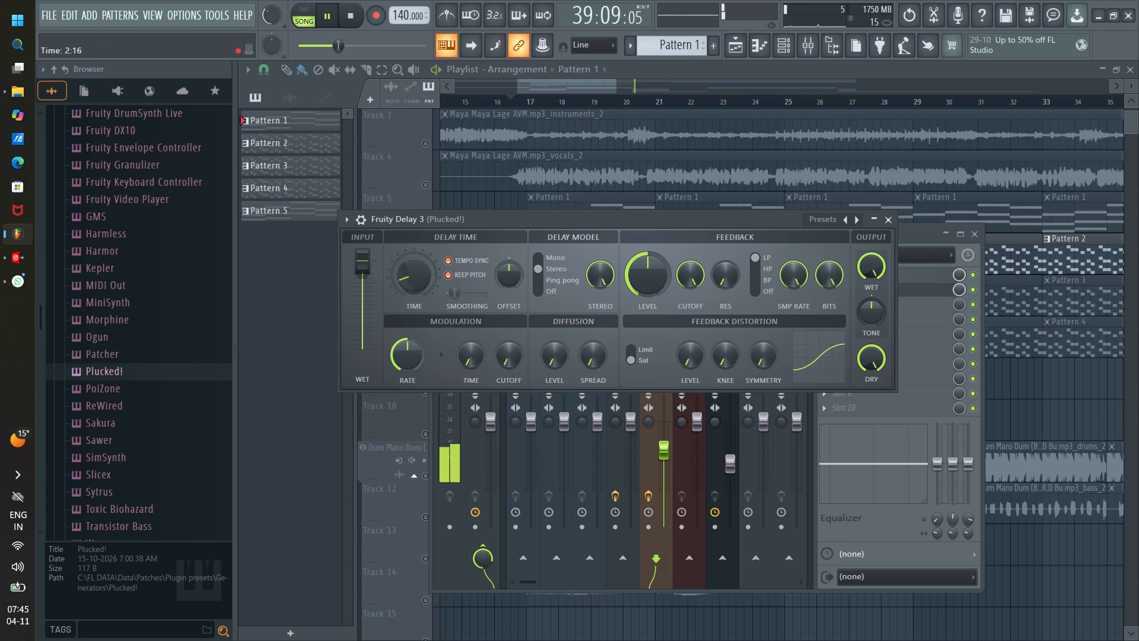
{"action": "left_click_drag", "start_coordinate": [401, 211], "coordinate": [411, 119]}
{"action": "key", "text": "space"}
{"action": "key", "text": "space"}
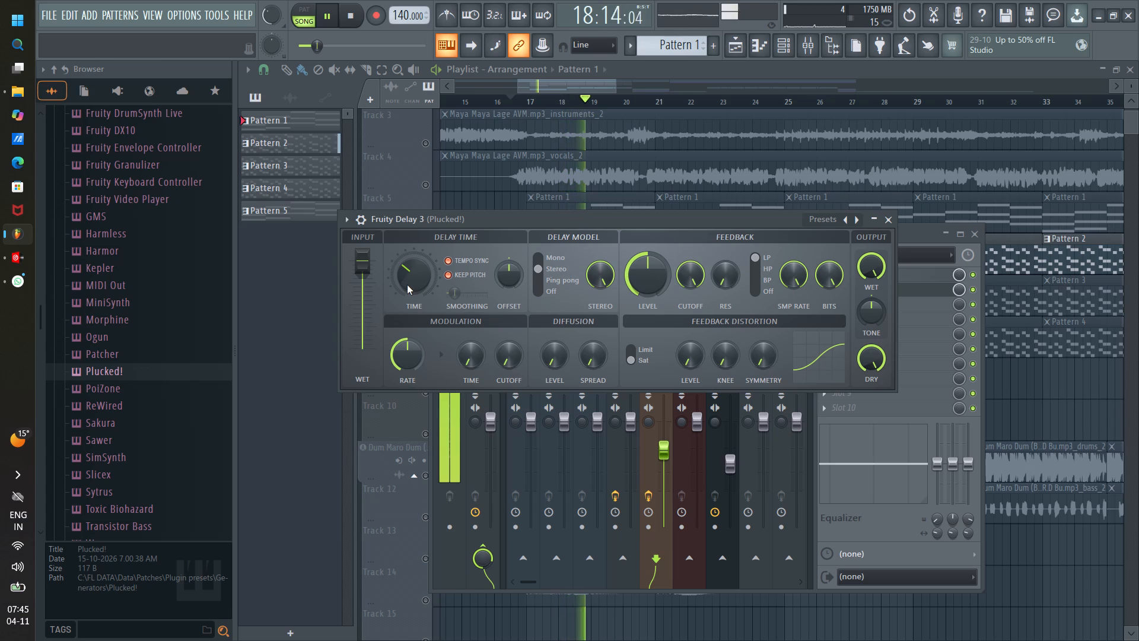
Disable and delete Fruity Delay 3 from the second effect slot of the Plucked! mixer track.
{"action": "left_click", "coordinate": [890, 225]}
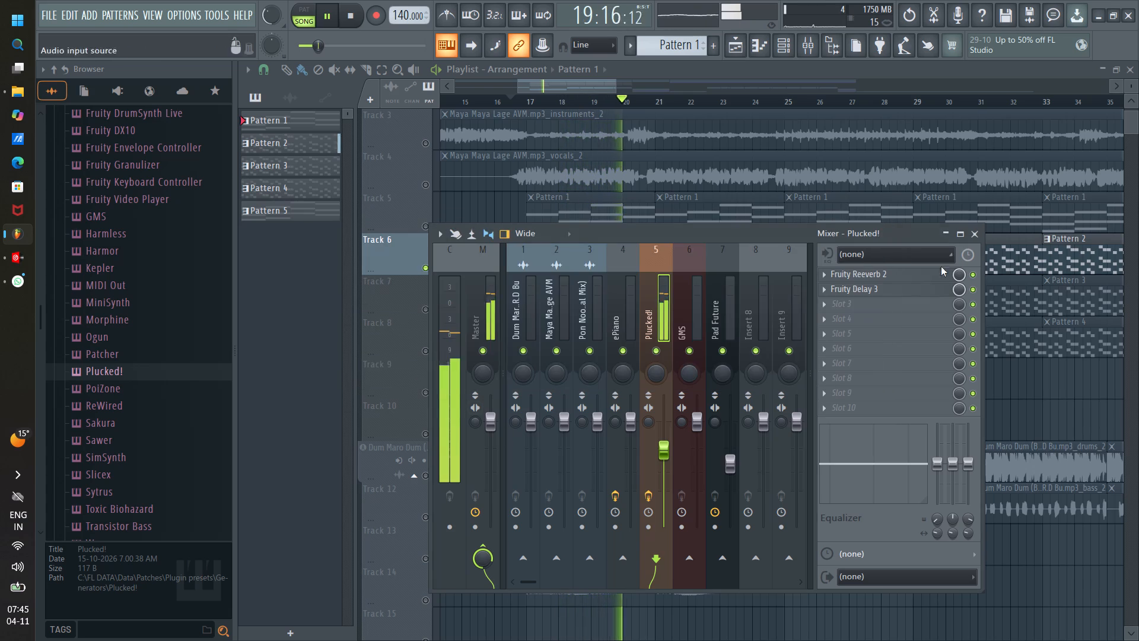
{"action": "left_click", "coordinate": [974, 291]}
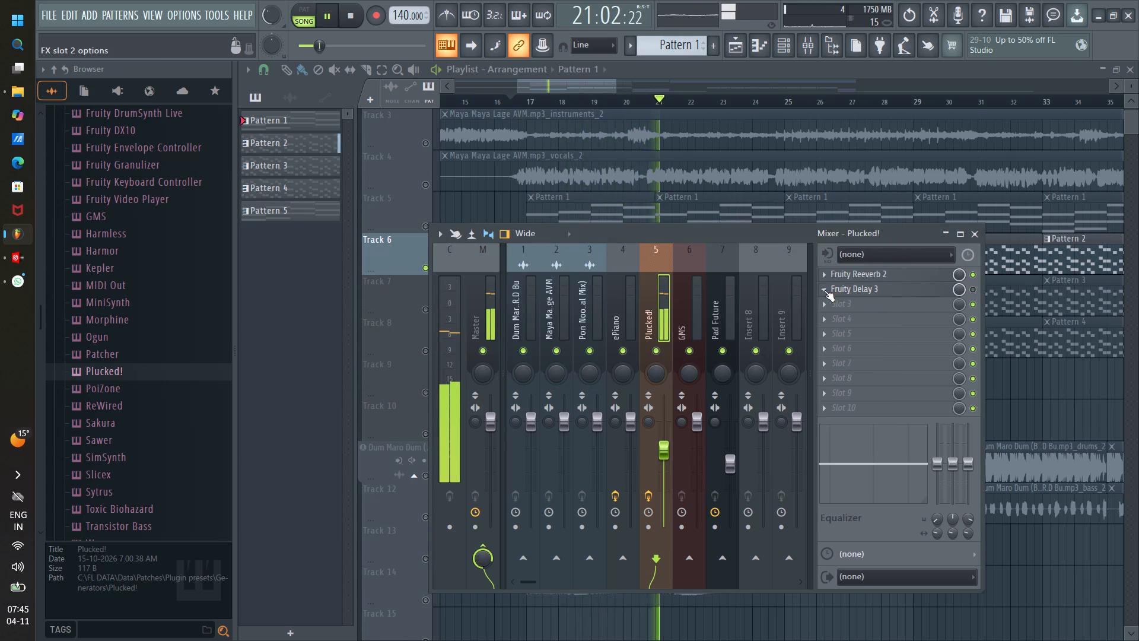
{"action": "left_click", "coordinate": [824, 291]}
{"action": "left_click", "coordinate": [851, 316]}
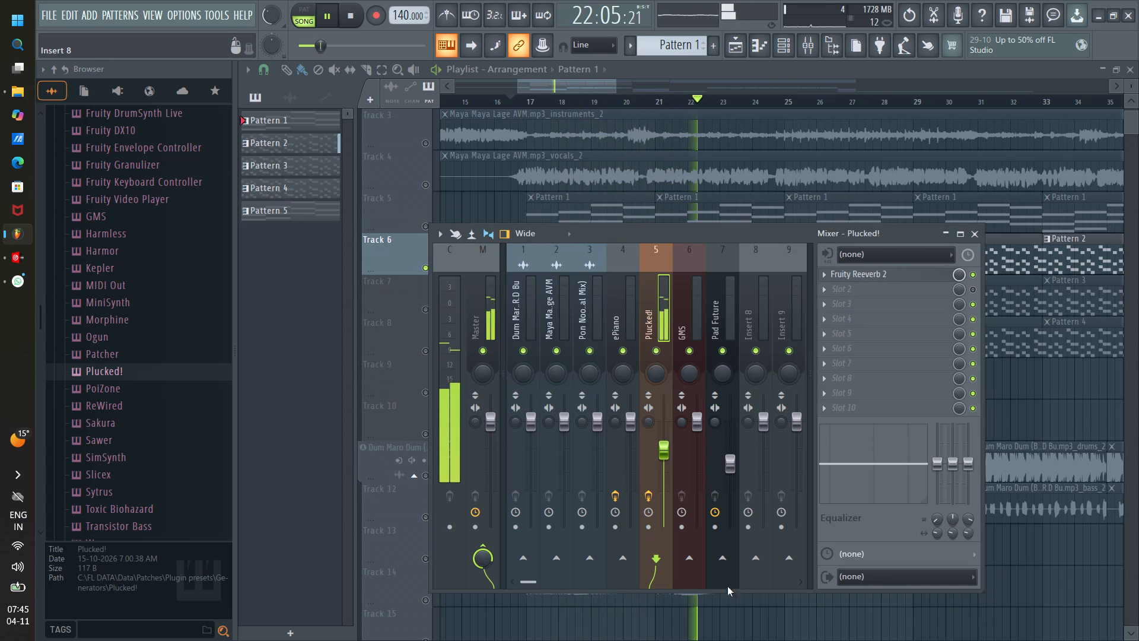
{"action": "left_click", "coordinate": [972, 231]}
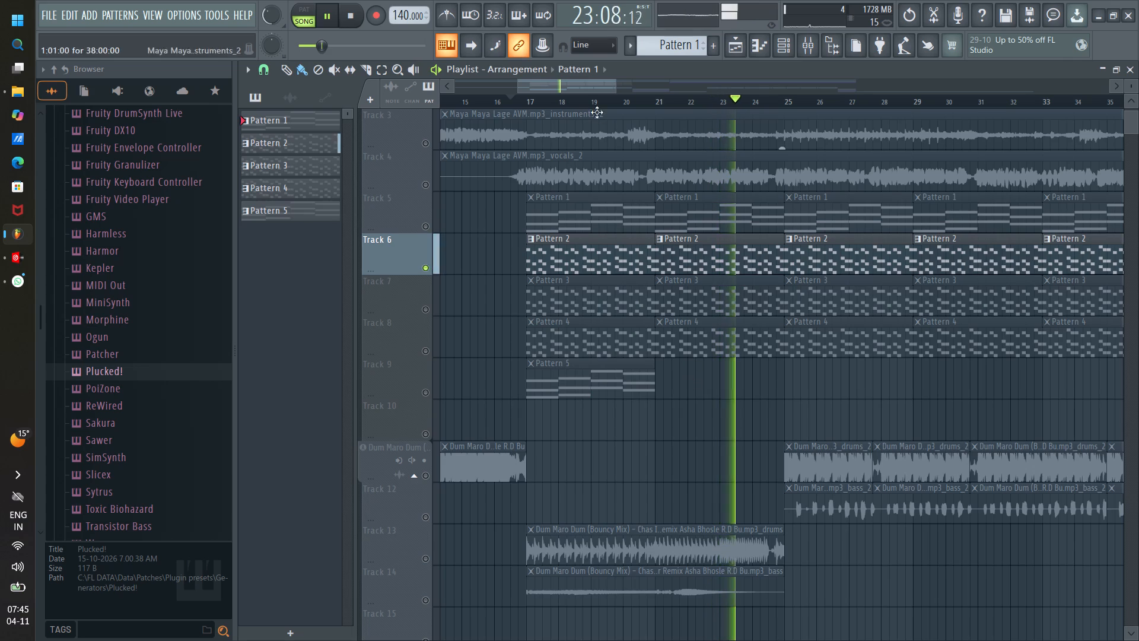
Solo Track 7 with Pattern 3 and load LuxeVerb in the GMS mixer track's first effect slot.
{"action": "right_click", "coordinate": [422, 306]}
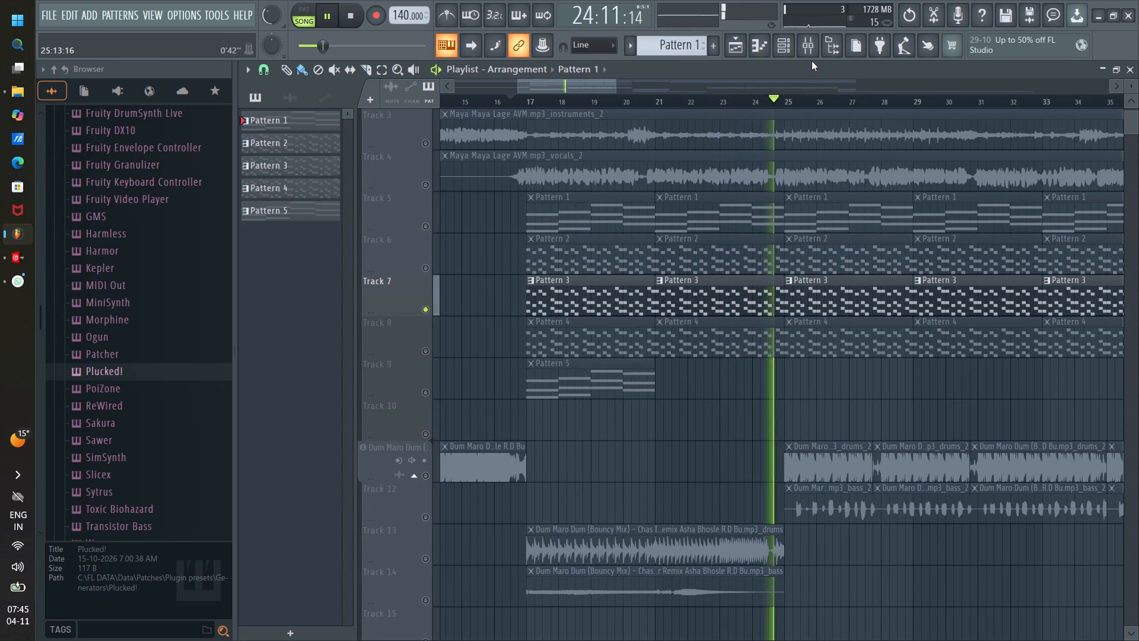
{"action": "left_click", "coordinate": [809, 52]}
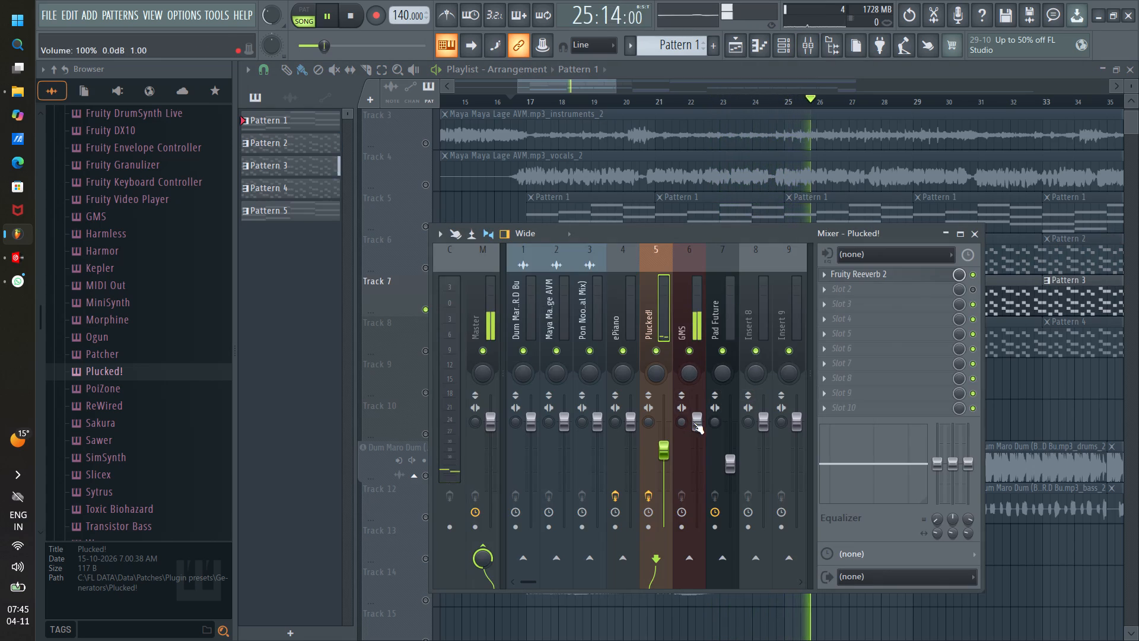
{"action": "left_click", "coordinate": [692, 249]}
{"action": "left_click", "coordinate": [845, 272]}
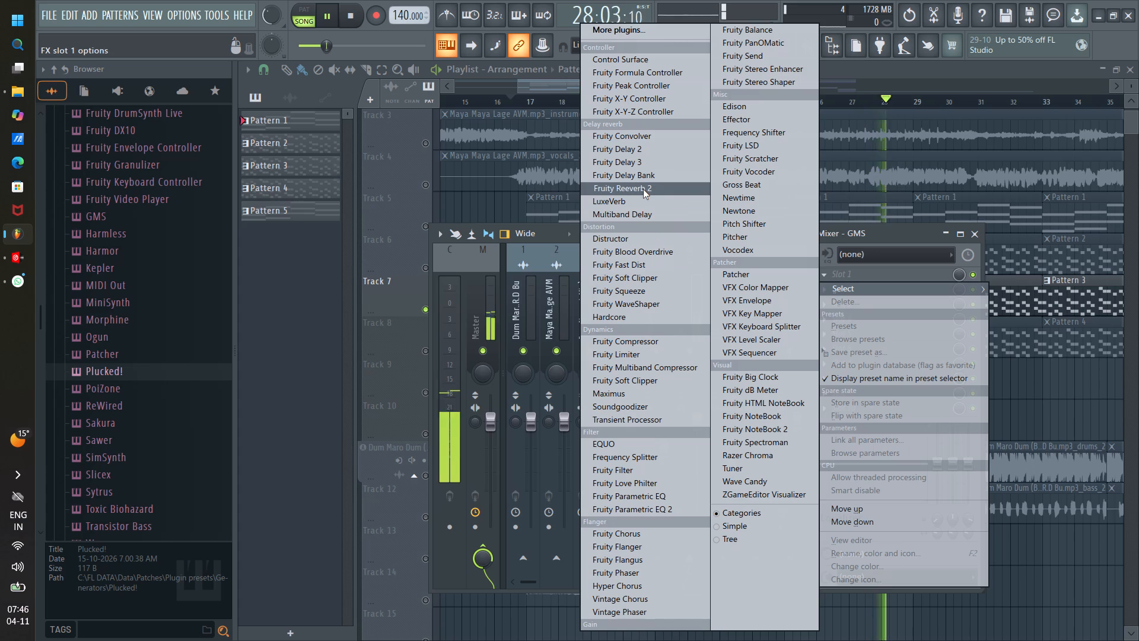
{"action": "left_click", "coordinate": [618, 203]}
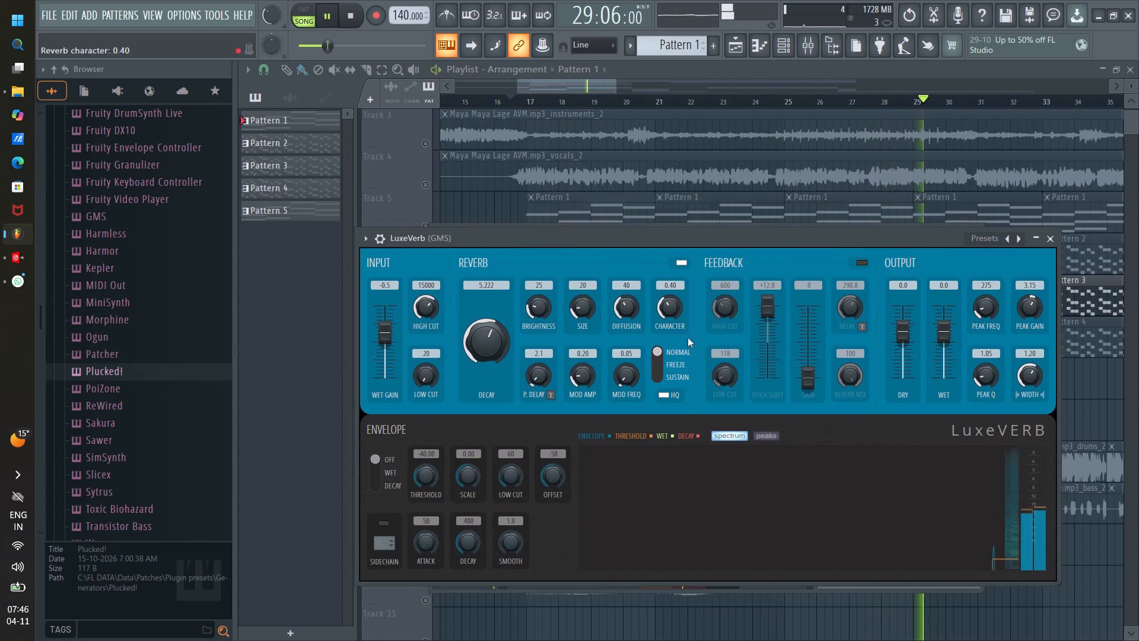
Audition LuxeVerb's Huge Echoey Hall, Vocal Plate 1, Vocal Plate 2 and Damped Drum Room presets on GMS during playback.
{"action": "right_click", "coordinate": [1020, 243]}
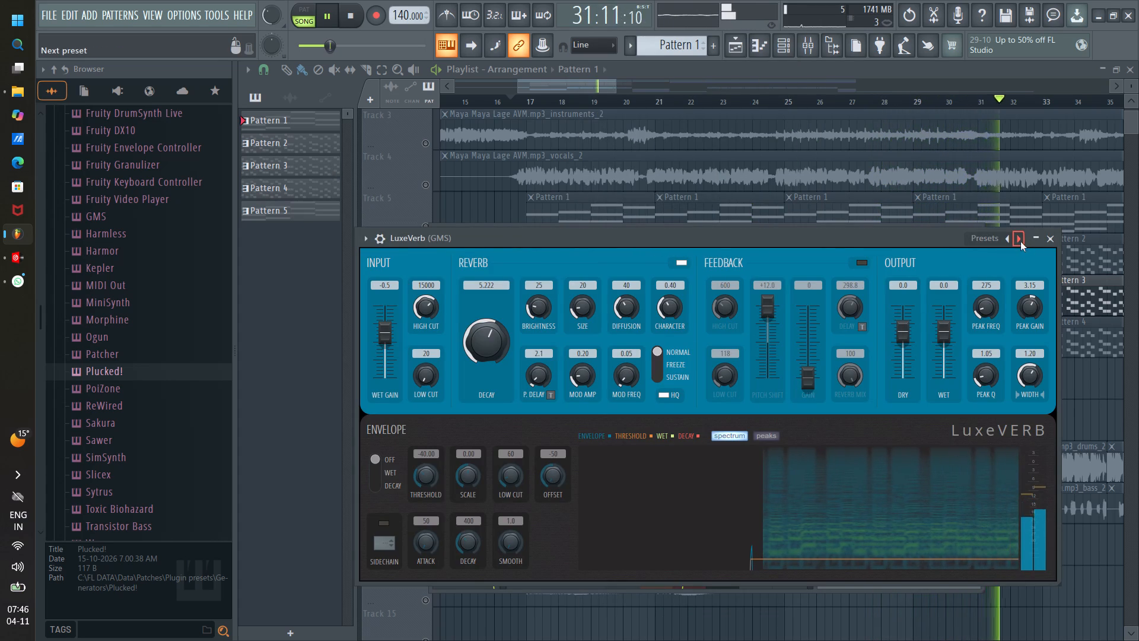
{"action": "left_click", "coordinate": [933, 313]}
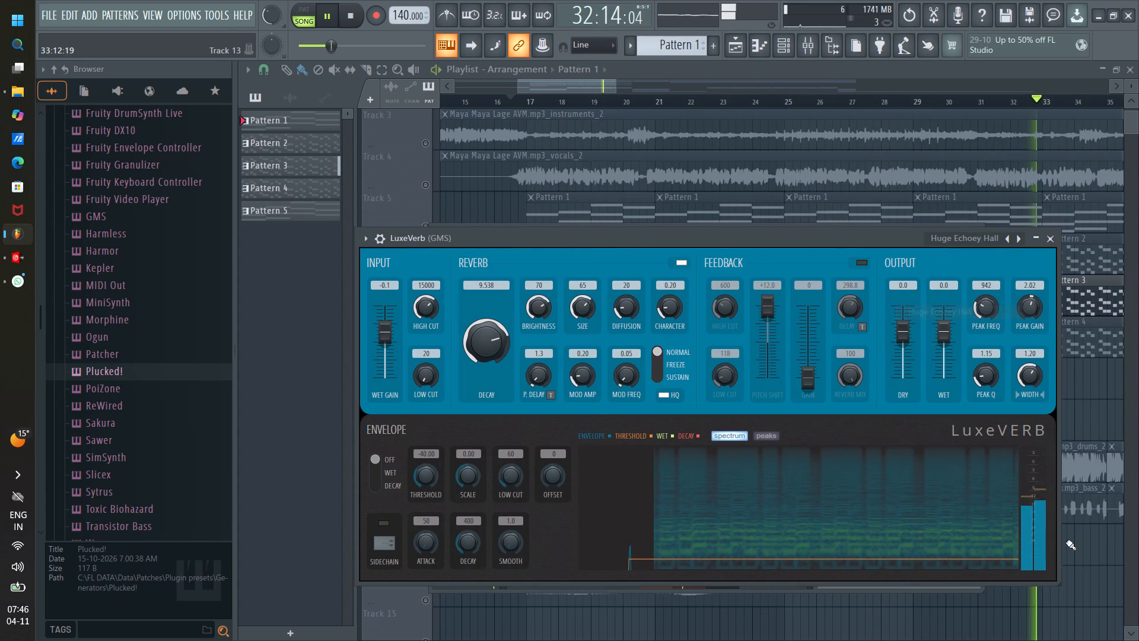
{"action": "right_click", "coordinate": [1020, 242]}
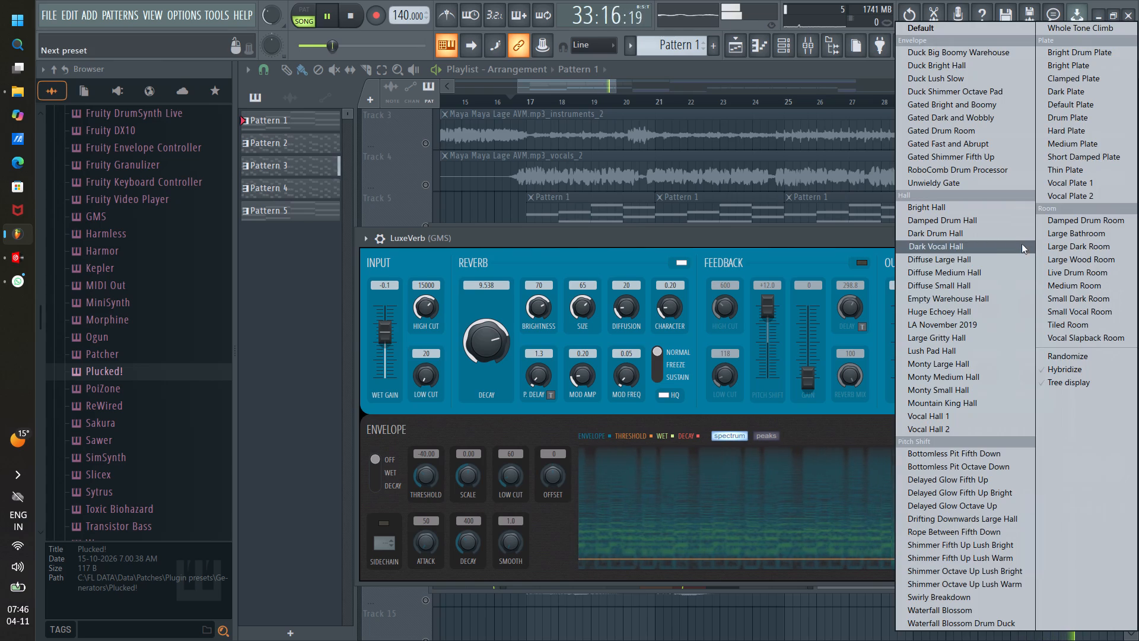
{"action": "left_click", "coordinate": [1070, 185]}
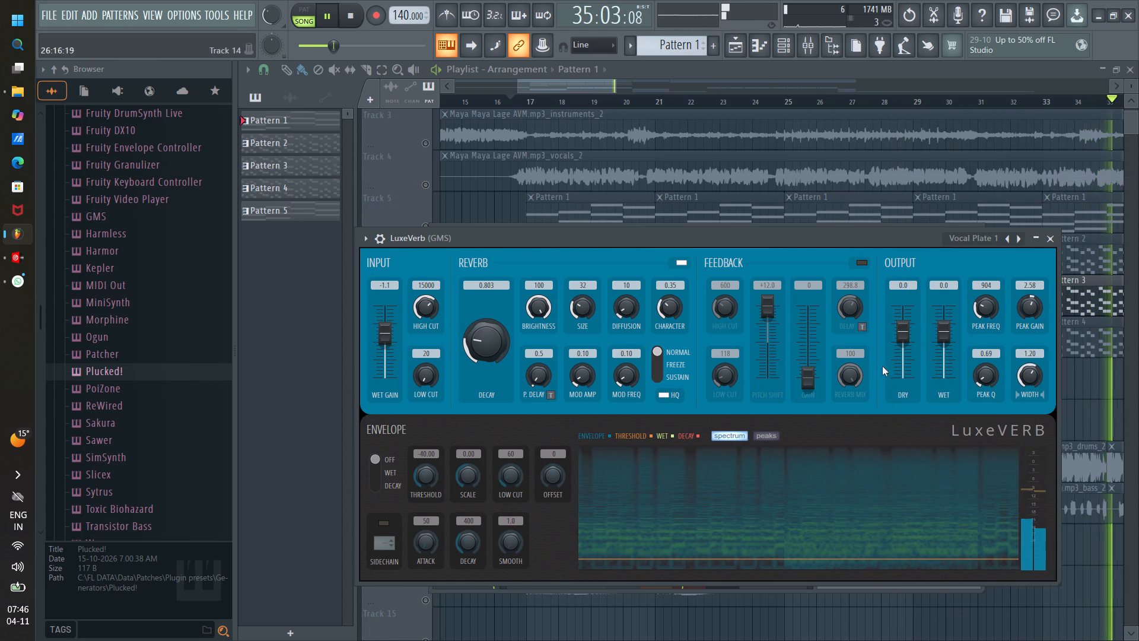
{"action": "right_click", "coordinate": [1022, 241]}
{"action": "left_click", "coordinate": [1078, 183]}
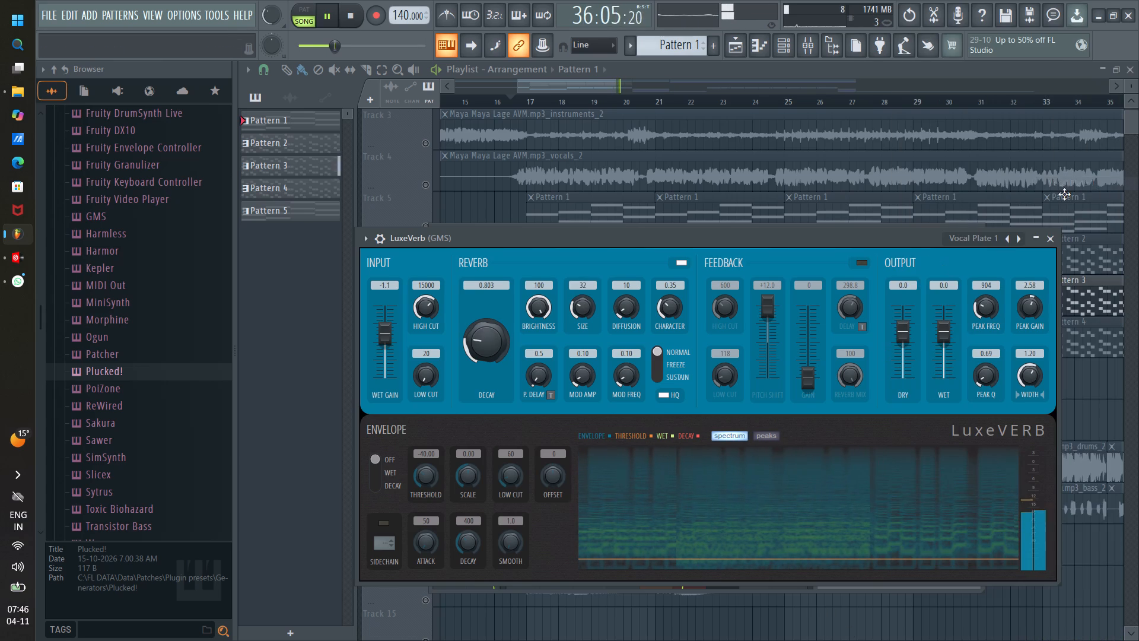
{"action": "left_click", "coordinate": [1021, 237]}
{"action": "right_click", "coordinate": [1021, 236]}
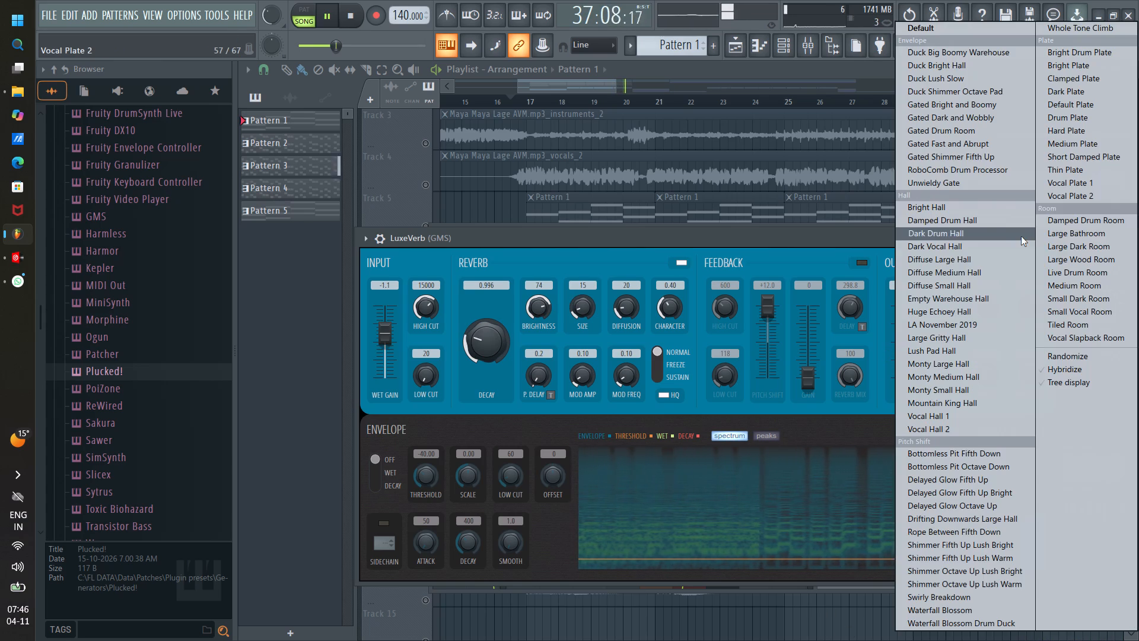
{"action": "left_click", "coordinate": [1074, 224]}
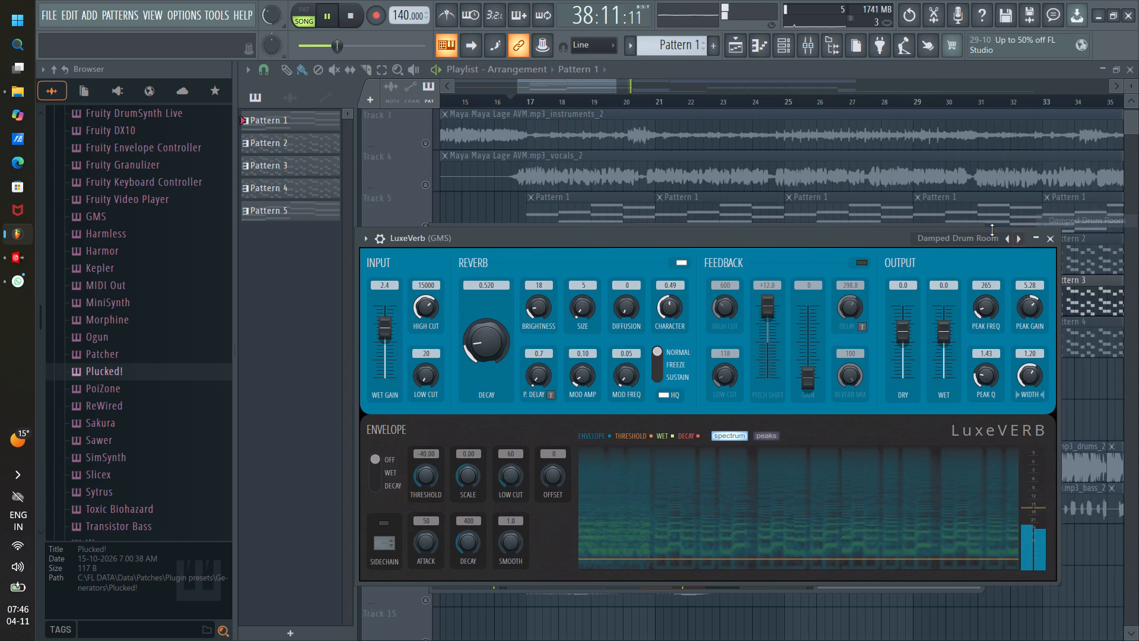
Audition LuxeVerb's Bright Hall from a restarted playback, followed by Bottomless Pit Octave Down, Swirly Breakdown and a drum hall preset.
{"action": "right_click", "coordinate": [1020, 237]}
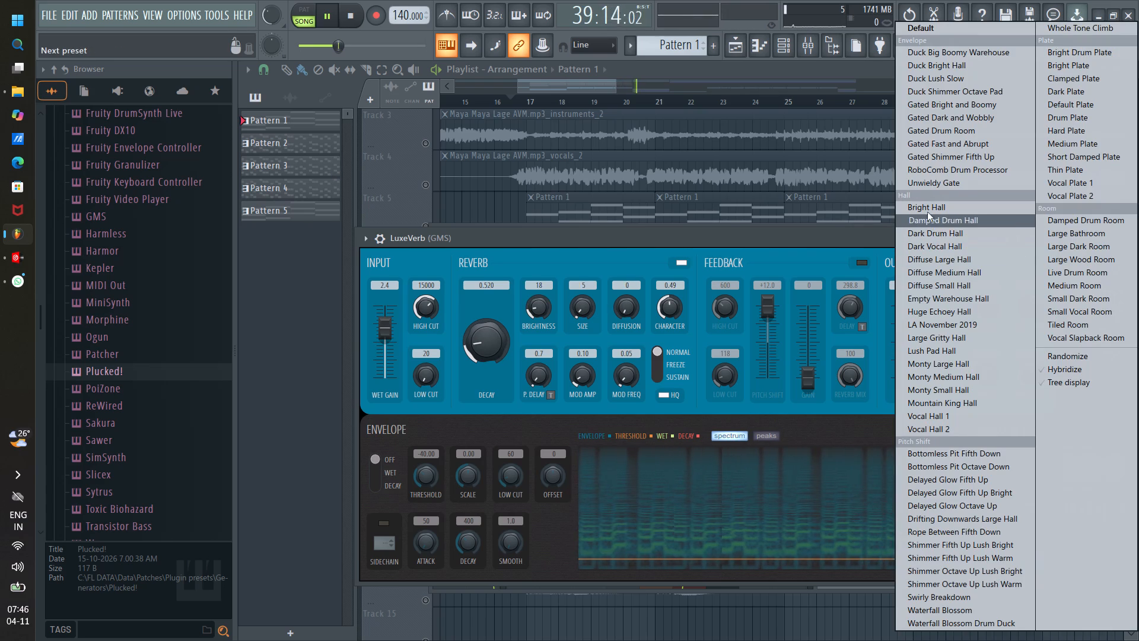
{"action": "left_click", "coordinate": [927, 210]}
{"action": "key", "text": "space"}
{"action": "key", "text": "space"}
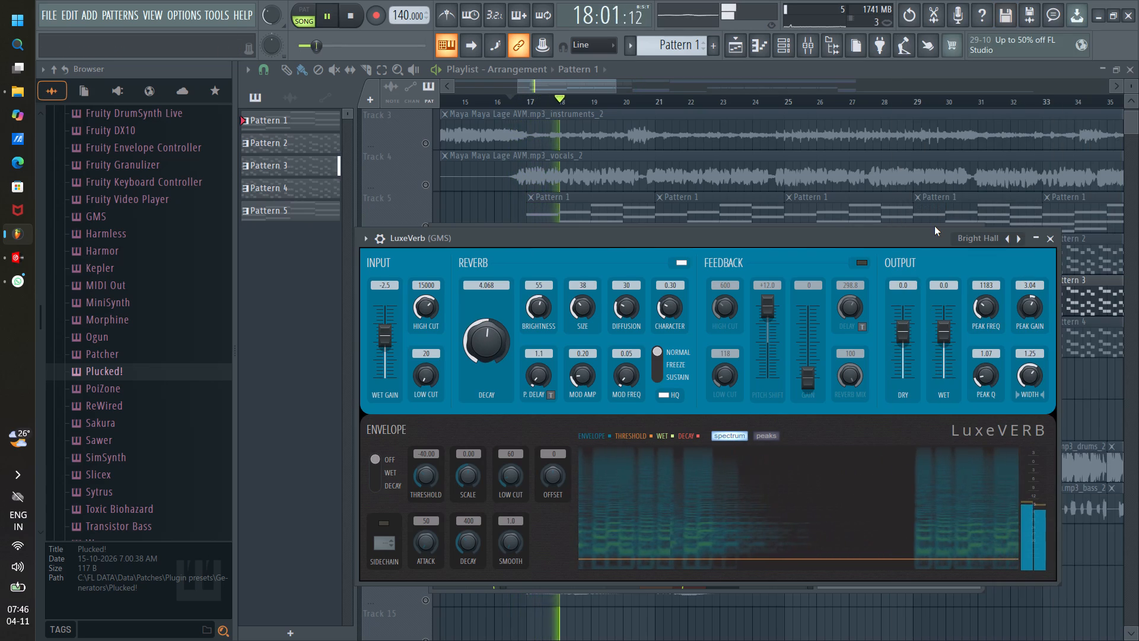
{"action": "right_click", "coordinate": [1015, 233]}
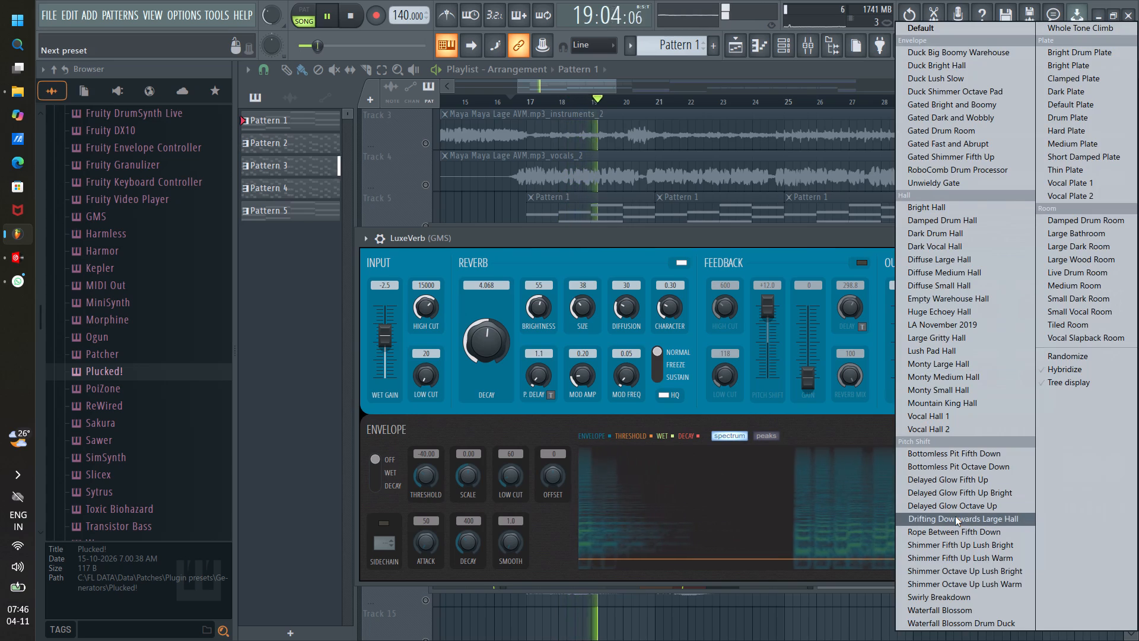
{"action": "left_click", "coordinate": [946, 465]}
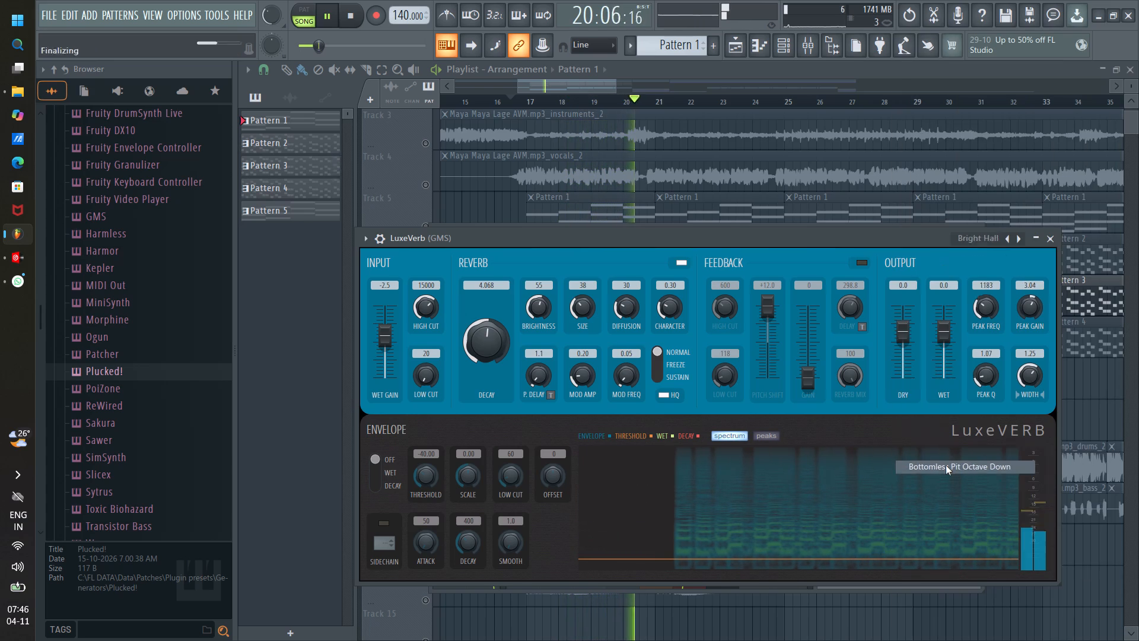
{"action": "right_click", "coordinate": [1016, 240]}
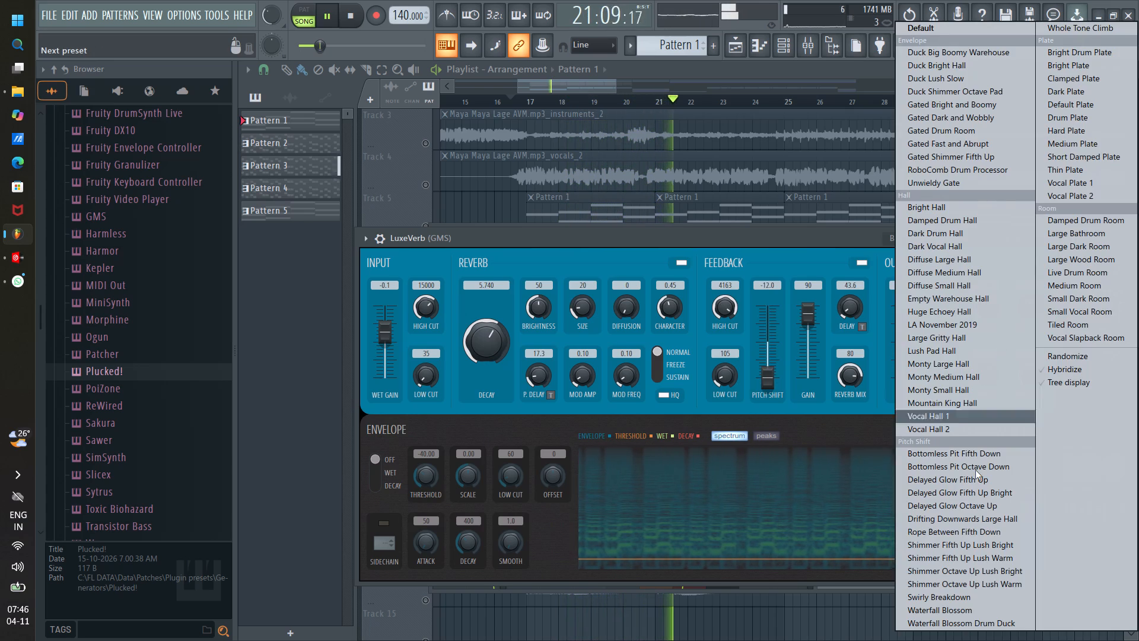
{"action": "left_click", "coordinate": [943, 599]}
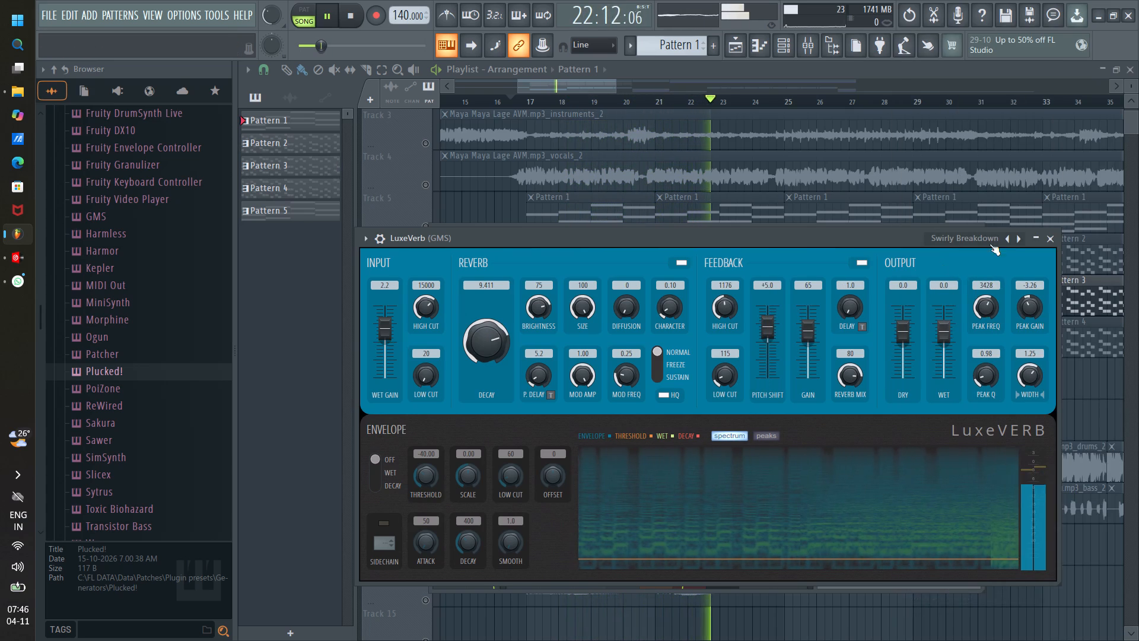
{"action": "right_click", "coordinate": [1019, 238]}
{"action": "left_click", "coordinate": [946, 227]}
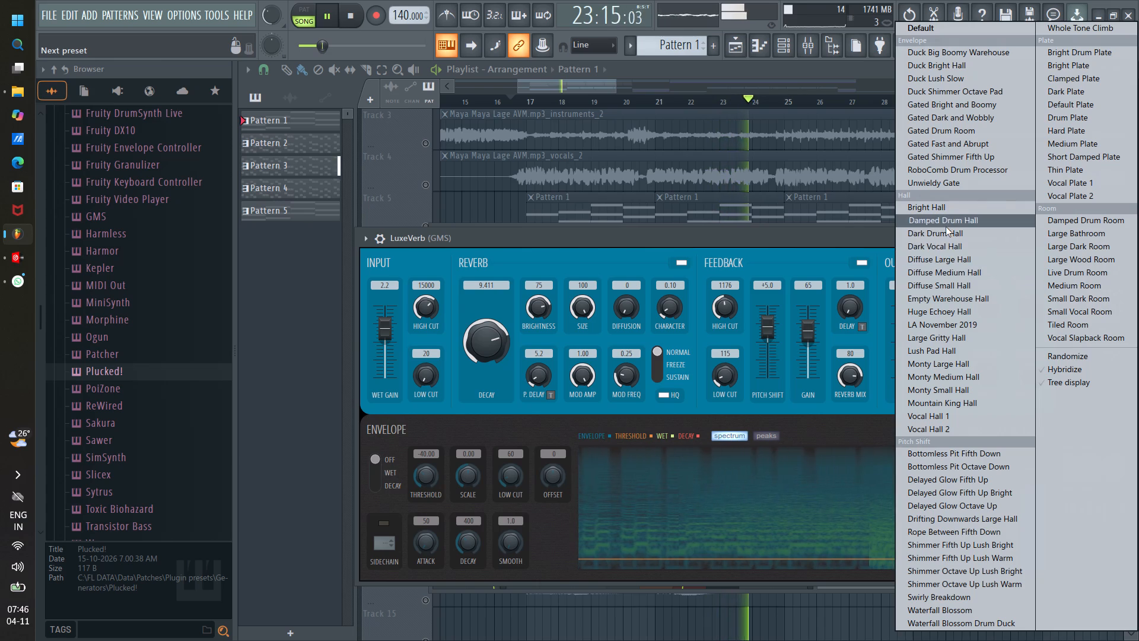
Apply the Vocal Hall 1 preset to LuxeVerb on GMS and close the plugin and mixer.
{"action": "right_click", "coordinate": [1018, 240]}
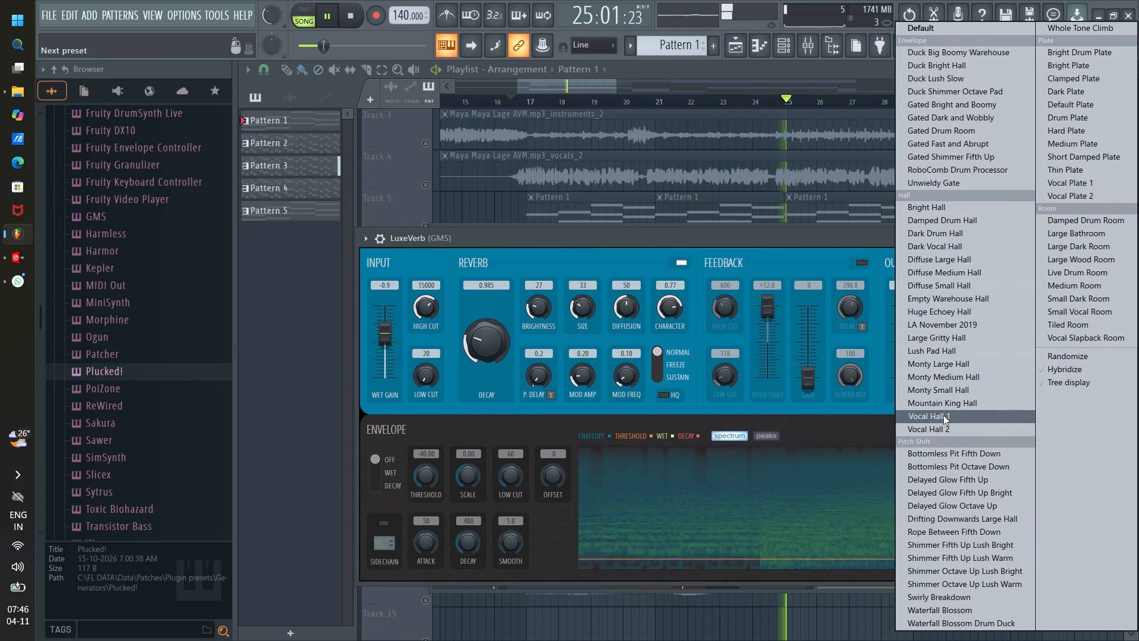
{"action": "left_click", "coordinate": [943, 417]}
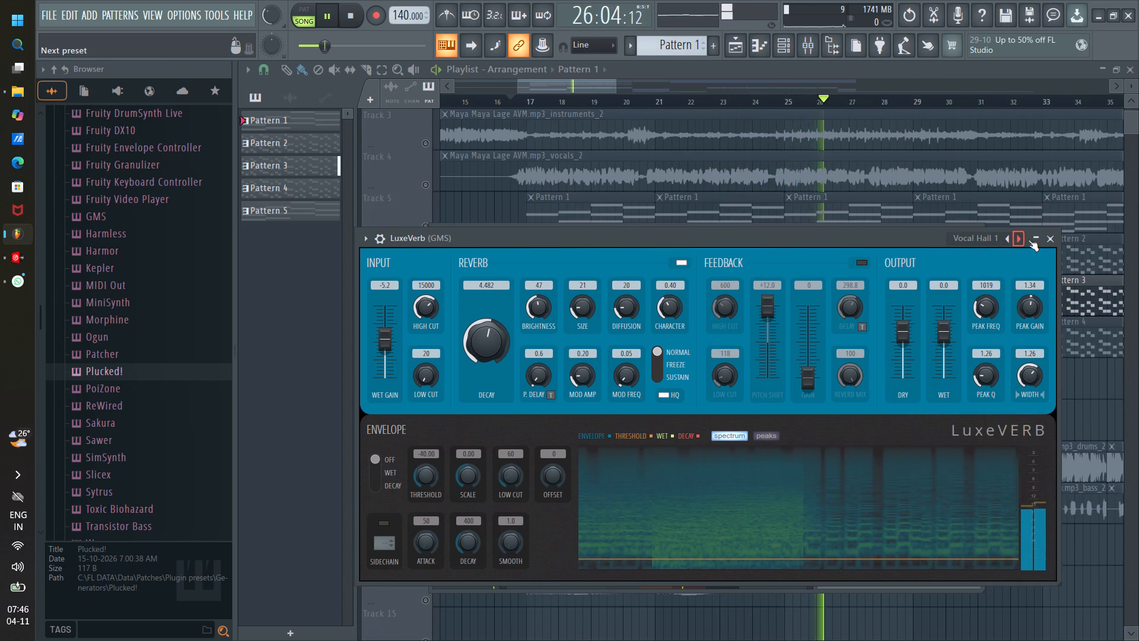
{"action": "left_click", "coordinate": [1045, 240]}
{"action": "left_click", "coordinate": [971, 234]}
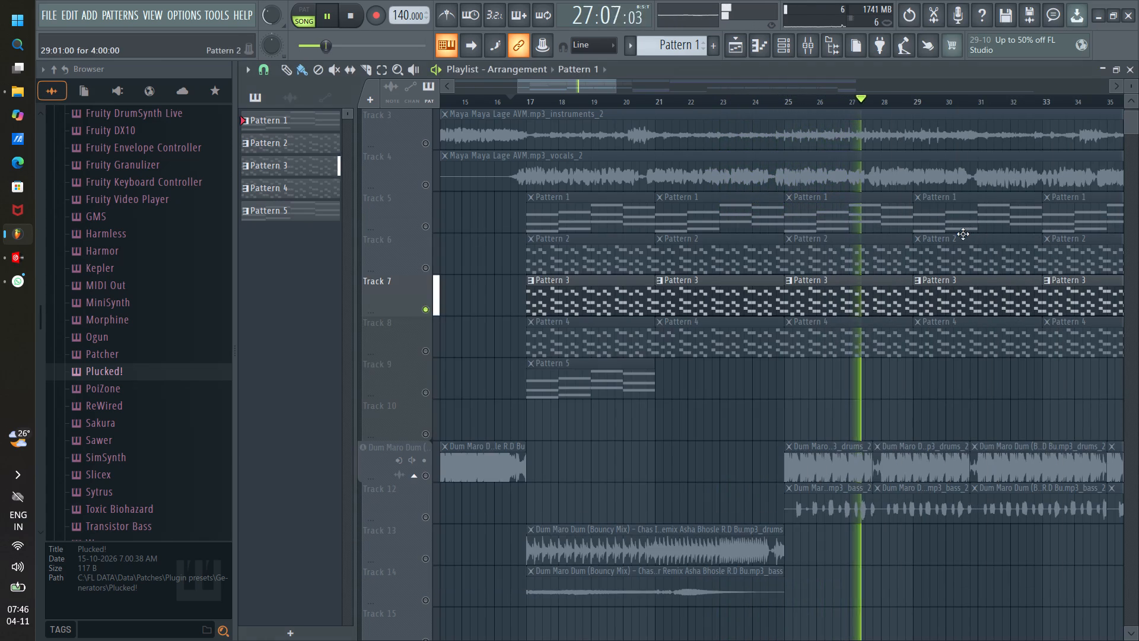
Solo Track 8 with Pattern 4, replay it, and load Fruity Reeverb 2 in Pad Future's first effect slot.
{"action": "right_click", "coordinate": [422, 355]}
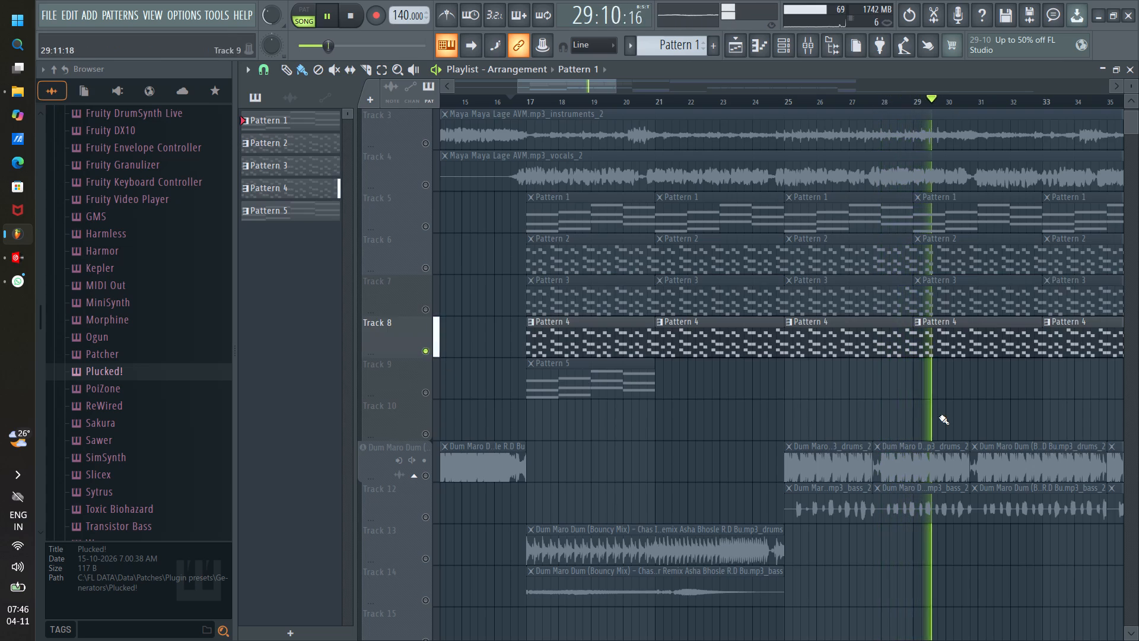
{"action": "key", "text": "space"}
{"action": "key", "text": "space"}
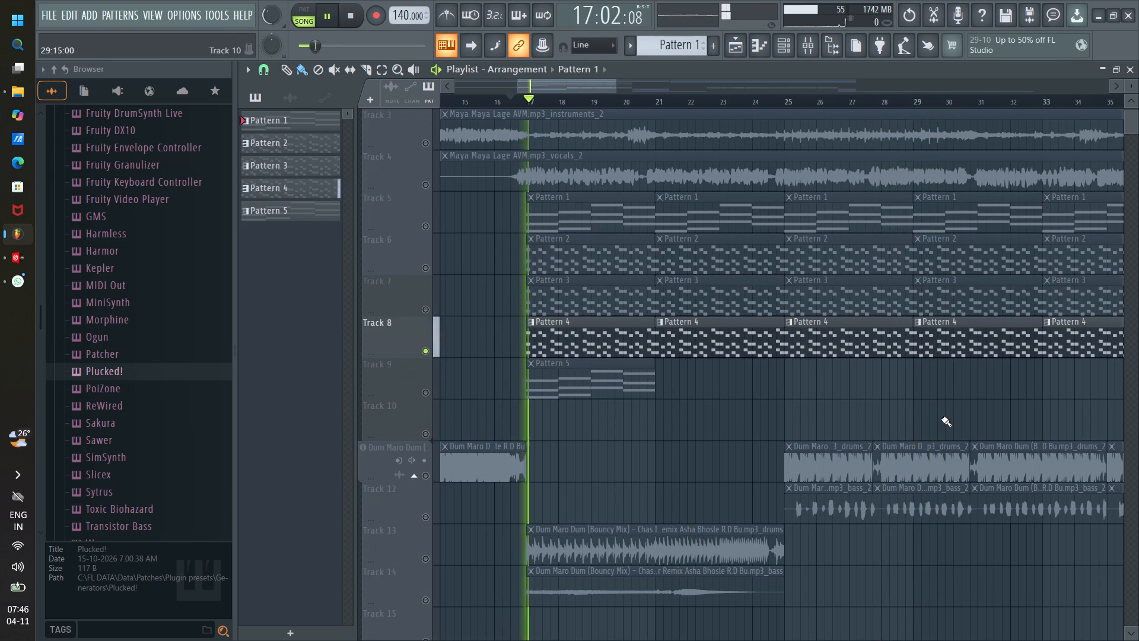
{"action": "left_click", "coordinate": [810, 48]}
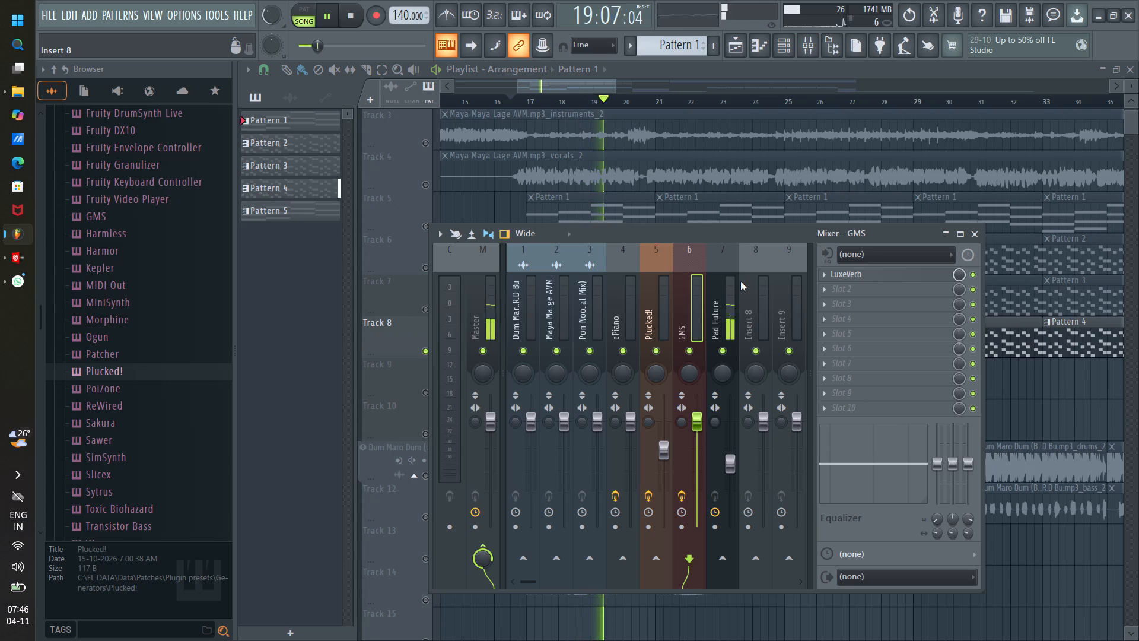
{"action": "left_click", "coordinate": [723, 253]}
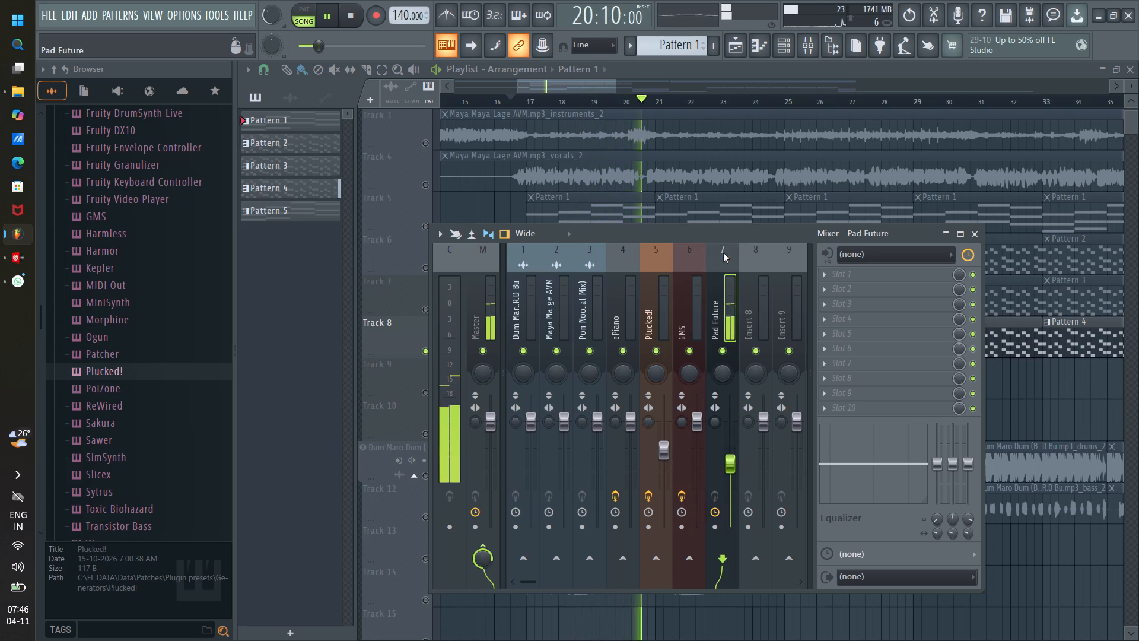
{"action": "left_click", "coordinate": [848, 275]}
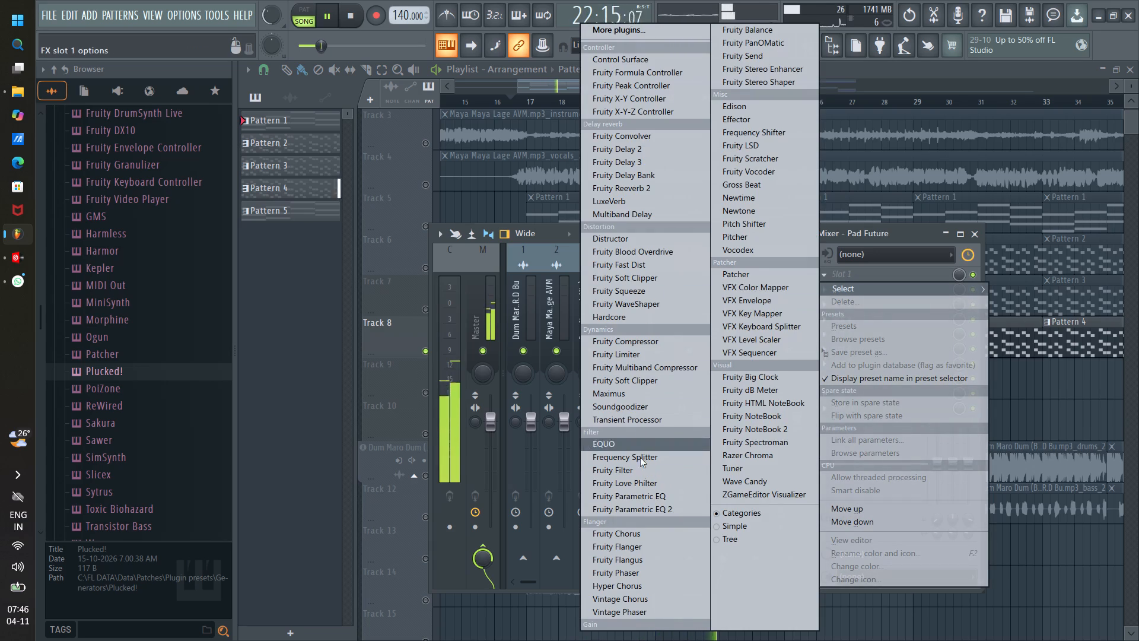
{"action": "left_click", "coordinate": [638, 185]}
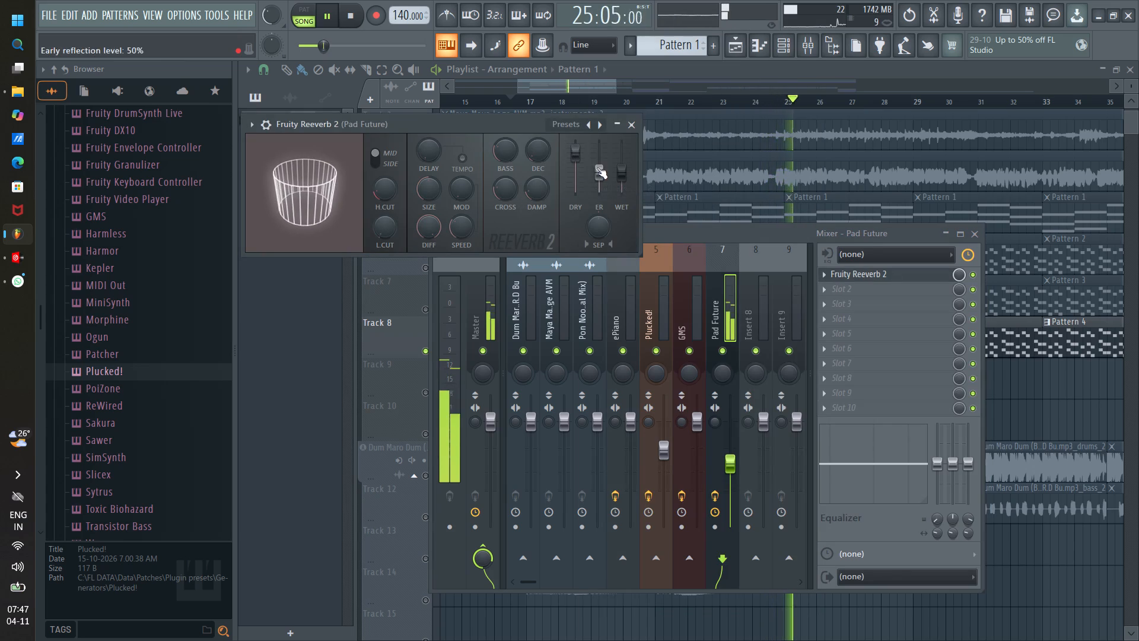
Raise the wet level and room size of Fruity Reeverb 2 on Pad Future, and close the plugin and mixer.
{"action": "left_click_drag", "start_coordinate": [625, 170], "coordinate": [640, 62]}
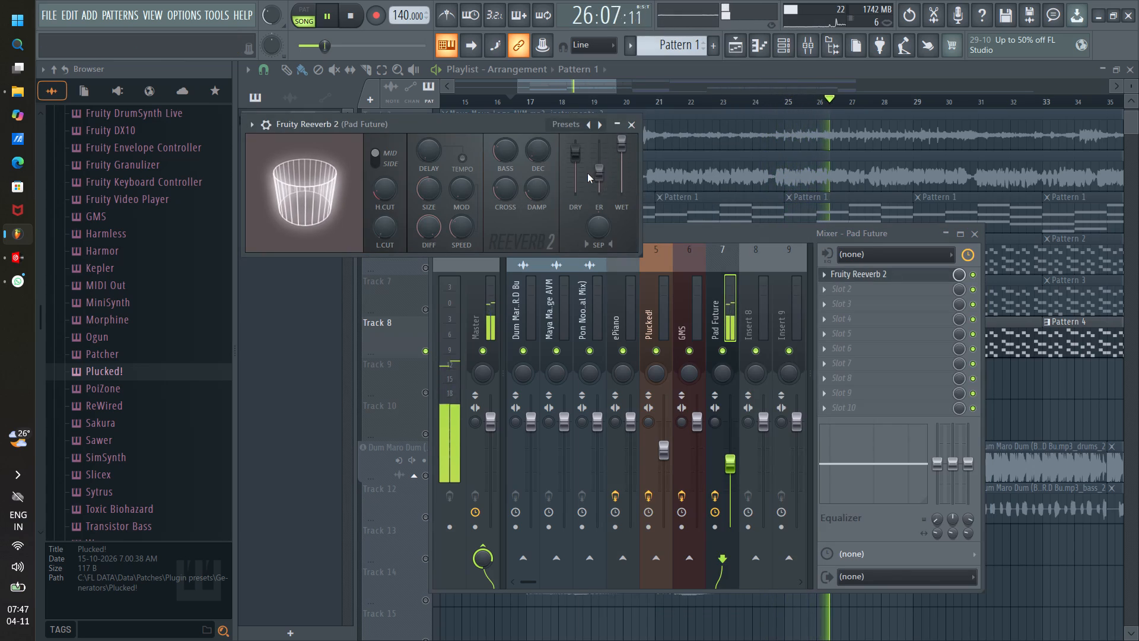
{"action": "scroll", "coordinate": [578, 154], "scroll_direction": "up", "scroll_amount": 2}
{"action": "scroll", "coordinate": [624, 145], "scroll_direction": "down", "scroll_amount": 3}
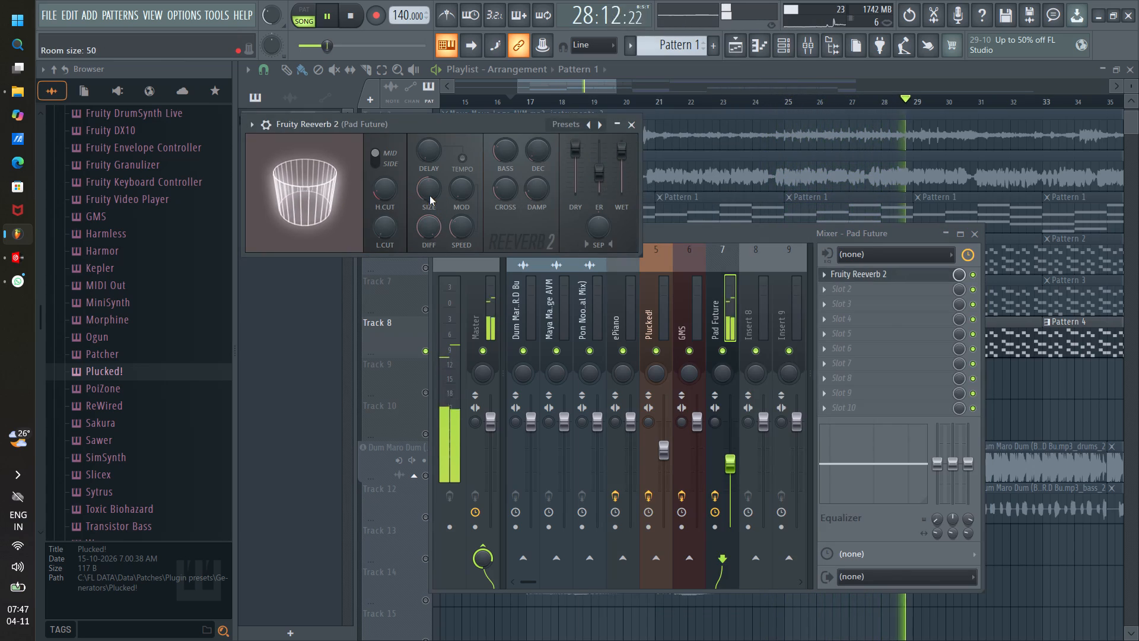
{"action": "scroll", "coordinate": [429, 194], "scroll_direction": "up", "scroll_amount": 10}
{"action": "scroll", "coordinate": [429, 191], "scroll_direction": "down", "scroll_amount": 1}
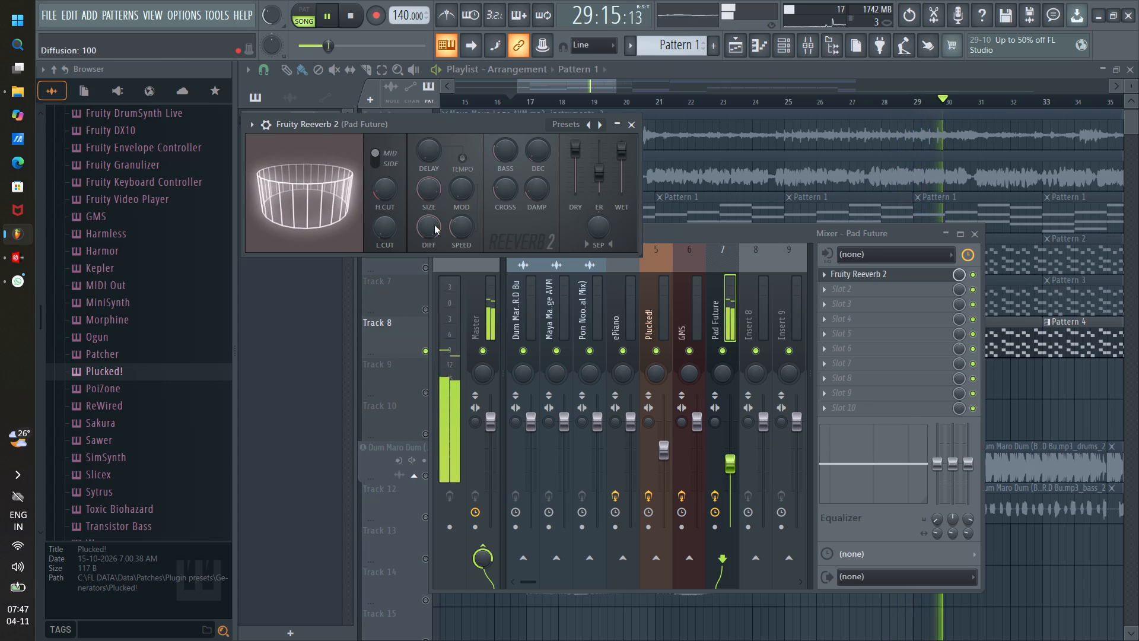
{"action": "scroll", "coordinate": [435, 226], "scroll_direction": "down", "scroll_amount": 6}
{"action": "scroll", "coordinate": [435, 226], "scroll_direction": "up", "scroll_amount": 1}
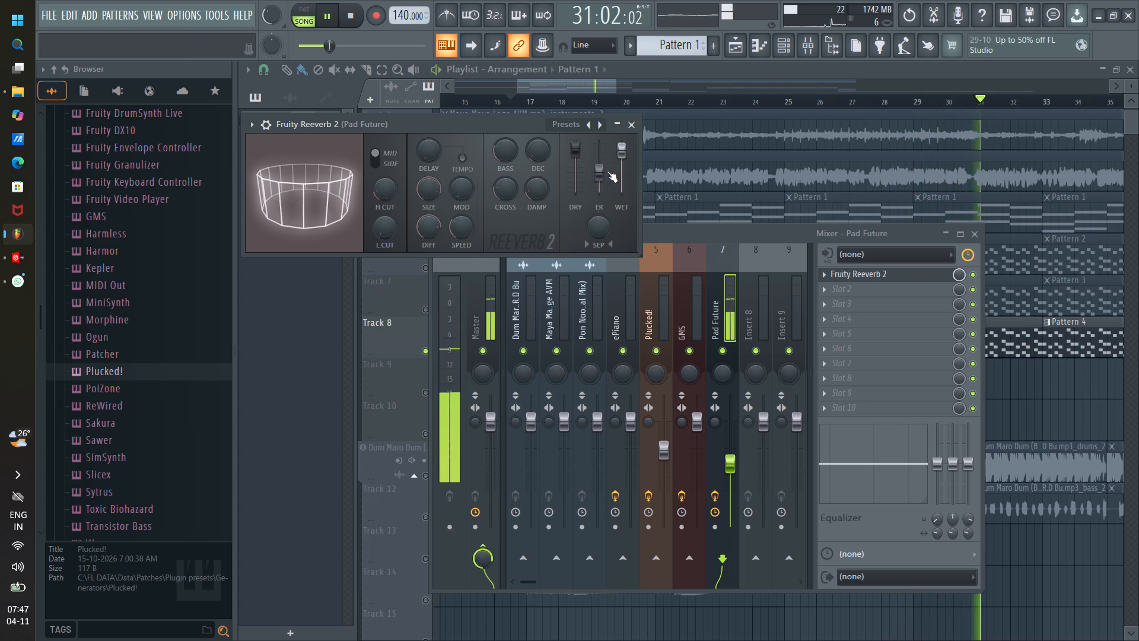
{"action": "scroll", "coordinate": [601, 171], "scroll_direction": "down", "scroll_amount": 3}
{"action": "left_click", "coordinate": [631, 125]}
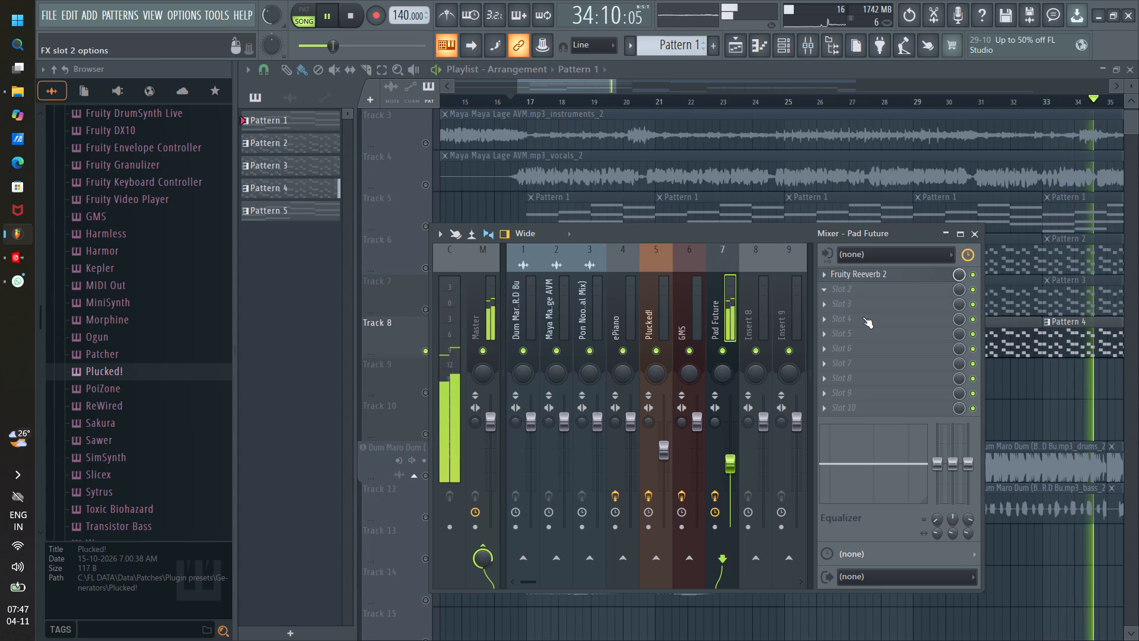
{"action": "left_click", "coordinate": [982, 234]}
Solo Track 9, play it from bar 17, and open Pattern 5's notes and the mixer for a brief check.
{"action": "right_click", "coordinate": [426, 394]}
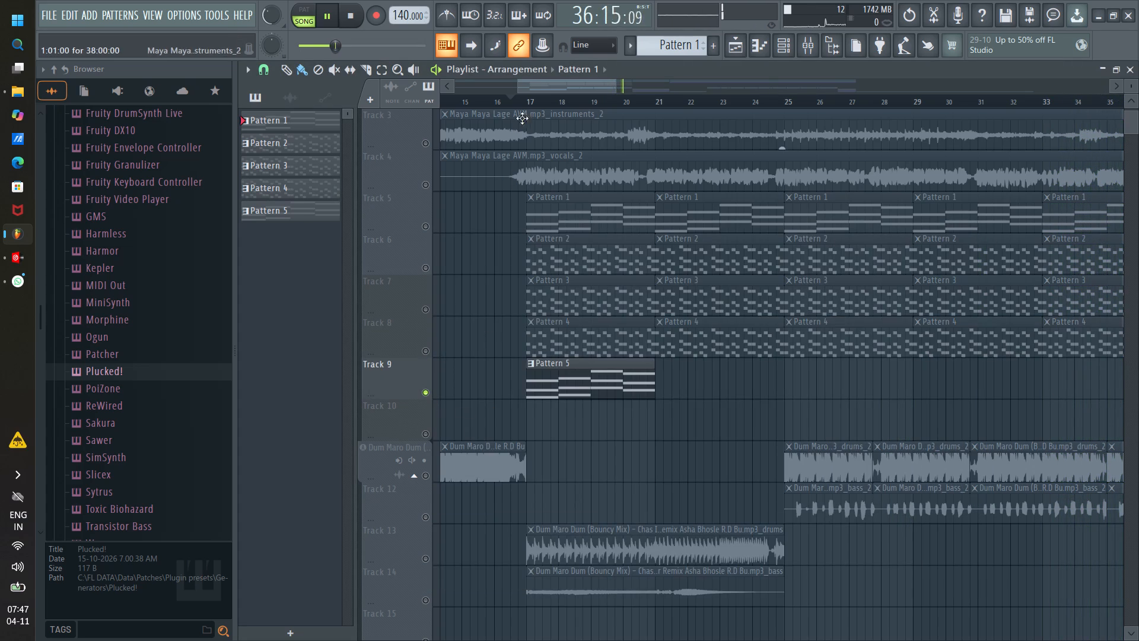
{"action": "left_click", "coordinate": [521, 104]}
{"action": "double_click", "coordinate": [626, 392]}
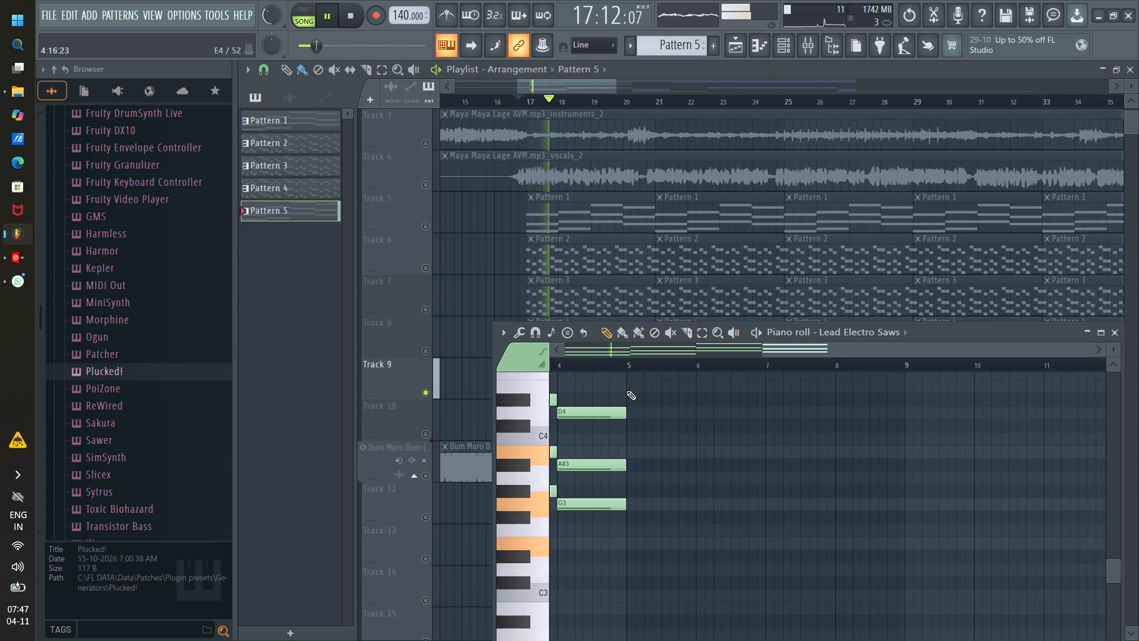
{"action": "left_click", "coordinate": [1111, 334]}
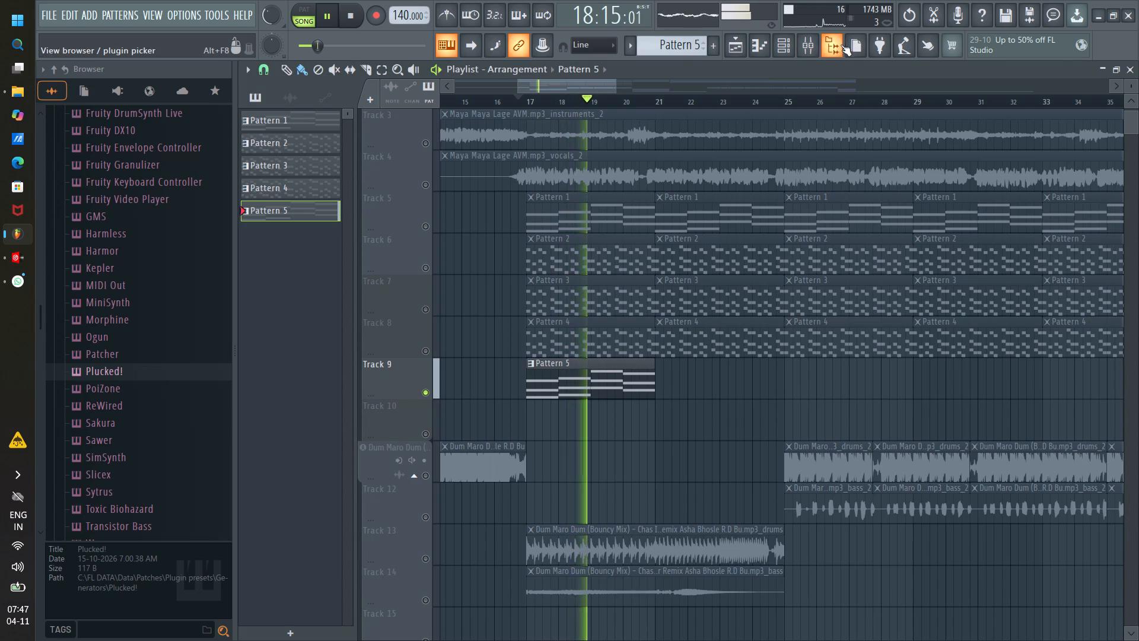
{"action": "left_click", "coordinate": [807, 52]}
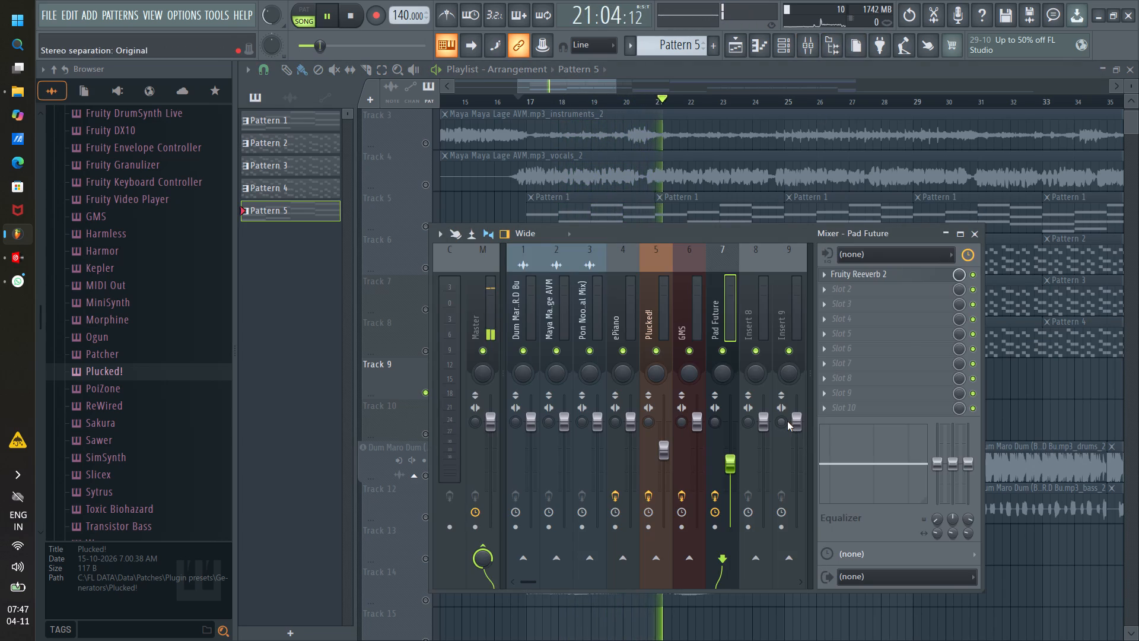
{"action": "left_click", "coordinate": [976, 230]}
Repeat the Pattern 5 clip along Track 9 and trim the last copy to end level with Patterns 1 to 4.
{"action": "left_click", "coordinate": [610, 380], "text": "ctrl"}
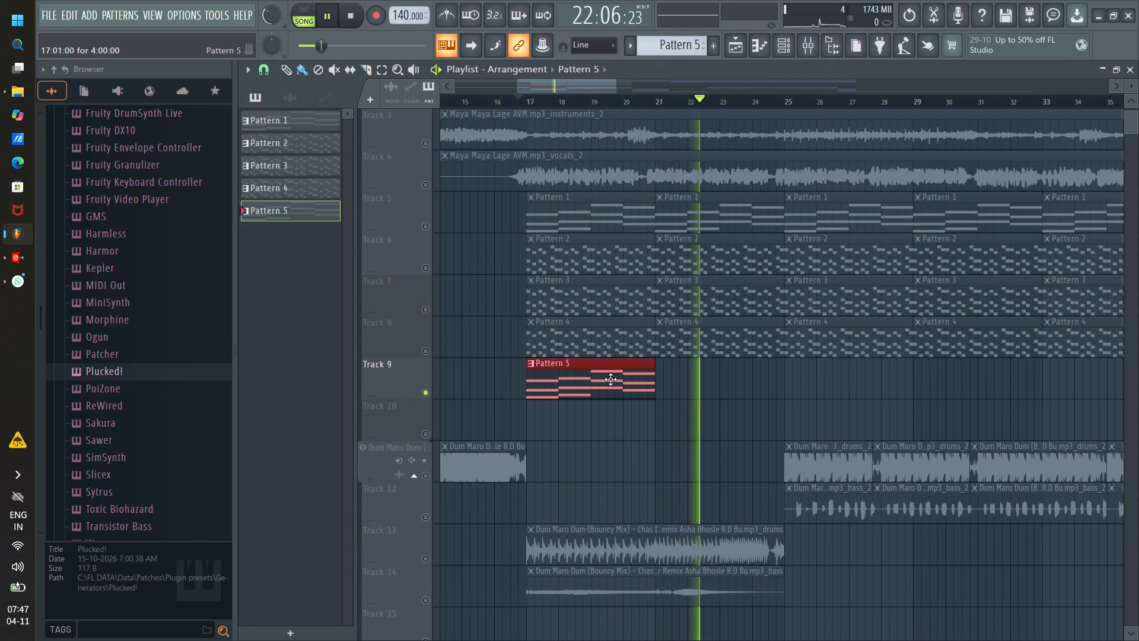
{"action": "key", "text": "ctrl+b"}
{"action": "key", "text": "ctrl+b"}
{"action": "key", "text": "ctrl+b"}
{"action": "key", "text": "ctrl+b"}
{"action": "key", "text": "ctrl+b"}
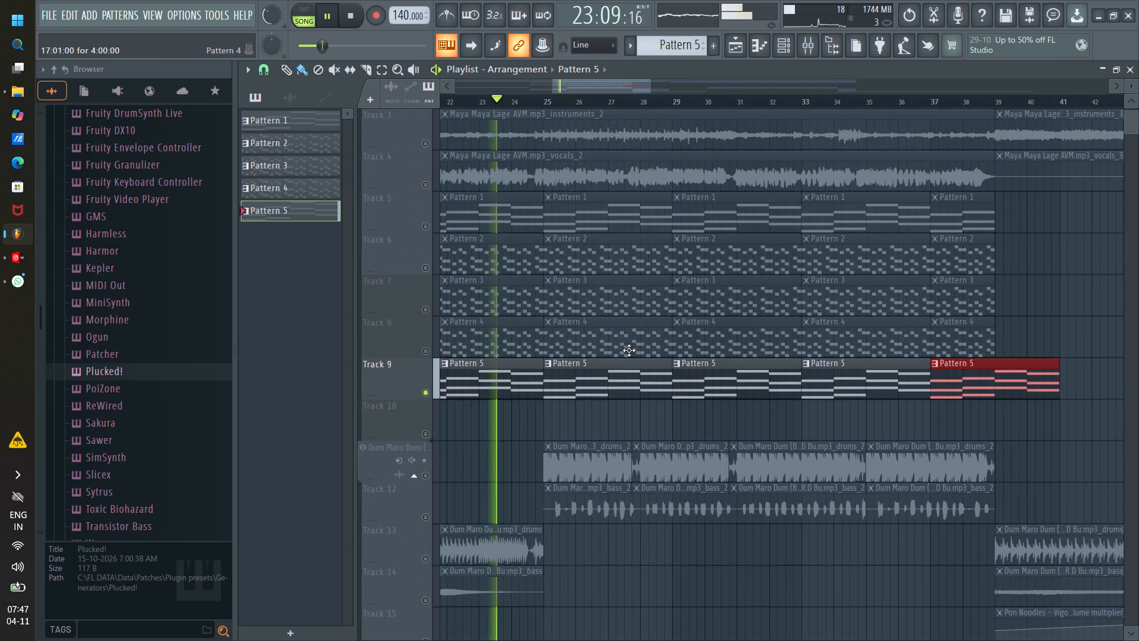
{"action": "left_click_drag", "start_coordinate": [1060, 362], "coordinate": [999, 357]}
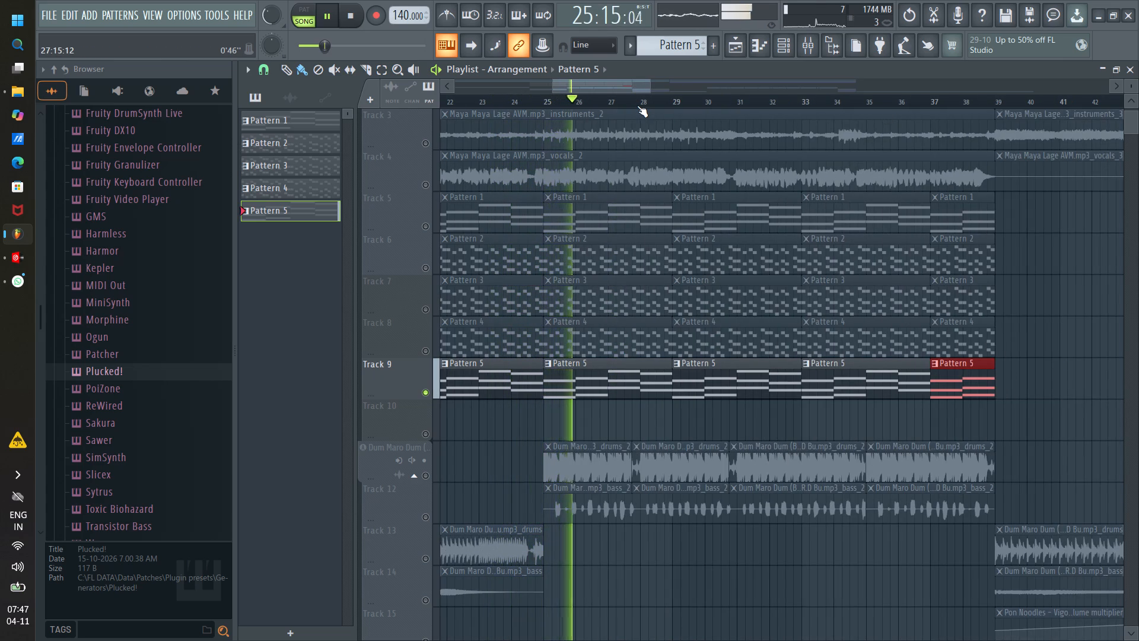
Copy the Pattern 1 to 5 clips from bars 17–24 to bar 1, duplicate them to fill up to bar 17, and stop playback.
{"action": "scroll", "coordinate": [637, 104], "scroll_direction": "down", "scroll_amount": 8}
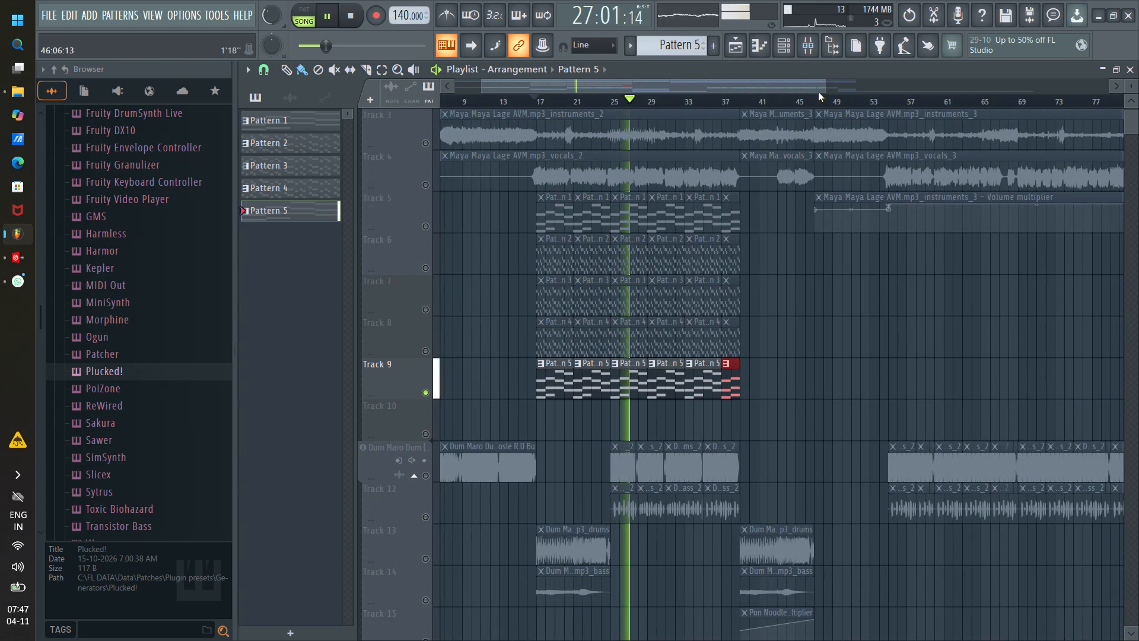
{"action": "left_click_drag", "start_coordinate": [810, 88], "coordinate": [654, 92]}
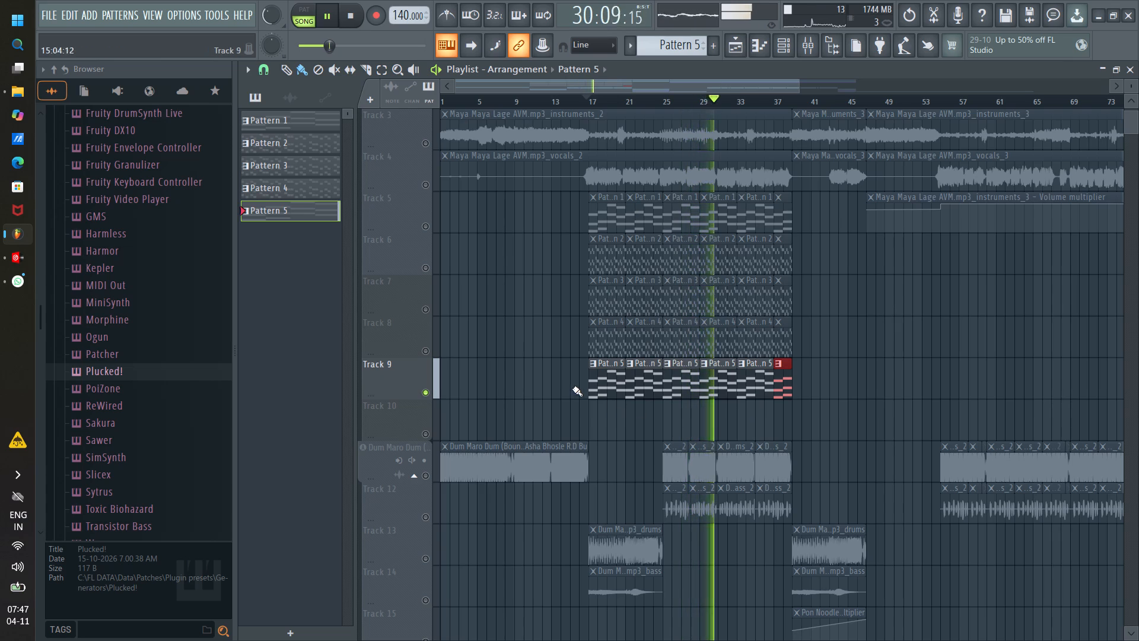
{"action": "left_click_drag", "start_coordinate": [566, 375], "coordinate": [664, 300], "text": "ctrl"}
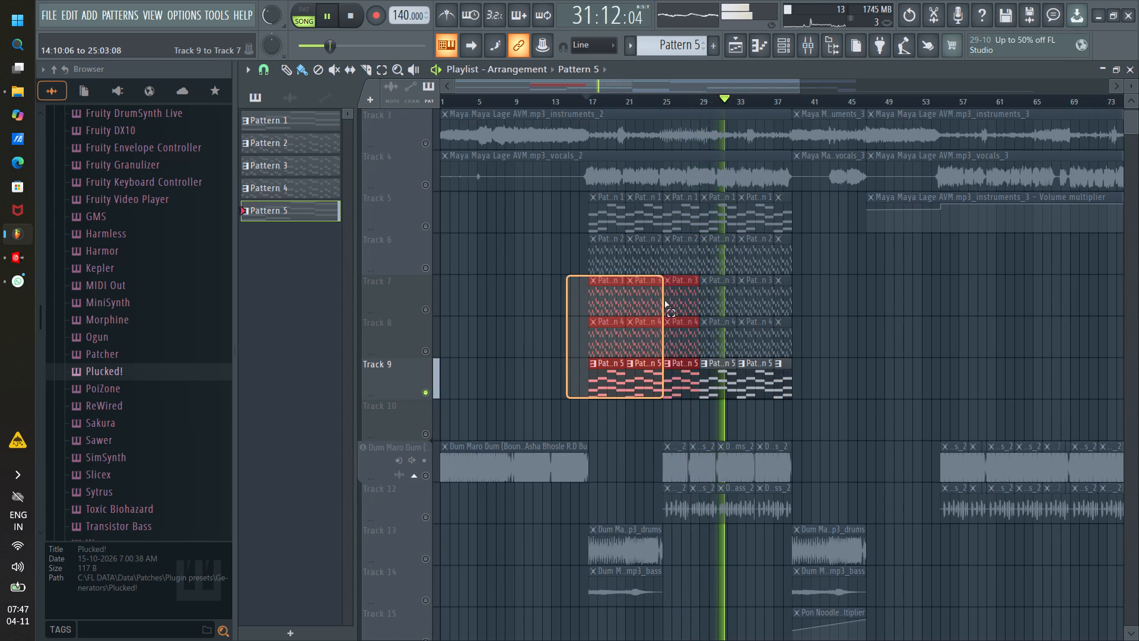
{"action": "left_click_drag", "start_coordinate": [664, 300], "coordinate": [655, 214], "text": "ctrl"}
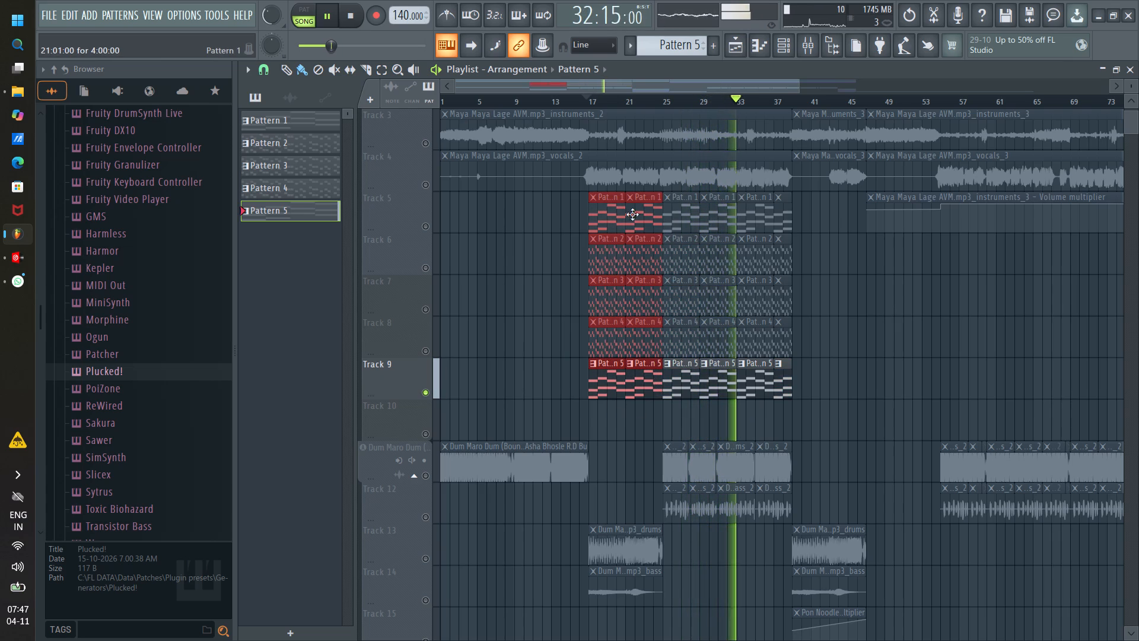
{"action": "left_click_drag", "start_coordinate": [605, 211], "coordinate": [429, 202], "text": "shift"}
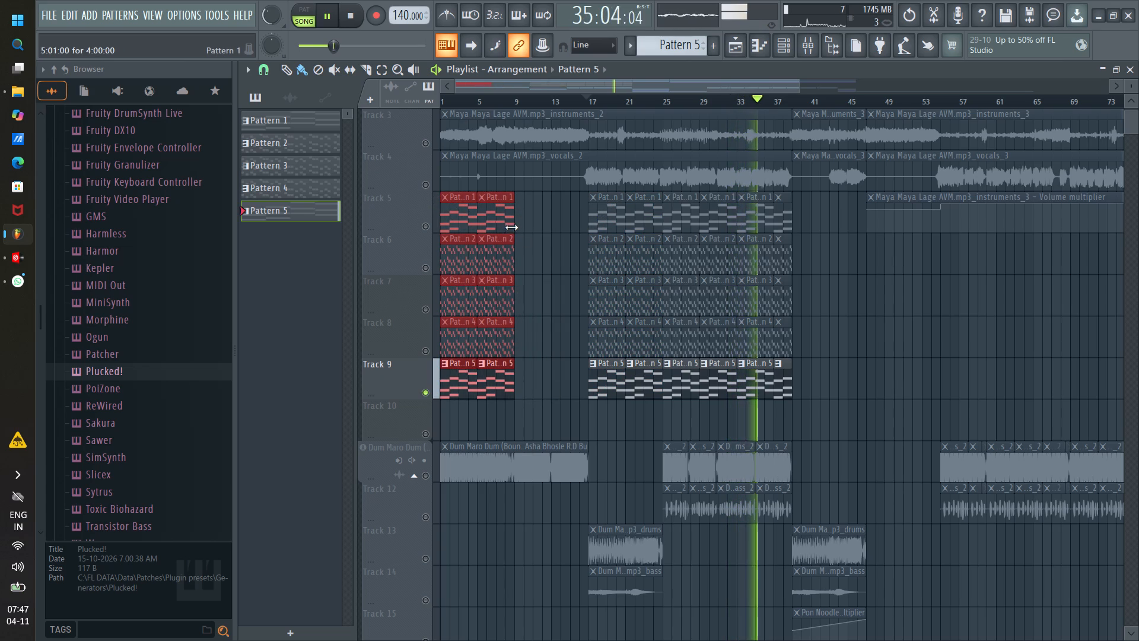
{"action": "key", "text": "ctrl+b"}
{"action": "key", "text": "space"}
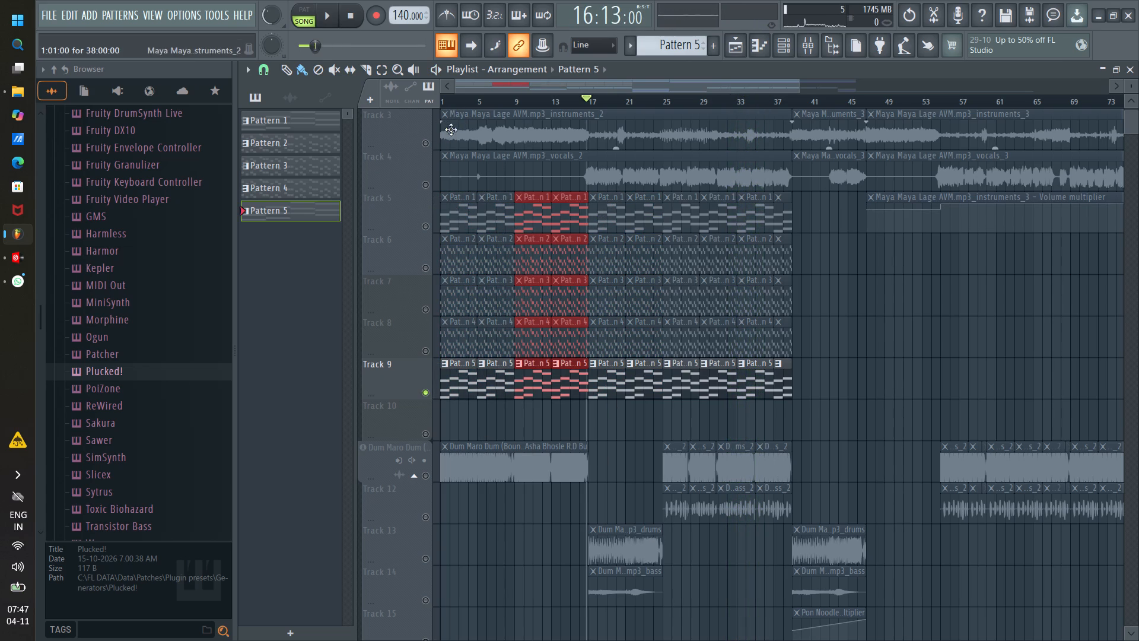
Play the song from bar 1 and route the Lead Electro Saws channel to mixer insert 8.
{"action": "left_click", "coordinate": [444, 101]}
{"action": "left_click_drag", "start_coordinate": [444, 100], "coordinate": [434, 97]}
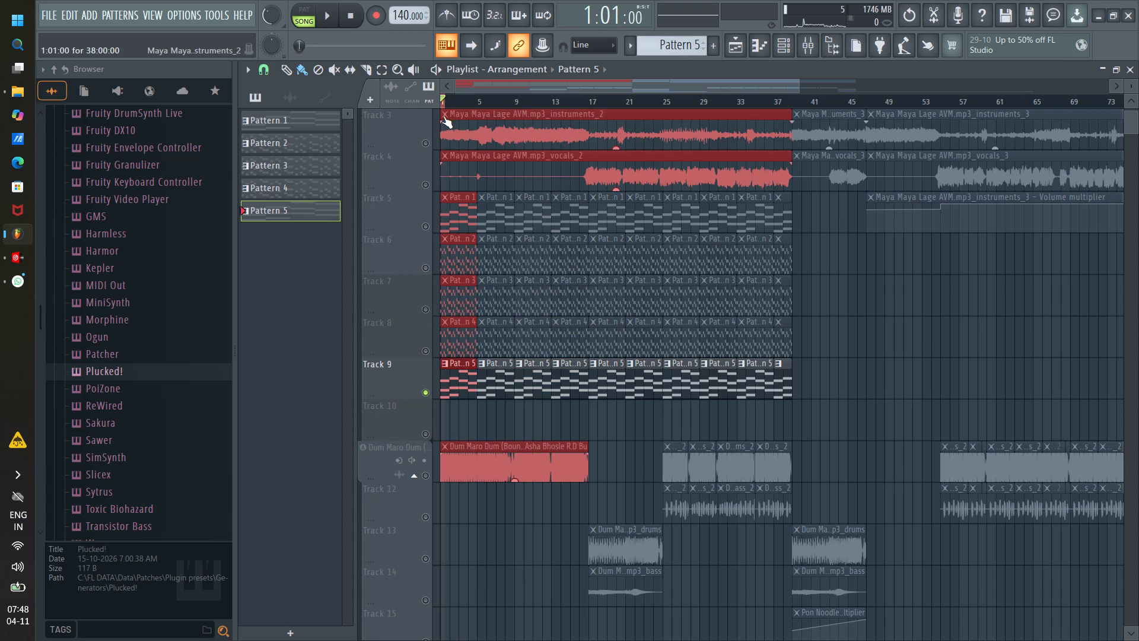
{"action": "double_click", "coordinate": [443, 103]}
{"action": "key", "text": "space"}
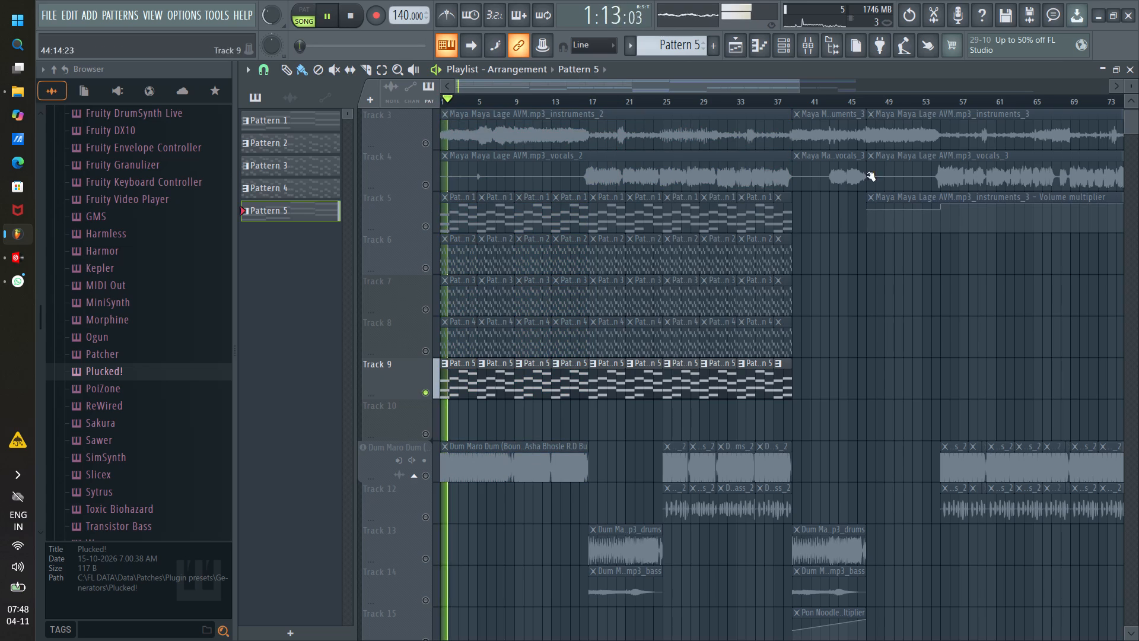
{"action": "left_click", "coordinate": [809, 49]}
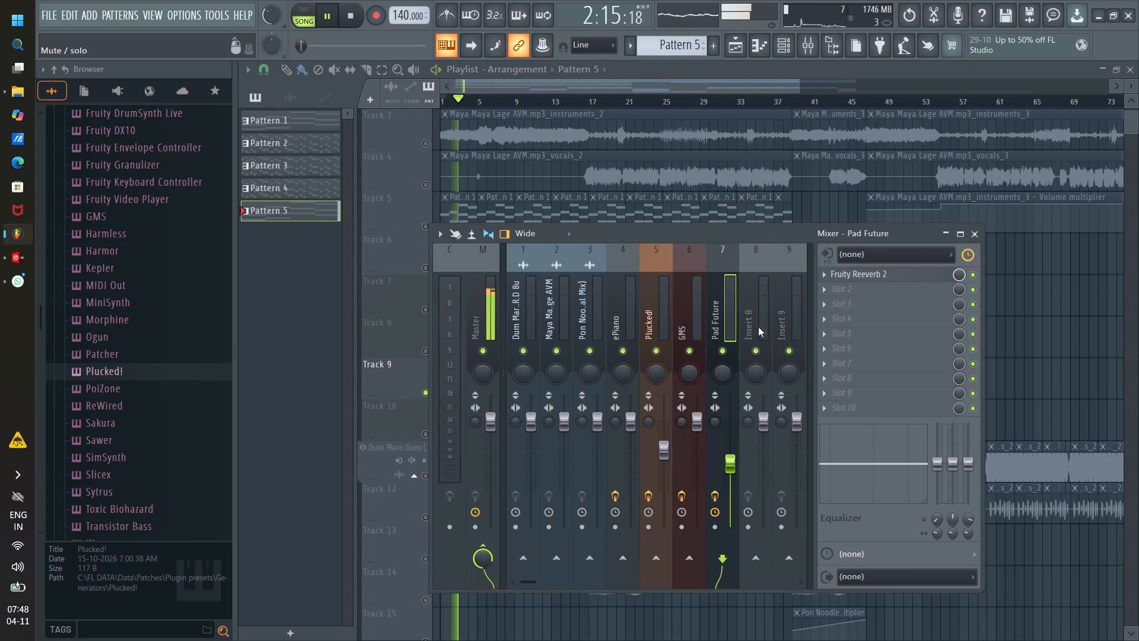
{"action": "left_click", "coordinate": [971, 233]}
{"action": "left_click", "coordinate": [753, 376]}
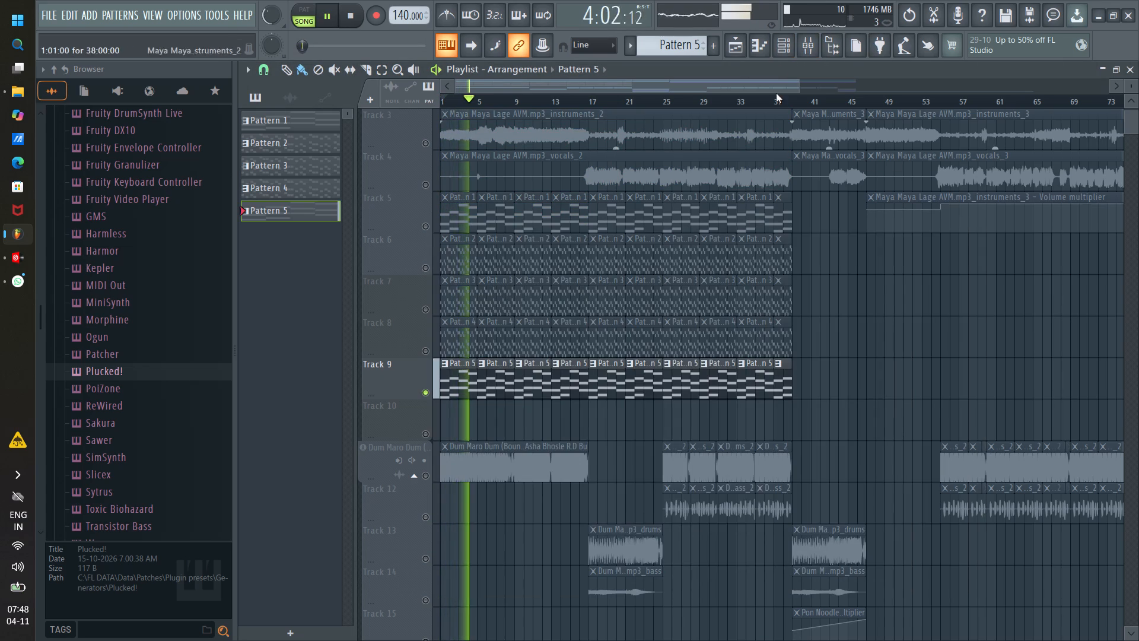
{"action": "left_click", "coordinate": [780, 49]}
{"action": "left_click", "coordinate": [462, 597]}
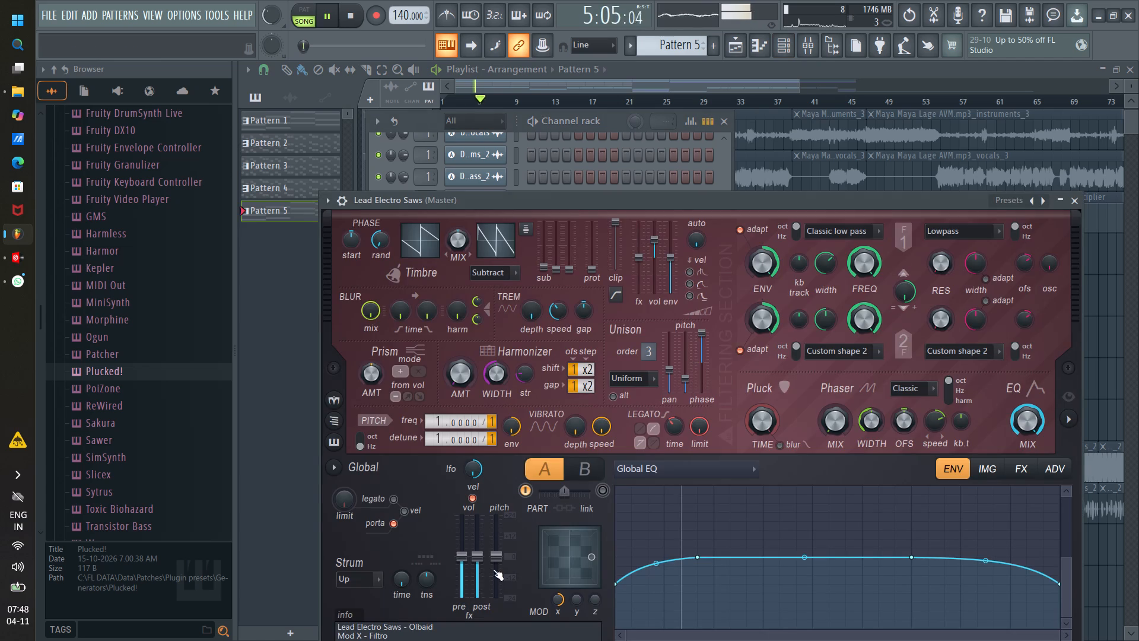
{"action": "left_click", "coordinate": [327, 199]}
{"action": "left_click", "coordinate": [553, 244]}
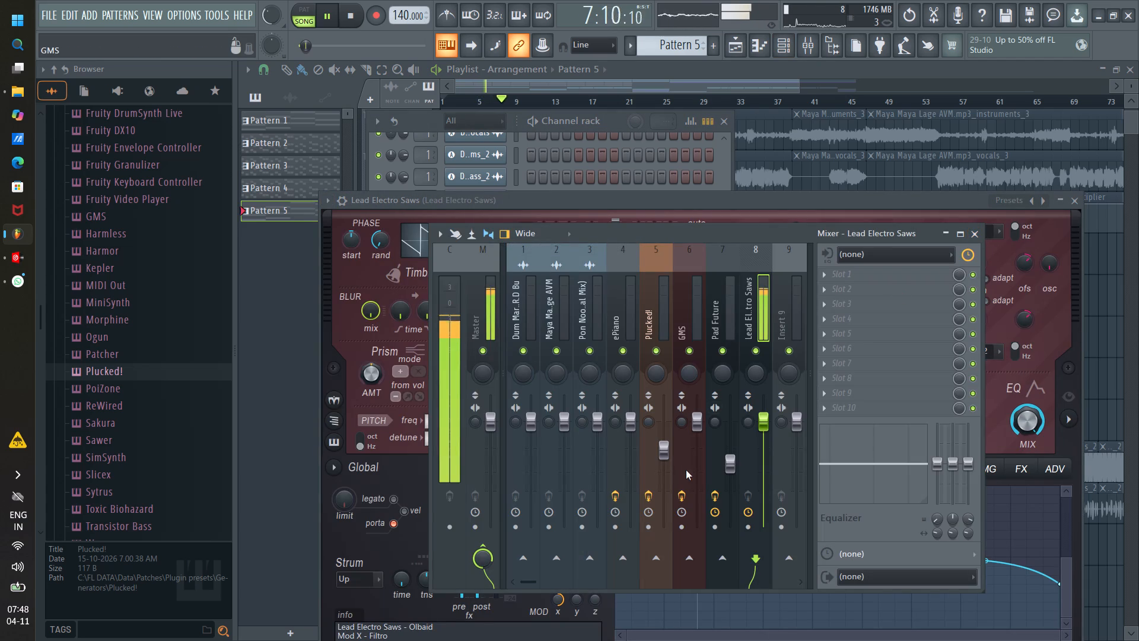
Lower the Lead Electro Saws mixer volume slightly and load Fruity Reeverb 2 in its first effect slot.
{"action": "scroll", "coordinate": [768, 426], "scroll_direction": "down", "scroll_amount": 5}
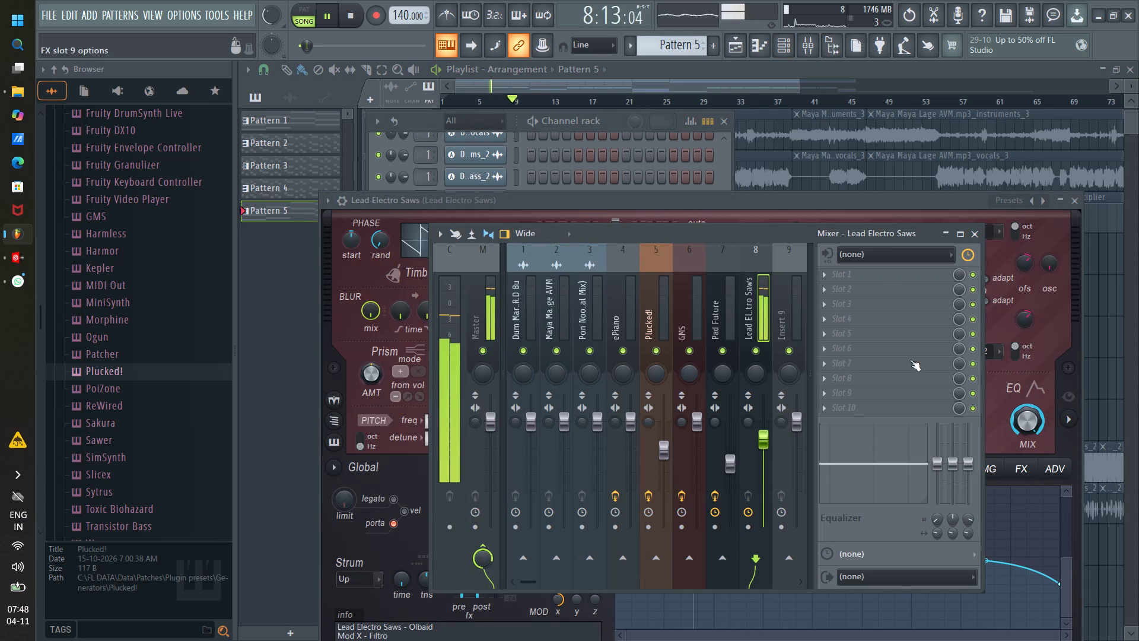
{"action": "scroll", "coordinate": [763, 440], "scroll_direction": "up", "scroll_amount": 1}
{"action": "left_click", "coordinate": [868, 275]}
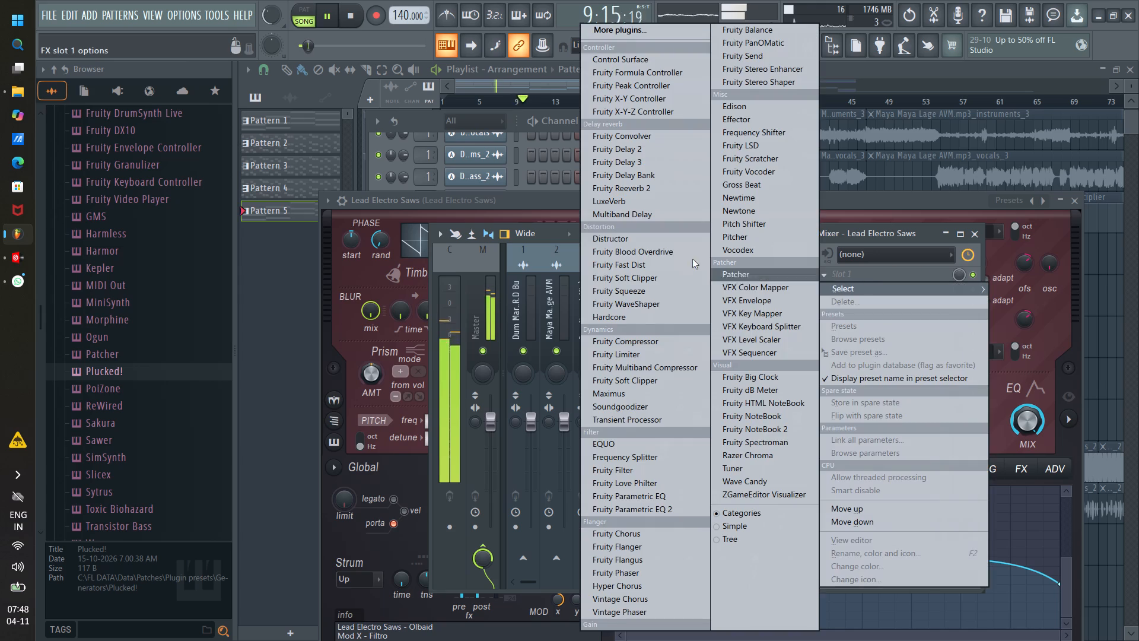
{"action": "left_click", "coordinate": [622, 184]}
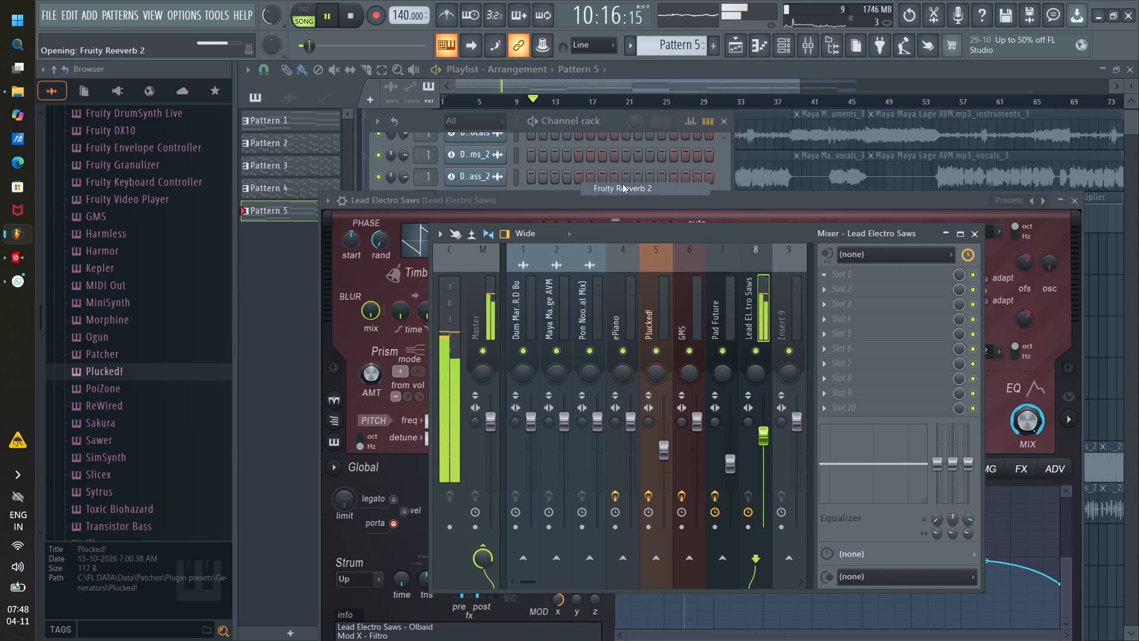
Enlarge the room size of Fruity Reeverb 2 on Lead Electro Saws and raise its wet level to 113%.
{"action": "left_click_drag", "start_coordinate": [463, 229], "coordinate": [479, 116]}
{"action": "scroll", "coordinate": [463, 229], "scroll_direction": "down", "scroll_amount": 2}
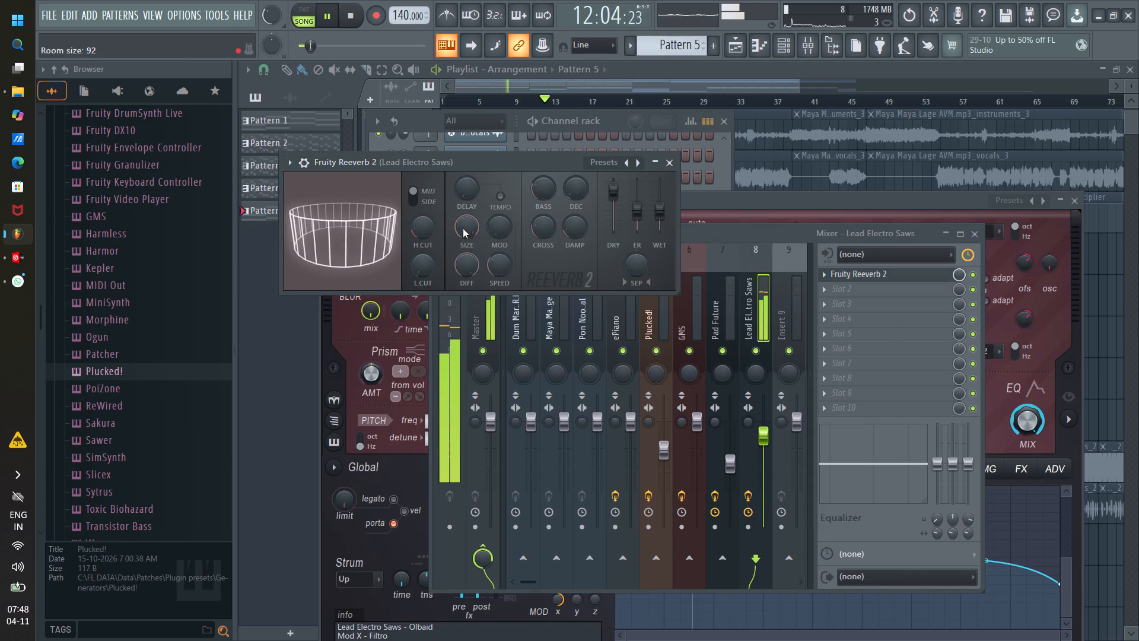
{"action": "scroll", "coordinate": [467, 270], "scroll_direction": "down", "scroll_amount": 7}
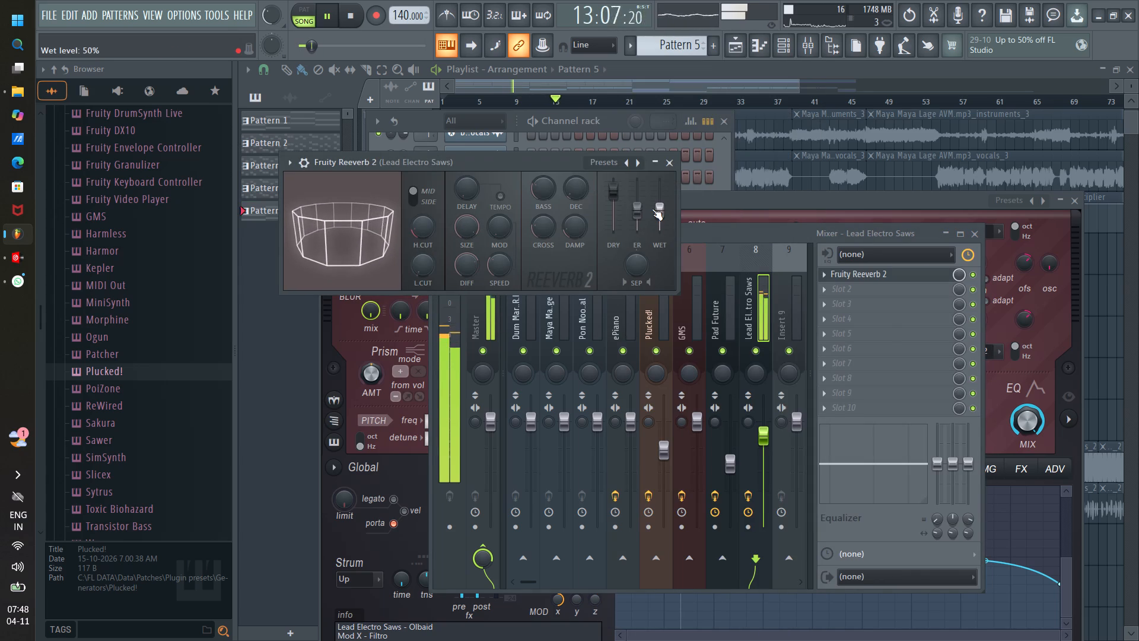
{"action": "left_click", "coordinate": [653, 207]}
{"action": "scroll", "coordinate": [653, 210], "scroll_direction": "up", "scroll_amount": 10}
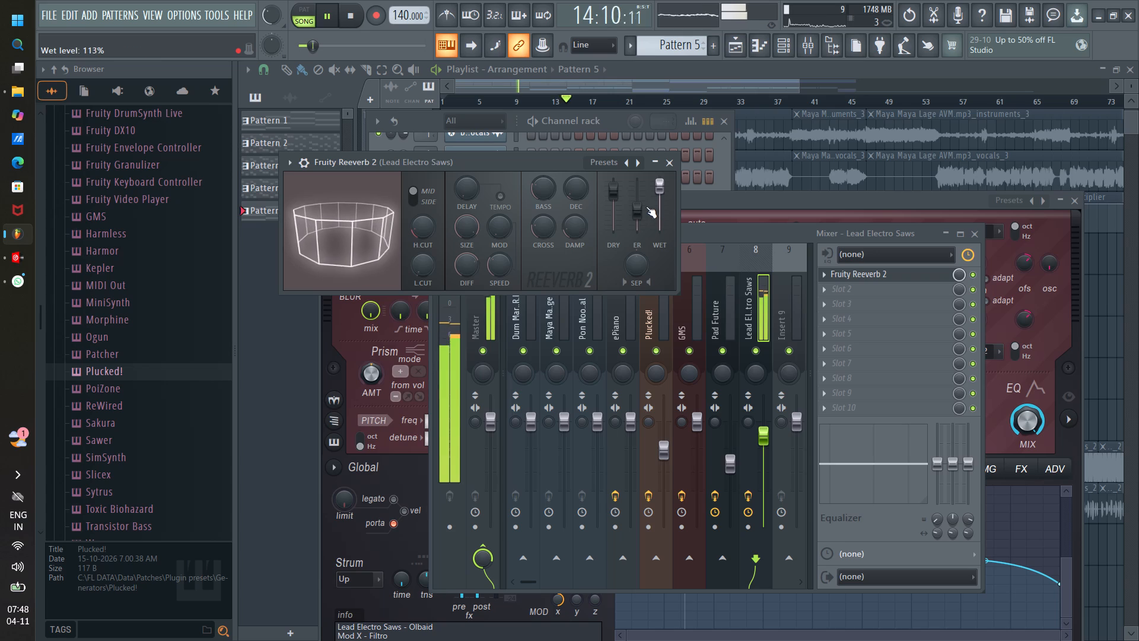
Try early reflection levels of 69% and higher on Lead Electro Saws, lower the level well below that, and replay from the start.
{"action": "key", "text": "space"}
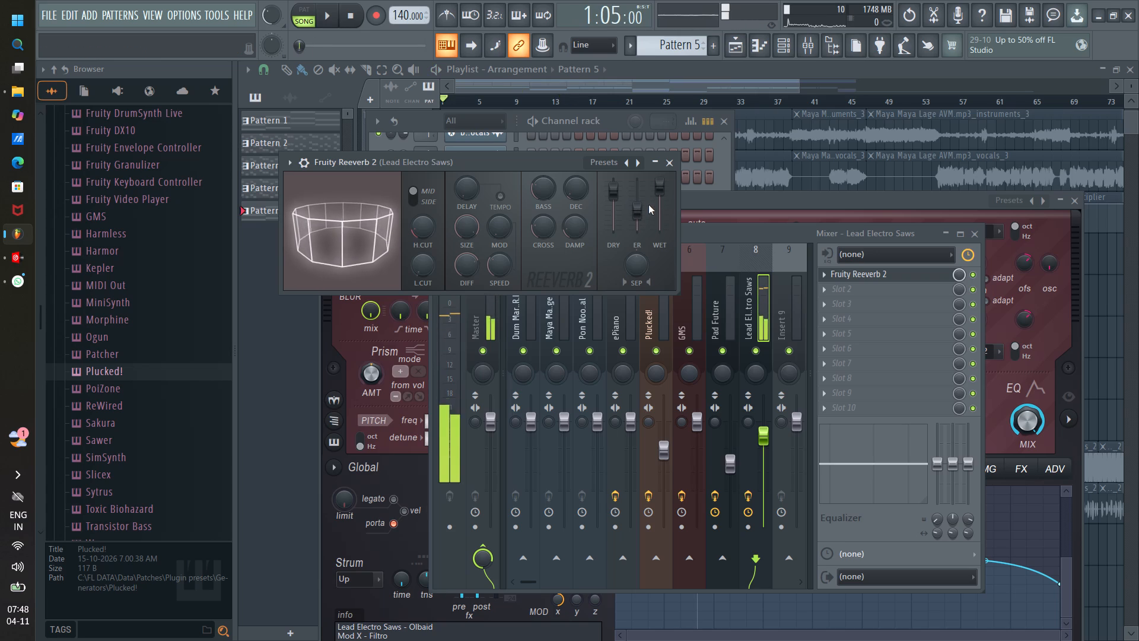
{"action": "scroll", "coordinate": [657, 193], "scroll_direction": "down", "scroll_amount": 2}
{"action": "scroll", "coordinate": [634, 209], "scroll_direction": "up", "scroll_amount": 3}
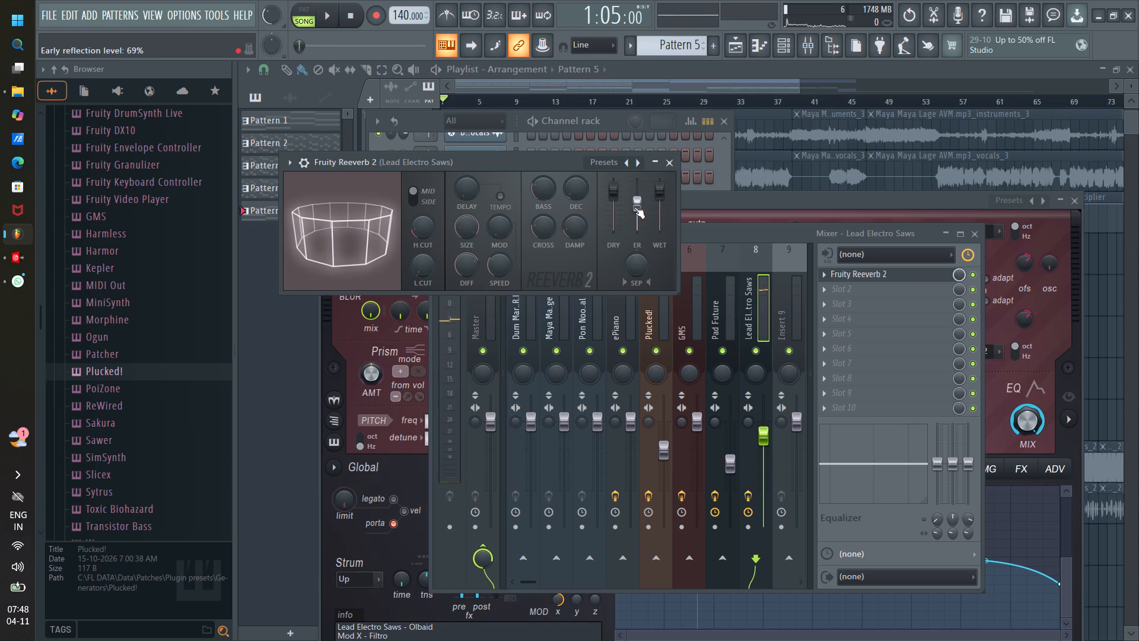
{"action": "scroll", "coordinate": [634, 207], "scroll_direction": "up", "scroll_amount": 6}
{"action": "key", "text": "space"}
{"action": "key", "text": "space"}
{"action": "scroll", "coordinate": [637, 198], "scroll_direction": "down", "scroll_amount": 3}
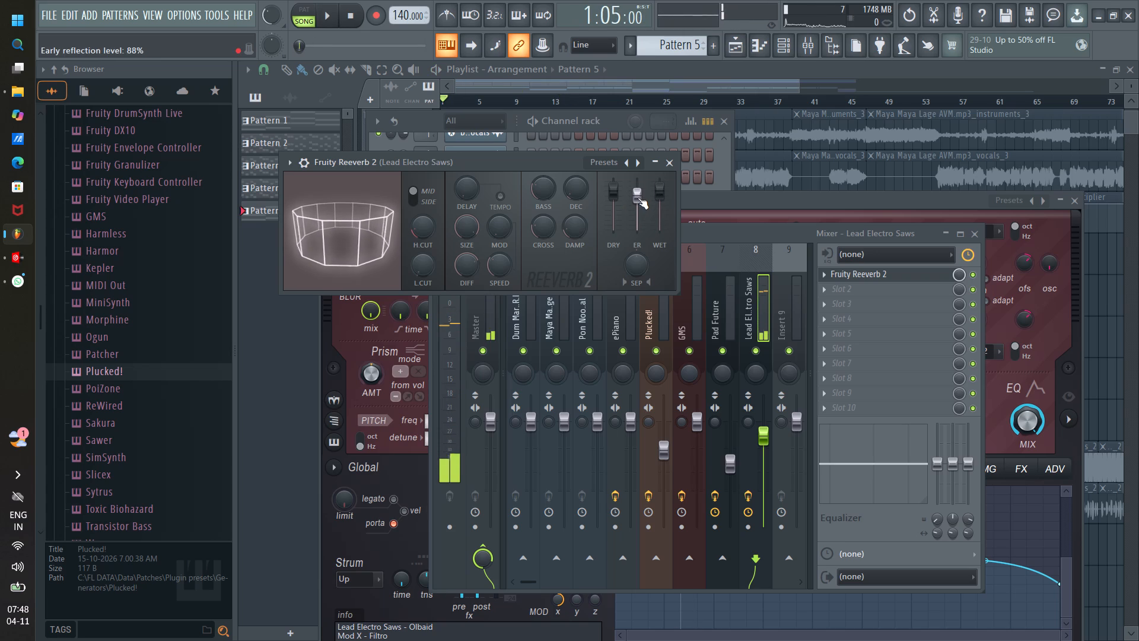
{"action": "scroll", "coordinate": [638, 198], "scroll_direction": "down", "scroll_amount": 10}
{"action": "key", "text": "space"}
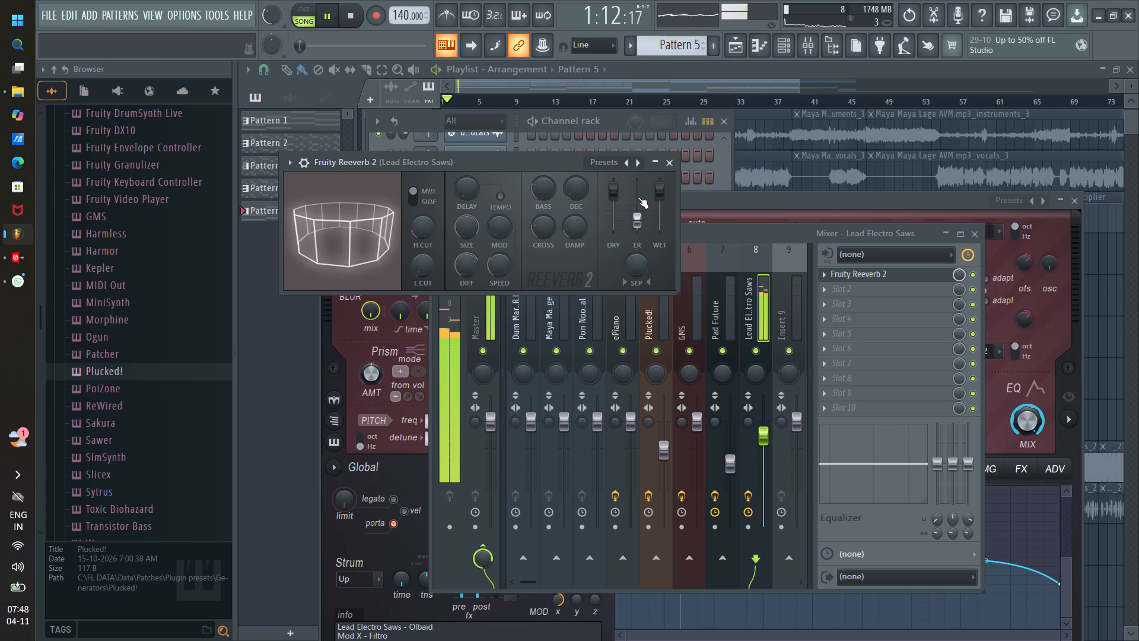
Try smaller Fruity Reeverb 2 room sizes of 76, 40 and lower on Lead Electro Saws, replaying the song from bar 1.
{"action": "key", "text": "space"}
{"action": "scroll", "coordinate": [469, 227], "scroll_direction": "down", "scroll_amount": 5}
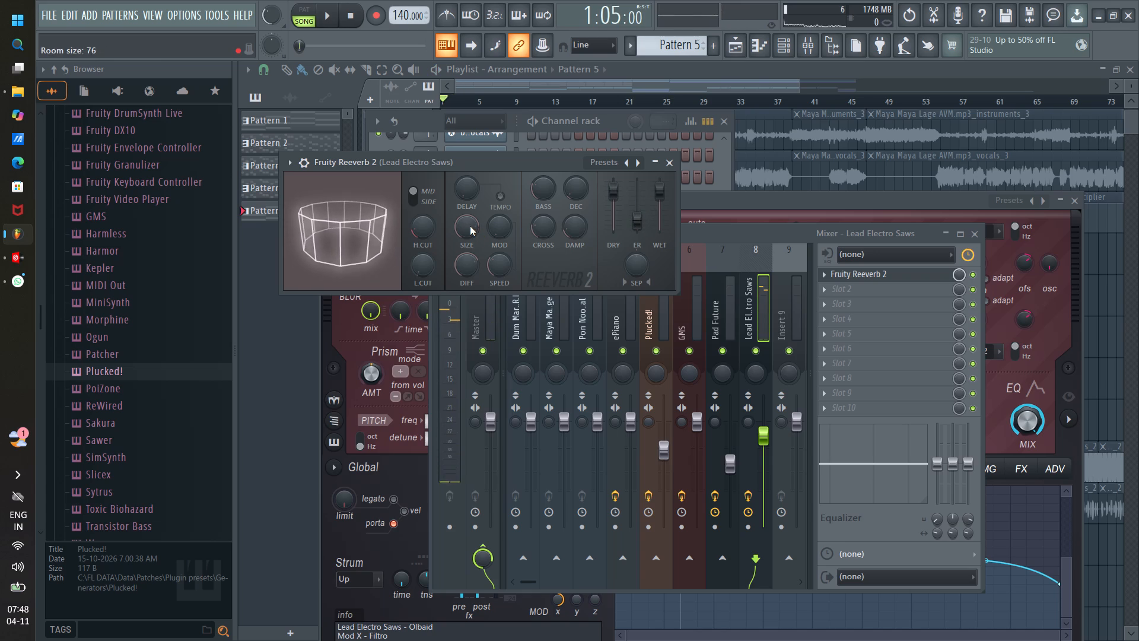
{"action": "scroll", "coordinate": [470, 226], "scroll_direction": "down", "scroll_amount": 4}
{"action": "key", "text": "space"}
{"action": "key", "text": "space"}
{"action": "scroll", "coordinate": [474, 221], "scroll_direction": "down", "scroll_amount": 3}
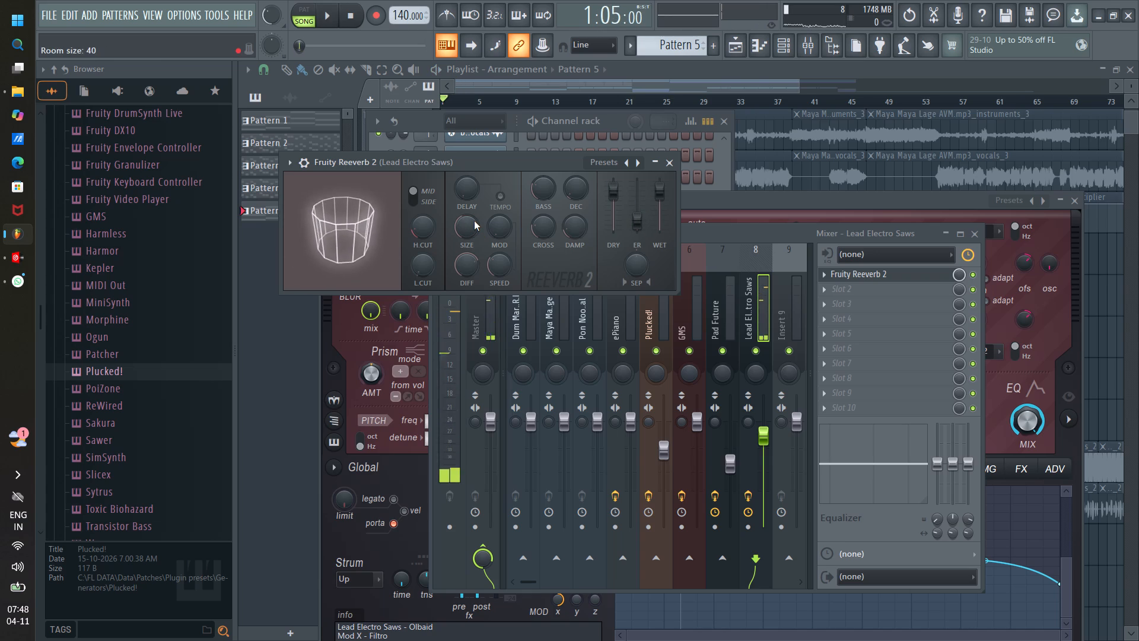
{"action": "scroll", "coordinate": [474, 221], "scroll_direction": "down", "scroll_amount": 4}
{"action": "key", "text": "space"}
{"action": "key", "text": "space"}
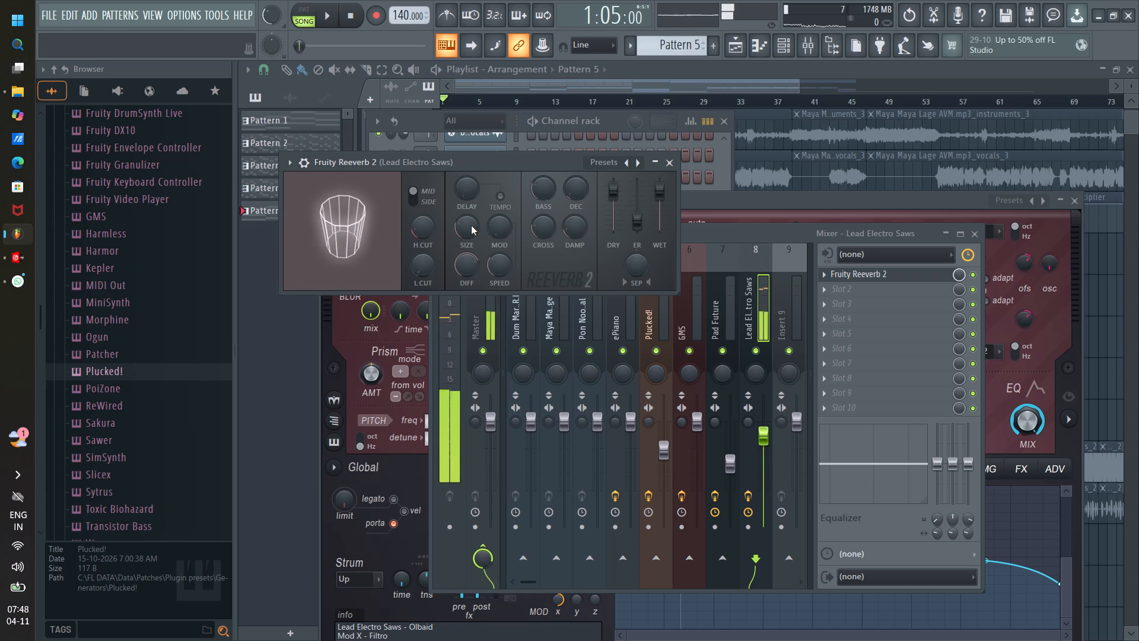
Enlarge the Lead Electro Saws reverb room again, raise the early reflection level slightly, and close Fruity Reeverb 2.
{"action": "scroll", "coordinate": [471, 226], "scroll_direction": "up", "scroll_amount": 3}
{"action": "left_click_drag", "start_coordinate": [471, 226], "coordinate": [499, 94]}
{"action": "key", "text": "space"}
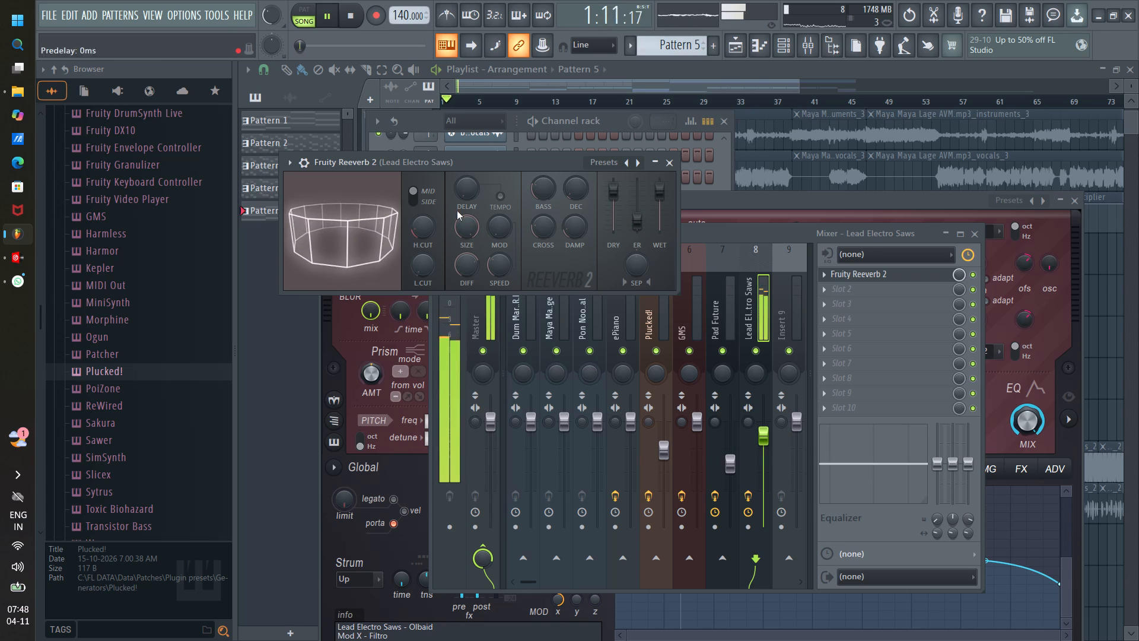
{"action": "scroll", "coordinate": [457, 259], "scroll_direction": "up", "scroll_amount": 5}
{"action": "key", "text": "space"}
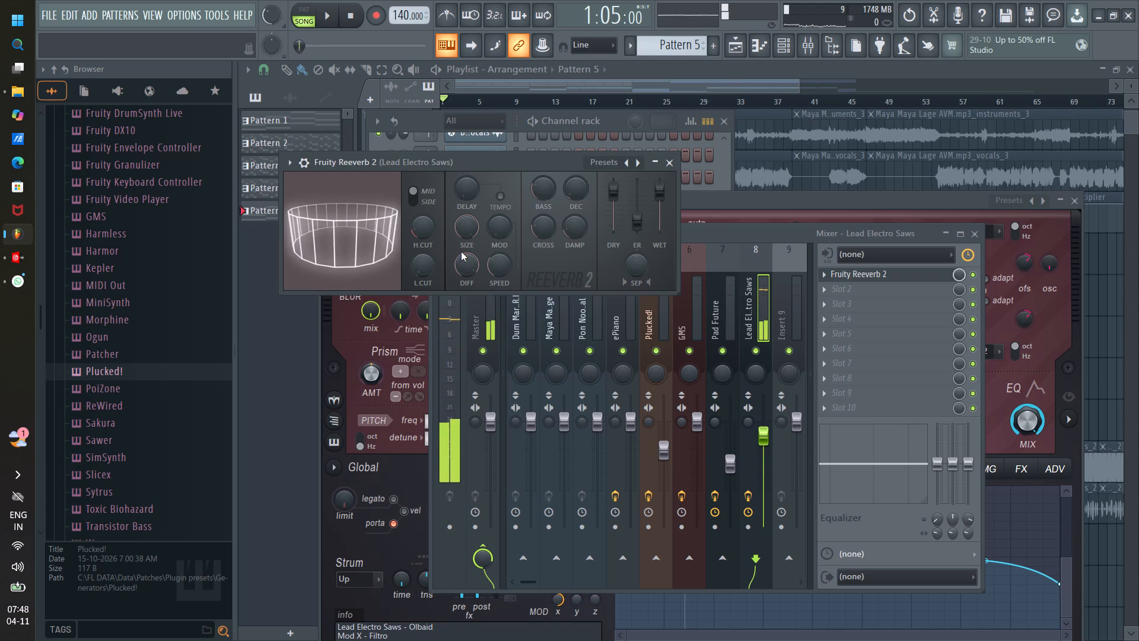
{"action": "key", "text": "space"}
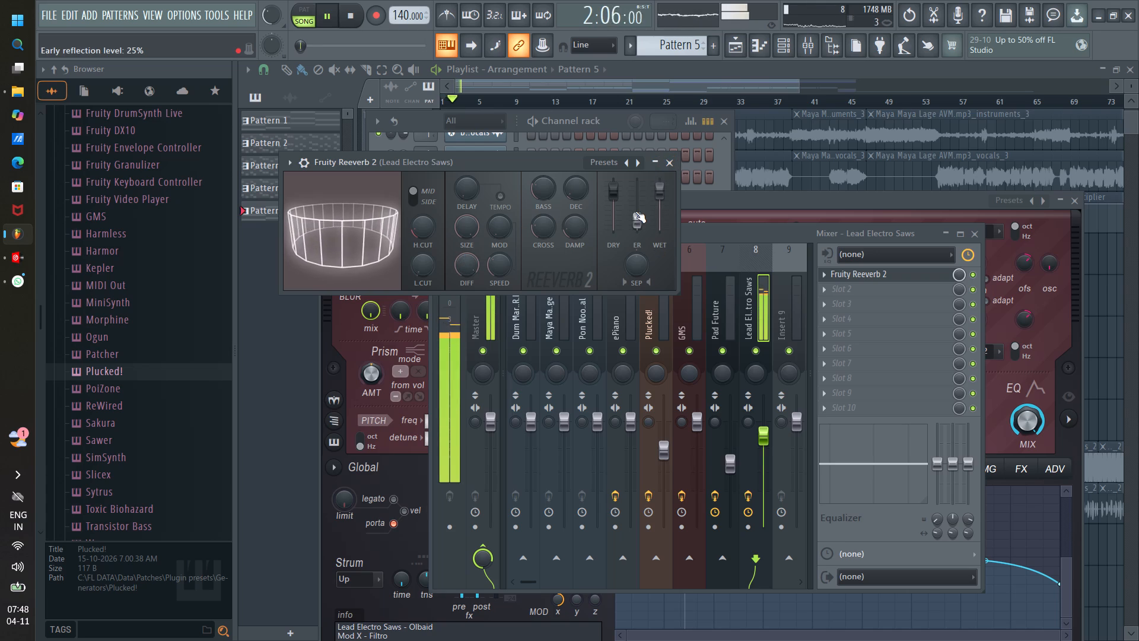
{"action": "scroll", "coordinate": [635, 212], "scroll_direction": "up", "scroll_amount": 1}
{"action": "left_click", "coordinate": [667, 163]}
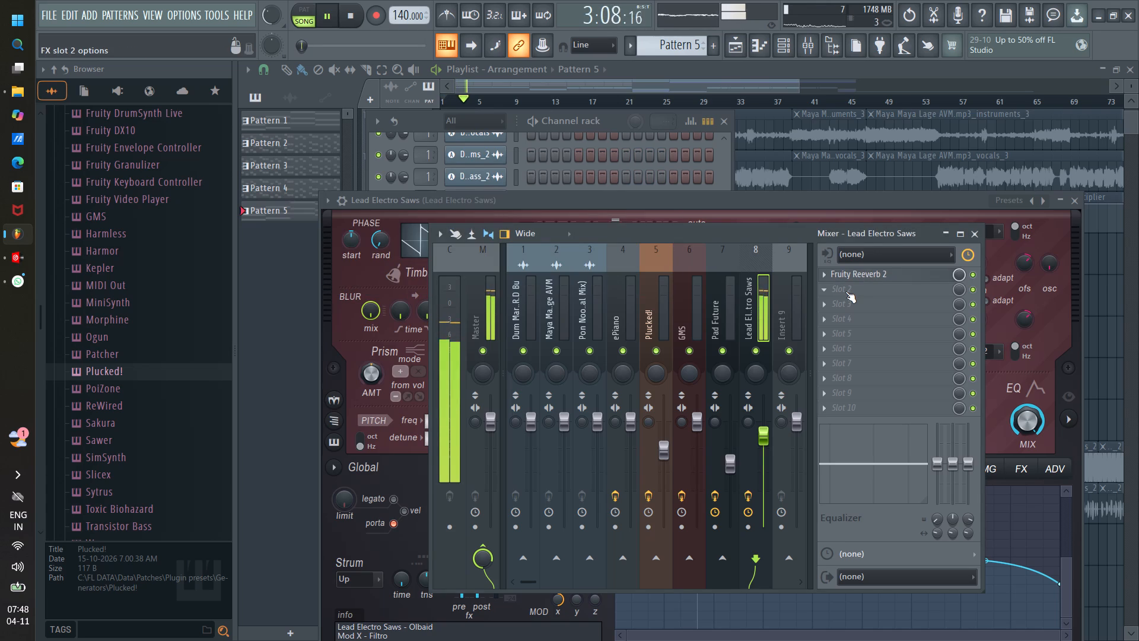
Load Fruity Multiband Compressor in the second effect slot of the Lead Electro Saws mixer insert.
{"action": "key", "text": "space"}
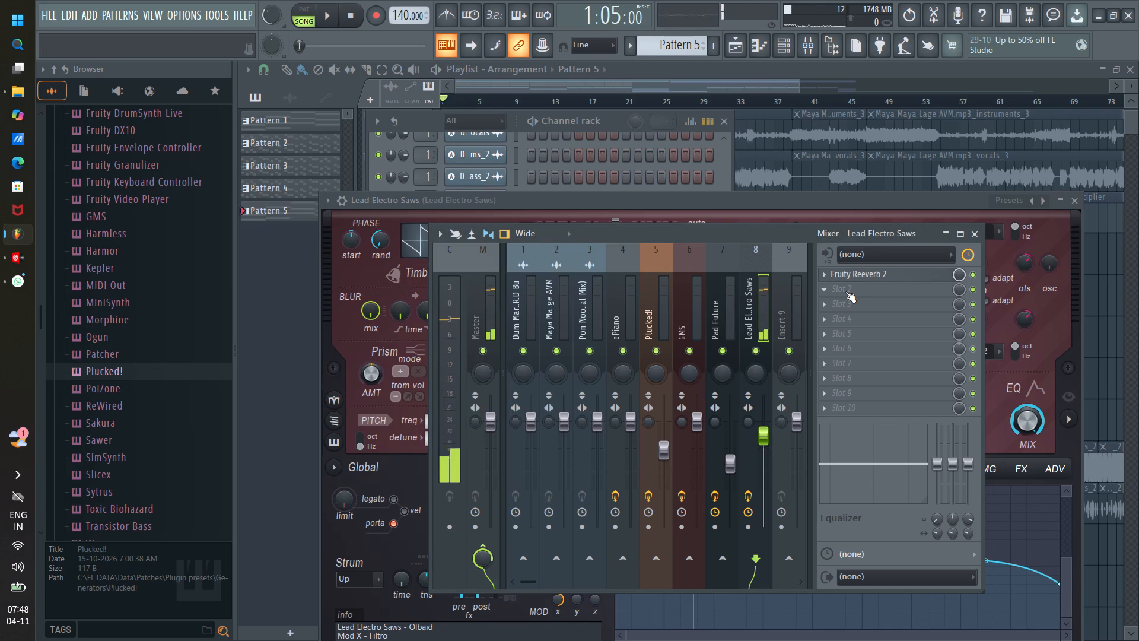
{"action": "key", "text": "space"}
{"action": "key", "text": "space"}
{"action": "key", "text": "space"}
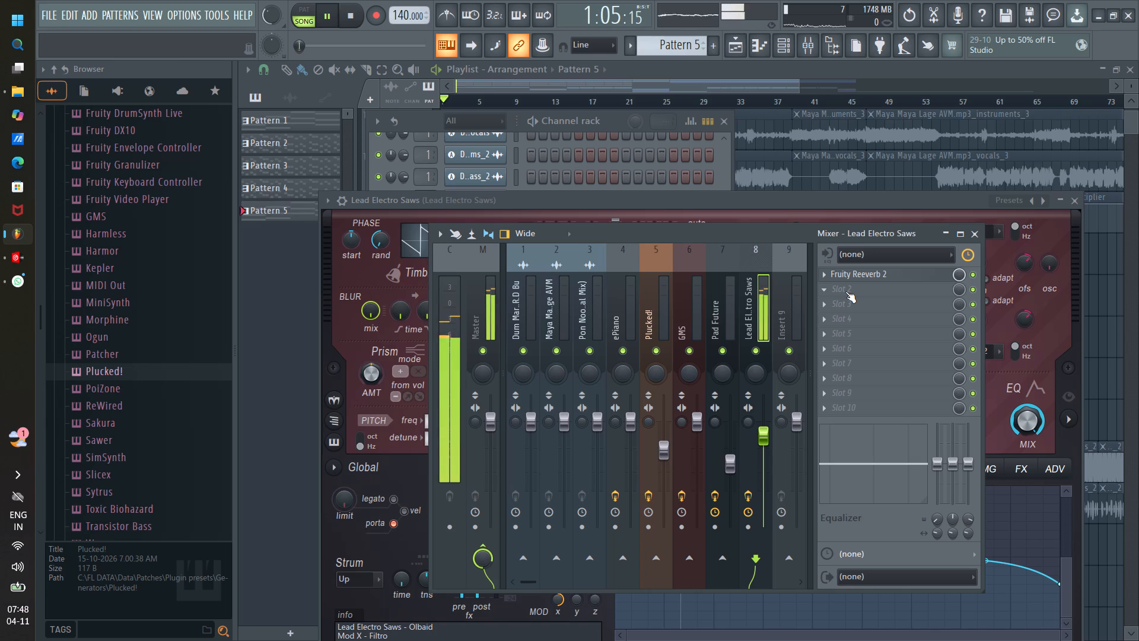
{"action": "left_click", "coordinate": [845, 291]}
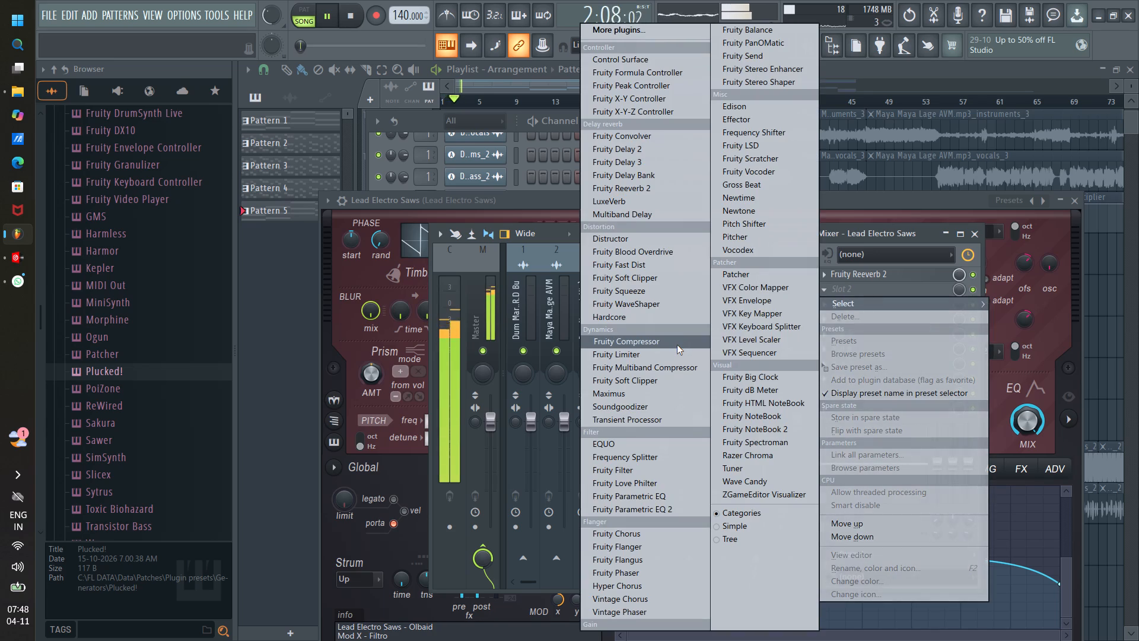
{"action": "left_click", "coordinate": [670, 363]}
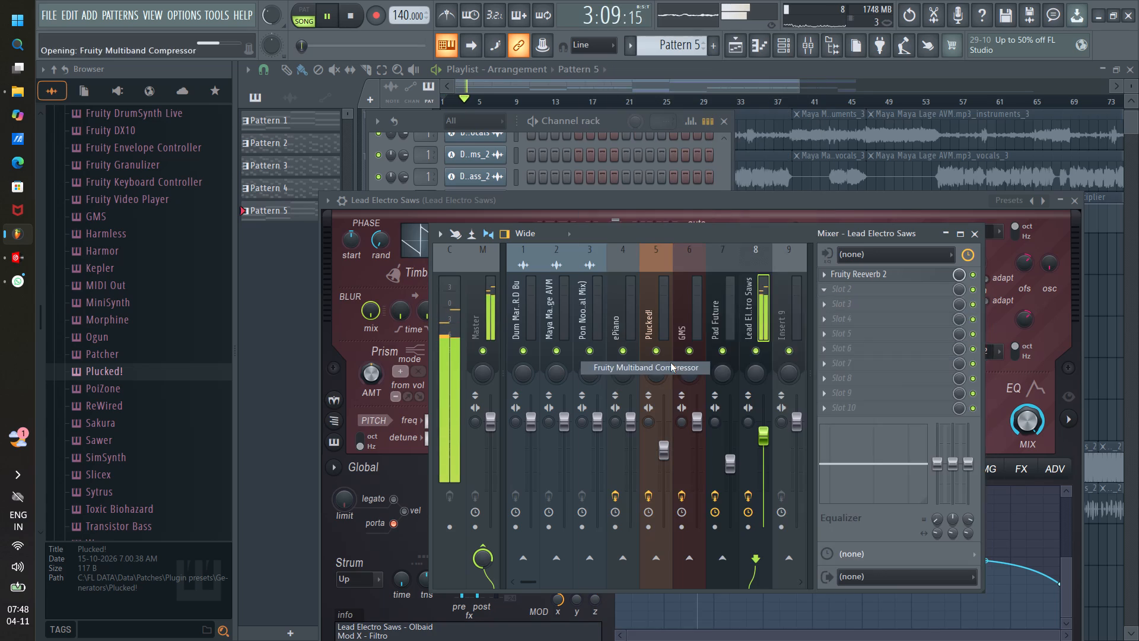
{"action": "key", "text": "space"}
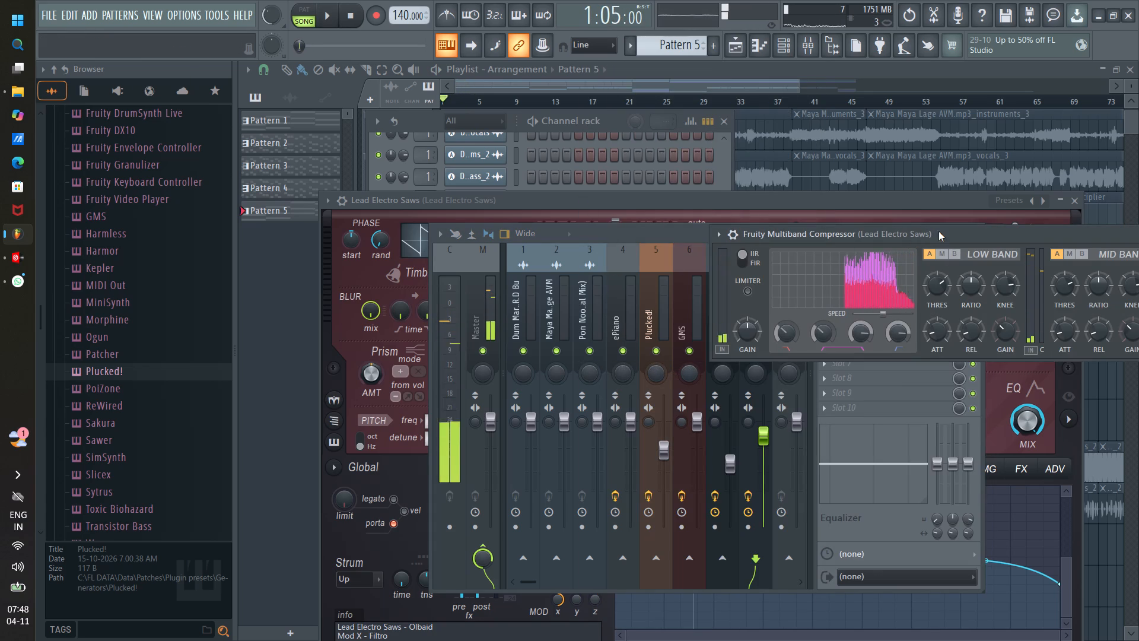
{"action": "left_click_drag", "start_coordinate": [949, 229], "coordinate": [630, 219]}
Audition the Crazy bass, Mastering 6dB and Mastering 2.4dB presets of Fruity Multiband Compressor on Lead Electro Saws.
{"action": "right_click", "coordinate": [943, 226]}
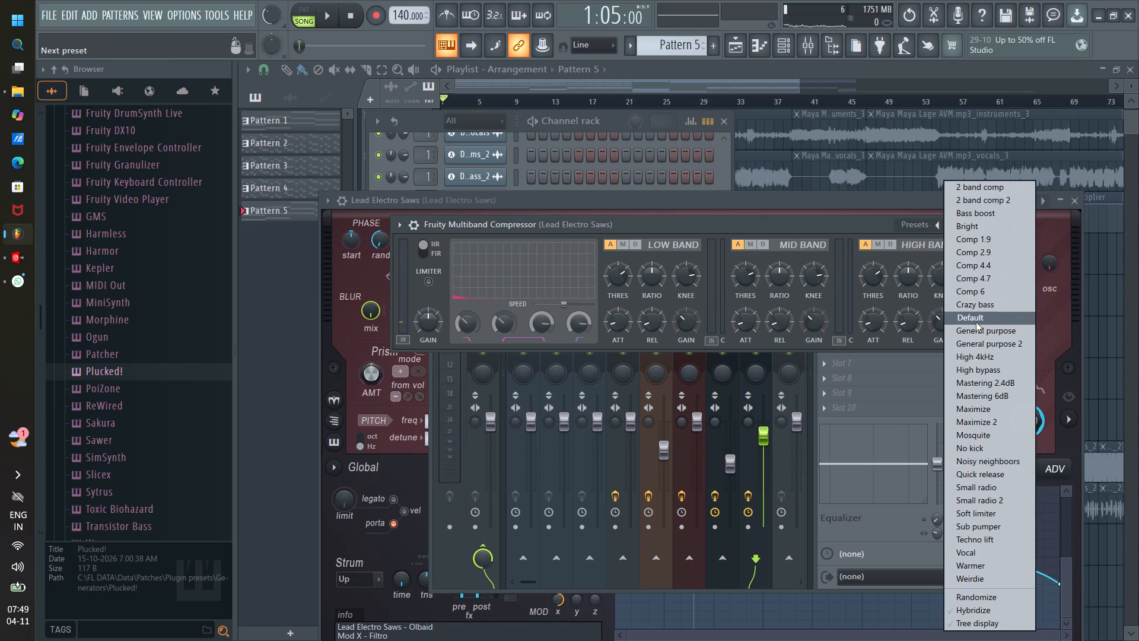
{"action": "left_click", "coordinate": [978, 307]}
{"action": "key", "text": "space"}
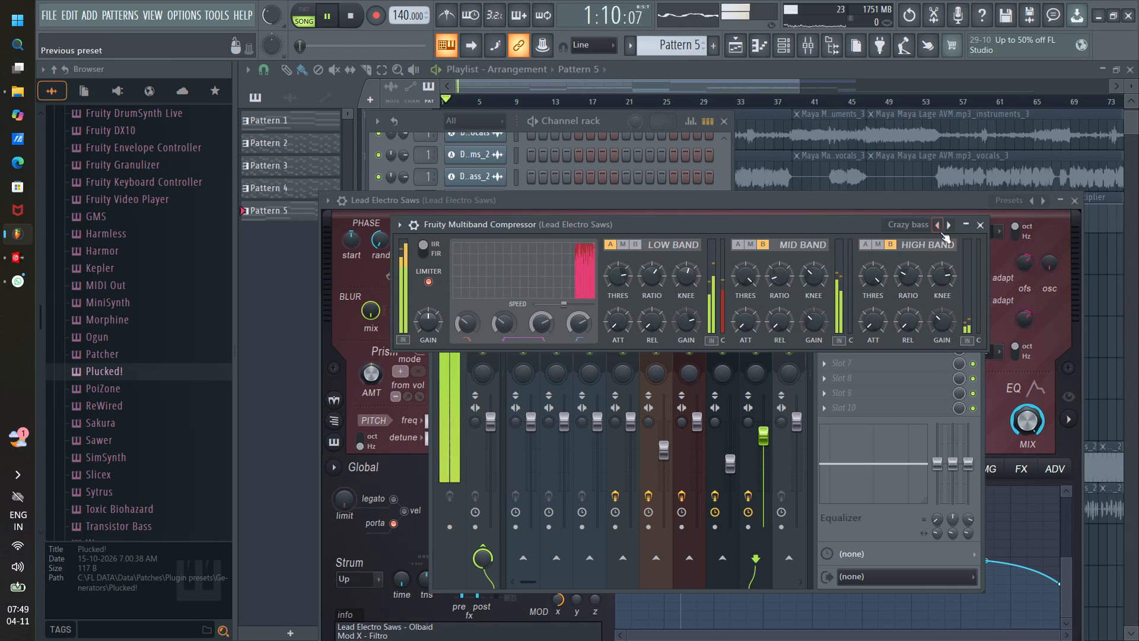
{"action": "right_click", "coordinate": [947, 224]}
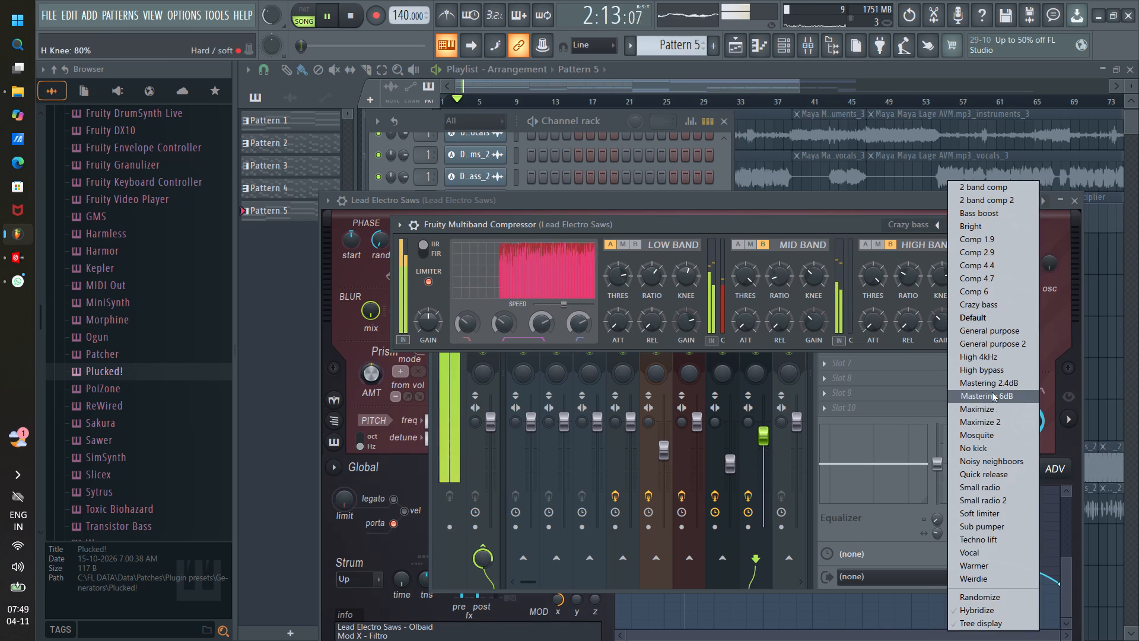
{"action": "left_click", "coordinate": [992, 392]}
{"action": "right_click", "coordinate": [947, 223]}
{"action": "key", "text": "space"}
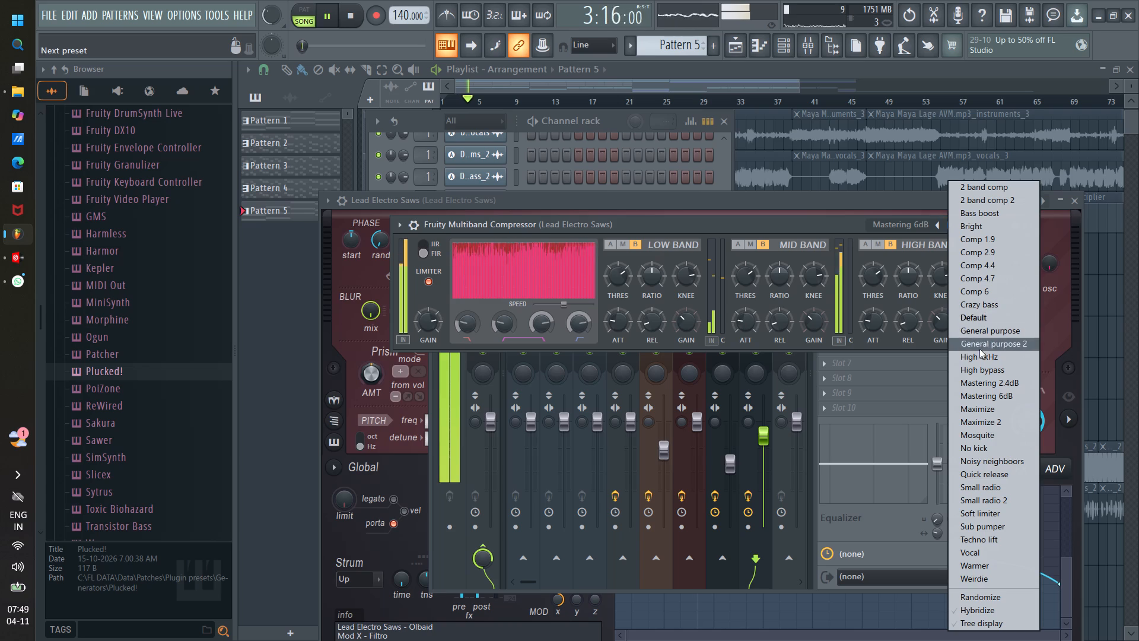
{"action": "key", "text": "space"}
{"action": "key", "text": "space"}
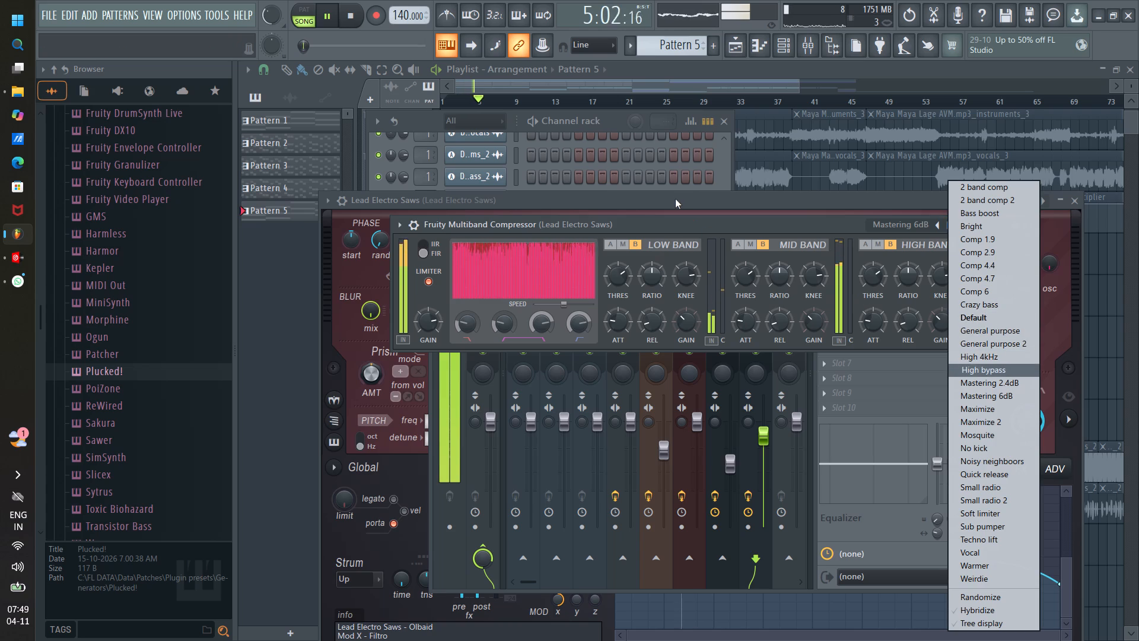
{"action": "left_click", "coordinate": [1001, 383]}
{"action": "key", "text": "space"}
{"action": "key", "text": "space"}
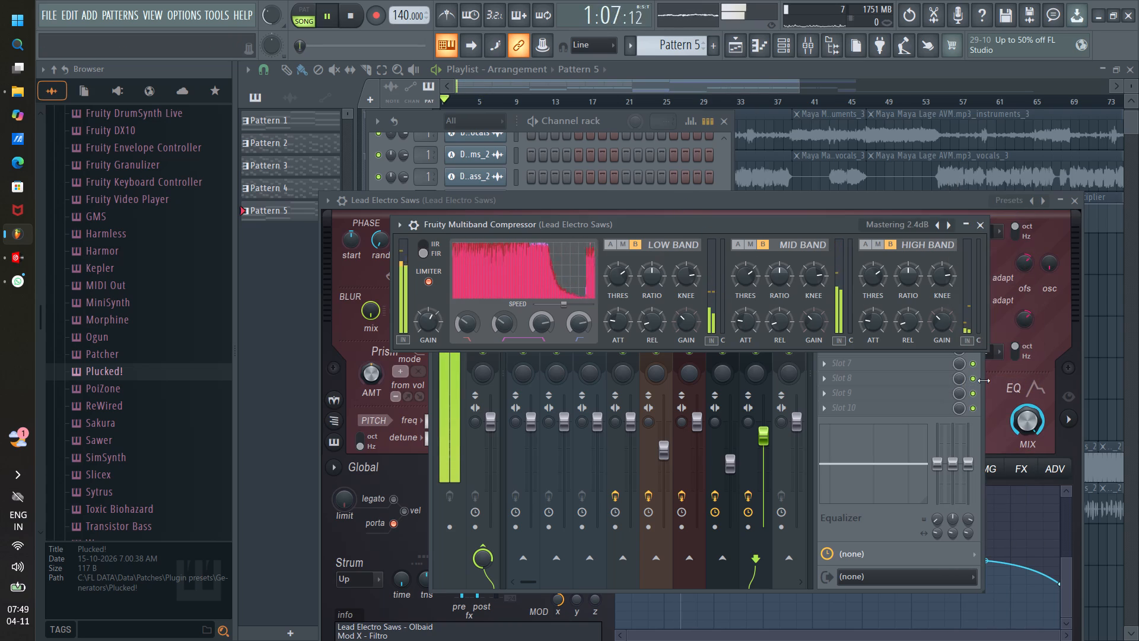
Apply the Vocal preset to Fruity Multiband Compressor, replay from the start, and close the Lead Electro Saws instrument.
{"action": "right_click", "coordinate": [949, 227]}
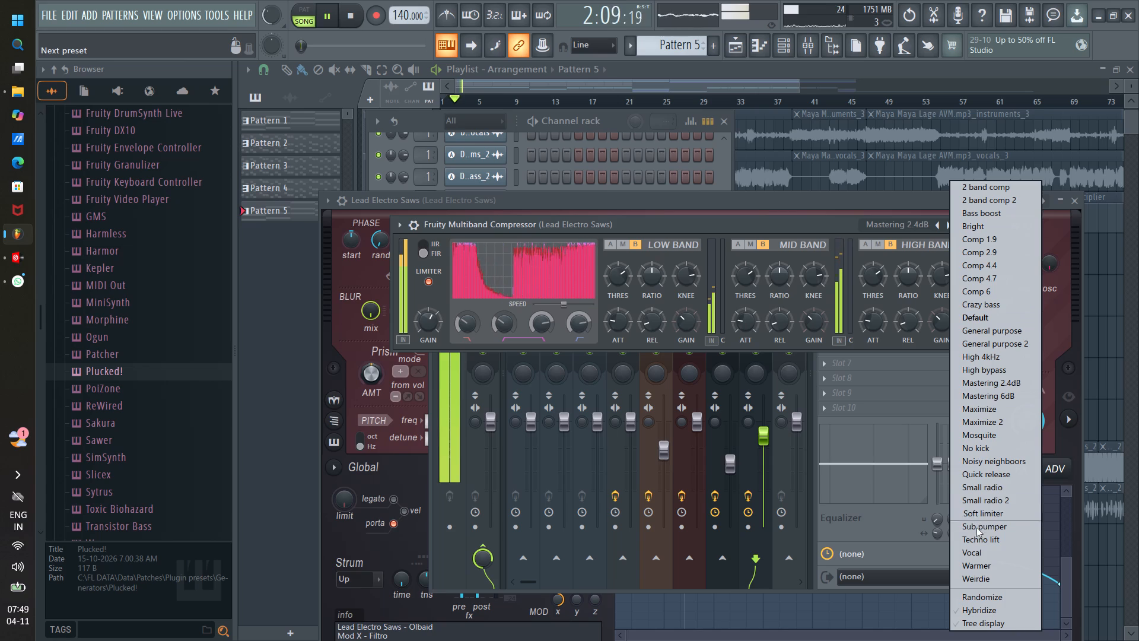
{"action": "left_click", "coordinate": [977, 551]}
{"action": "key", "text": "space"}
{"action": "key", "text": "space"}
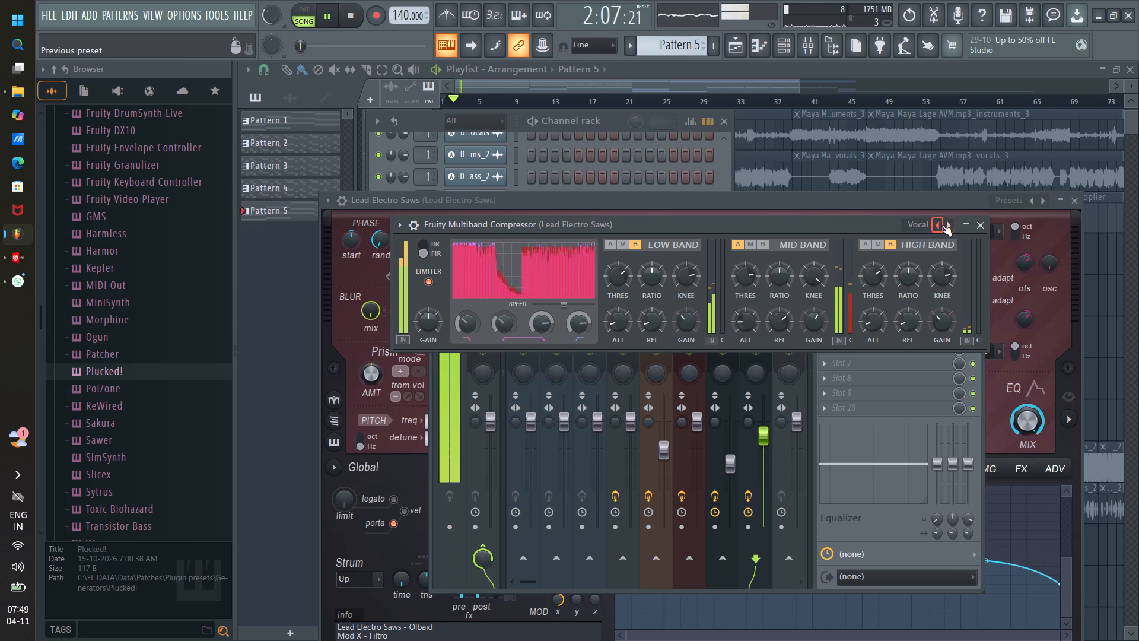
{"action": "key", "text": "space"}
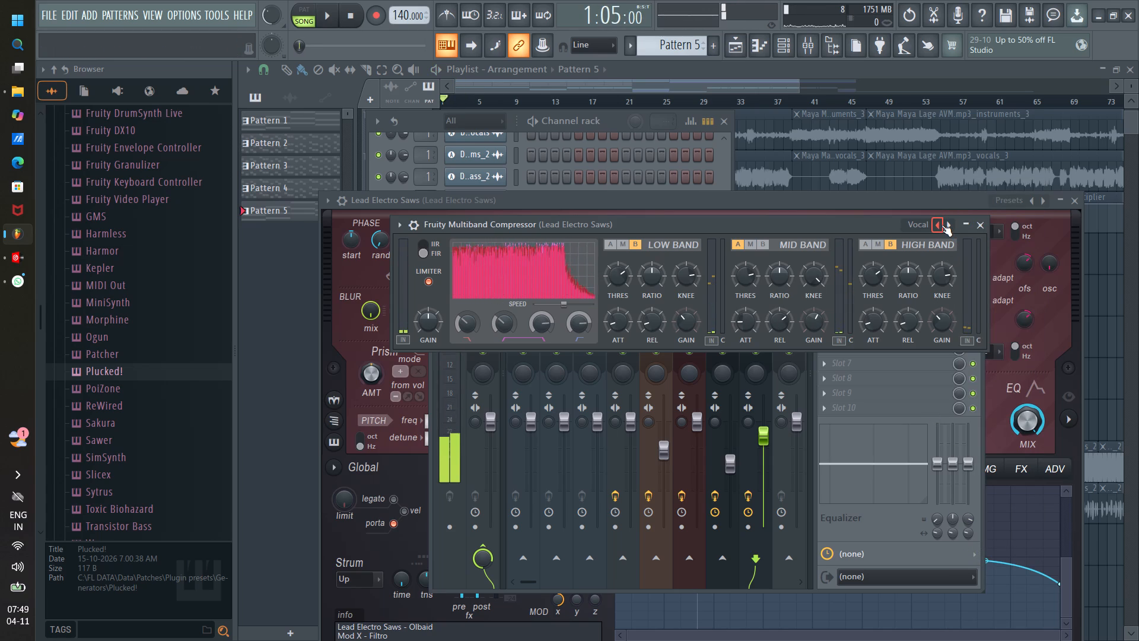
{"action": "left_click", "coordinate": [972, 202]}
{"action": "left_click", "coordinate": [1076, 197]}
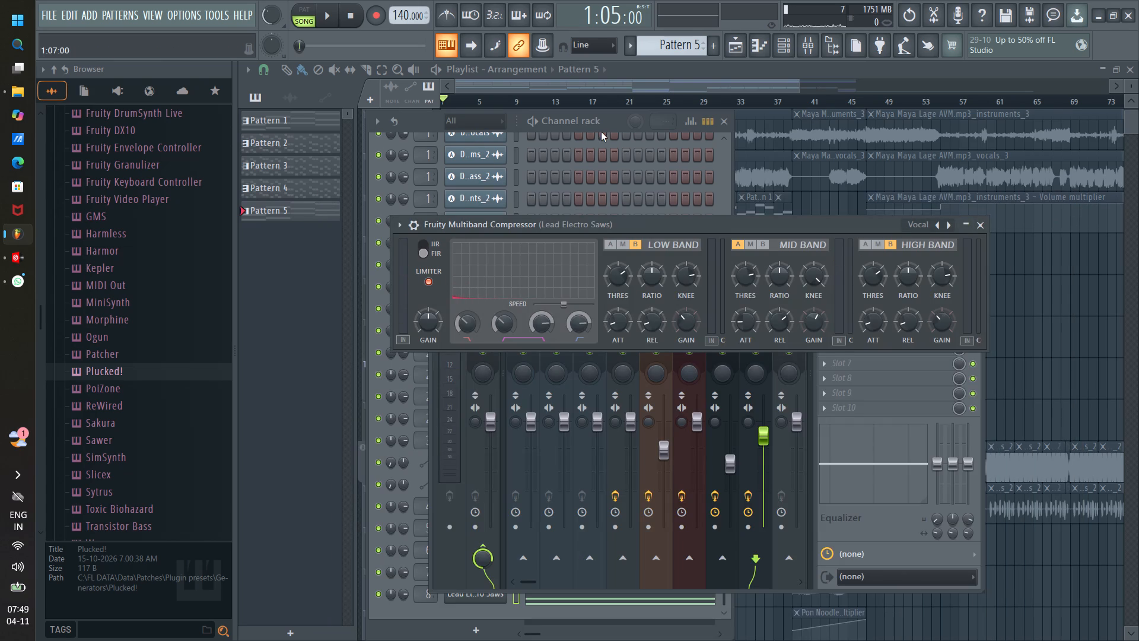
Return playback to bar 1, unmute playlist Tracks 5 to 8 alongside Track 9, and replay the layered patterns.
{"action": "left_click", "coordinate": [661, 104]}
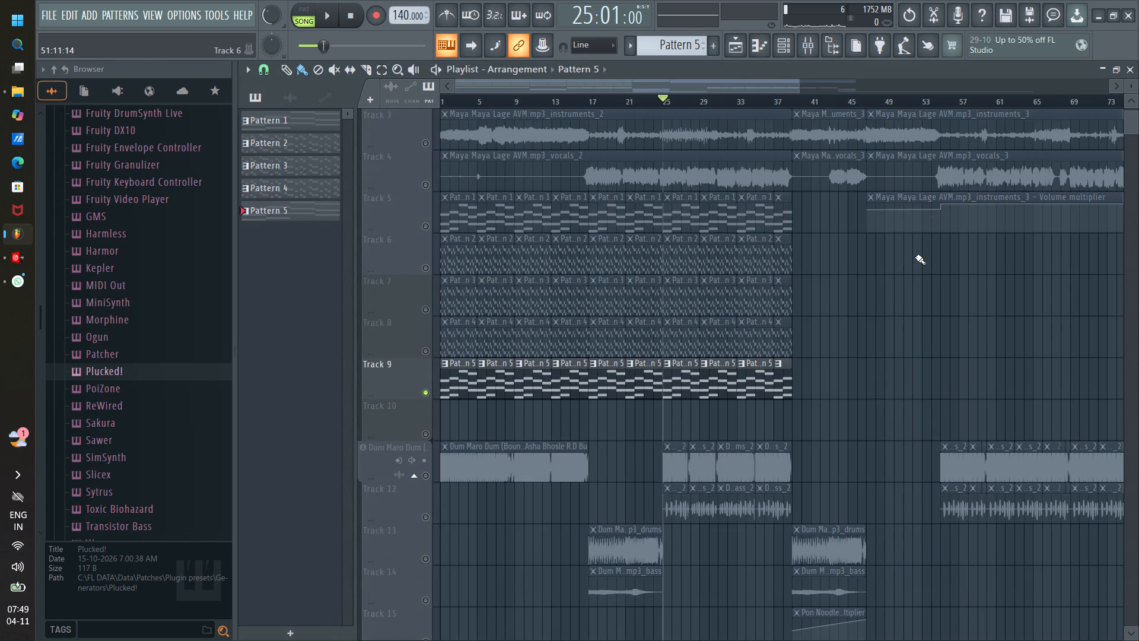
{"action": "left_click_drag", "start_coordinate": [654, 86], "coordinate": [491, 87]}
{"action": "left_click", "coordinate": [443, 97]}
{"action": "key", "text": "space"}
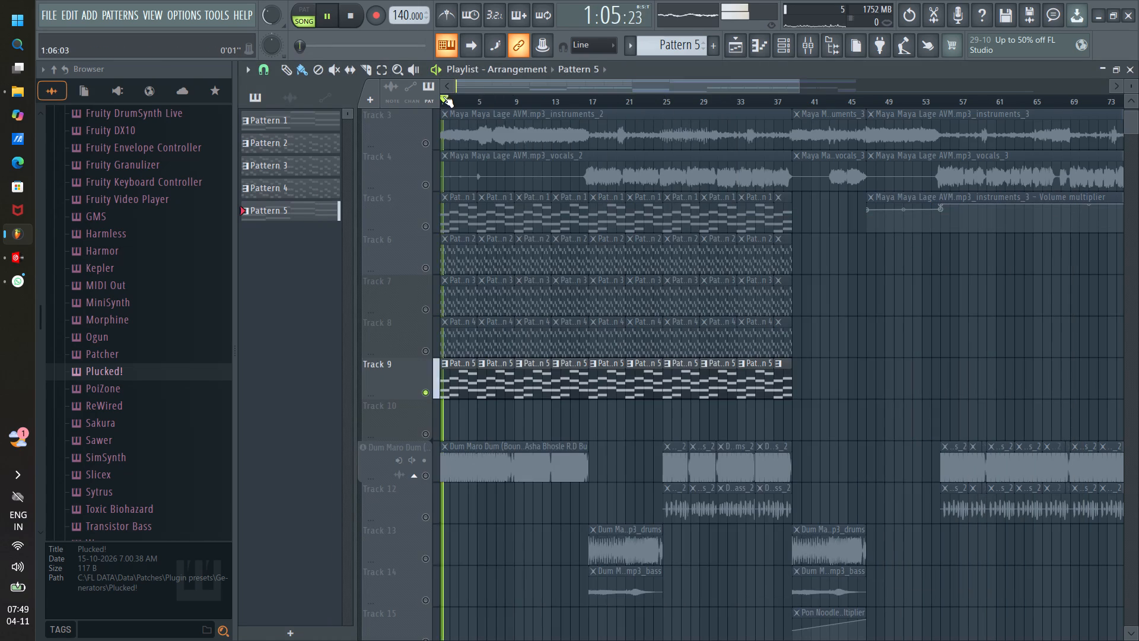
{"action": "left_click", "coordinate": [424, 354]}
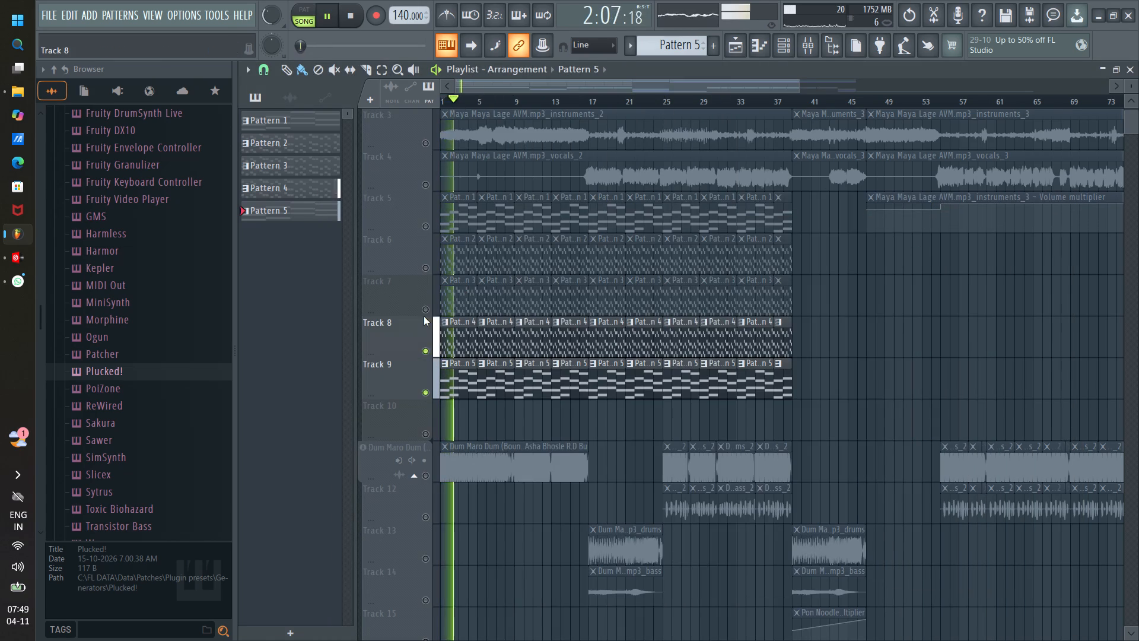
{"action": "left_click", "coordinate": [424, 315]}
{"action": "left_click", "coordinate": [426, 273]}
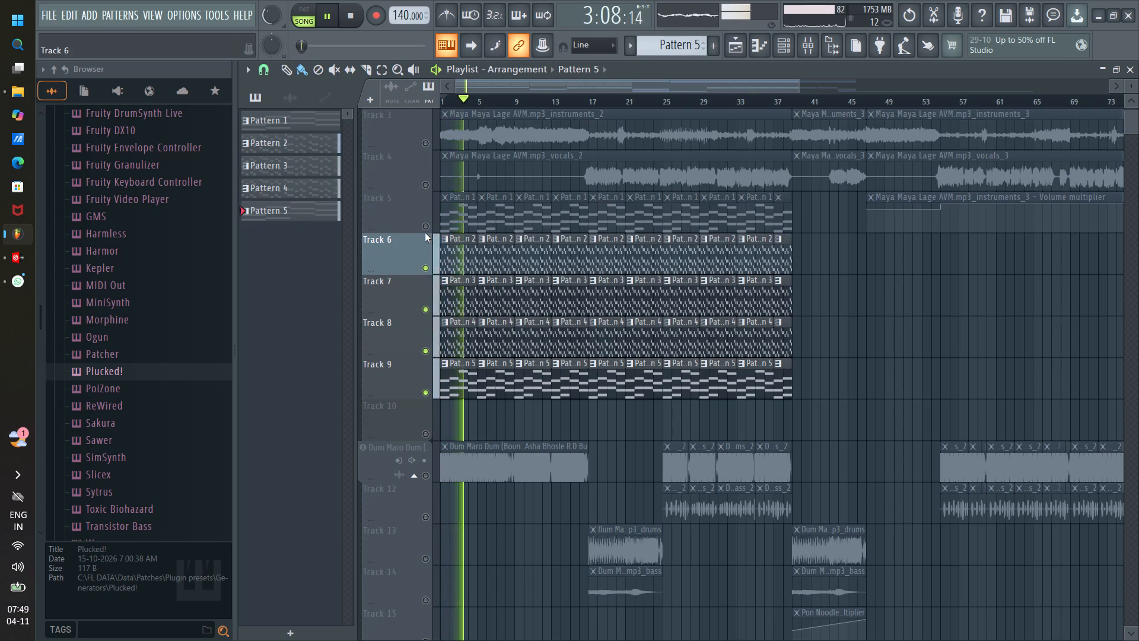
{"action": "left_click", "coordinate": [425, 232]}
{"action": "key", "text": "space"}
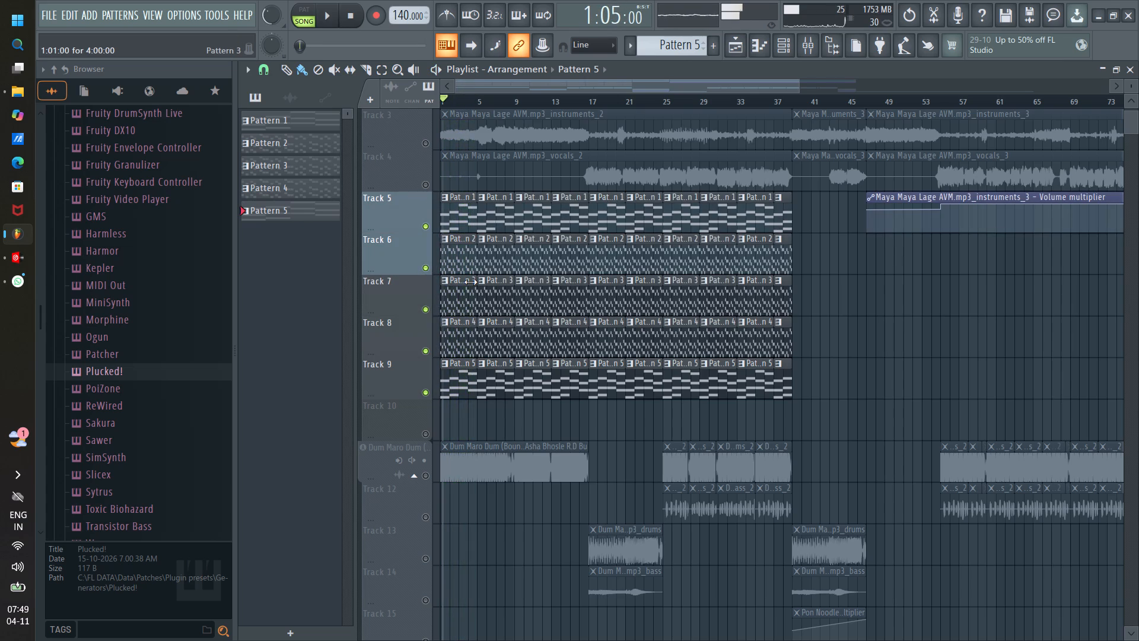
{"action": "key", "text": "space"}
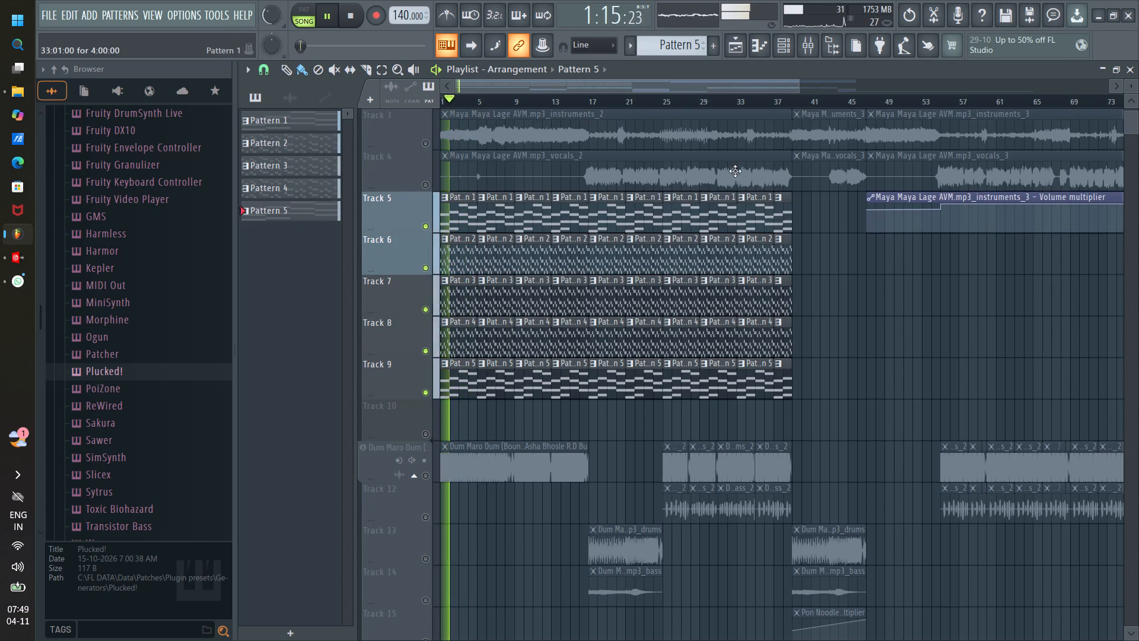
Unsolo the playlist so that all tracks play together.
{"action": "right_click", "coordinate": [427, 186]}
{"action": "right_click", "coordinate": [427, 186]}
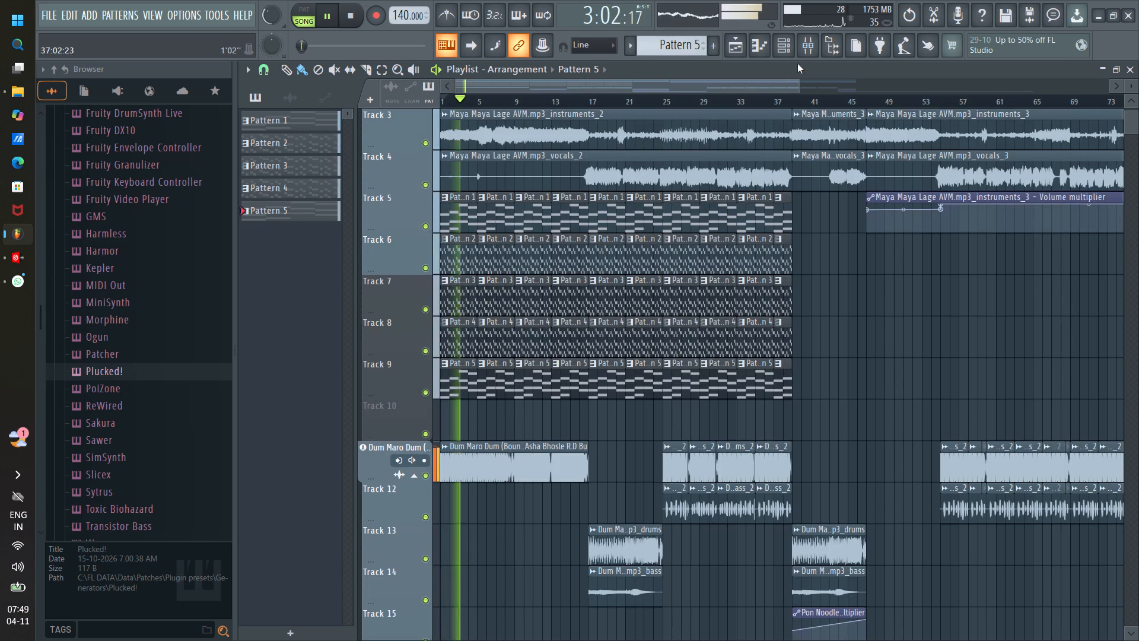
Lower the Lead Electro Saws mixer volume to 54%, replay the full mix from bar 1, and close the mixer.
{"action": "left_click", "coordinate": [809, 48]}
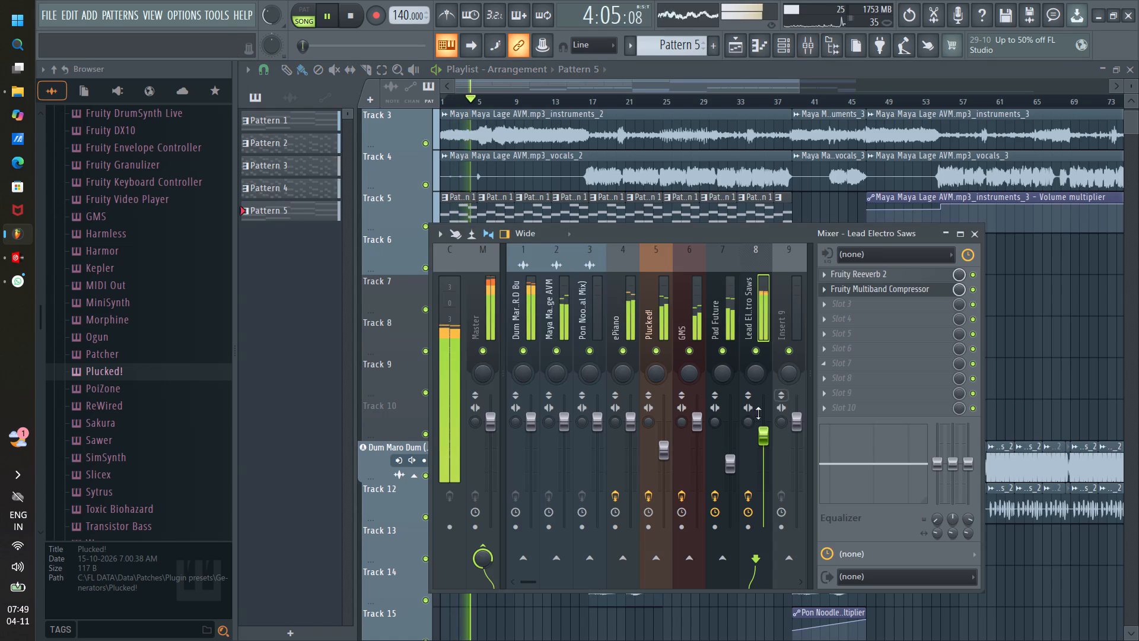
{"action": "scroll", "coordinate": [758, 431], "scroll_direction": "down", "scroll_amount": 10}
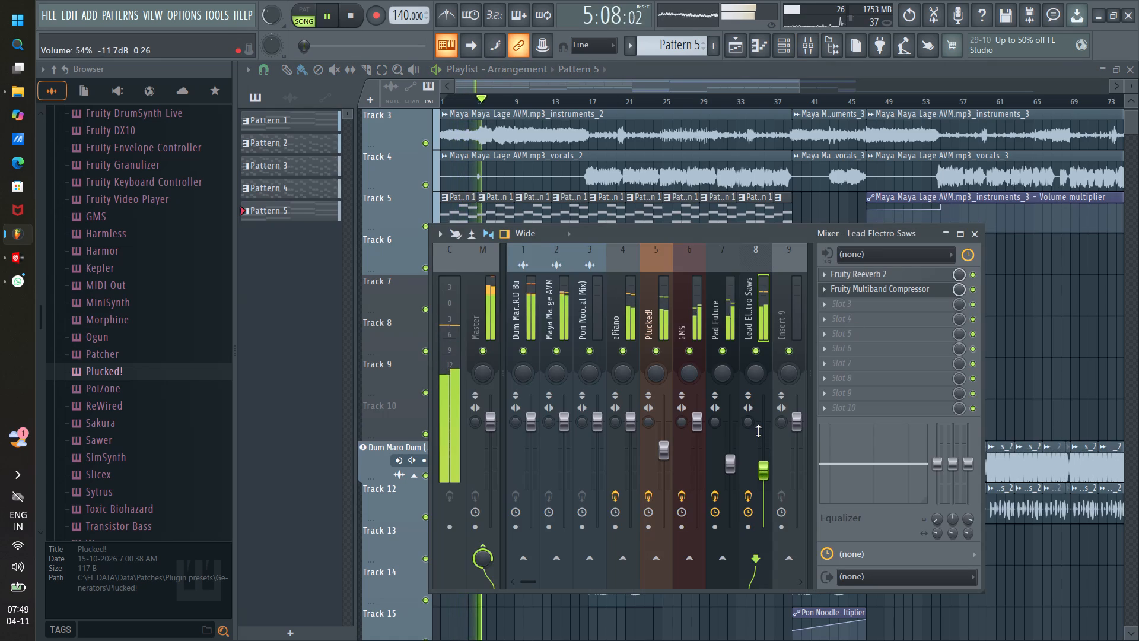
{"action": "key", "text": "space"}
{"action": "key", "text": "space"}
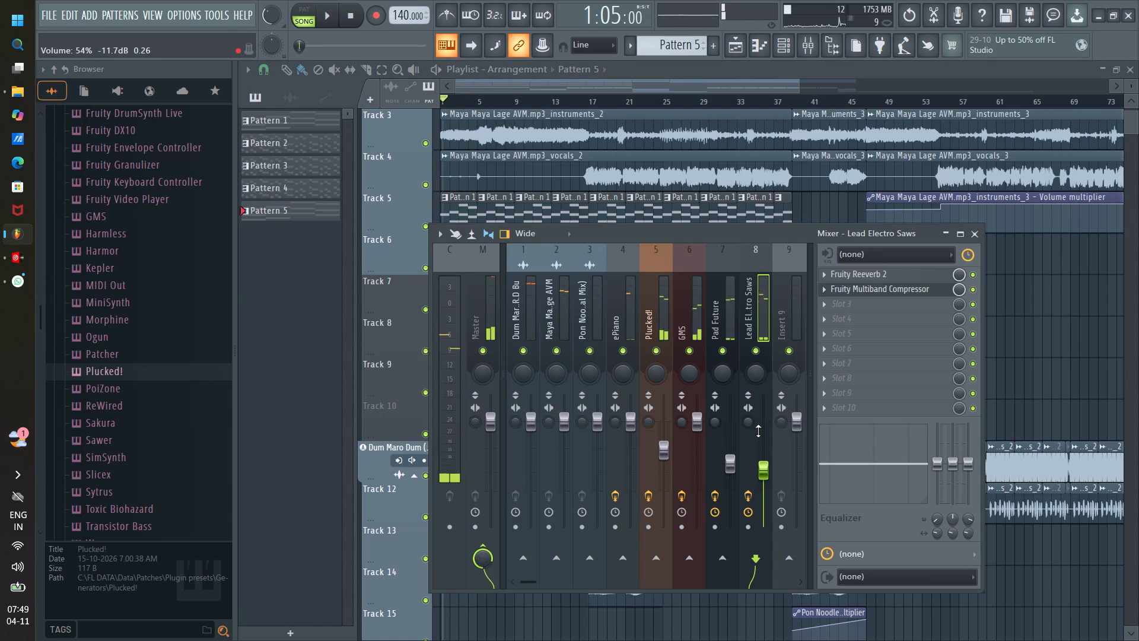
{"action": "left_click", "coordinate": [979, 229]}
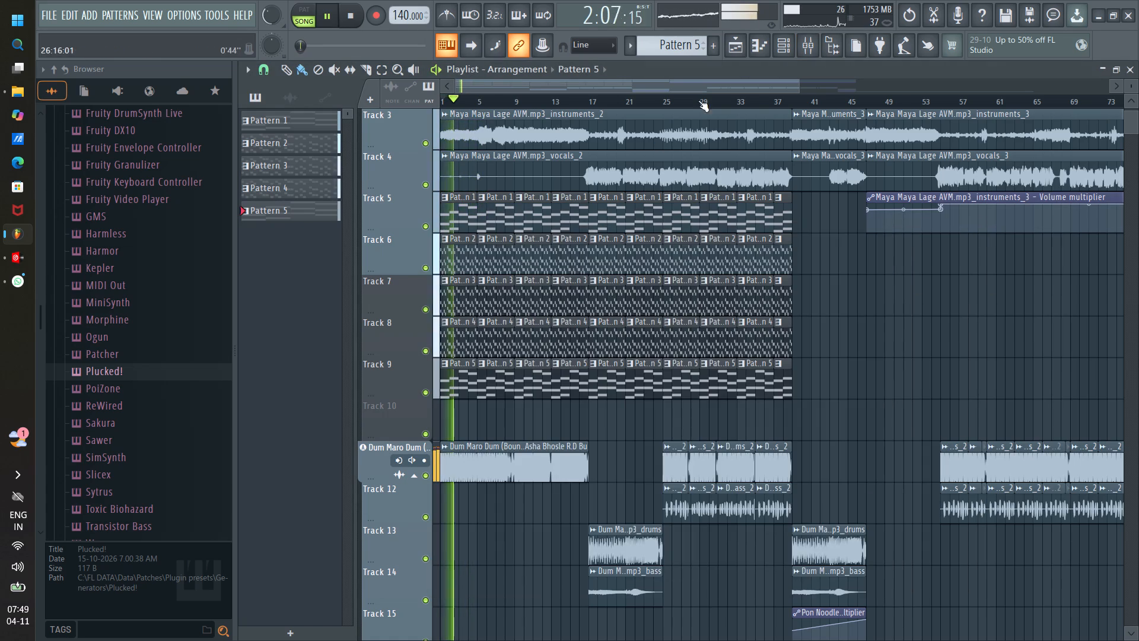
Play the full mix through the intro, and solo playlist Track 6 to hear Pattern 2 alone.
{"action": "left_click_drag", "start_coordinate": [796, 85], "coordinate": [606, 87]}
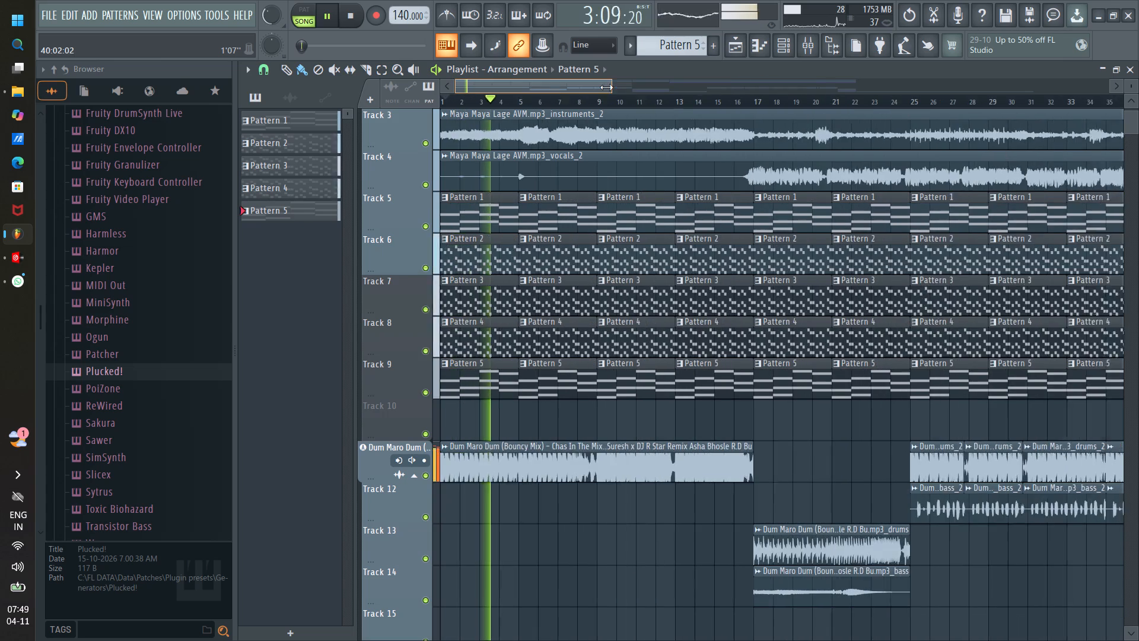
{"action": "left_click_drag", "start_coordinate": [606, 87], "coordinate": [604, 87]}
{"action": "scroll", "coordinate": [588, 192], "scroll_direction": "up", "scroll_amount": 3}
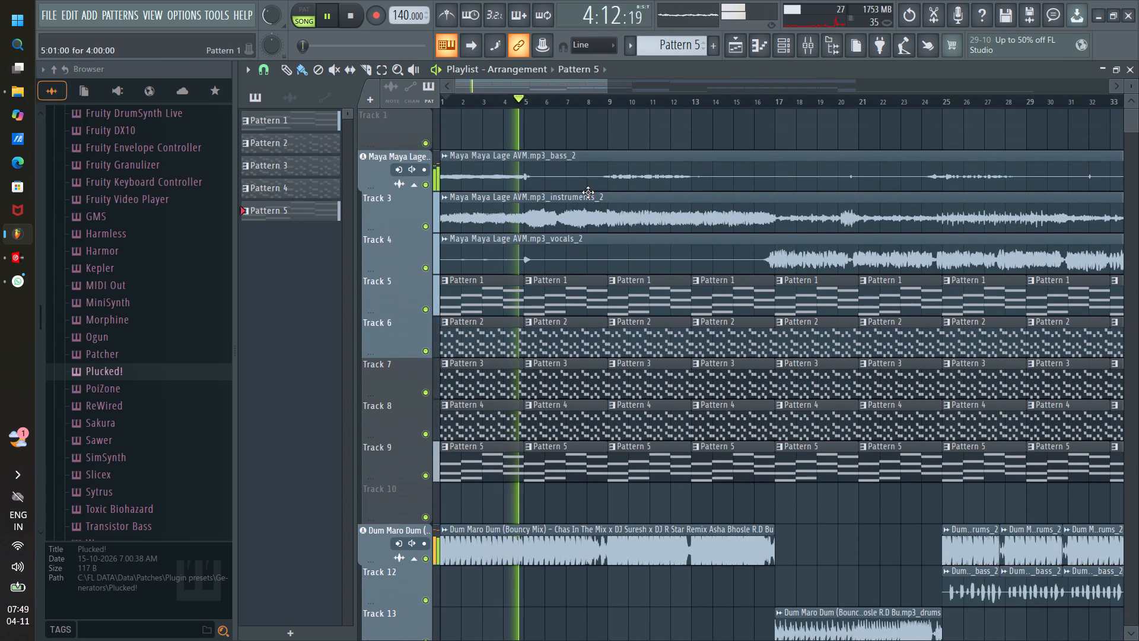
{"action": "left_click_drag", "start_coordinate": [509, 80], "coordinate": [520, 82]}
{"action": "left_click_drag", "start_coordinate": [520, 84], "coordinate": [480, 76]}
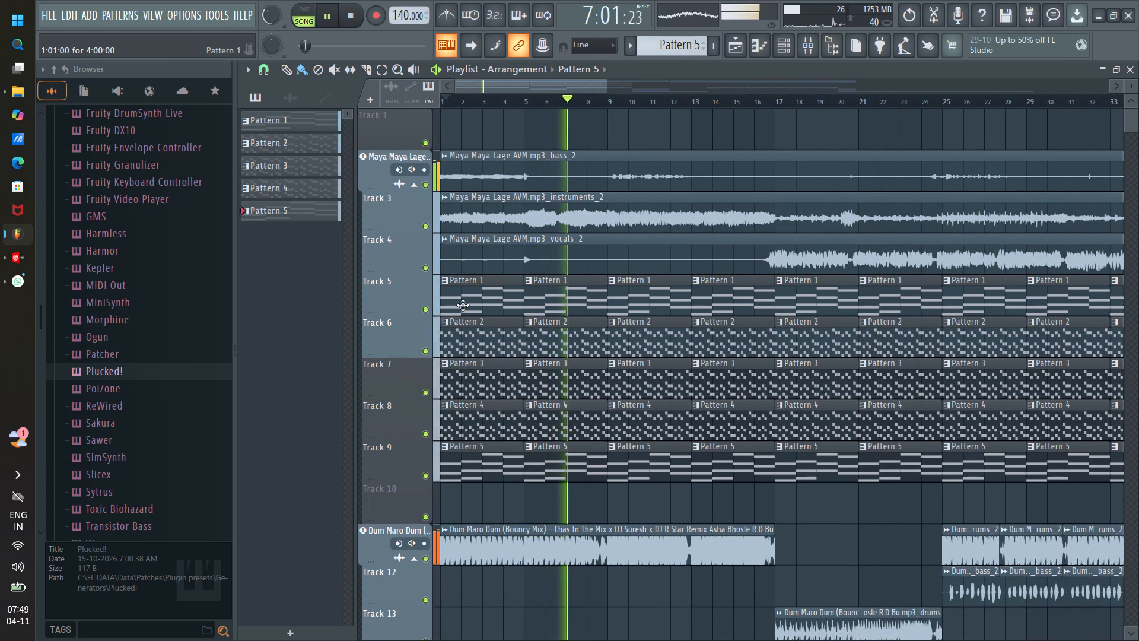
{"action": "right_click", "coordinate": [428, 351]}
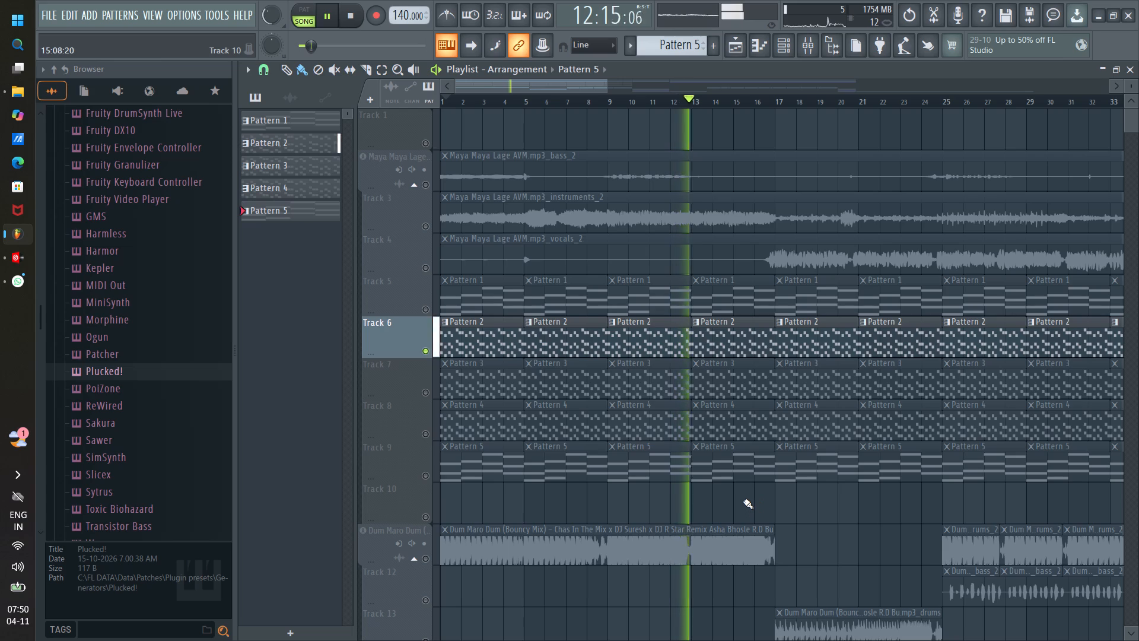
Mute the Pattern 3 clip at bar 9 on Track 7 with the Mute tool, and unsolo the playlist.
{"action": "left_click_drag", "start_coordinate": [743, 497], "coordinate": [498, 316], "text": "ctrl"}
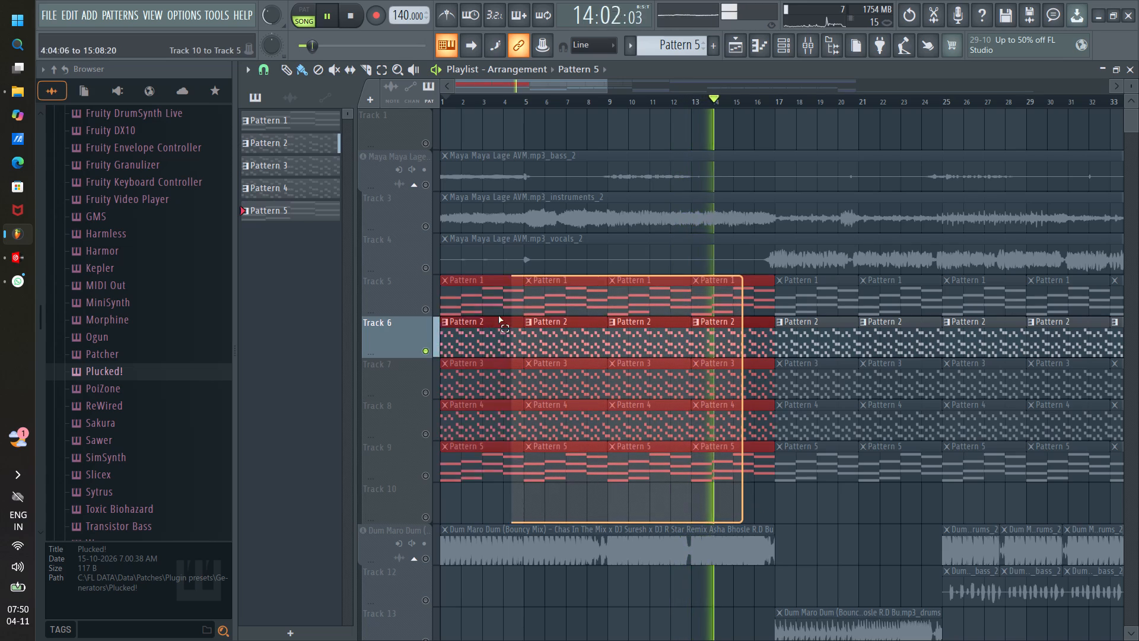
{"action": "left_click_drag", "start_coordinate": [498, 316], "coordinate": [446, 300], "text": "ctrl"}
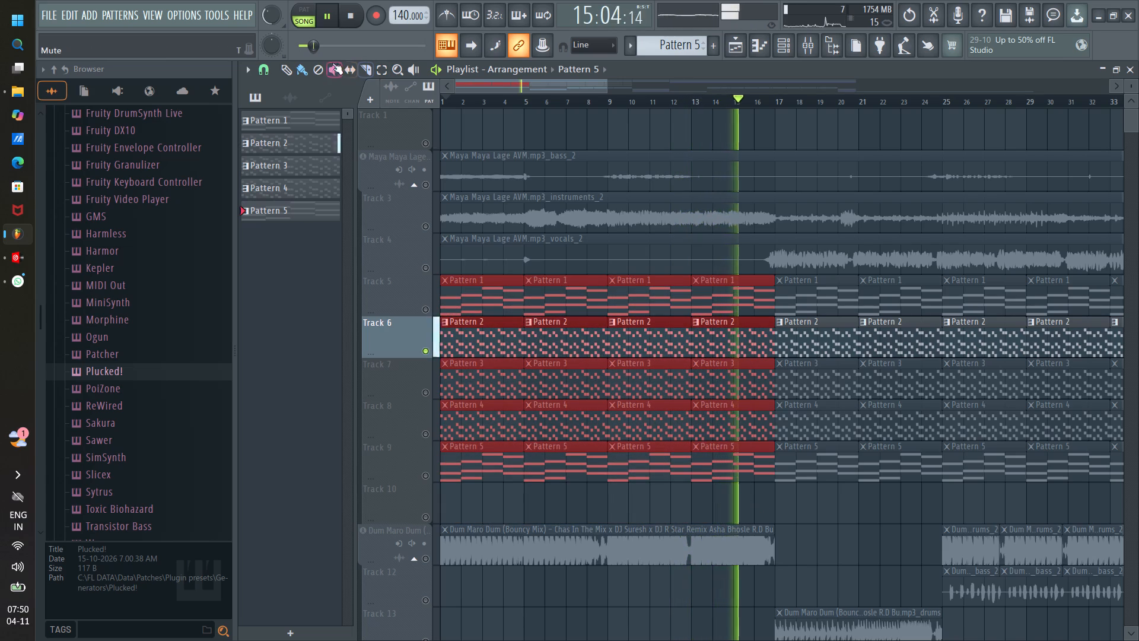
{"action": "left_click", "coordinate": [338, 68]}
{"action": "left_click", "coordinate": [612, 388]}
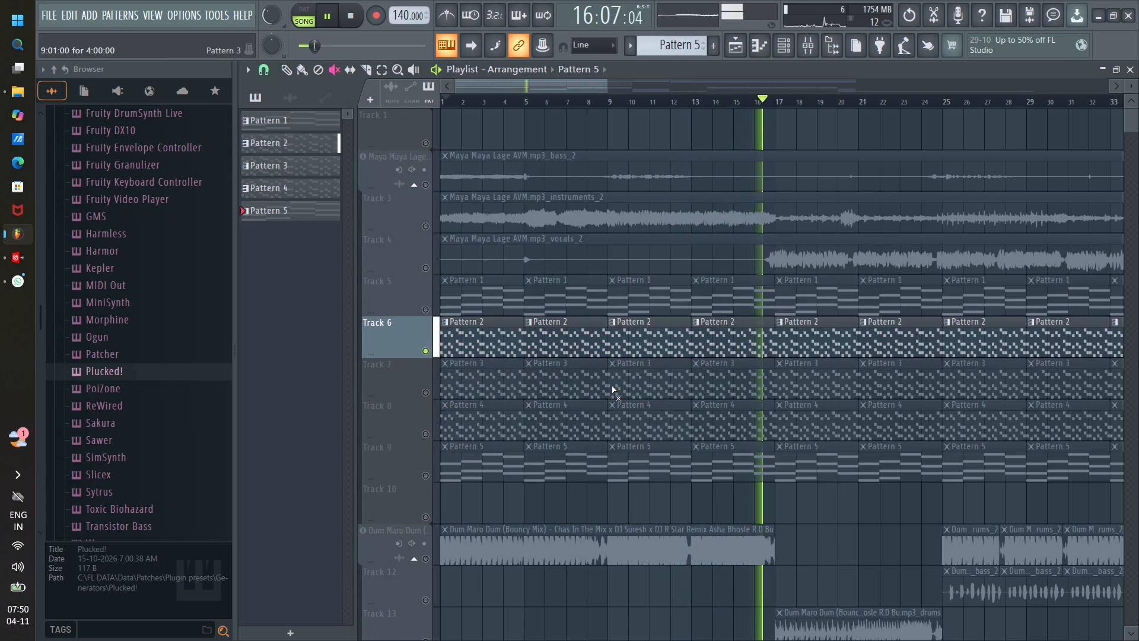
{"action": "right_click", "coordinate": [427, 393]}
{"action": "right_click", "coordinate": [427, 392]}
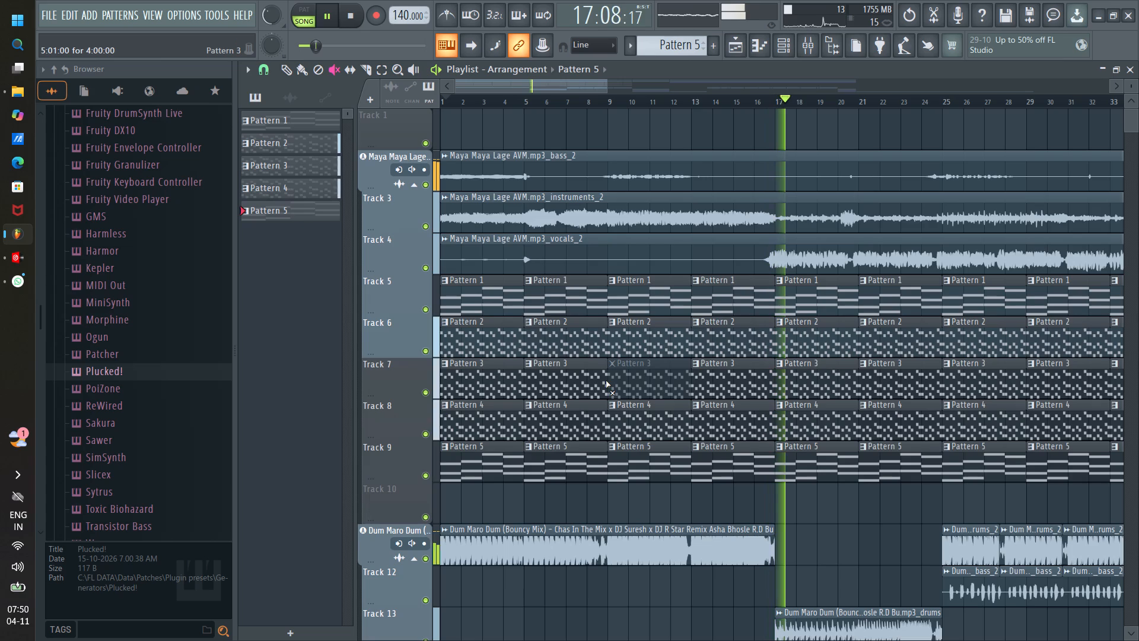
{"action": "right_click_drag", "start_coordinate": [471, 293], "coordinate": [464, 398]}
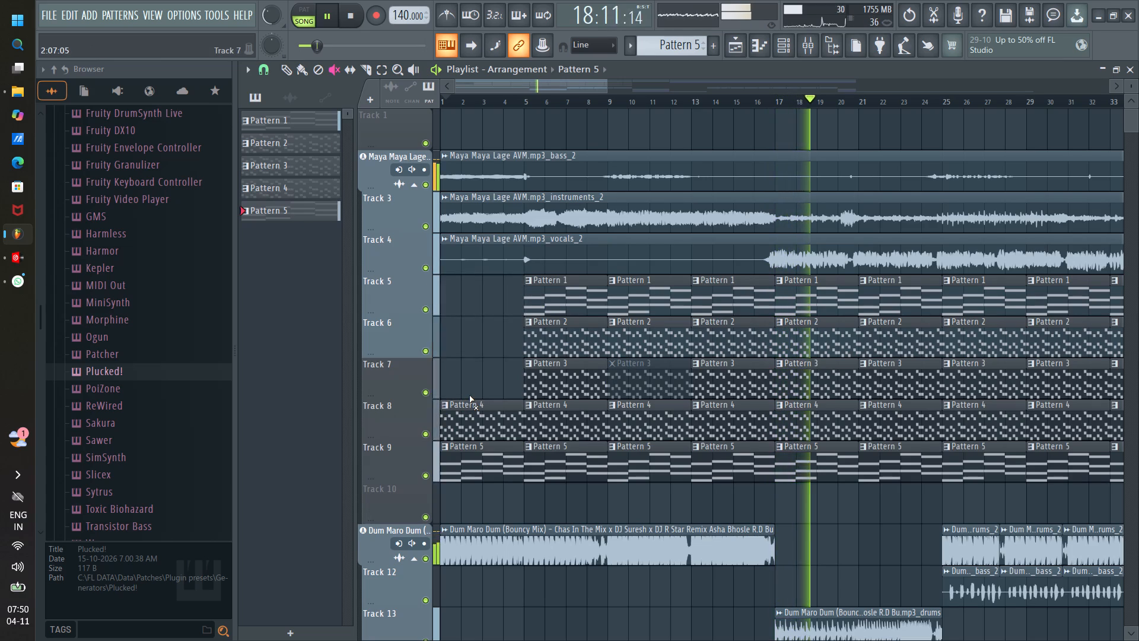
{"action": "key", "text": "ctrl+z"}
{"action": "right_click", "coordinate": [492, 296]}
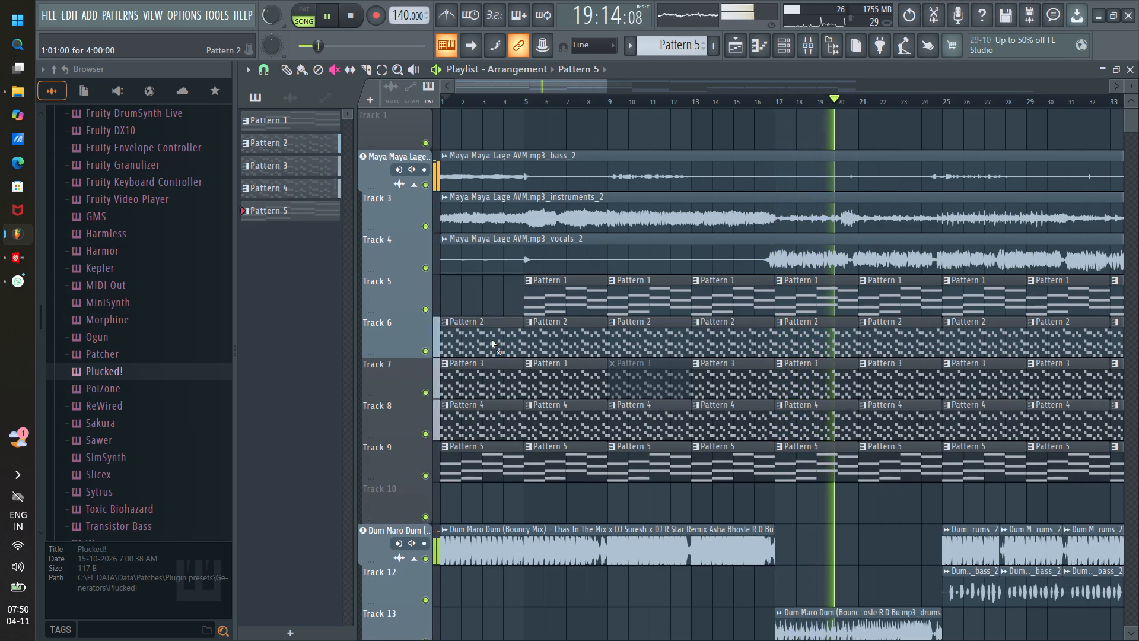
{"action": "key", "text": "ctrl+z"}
Mute the remaining Pattern 1 to 5 clips on Tracks 5 to 9 across bars 1 to 16.
{"action": "left_click_drag", "start_coordinate": [485, 298], "coordinate": [572, 476]}
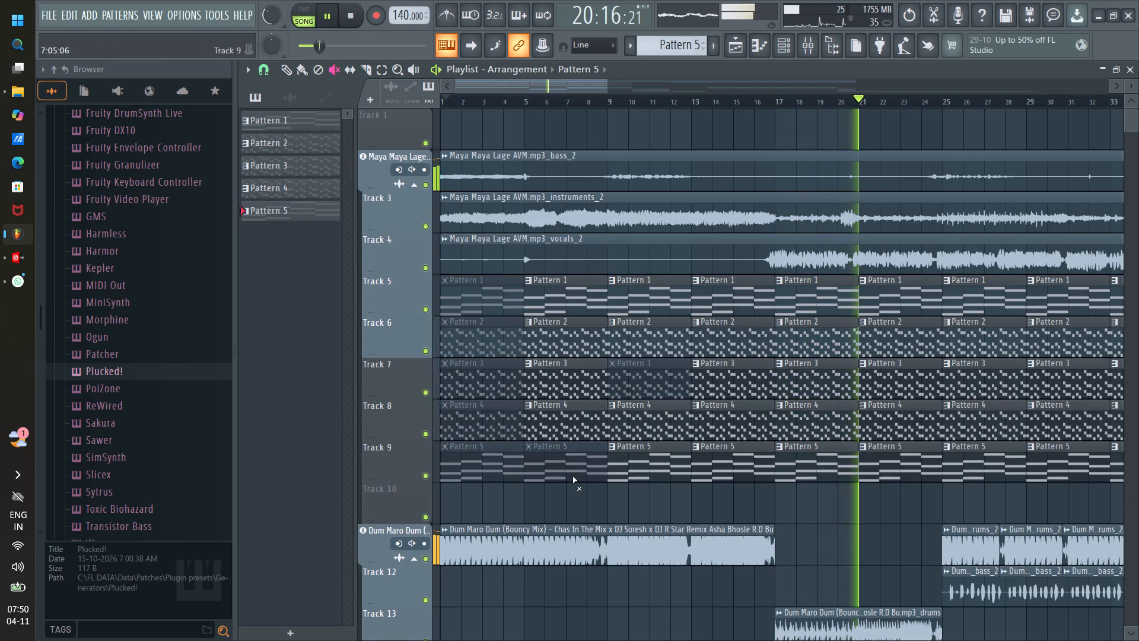
{"action": "left_click_drag", "start_coordinate": [572, 476], "coordinate": [706, 461]}
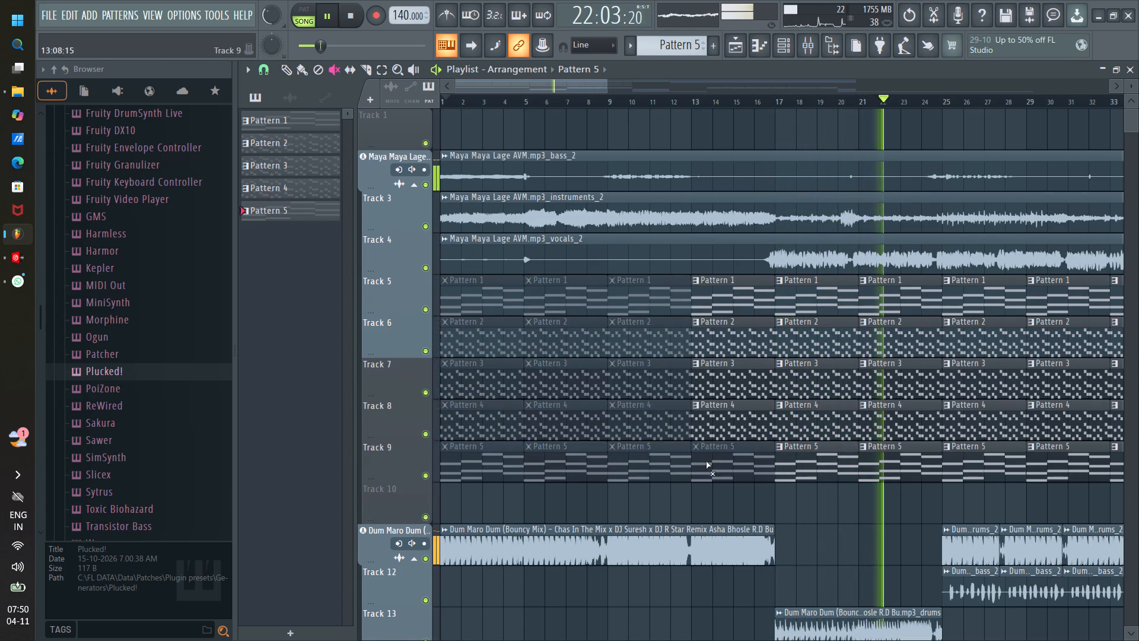
{"action": "left_click_drag", "start_coordinate": [706, 461], "coordinate": [724, 295]}
Replay the mix from bar 1 without the intro patterns, and check the mixer levels.
{"action": "key", "text": "space"}
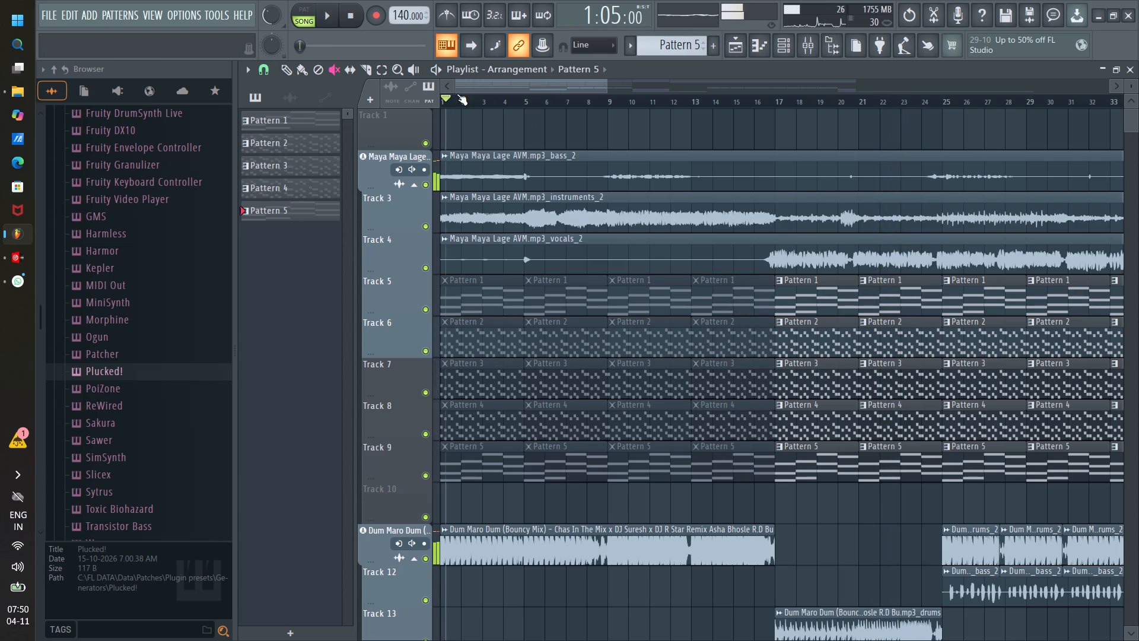
{"action": "key", "text": "space"}
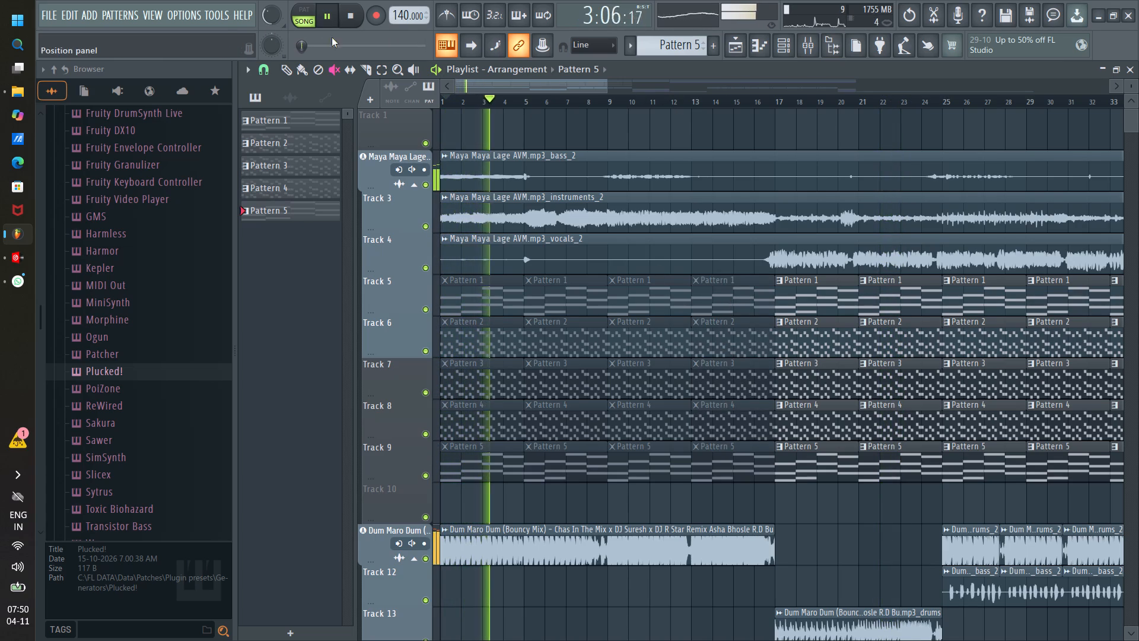
{"action": "scroll", "coordinate": [265, 15], "scroll_direction": "up", "scroll_amount": 6}
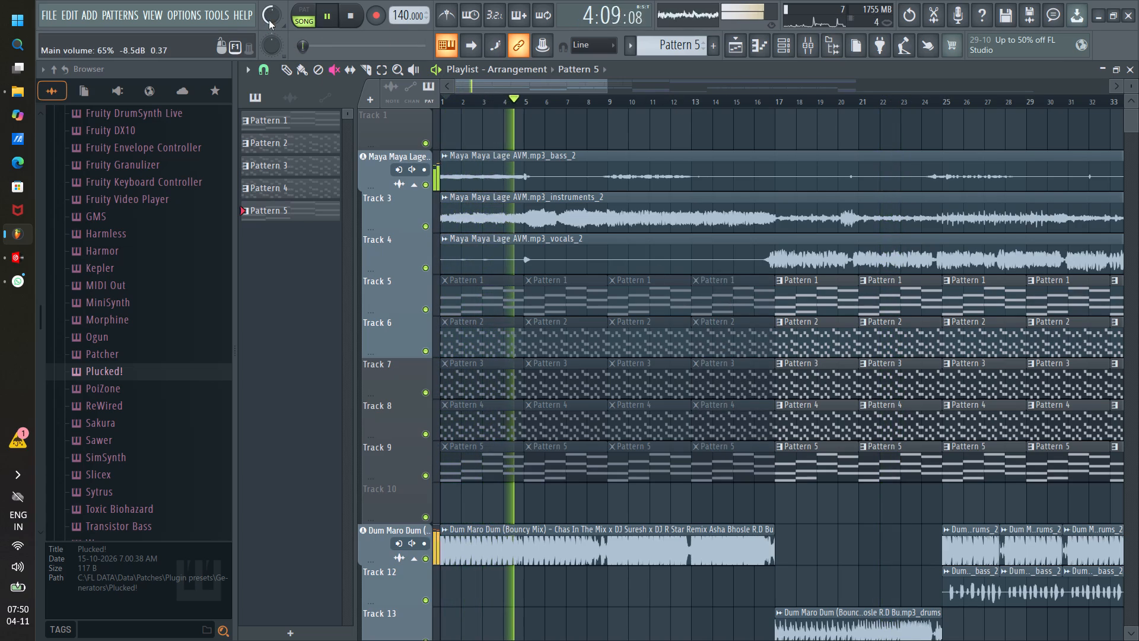
{"action": "scroll", "coordinate": [276, 14], "scroll_direction": "down", "scroll_amount": 2}
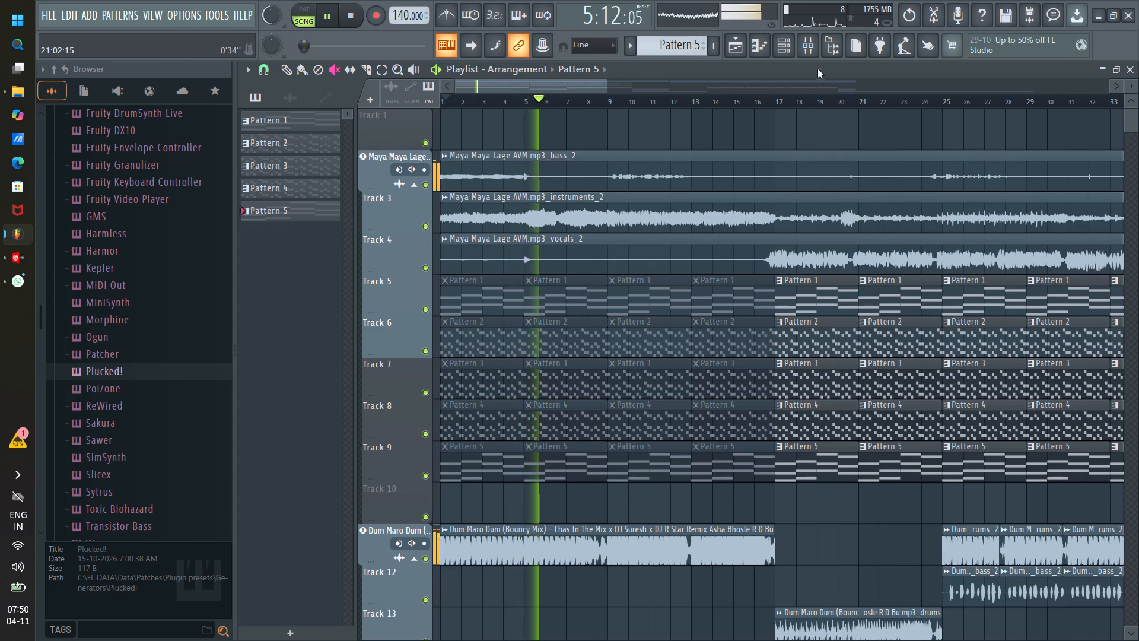
{"action": "left_click", "coordinate": [813, 46]}
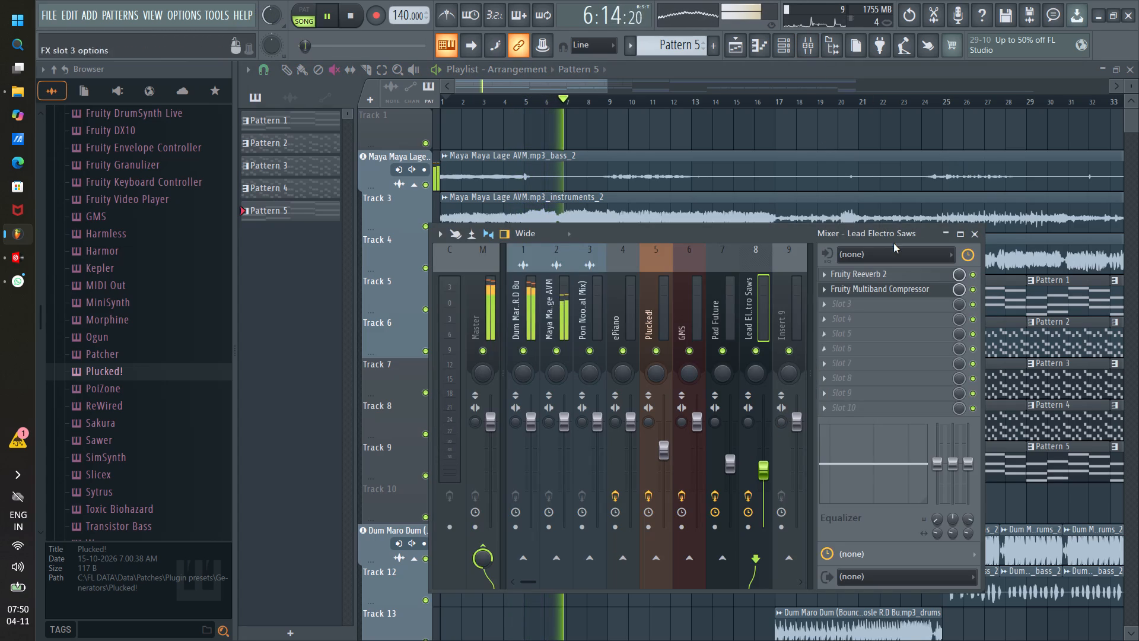
{"action": "left_click", "coordinate": [978, 232]}
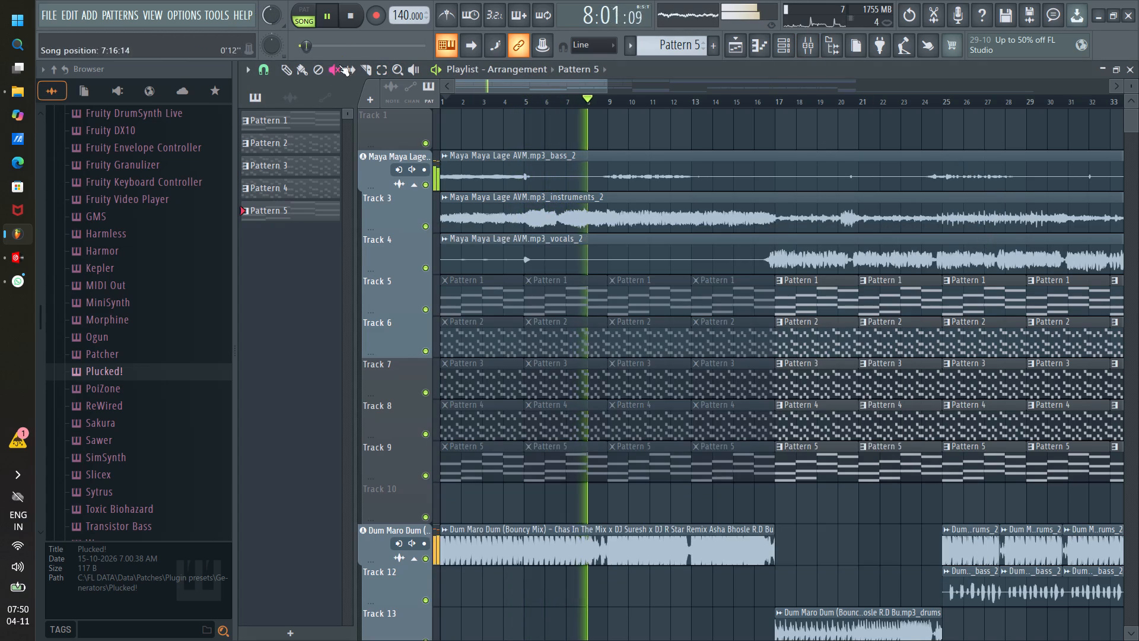
Switch back to the Paint tool, replay the lead-in to bar 17 to hear the patterns enter, and check the mixer levels.
{"action": "left_click", "coordinate": [297, 72]}
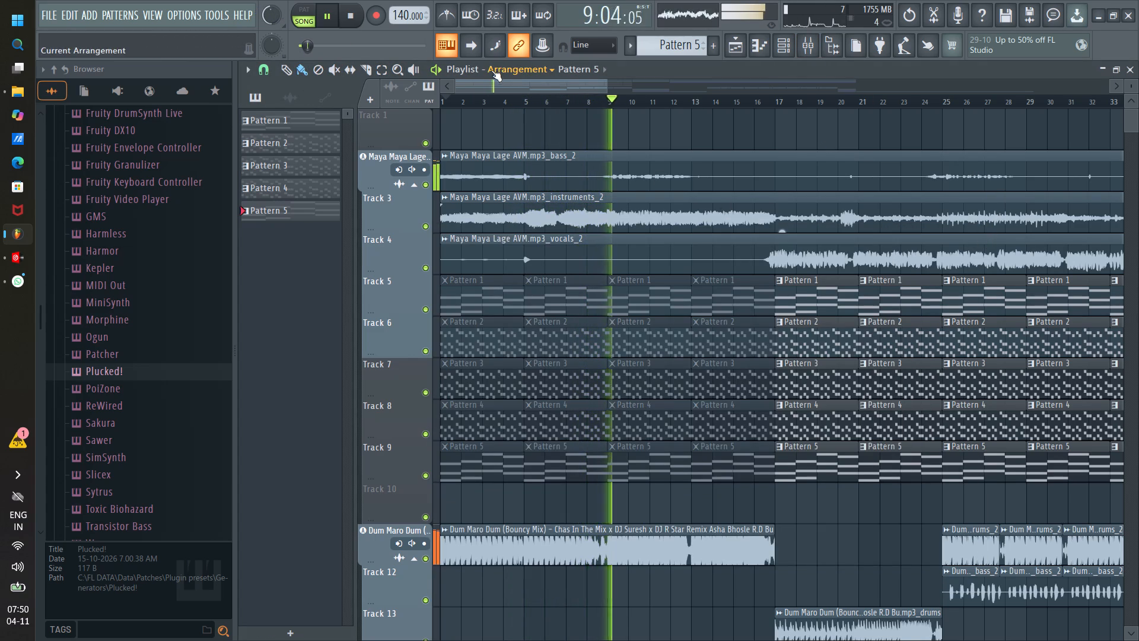
{"action": "left_click_drag", "start_coordinate": [495, 82], "coordinate": [528, 91]}
{"action": "left_click", "coordinate": [594, 105]}
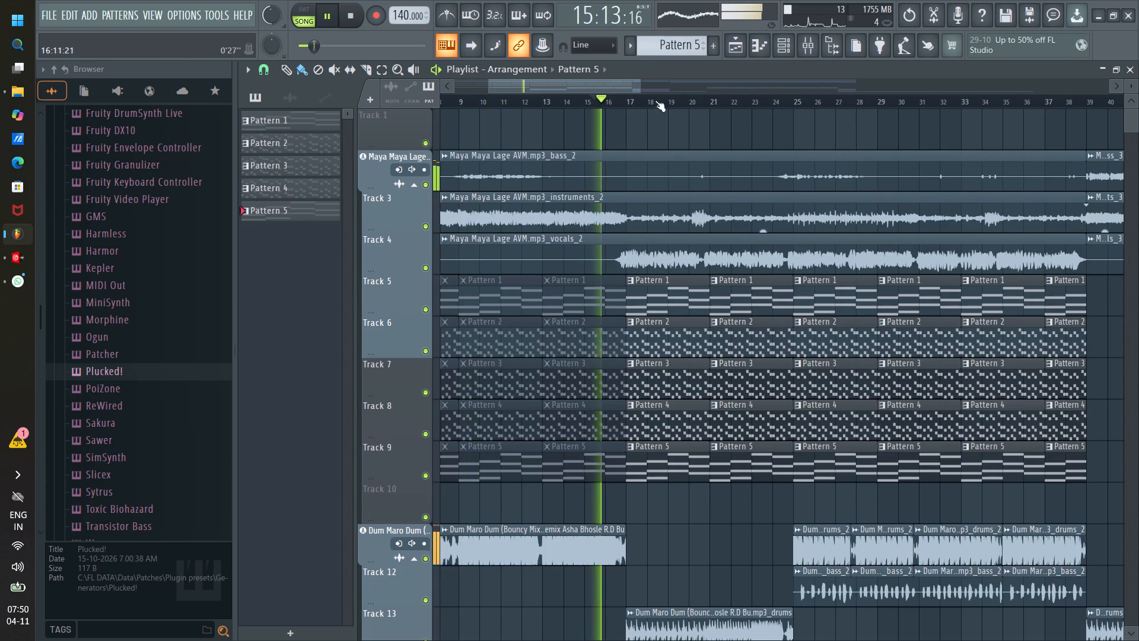
{"action": "scroll", "coordinate": [668, 98], "scroll_direction": "up", "scroll_amount": 4}
{"action": "scroll", "coordinate": [668, 98], "scroll_direction": "down", "scroll_amount": 2}
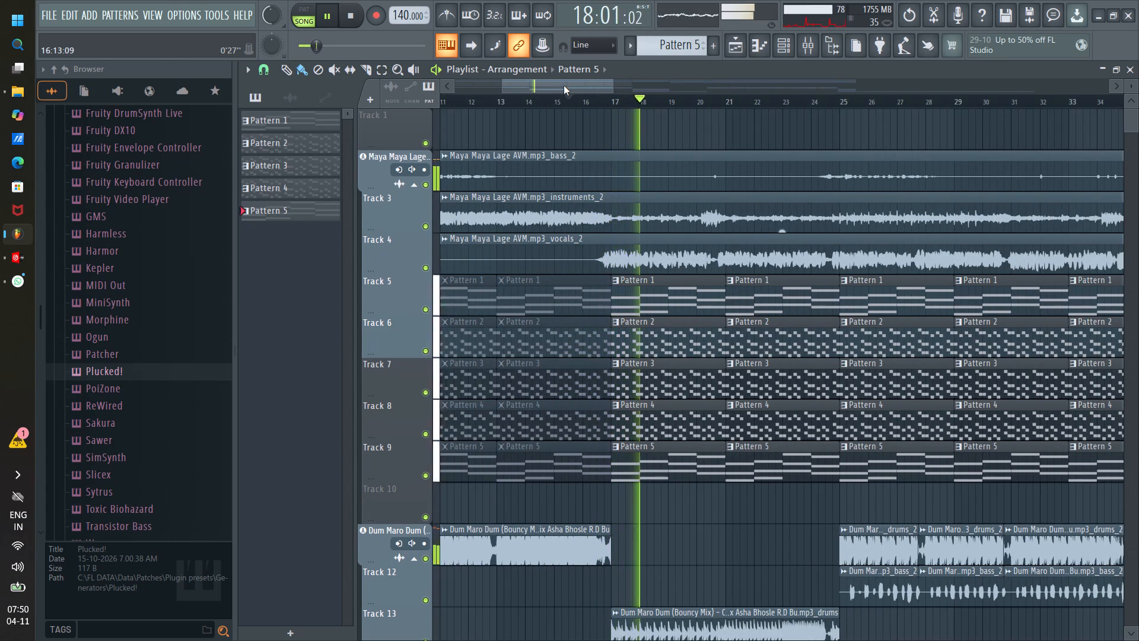
{"action": "key", "text": "space"}
{"action": "key", "text": "space"}
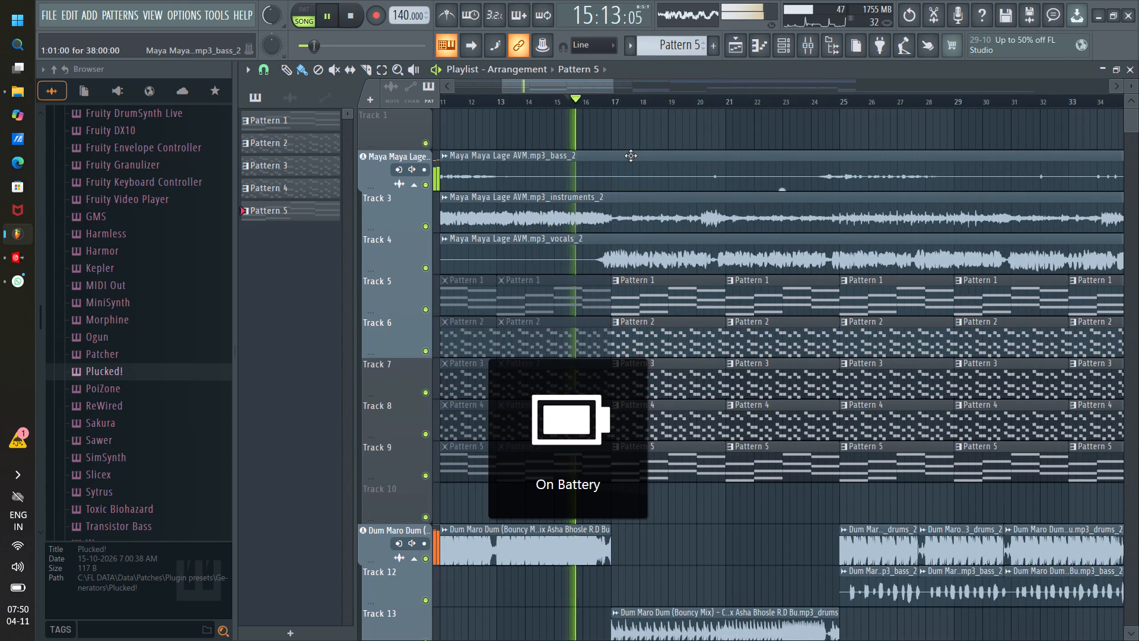
{"action": "scroll", "coordinate": [614, 97], "scroll_direction": "up", "scroll_amount": 2}
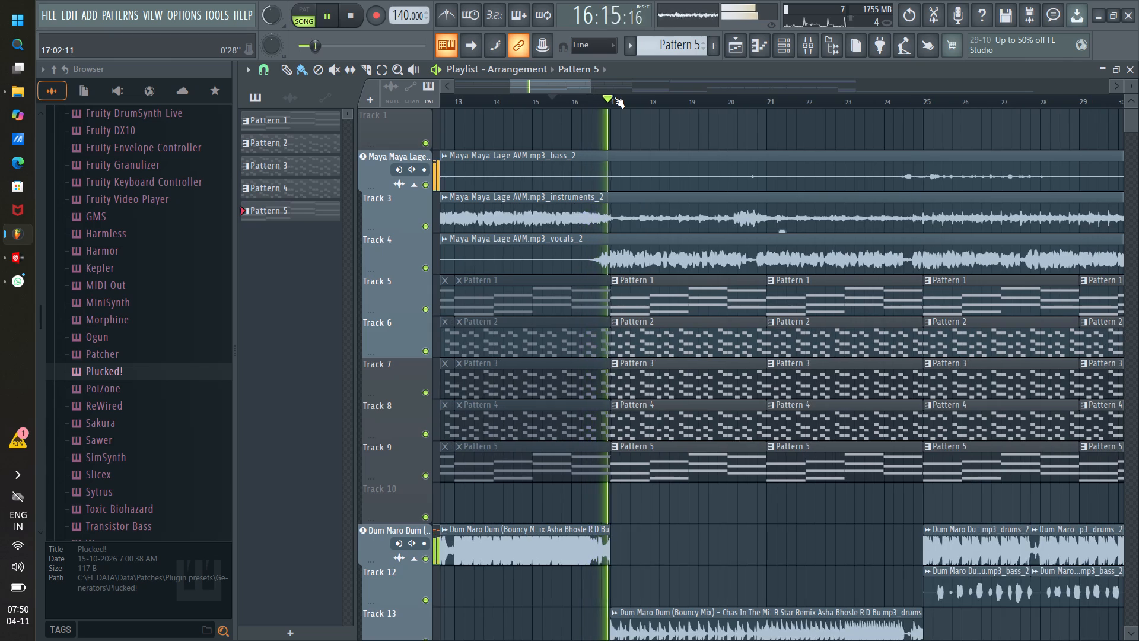
{"action": "scroll", "coordinate": [614, 97], "scroll_direction": "down", "scroll_amount": 1}
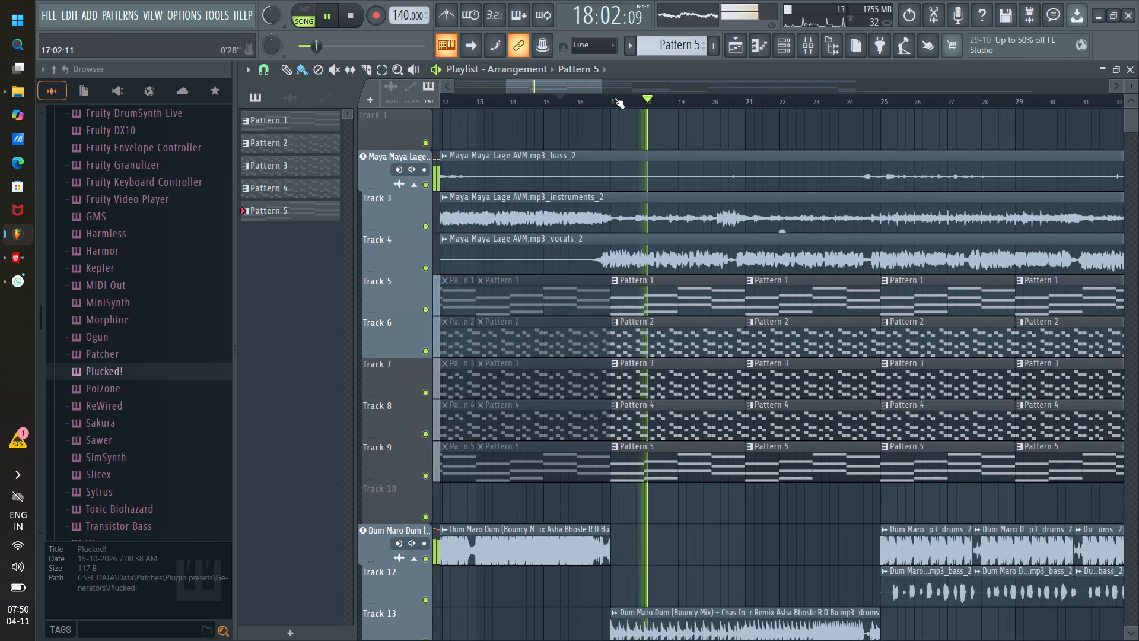
{"action": "left_click", "coordinate": [804, 52]}
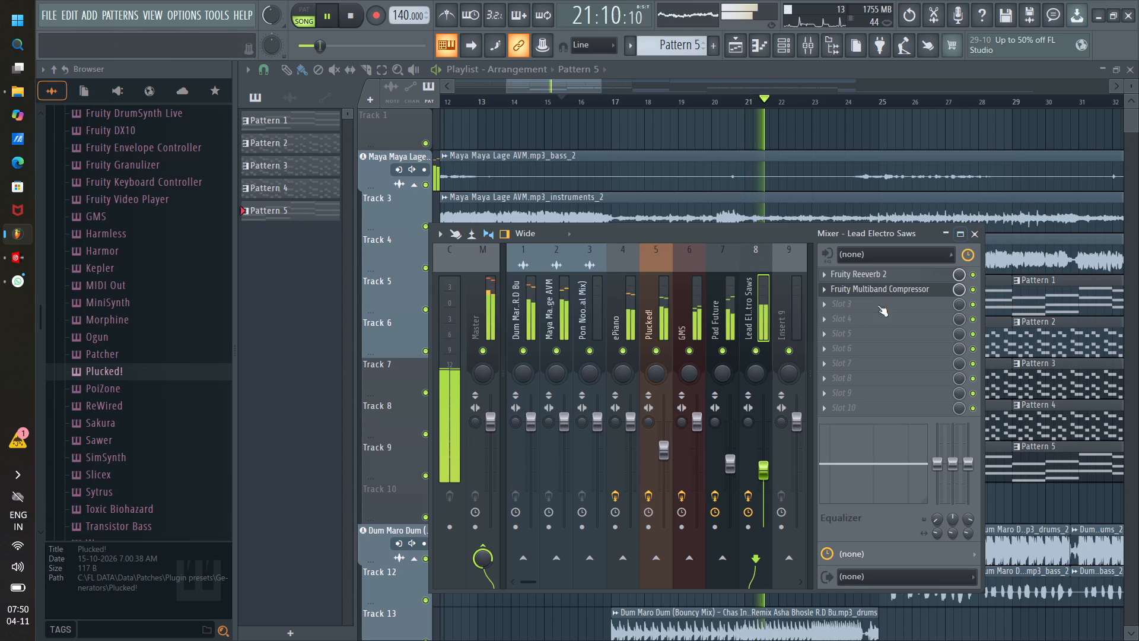
{"action": "left_click", "coordinate": [979, 235]}
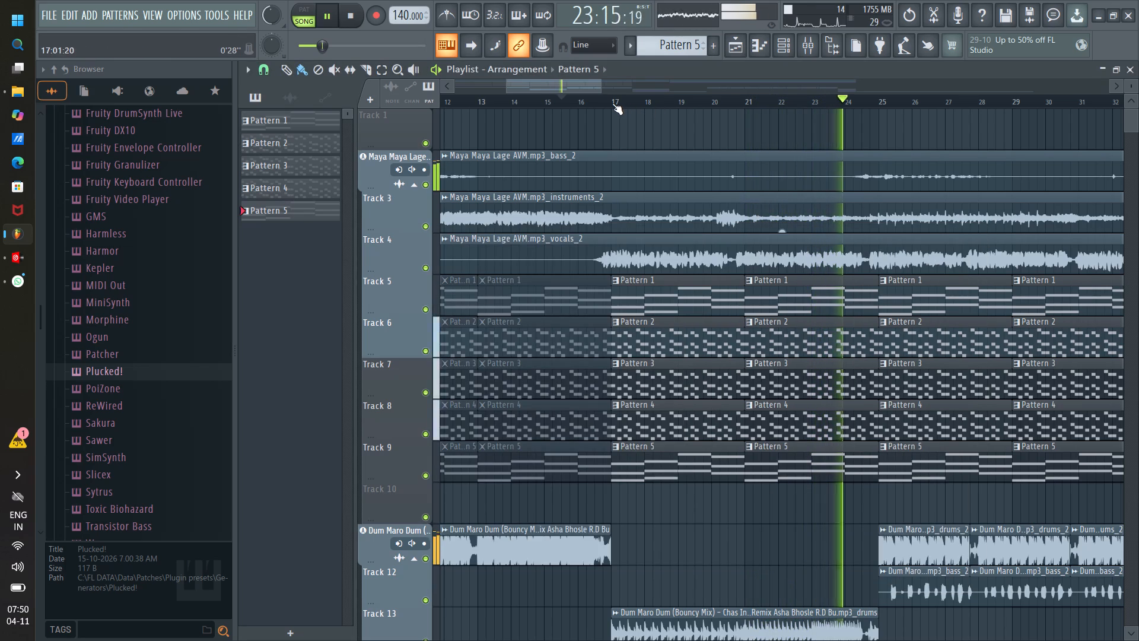
Select bars 17 to 24 on the timeline as the loop region, ending at bar 25.
{"action": "right_click_drag", "start_coordinate": [610, 103], "coordinate": [863, 150]}
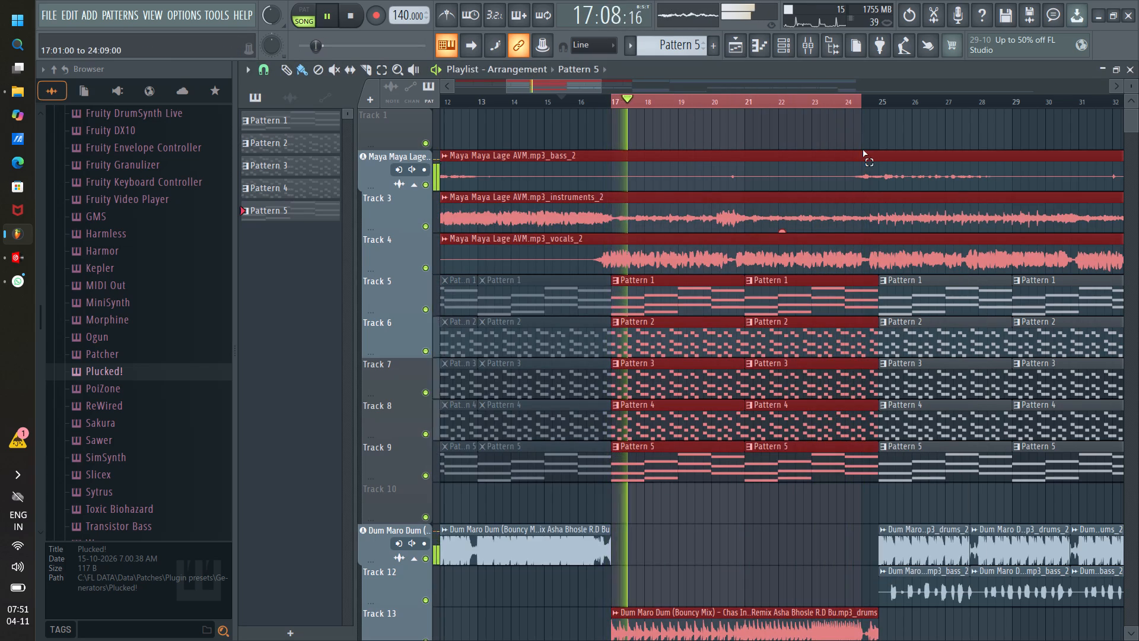
{"action": "right_click_drag", "start_coordinate": [863, 150], "coordinate": [879, 156]}
Solo playlist Track 5 and lower the ePiano mixer track's volume while the selection loops.
{"action": "scroll", "coordinate": [624, 100], "scroll_direction": "up", "scroll_amount": 6}
{"action": "right_click", "coordinate": [425, 313]}
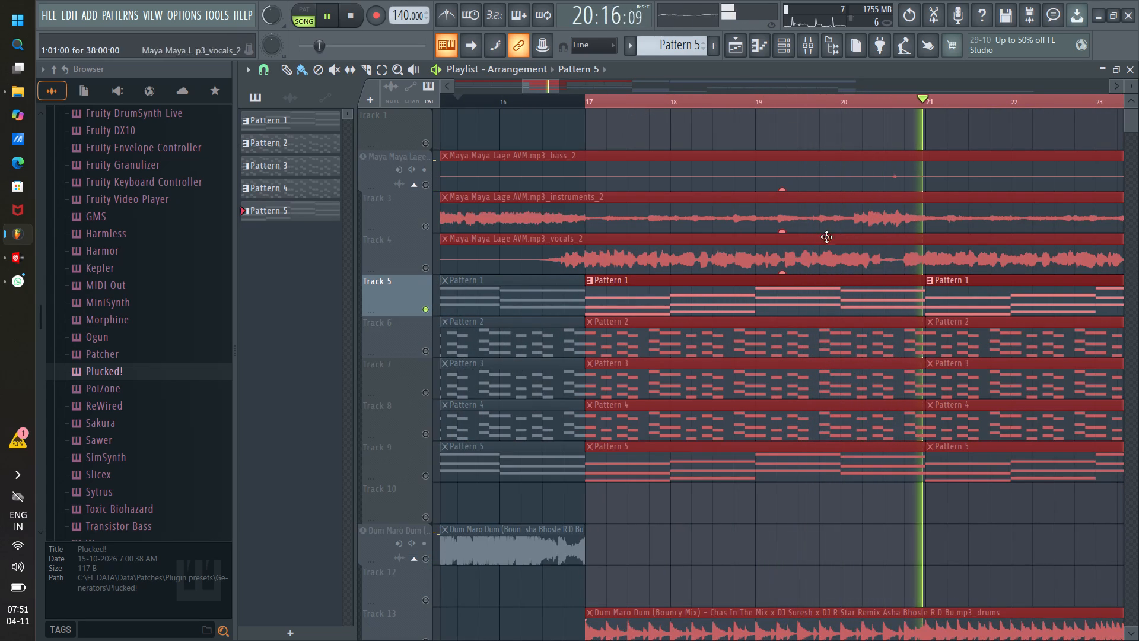
{"action": "left_click", "coordinate": [808, 44]}
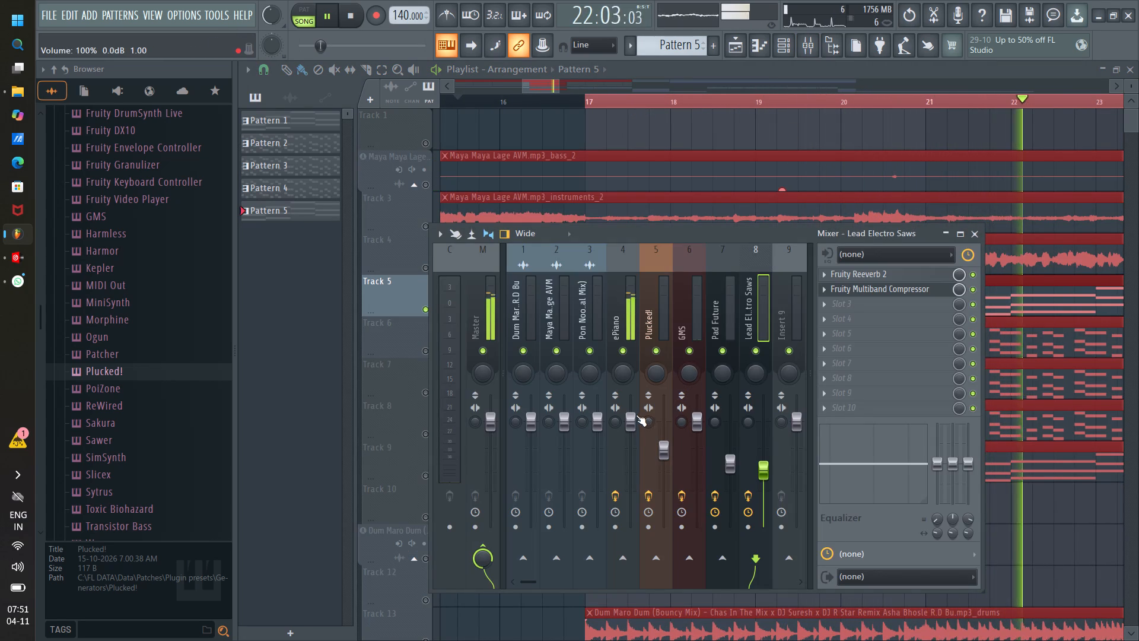
{"action": "scroll", "coordinate": [635, 415], "scroll_direction": "down", "scroll_amount": 7}
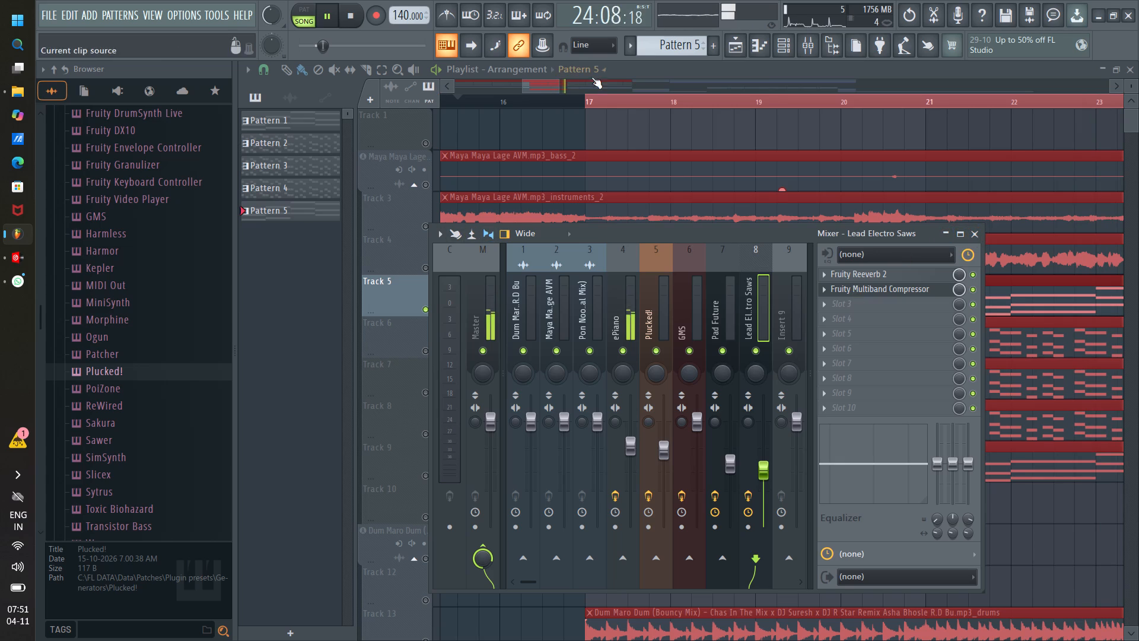
{"action": "left_click", "coordinate": [545, 84]}
Solo playlist Track 6 and check the Plucked! level in the mixer.
{"action": "right_click", "coordinate": [425, 356]}
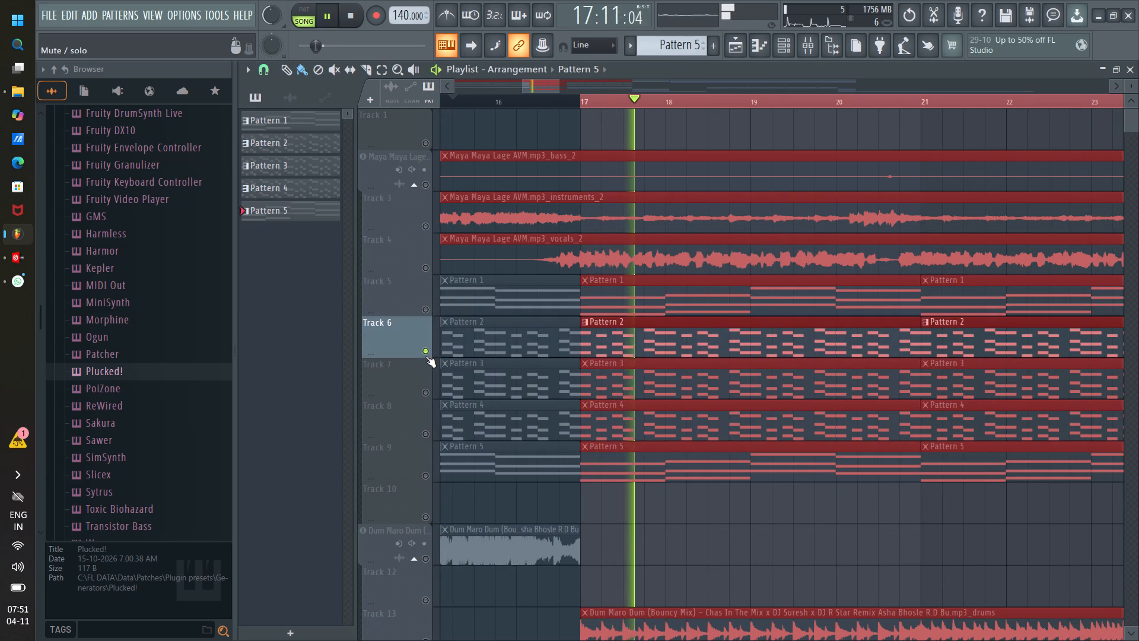
{"action": "left_click", "coordinate": [809, 51]}
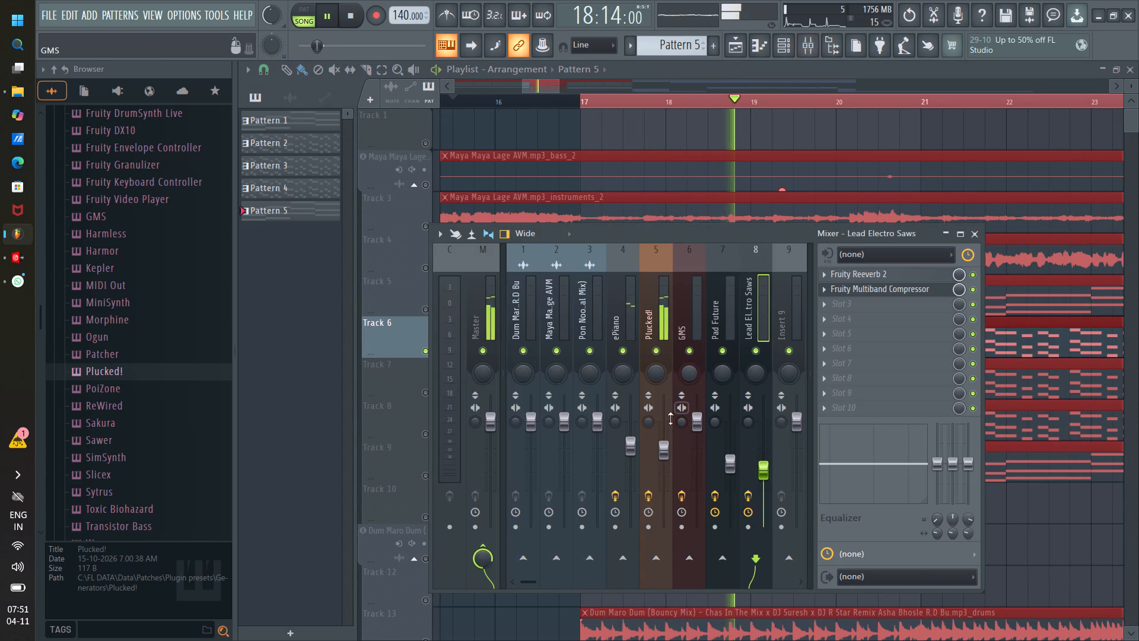
{"action": "left_click", "coordinate": [971, 237]}
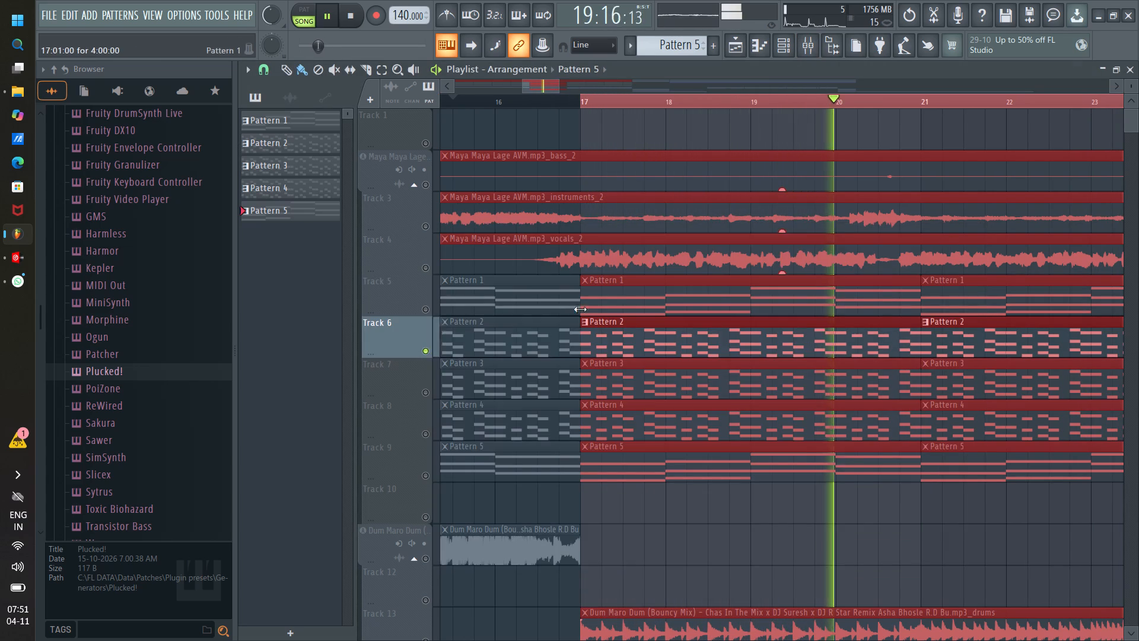
Unmute playlist Tracks 5, 7, 8 and 9 alongside Track 6 so the five patterns play together.
{"action": "left_click", "coordinate": [427, 307]}
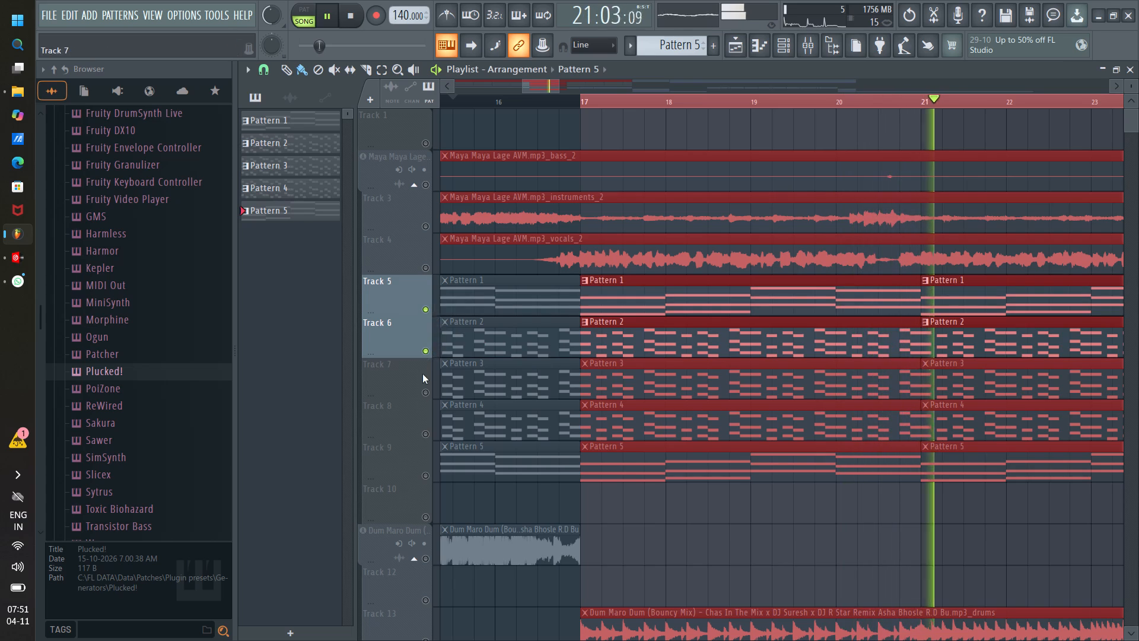
{"action": "left_click", "coordinate": [425, 389]}
{"action": "left_click", "coordinate": [425, 437]}
{"action": "left_click", "coordinate": [424, 479]}
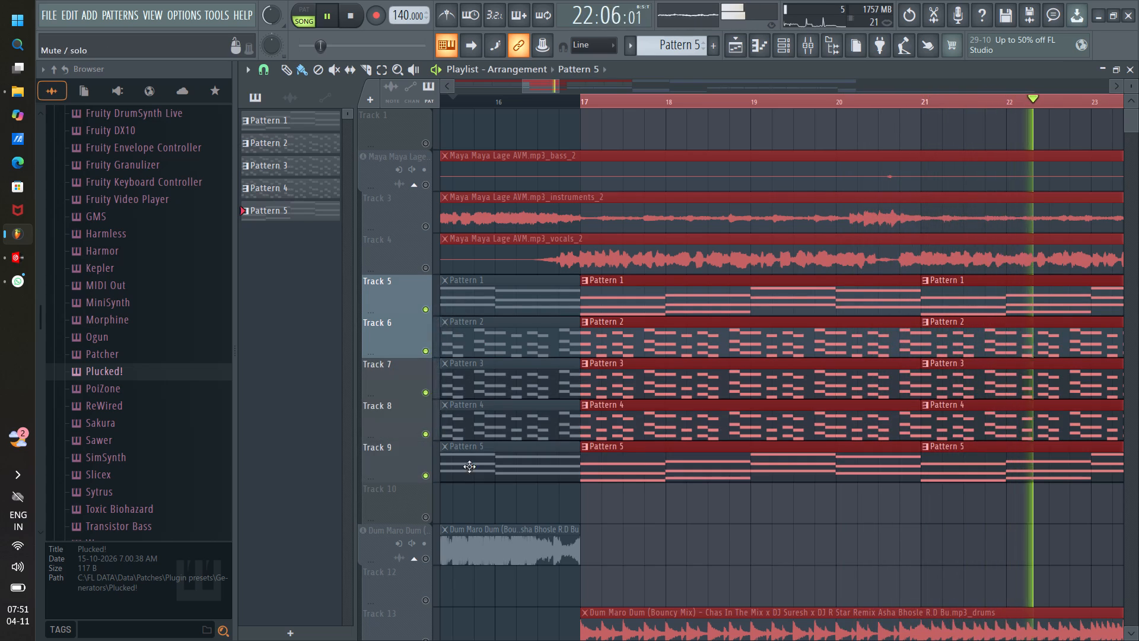
Unmute playlist Track 4 so the Maya Maya Lage vocals play with the five patterns.
{"action": "scroll", "coordinate": [626, 345], "scroll_direction": "up", "scroll_amount": 3}
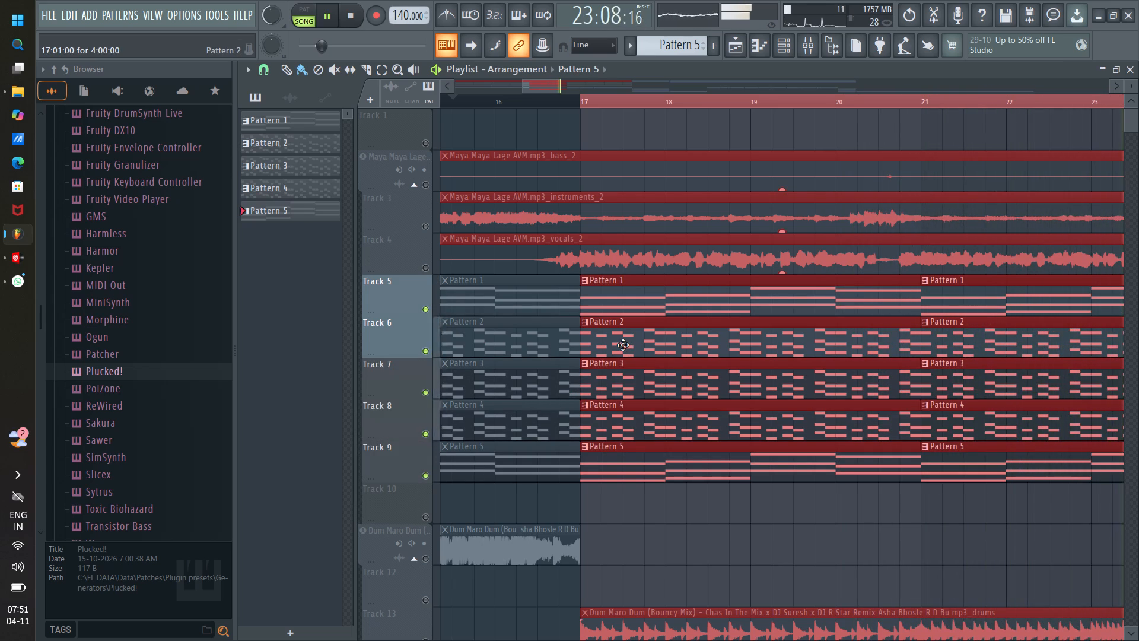
{"action": "left_click", "coordinate": [425, 271]}
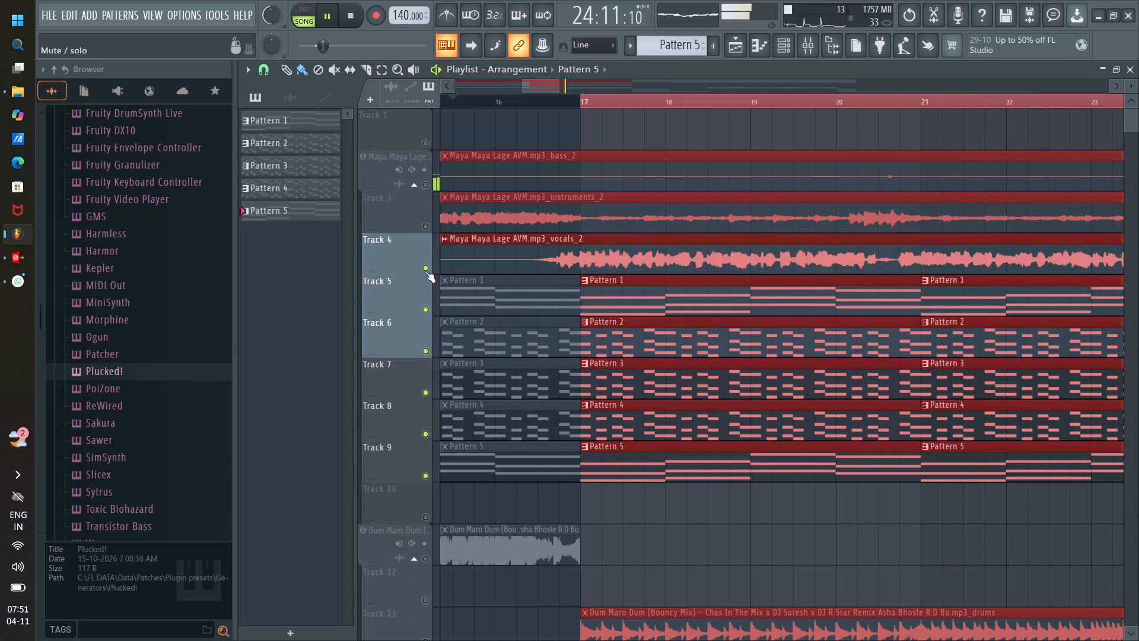
Pull the Plucked!, GMS, Pad Future and Lead Electro Saws mixer tracks down to 0% volume.
{"action": "left_click", "coordinate": [806, 51]}
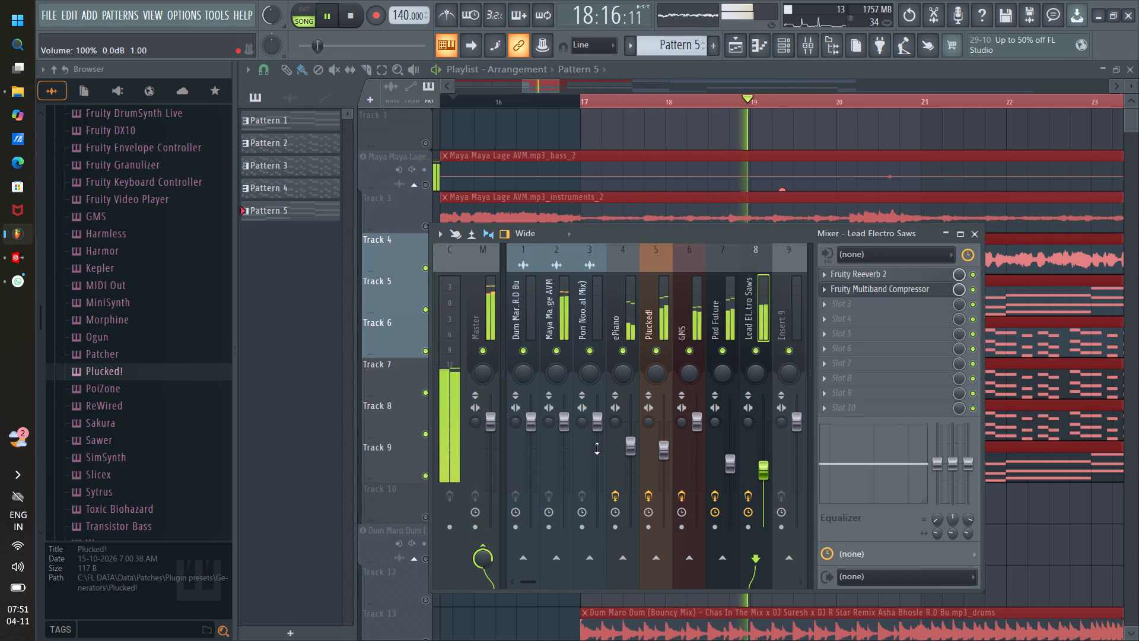
{"action": "left_click_drag", "start_coordinate": [660, 449], "coordinate": [698, 142]}
{"action": "left_click_drag", "start_coordinate": [696, 420], "coordinate": [702, 141]}
{"action": "left_click_drag", "start_coordinate": [733, 468], "coordinate": [732, 145]}
{"action": "left_click_drag", "start_coordinate": [770, 467], "coordinate": [793, 50]}
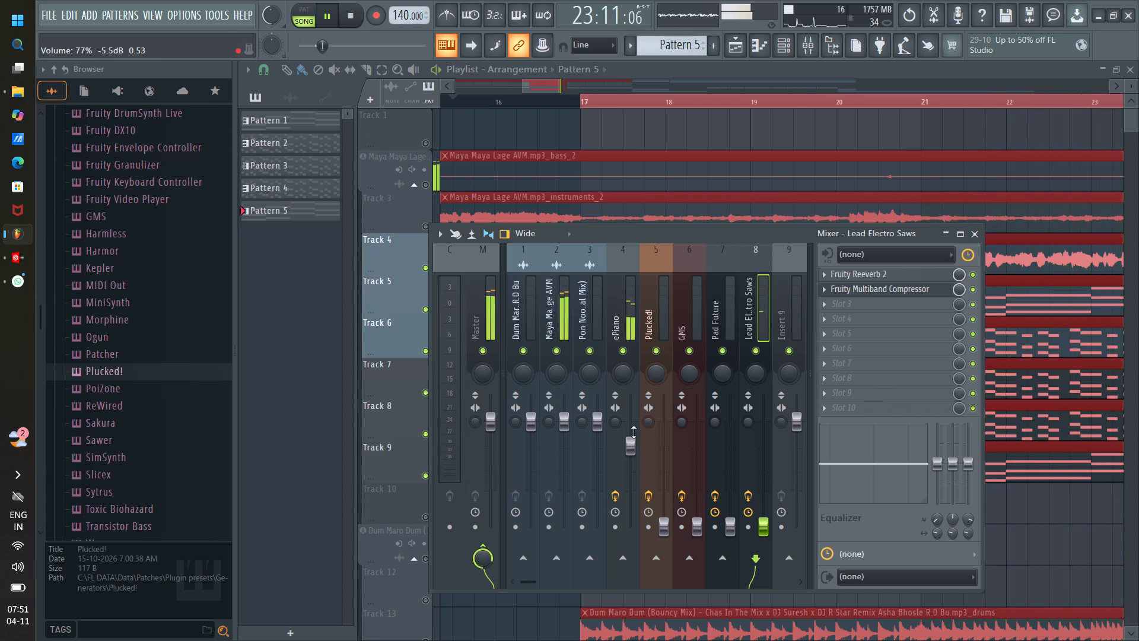
Try small changes to the ePiano mixer track's volume and settle it at 77%.
{"action": "scroll", "coordinate": [633, 437], "scroll_direction": "up", "scroll_amount": 2}
{"action": "scroll", "coordinate": [633, 437], "scroll_direction": "down", "scroll_amount": 2}
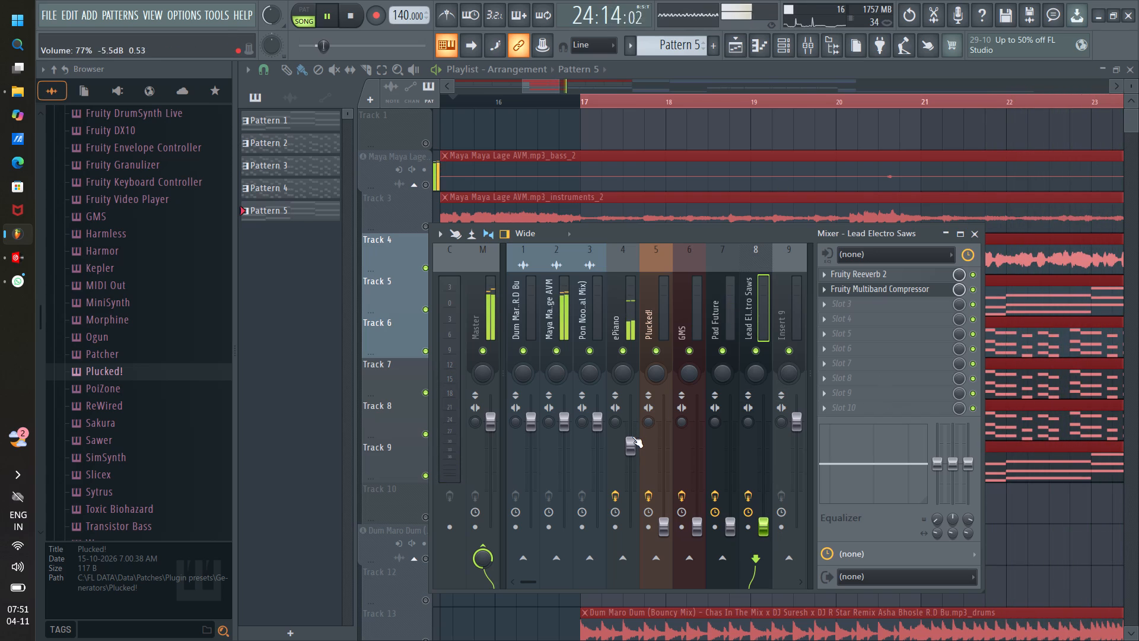
Raise the Plucked! mixer track's volume gradually to about 43% against the vocals and ePiano.
{"action": "scroll", "coordinate": [661, 485], "scroll_direction": "up", "scroll_amount": 6}
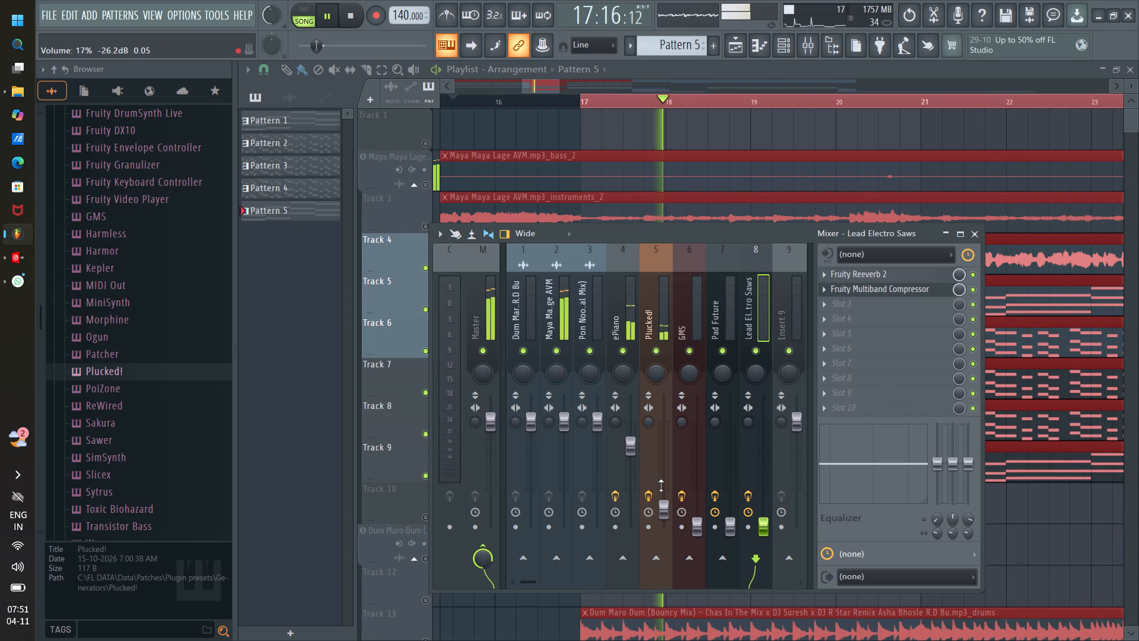
{"action": "scroll", "coordinate": [661, 485], "scroll_direction": "up", "scroll_amount": 5}
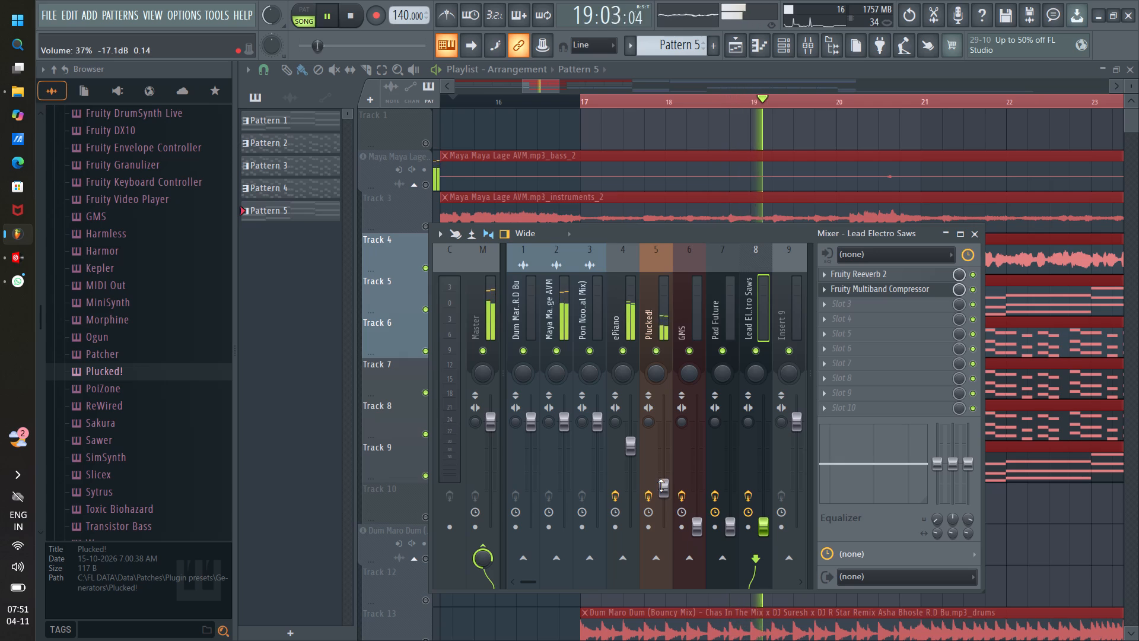
{"action": "scroll", "coordinate": [661, 485], "scroll_direction": "up", "scroll_amount": 2}
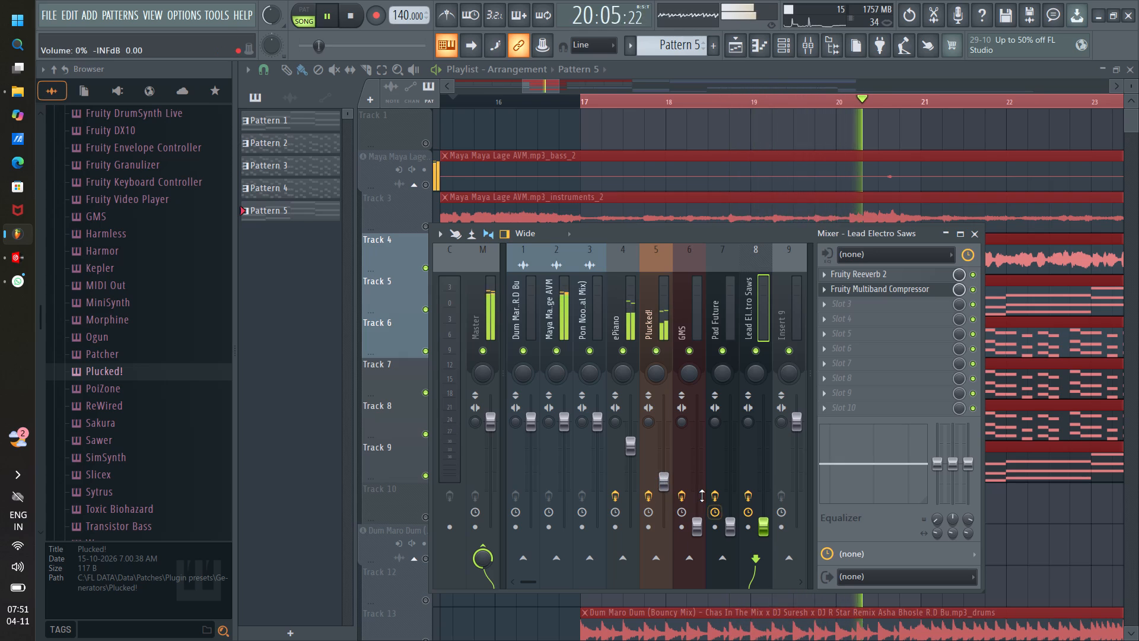
Bring up the GMS mixer track's volume gradually, settling at about 63%.
{"action": "scroll", "coordinate": [702, 494], "scroll_direction": "up", "scroll_amount": 6}
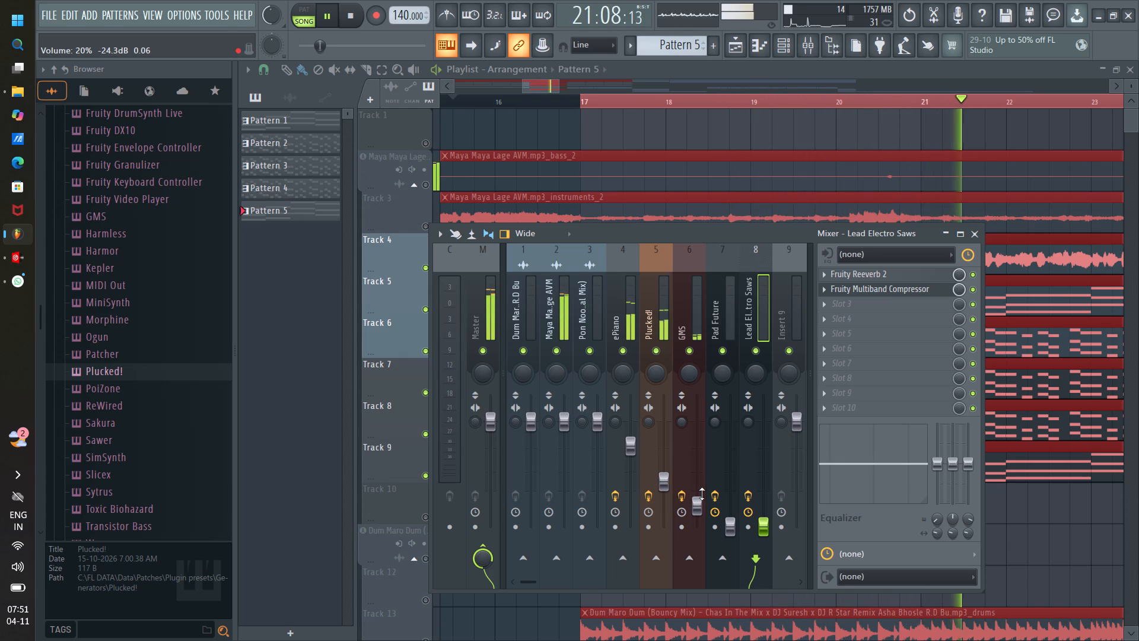
{"action": "scroll", "coordinate": [702, 494], "scroll_direction": "up", "scroll_amount": 4}
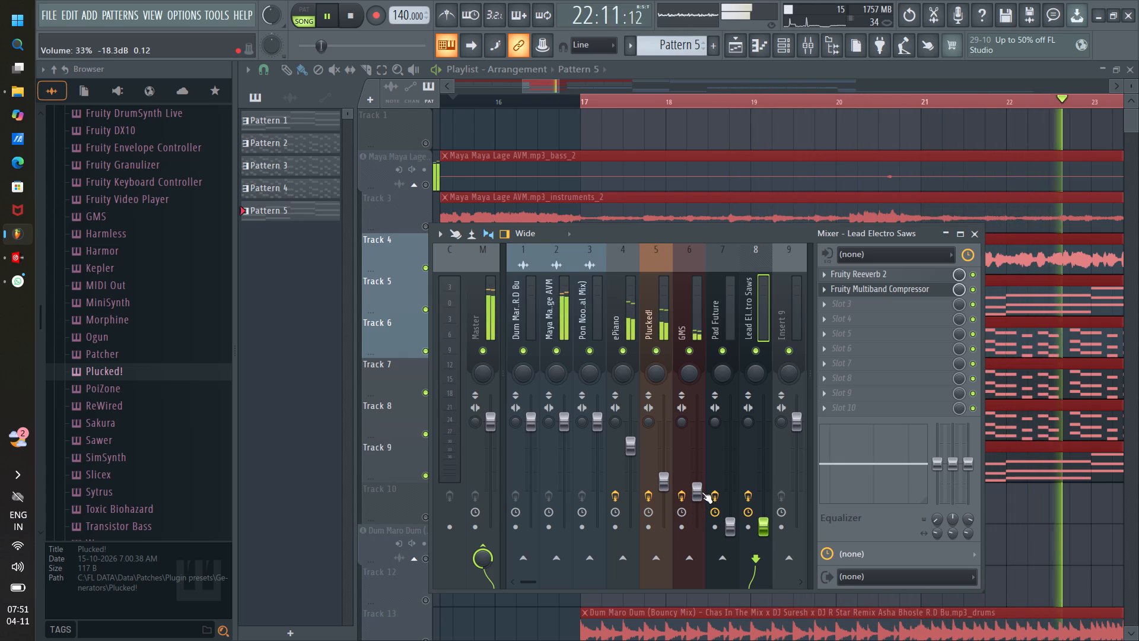
{"action": "scroll", "coordinate": [701, 492], "scroll_direction": "up", "scroll_amount": 3}
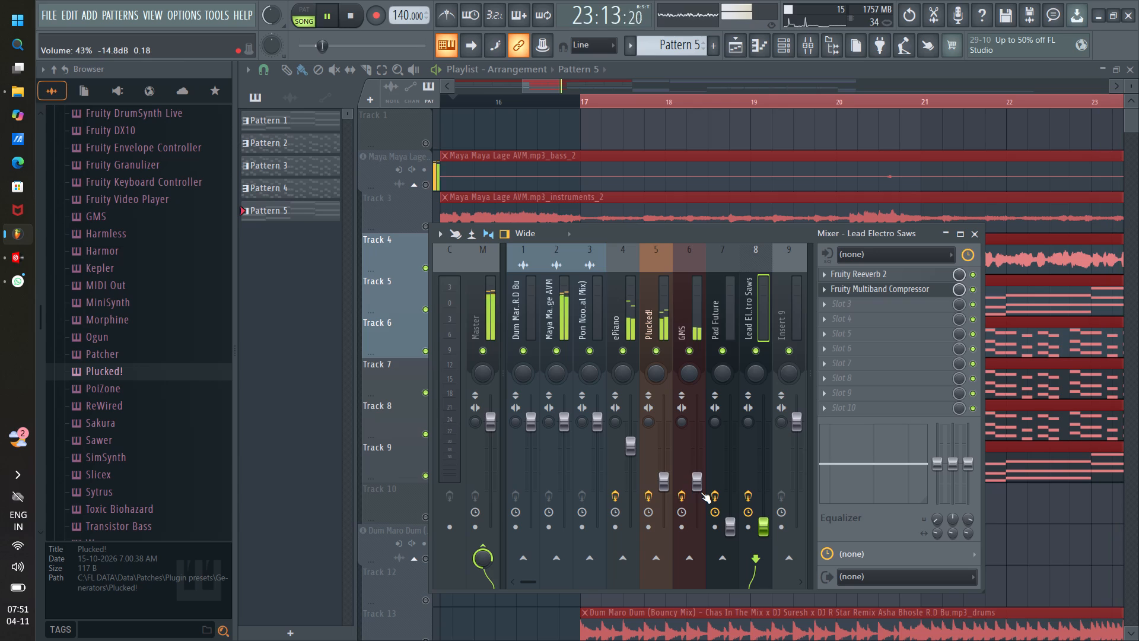
{"action": "scroll", "coordinate": [701, 492], "scroll_direction": "up", "scroll_amount": 3}
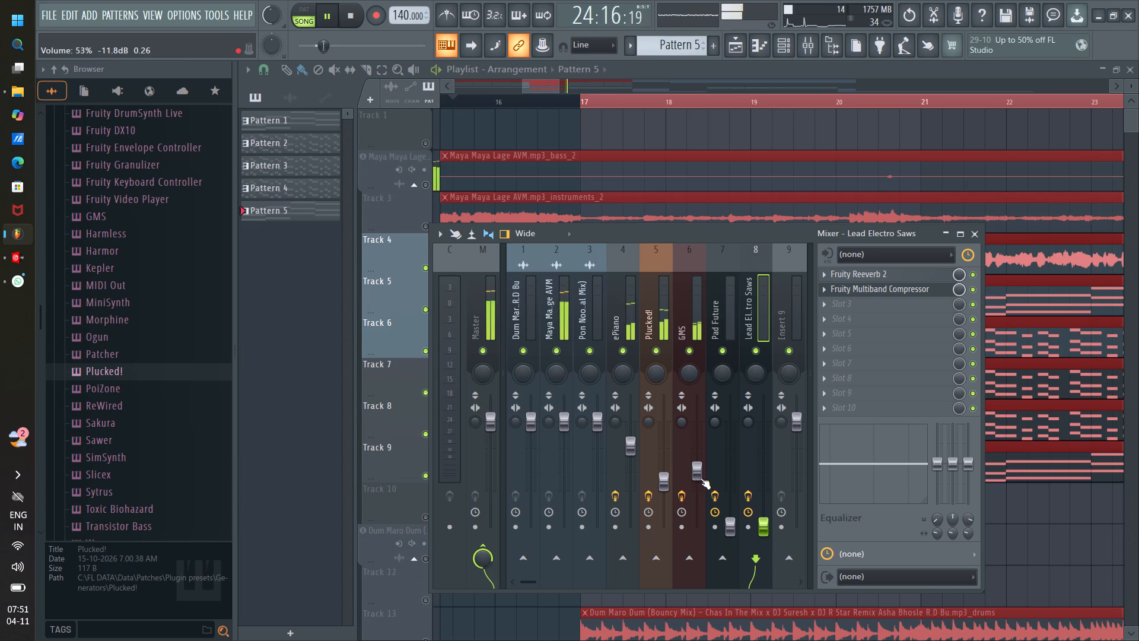
{"action": "scroll", "coordinate": [700, 475], "scroll_direction": "up", "scroll_amount": 4}
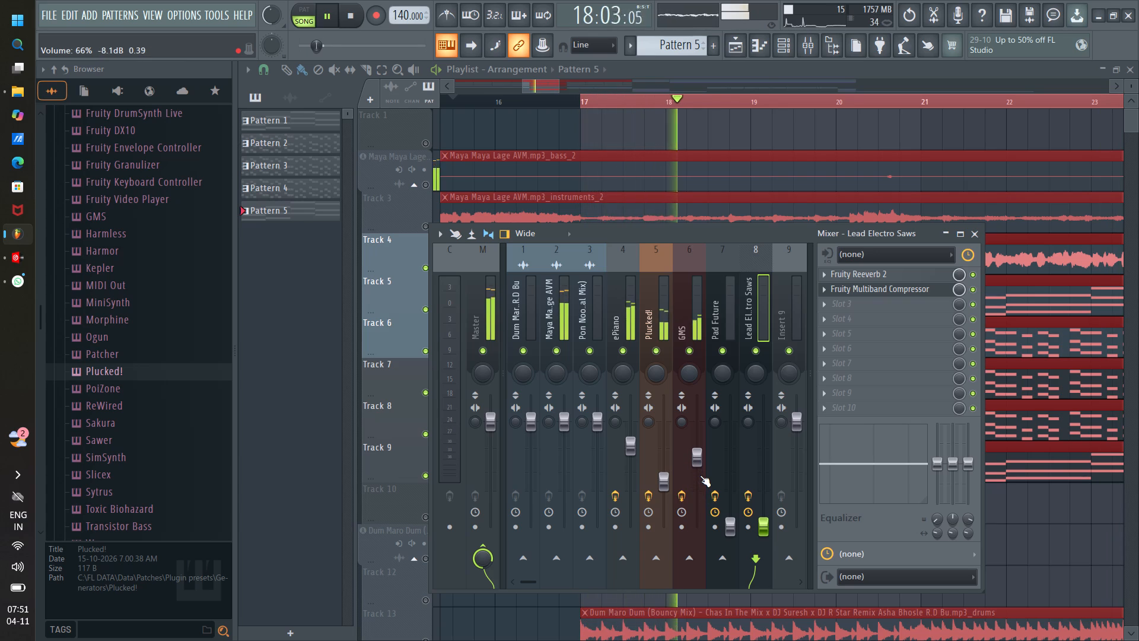
{"action": "scroll", "coordinate": [700, 475], "scroll_direction": "up", "scroll_amount": 1}
{"action": "scroll", "coordinate": [700, 475], "scroll_direction": "down", "scroll_amount": 2}
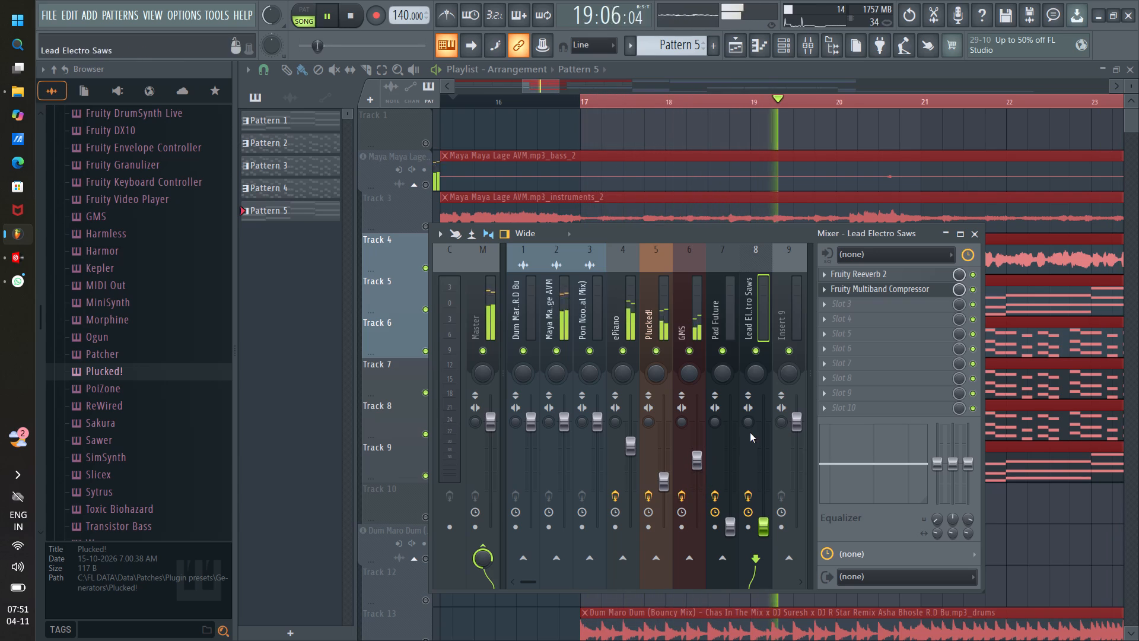
Bring up the Pad Future mixer track's volume, trying levels up to 50% and settling at 40%.
{"action": "scroll", "coordinate": [734, 440], "scroll_direction": "up", "scroll_amount": 7}
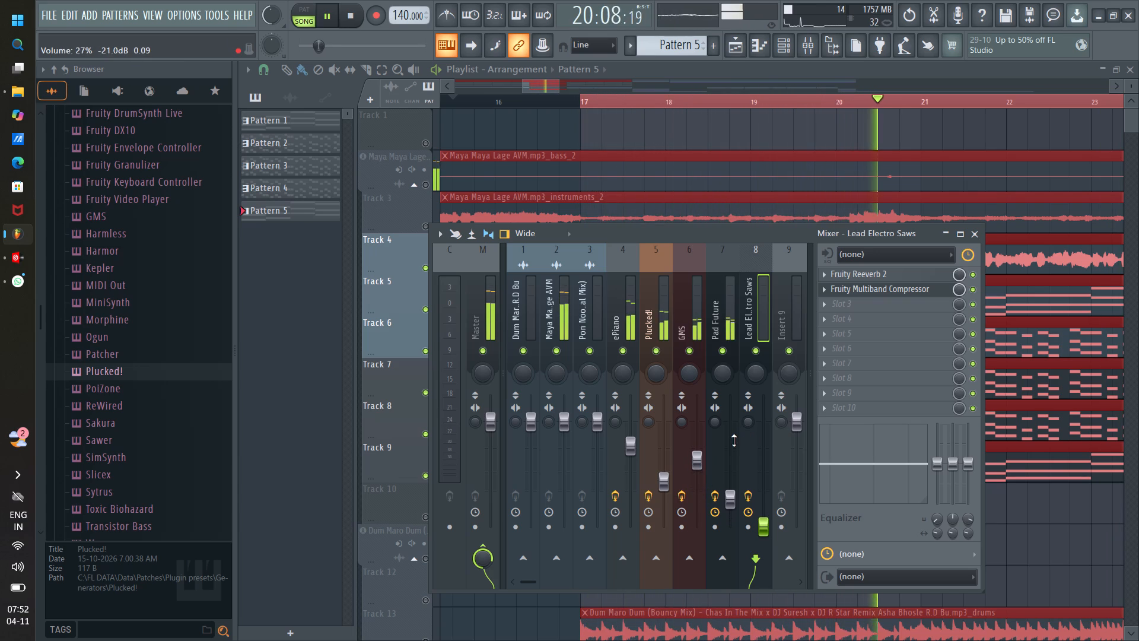
{"action": "scroll", "coordinate": [734, 440], "scroll_direction": "up", "scroll_amount": 4}
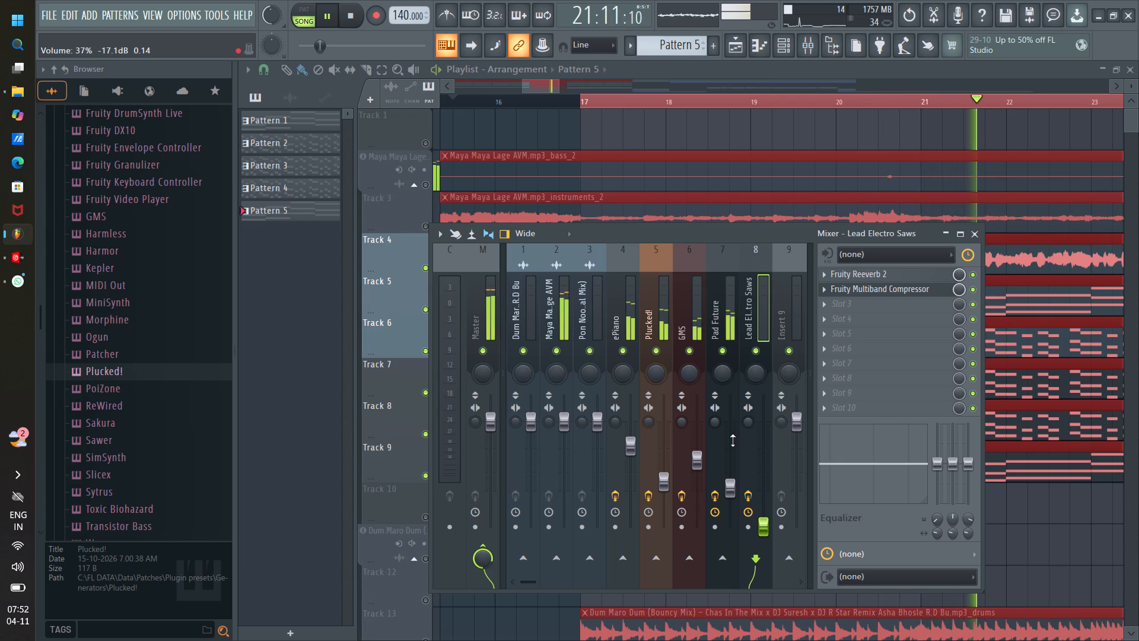
{"action": "scroll", "coordinate": [733, 440], "scroll_direction": "down", "scroll_amount": 1}
{"action": "scroll", "coordinate": [733, 440], "scroll_direction": "up", "scroll_amount": 2}
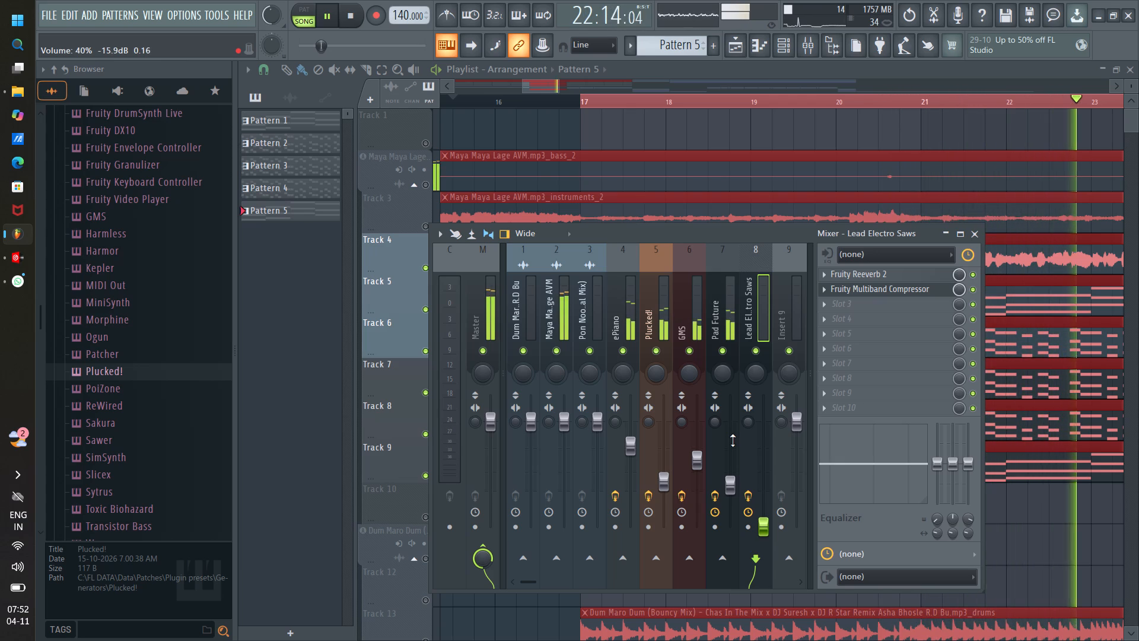
{"action": "scroll", "coordinate": [733, 440], "scroll_direction": "up", "scroll_amount": 8}
{"action": "scroll", "coordinate": [733, 440], "scroll_direction": "down", "scroll_amount": 5}
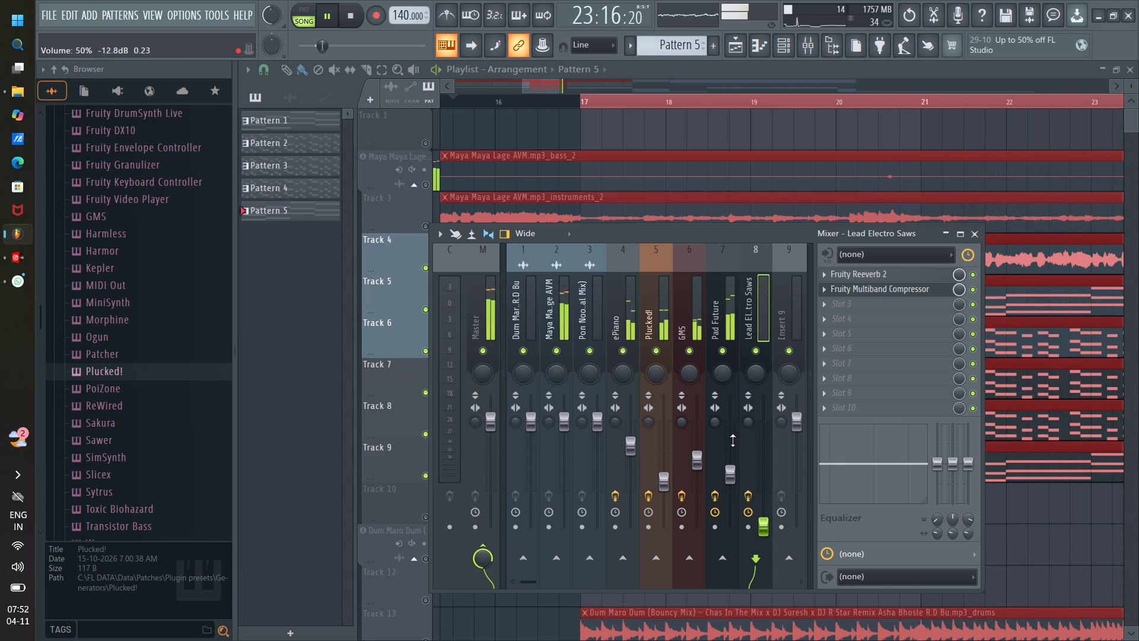
{"action": "scroll", "coordinate": [733, 440], "scroll_direction": "down", "scroll_amount": 3}
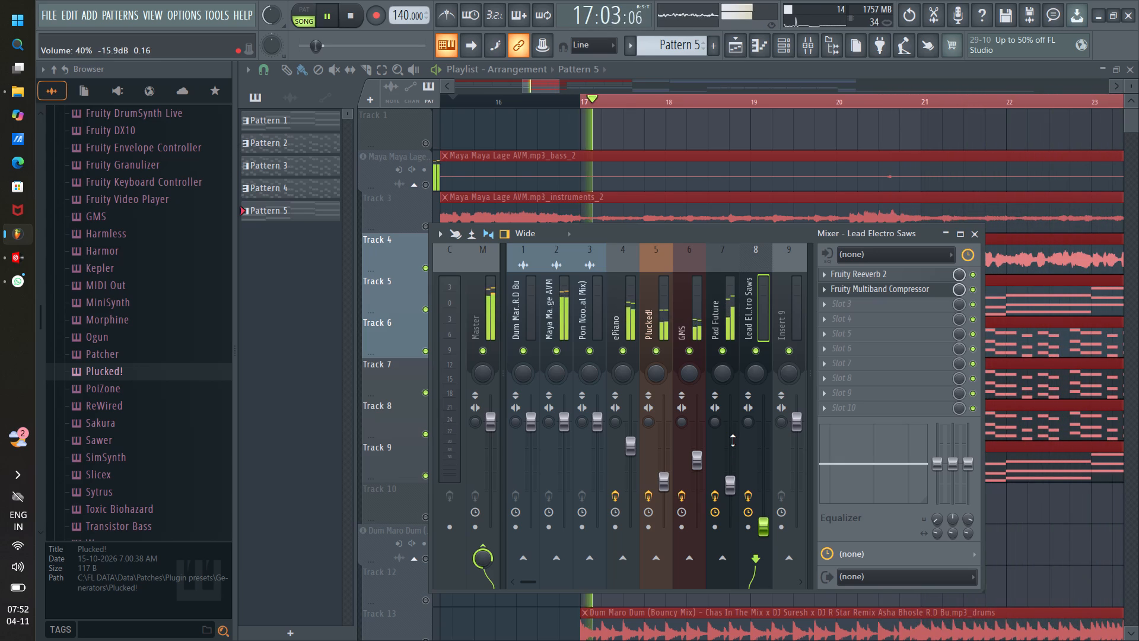
Raise the Lead Electro Saws mixer track's volume to 27% and close the mixer.
{"action": "scroll", "coordinate": [763, 489], "scroll_direction": "up", "scroll_amount": 6}
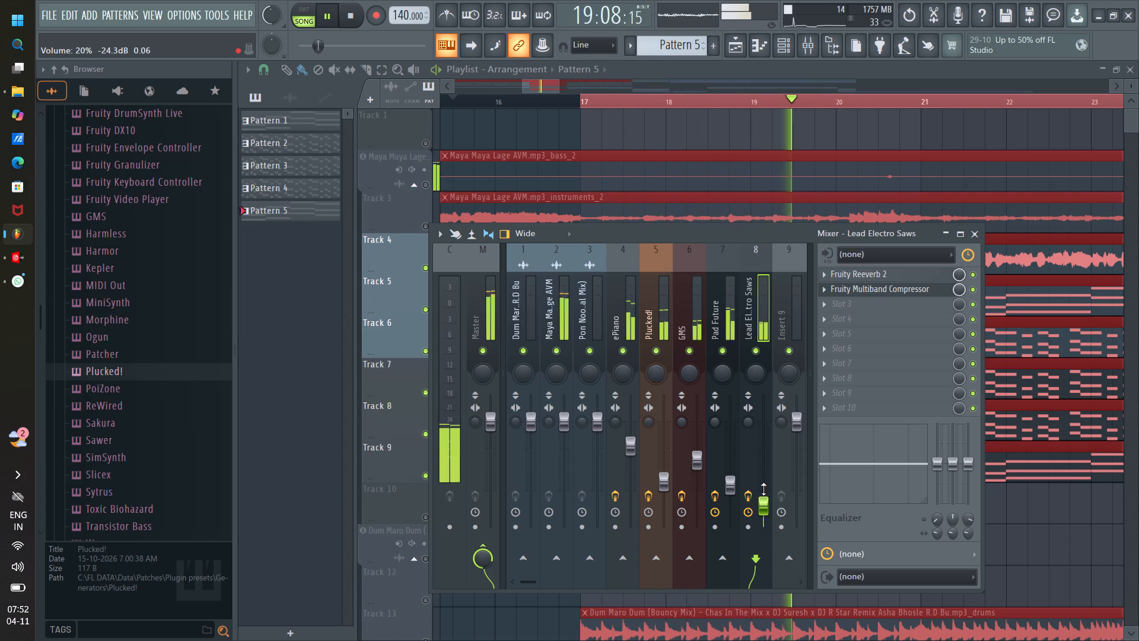
{"action": "scroll", "coordinate": [763, 489], "scroll_direction": "up", "scroll_amount": 3}
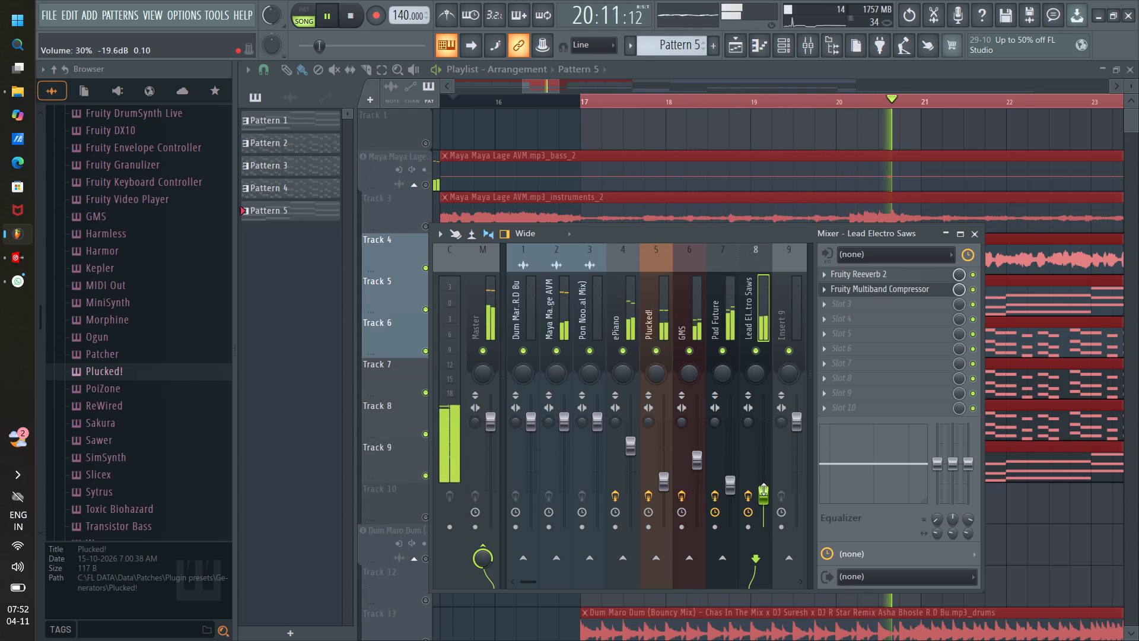
{"action": "scroll", "coordinate": [763, 489], "scroll_direction": "up", "scroll_amount": 1}
{"action": "scroll", "coordinate": [763, 489], "scroll_direction": "down", "scroll_amount": 2}
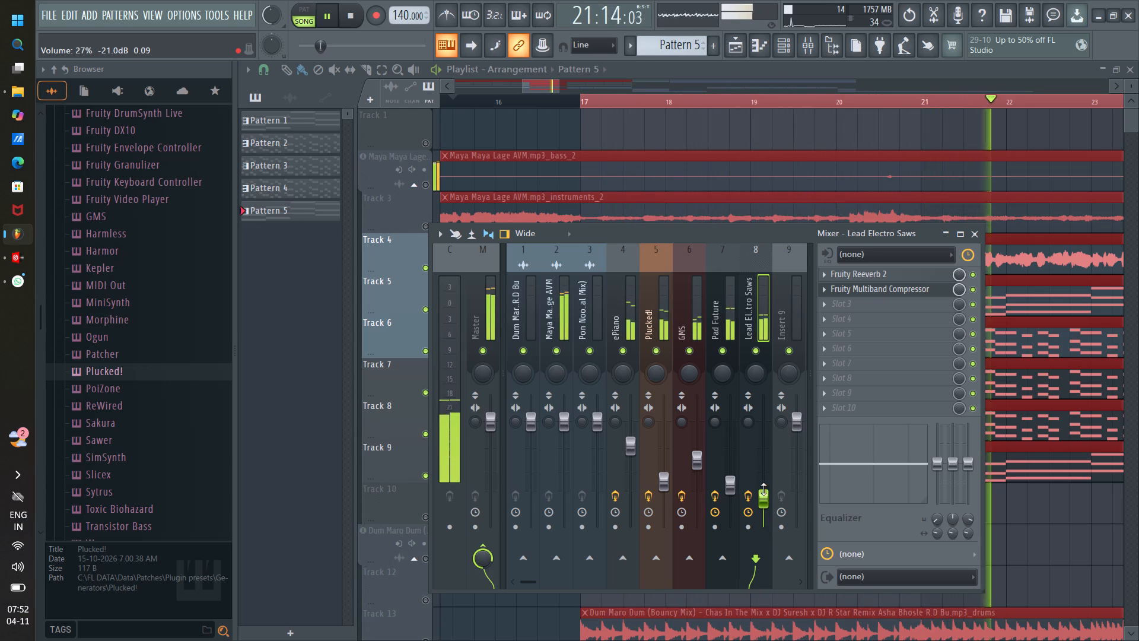
{"action": "scroll", "coordinate": [763, 489], "scroll_direction": "down", "scroll_amount": 1}
{"action": "scroll", "coordinate": [763, 489], "scroll_direction": "up", "scroll_amount": 1}
{"action": "left_click", "coordinate": [973, 230]}
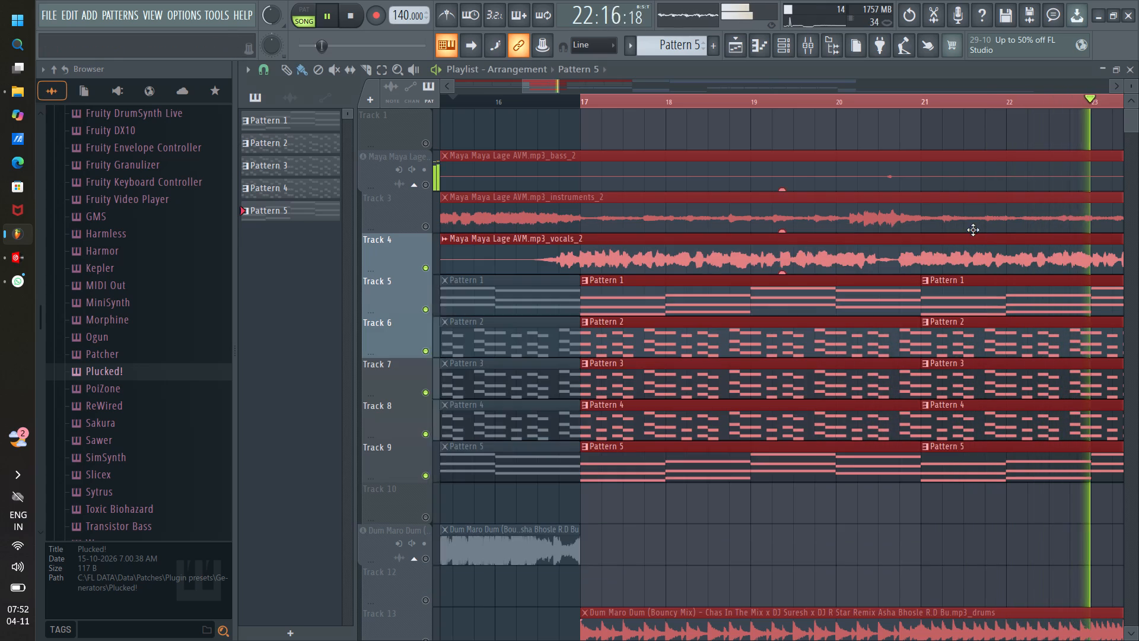
Clear the bars 17 to 24 loop region and restart playback within bar 16.
{"action": "left_click", "coordinate": [537, 82]}
{"action": "double_click", "coordinate": [532, 100]}
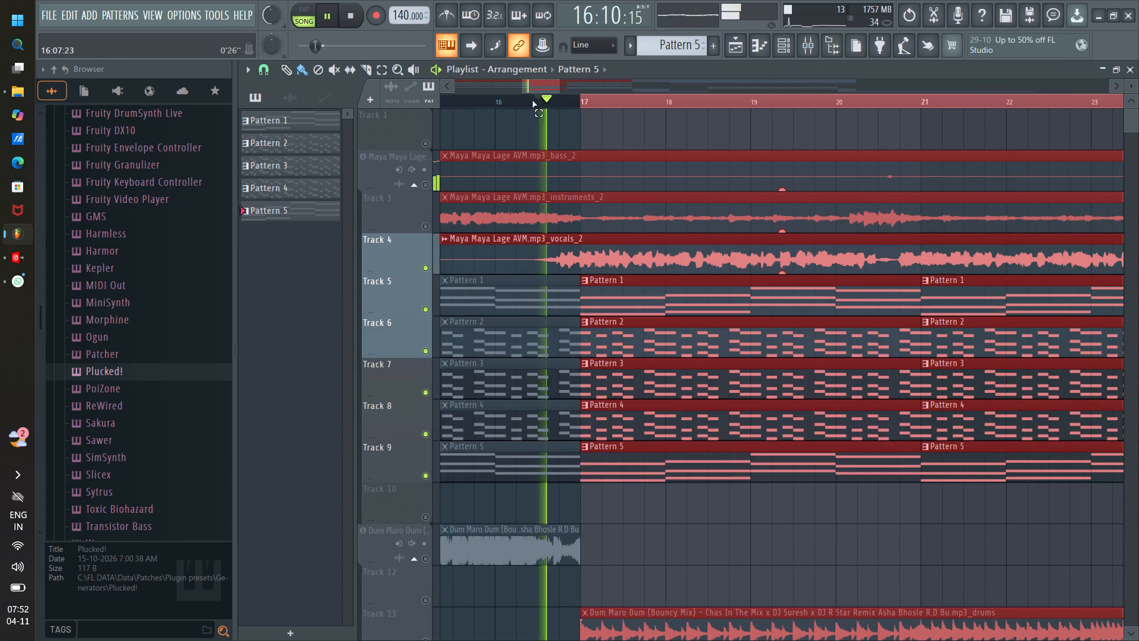
{"action": "scroll", "coordinate": [532, 100], "scroll_direction": "down", "scroll_amount": 4}
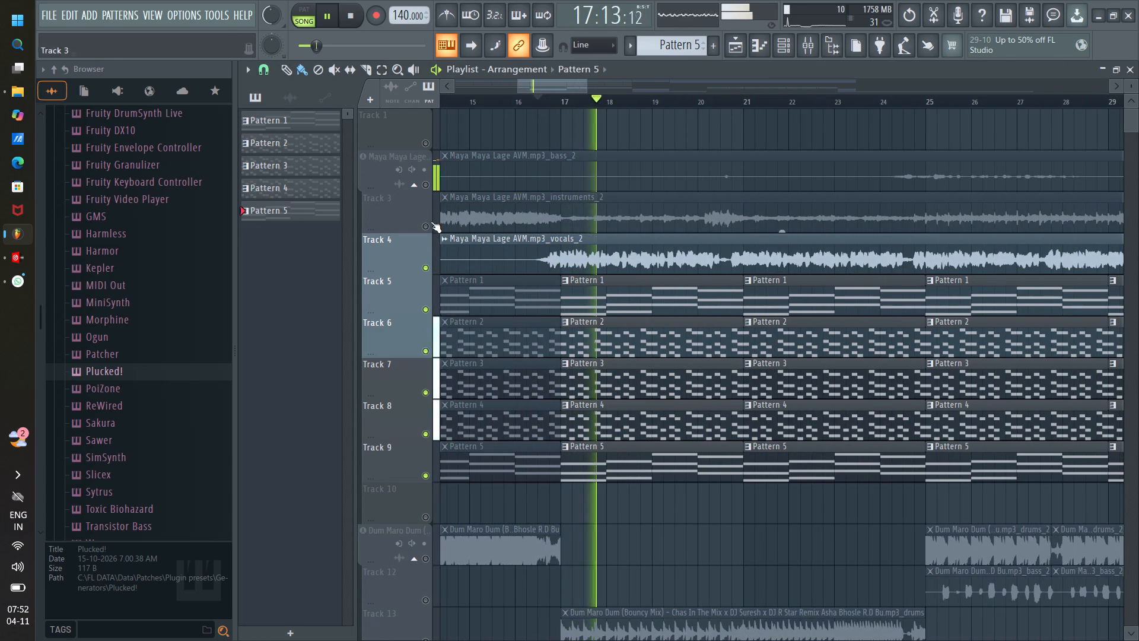
Unmute Track 3 and all remaining playlist tracks, and replay the full arrangement from bar 16.
{"action": "left_click", "coordinate": [429, 229]}
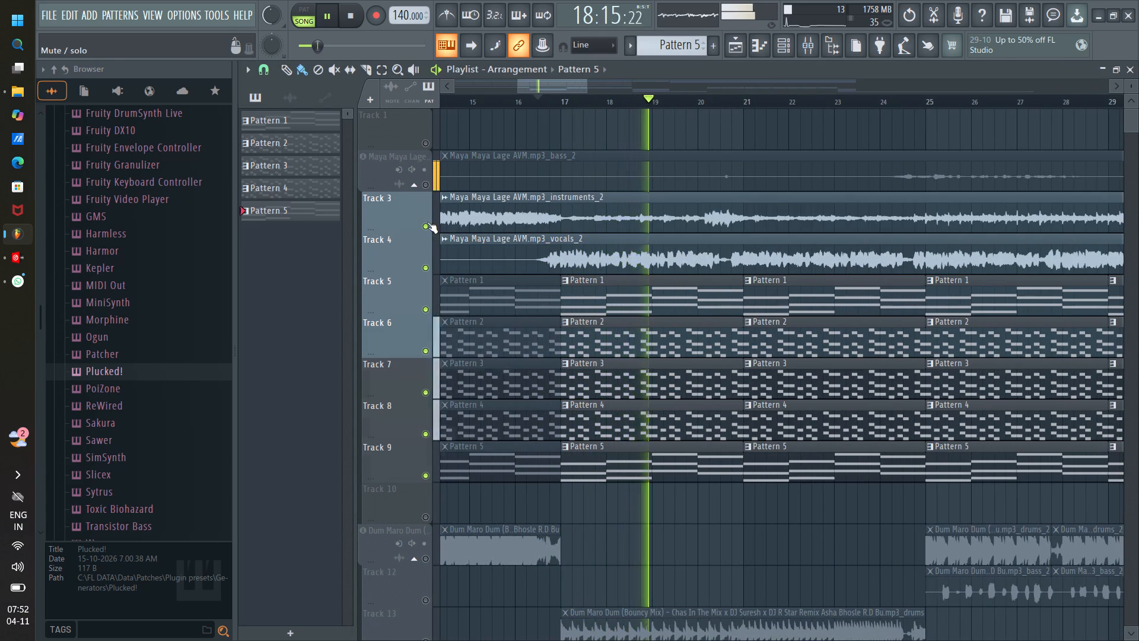
{"action": "right_click", "coordinate": [427, 222]}
{"action": "right_click", "coordinate": [427, 222]}
{"action": "left_click", "coordinate": [542, 100]}
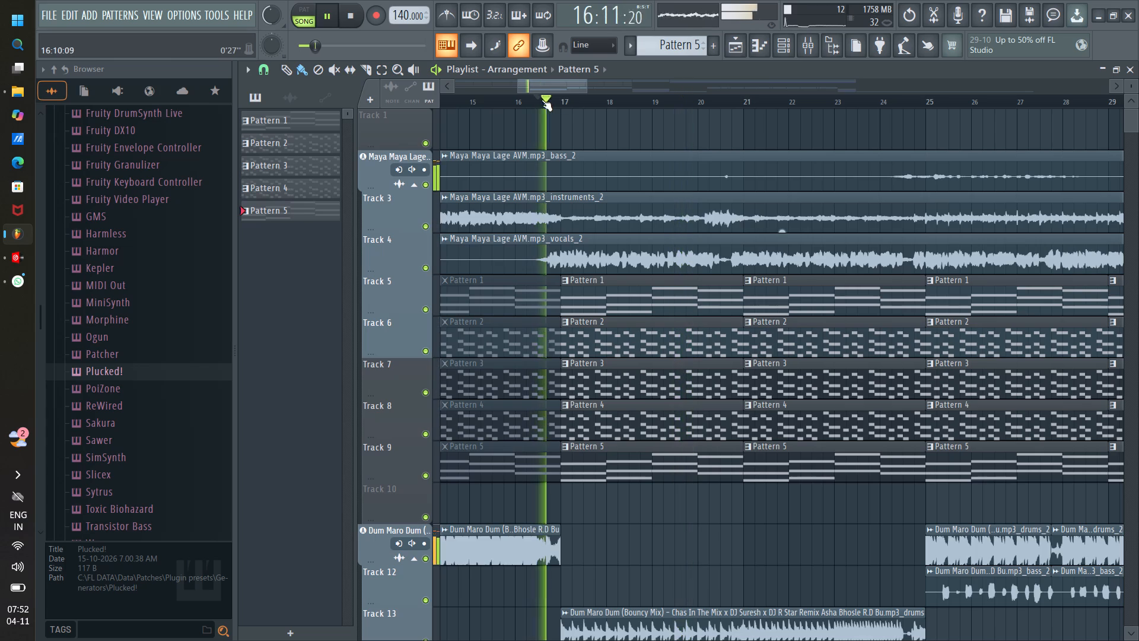
Raise the main volume to 68% while the full arrangement plays.
{"action": "left_click_drag", "start_coordinate": [562, 87], "coordinate": [577, 93]}
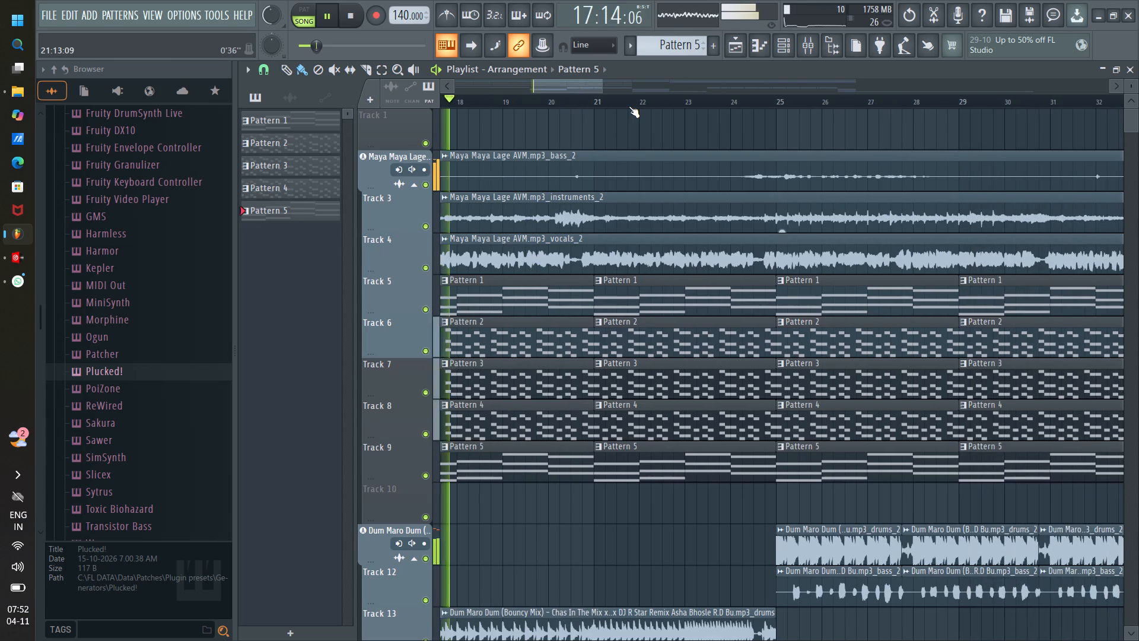
{"action": "scroll", "coordinate": [629, 101], "scroll_direction": "down", "scroll_amount": 5}
{"action": "scroll", "coordinate": [664, 210], "scroll_direction": "down", "scroll_amount": 3}
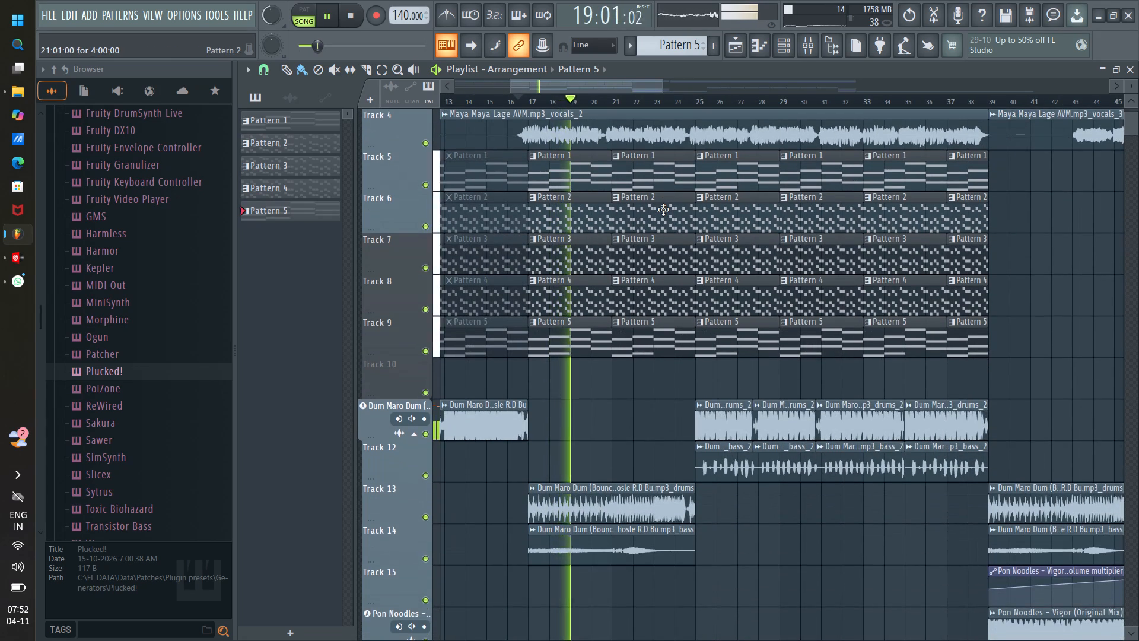
{"action": "scroll", "coordinate": [266, 20], "scroll_direction": "up", "scroll_amount": 3}
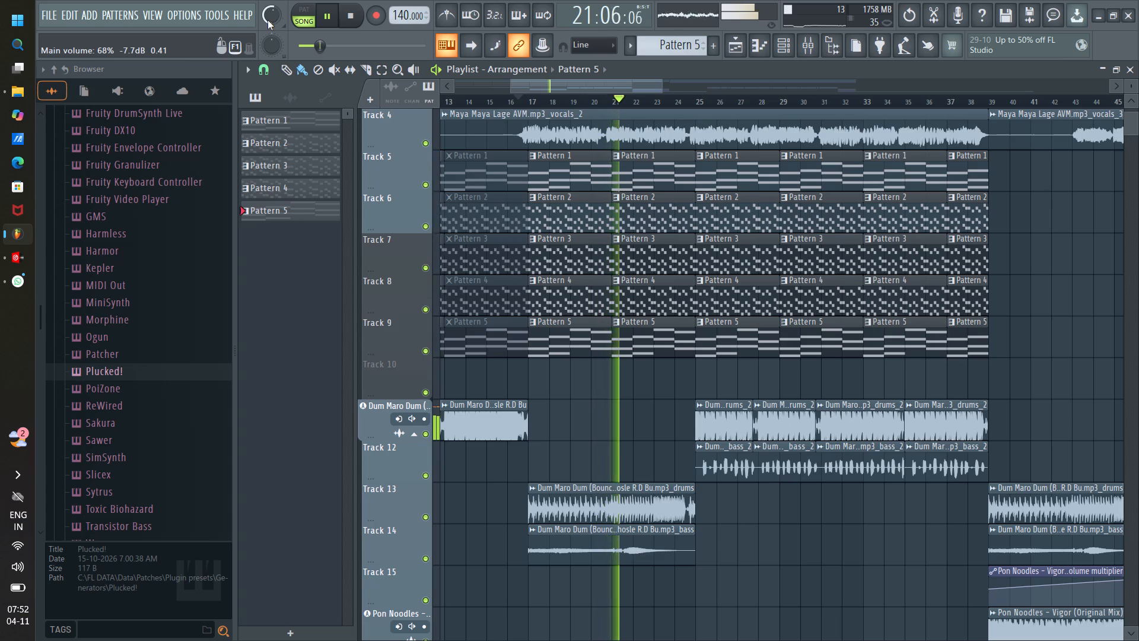
Listen to the full mix through bars 24 to 28, following the clips where the Dum Maro Dum drums and bass enter.
{"action": "scroll", "coordinate": [667, 217], "scroll_direction": "up", "scroll_amount": 2}
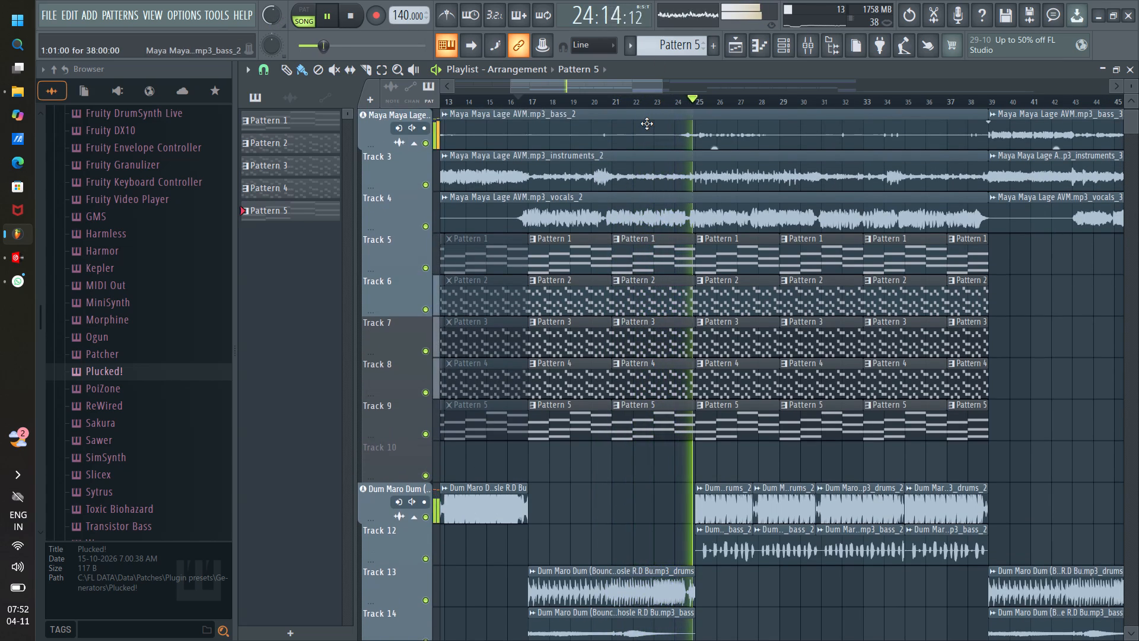
{"action": "left_click_drag", "start_coordinate": [622, 90], "coordinate": [637, 96]}
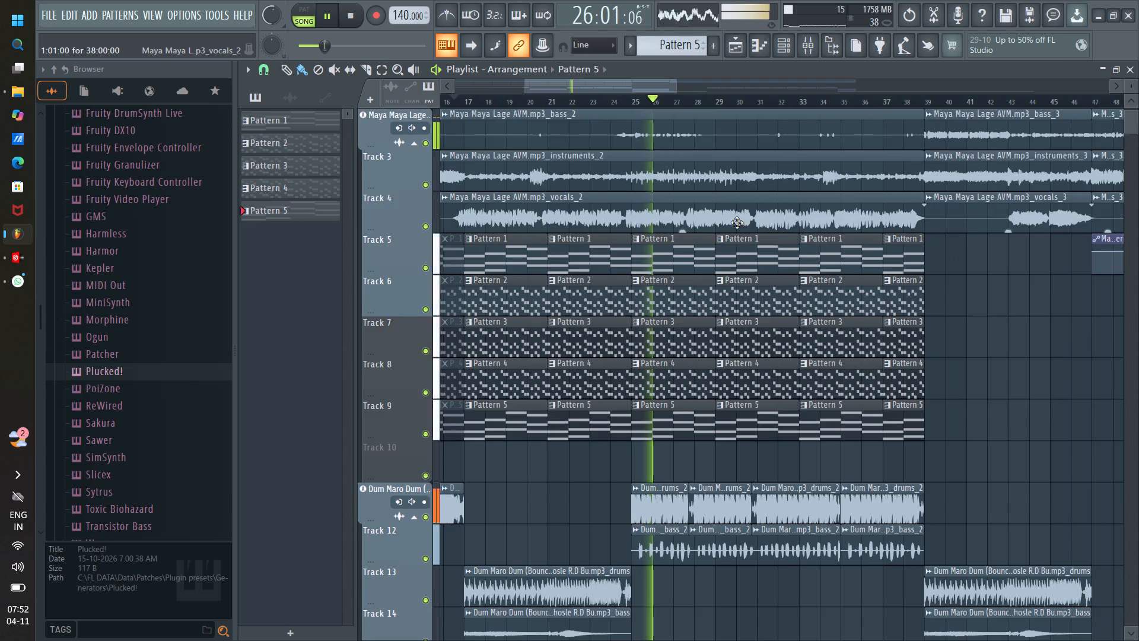
{"action": "scroll", "coordinate": [737, 223], "scroll_direction": "down", "scroll_amount": 2}
{"action": "scroll", "coordinate": [736, 223], "scroll_direction": "up", "scroll_amount": 1}
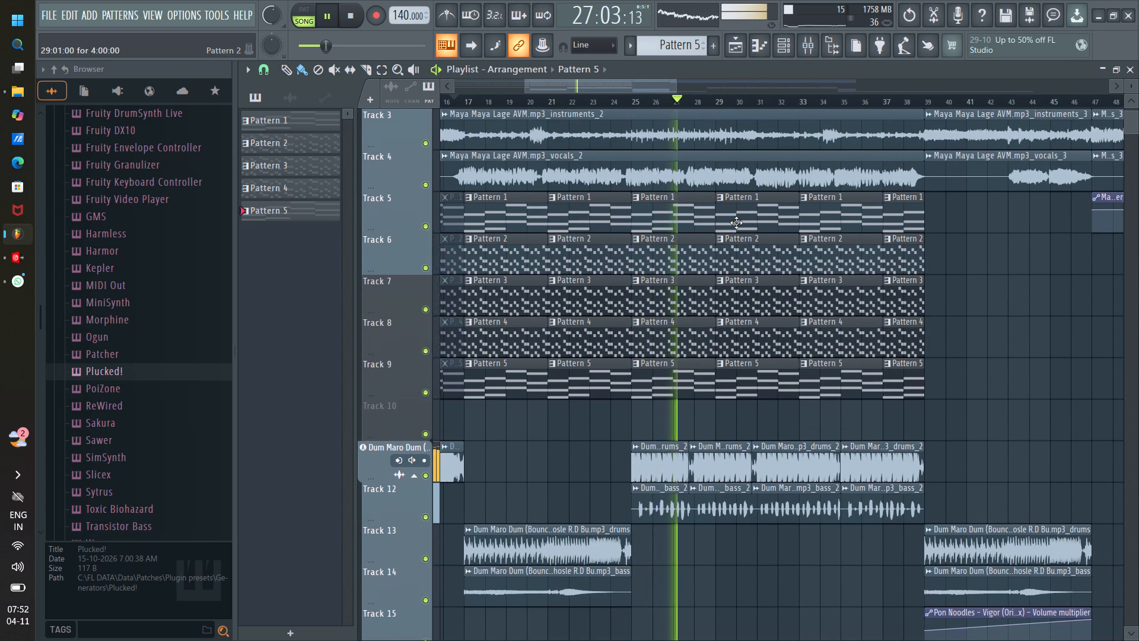
{"action": "scroll", "coordinate": [736, 223], "scroll_direction": "up", "scroll_amount": 3}
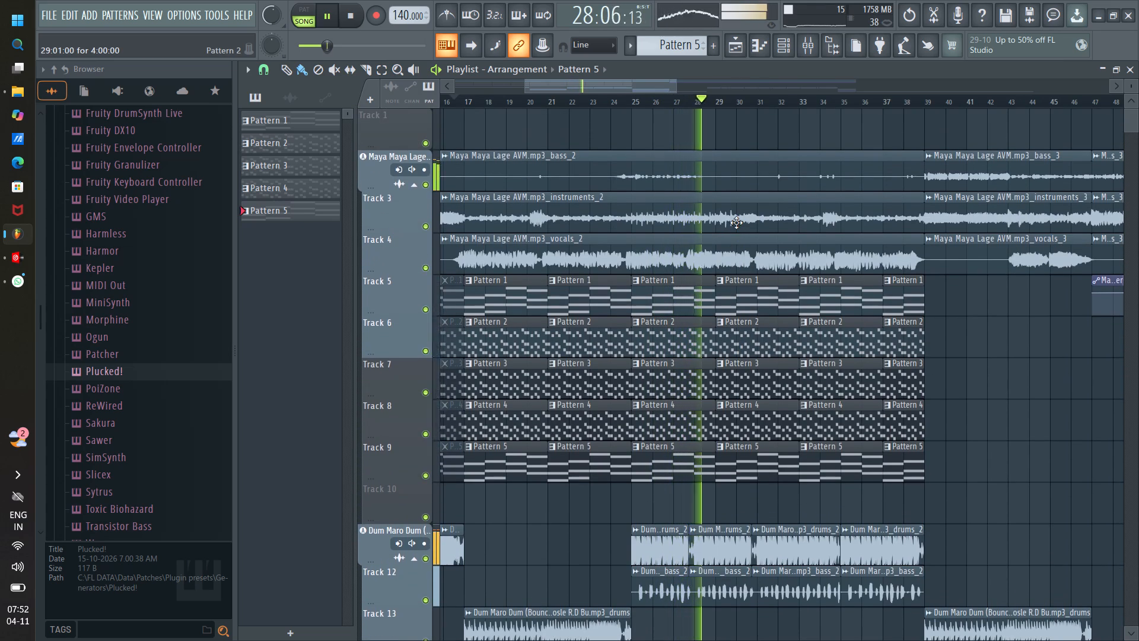
Check the mixer track levels and the Maya Maya Lage bass clip's settings while the full arrangement plays.
{"action": "left_click", "coordinate": [812, 50]}
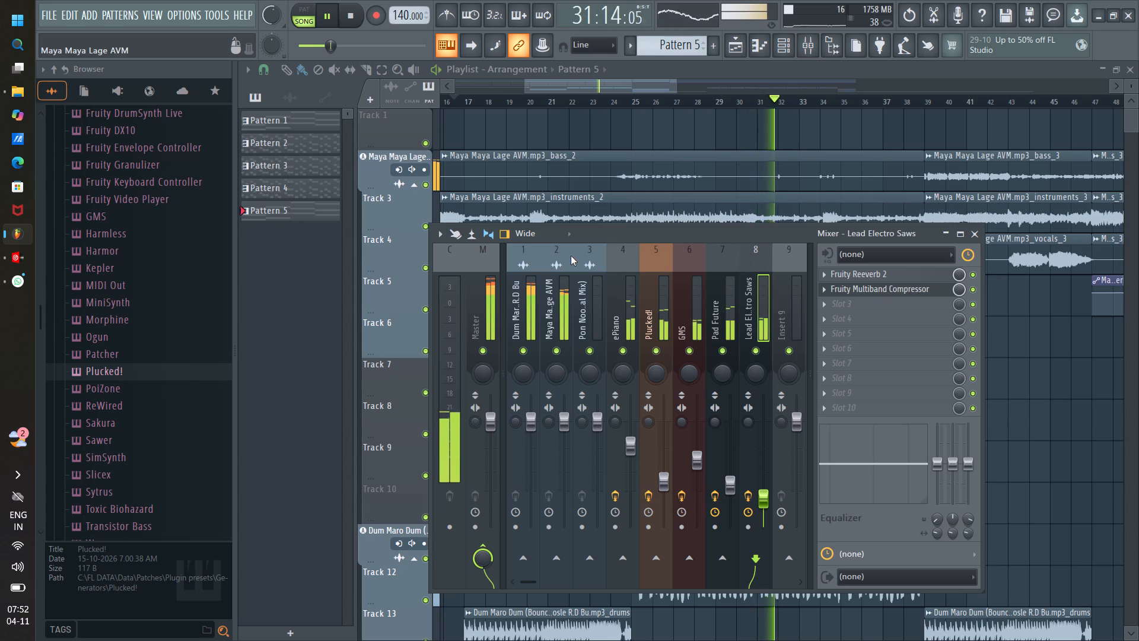
{"action": "scroll", "coordinate": [572, 255], "scroll_direction": "down", "scroll_amount": 2}
{"action": "scroll", "coordinate": [573, 255], "scroll_direction": "up", "scroll_amount": 4}
{"action": "left_click", "coordinate": [972, 238]}
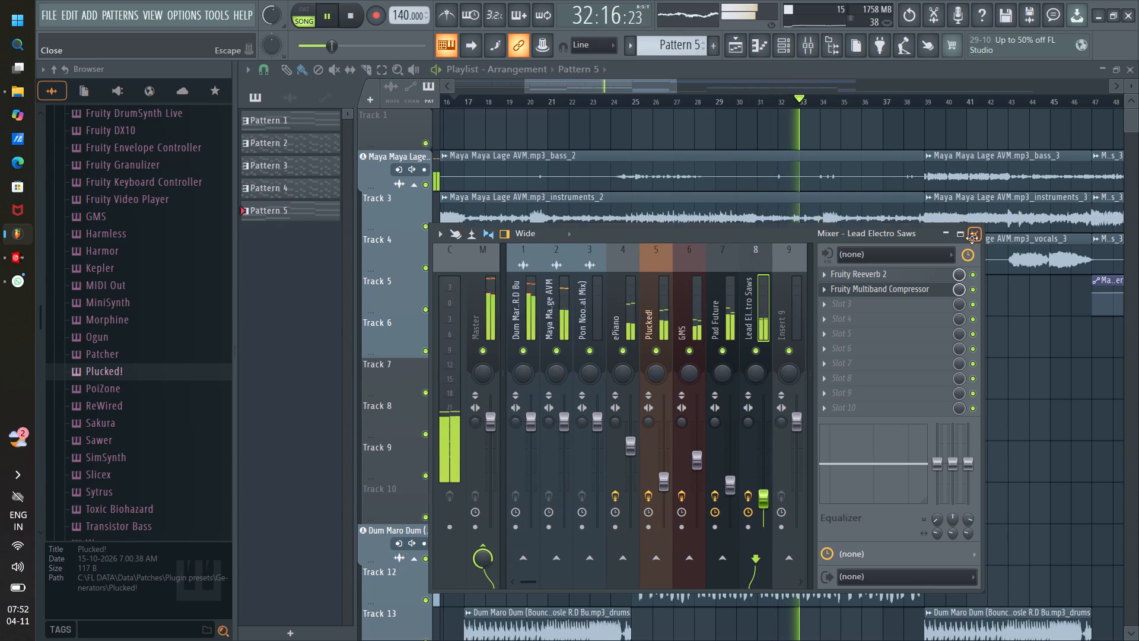
{"action": "double_click", "coordinate": [648, 172]}
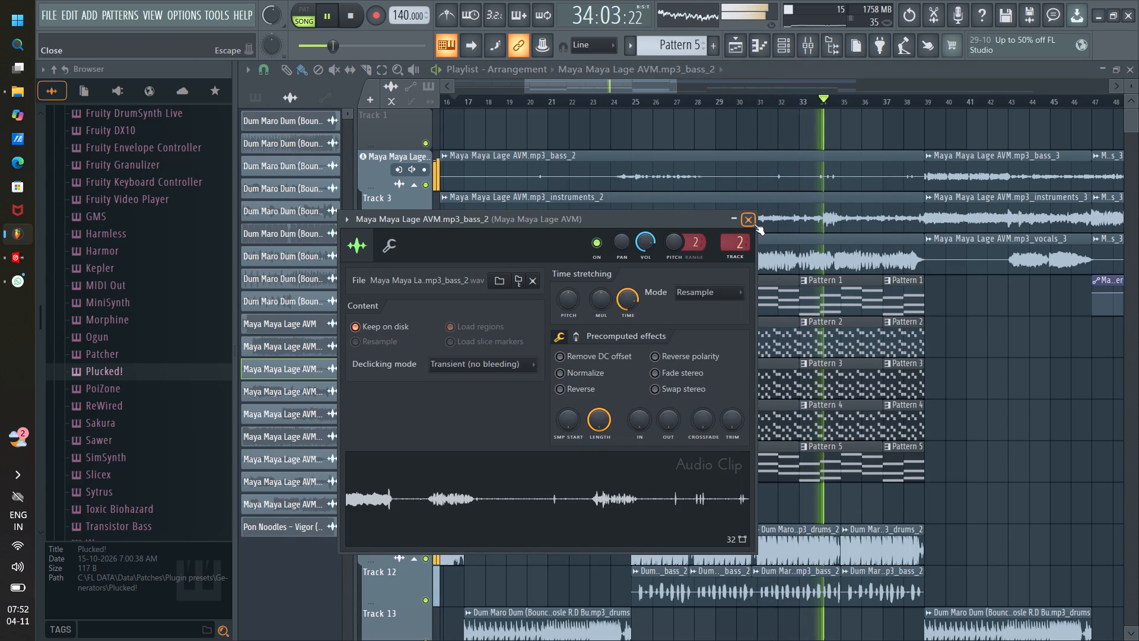
{"action": "left_click", "coordinate": [754, 224]}
{"action": "left_click", "coordinate": [810, 47]}
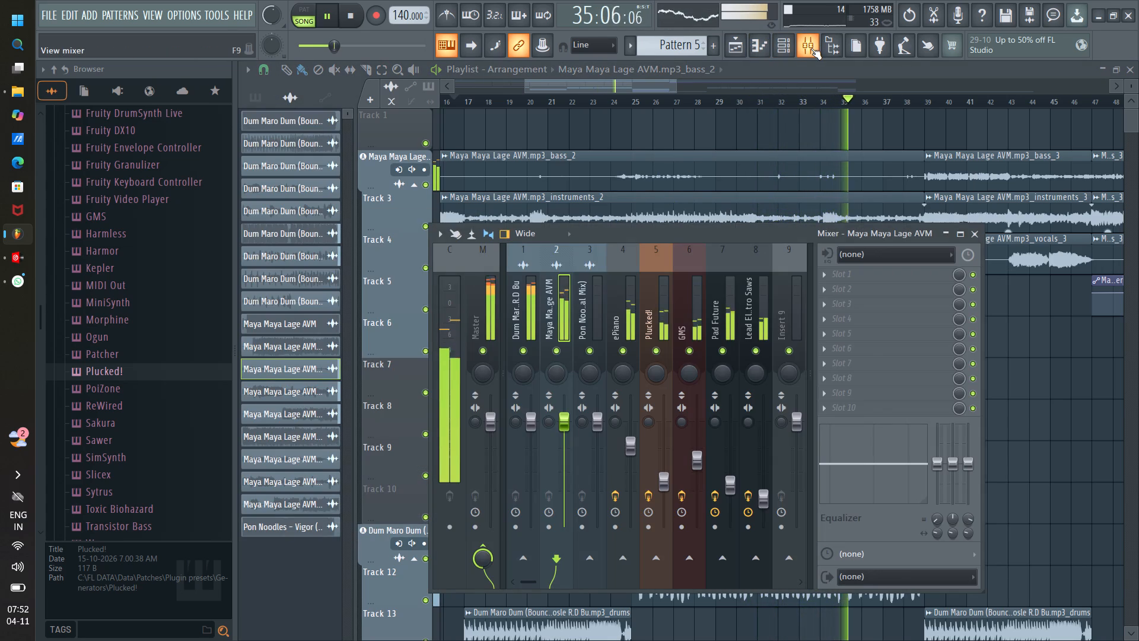
{"action": "left_click", "coordinate": [974, 241]}
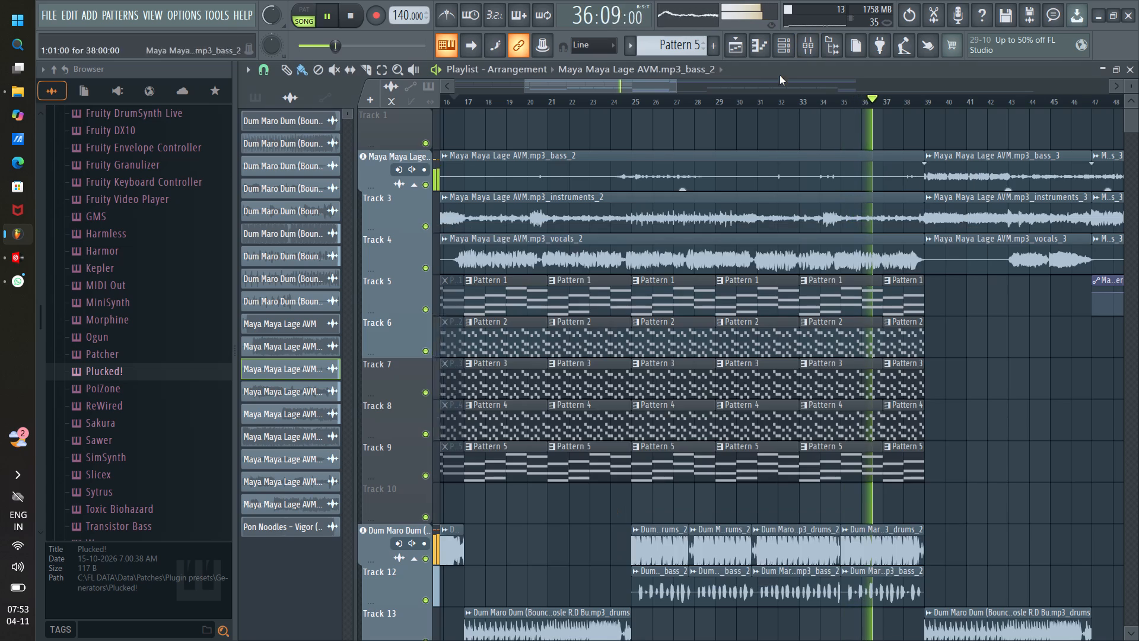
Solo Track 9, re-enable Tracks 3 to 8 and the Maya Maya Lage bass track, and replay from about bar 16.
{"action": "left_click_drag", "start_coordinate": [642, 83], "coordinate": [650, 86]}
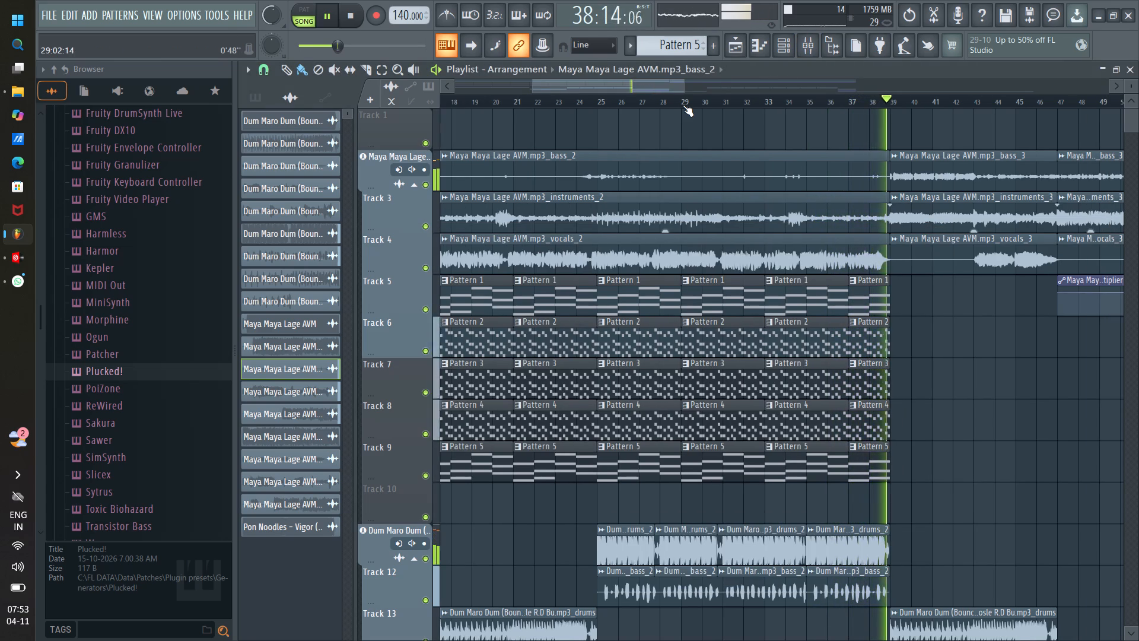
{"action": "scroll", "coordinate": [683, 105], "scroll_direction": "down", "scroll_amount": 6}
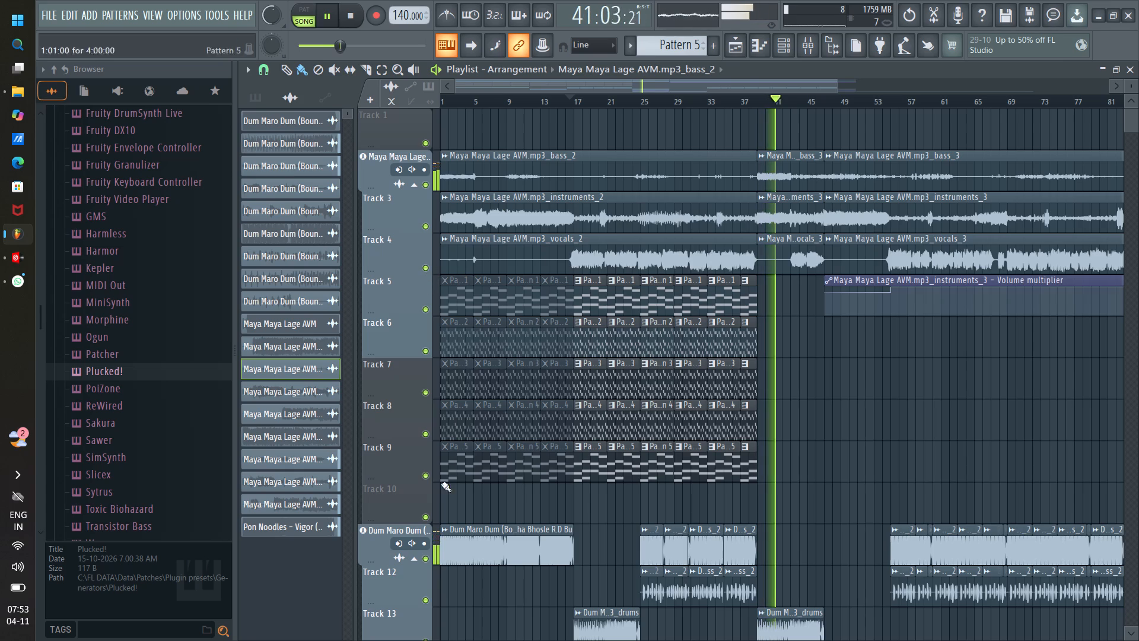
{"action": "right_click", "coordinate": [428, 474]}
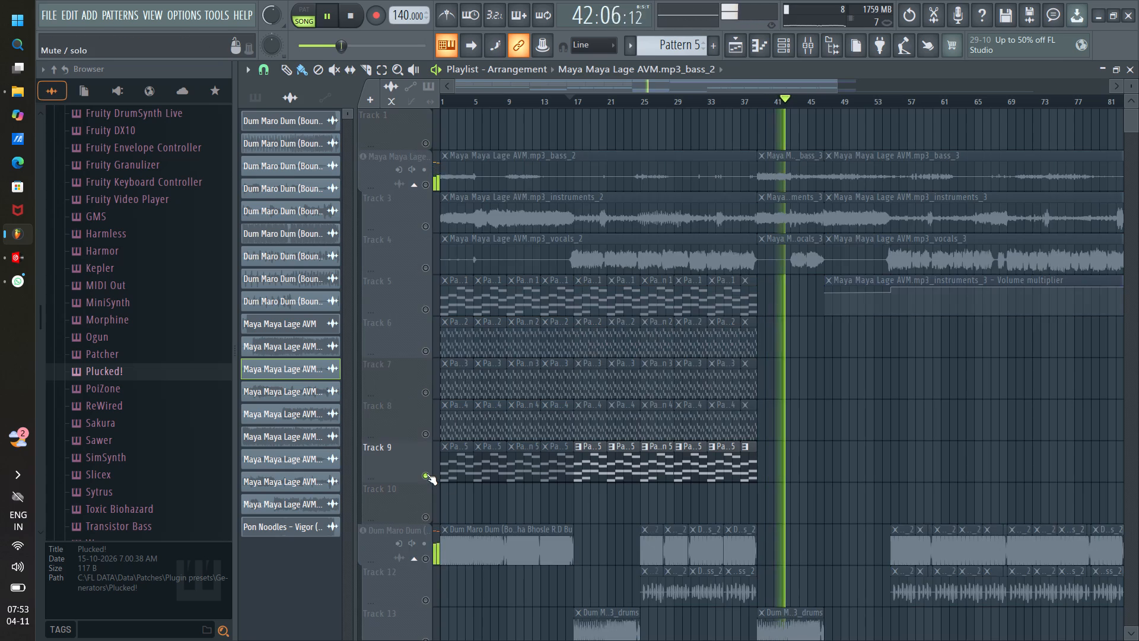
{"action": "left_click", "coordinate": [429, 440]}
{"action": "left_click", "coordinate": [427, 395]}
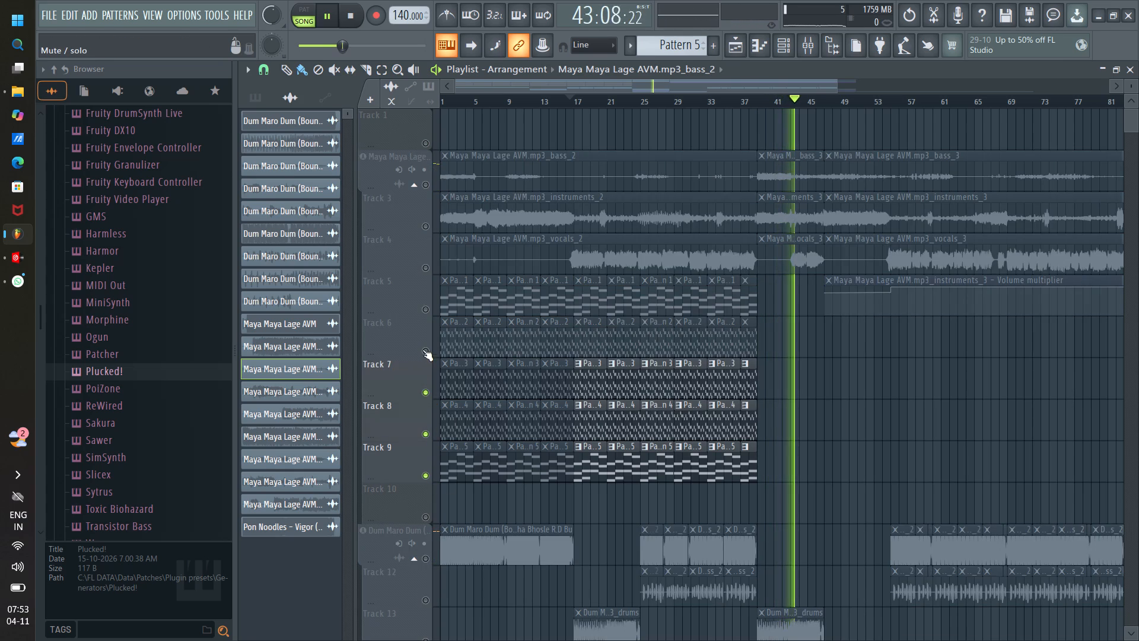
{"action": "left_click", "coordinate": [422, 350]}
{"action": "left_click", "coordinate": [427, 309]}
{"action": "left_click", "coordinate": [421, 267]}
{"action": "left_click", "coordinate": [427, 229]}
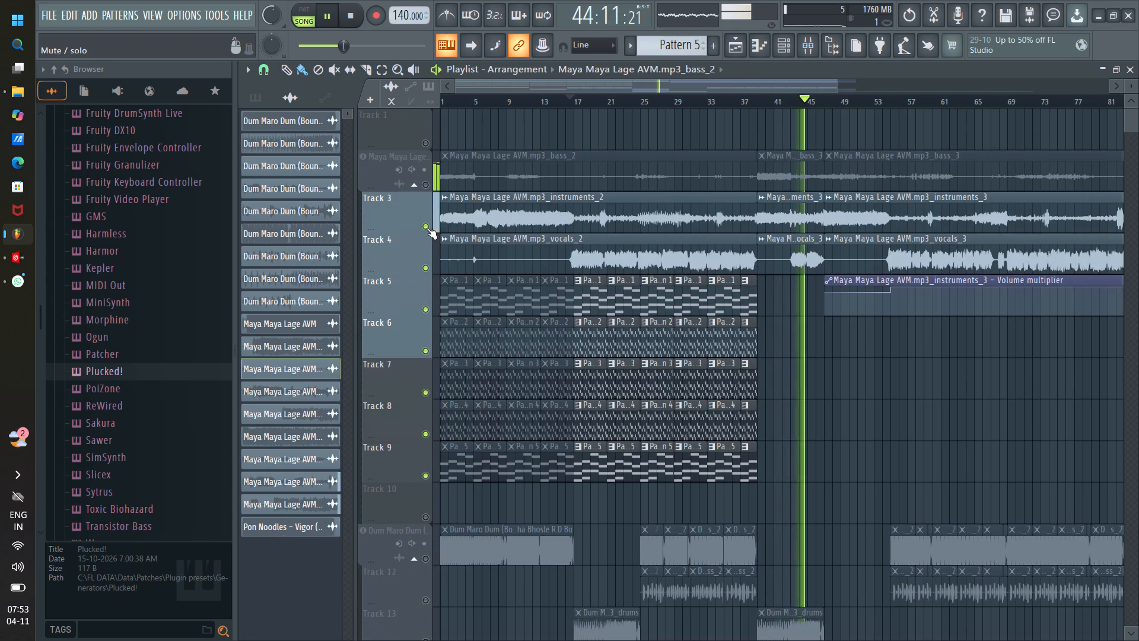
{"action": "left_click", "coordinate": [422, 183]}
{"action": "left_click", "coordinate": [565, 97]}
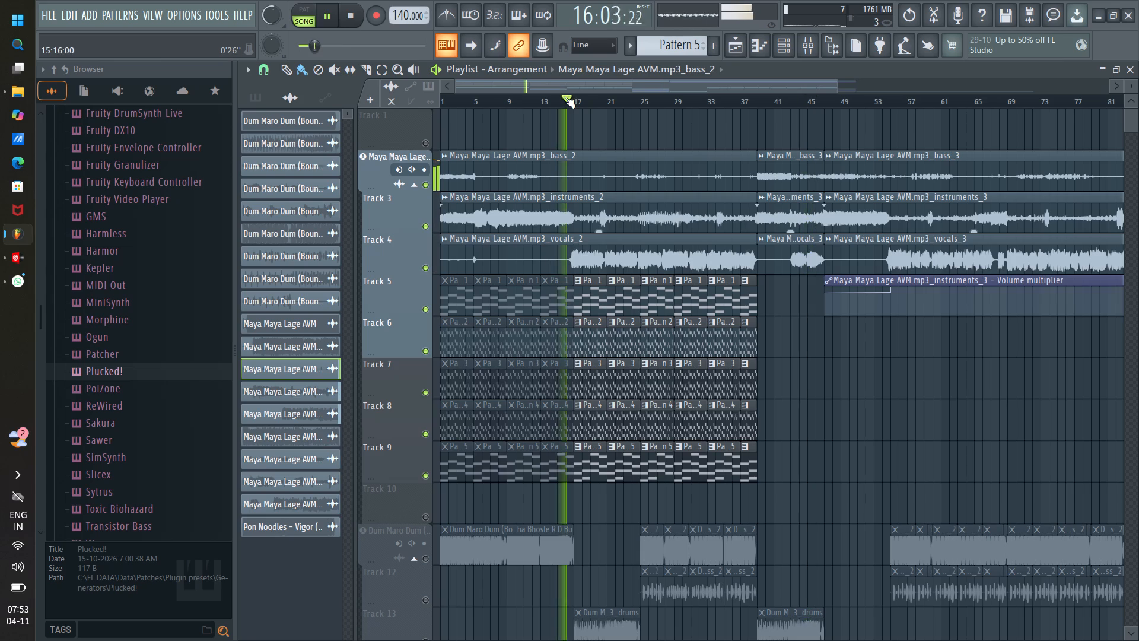
Listen to the Maya Maya Lage stems together with the five pattern tracks through bars 16 to 24.
{"action": "scroll", "coordinate": [572, 96], "scroll_direction": "up", "scroll_amount": 4}
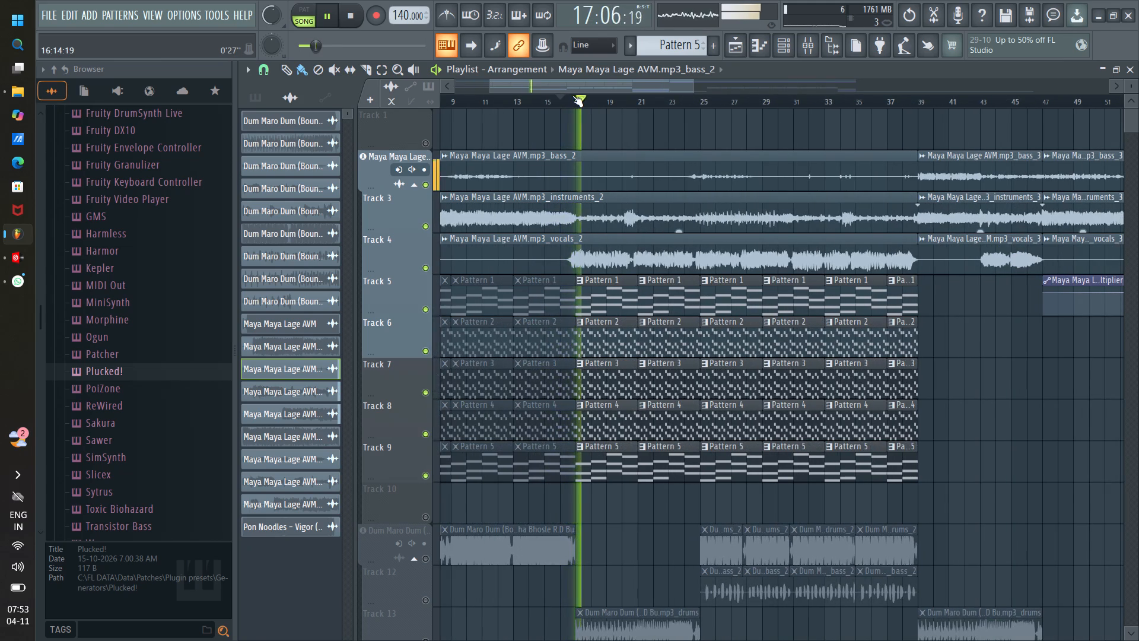
{"action": "scroll", "coordinate": [713, 200], "scroll_direction": "up", "scroll_amount": 3}
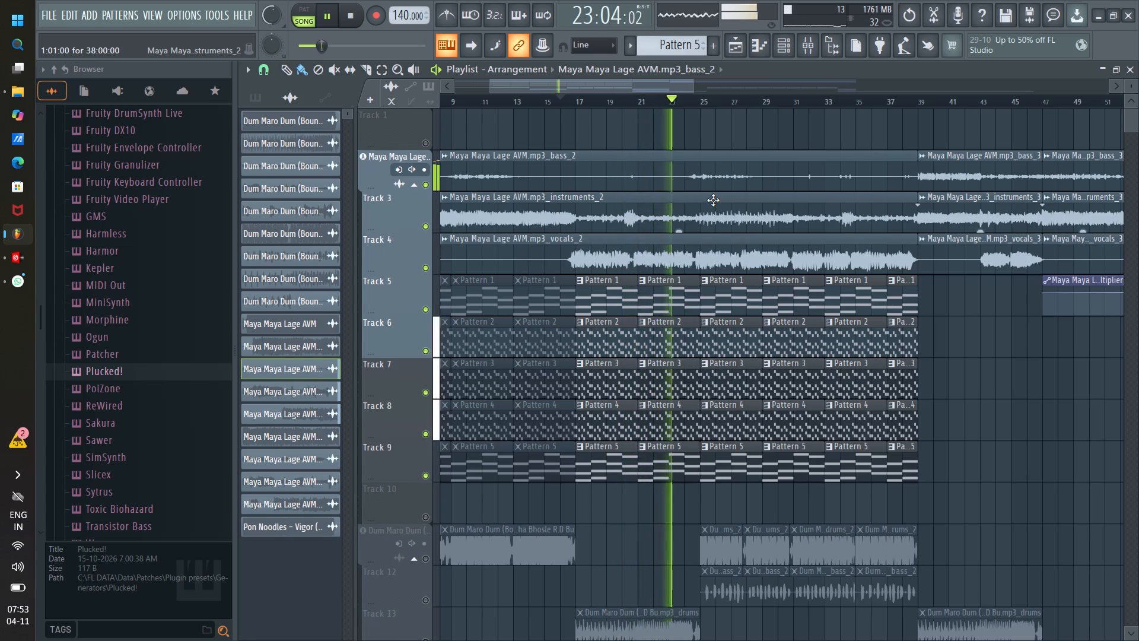
{"action": "scroll", "coordinate": [713, 200], "scroll_direction": "down", "scroll_amount": 1}
{"action": "scroll", "coordinate": [713, 200], "scroll_direction": "up", "scroll_amount": 2}
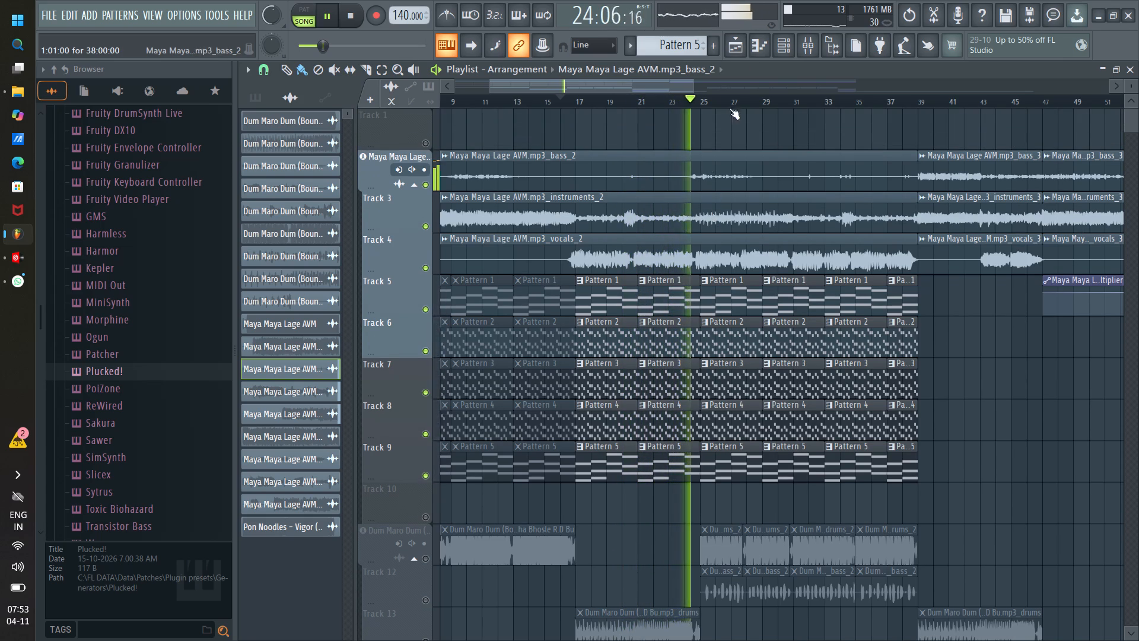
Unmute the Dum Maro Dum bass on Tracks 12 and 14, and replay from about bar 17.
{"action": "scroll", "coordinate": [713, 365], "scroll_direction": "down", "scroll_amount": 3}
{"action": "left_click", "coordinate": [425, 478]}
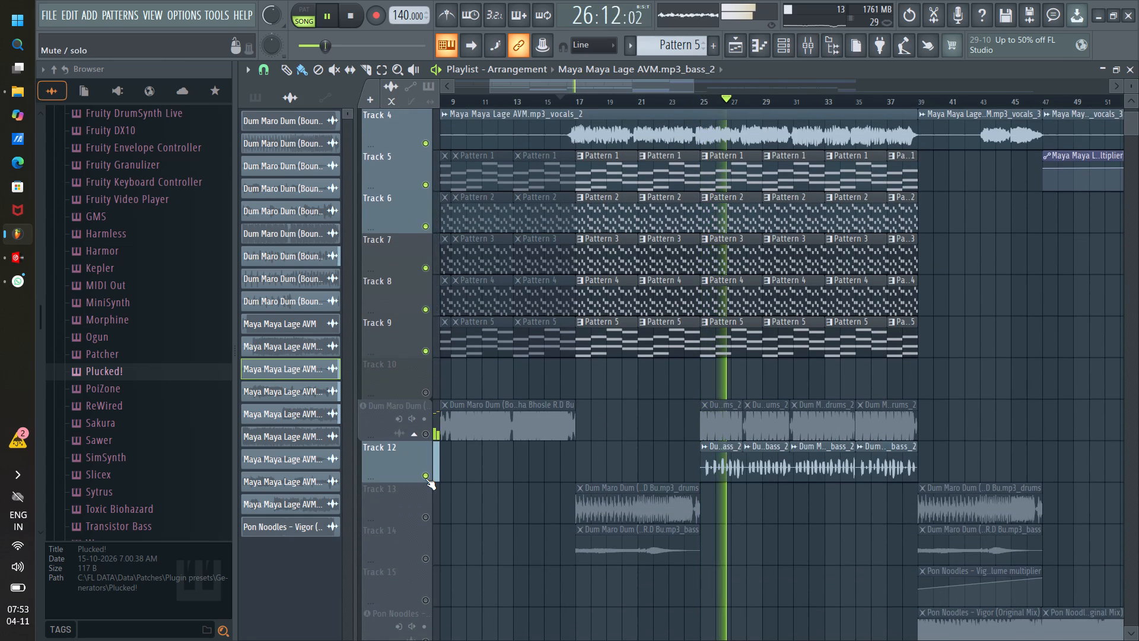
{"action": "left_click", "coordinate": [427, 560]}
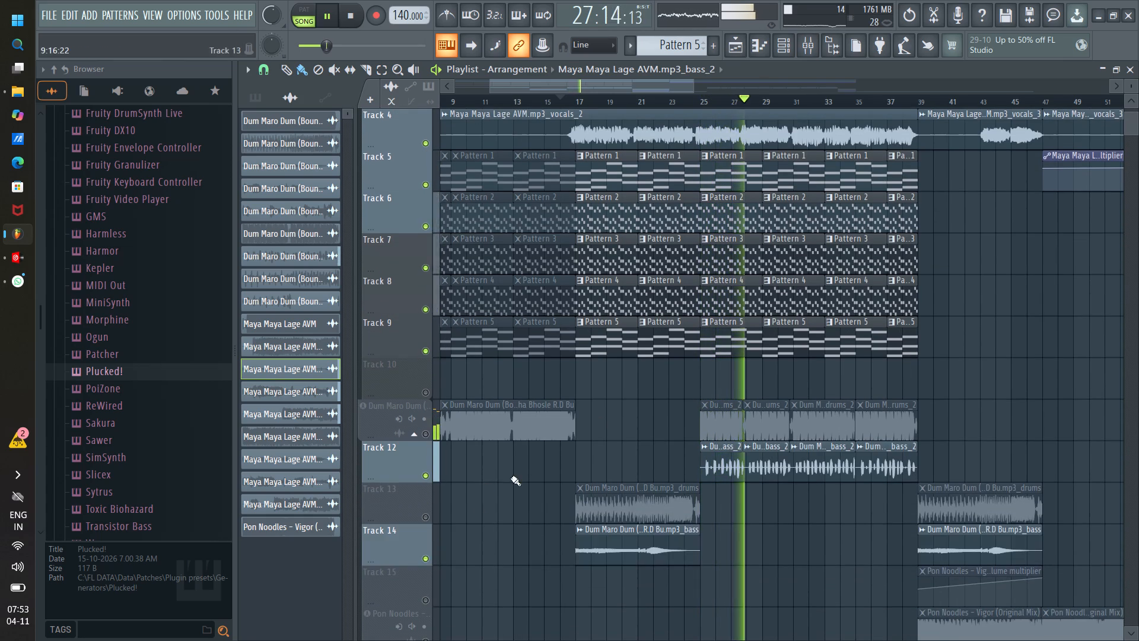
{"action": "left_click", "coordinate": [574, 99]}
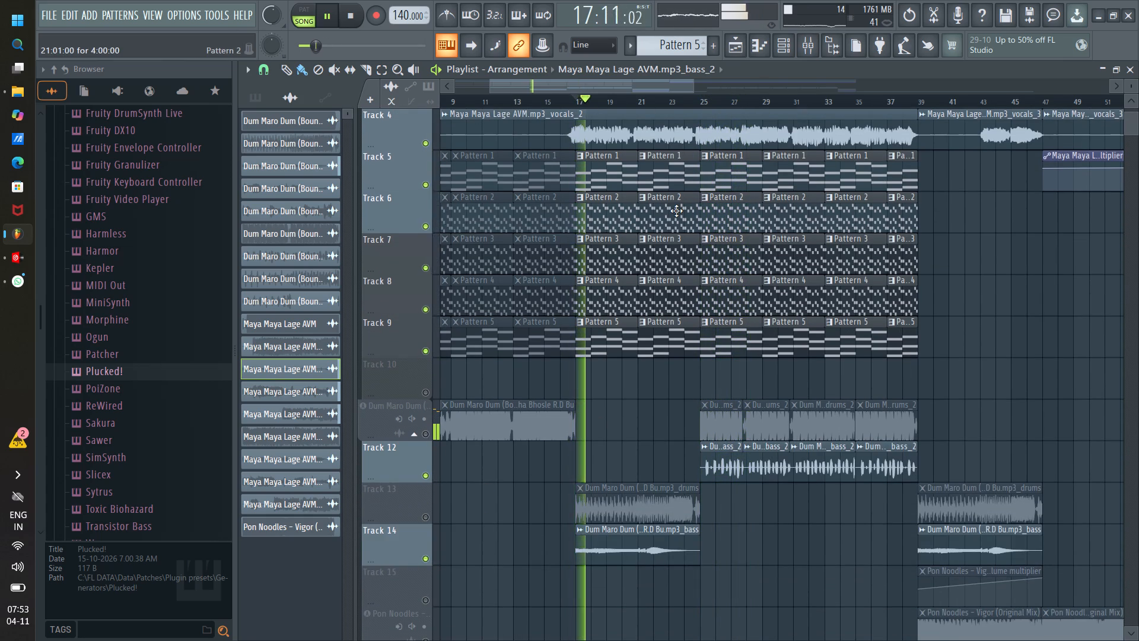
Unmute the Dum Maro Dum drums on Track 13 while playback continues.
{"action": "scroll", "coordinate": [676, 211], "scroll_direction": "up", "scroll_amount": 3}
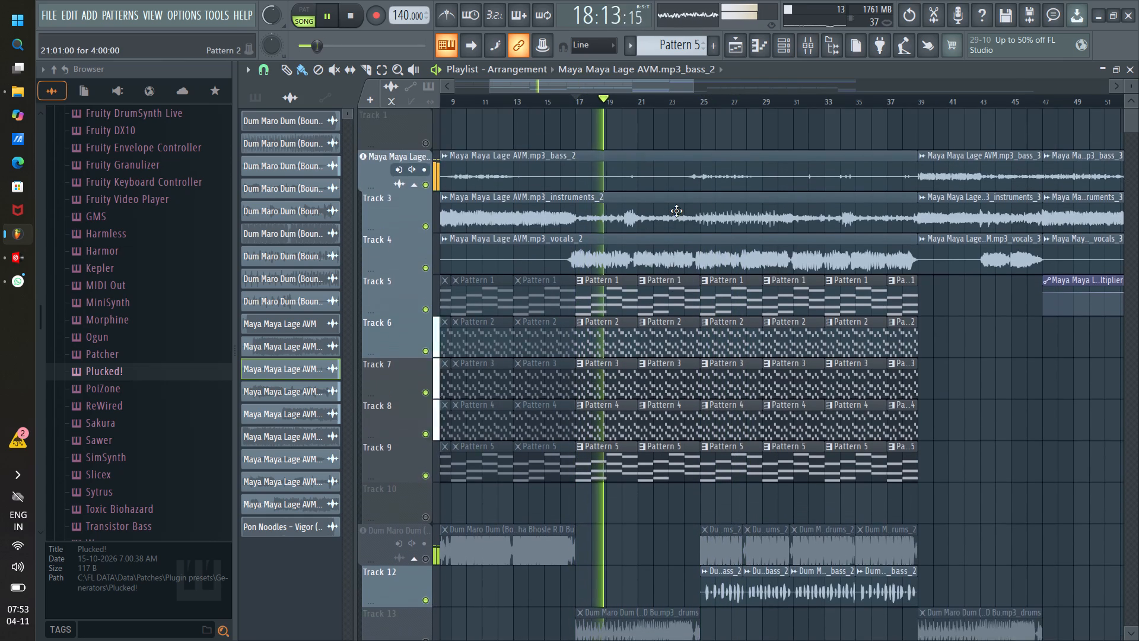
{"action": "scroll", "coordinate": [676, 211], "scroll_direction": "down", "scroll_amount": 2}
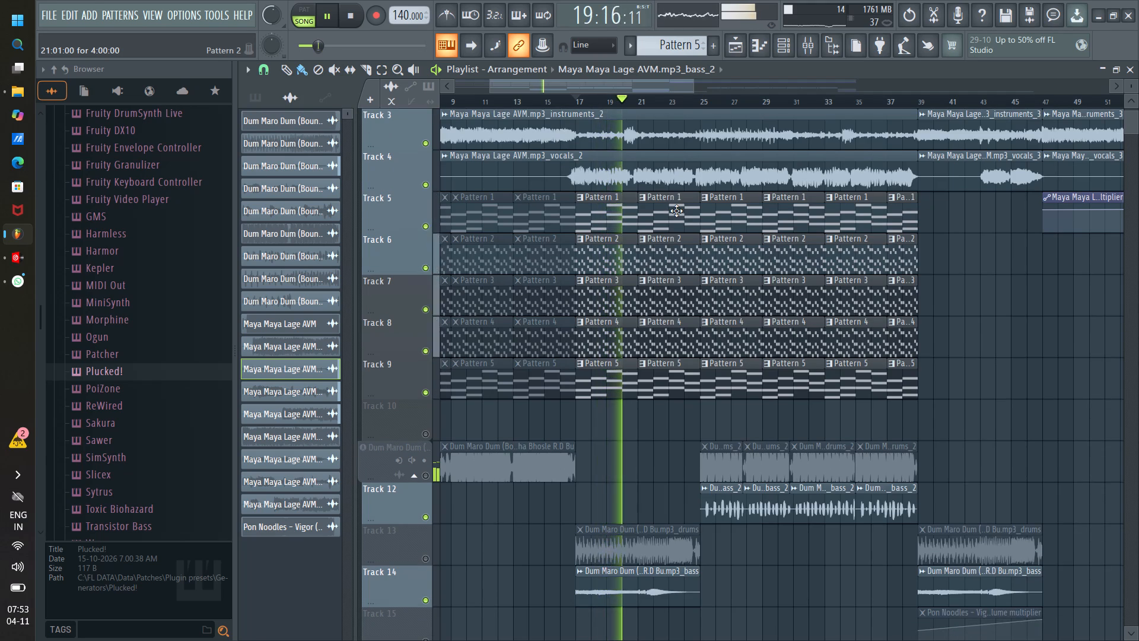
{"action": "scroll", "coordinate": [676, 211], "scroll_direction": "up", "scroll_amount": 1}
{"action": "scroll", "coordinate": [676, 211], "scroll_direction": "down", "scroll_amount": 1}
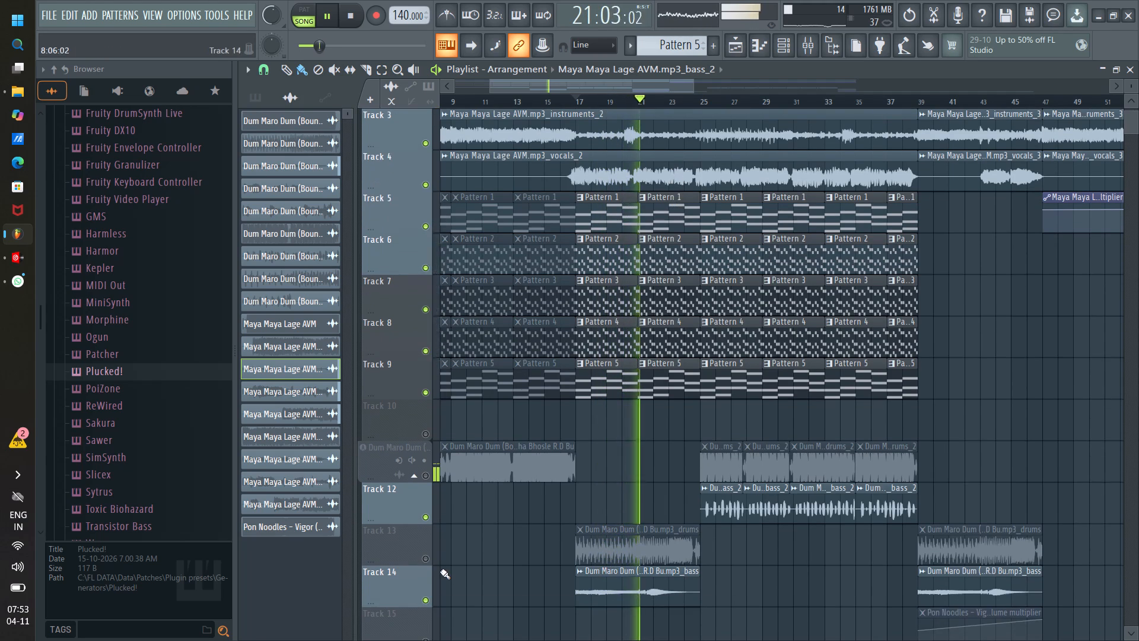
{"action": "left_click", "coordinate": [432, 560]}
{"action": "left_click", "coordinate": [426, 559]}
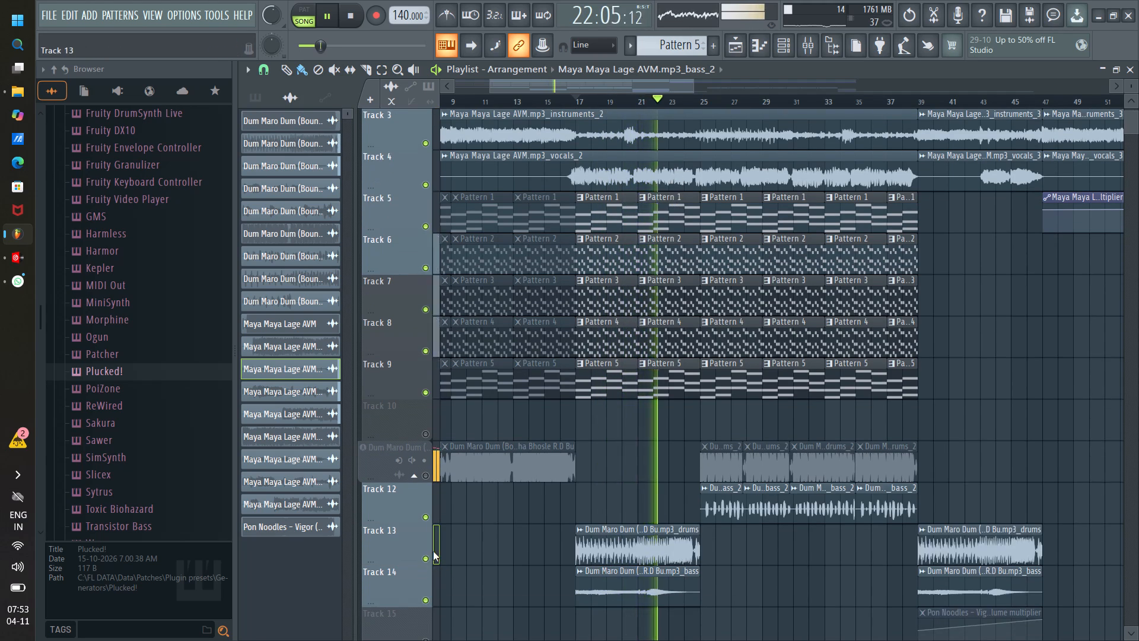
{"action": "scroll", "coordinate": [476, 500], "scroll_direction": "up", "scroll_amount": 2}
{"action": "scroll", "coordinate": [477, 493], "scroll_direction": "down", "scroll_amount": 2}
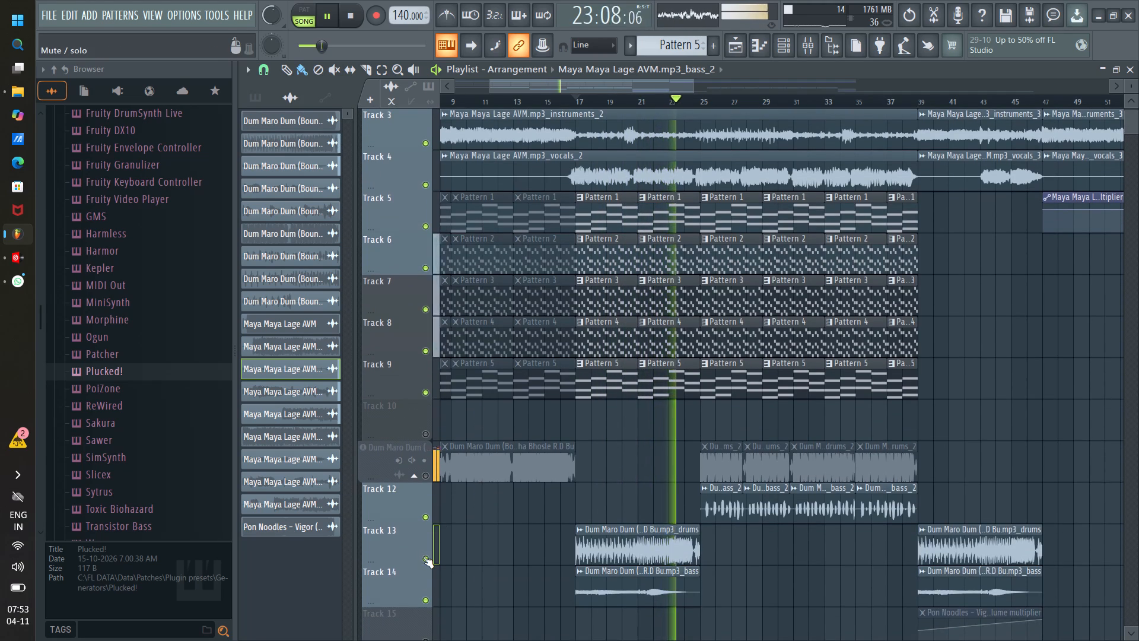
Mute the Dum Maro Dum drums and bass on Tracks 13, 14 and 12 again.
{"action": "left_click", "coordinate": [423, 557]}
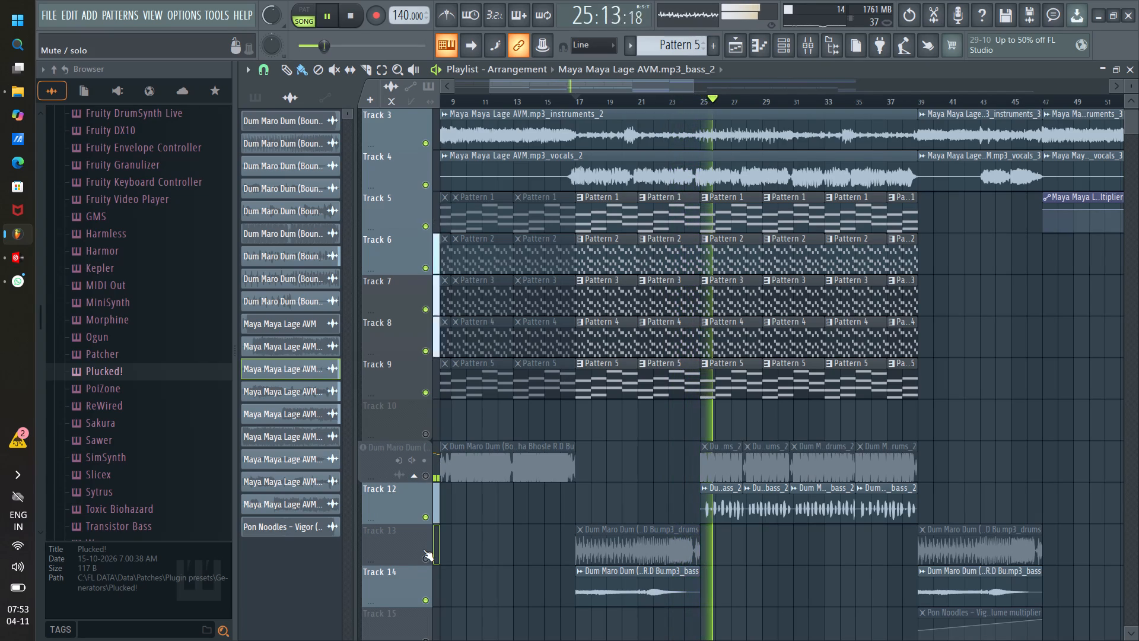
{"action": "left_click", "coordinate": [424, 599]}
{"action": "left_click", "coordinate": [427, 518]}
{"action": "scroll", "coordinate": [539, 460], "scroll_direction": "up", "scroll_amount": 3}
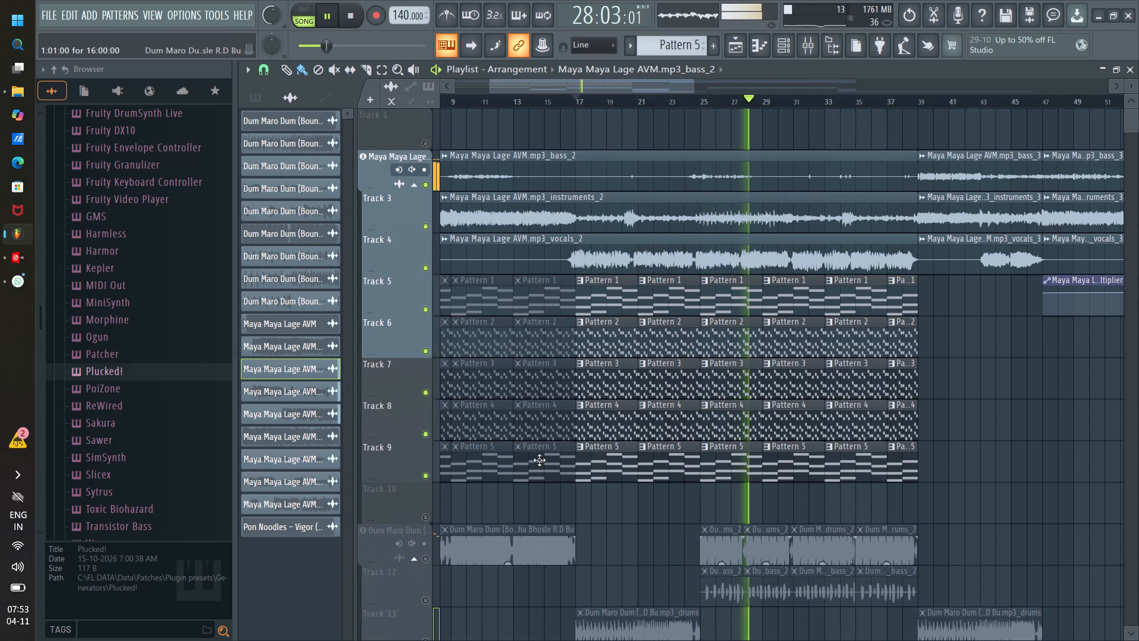
Solo the Maya Maya Lage instruments on Track 3, replay from about bars 25 and 17, and unmute Track 4's vocals.
{"action": "right_click", "coordinate": [422, 227]}
{"action": "left_click", "coordinate": [699, 99]}
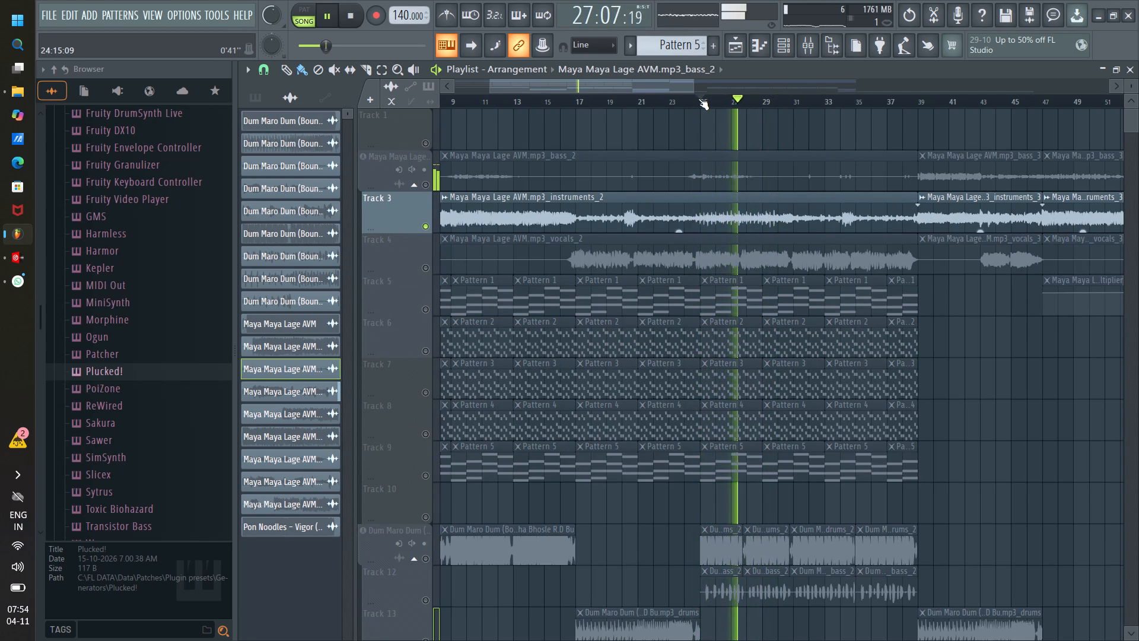
{"action": "left_click", "coordinate": [571, 103]}
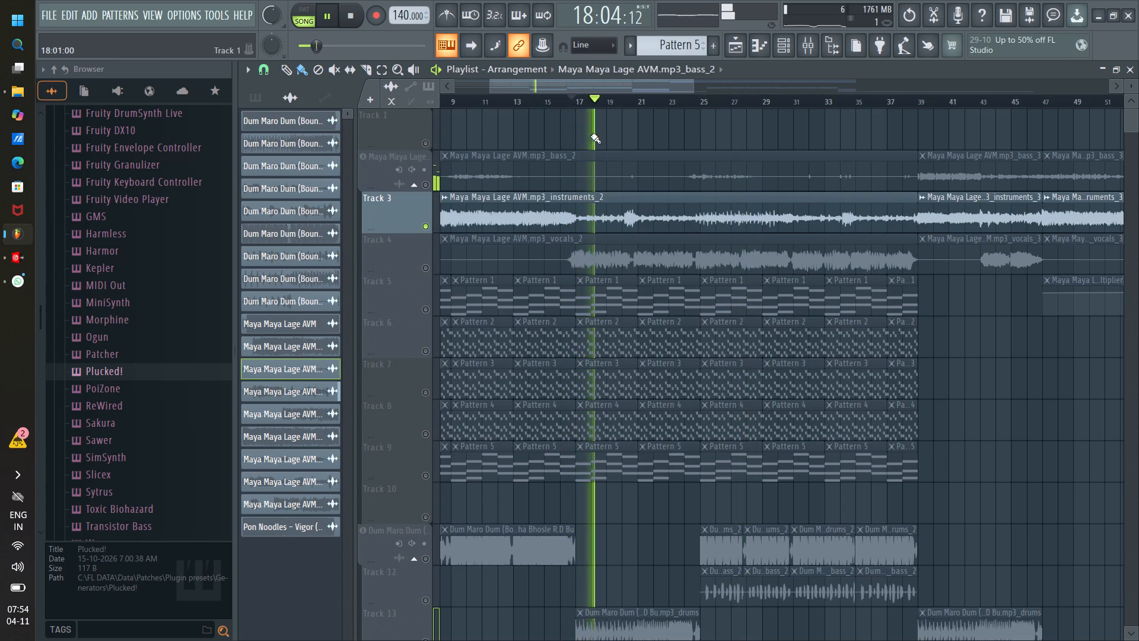
{"action": "scroll", "coordinate": [594, 156], "scroll_direction": "up", "scroll_amount": 2}
{"action": "left_click", "coordinate": [430, 272]}
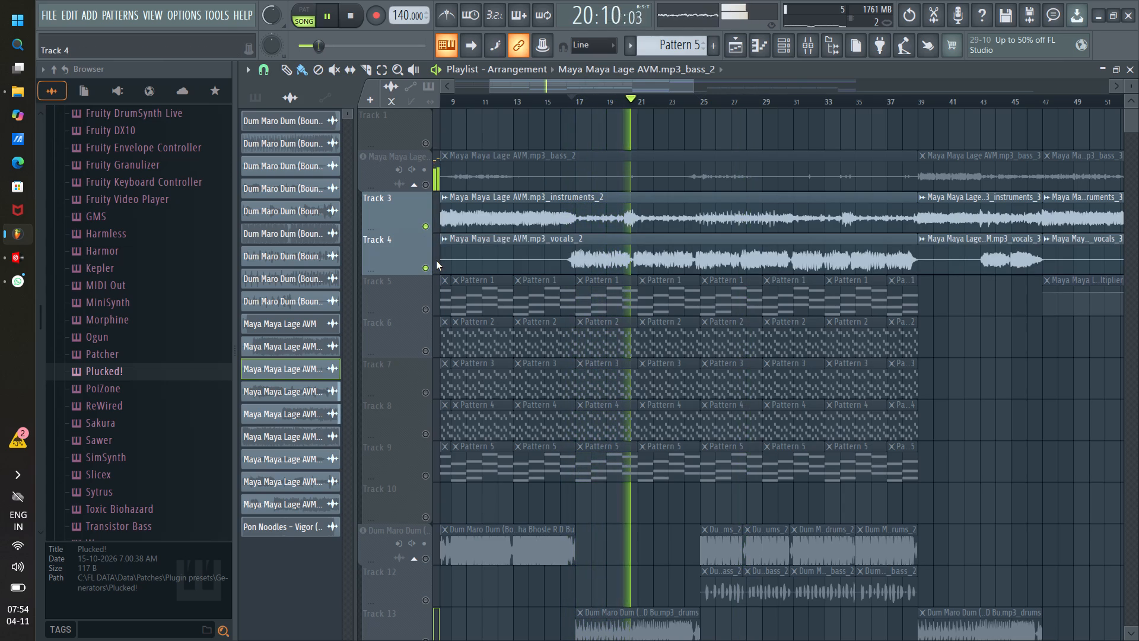
{"action": "left_click_drag", "start_coordinate": [569, 88], "coordinate": [585, 90]}
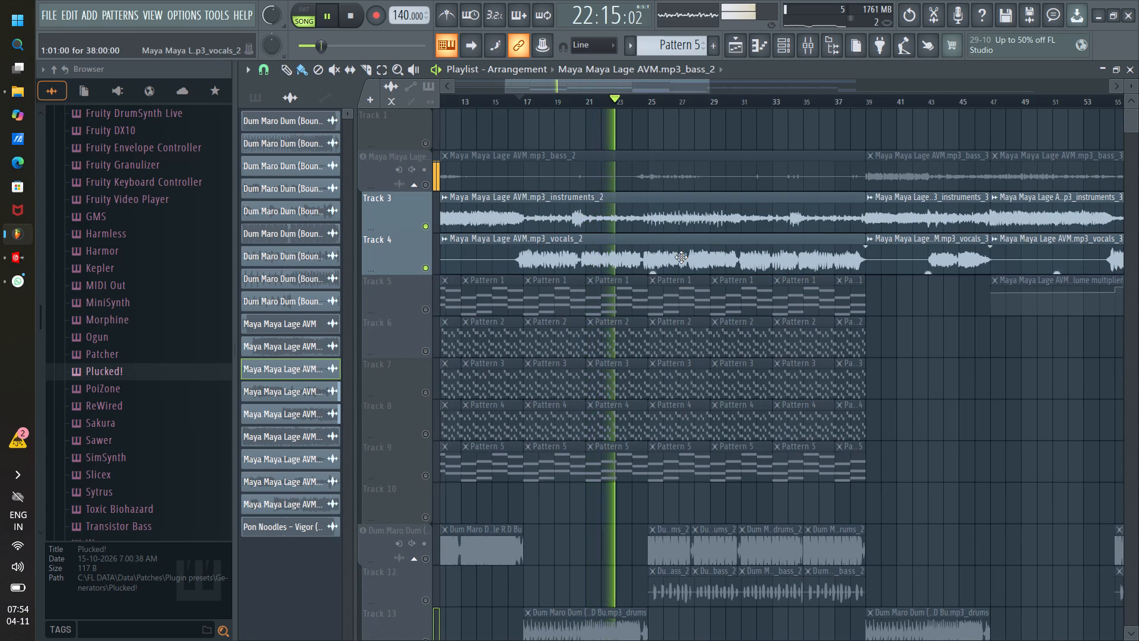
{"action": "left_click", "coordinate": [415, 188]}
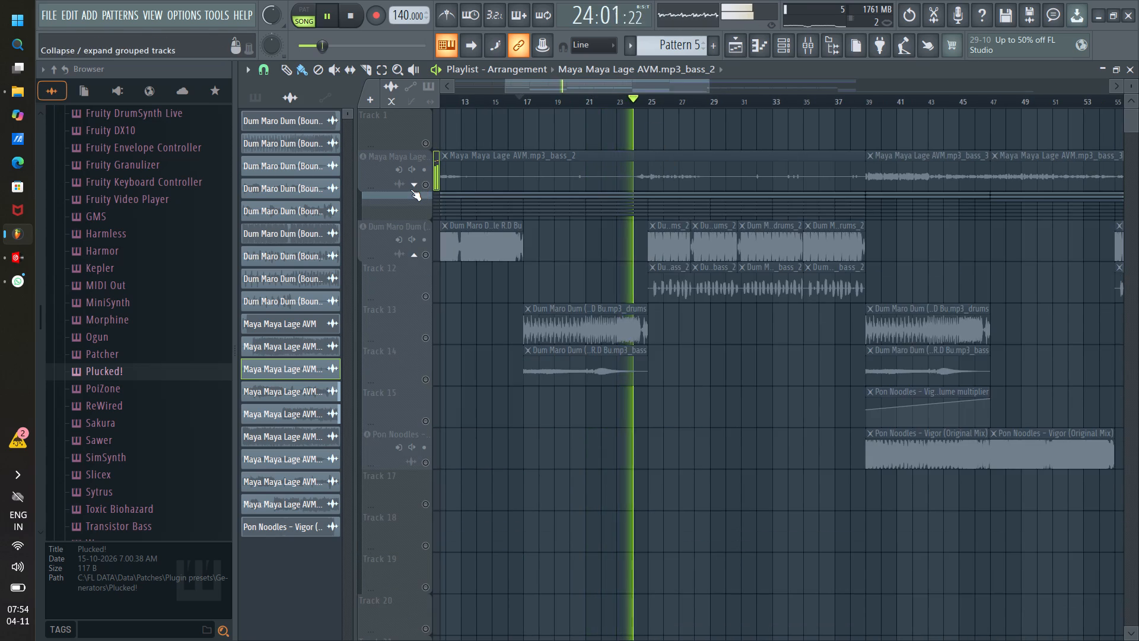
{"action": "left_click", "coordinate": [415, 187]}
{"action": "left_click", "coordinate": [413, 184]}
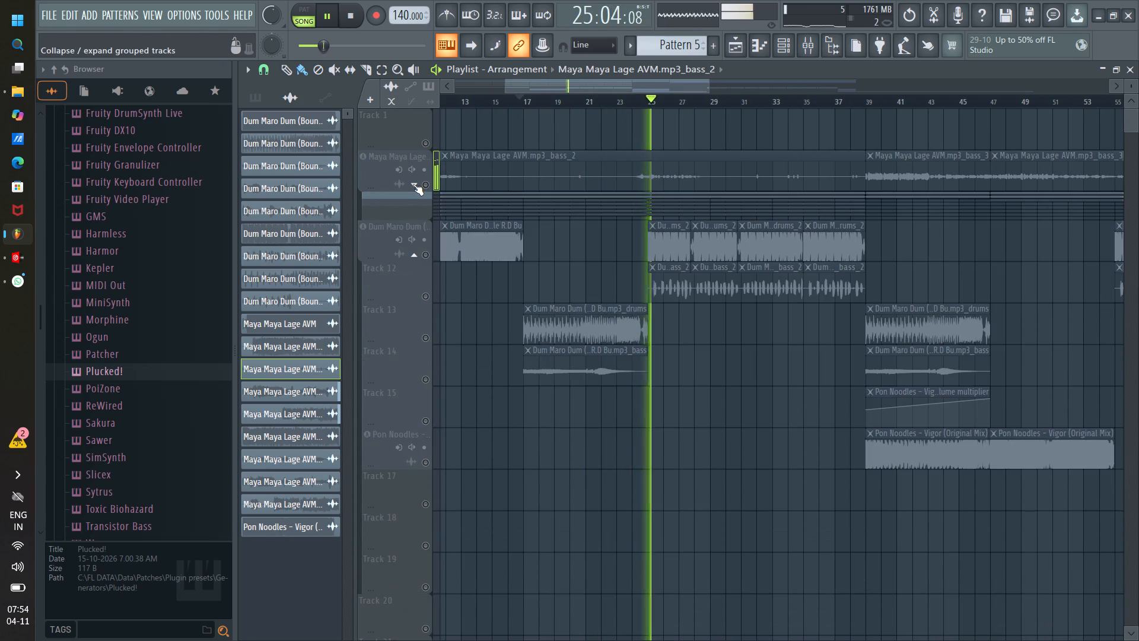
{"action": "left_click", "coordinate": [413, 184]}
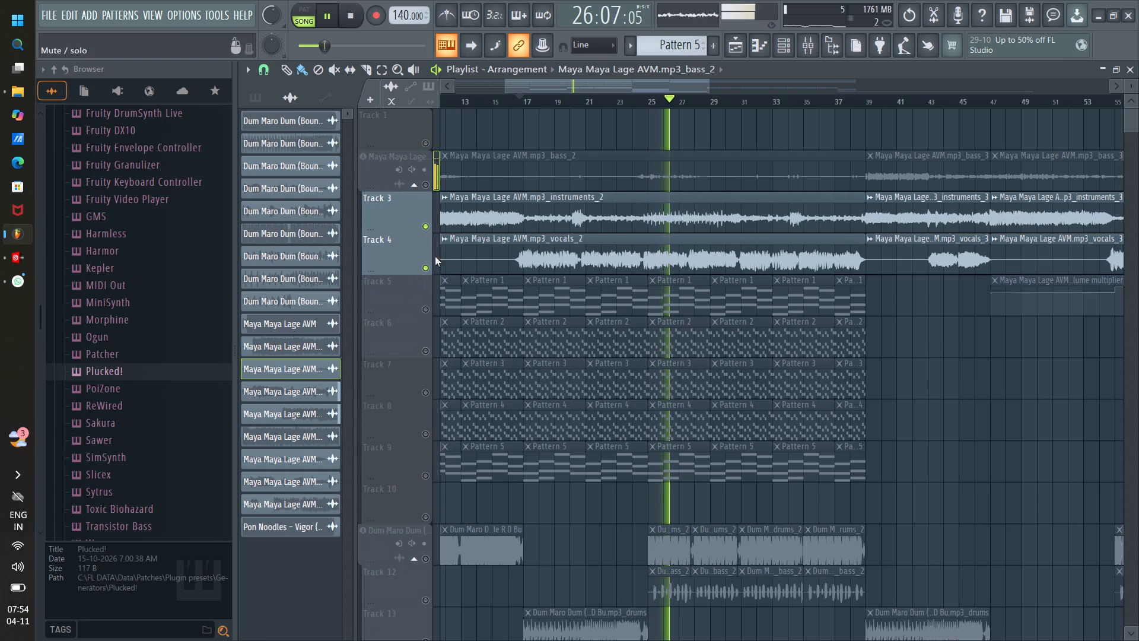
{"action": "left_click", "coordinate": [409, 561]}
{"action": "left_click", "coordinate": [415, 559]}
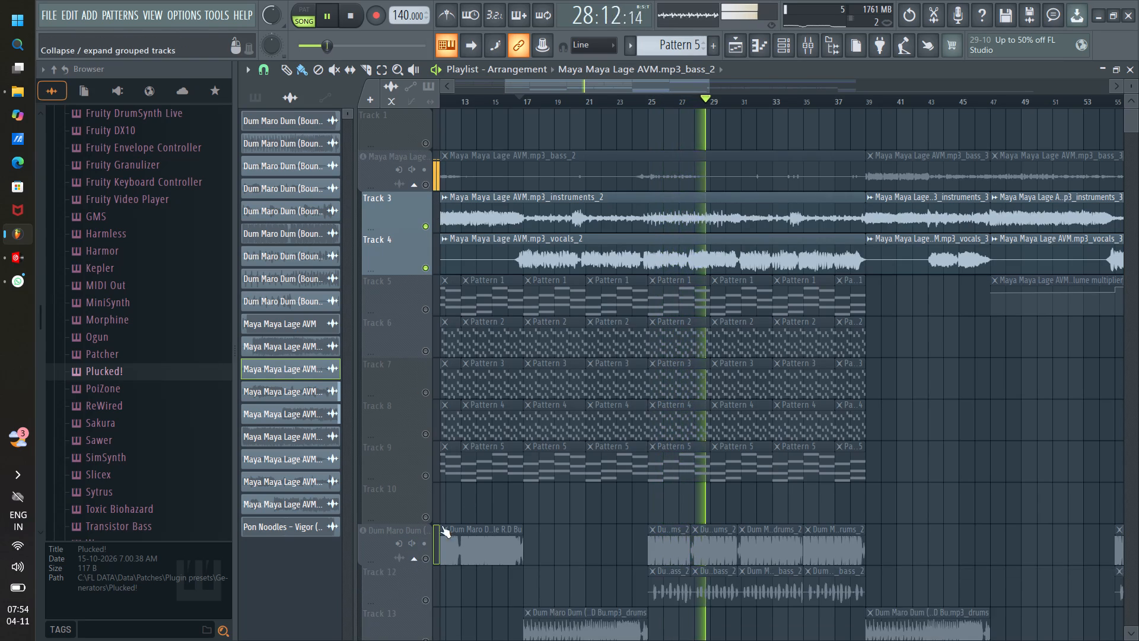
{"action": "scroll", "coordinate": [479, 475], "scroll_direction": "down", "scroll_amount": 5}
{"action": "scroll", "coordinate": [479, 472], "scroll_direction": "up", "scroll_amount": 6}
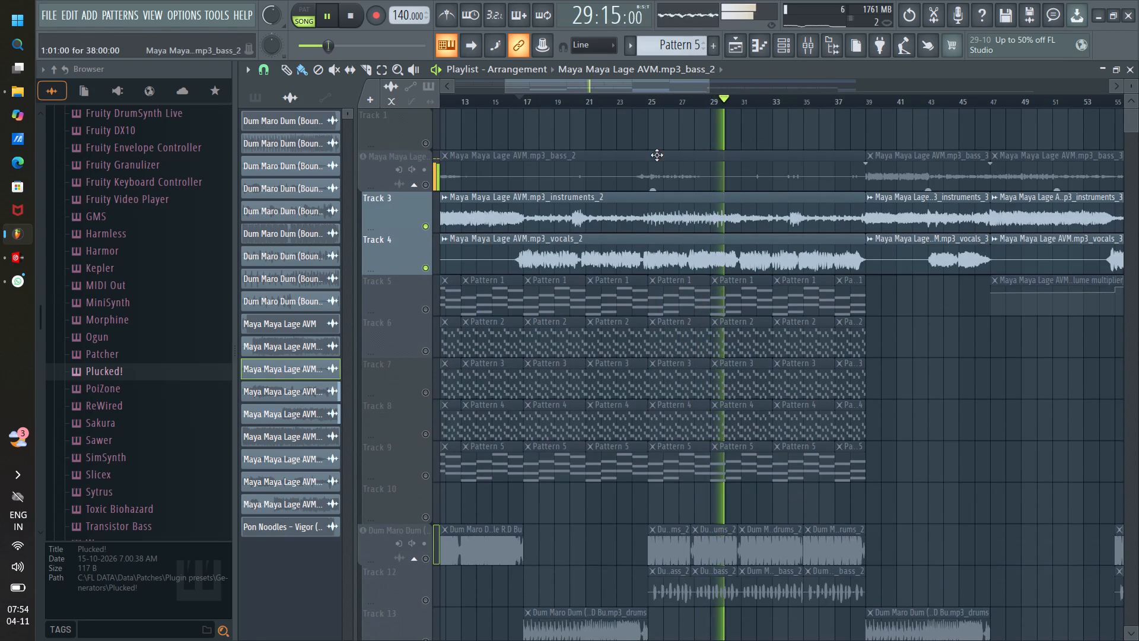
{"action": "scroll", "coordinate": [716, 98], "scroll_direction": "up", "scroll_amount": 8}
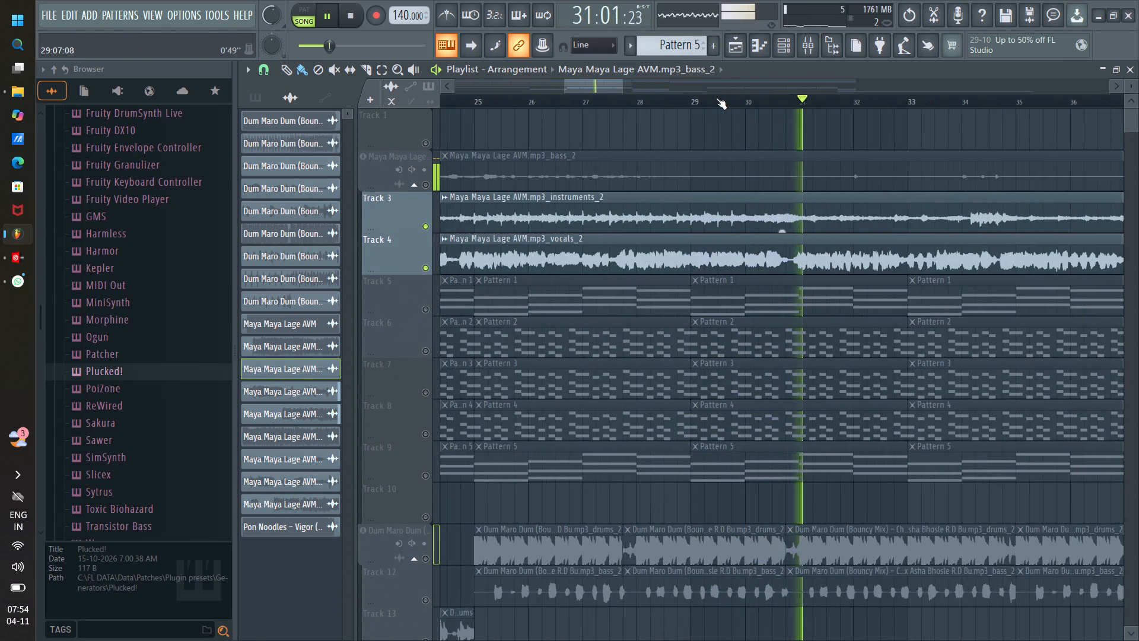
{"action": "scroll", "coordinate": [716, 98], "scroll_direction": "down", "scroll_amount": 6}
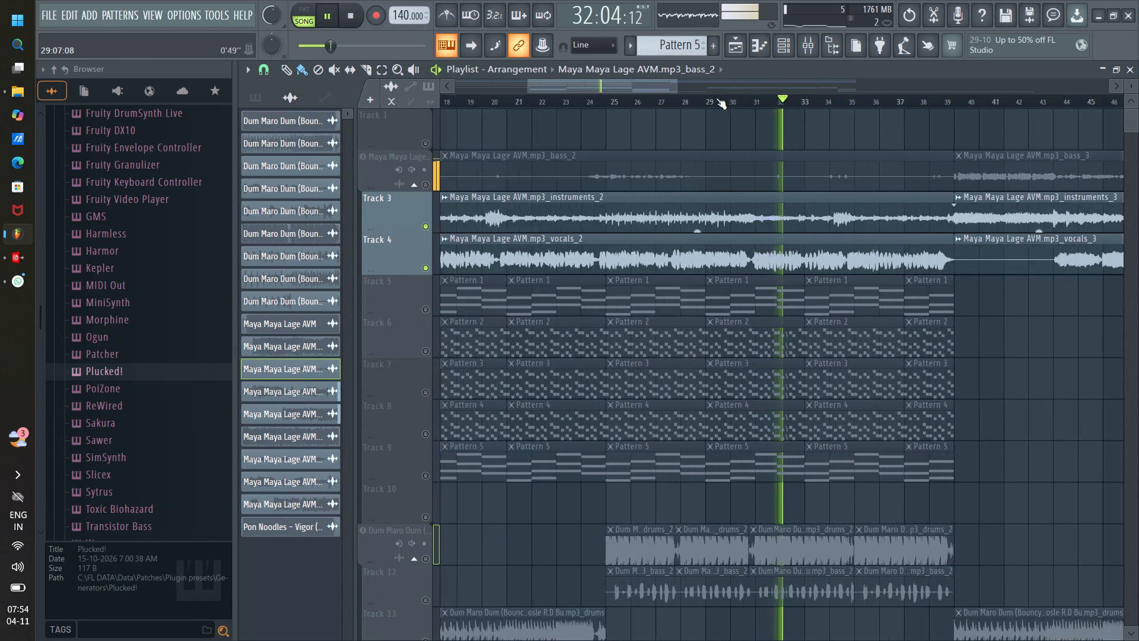
Unmute the Maya Maya Lage bass on Track 2, and replay the section from about bars 37 and 25.
{"action": "scroll", "coordinate": [716, 98], "scroll_direction": "down", "scroll_amount": 6}
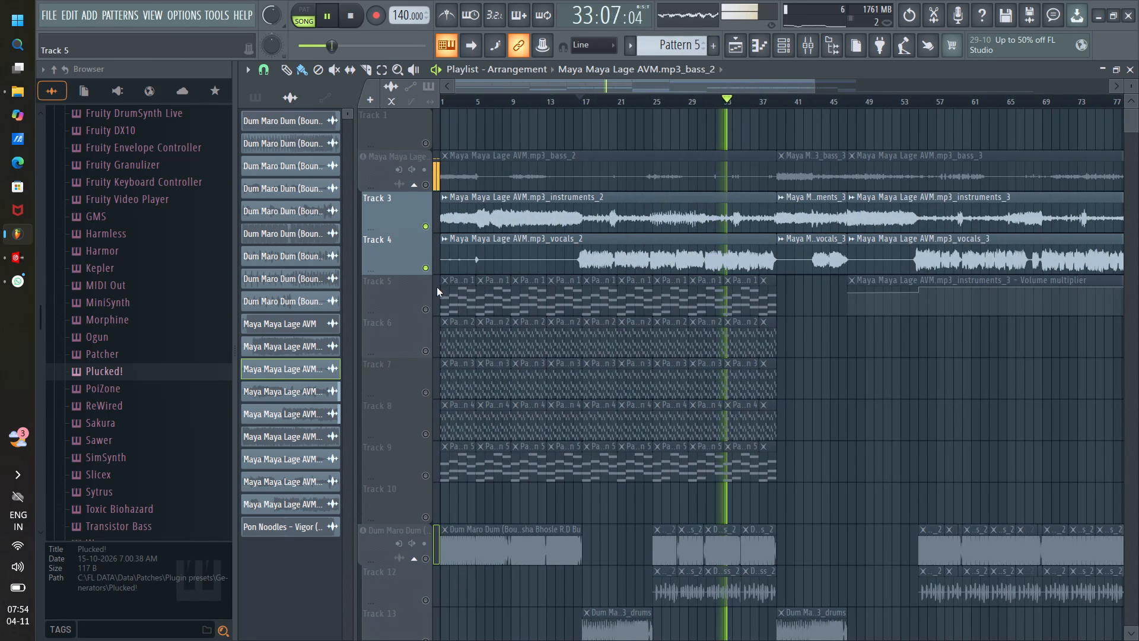
{"action": "left_click", "coordinate": [424, 182]}
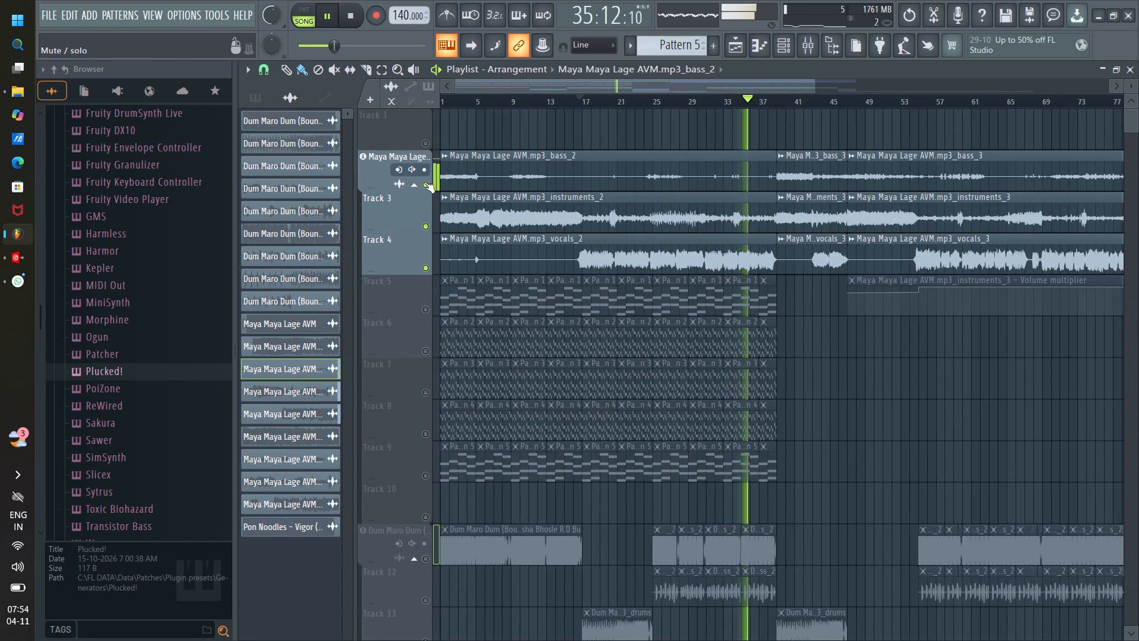
{"action": "left_click", "coordinate": [767, 101]}
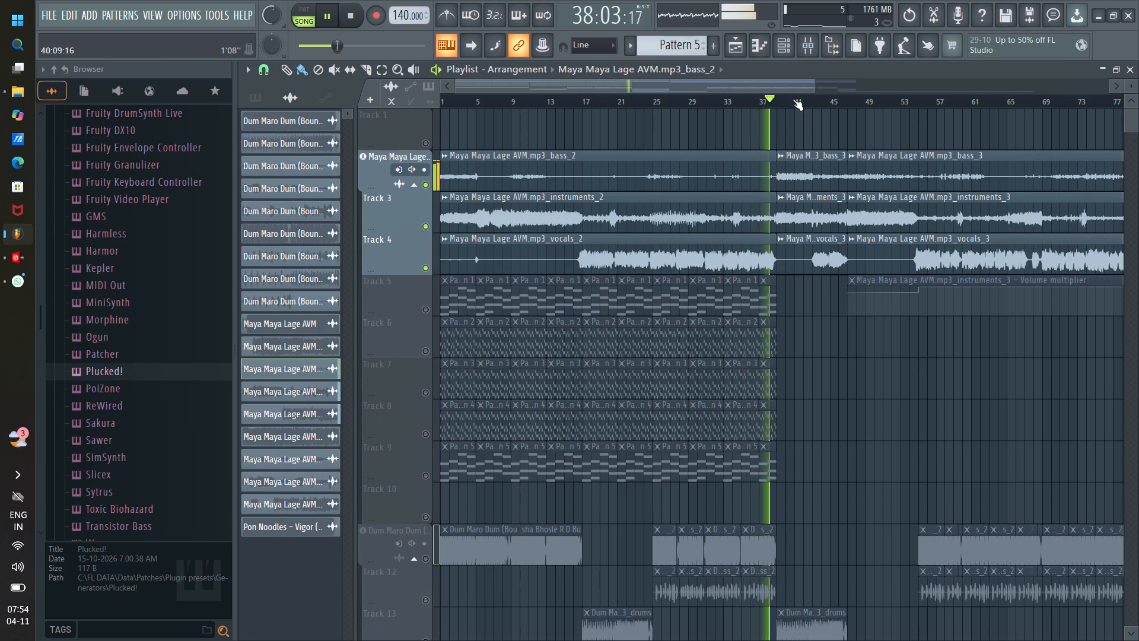
{"action": "scroll", "coordinate": [798, 106], "scroll_direction": "down", "scroll_amount": 3}
{"action": "scroll", "coordinate": [715, 100], "scroll_direction": "up", "scroll_amount": 3}
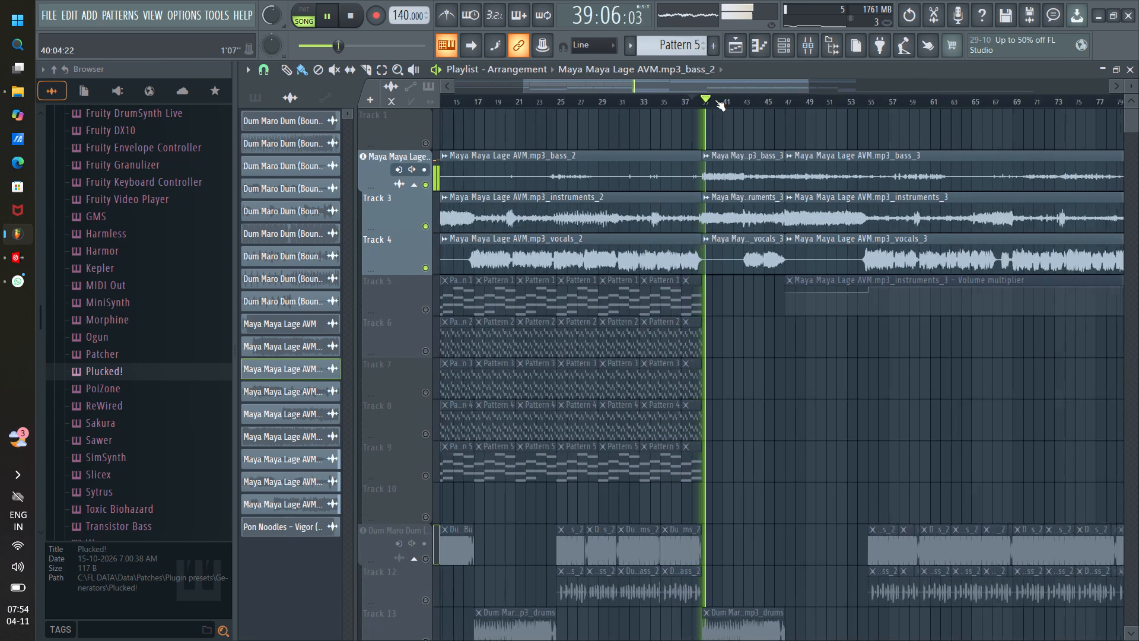
{"action": "scroll", "coordinate": [715, 100], "scroll_direction": "up", "scroll_amount": 6}
{"action": "left_click_drag", "start_coordinate": [700, 89], "coordinate": [637, 95]}
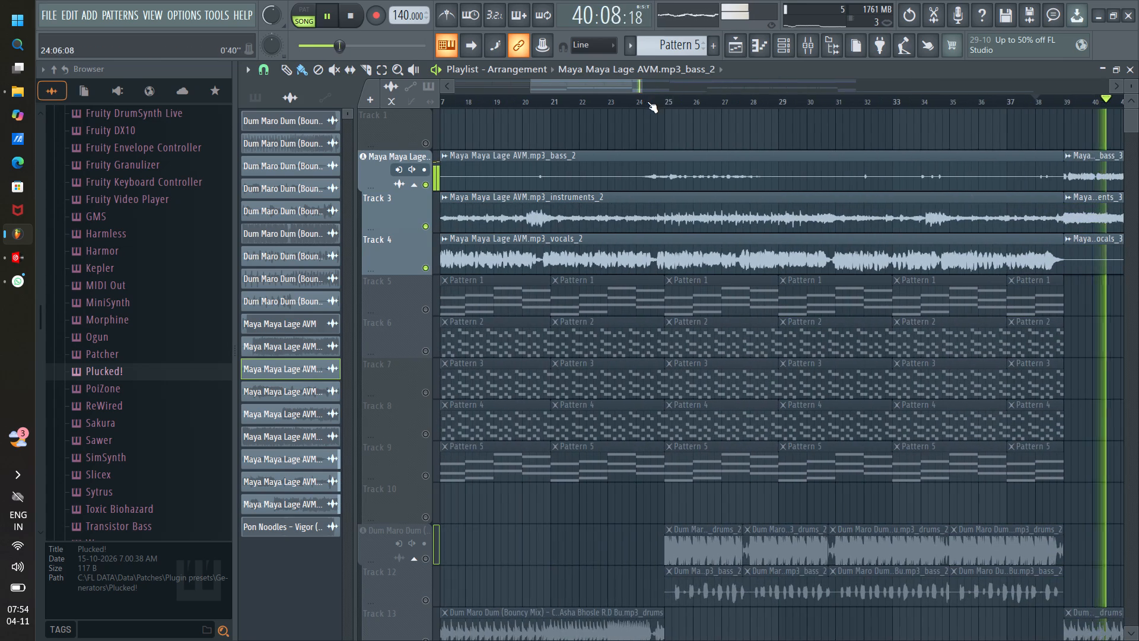
{"action": "left_click", "coordinate": [660, 99]}
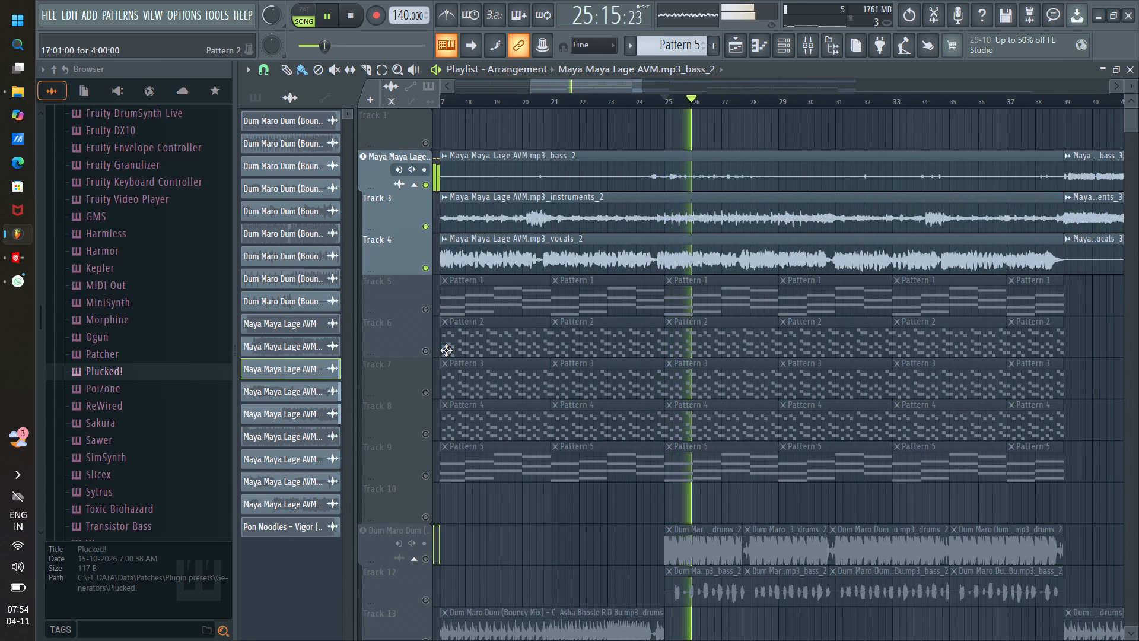
Unmute the Pattern 1 to Pattern 5 melodies on Tracks 5 to 9 while playback continues.
{"action": "left_click", "coordinate": [423, 309]}
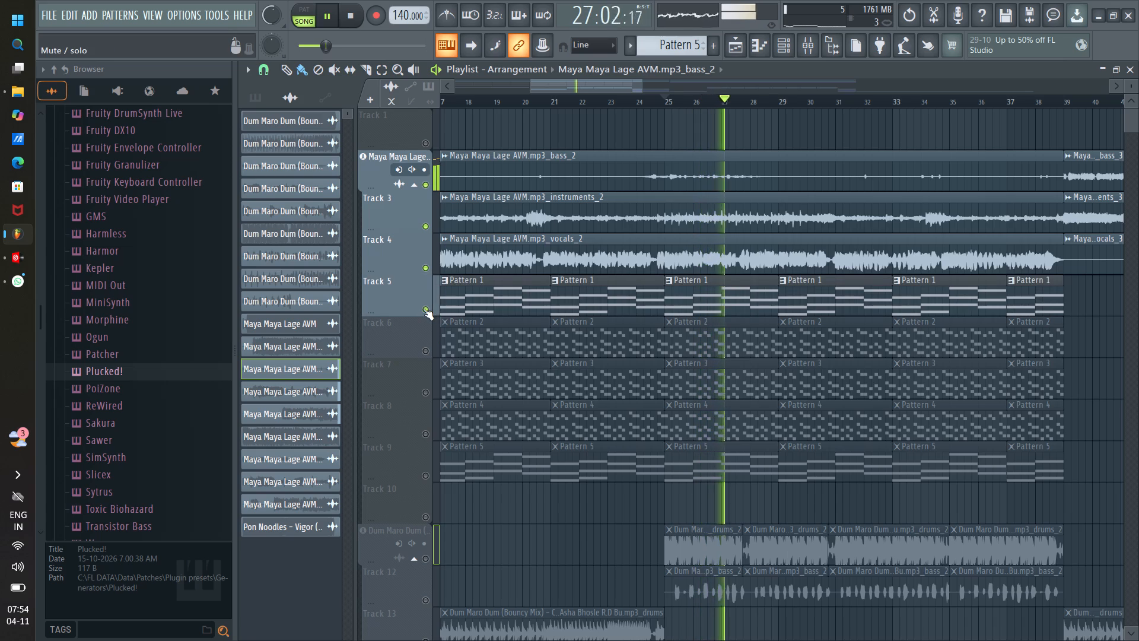
{"action": "left_click", "coordinate": [427, 347]}
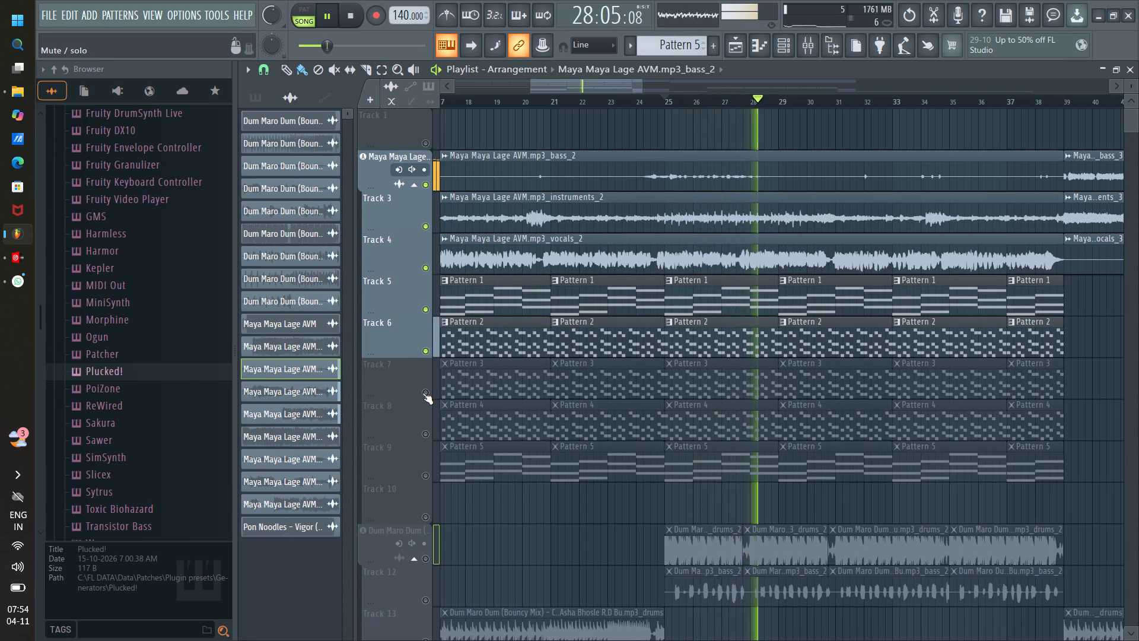
{"action": "left_click", "coordinate": [422, 393]}
{"action": "left_click", "coordinate": [423, 437]}
{"action": "left_click", "coordinate": [425, 477]}
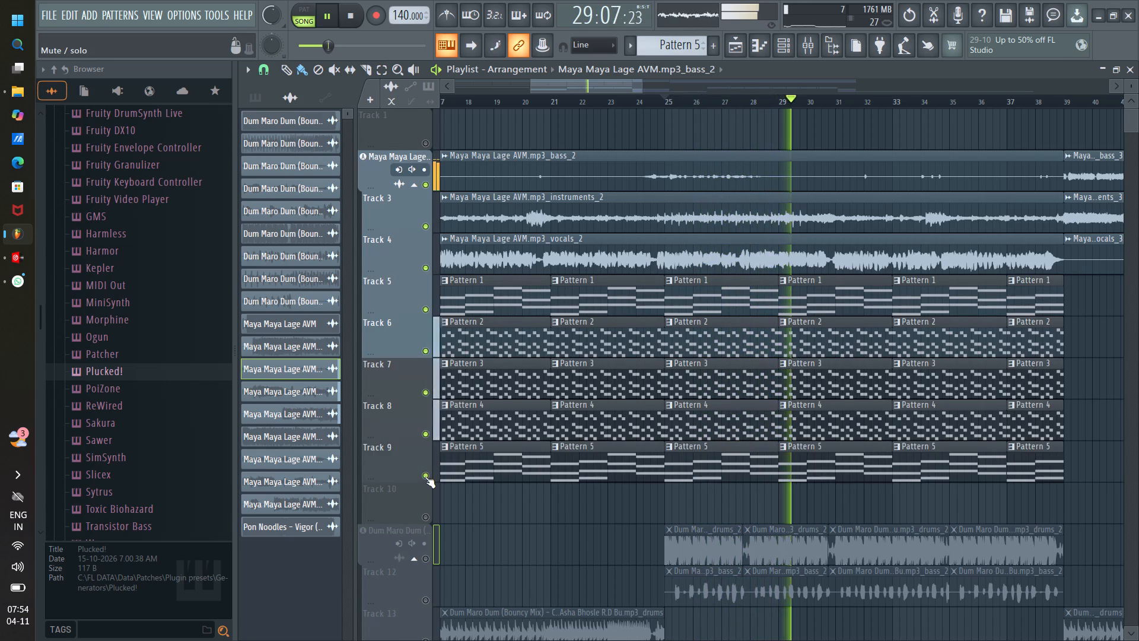
{"action": "scroll", "coordinate": [499, 345], "scroll_direction": "down", "scroll_amount": 1}
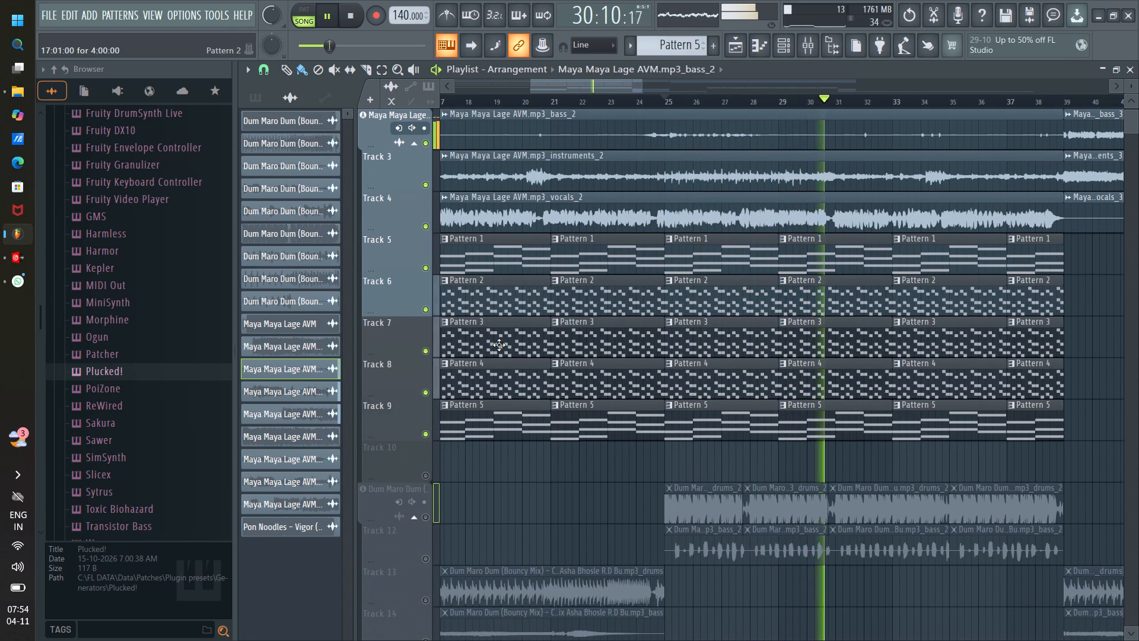
{"action": "scroll", "coordinate": [679, 318], "scroll_direction": "up", "scroll_amount": 1}
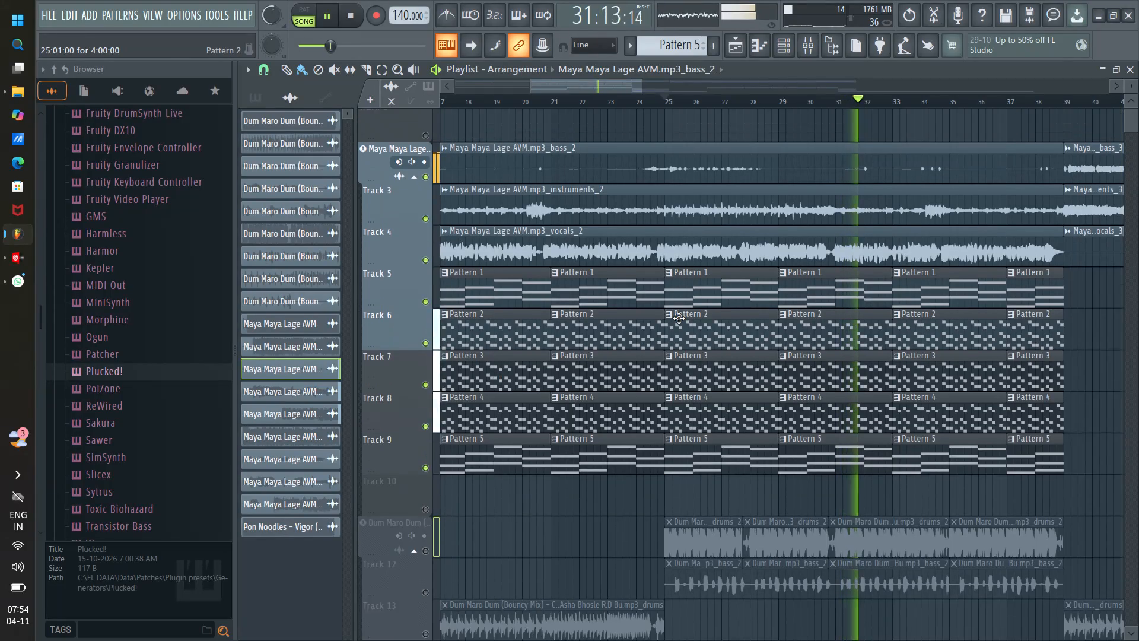
{"action": "scroll", "coordinate": [679, 318], "scroll_direction": "up", "scroll_amount": 2}
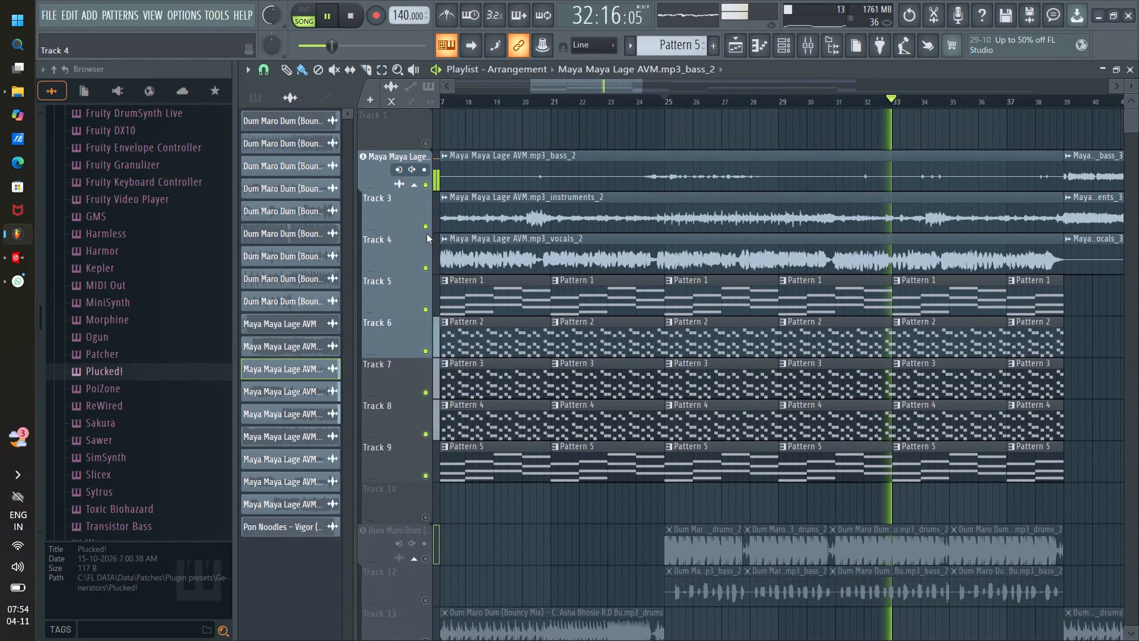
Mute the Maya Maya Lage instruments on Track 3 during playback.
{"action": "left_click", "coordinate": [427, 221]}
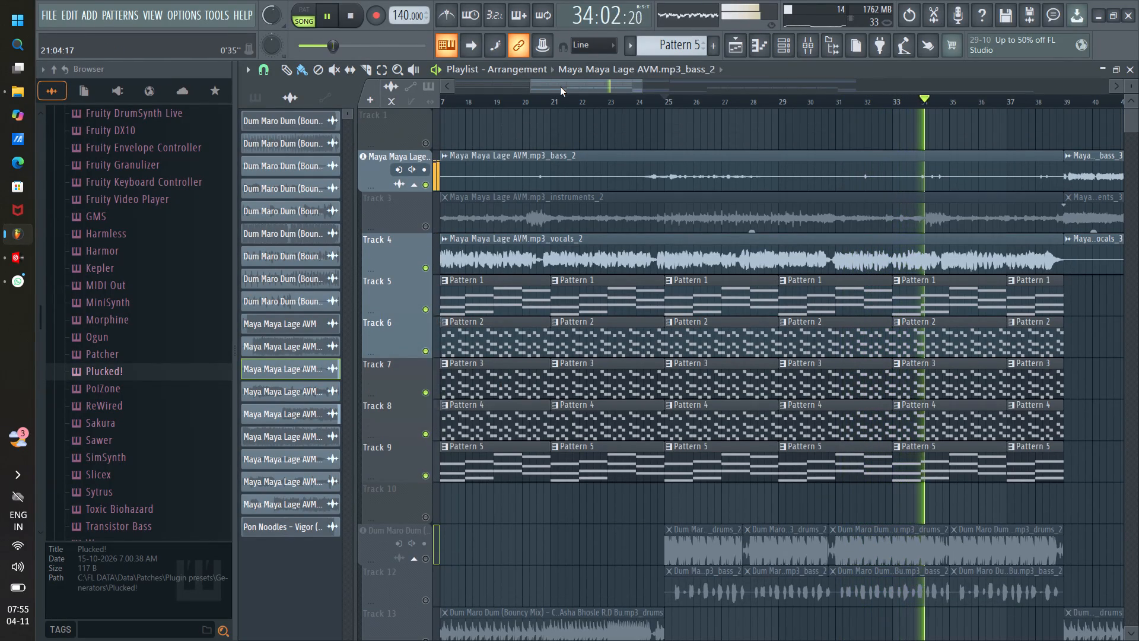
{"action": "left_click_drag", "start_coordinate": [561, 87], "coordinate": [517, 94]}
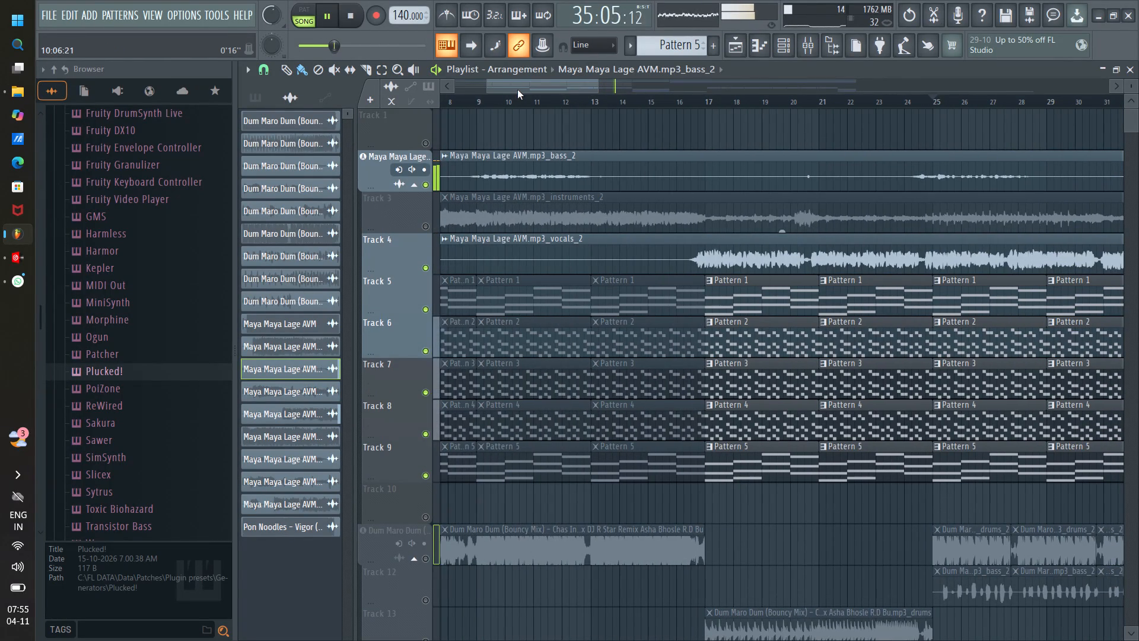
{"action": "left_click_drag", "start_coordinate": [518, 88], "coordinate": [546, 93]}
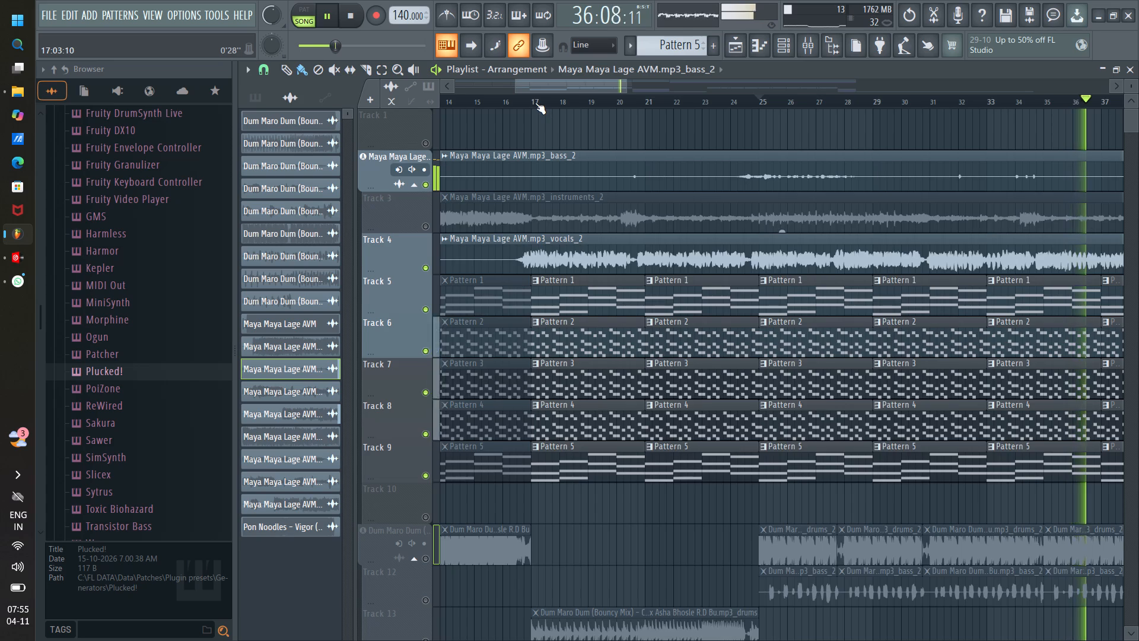
Unmute the Dum Maro Dum parts on Tracks 11 to 14, and replay from about bar 17.
{"action": "scroll", "coordinate": [535, 103], "scroll_direction": "up", "scroll_amount": 1}
{"action": "scroll", "coordinate": [535, 103], "scroll_direction": "down", "scroll_amount": 3}
{"action": "scroll", "coordinate": [546, 423], "scroll_direction": "down", "scroll_amount": 4}
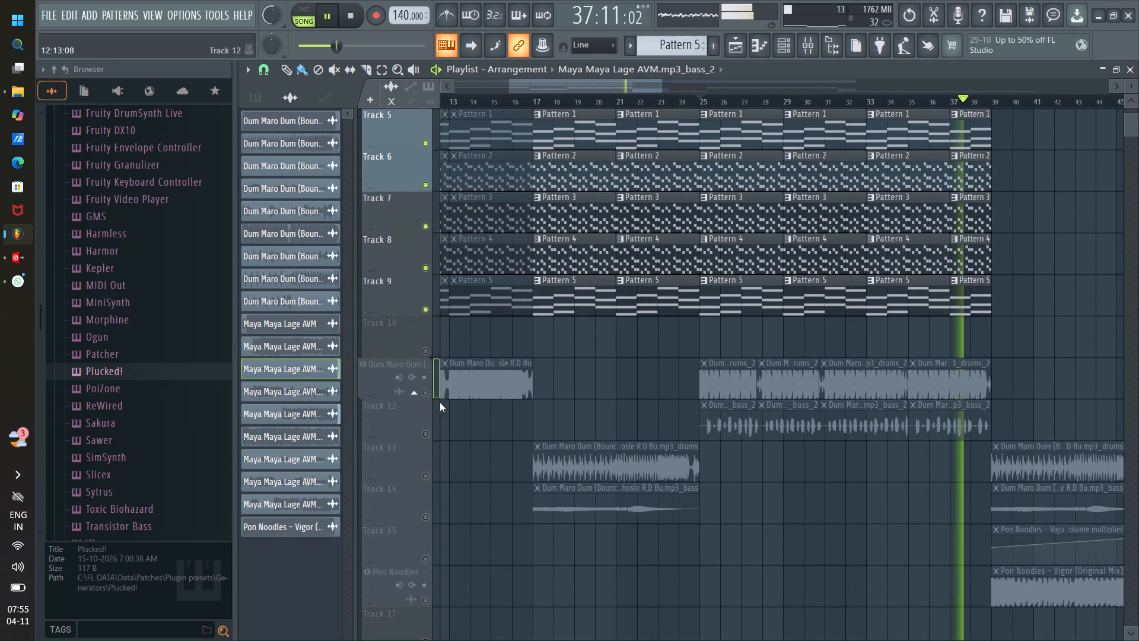
{"action": "left_click", "coordinate": [427, 432]}
{"action": "left_click", "coordinate": [425, 390]}
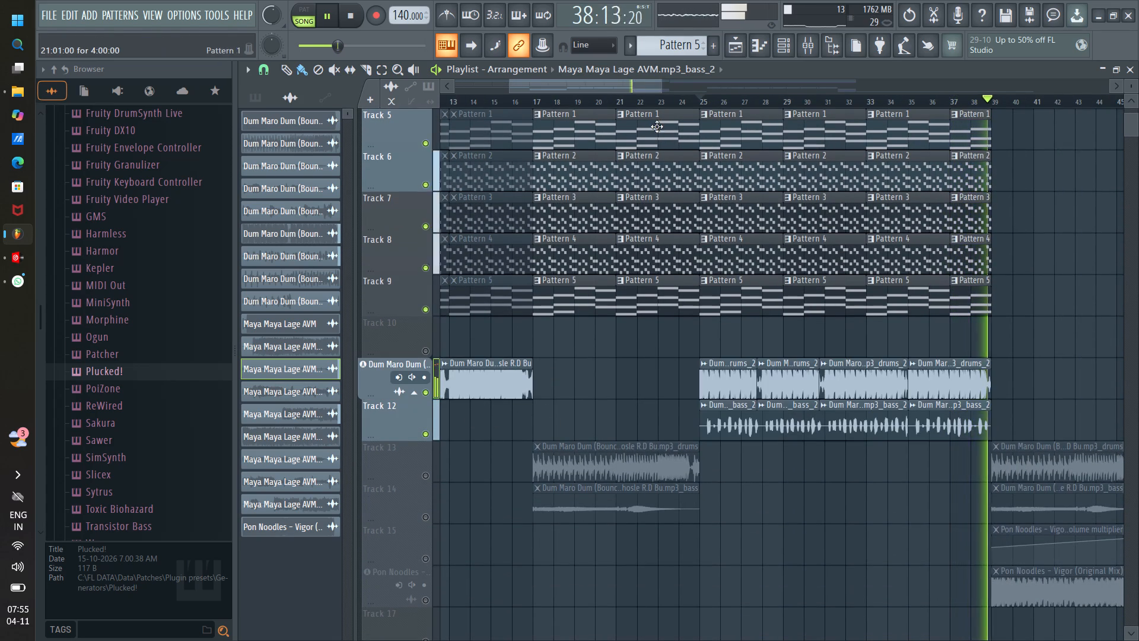
{"action": "left_click", "coordinate": [536, 101]}
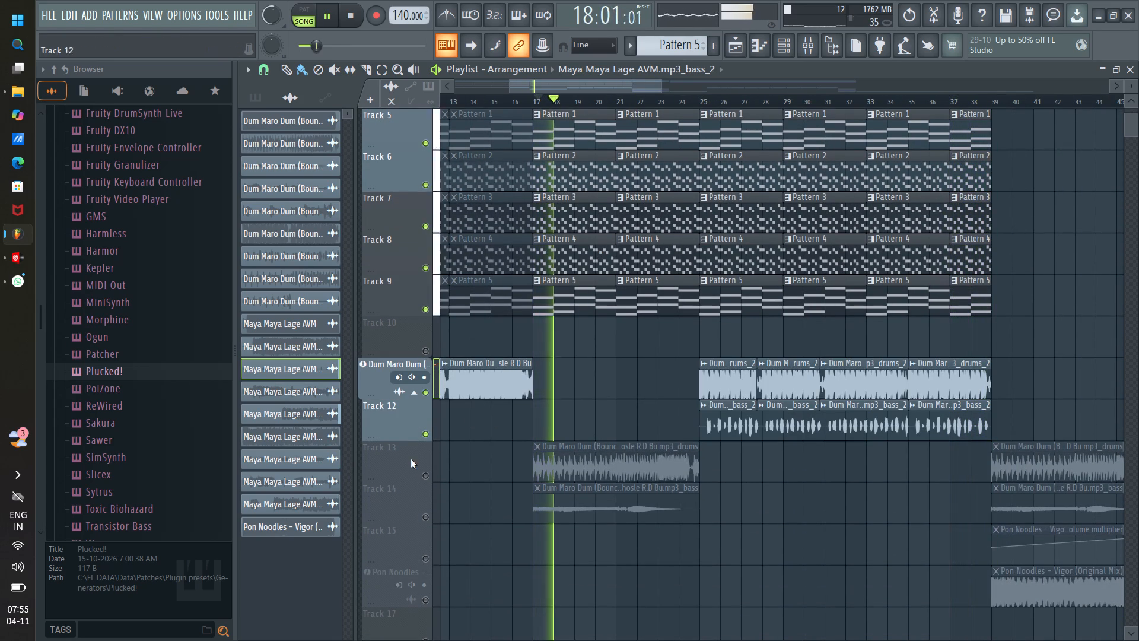
{"action": "left_click", "coordinate": [425, 474]}
{"action": "left_click", "coordinate": [425, 513]}
Listen to the section from bar 17 past bar 25, following the vocals, pattern melodies and Dum Maro Dum parts together.
{"action": "scroll", "coordinate": [499, 448], "scroll_direction": "up", "scroll_amount": 3}
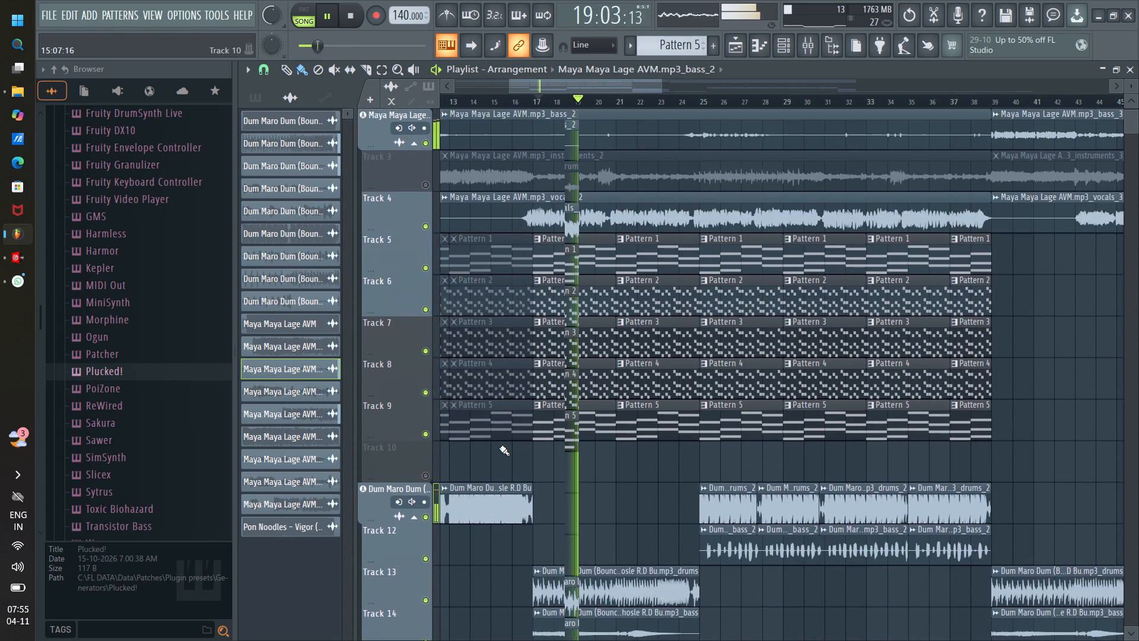
{"action": "scroll", "coordinate": [499, 448], "scroll_direction": "up", "scroll_amount": 3}
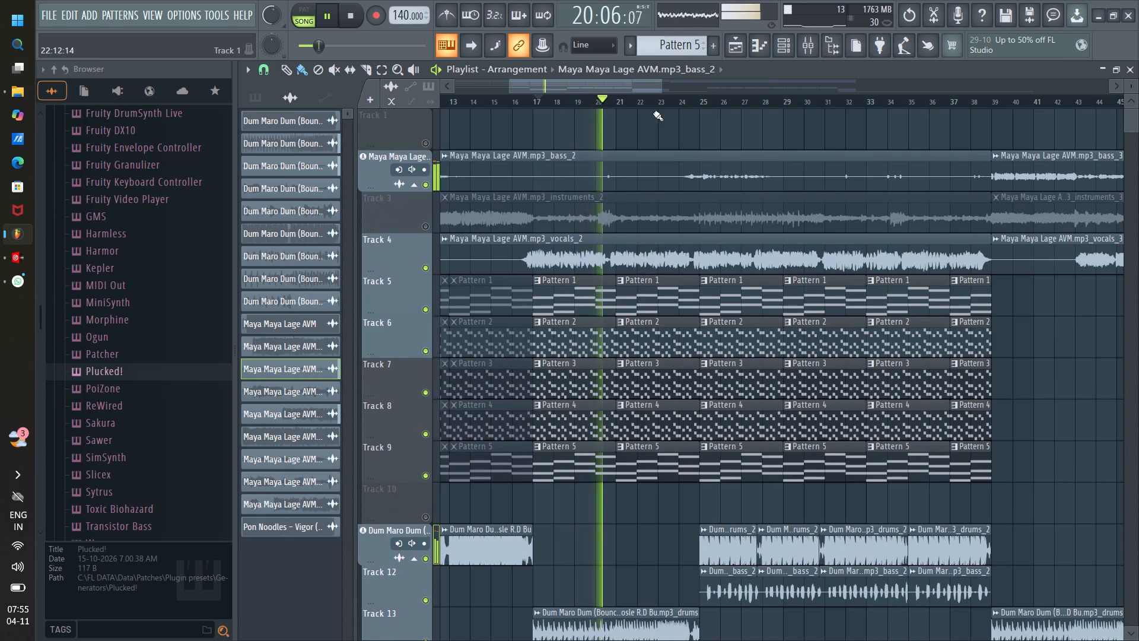
{"action": "scroll", "coordinate": [657, 101], "scroll_direction": "up", "scroll_amount": 4}
{"action": "left_click_drag", "start_coordinate": [598, 83], "coordinate": [607, 84]}
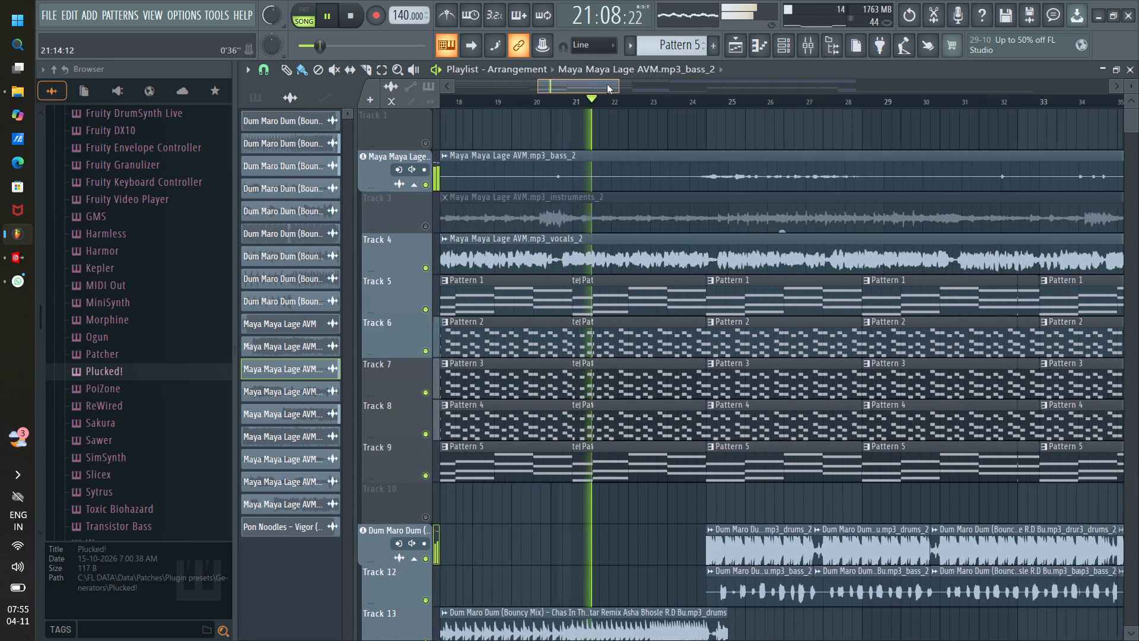
{"action": "left_click_drag", "start_coordinate": [607, 84], "coordinate": [615, 85]}
{"action": "scroll", "coordinate": [607, 106], "scroll_direction": "down", "scroll_amount": 2}
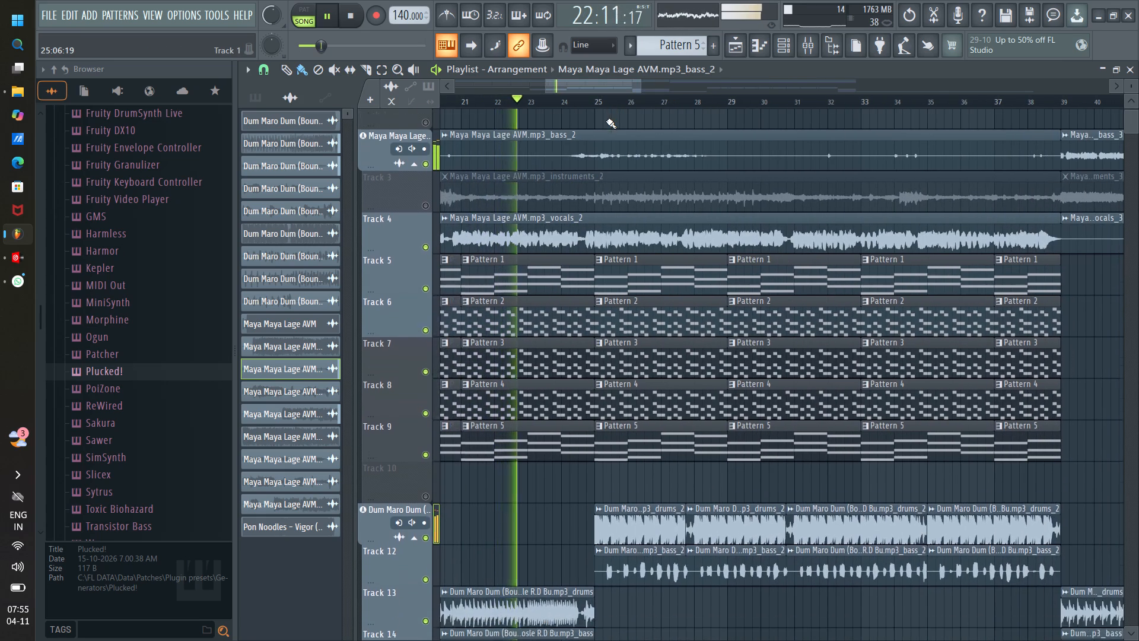
{"action": "scroll", "coordinate": [606, 120], "scroll_direction": "down", "scroll_amount": 2}
{"action": "scroll", "coordinate": [606, 120], "scroll_direction": "up", "scroll_amount": 6}
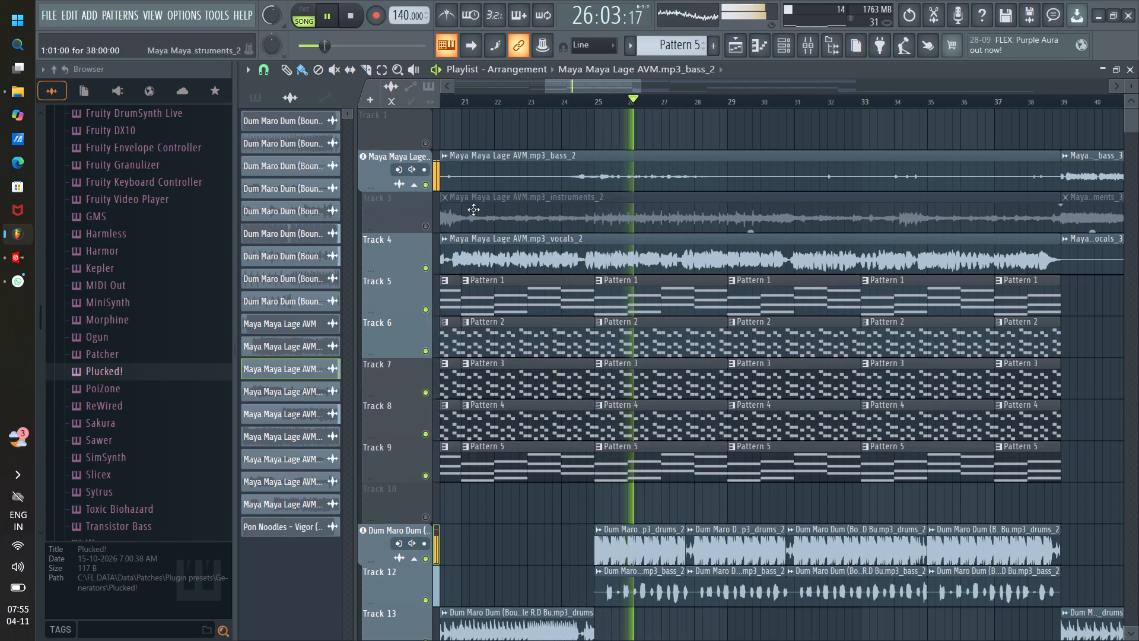
Unmute the Maya Maya Lage instruments on Track 3 and listen on through the layered pattern section.
{"action": "left_click", "coordinate": [425, 227]}
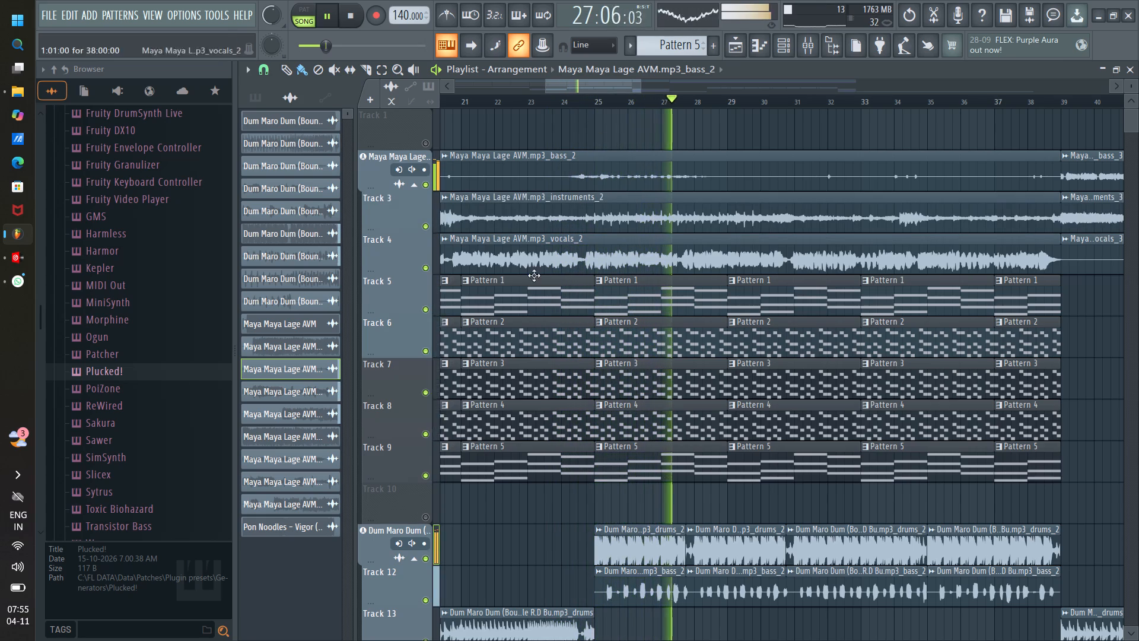
{"action": "left_click_drag", "start_coordinate": [607, 91], "coordinate": [602, 90]}
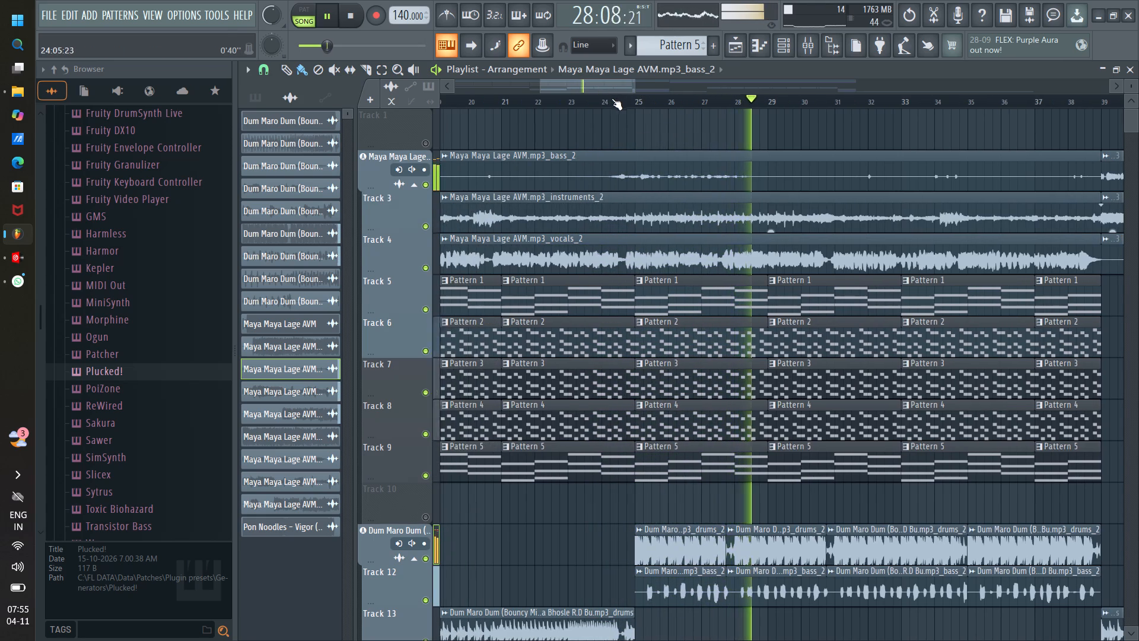
{"action": "scroll", "coordinate": [612, 100], "scroll_direction": "down", "scroll_amount": 2}
{"action": "left_click_drag", "start_coordinate": [622, 87], "coordinate": [595, 84]}
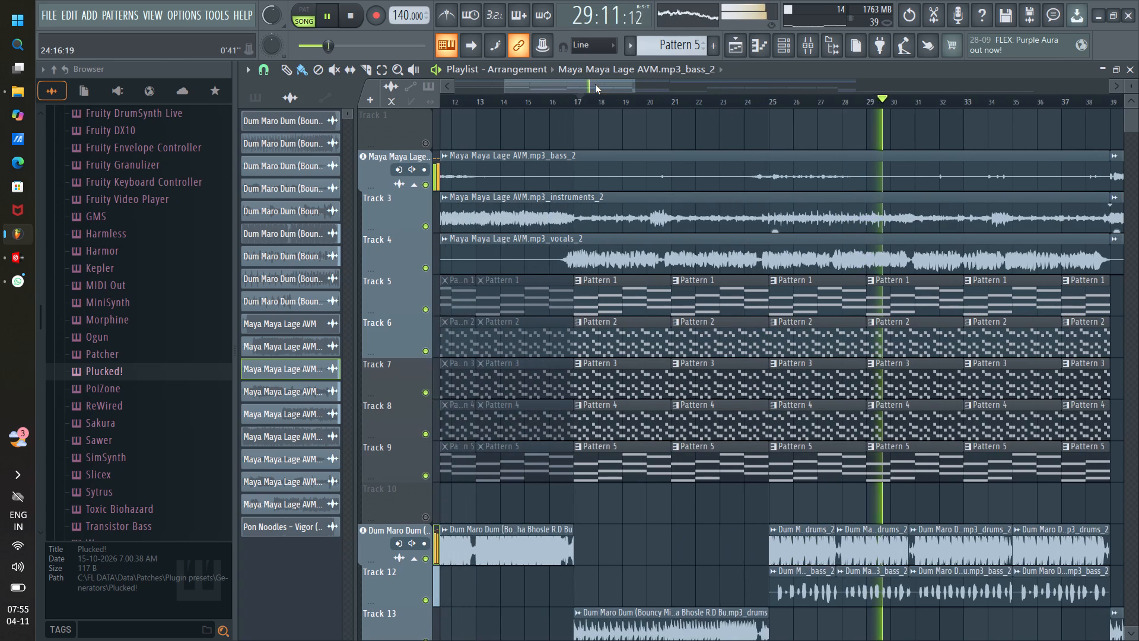
{"action": "left_click_drag", "start_coordinate": [596, 84], "coordinate": [624, 91]}
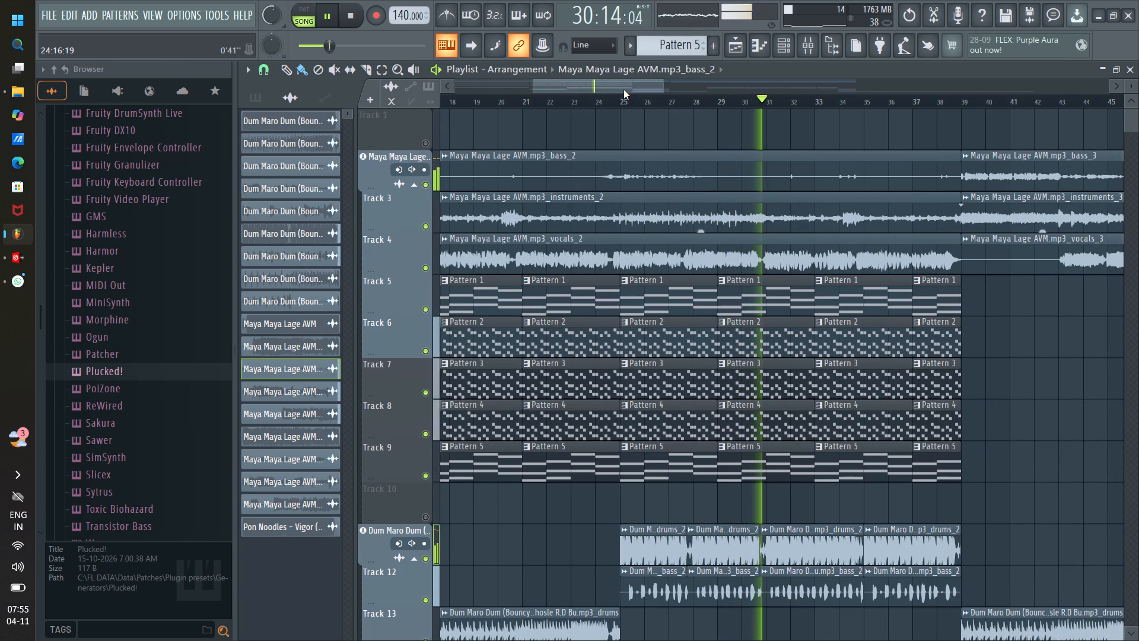
{"action": "left_click_drag", "start_coordinate": [625, 86], "coordinate": [651, 91]}
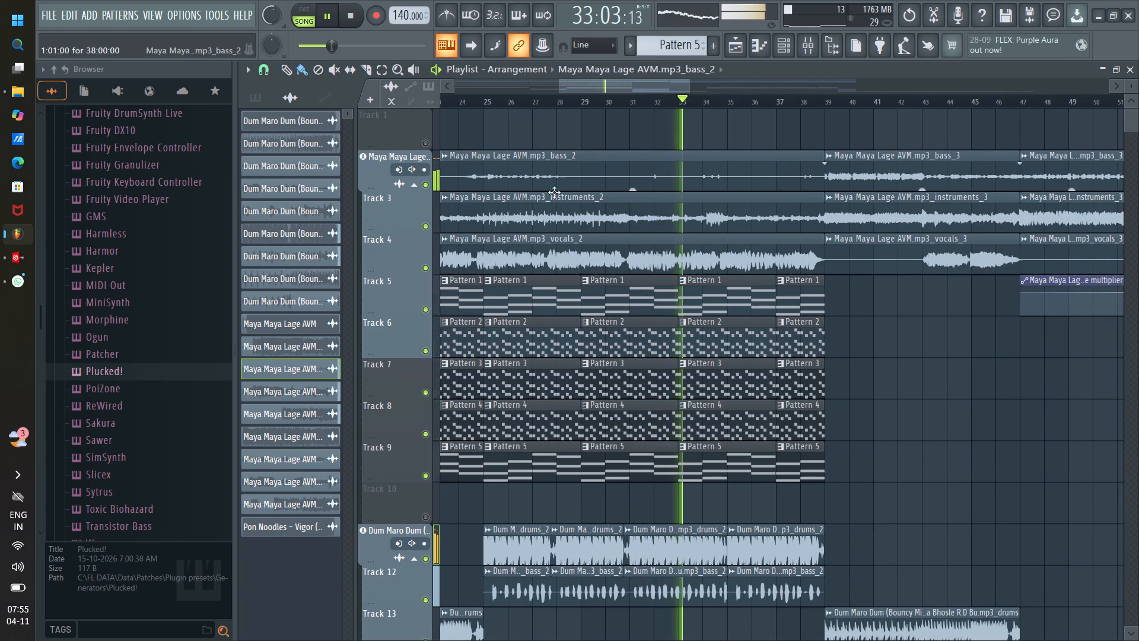
Mute the Dum Maro Dum drums and bass on Tracks 11 and 12, and replay from about bar 24.
{"action": "left_click", "coordinate": [427, 556]}
{"action": "left_click", "coordinate": [428, 603]}
{"action": "scroll", "coordinate": [552, 421], "scroll_direction": "down", "scroll_amount": 3}
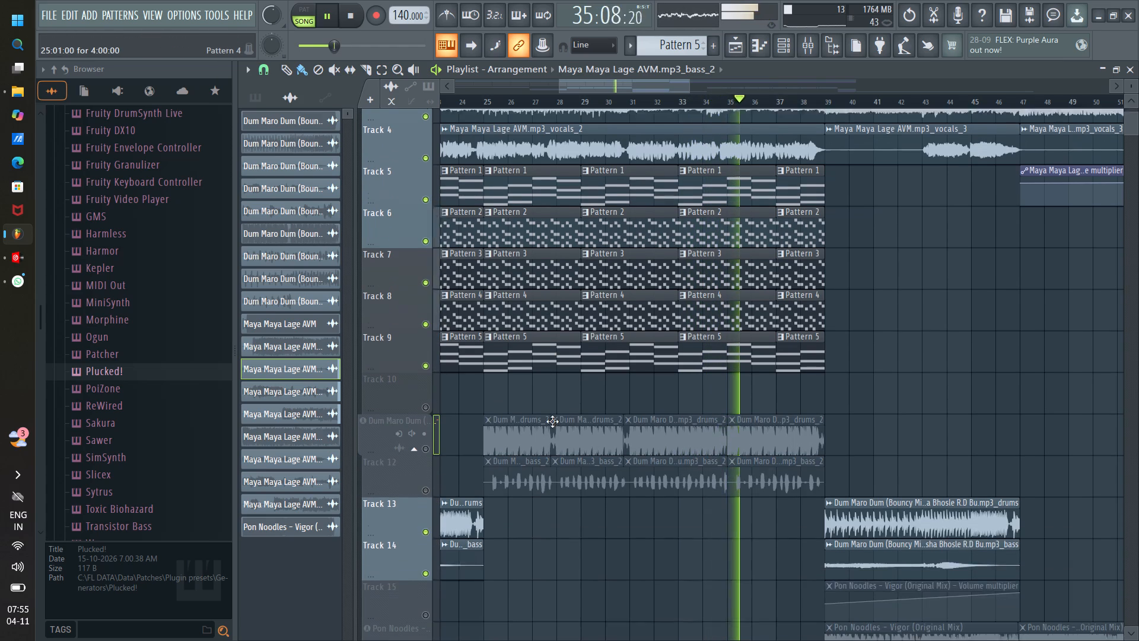
{"action": "left_click", "coordinate": [479, 93]}
{"action": "left_click", "coordinate": [489, 101]}
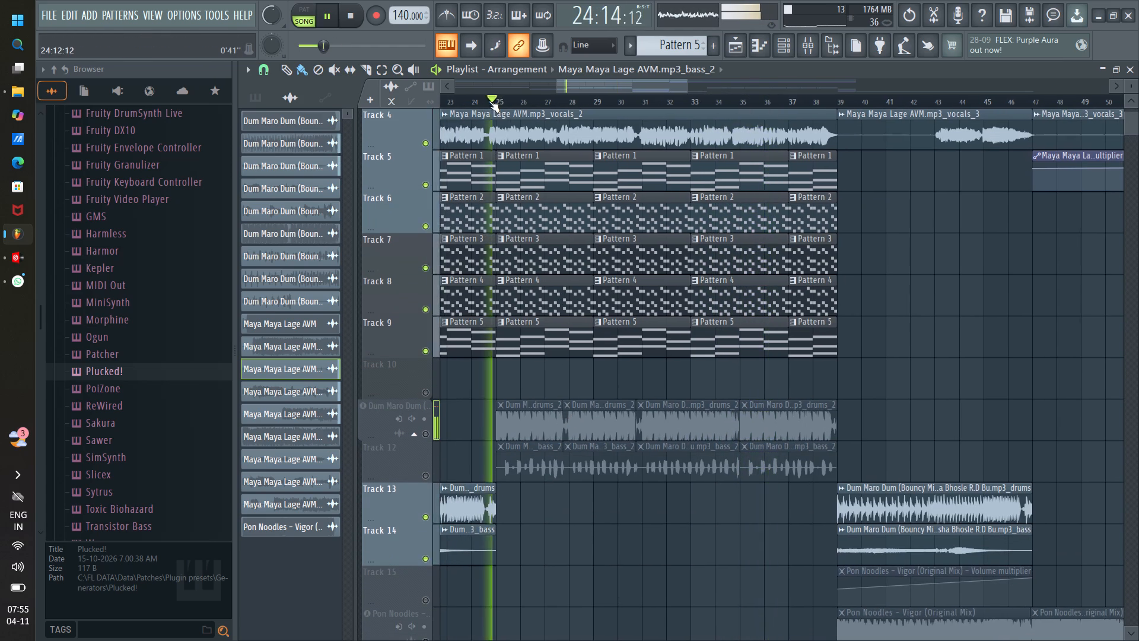
{"action": "scroll", "coordinate": [518, 184], "scroll_direction": "up", "scroll_amount": 2}
{"action": "key", "text": "space"}
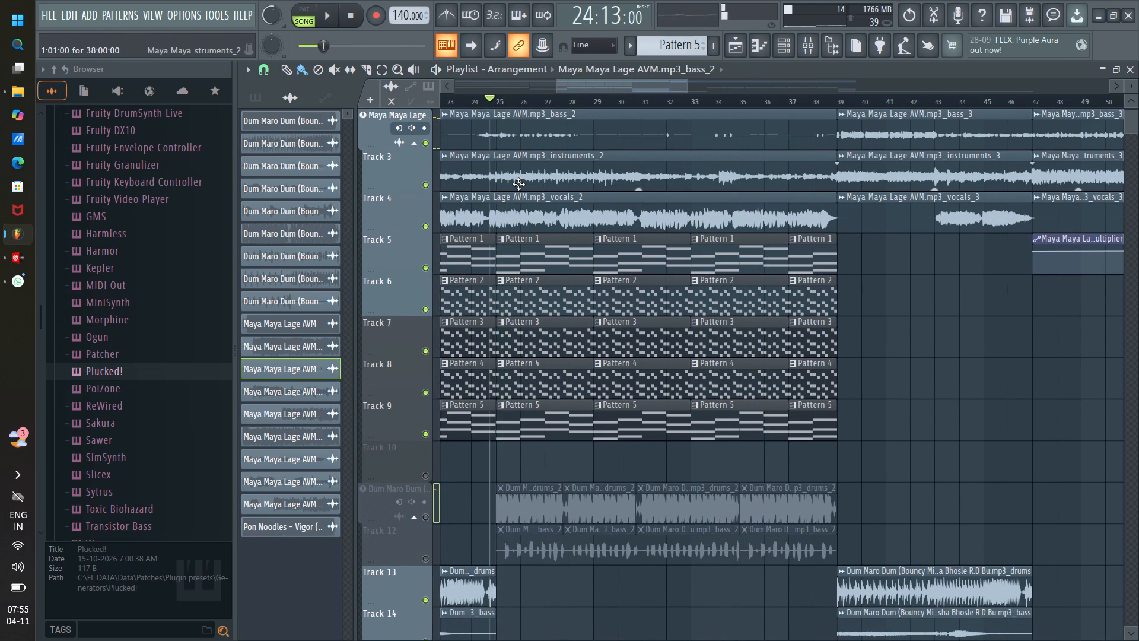
{"action": "key", "text": "space"}
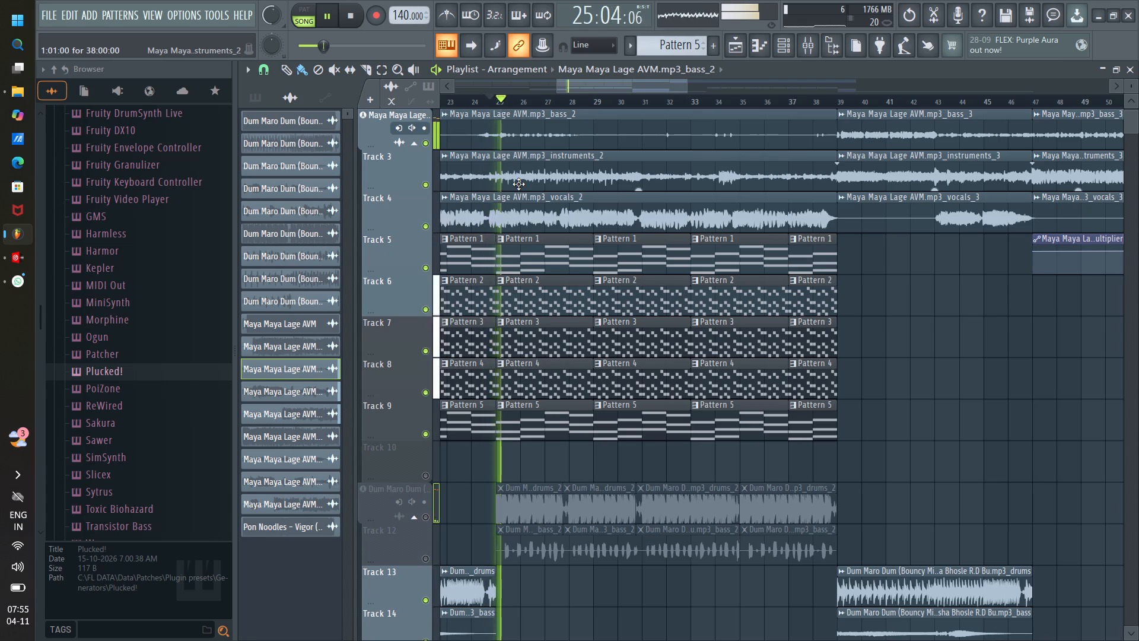
Solo Pattern 5 on Track 9, and bring in Tracks 8, 7 and 6 one at a time while listening.
{"action": "right_click", "coordinate": [426, 434]}
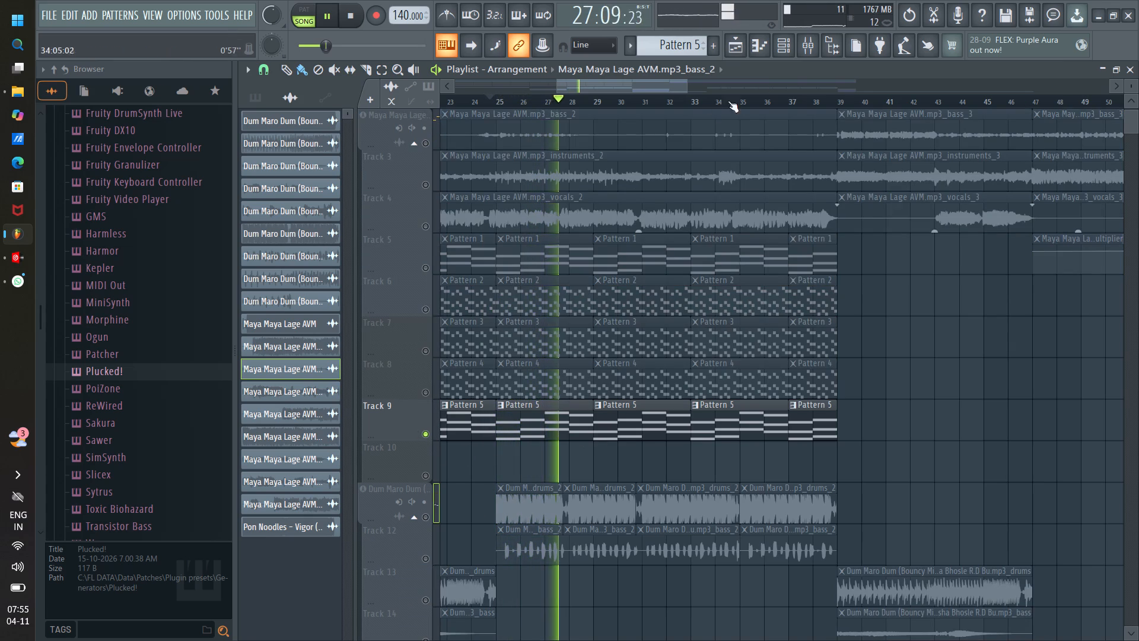
{"action": "left_click", "coordinate": [423, 391]}
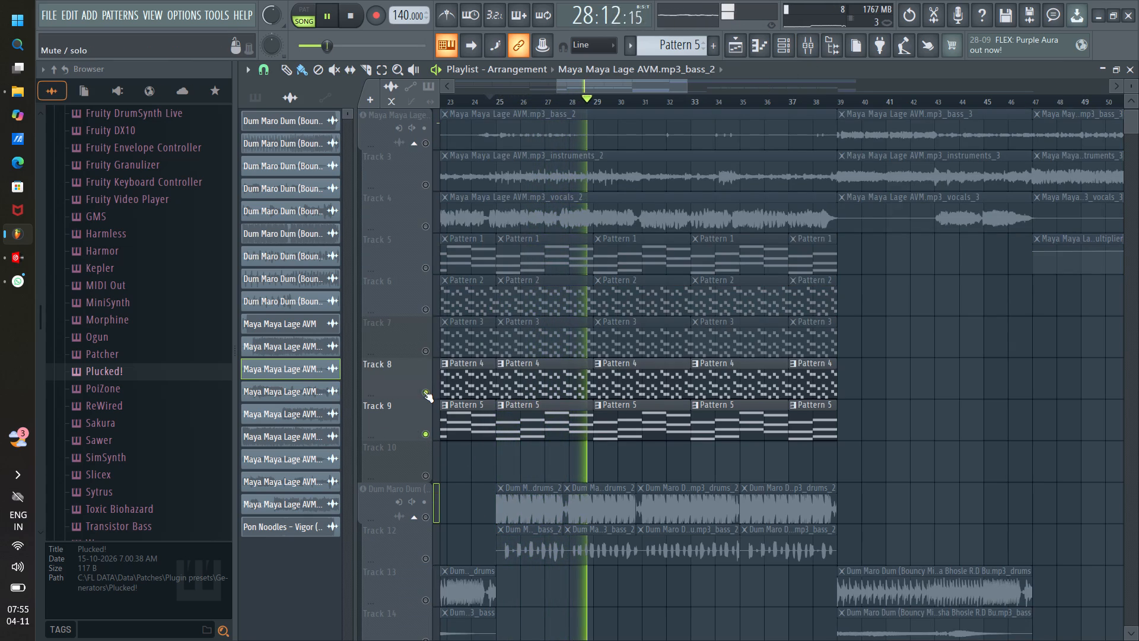
{"action": "left_click", "coordinate": [427, 351]}
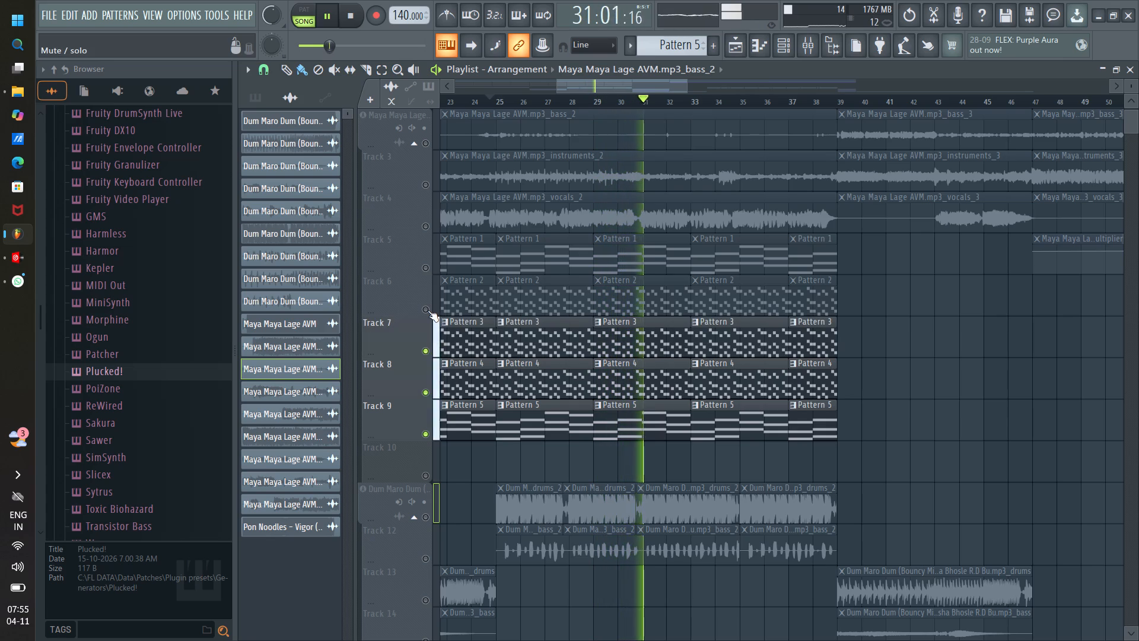
{"action": "left_click", "coordinate": [427, 309]}
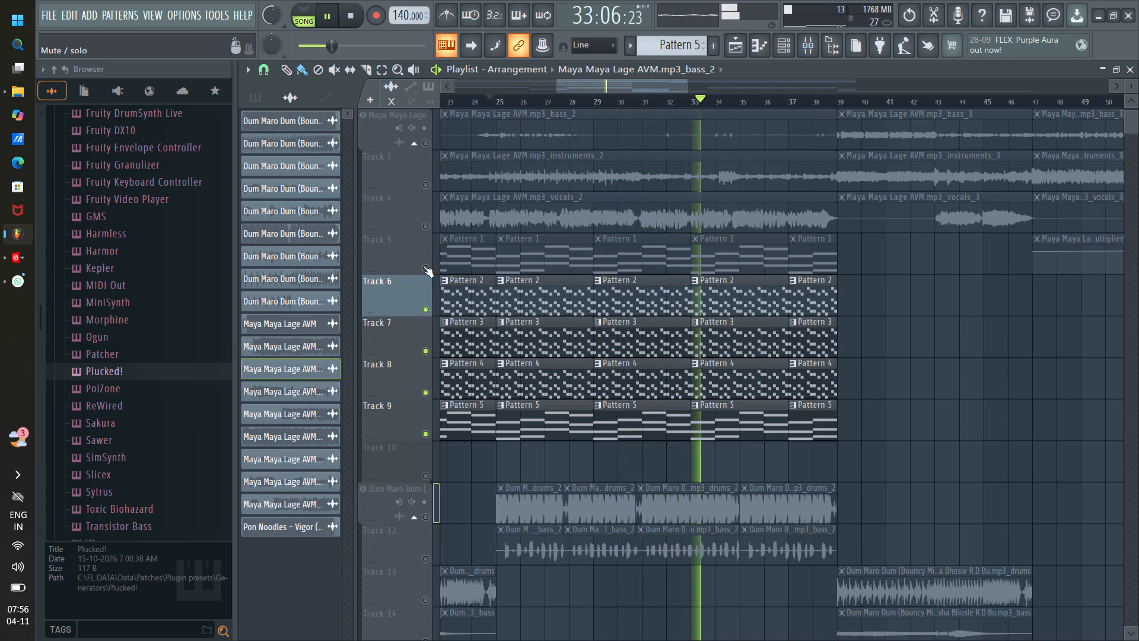
Solo Track 9 again, replay from about bar 24, and lower the Lead Electro Saws mixer volume to 20% (-24.3 dB).
{"action": "right_click", "coordinate": [428, 435]}
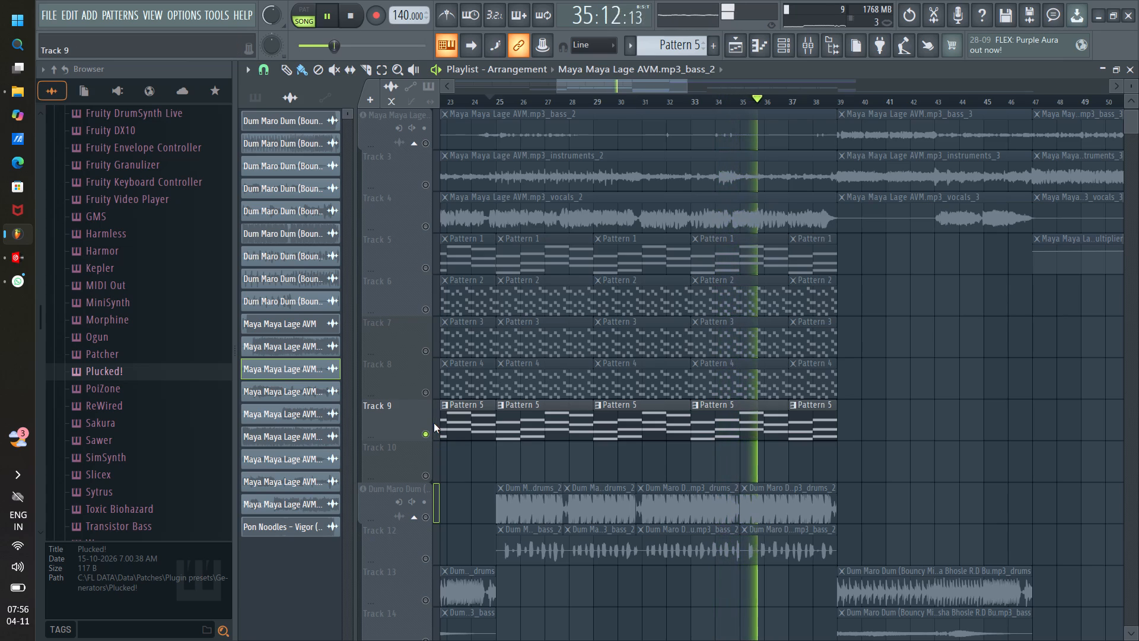
{"action": "scroll", "coordinate": [501, 333], "scroll_direction": "down", "scroll_amount": 1}
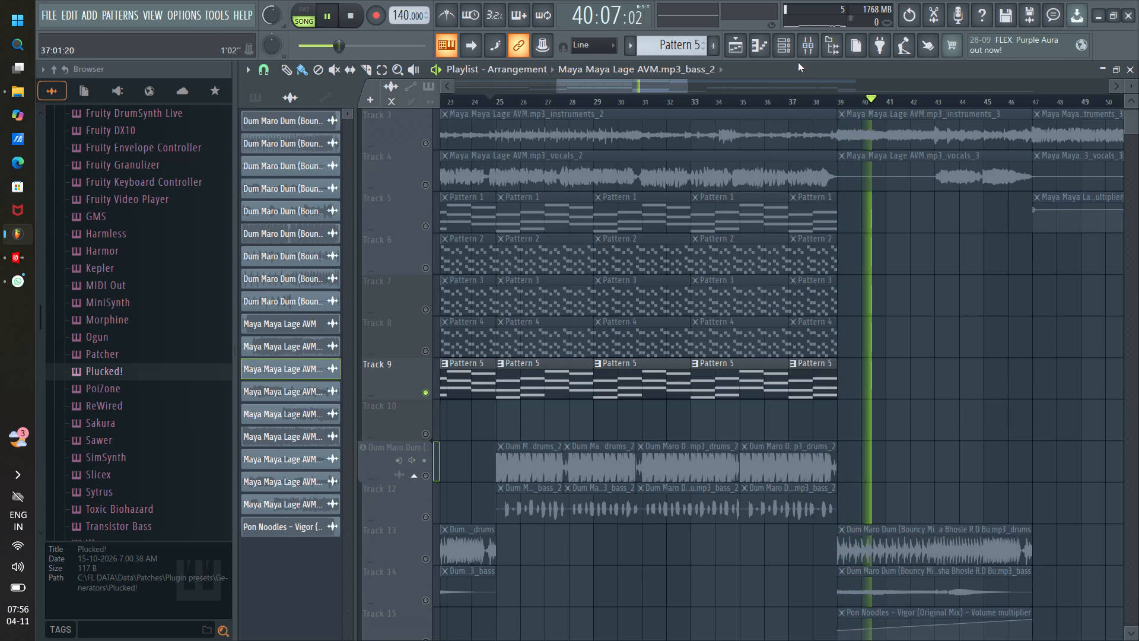
{"action": "left_click", "coordinate": [806, 44]}
{"action": "key", "text": "space"}
{"action": "key", "text": "space"}
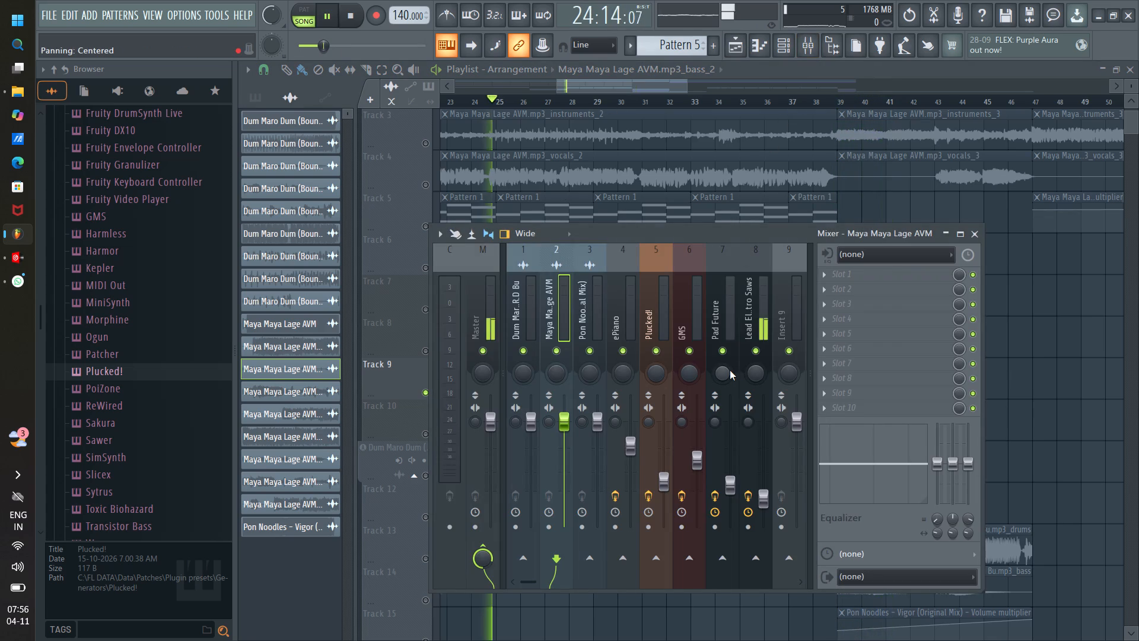
{"action": "scroll", "coordinate": [766, 482], "scroll_direction": "down", "scroll_amount": 2}
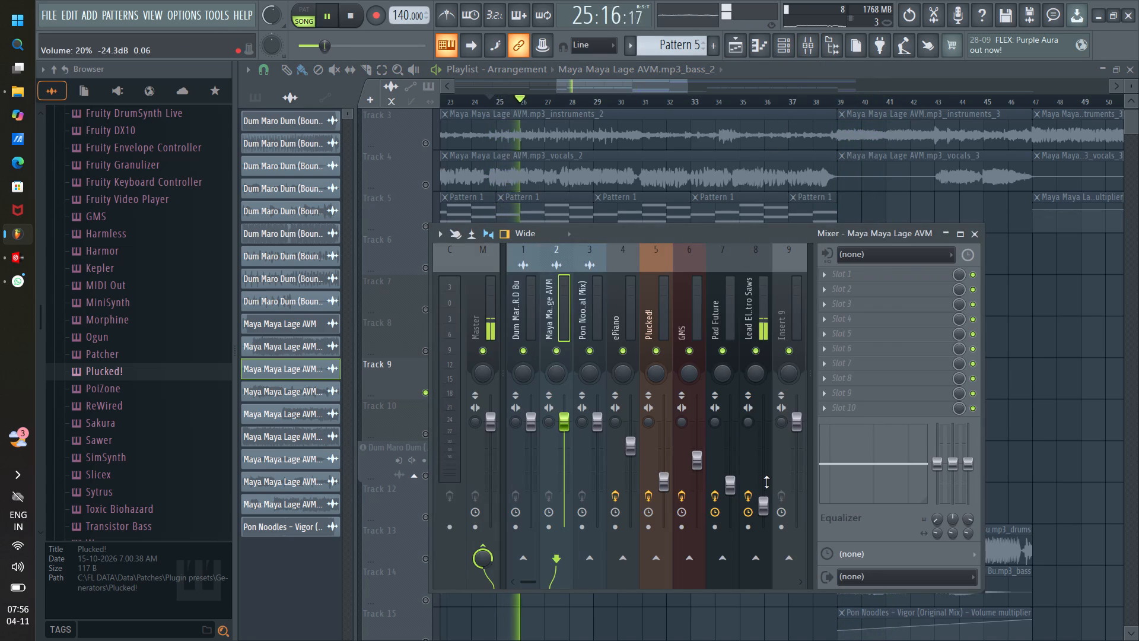
{"action": "left_click", "coordinate": [972, 235]}
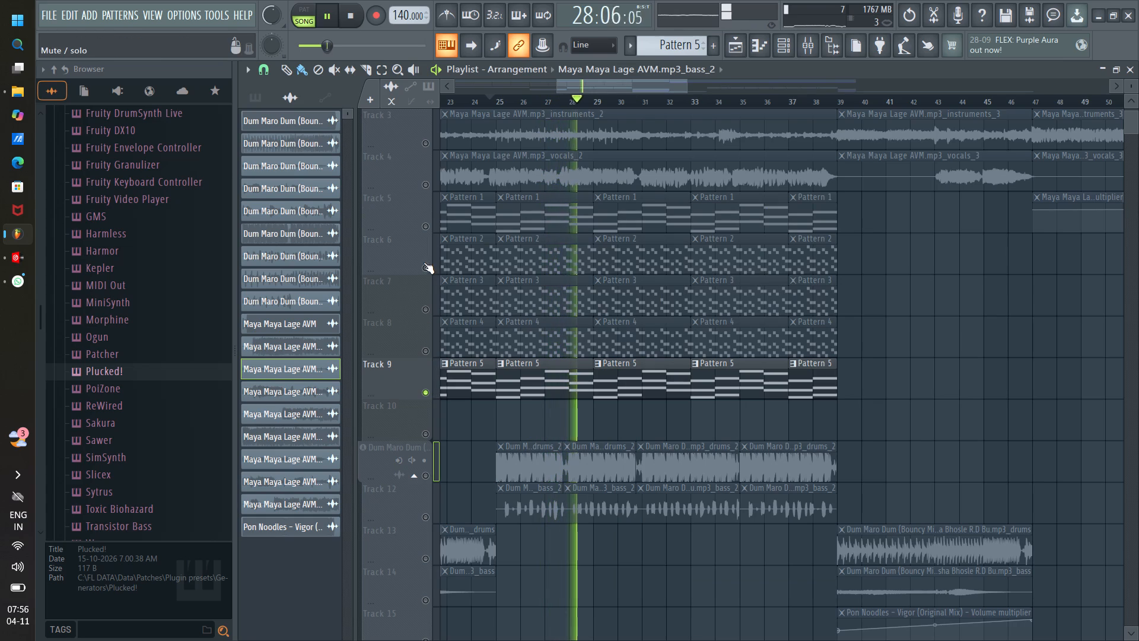
Unmute Pattern 2 on Track 6 to hear it with Track 9, and check its notes in the piano roll.
{"action": "left_click", "coordinate": [424, 262]}
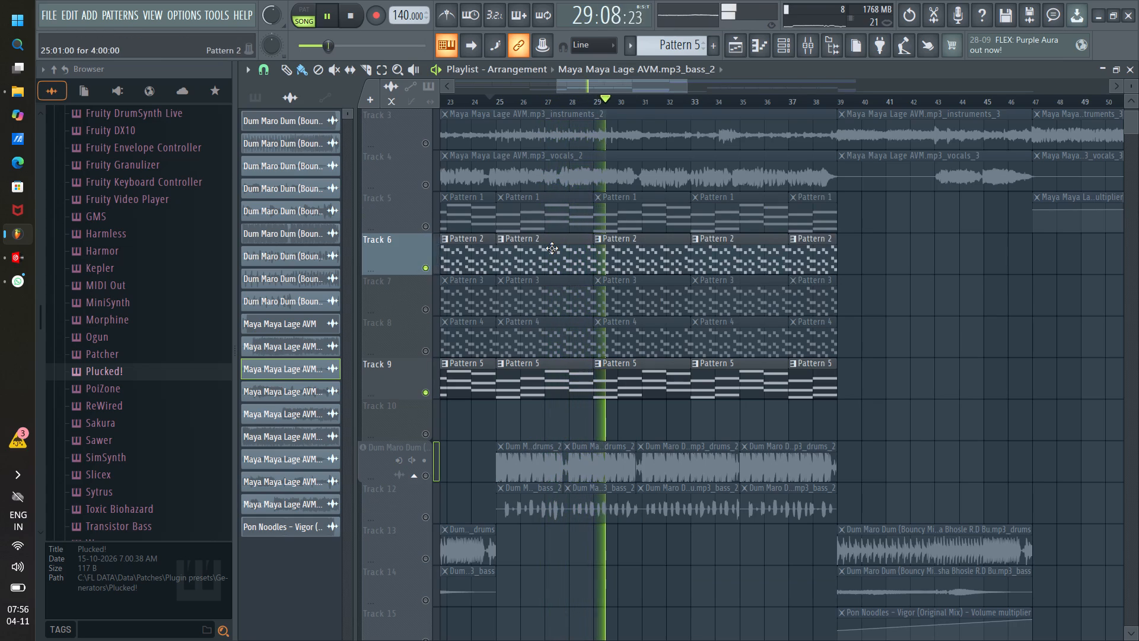
{"action": "left_click", "coordinate": [552, 248]}
{"action": "left_click", "coordinate": [552, 248]}
{"action": "left_click", "coordinate": [1116, 329]}
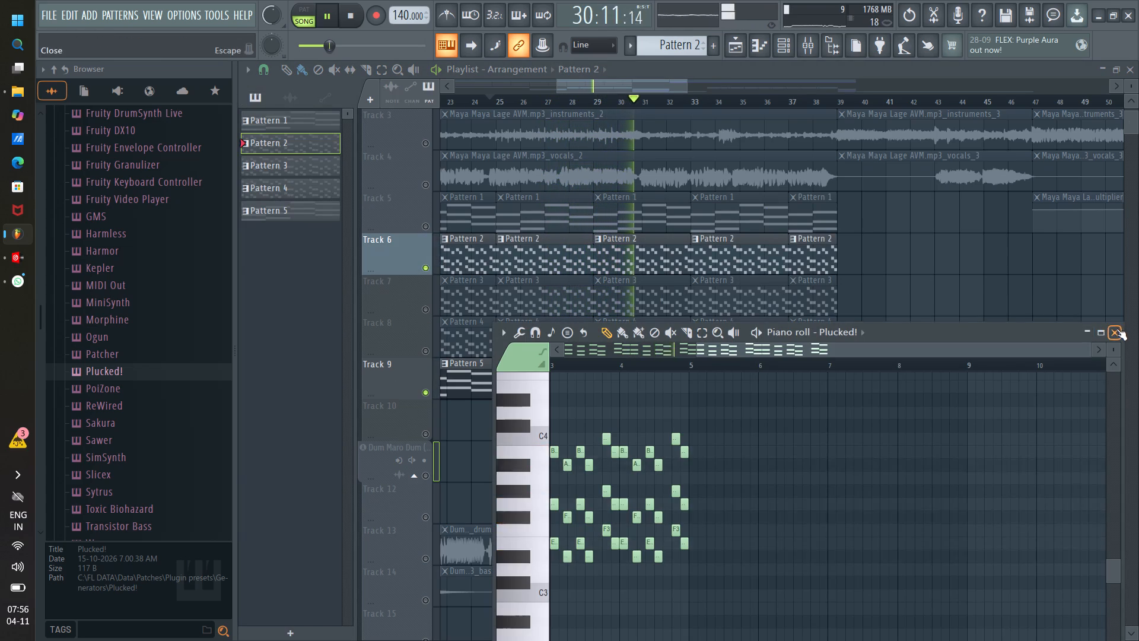
Open the Plucked! instrument used by Pattern 2 and check its available presets.
{"action": "left_click", "coordinate": [784, 47]}
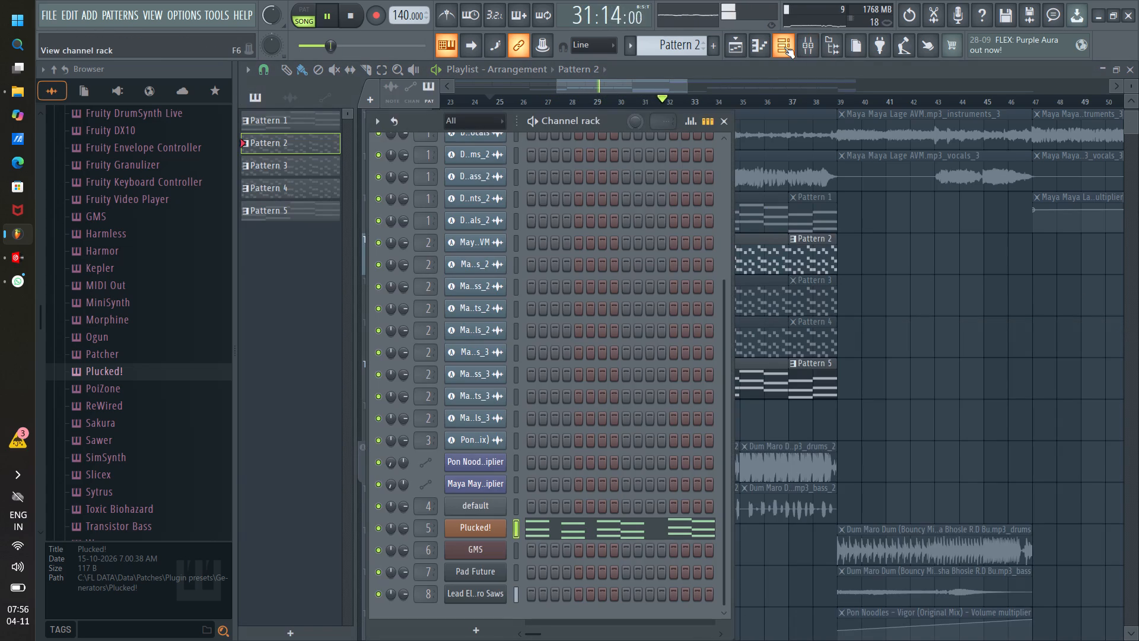
{"action": "left_click", "coordinate": [486, 530]}
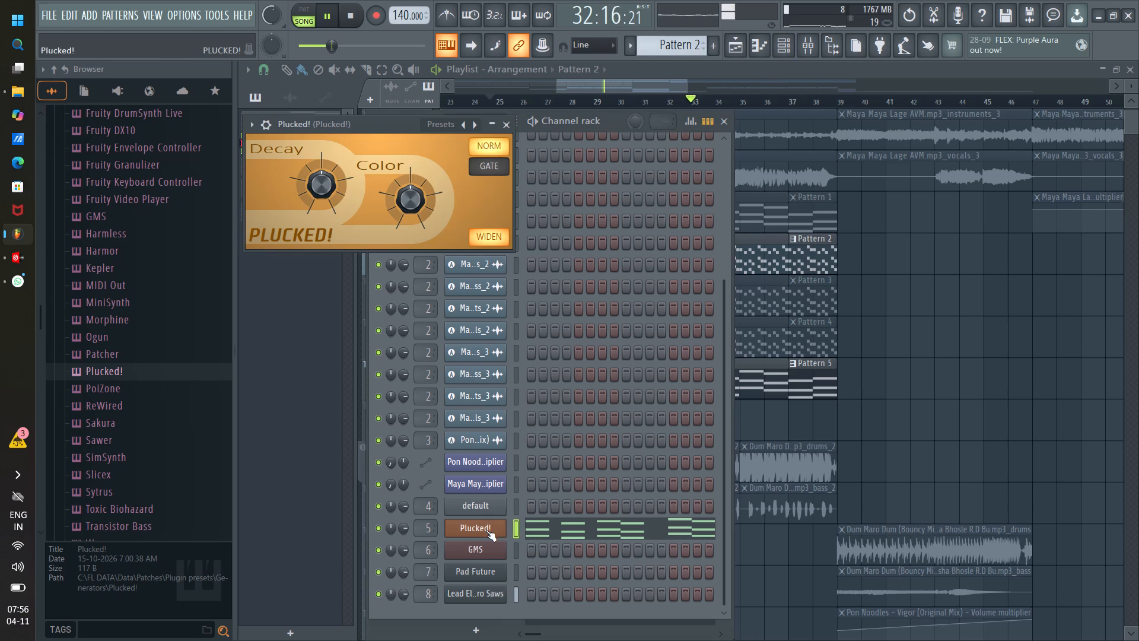
{"action": "left_click", "coordinate": [249, 126]}
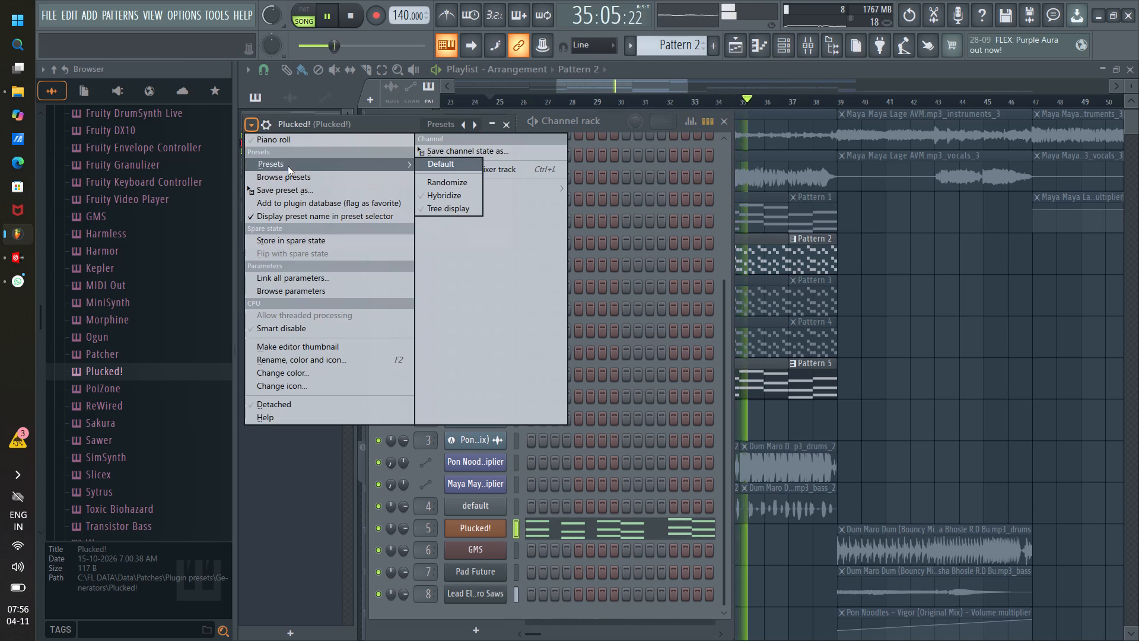
{"action": "left_click", "coordinate": [495, 328]}
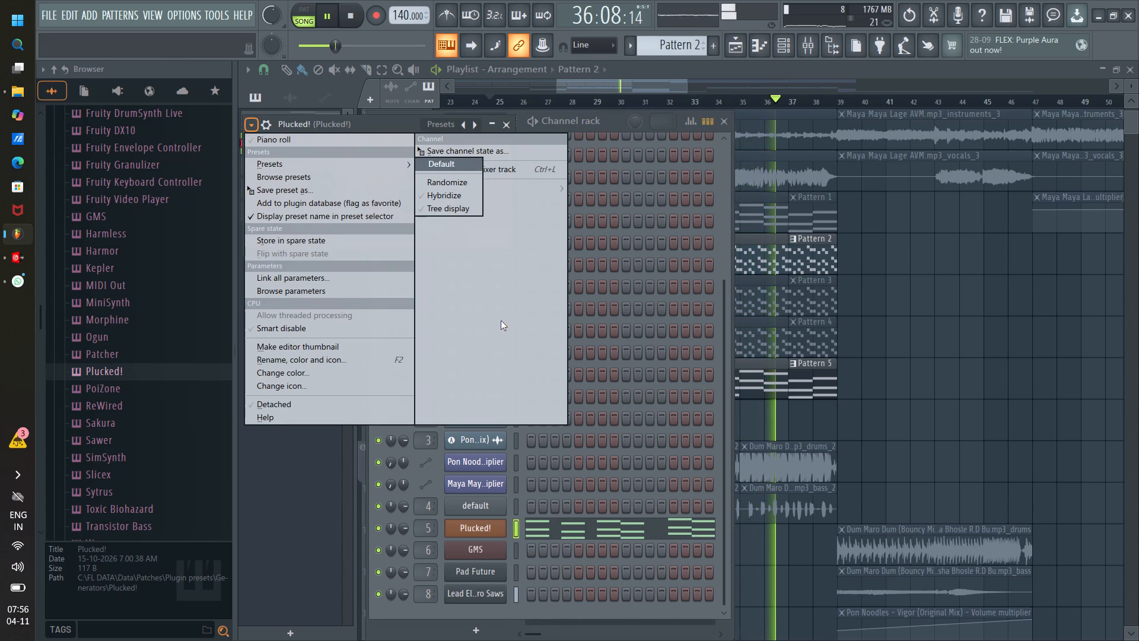
{"action": "left_click", "coordinate": [603, 122]}
Replace the Plucked! channel's instrument with Harmless.
{"action": "right_click", "coordinate": [472, 524]}
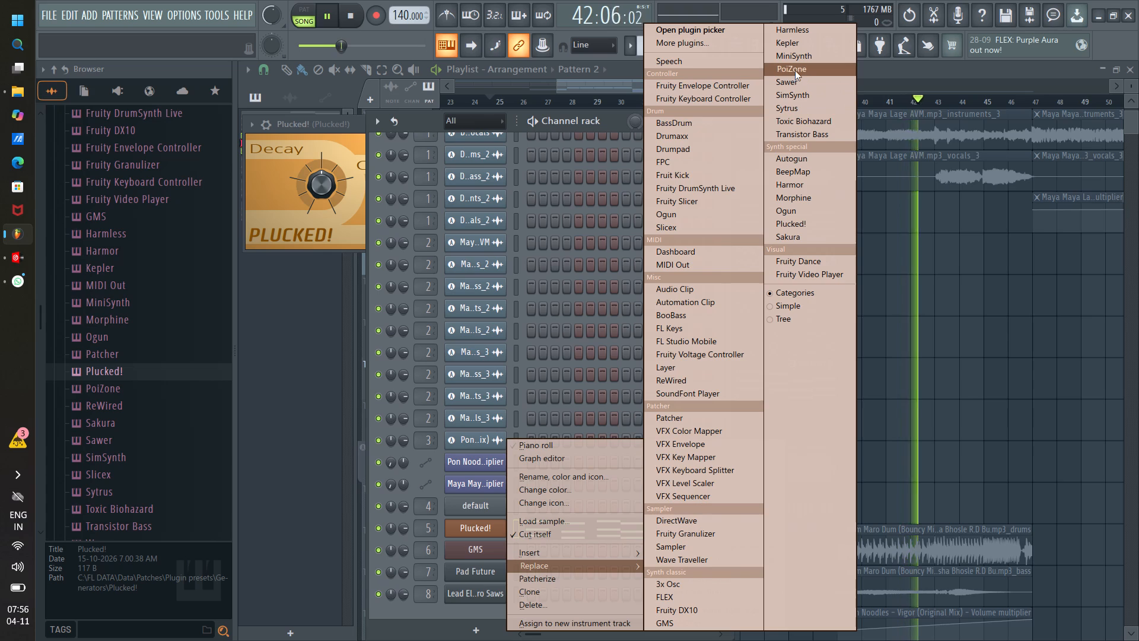
{"action": "left_click", "coordinate": [798, 30]}
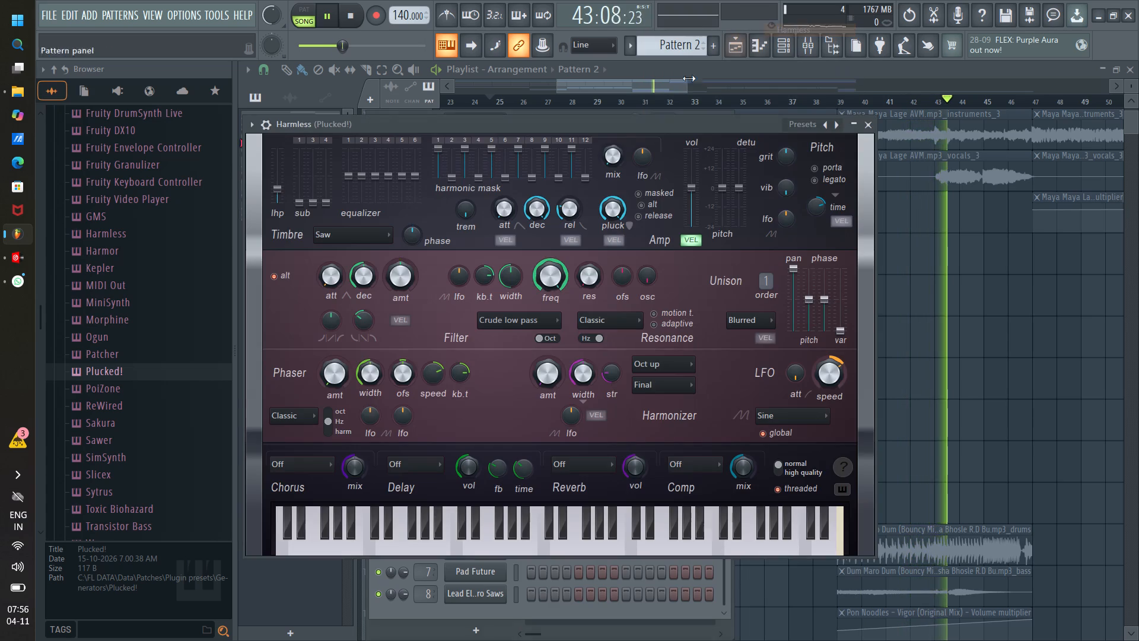
Browse the Harmless presets and load the Masked pluck preset from the Tutorial group.
{"action": "right_click", "coordinate": [835, 125]}
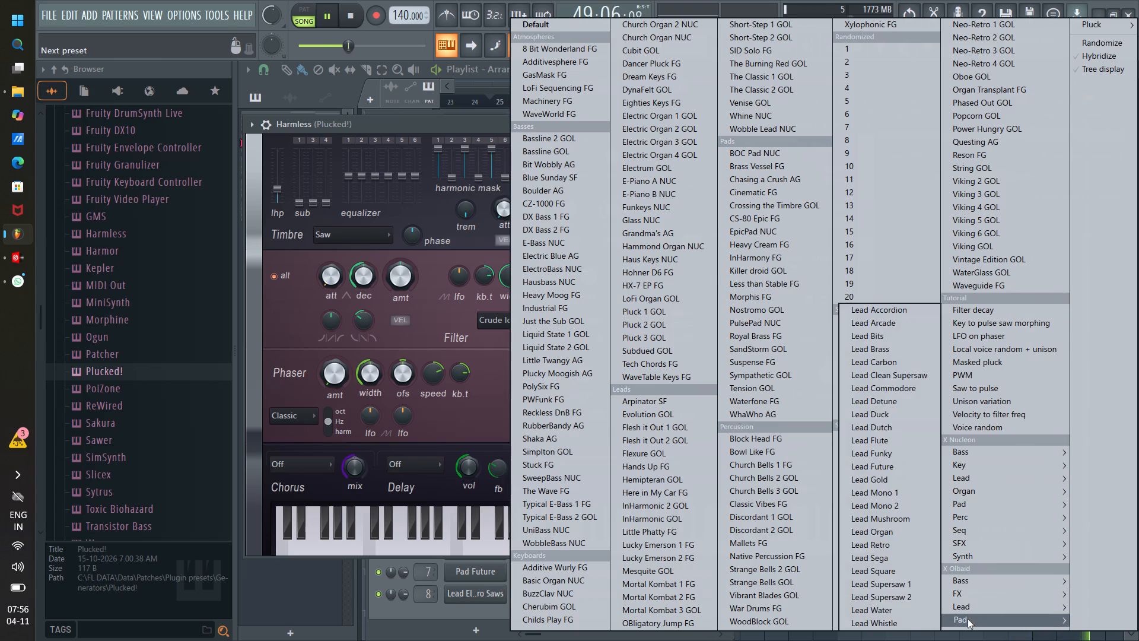
{"action": "scroll", "coordinate": [968, 619], "scroll_direction": "down", "scroll_amount": 2}
{"action": "scroll", "coordinate": [919, 311], "scroll_direction": "up", "scroll_amount": 1}
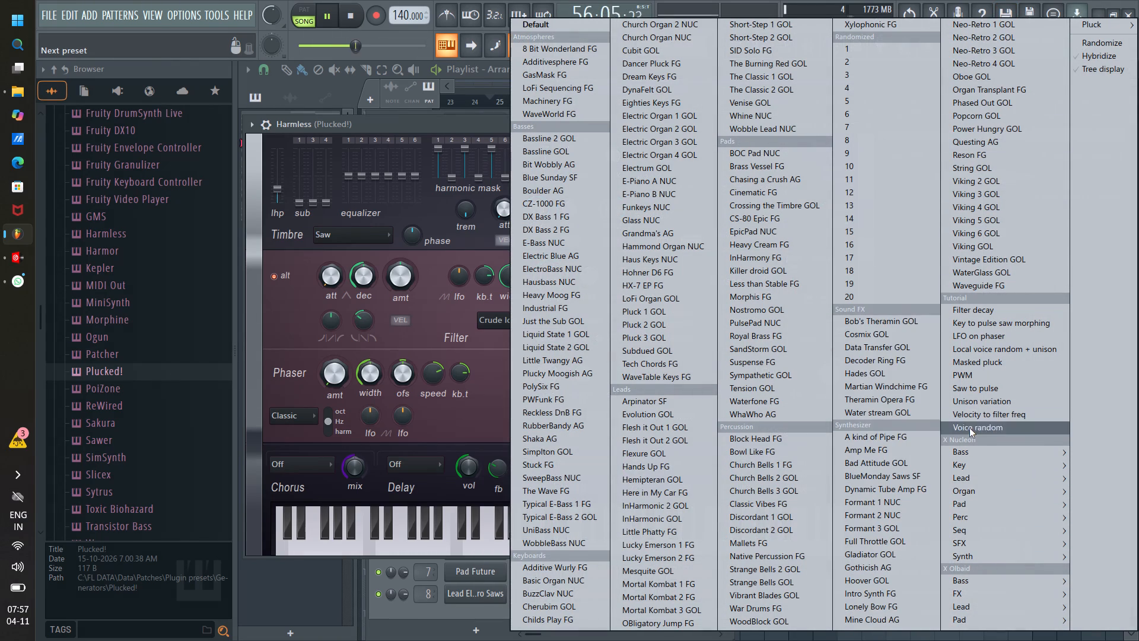
{"action": "left_click", "coordinate": [969, 366]}
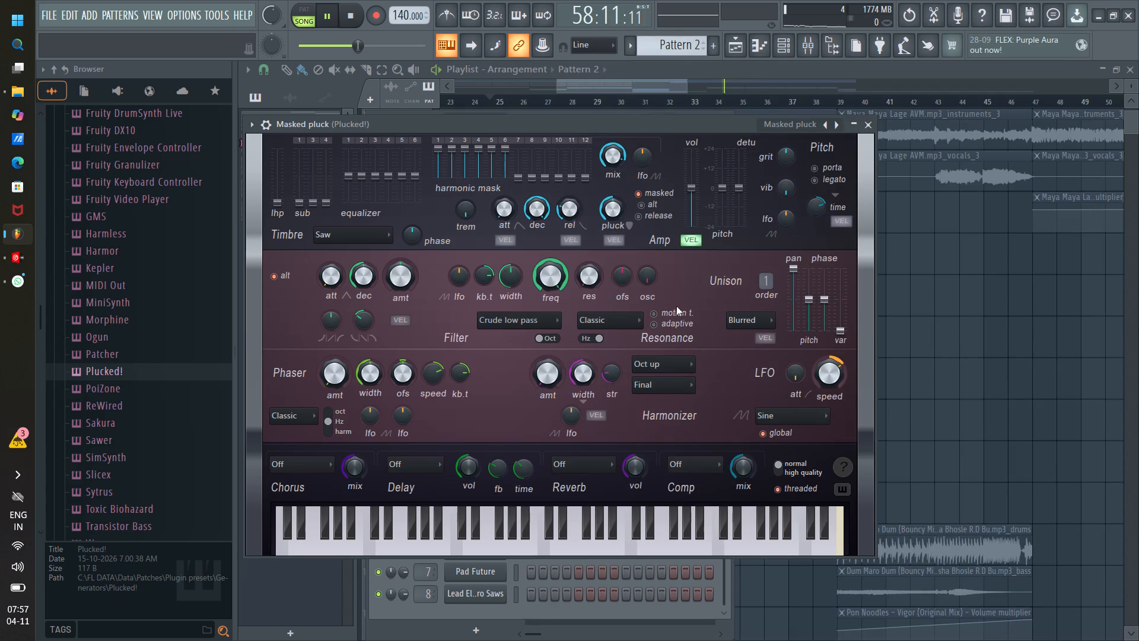